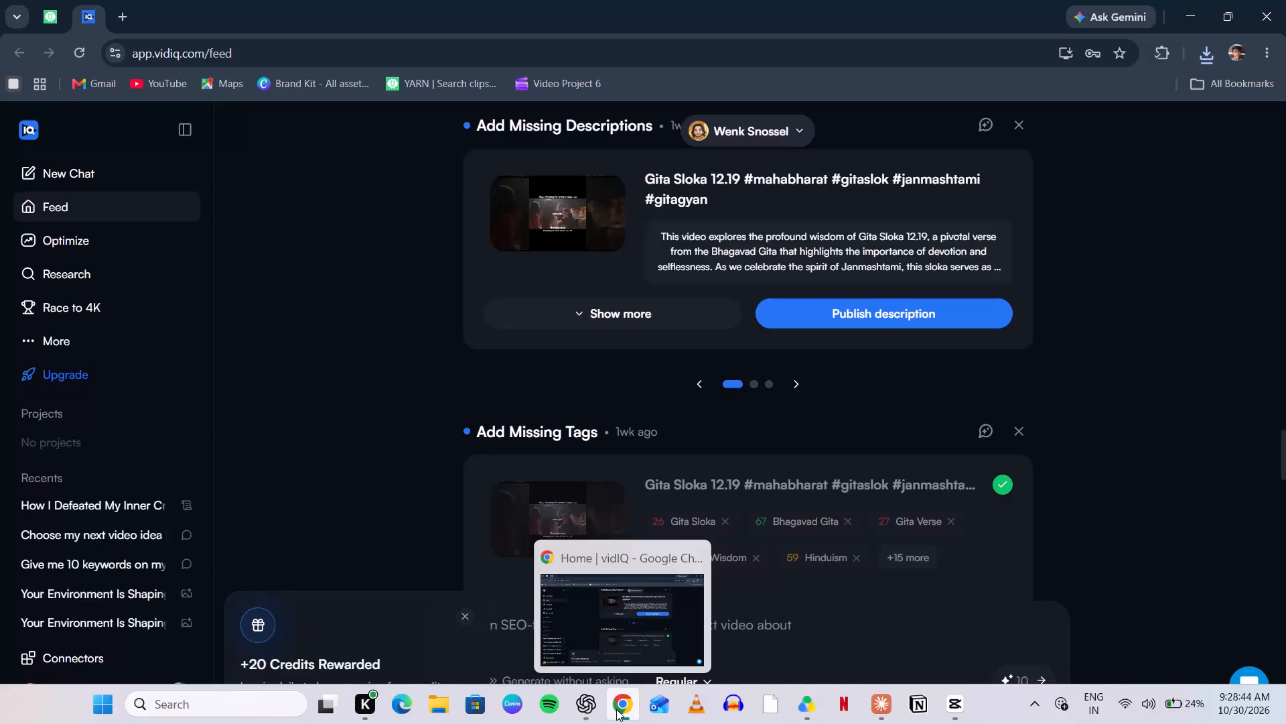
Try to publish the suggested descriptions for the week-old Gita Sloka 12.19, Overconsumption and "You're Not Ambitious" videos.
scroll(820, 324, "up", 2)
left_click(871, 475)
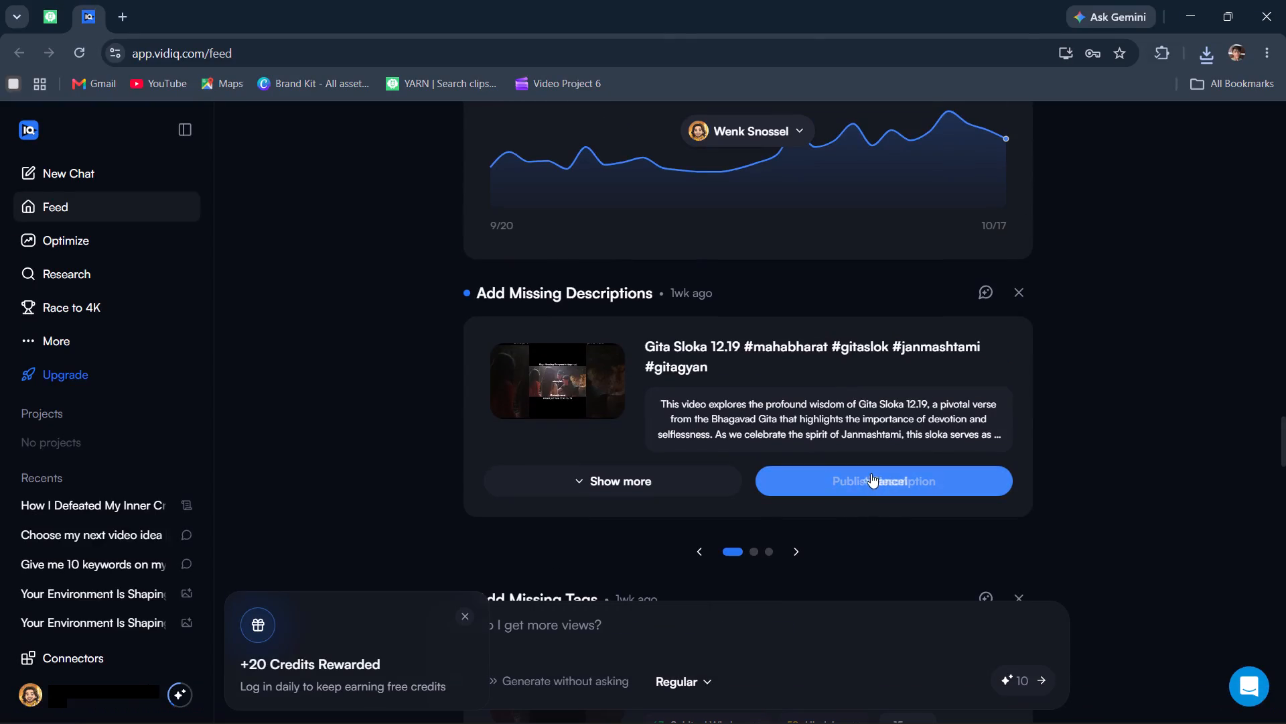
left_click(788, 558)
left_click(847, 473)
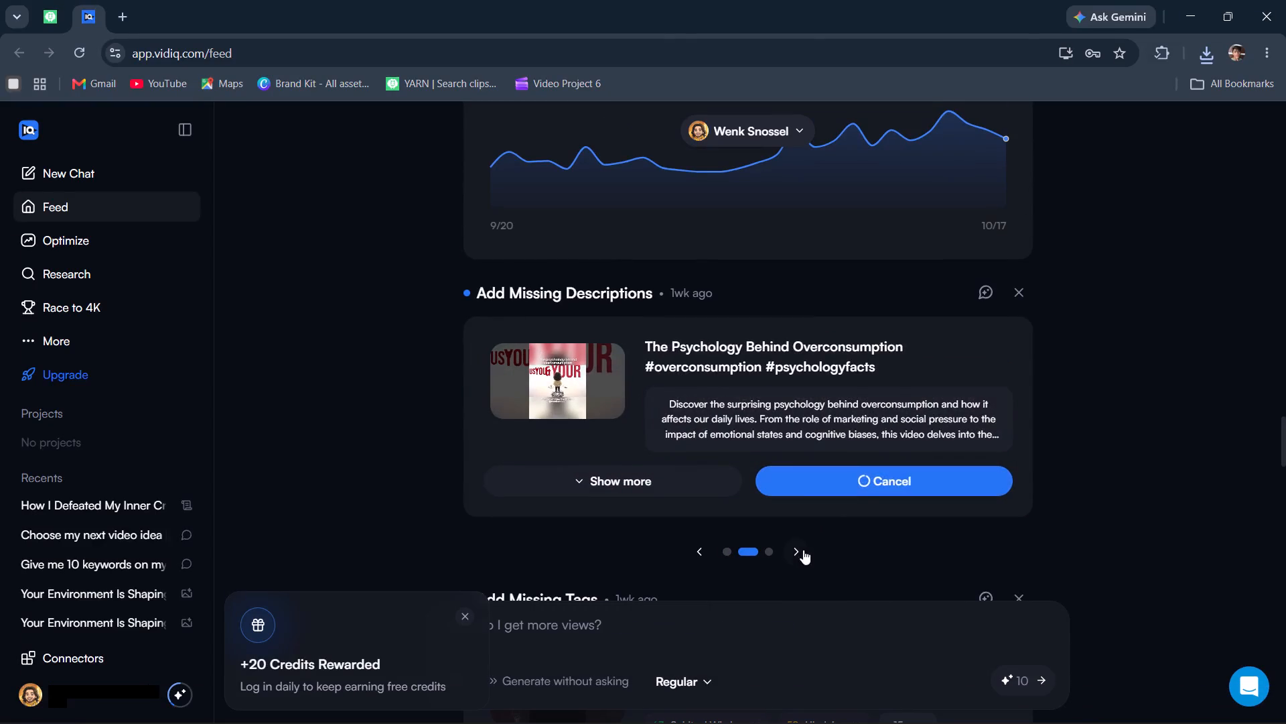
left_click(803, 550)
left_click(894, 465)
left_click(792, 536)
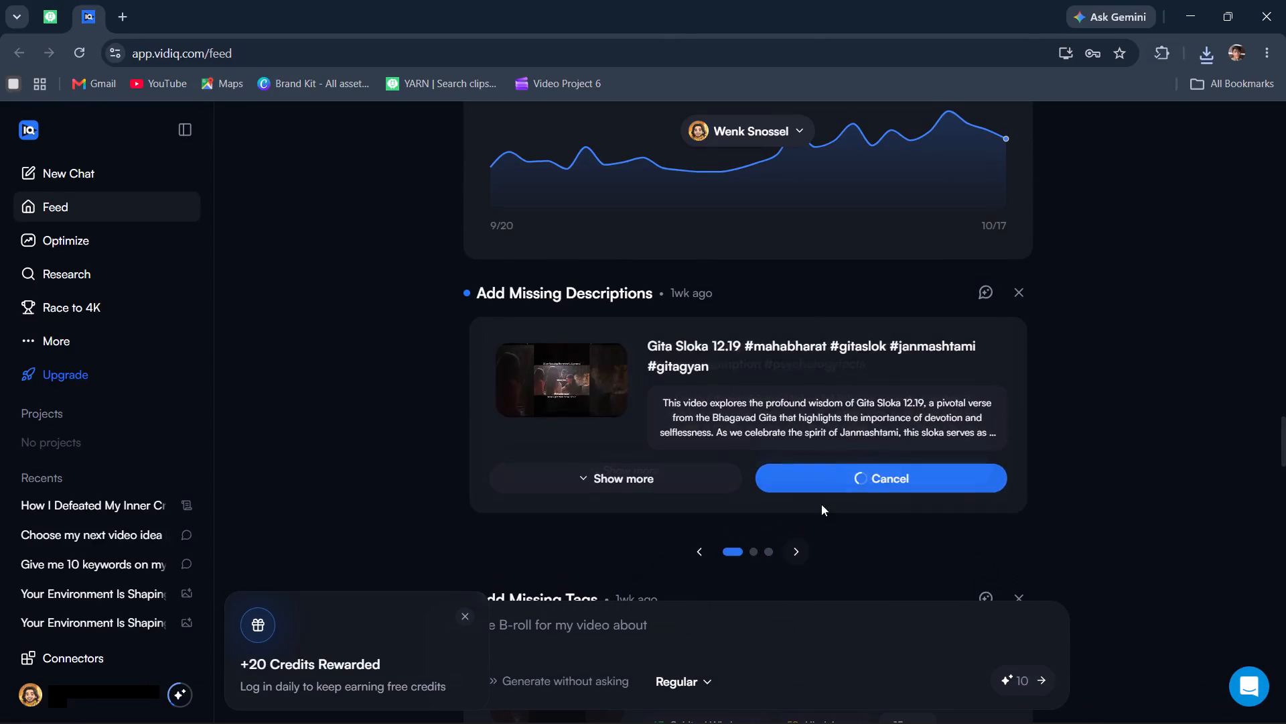
Publish the newest suggested tags for "Why your thoughts have conflicts everytime" and the description for "Why you aren't the same person with everyone".
scroll(860, 410, "up", 20)
scroll(860, 410, "up", 1)
scroll(853, 397, "down", 1)
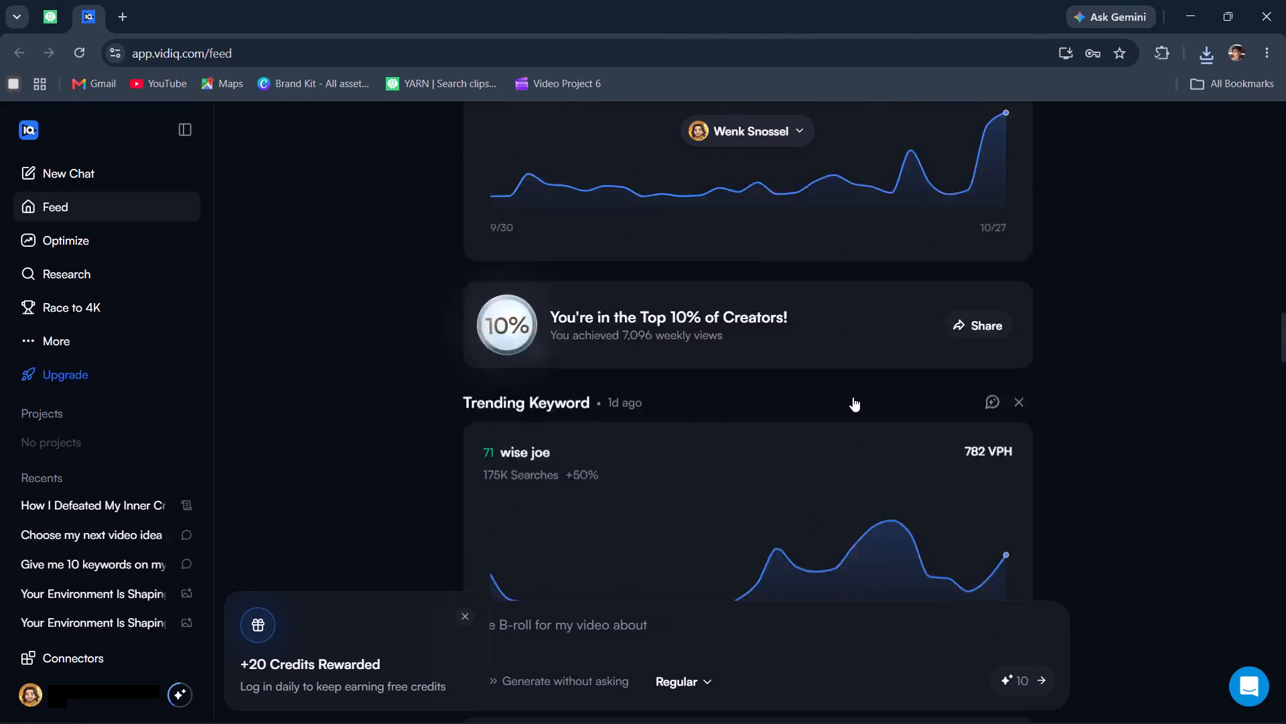
scroll(853, 397, "up", 20)
scroll(853, 397, "up", 16)
scroll(852, 397, "down", 8)
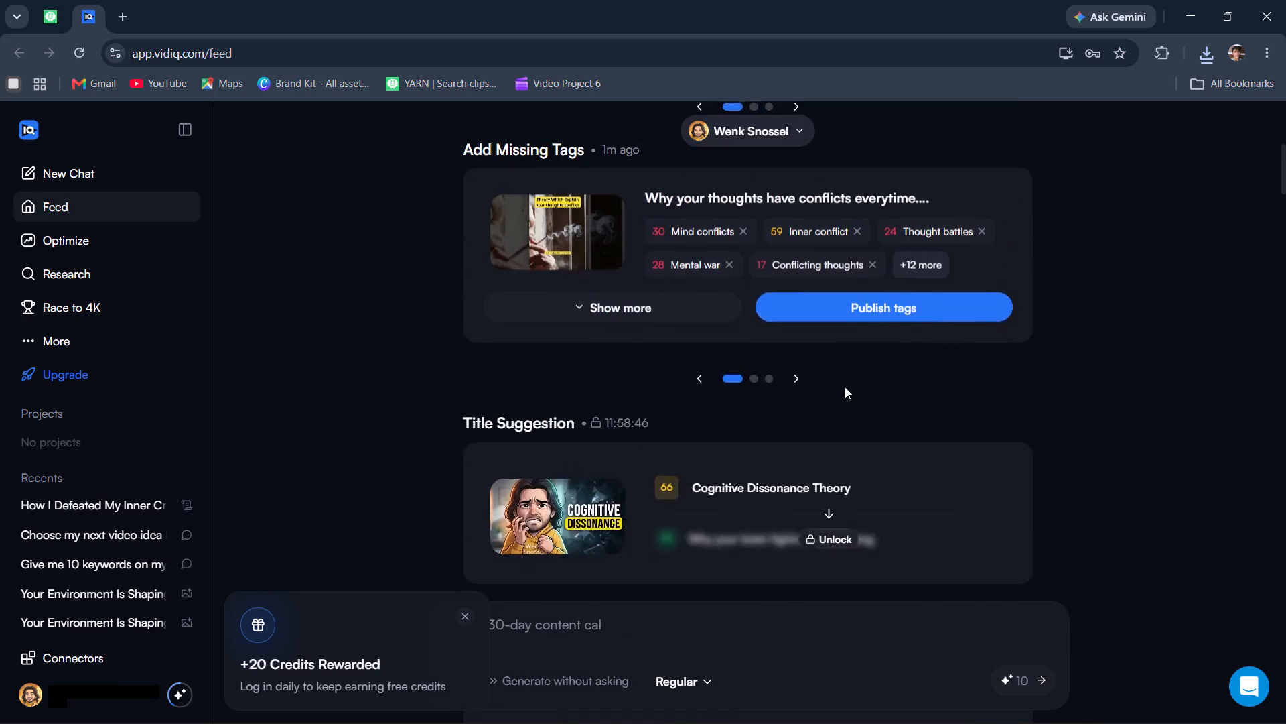
scroll(844, 383, "up", 3)
left_click(855, 568)
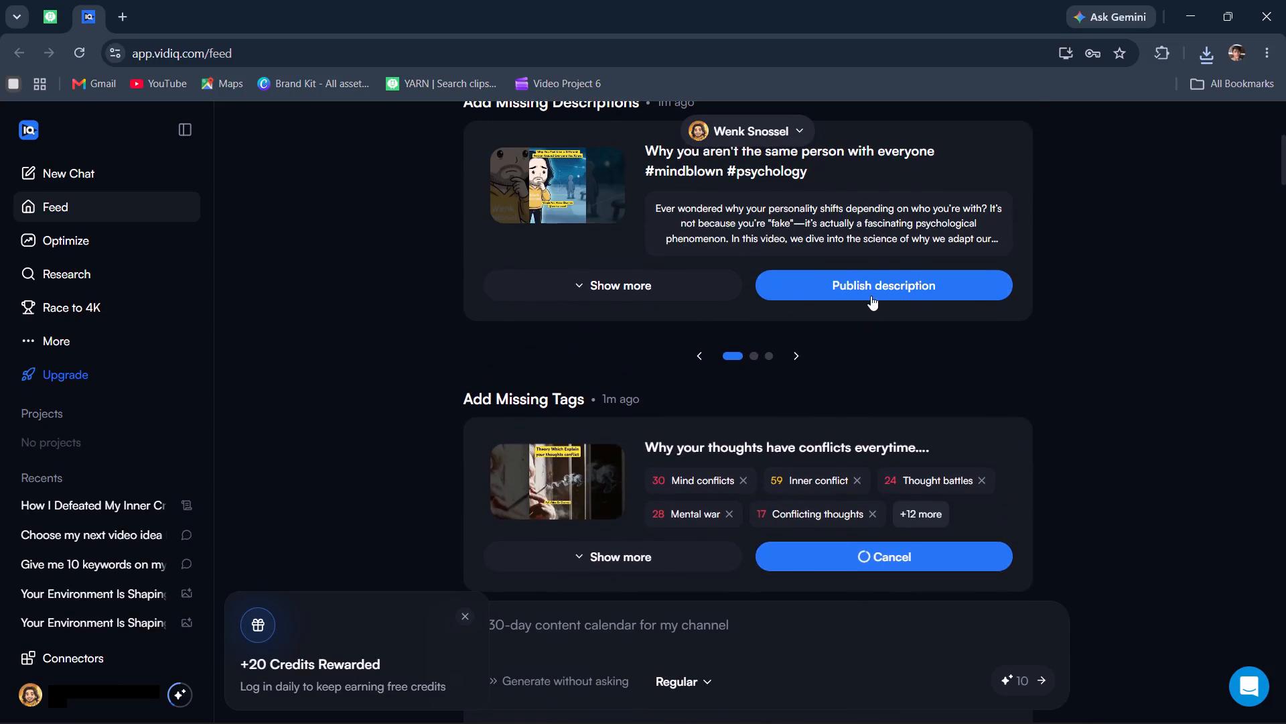
left_click(875, 291)
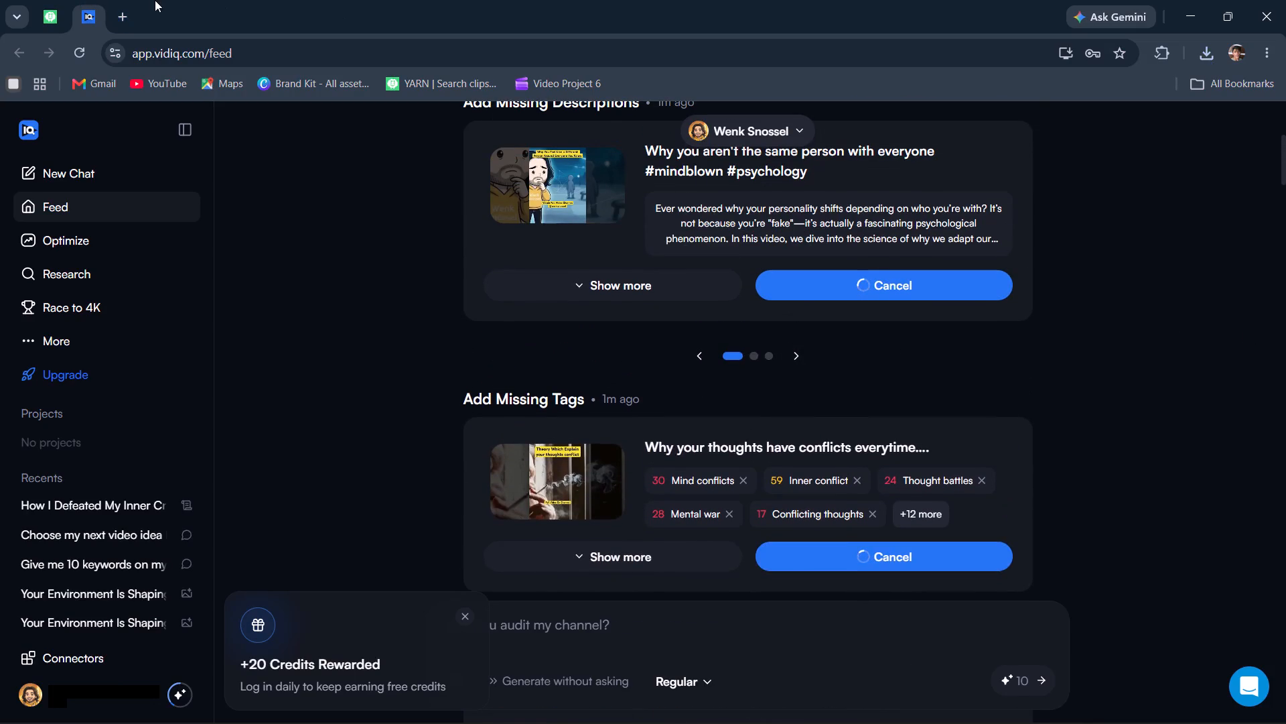
Search Google for "mp3 converter free" in a new browser tab.
left_click(128, 18)
left_click(449, 361)
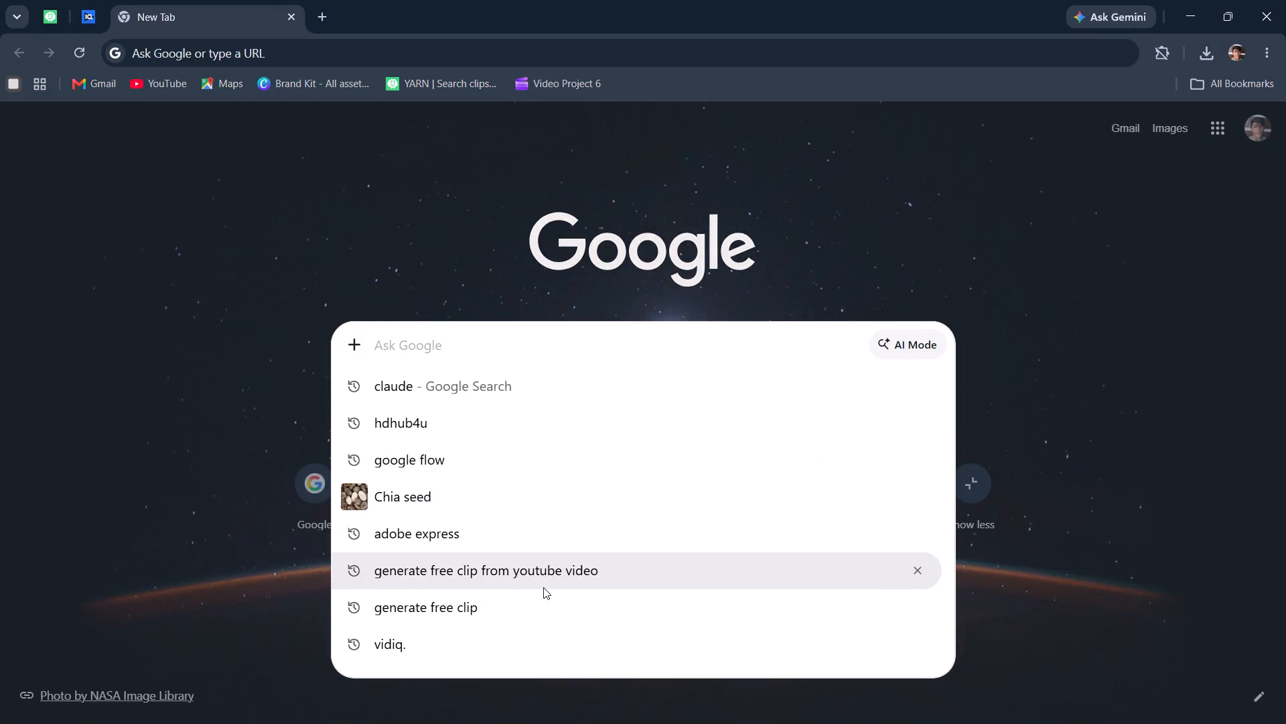
key("m")
left_click(510, 392)
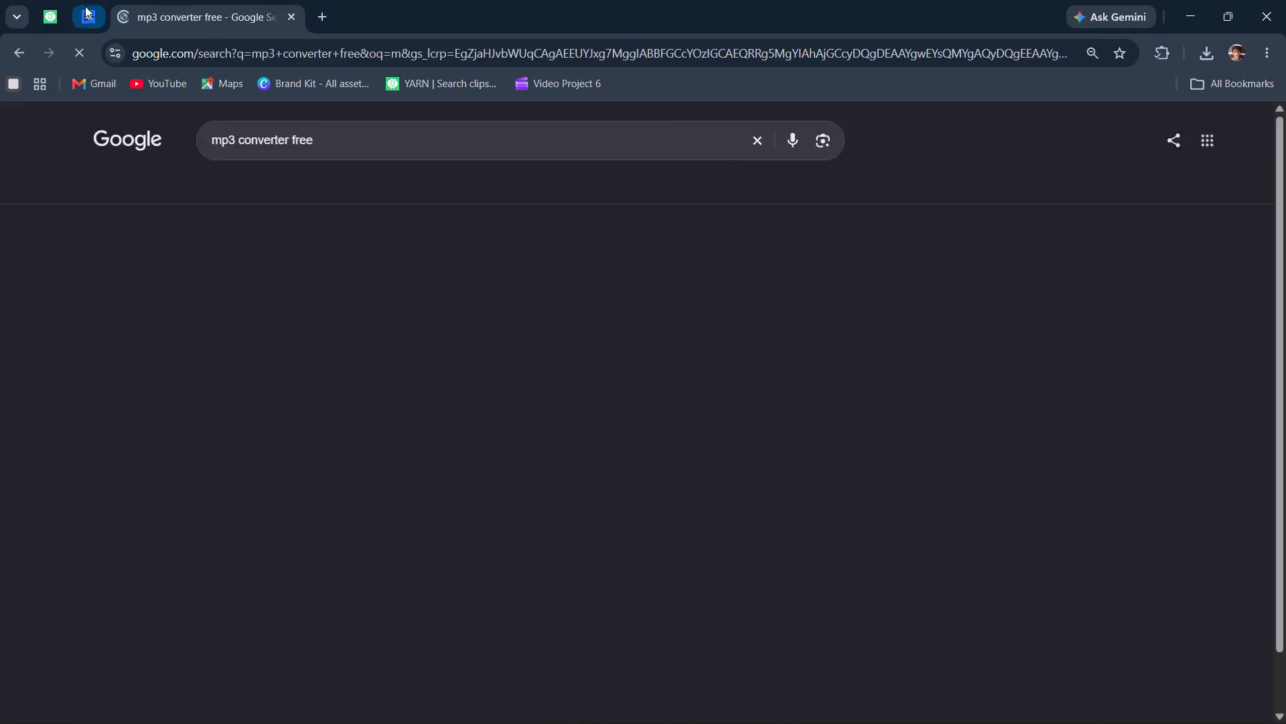
Back in the vidIQ feed, publish the description for "Gita 12.7 — Find Direction, Not Escape" and tags for "Why Does Everything Look So Minimal?".
left_click(85, 6)
left_click(886, 260)
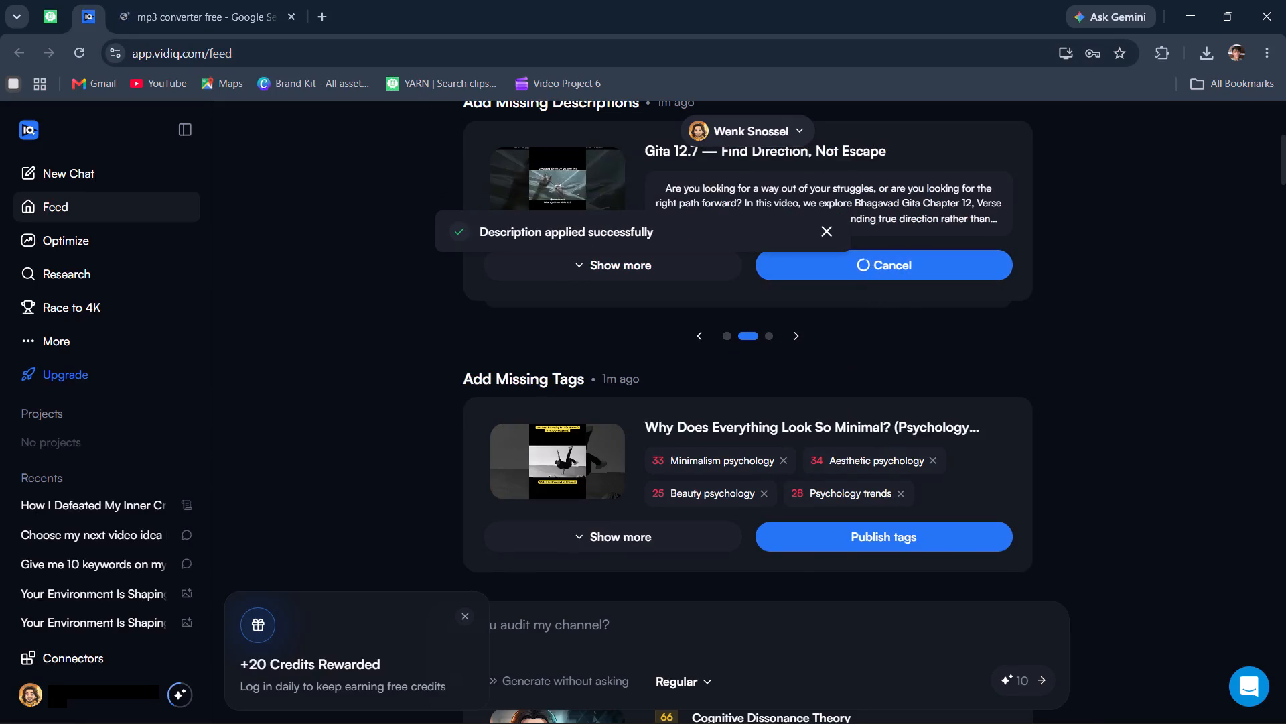
left_click(839, 538)
Publish the description for "Why You Can't Stop Imagining Fake Scenarios" and the tags for "Why you aren't the same person with everyone".
scroll(812, 367, "up", 6)
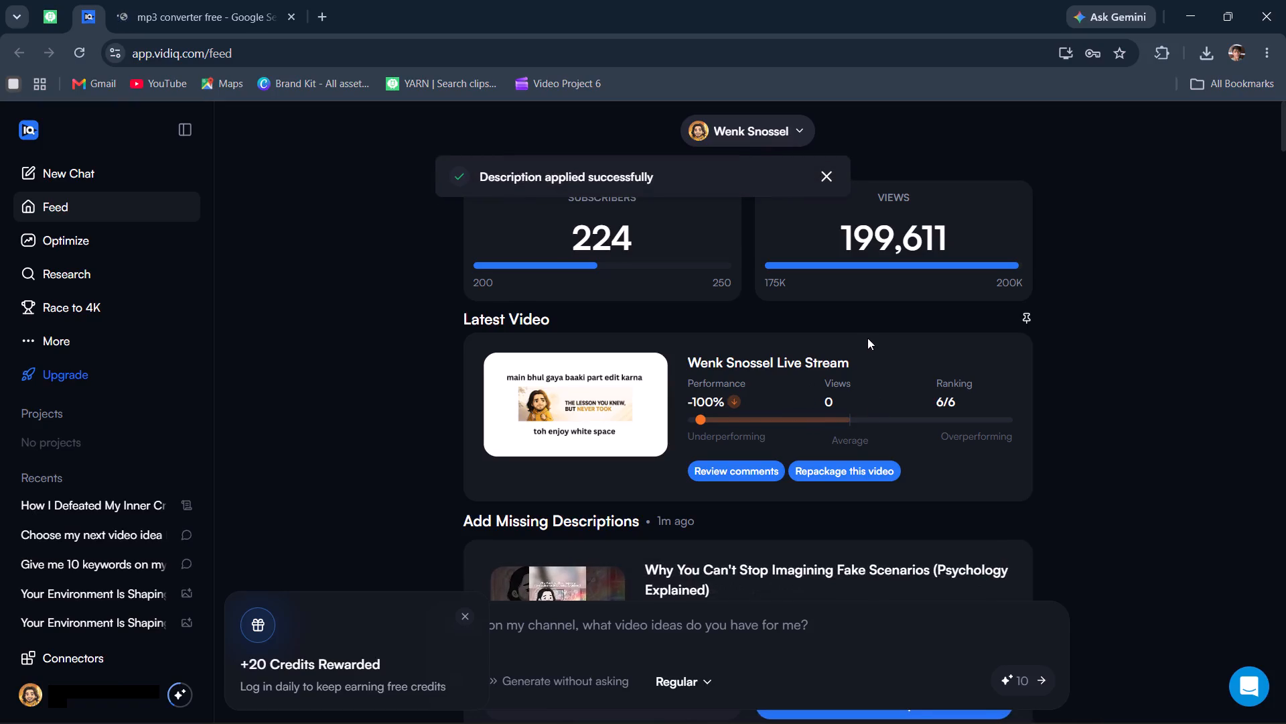
scroll(867, 338, "down", 5)
left_click(872, 288)
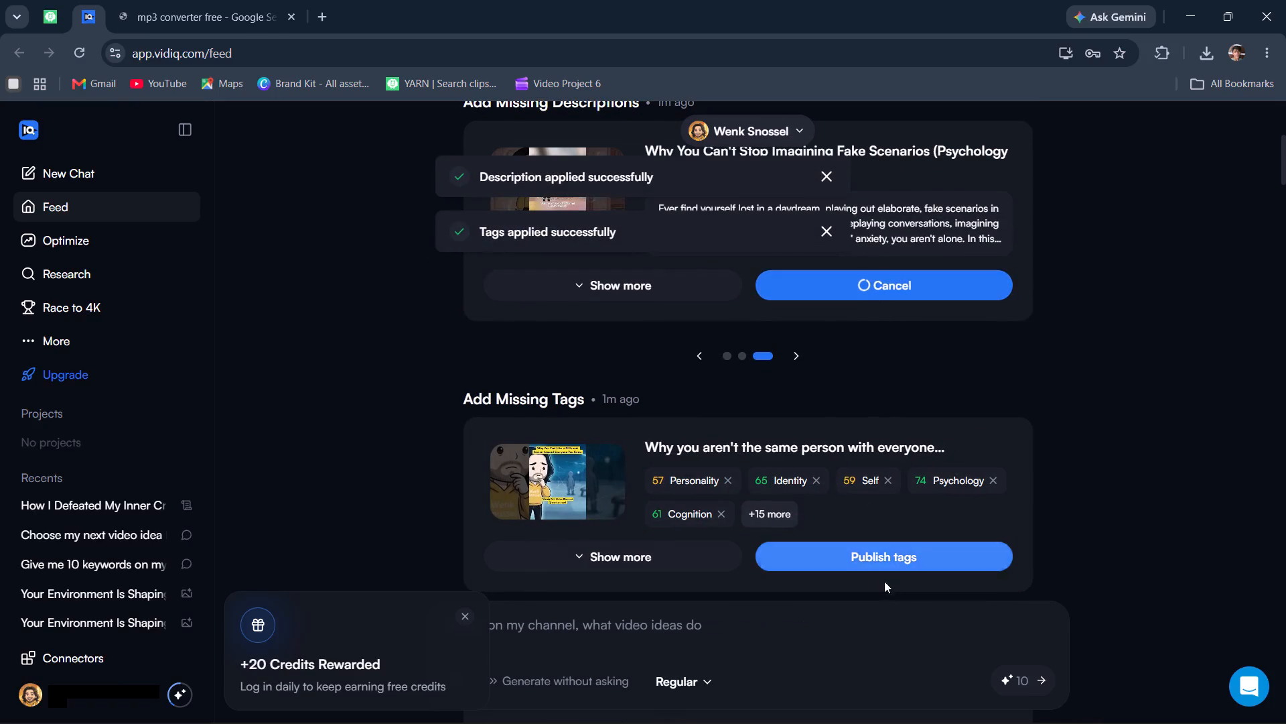
left_click(877, 556)
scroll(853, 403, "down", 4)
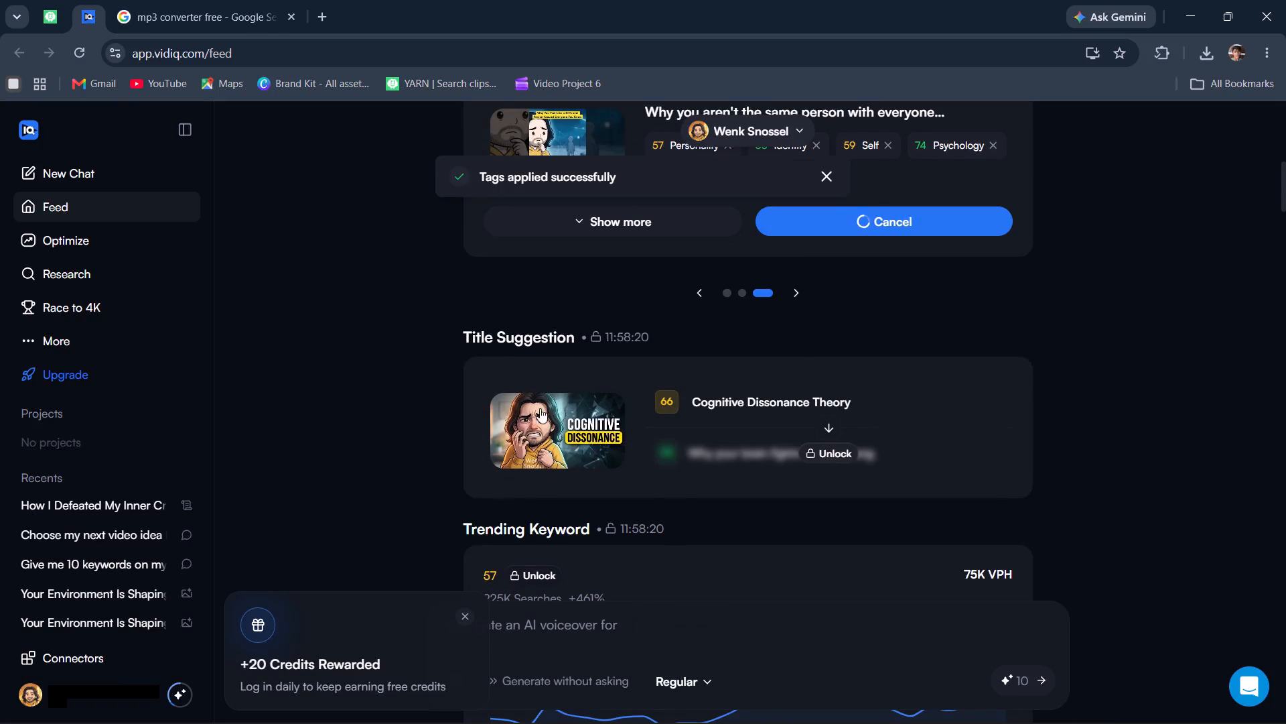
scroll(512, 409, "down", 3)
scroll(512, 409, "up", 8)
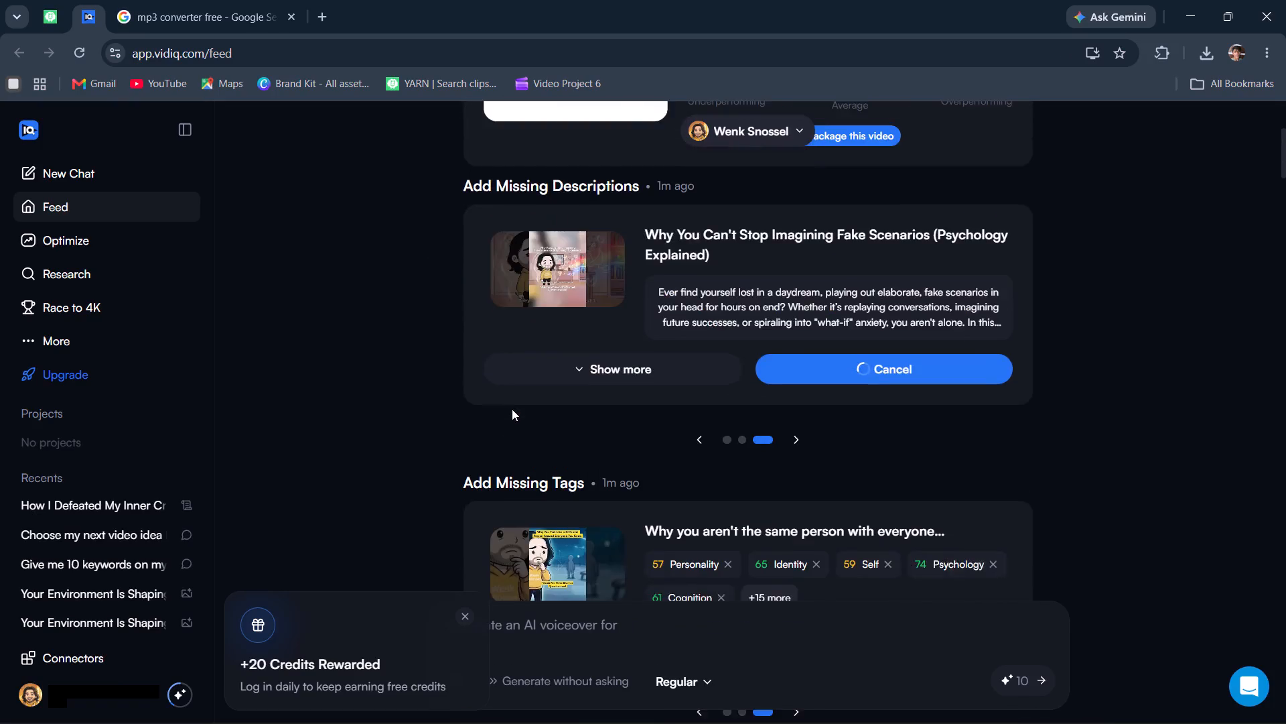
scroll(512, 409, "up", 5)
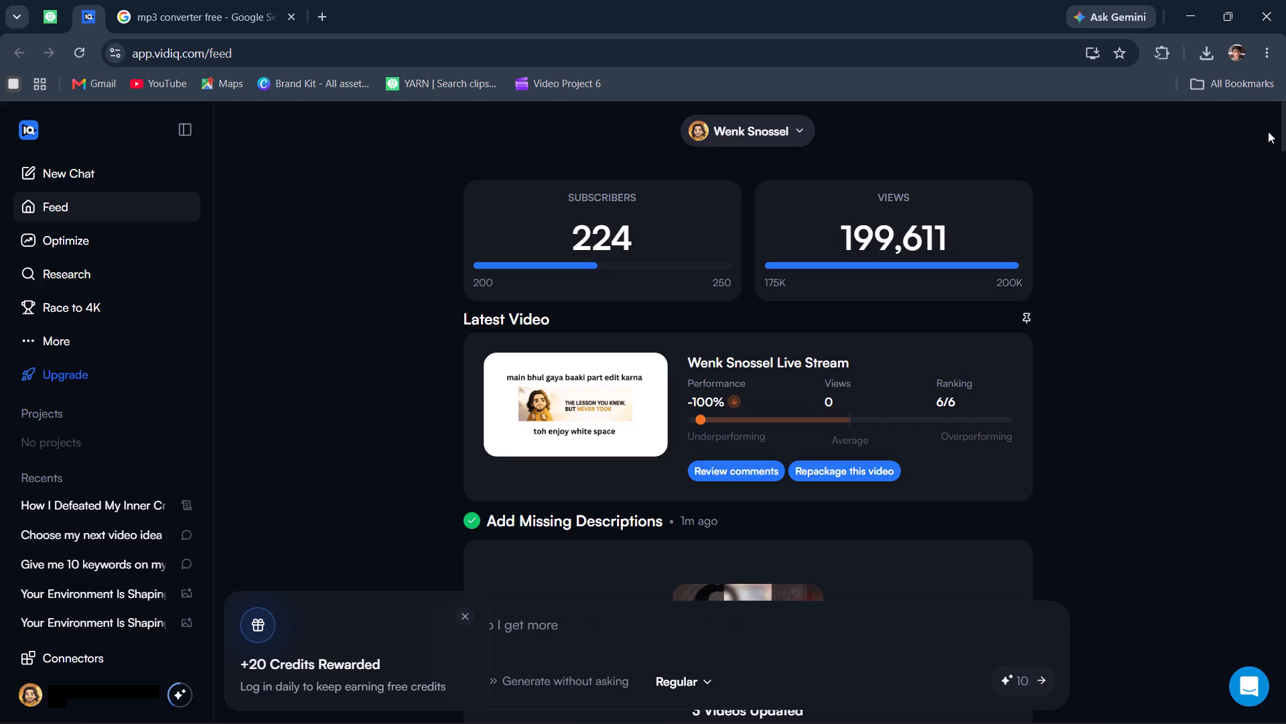
Publish again the week-old suggested descriptions for the Gita Sloka 12.19, Overconsumption and "You're Not Ambitious" videos, and page back through them.
scroll(703, 361, "down", 4)
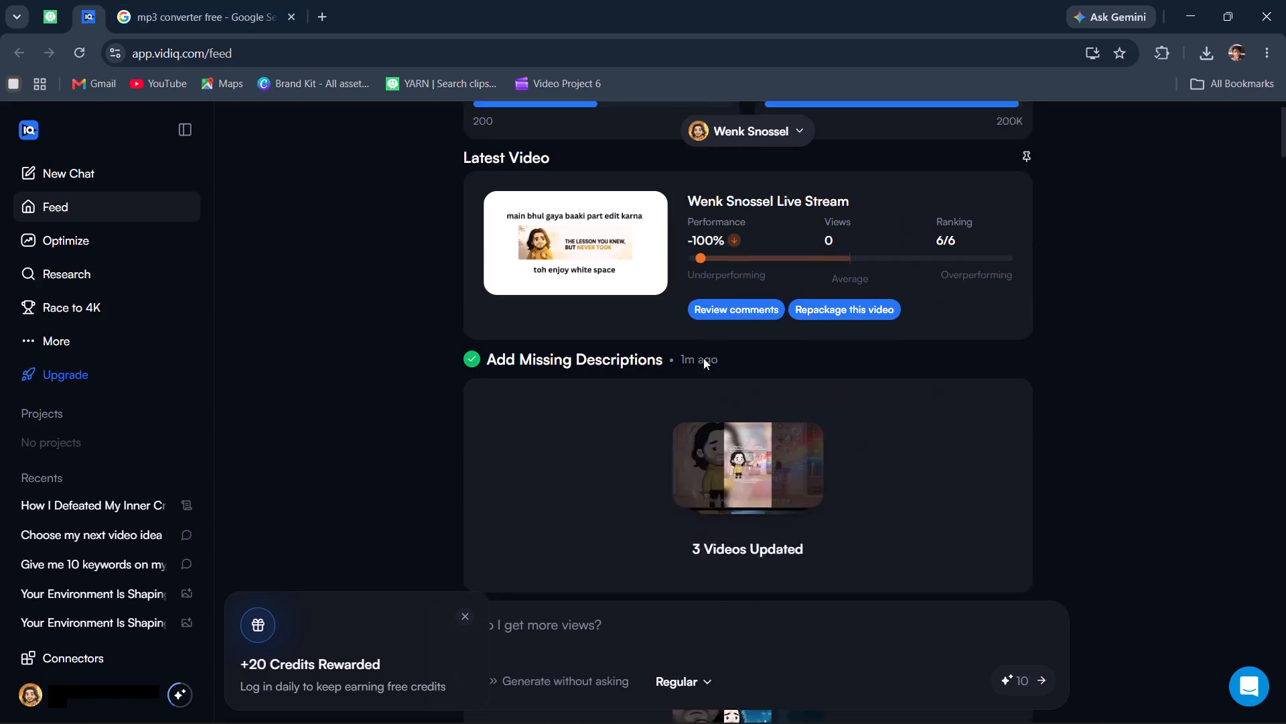
scroll(703, 358, "down", 1)
scroll(848, 415, "down", 14)
scroll(764, 438, "down", 4)
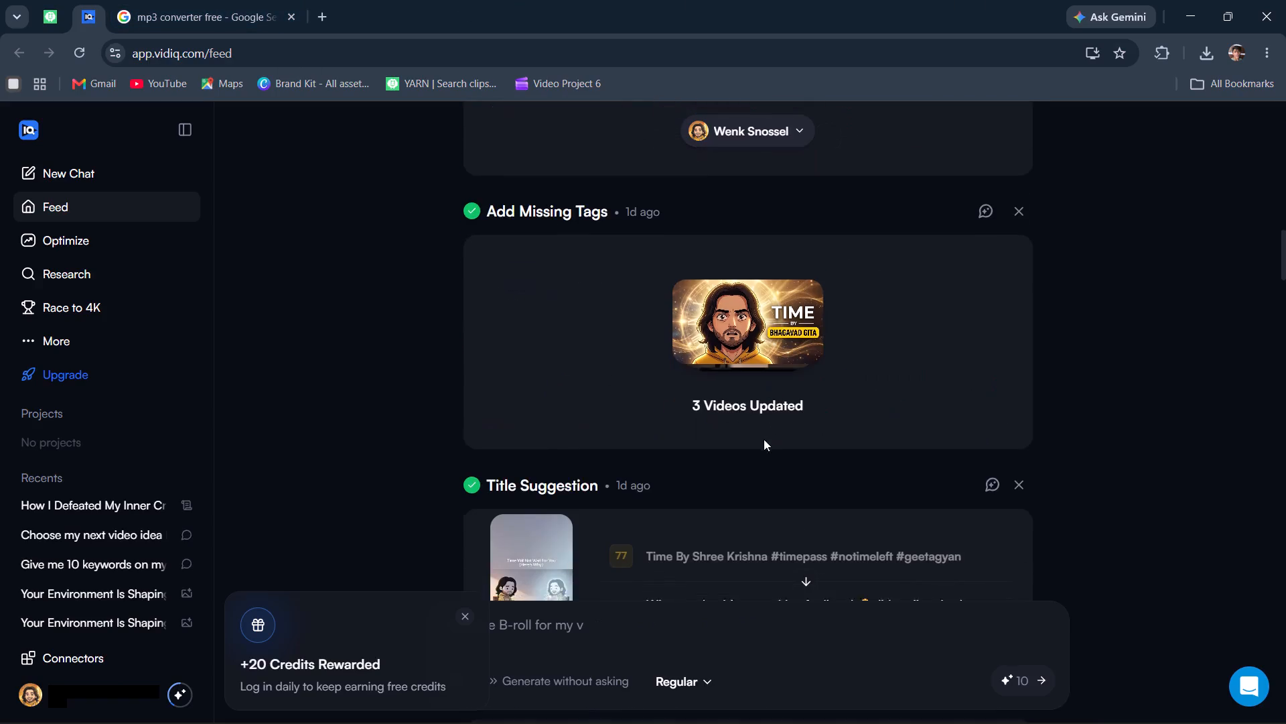
scroll(764, 439, "down", 12)
scroll(764, 439, "down", 14)
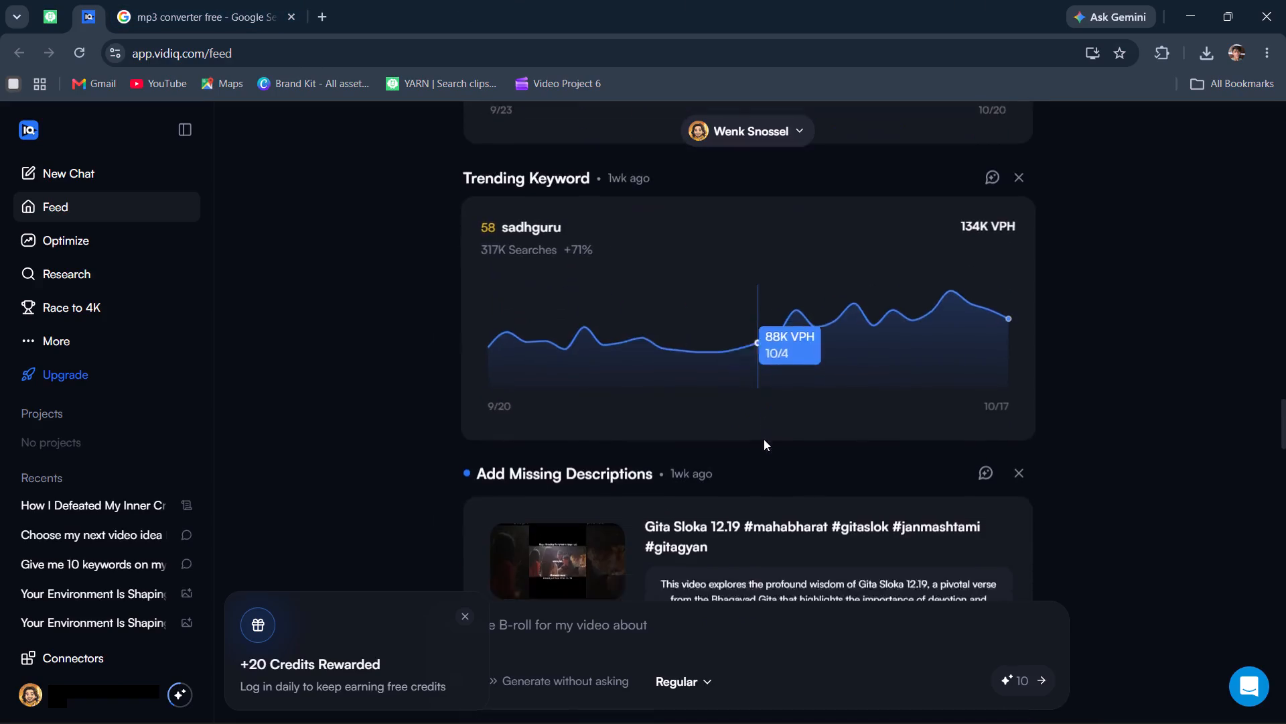
scroll(764, 439, "down", 3)
scroll(764, 439, "up", 4)
left_click(858, 339)
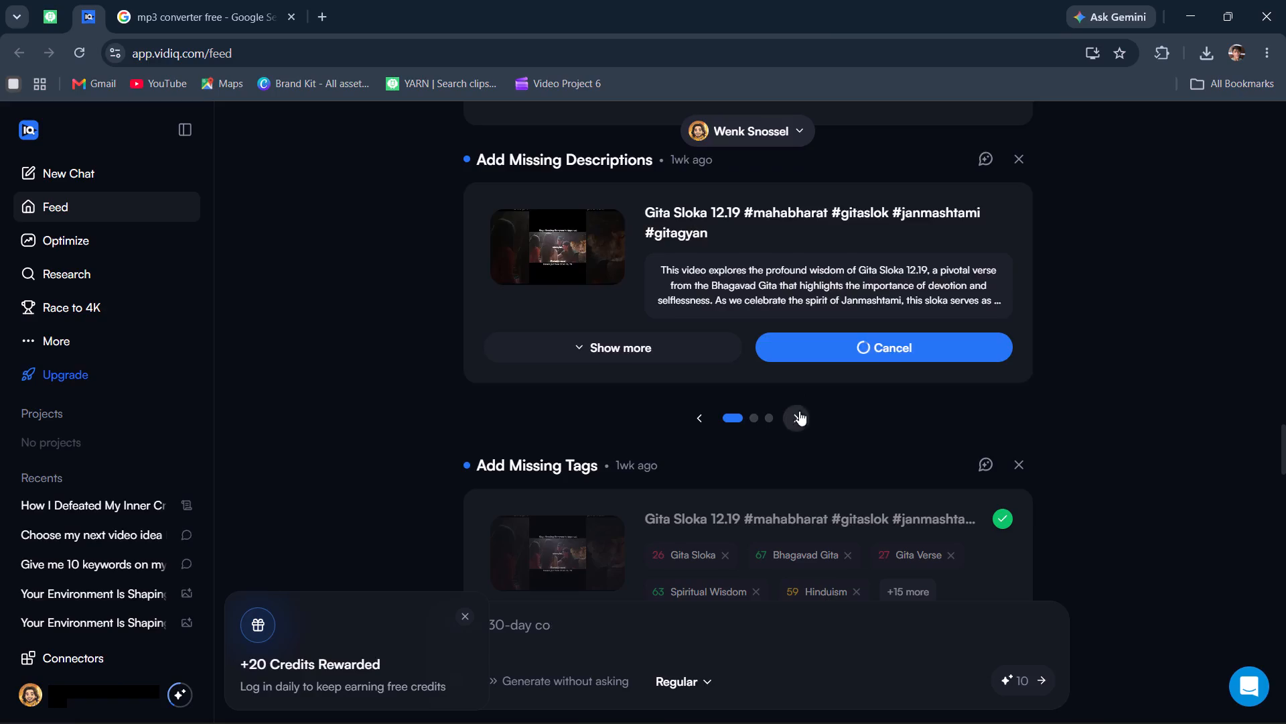
left_click(800, 411)
left_click(849, 341)
left_click(782, 422)
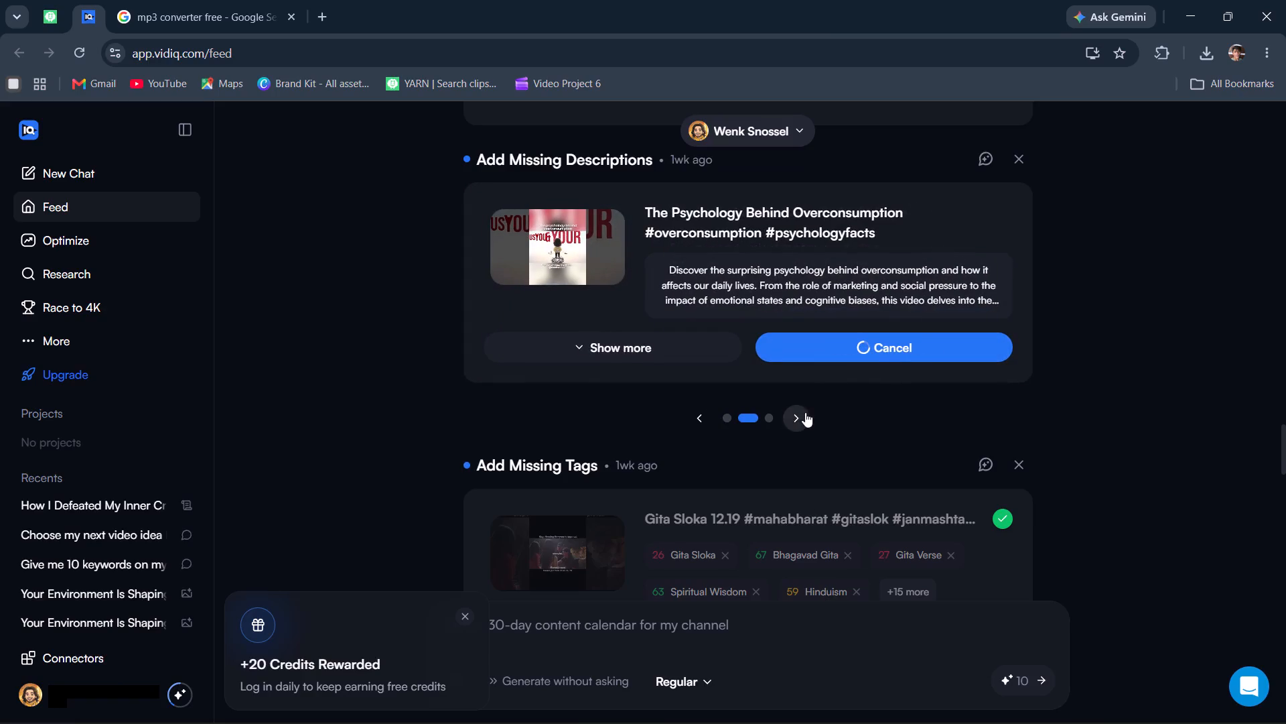
left_click(805, 412)
left_click(872, 339)
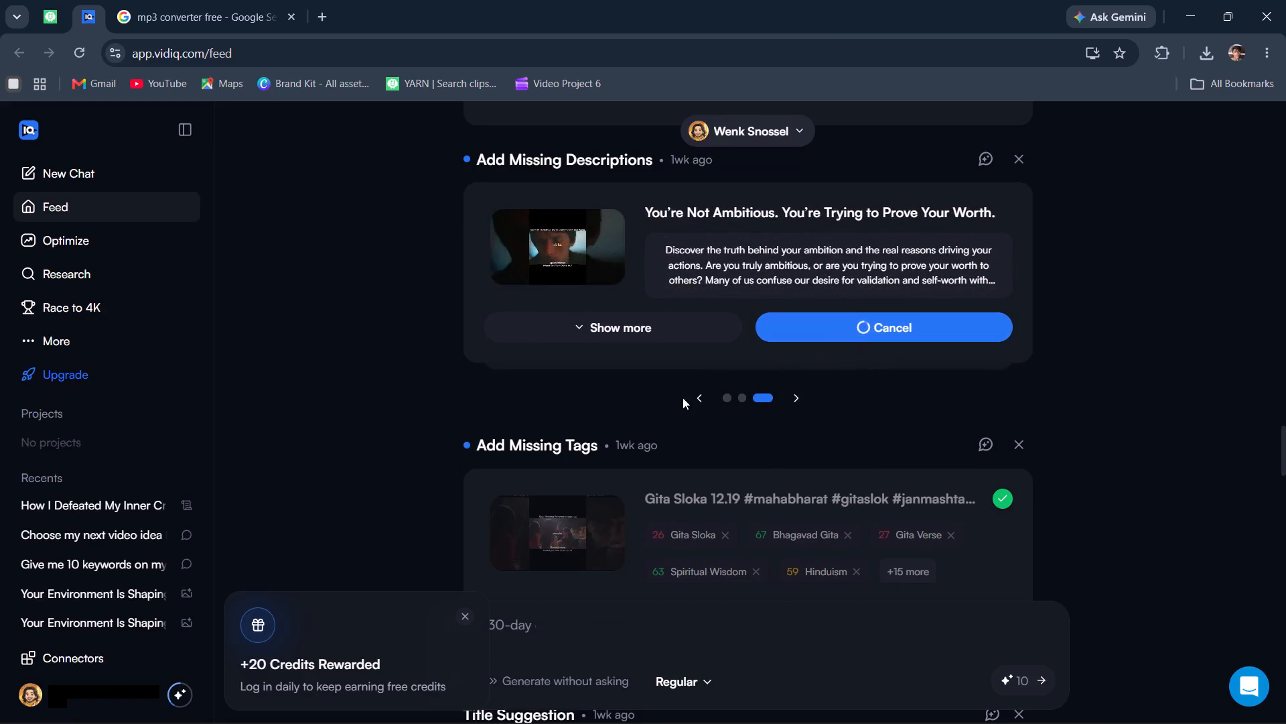
left_click(700, 404)
left_click(700, 404)
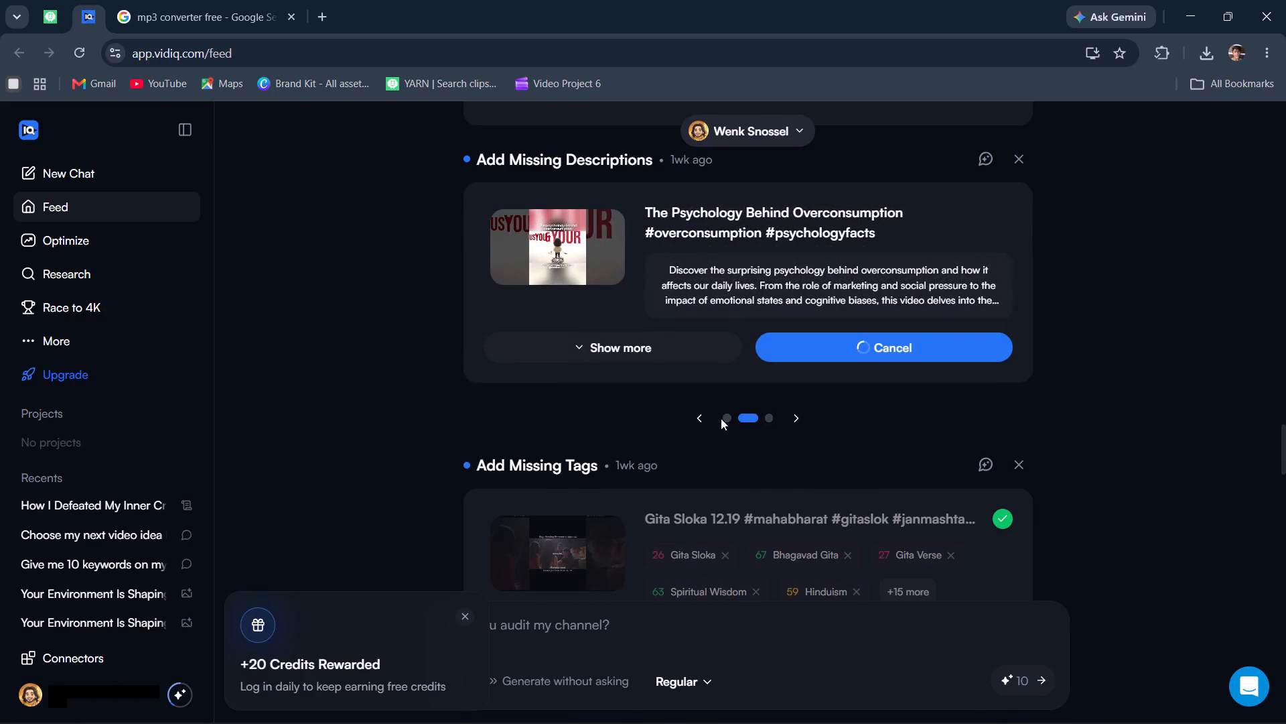
left_click(699, 416)
Apply the suggested title "The Only Motivation You Need Today #goggins #mindset #shorts" to the Goggins video.
scroll(638, 361, "down", 8)
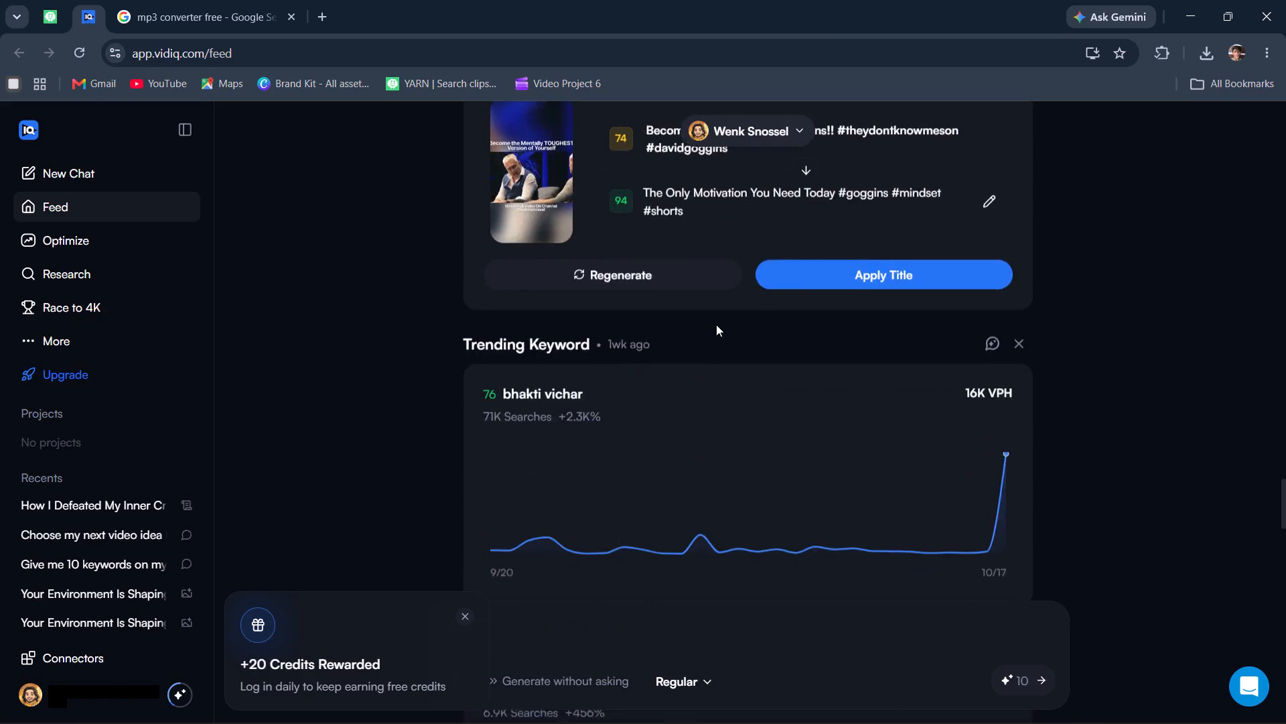
left_click(851, 283)
scroll(827, 282, "up", 1)
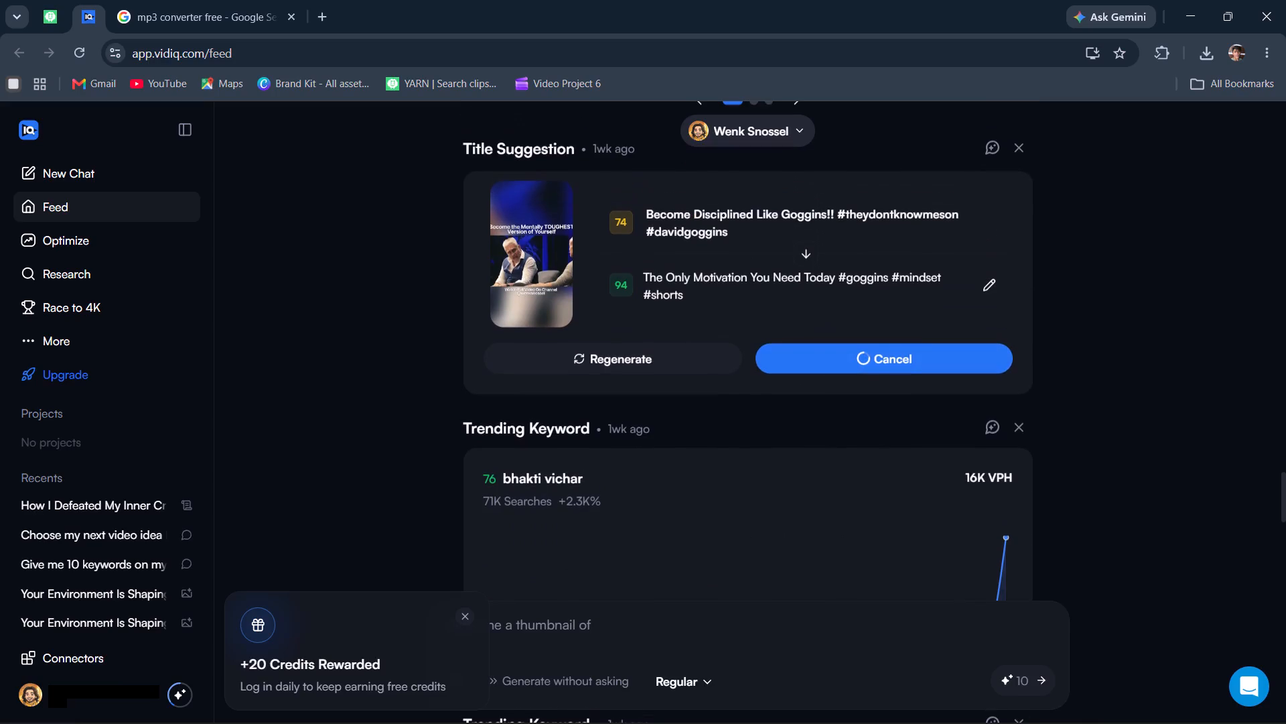
Look through the older Trending Keyword cards further down the feed for remaining suggestions.
scroll(716, 381, "down", 12)
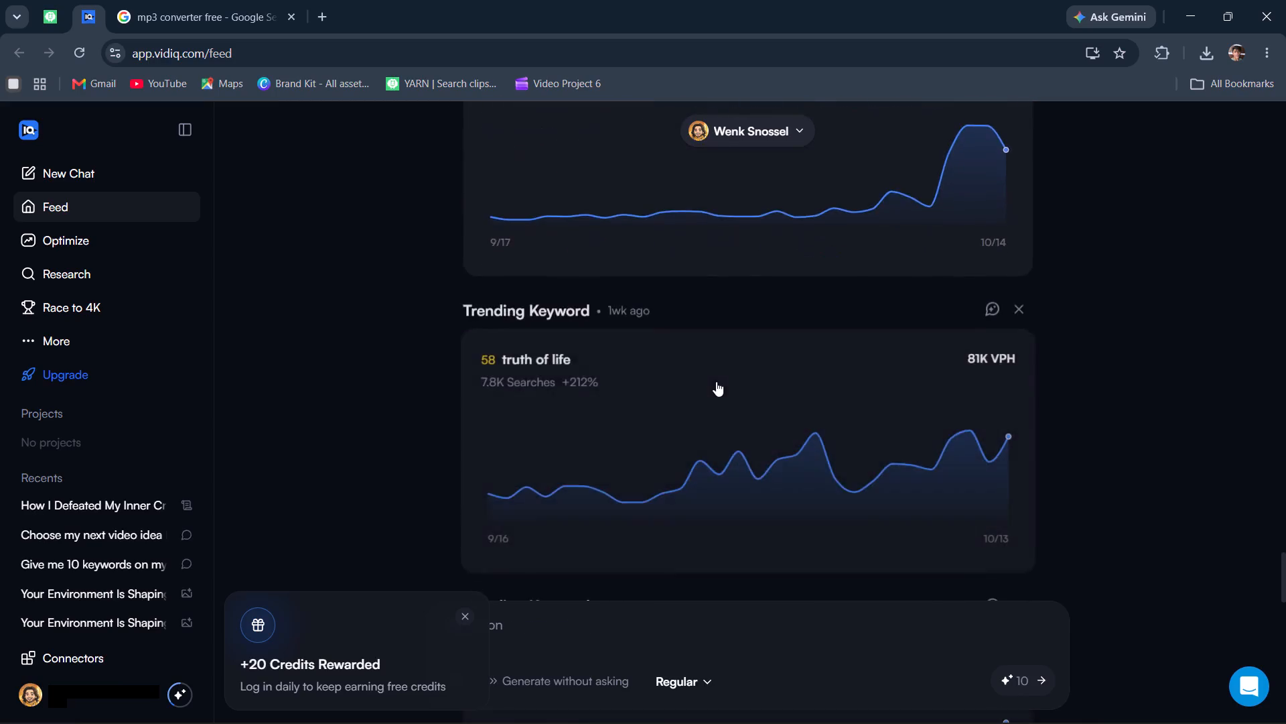
scroll(716, 381, "down", 18)
scroll(716, 381, "up", 3)
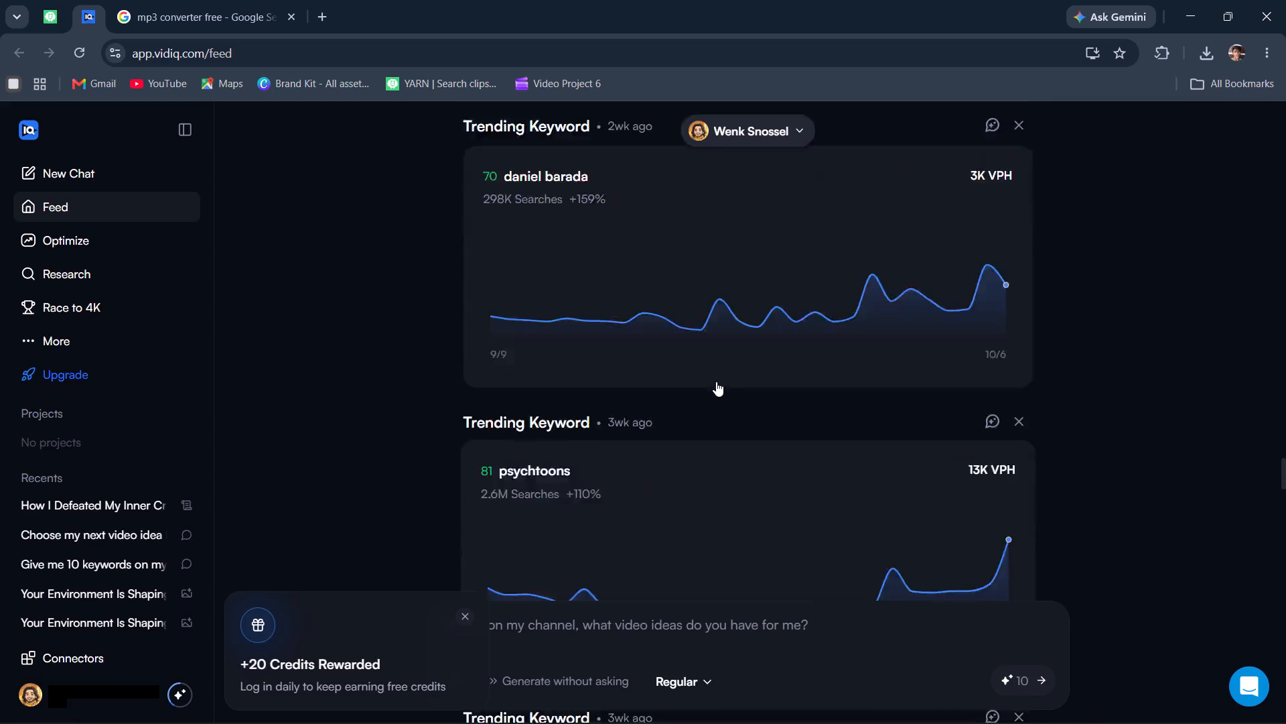
scroll(716, 381, "up", 20)
scroll(716, 381, "up", 6)
scroll(716, 381, "down", 11)
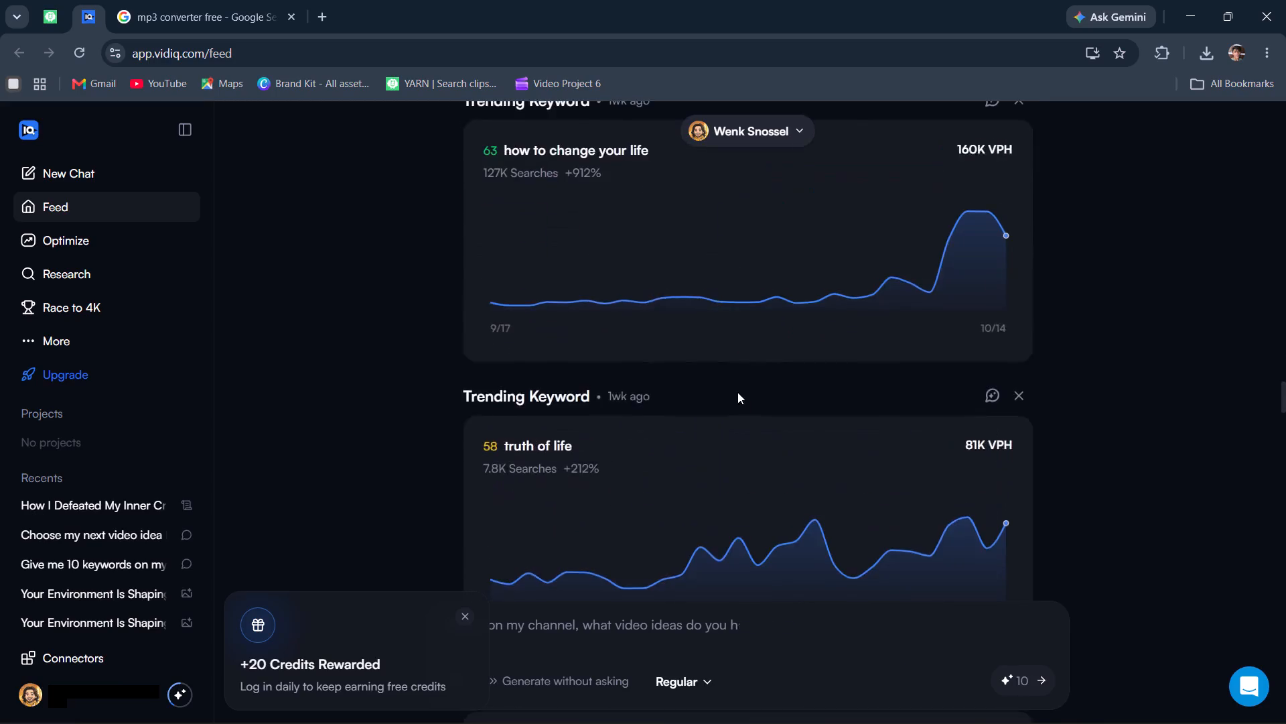
scroll(737, 392, "down", 19)
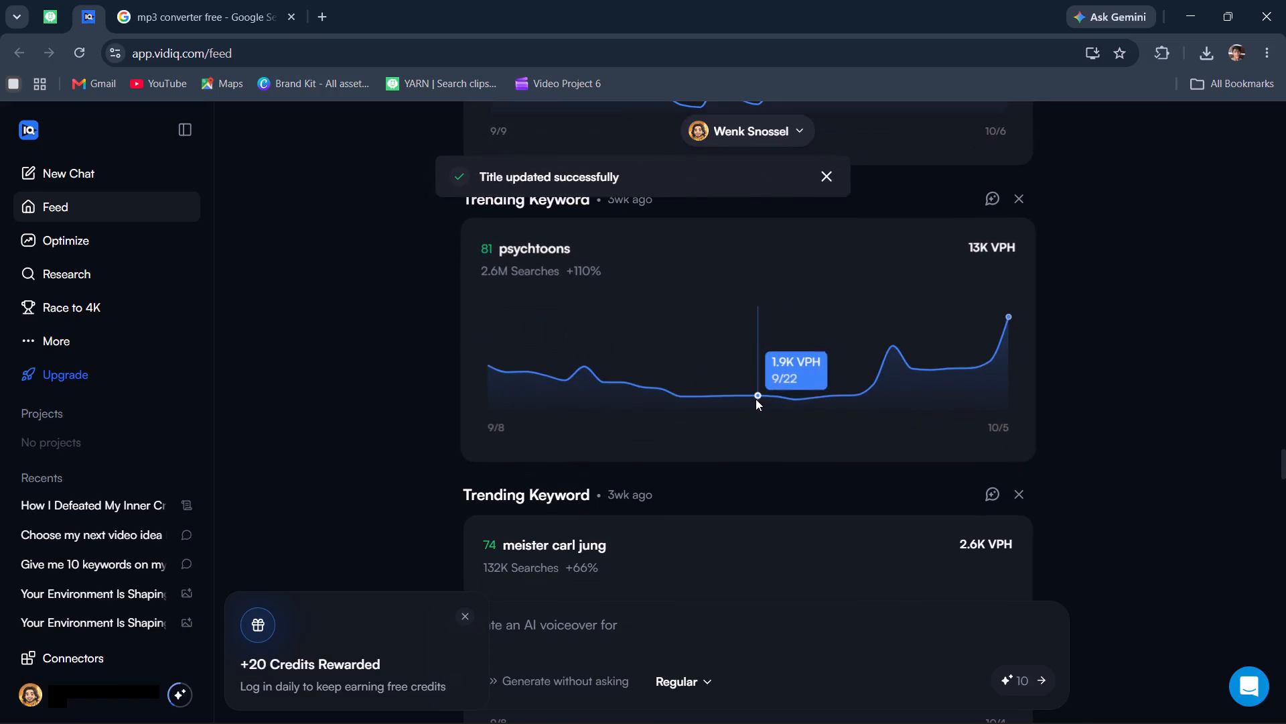
scroll(754, 398, "up", 9)
scroll(754, 398, "down", 11)
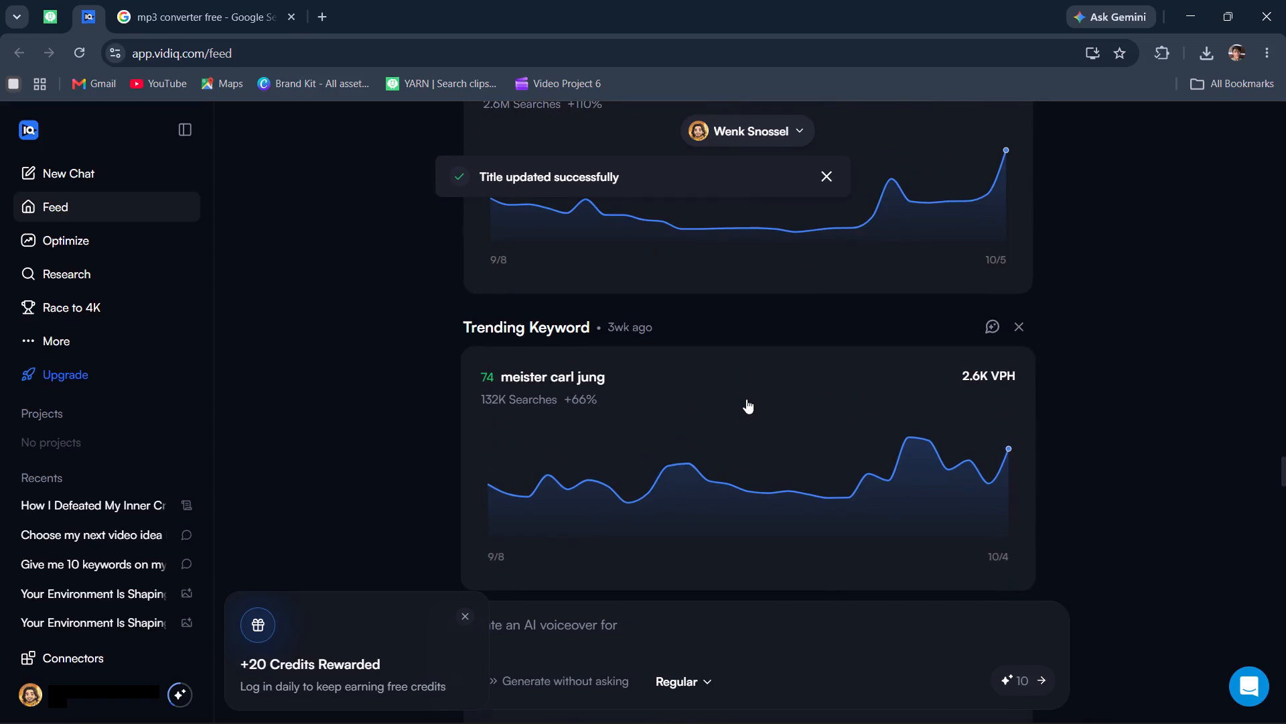
scroll(914, 387, "up", 3)
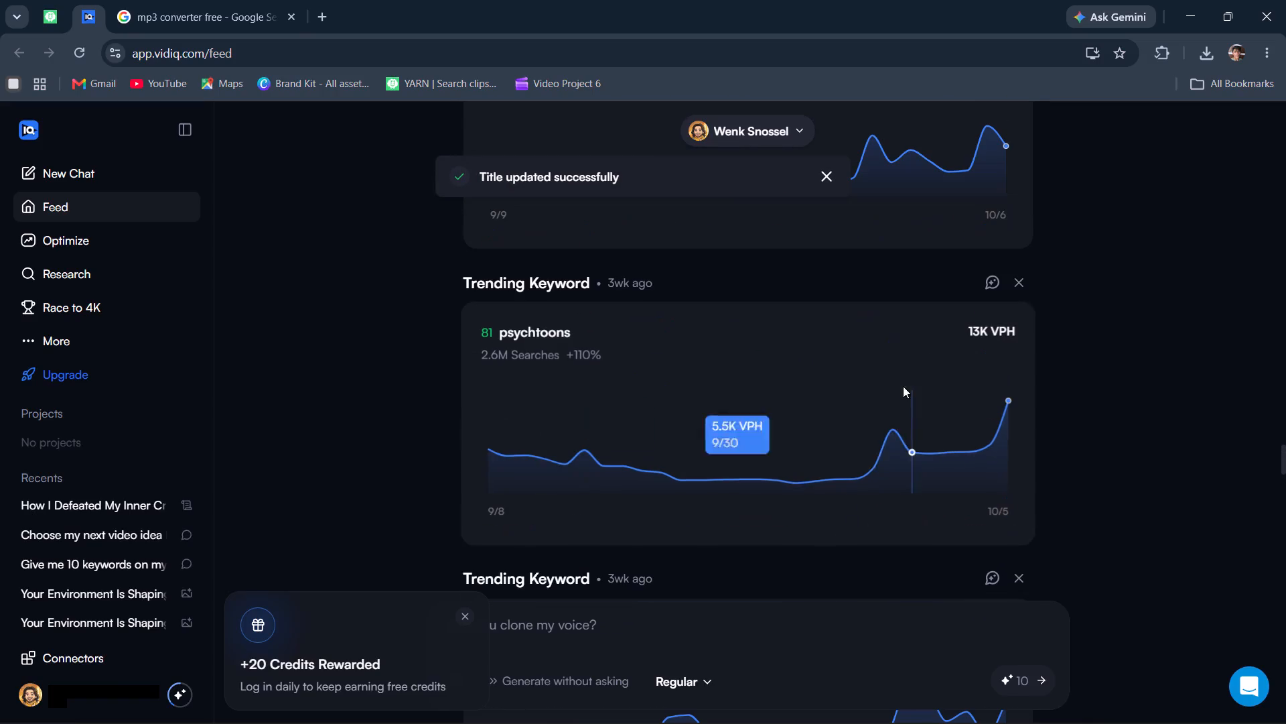
scroll(1007, 397, "up", 4)
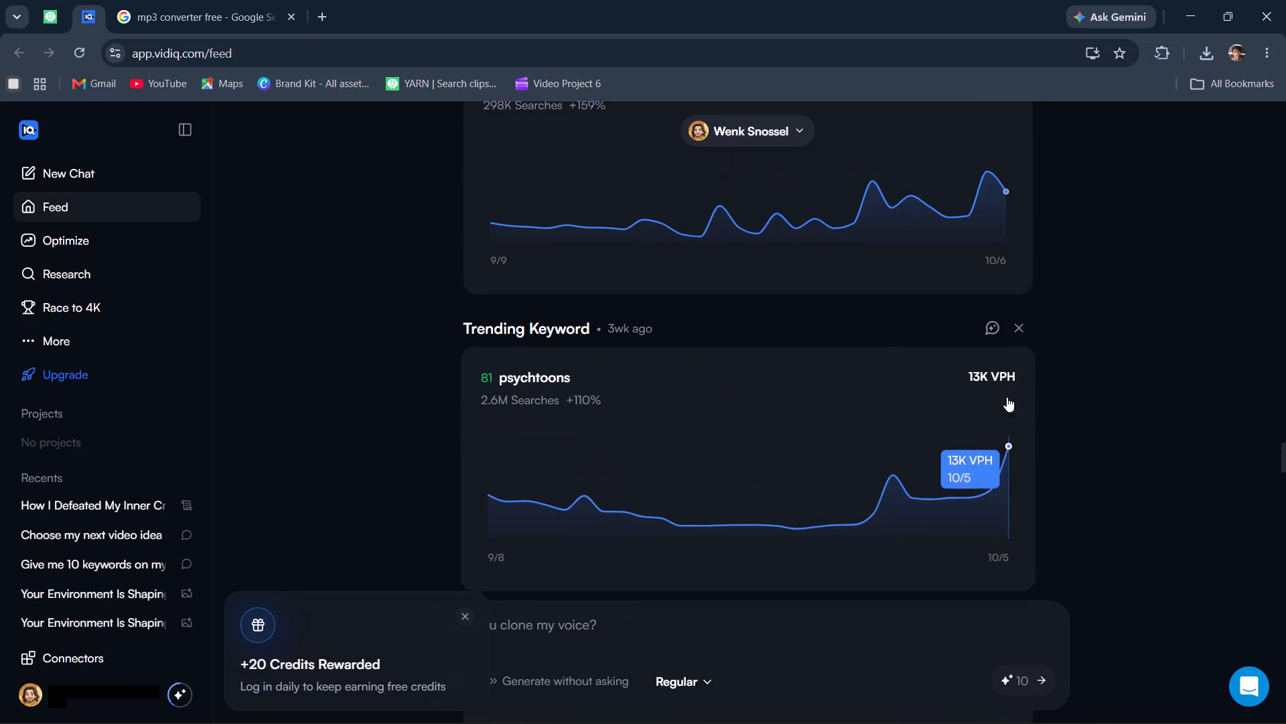
Publish the week-old suggested description for the Gita Sloka 12.19 video once more.
scroll(1007, 397, "up", 20)
scroll(1007, 397, "up", 10)
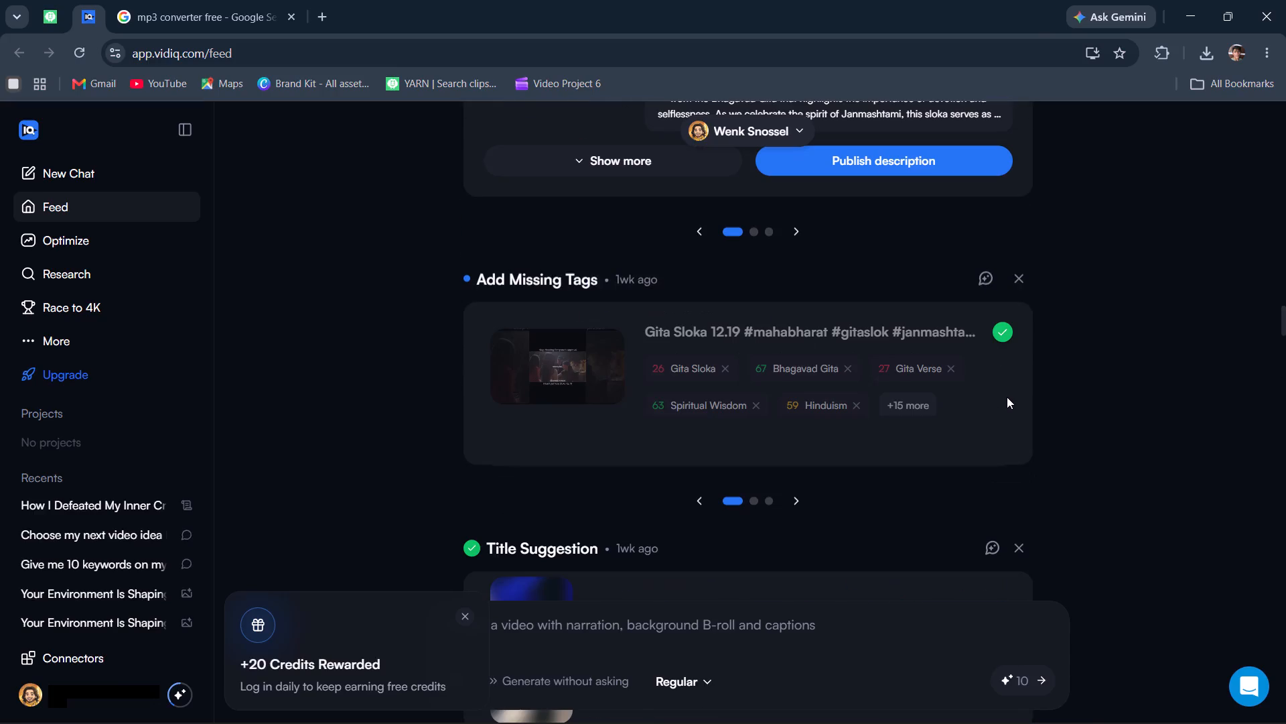
scroll(1007, 397, "down", 6)
scroll(1007, 397, "up", 16)
scroll(1007, 397, "down", 4)
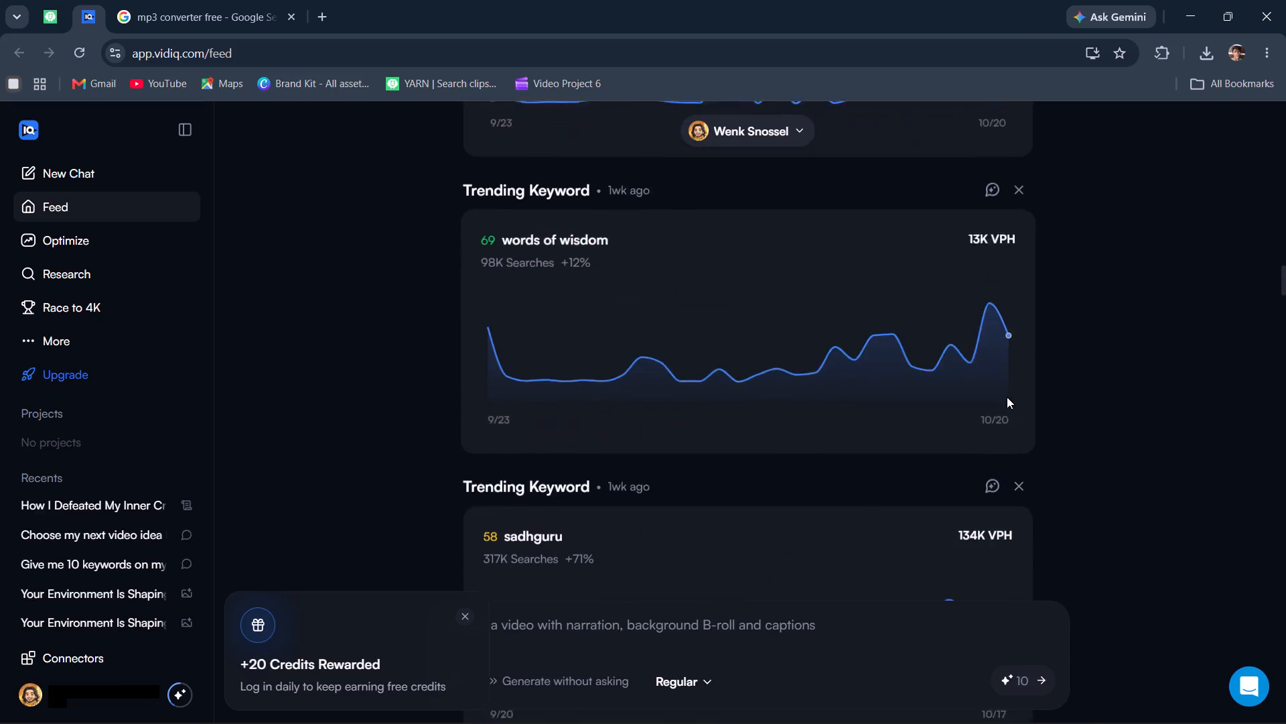
scroll(1007, 397, "down", 3)
left_click(863, 406)
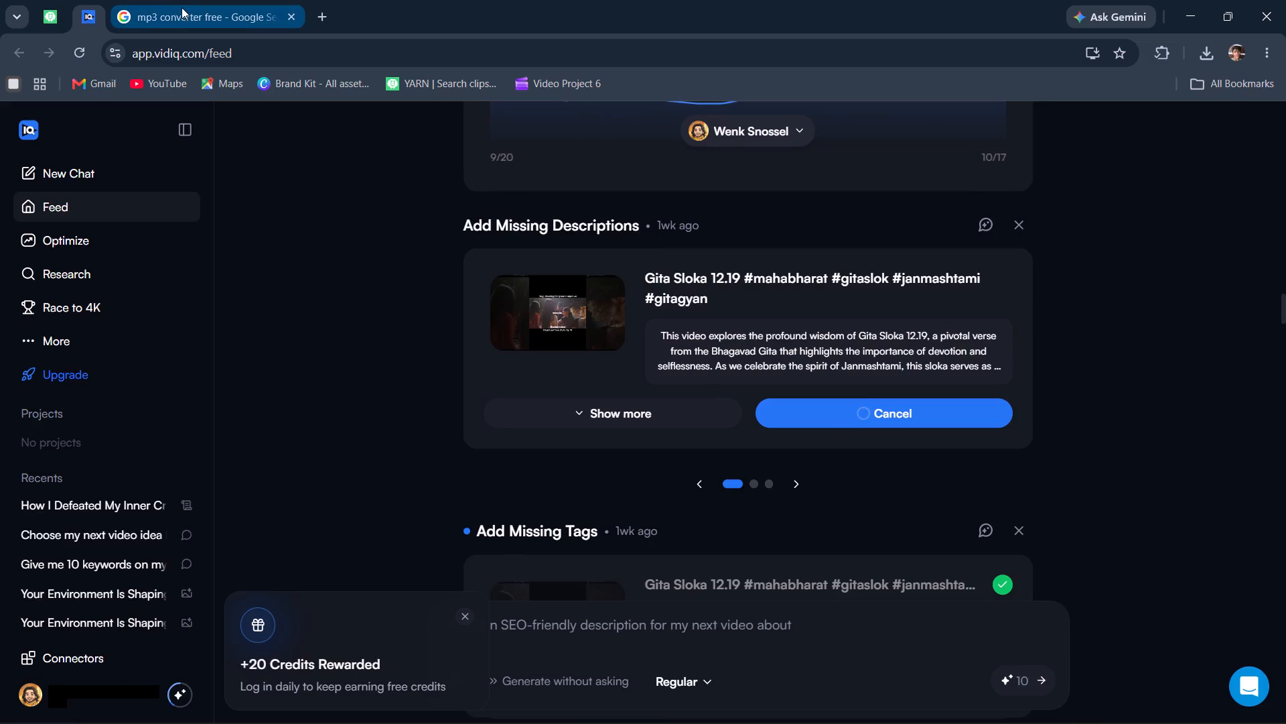
Open CloudConvert's MP3 Converter from the "mp3 converter free" search results.
left_click(202, 7)
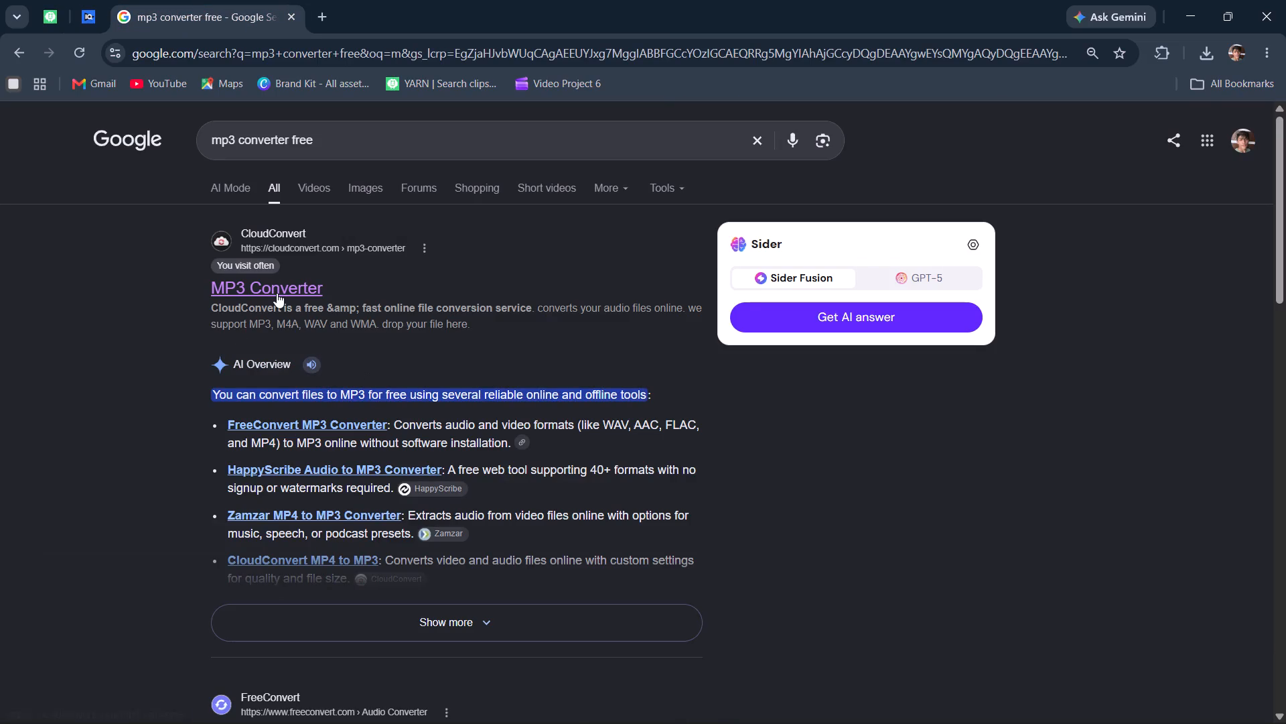
left_click(277, 293)
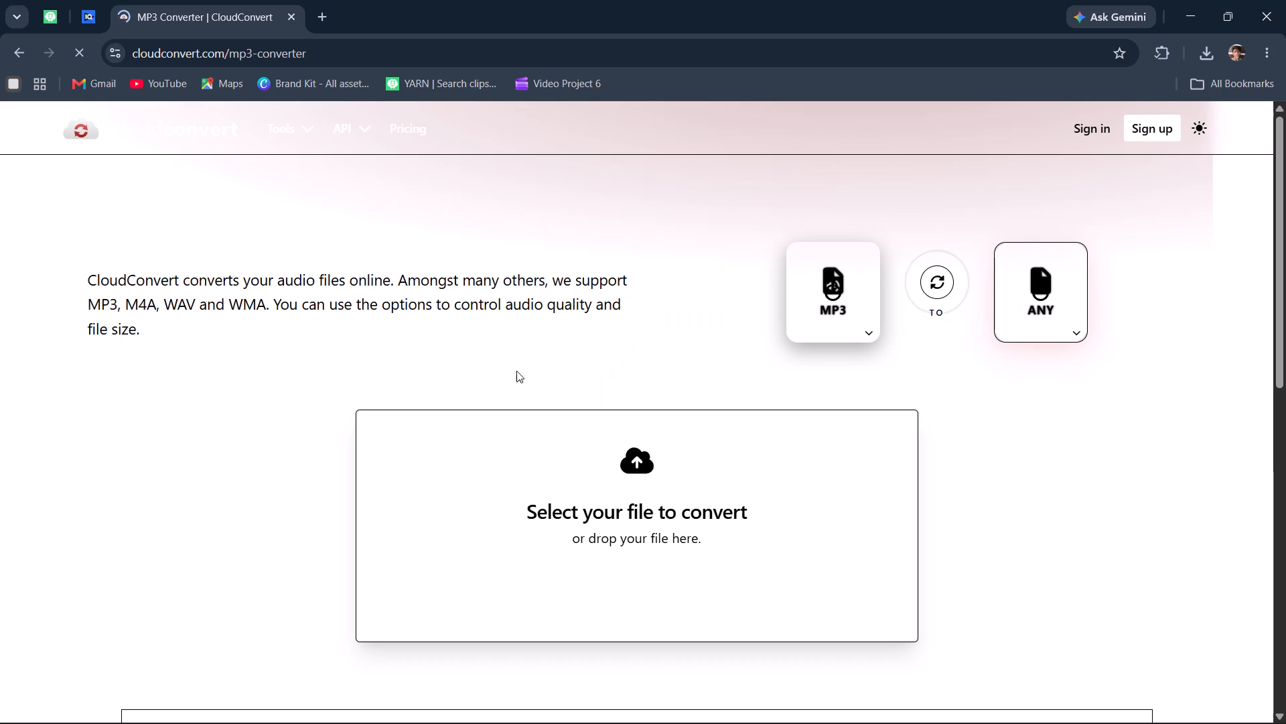
Load the recent file self-worth.m4a from the Home folder into the converter.
left_click(644, 471)
left_click(620, 591)
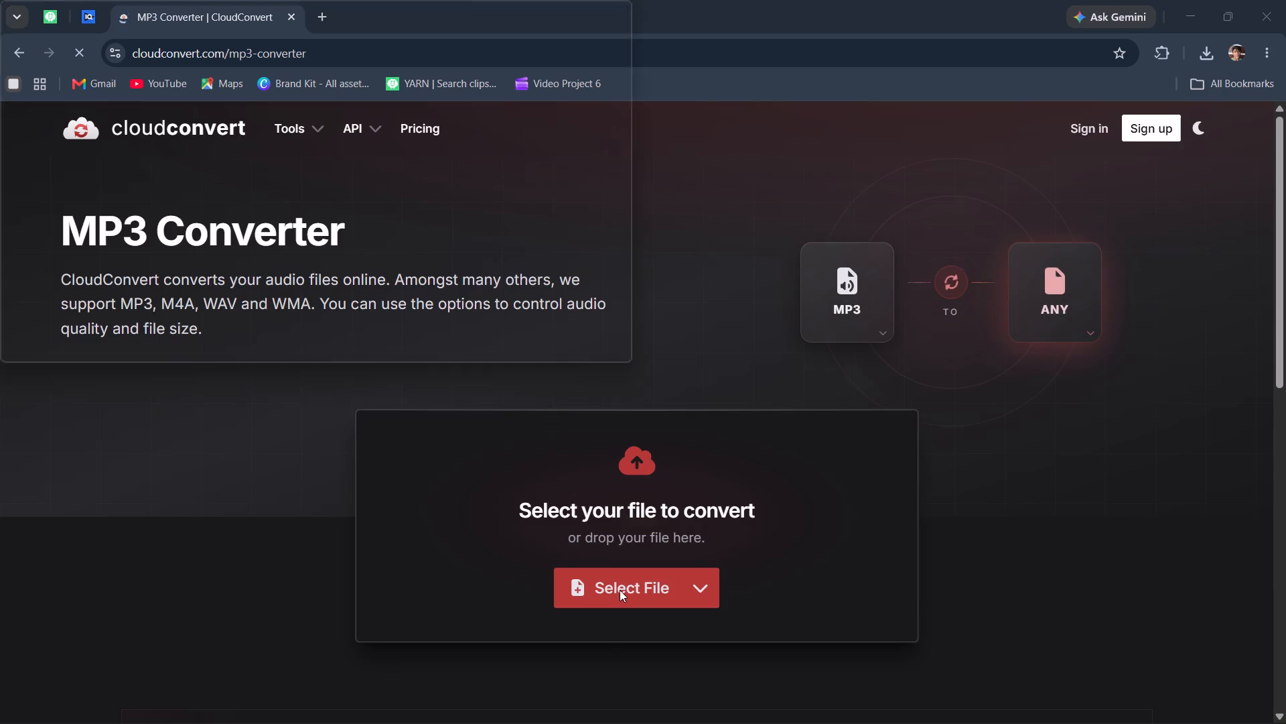
scroll(106, 194, "up", 12)
left_click(92, 116)
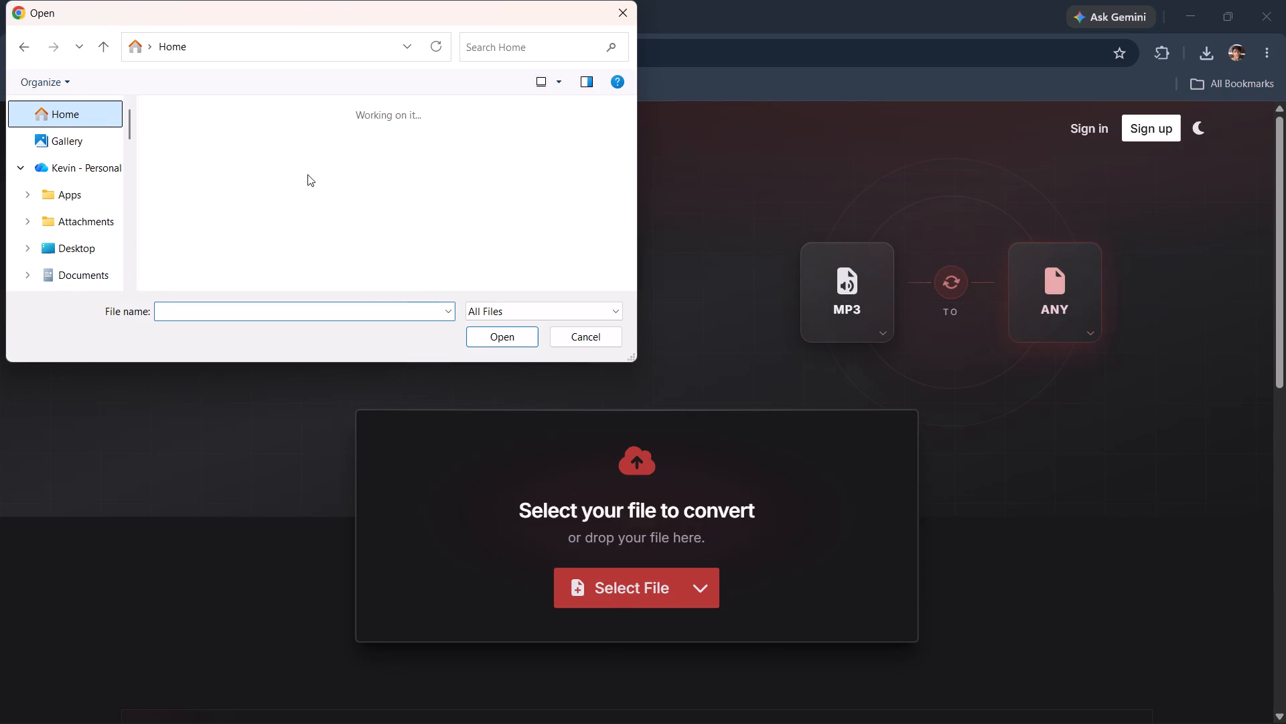
scroll(349, 178, "down", 3)
scroll(209, 179, "down", 3)
left_click(190, 188)
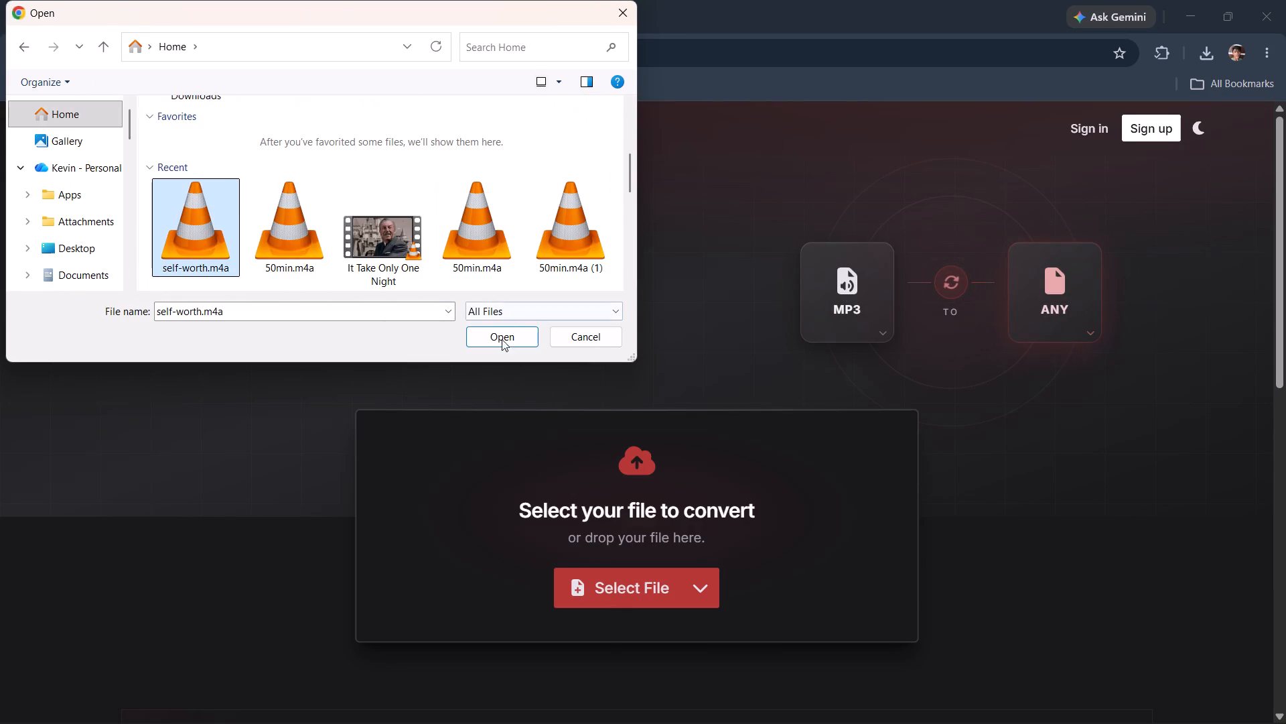
left_click(500, 343)
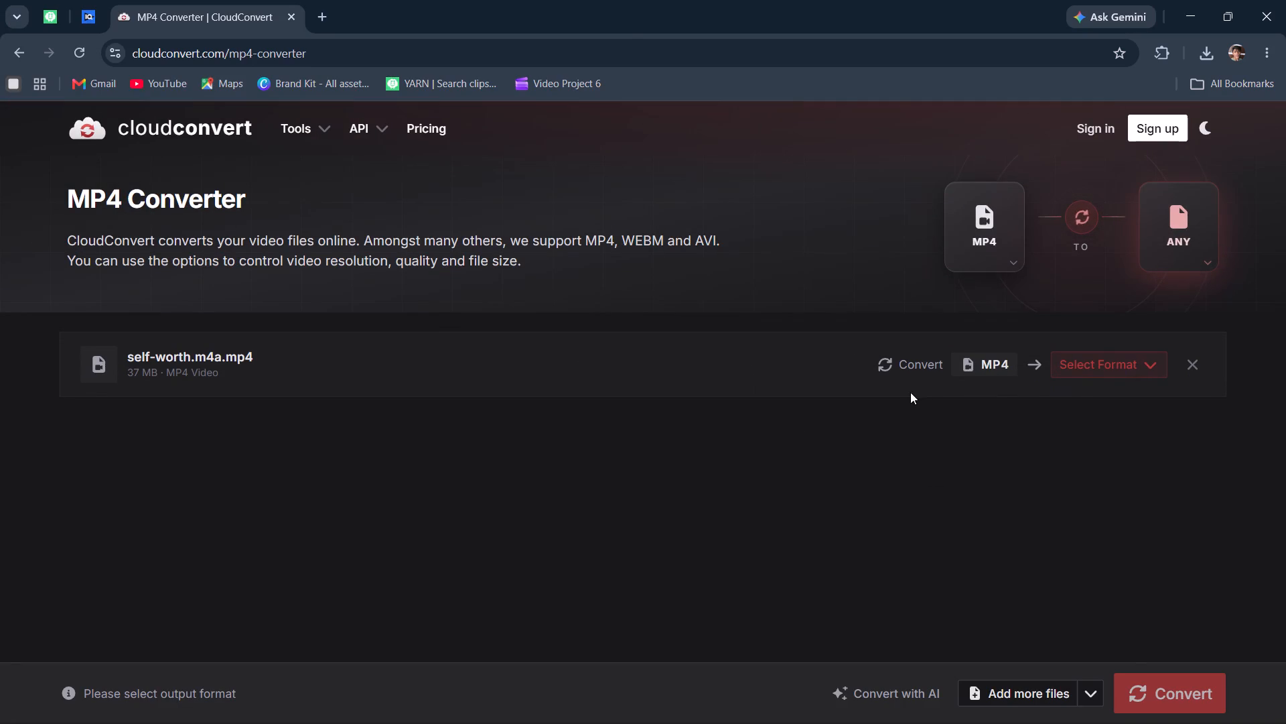
Set the output format of the self-worth file to MP3 audio and start the conversion.
left_click(1127, 394)
left_click(1124, 379)
left_click(1092, 363)
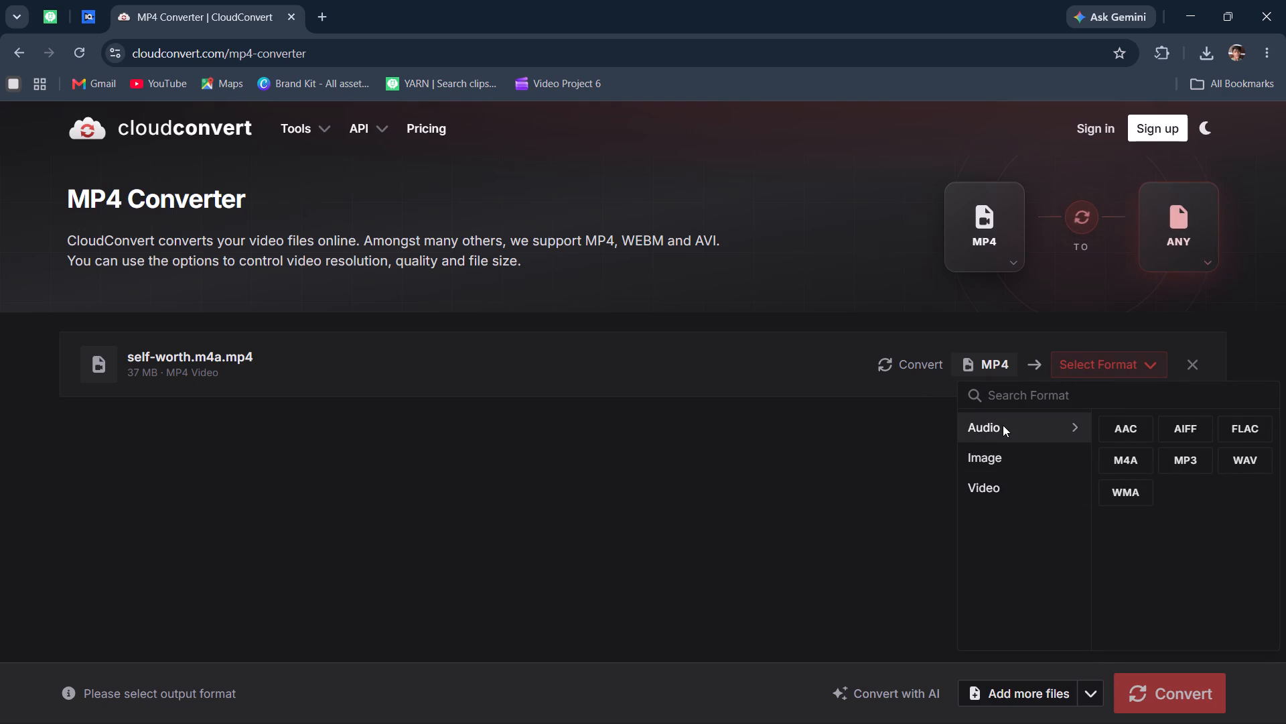
left_click(1003, 425)
left_click(1173, 461)
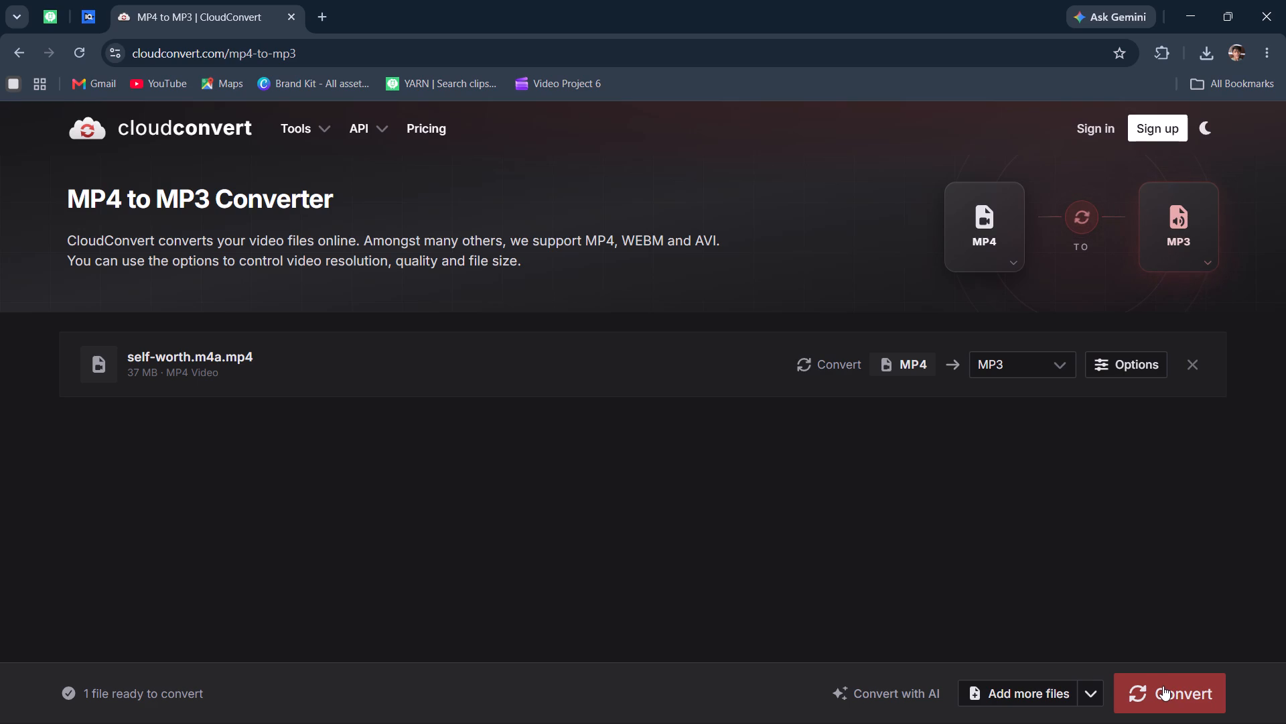
left_click(1163, 686)
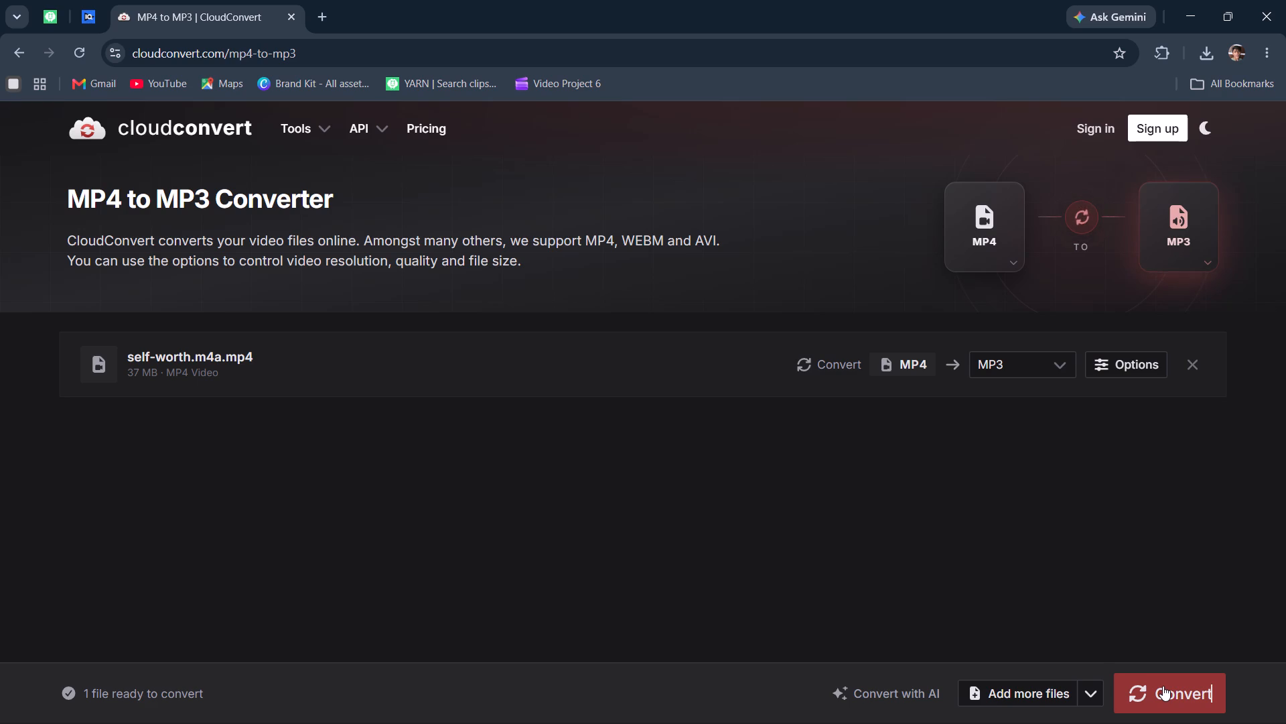
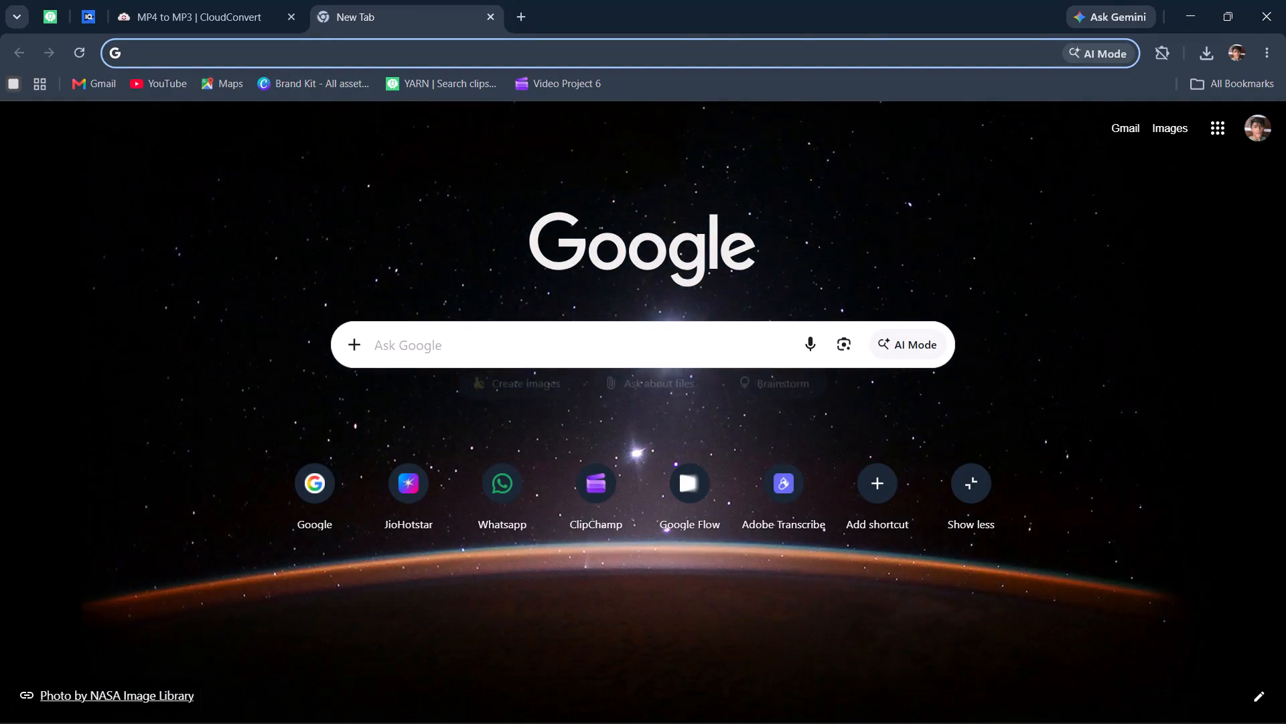
Open YouTube in the new tab, keeping the CloudConvert conversion page in view.
left_click(151, 92)
left_click(187, 0)
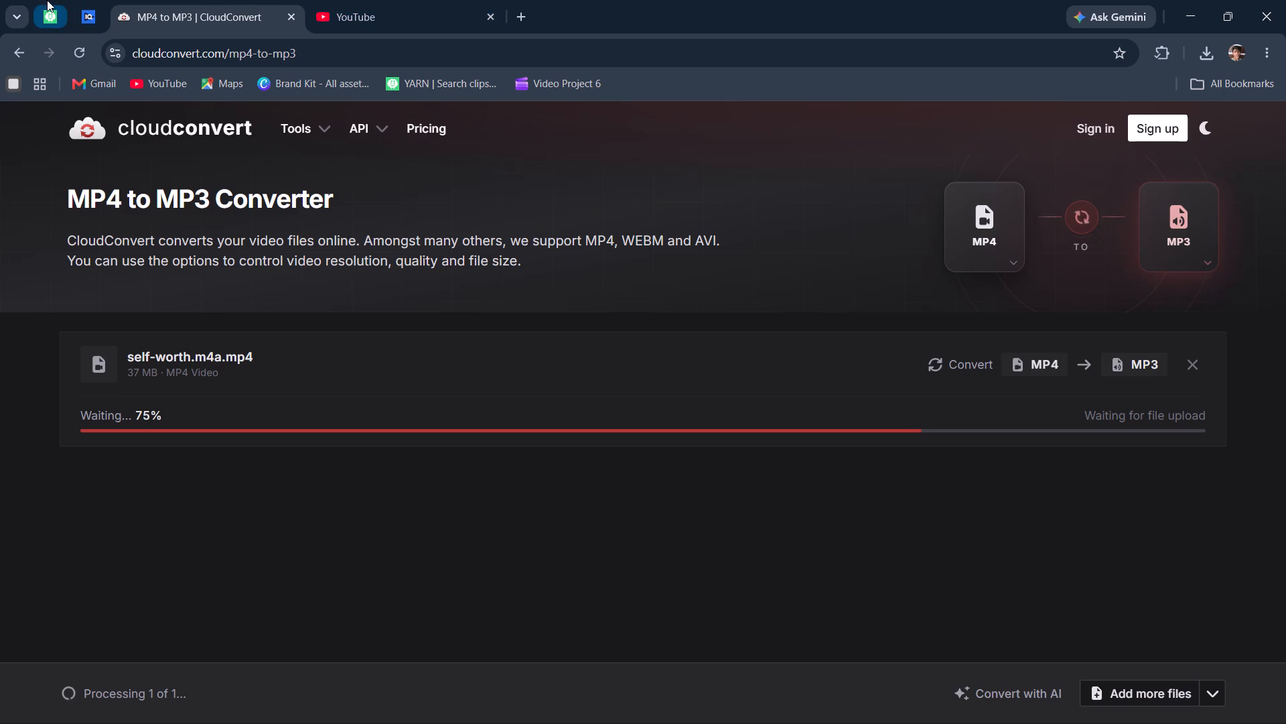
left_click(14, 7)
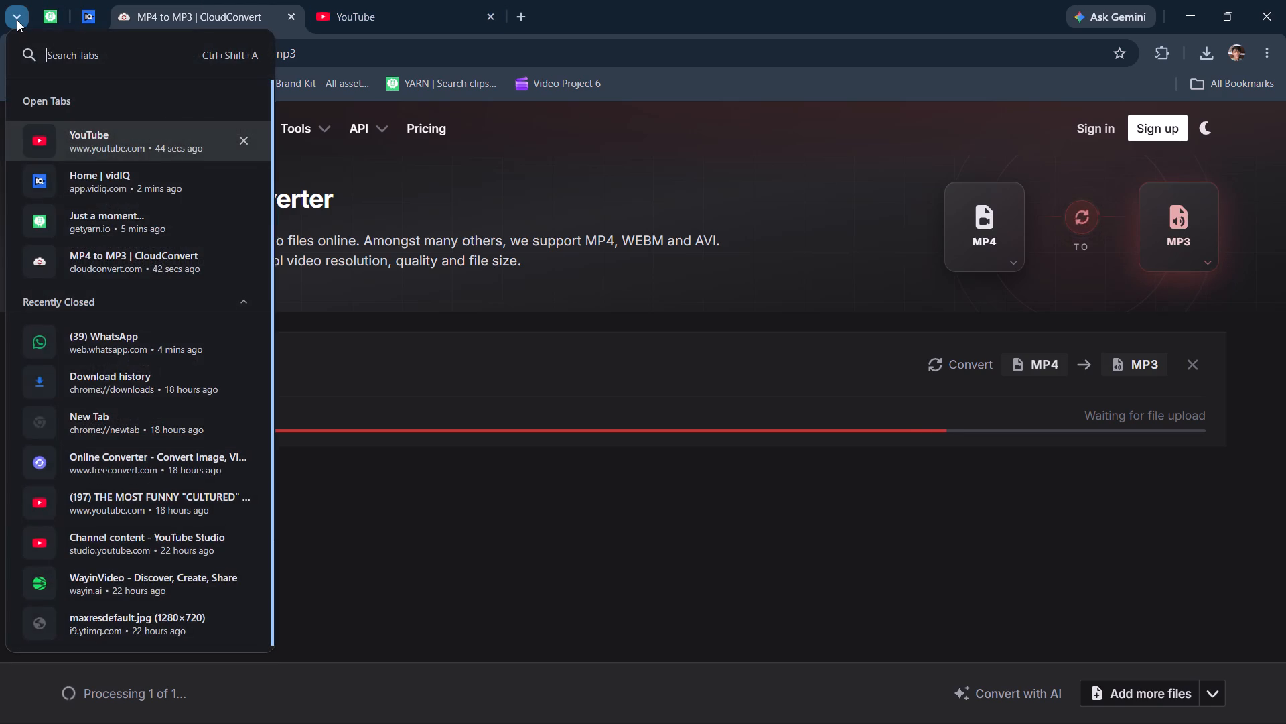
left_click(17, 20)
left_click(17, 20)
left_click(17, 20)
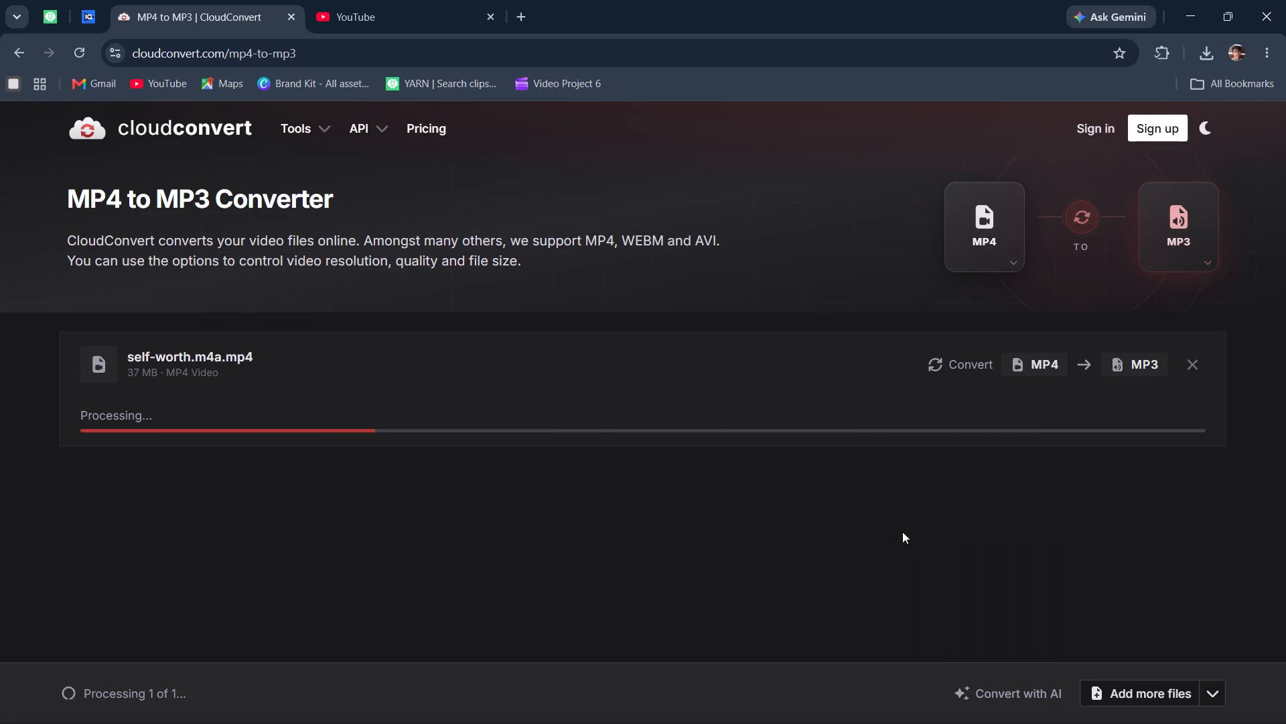
Download the converted self-worth.m4a.mp3 file and save it to the computer.
left_click(1151, 424)
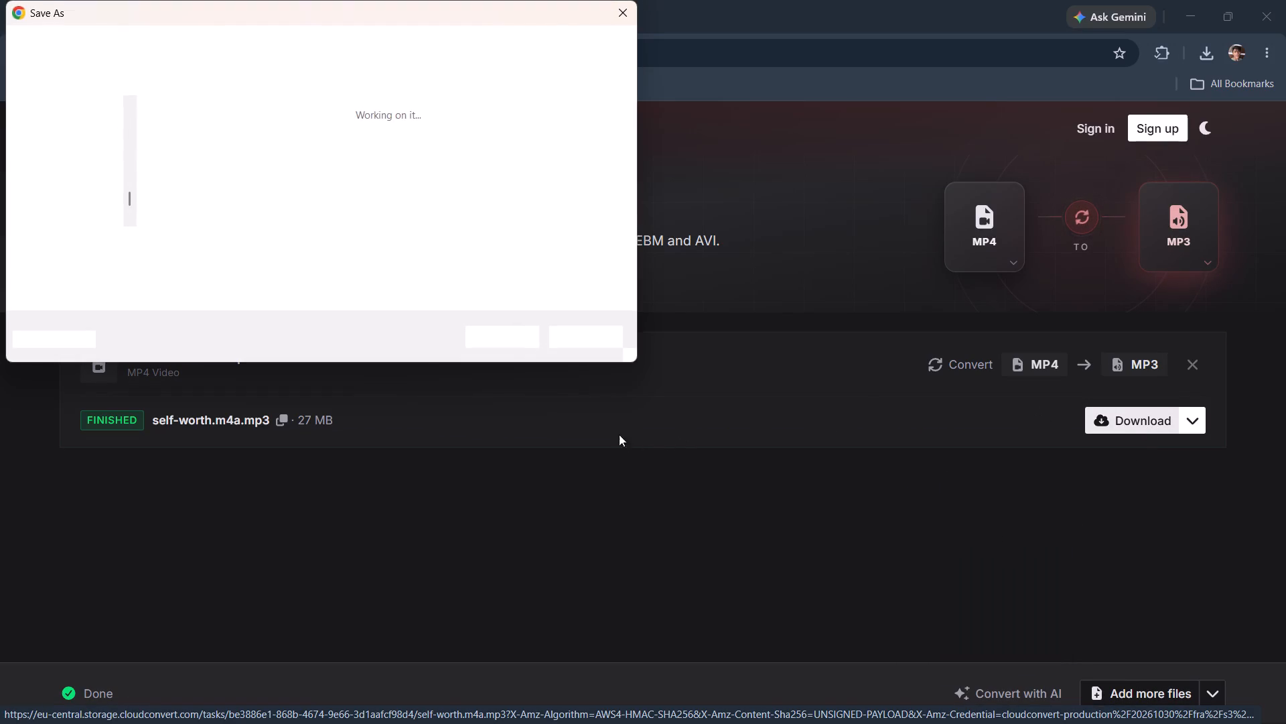
left_click(526, 338)
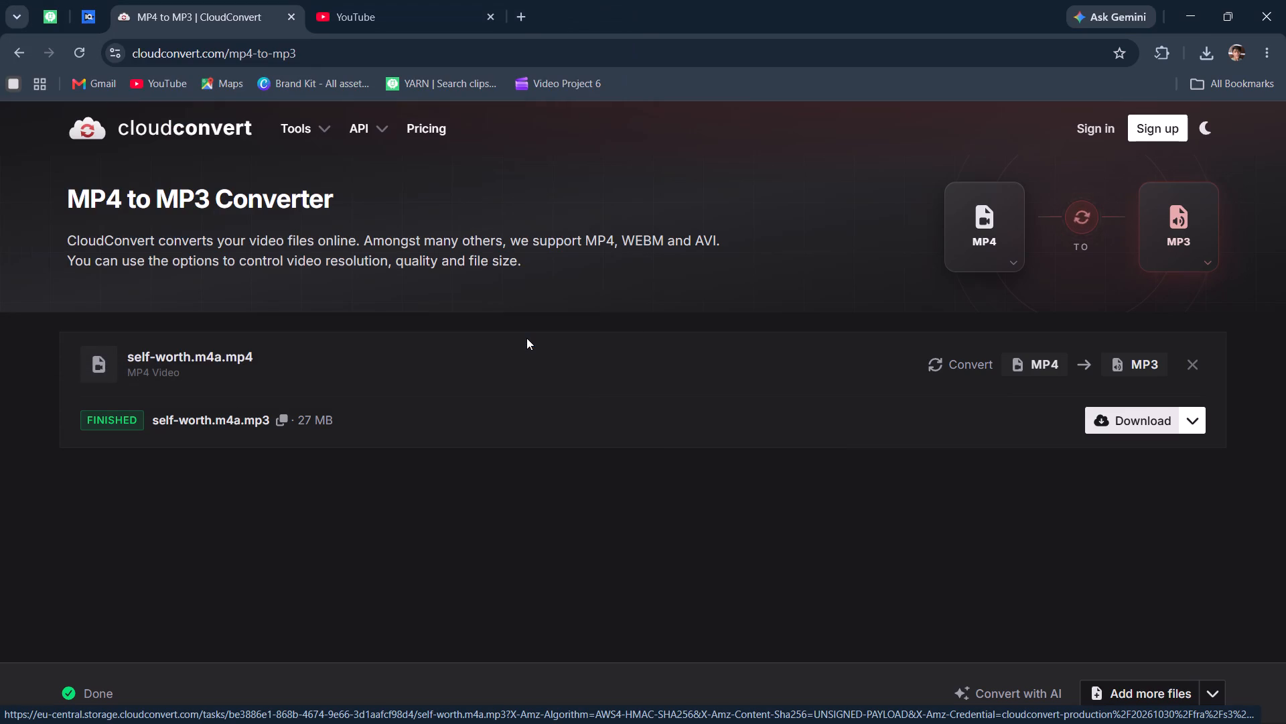
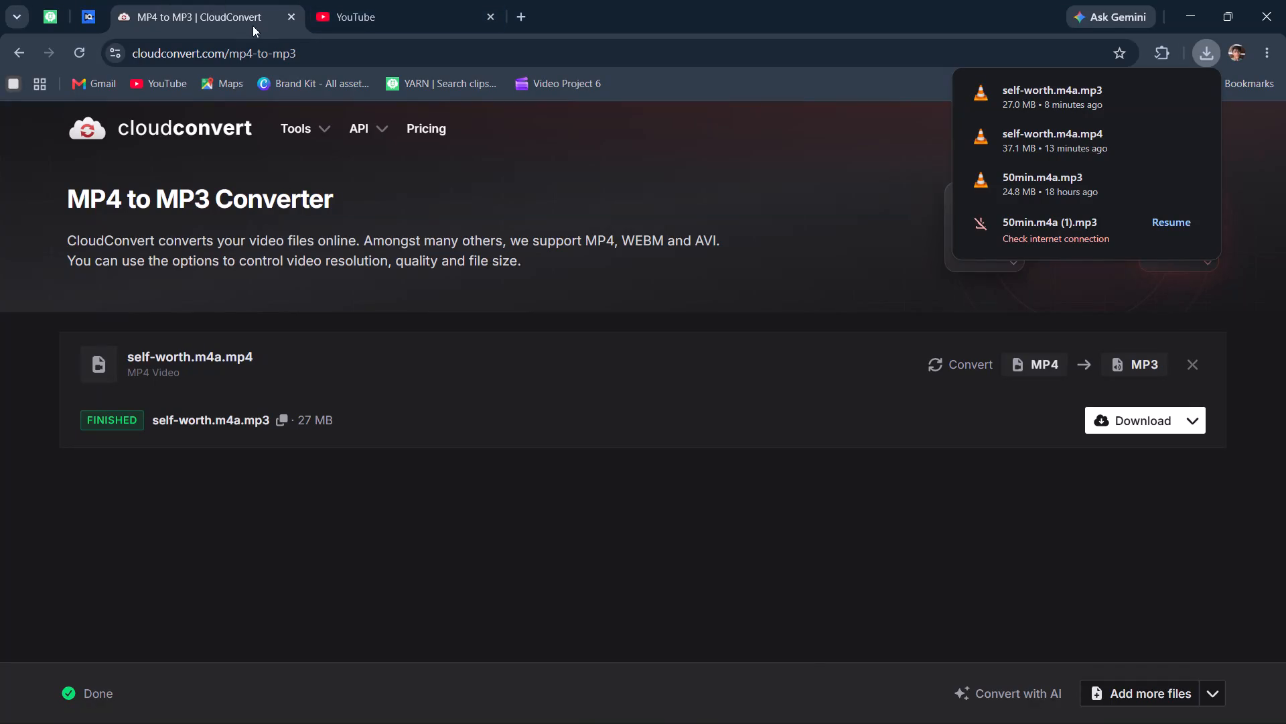
Close the CloudConvert MP4 to MP3 converter tab, leaving the YouTube tab open.
left_click(289, 16)
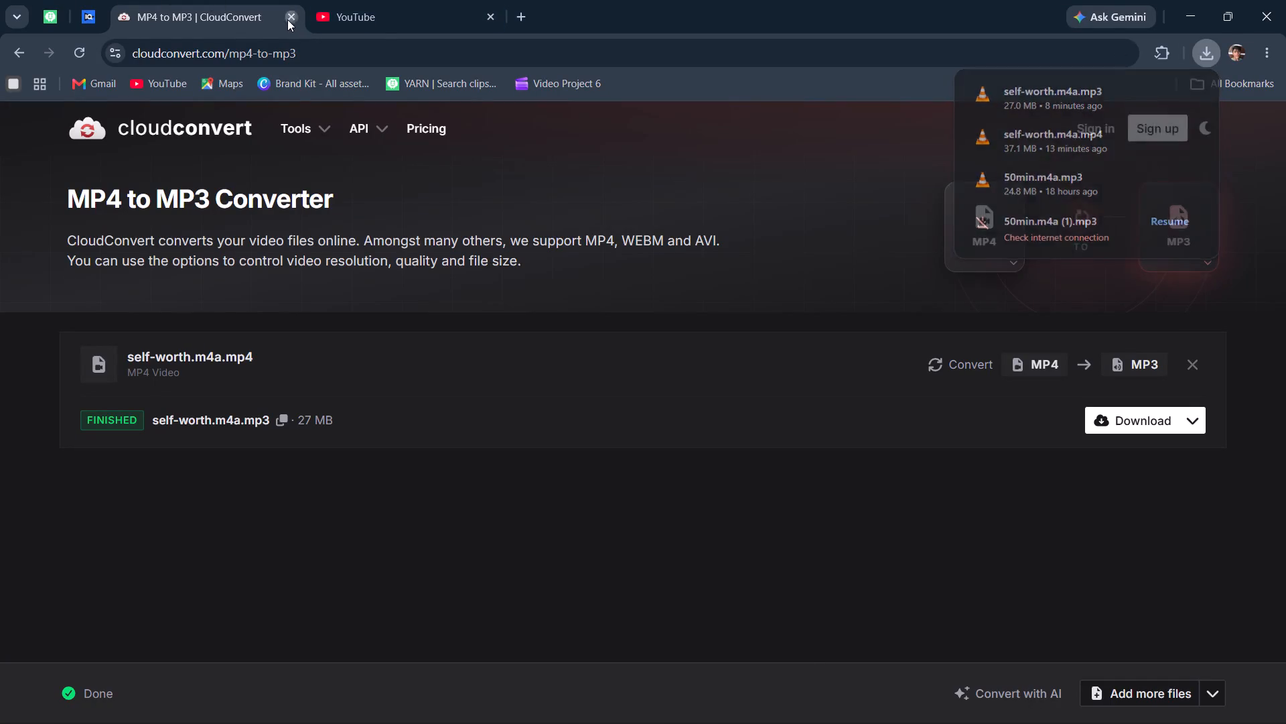
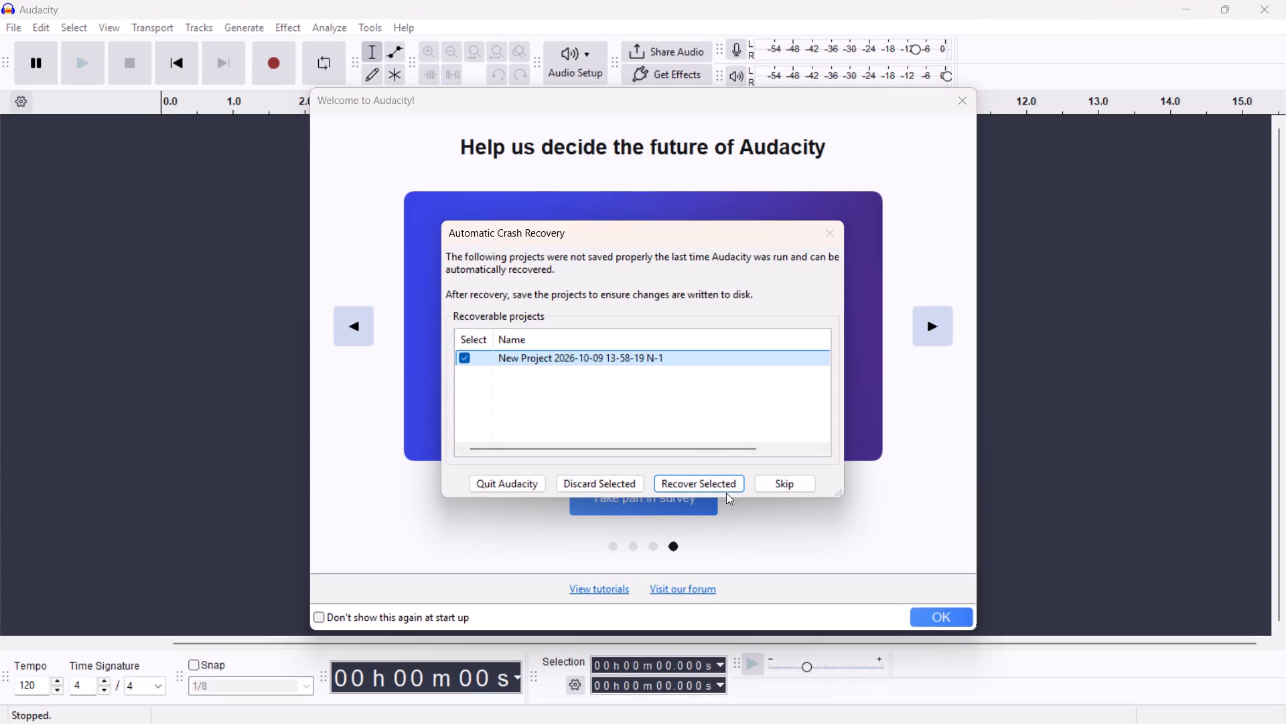
Skip recovering the unsaved project and dismiss the Audacity welcome window.
left_click(781, 485)
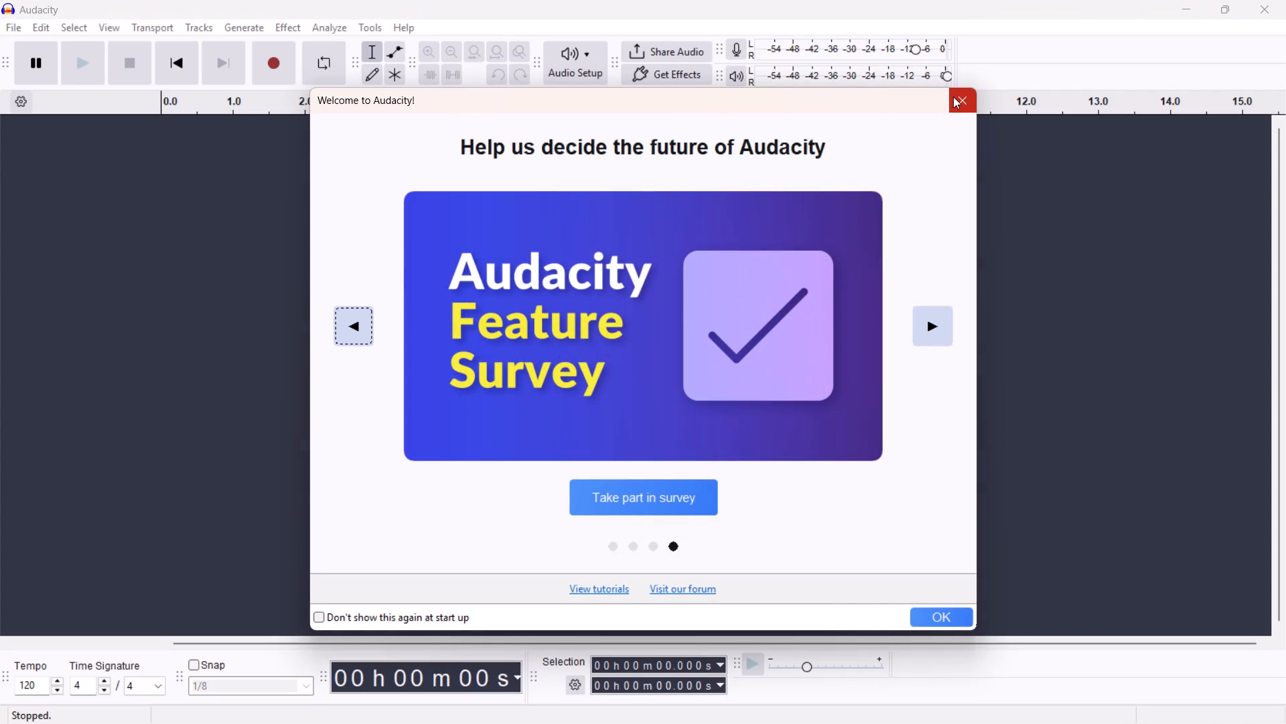
left_click(953, 97)
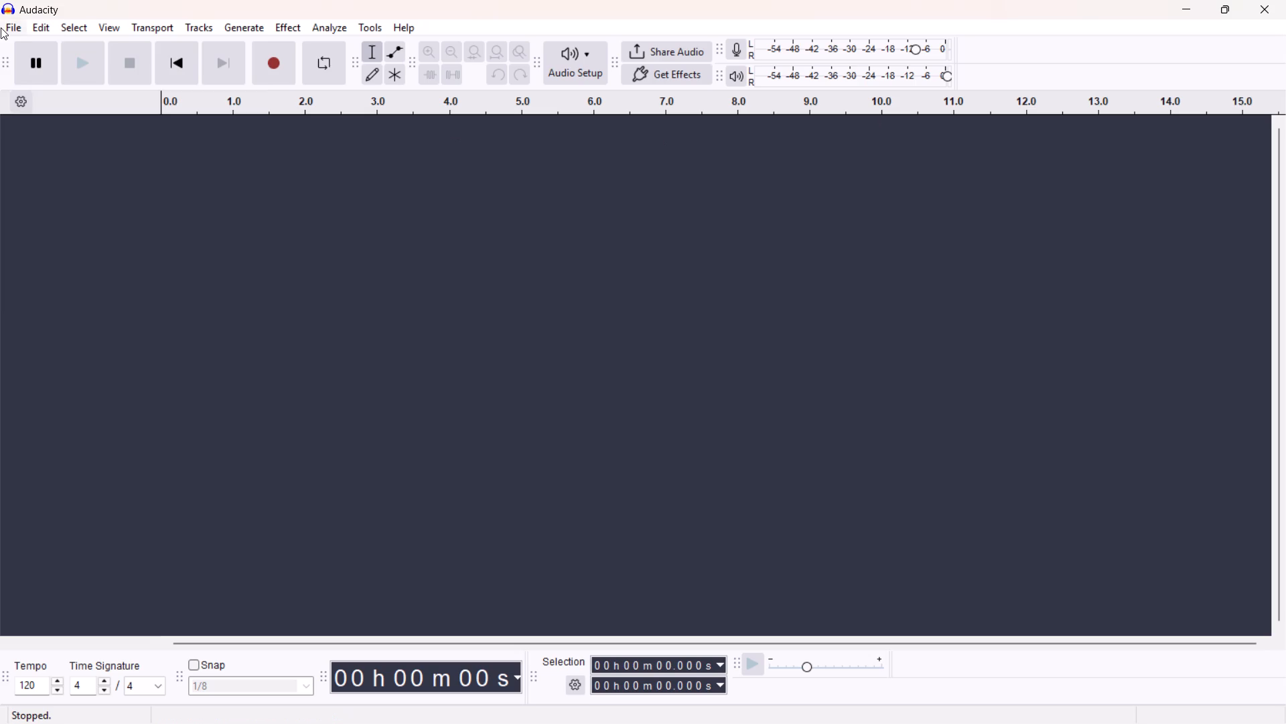
Open the most recent self-worth.m4a recording from the Home location's recent files.
left_click(1, 27)
left_click(30, 72)
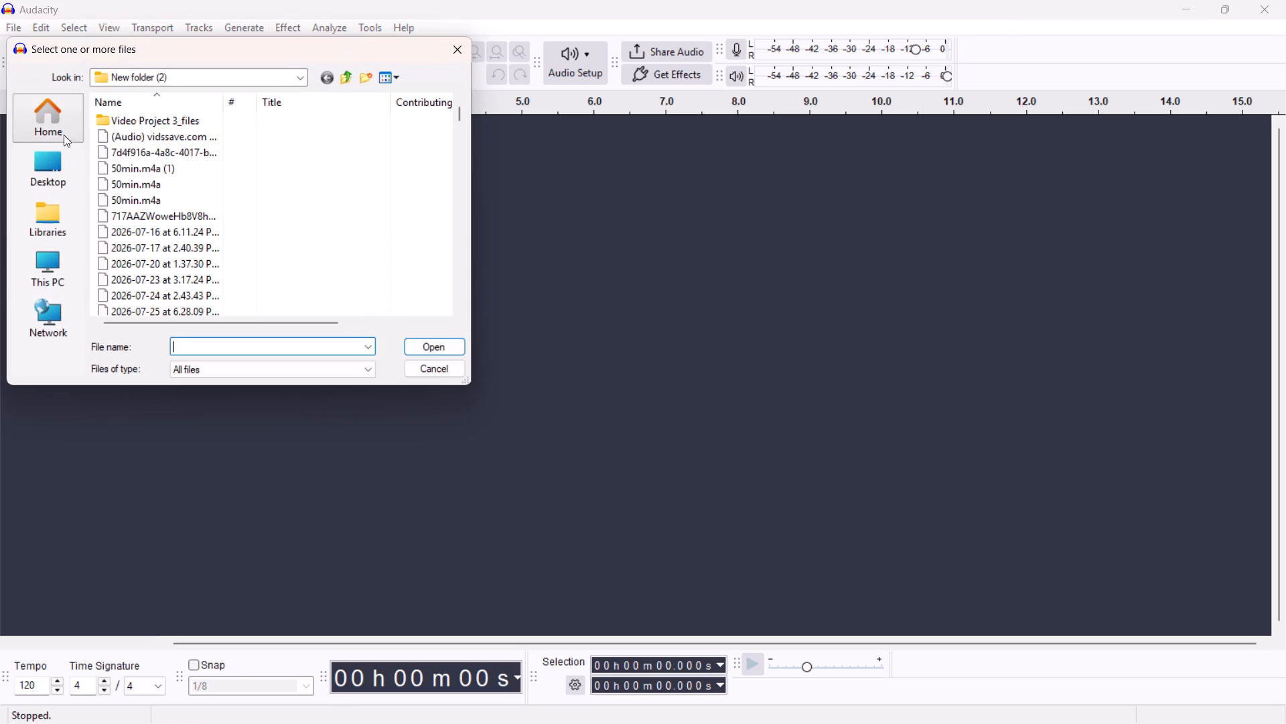
left_click_drag(64, 109, 62, 117)
scroll(172, 176, "down", 3)
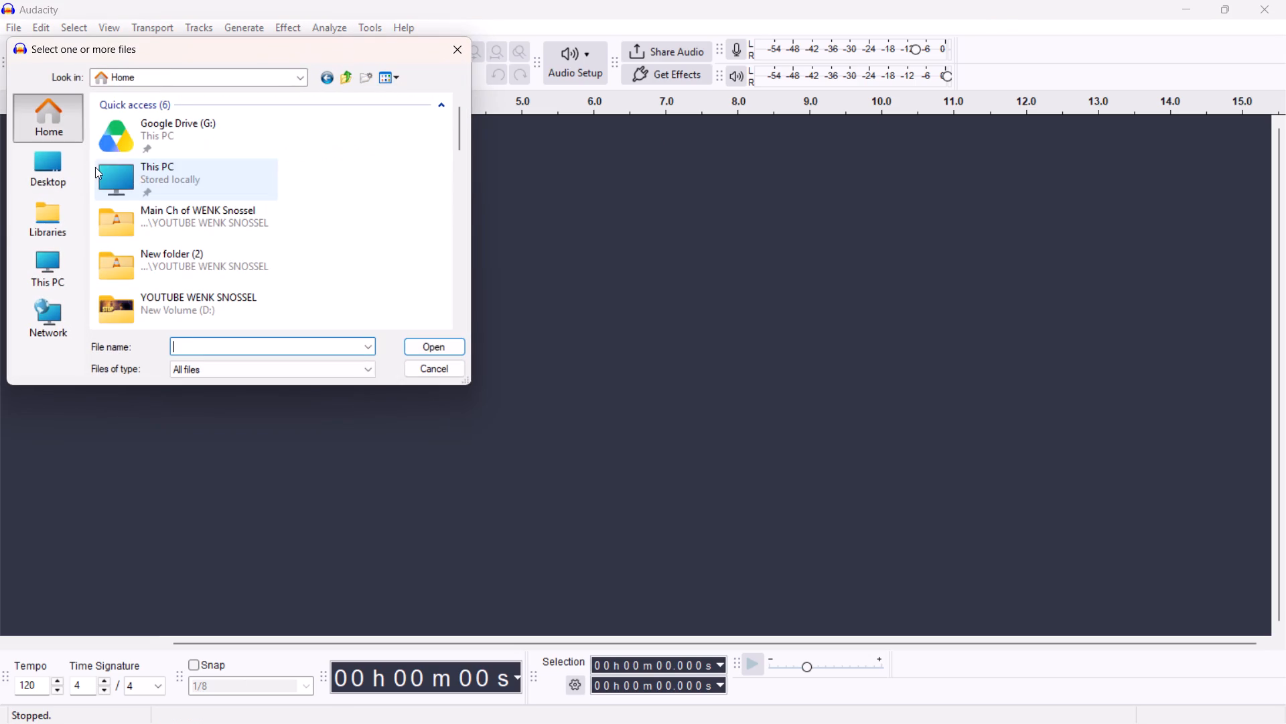
scroll(168, 169, "down", 3)
scroll(211, 103, "up", 1)
left_click(210, 181)
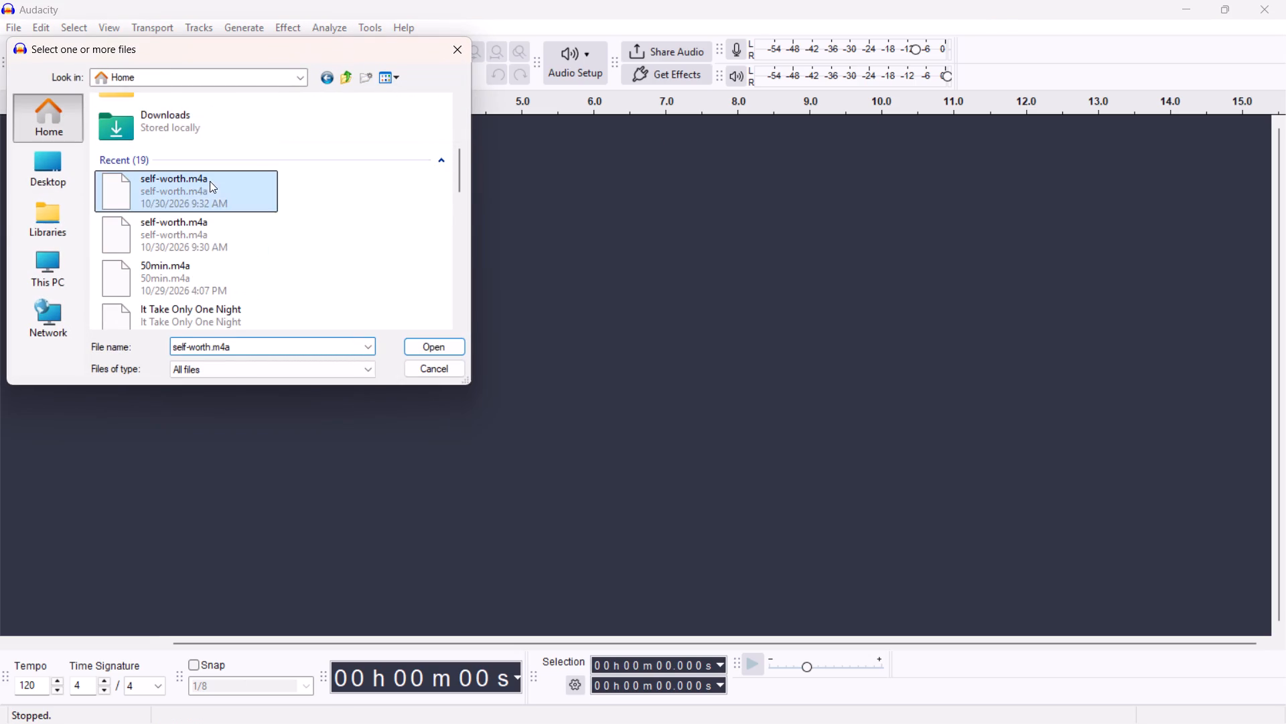
left_click(423, 345)
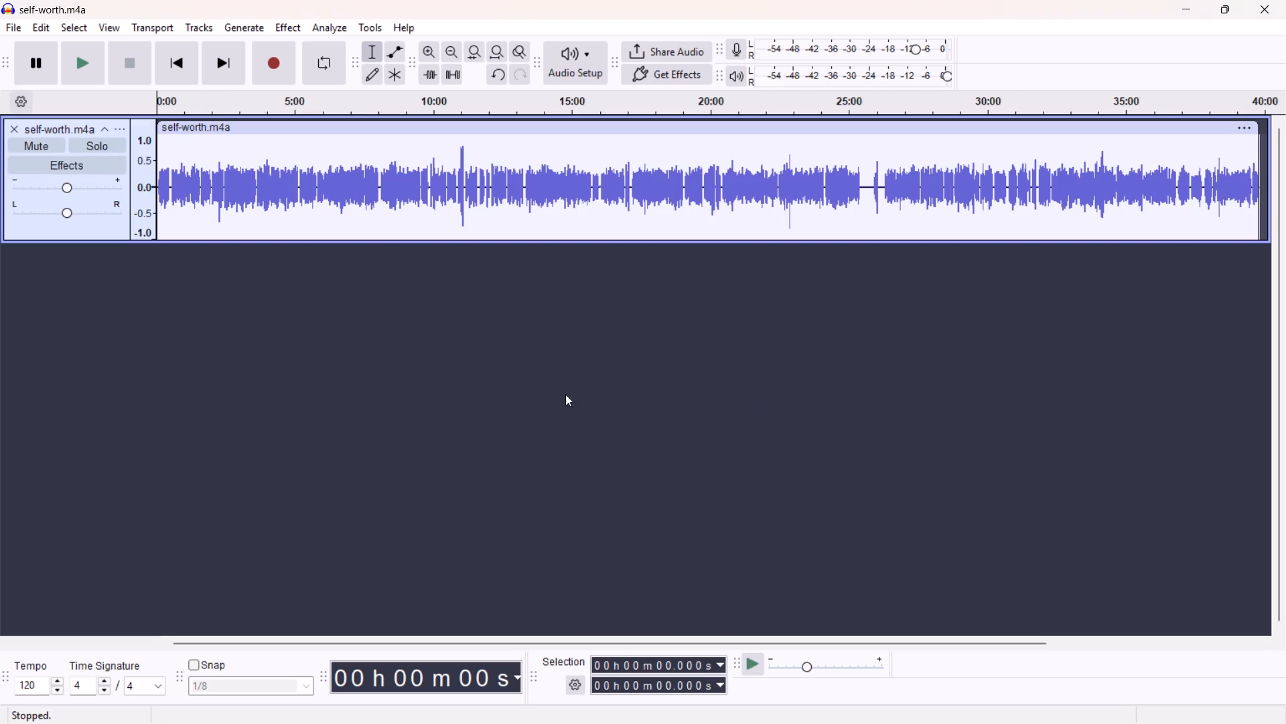
Play the opening of the self-worth recording from about 4 s, stopping after a brief listen.
scroll(462, 205, "up", 12, "ctrl")
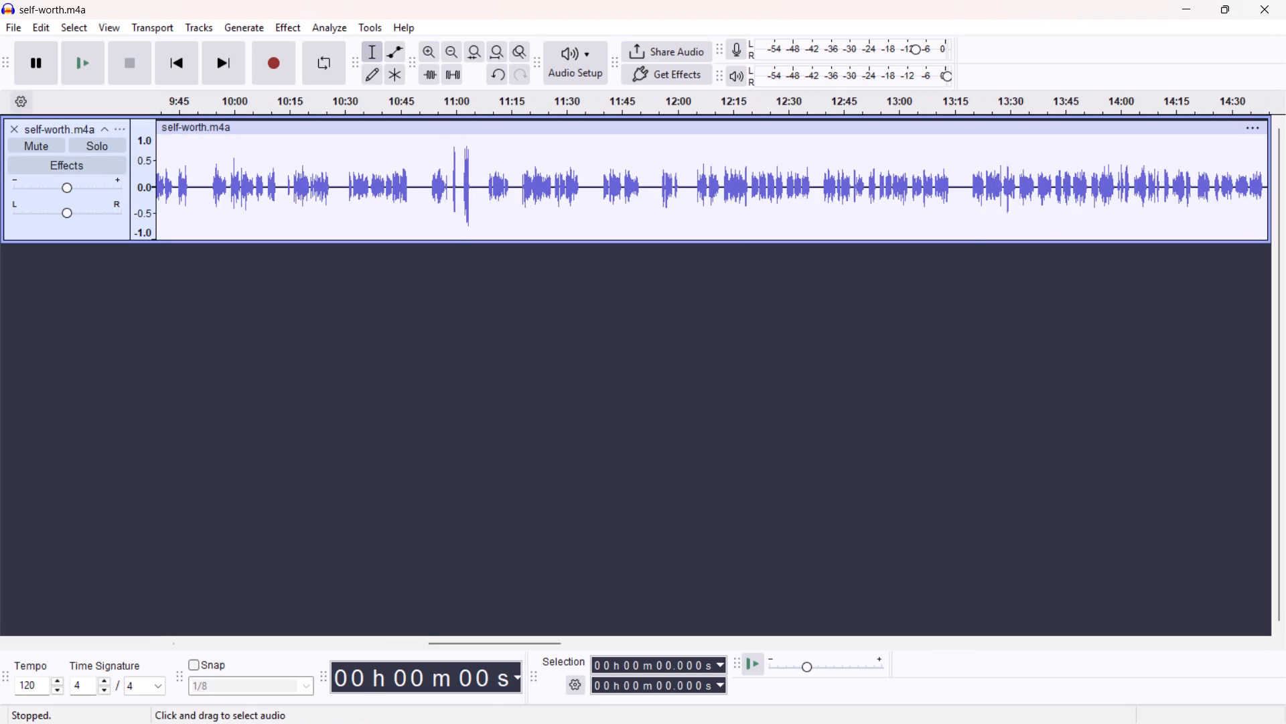
scroll(462, 205, "right", 16)
left_click(173, 143)
key("space")
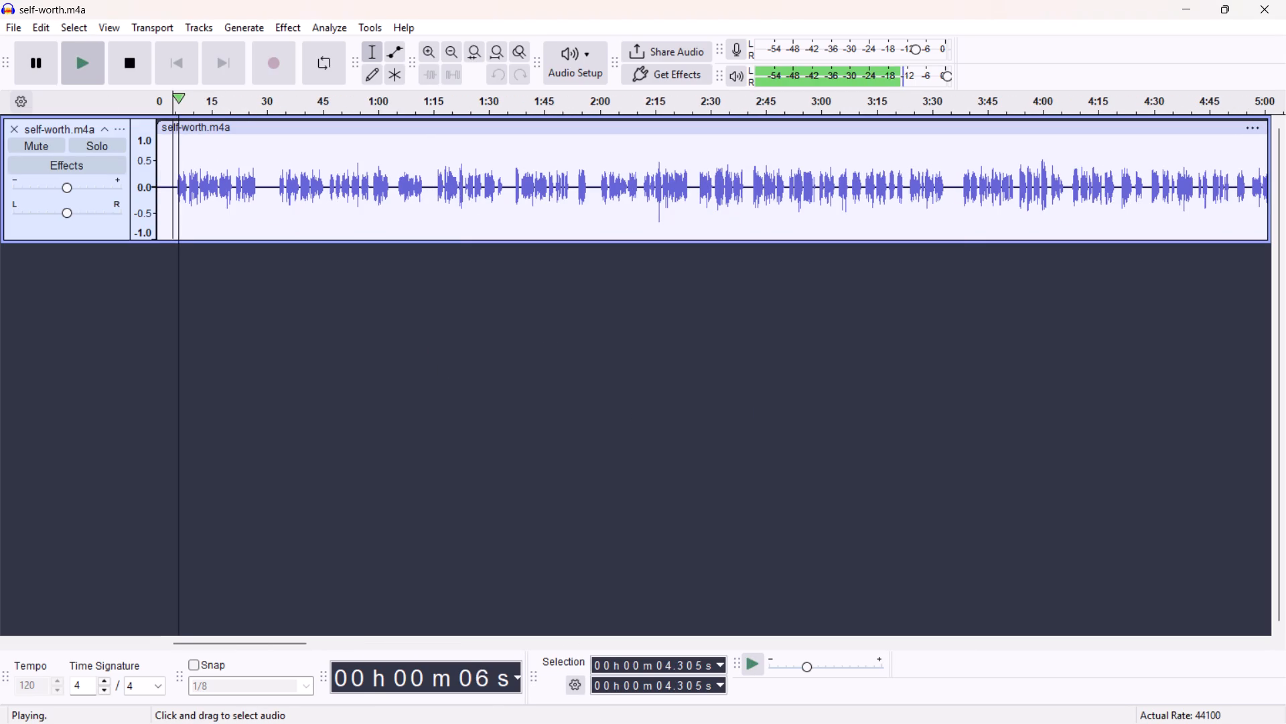
key("space")
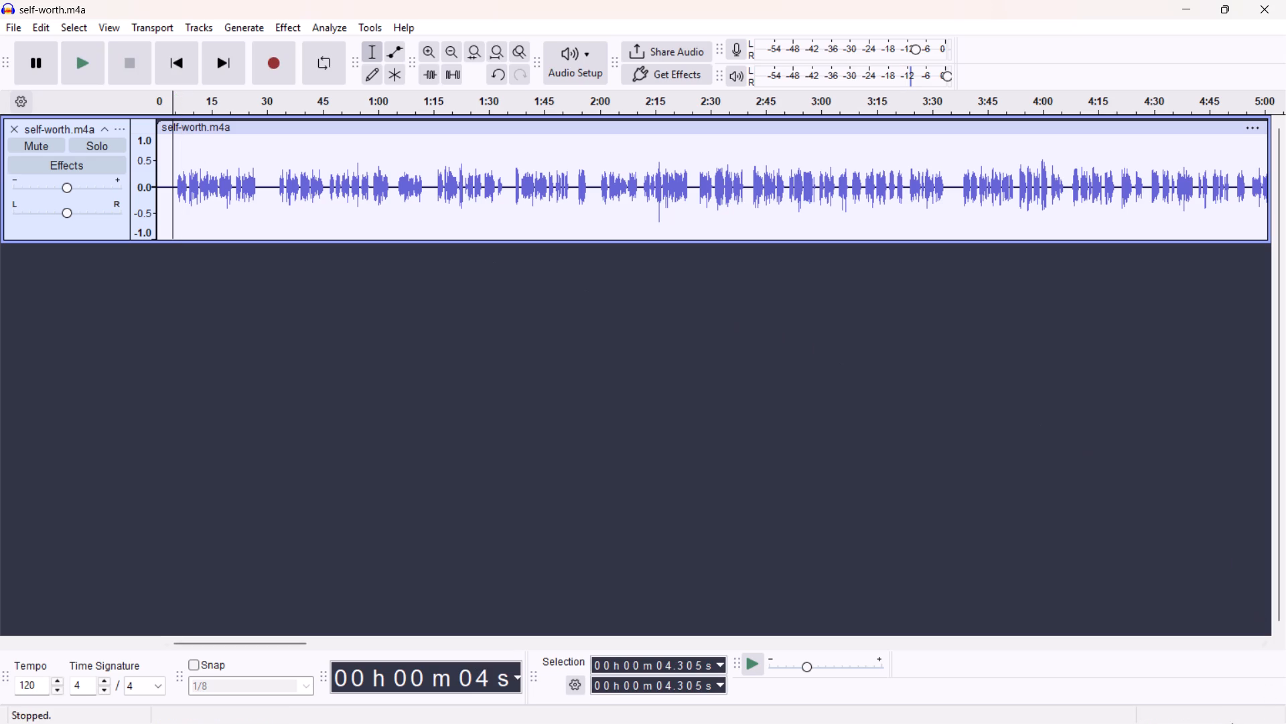
Choose Speaker (Realtek(R) Audio) as the Windows sound output device.
left_click(1127, 705)
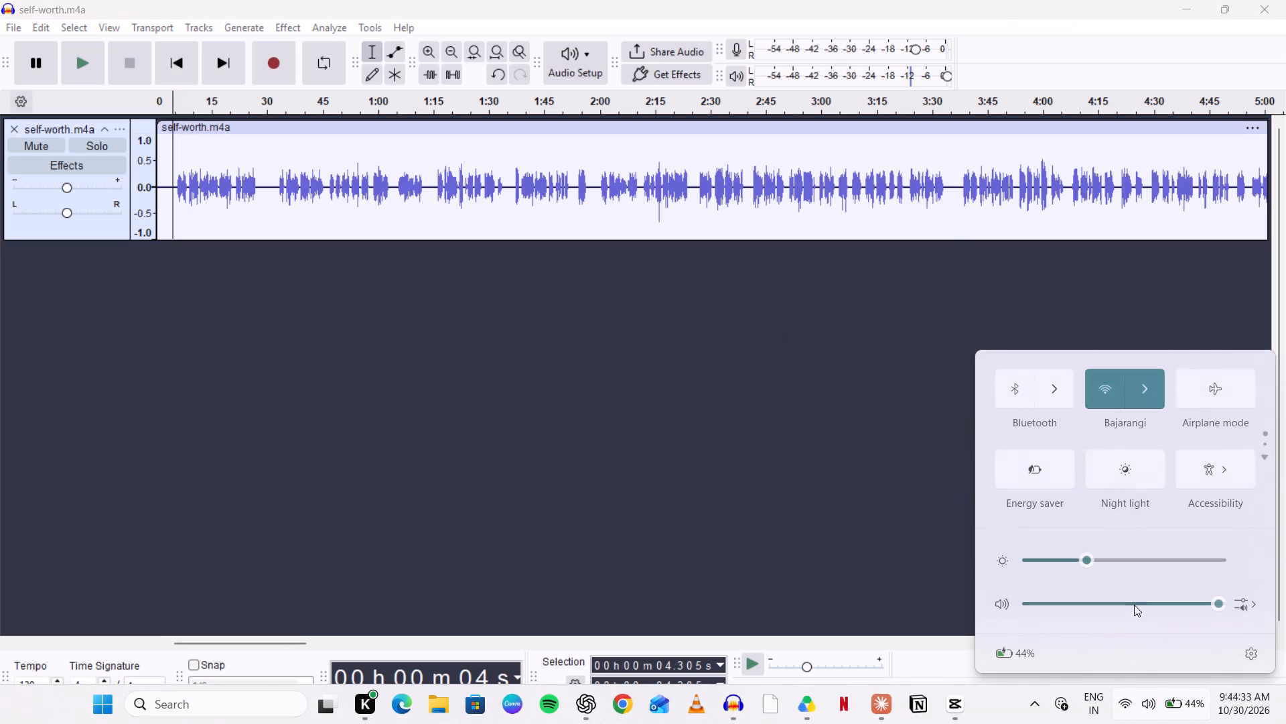
left_click(1252, 610)
left_click(995, 425)
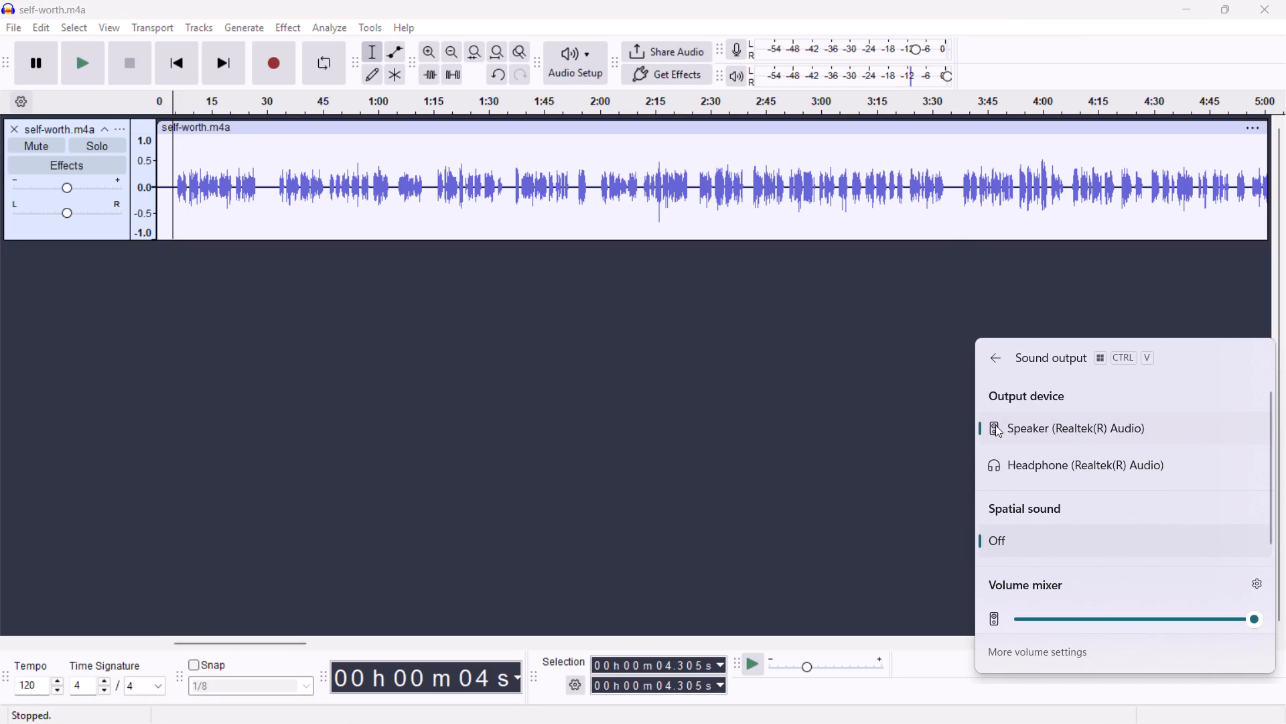
Listen to the first spoken part of the recording, starting from about 5 to 6 s.
key("space")
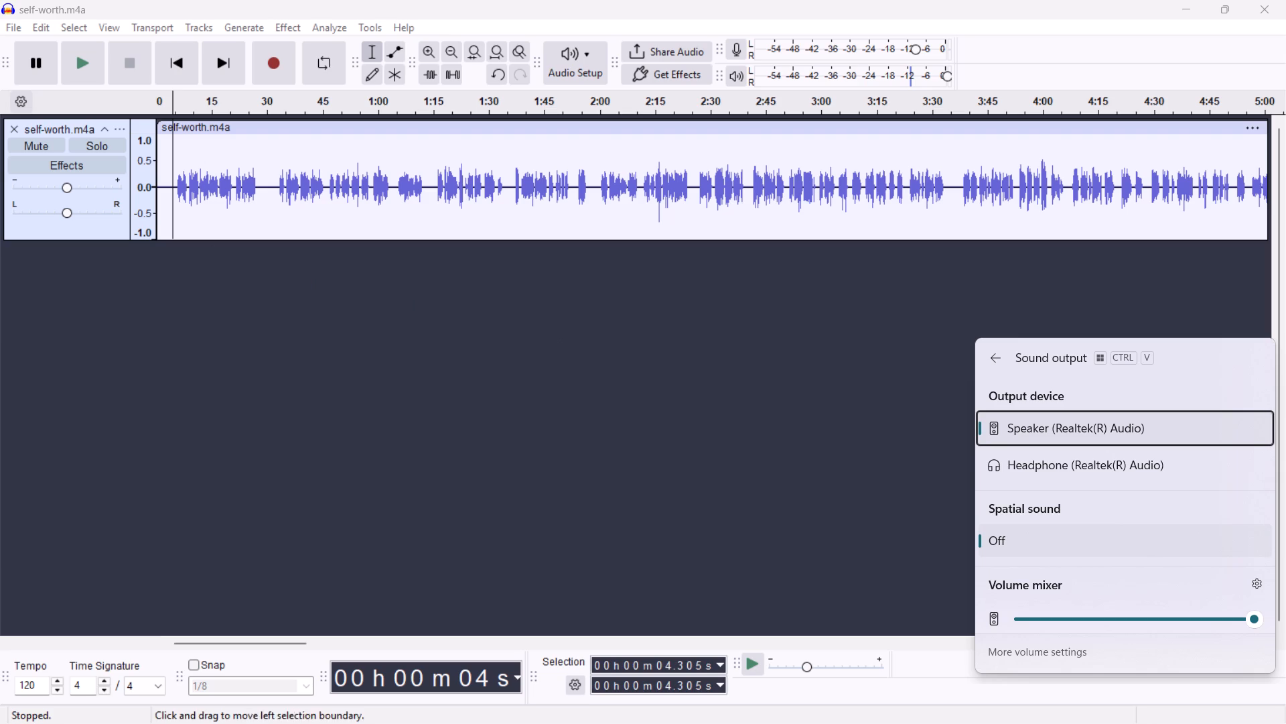
left_click(179, 160)
key("space")
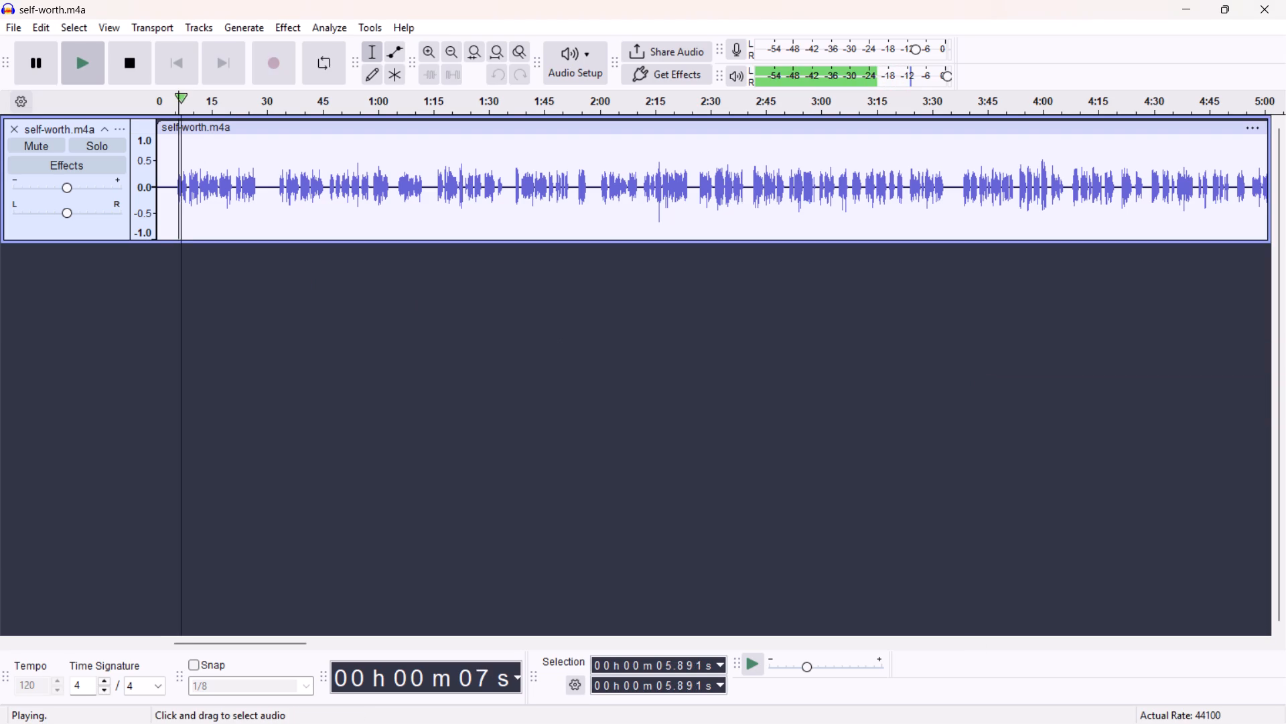
key("space")
left_click(175, 168)
key("space")
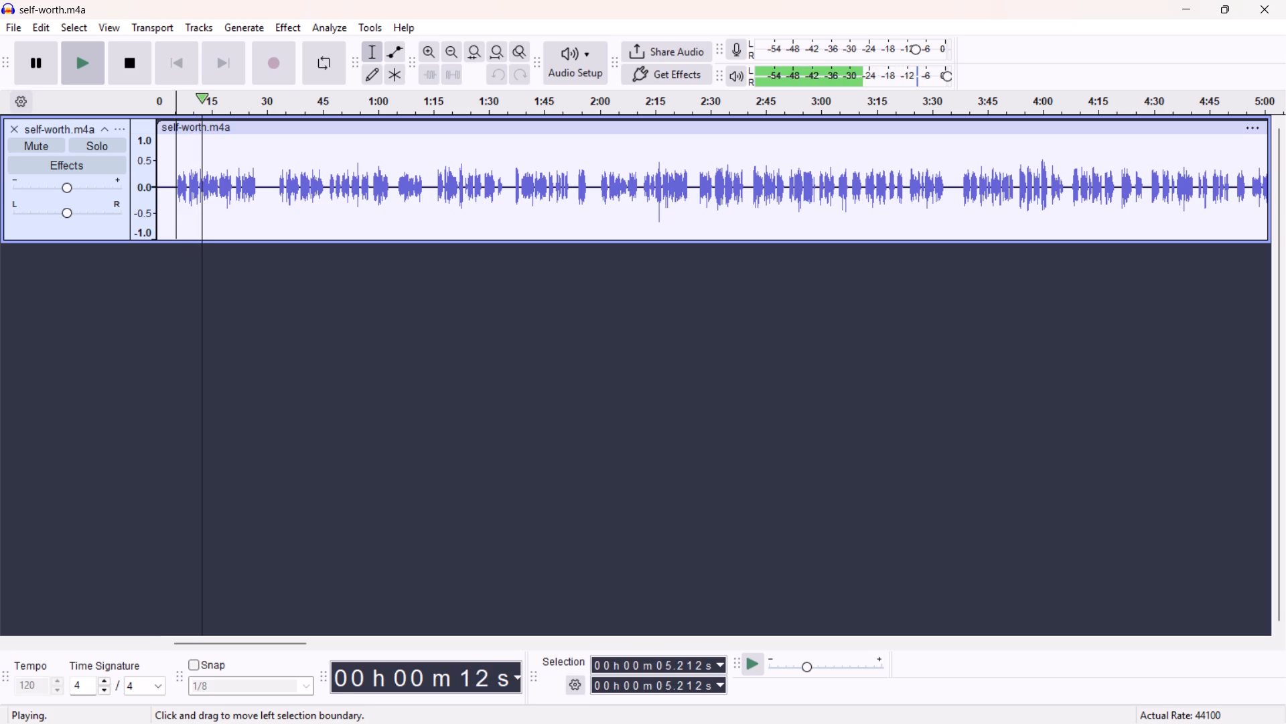
key("space")
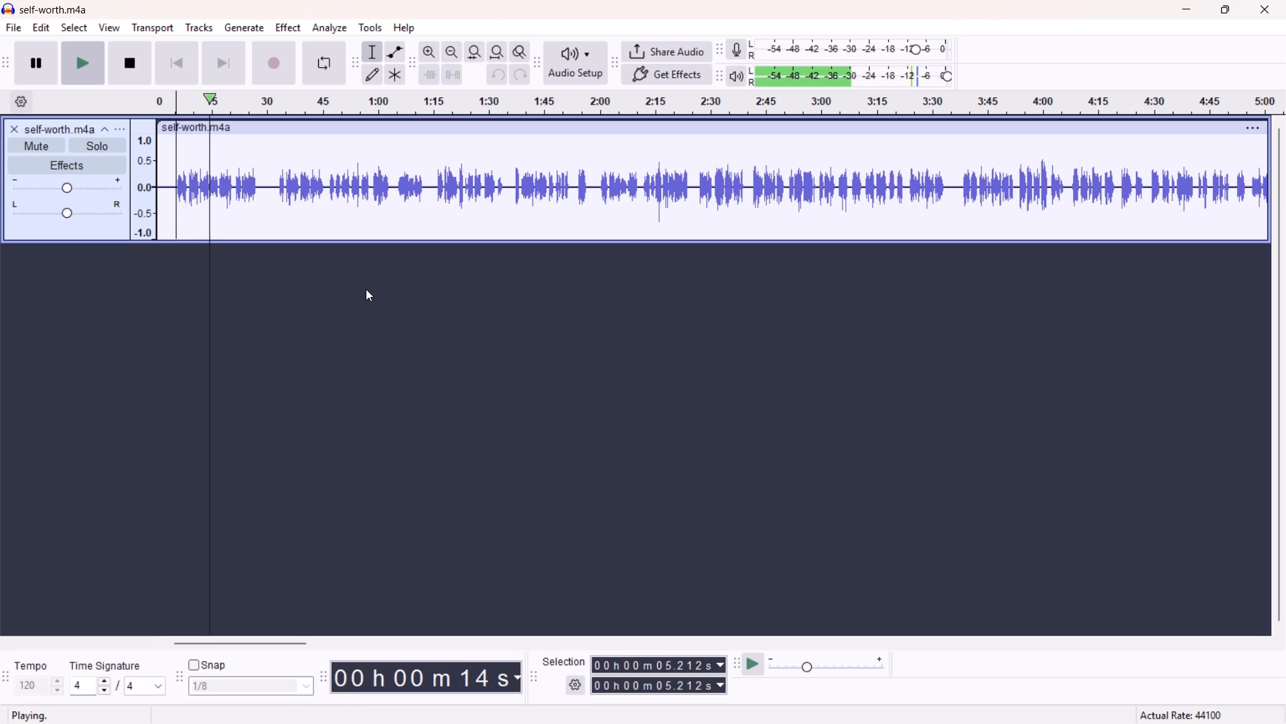
left_click(200, 131)
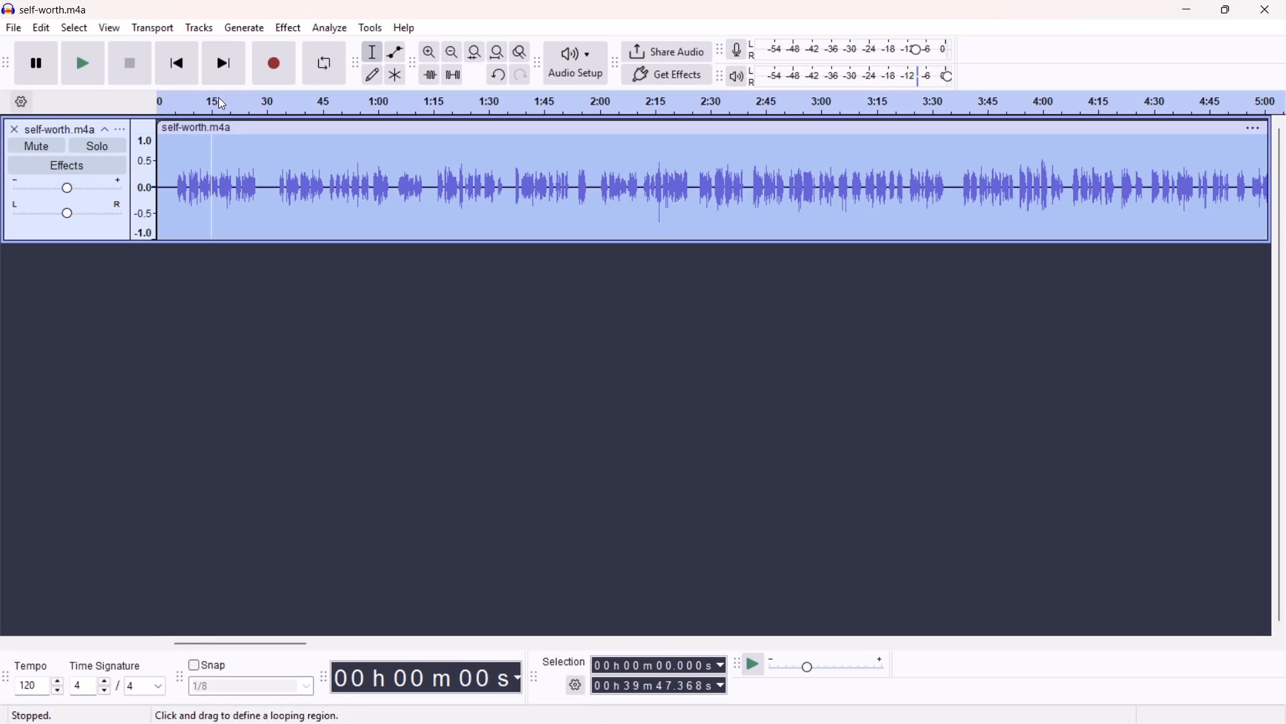
left_click(198, 359)
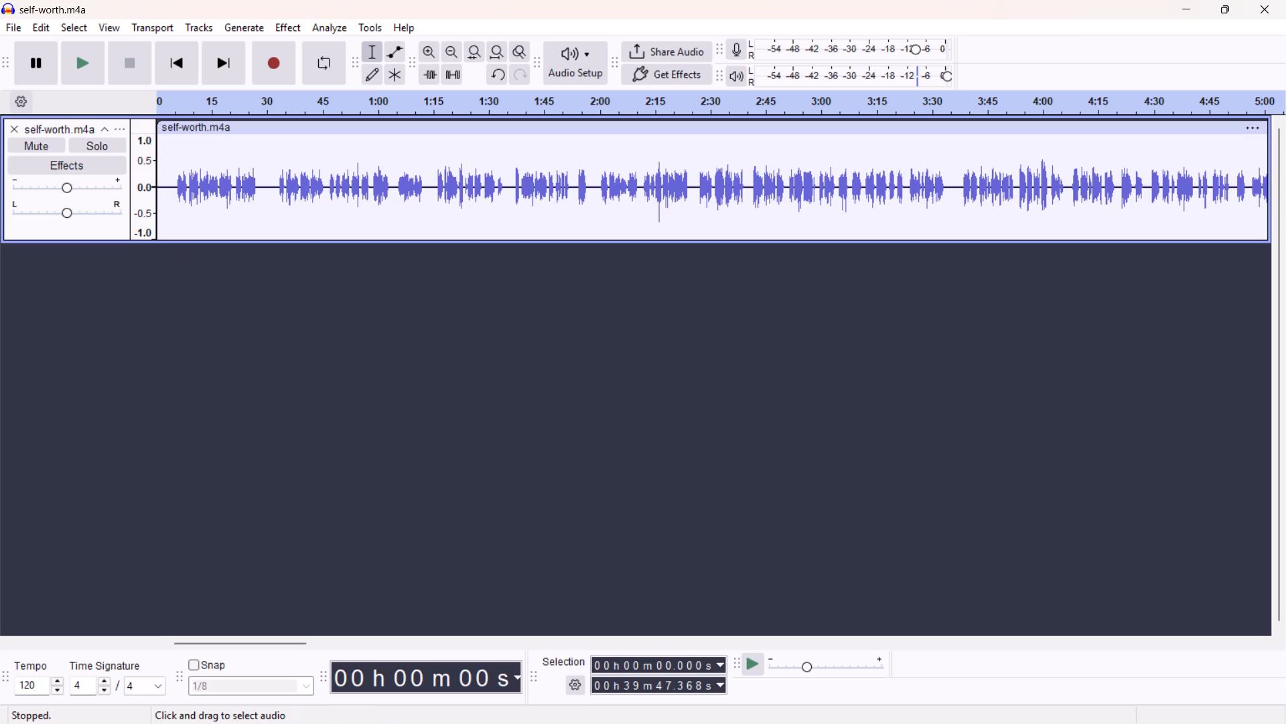
Capture a Noise Reduction profile from the silent opening of the track, from 0 to about 5.6 s.
scroll(180, 142, "up", 7, "ctrl")
scroll(180, 142, "right", 11)
left_click_drag(226, 156, 152, 158)
left_click(277, 25)
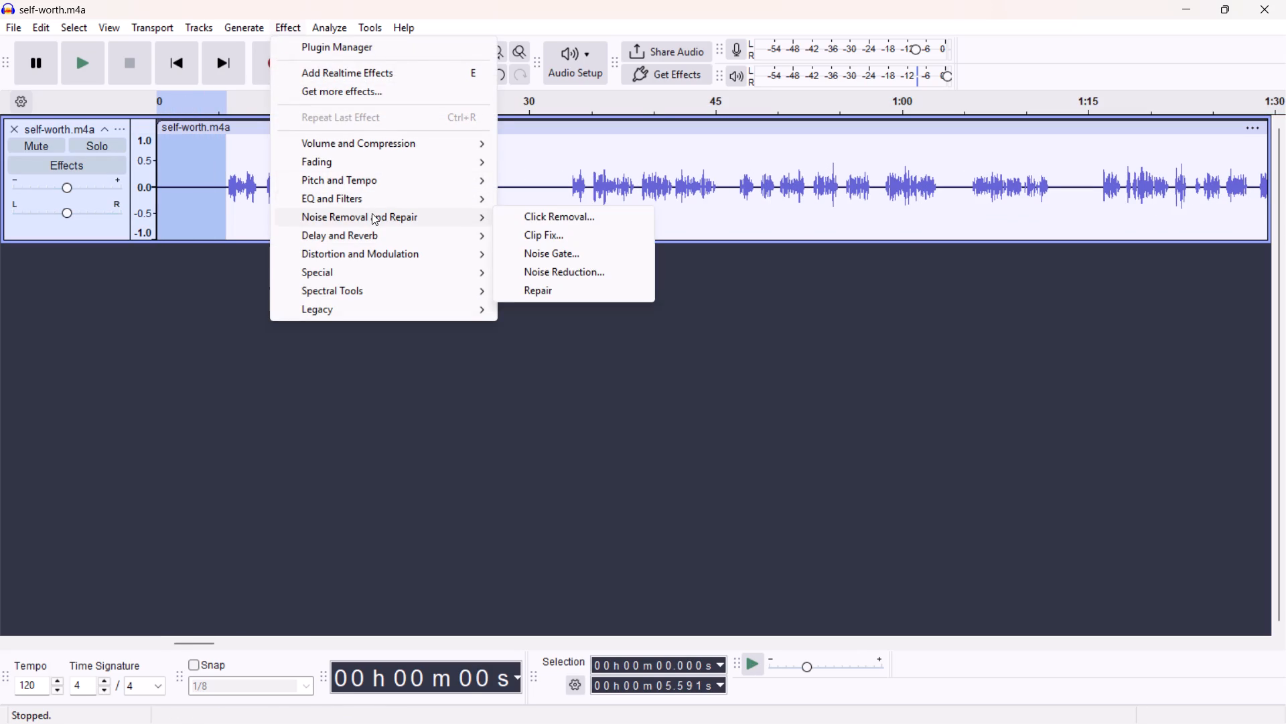
left_click(541, 274)
left_click(628, 283)
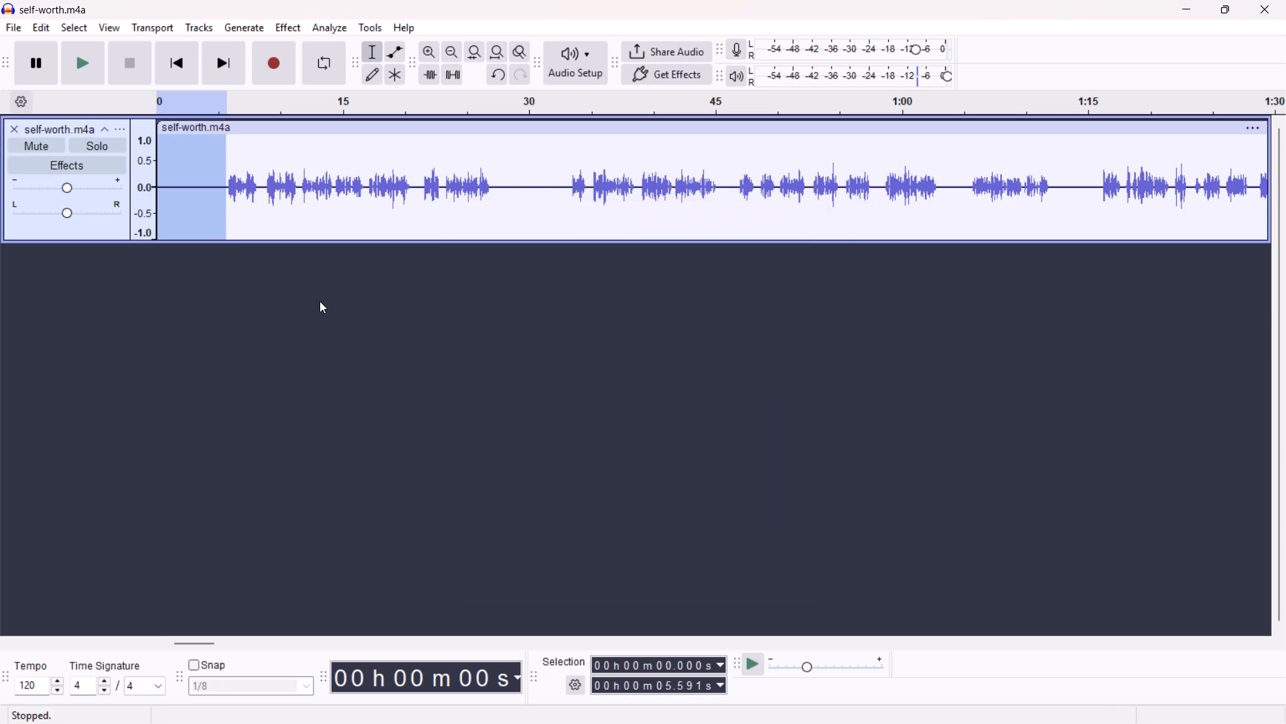
Apply Noise Reduction to the entire self-worth clip using the captured noise profile.
left_click_drag(318, 272, 317, 289)
left_click_drag(259, 124, 259, 133)
left_click(295, 34)
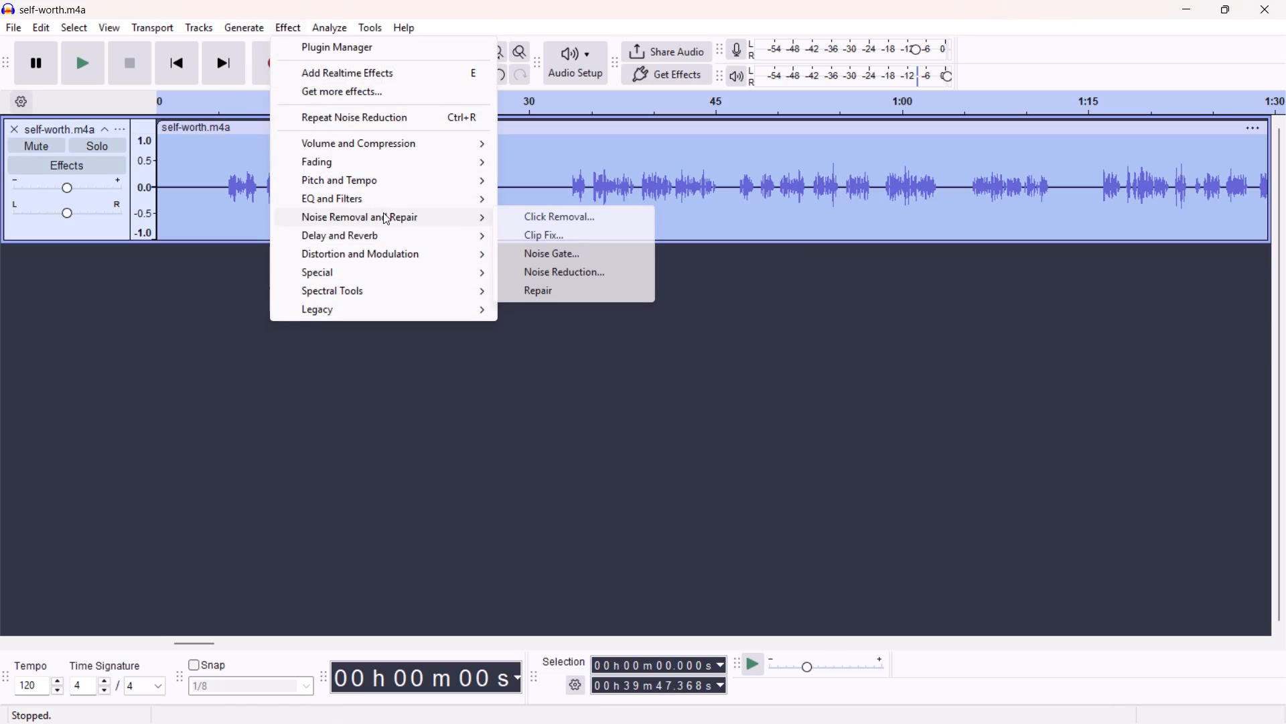
left_click(554, 265)
left_click(713, 503)
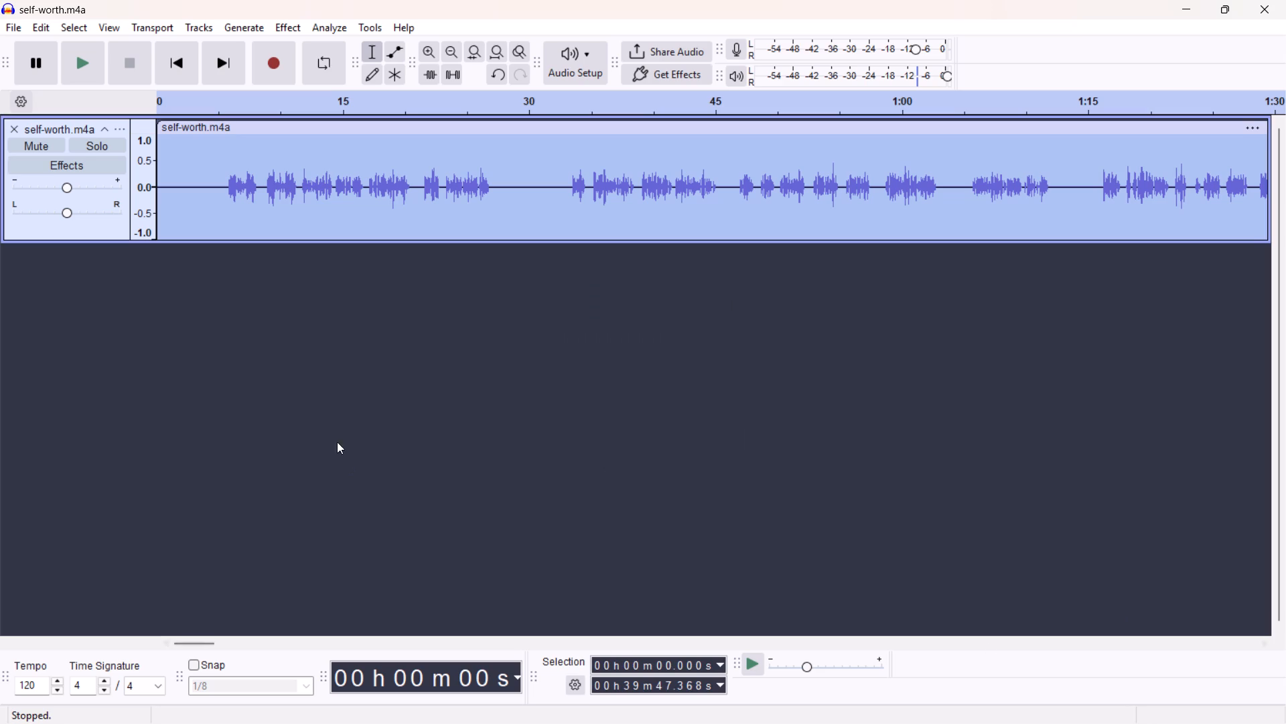
Play the noise-reduced recording from about 3.4 s to check how the opening speech sounds.
left_click(212, 135)
left_click(200, 136)
key("space")
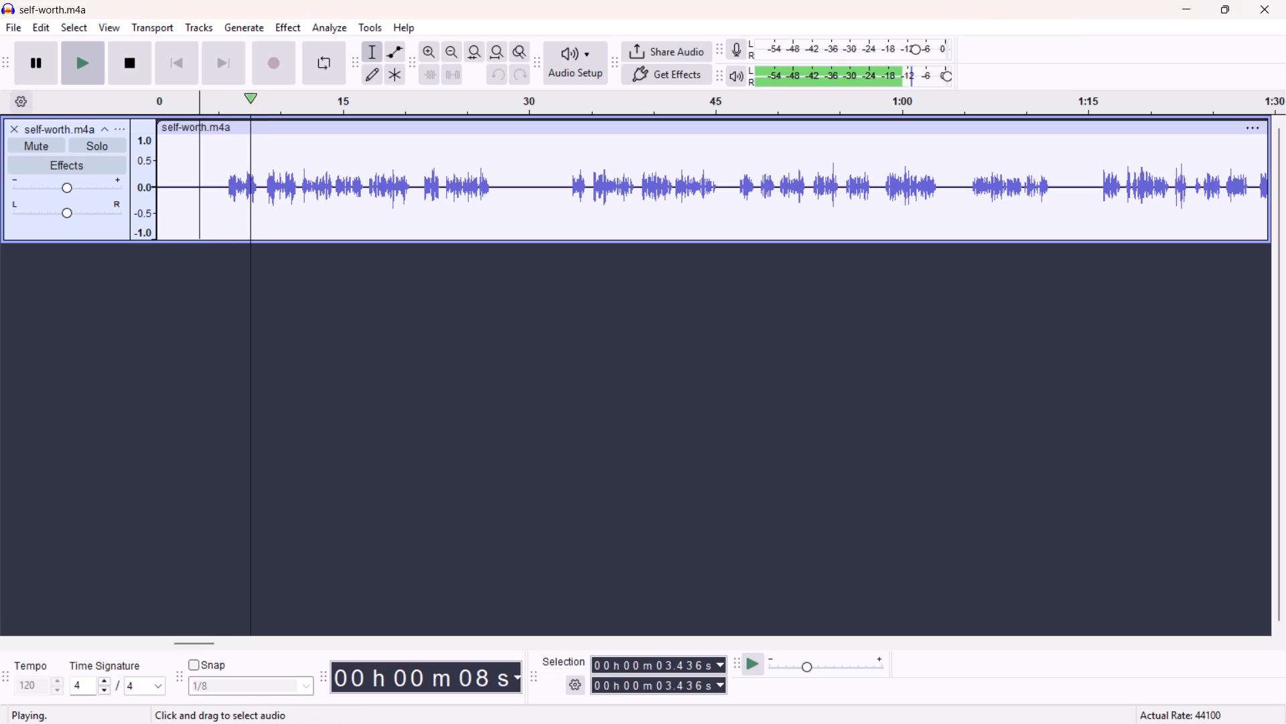
key("space")
left_click(226, 143)
left_click(223, 137)
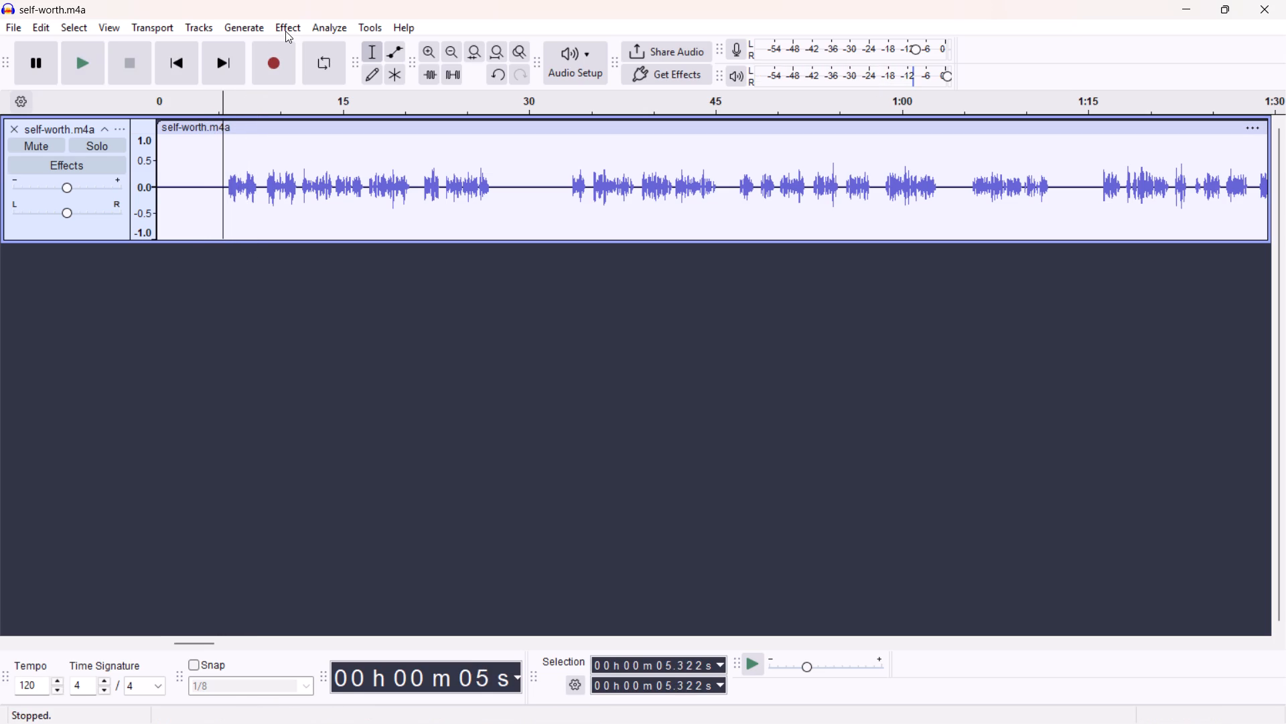
Apply Filter Curve EQ with the Bass Boost factory preset to the entire self-worth clip.
left_click(229, 130)
left_click(286, 25)
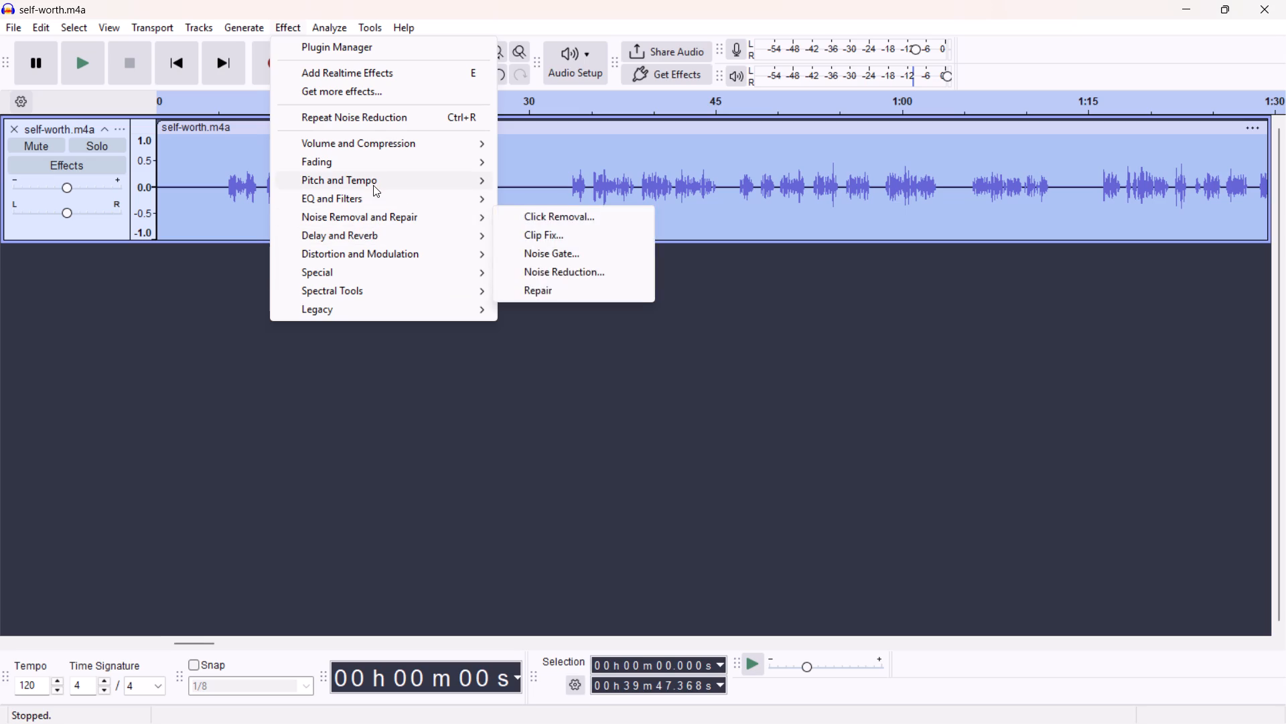
left_click(524, 215)
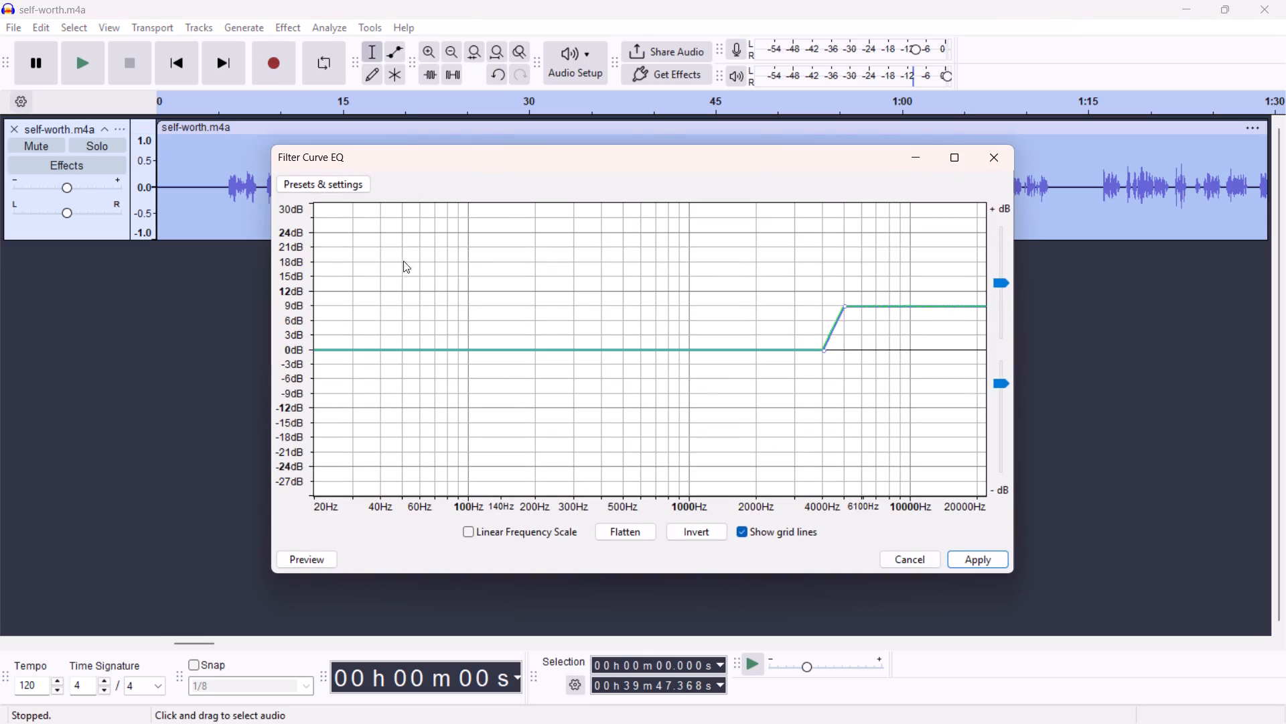
left_click(286, 185)
left_click(317, 265)
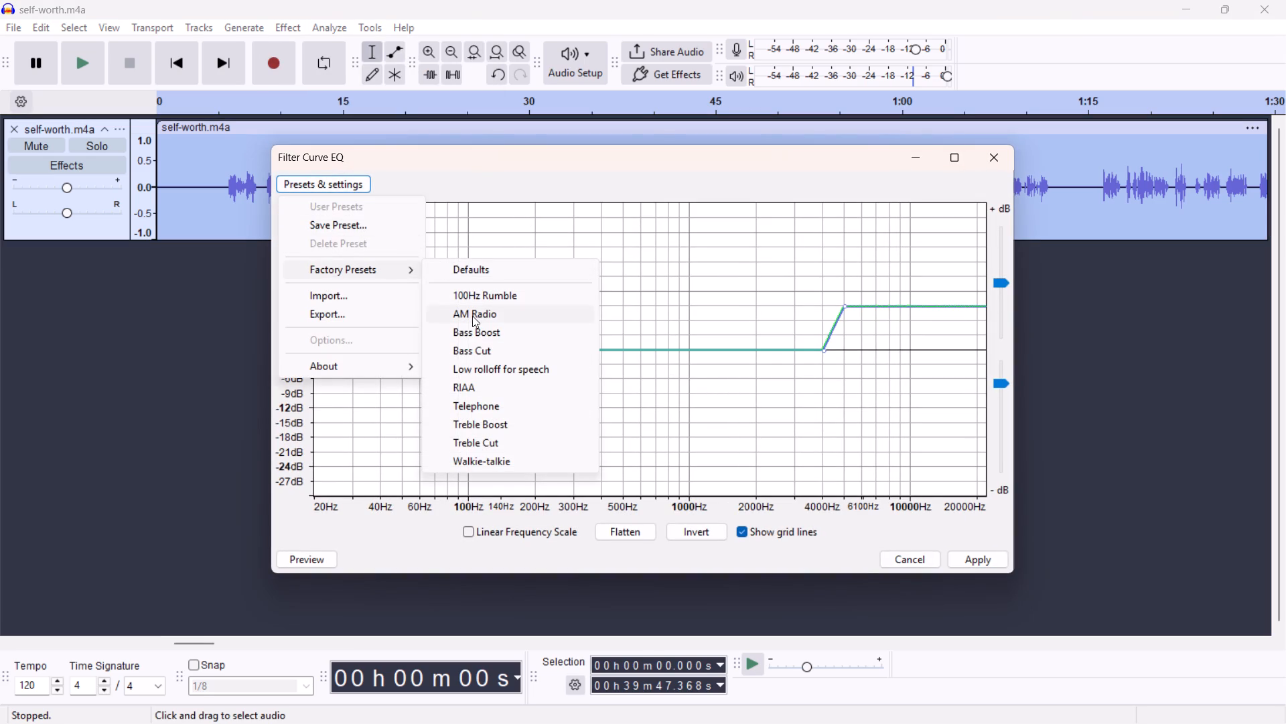
left_click(499, 330)
left_click(960, 569)
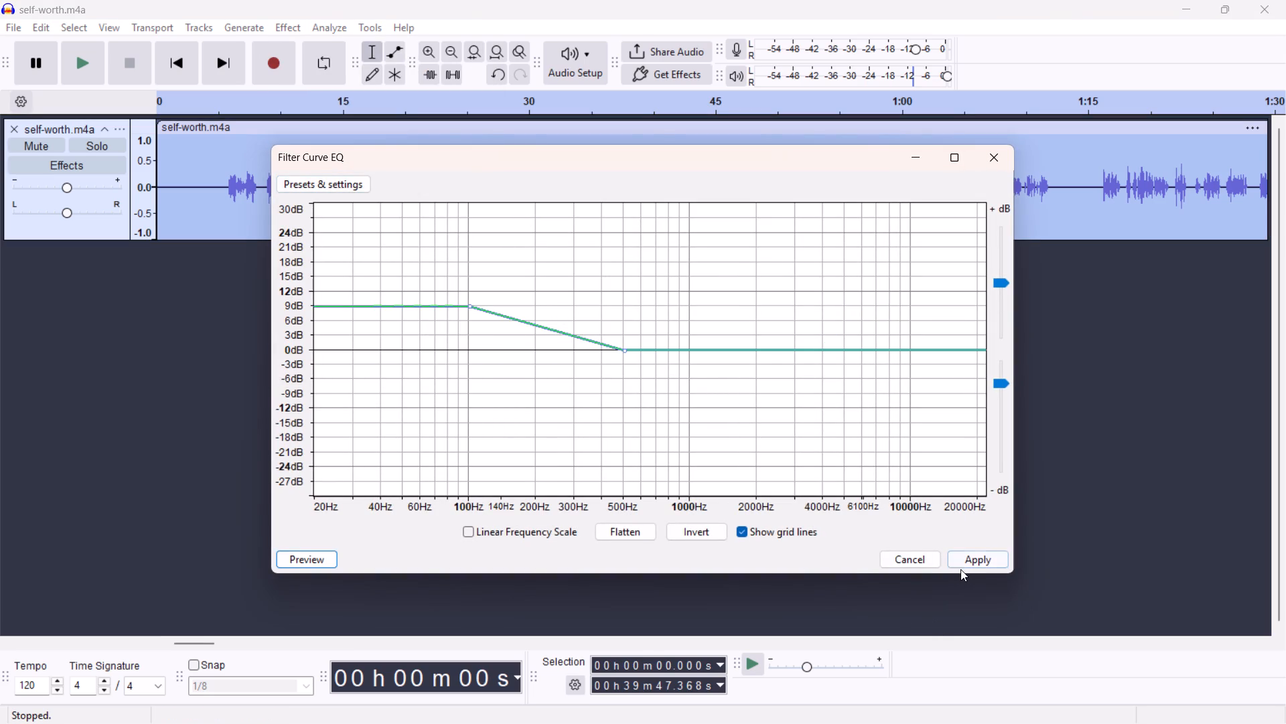
left_click(971, 555)
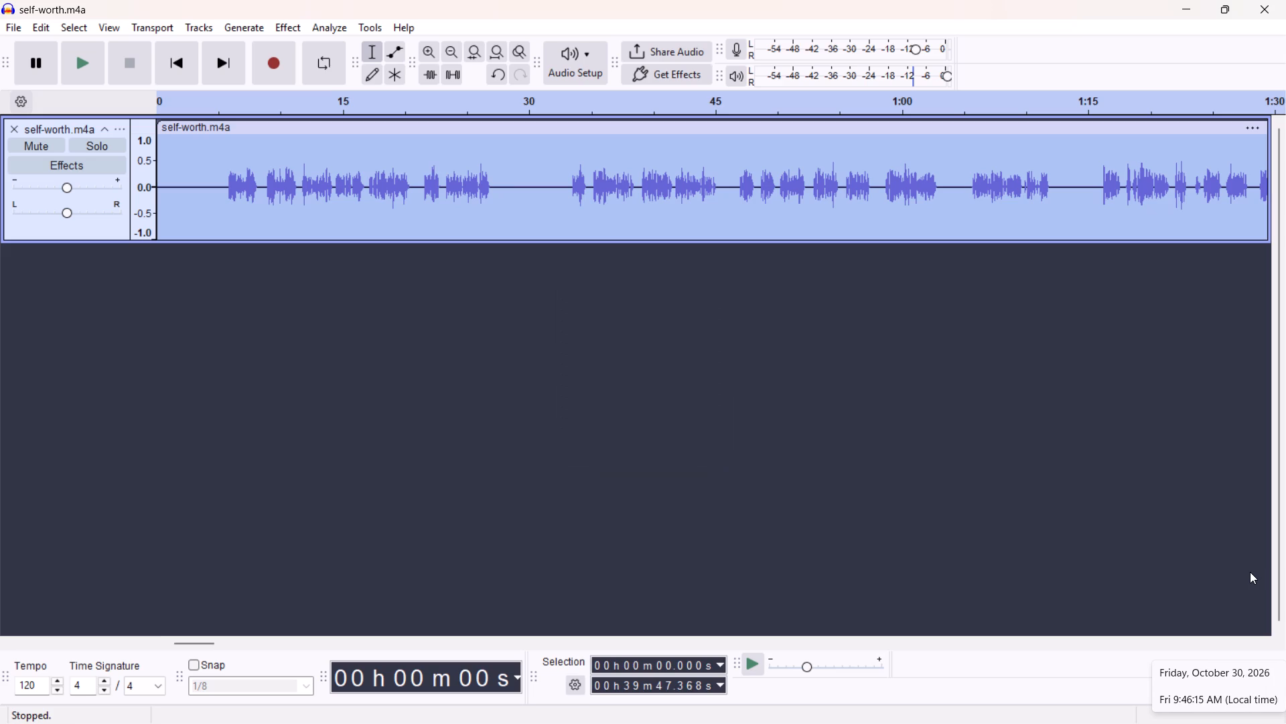
Play the bass-boosted recording from about 4.7 s to check the opening speech.
left_click(706, 448)
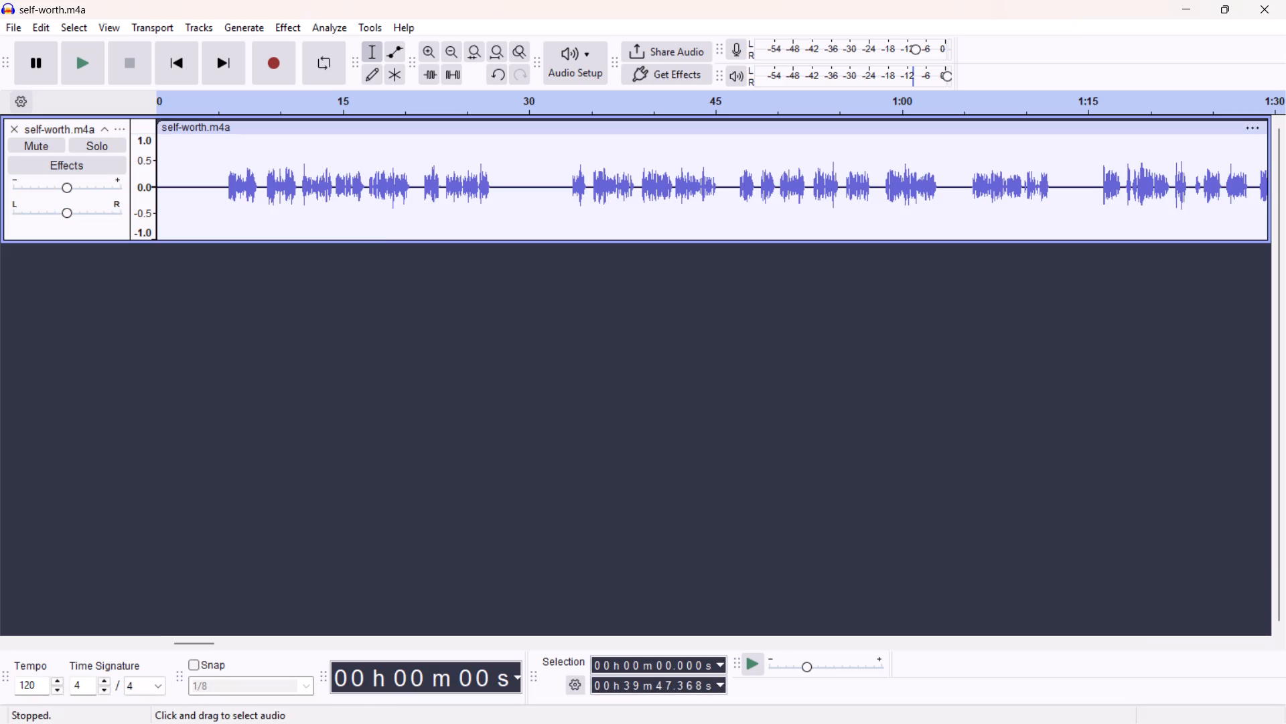
left_click(216, 147)
key("space")
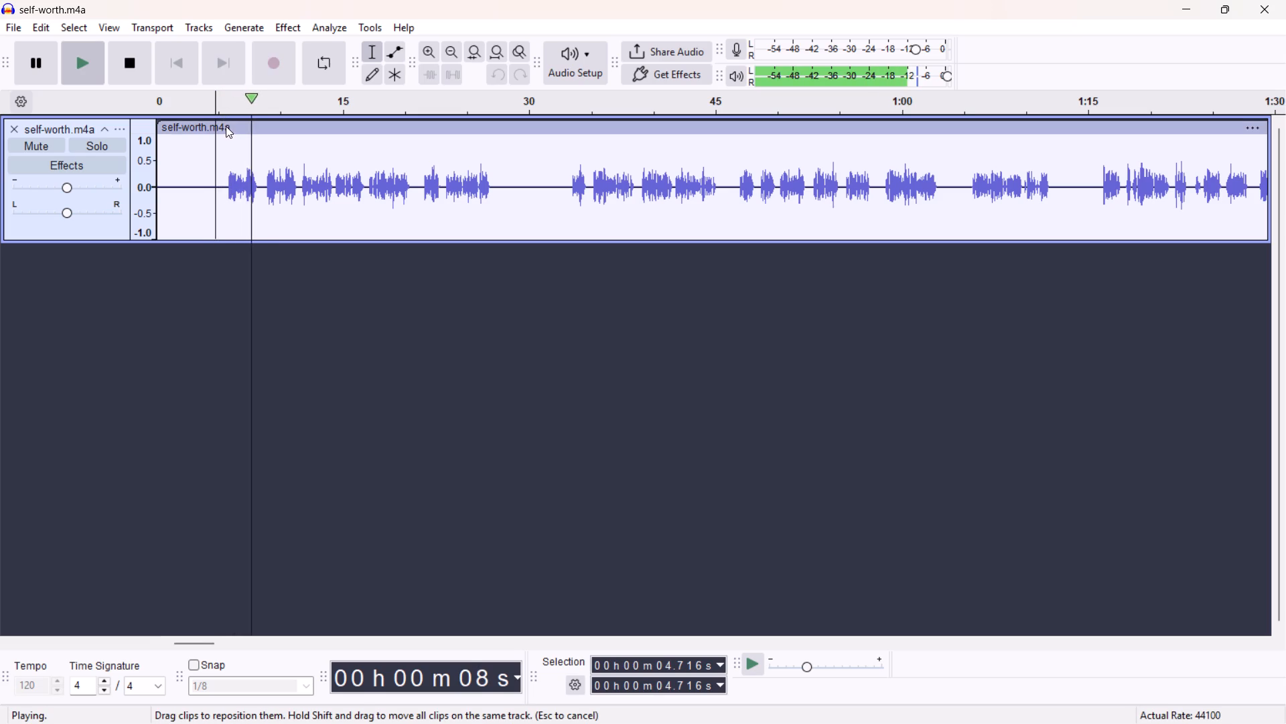
key("space")
Apply Filter Curve EQ with the Treble Boost factory preset to the entire self-worth clip, leaving the clip deselected.
left_click(226, 126)
left_click(287, 26)
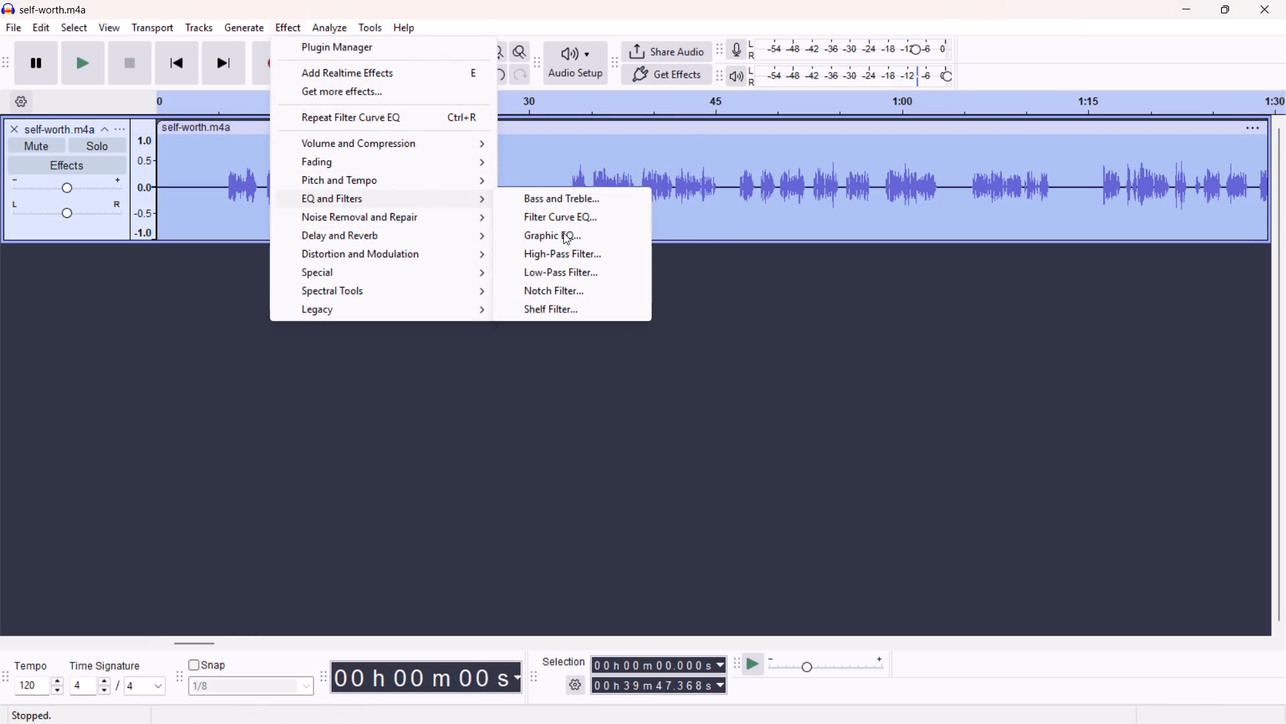
left_click(571, 226)
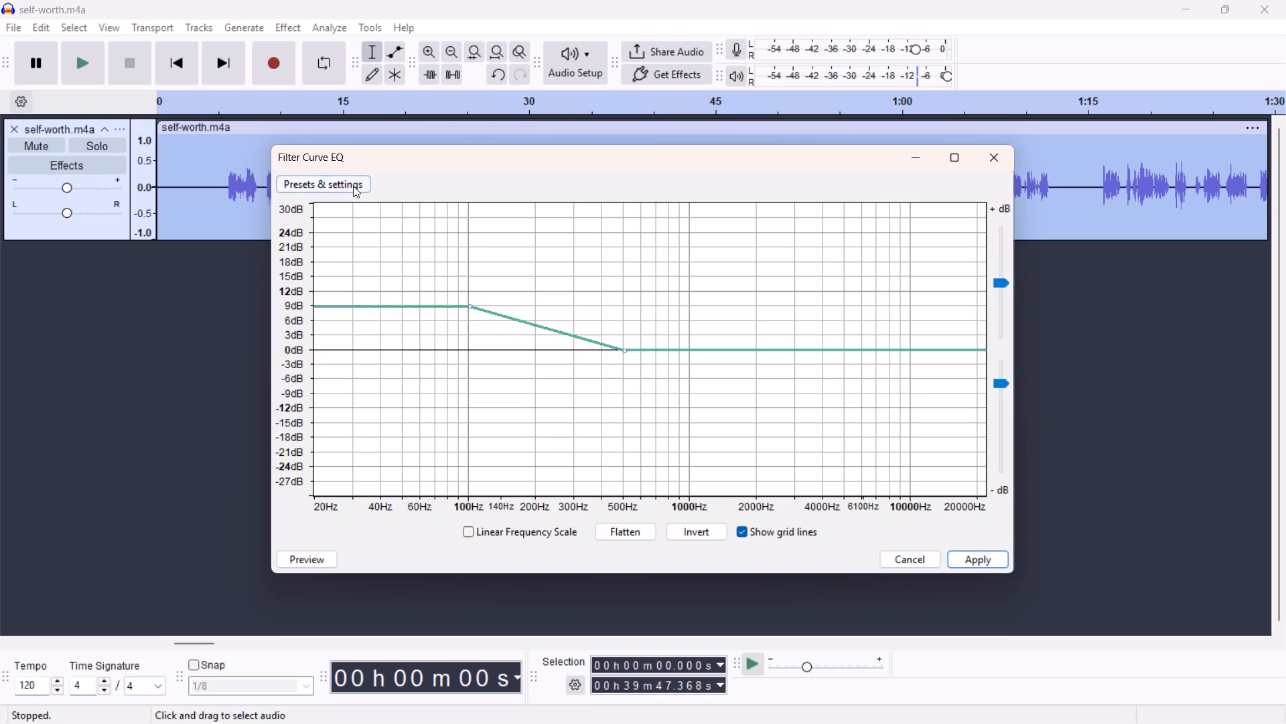
left_click(353, 186)
left_click(337, 270)
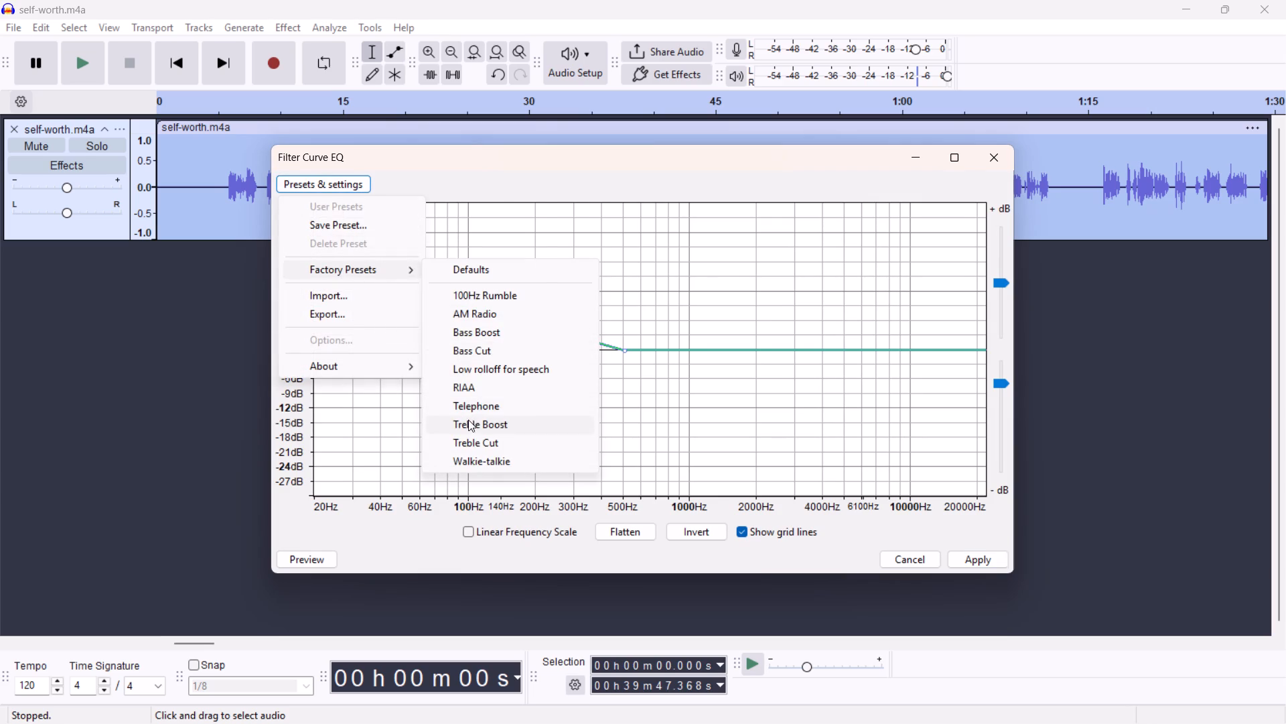
left_click(468, 422)
left_click(967, 558)
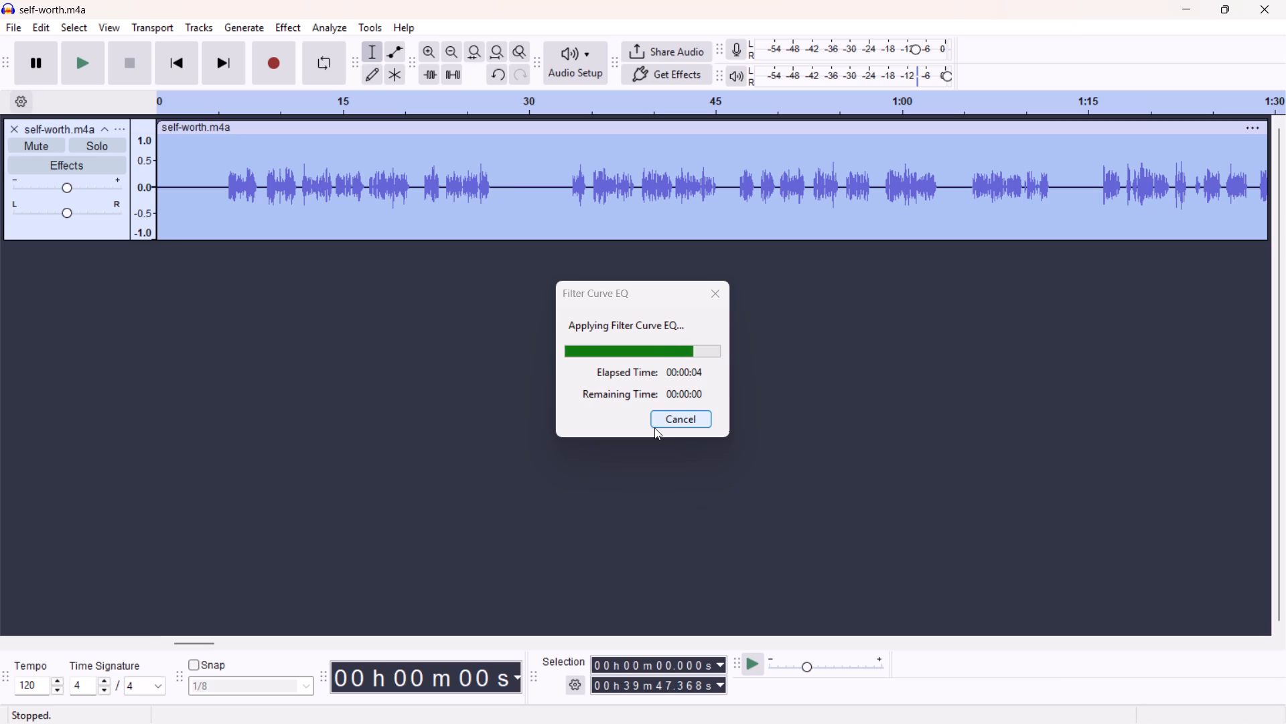
left_click(549, 423)
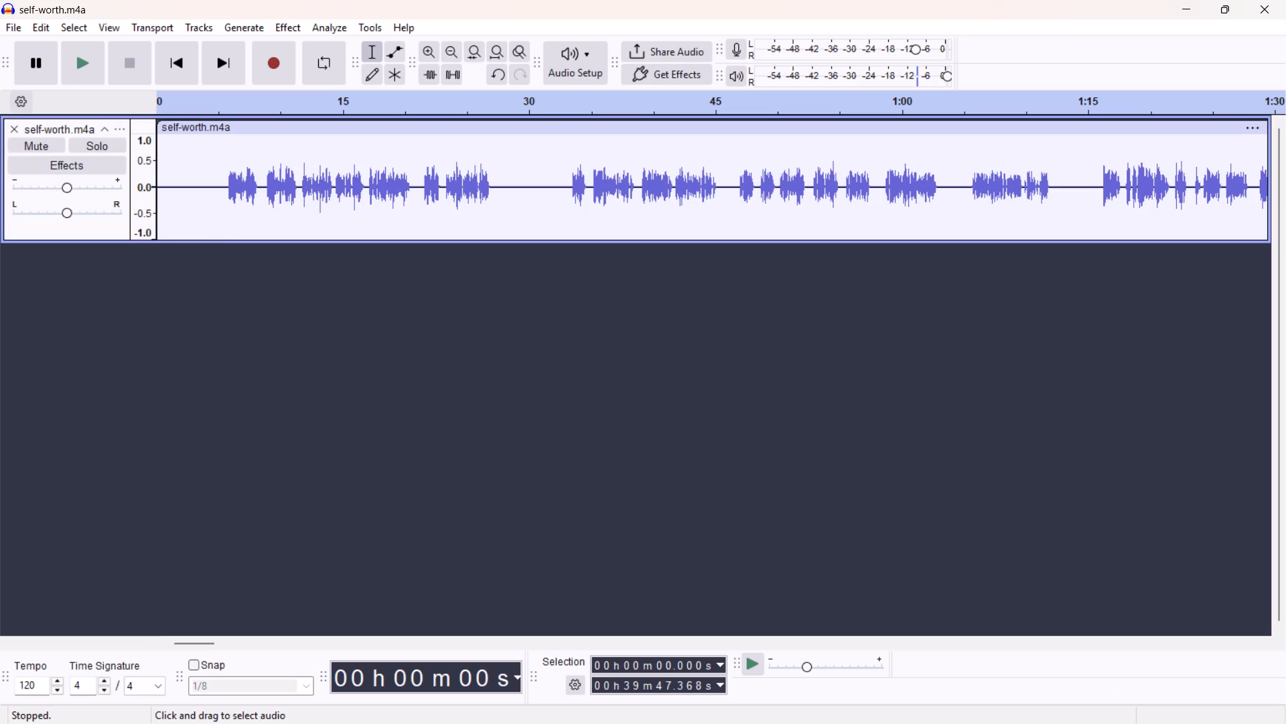
Play the treble-boosted recording from about 5.4 s to check how the opening speech sounds.
left_click(224, 137)
key("space")
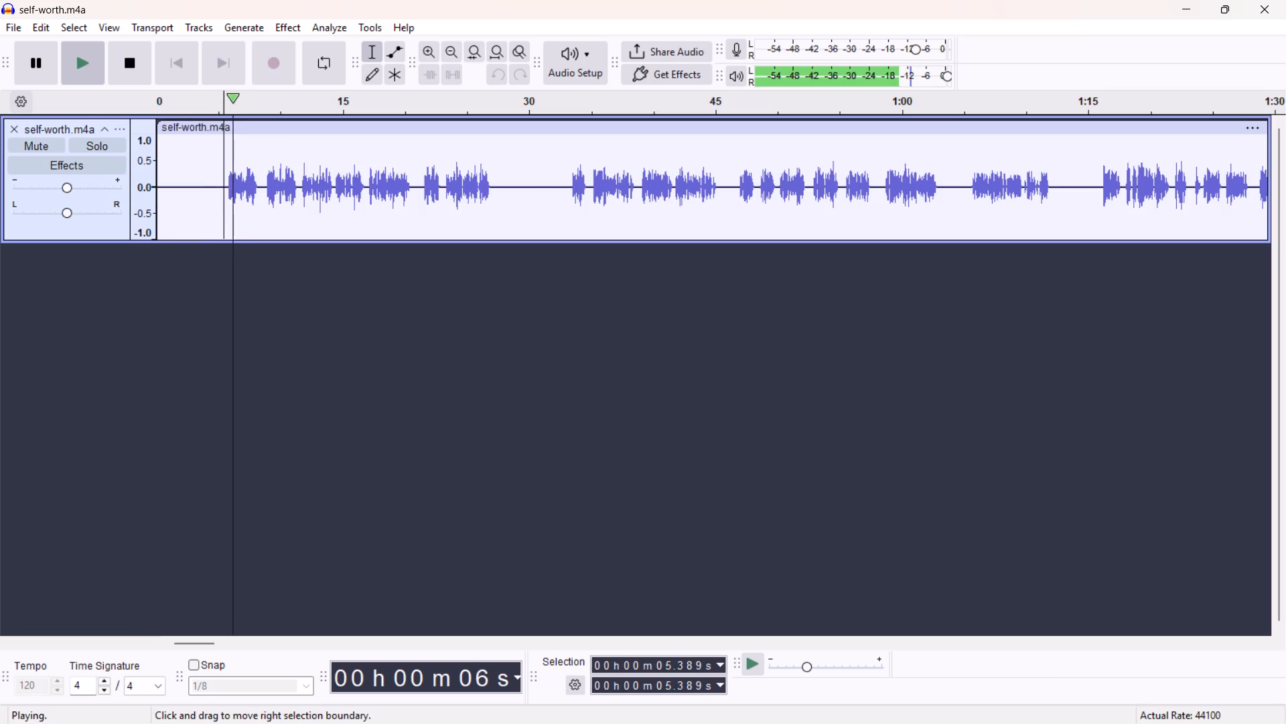
key("space")
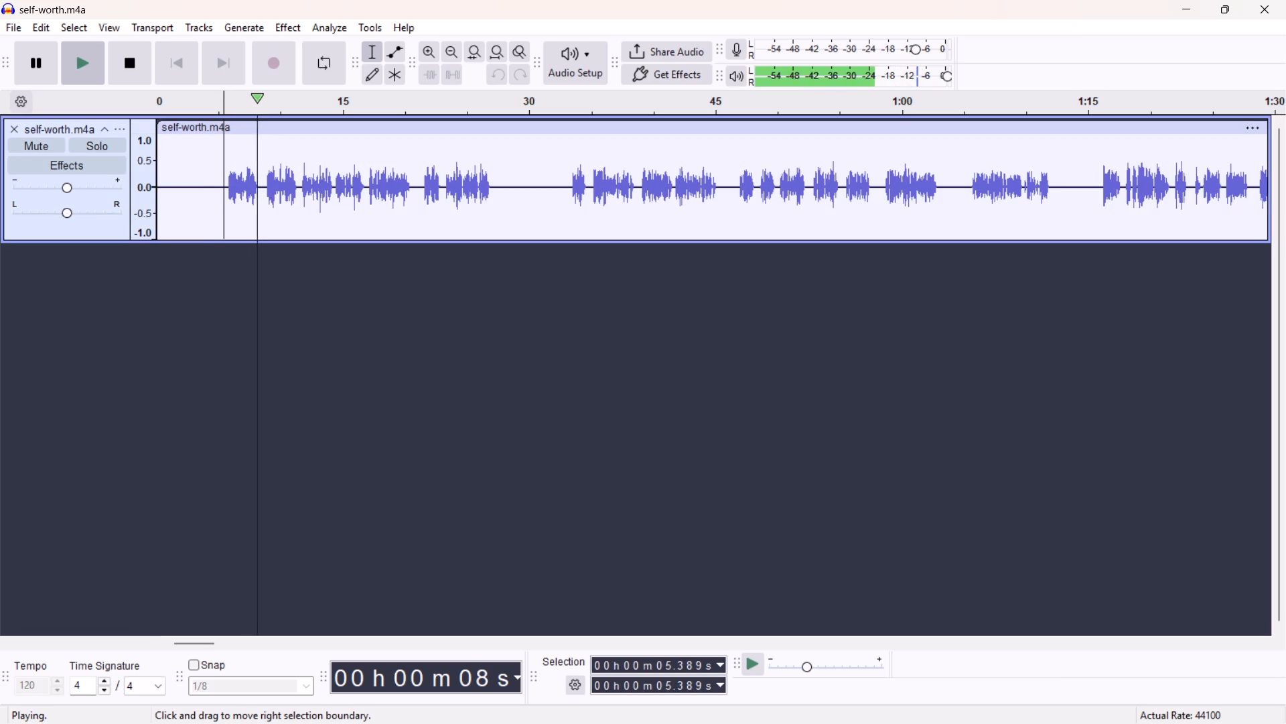
Apply the Compressor to the entire self-worth clip with a -8.0 dB threshold, 4.5 dB make-up gain, 23.5 dB knee width and 3.0 ratio.
left_click(222, 126)
left_click(293, 26)
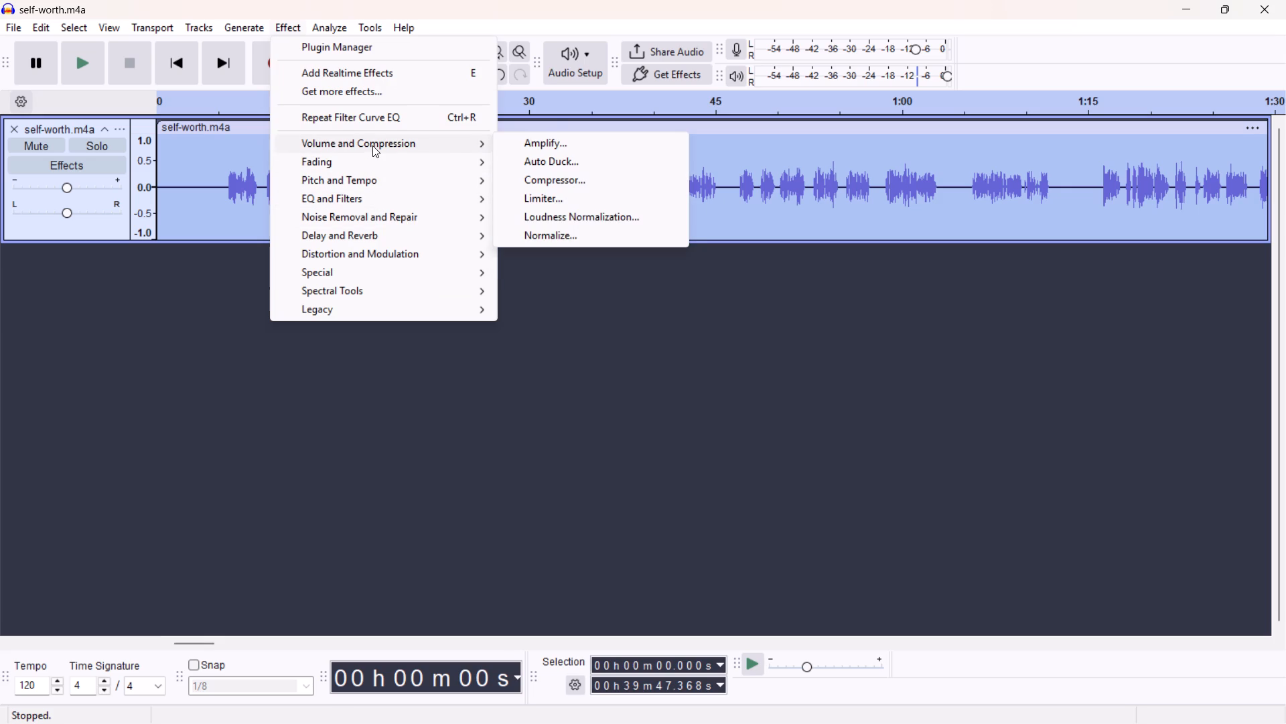
left_click(576, 179)
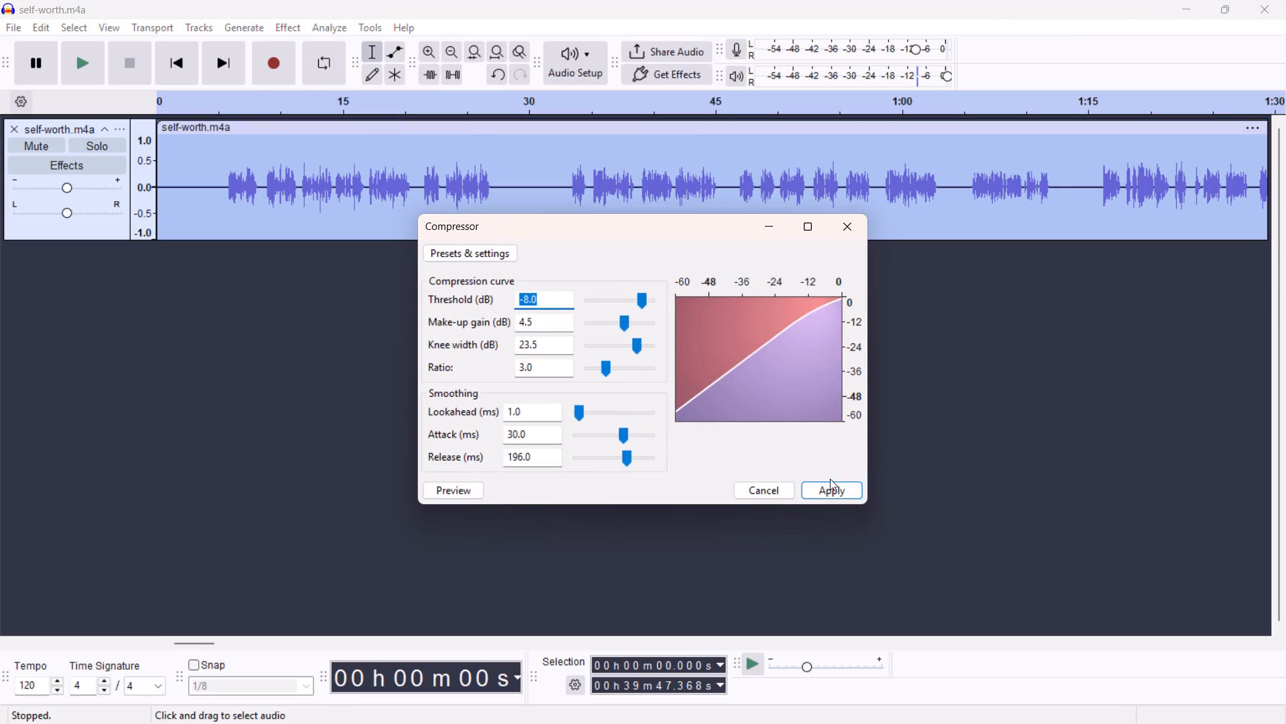
left_click(833, 481)
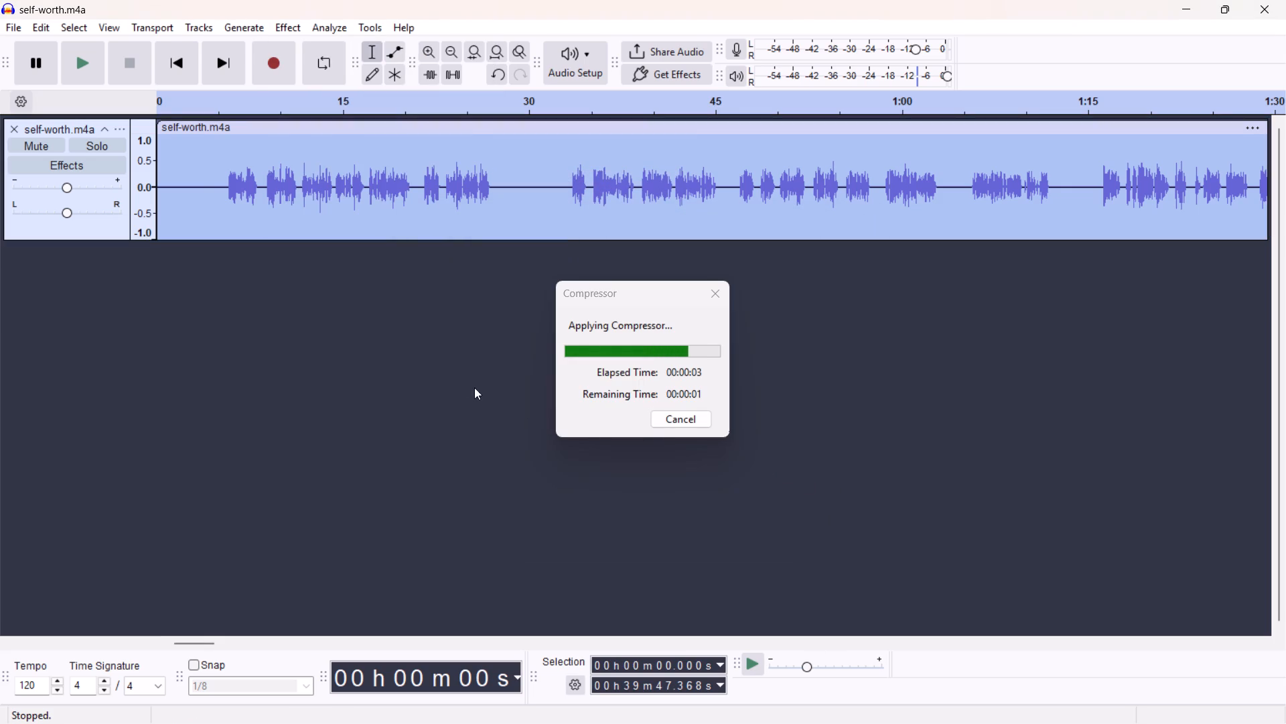
left_click(371, 366)
Play the compressed recording from about 5.1 s and again from about 23.2 s to check the speech.
left_click(220, 153)
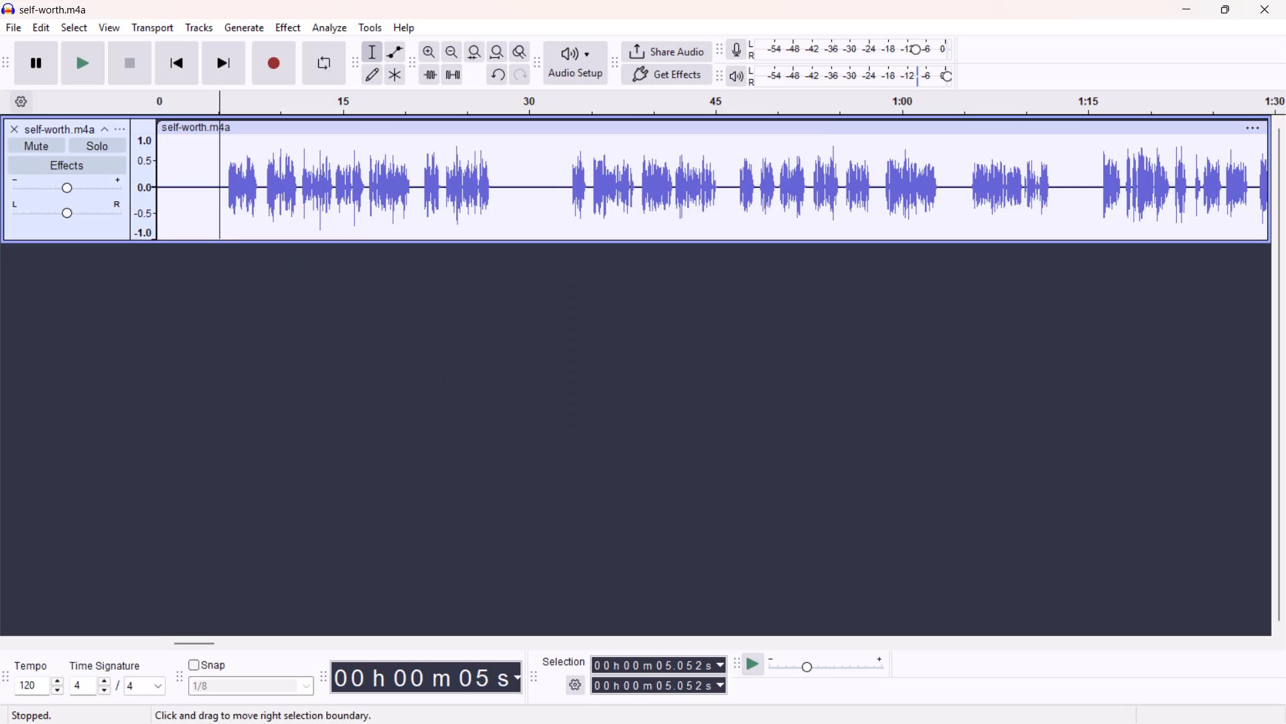
key("space")
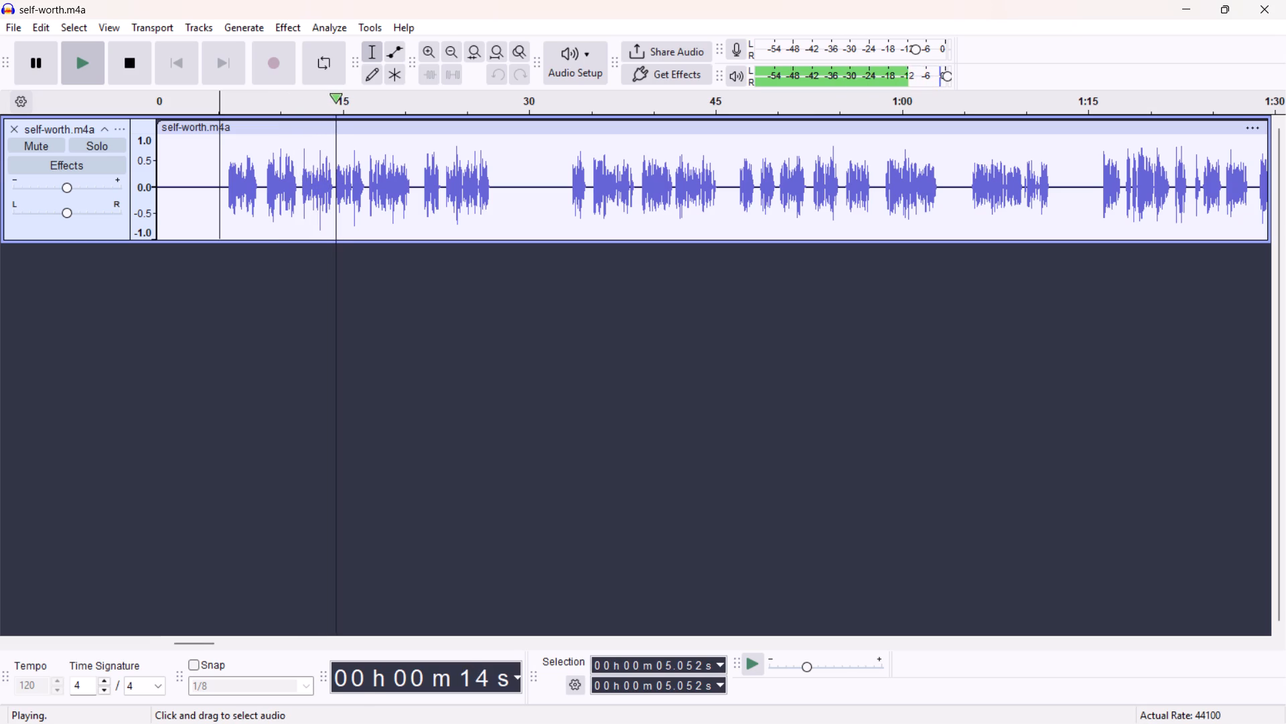
left_click(445, 140)
key("space")
key("space")
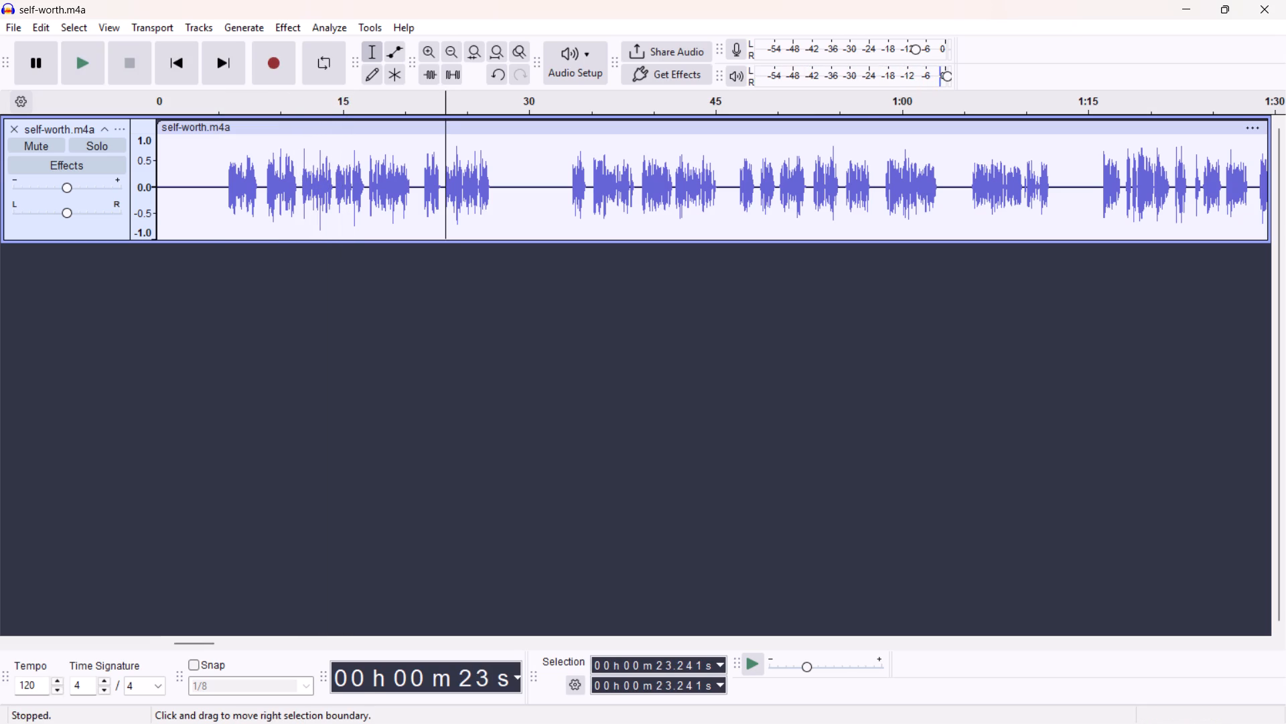
key("space")
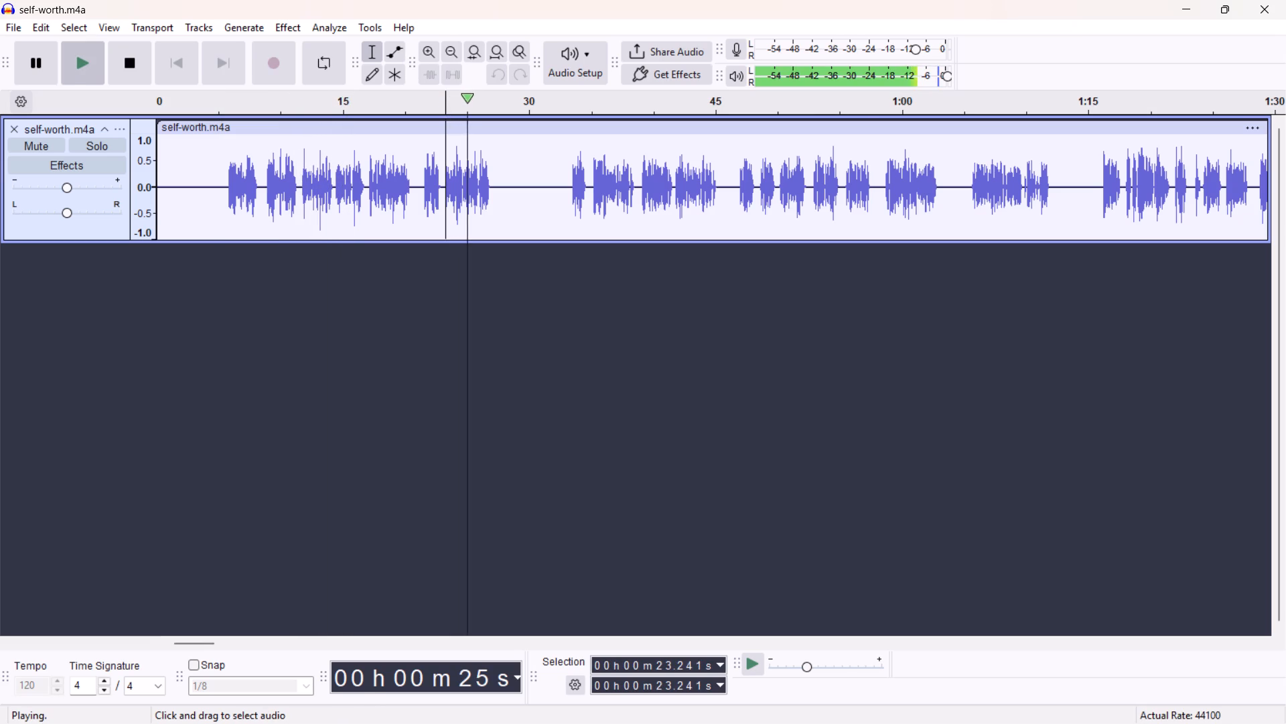
left_click(220, 143)
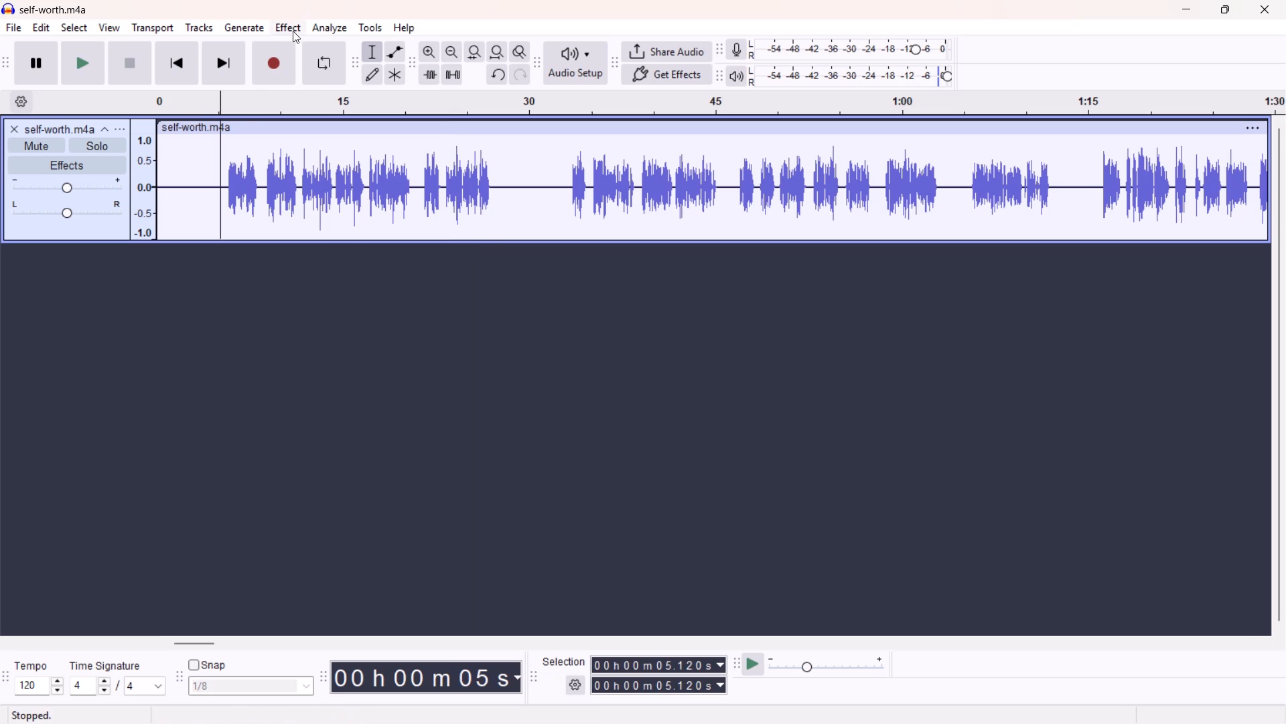
Normalize the peak amplitude of the entire self-worth clip to -0.0 dB, without removing DC offset.
left_click(291, 29)
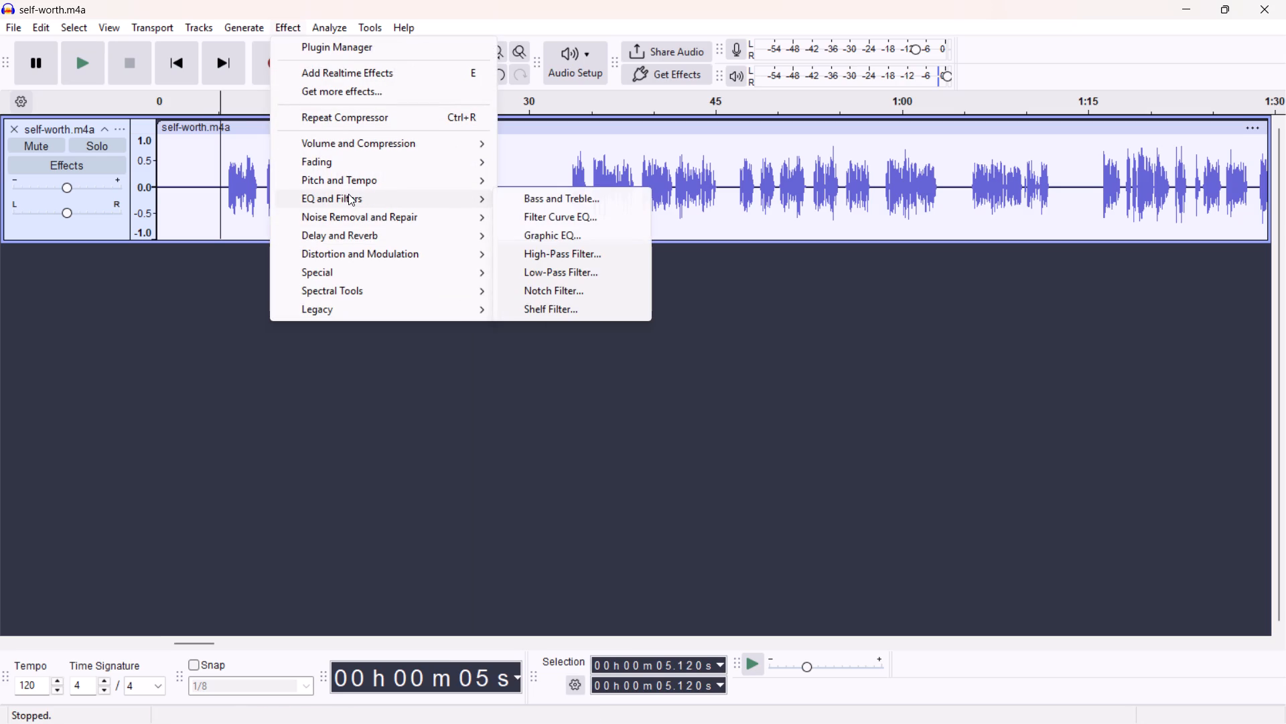
left_click(238, 134)
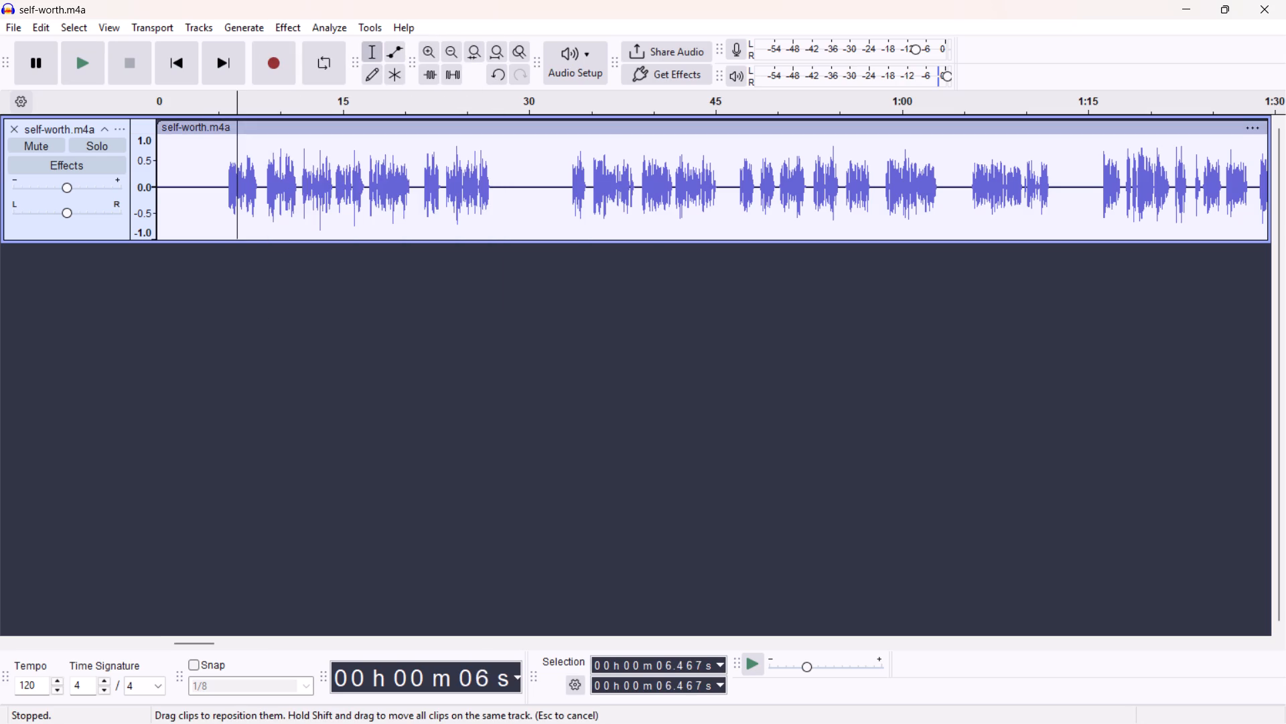
left_click(234, 130)
left_click(294, 30)
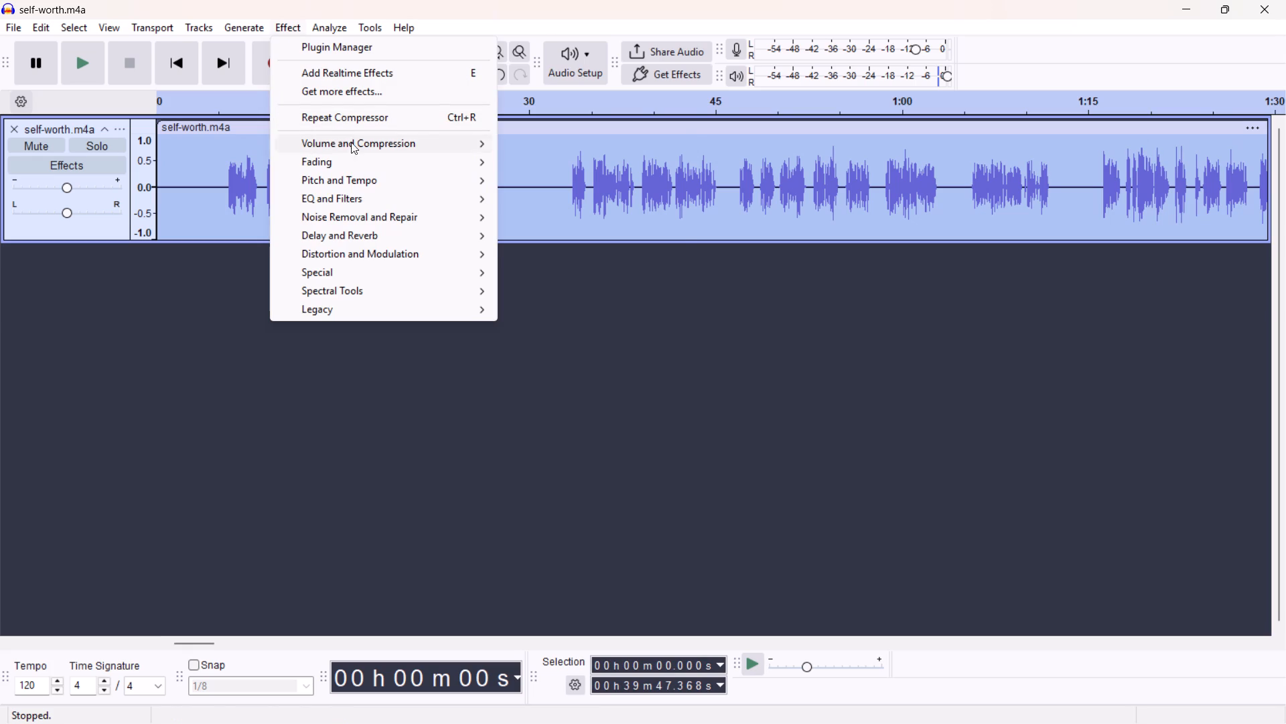
left_click(581, 235)
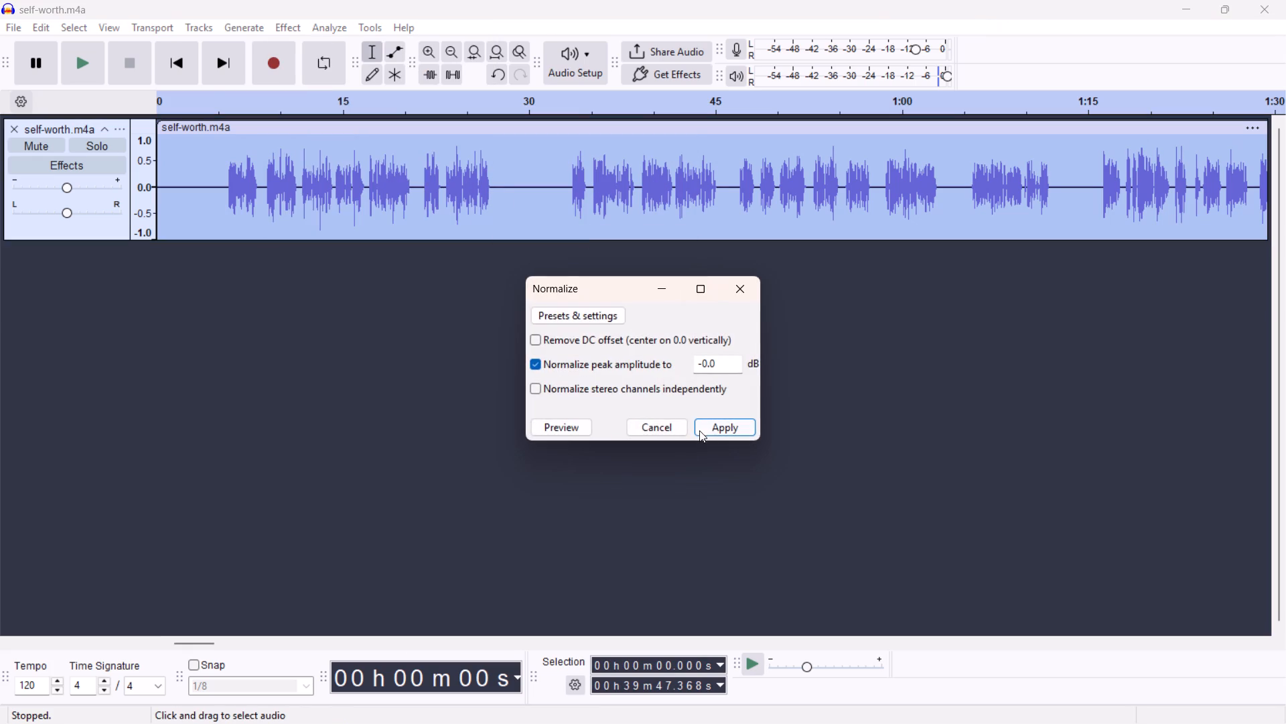
left_click(709, 431)
left_click(383, 356)
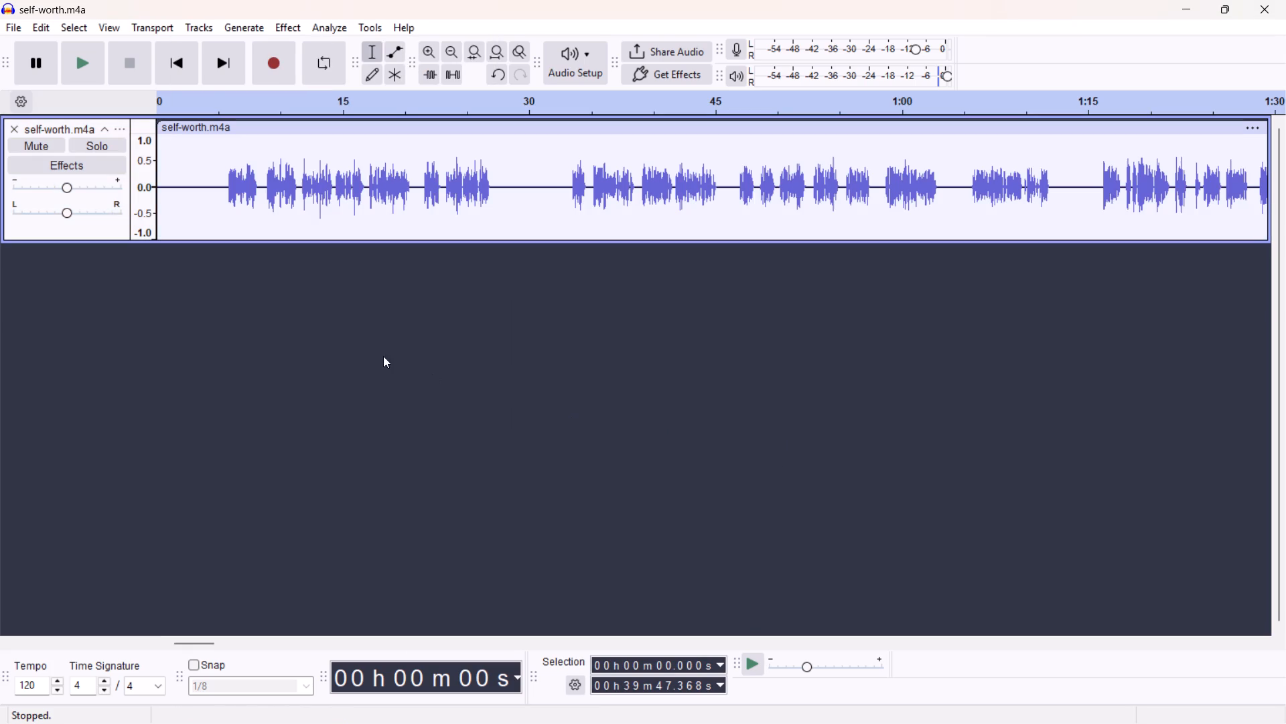
Play the normalized recording from about 5.8 s through the first speech passage to check its sound.
left_click(228, 146)
key("space")
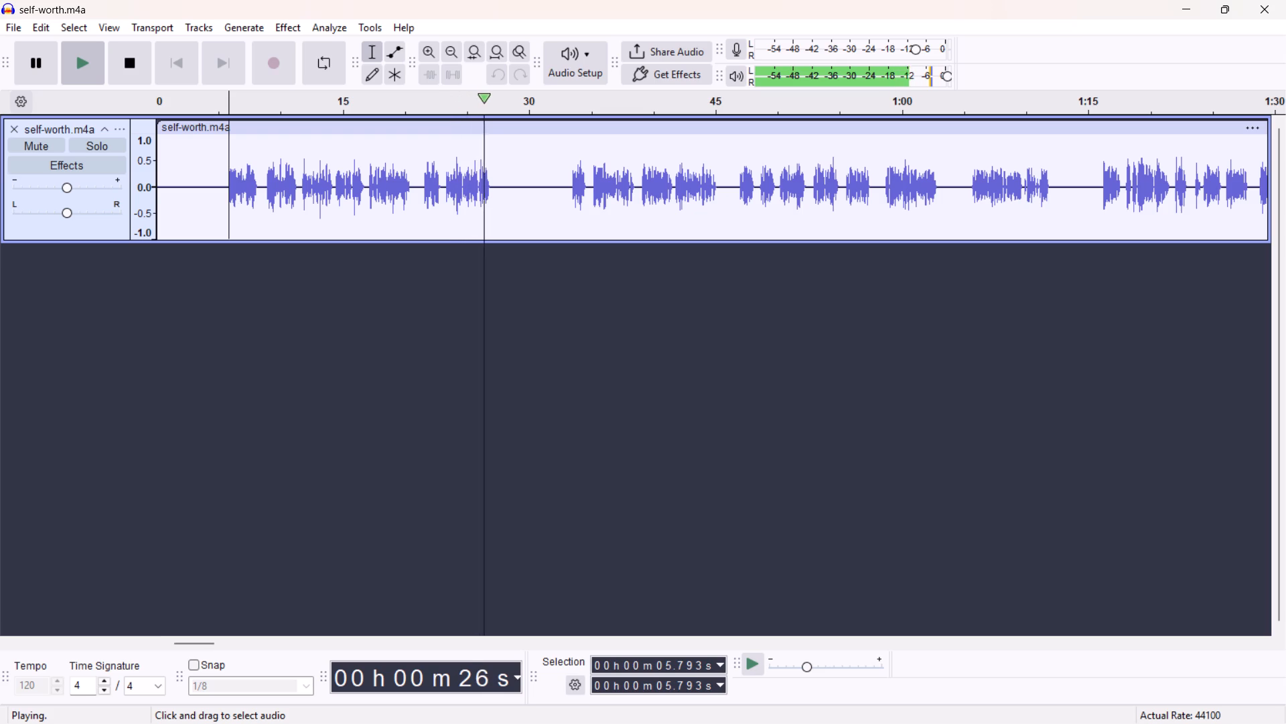
left_click(563, 147)
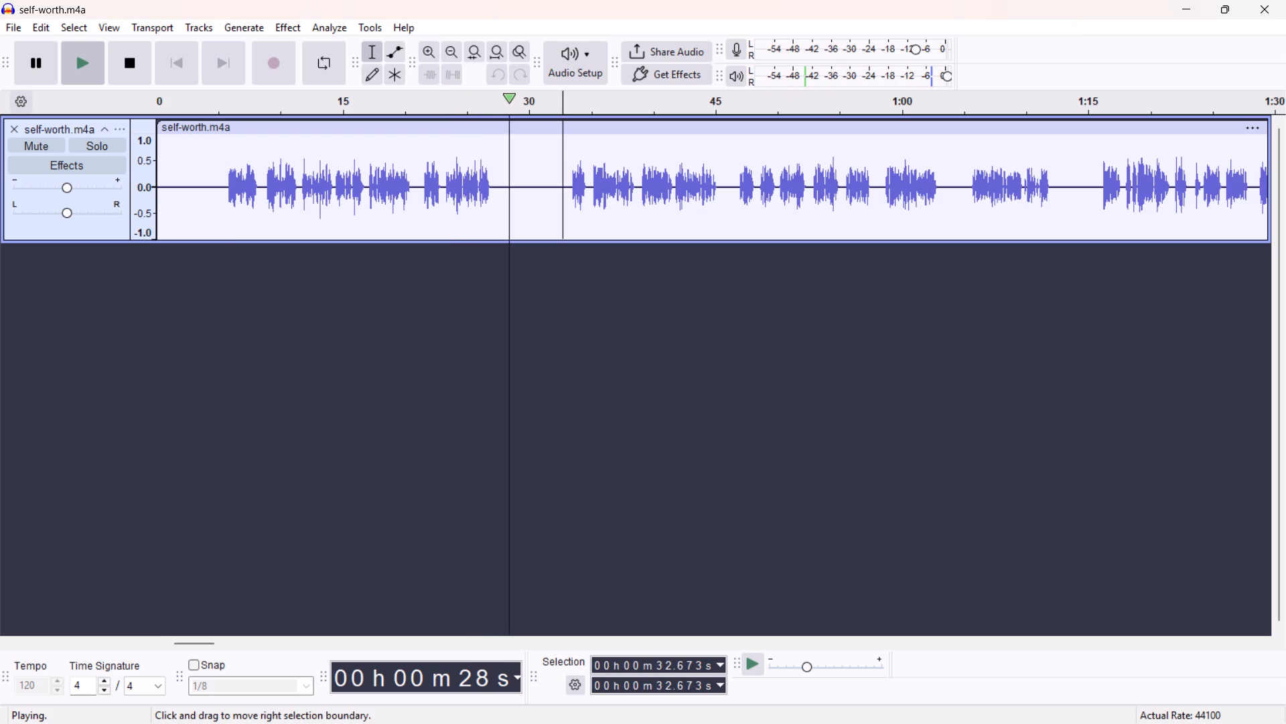
key("space")
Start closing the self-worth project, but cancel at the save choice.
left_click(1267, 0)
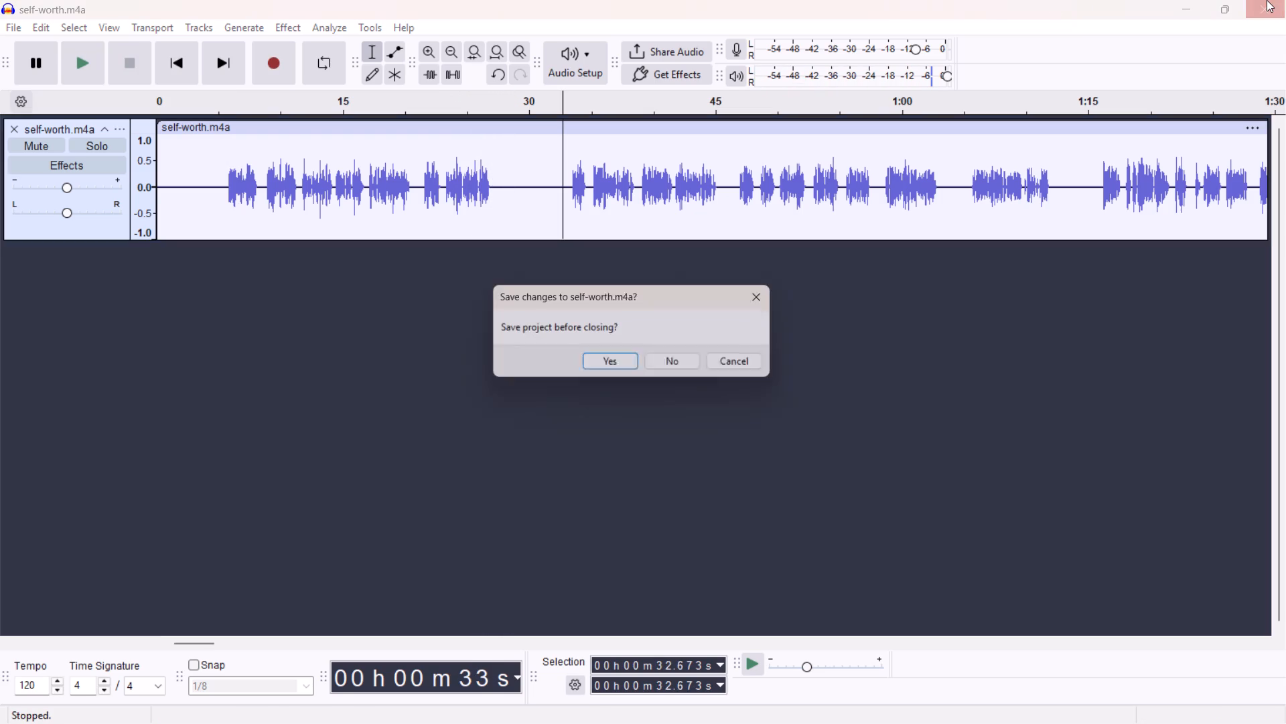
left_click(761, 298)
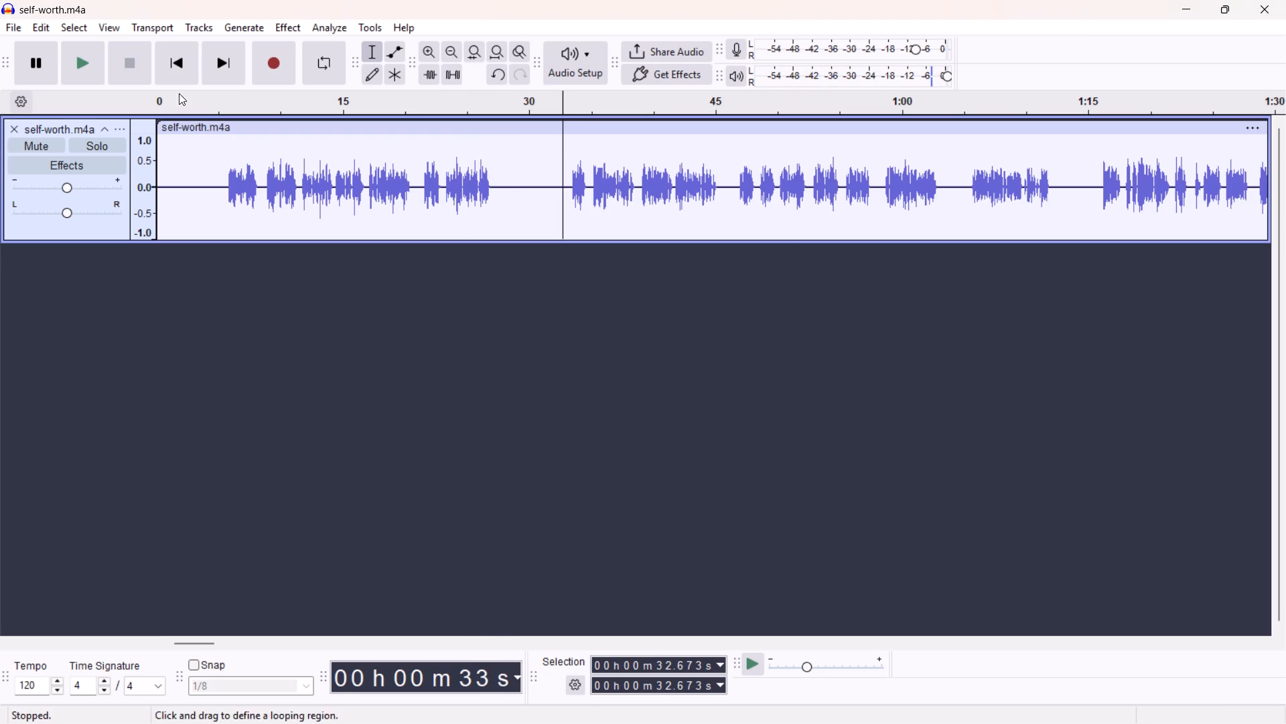
Export the entire project to the computer's AUDIO folder as a mono MP3 named "self-worth by wenk draft one.m4a.mp3" with Standard, 170-210 kbps quality.
left_click(11, 27)
left_click(47, 192)
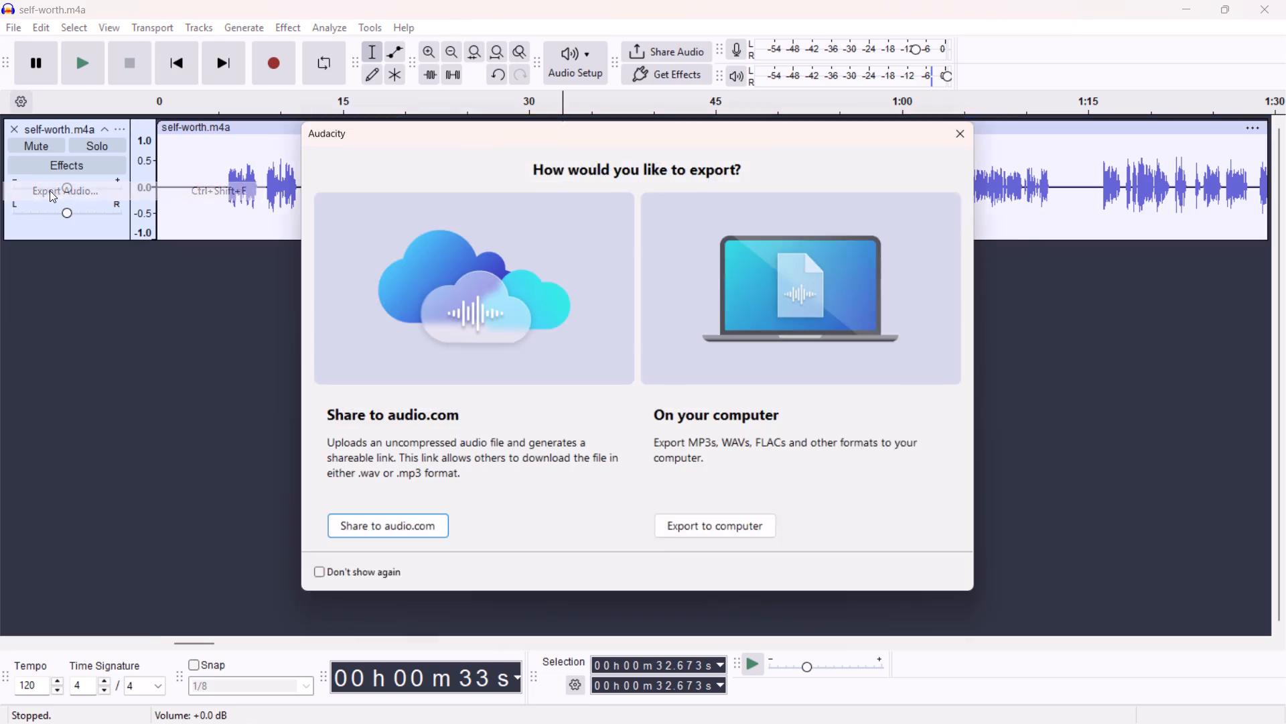
left_click(693, 529)
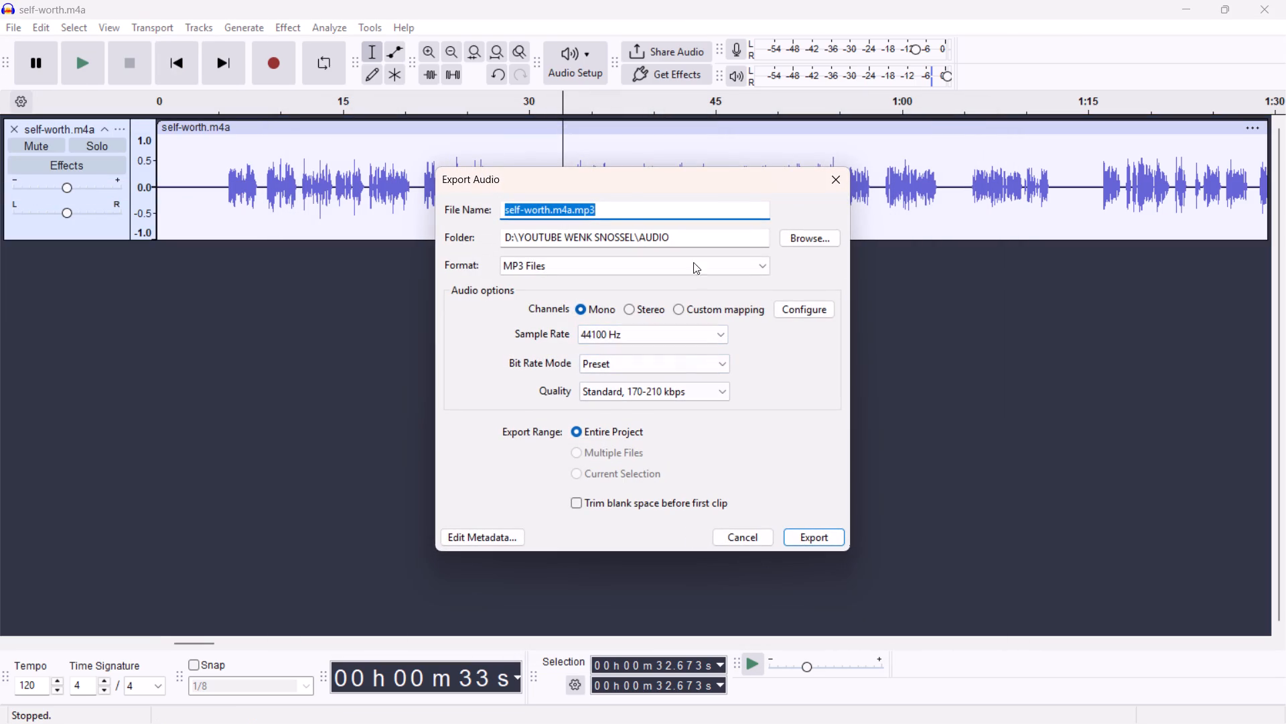
left_click(548, 209)
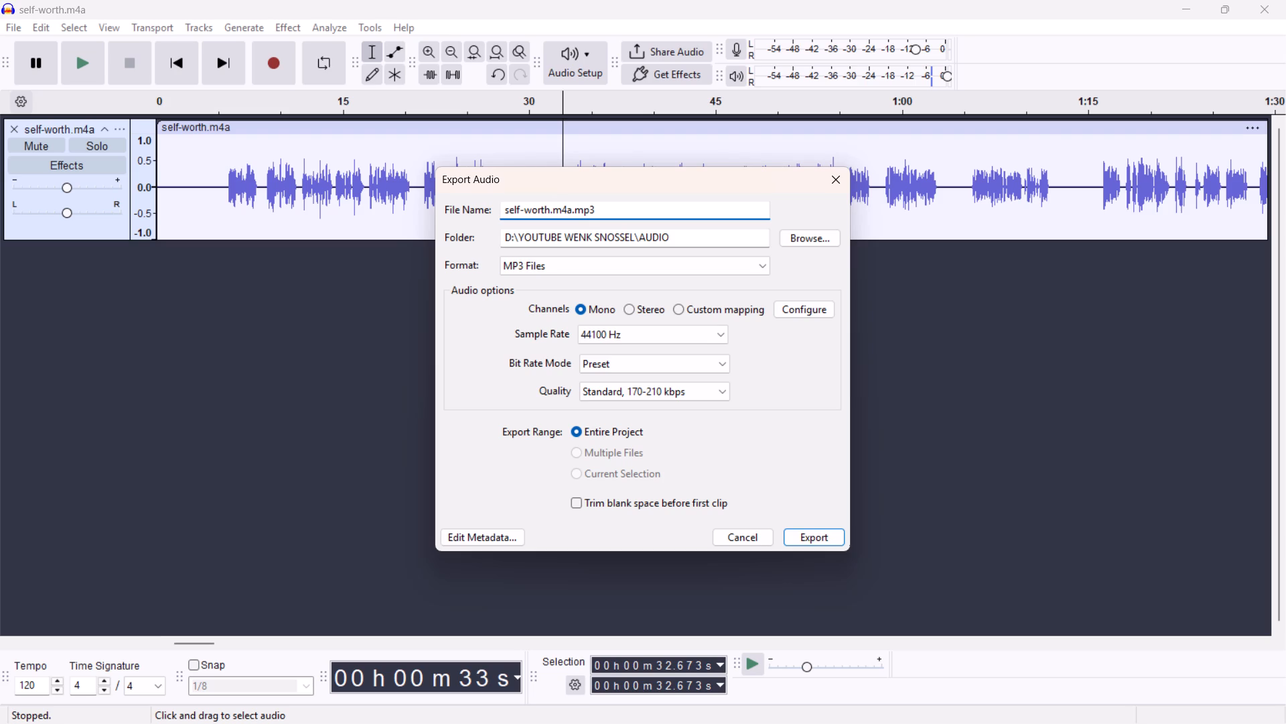
key("space")
type("b")
type("y")
key("space")
key("w")
key("r")
key("a")
key("k")
key("space")
key("BackSpace")
key("BackSpace")
key("BackSpace")
key("BackSpace")
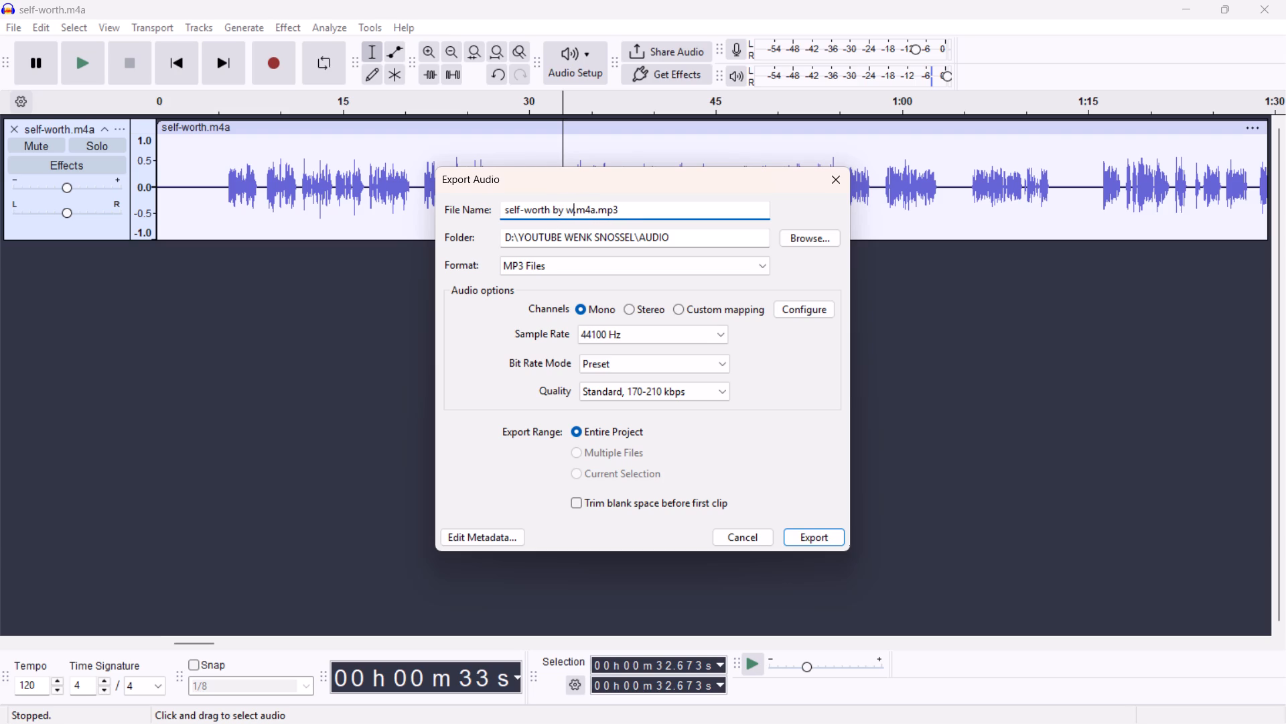
key("e")
type("nk draft one")
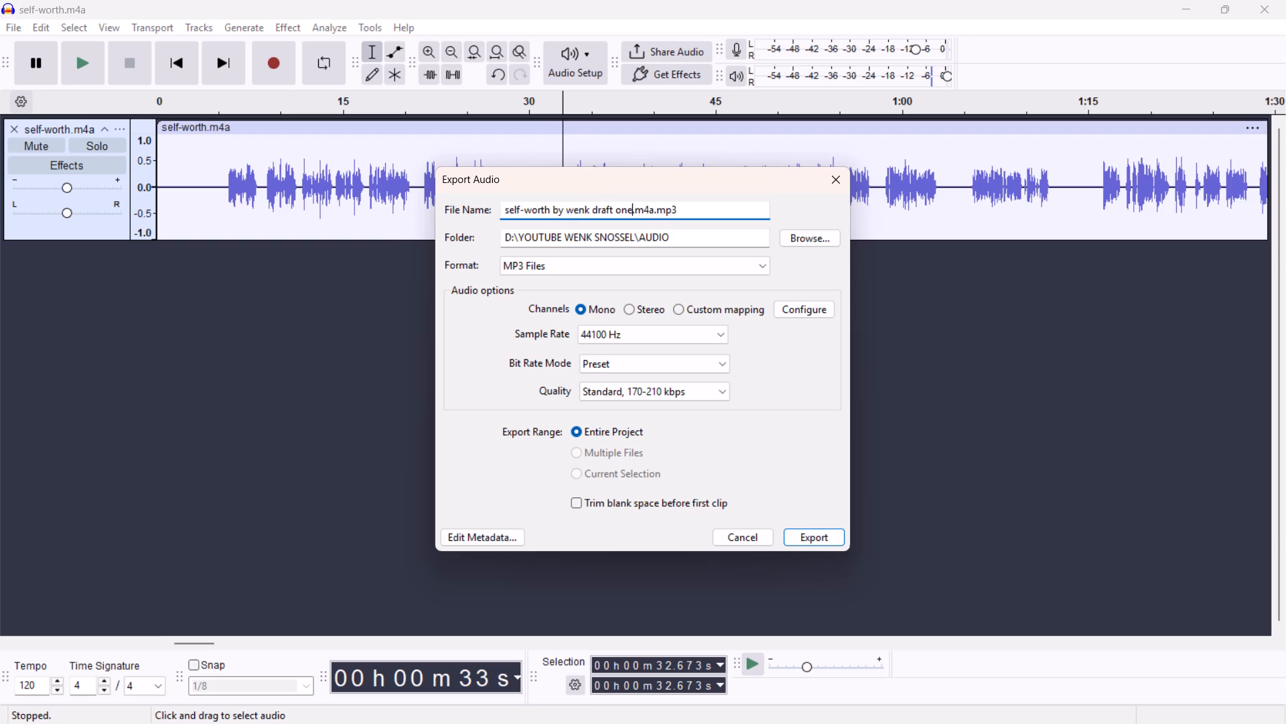
left_click(814, 537)
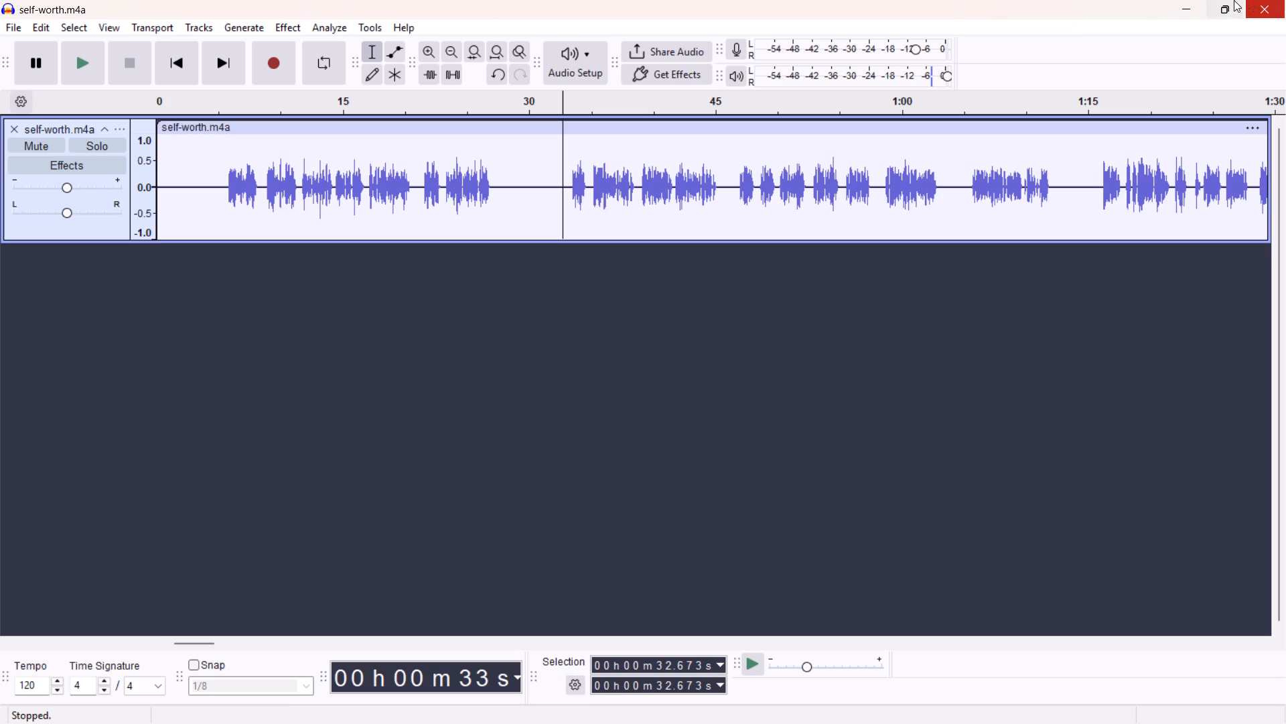
Close the self-worth project.
left_click(1252, 8)
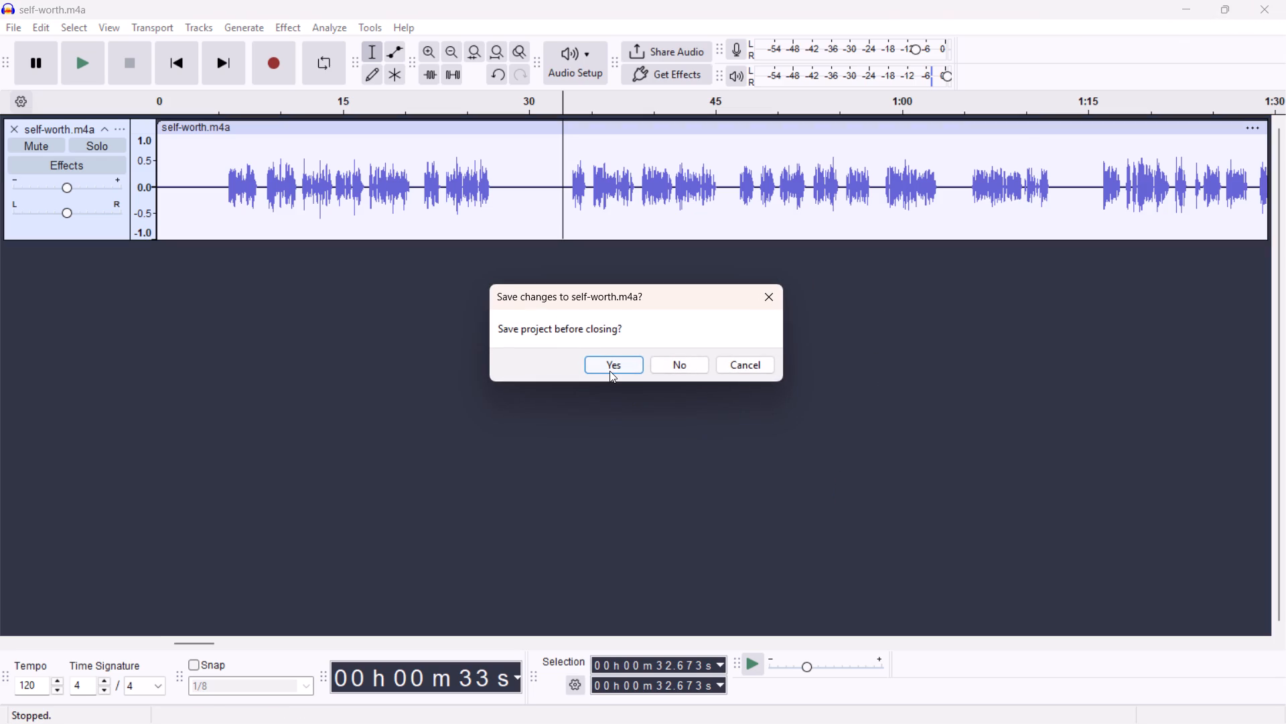
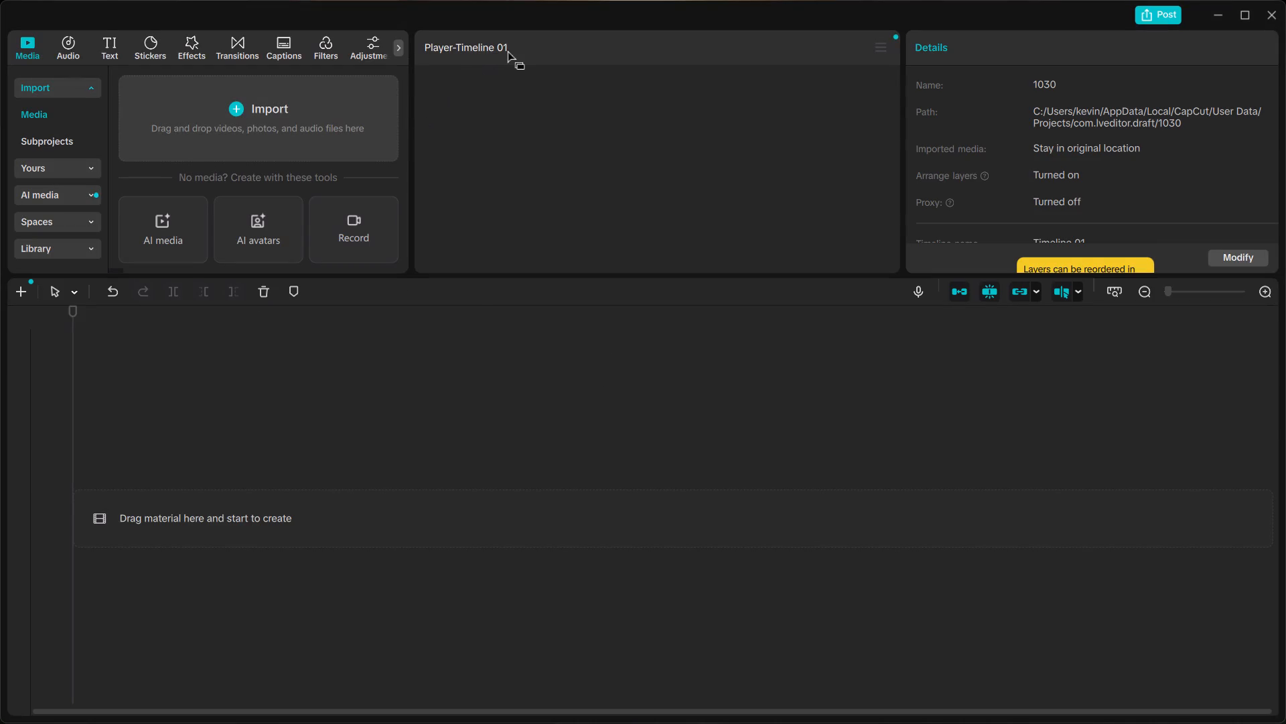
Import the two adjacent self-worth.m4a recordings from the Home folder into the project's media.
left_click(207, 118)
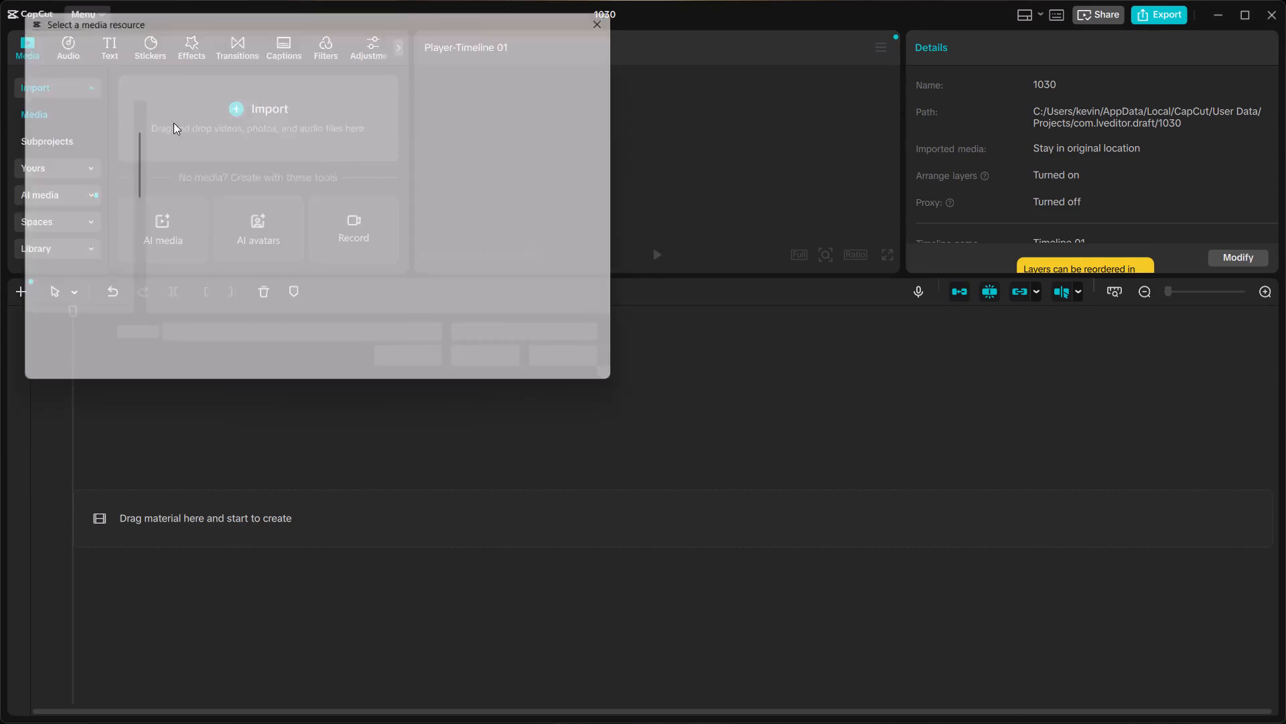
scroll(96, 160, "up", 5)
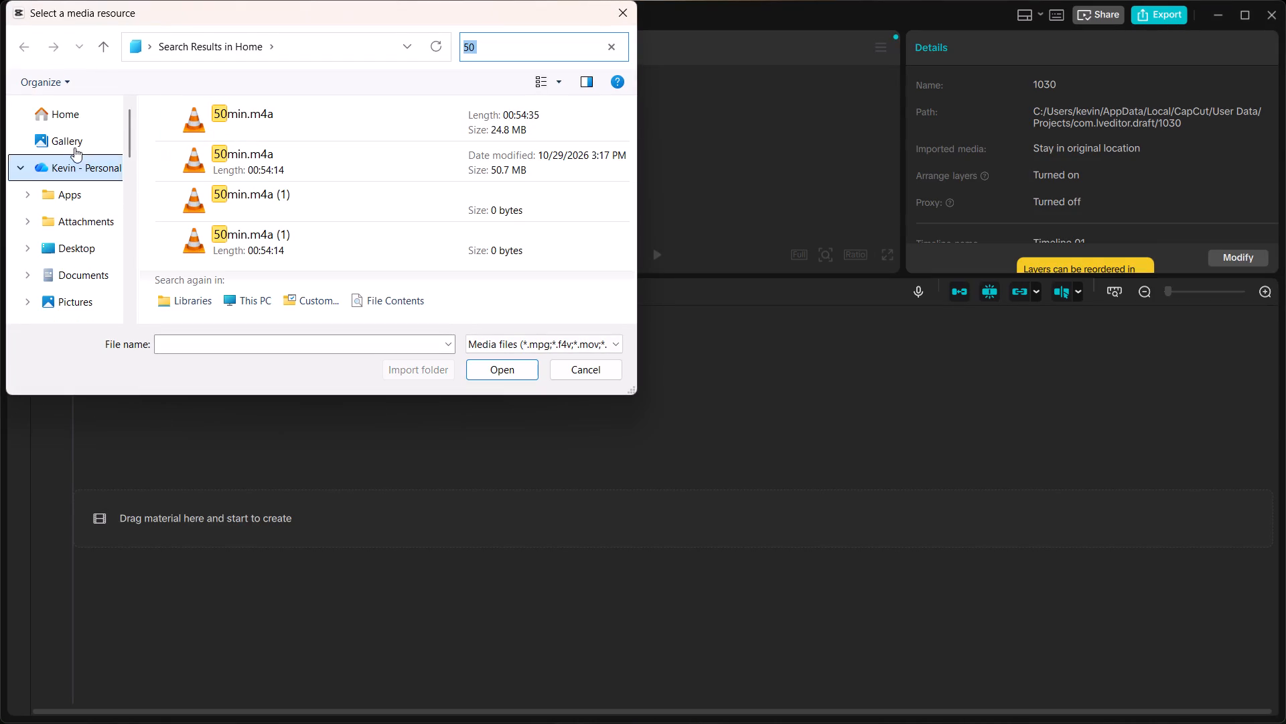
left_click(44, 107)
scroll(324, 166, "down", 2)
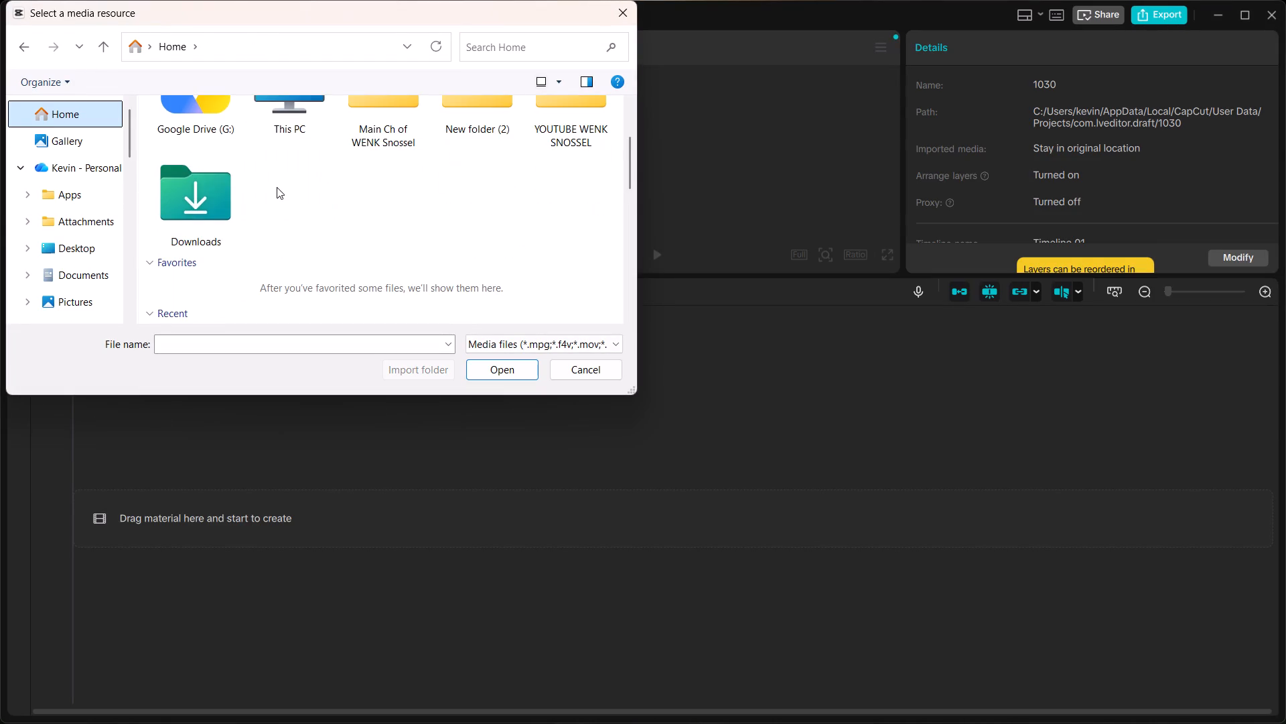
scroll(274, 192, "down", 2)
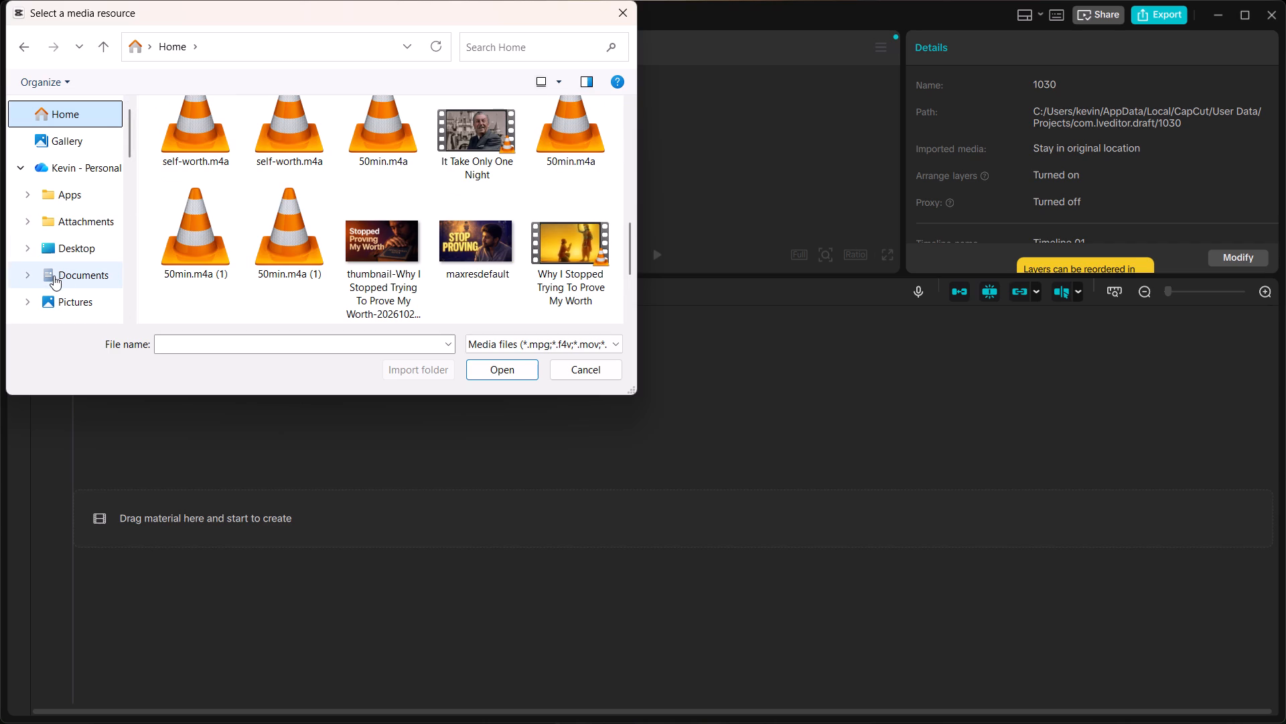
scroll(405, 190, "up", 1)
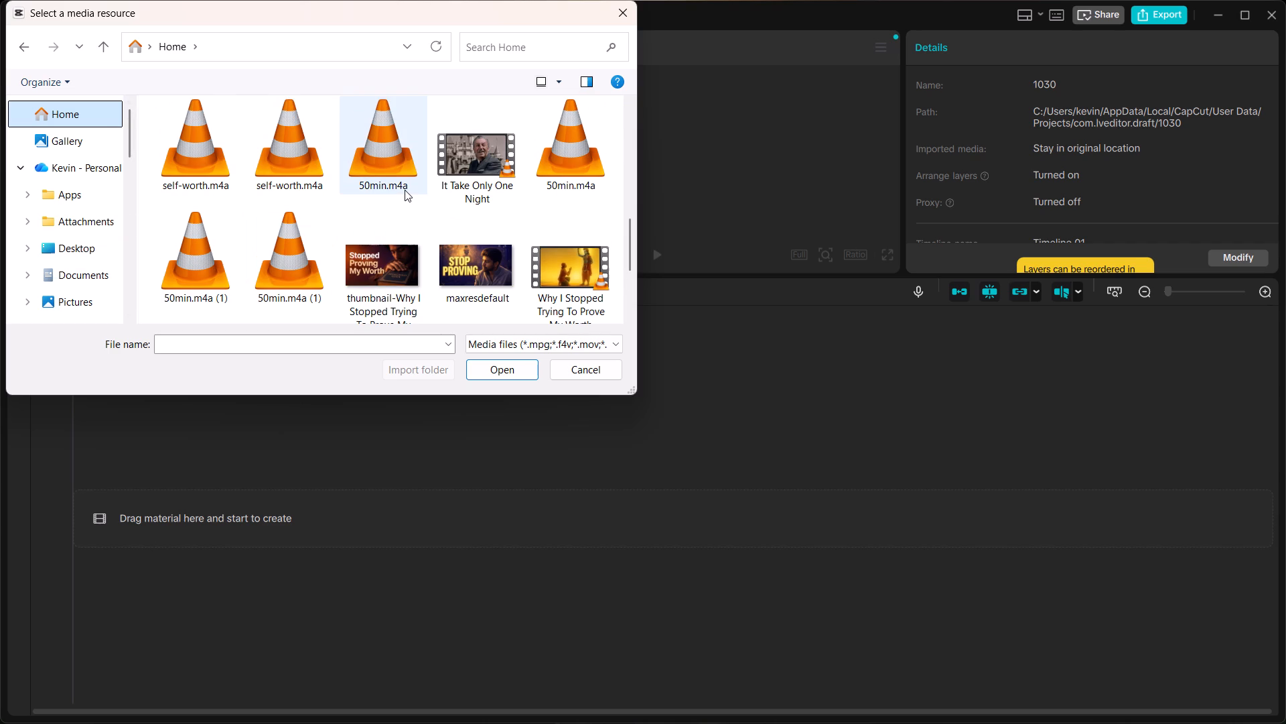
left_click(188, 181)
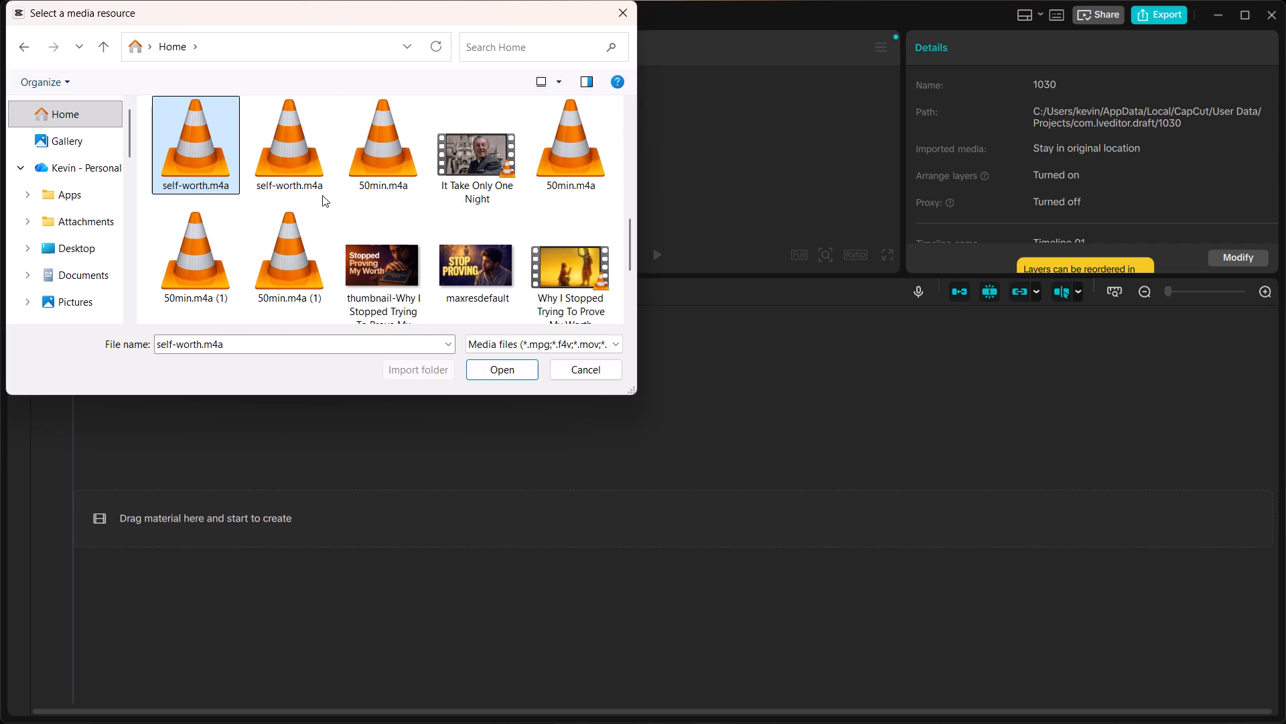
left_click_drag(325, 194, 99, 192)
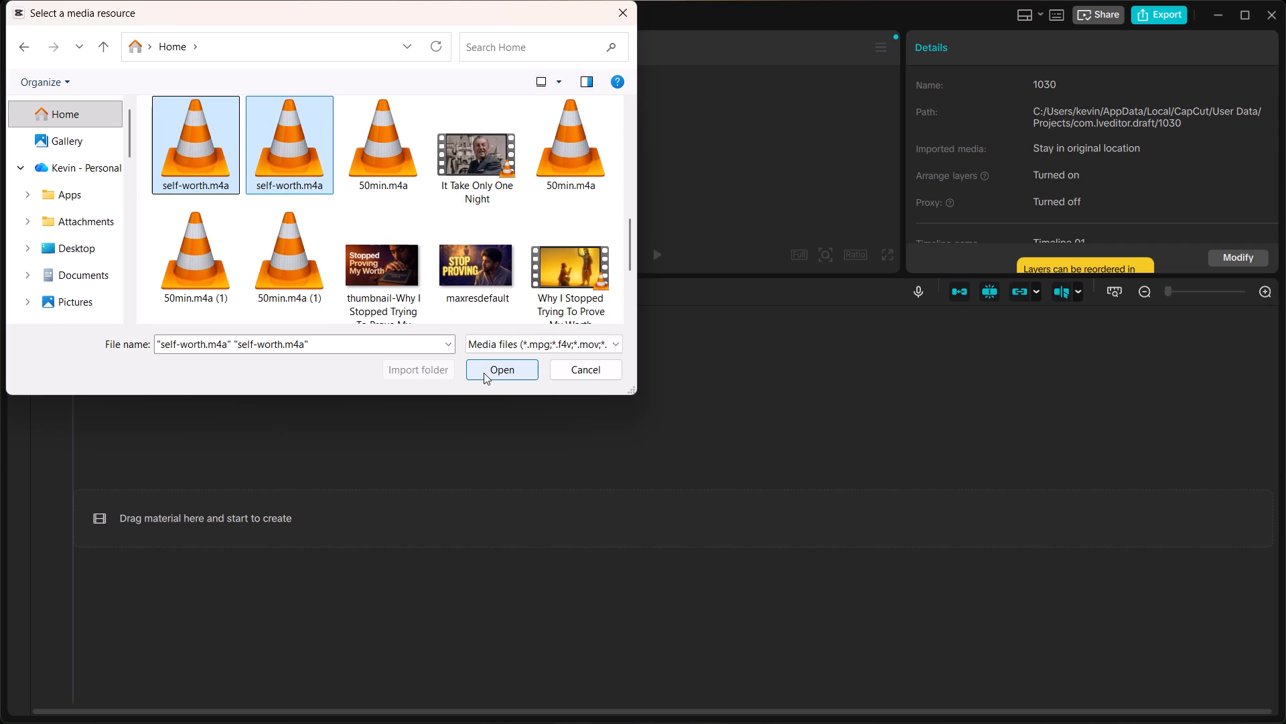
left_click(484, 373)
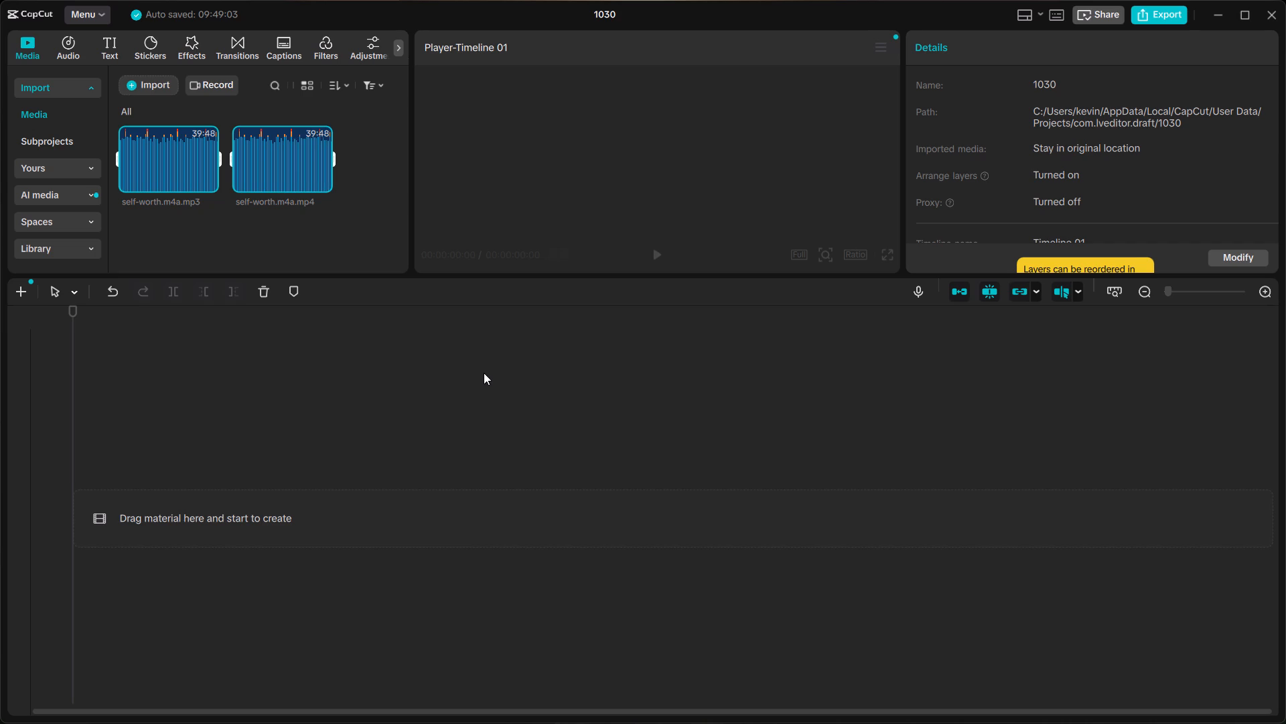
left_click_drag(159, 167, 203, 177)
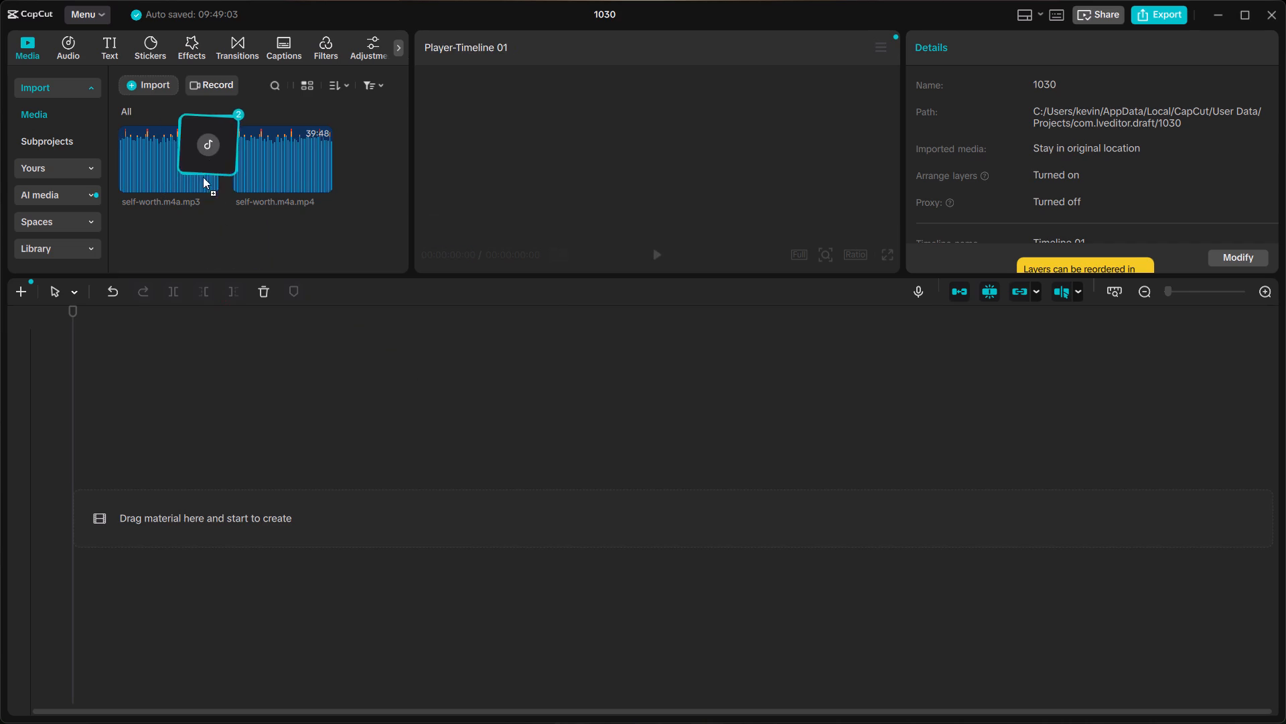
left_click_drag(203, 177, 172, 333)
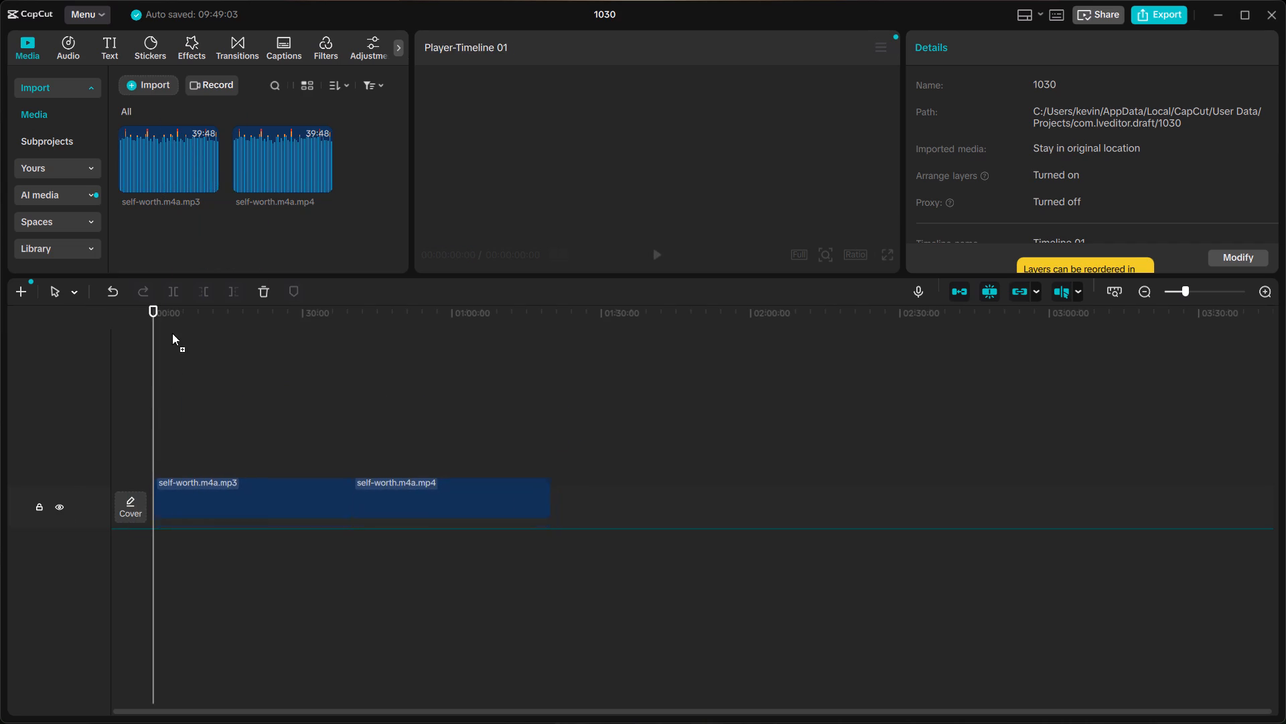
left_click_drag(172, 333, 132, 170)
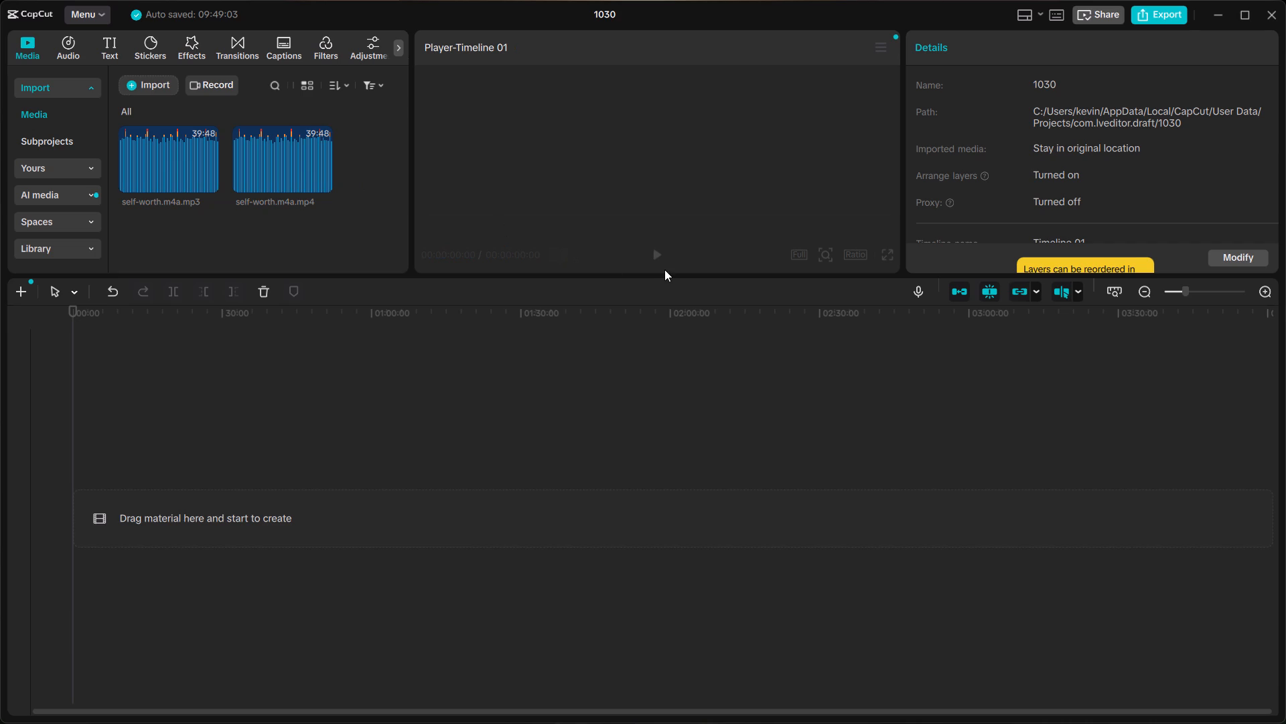
Preview the self-worth.m4a.mp3 clip from near its middle.
left_click(162, 149)
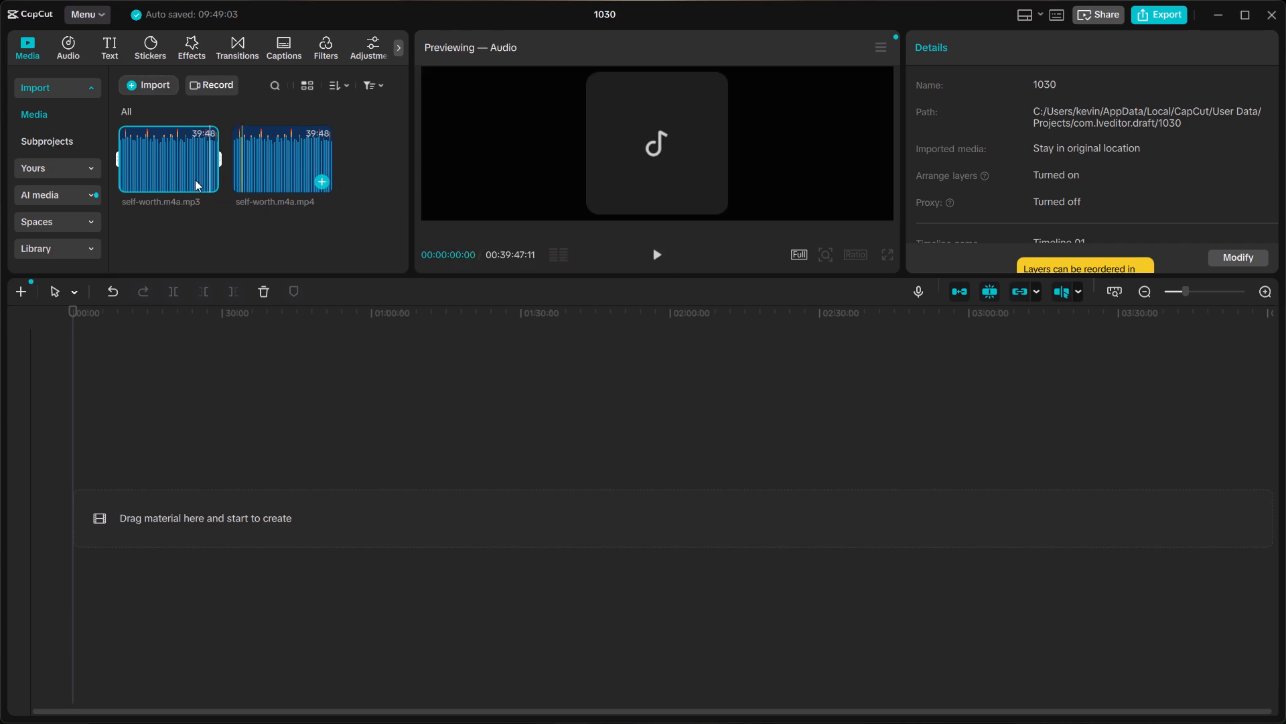
key("space")
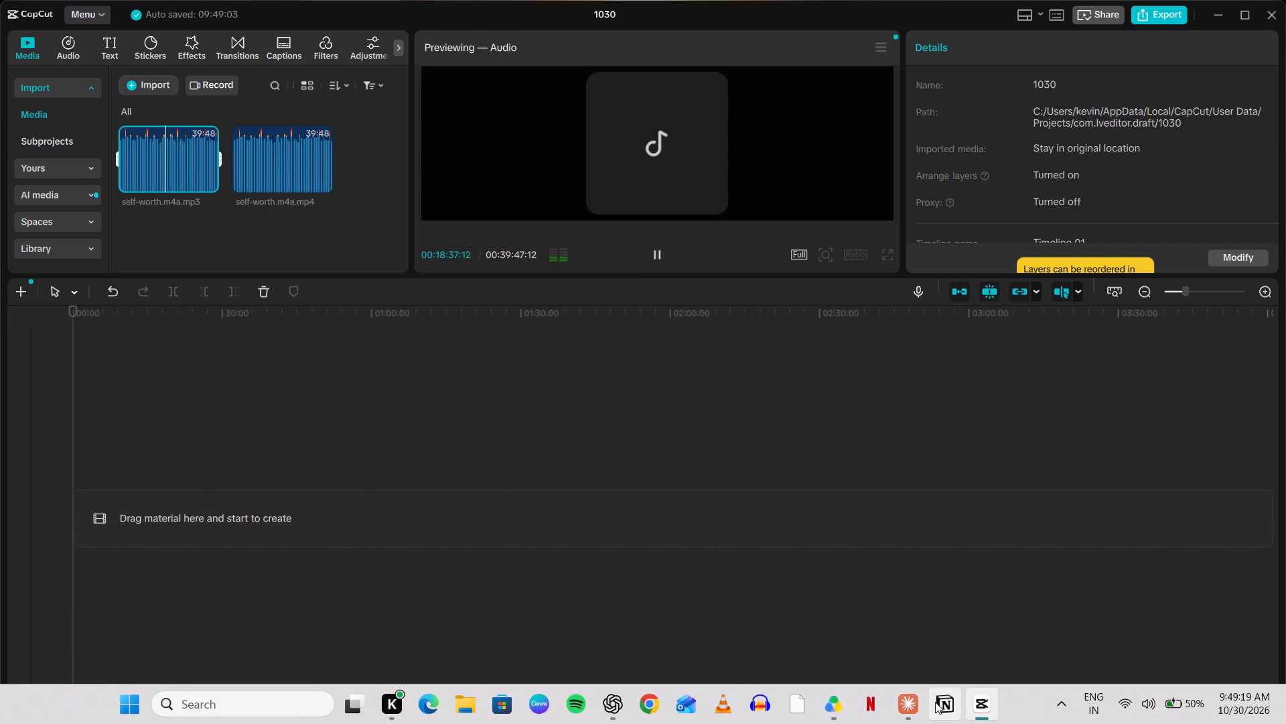
Switch the computer's sound output device to Headphone (Realtek(R) Audio).
left_click(1131, 705)
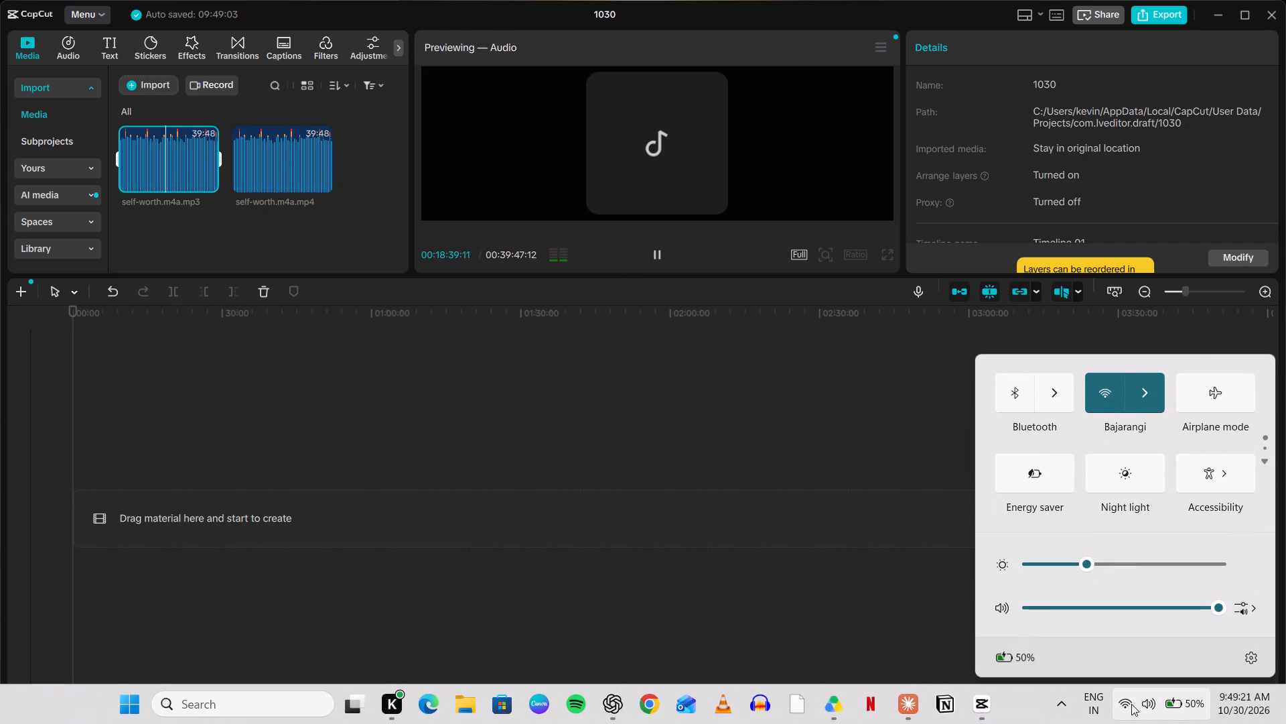
left_click(1240, 603)
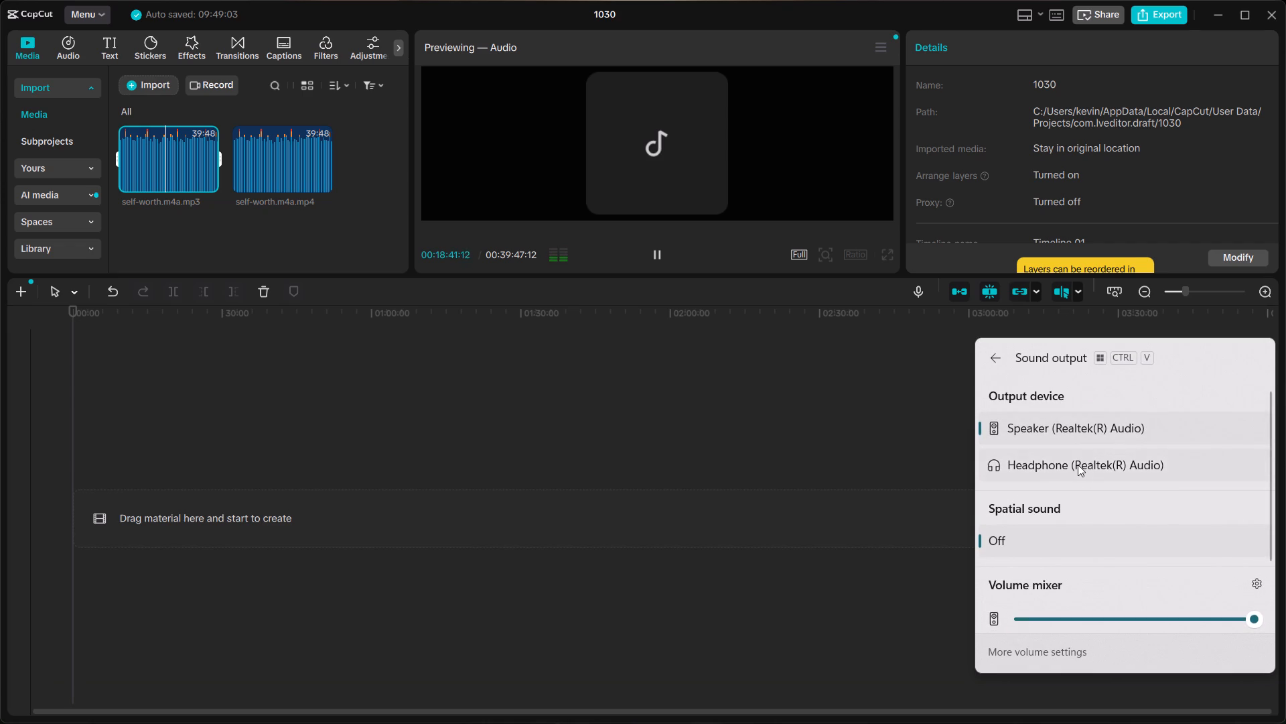
left_click(1078, 465)
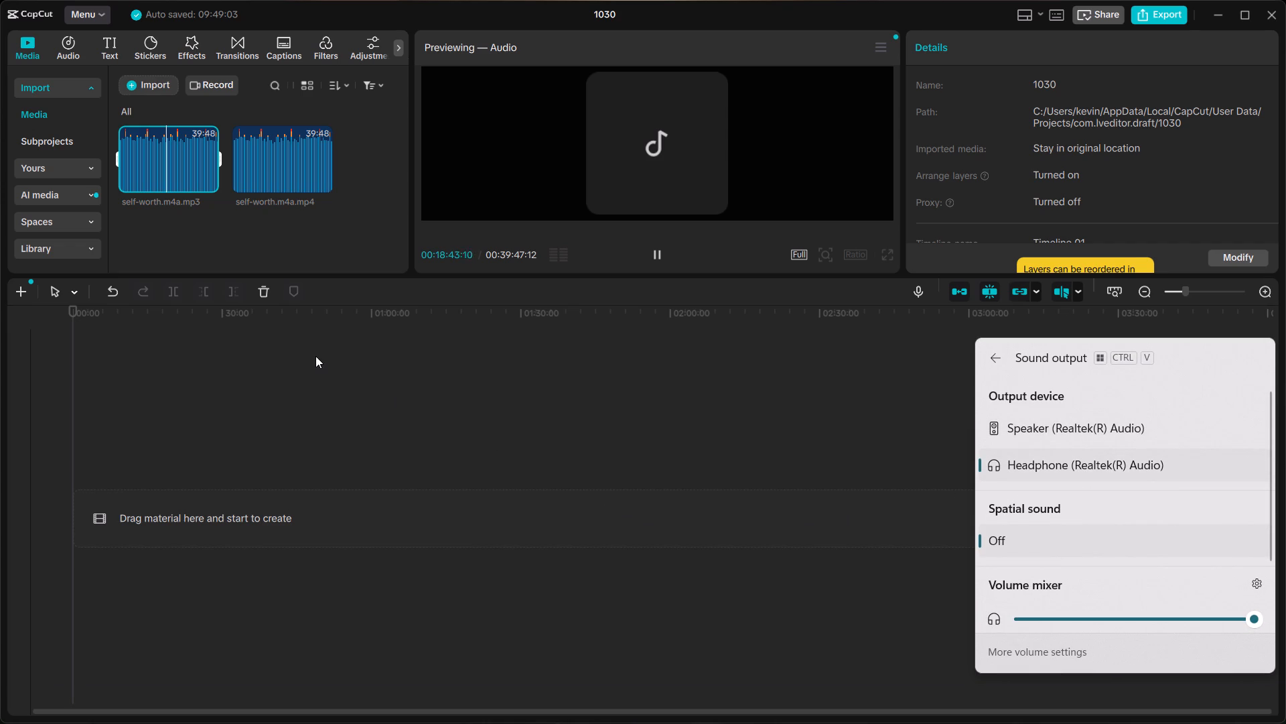
Preview the self-worth.m4a.mp4 clip from about 20:33 to hear its sound.
left_click(279, 163)
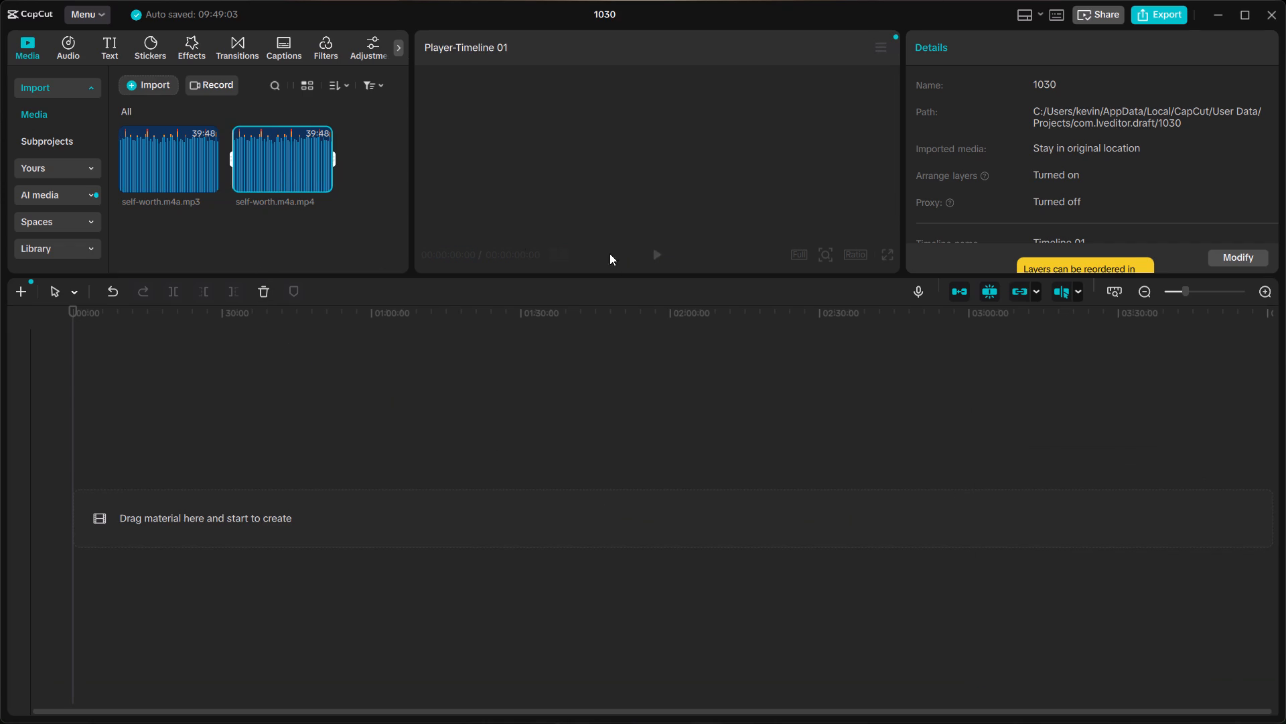
left_click(285, 164)
key("space")
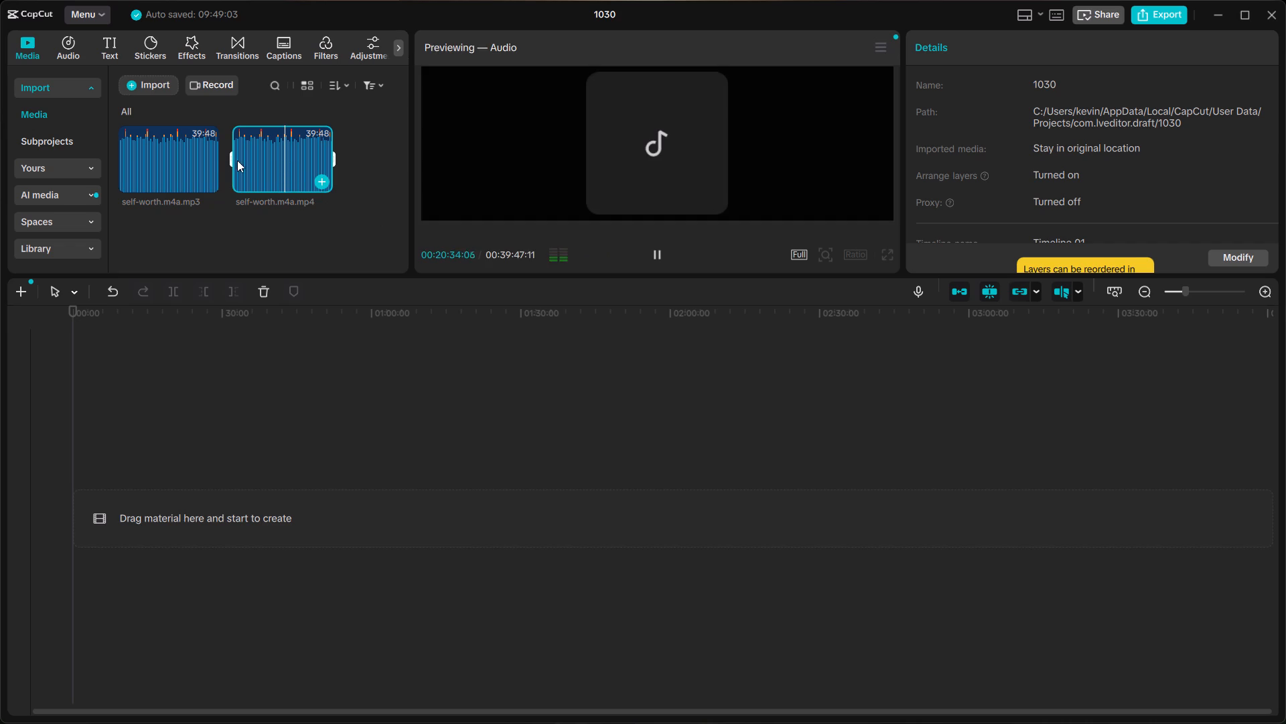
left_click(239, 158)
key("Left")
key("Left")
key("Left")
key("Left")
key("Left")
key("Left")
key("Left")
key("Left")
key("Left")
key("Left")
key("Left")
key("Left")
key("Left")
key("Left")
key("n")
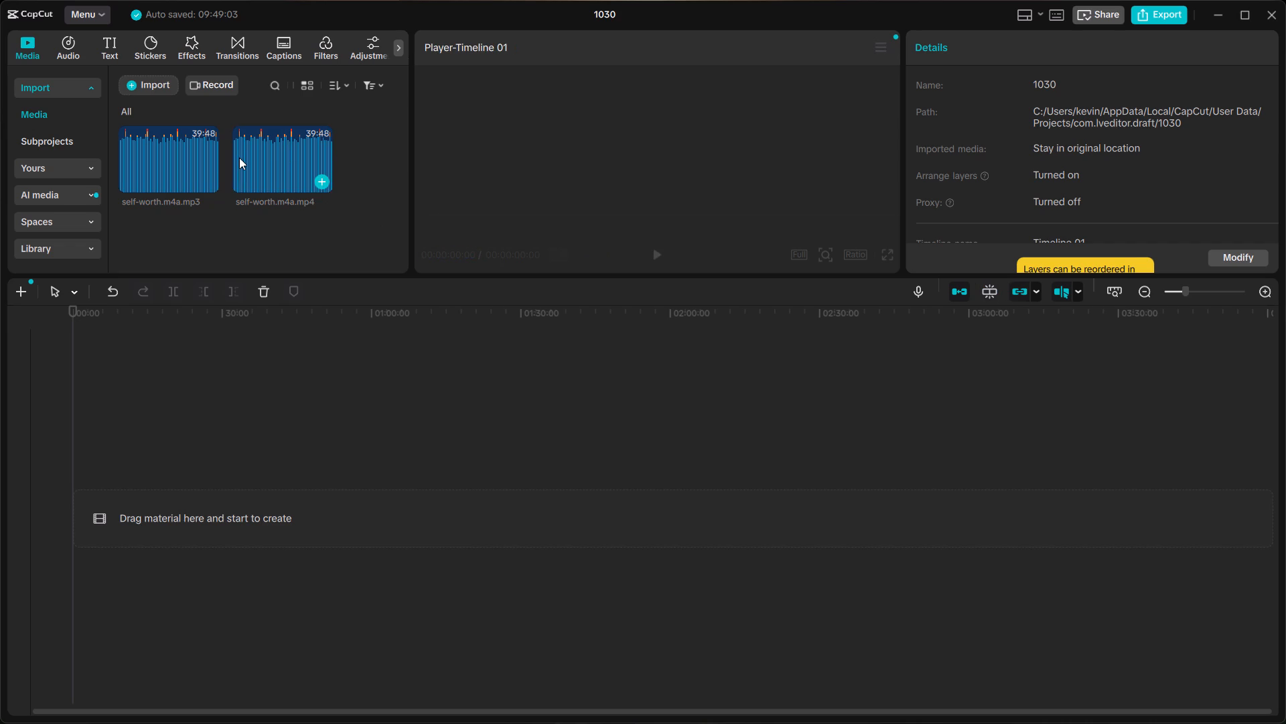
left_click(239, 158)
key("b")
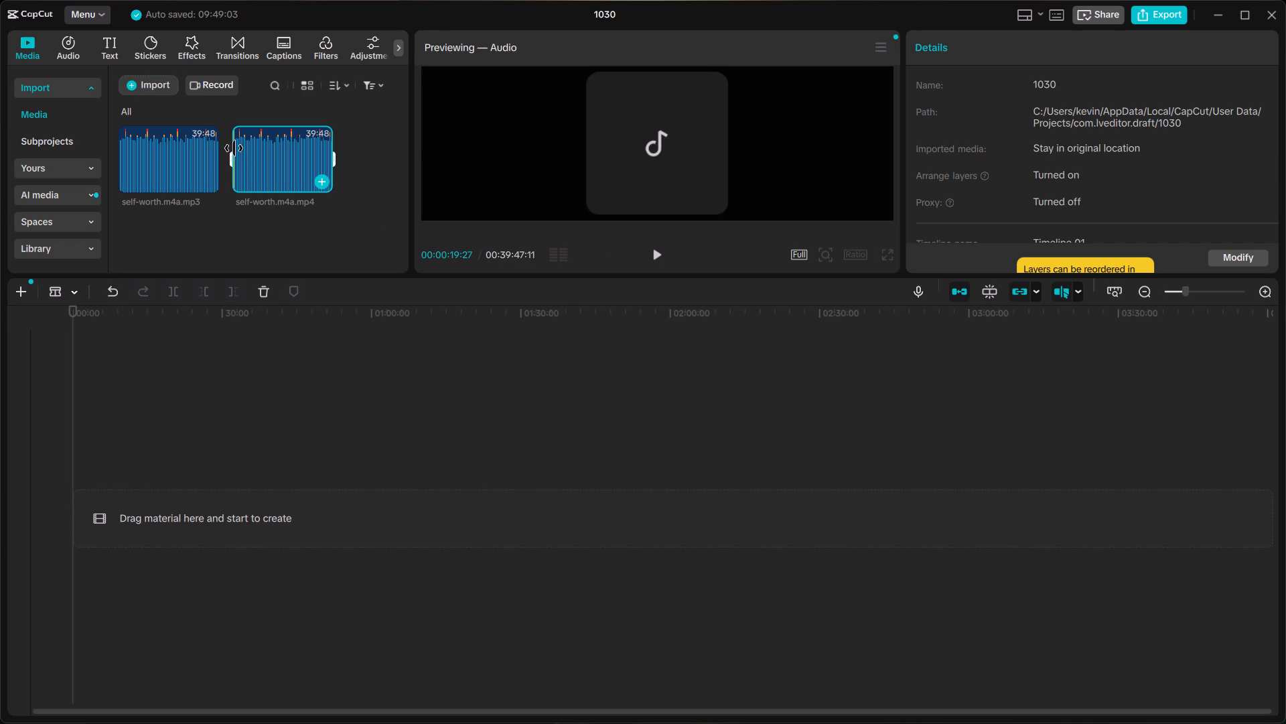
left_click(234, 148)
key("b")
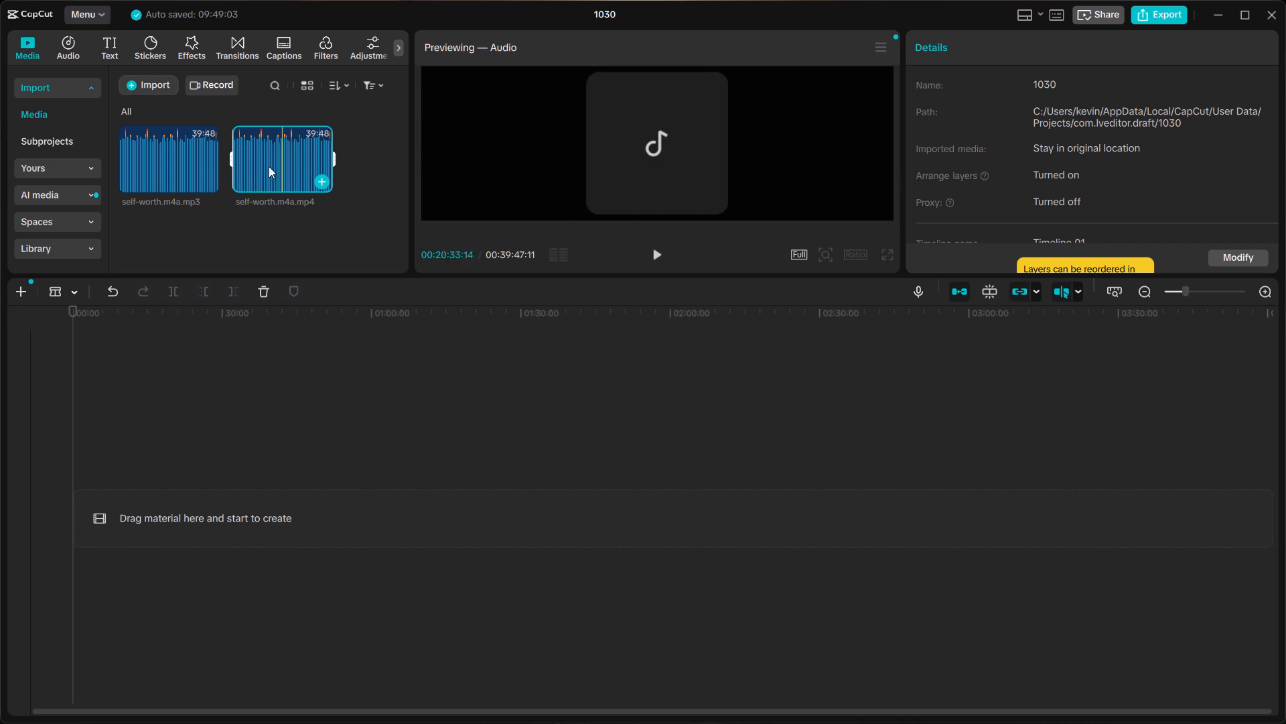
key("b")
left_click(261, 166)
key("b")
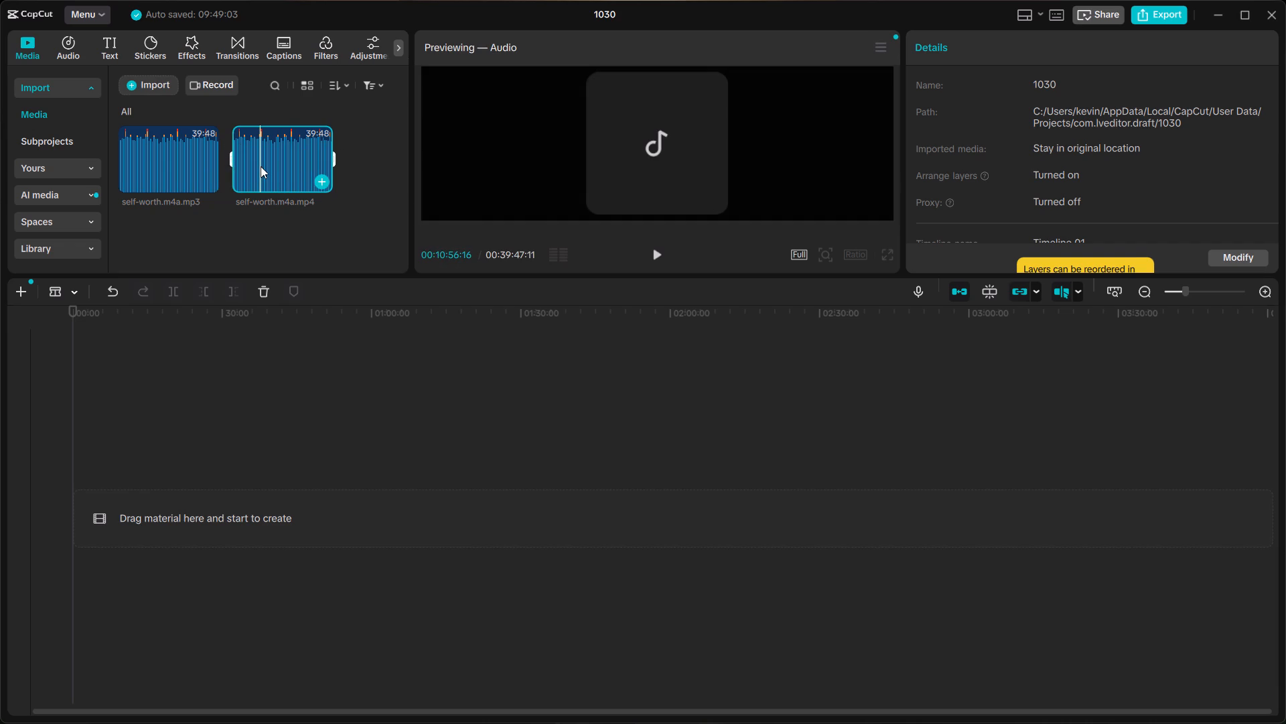
Listen to the self-worth.m4a.mp4 clip briefly from about 5:58, and its opening seconds from the start.
left_click(248, 170)
type("bbb")
key("space")
key("space")
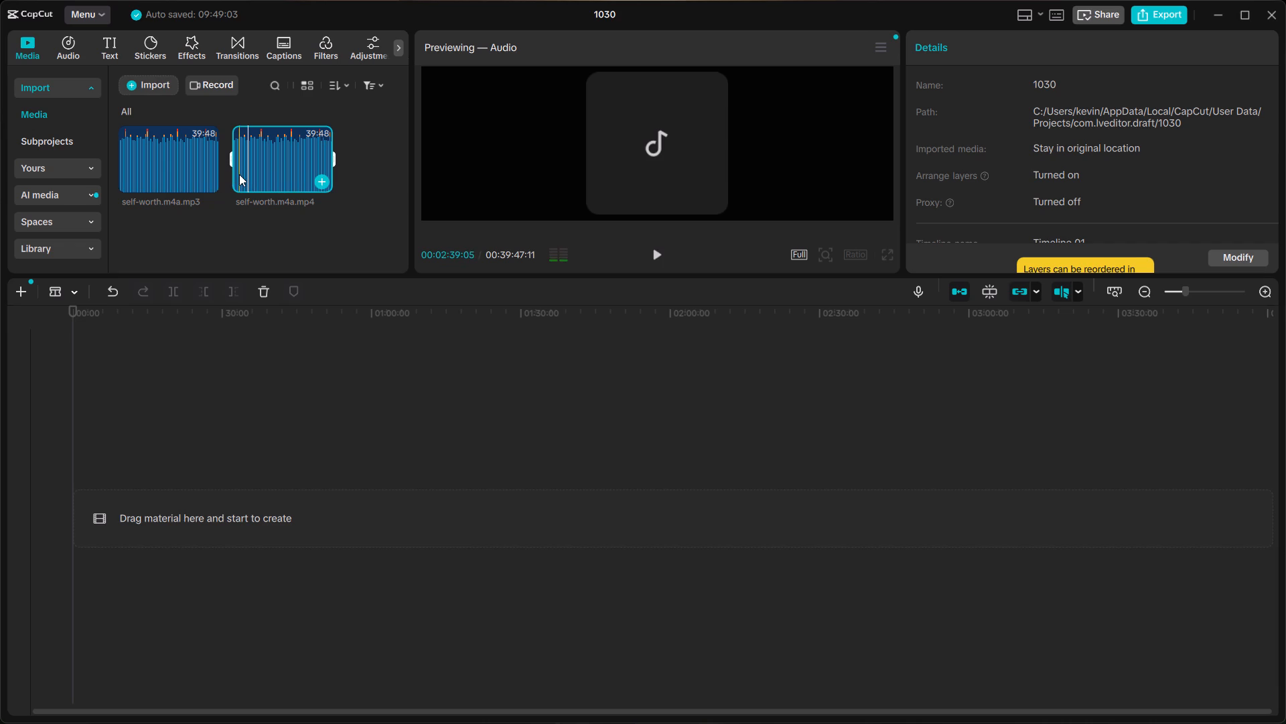
left_click(234, 178)
key("space")
key("space")
Listen to the opening seconds of the self-worth.m4a.mp3 clip for comparison with the mp4 version.
left_click(156, 176)
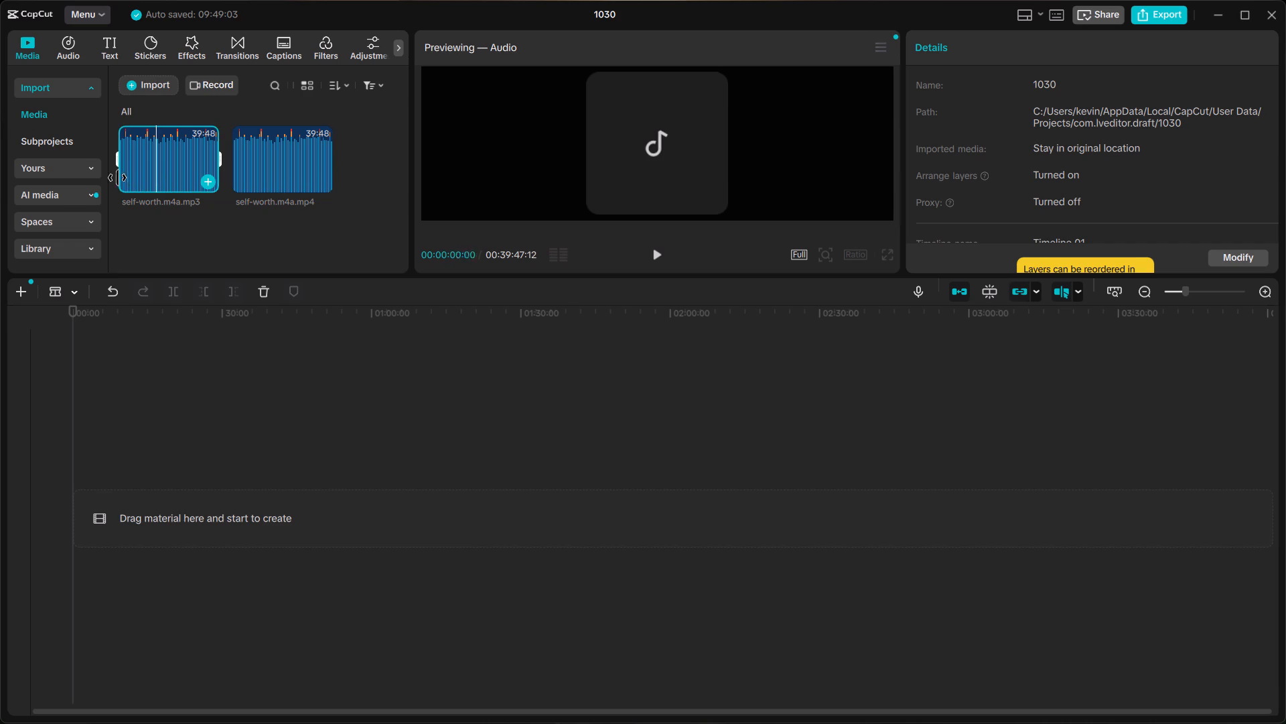
left_click(121, 179)
key("space")
key("space")
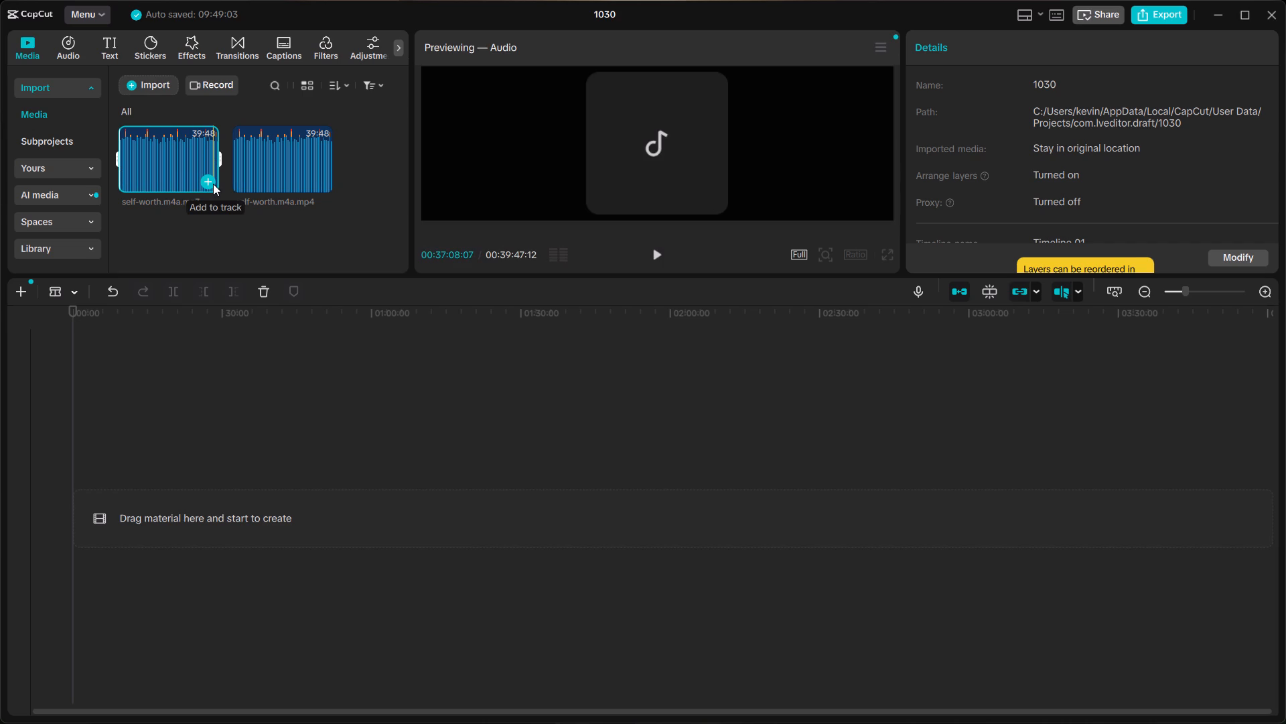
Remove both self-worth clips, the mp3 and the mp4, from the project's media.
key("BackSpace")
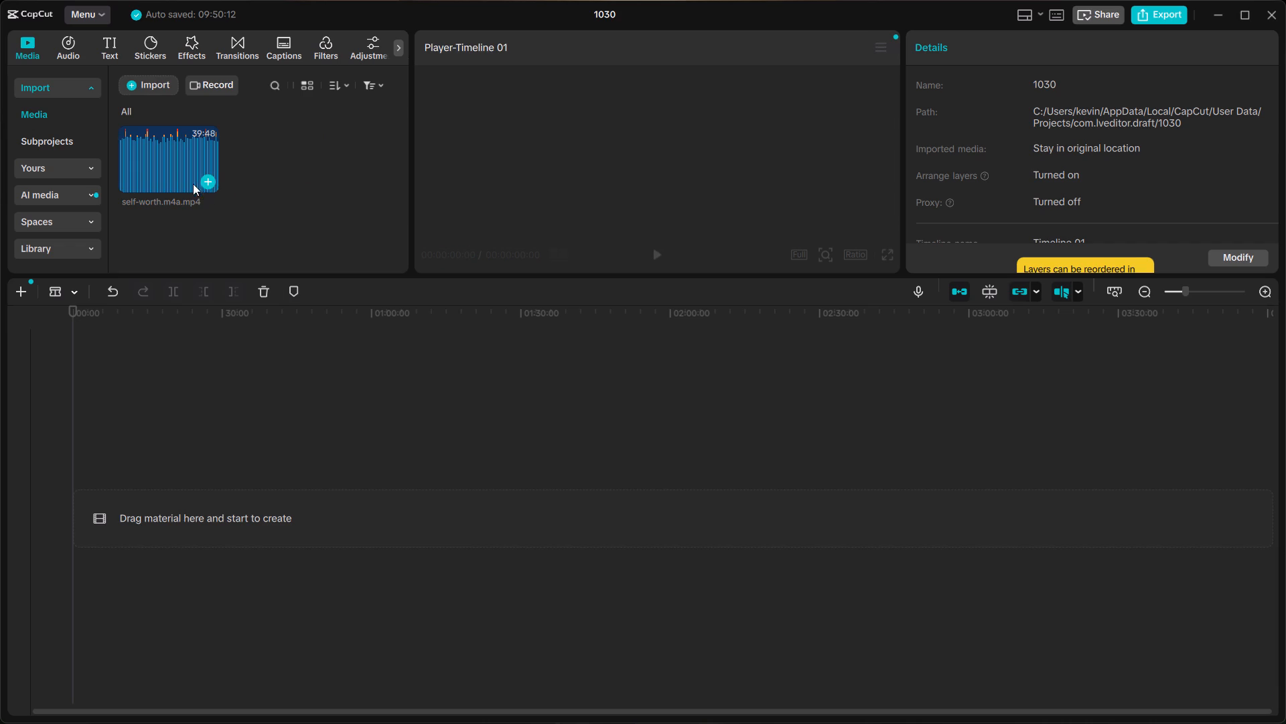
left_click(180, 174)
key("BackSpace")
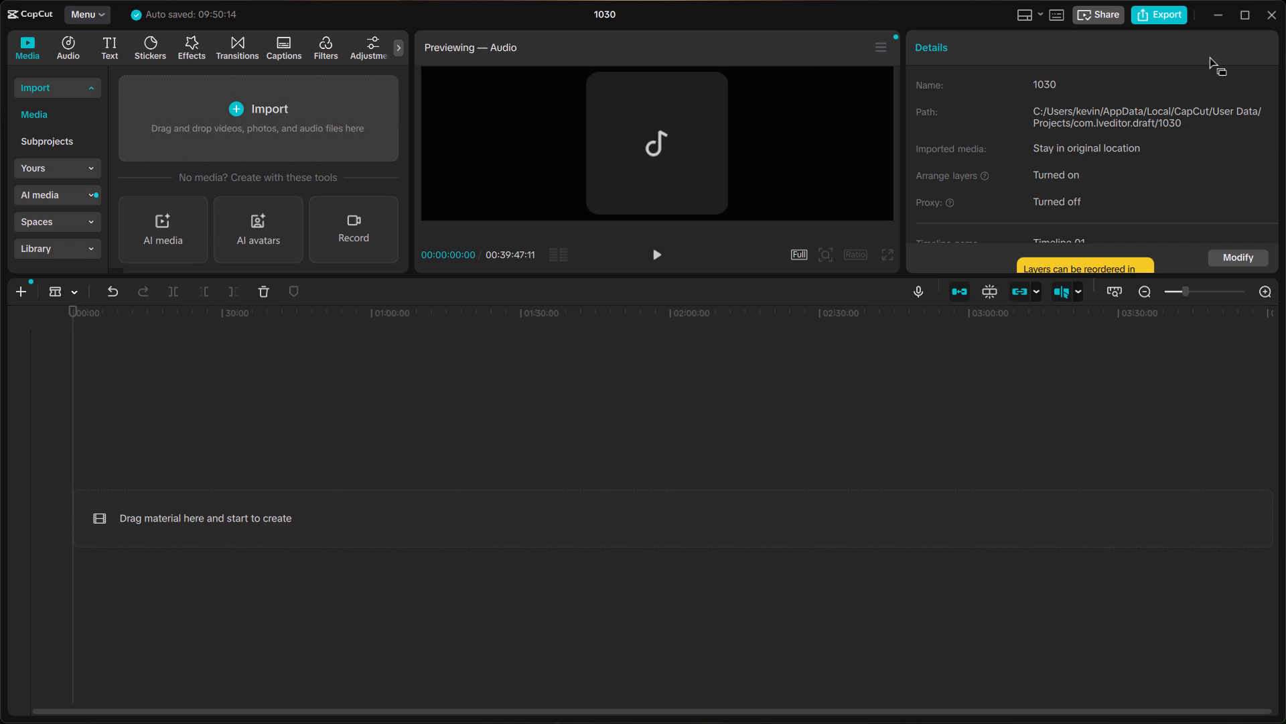
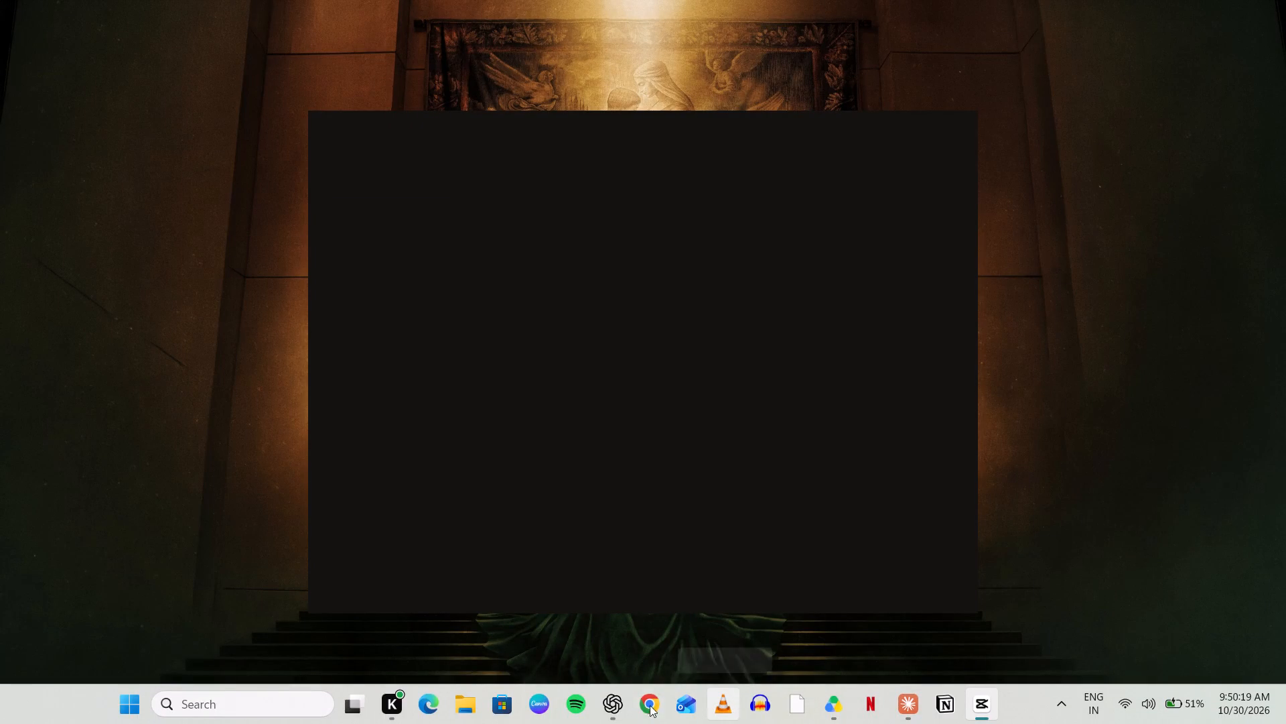
Switch to File Explorer and play the recent self-worth.m4a.mp3 in VLC, sampling its opening at about 0:14 and 0:38, and close the player.
left_click(472, 711)
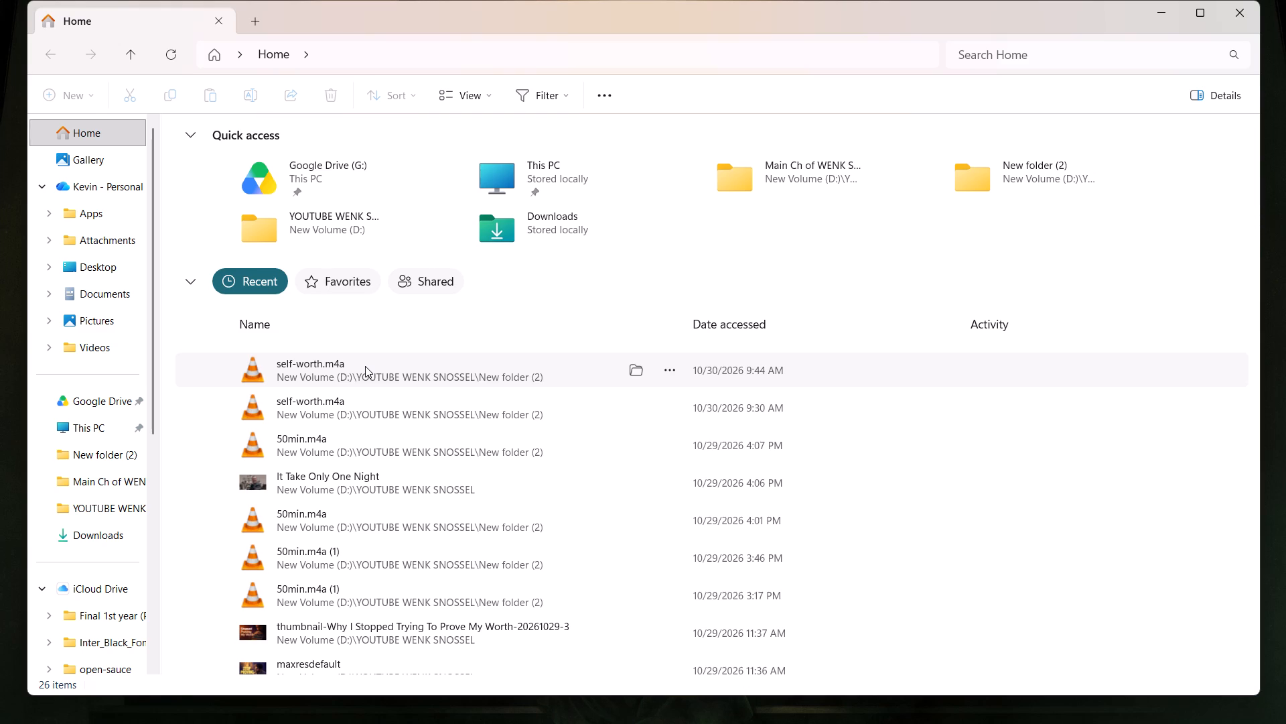
double_click(365, 366)
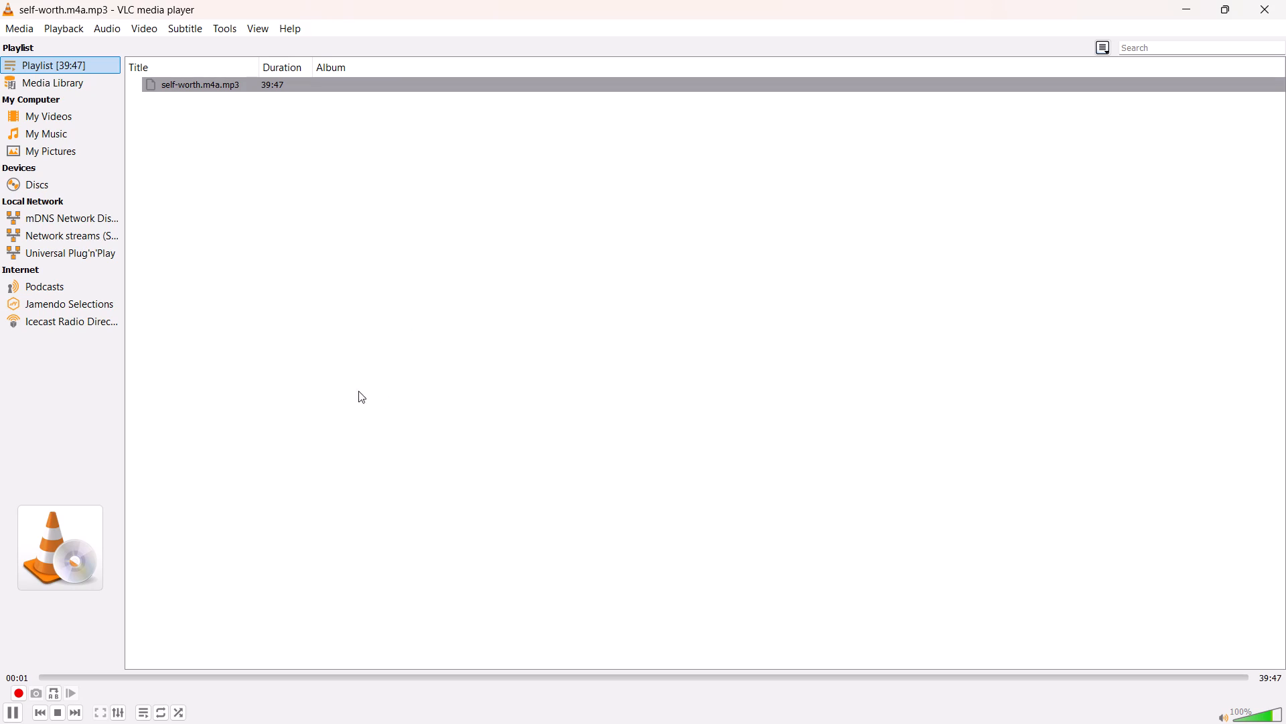
left_click_drag(39, 680, 45, 679)
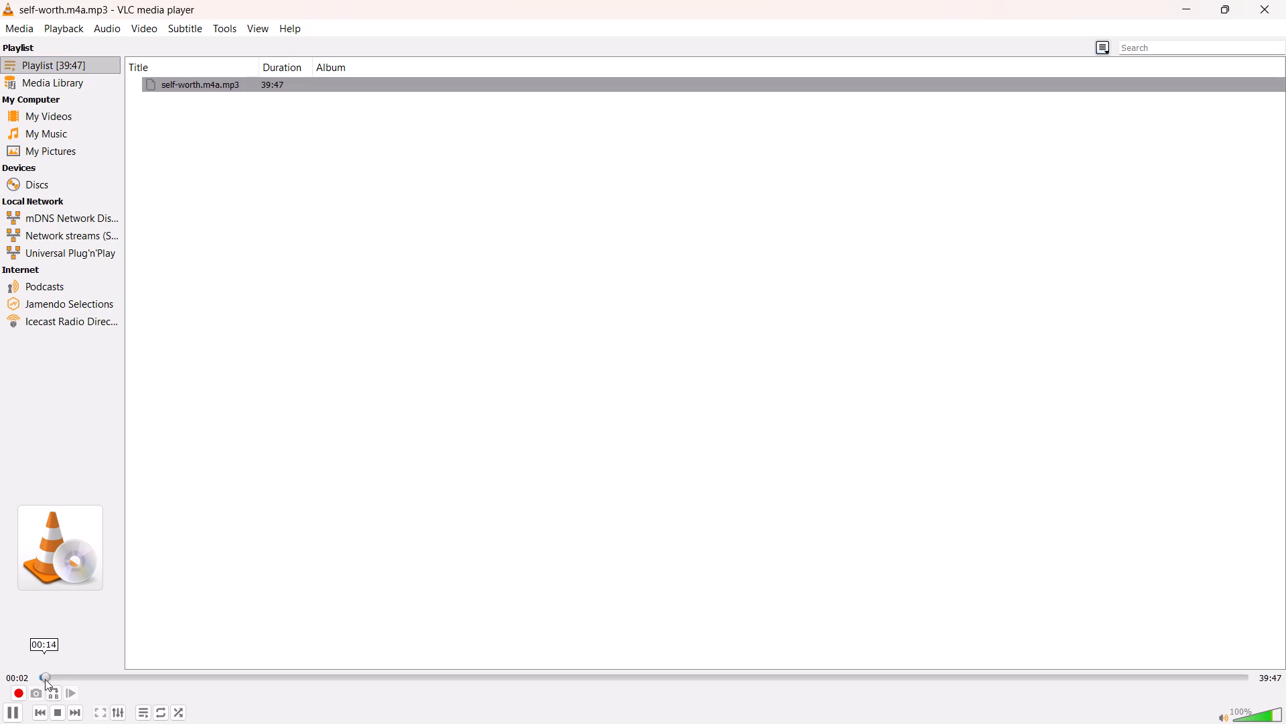
left_click_drag(45, 679, 56, 679)
left_click(1273, 13)
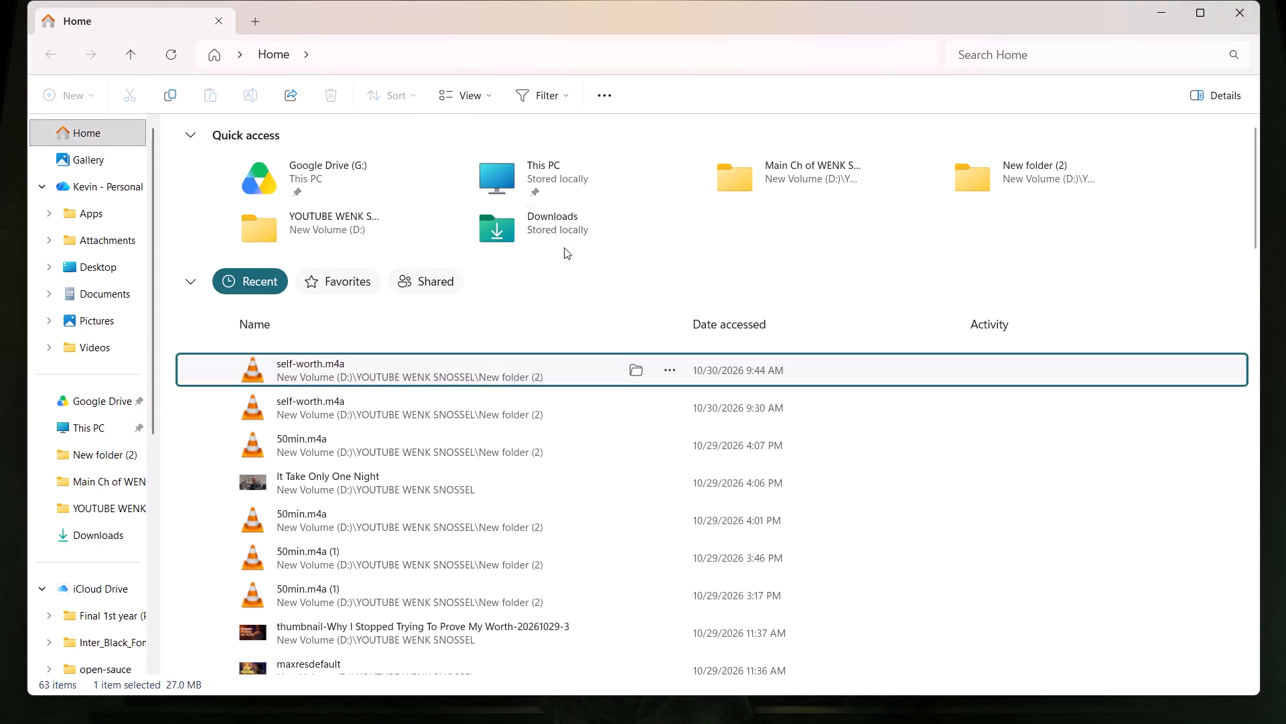
Play self-worth.m4a.mp4 from the recent files in VLC, listen to its opening seconds for comparison, and close the player.
double_click(349, 406)
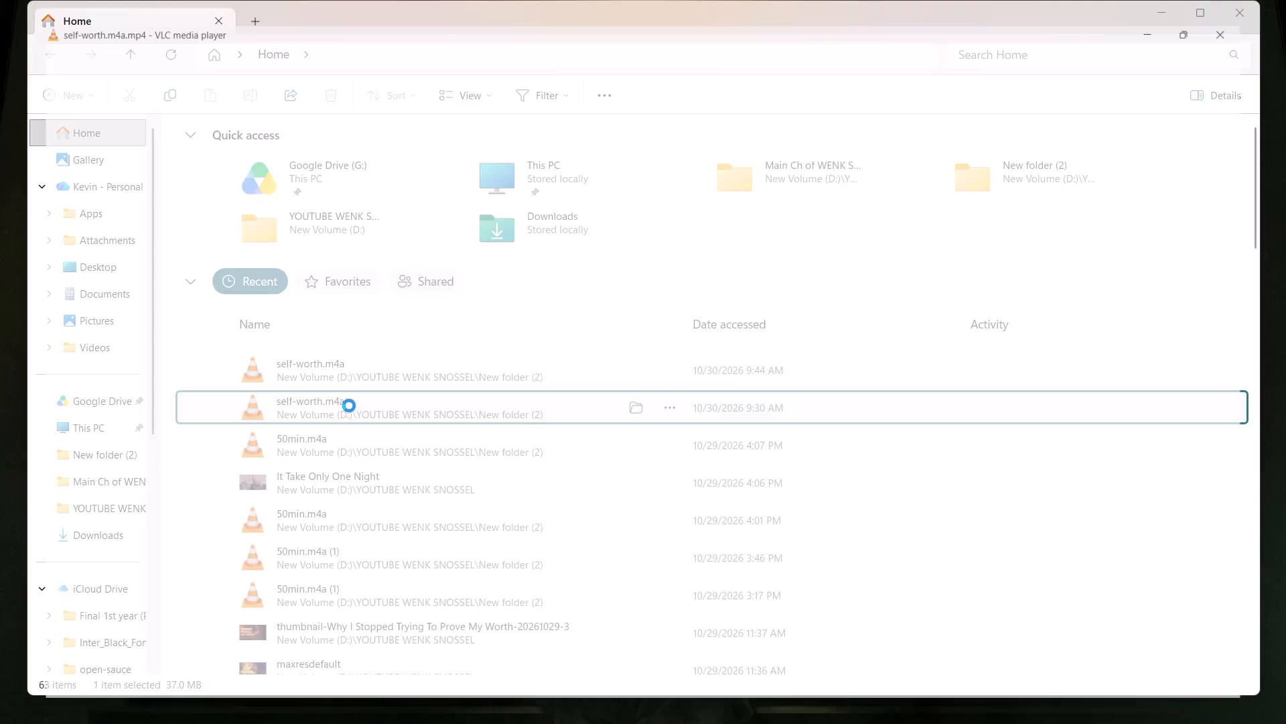
left_click(39, 674)
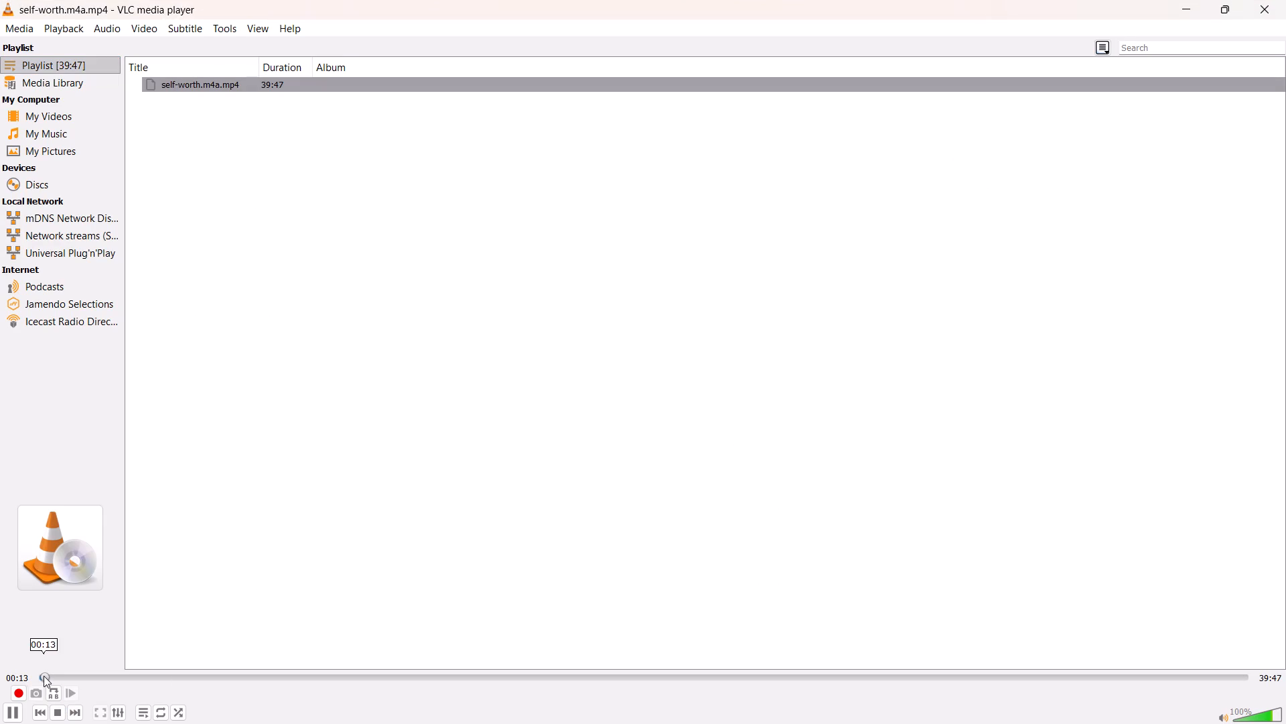
left_click(1285, 11)
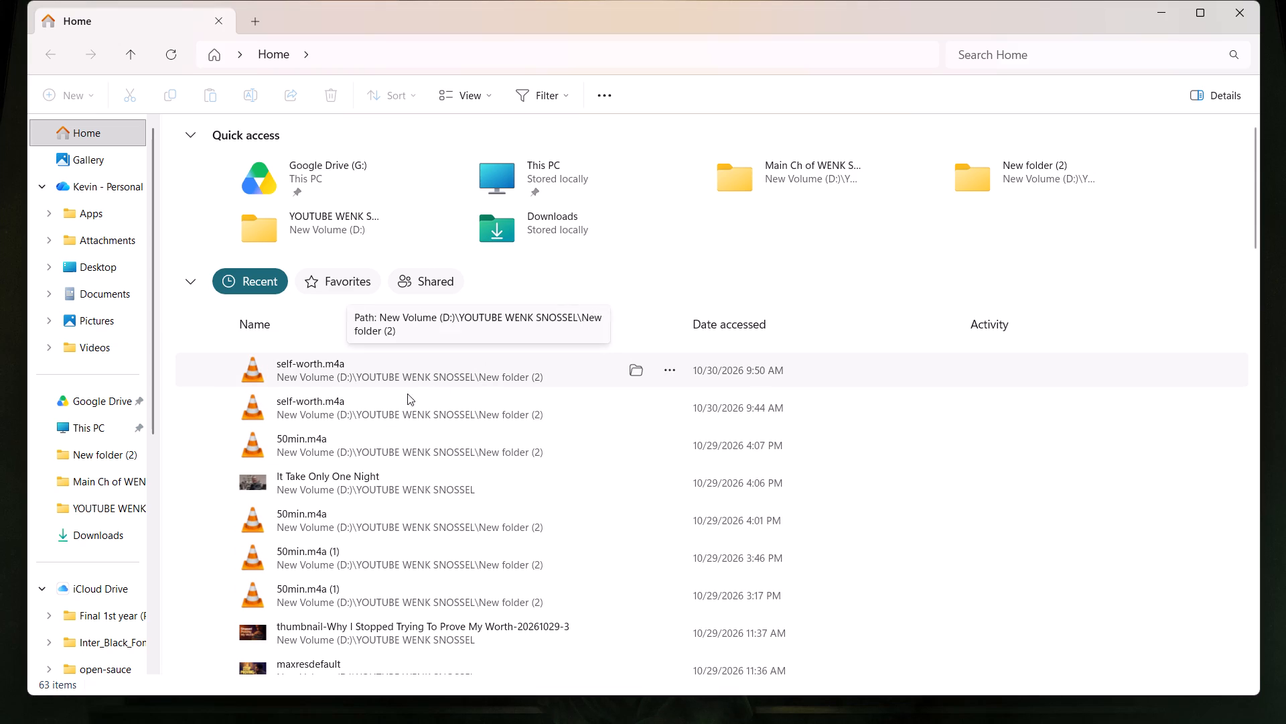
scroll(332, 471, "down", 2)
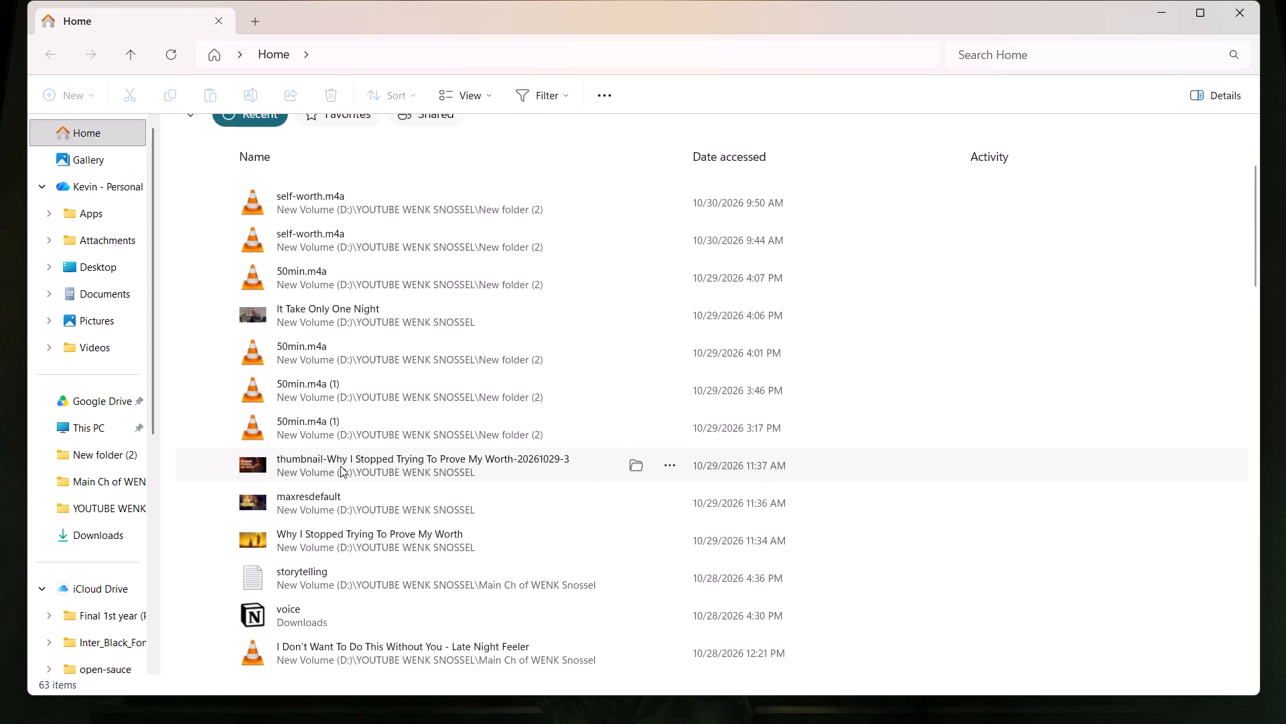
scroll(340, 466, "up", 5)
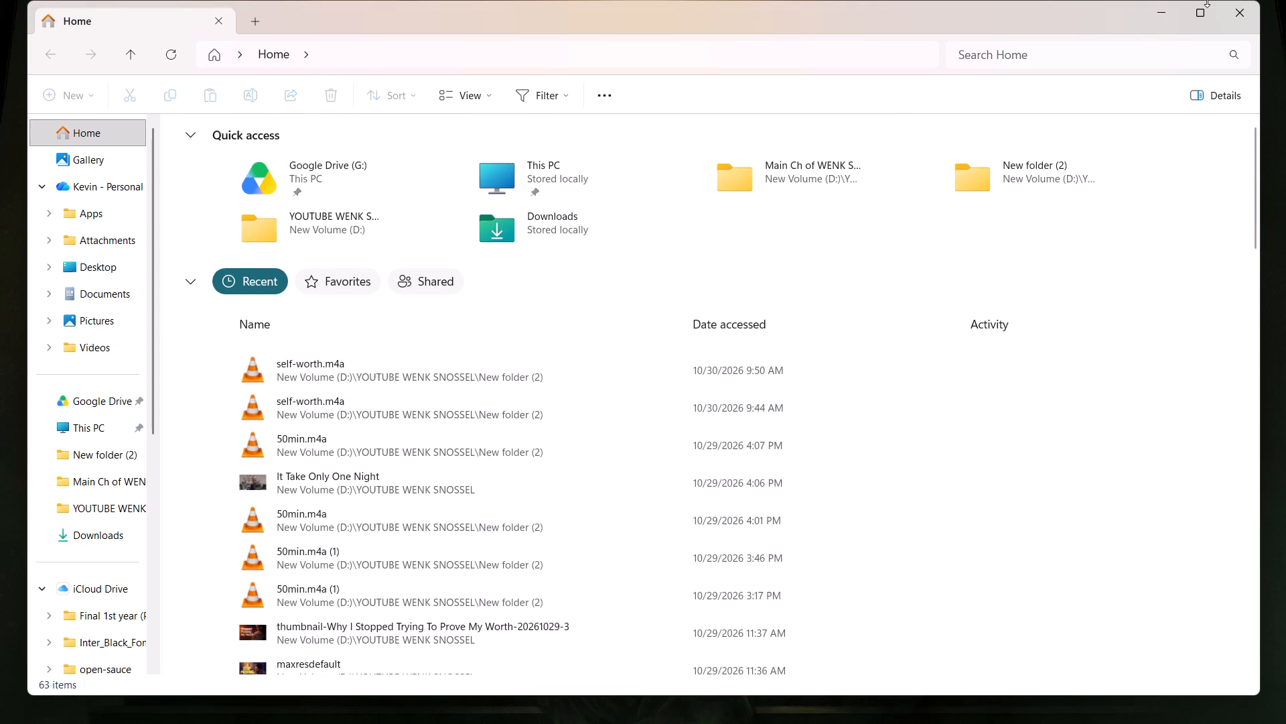
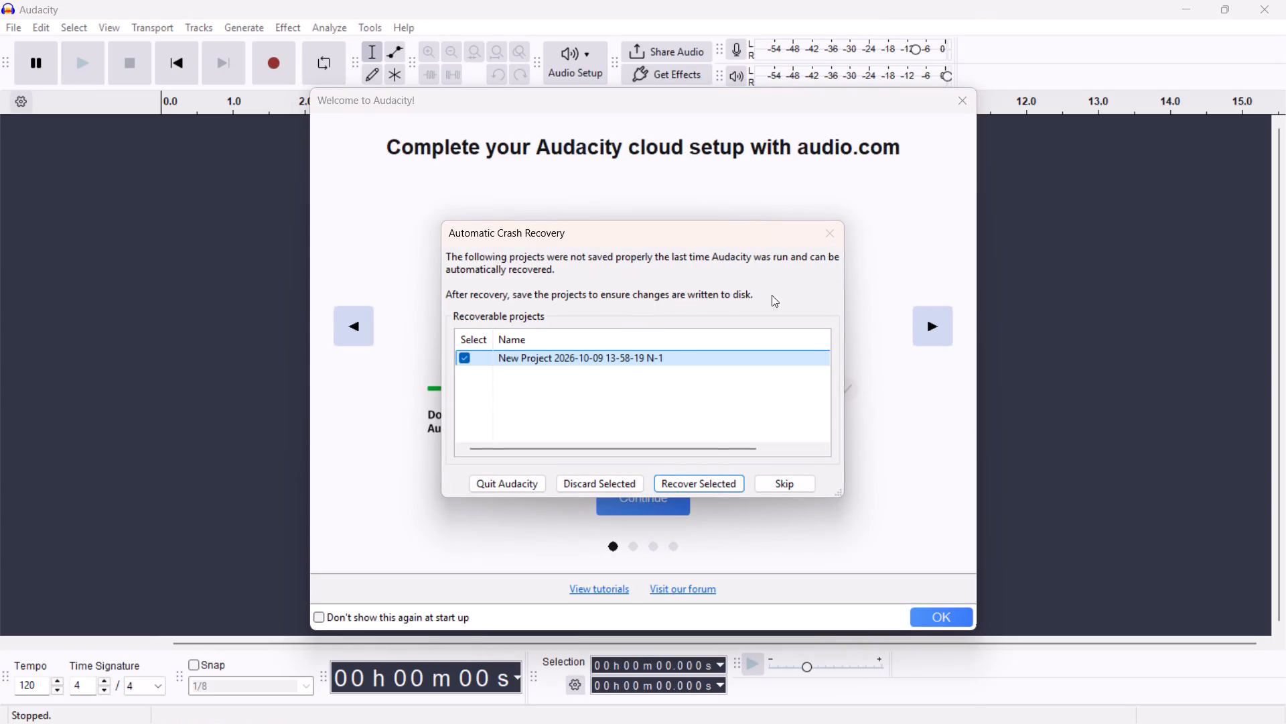
left_click(697, 484)
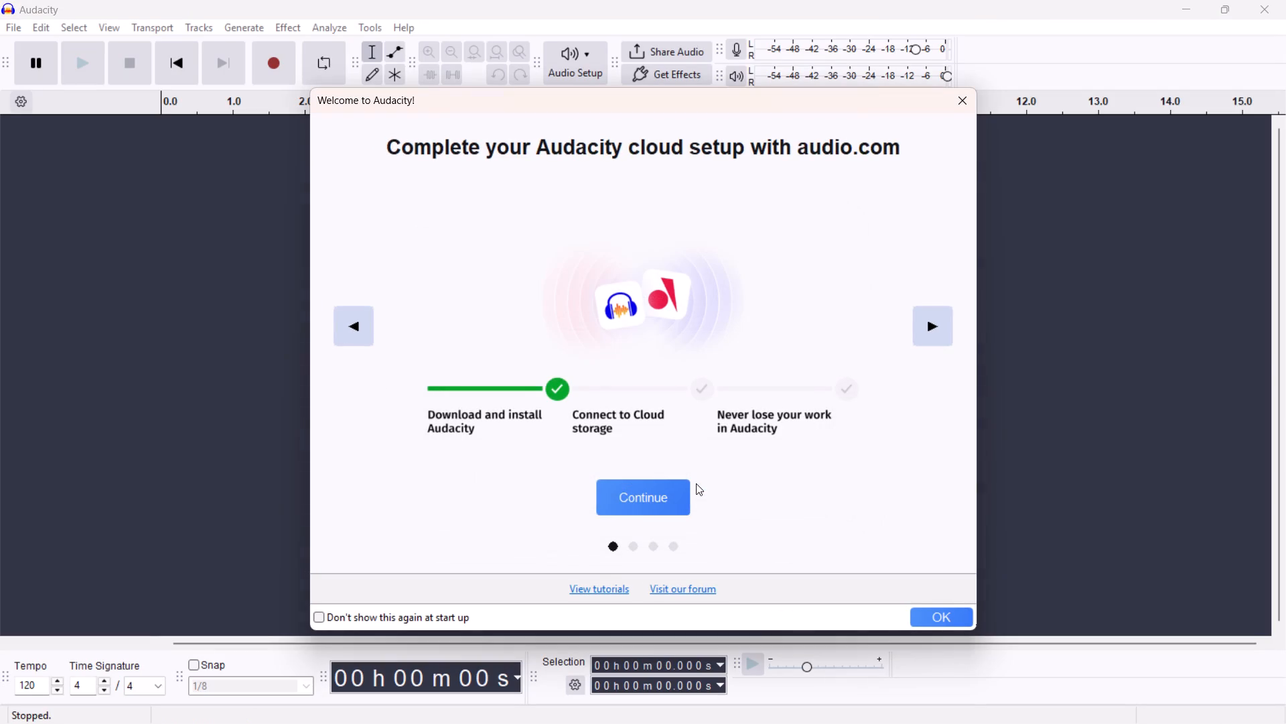
left_click(961, 103)
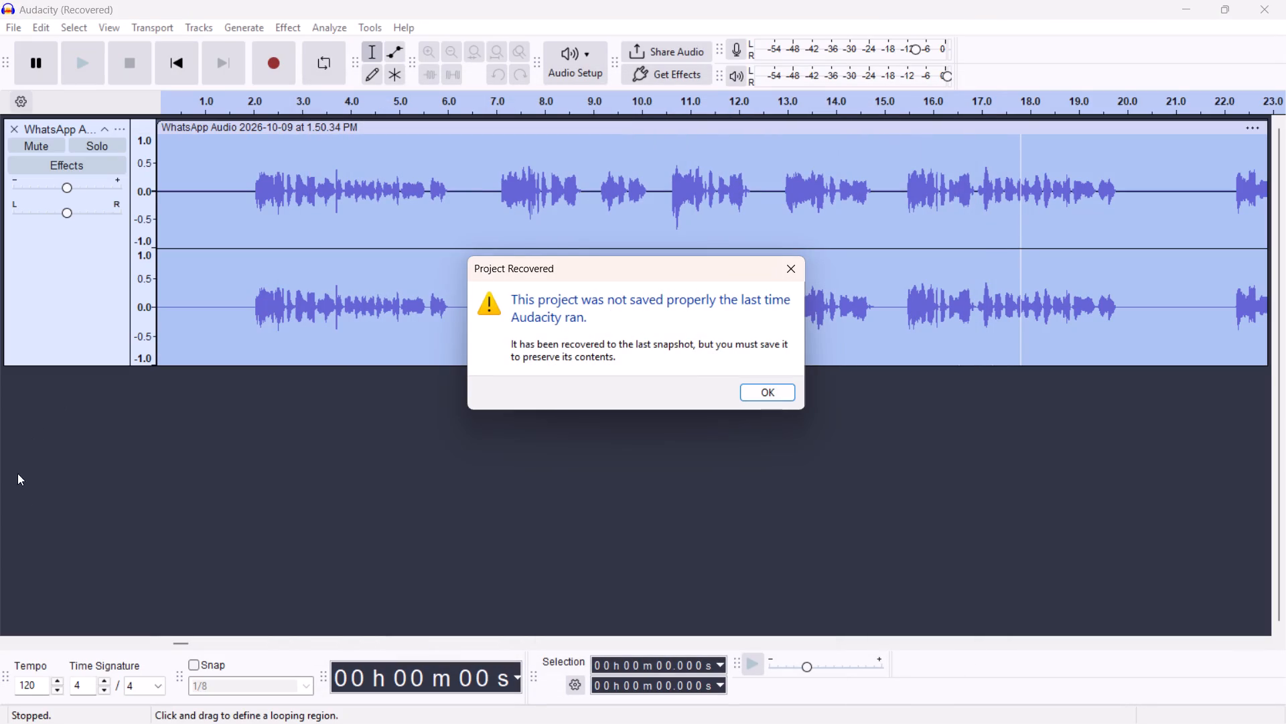
left_click(776, 394)
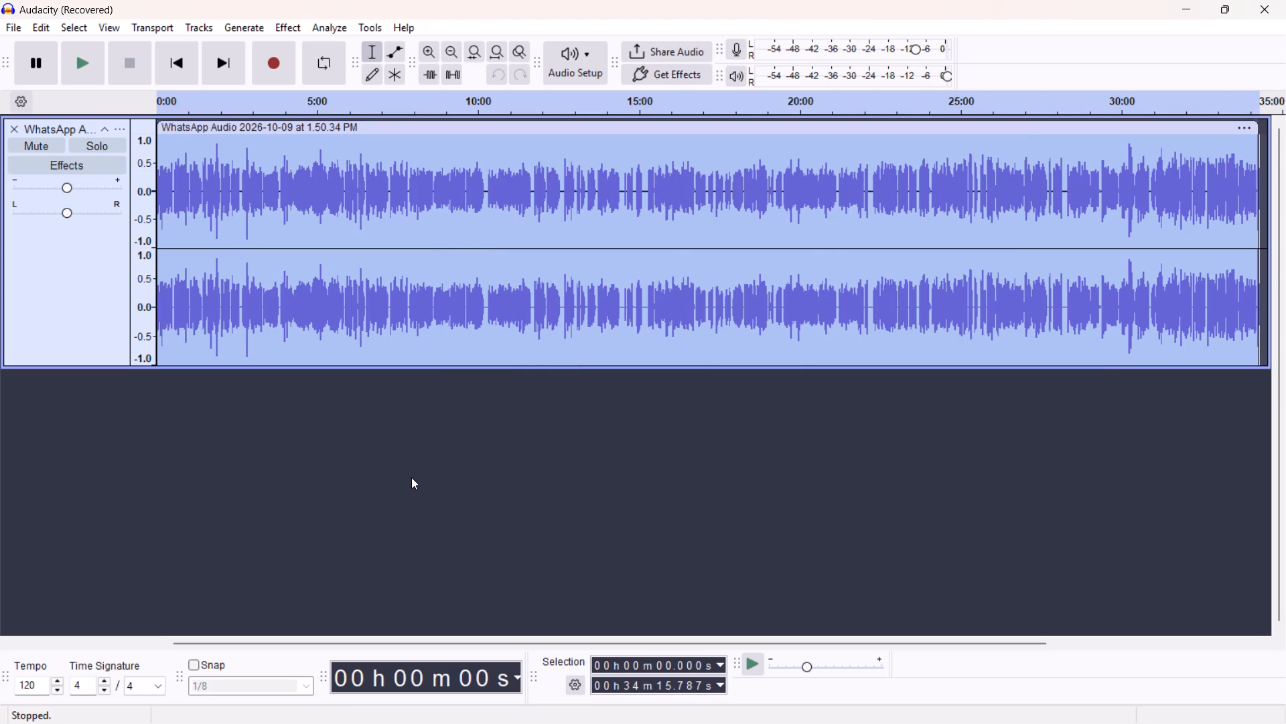
Play a few seconds of the recovered WhatsApp audio from about 0:33 and stop playback.
key("ctrl+z")
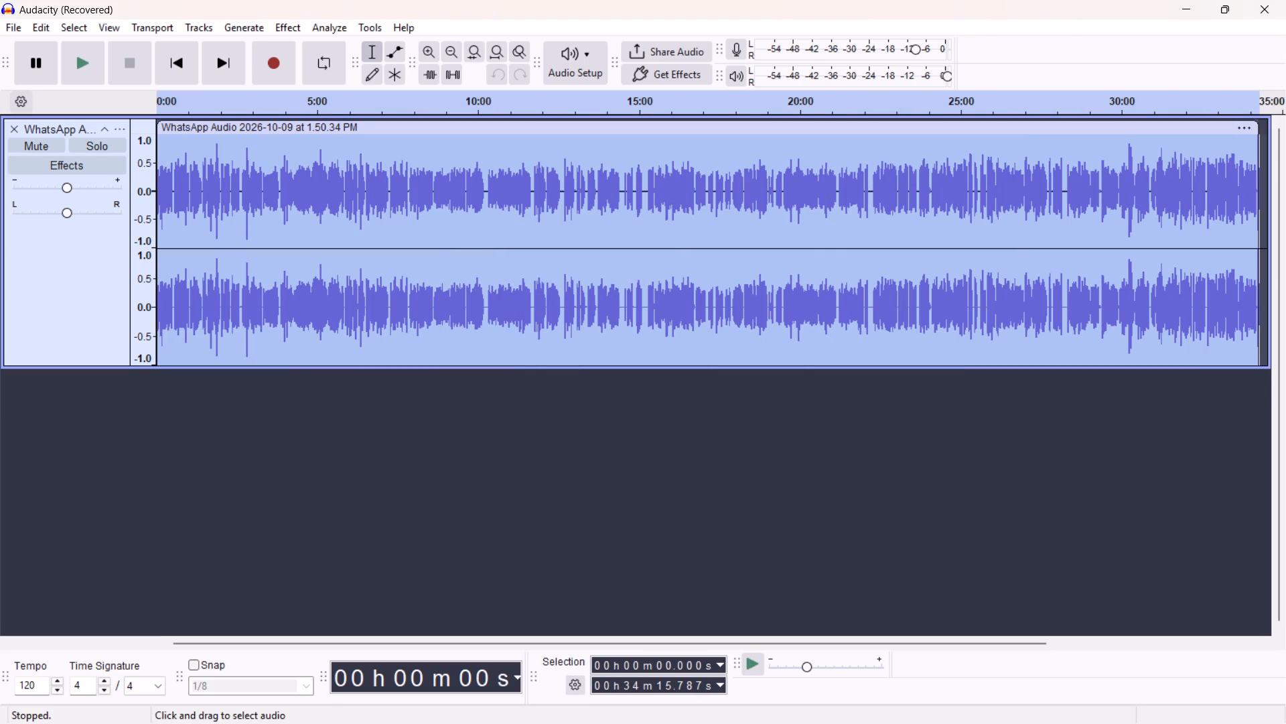
left_click(173, 347)
left_click(159, 138)
key("space")
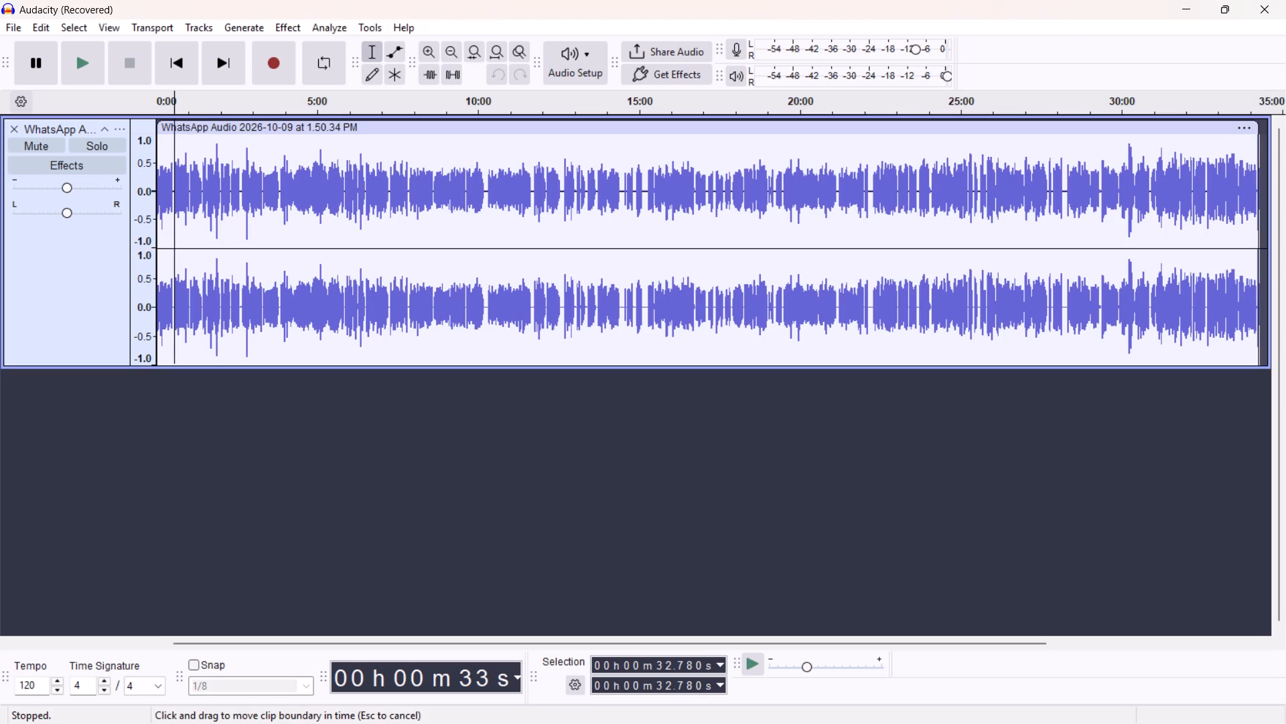
left_click_drag(169, 91, 166, 88)
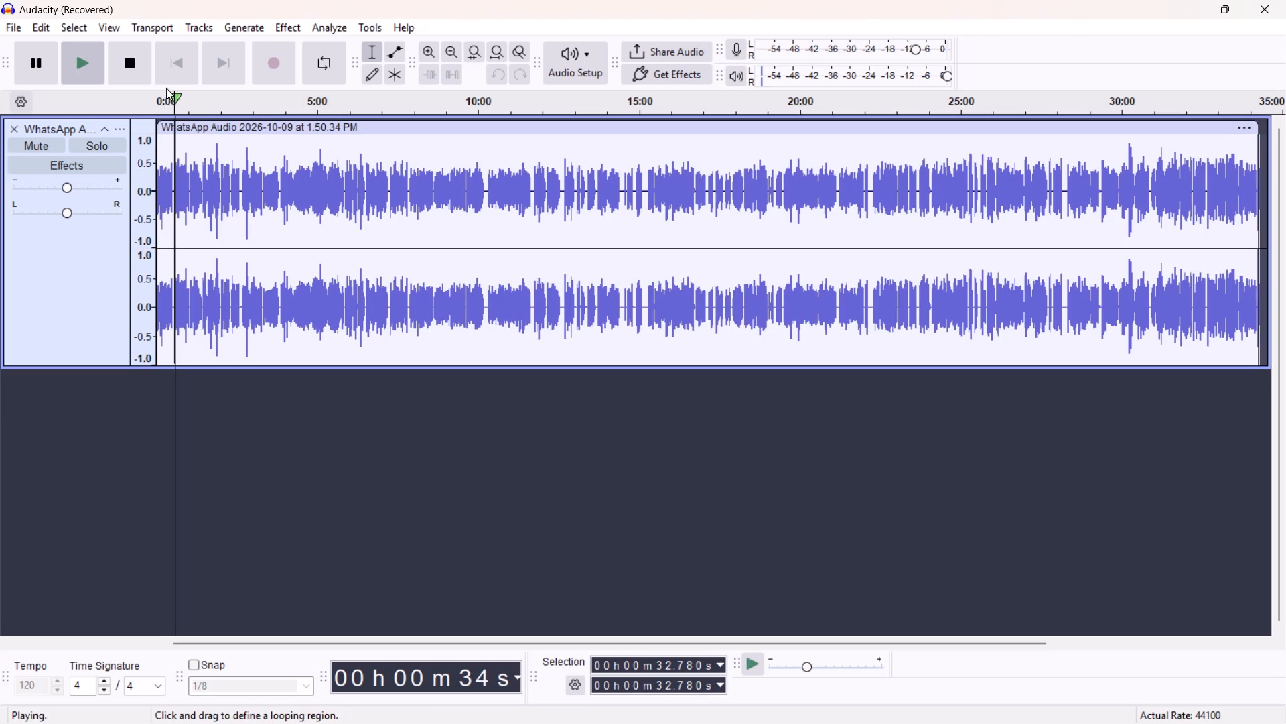
left_click_drag(166, 88, 135, 74)
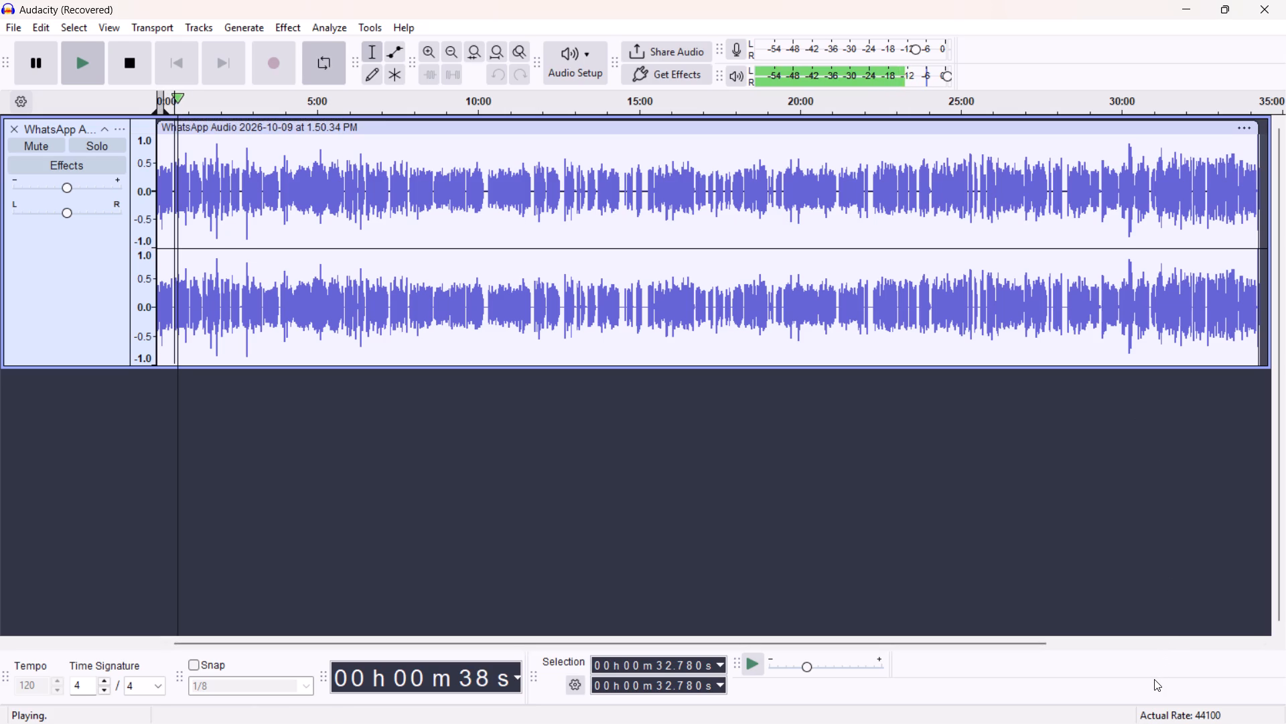
key("space")
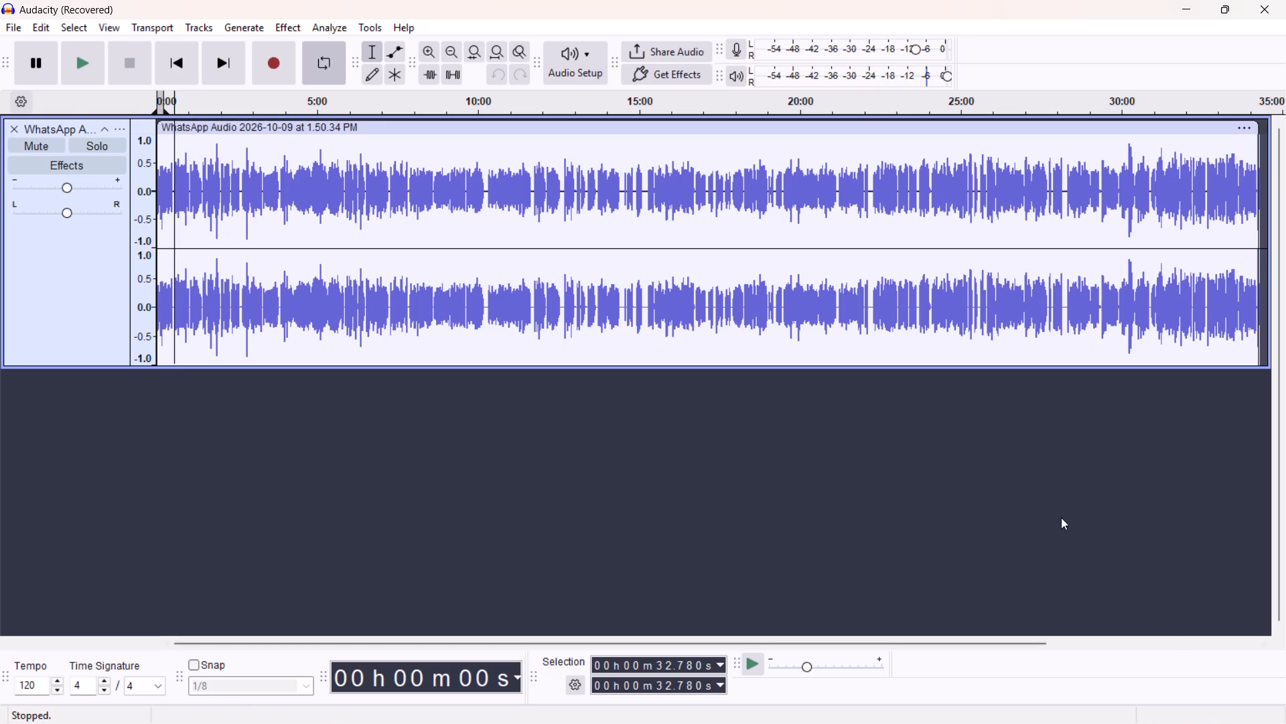
Delete the whole WhatsApp audio clip and remove its empty track from the project.
left_click(297, 129)
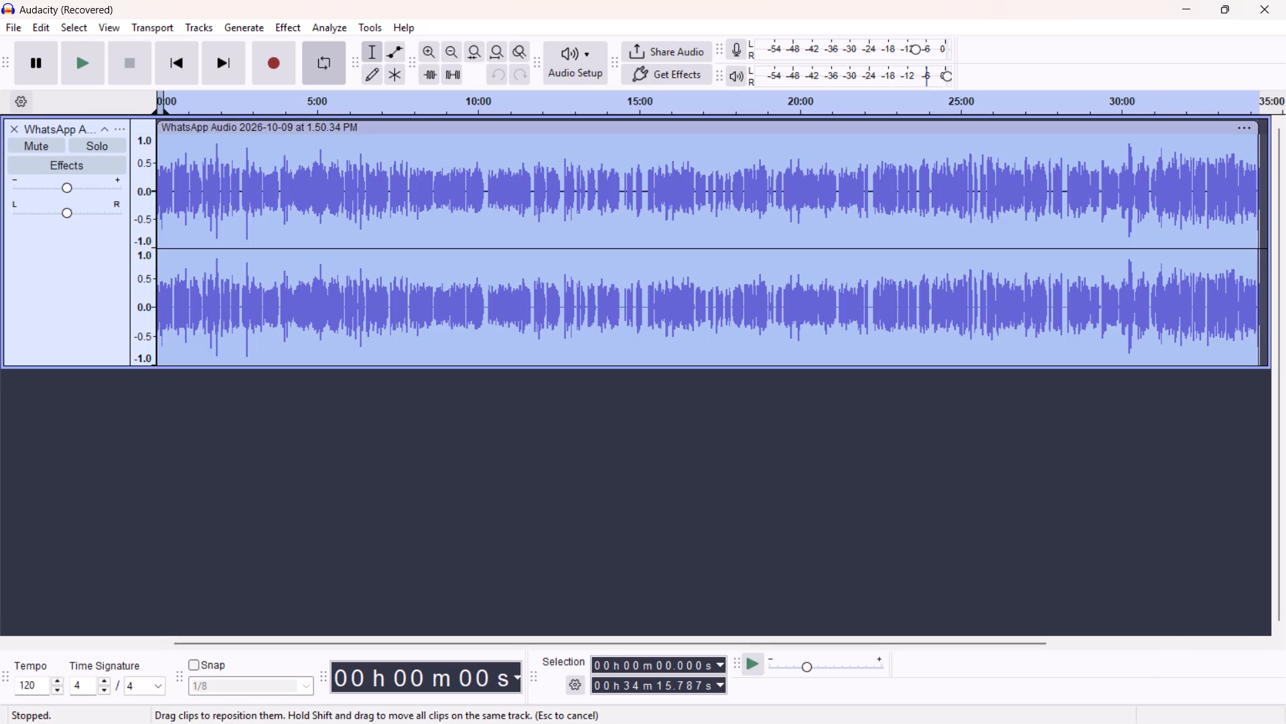
key("BackSpace")
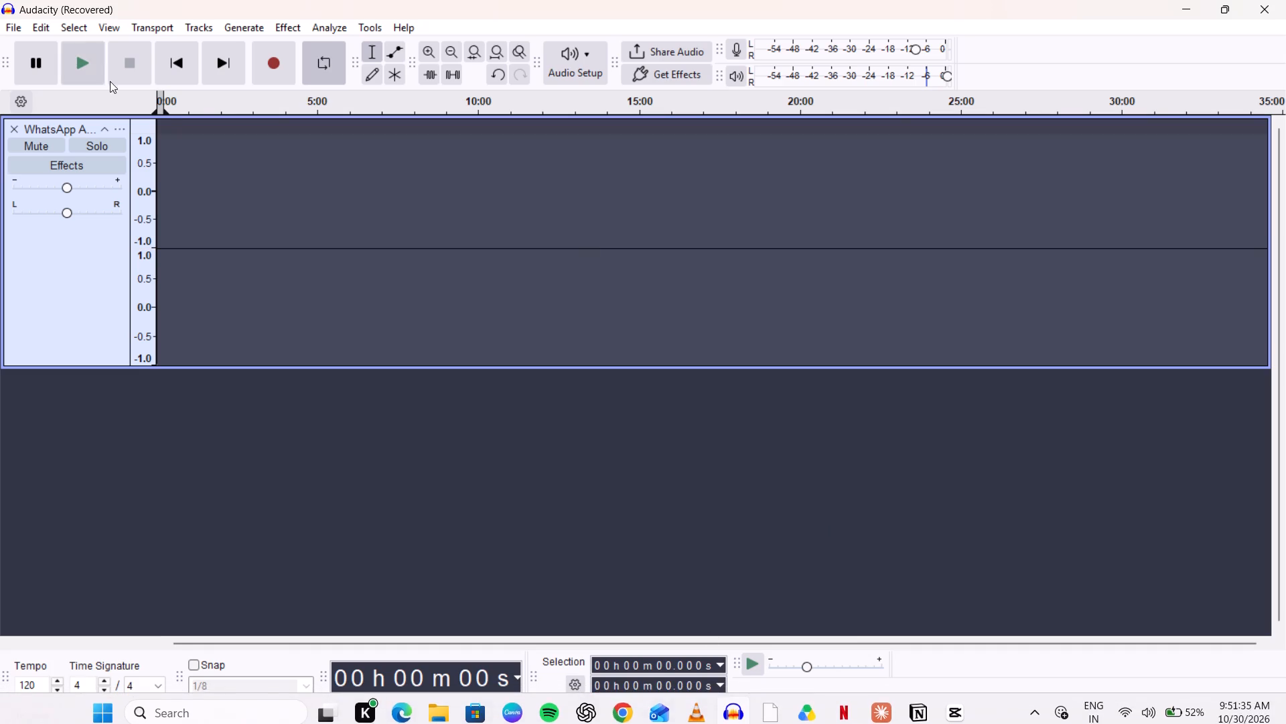
left_click_drag(166, 107, 154, 109)
left_click(154, 109)
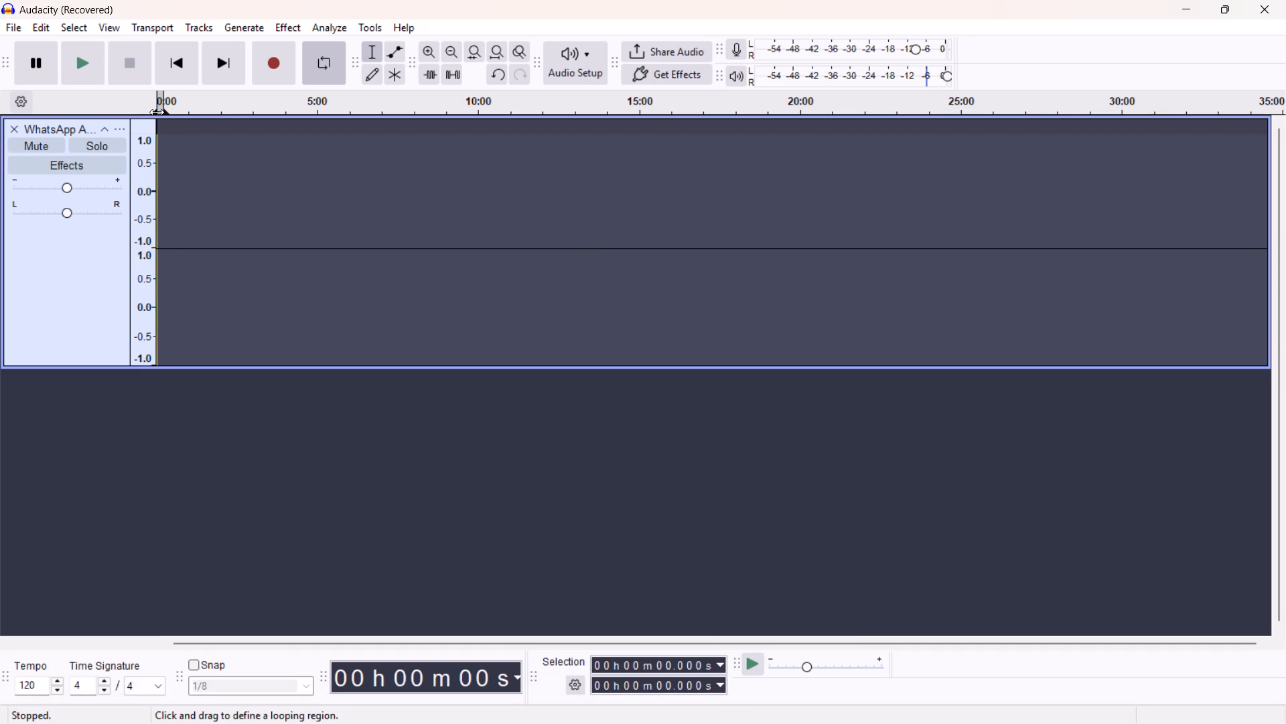
left_click_drag(165, 113, 1064, 650)
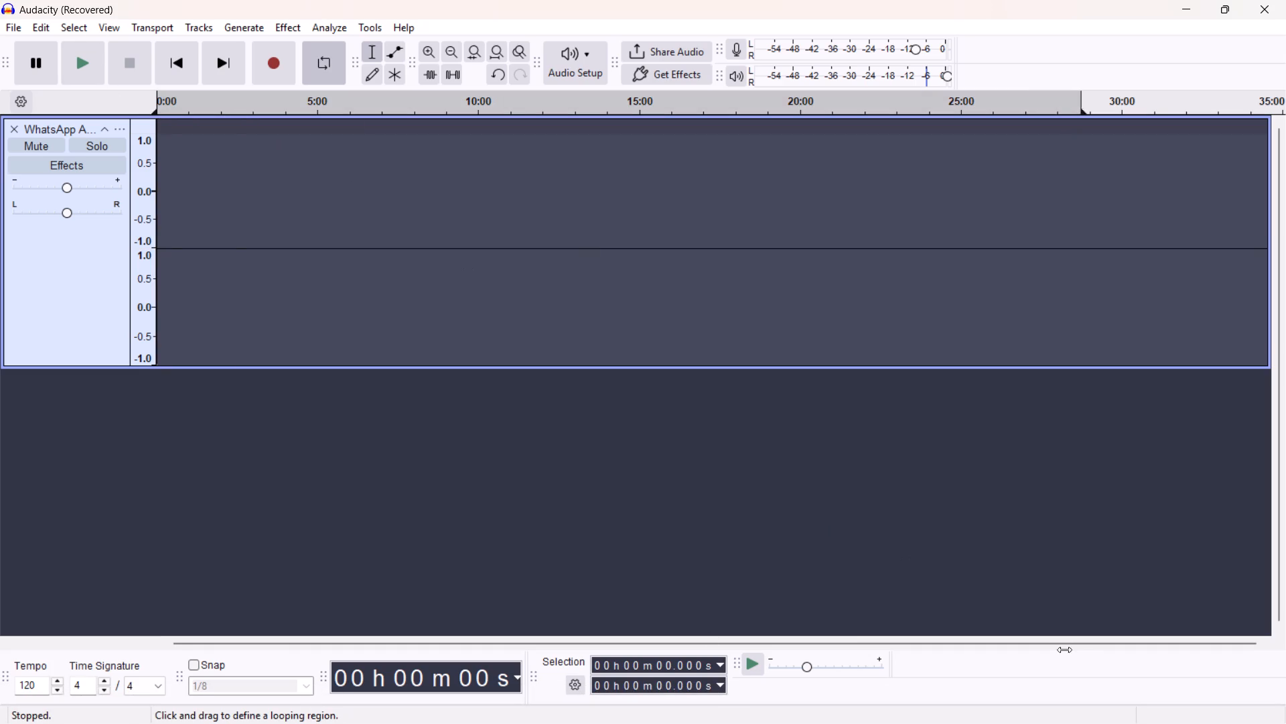
left_click_drag(1064, 650, 0, 0)
left_click(11, 134)
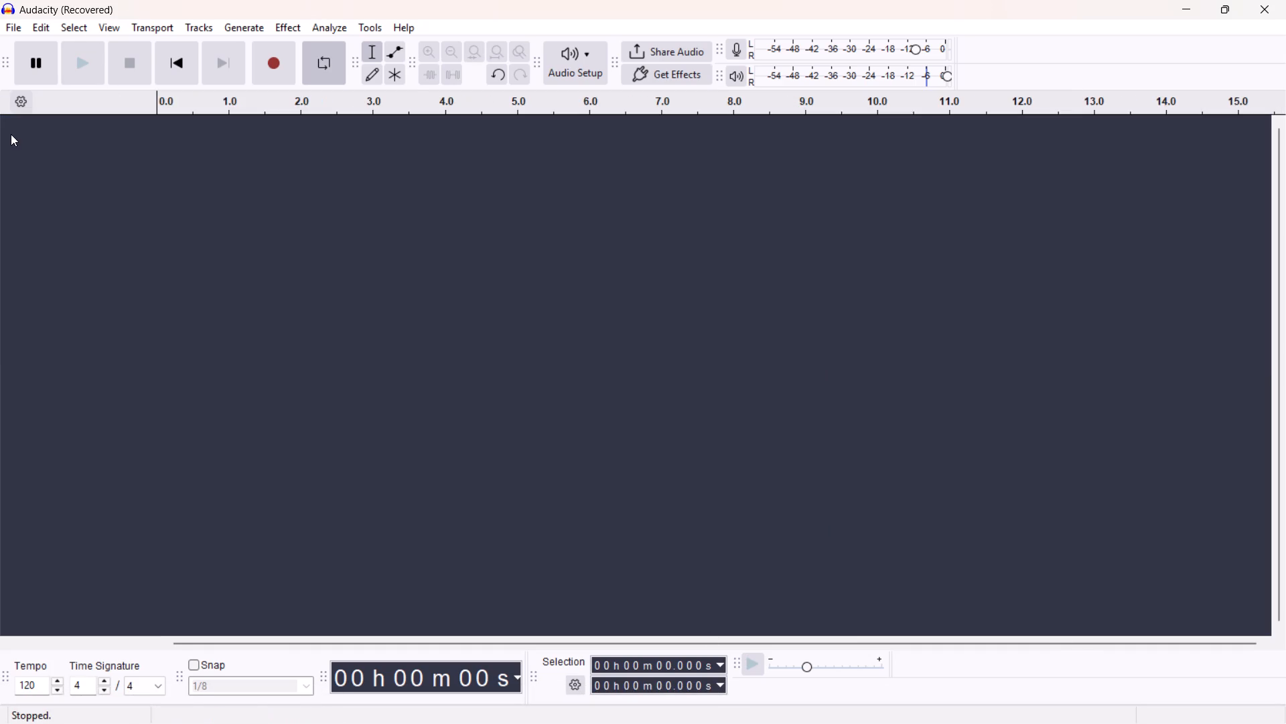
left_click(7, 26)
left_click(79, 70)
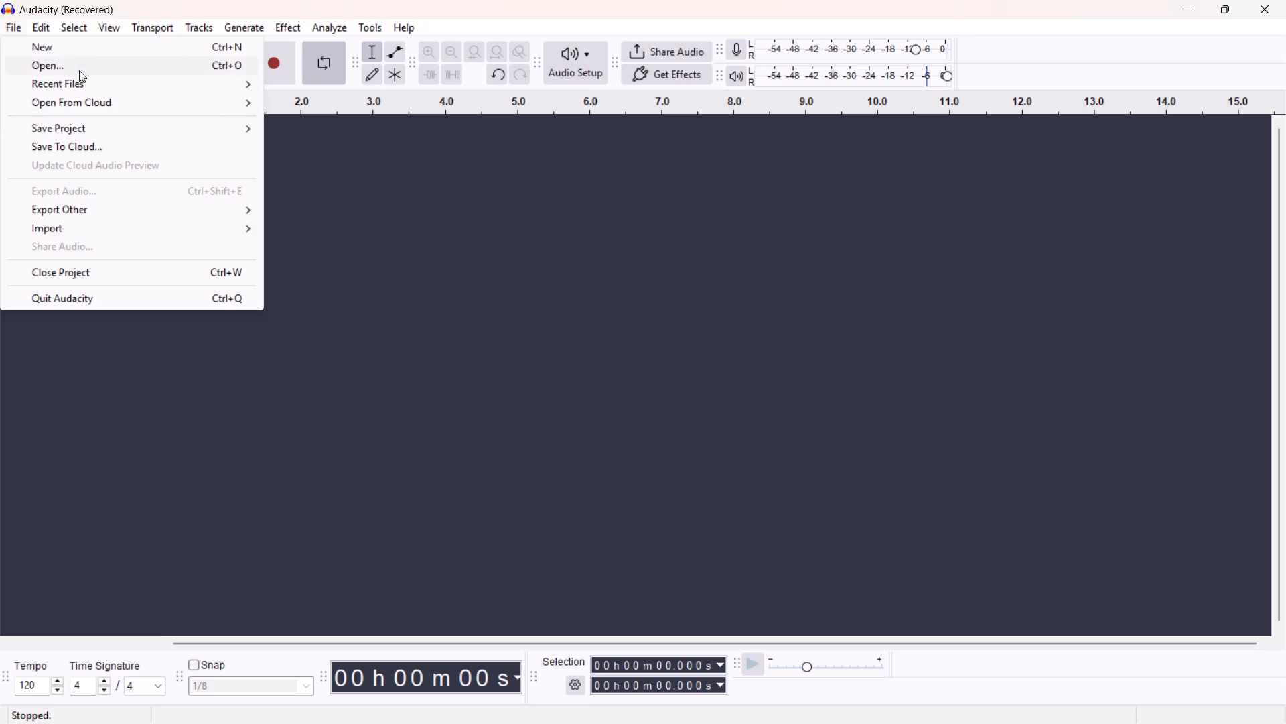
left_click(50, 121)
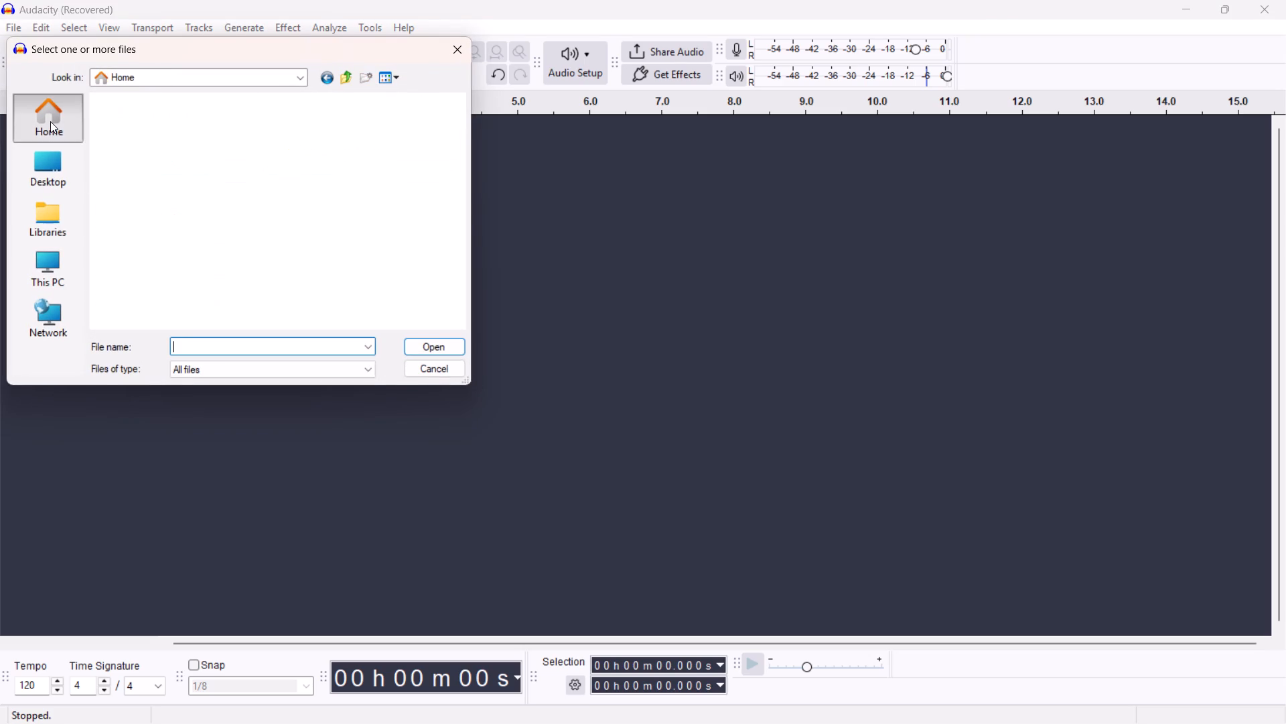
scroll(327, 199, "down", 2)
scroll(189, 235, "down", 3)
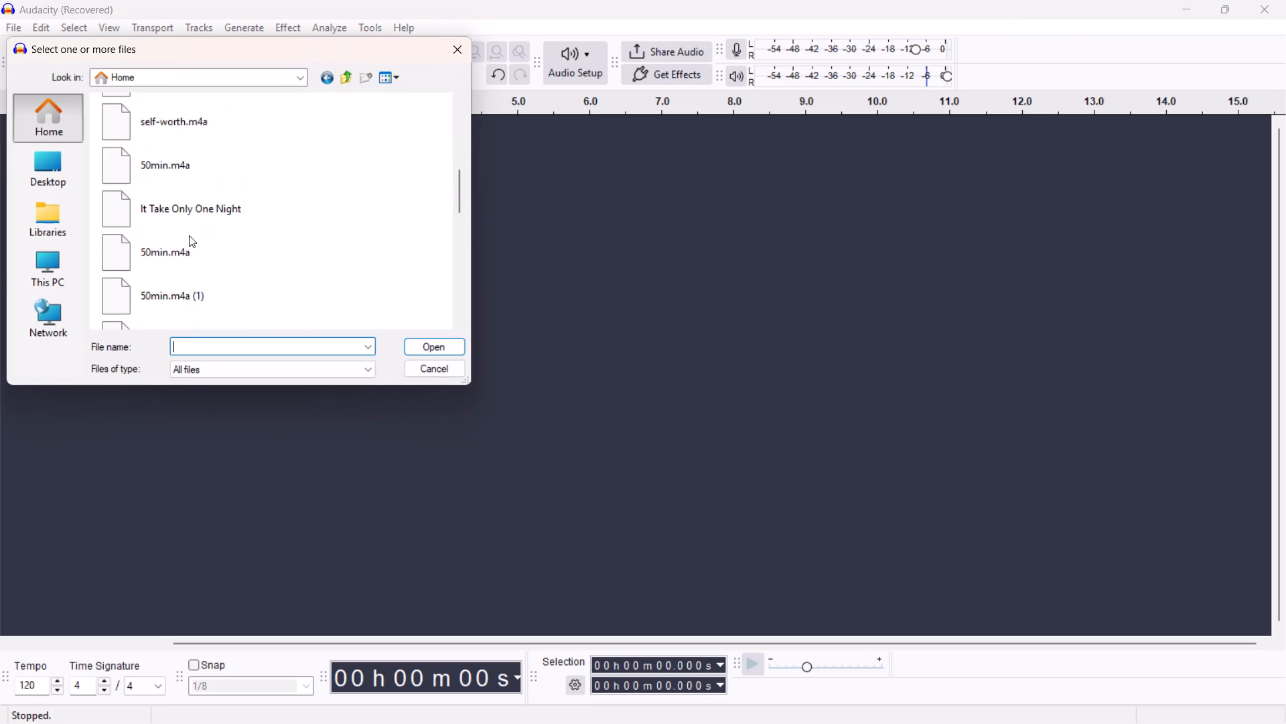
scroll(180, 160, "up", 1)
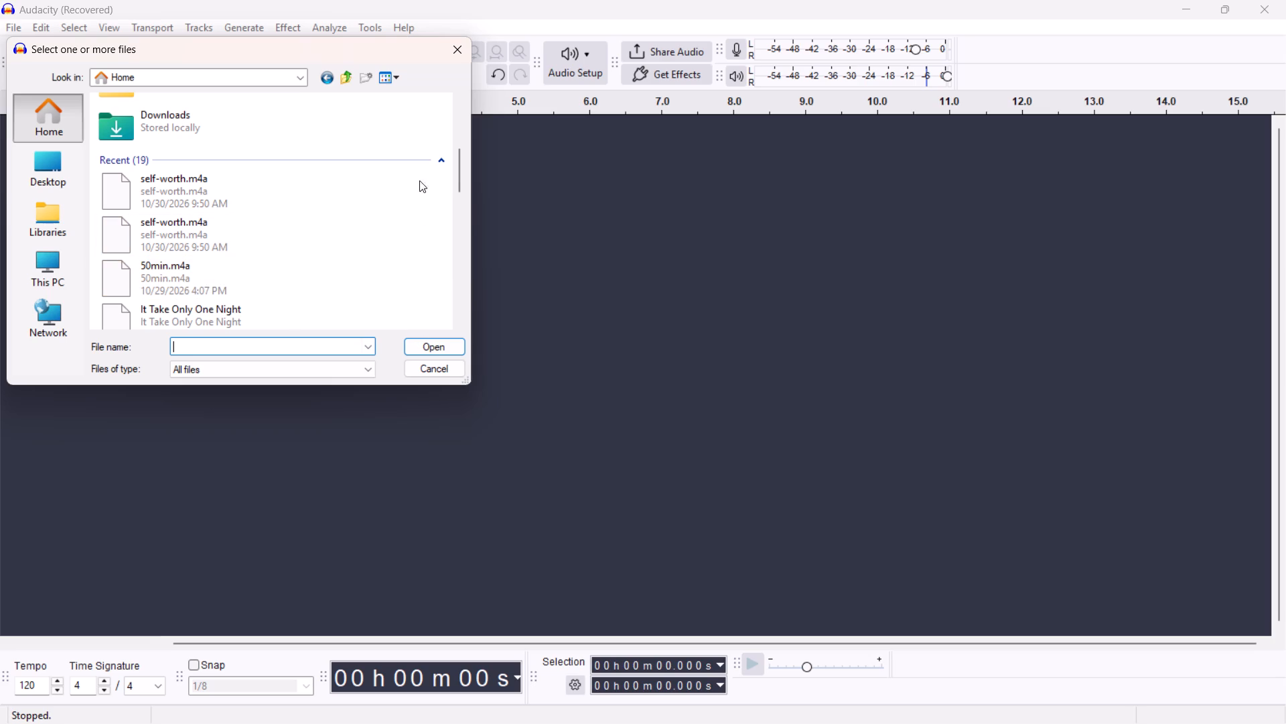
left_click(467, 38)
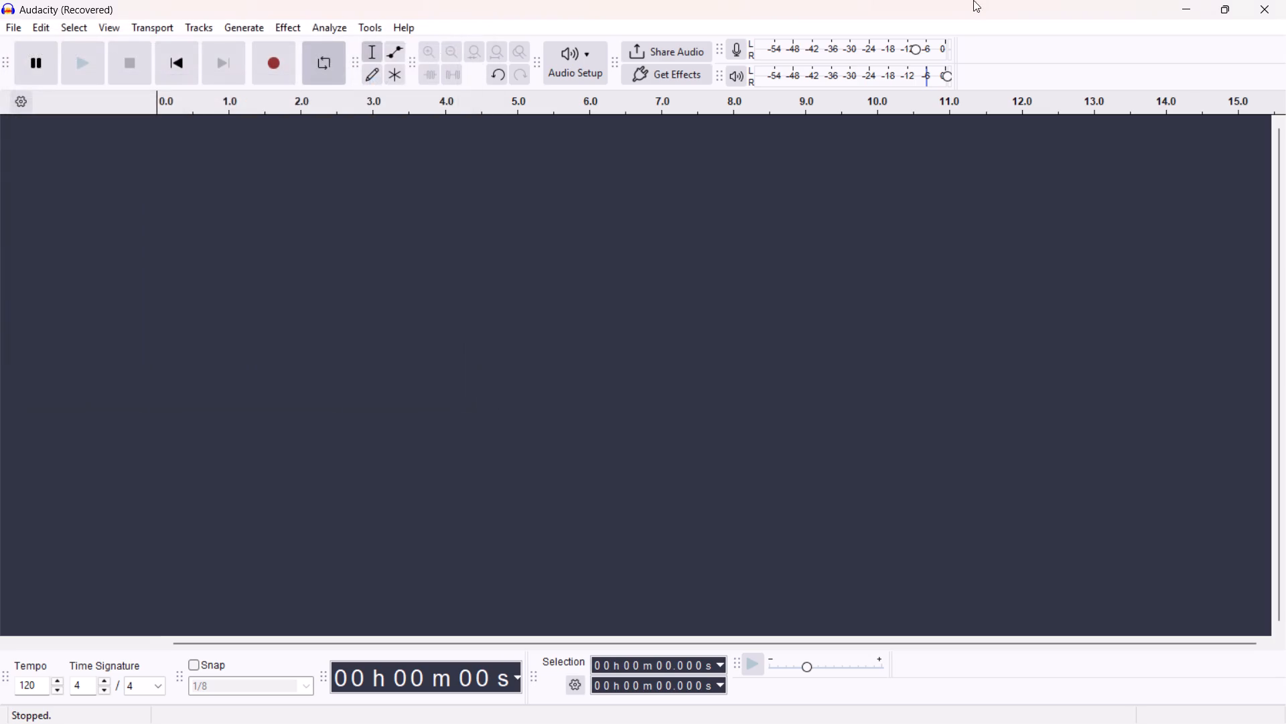
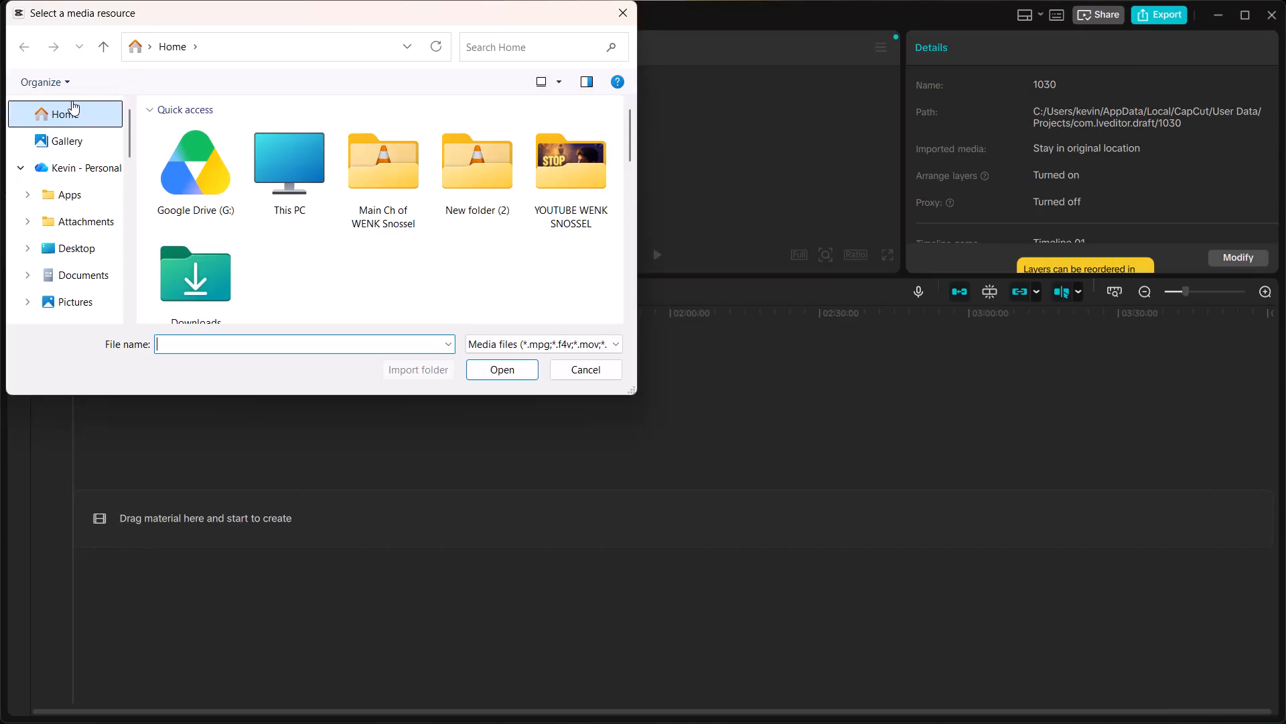
Import the MP4 version of the self-worth.m4a recording and place it at the start of the timeline.
scroll(279, 186, "down", 4)
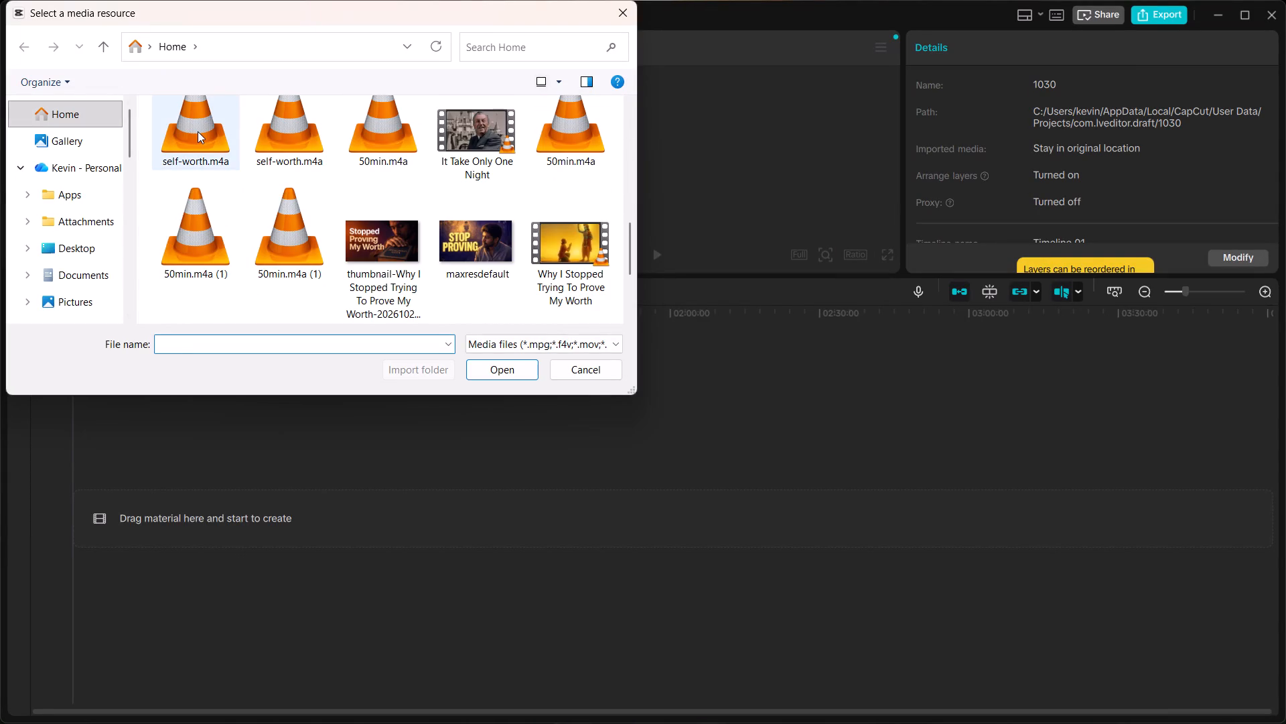
left_click(198, 131)
left_click(514, 372)
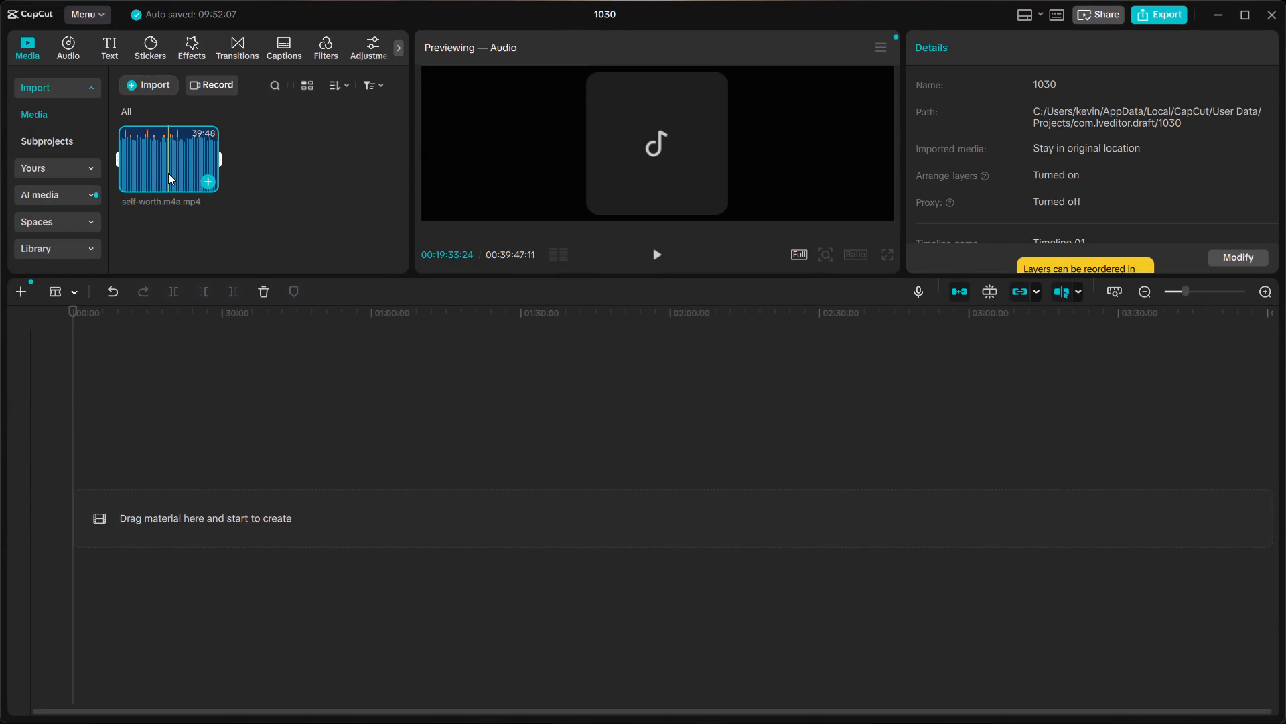
left_click_drag(168, 173, 148, 507)
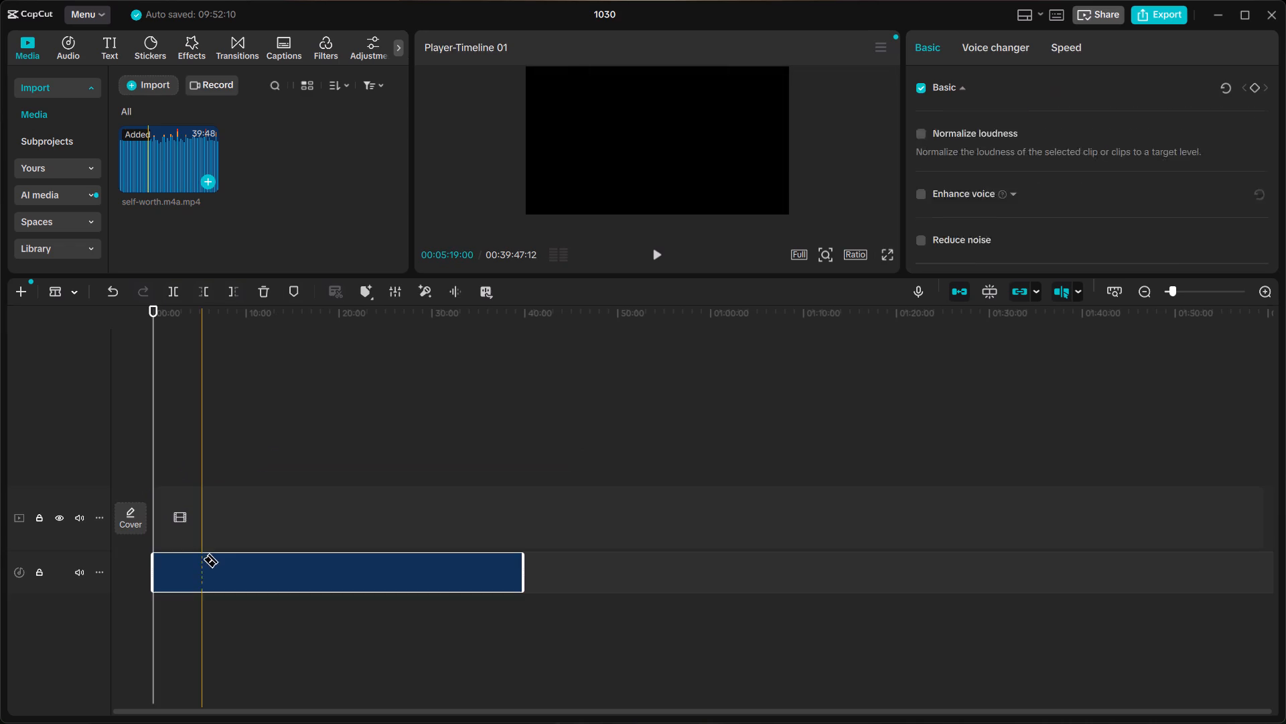
Switch back to the selection tool and play passages of the MP4 clip within its first two minutes.
left_click_drag(202, 589, 147, 593)
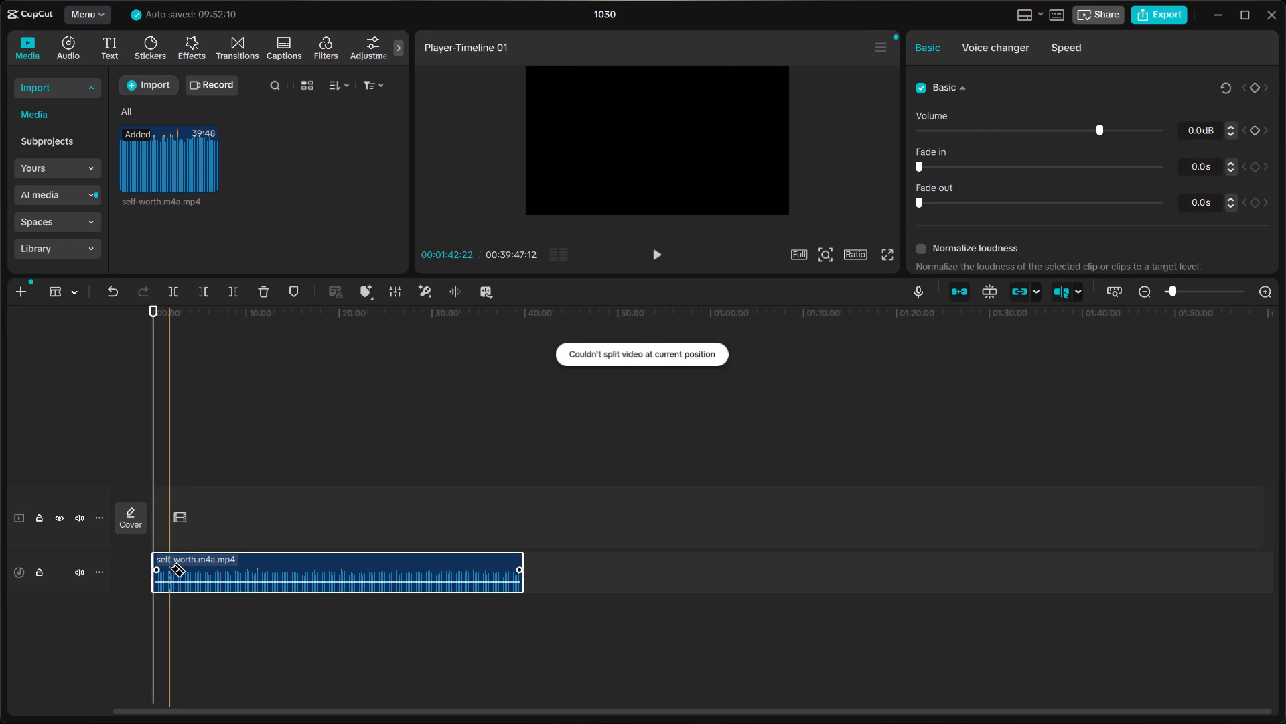
type("a")
key("space")
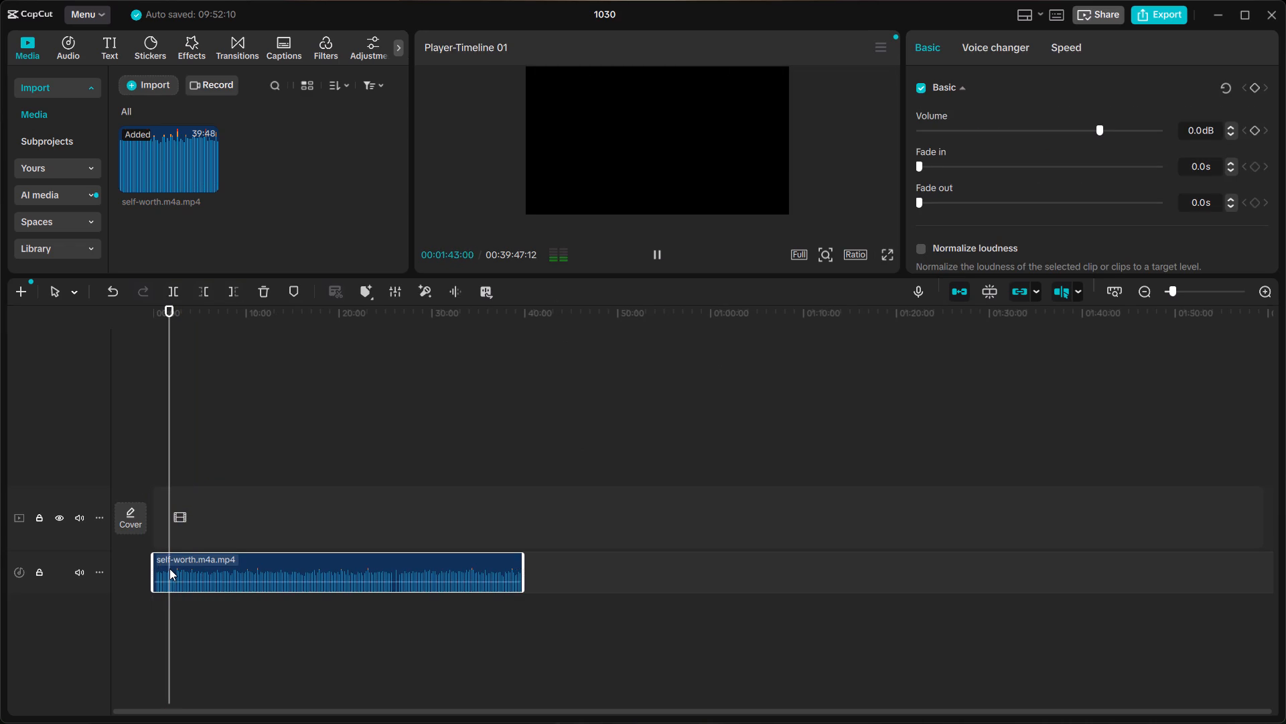
left_click(152, 526)
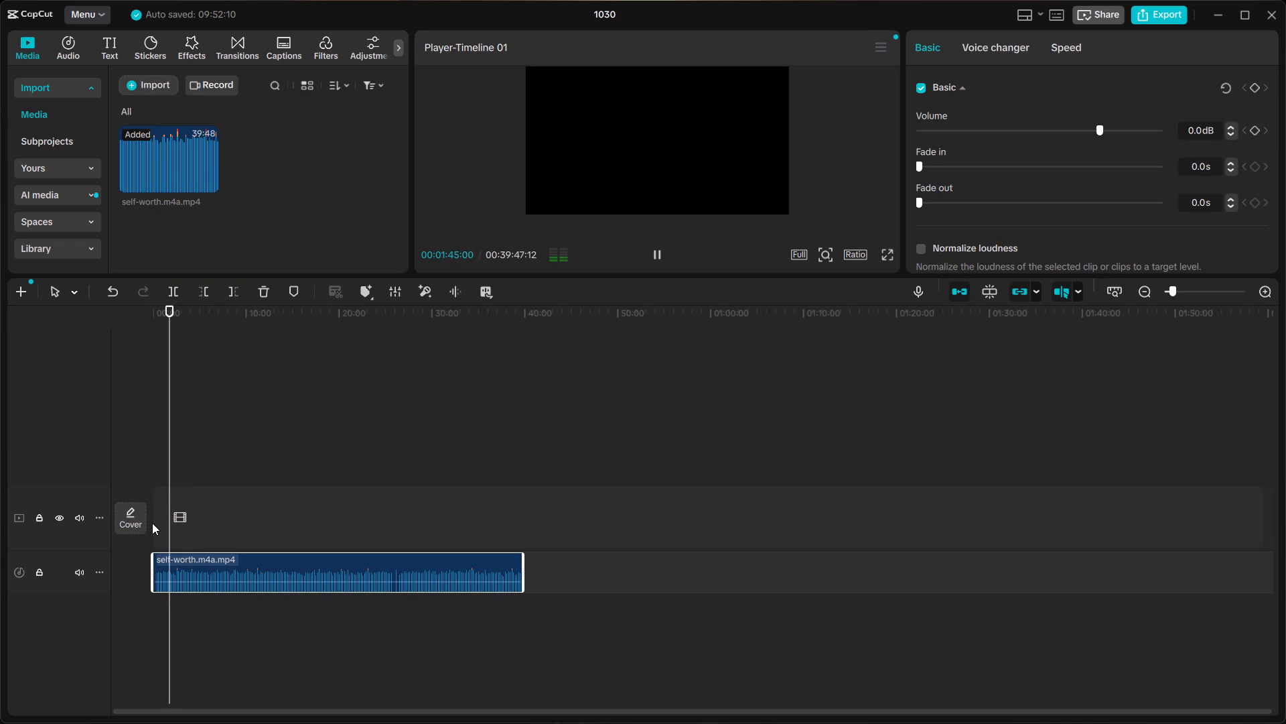
left_click_drag(170, 458, 133, 458)
key("space")
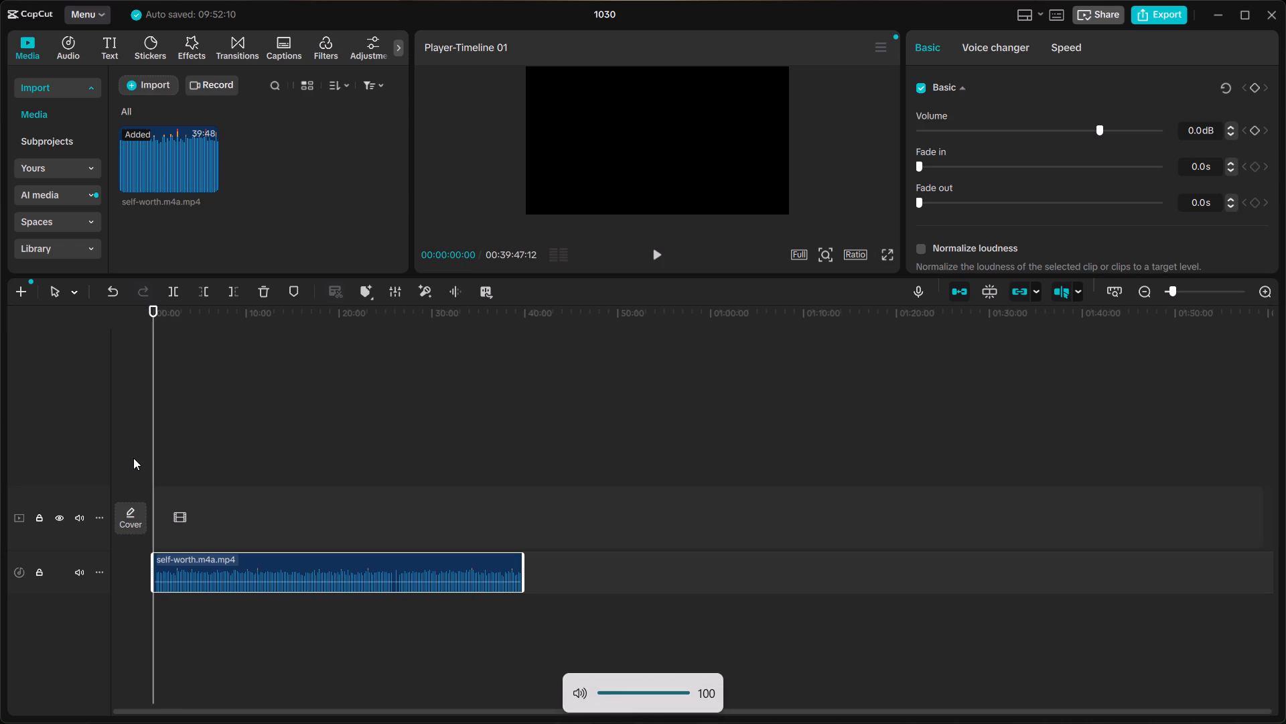
left_click_drag(155, 481, 161, 483)
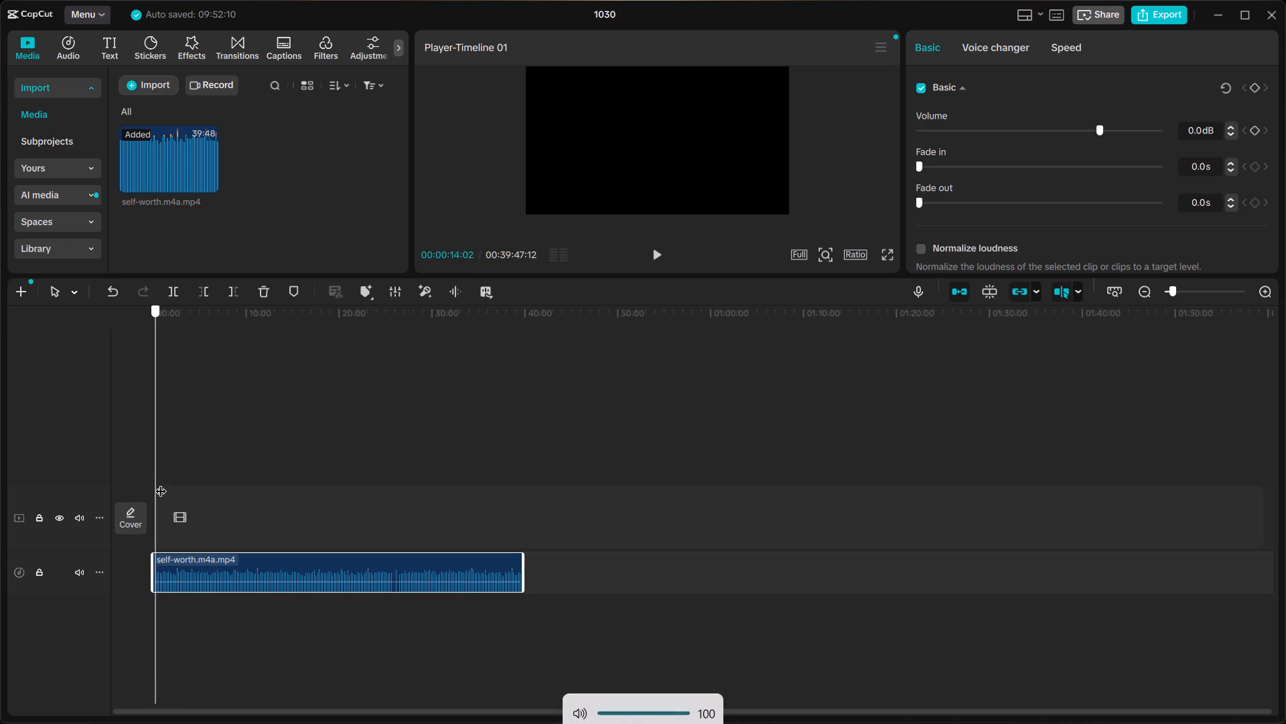
left_click_drag(161, 483, 166, 487)
key("space")
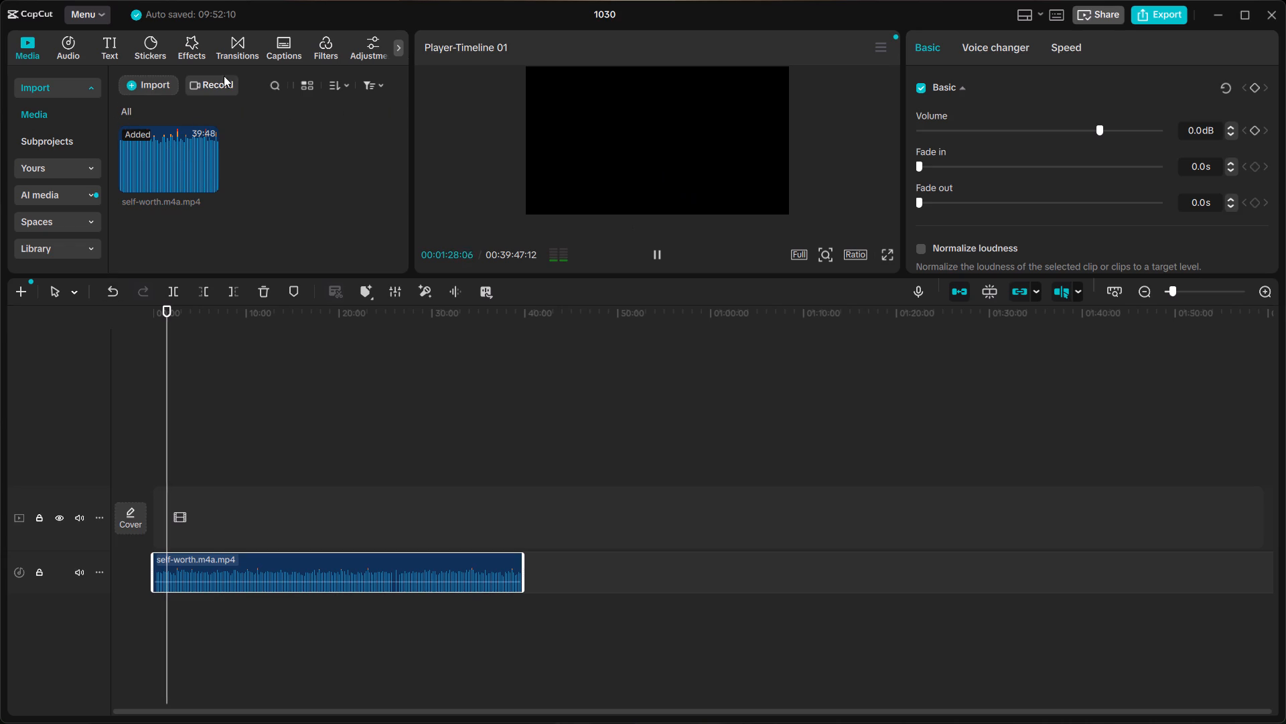
key("space")
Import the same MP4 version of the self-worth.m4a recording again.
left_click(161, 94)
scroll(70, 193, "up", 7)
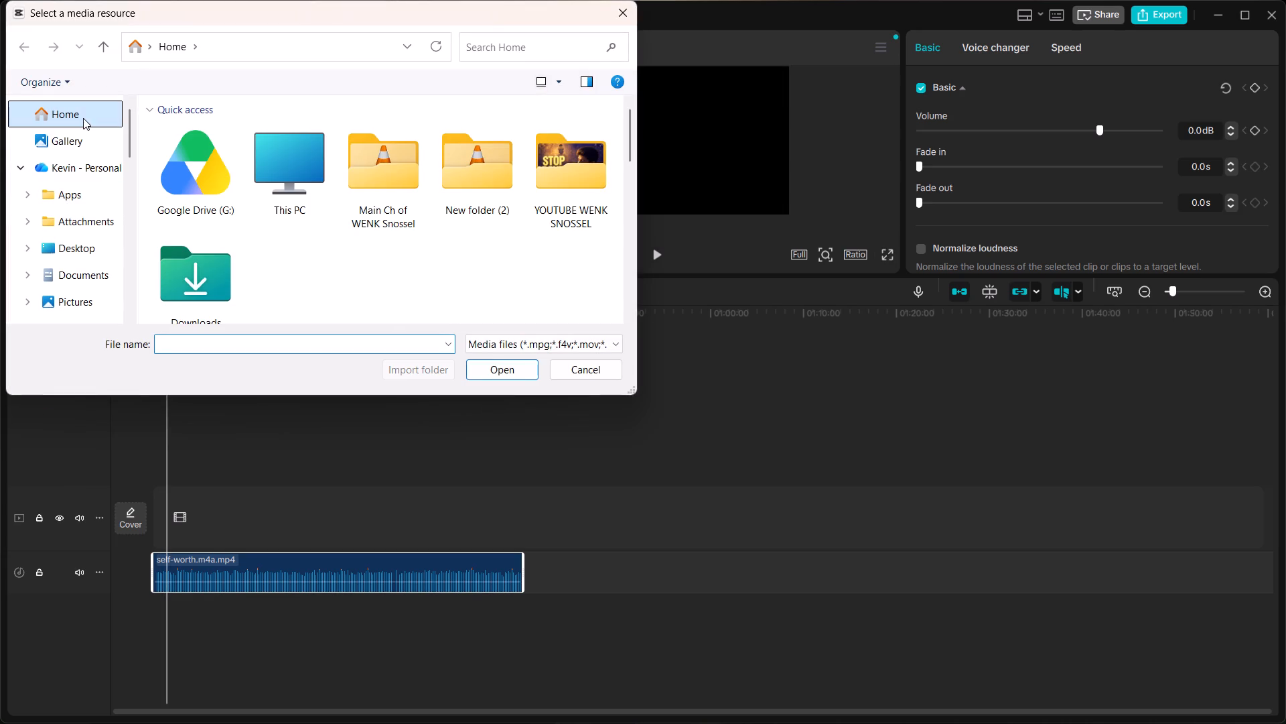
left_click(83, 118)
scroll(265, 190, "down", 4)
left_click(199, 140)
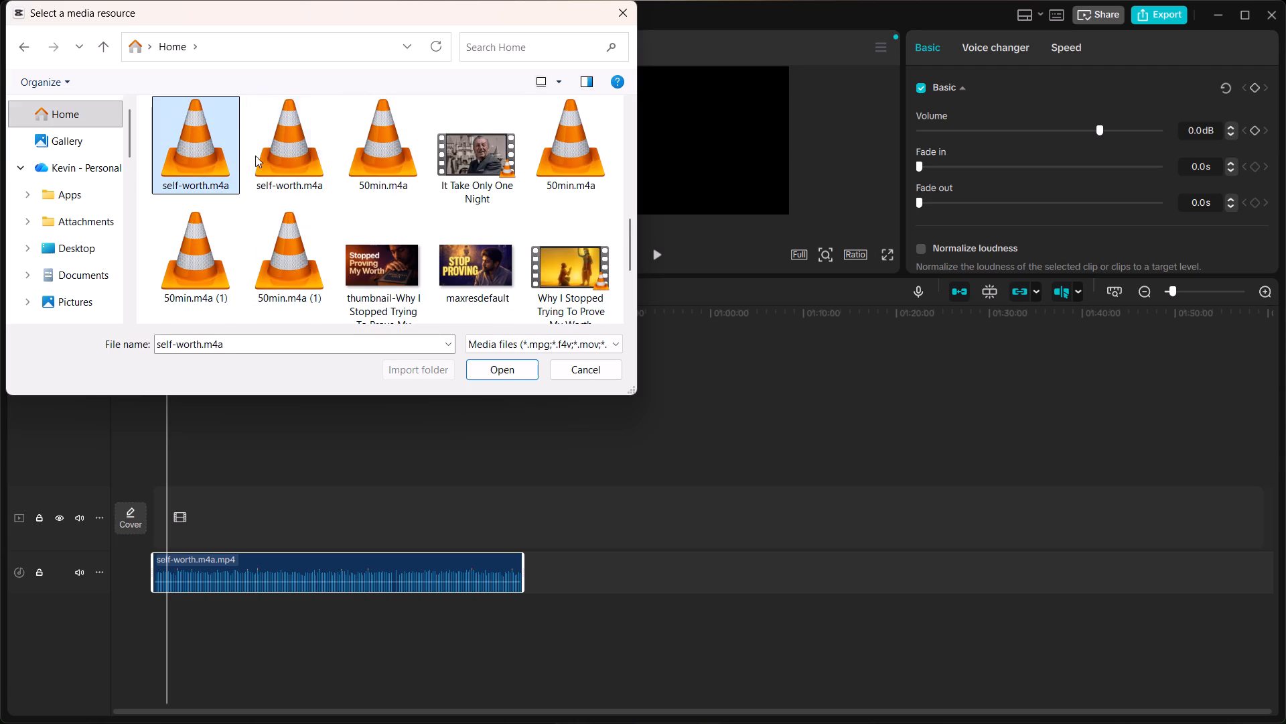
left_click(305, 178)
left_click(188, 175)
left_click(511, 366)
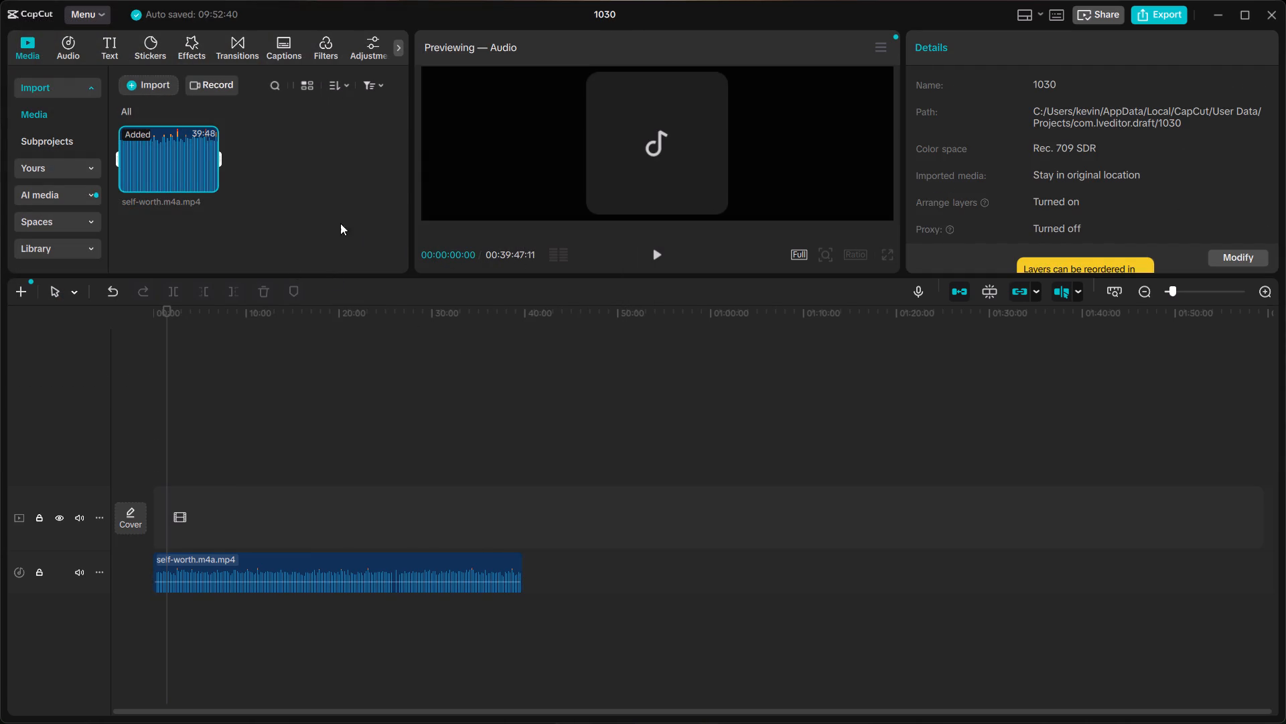
Import the MP3 version of the self-worth.m4a recording into the project media.
left_click(139, 81)
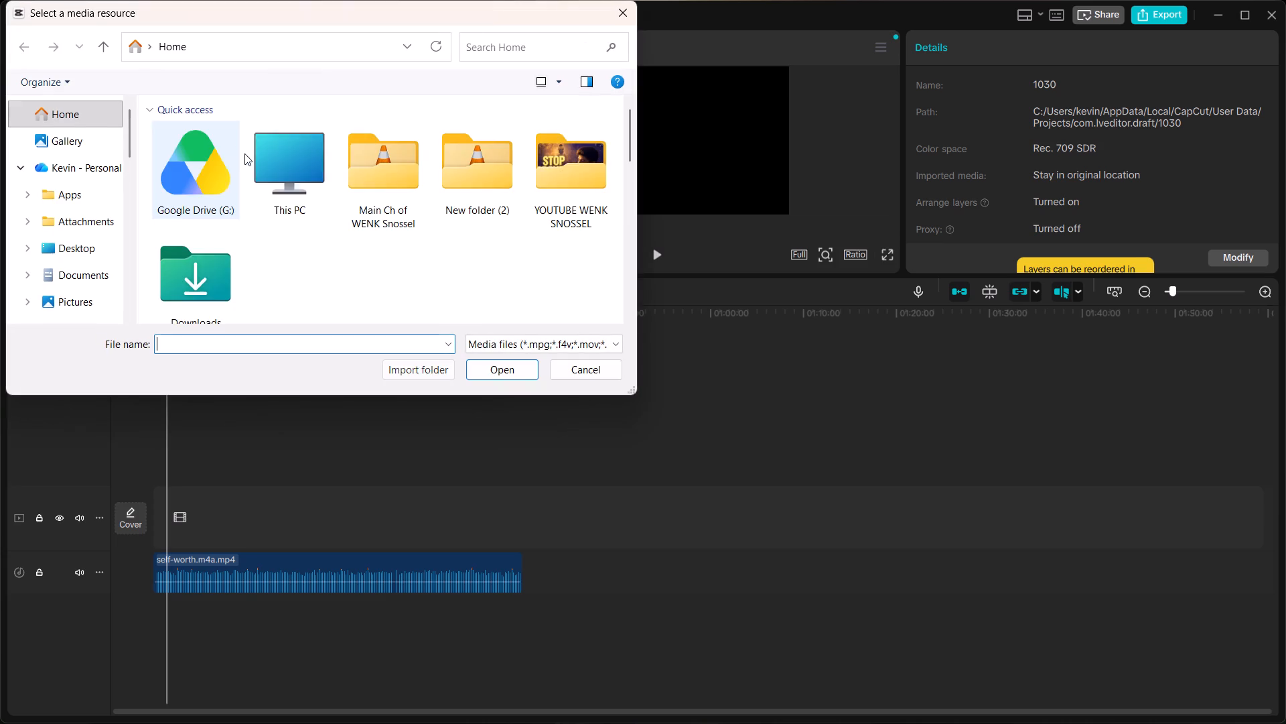
scroll(254, 253, "down", 4)
left_click(299, 127)
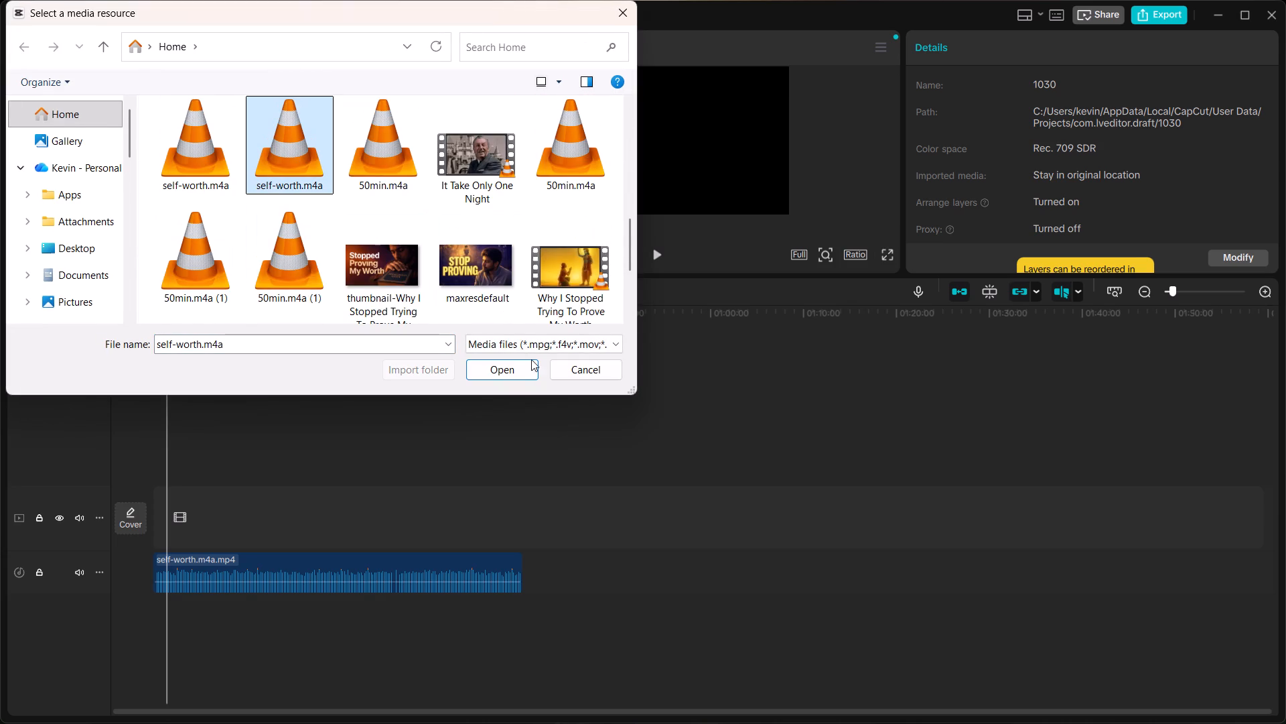
left_click(518, 372)
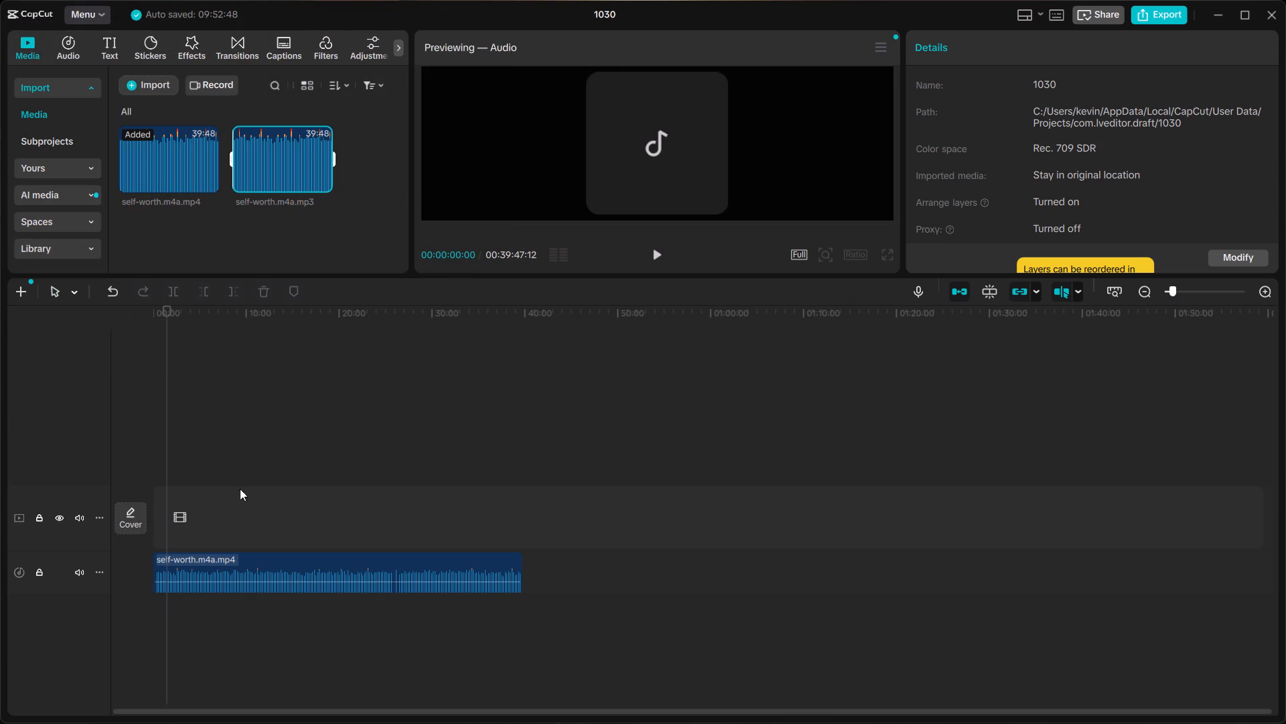
Play the timeline from the very beginning to hear the opening of the MP4 clip.
left_click(155, 457)
left_click(155, 457)
left_click(143, 463)
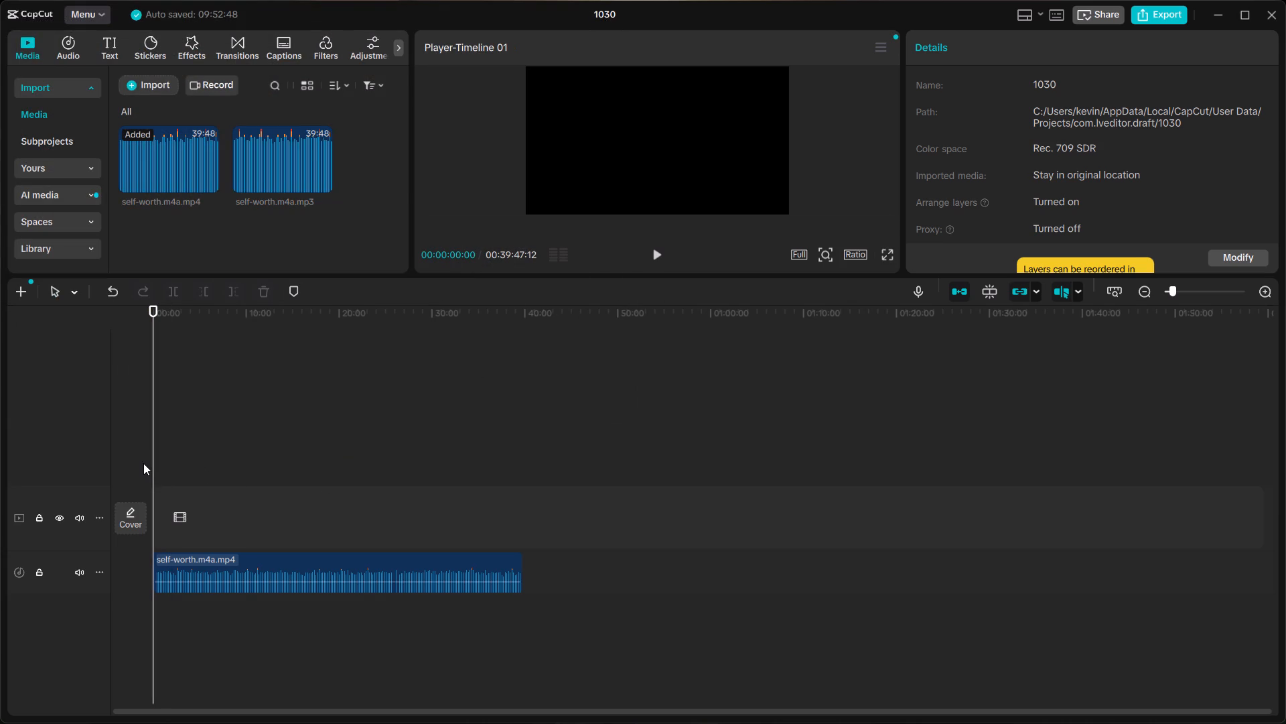
key("space")
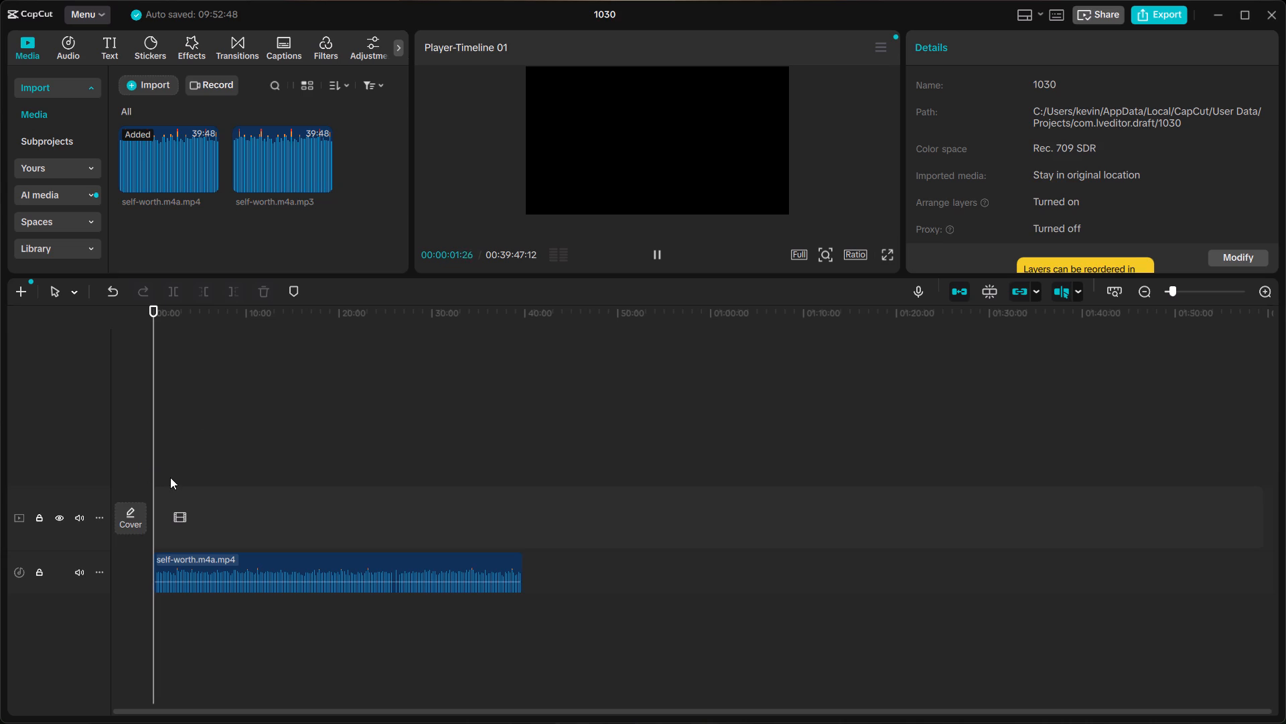
Add the MP3 version to the timeline and move it onto the first audio track, shortly after the MP4 clip.
left_click(277, 174)
left_click(320, 180)
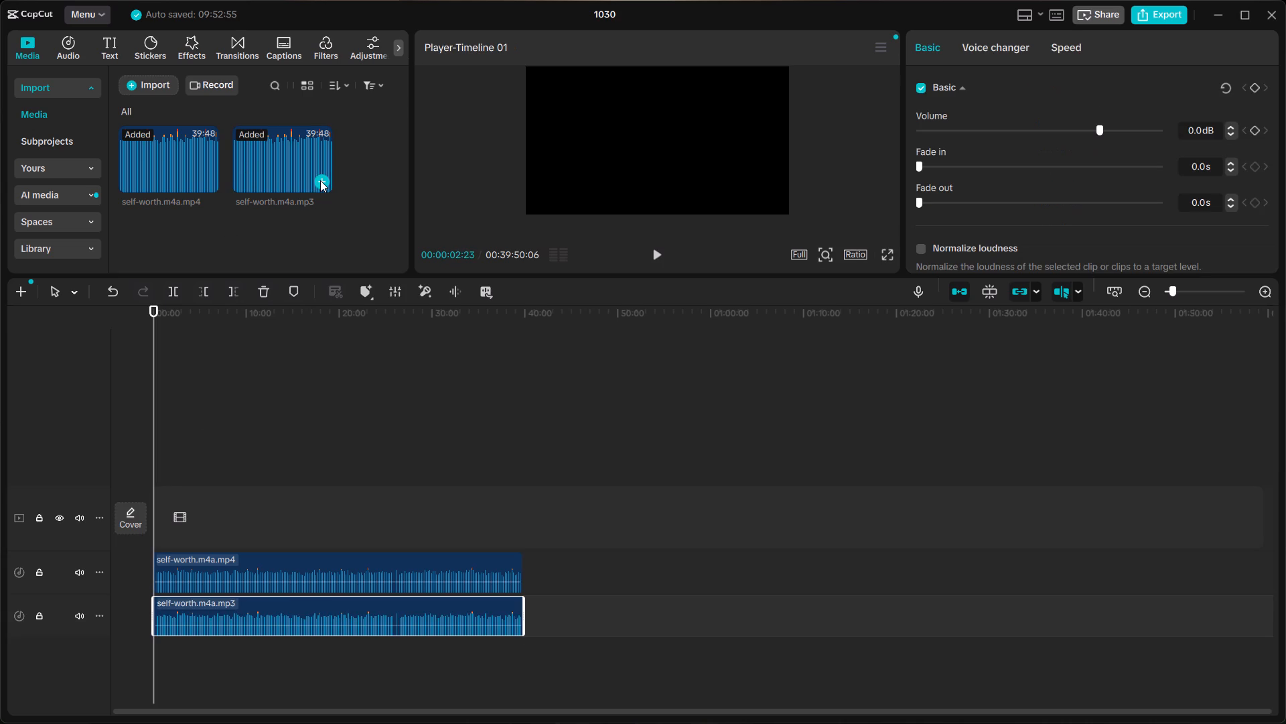
left_click_drag(309, 609, 674, 594)
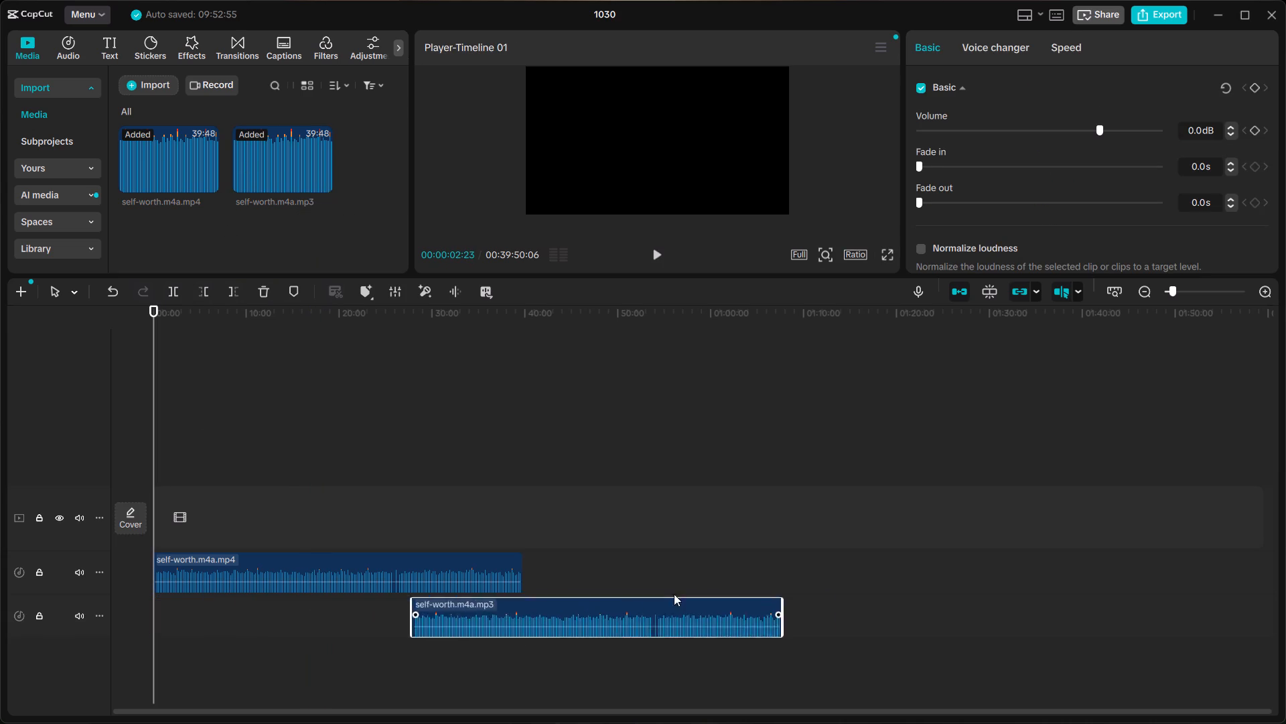
left_click_drag(674, 594, 688, 575)
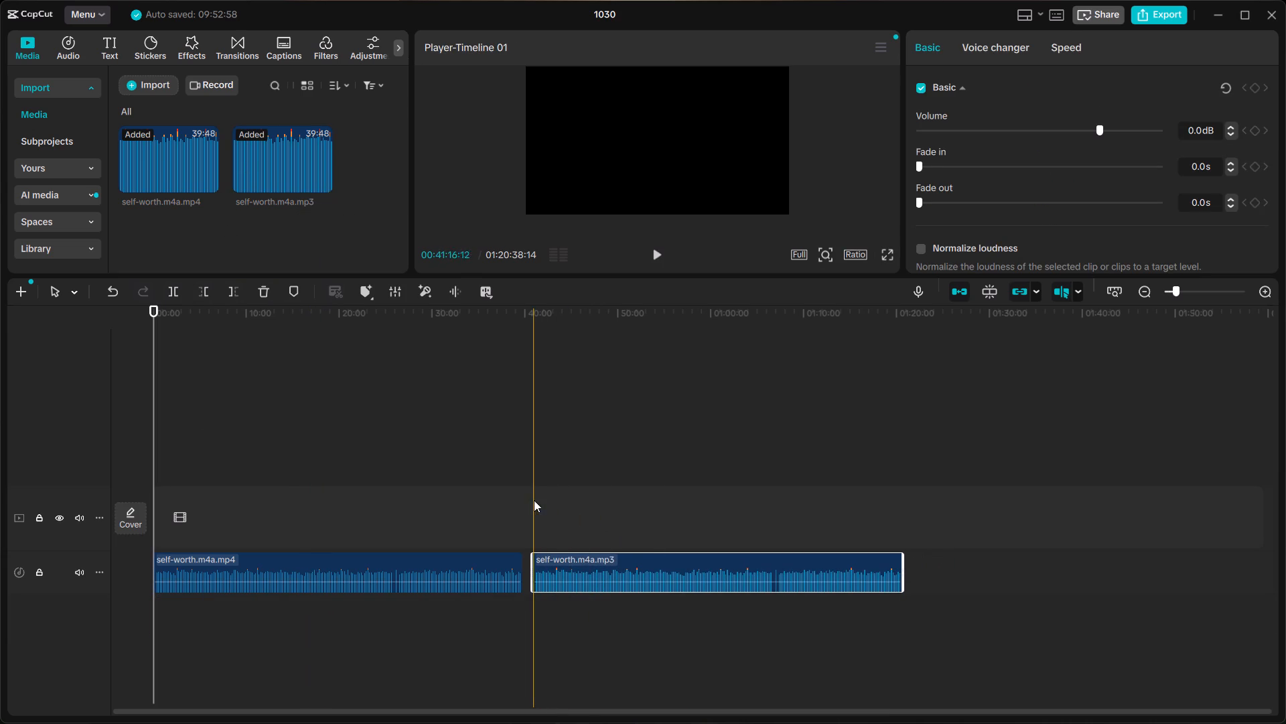
Play the opening of the MP3 clip and then the opening of the MP4 clip to compare how they sound.
left_click(534, 500)
key("space")
left_click(534, 500)
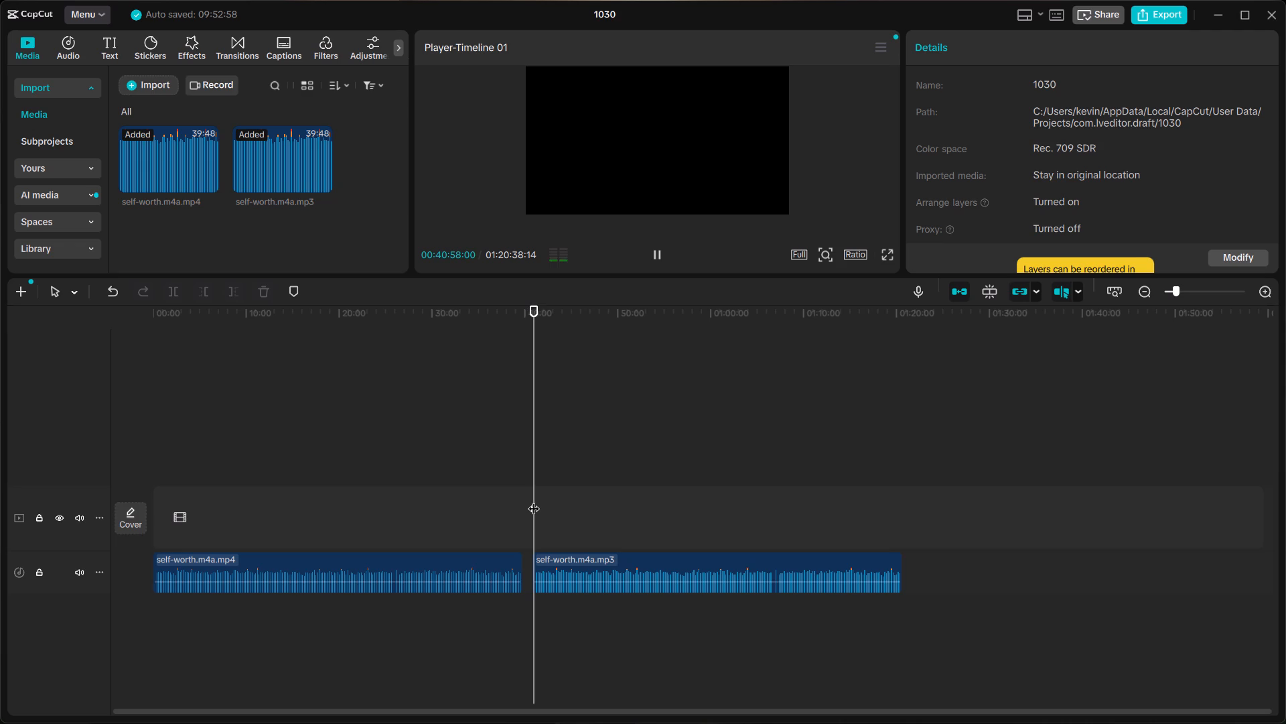
left_click(532, 499)
left_click(526, 499)
left_click(533, 502)
key("space")
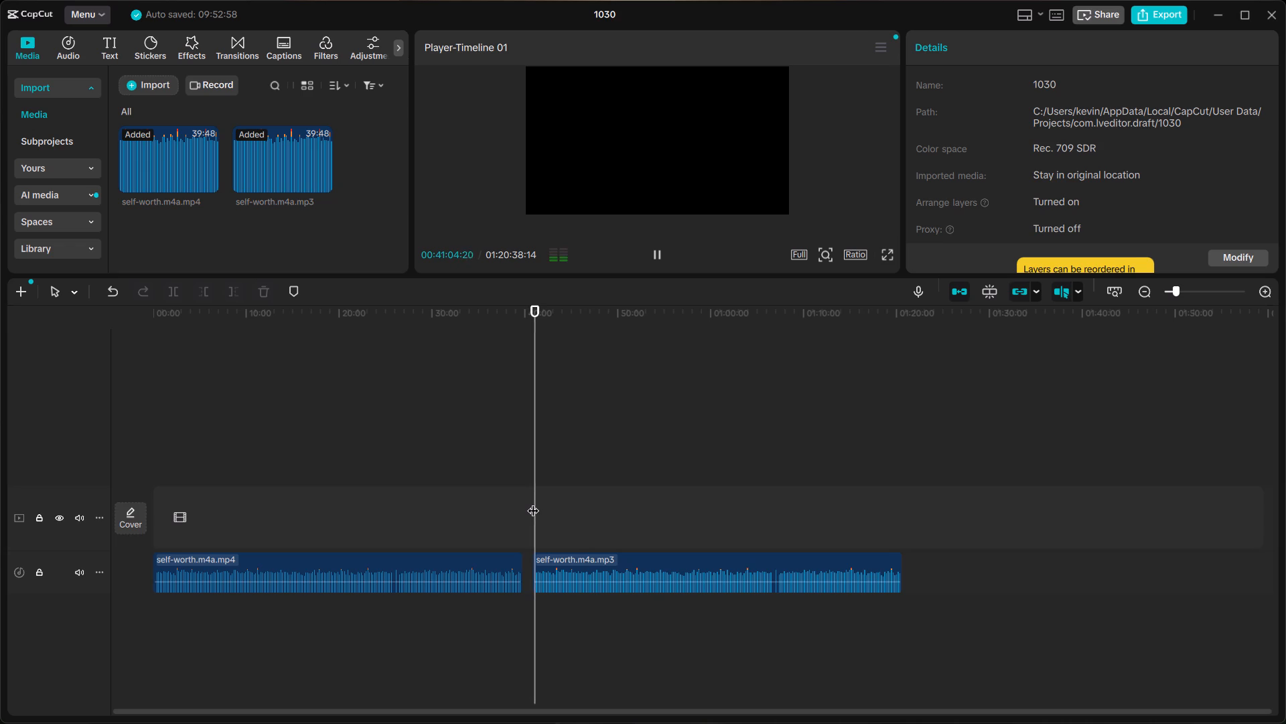
left_click(154, 538)
key("space")
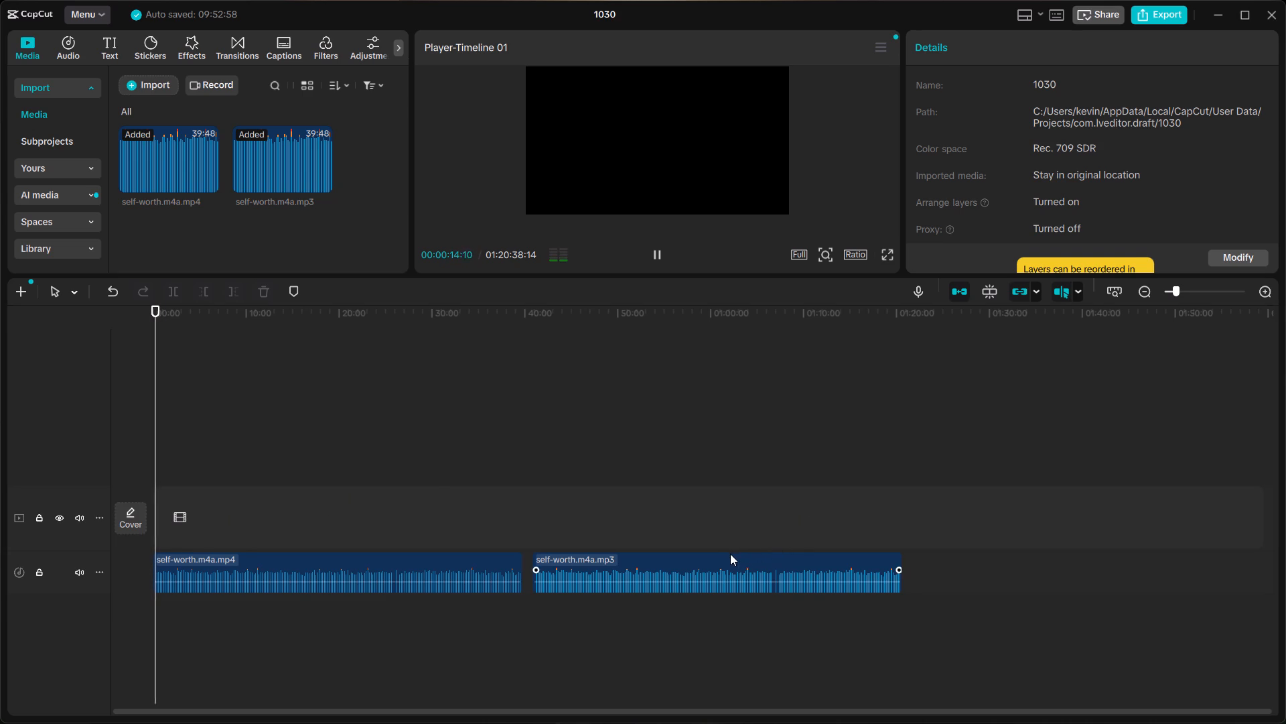
left_click(429, 560)
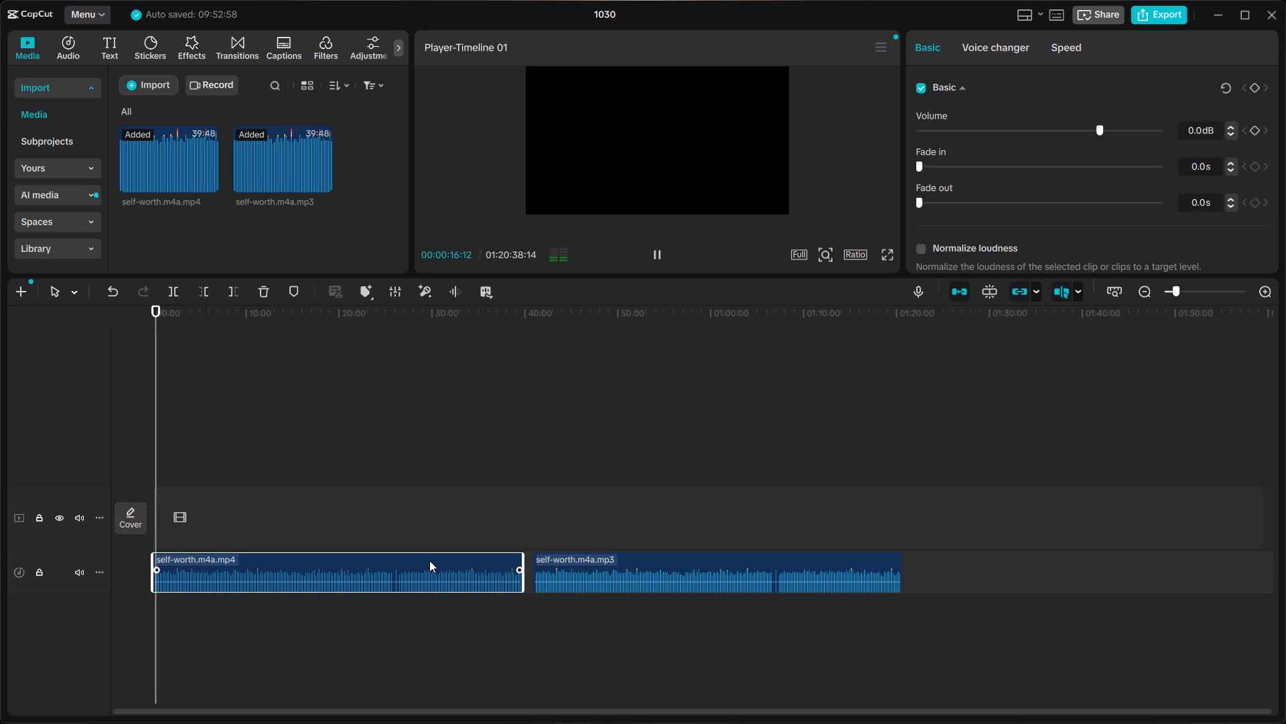
left_click(689, 568)
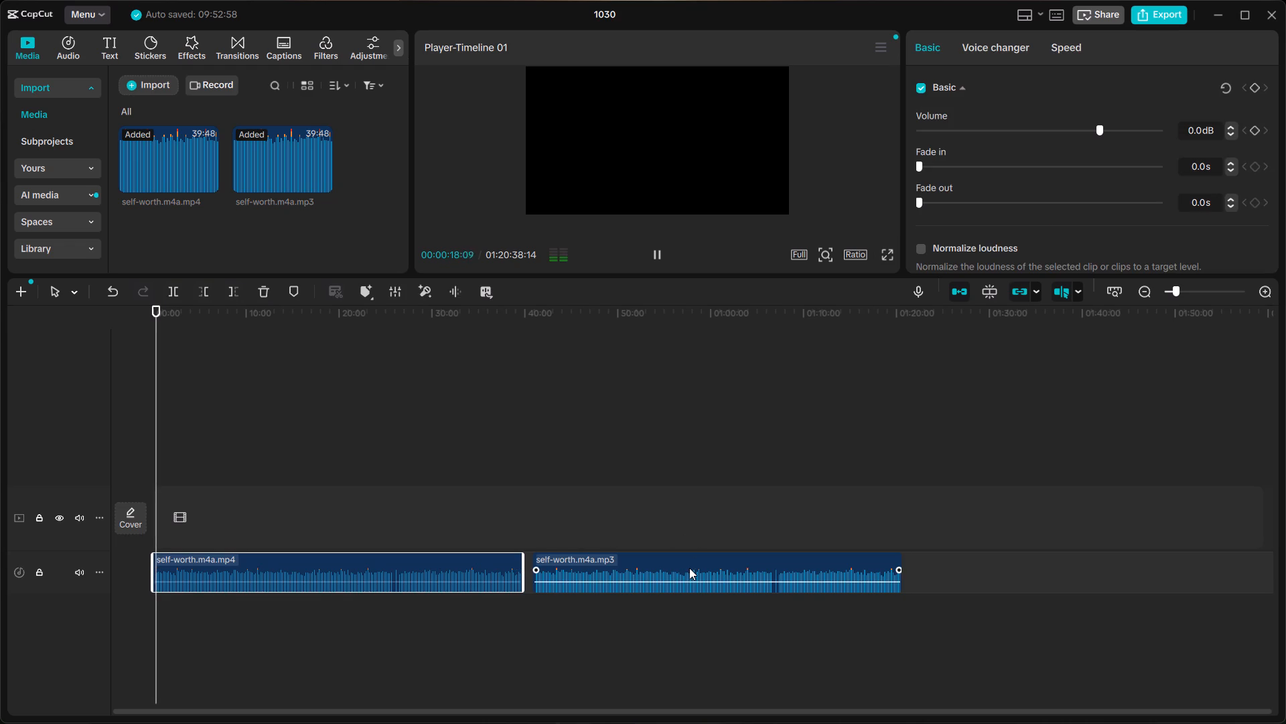
Delete both self-worth clips, MP4 and MP3, from the timeline.
left_click(419, 575)
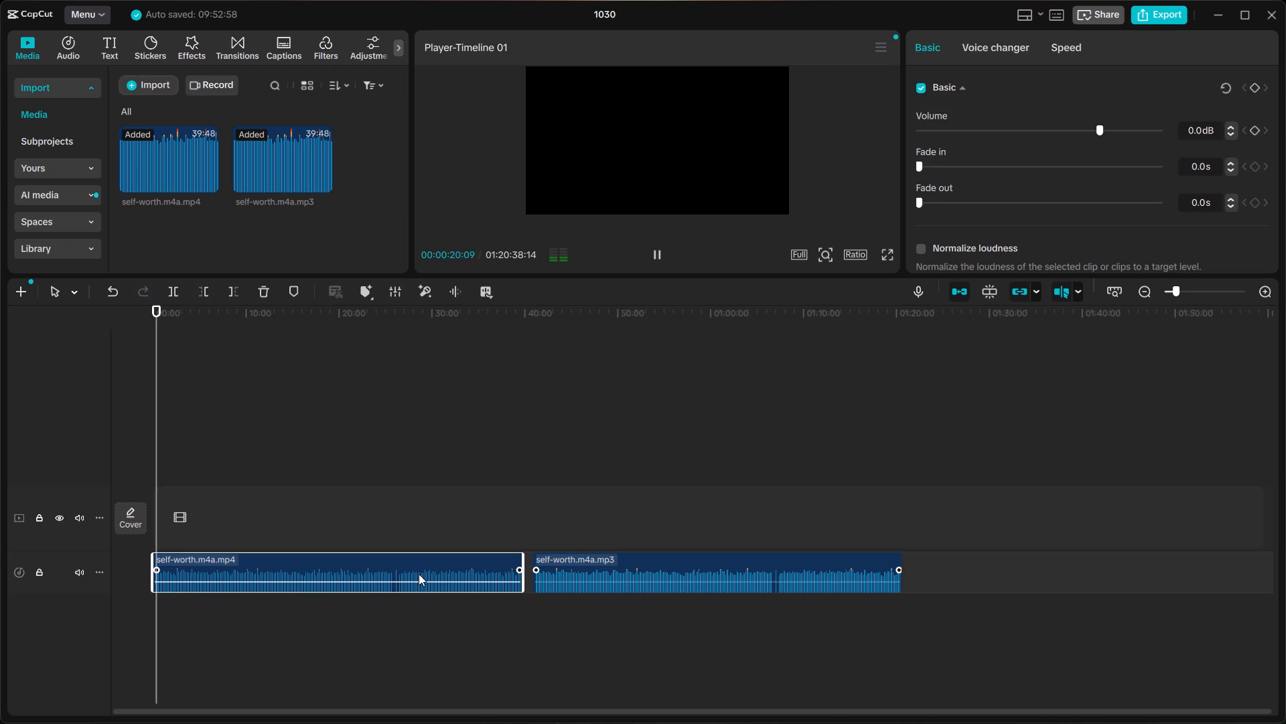
key("BackSpace")
left_click(560, 563)
key("BackSpace")
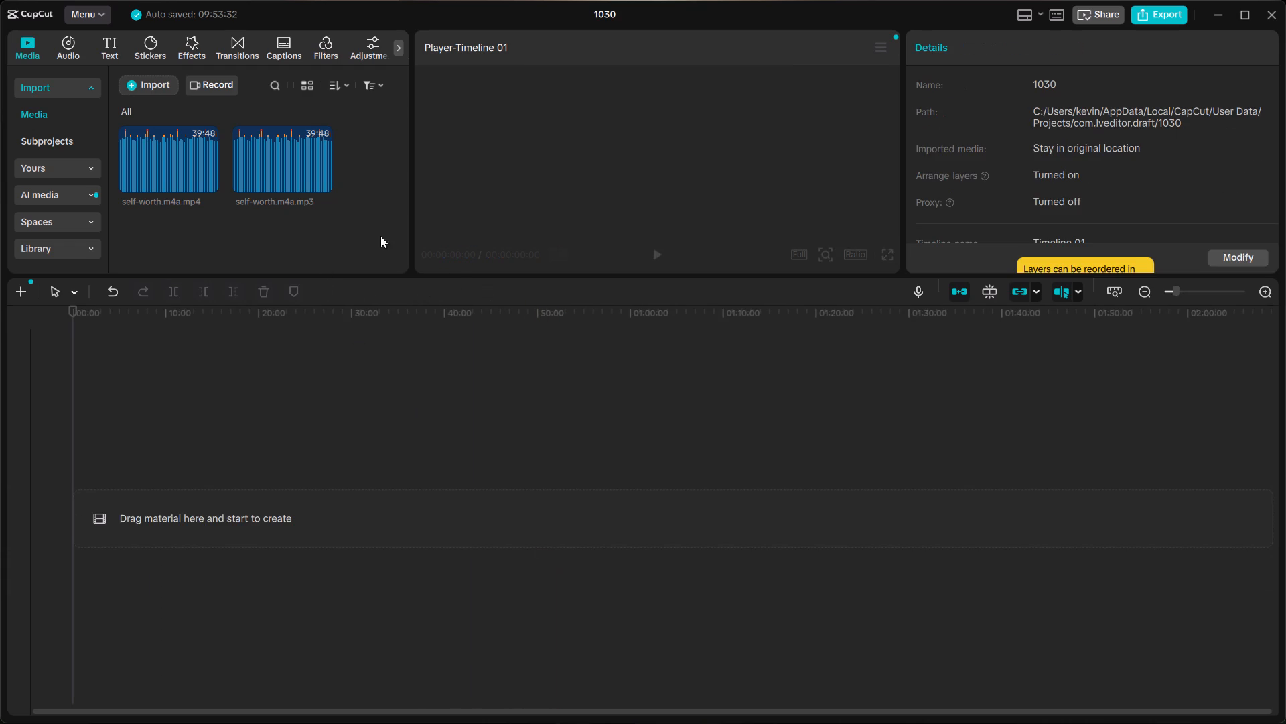
Remove both imported self-worth.m4a files from the project media.
left_click_drag(380, 227, 161, 191)
key("BackSpace")
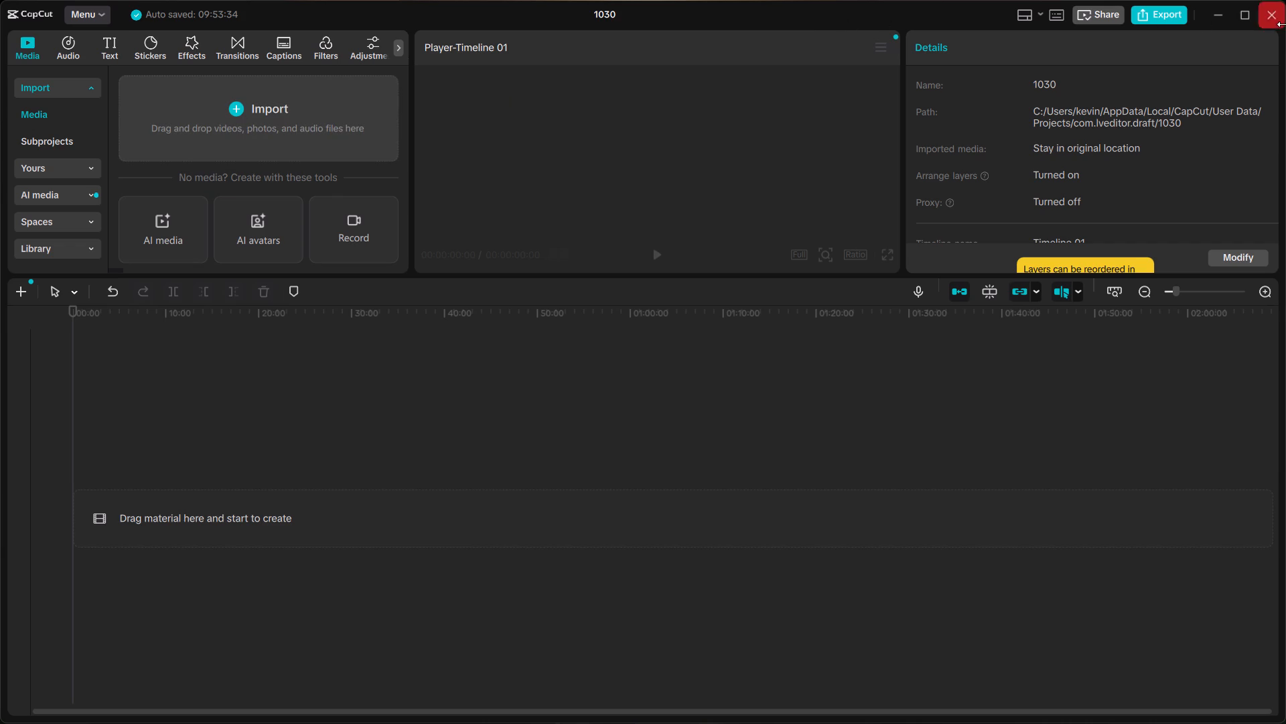
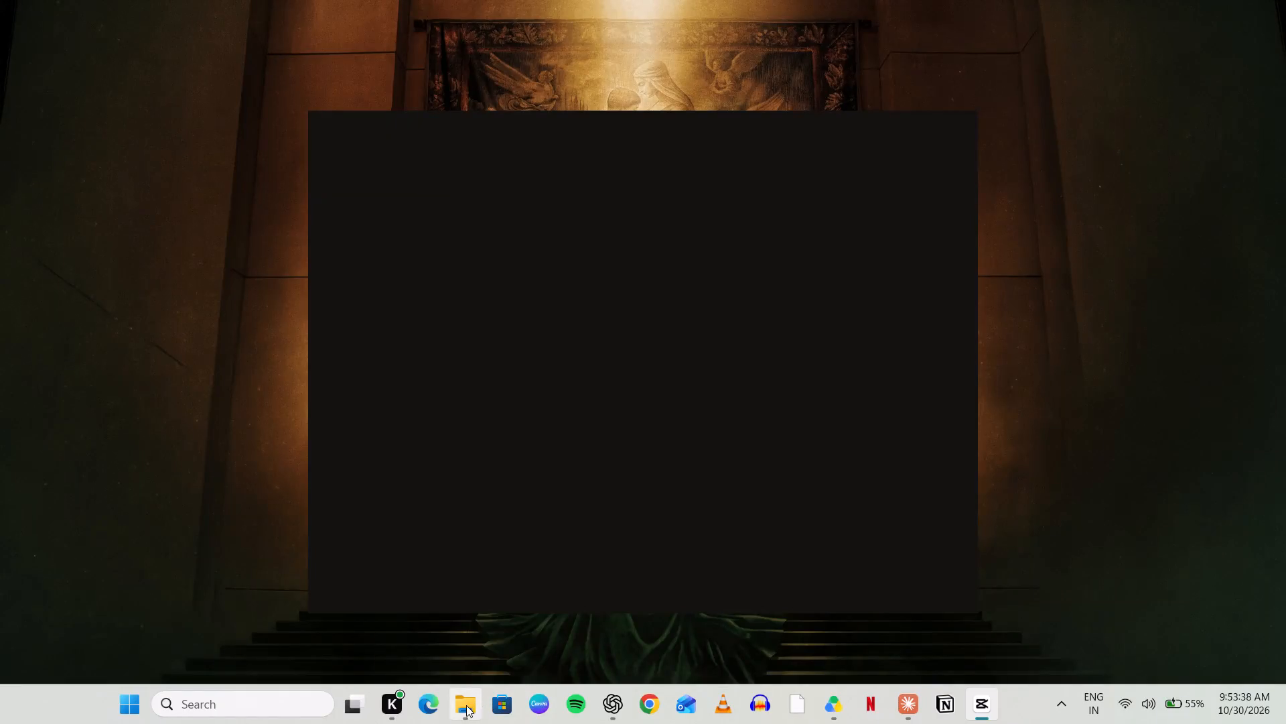
Switch to File Explorer and examine the properties of both recent self-worth.m4a files to compare their file type and size.
left_click(459, 712)
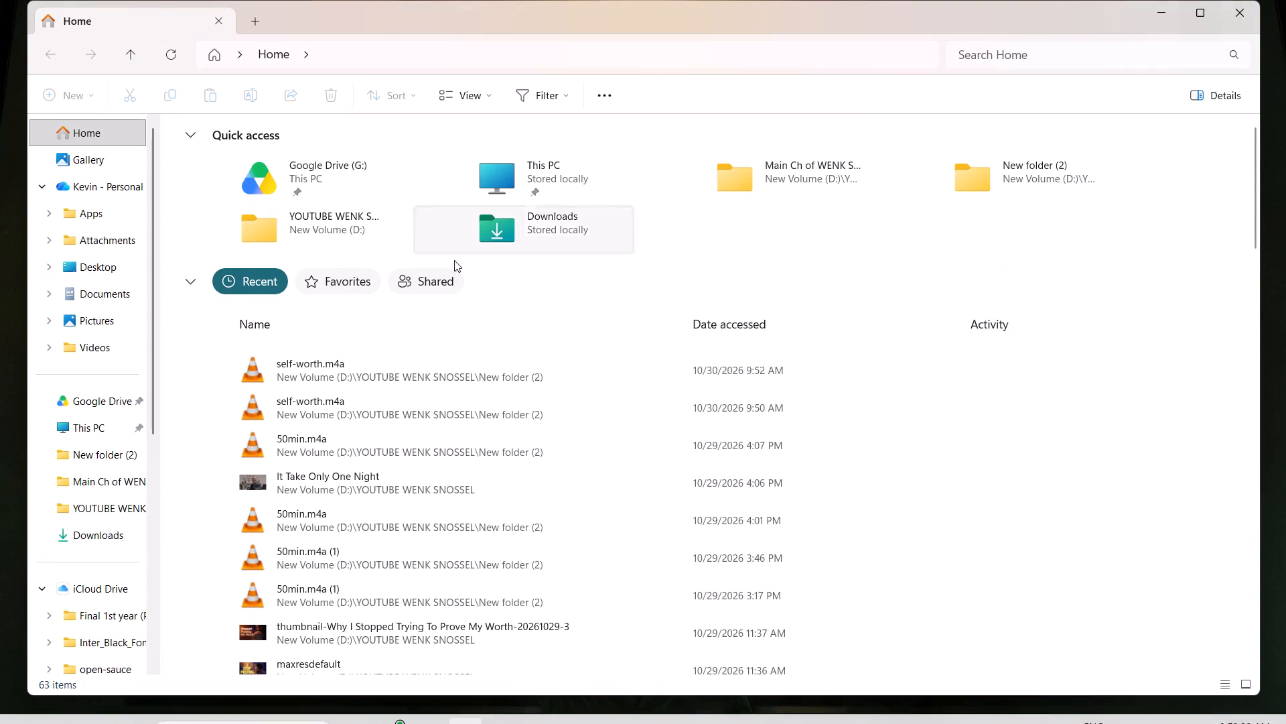
right_click(453, 364)
right_click(453, 364)
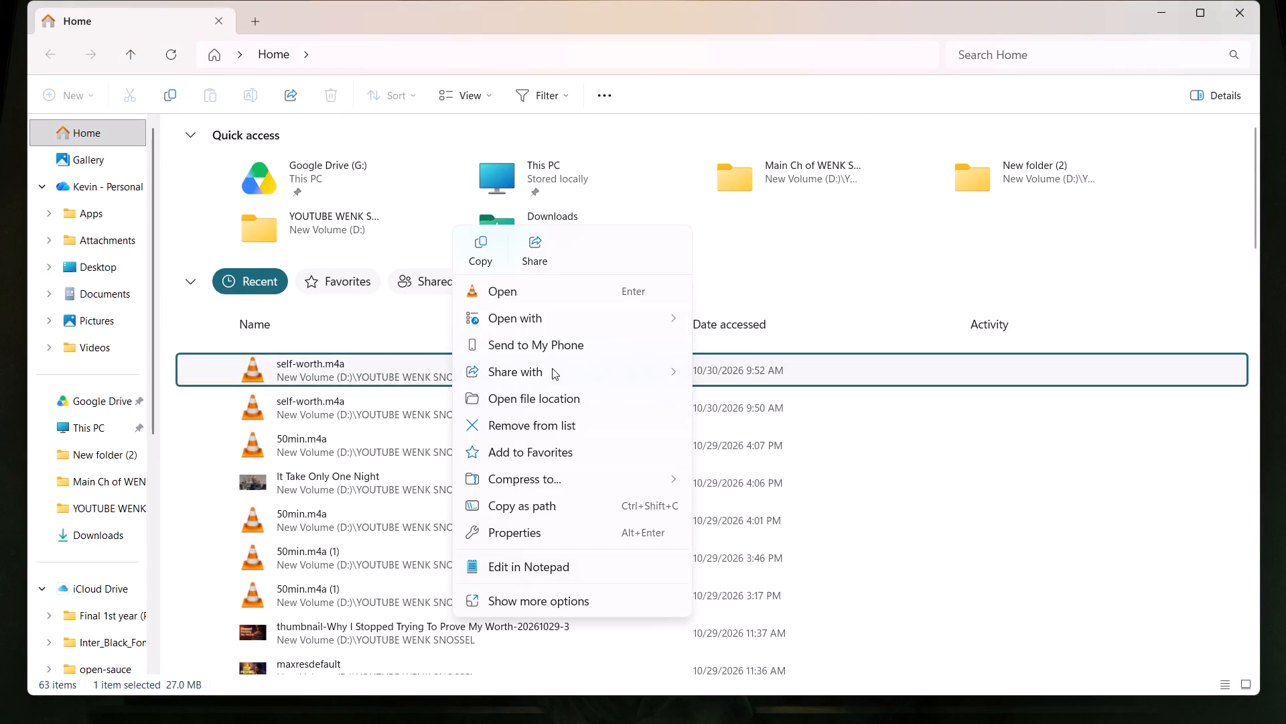
left_click(543, 528)
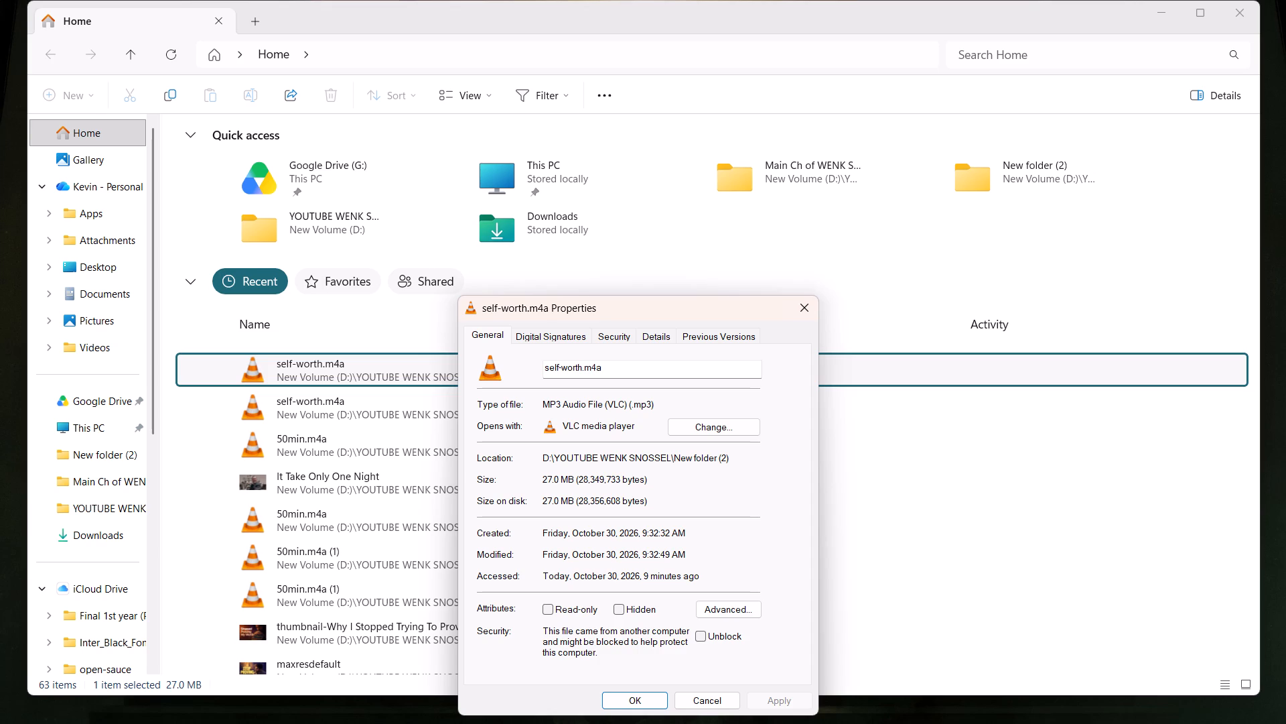
left_click(814, 300)
left_click(418, 393)
right_click(418, 393)
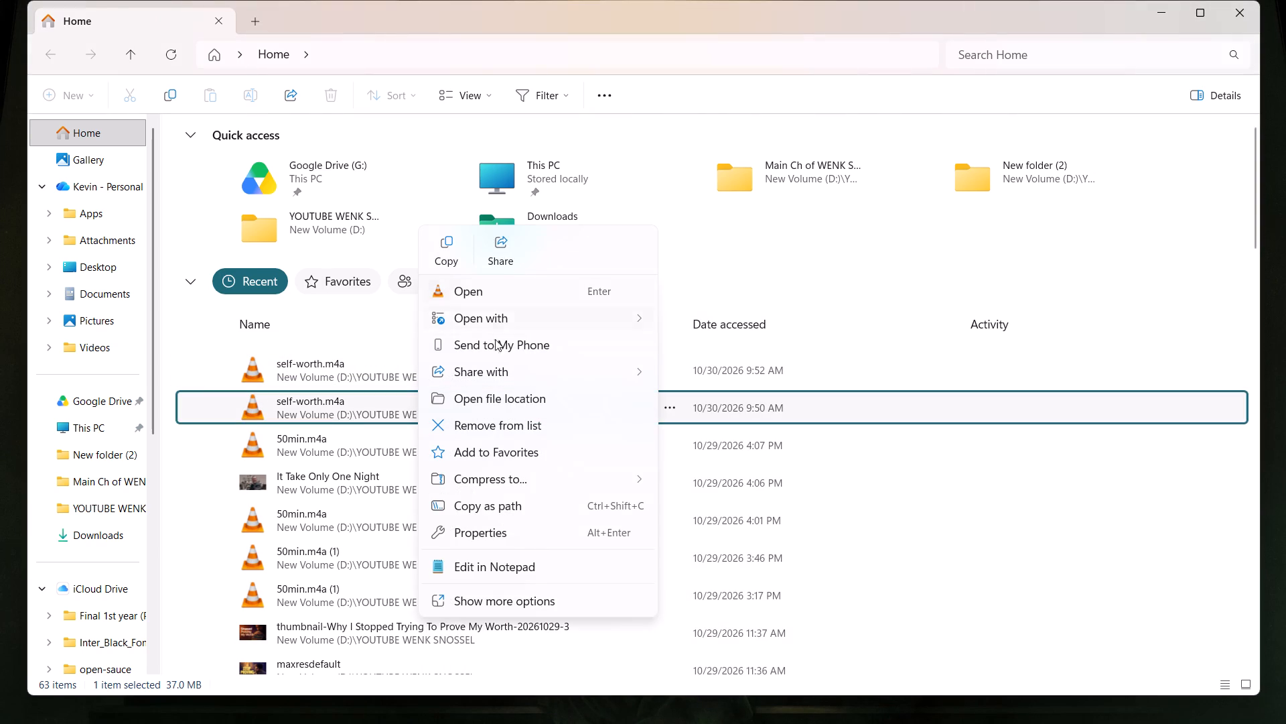
left_click(510, 534)
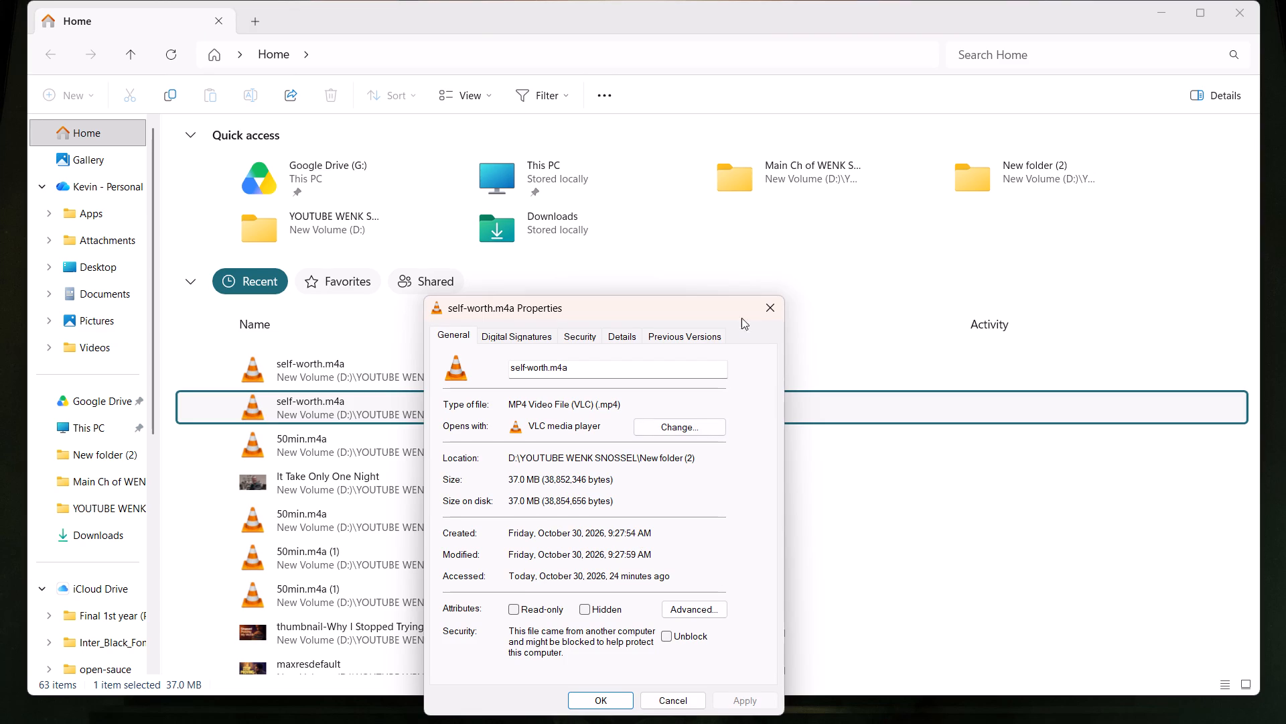
left_click(761, 312)
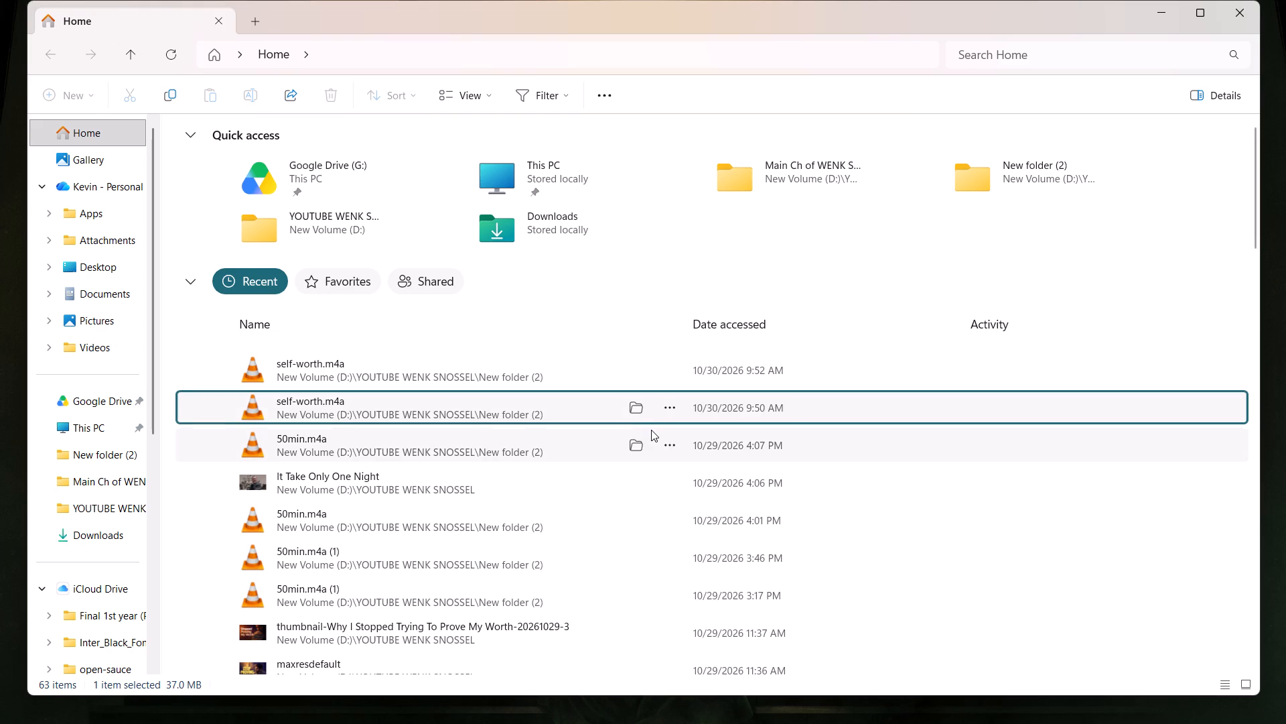
Recheck the properties of the two recent self-worth.m4a files to tell the MP3 and MP4 versions apart.
left_click(670, 414)
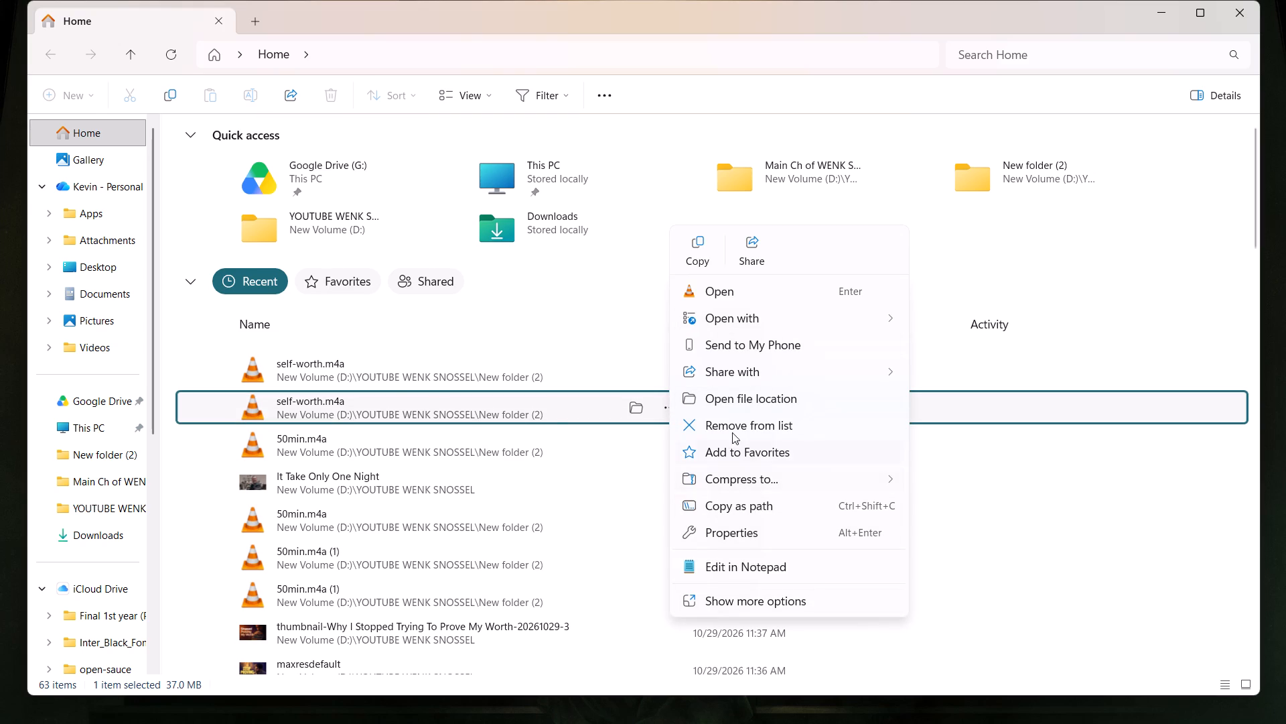
right_click(301, 363)
right_click(301, 363)
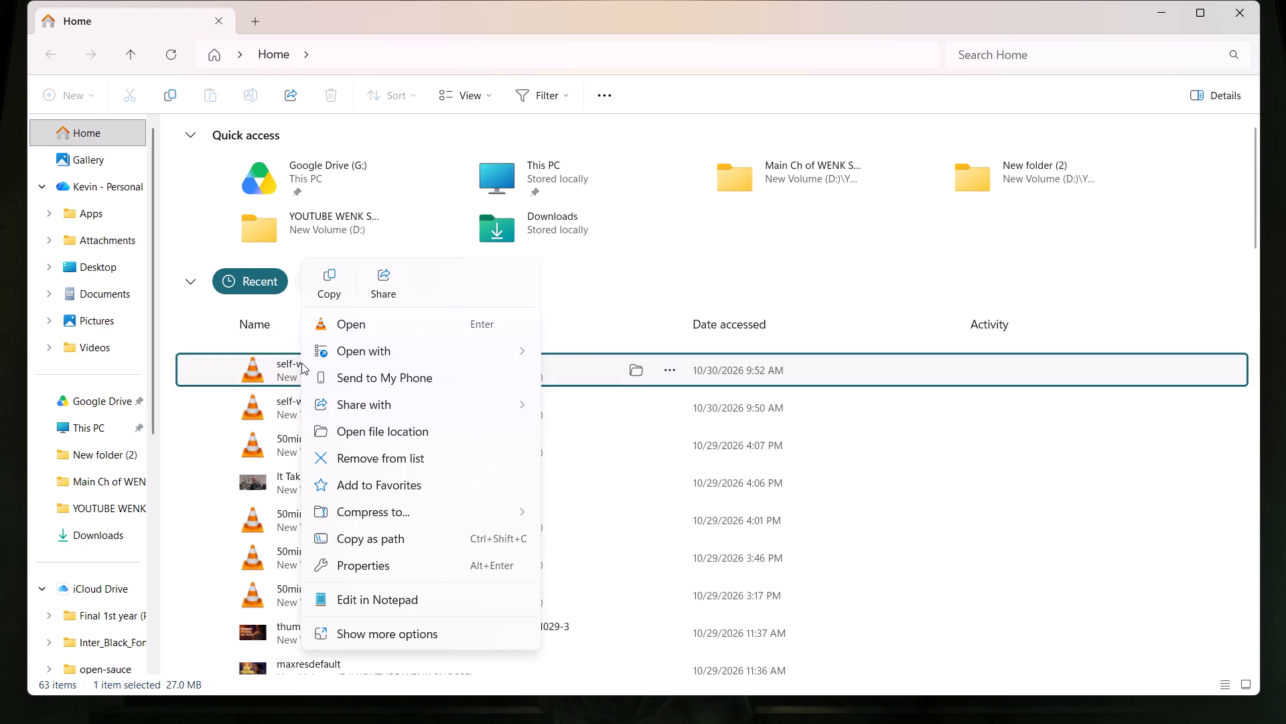
left_click(431, 570)
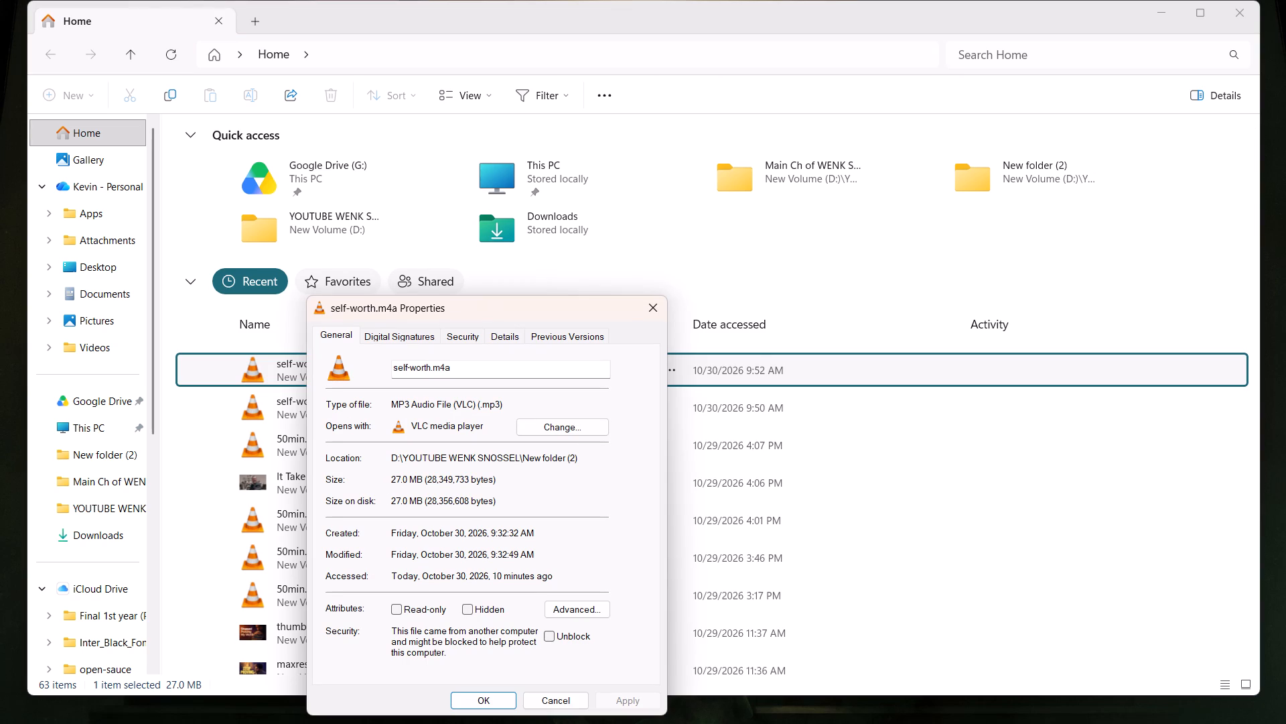
left_click(642, 310)
right_click(426, 402)
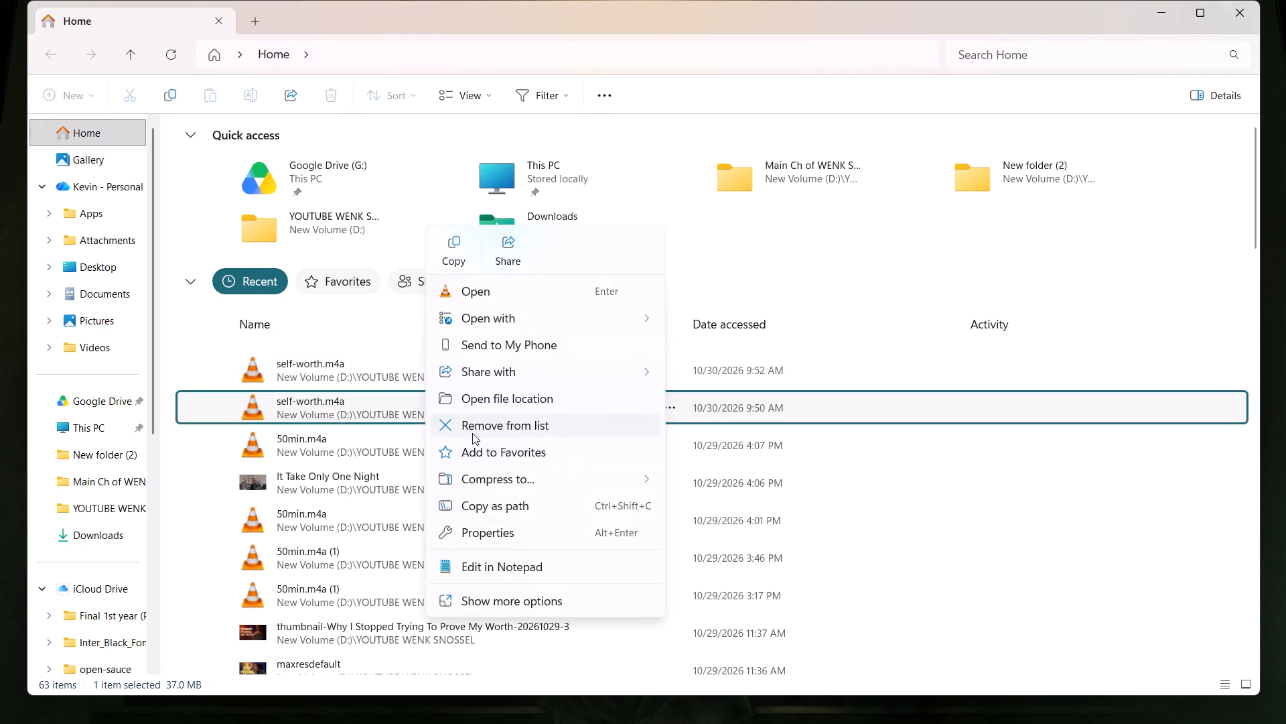
left_click(517, 529)
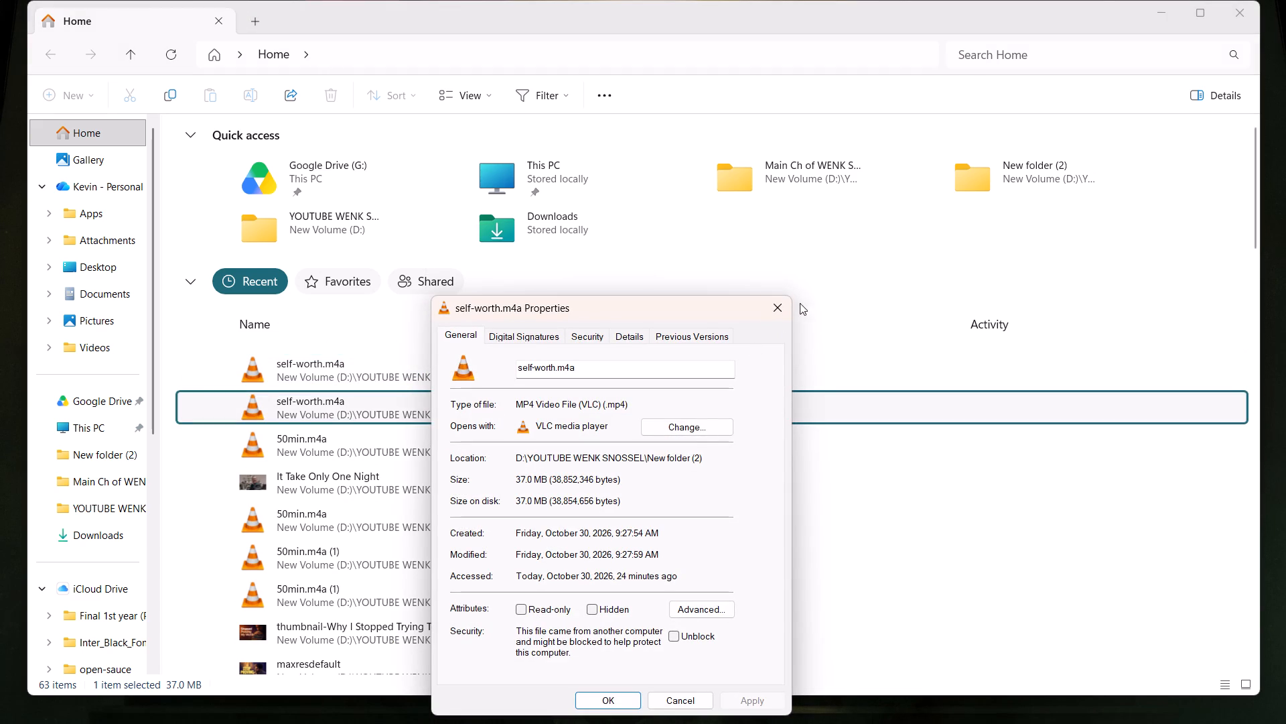
left_click(782, 302)
Bring up the available file actions for the MP4 version of self-worth.m4a among the recent files.
left_click(669, 404)
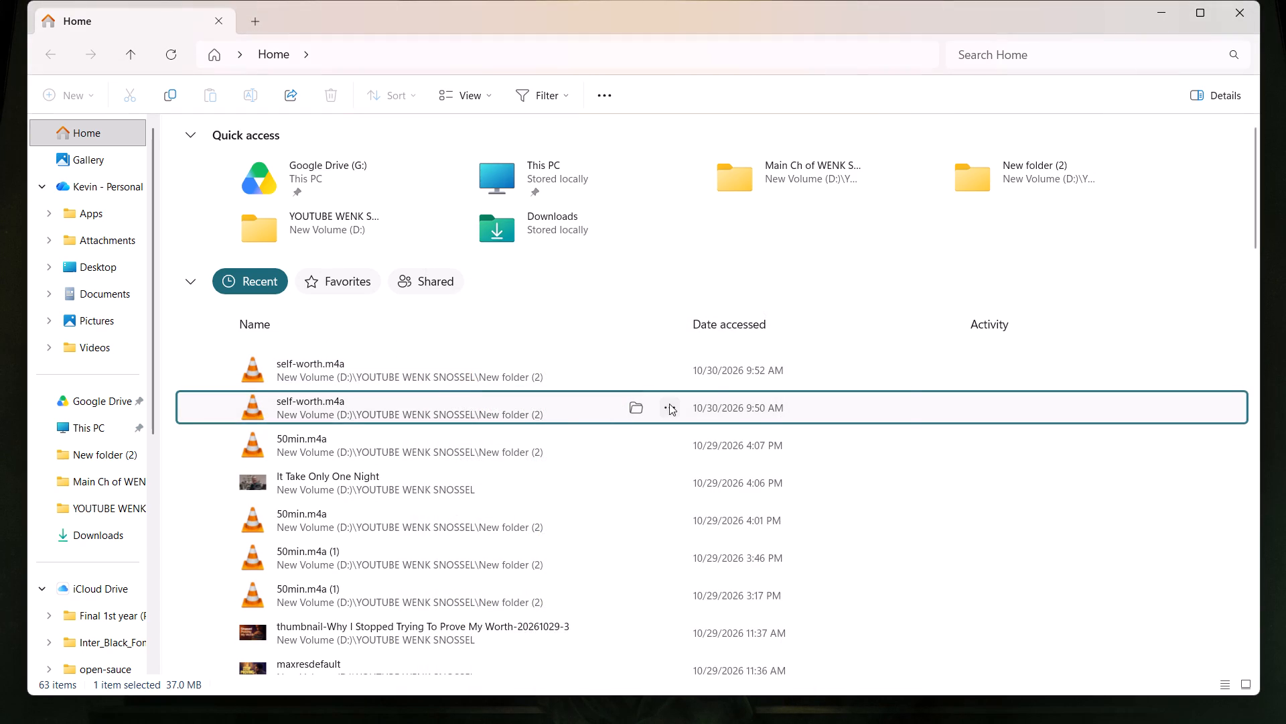
right_click(553, 406)
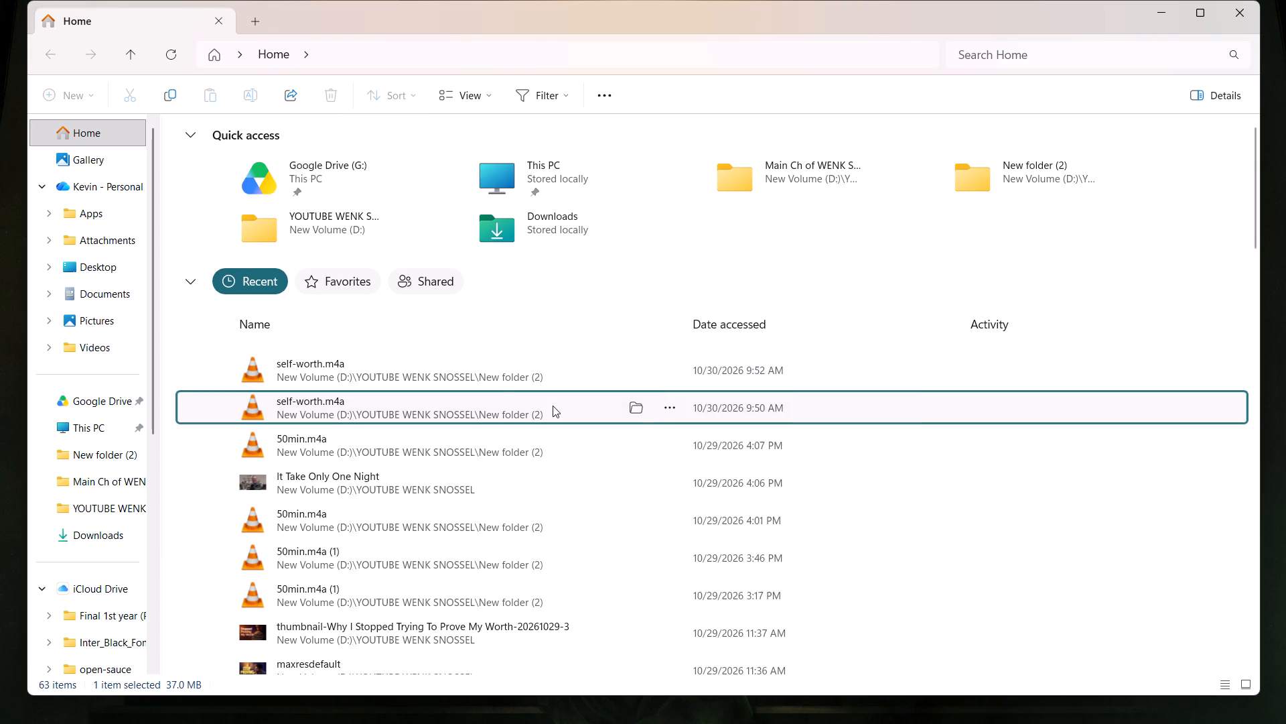
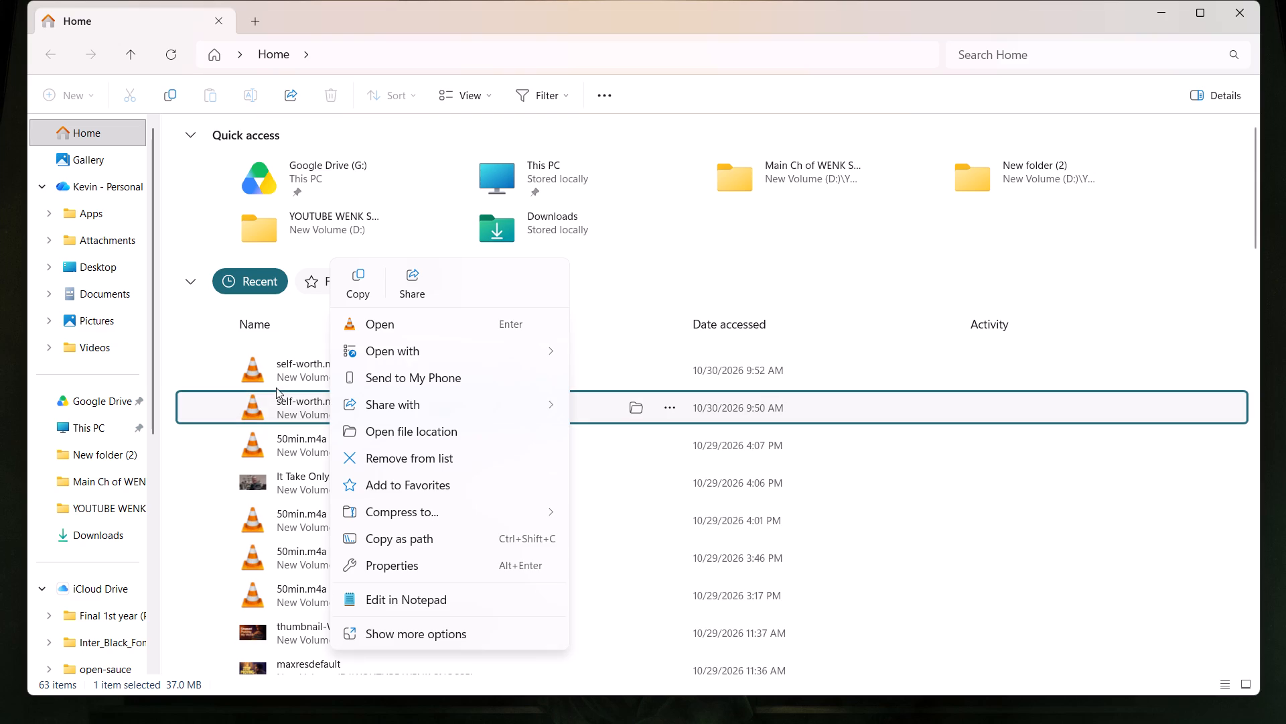
Copy the self-worth.m4a file accessed at 9:52 AM from the recent files instead of the 9:50 AM one.
left_click(280, 348)
left_click(277, 376)
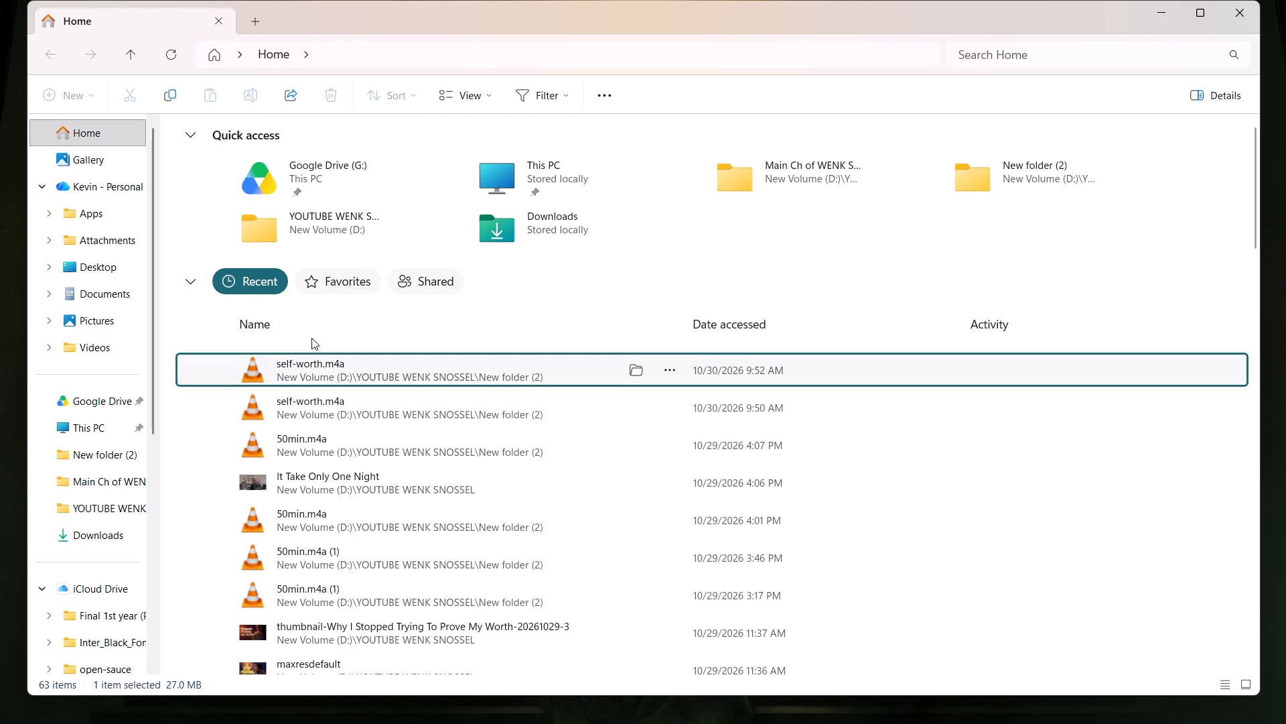
left_click(333, 367)
right_click(333, 367)
left_click(360, 290)
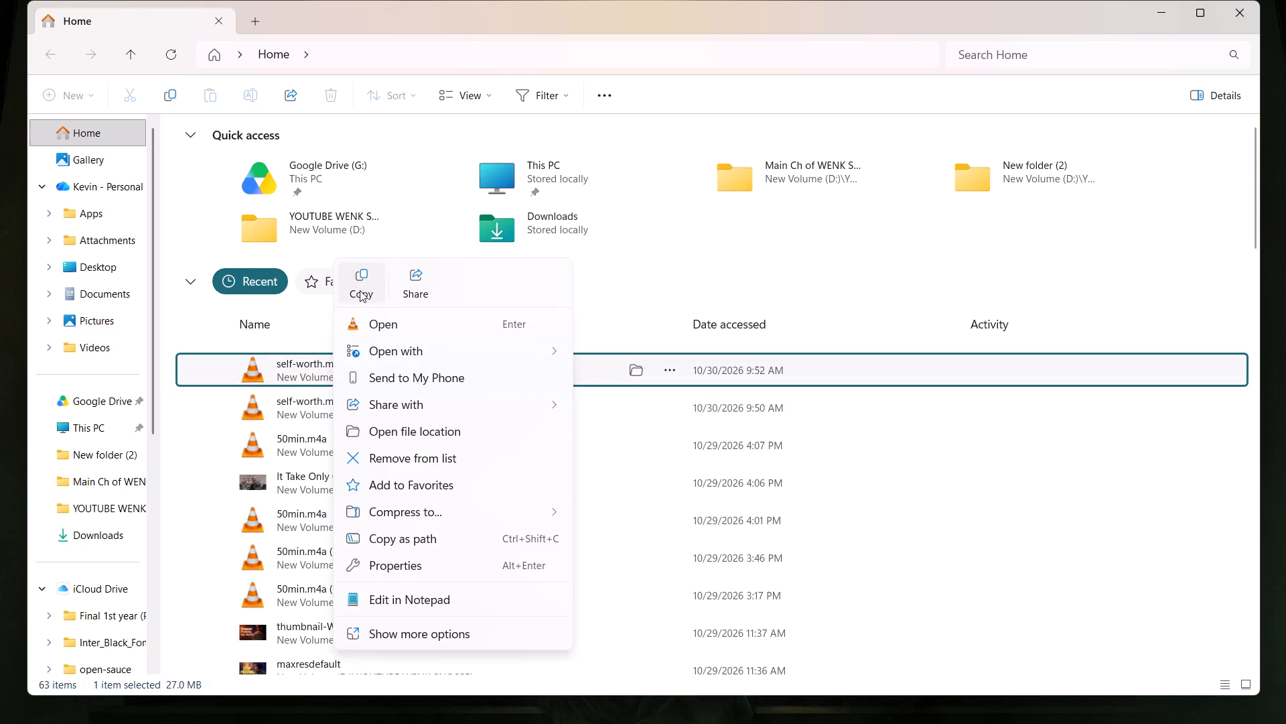
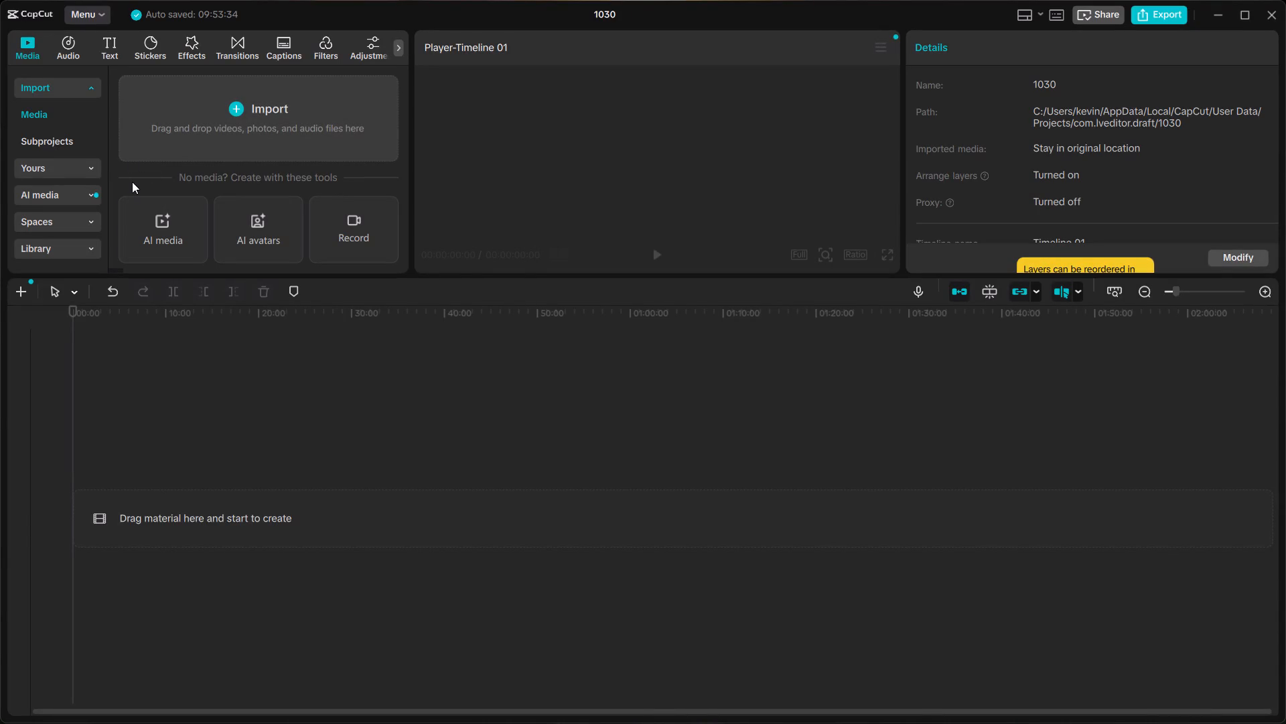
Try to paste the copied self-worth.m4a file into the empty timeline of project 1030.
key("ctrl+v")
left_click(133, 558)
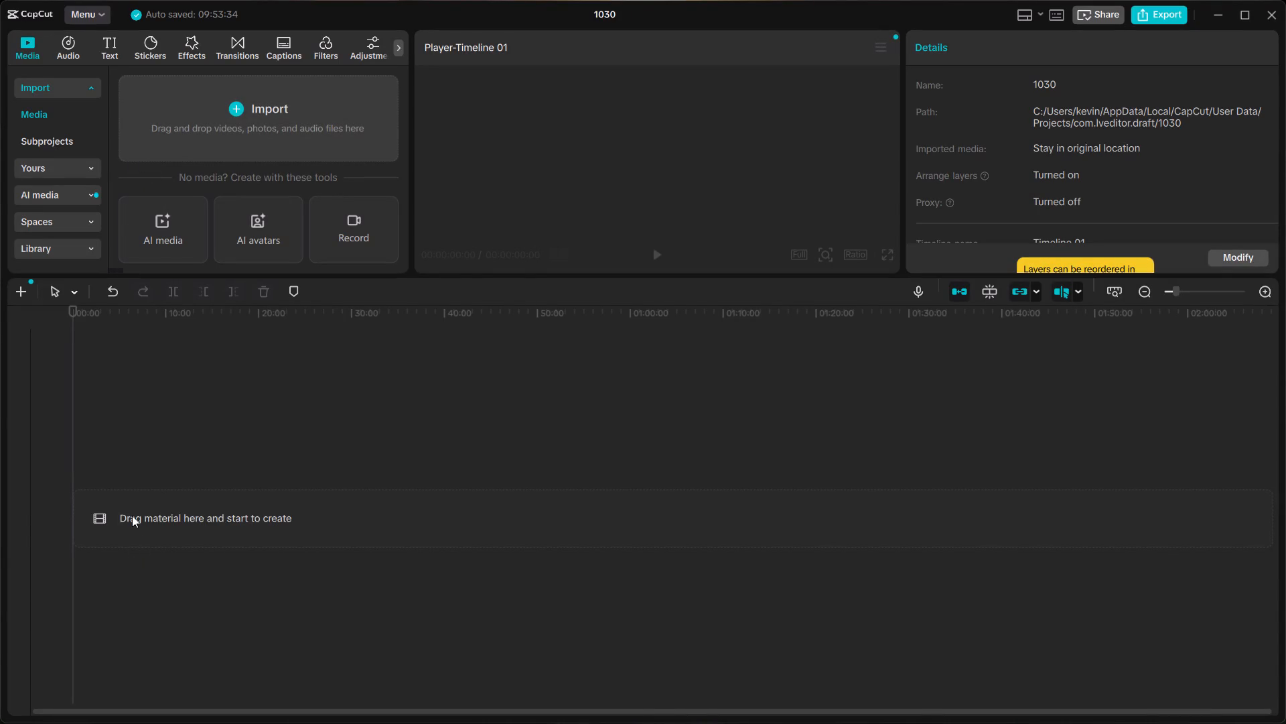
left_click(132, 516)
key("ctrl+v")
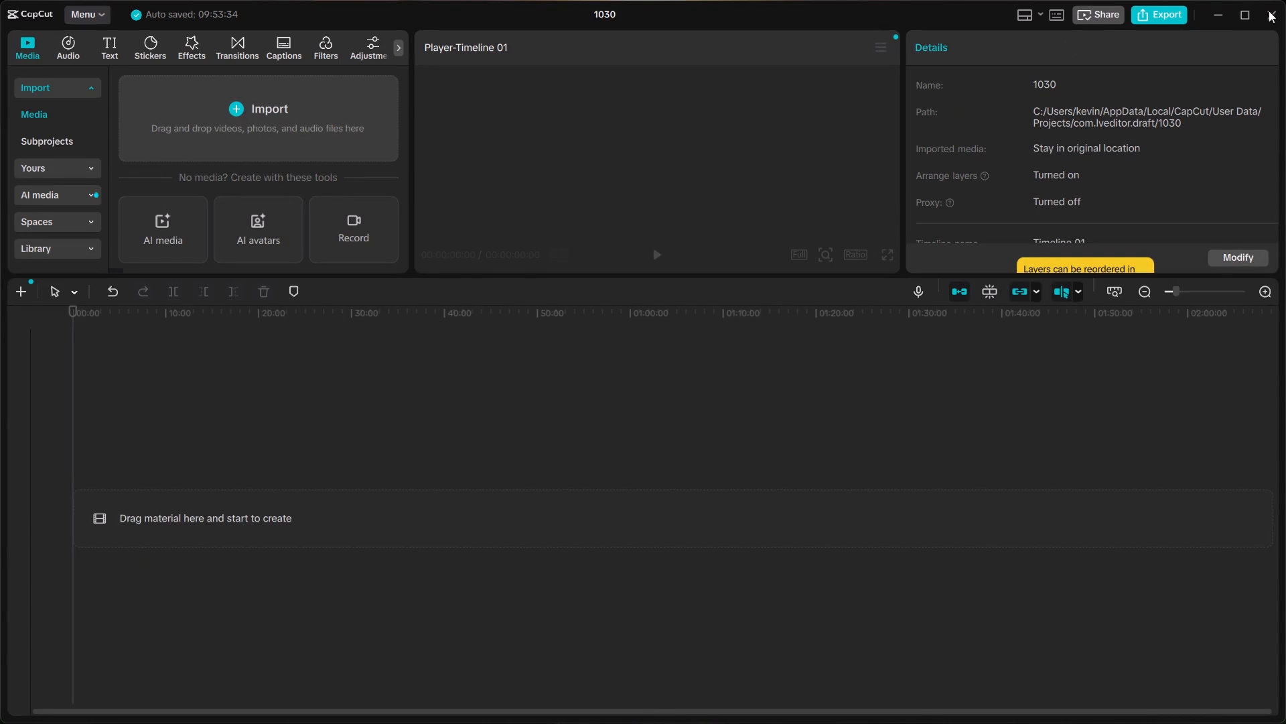
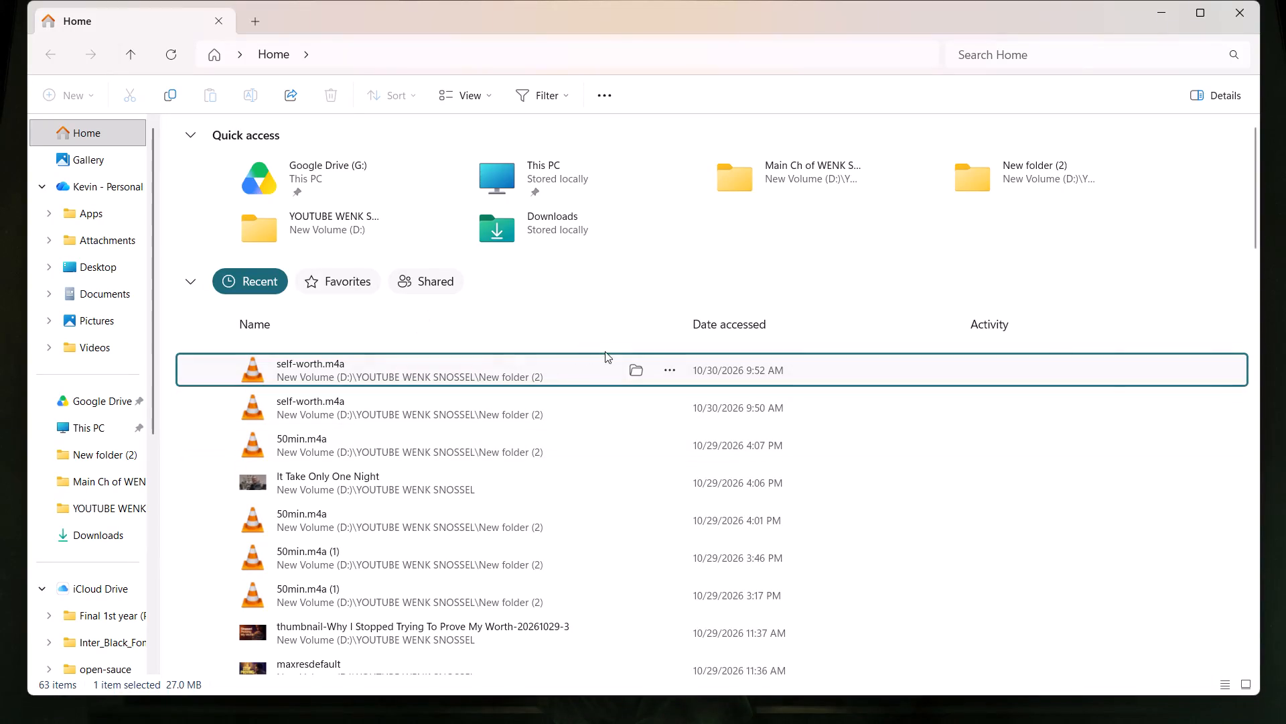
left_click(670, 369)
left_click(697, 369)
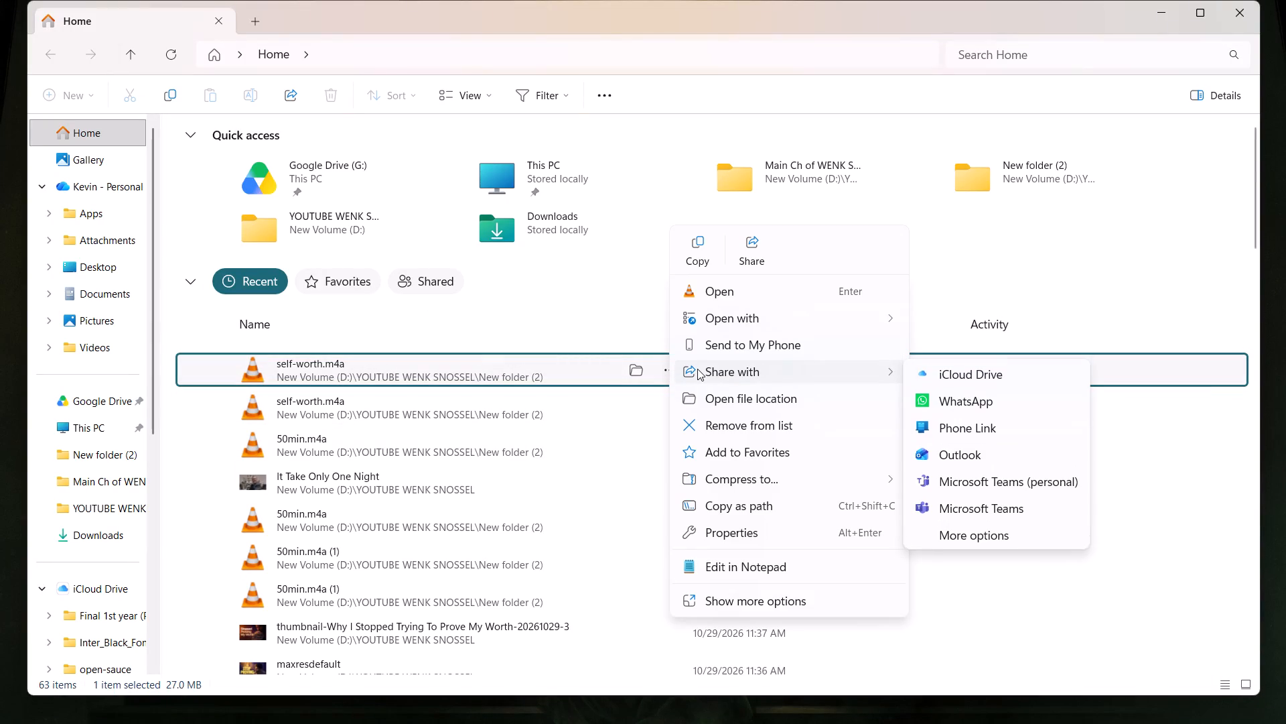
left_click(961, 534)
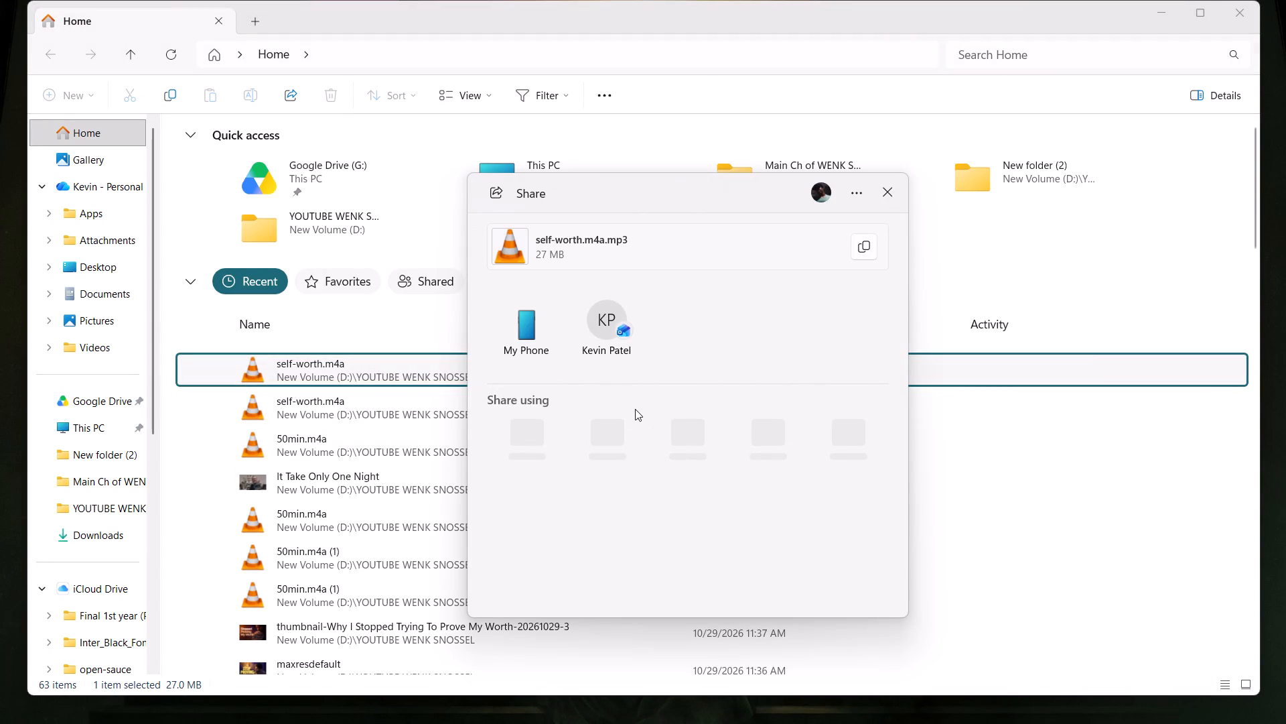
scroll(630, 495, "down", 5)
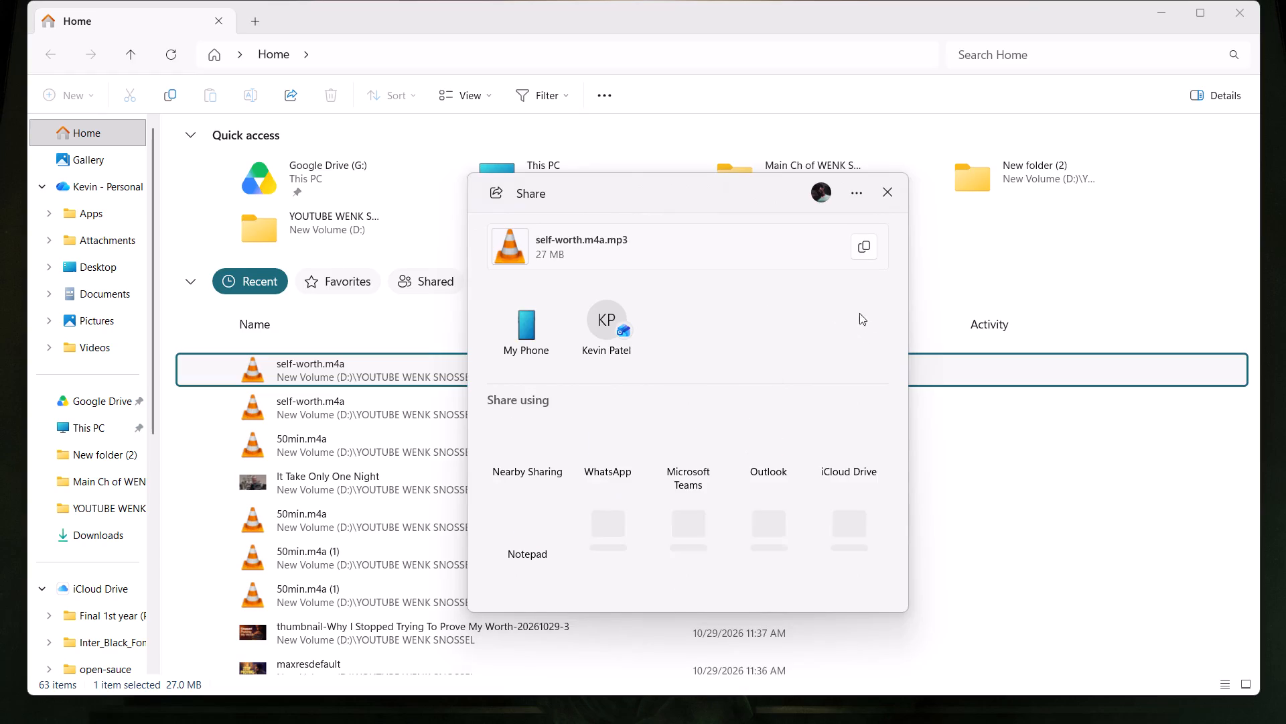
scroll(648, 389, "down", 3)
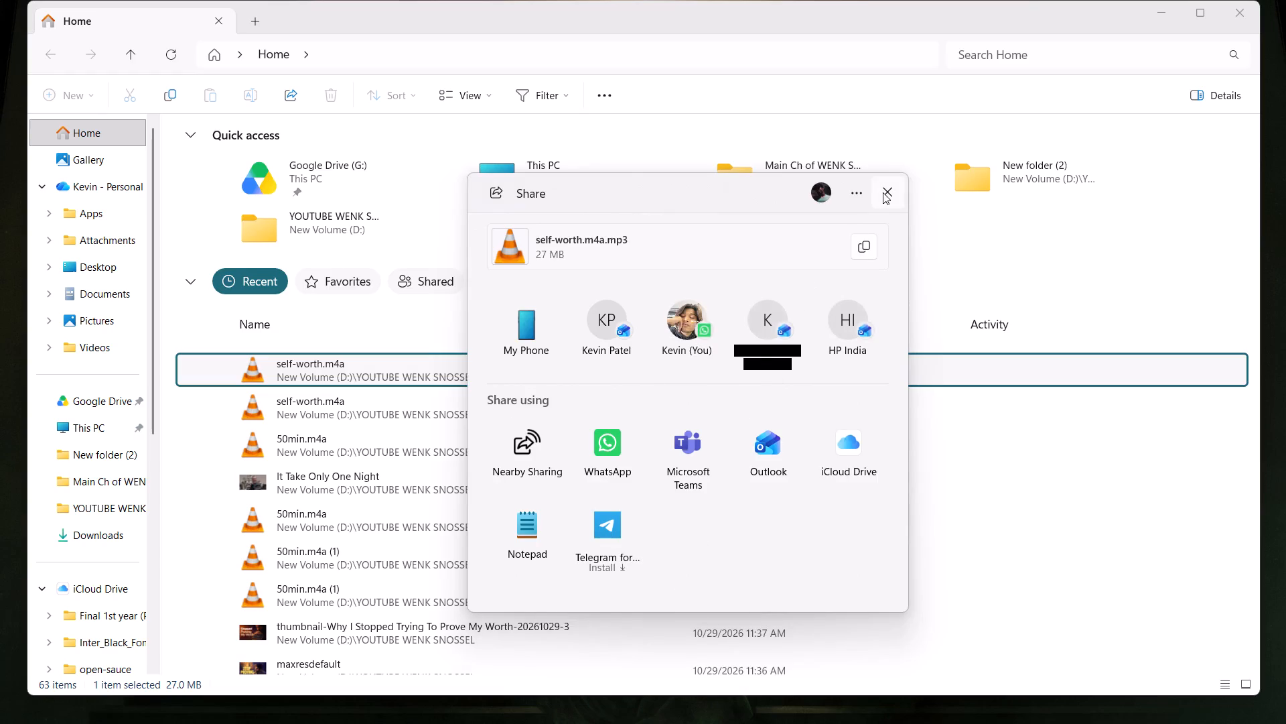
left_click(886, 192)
Bring up the available file actions for the self-worth.m4a file accessed at 9:52 AM.
right_click(275, 374)
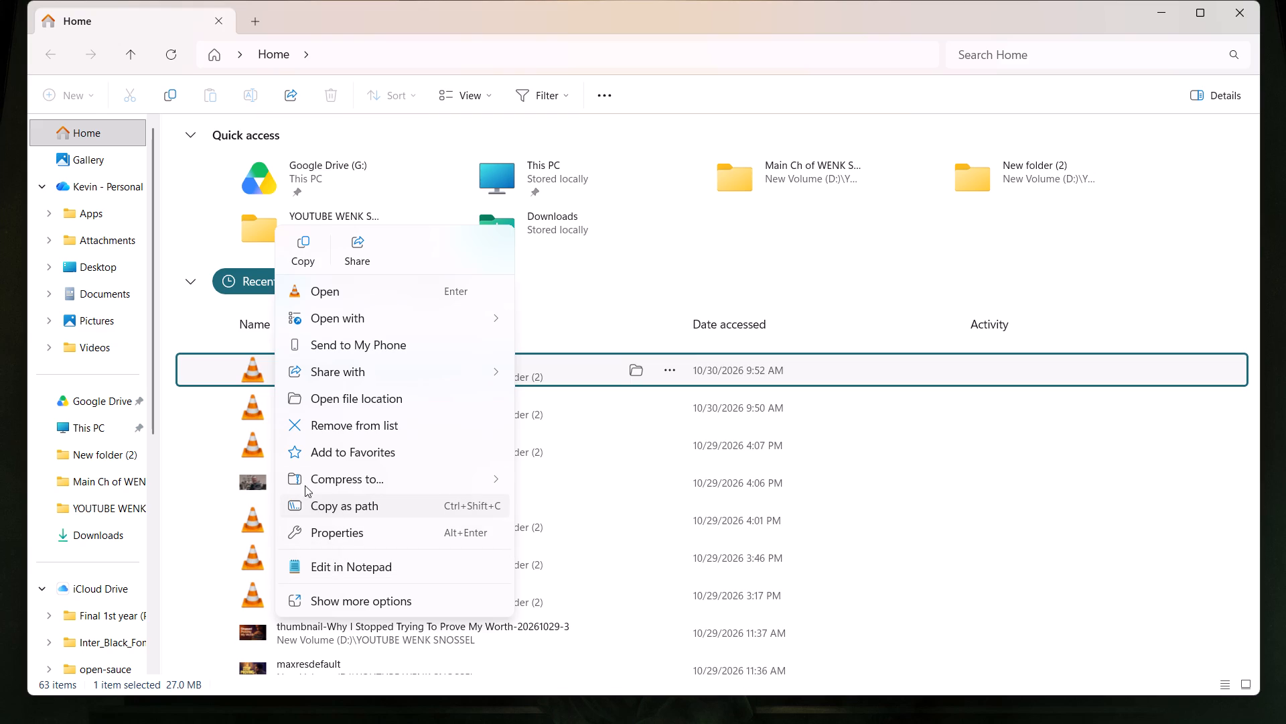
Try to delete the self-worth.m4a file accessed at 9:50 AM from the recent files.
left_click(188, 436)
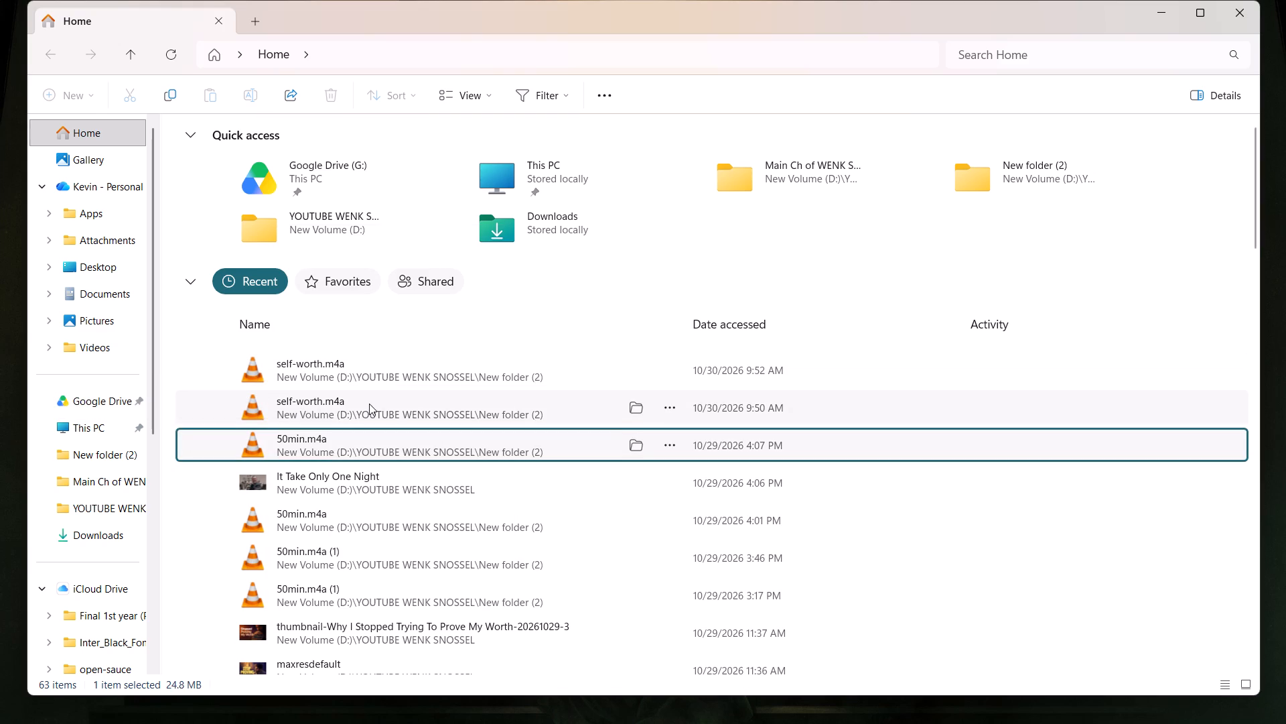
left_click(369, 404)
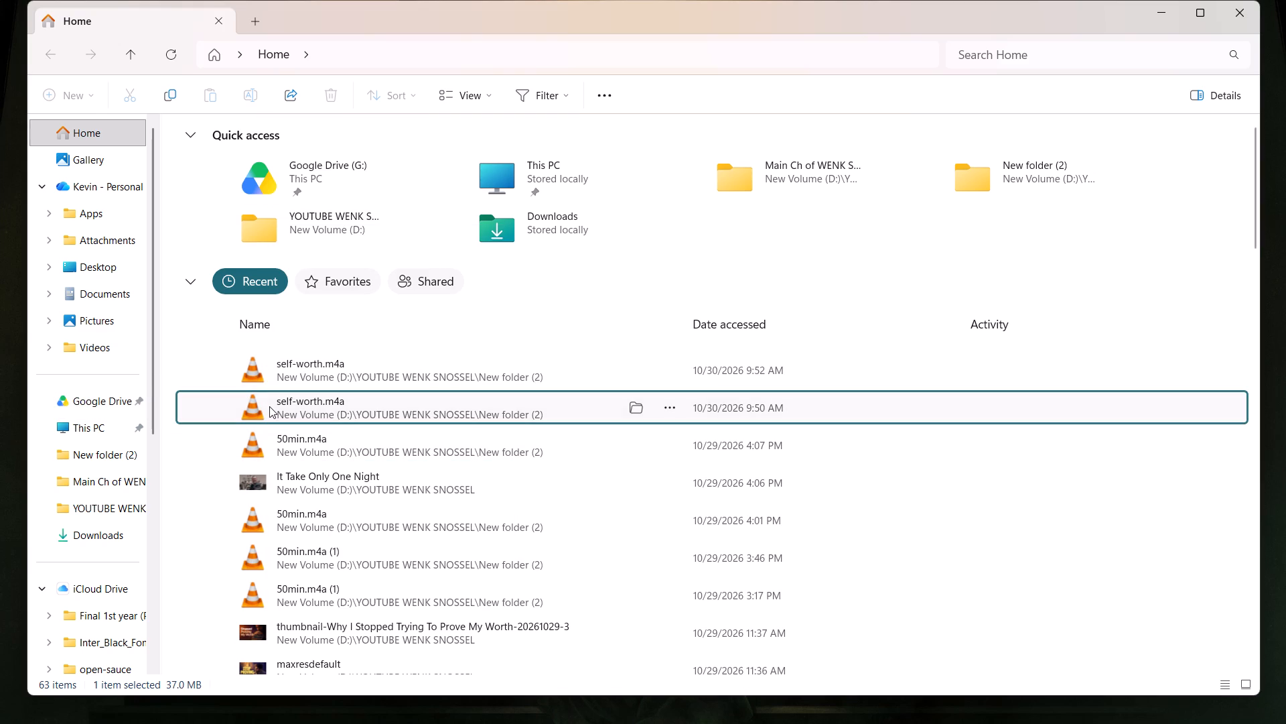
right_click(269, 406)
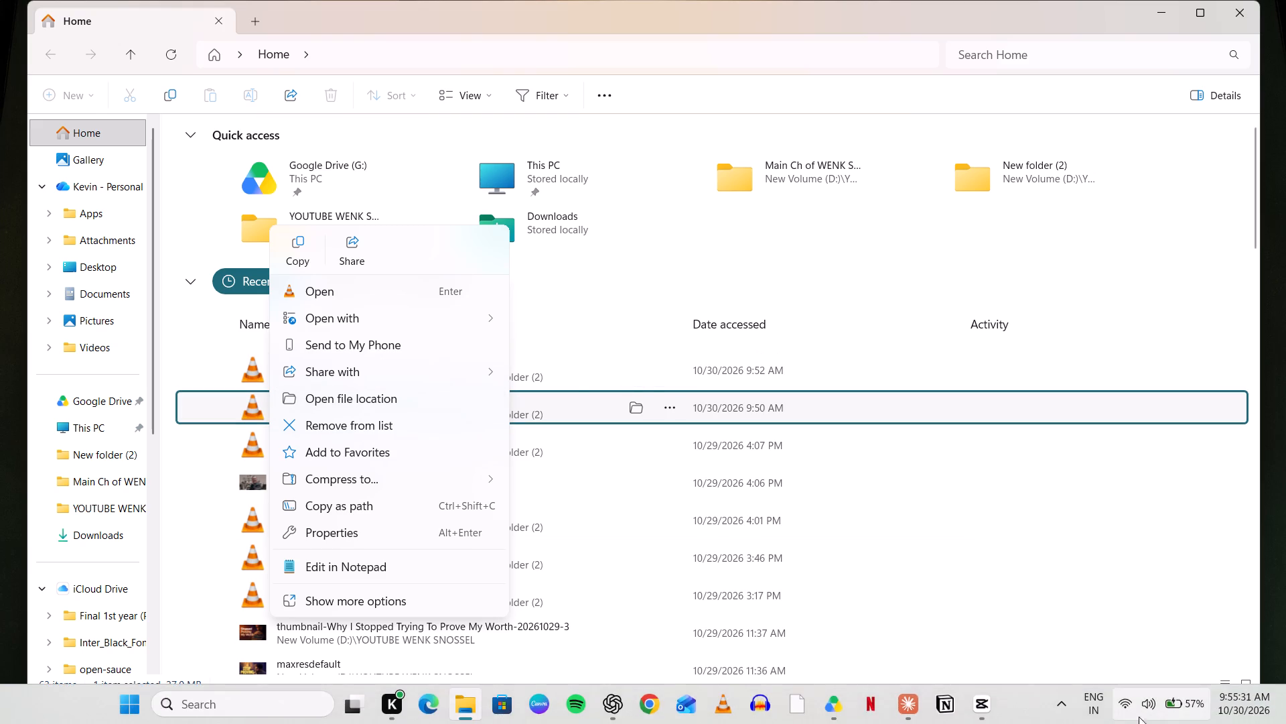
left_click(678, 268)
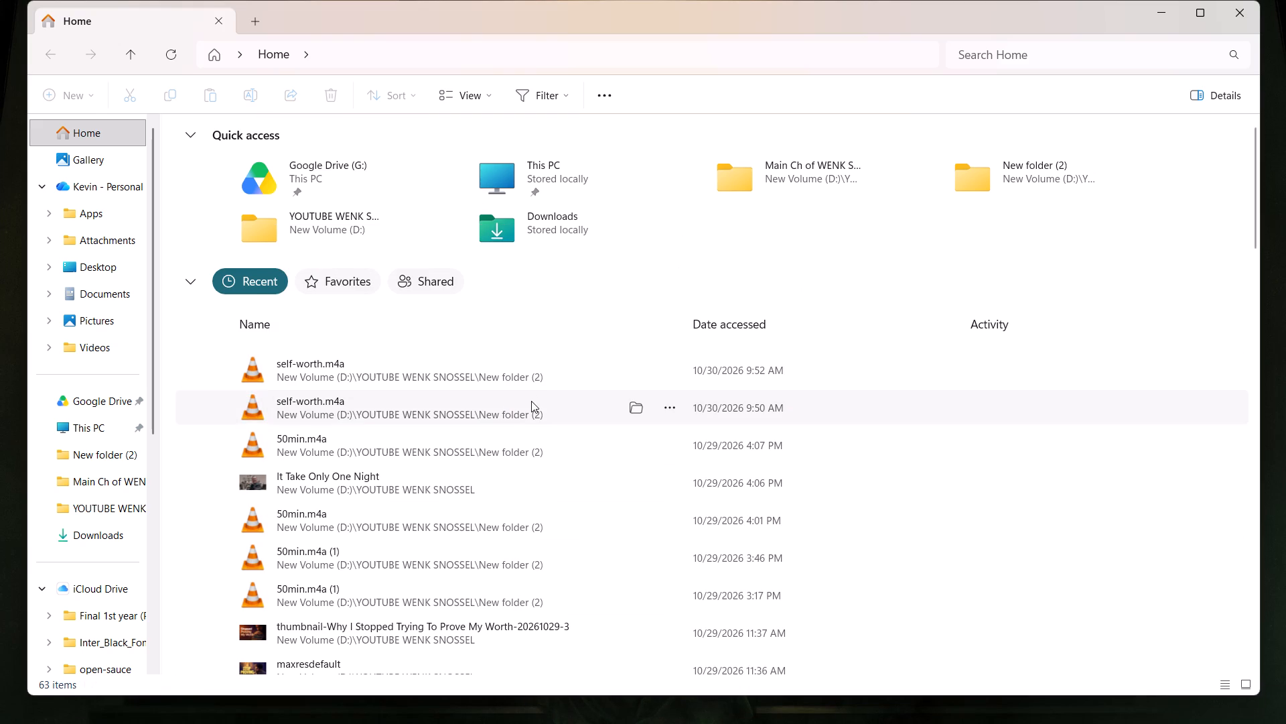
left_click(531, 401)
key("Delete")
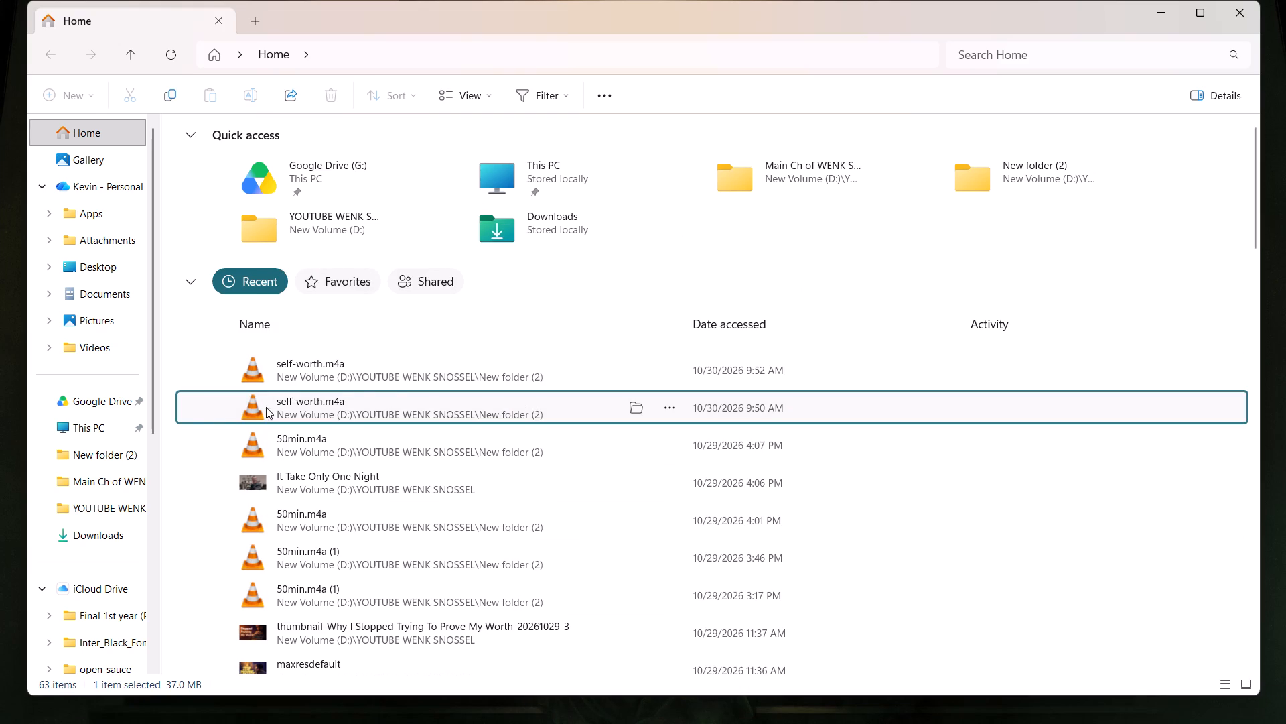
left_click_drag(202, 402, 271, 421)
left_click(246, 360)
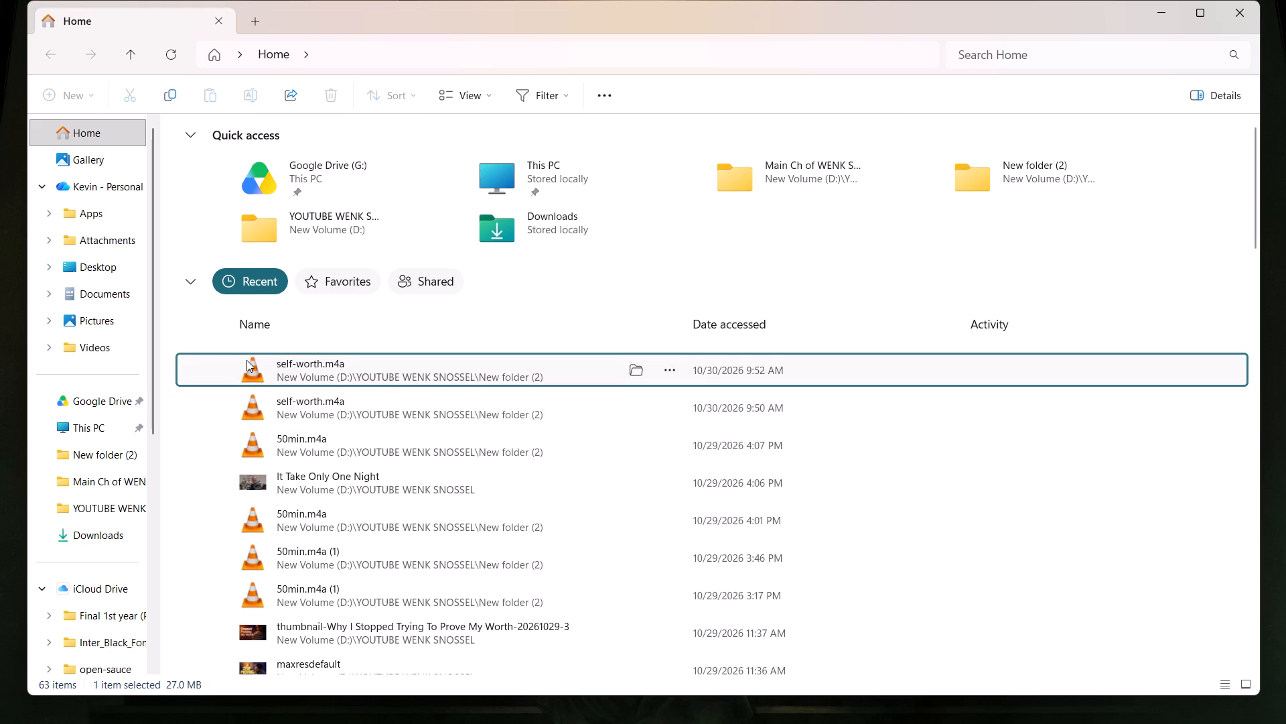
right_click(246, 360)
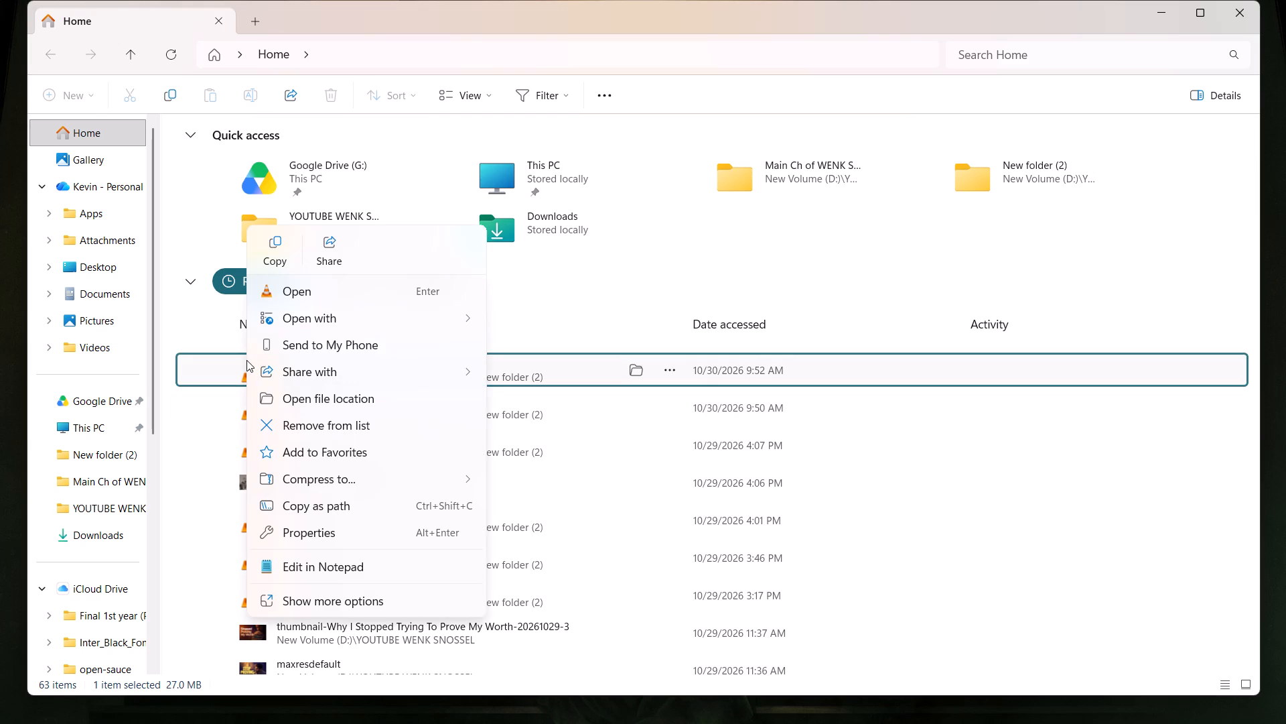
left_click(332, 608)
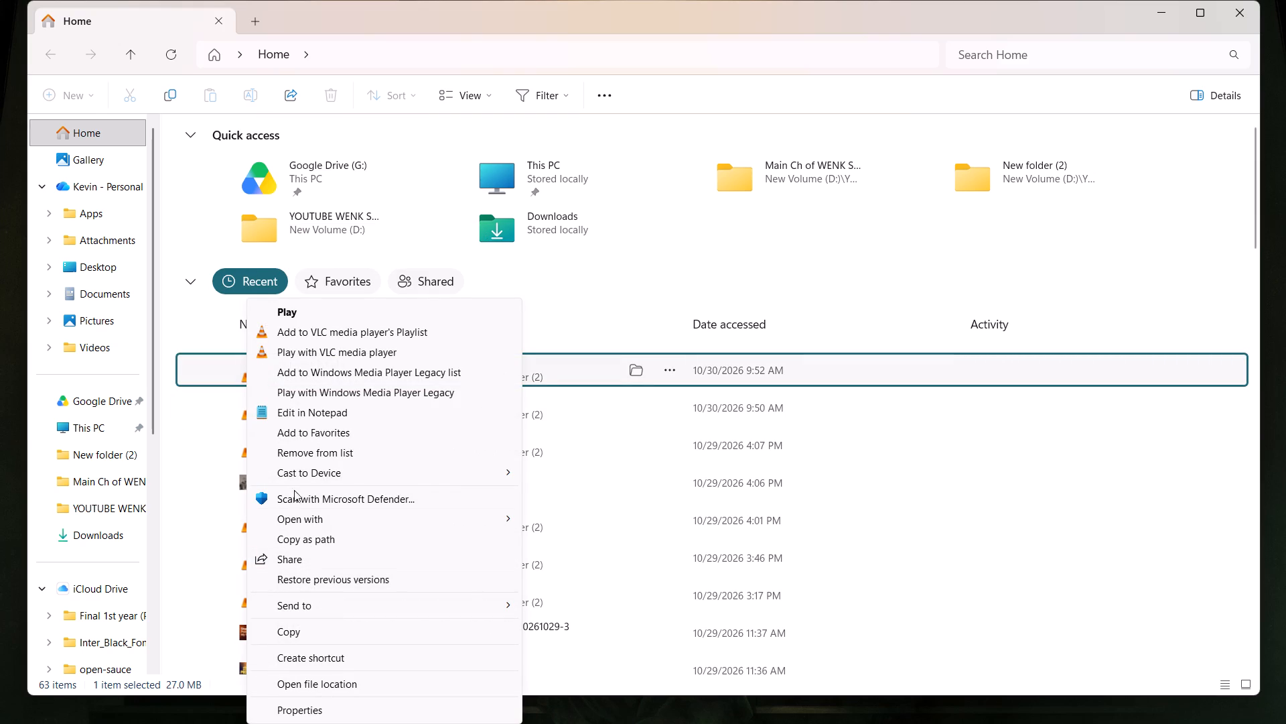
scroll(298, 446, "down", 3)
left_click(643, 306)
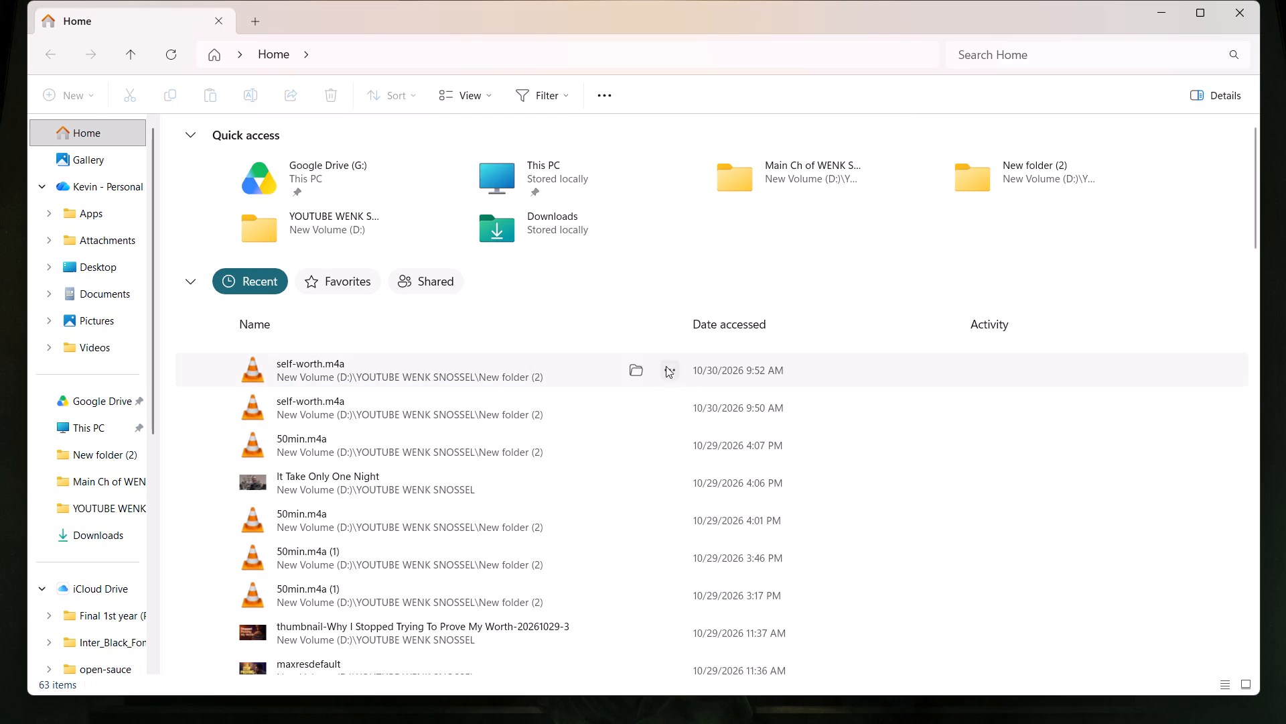
Copy the file path of the self-worth.m4a recording accessed at 9:52 AM.
left_click(664, 365)
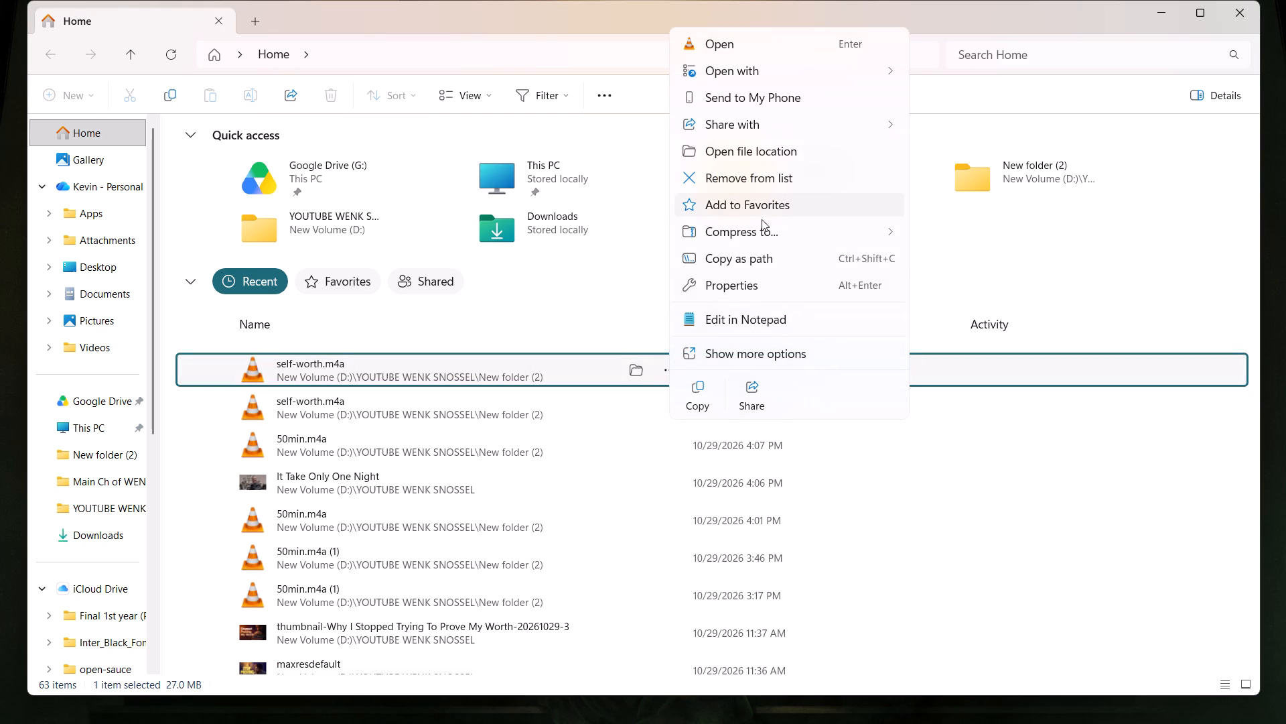
left_click(747, 253)
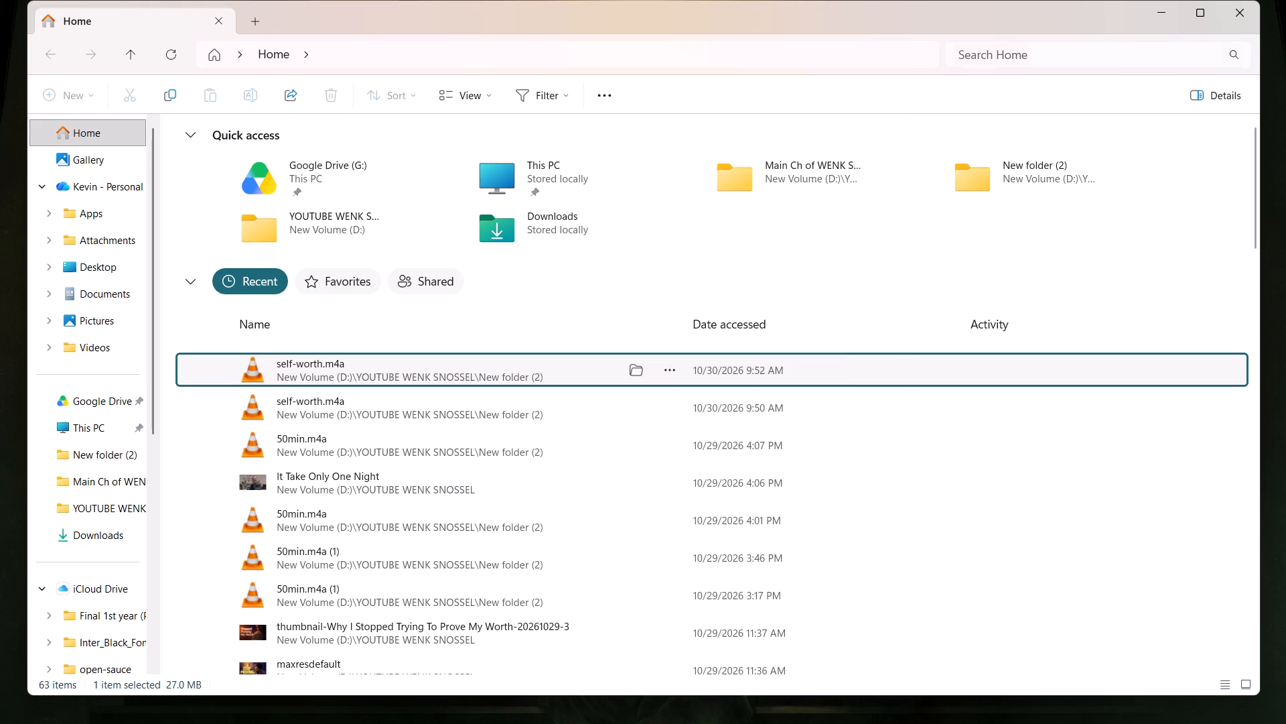
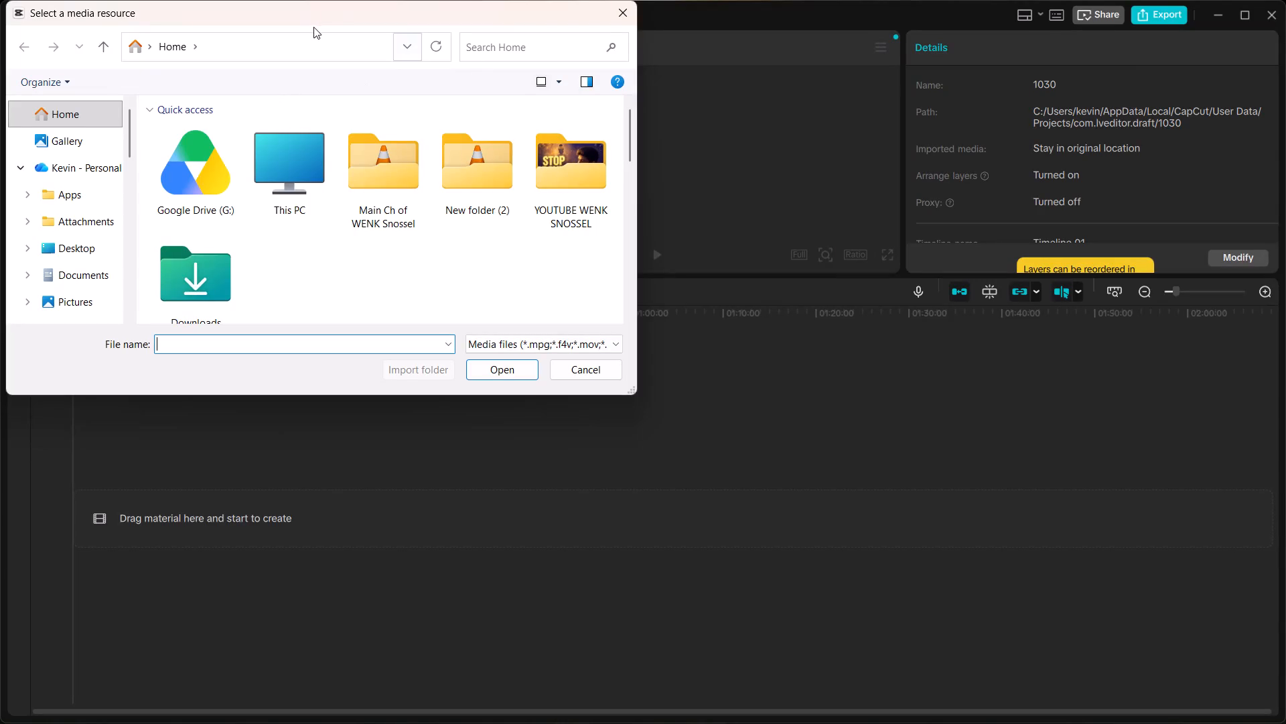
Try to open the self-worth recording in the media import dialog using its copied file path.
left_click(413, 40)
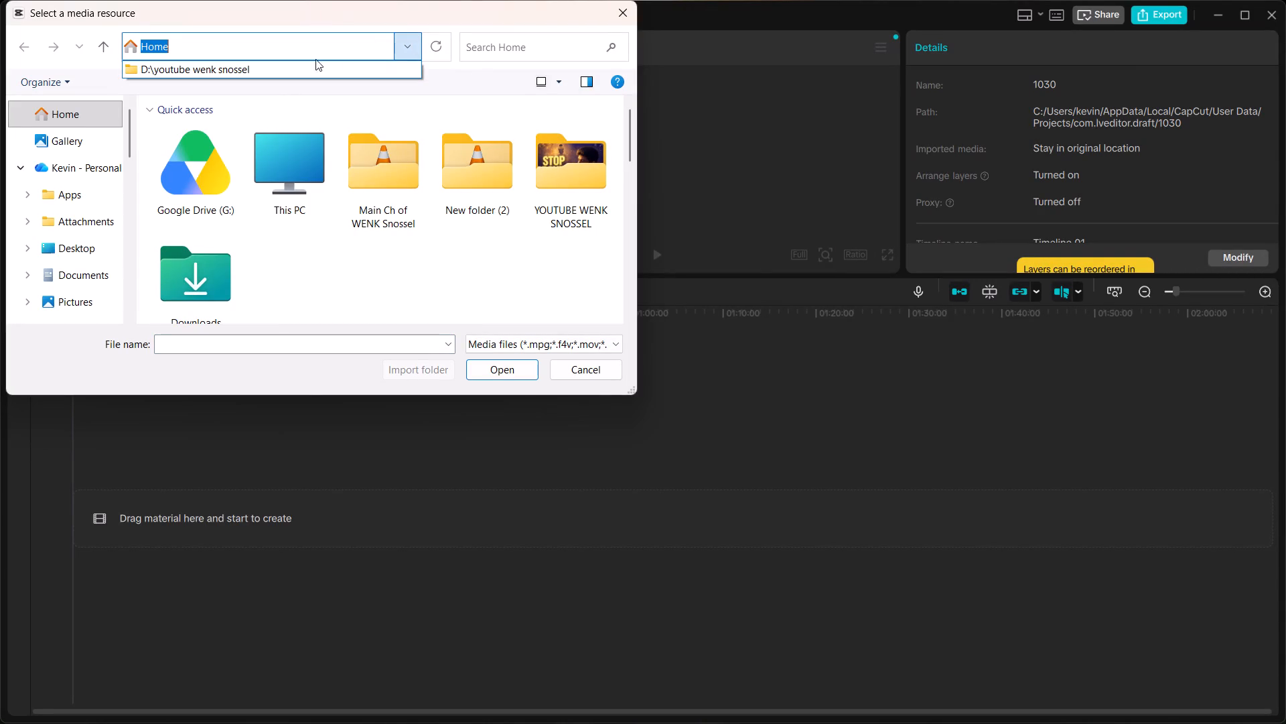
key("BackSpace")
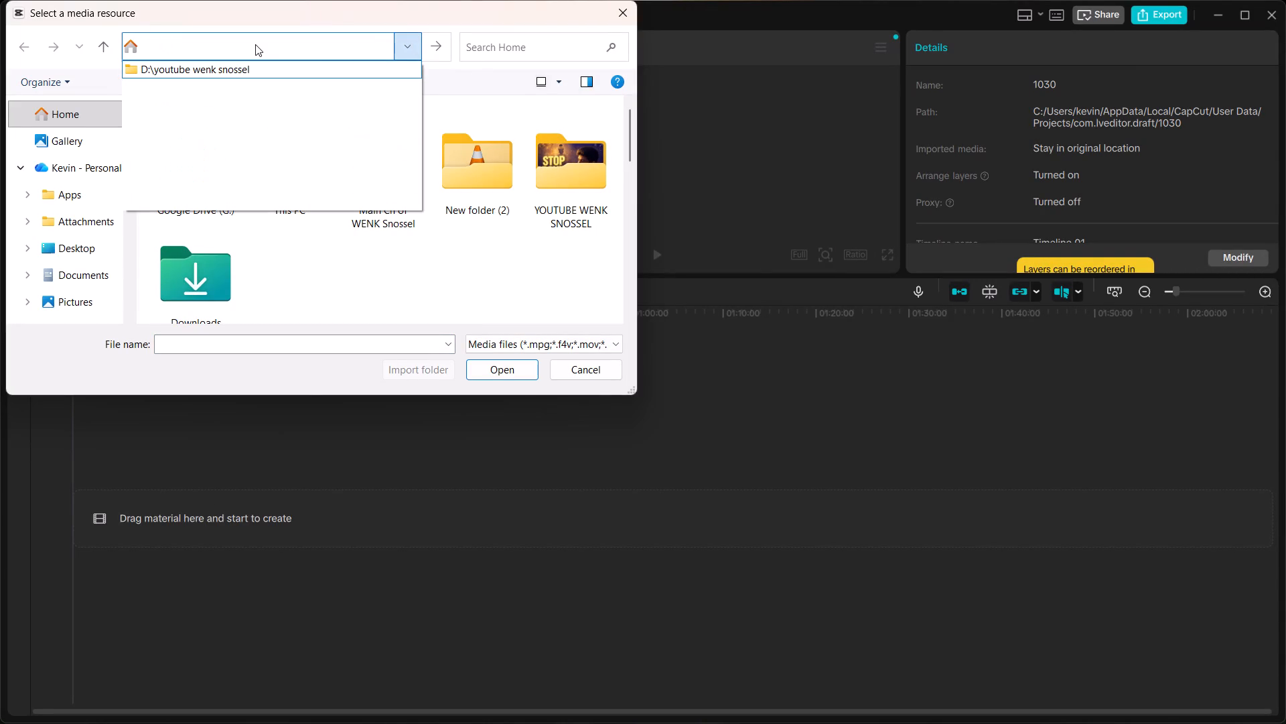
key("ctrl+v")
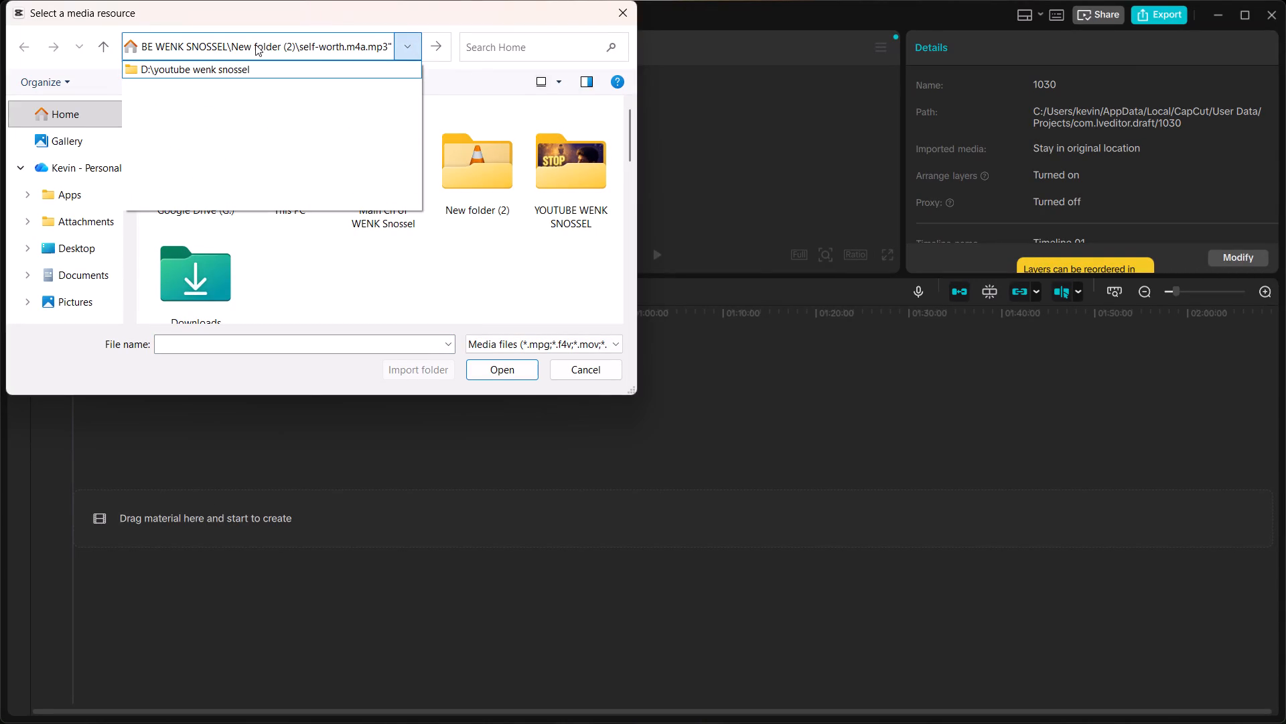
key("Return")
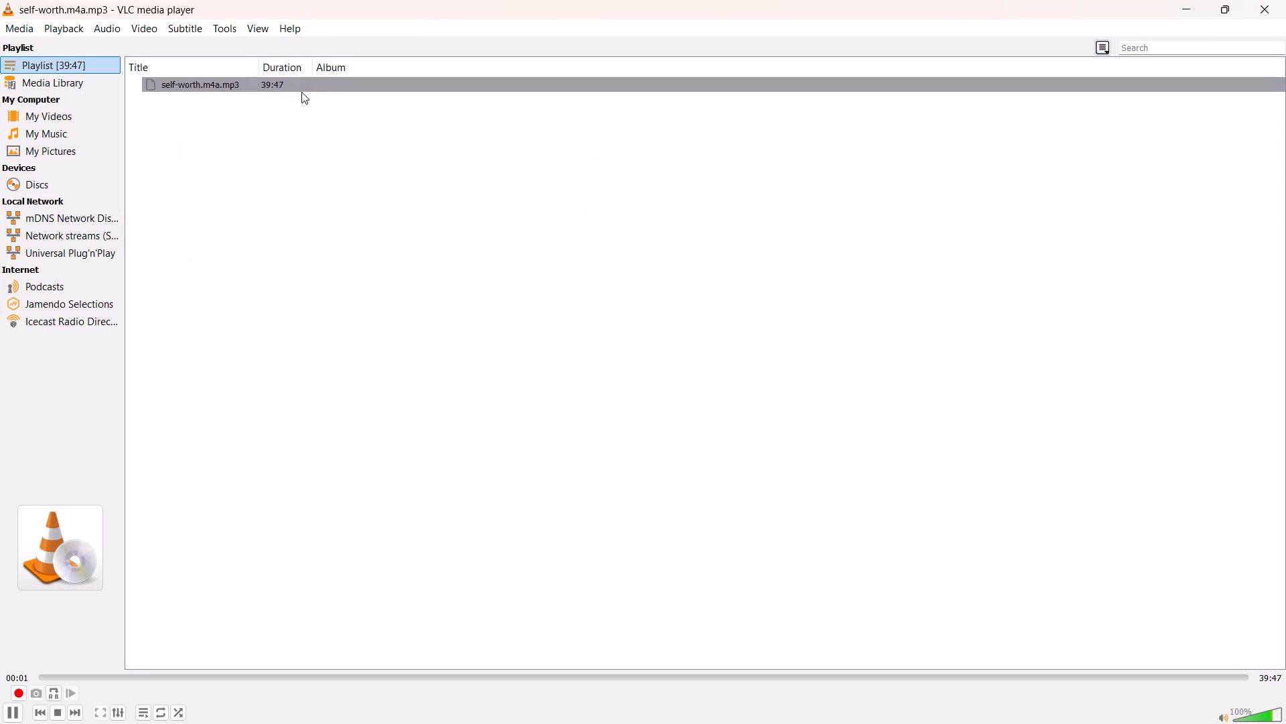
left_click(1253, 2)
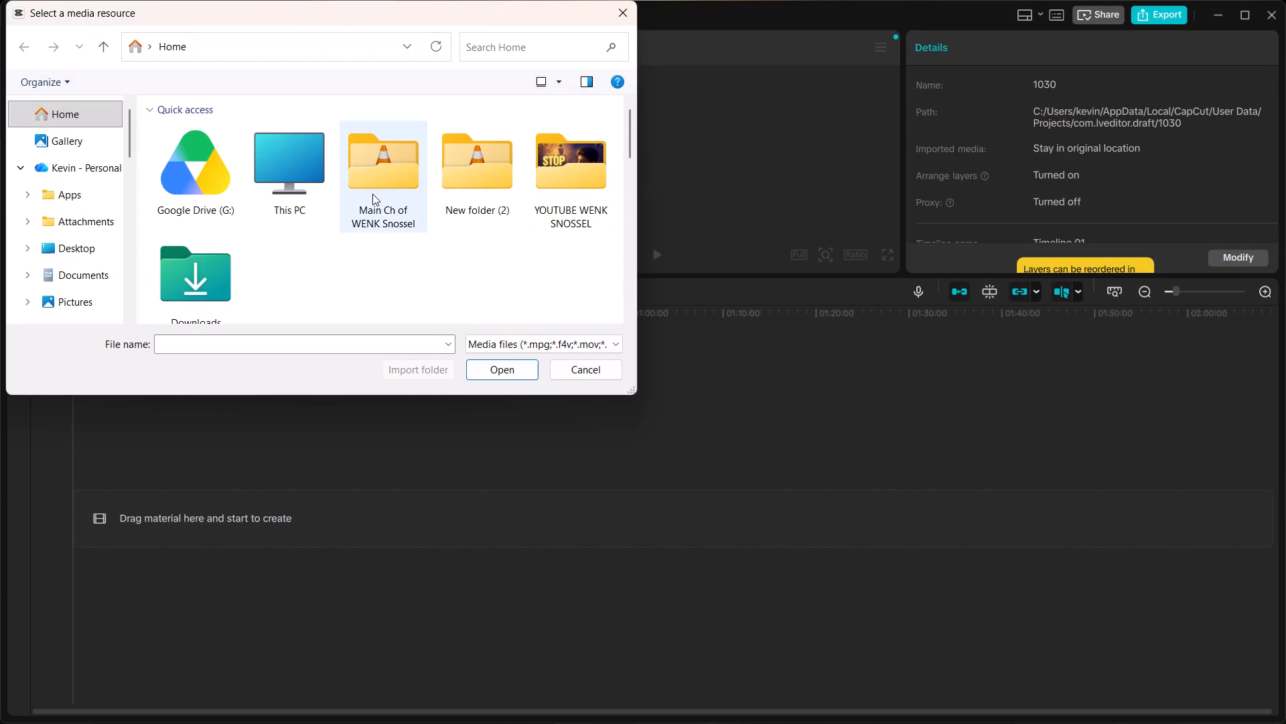
Check the file properties of the first self-worth.m4a recording among the recent files.
scroll(367, 194, "down", 4)
right_click(210, 154)
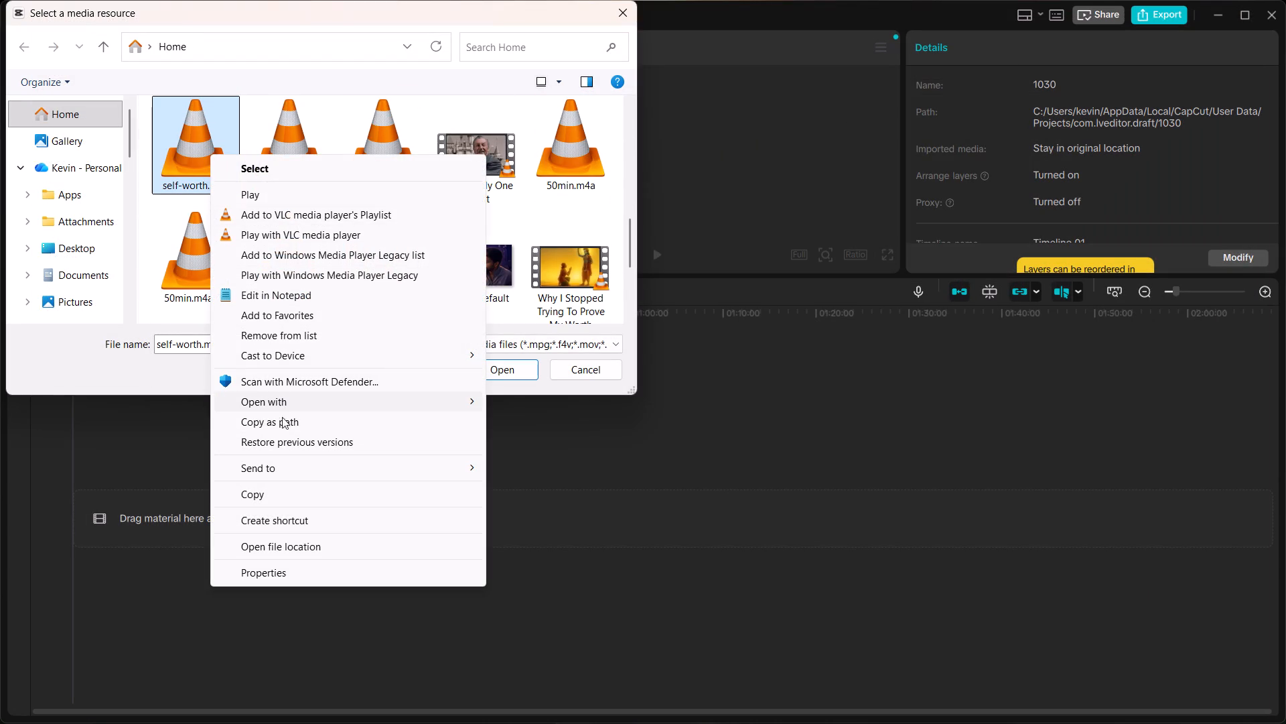
left_click(270, 574)
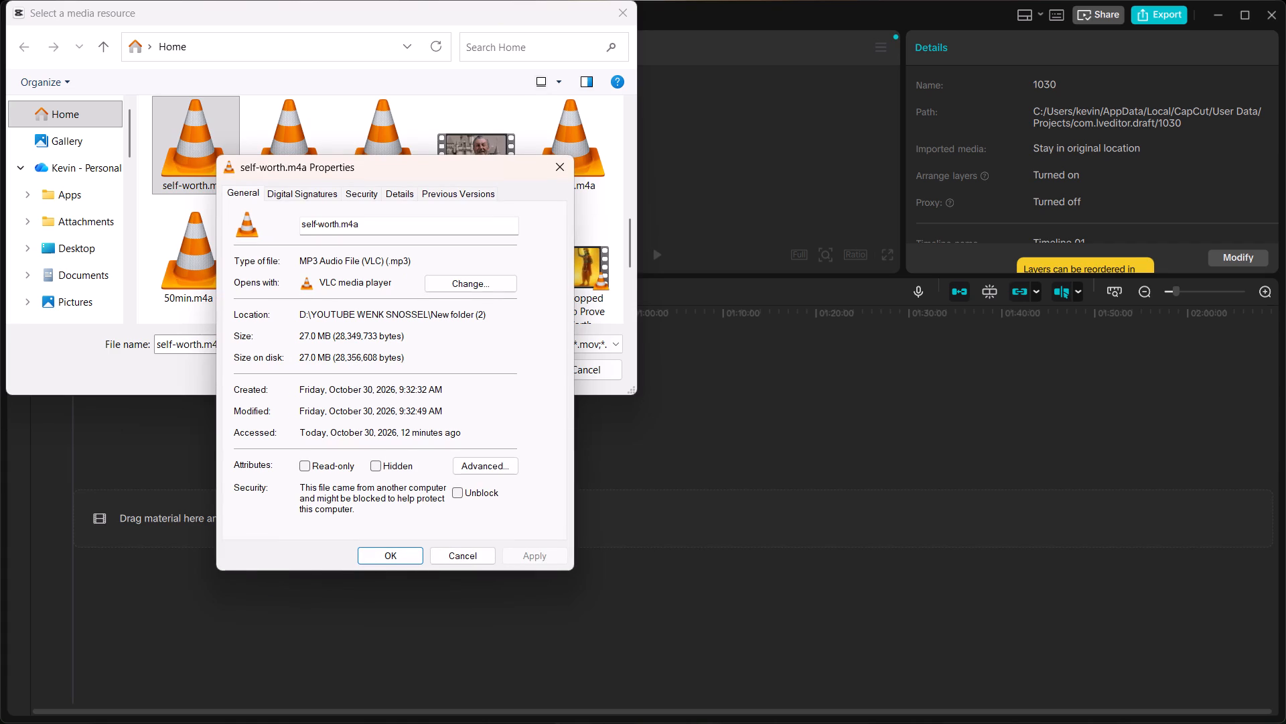
left_click(555, 166)
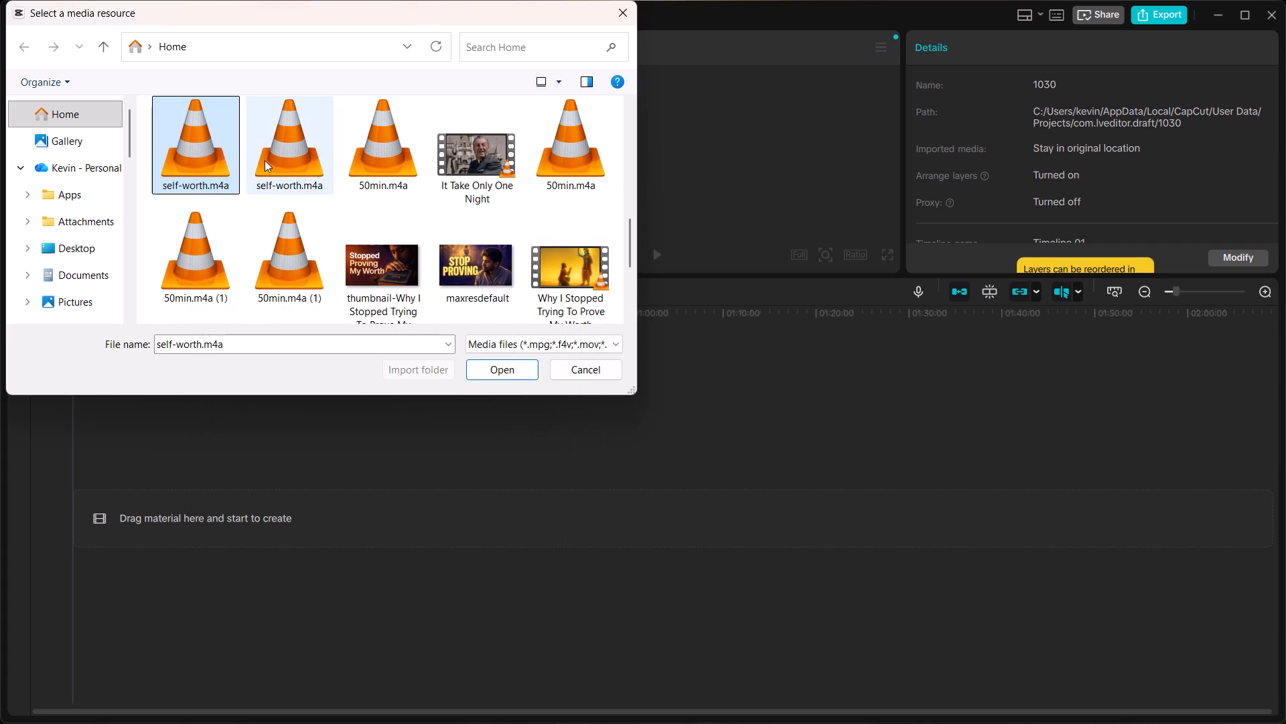
Import the selected self-worth.m4a recording and place it at the start of the timeline.
left_click(510, 373)
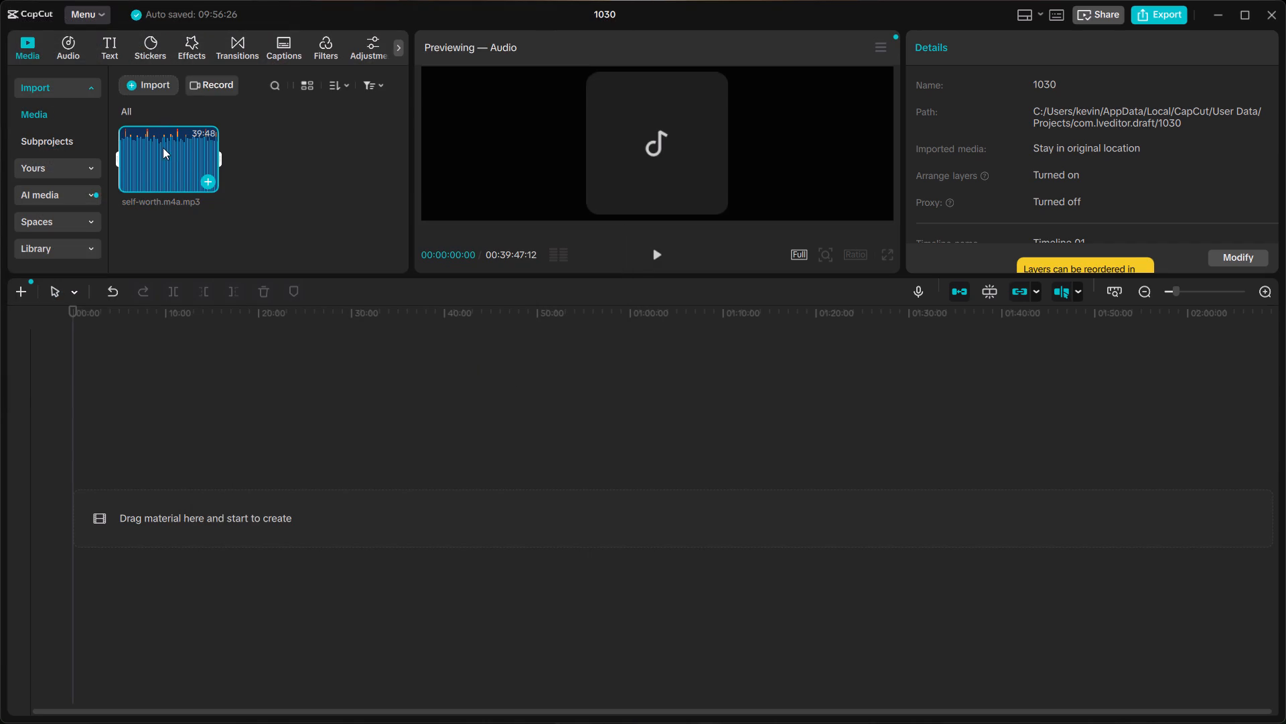
left_click_drag(163, 156, 131, 493)
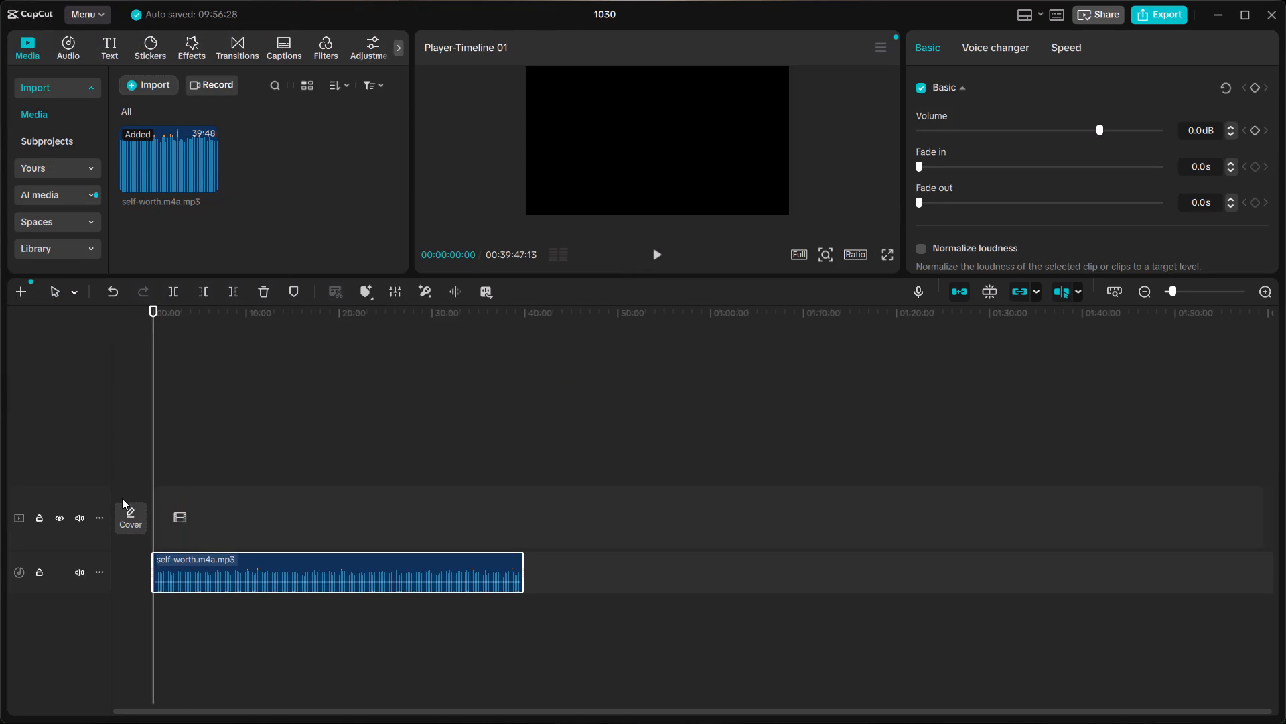
Play the opening of the self-worth audio on the timeline, stopping after about 19 seconds.
left_click(153, 471)
key("space")
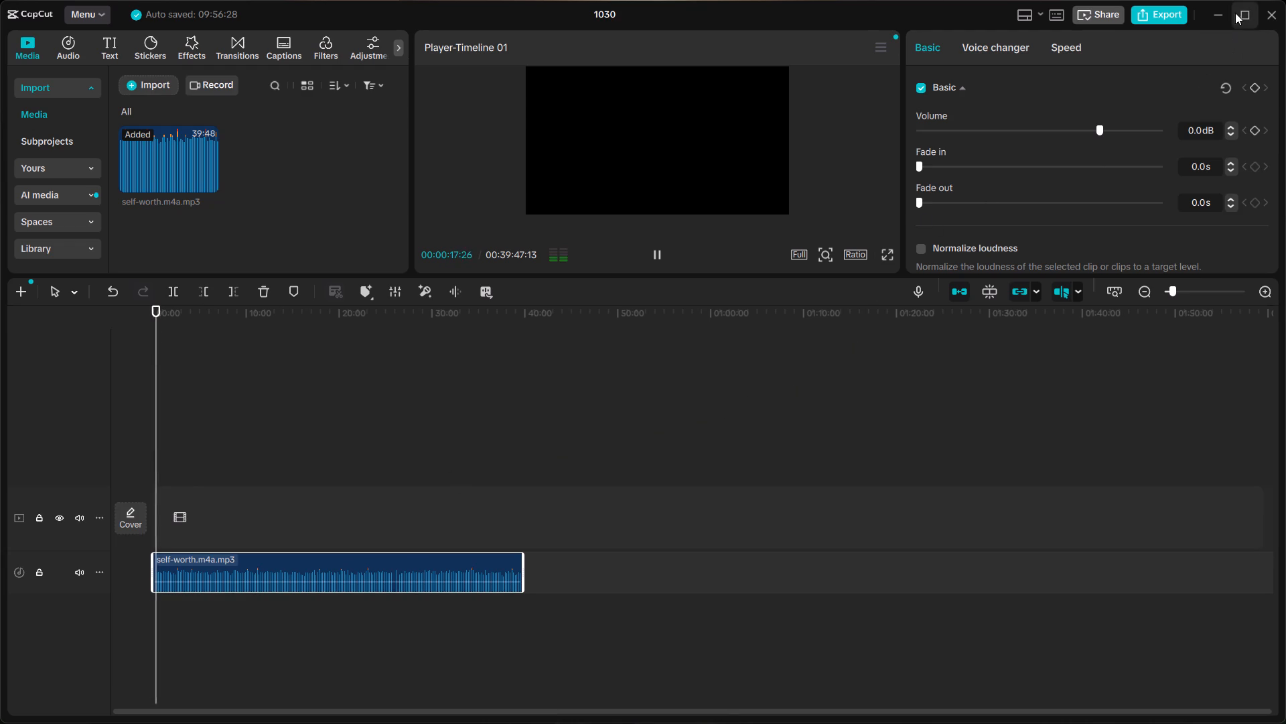
key("space")
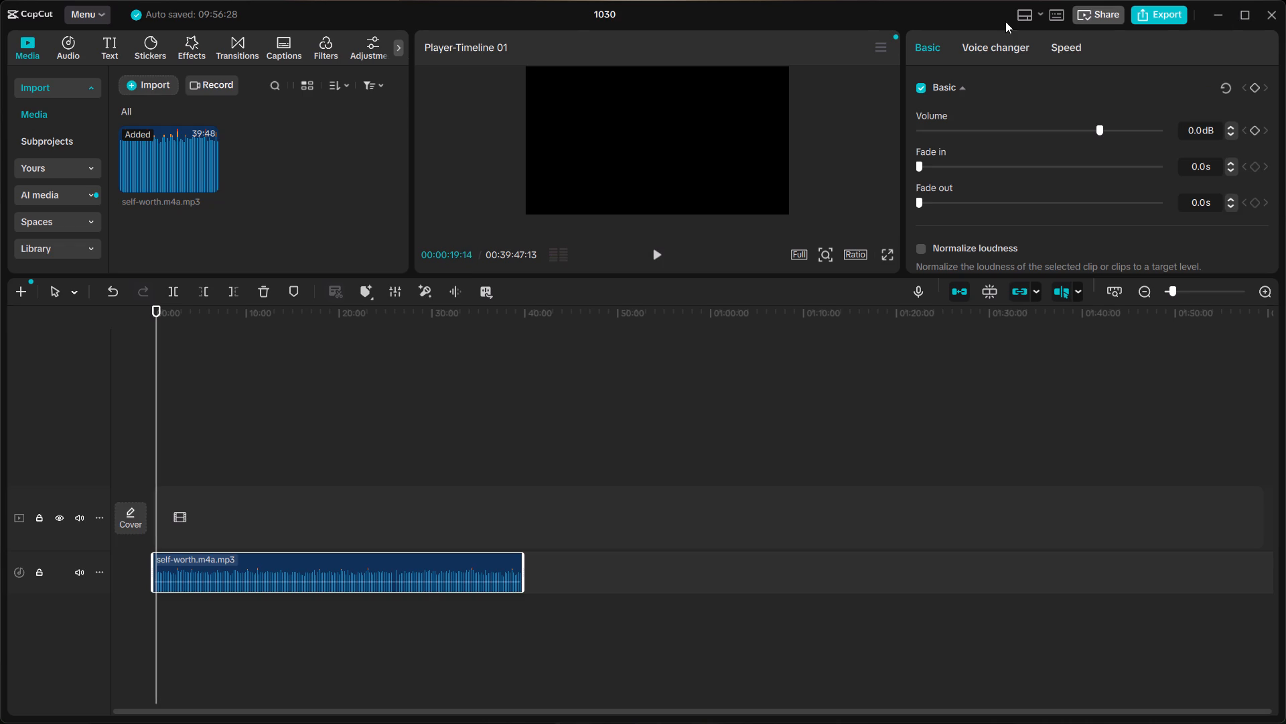
Rename the project as "self worth draft".
left_click(618, 10)
left_click(605, 8)
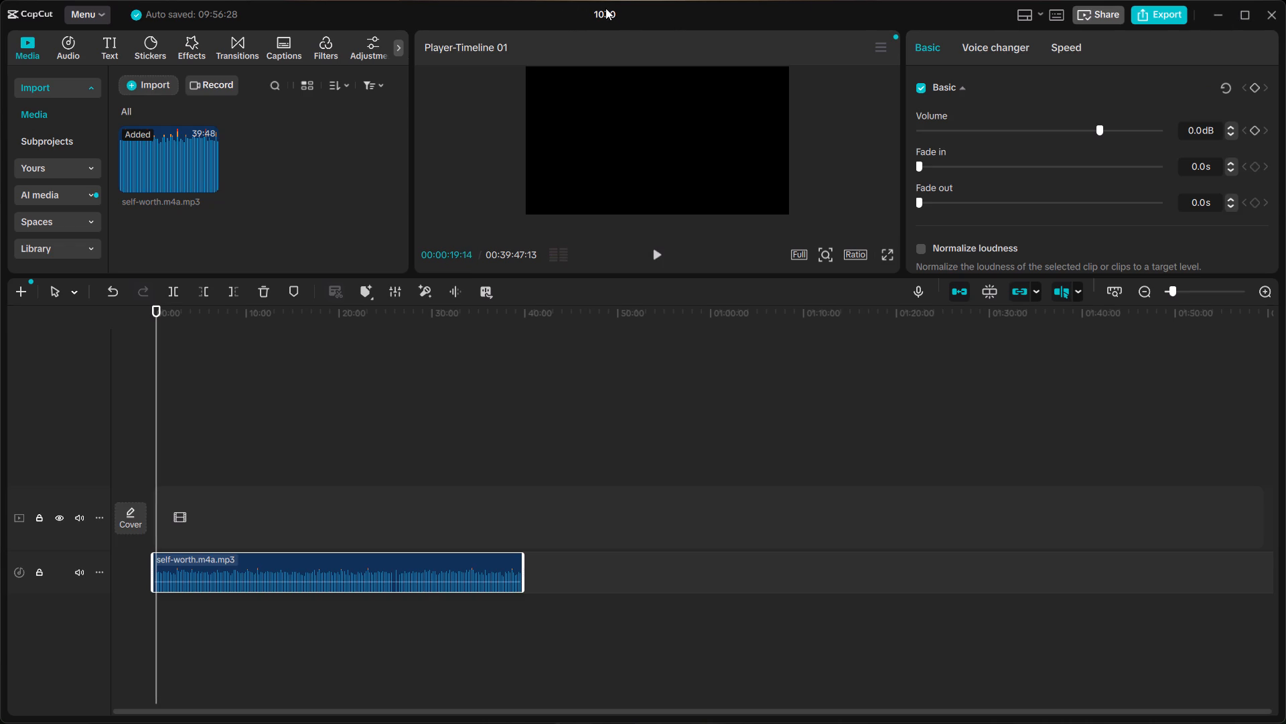
left_click(608, 10)
key("BackSpace")
key("s")
type("elf")
key("space")
type("worth")
key("space")
type("draft")
key("space")
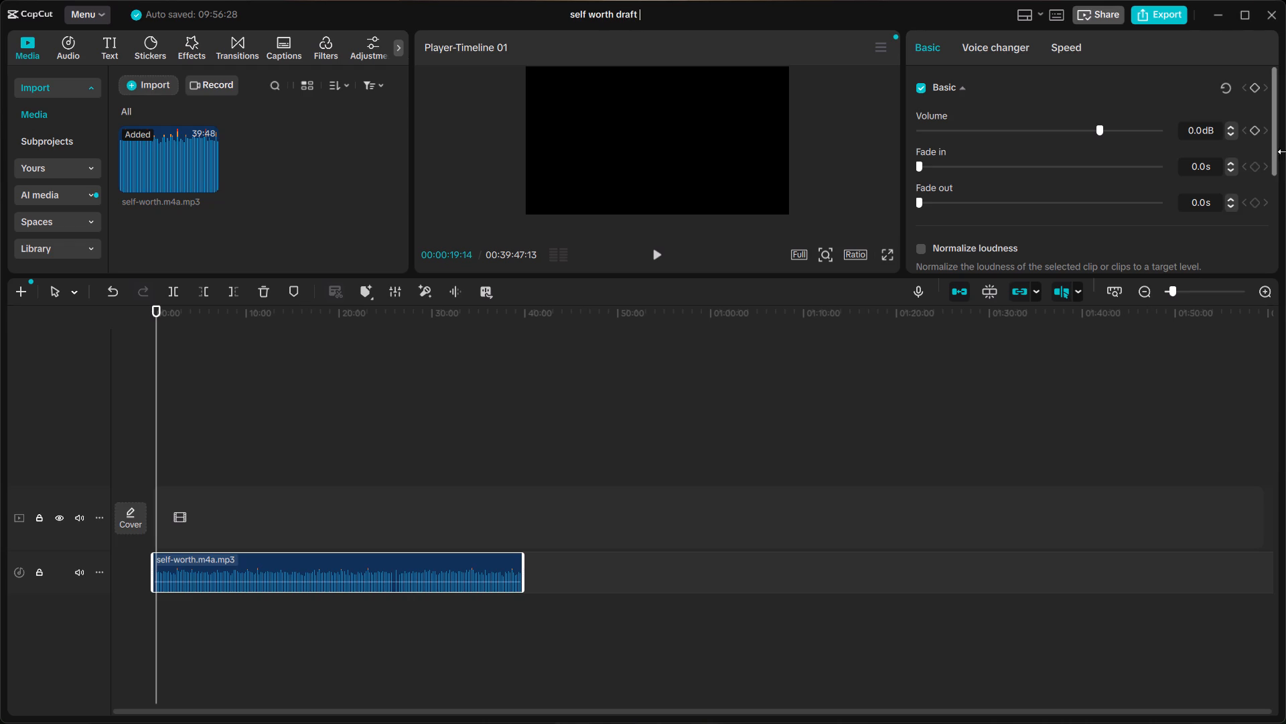
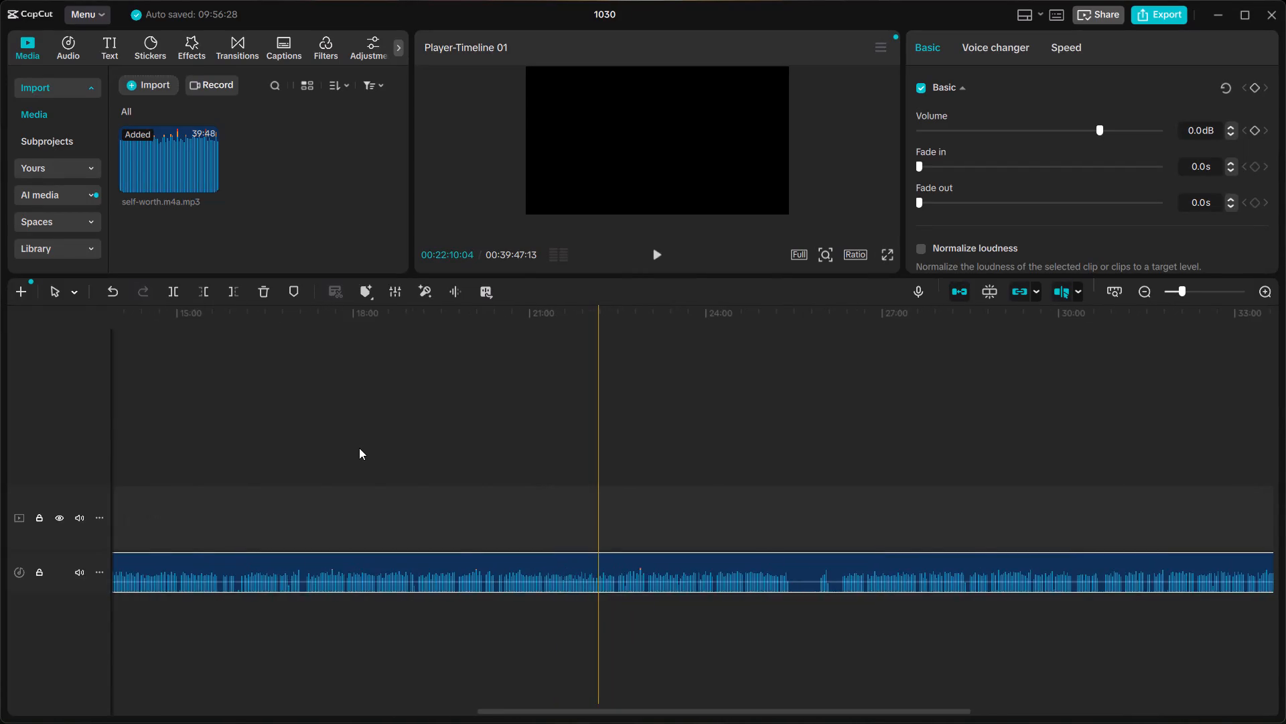
Play the self-worth audio from the start of the timeline, stopping at about 13 seconds.
scroll(359, 448, "right", 13)
left_click(140, 455)
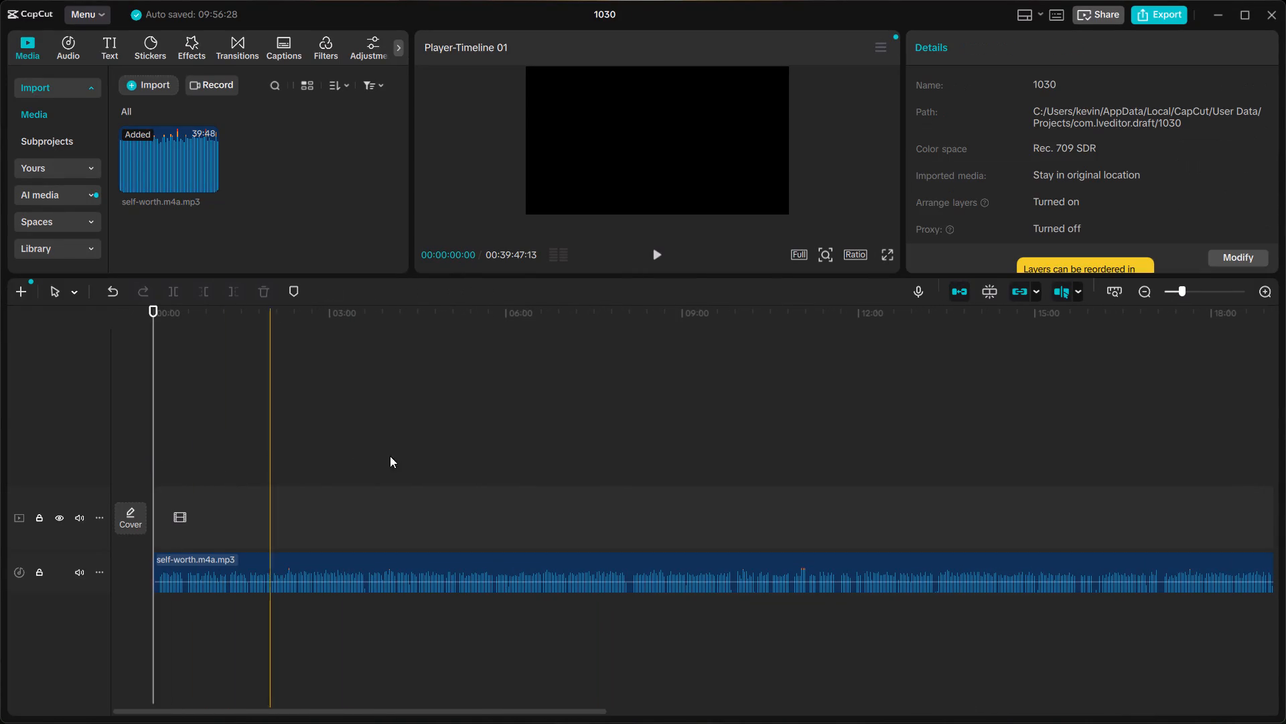
scroll(676, 513, "left", 11)
scroll(676, 513, "right", 19)
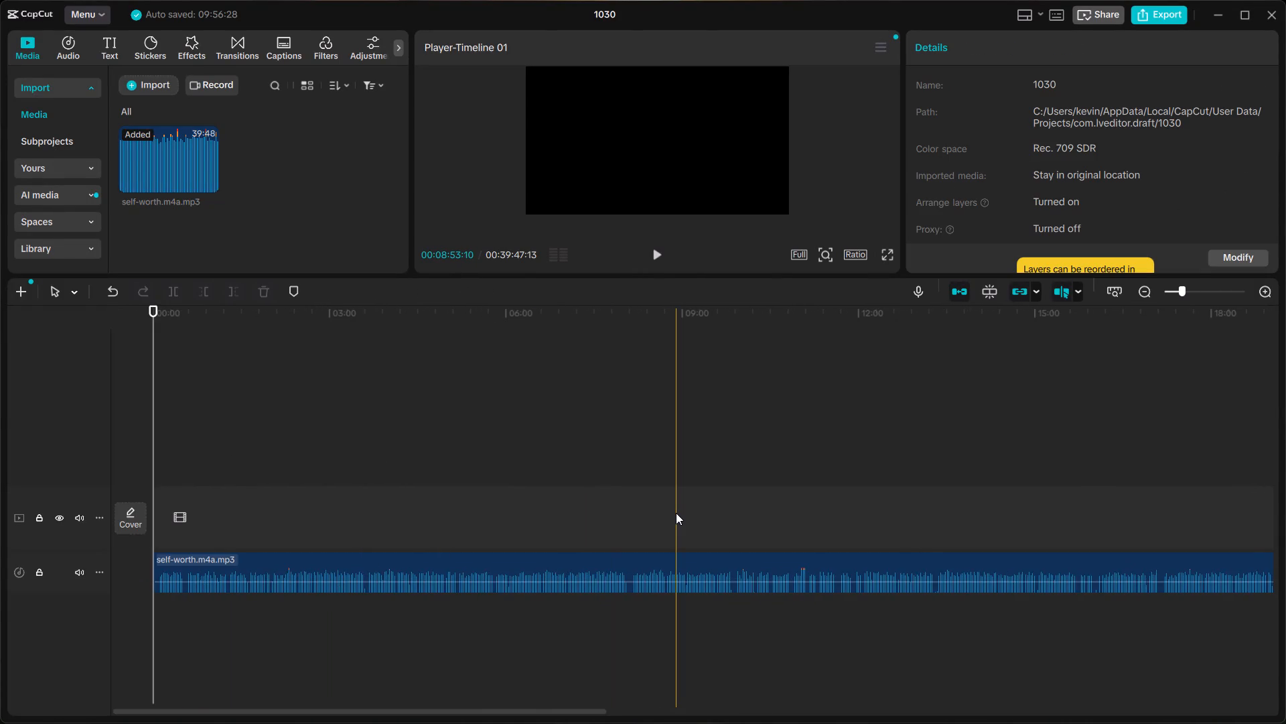
scroll(676, 513, "up", 11, "ctrl")
scroll(676, 513, "right", 12)
scroll(248, 476, "right", 1)
scroll(248, 476, "up", 7, "ctrl")
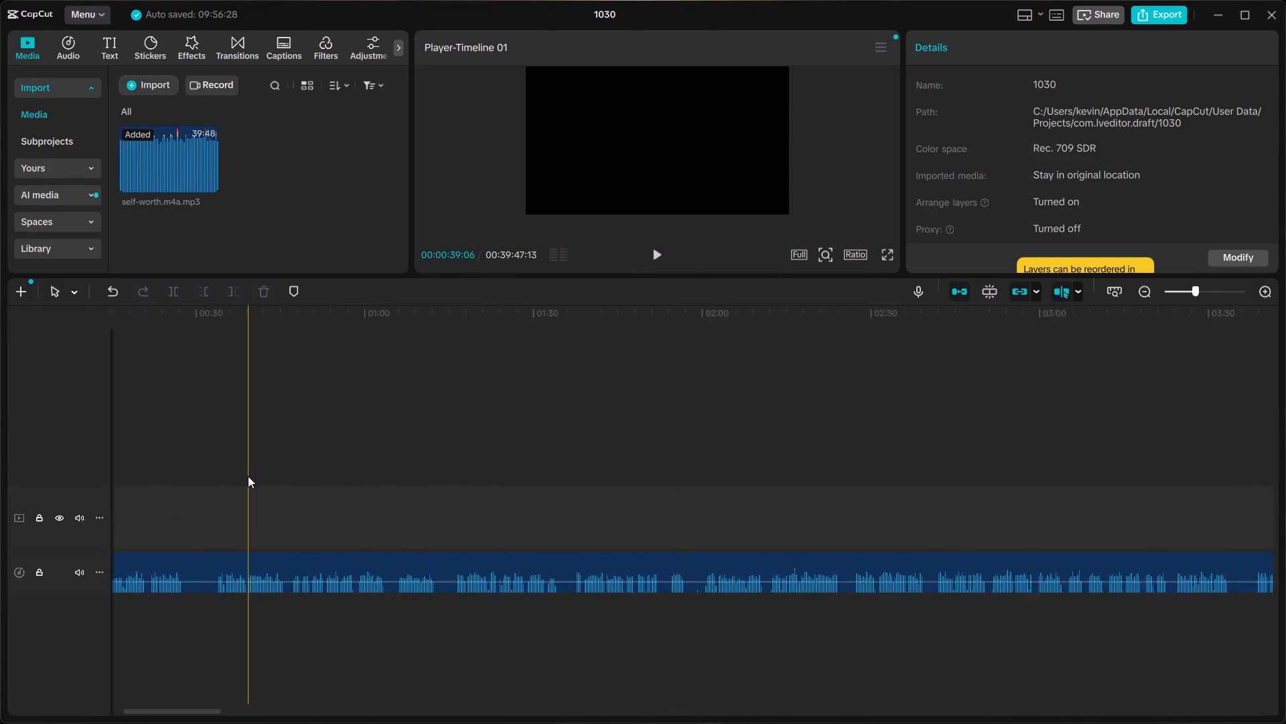
scroll(248, 476, "up", 2, "ctrl")
scroll(248, 476, "right", 9)
left_click(192, 518)
key("space")
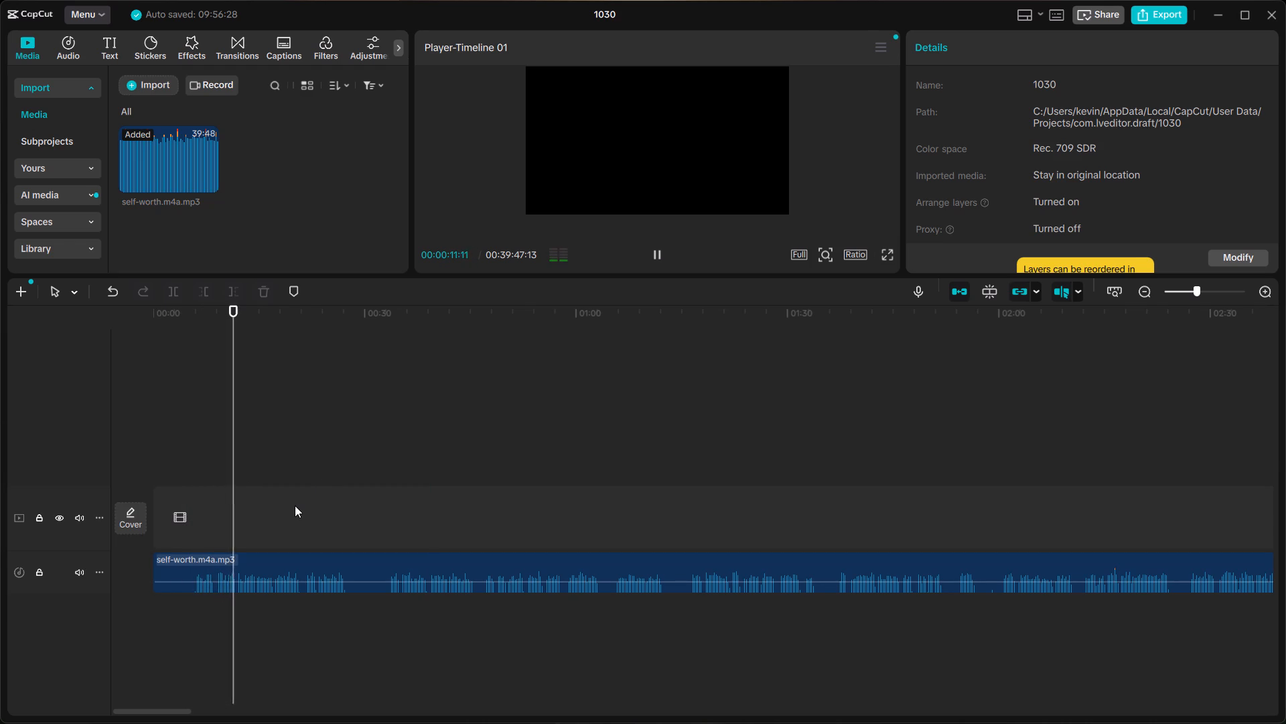
key("space")
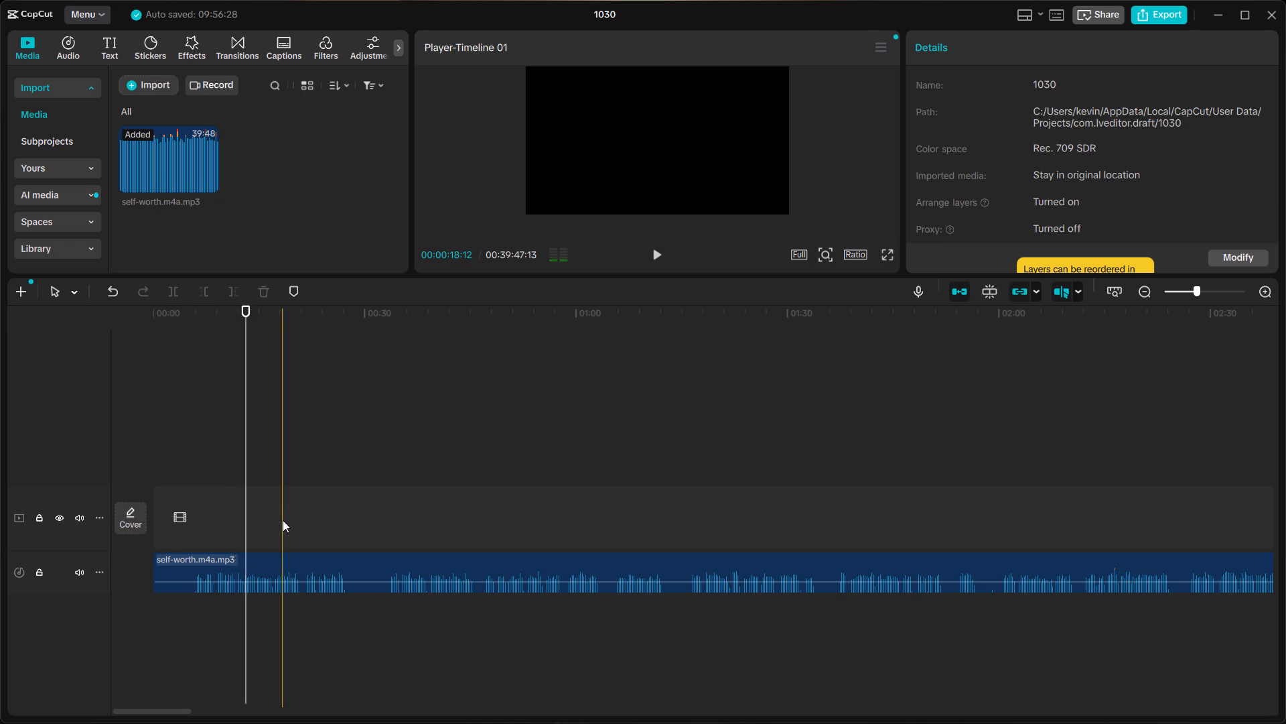
Replay the first two spoken phrases, between about 5 and 11 seconds, to find the cut point.
scroll(283, 520, "up", 13, "ctrl")
scroll(283, 520, "right", 4)
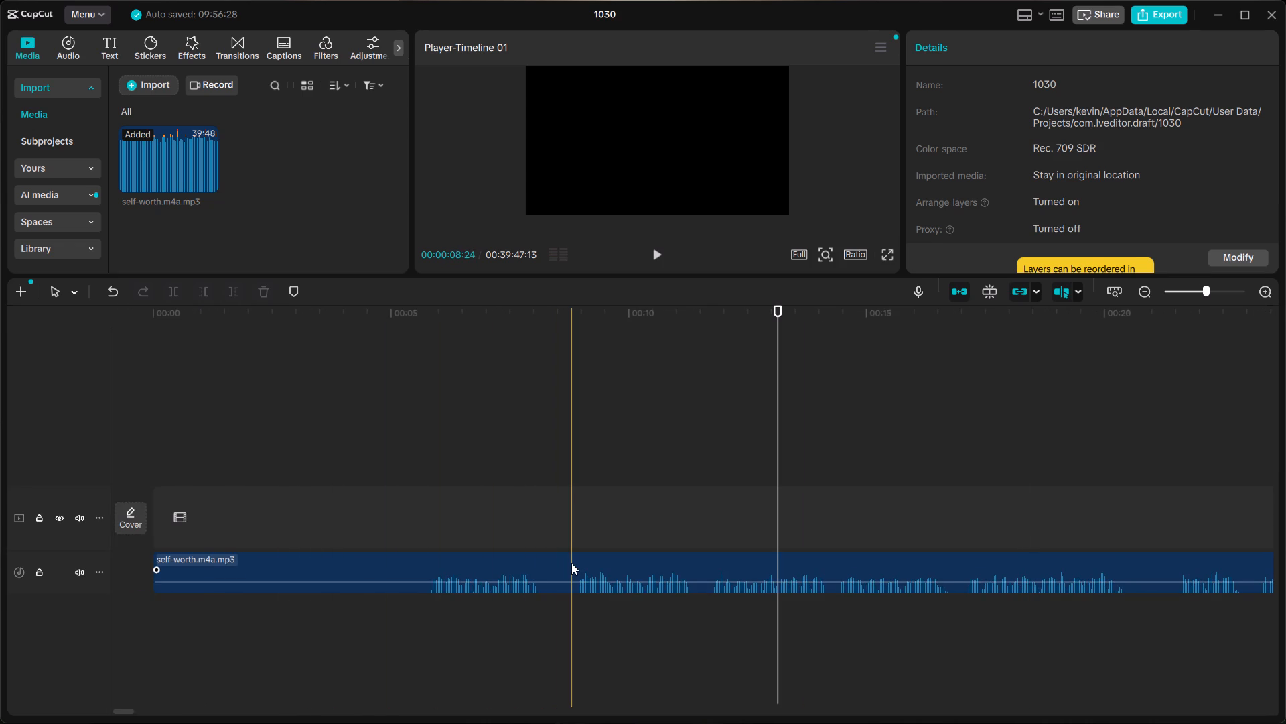
left_click(571, 563)
key("space")
key("space")
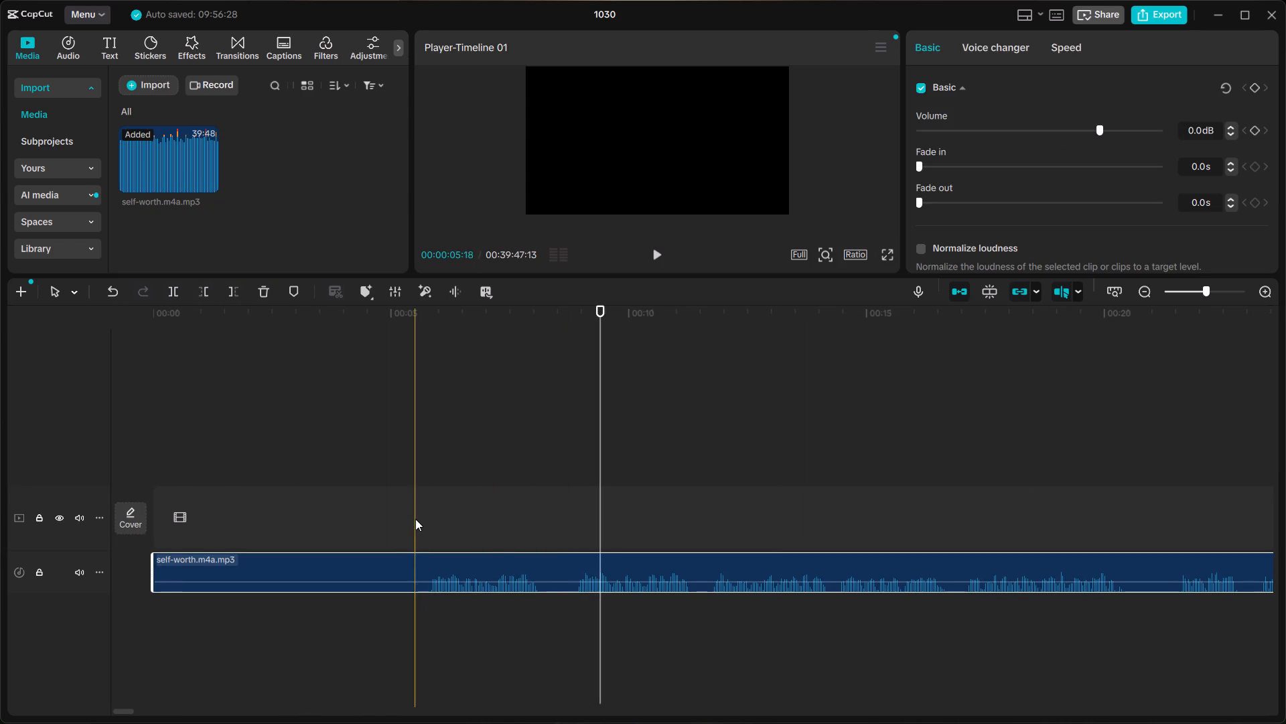
left_click(421, 519)
key("space")
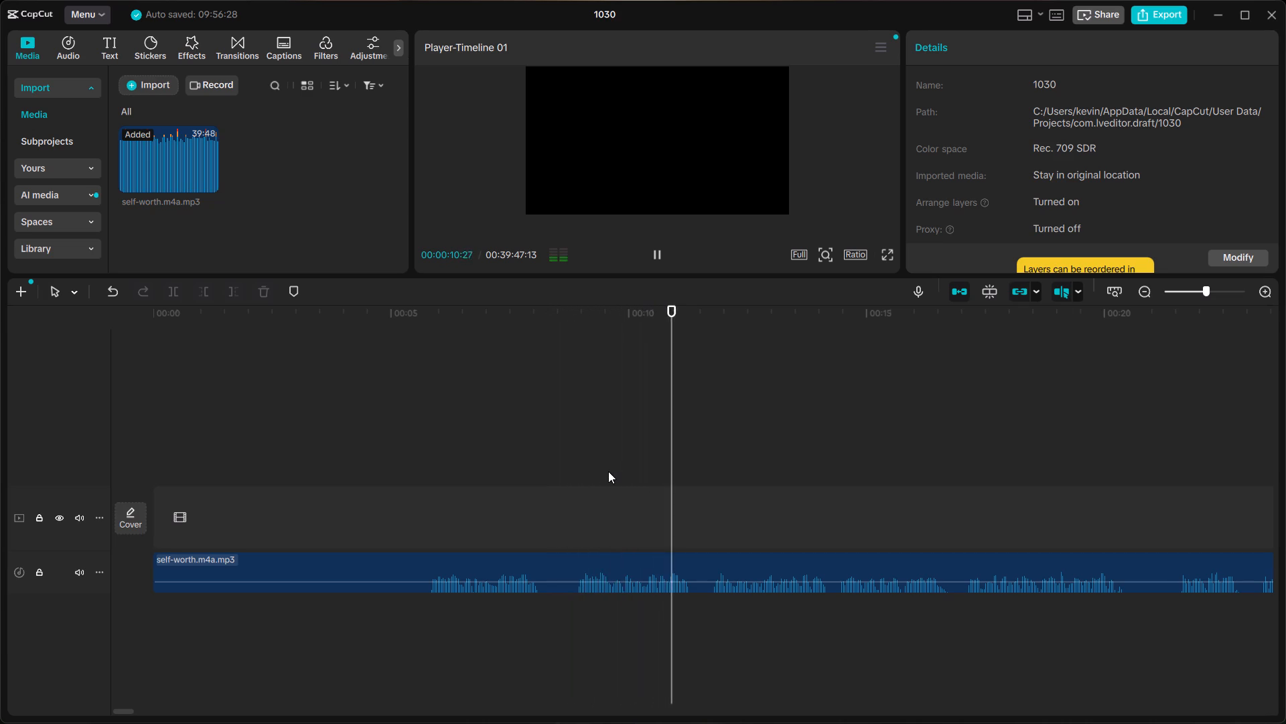
key("space")
left_click(423, 520)
key("space")
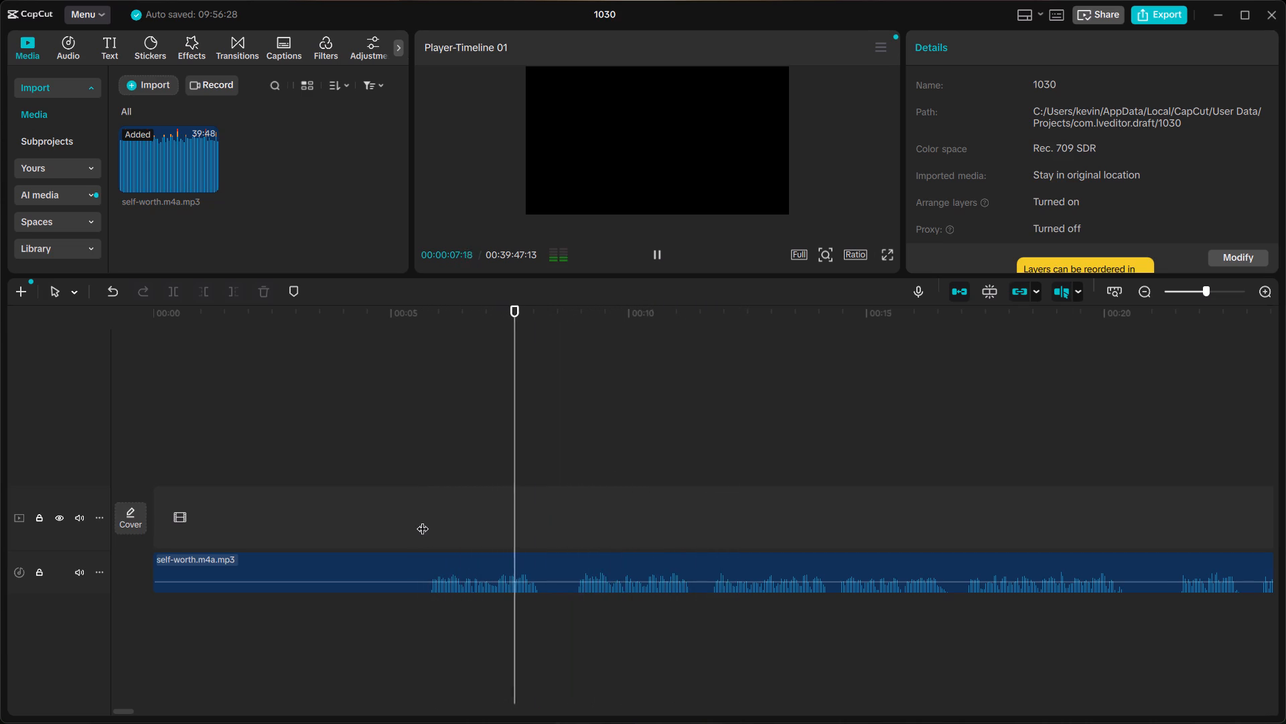
left_click(571, 544)
key("space")
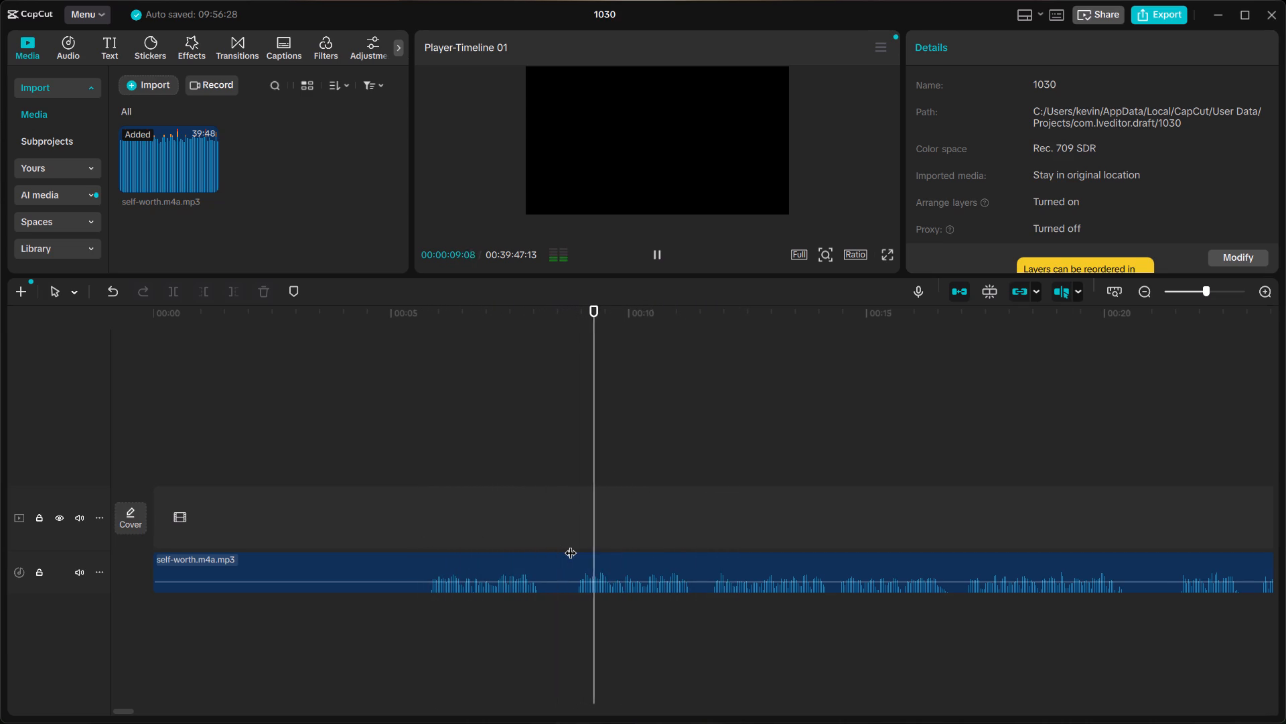
key("space")
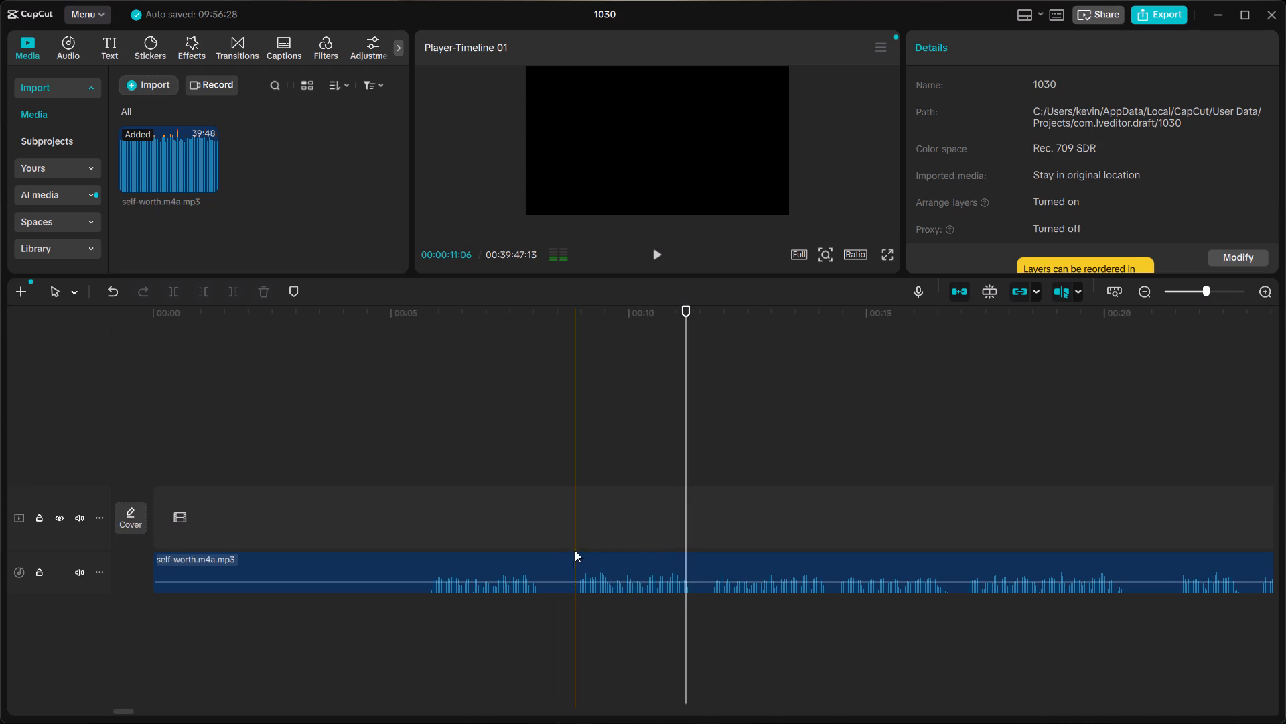
Split the self-worth audio just before the second phrase, at about 8.8 seconds, and delete the opening part.
left_click(573, 560)
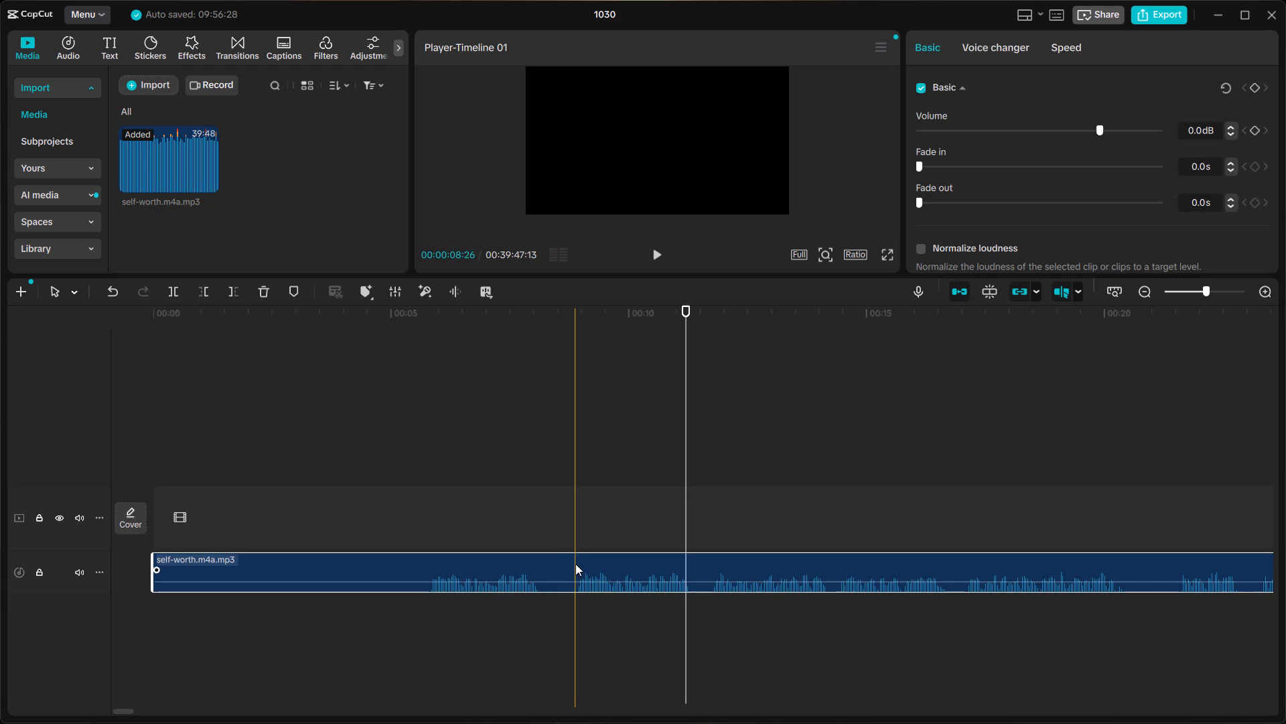
key("ctrl+b")
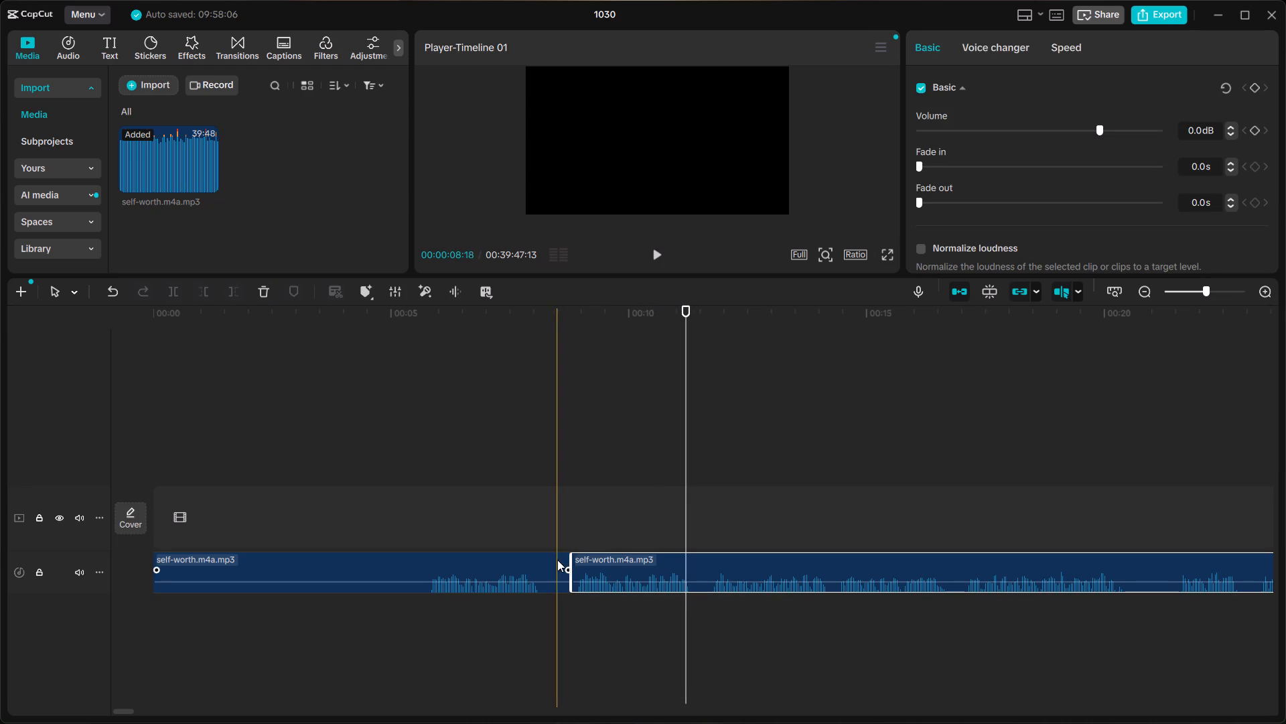
left_click(557, 560)
key("BackSpace")
Move the remaining self-worth audio clip to the start of the timeline.
left_click(677, 557)
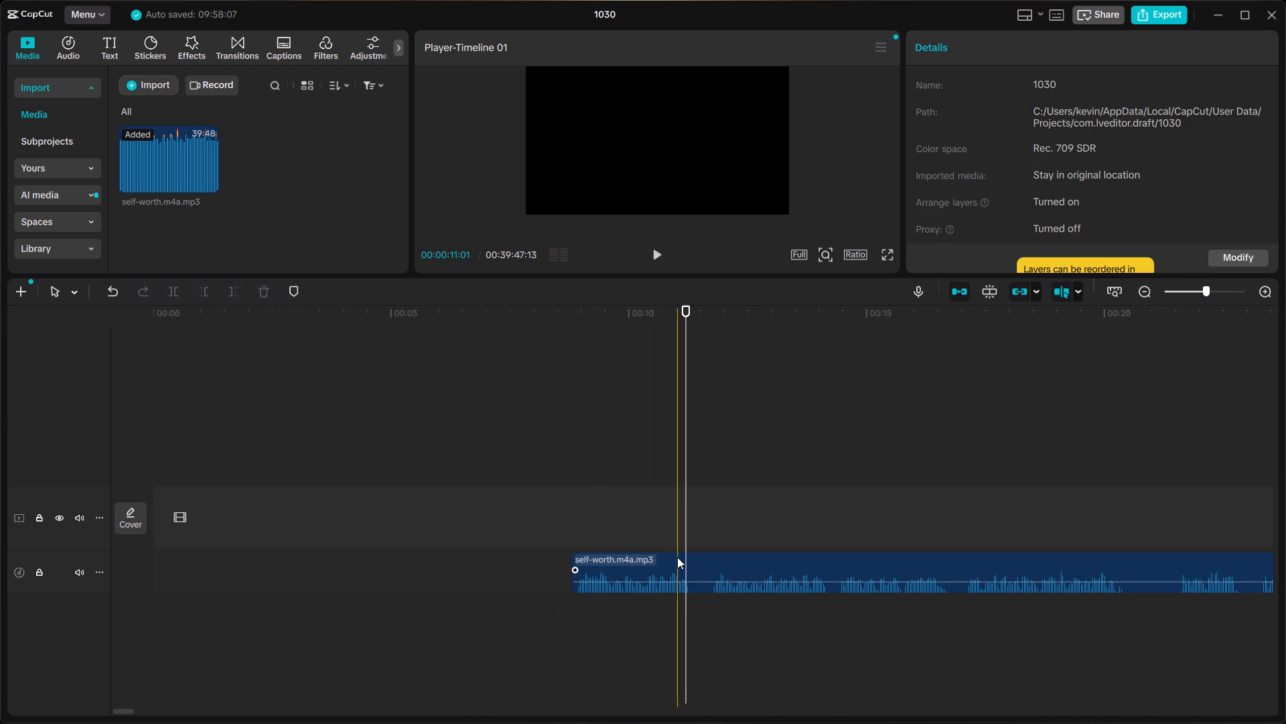
left_click_drag(677, 557, 262, 556)
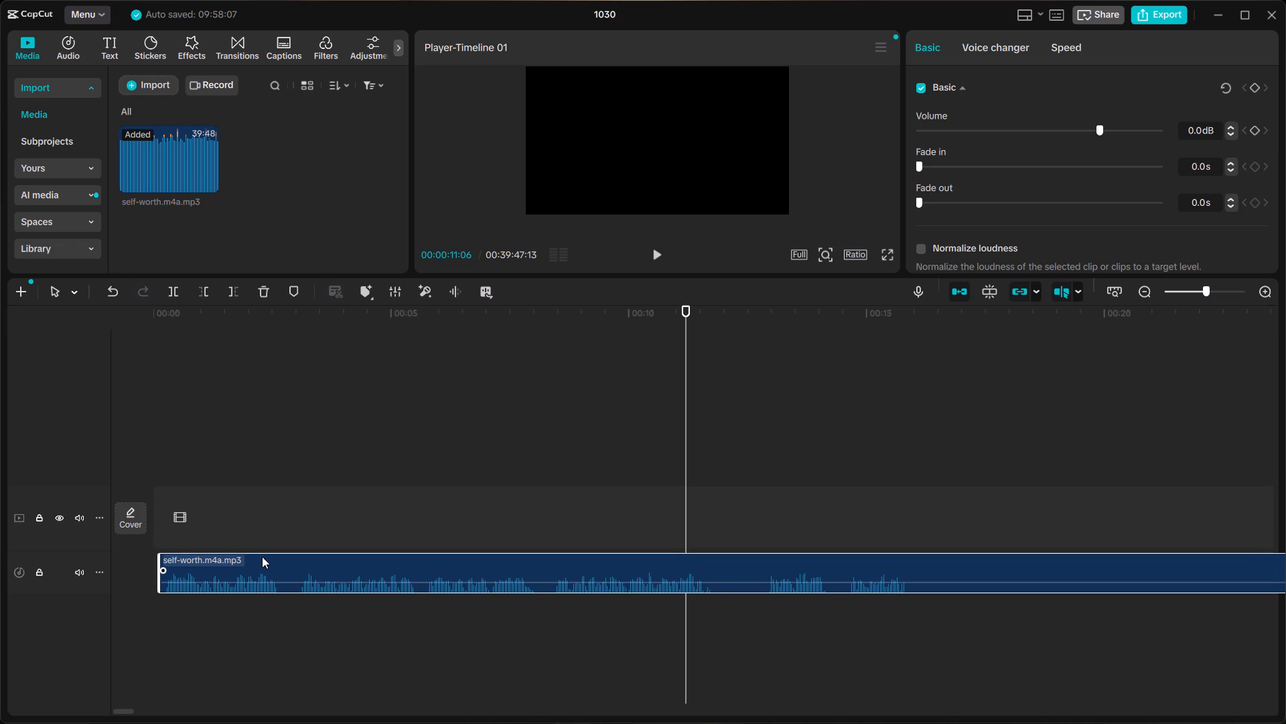
left_click_drag(262, 556, 257, 556)
Play the trimmed audio from the start of the timeline, stopping at about 5 seconds.
scroll(399, 539, "right", 4)
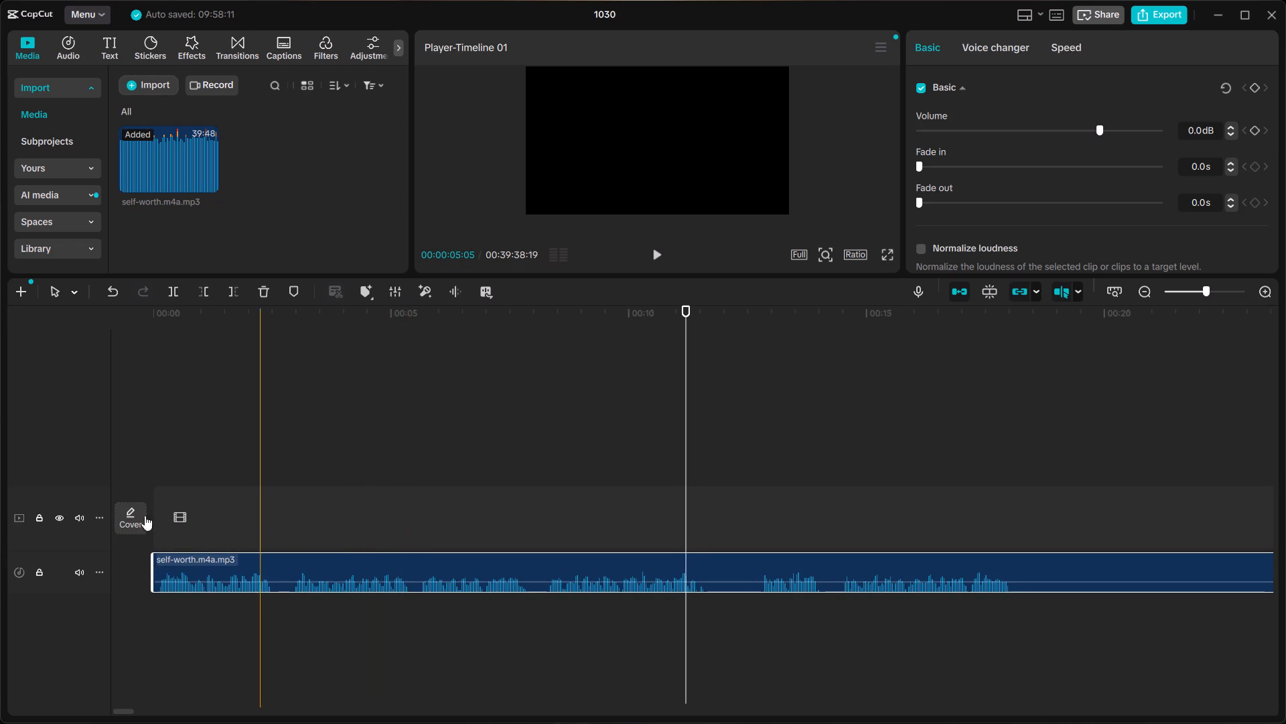
left_click(157, 523)
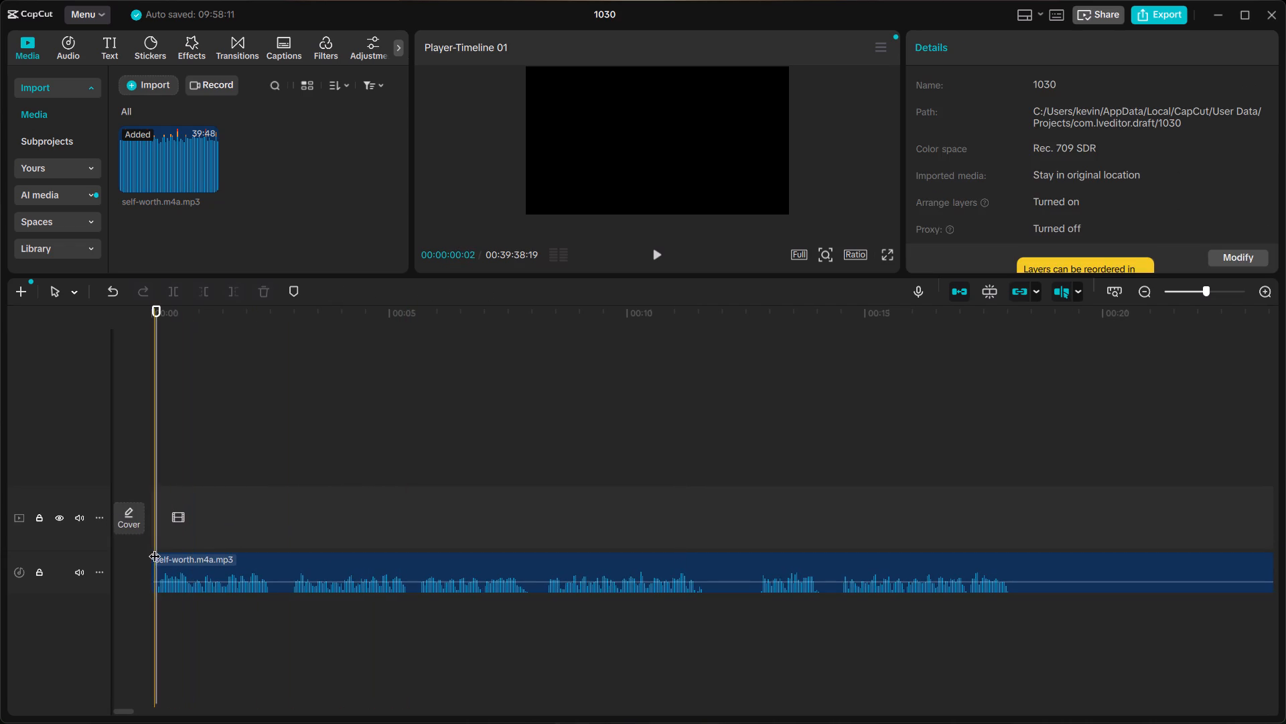
left_click(155, 548)
left_click(151, 540)
left_click(151, 539)
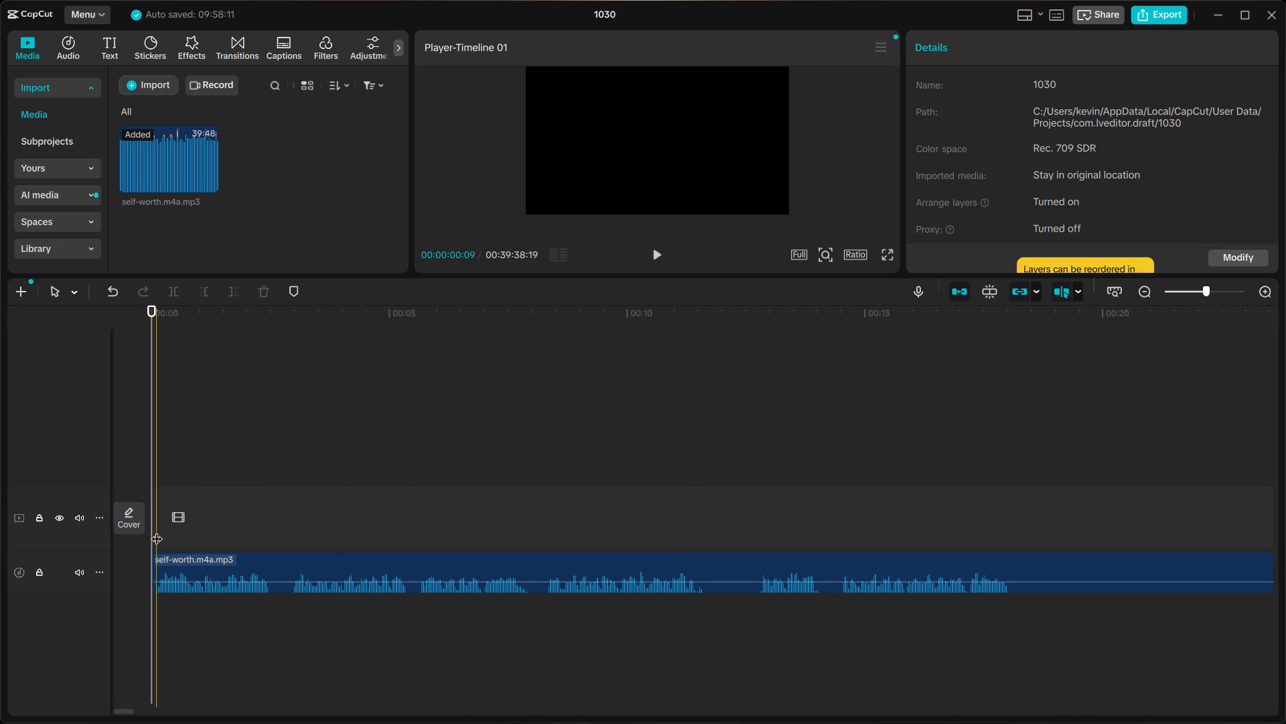
key("space")
left_click(148, 529)
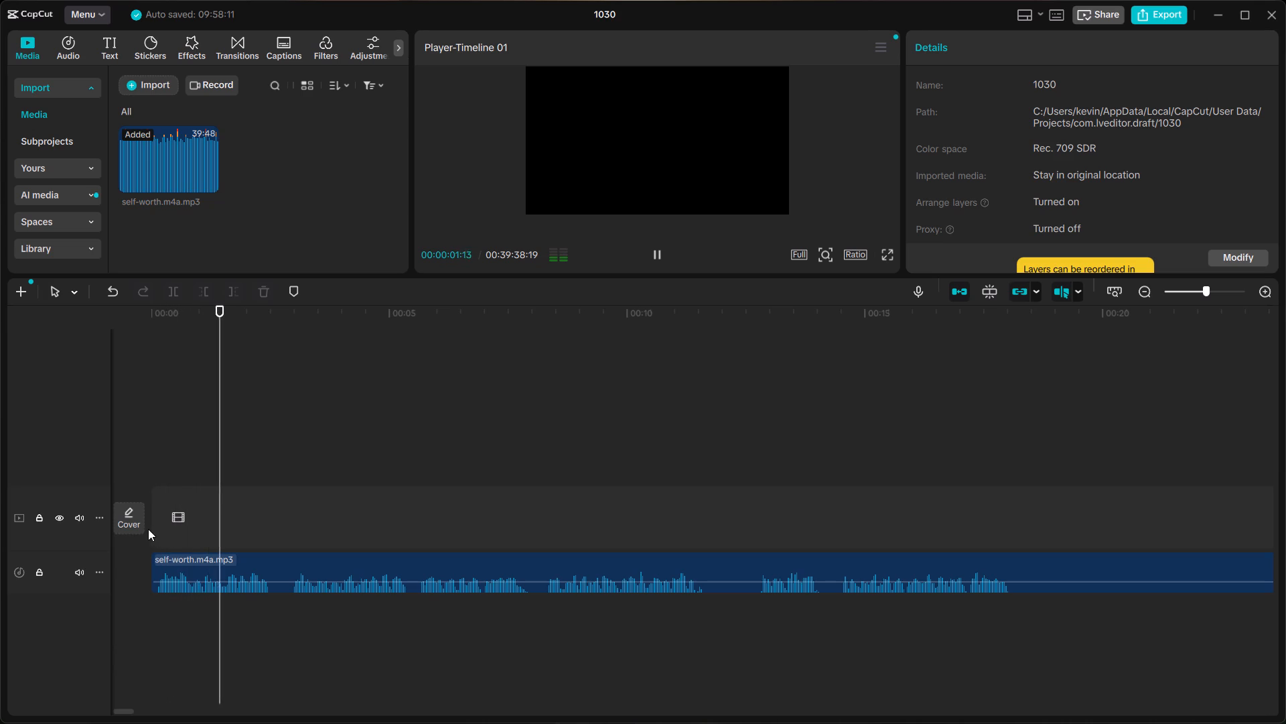
key("space")
left_click_drag(255, 543, 100, 534)
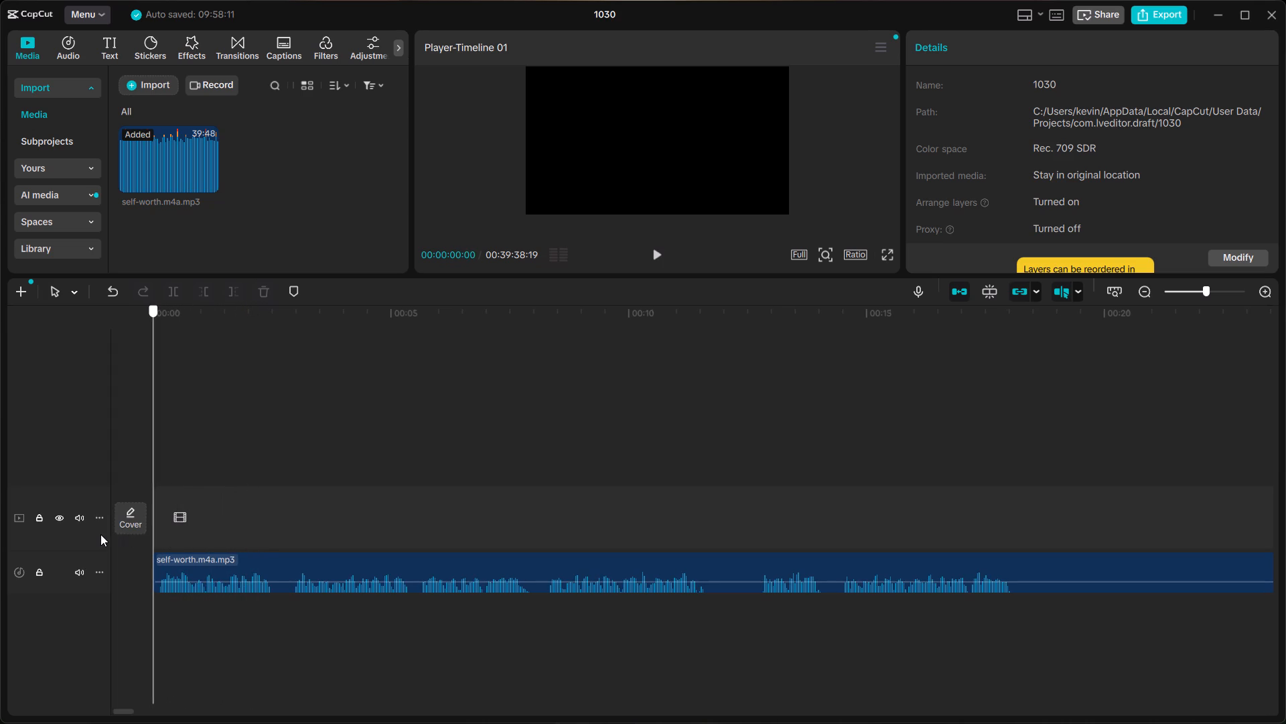
left_click_drag(100, 534, 100, 534)
key("space")
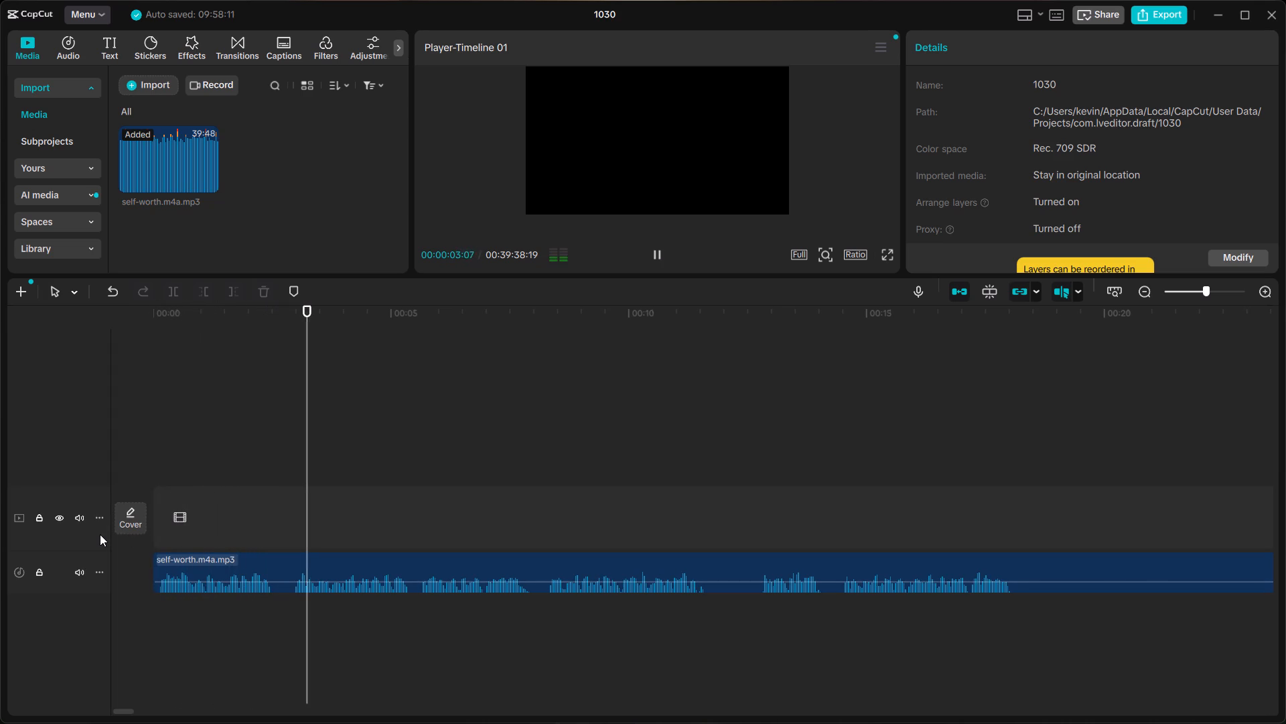
key("space")
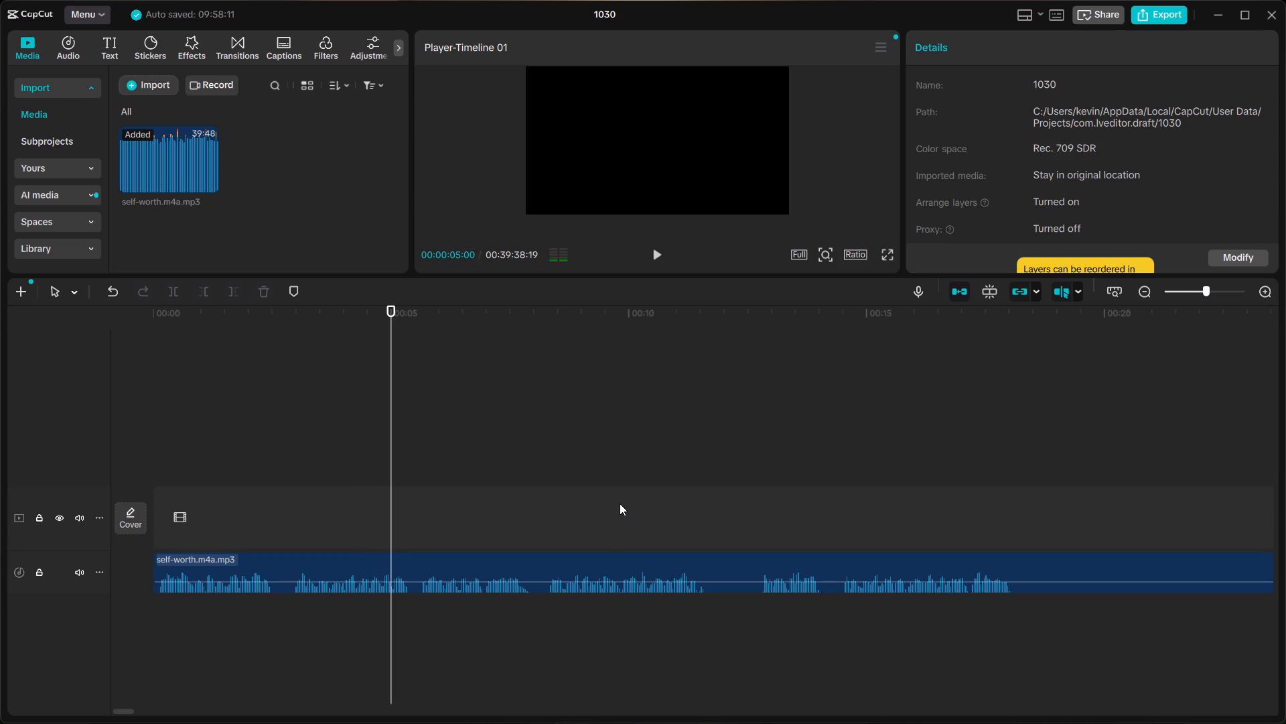
Split the audio on both sides of the pause after the first phrase, at about 2.5 and 2.9 seconds.
scroll(620, 503, "right", 1)
scroll(620, 503, "up", 1, "ctrl")
scroll(620, 503, "right", 1, "ctrl")
scroll(620, 503, "up", 10, "ctrl")
scroll(620, 503, "right", 3)
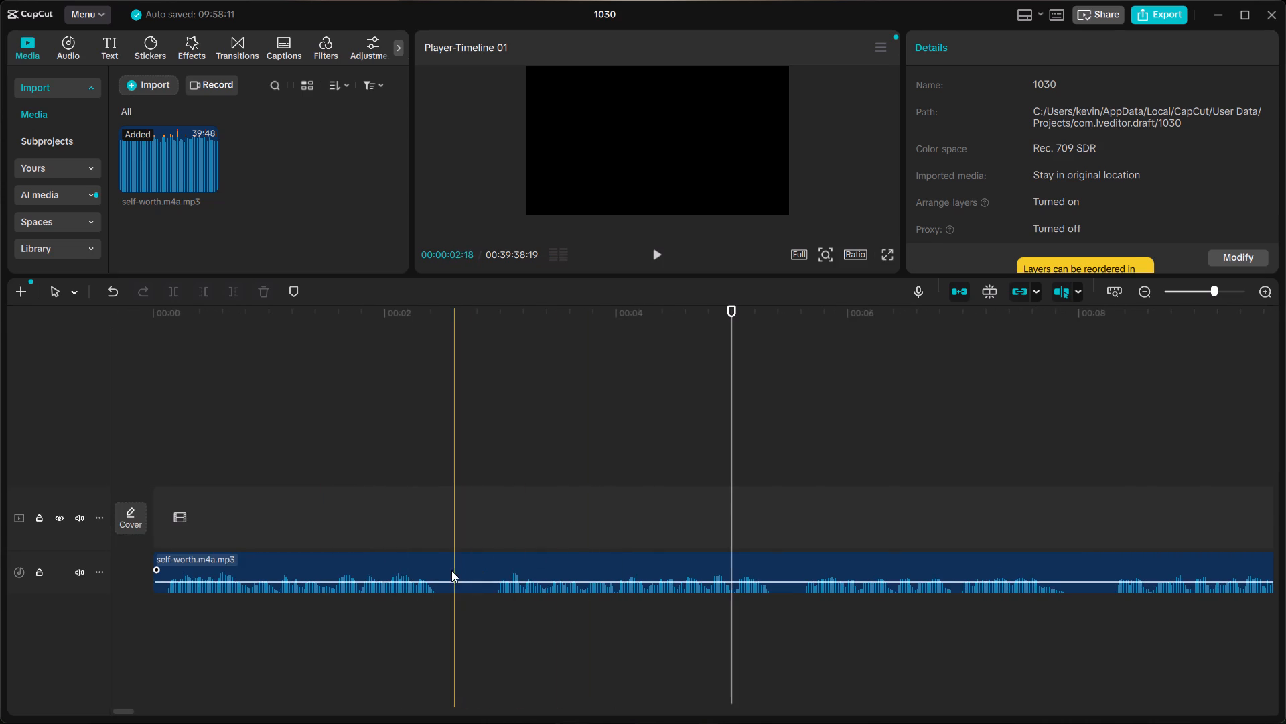
left_click(446, 570)
key("b")
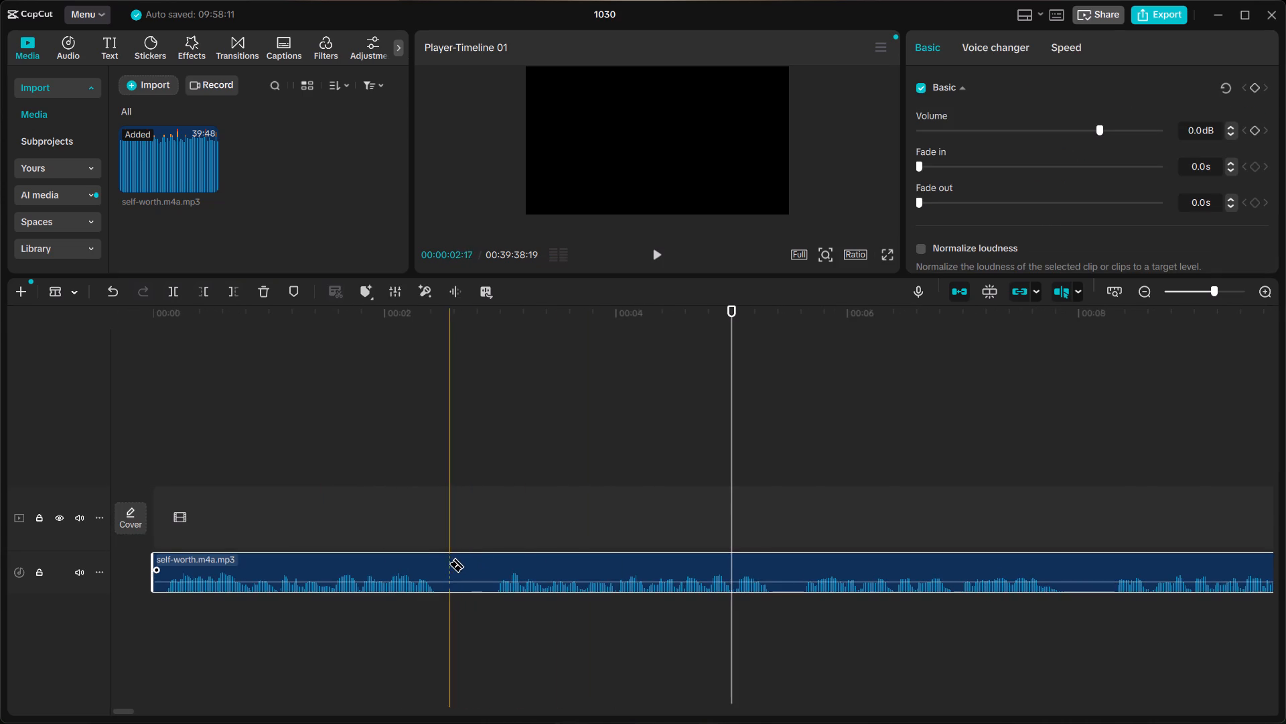
left_click(445, 564)
left_click(488, 567)
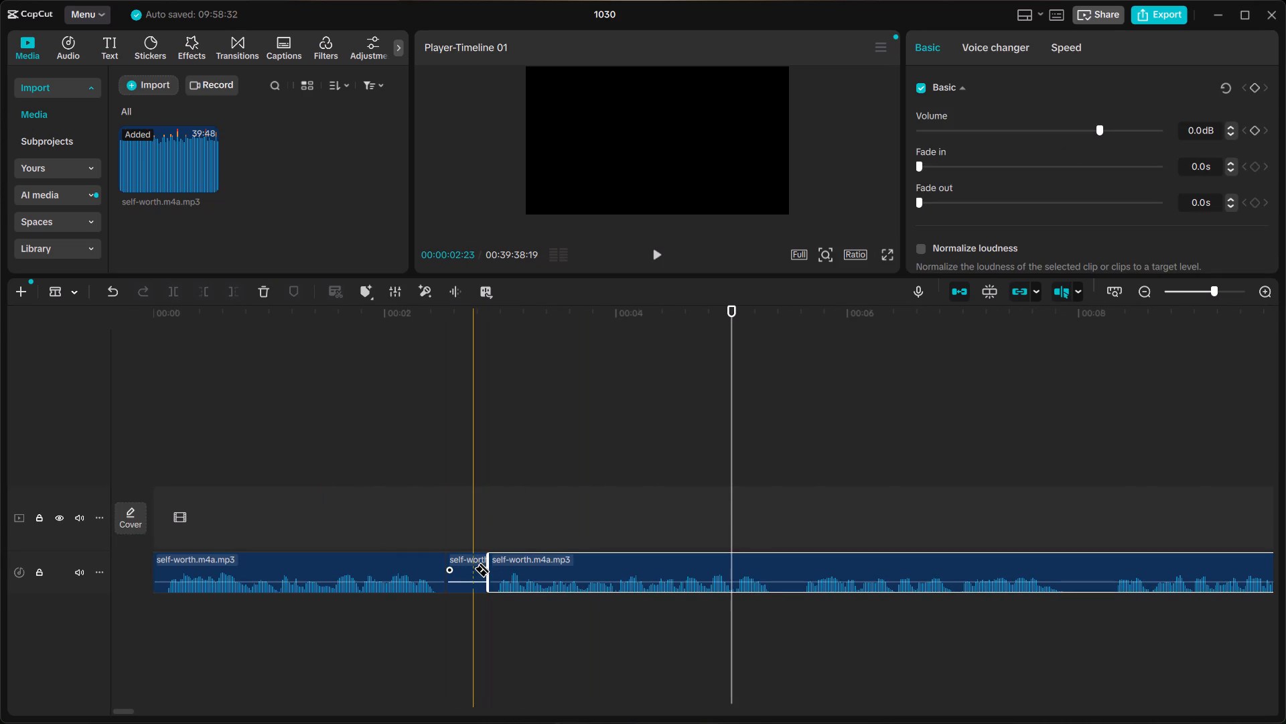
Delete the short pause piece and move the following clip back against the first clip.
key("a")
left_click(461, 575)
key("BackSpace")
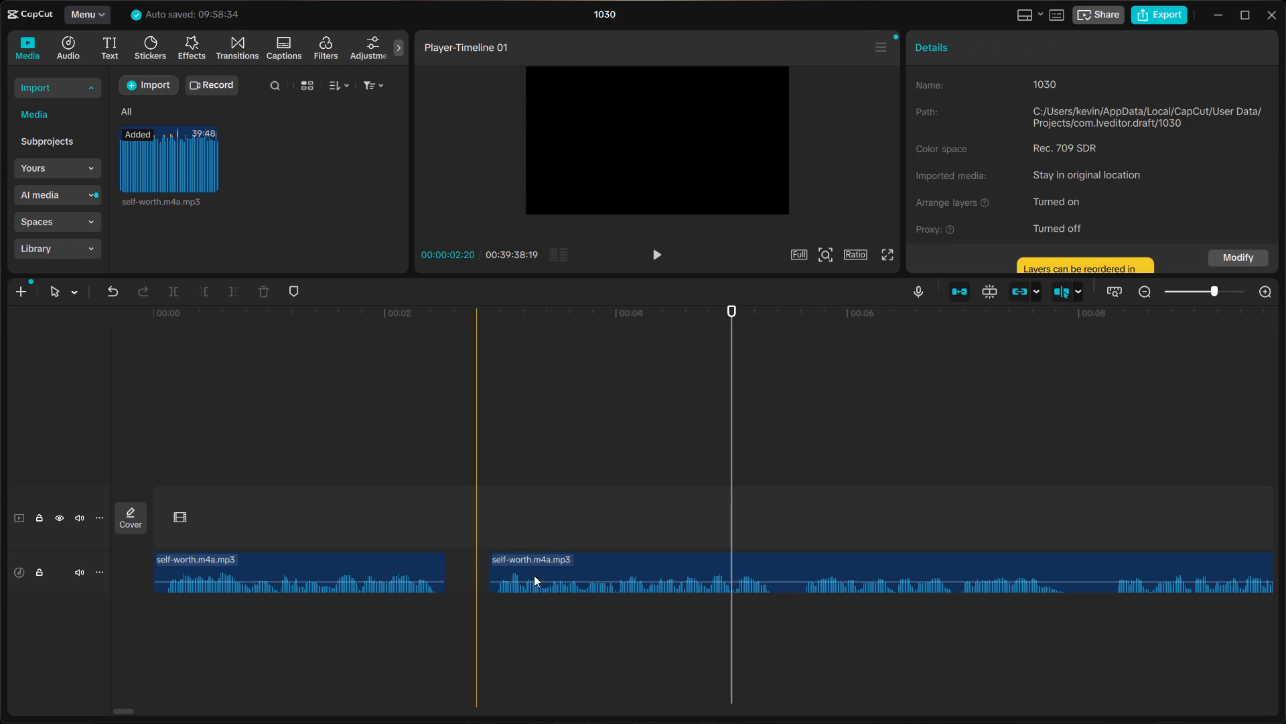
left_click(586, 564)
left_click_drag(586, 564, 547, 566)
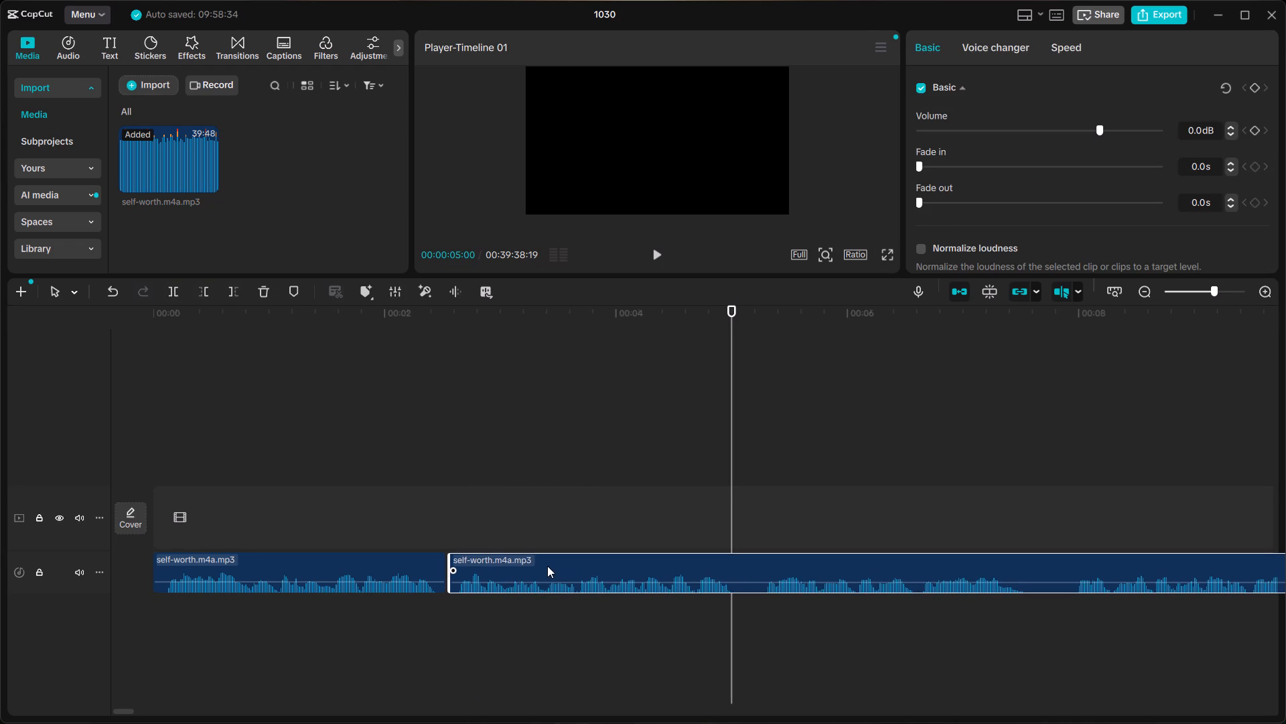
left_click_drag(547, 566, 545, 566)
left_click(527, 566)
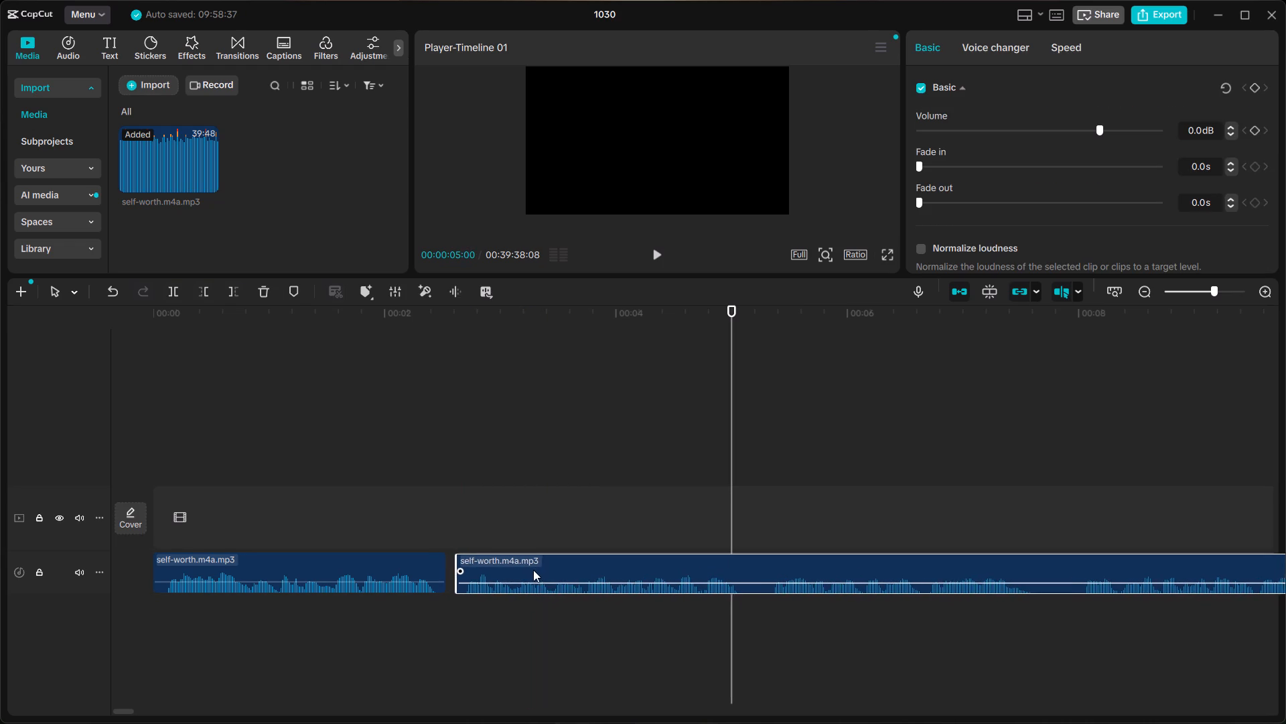
Play the opening from the start across the join to check the pacing.
left_click(153, 533)
key("space")
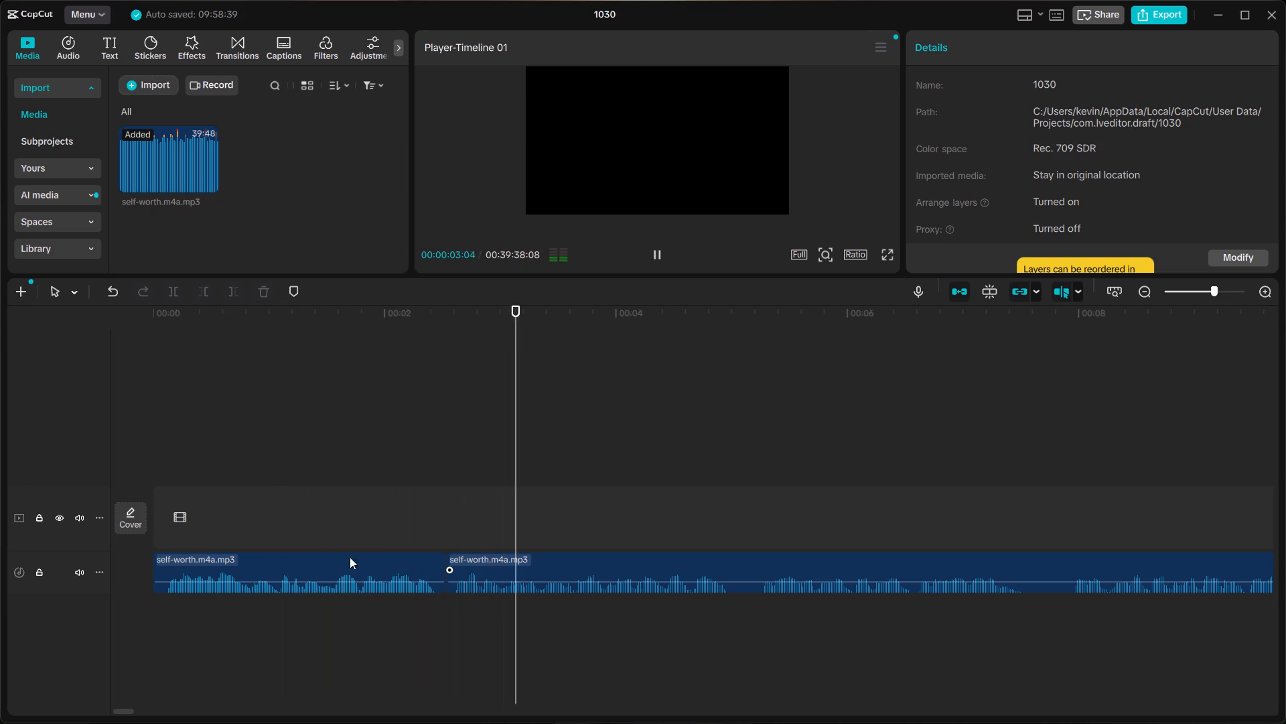
key("space")
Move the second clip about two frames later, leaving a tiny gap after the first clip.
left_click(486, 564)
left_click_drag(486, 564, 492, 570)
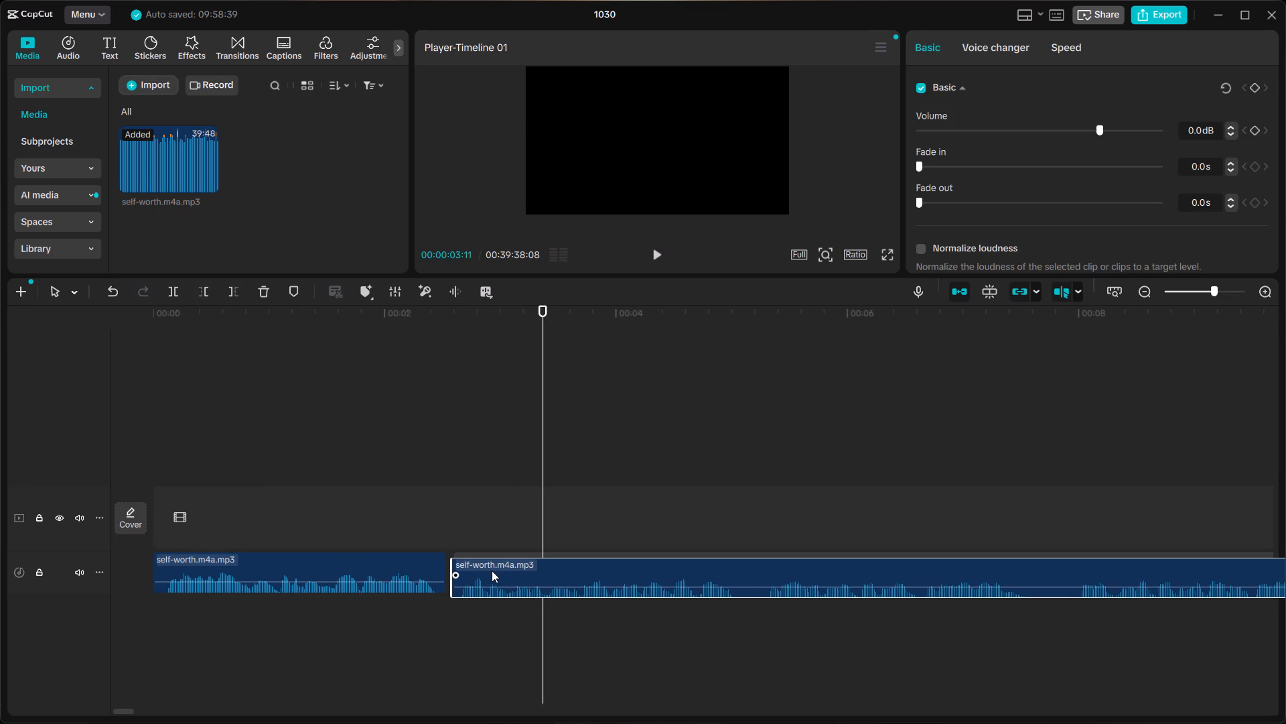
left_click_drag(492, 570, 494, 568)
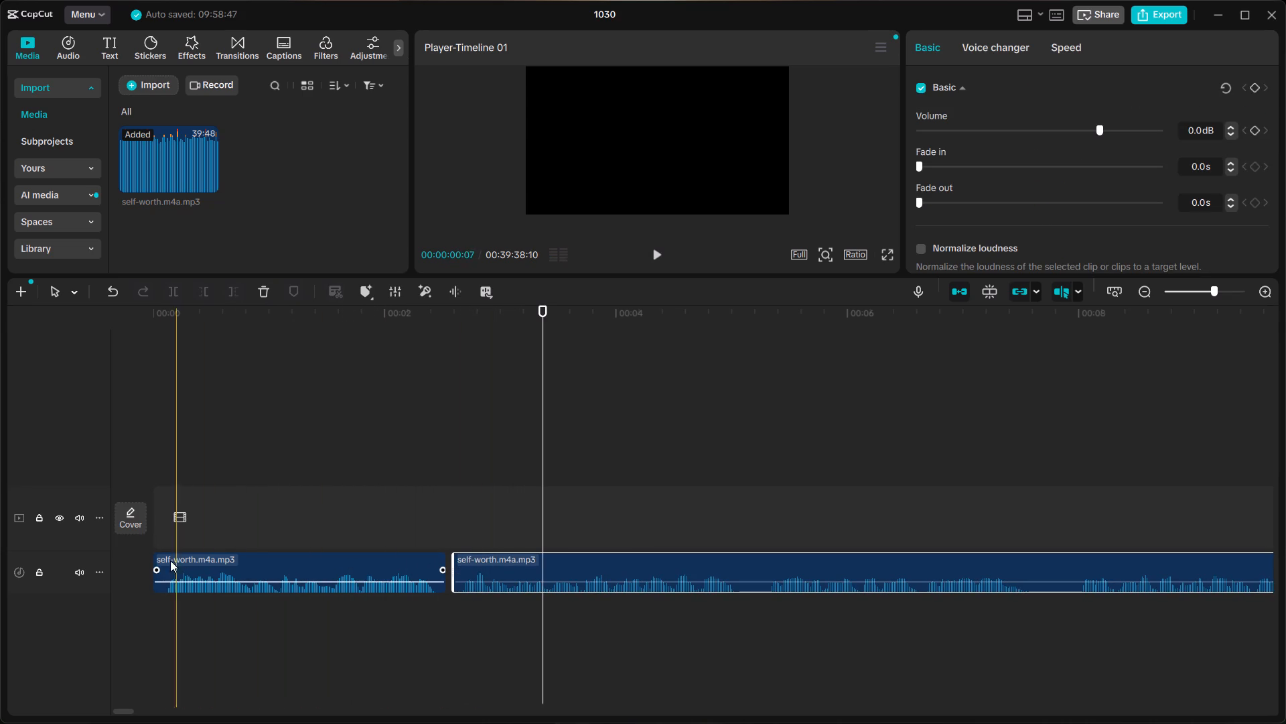
Replay the opening from the start through the adjusted gap, stopping at about 5 seconds.
left_click(152, 554)
key("space")
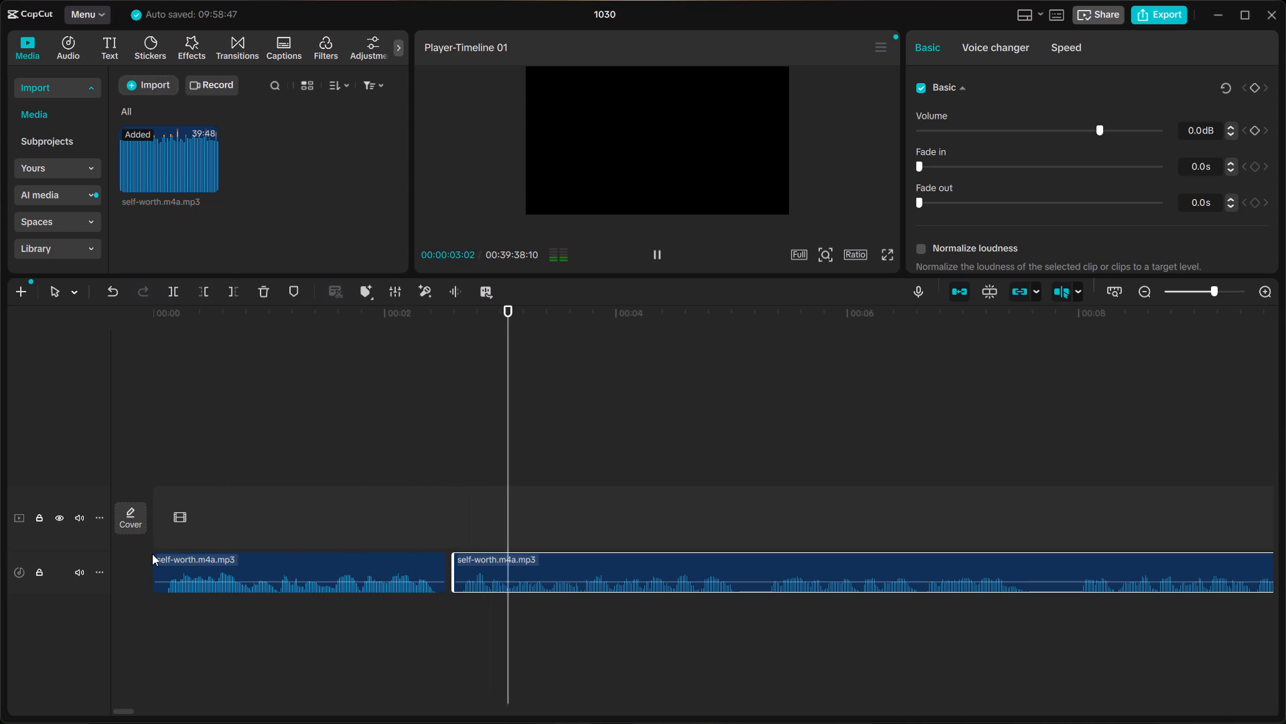
key("space")
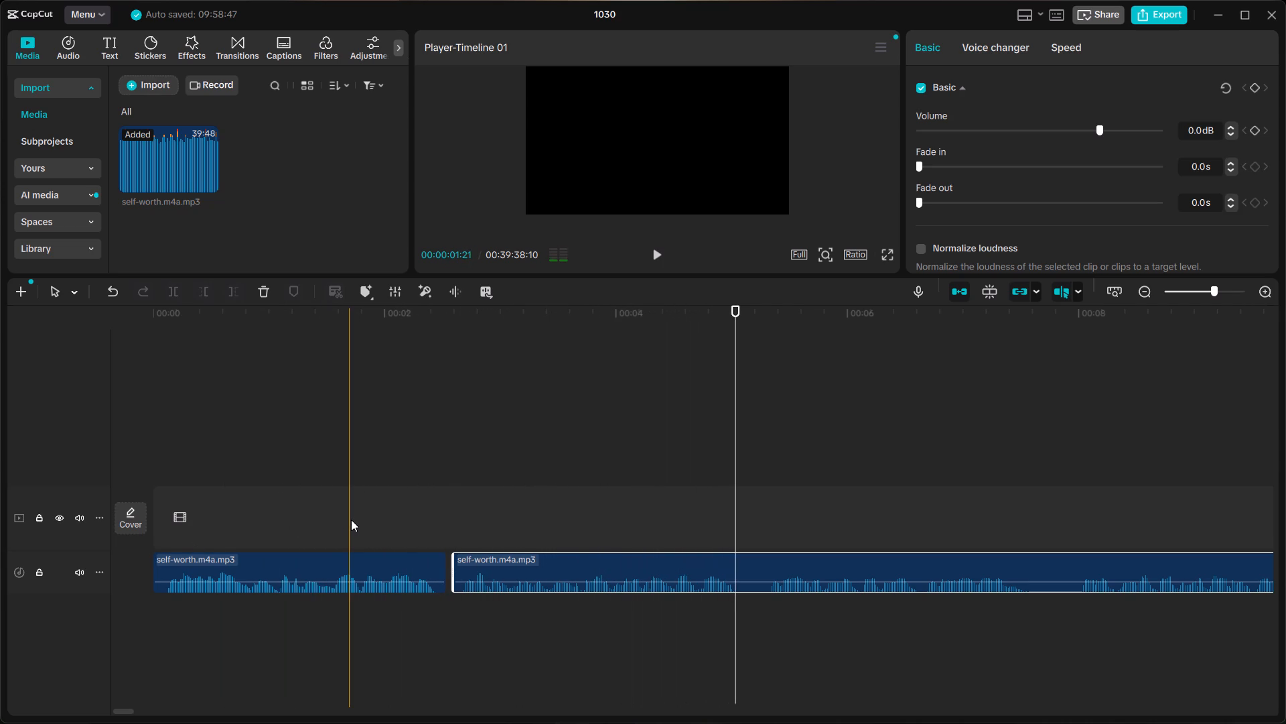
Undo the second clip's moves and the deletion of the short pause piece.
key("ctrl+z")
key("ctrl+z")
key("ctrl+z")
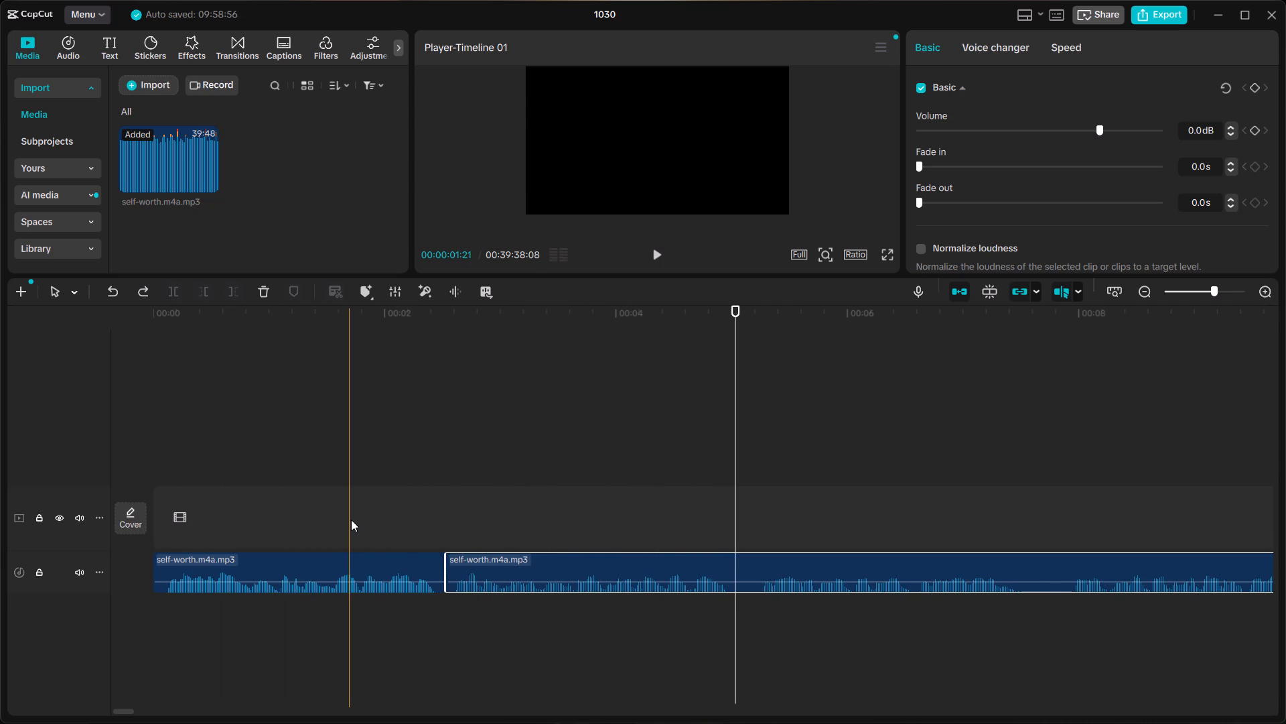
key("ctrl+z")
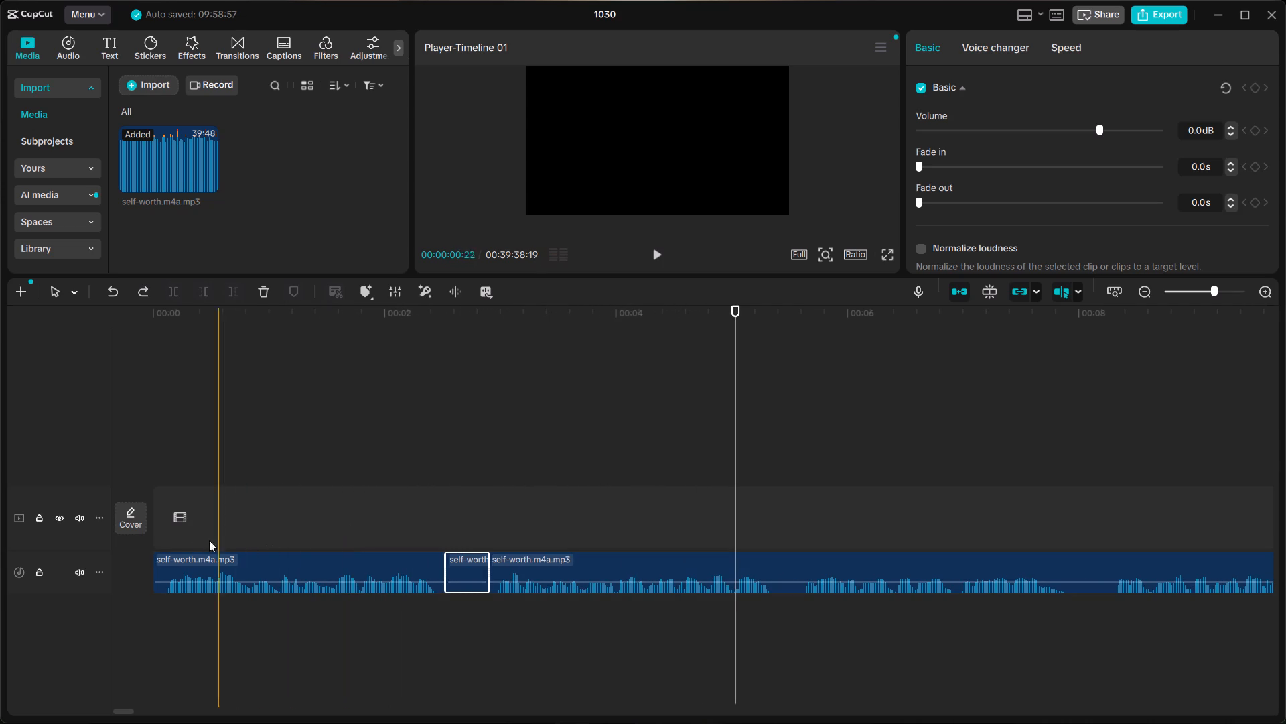
Play the opening from the start past the restored pause piece, stopping at about 4 seconds.
left_click(154, 540)
key("space")
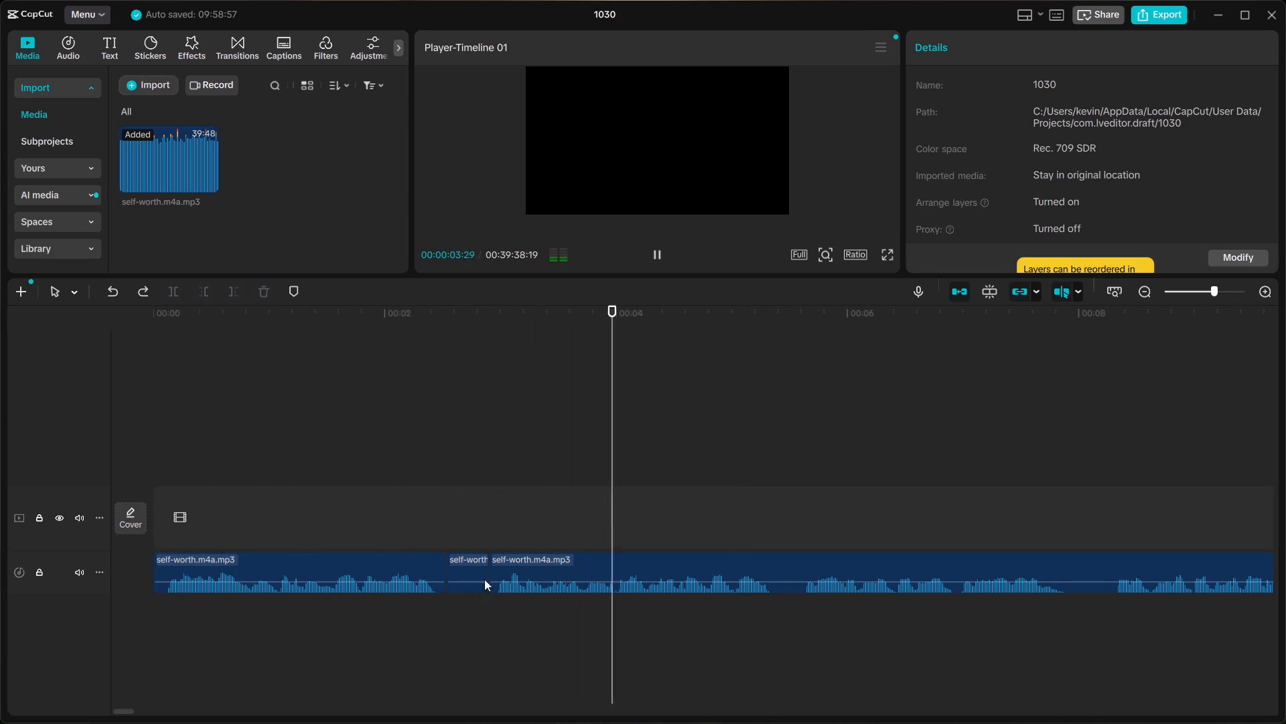
key("space")
Shorten the end of the small pause piece and move the following clip about 5 frames earlier to meet it.
left_click(475, 562)
key("s")
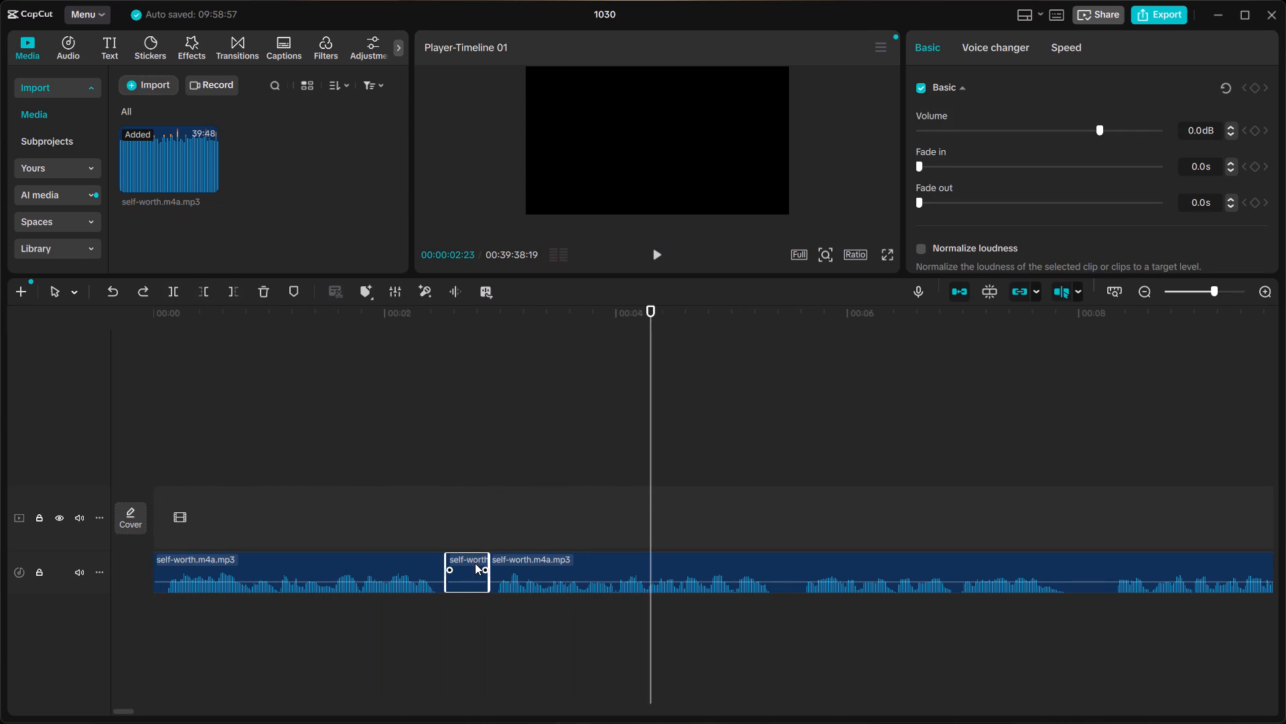
left_click(472, 564)
left_click(477, 564)
left_click_drag(487, 577, 474, 576)
left_click_drag(474, 576, 469, 576)
left_click_drag(521, 560, 505, 563)
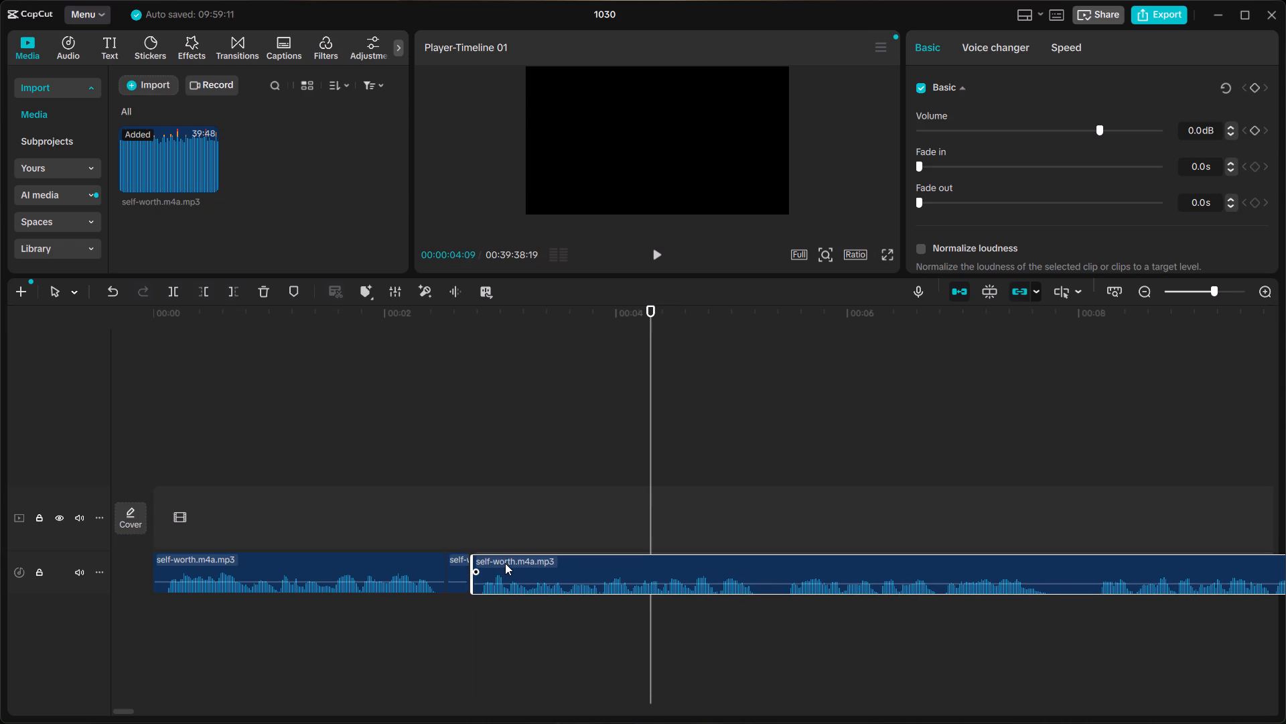
left_click_drag(505, 563, 504, 564)
Replay the opening from the start across the shortened pause, stopping at about 5.5 seconds.
left_click(328, 522)
key("b")
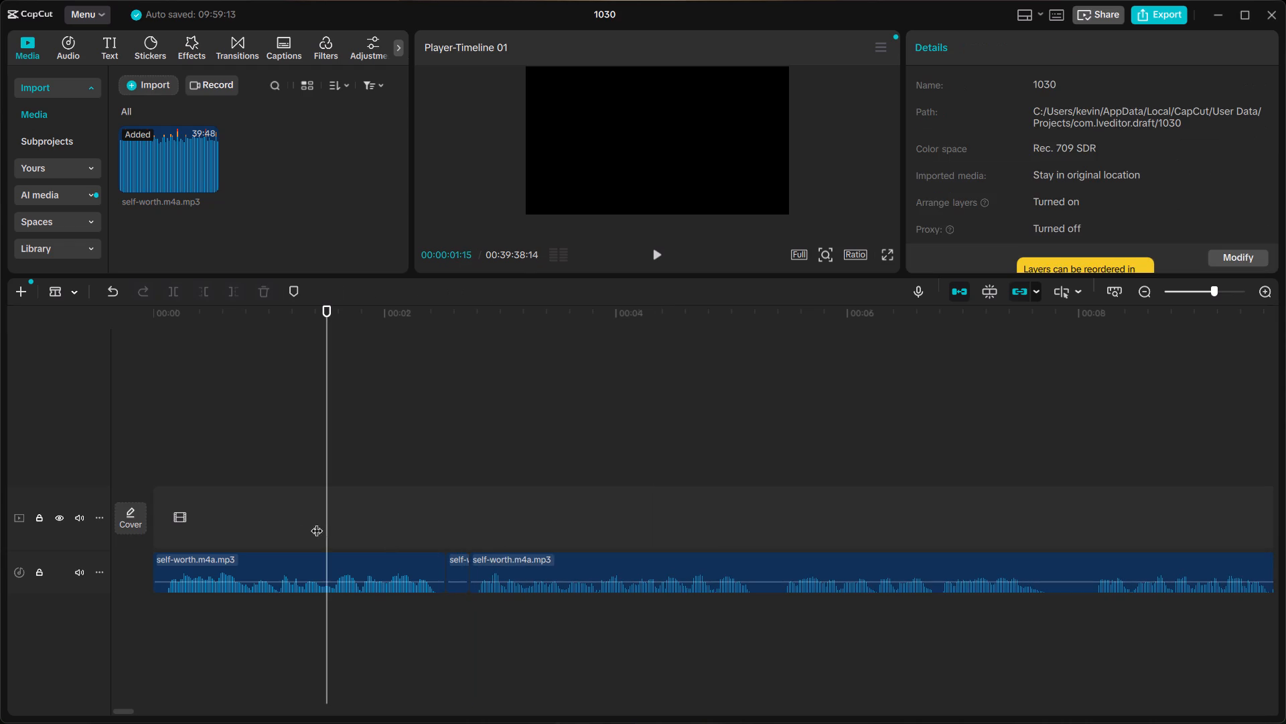
left_click(143, 544)
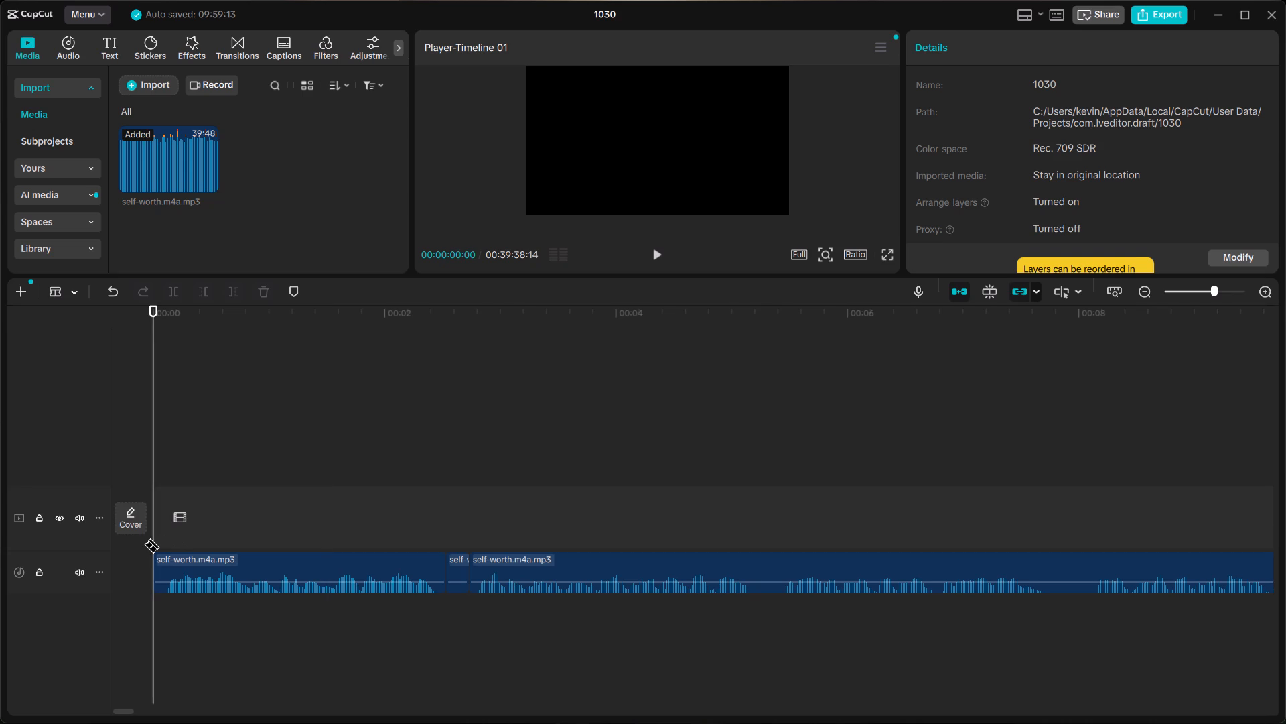
key("a")
key("space")
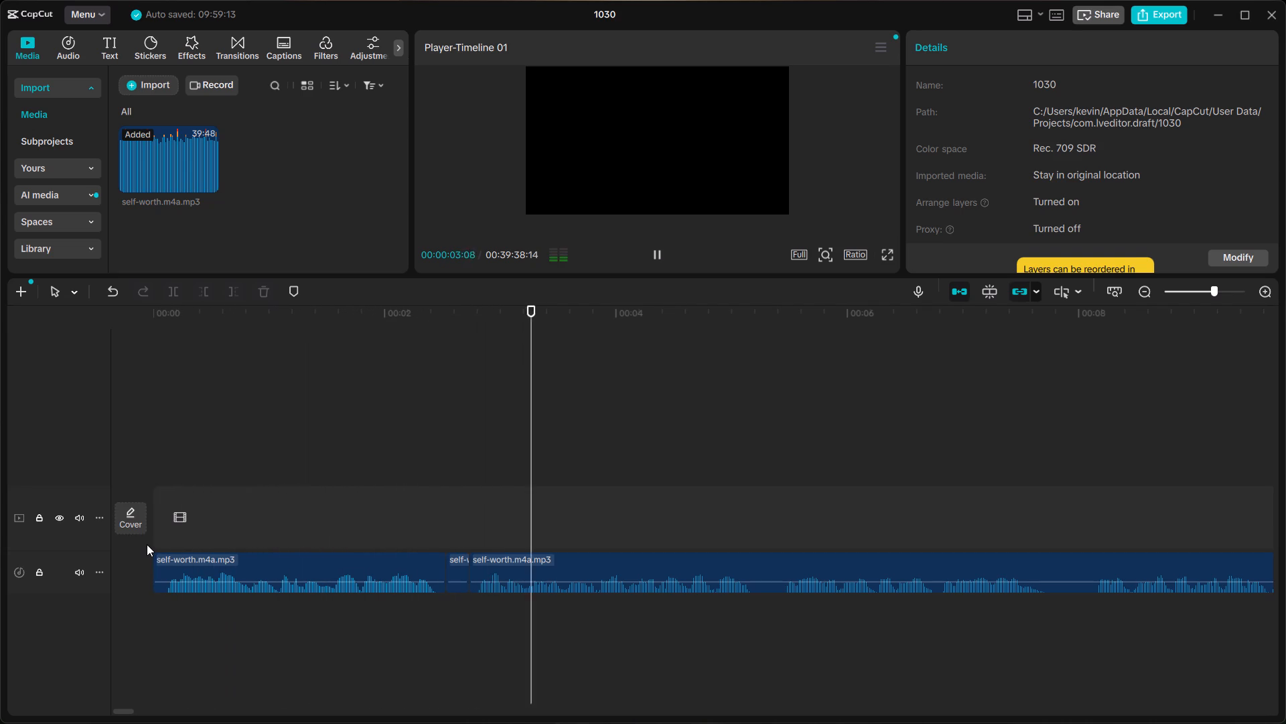
scroll(805, 518, "left", 1)
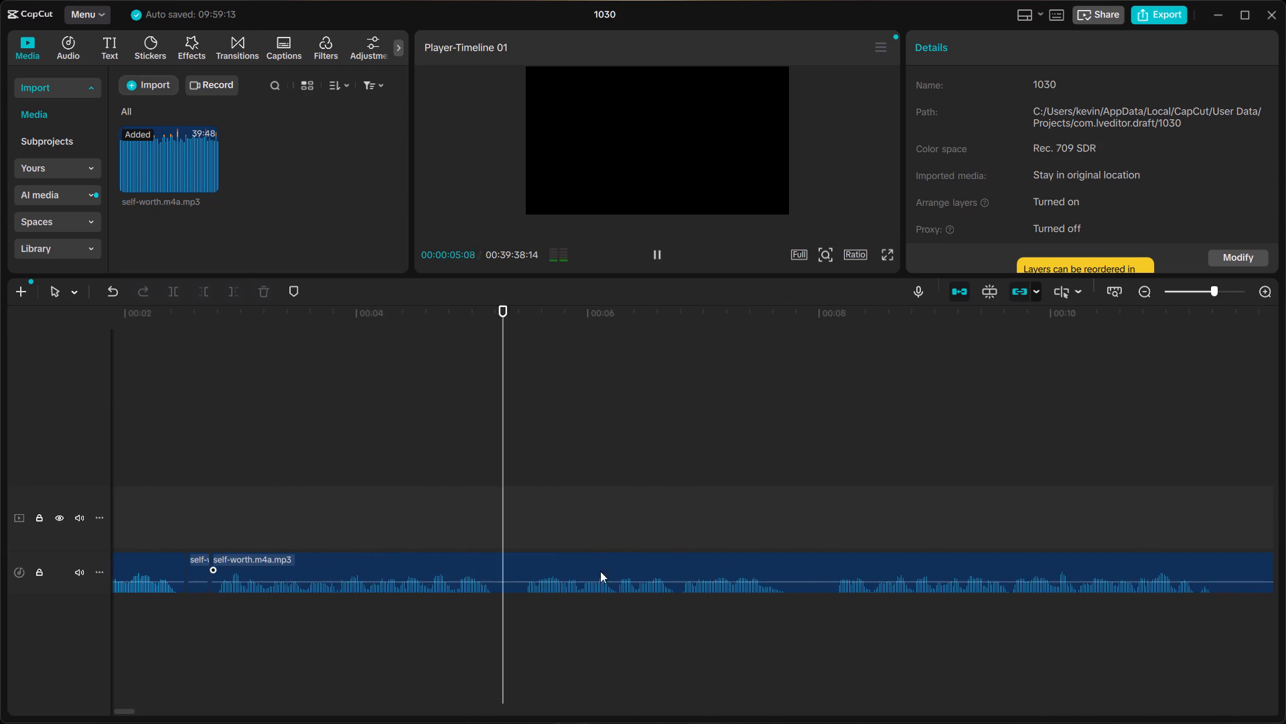
key("space")
Delete the shortened pause piece after the first clip, leaving an empty gap in its place.
left_click(200, 575)
key("BackSpace")
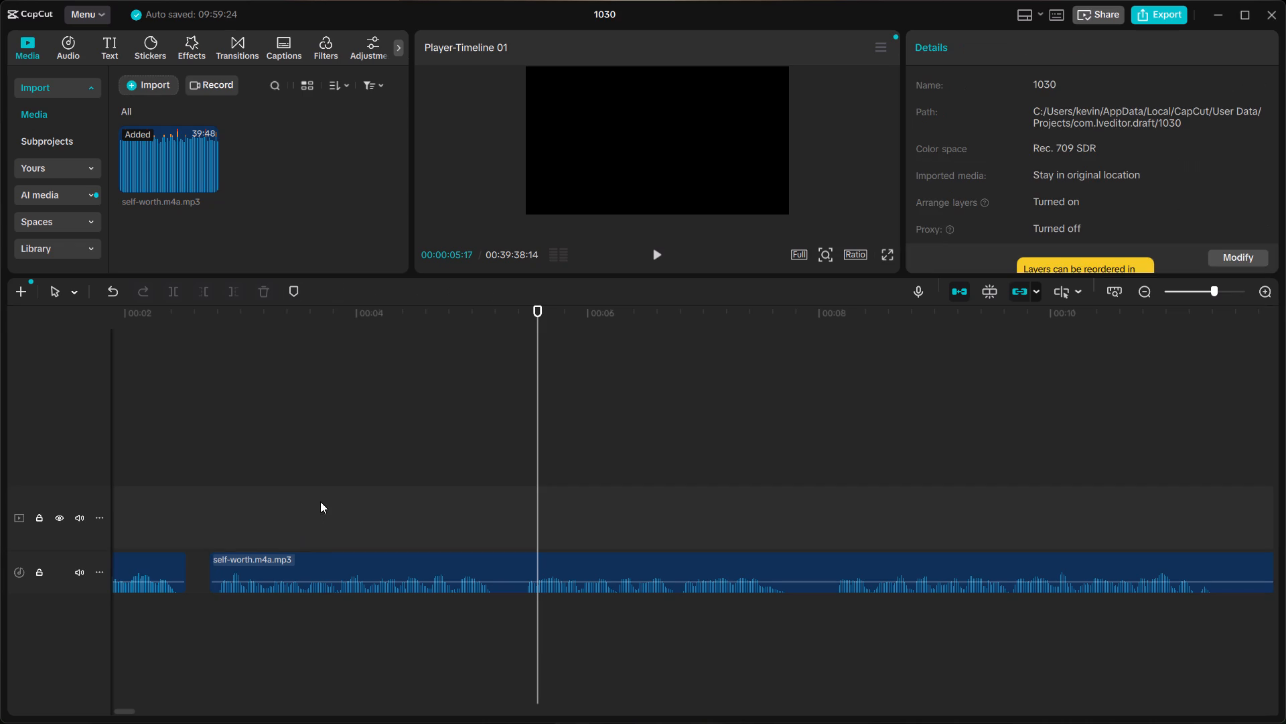
Play the second clip from about 3.7 seconds to listen for the next pause, stopping near 9 seconds.
left_click(320, 491)
key("space")
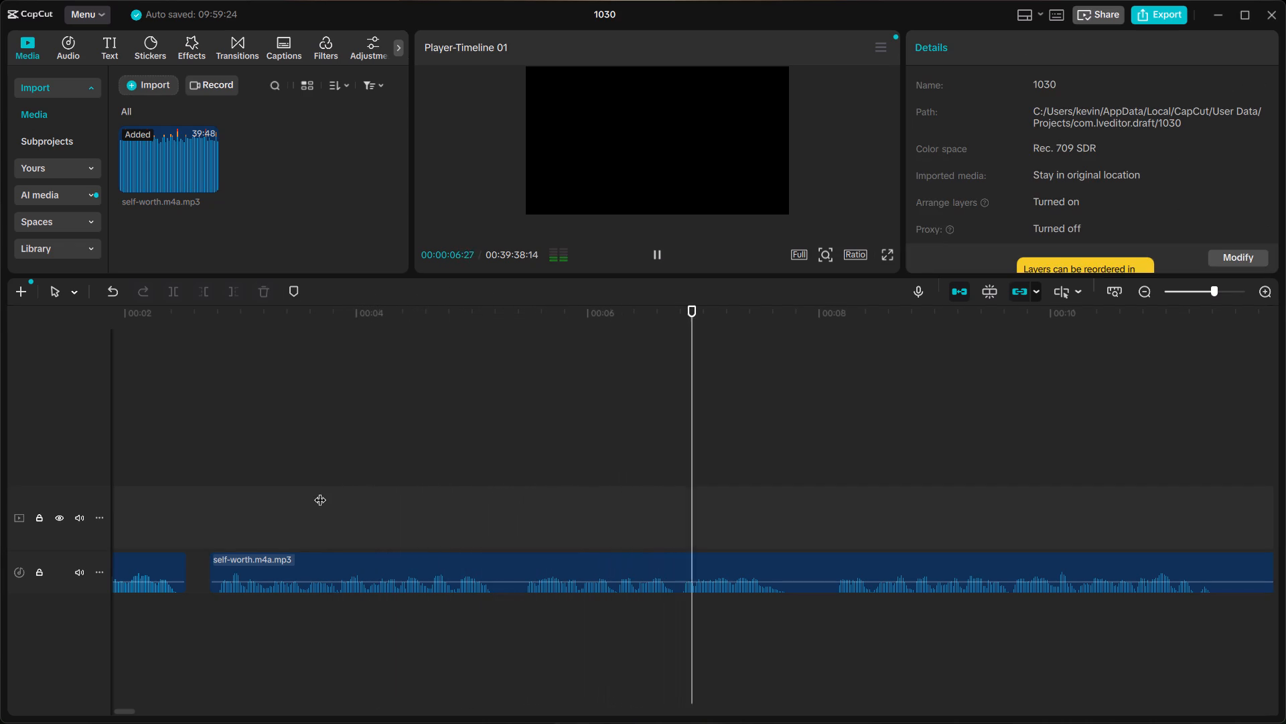
key("space")
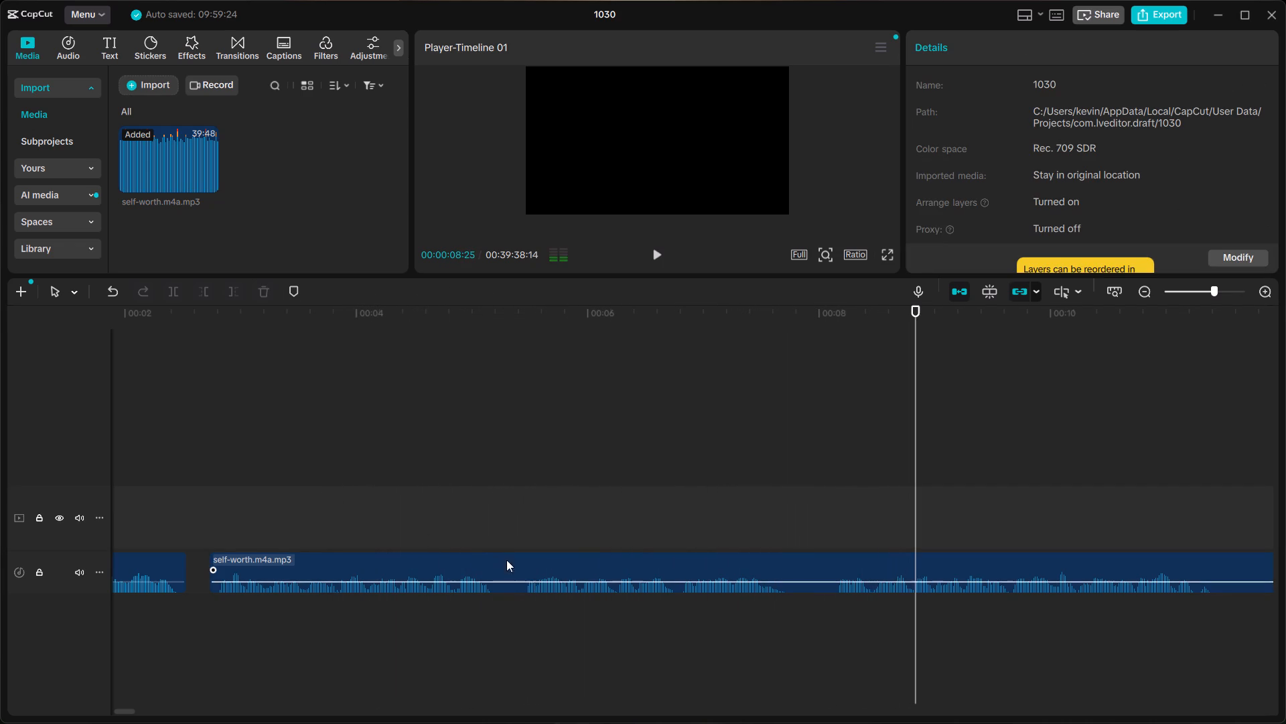
Split the second clip at 00:00:05:07 and 00:00:05:13 and delete the pause piece between the cuts.
left_click(502, 537)
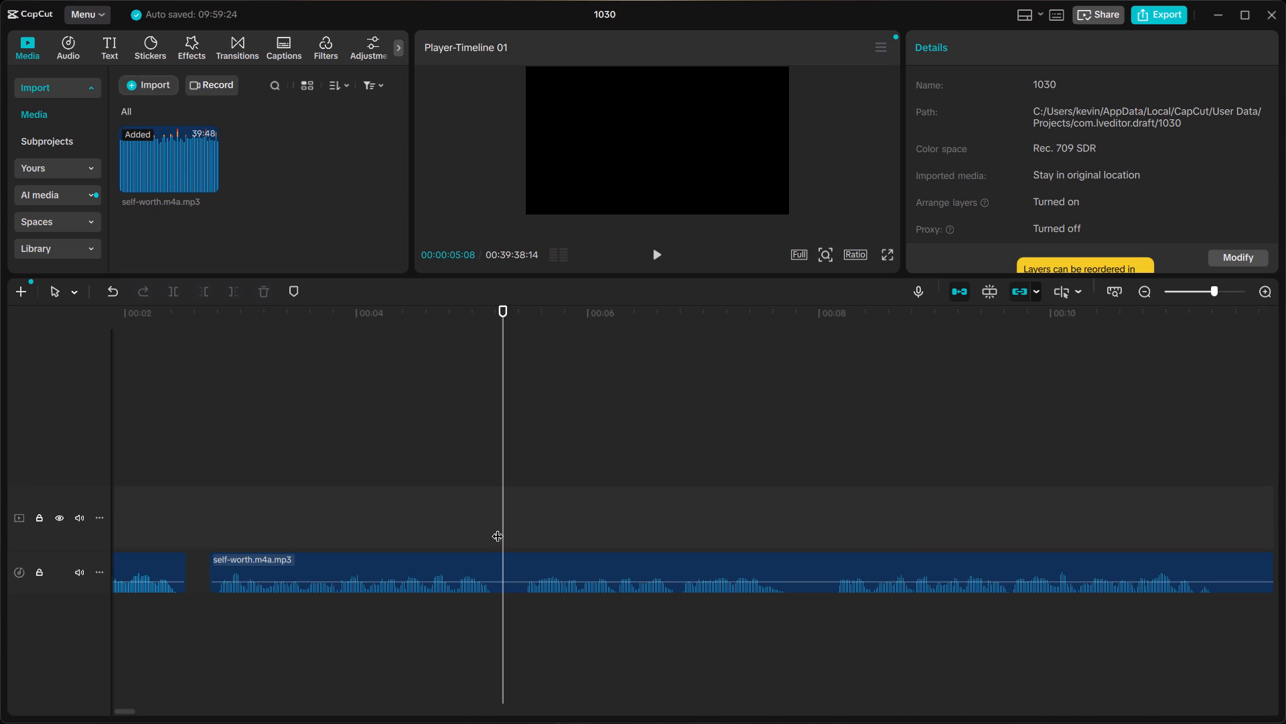
left_click(494, 525)
left_click(463, 522)
left_click(500, 536)
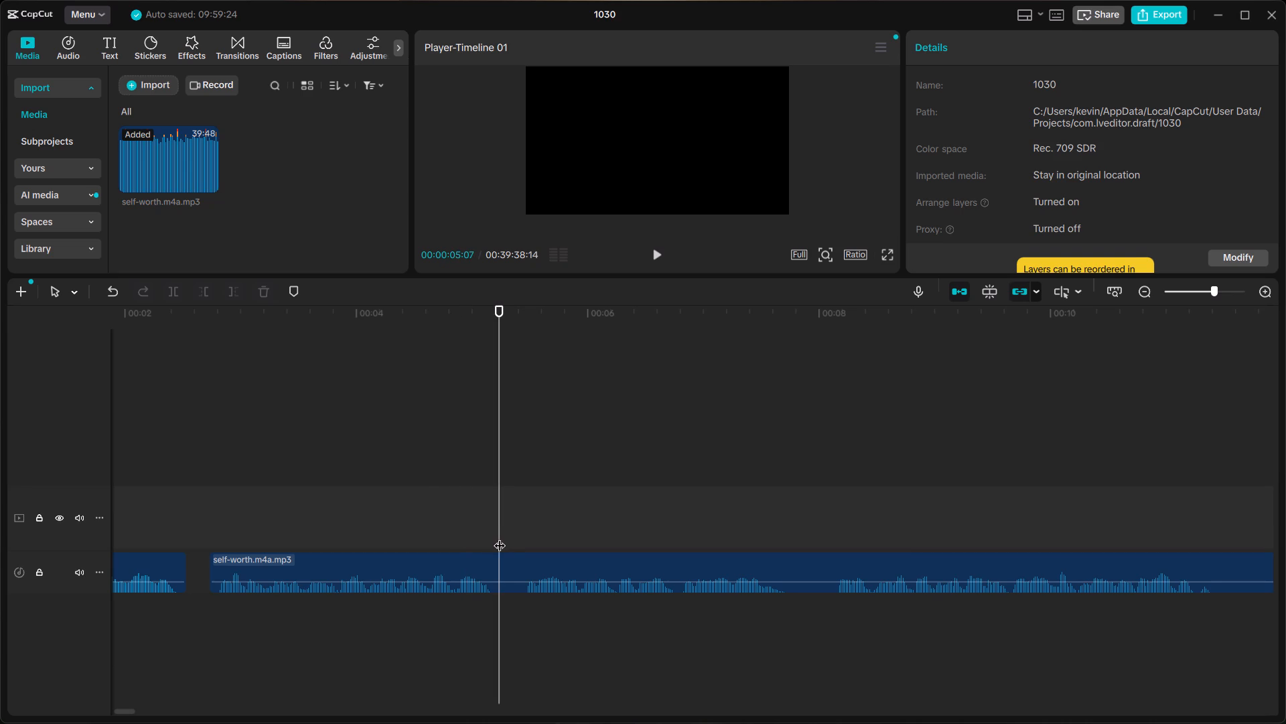
left_click(506, 570)
key("ctrl+b")
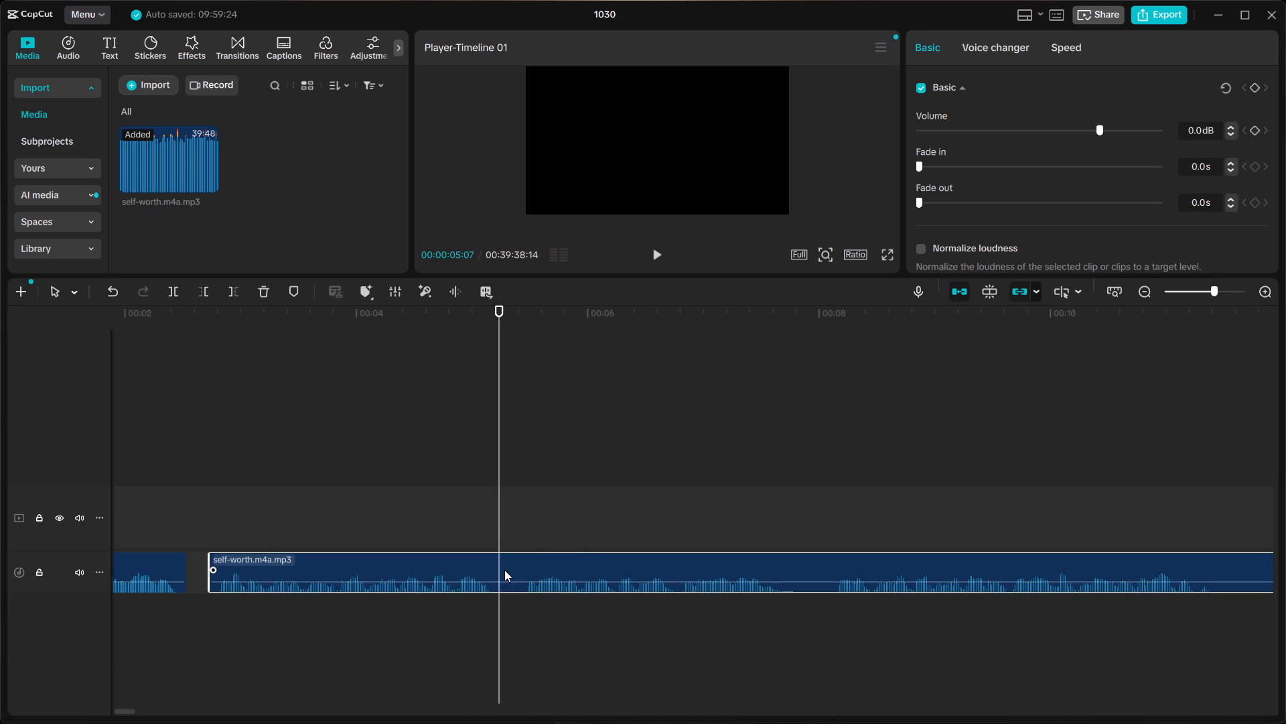
left_click(518, 560, "ctrl")
left_click(523, 520, "ctrl")
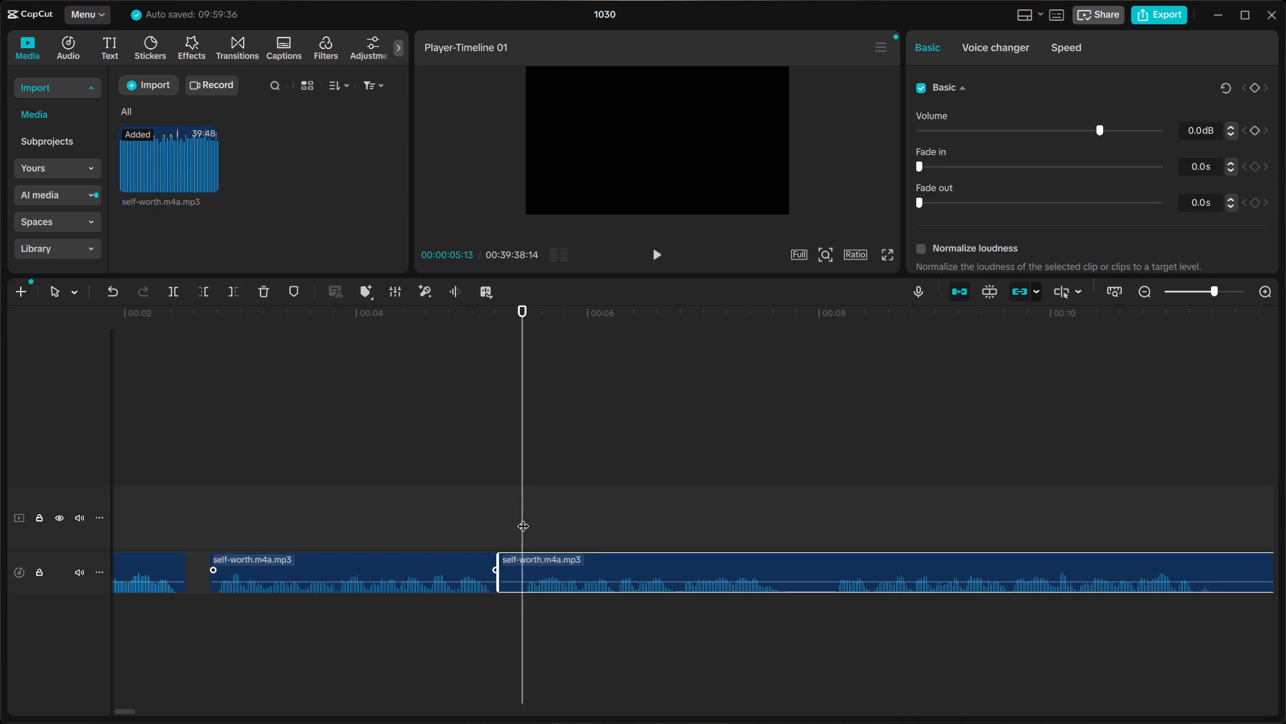
key("ctrl+b")
left_click(506, 566)
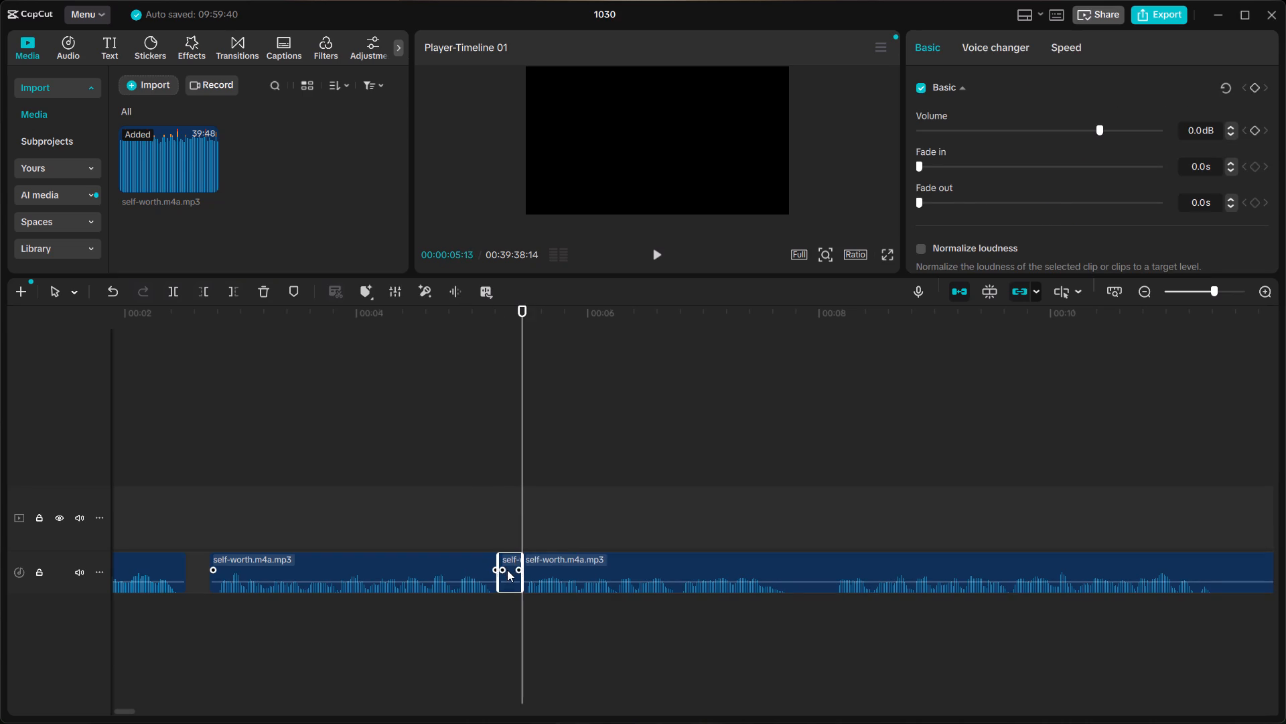
key("BackSpace")
Move the clip after the deleted pause about 4 frames earlier, leaving a short gap before it.
left_click(551, 561)
left_click_drag(551, 561, 535, 561)
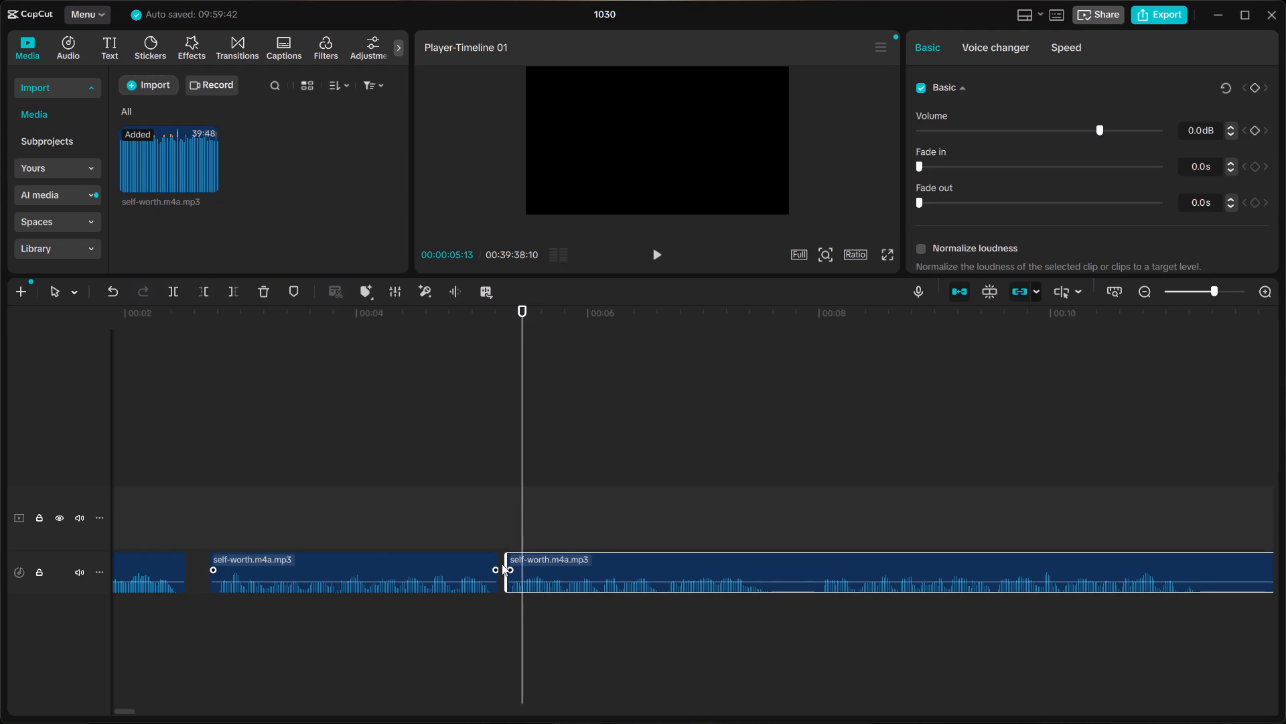
Play from about 2.8 seconds across the new gap to the next pause near 7.7 seconds.
left_click(220, 507)
key("space")
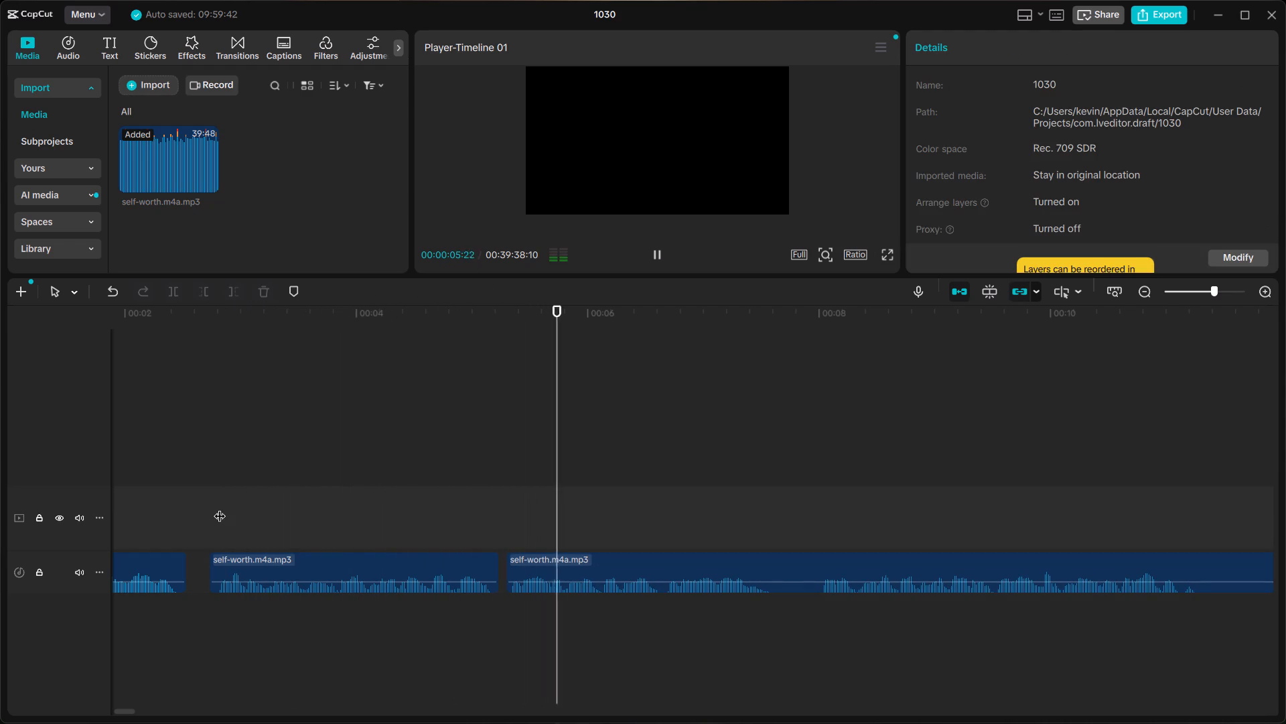
scroll(220, 507, "left", 2)
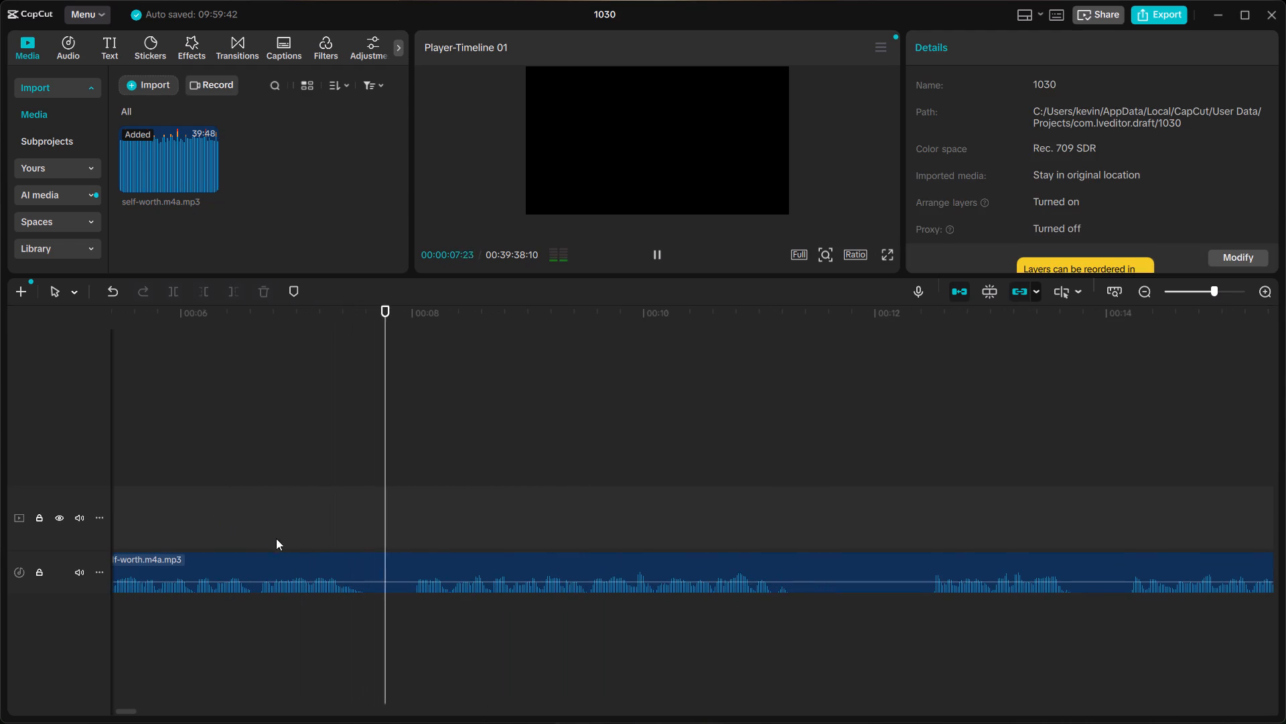
key("space")
Split the third clip at 00:00:07:22 and 00:00:07:29 and delete the pause piece between the cuts.
left_click(376, 552)
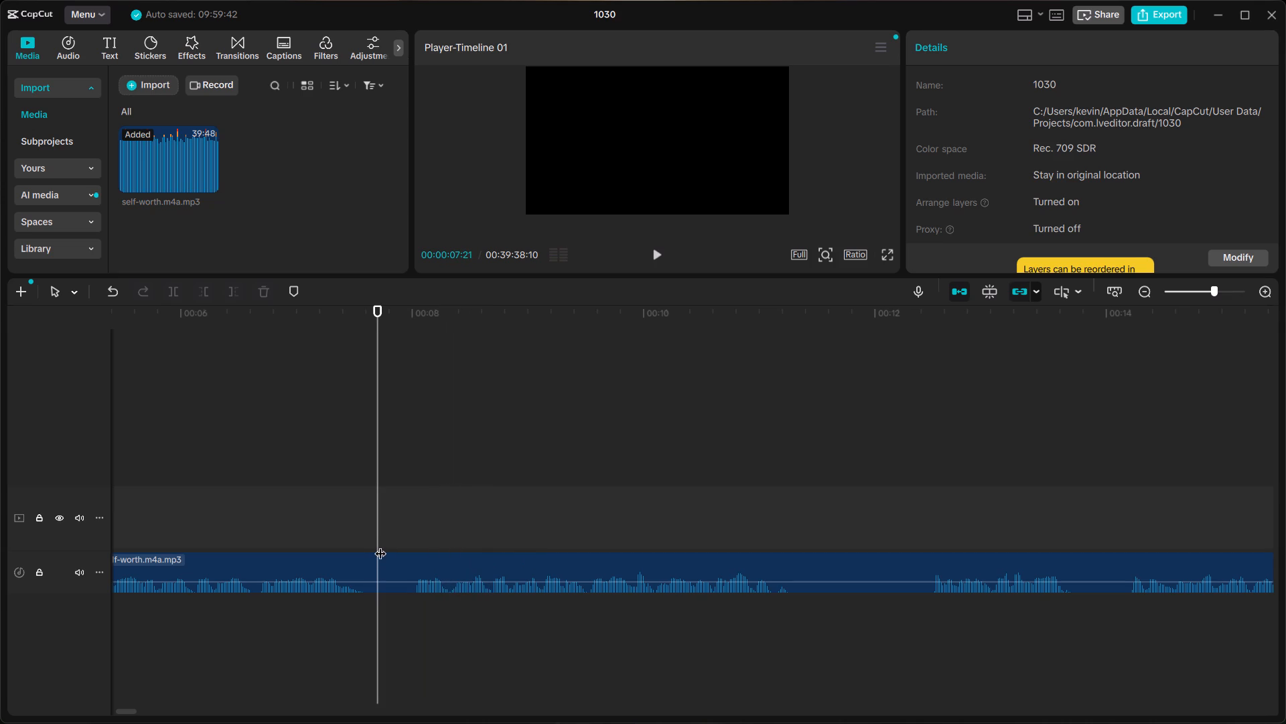
left_click(380, 545, "ctrl")
left_click(374, 559, "ctrl")
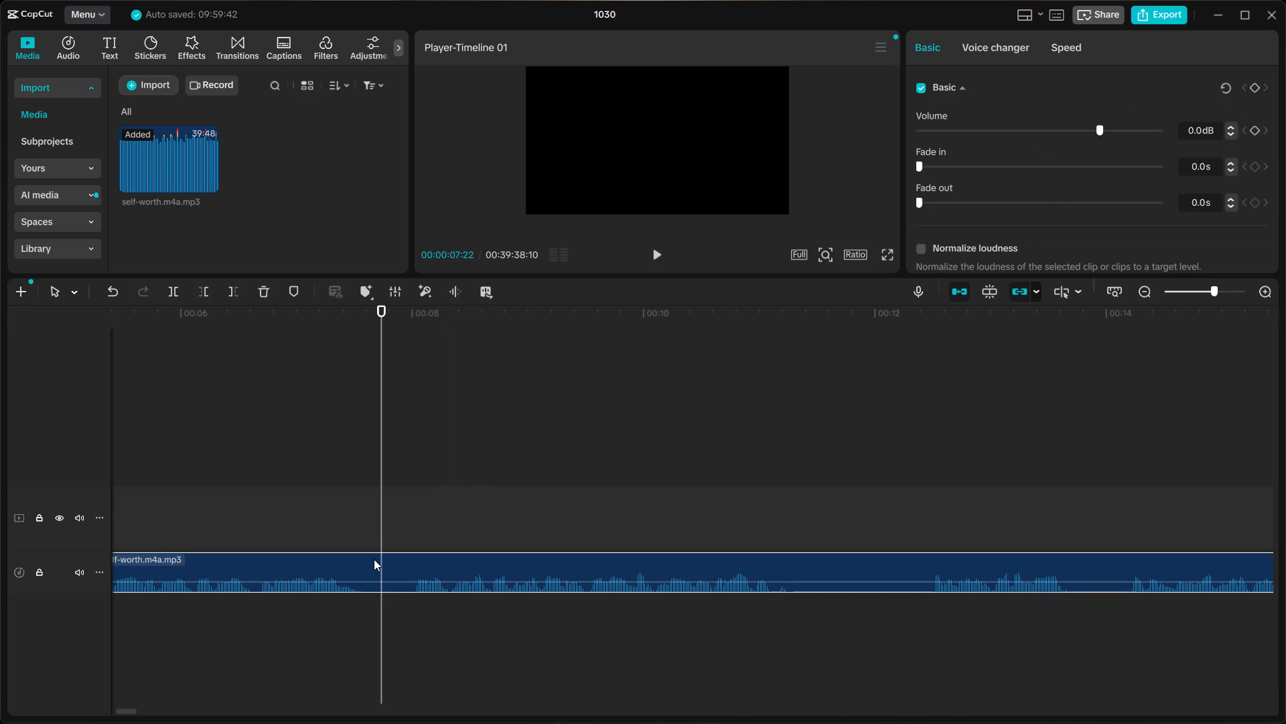
left_click(376, 564, "ctrl")
key("ctrl+b")
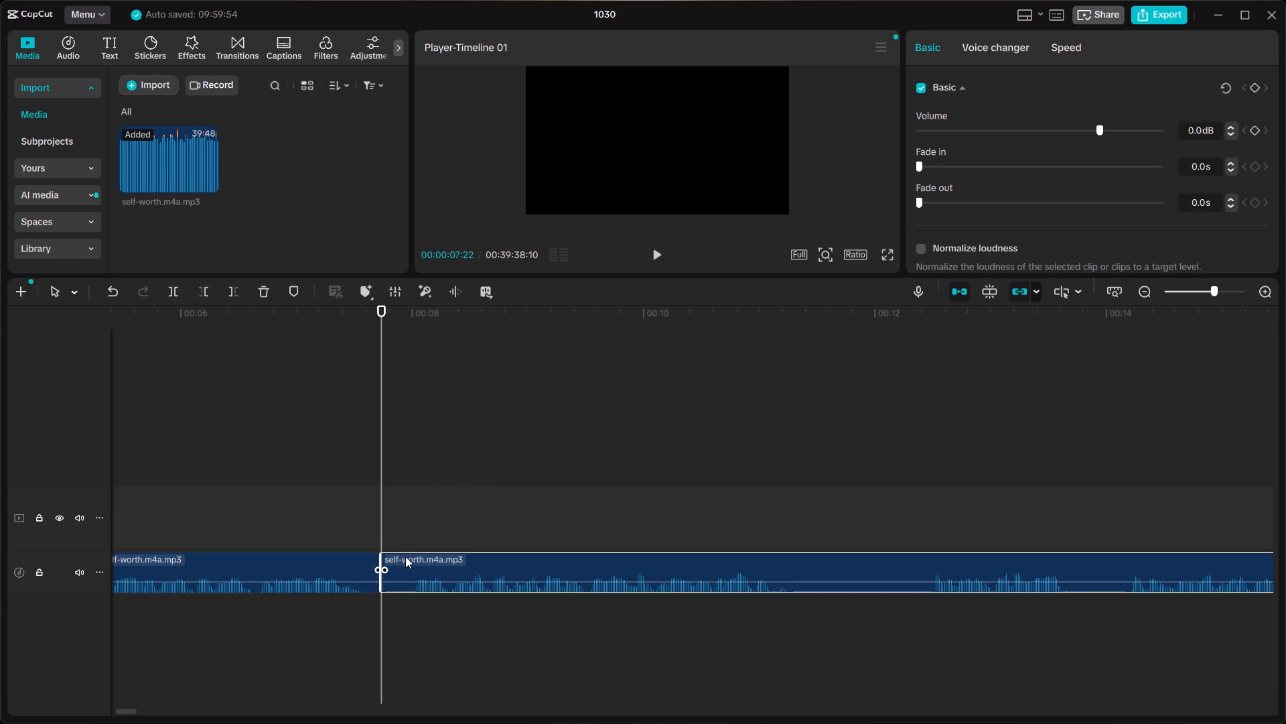
left_click(410, 556, "ctrl")
left_click(407, 564, "ctrl")
left_click(407, 519)
key("ctrl+b")
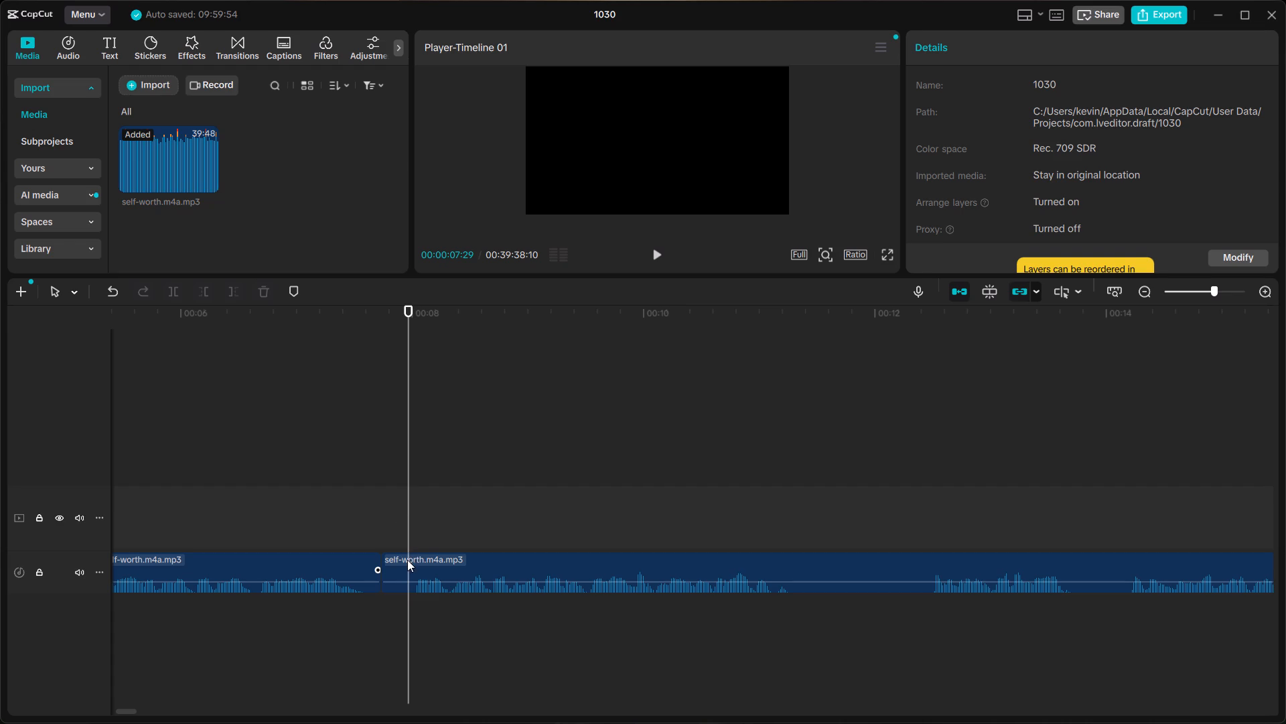
left_click(407, 560, "ctrl")
key("ctrl+b")
left_click(399, 572)
key("BackSpace")
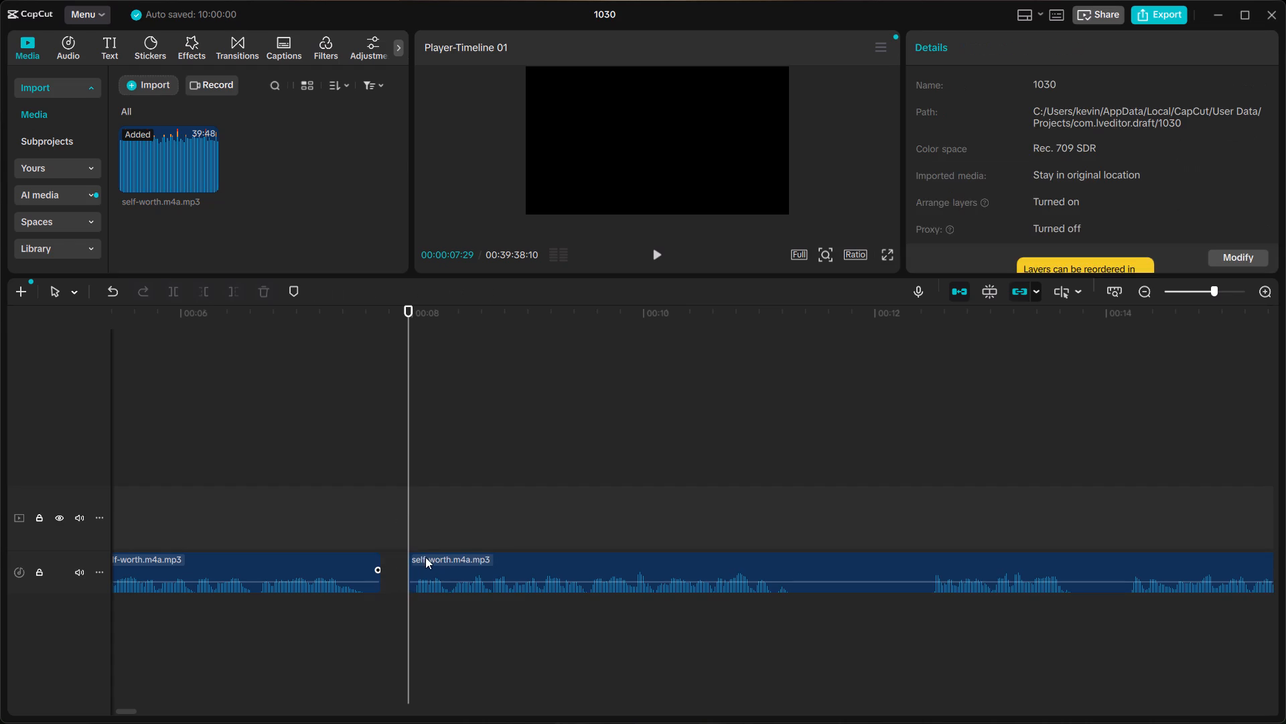
Move the fourth clip about 7 frames earlier so it meets the end of the third clip.
left_click(427, 558)
left_click_drag(427, 559, 401, 562)
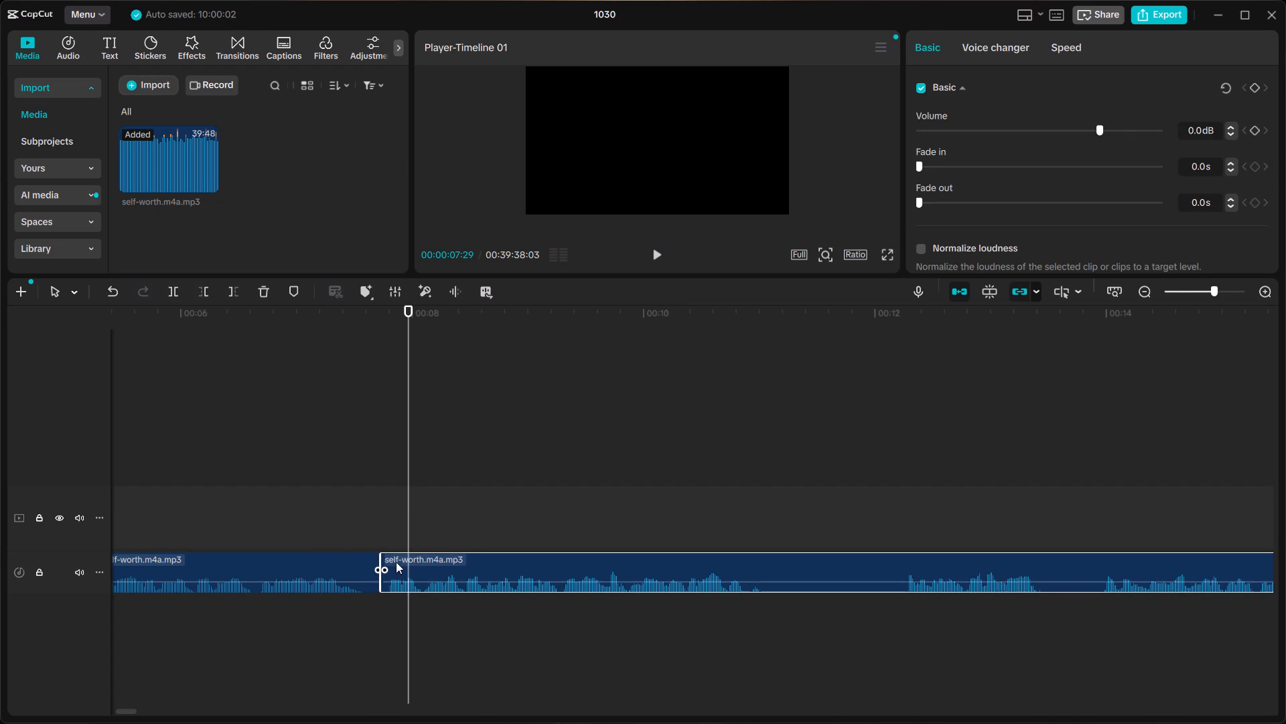
Play from about 5.7 seconds across the join between the third and fourth clips to check the pacing.
left_click(147, 518)
key("space")
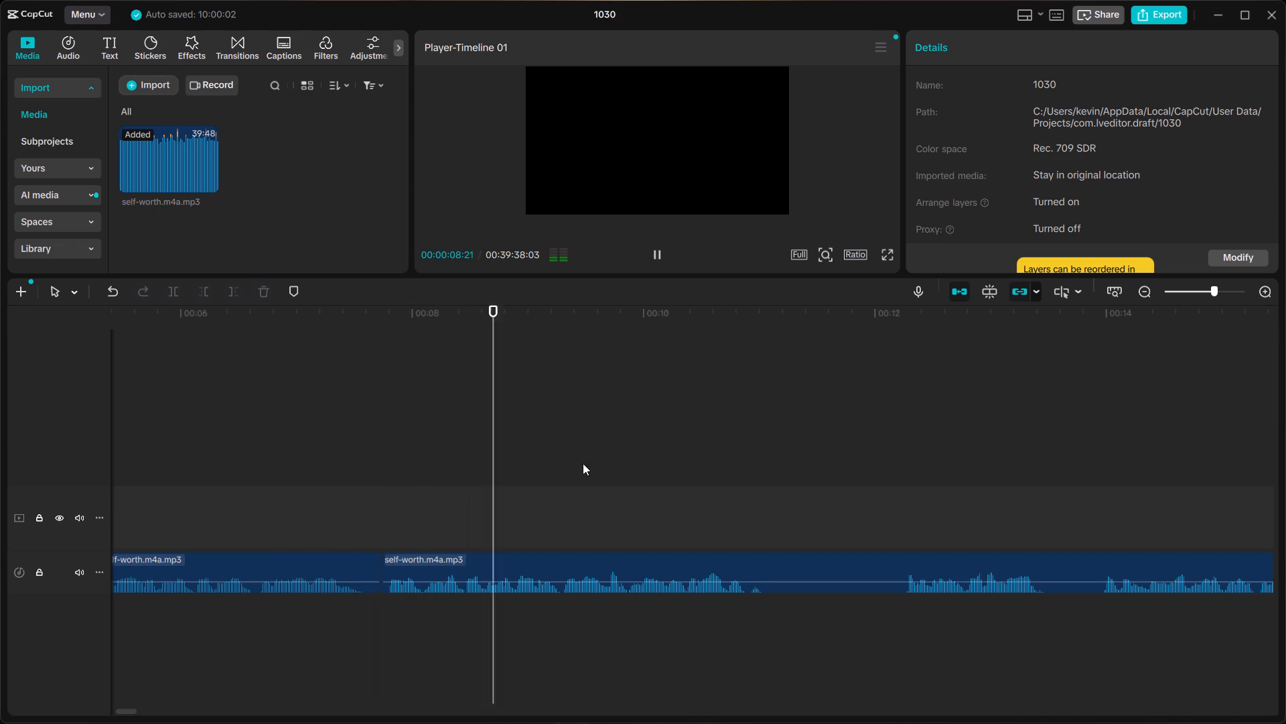
key("space")
Move the fourth clip about one frame later, leaving a tiny gap after the third clip.
left_click(454, 570)
left_click(453, 566)
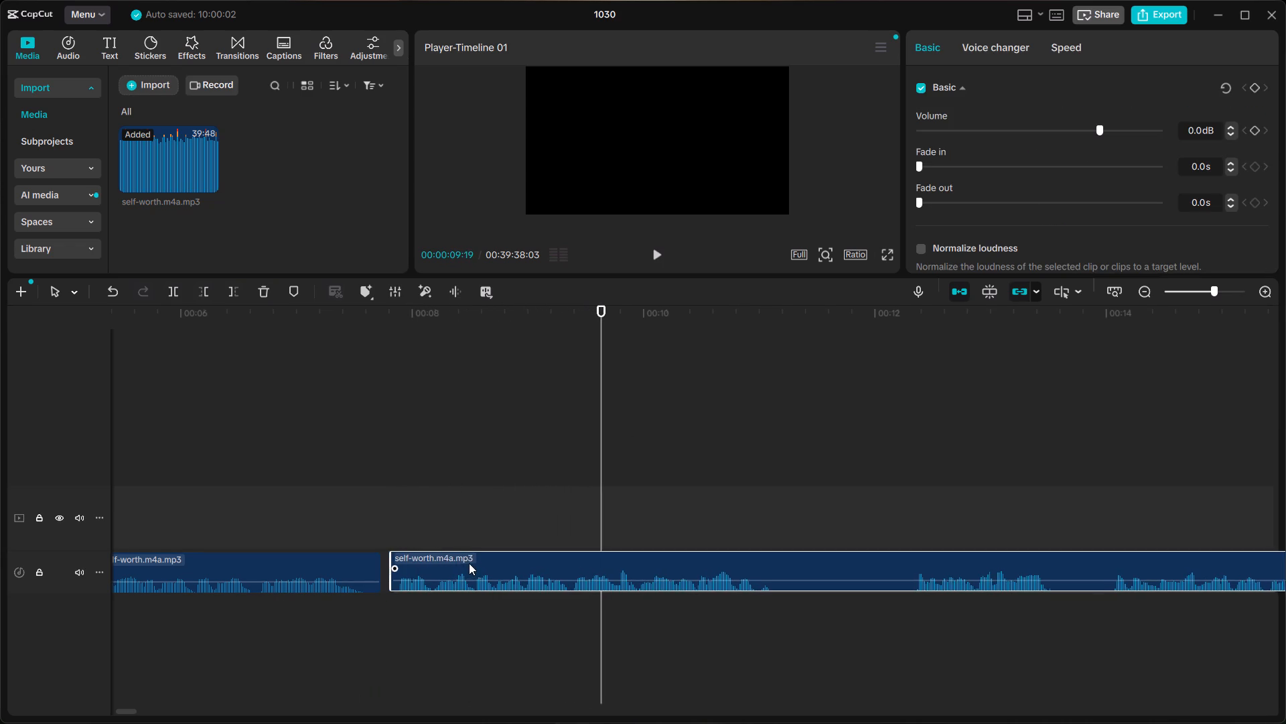
Replay from about 5.6 seconds through the tiny gap, stopping just after 9 seconds.
left_click(155, 503)
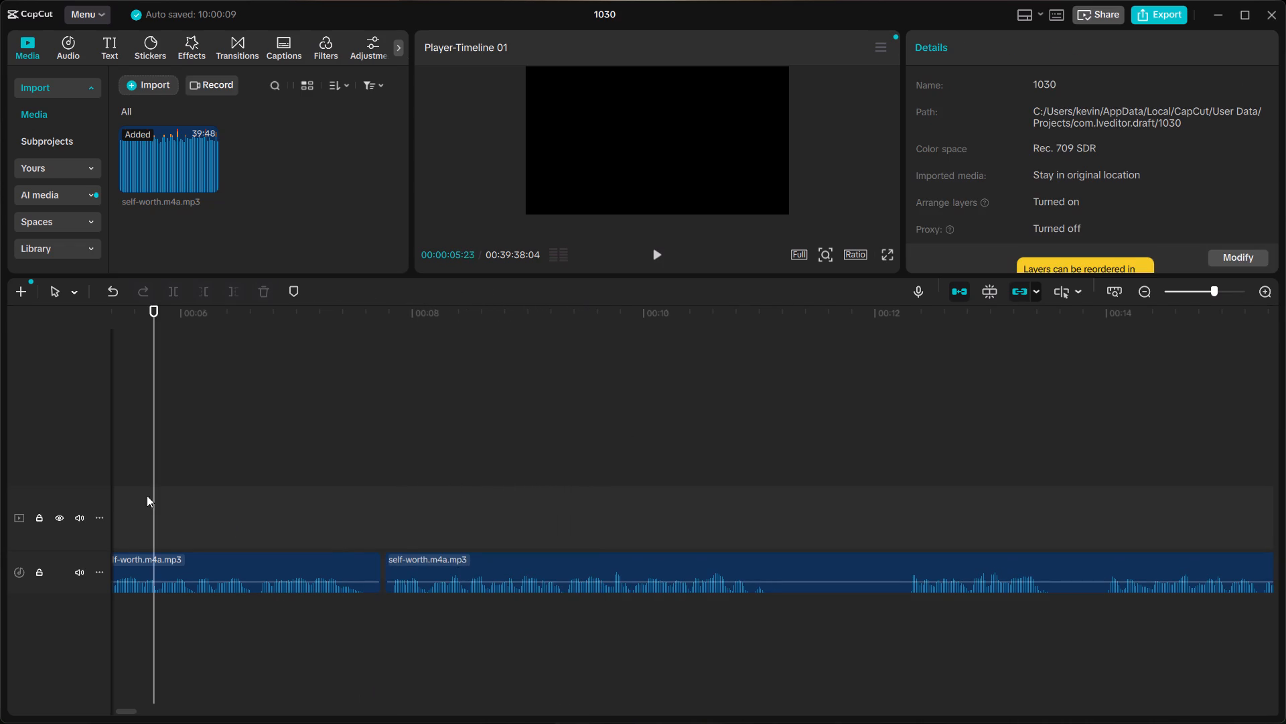
left_click(133, 495)
key("space")
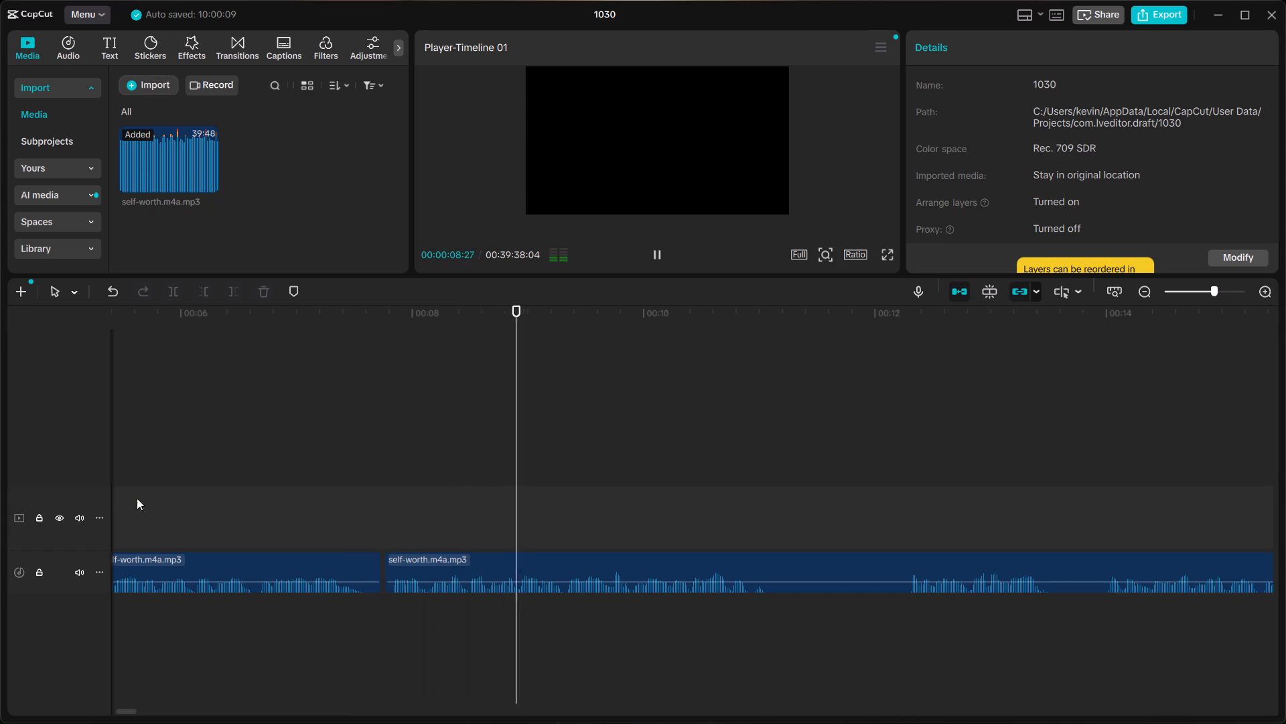
key("space")
Move the fourth clip about two more frames later to widen the gap after the third clip.
left_click(429, 563)
left_click_drag(429, 563, 438, 564)
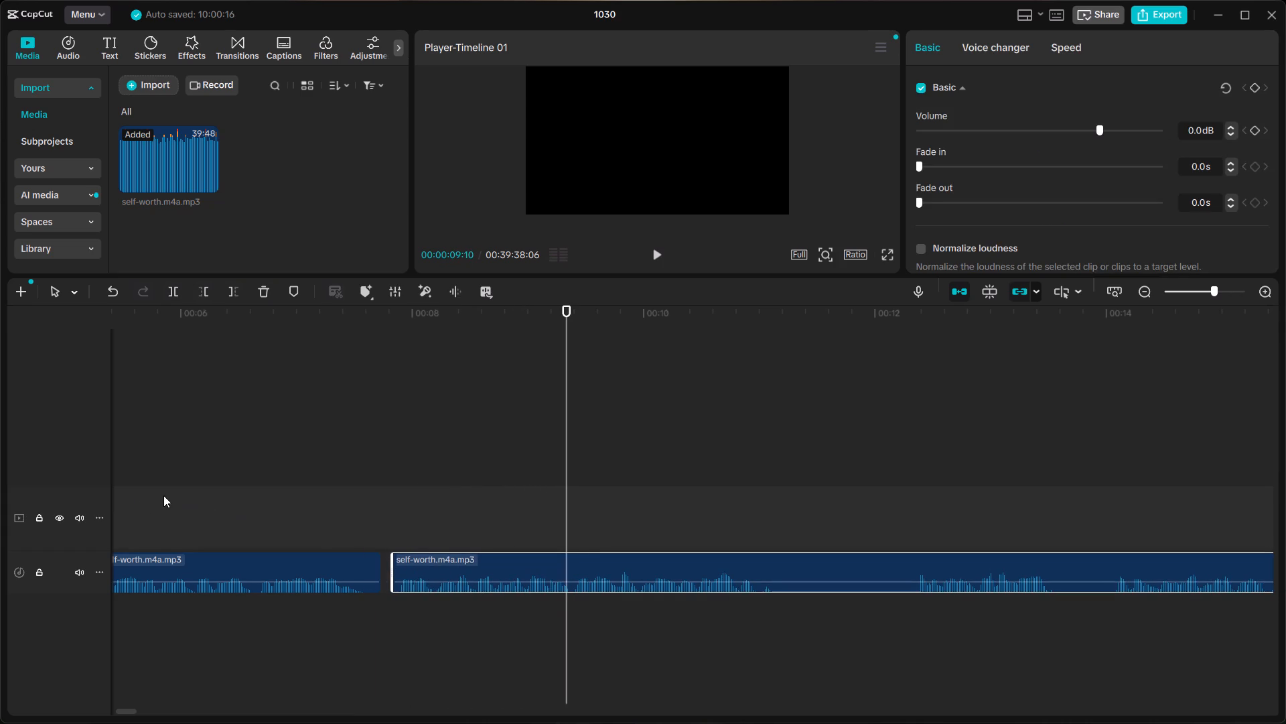
Replay from about 5.6 seconds through the widened gap, stopping at about 11 seconds.
left_click(136, 485)
key("space")
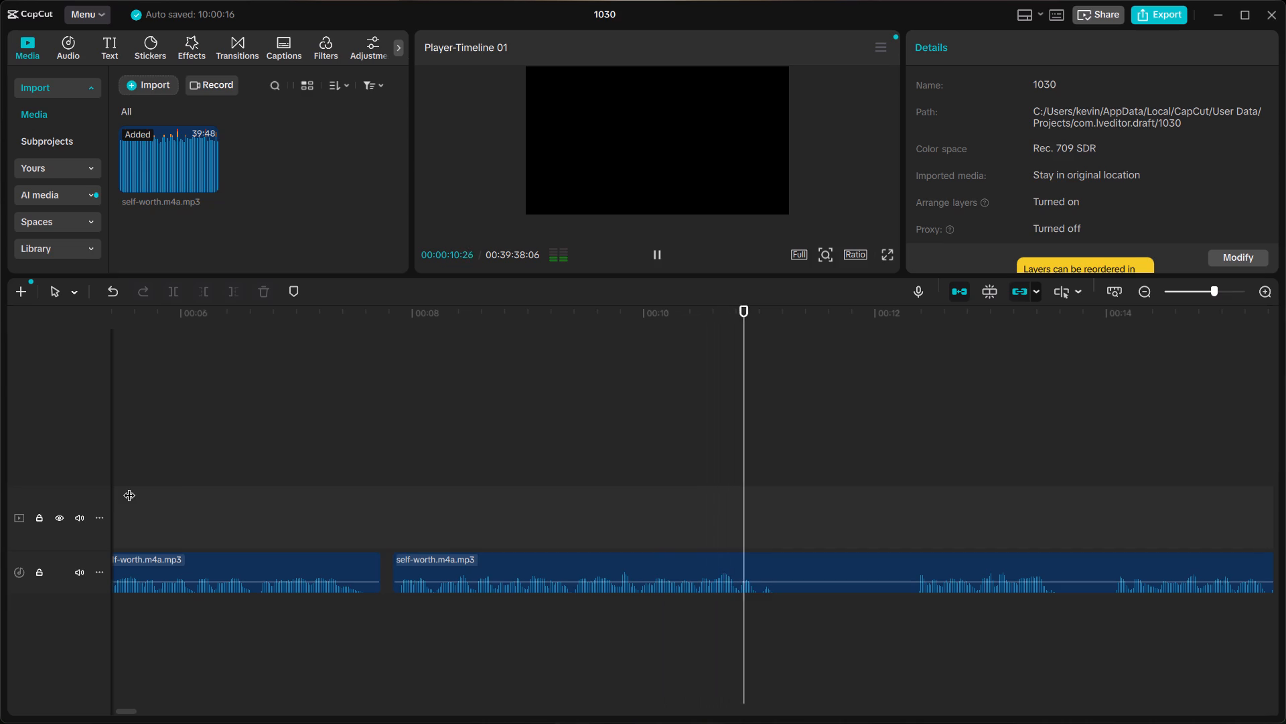
key("space")
Replay from about 2.5 seconds, then skip ahead to the phrase at about 12 seconds and listen until 14:18.
scroll(197, 487, "right", 2)
left_click(437, 473)
key("space")
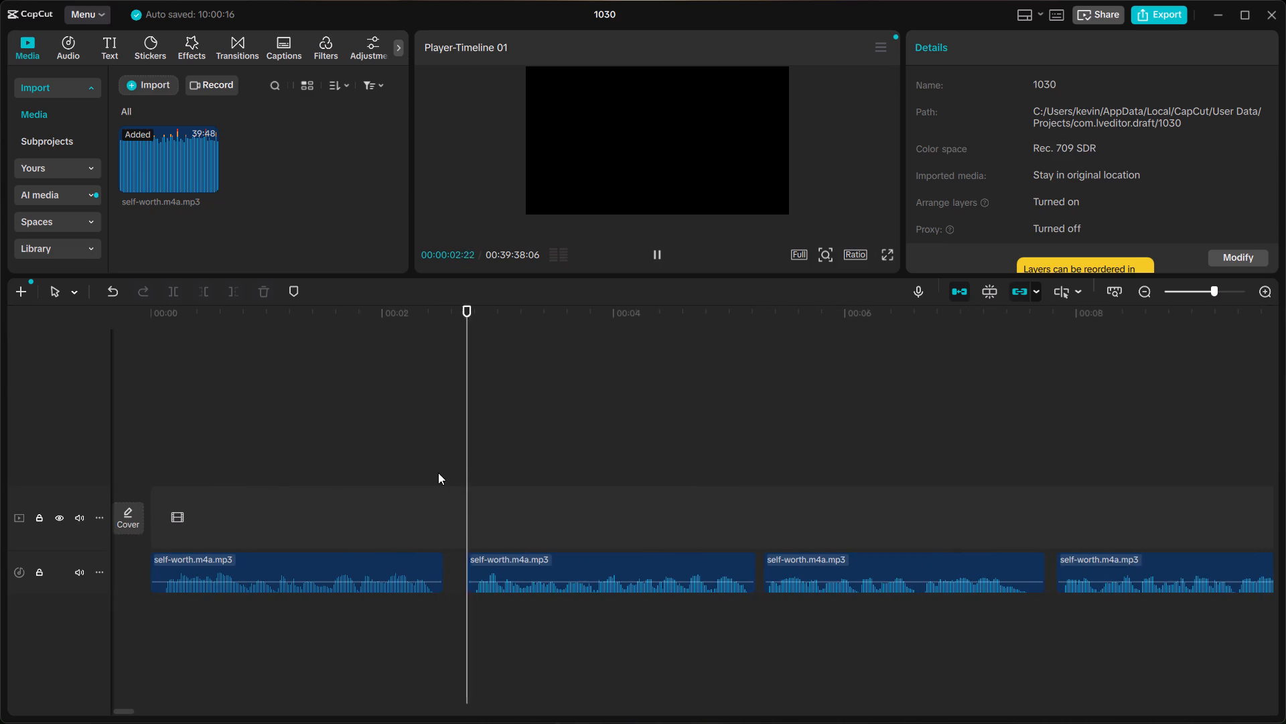
scroll(438, 473, "left", 1)
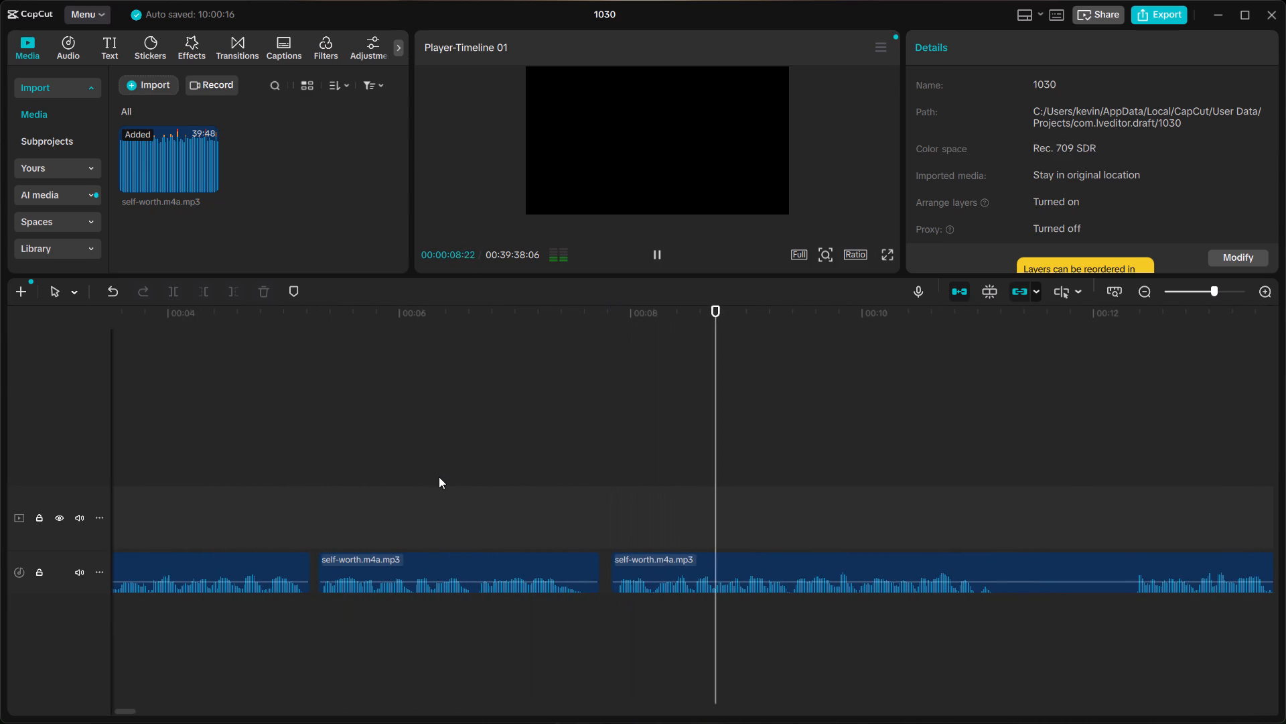
scroll(829, 509, "left", 1)
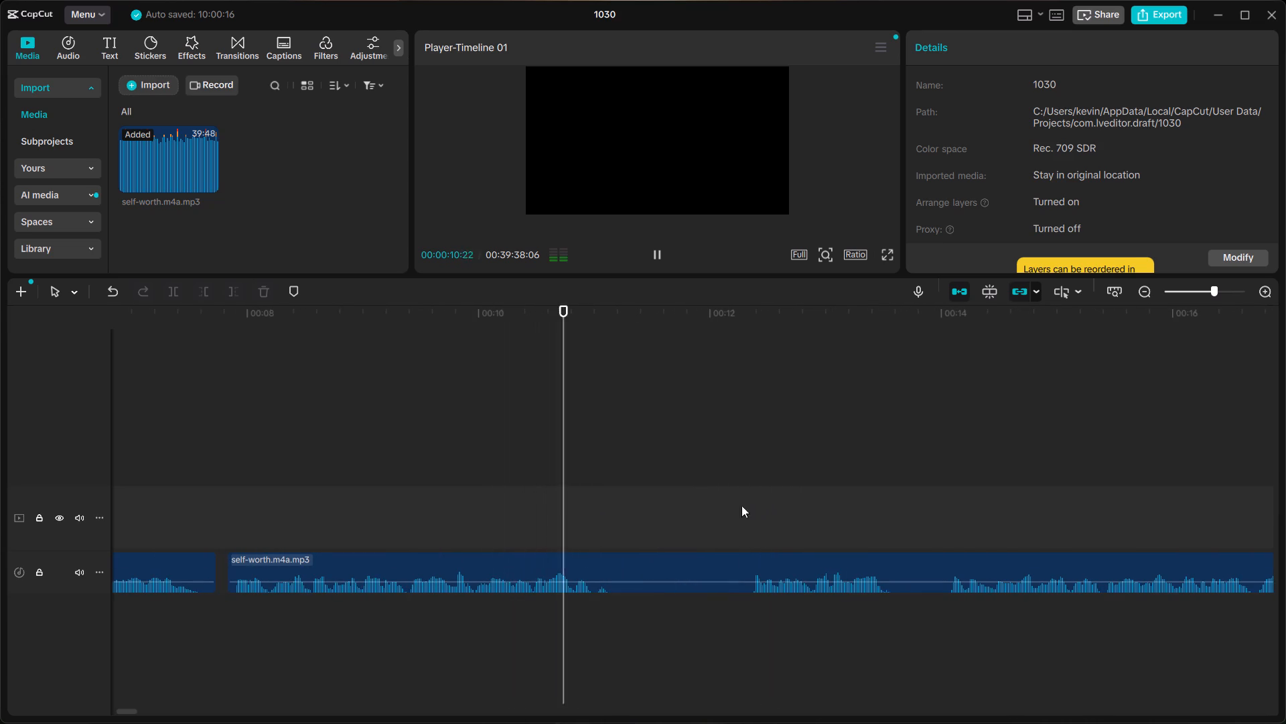
left_click(737, 507)
key("space")
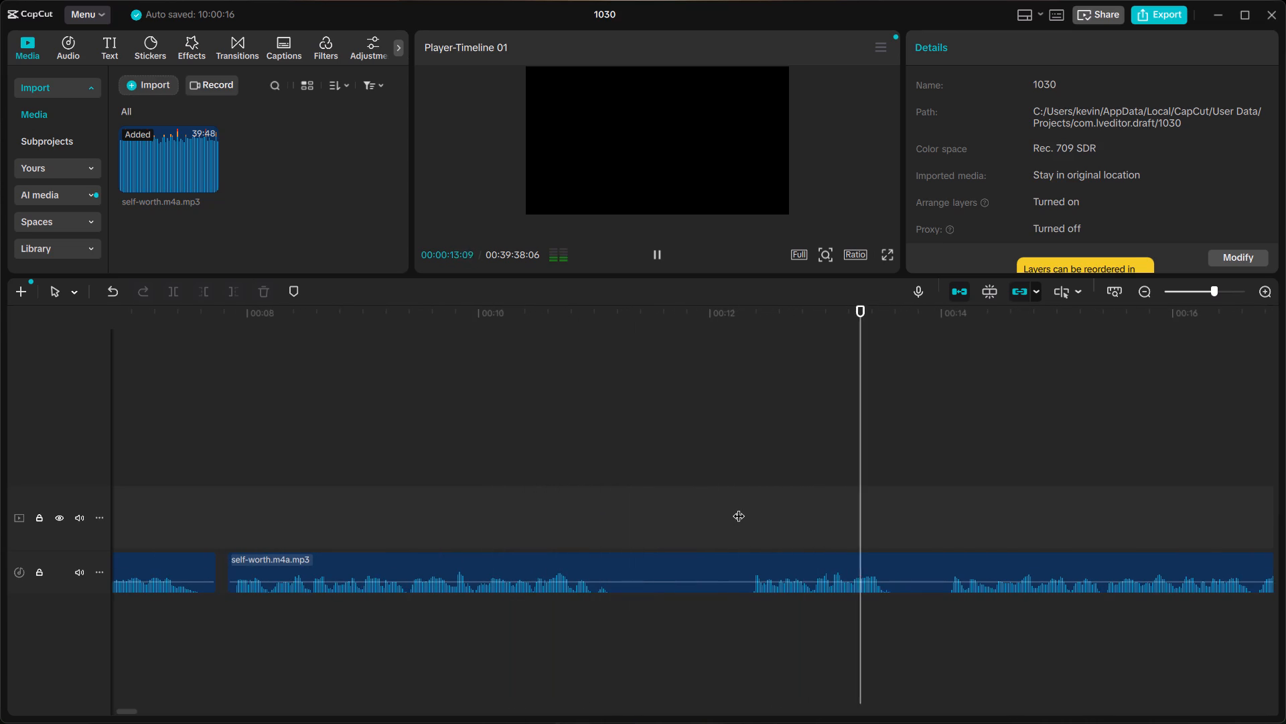
key("space")
Cut the pause between 11:07 and 12:10 from the fourth clip and move the remaining audio back, leaving about a one-frame gap.
left_click(616, 550)
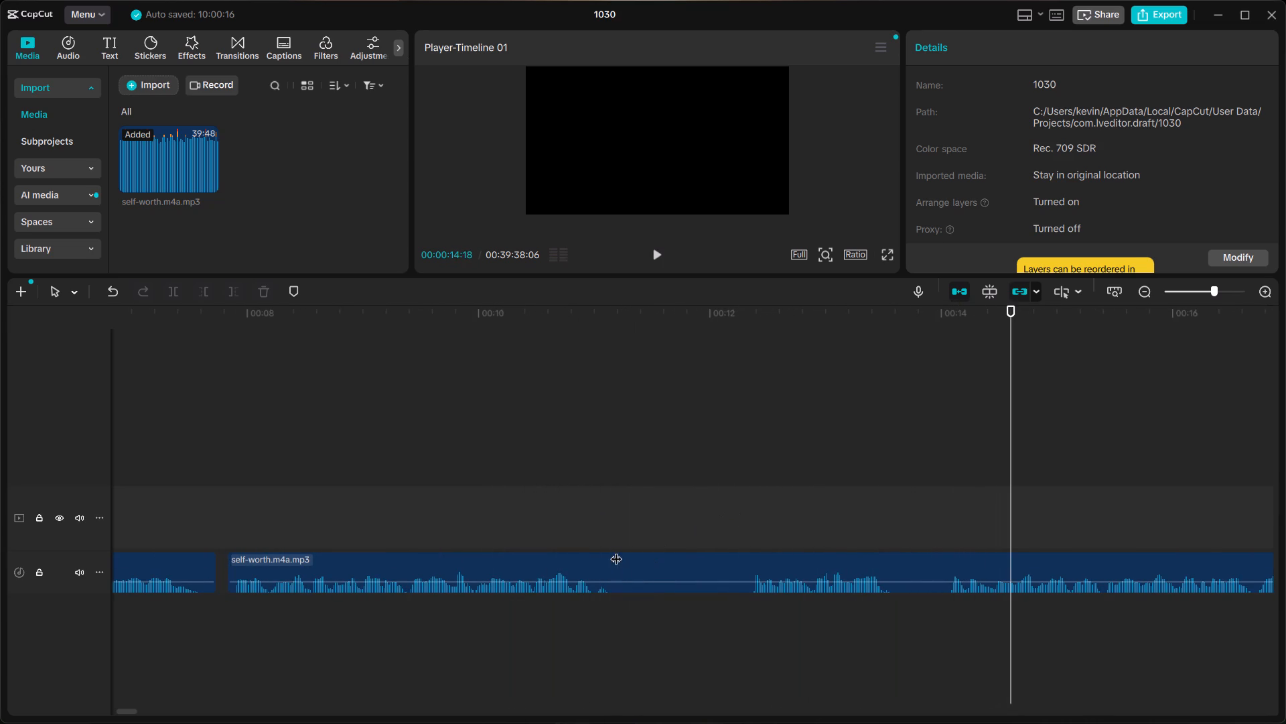
left_click(641, 538, "ctrl")
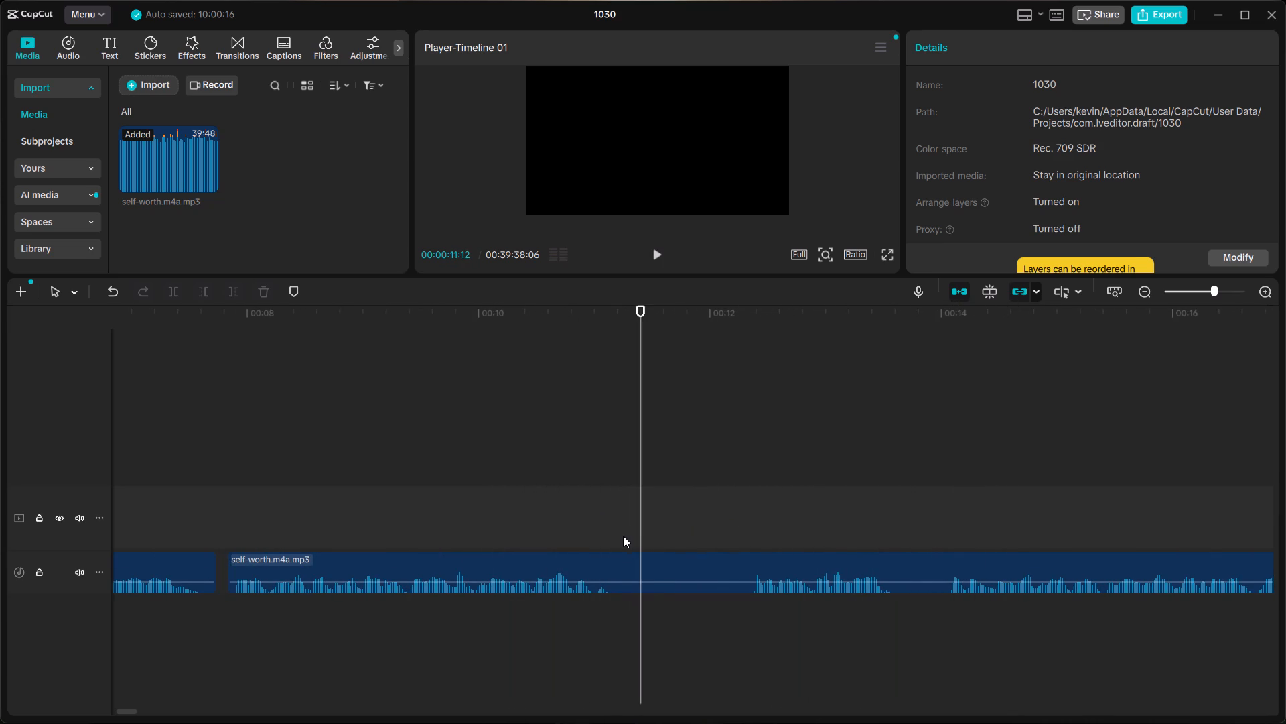
left_click(622, 535, "ctrl")
left_click(629, 567, "ctrl")
key("ctrl+b")
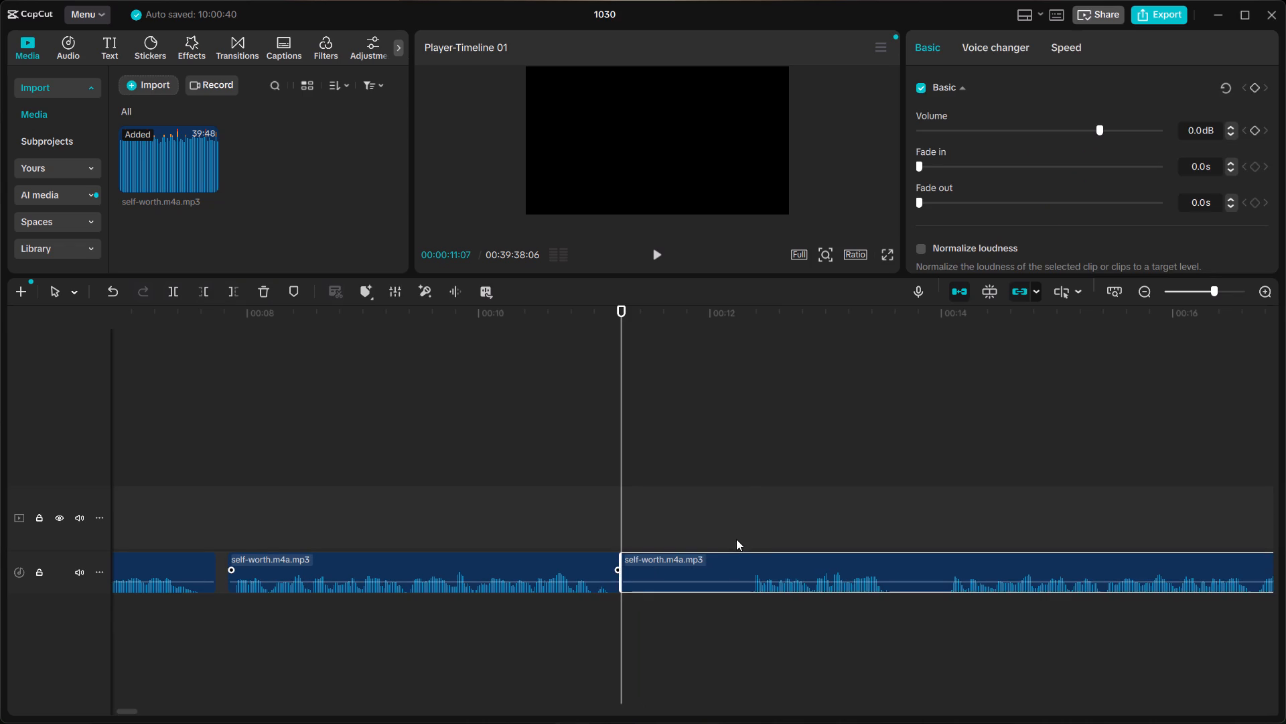
left_click(747, 538, "ctrl")
key("ctrl+b")
left_click(718, 568)
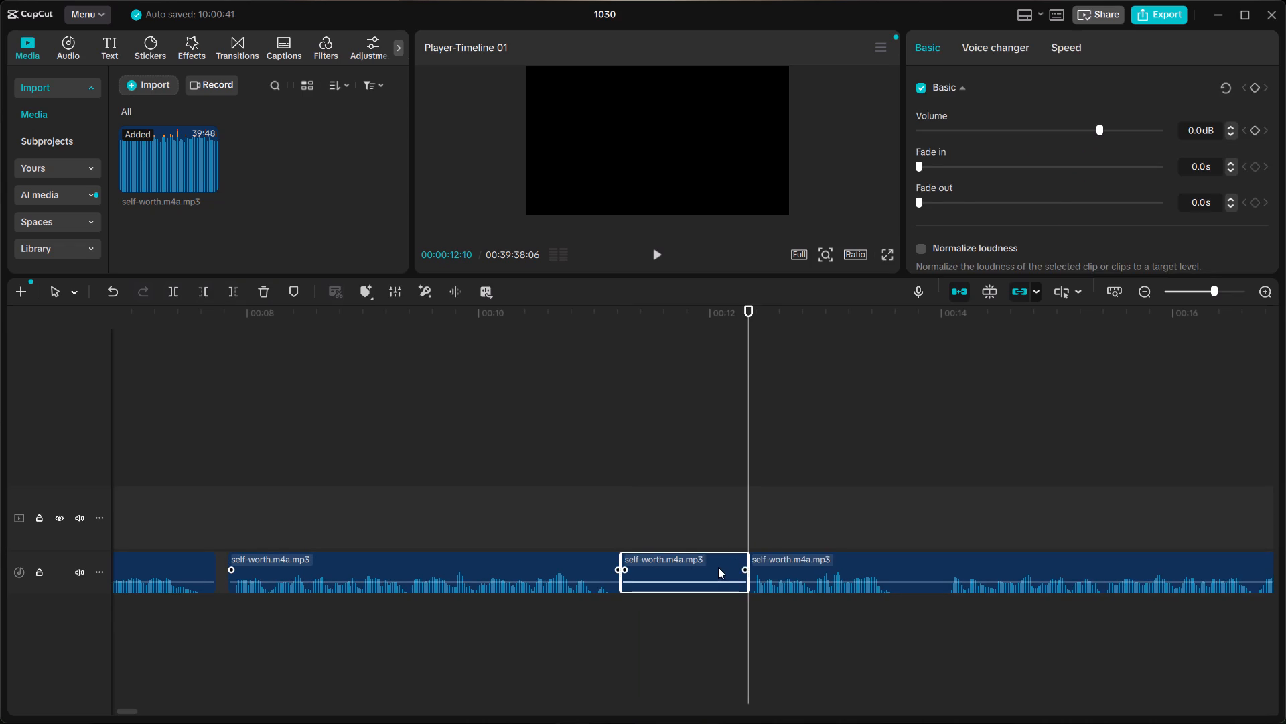
key("BackSpace")
left_click(818, 560)
left_click_drag(818, 560, 799, 560)
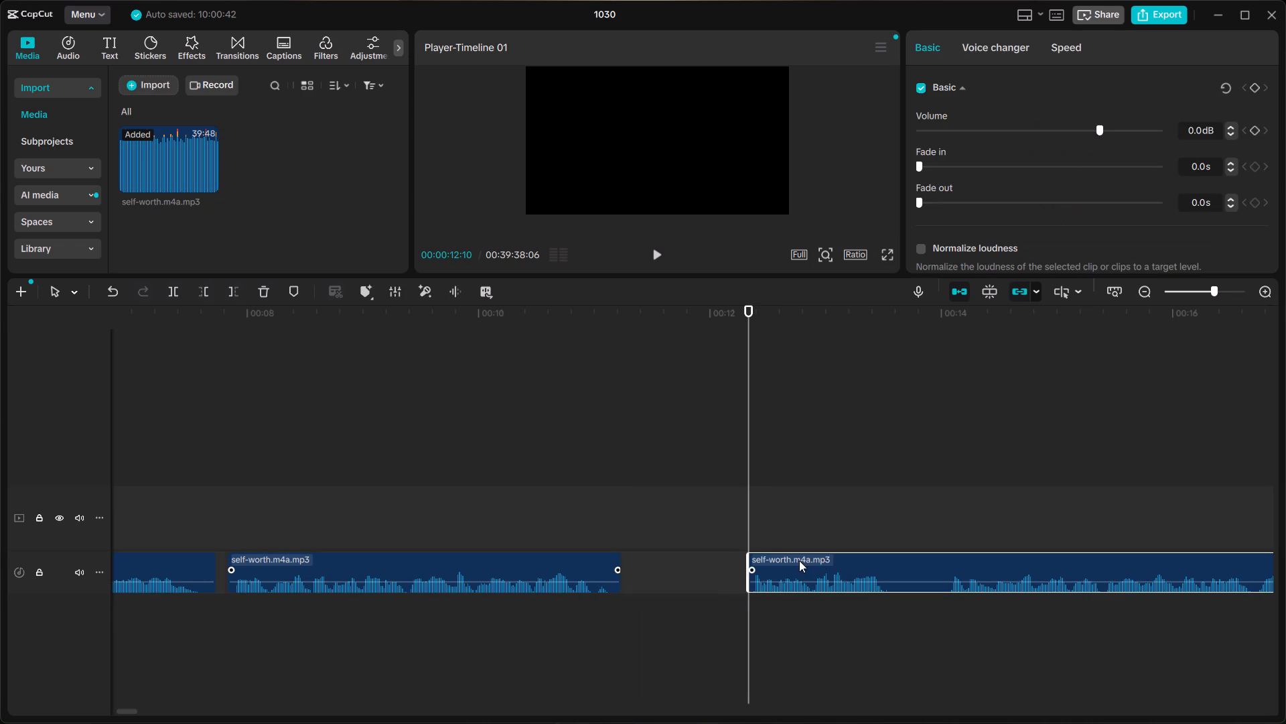
left_click_drag(799, 560, 695, 561)
Replay from about 9.2 seconds through the shortened pause, stopping at about 12.4 seconds.
left_click(500, 540)
left_click(384, 518)
key("space")
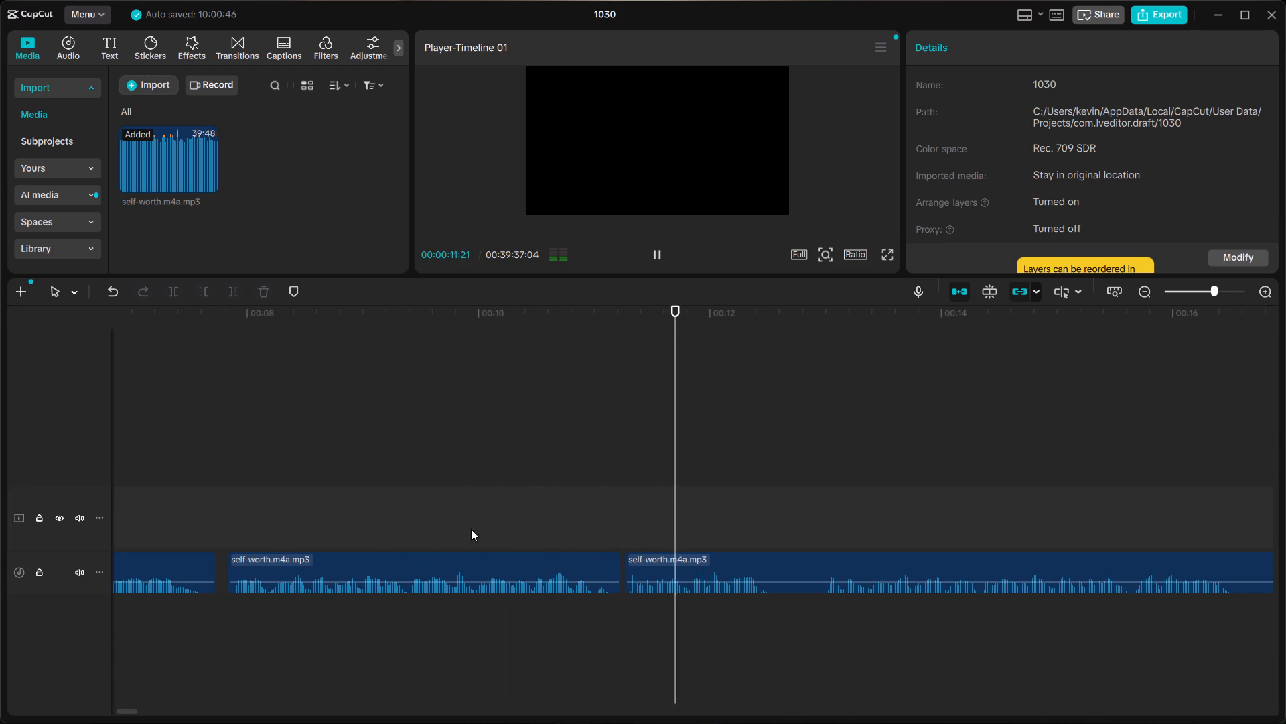
key("space")
Move the fifth clip about two frames later to widen the gap after the fourth clip.
left_click(676, 560)
left_click_drag(676, 560, 683, 561)
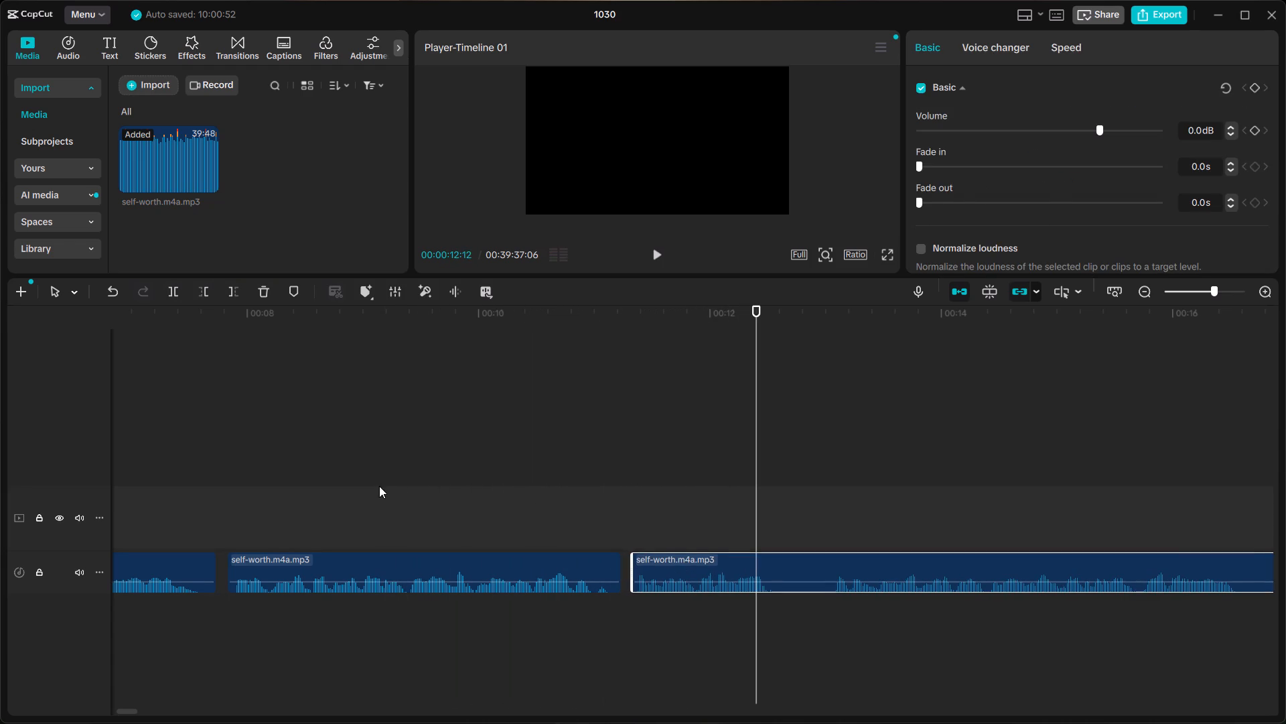
Replay from about 9 seconds through the widened gap, stopping just before 13 seconds.
left_click(379, 486)
key("space")
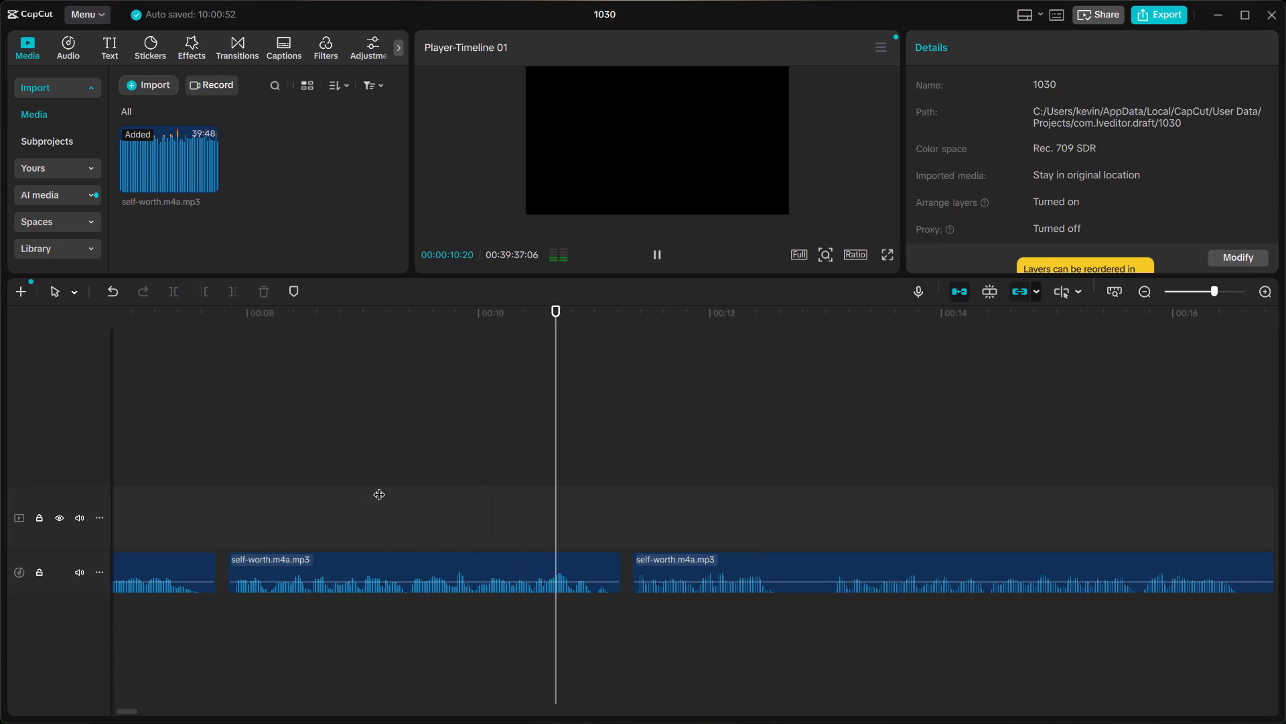
scroll(379, 486, "left", 1)
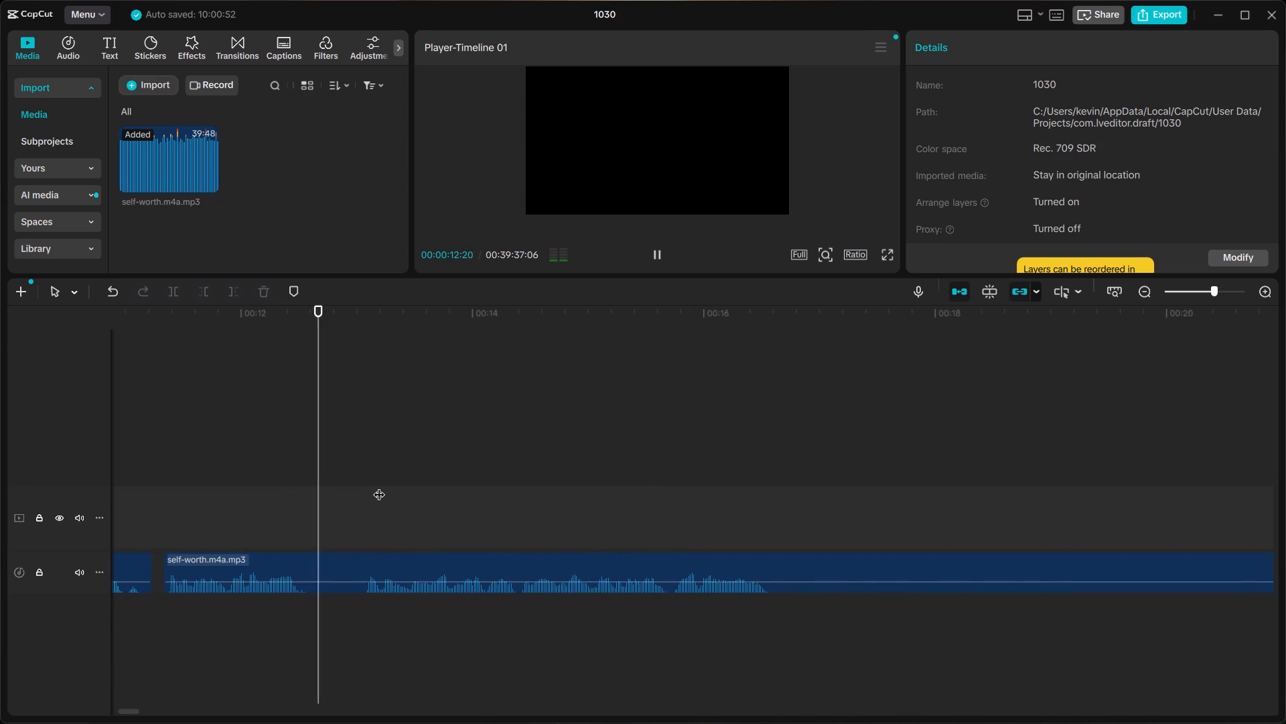
key("space")
Cut the pause between 12:20 and 13:00 from the fifth clip and move the remaining audio back flush against it.
left_click(309, 531)
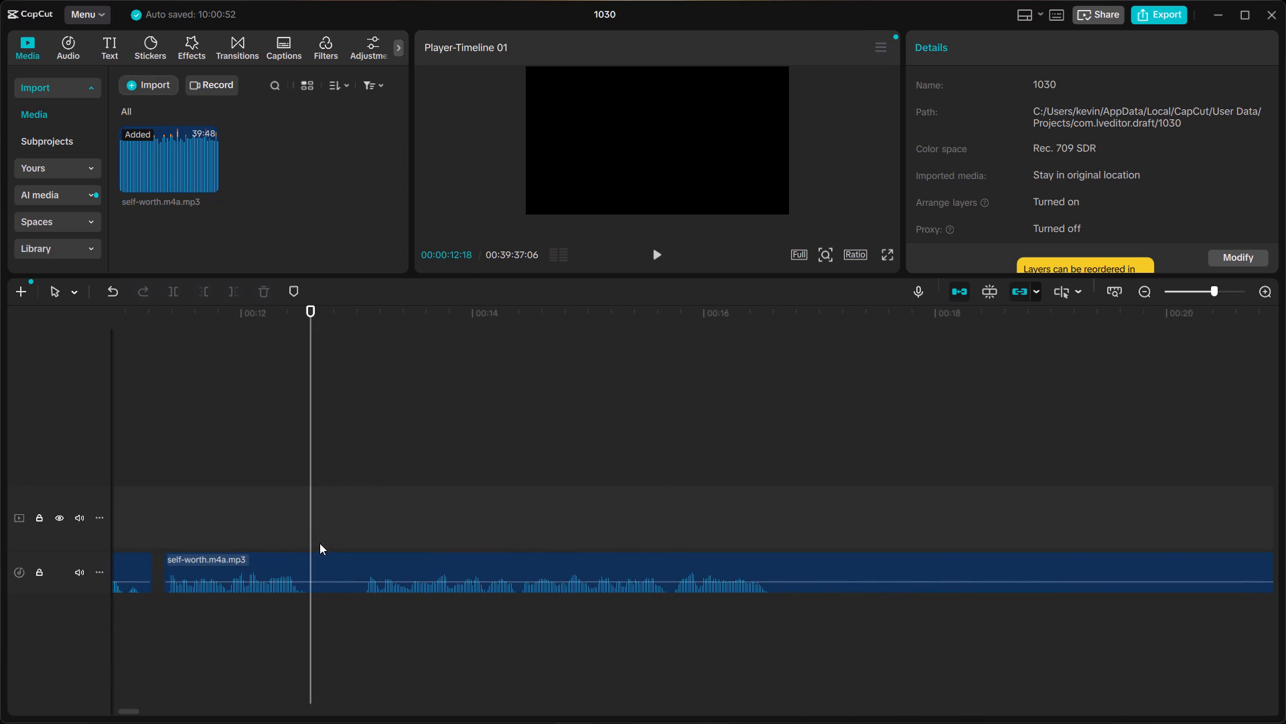
left_click(320, 544)
double_click(319, 558, "ctrl")
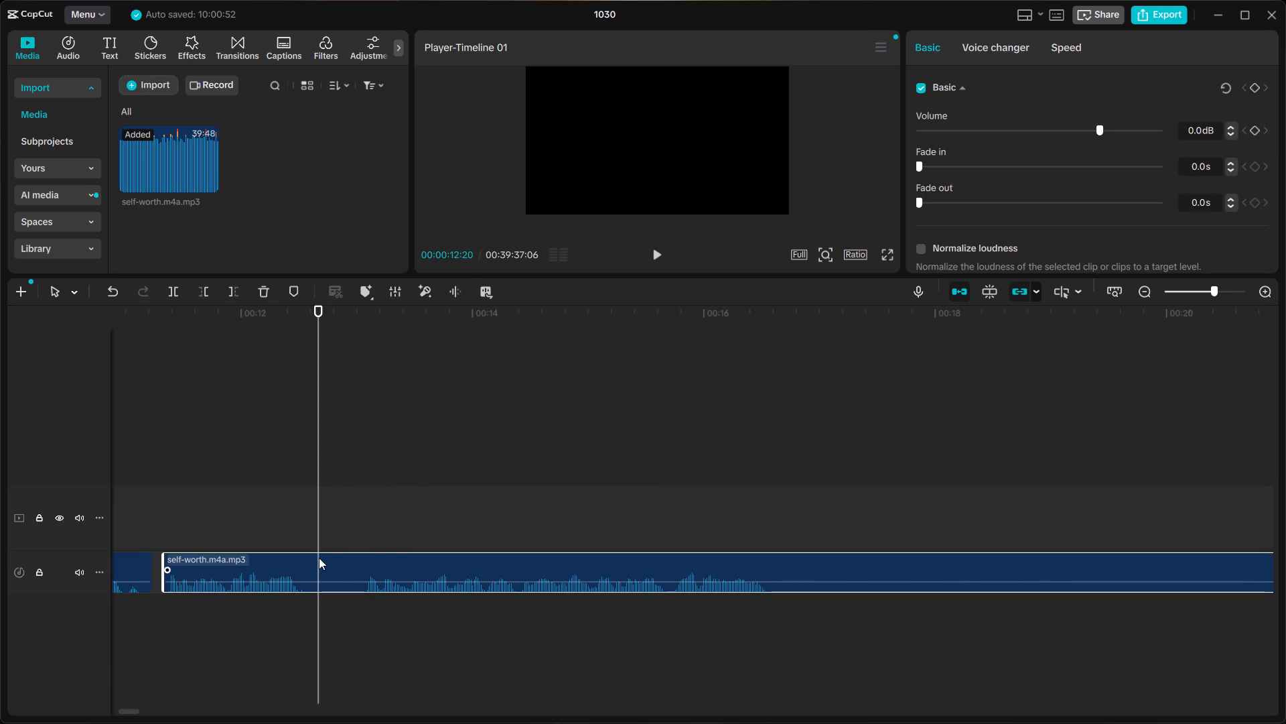
key("ctrl+b")
left_click(361, 560, "ctrl")
left_click(356, 546, "ctrl")
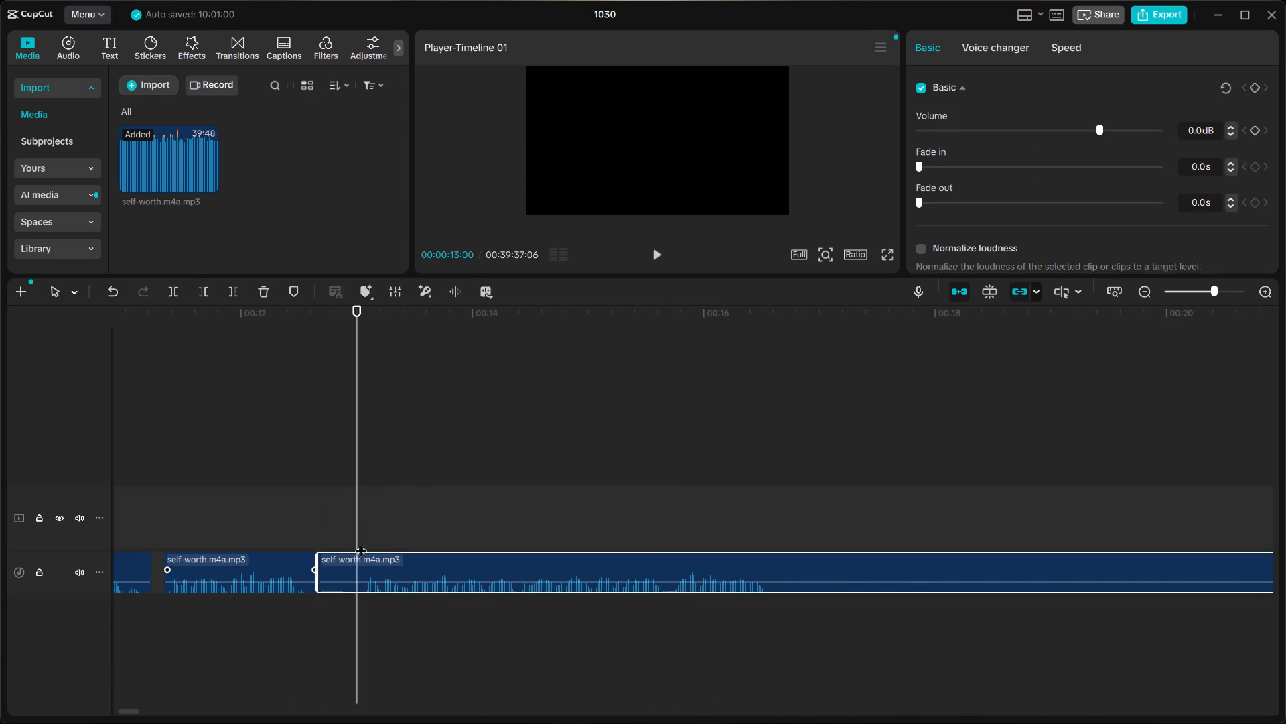
key("ctrl+b")
left_click(343, 563)
key("BackSpace")
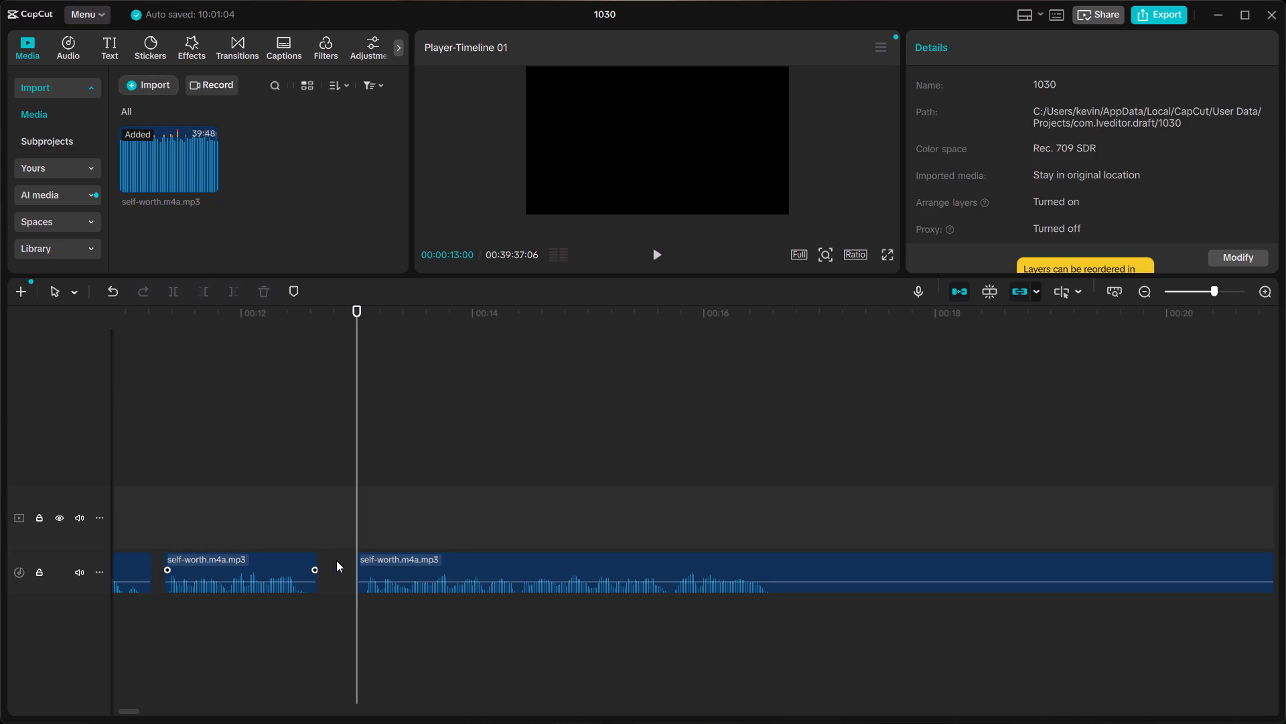
left_click(417, 569)
left_click_drag(417, 569, 385, 572)
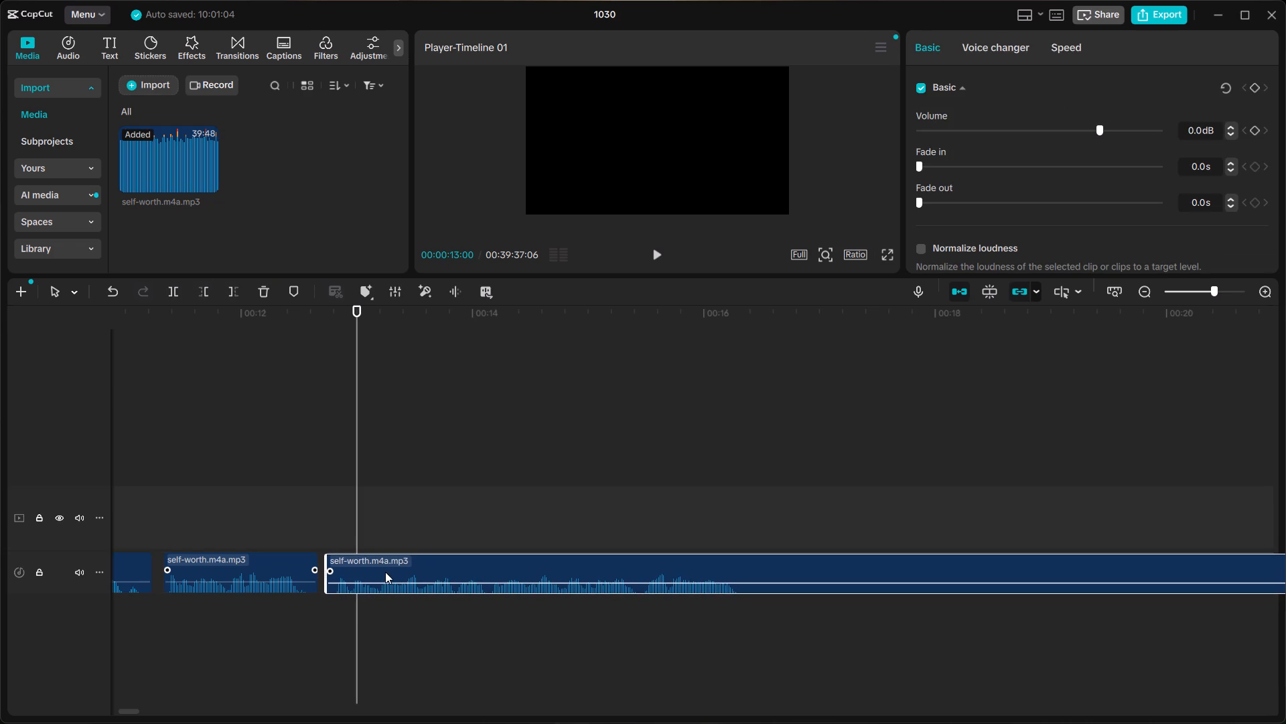
left_click_drag(385, 572, 378, 571)
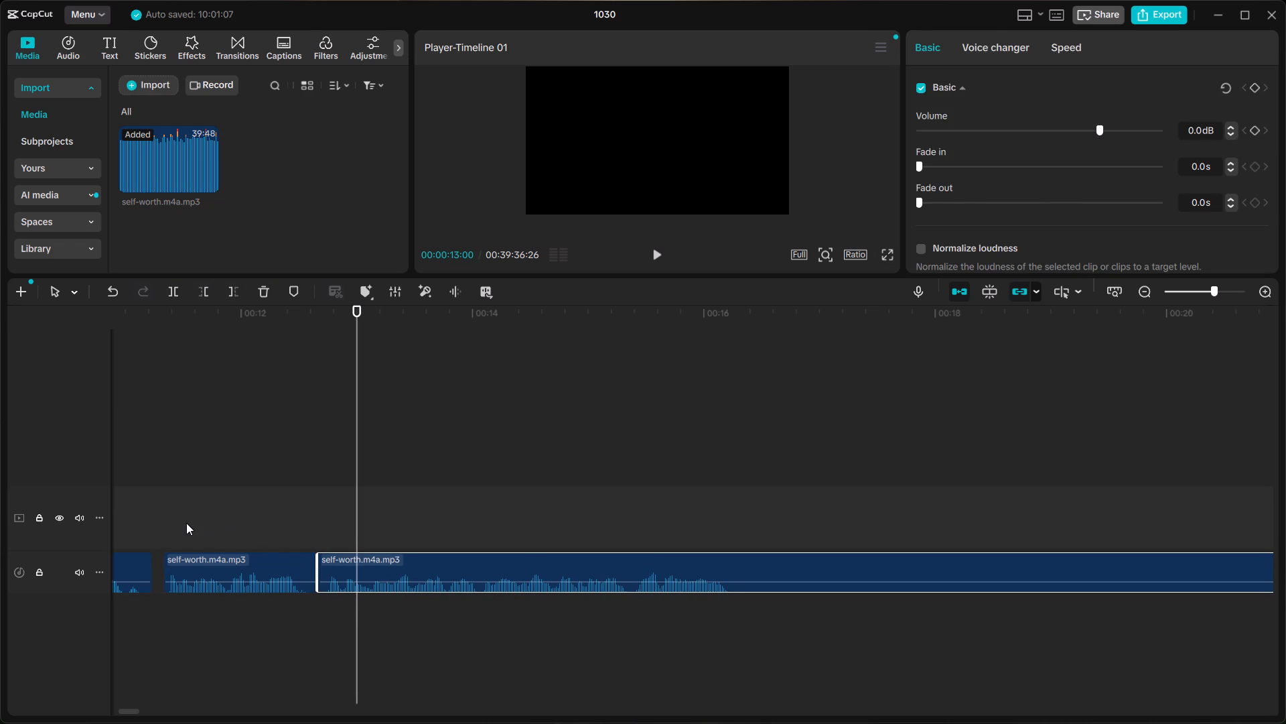
Replay across the new join from about 11.3 seconds, stopping at 16:29.
left_click(186, 523)
key("space")
key("space")
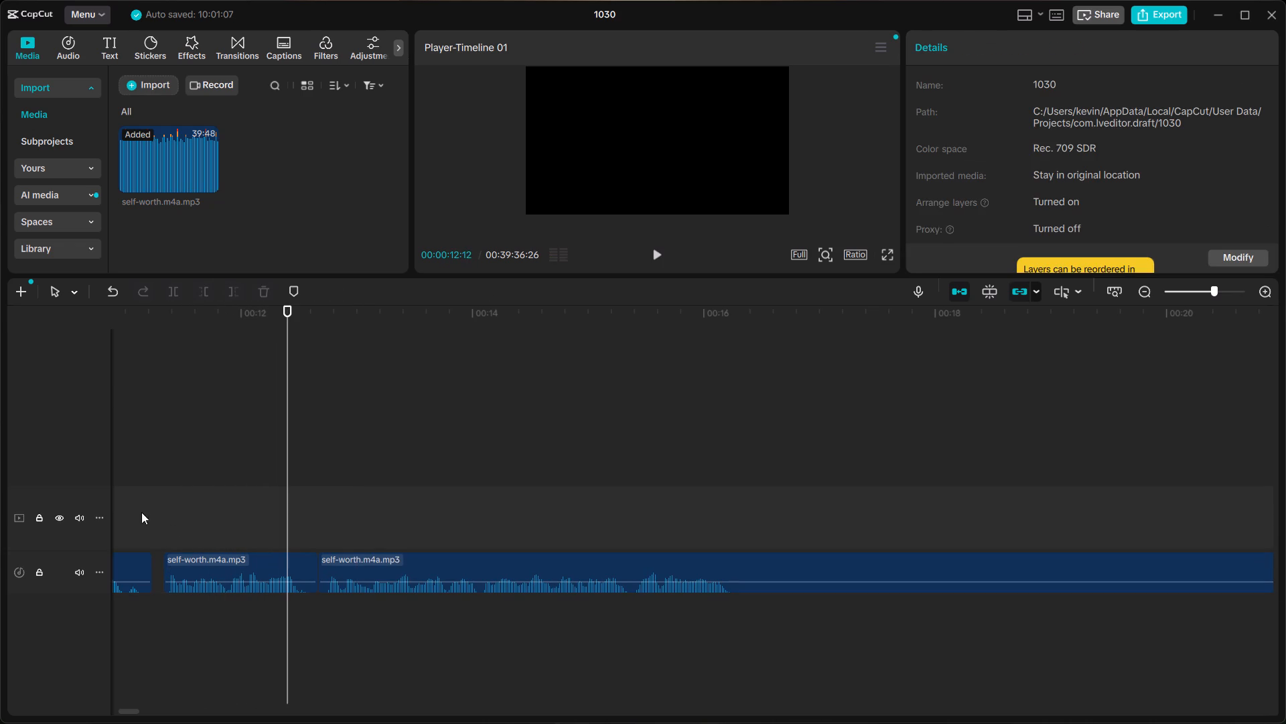
left_click(161, 506)
key("space")
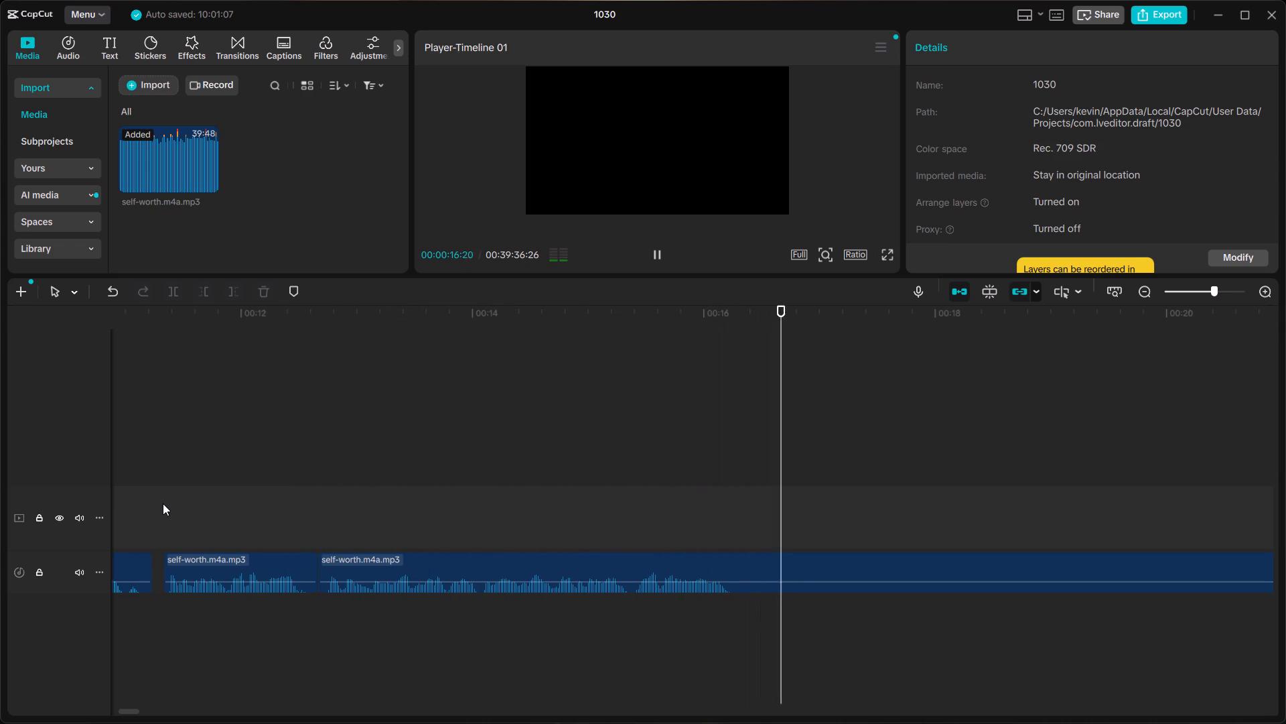
key("space")
Replay the edited recording from the very beginning through all the tightened pauses, stopping at about 16.5 seconds.
scroll(163, 503, "right", 6)
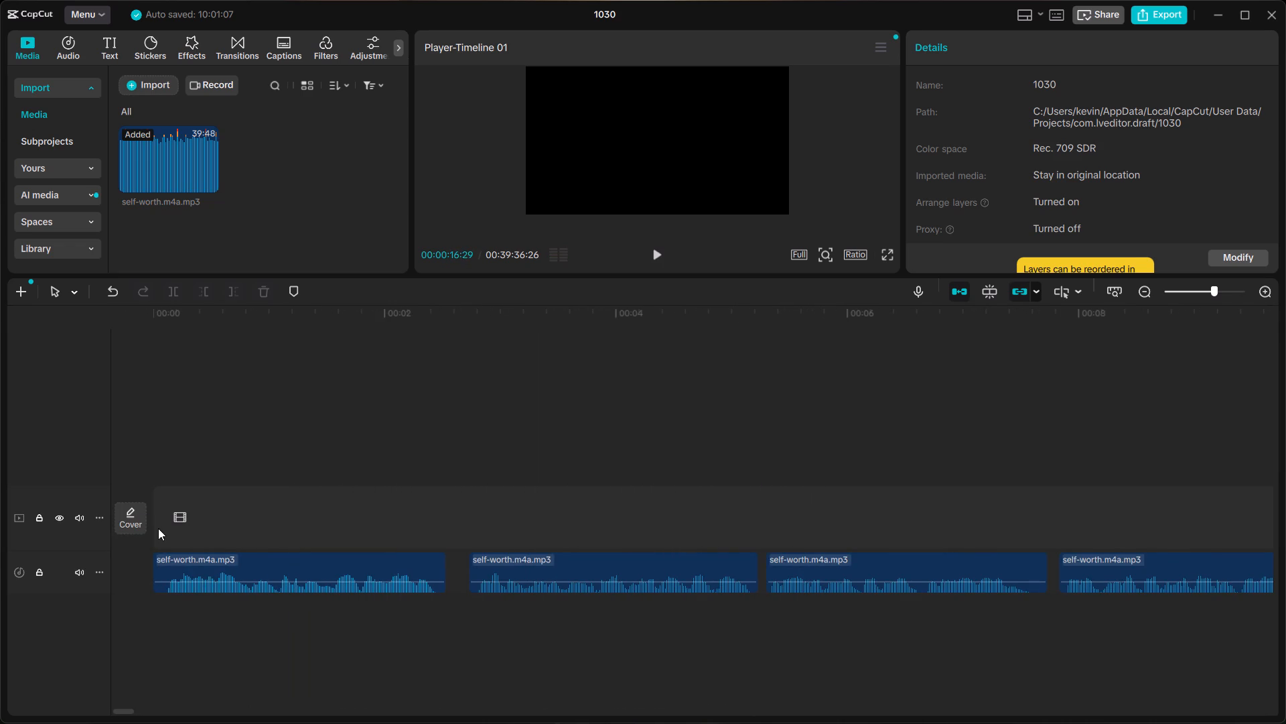
left_click(158, 528)
left_click(153, 529)
left_click(151, 530)
key("space")
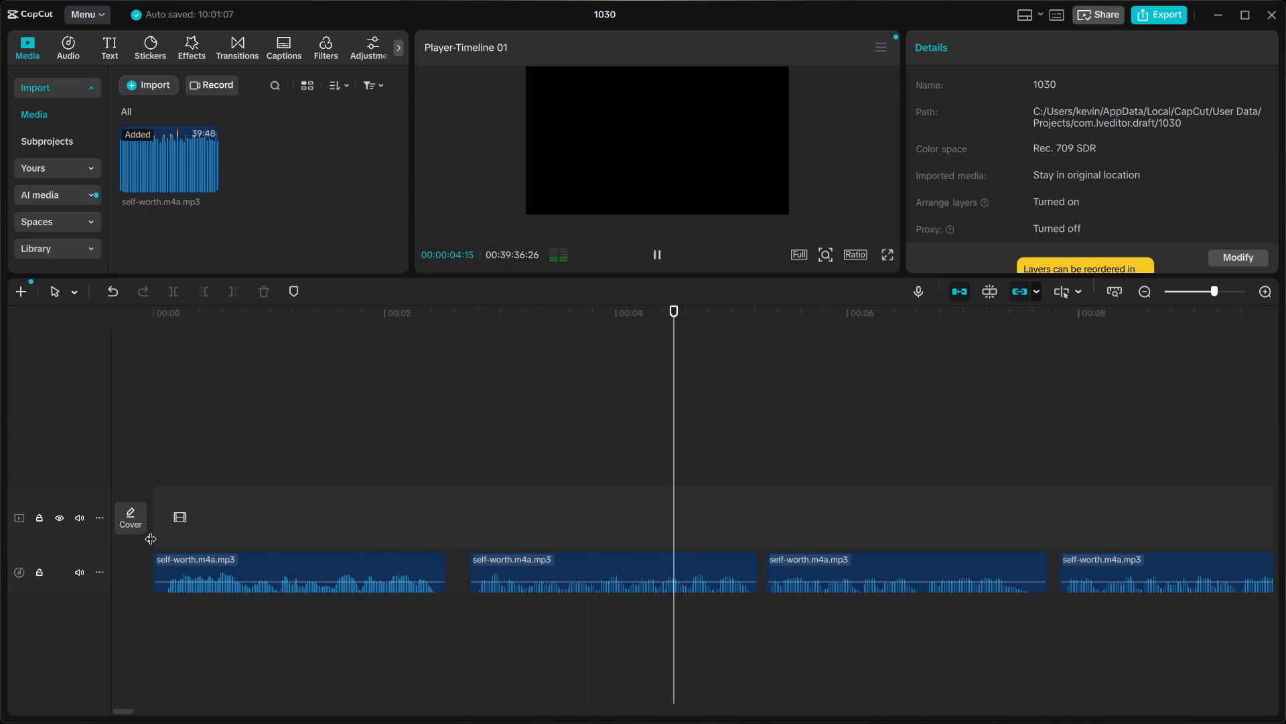
scroll(151, 530, "left", 1)
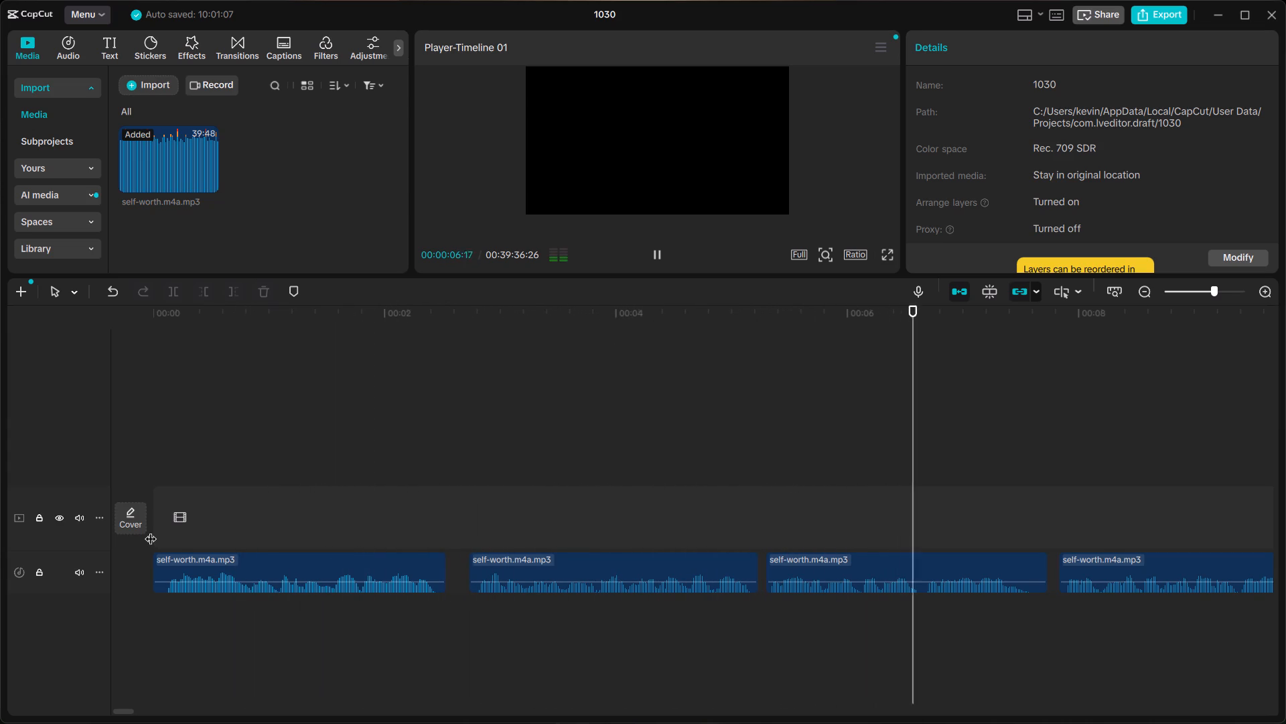
scroll(151, 530, "left", 2)
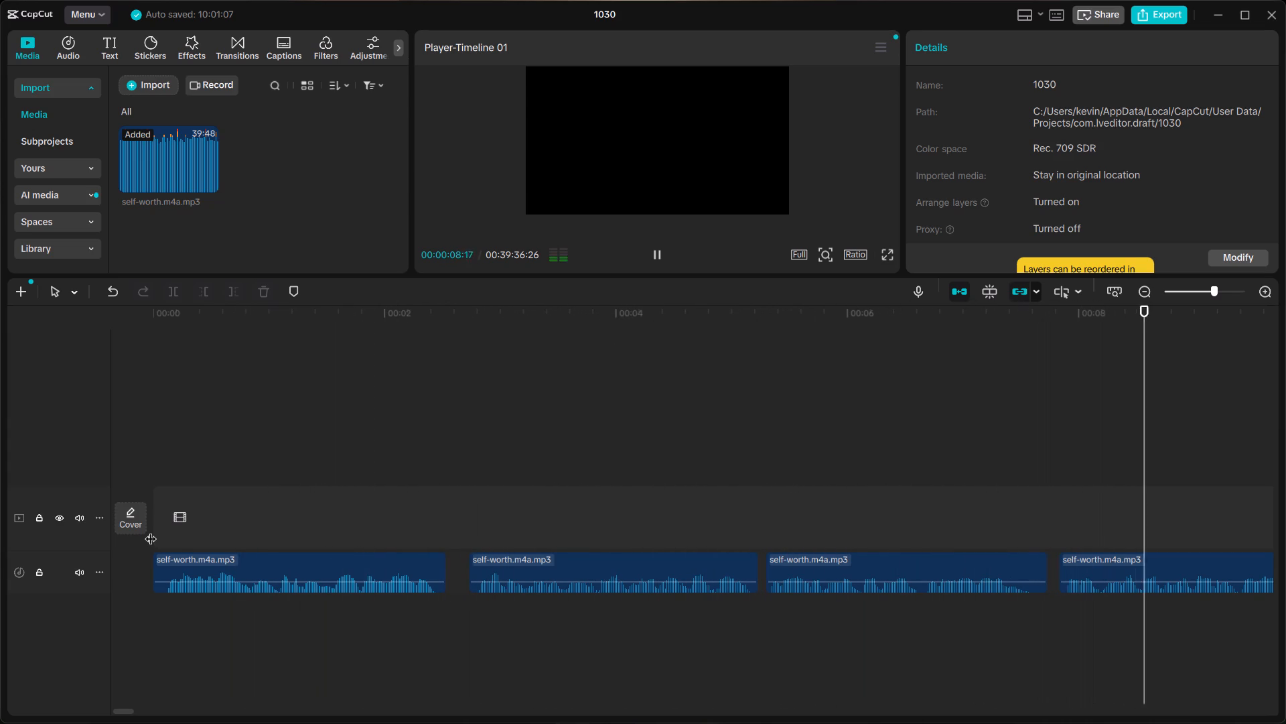
scroll(151, 530, "left", 1)
scroll(744, 478, "left", 2)
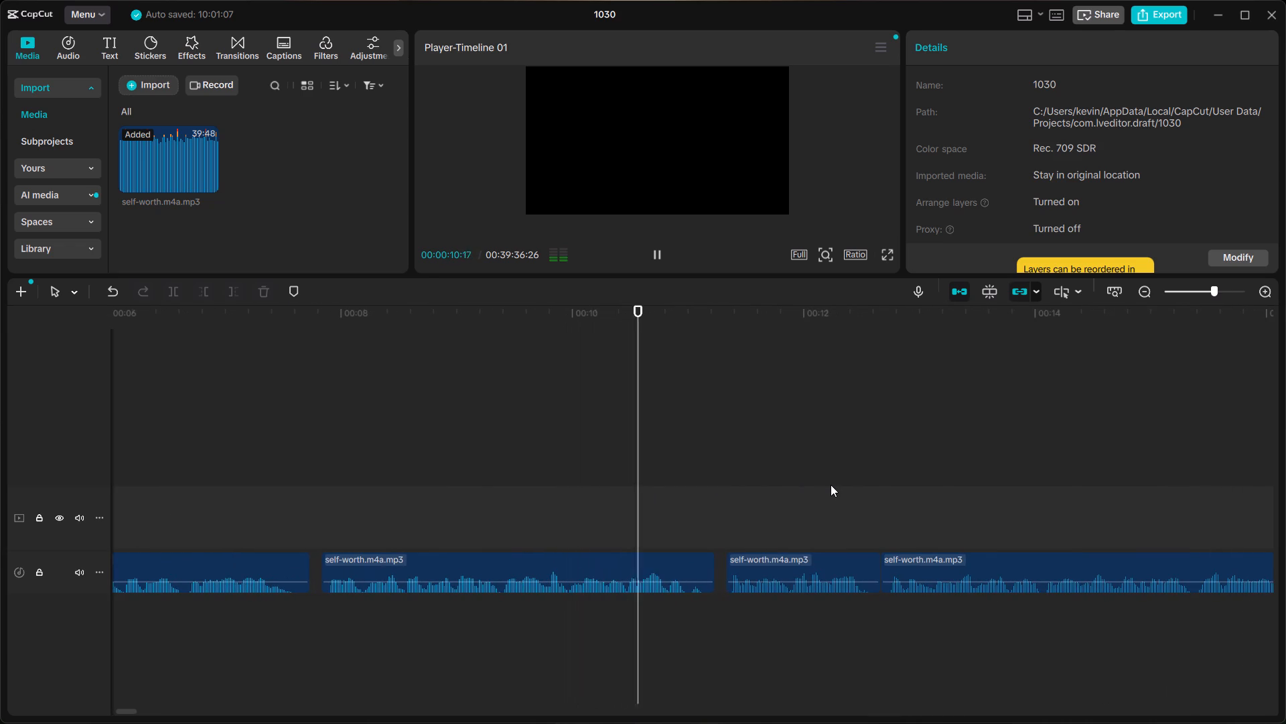
scroll(831, 485, "left", 2)
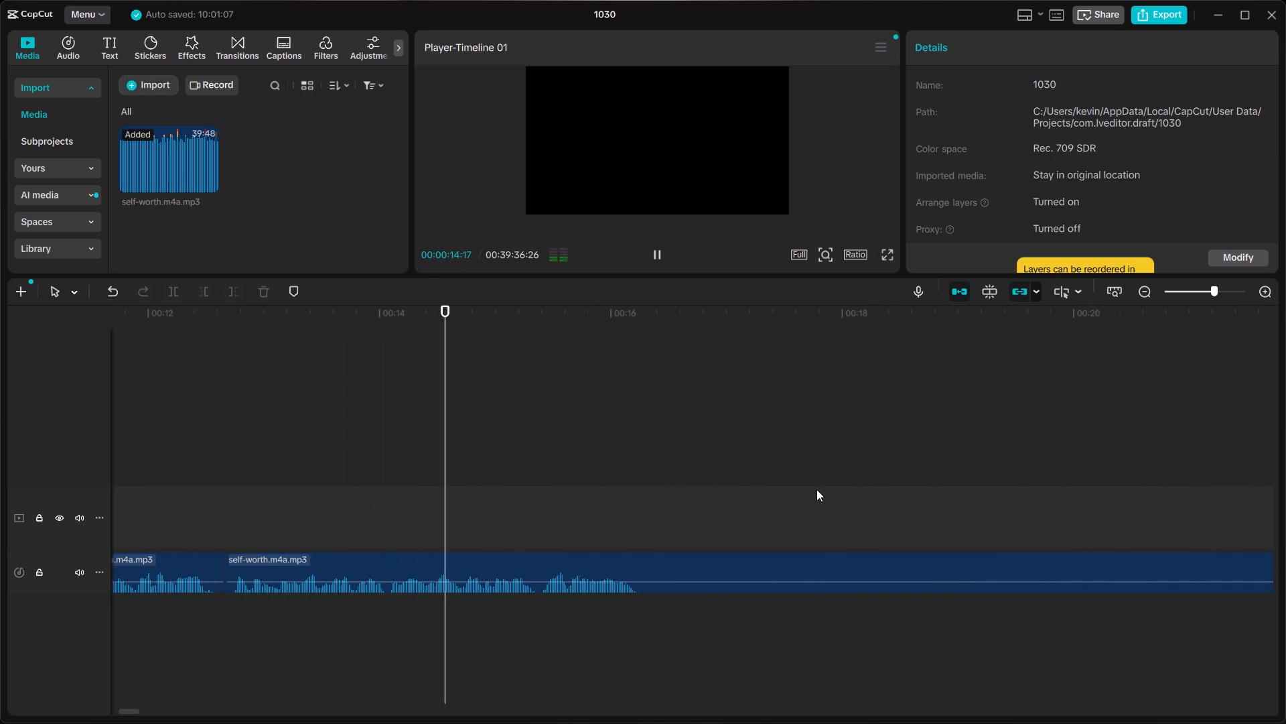
key("space")
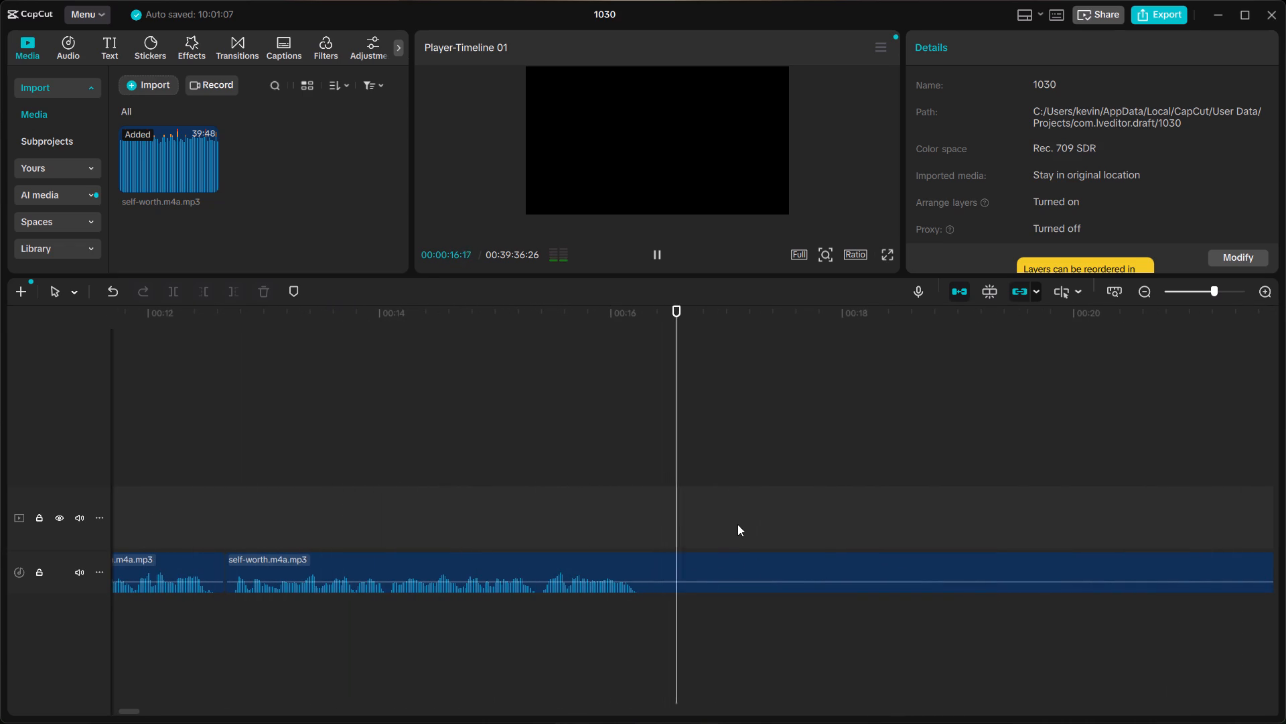
Split the last audio clip at 16:10, just after the speech ends and the long silence begins.
left_click(650, 526)
left_click(654, 567)
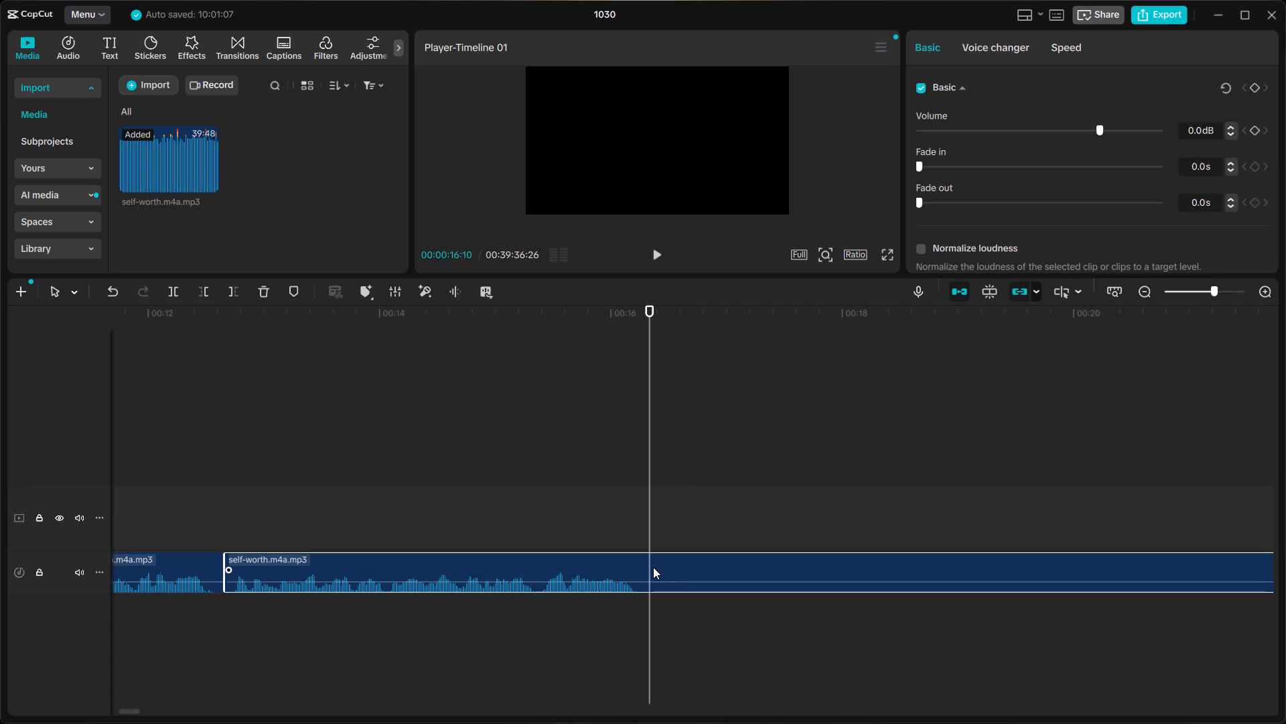
key("ctrl+b")
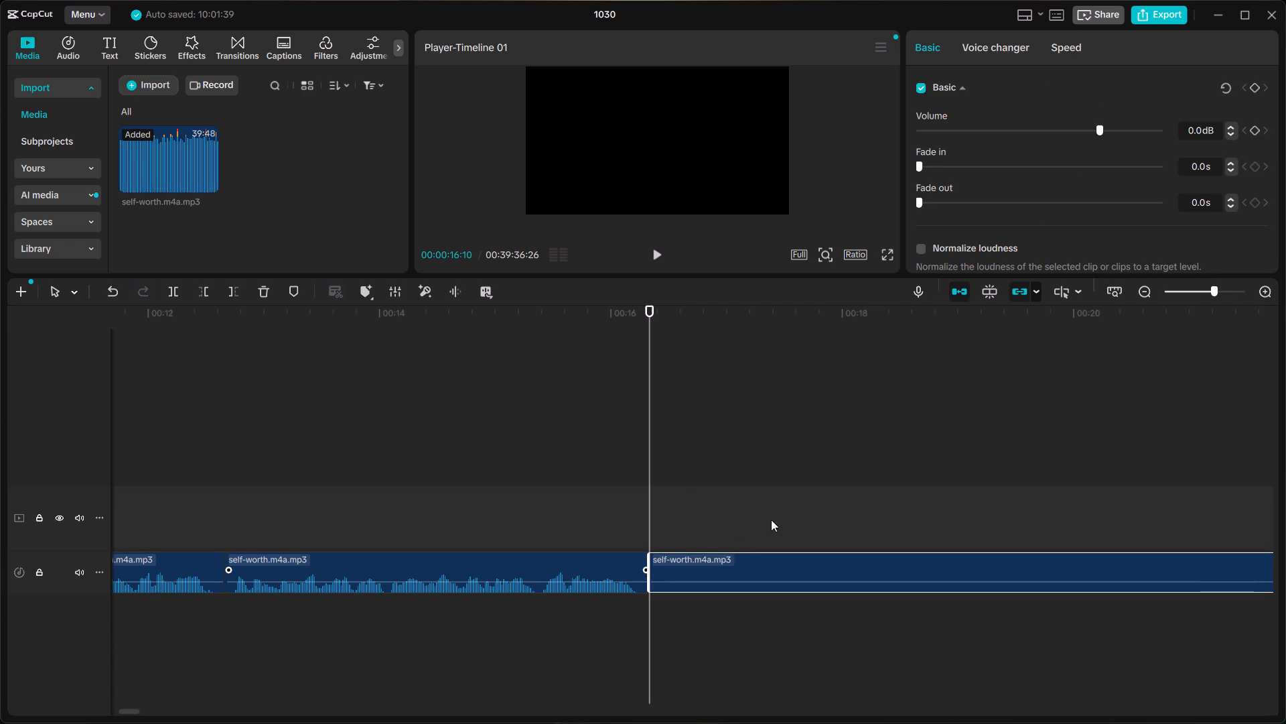
Listen to the speech after the long silence from about 23 seconds, skipping the pause before about 36 seconds.
scroll(952, 509, "left", 3)
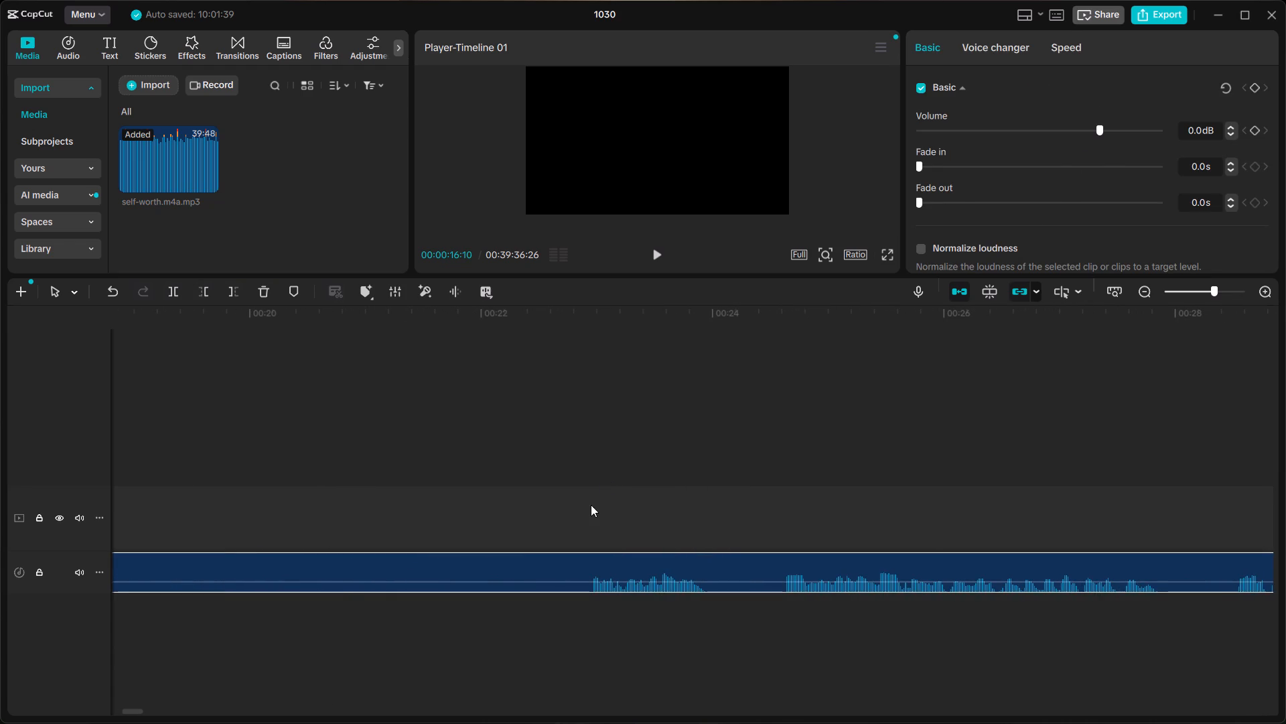
left_click(591, 505)
left_click(587, 521)
left_click(579, 524)
left_click(570, 528)
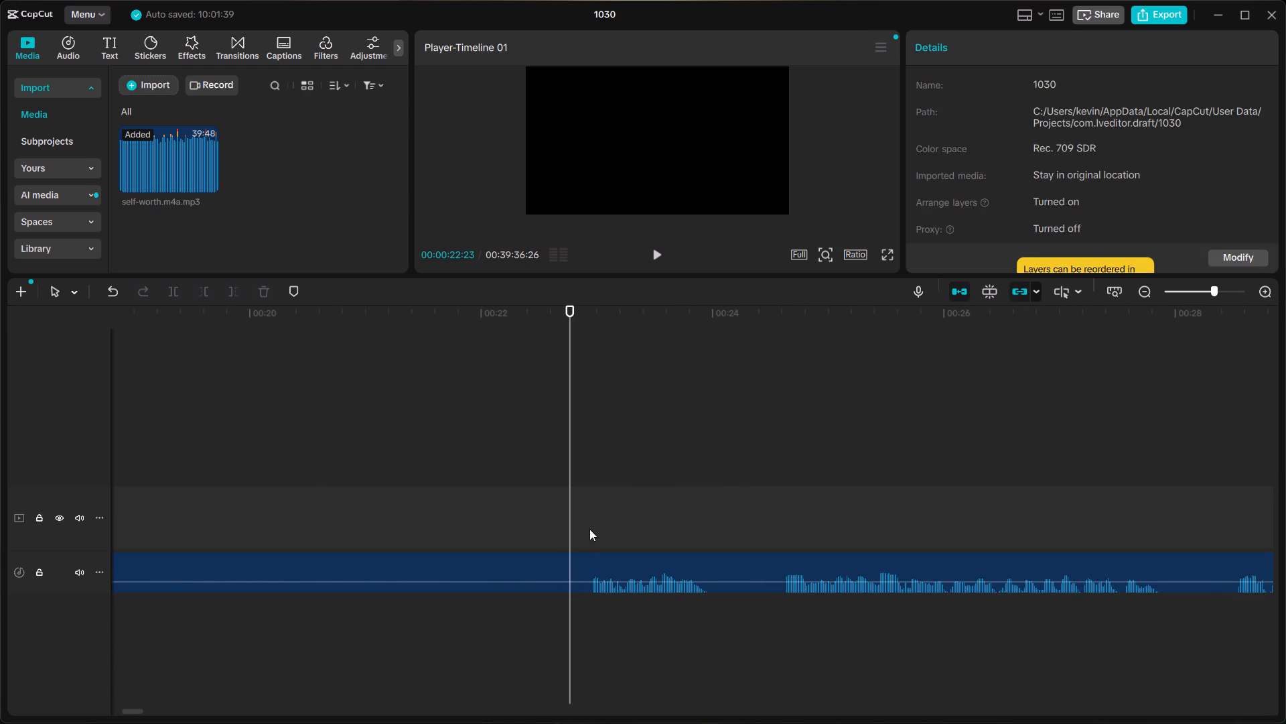
left_click(587, 529)
key("space")
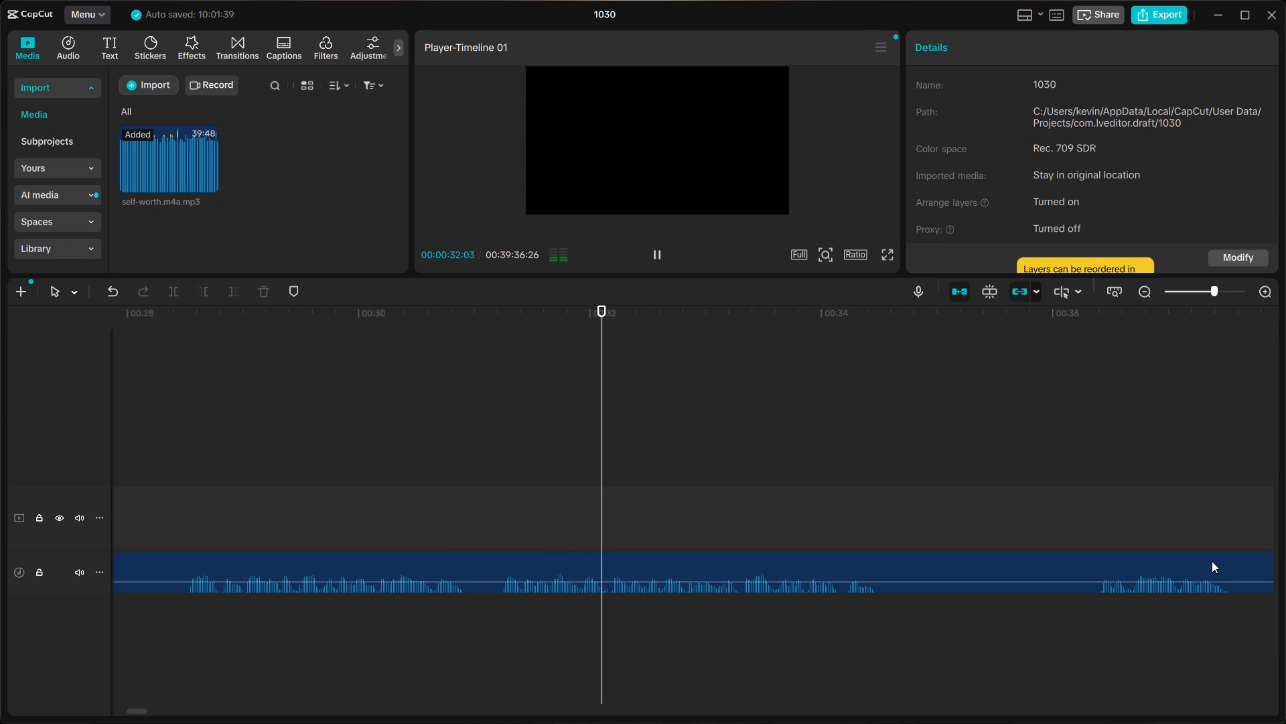
left_click(1090, 518)
key("space")
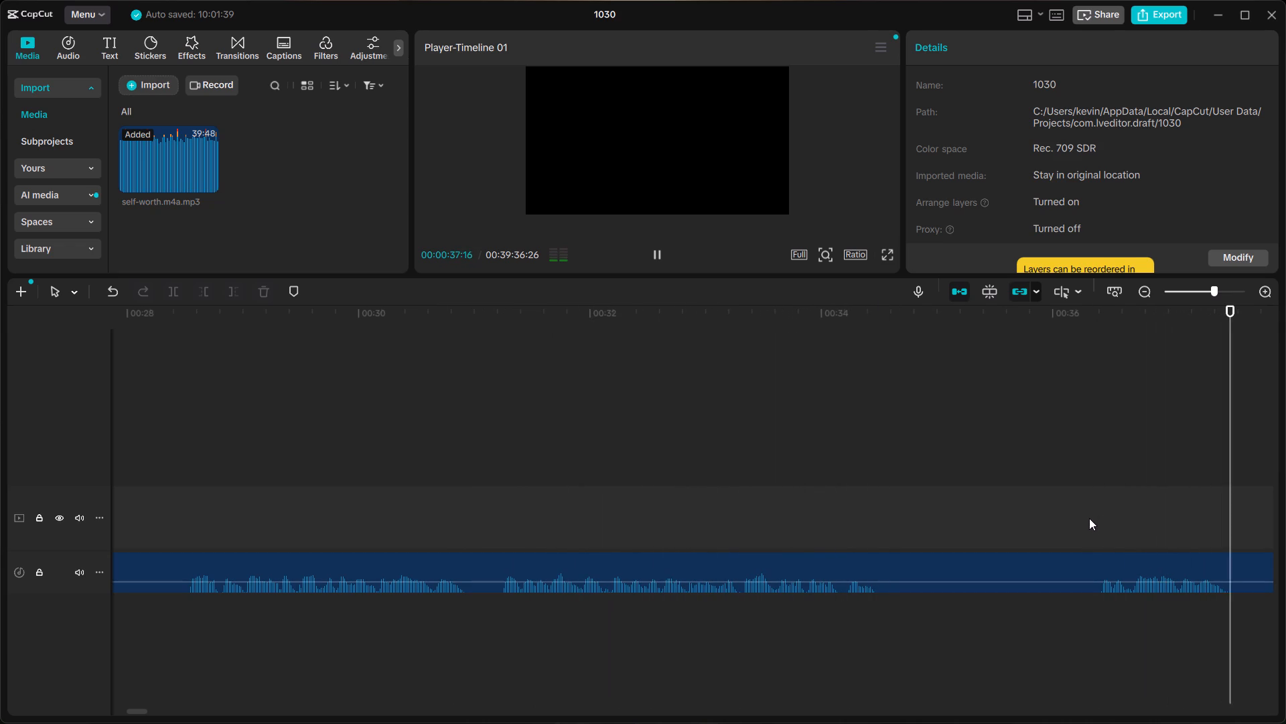
key("space")
Split the audio clip at 24:16, just before the longer stretch of speech resumes.
scroll(792, 519, "right", 3)
left_click(669, 520)
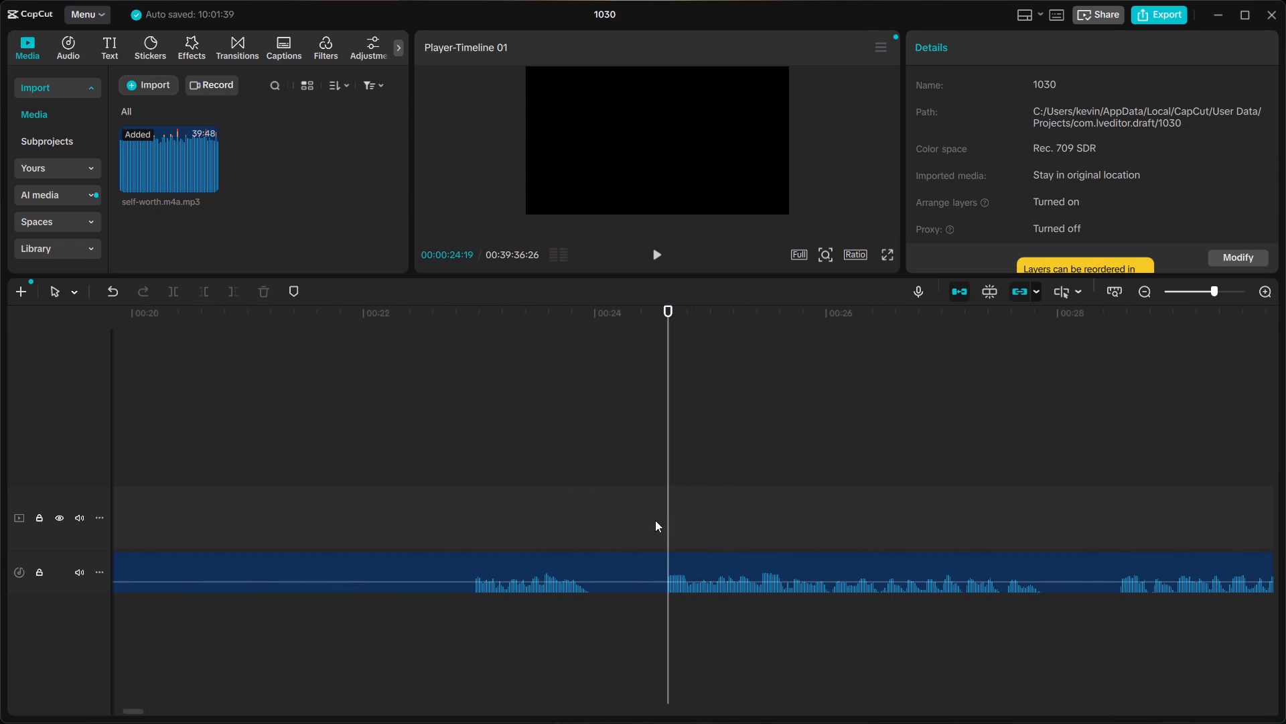
left_click(655, 520)
key("space")
key("space")
left_click(664, 542)
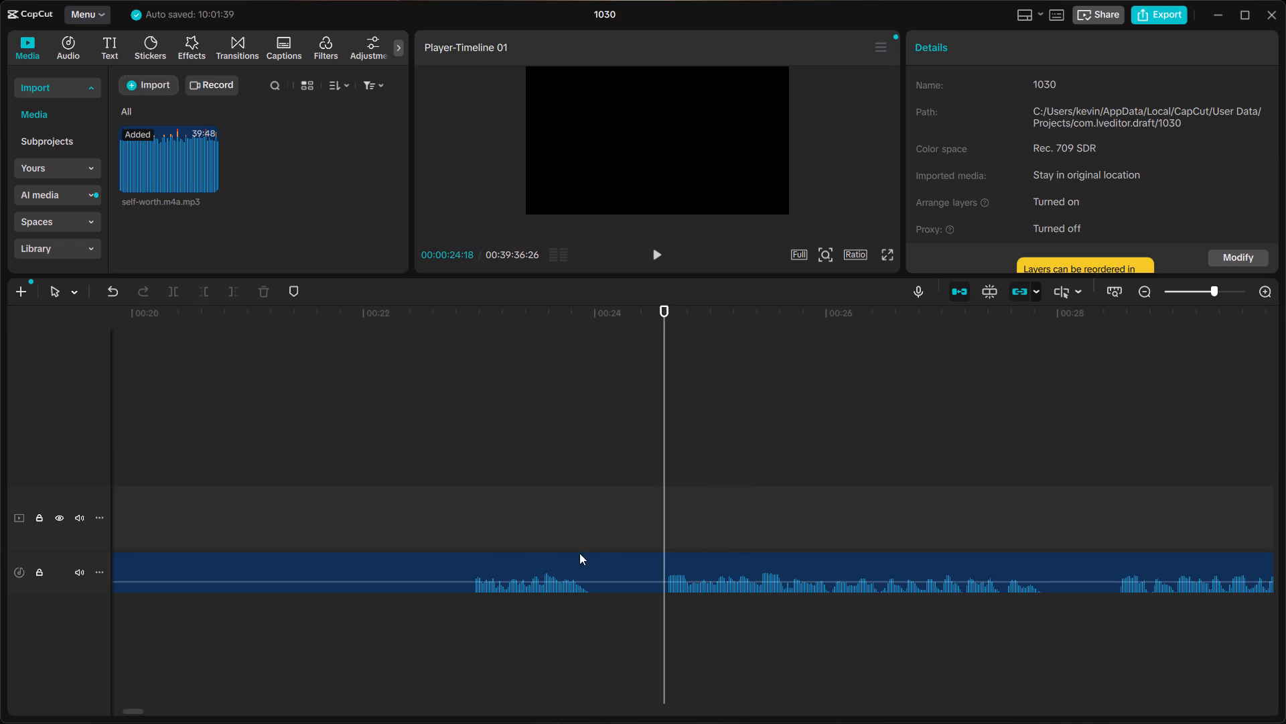
left_click(455, 530)
key("space")
key("space")
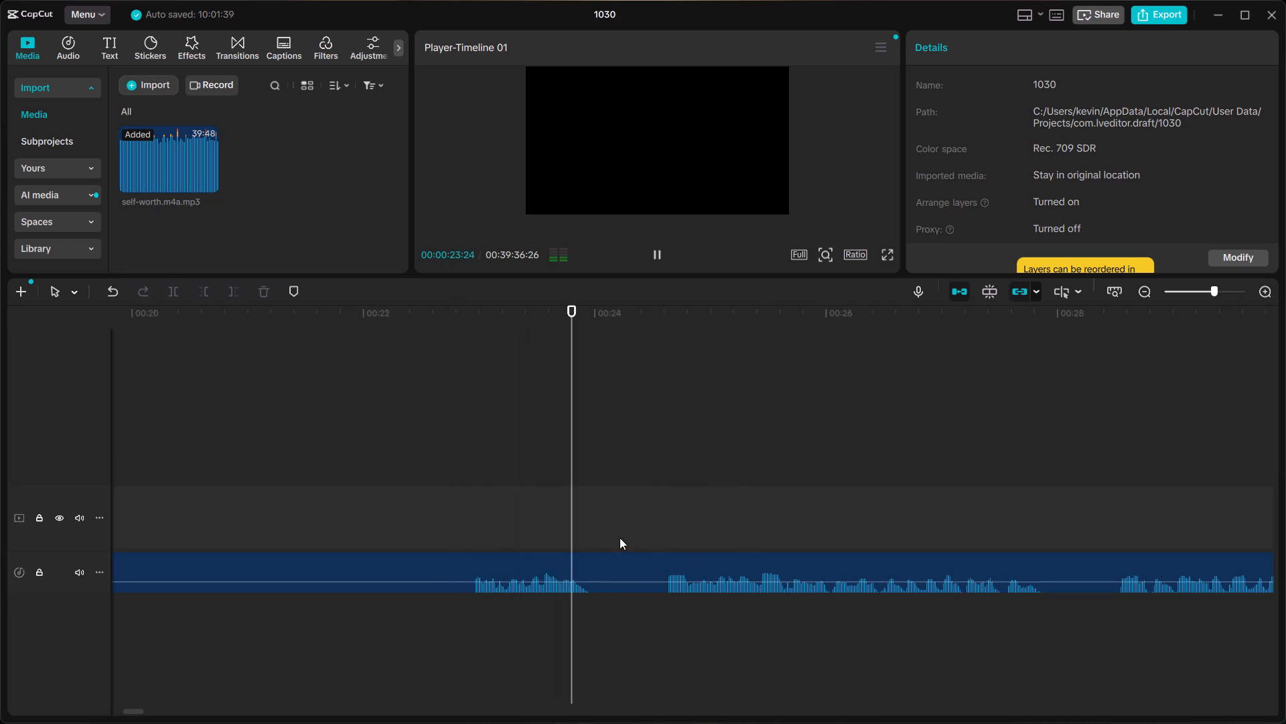
left_click(652, 530)
left_click(668, 534)
left_click(657, 535)
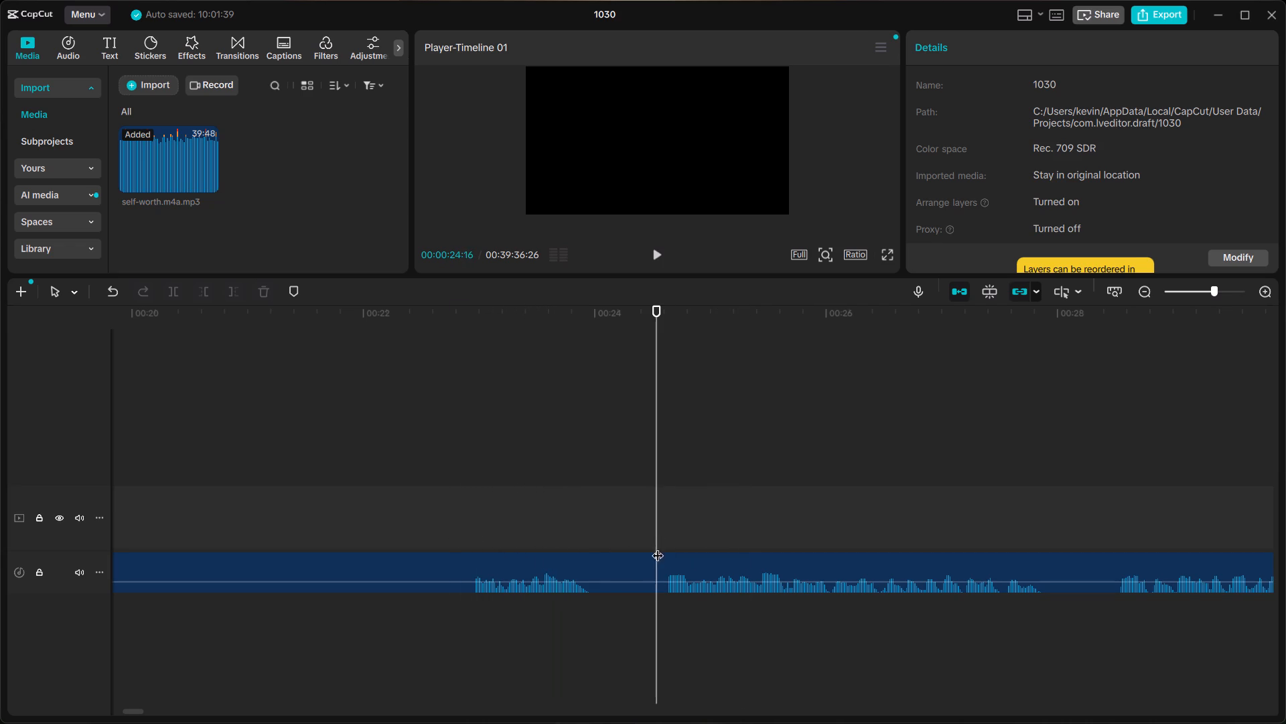
left_click(660, 566)
key("ctrl+b")
Delete the unwanted audio clip between 16:10 and 24:16.
left_click(625, 565)
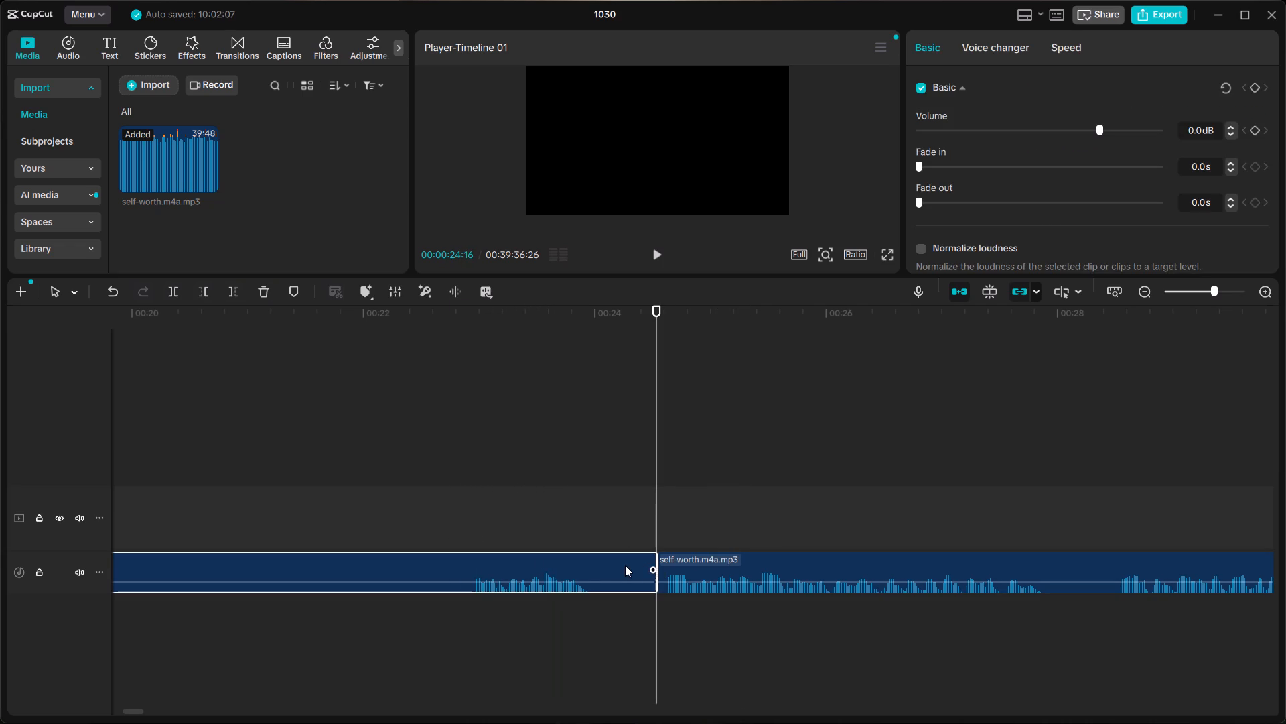
scroll(625, 565, "down", 4, "ctrl")
scroll(625, 565, "right", 1)
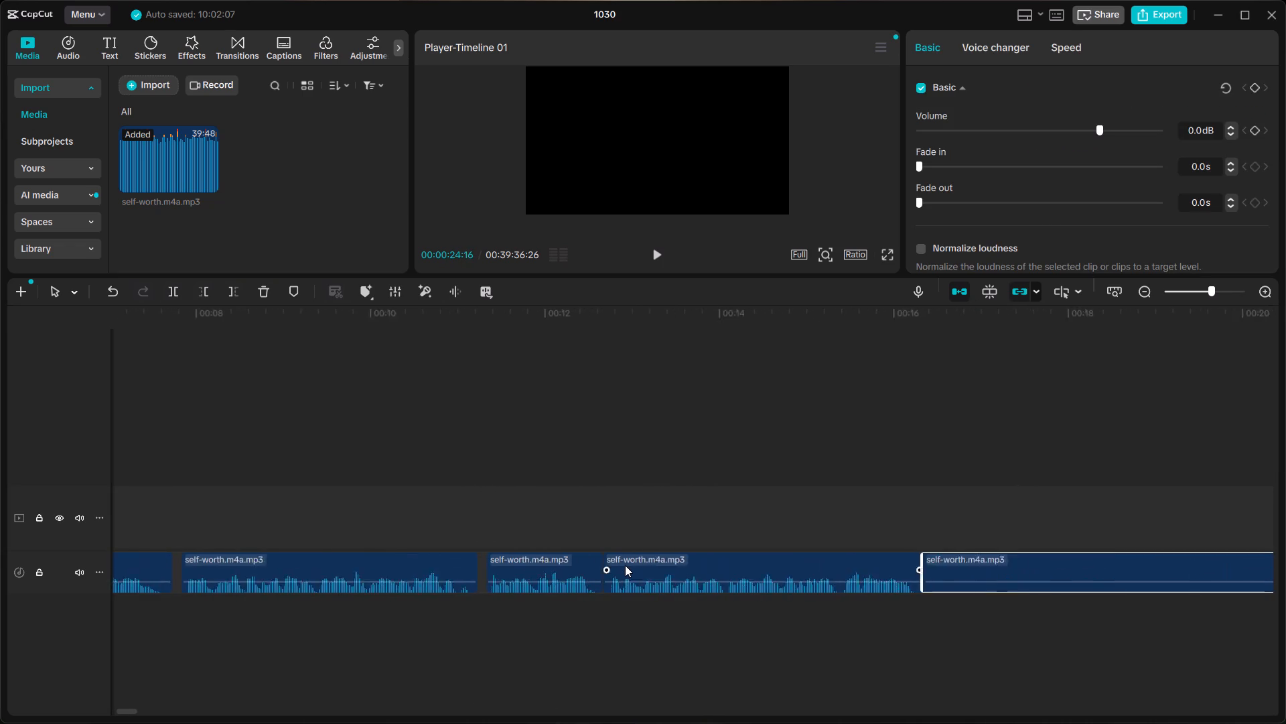
scroll(625, 565, "right", 1)
key("BackSpace")
Move the following audio clip back to about 16:13, leaving a very short gap after the previous clip.
scroll(625, 565, "left", 2)
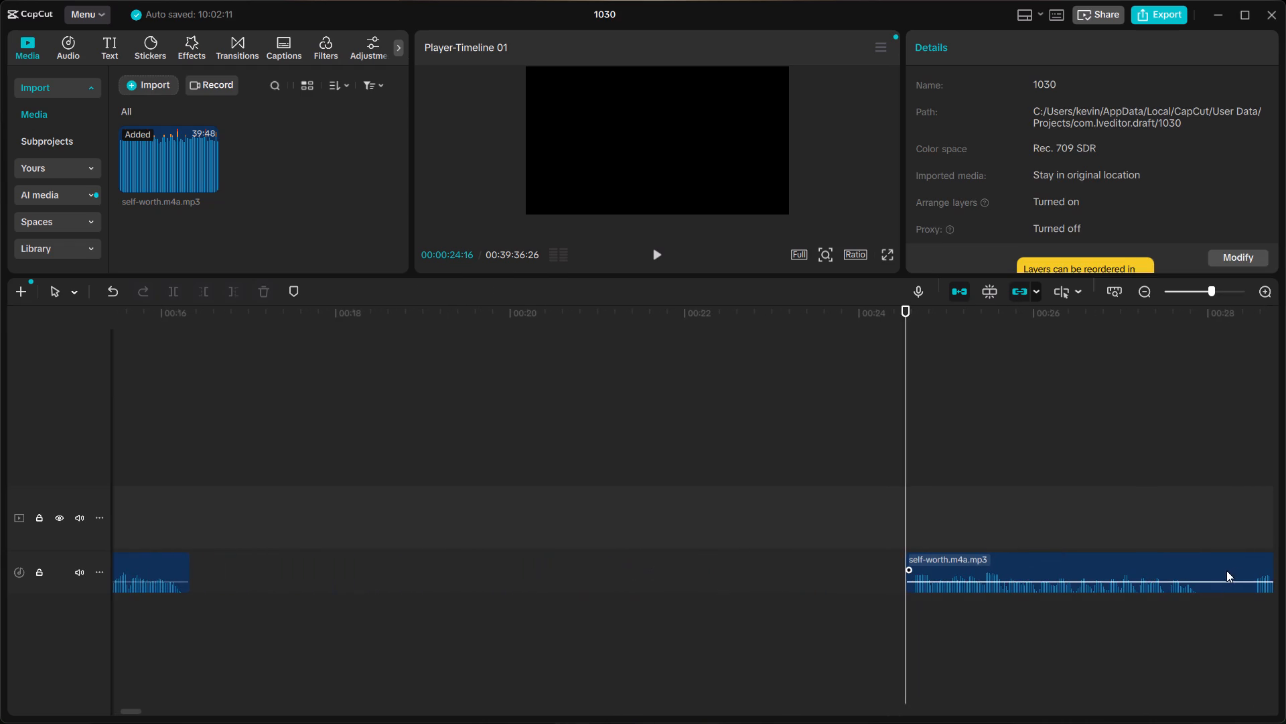
left_click(1062, 558)
left_click_drag(1061, 558, 959, 566)
scroll(1036, 555, "right", 1)
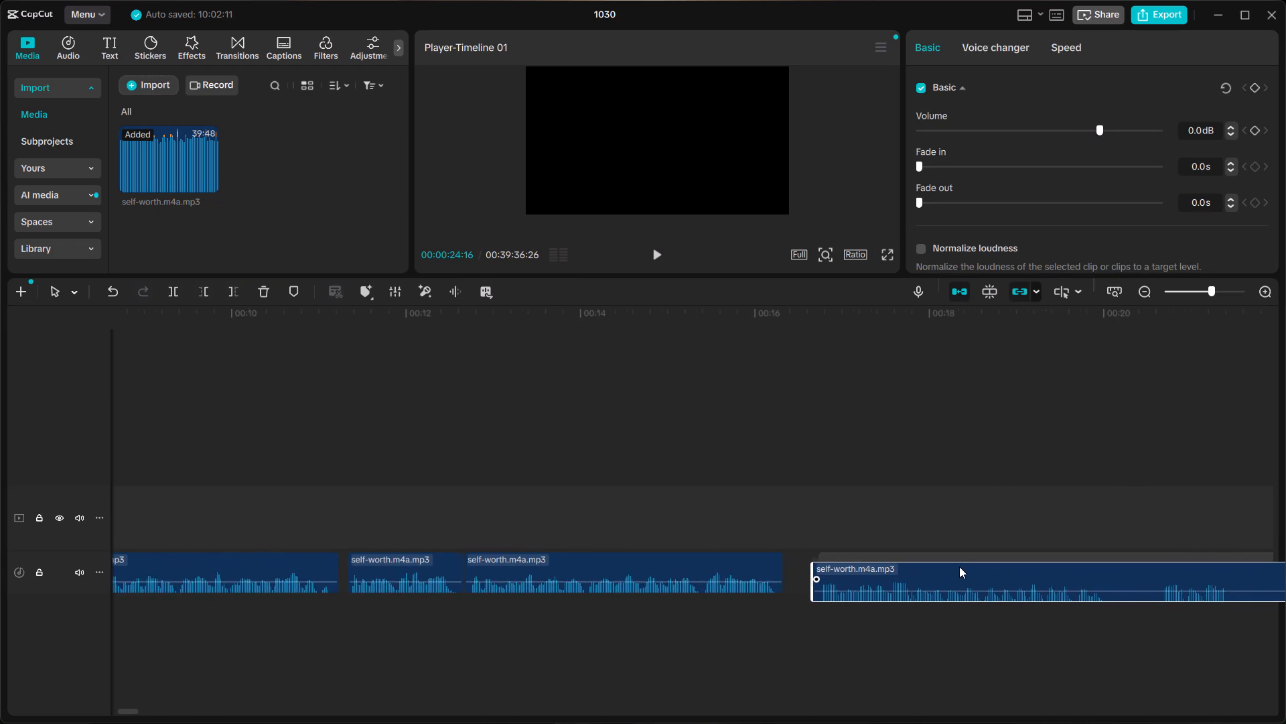
scroll(959, 566, "right", 1)
left_click_drag(959, 566, 952, 563)
Replay across the new join from about 13.5 seconds and shift the clip after it a few frames later, to about 16:16.
left_click(704, 507)
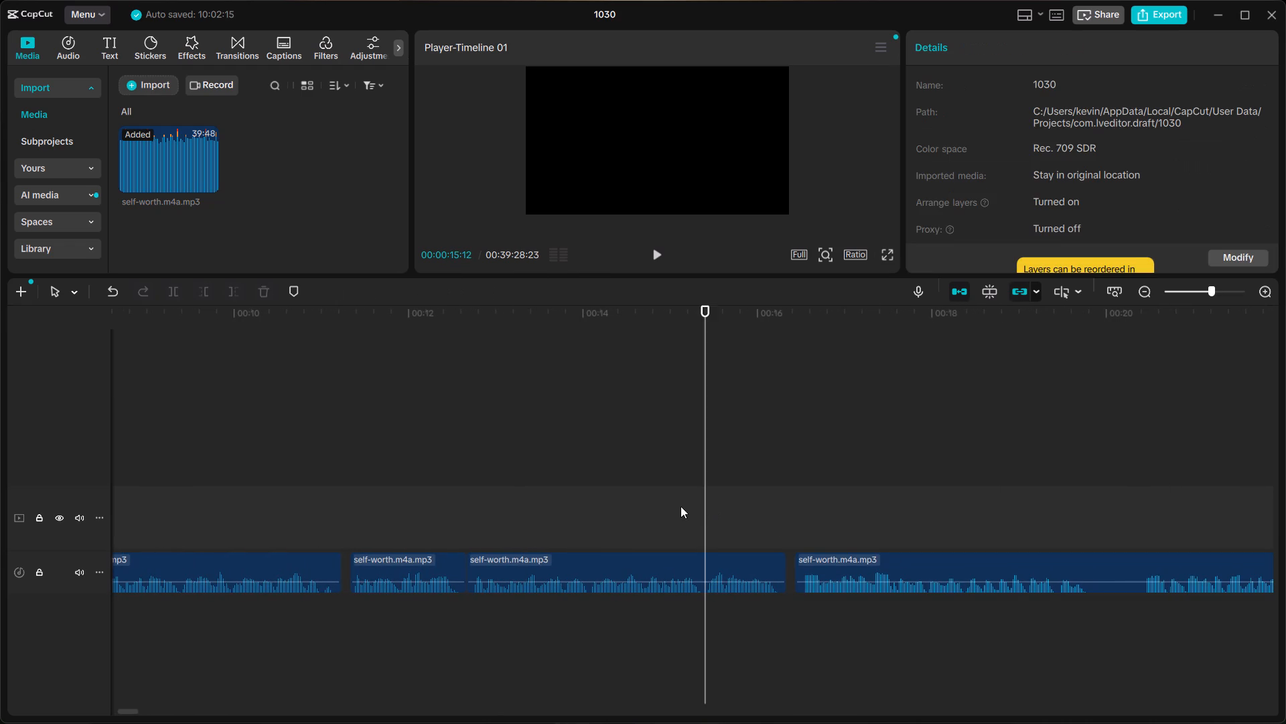
left_click(674, 507)
key("space")
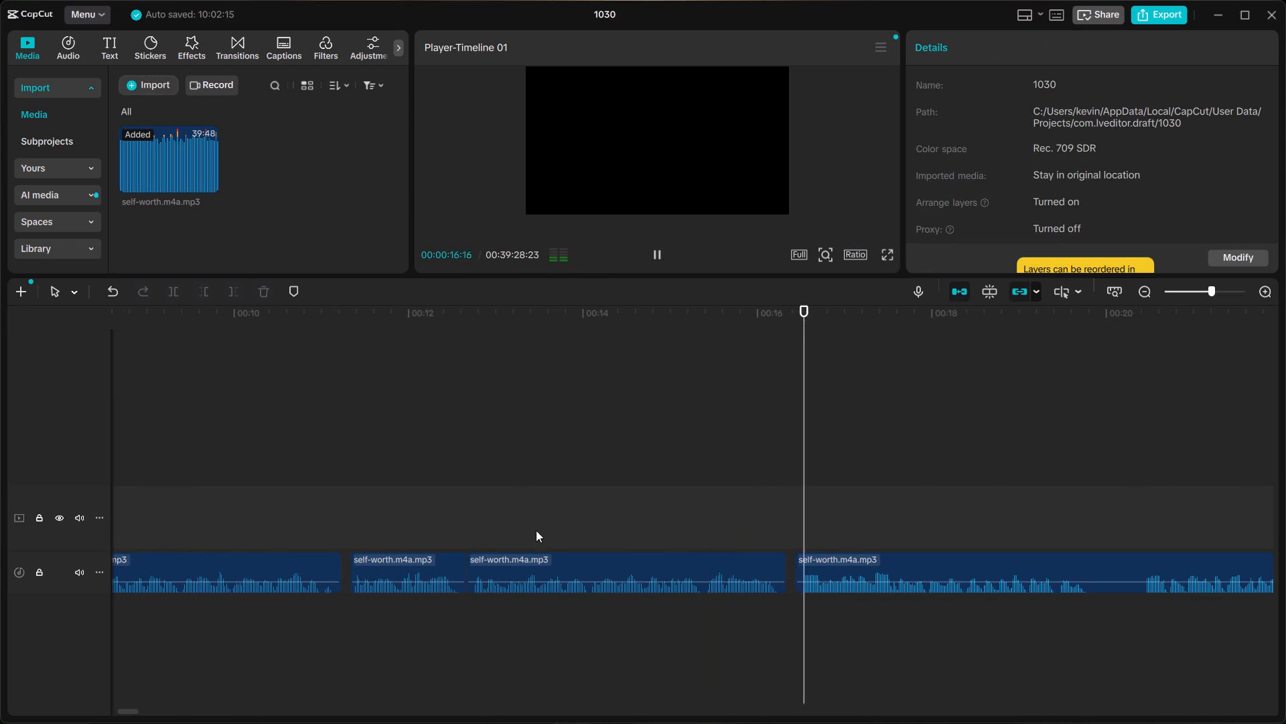
left_click(536, 530)
key("space")
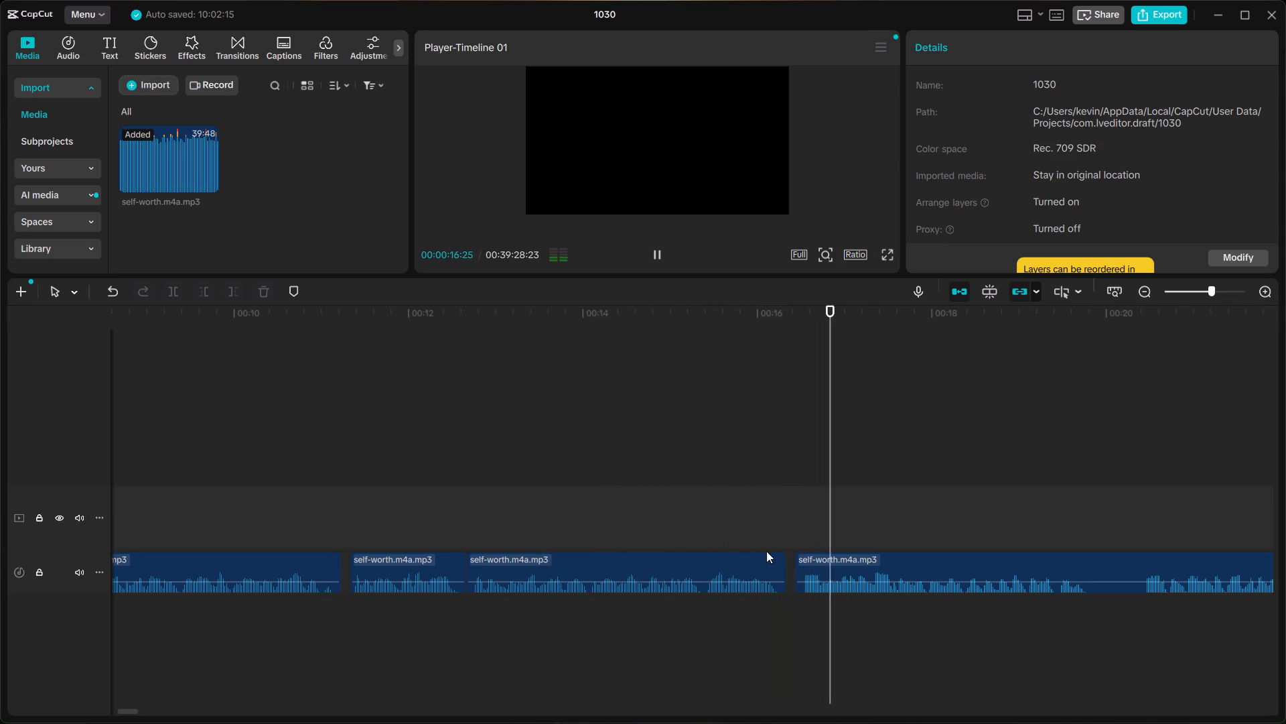
key("space")
left_click(843, 560)
left_click_drag(843, 560, 853, 559)
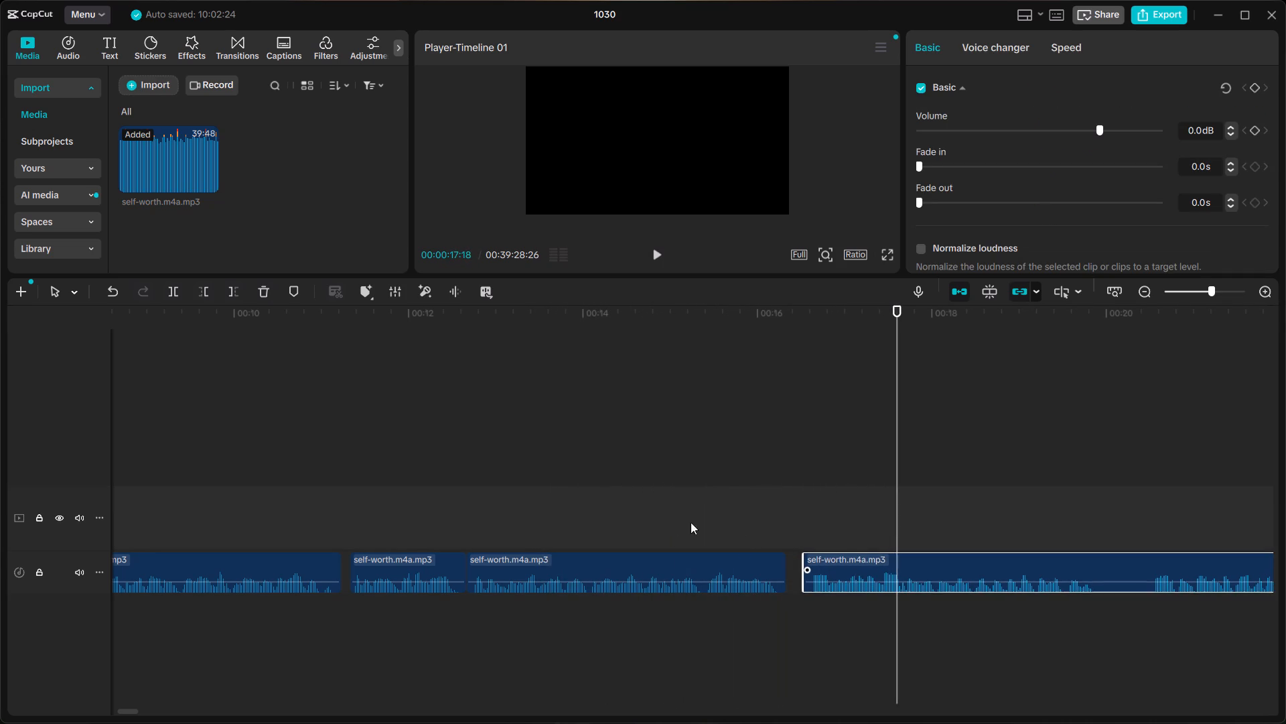
Replay the join from about 14 seconds and shift the clip after it a few more frames later, to about 16:19.
left_click(581, 493)
key("space")
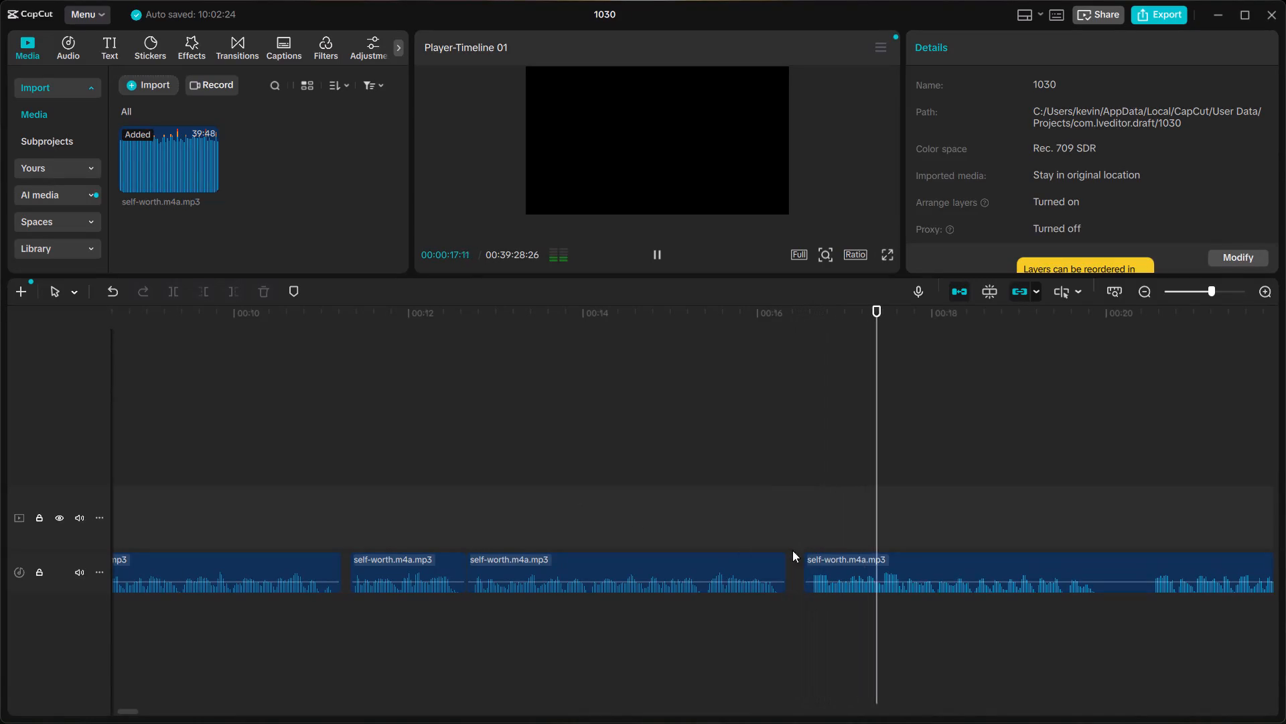
left_click(920, 558)
key("space")
left_click_drag(920, 560, 929, 566)
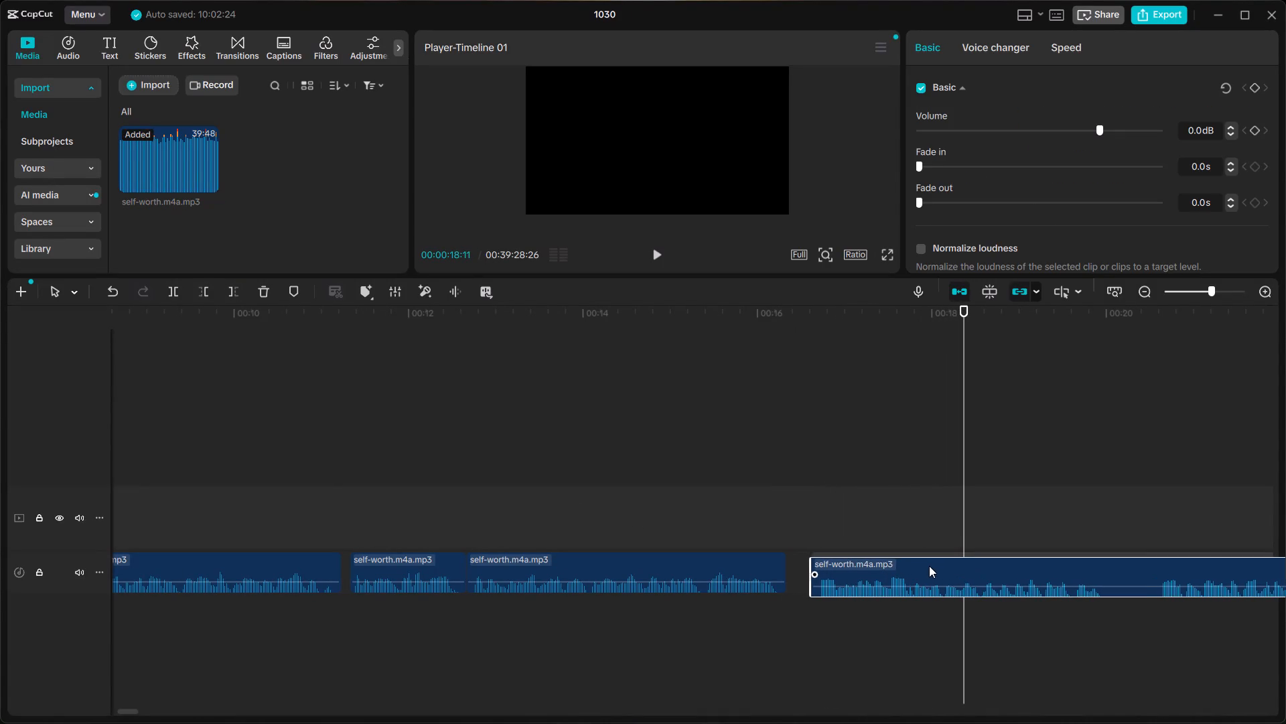
left_click_drag(929, 566, 929, 565)
Replay the widened join and give the clip that follows it a 0.3 s fade-in.
left_click(463, 500)
key("space")
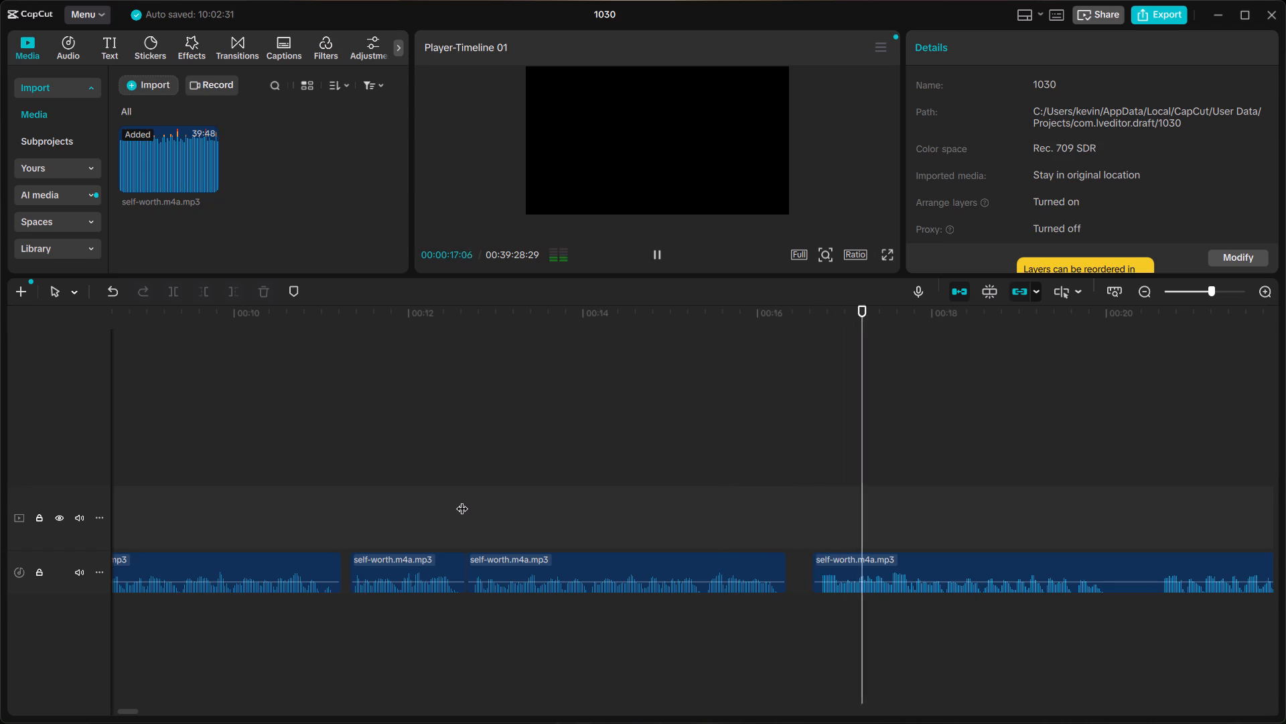
left_click(936, 566)
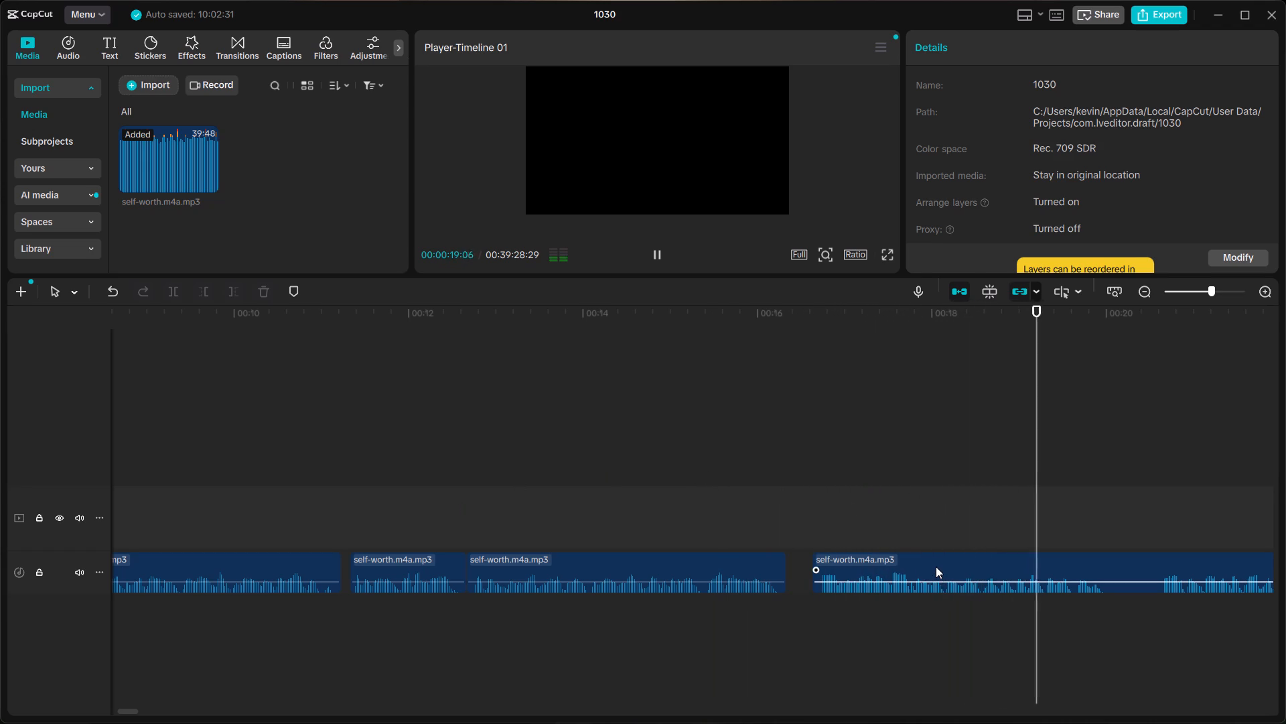
key("space")
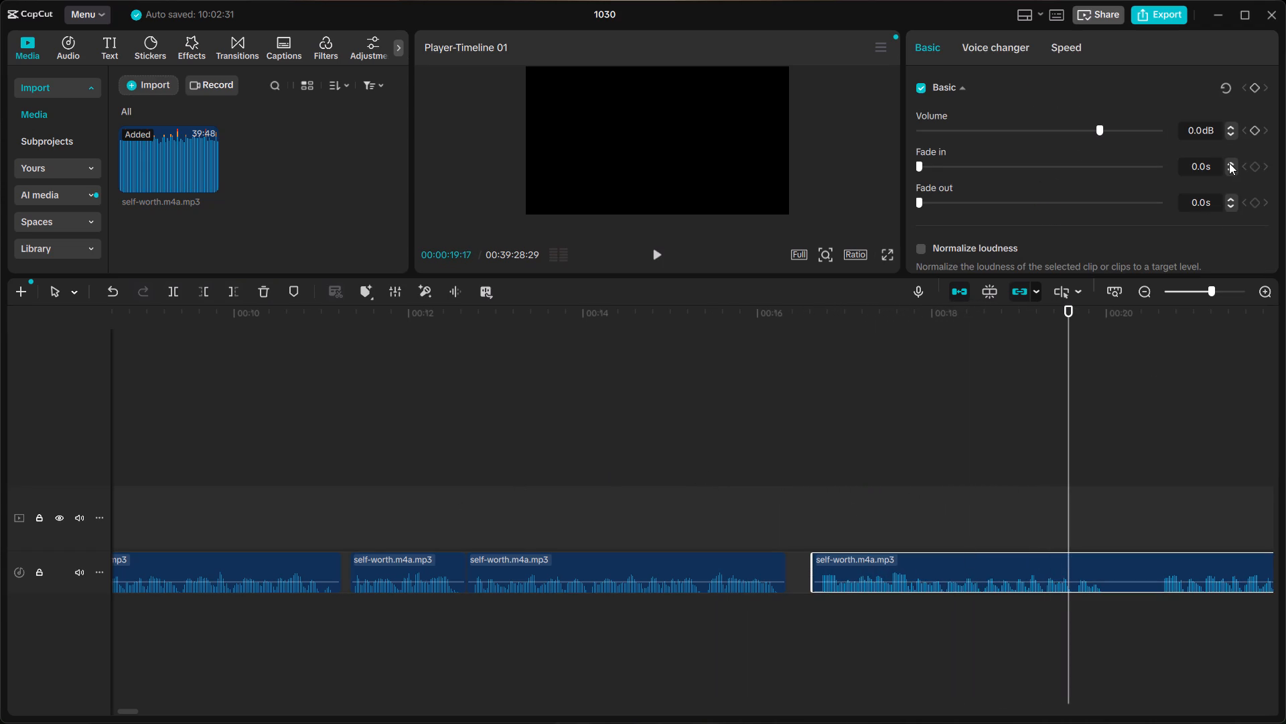
triple_click(1230, 160)
Replay across the faded join from about 14.7 seconds, stopping at 21:02.
left_click(646, 357)
key("space")
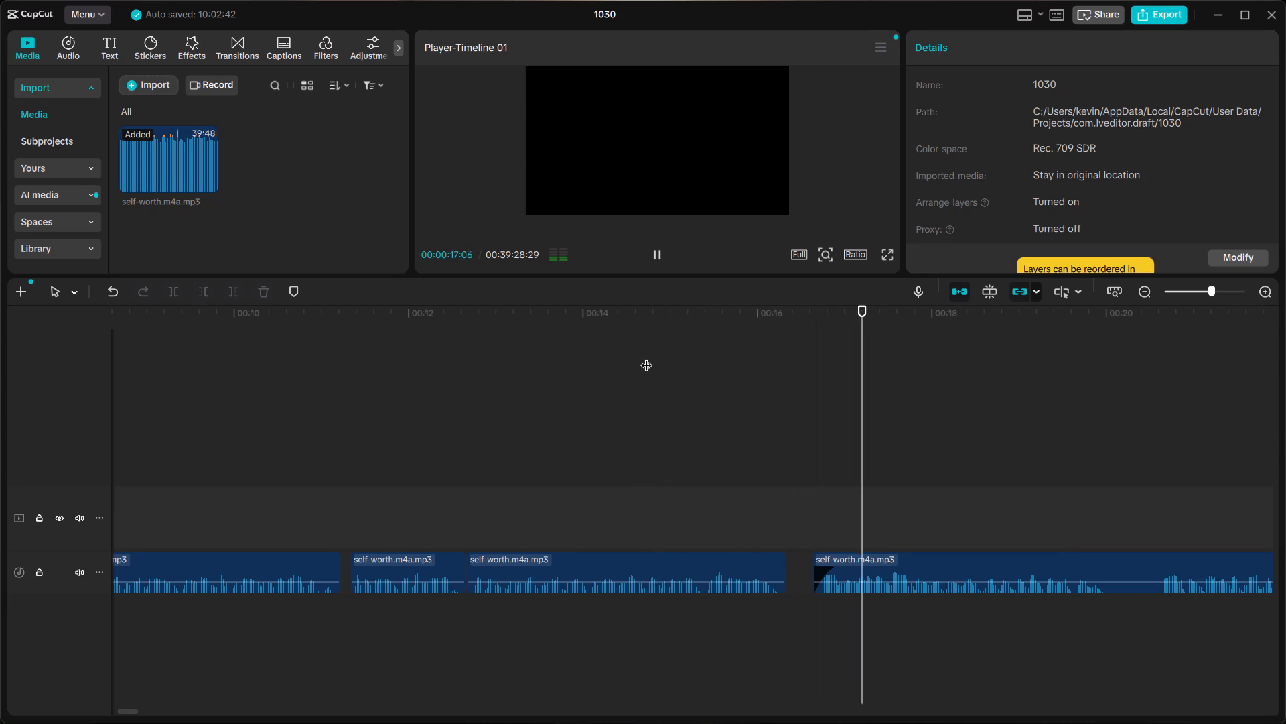
scroll(646, 357, "left", 1)
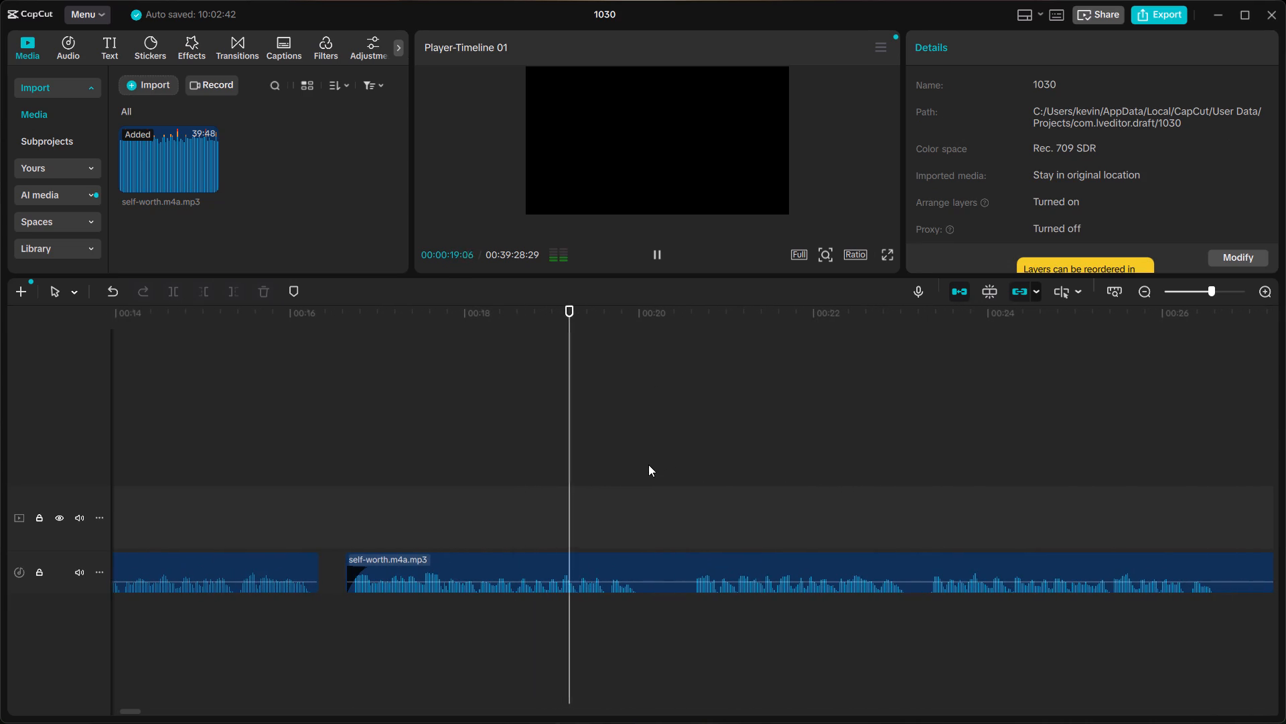
key("space")
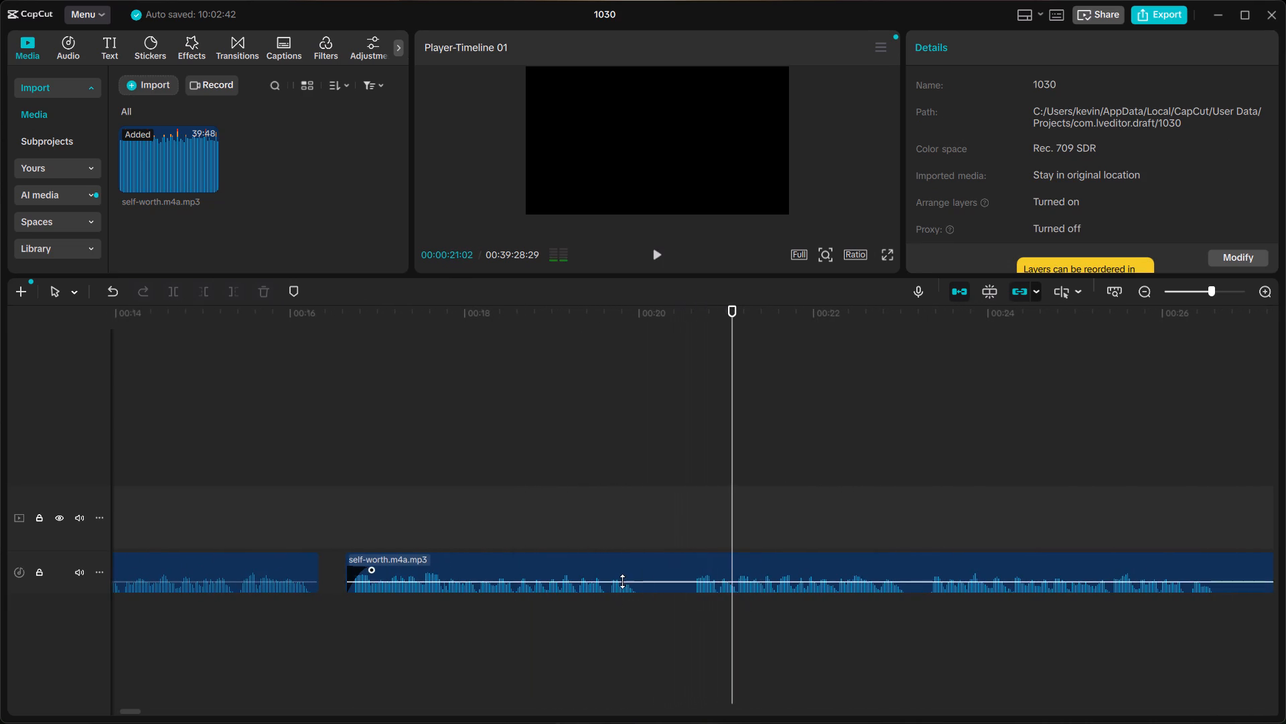
Cut out the pause between 20:02 and 20:17 and move the following clip back against the previous one.
left_click(646, 546)
left_click(643, 554)
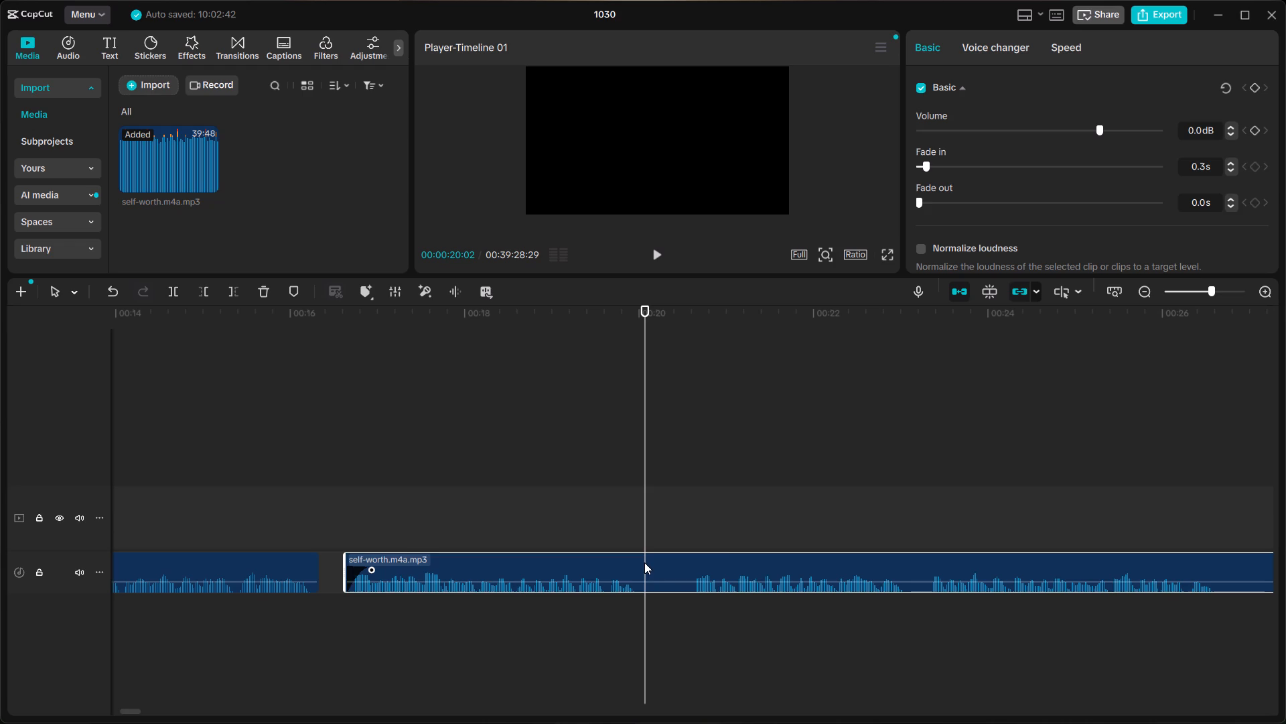
key("ctrl+b")
left_click(690, 552, "ctrl")
key("ctrl+b")
left_click(677, 568)
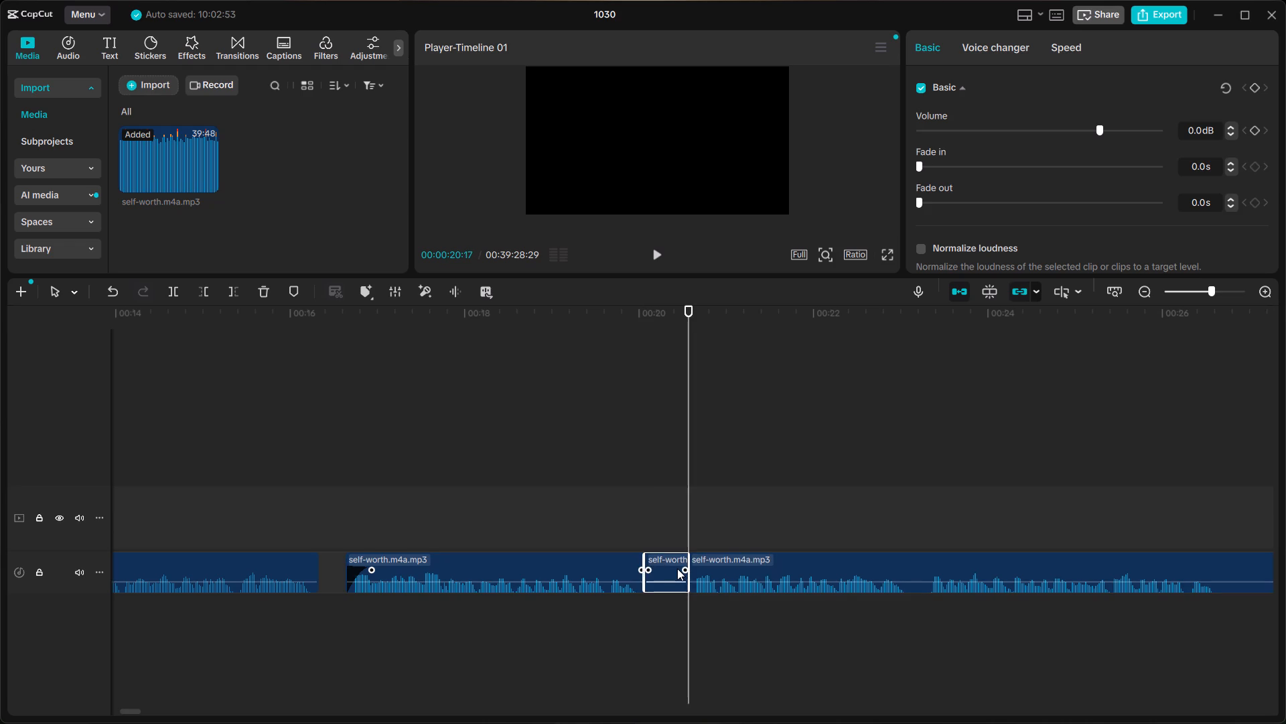
key("BackSpace")
left_click(732, 558)
left_click_drag(732, 558, 688, 565)
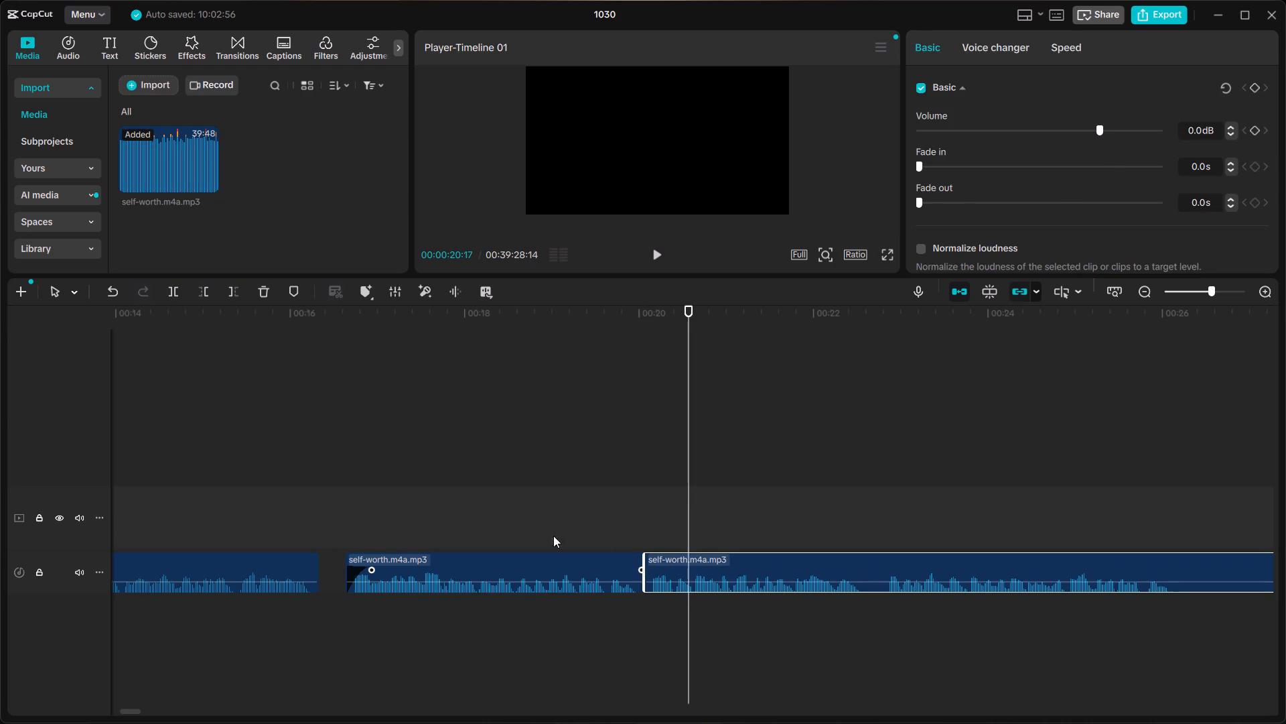
Replay across the tightened pause from about 17.8 seconds, listening until the speech ends at about 26 seconds.
left_click(447, 509)
key("space")
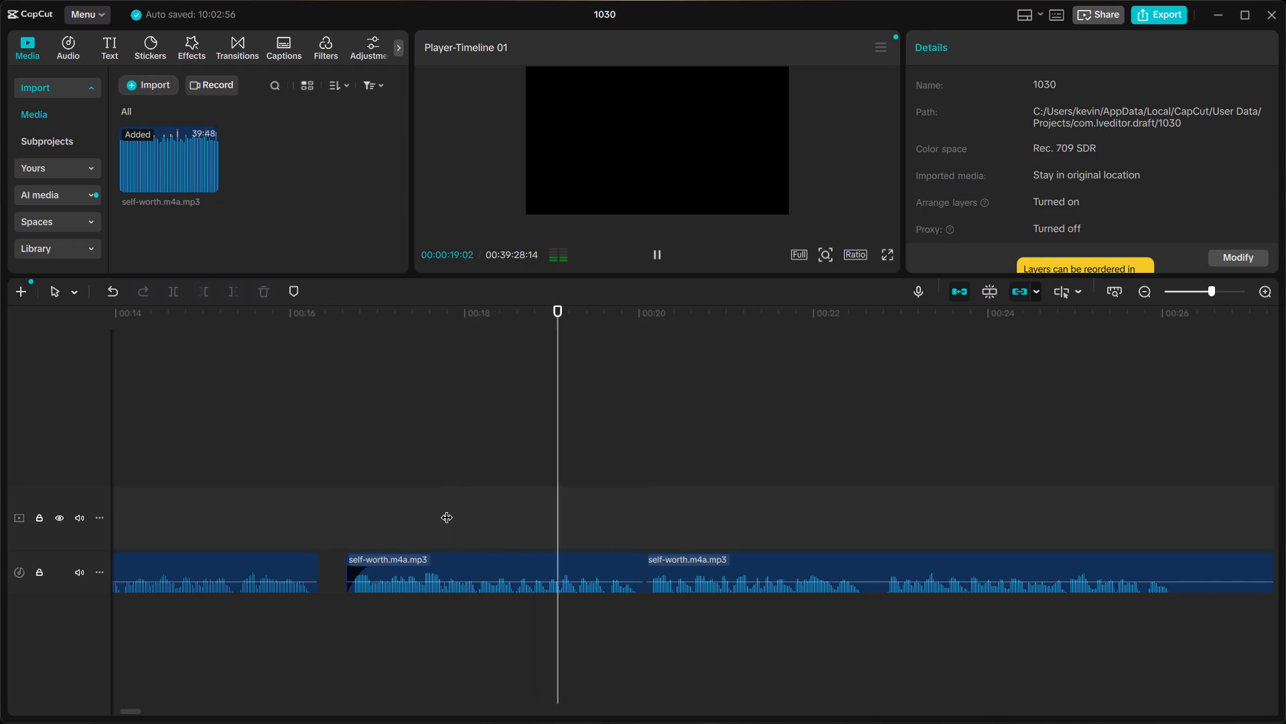
scroll(447, 509, "left", 1)
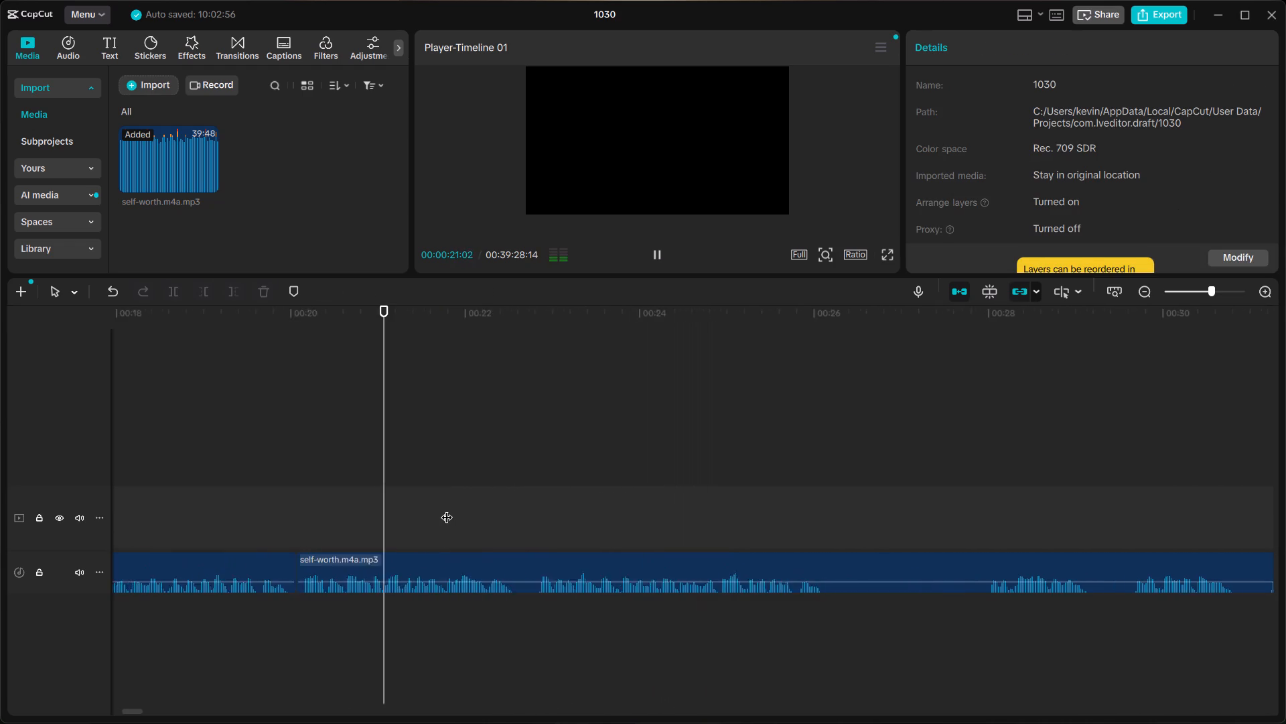
scroll(447, 509, "left", 1)
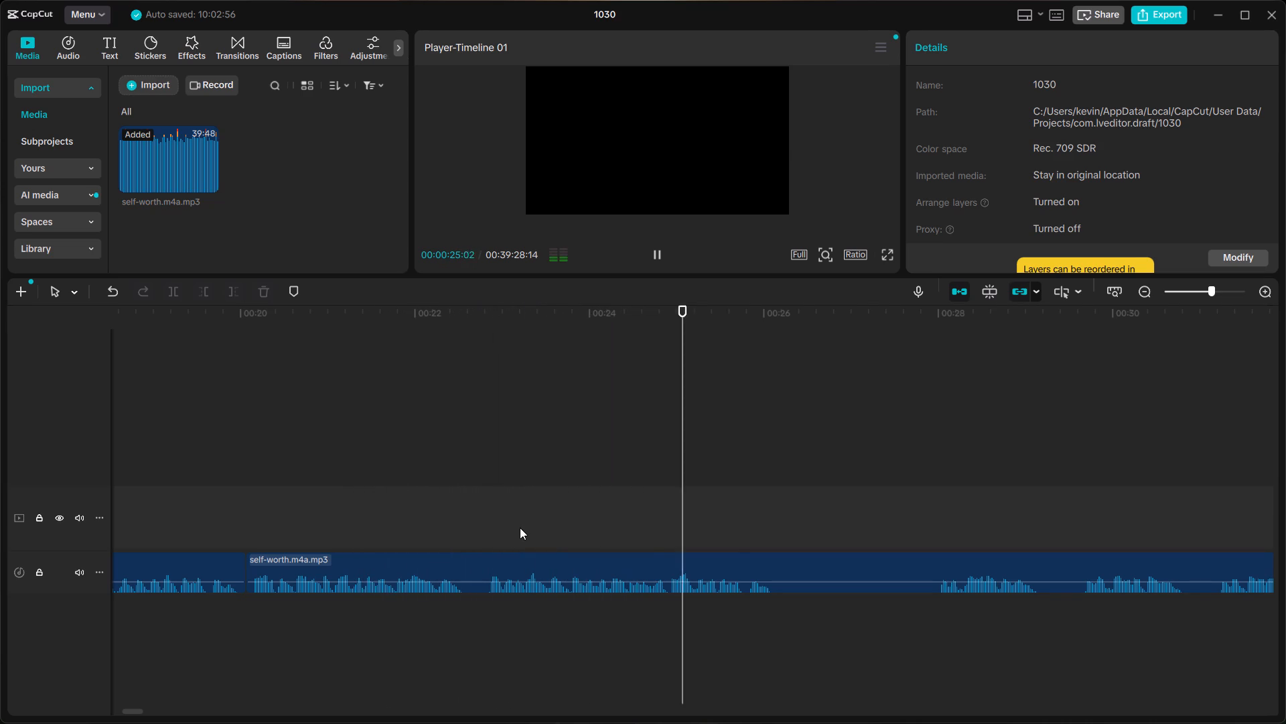
key("space")
Split the last audio clip at 26:05, just after the speech ends.
left_click(780, 568)
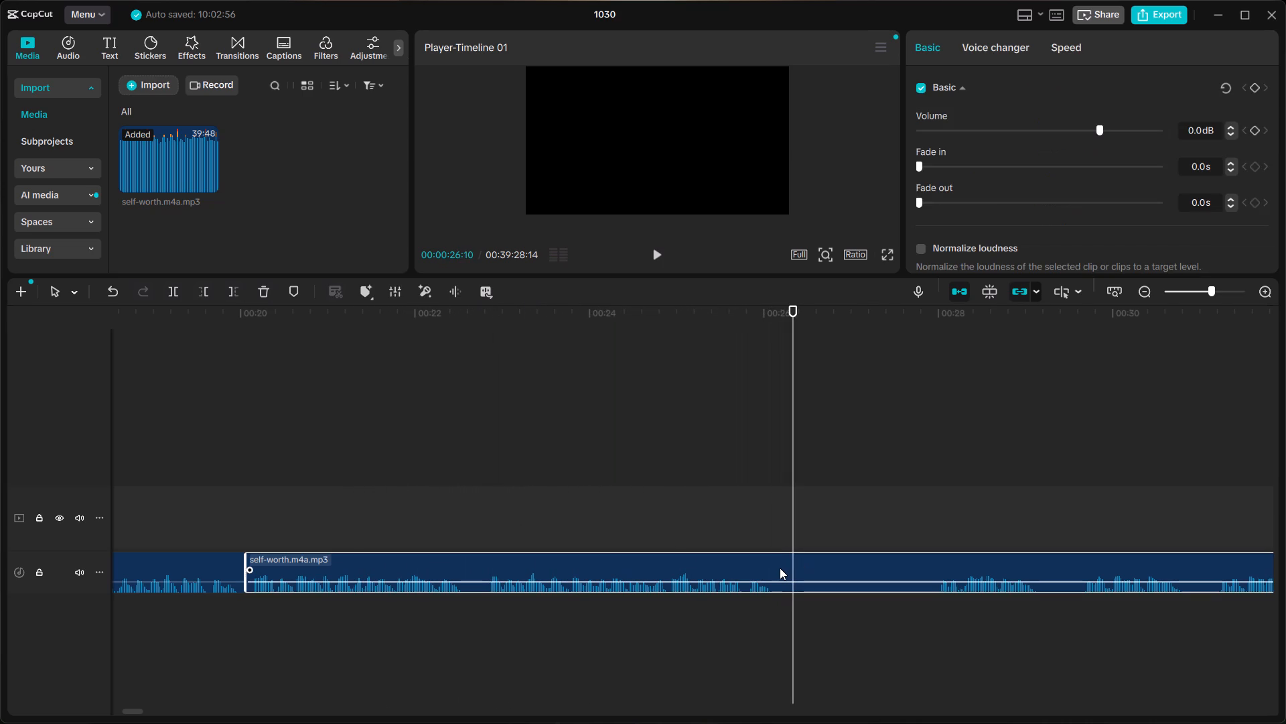
left_click(788, 526, "ctrl")
left_click(777, 536, "ctrl")
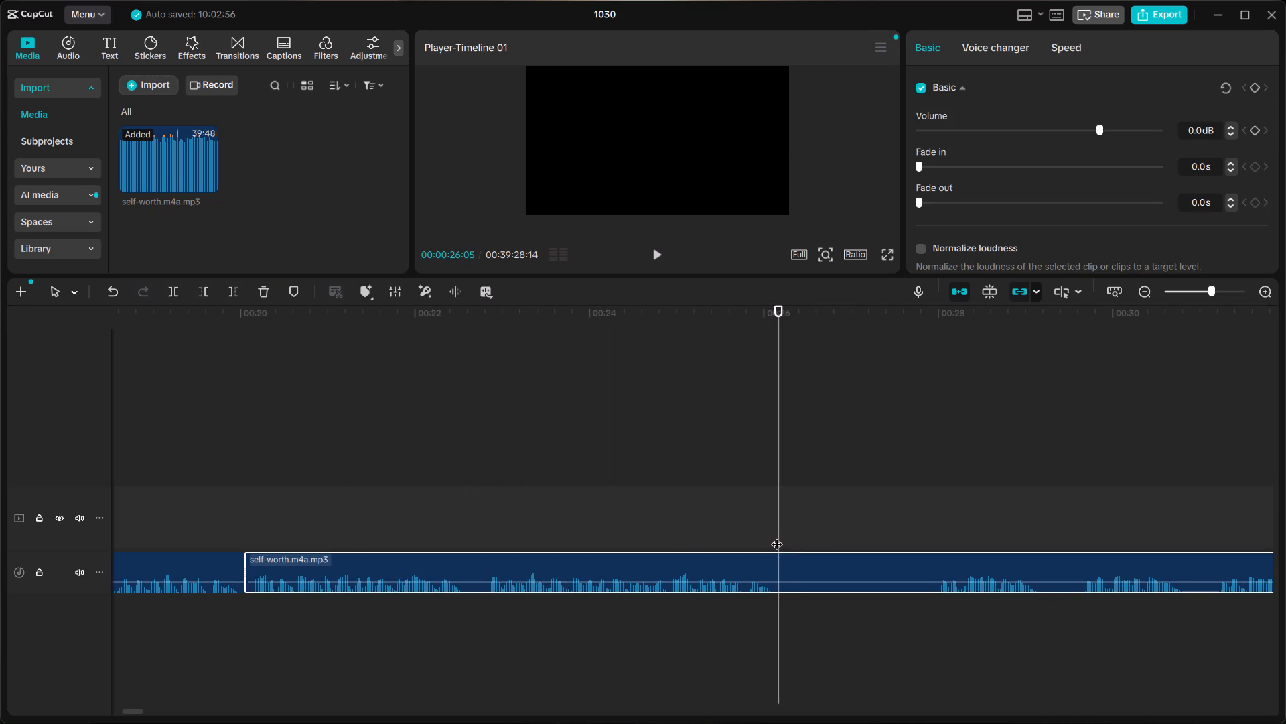
left_click(686, 526, "ctrl")
left_click(780, 526)
left_click(793, 567)
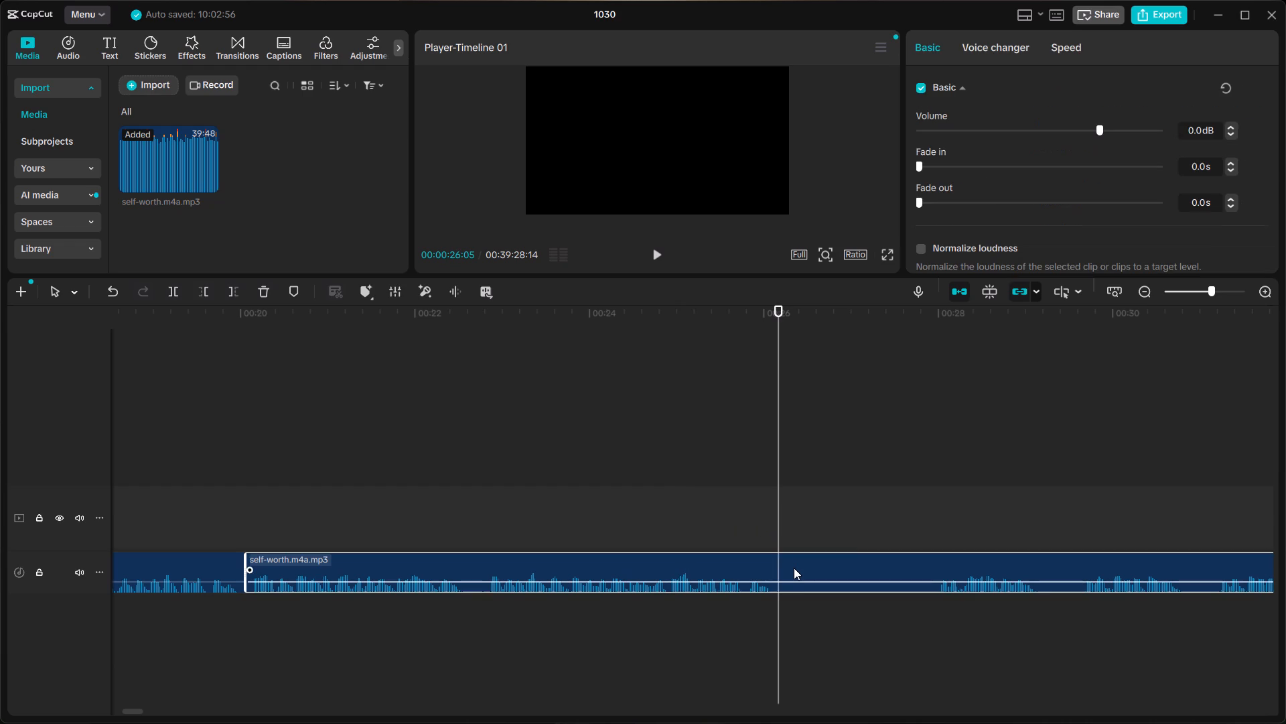
key("ctrl+b")
Listen ahead from 27:25 to about 52 seconds, skipping between phrases, to find where the wanted speech resumes.
left_click(924, 516)
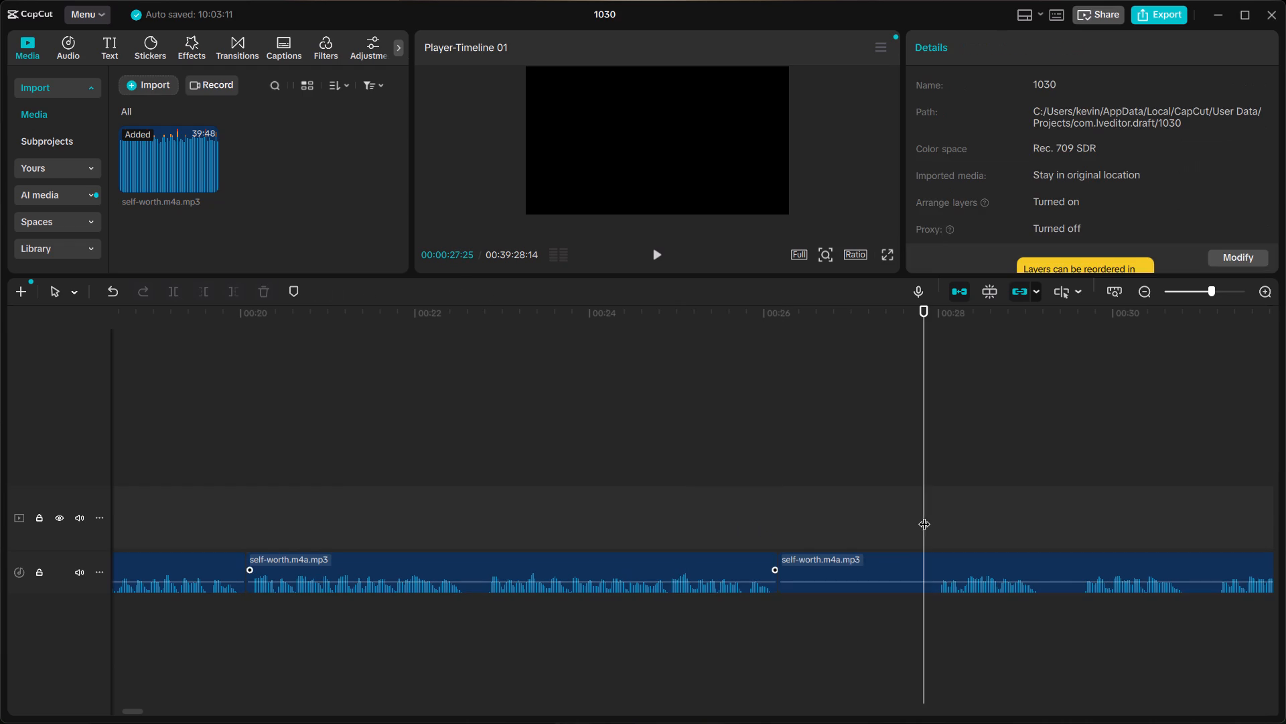
key("space")
scroll(924, 516, "left", 2)
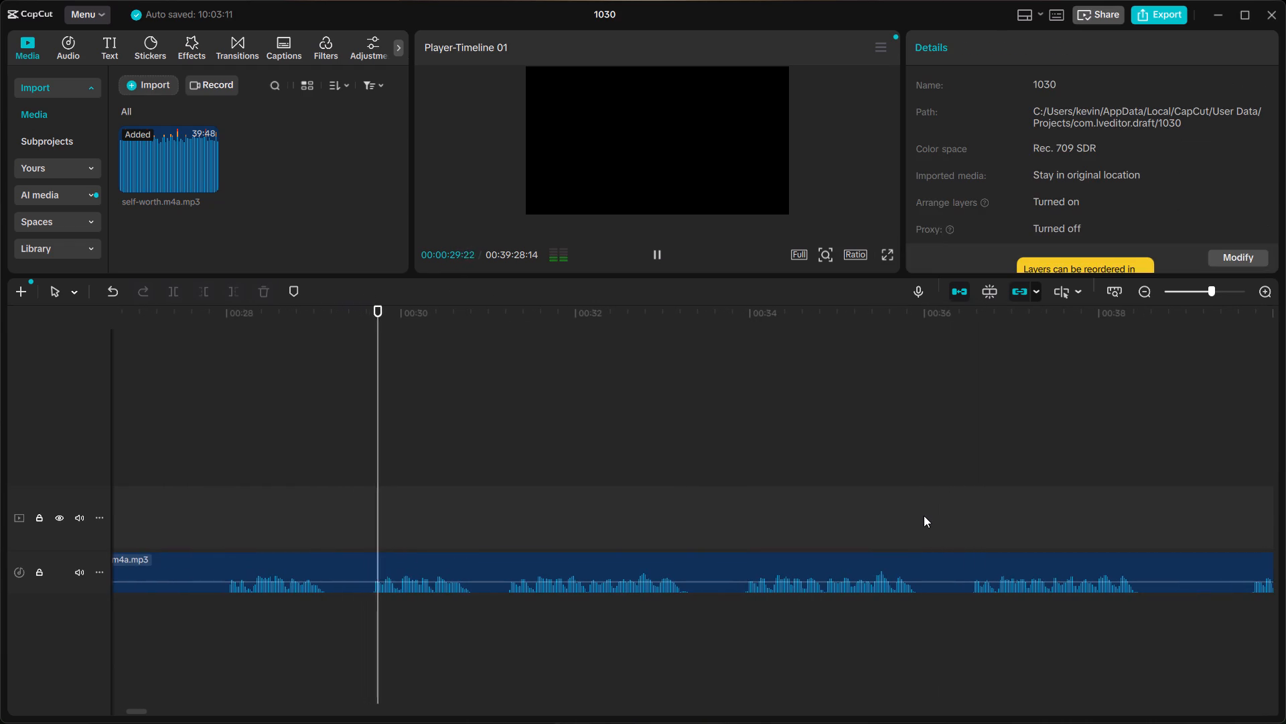
scroll(914, 516, "left", 1)
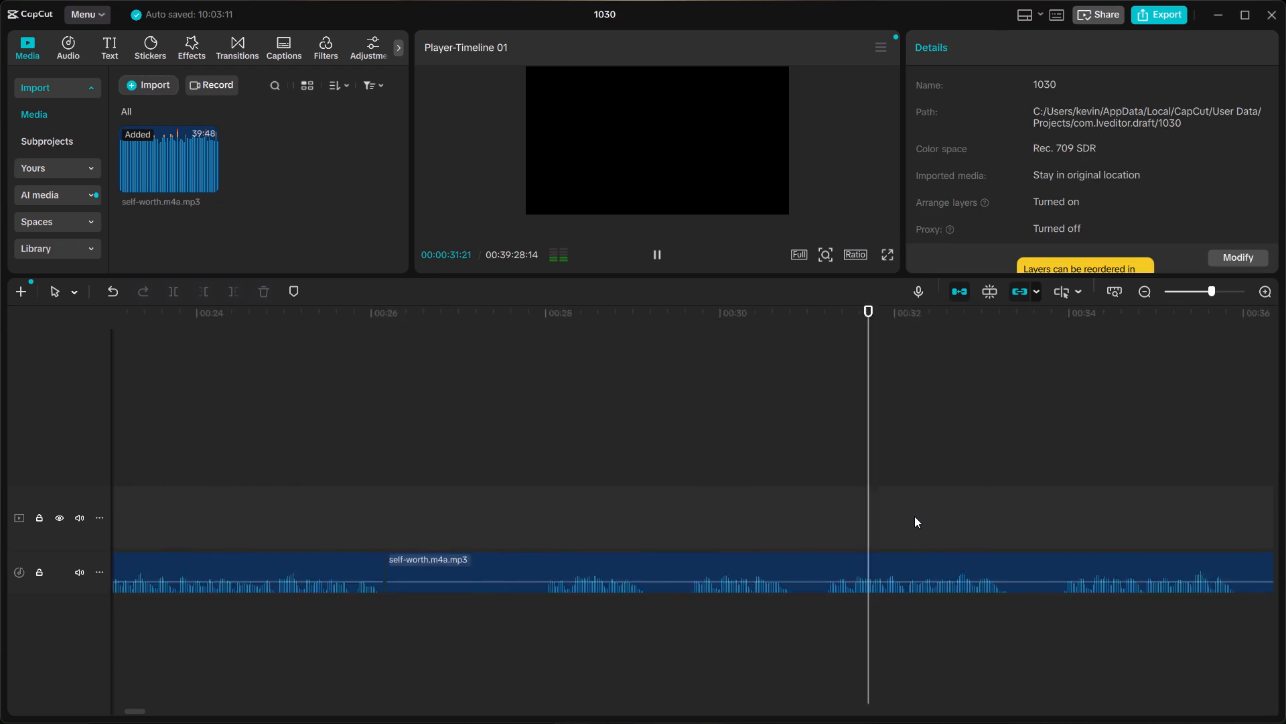
scroll(914, 516, "left", 1)
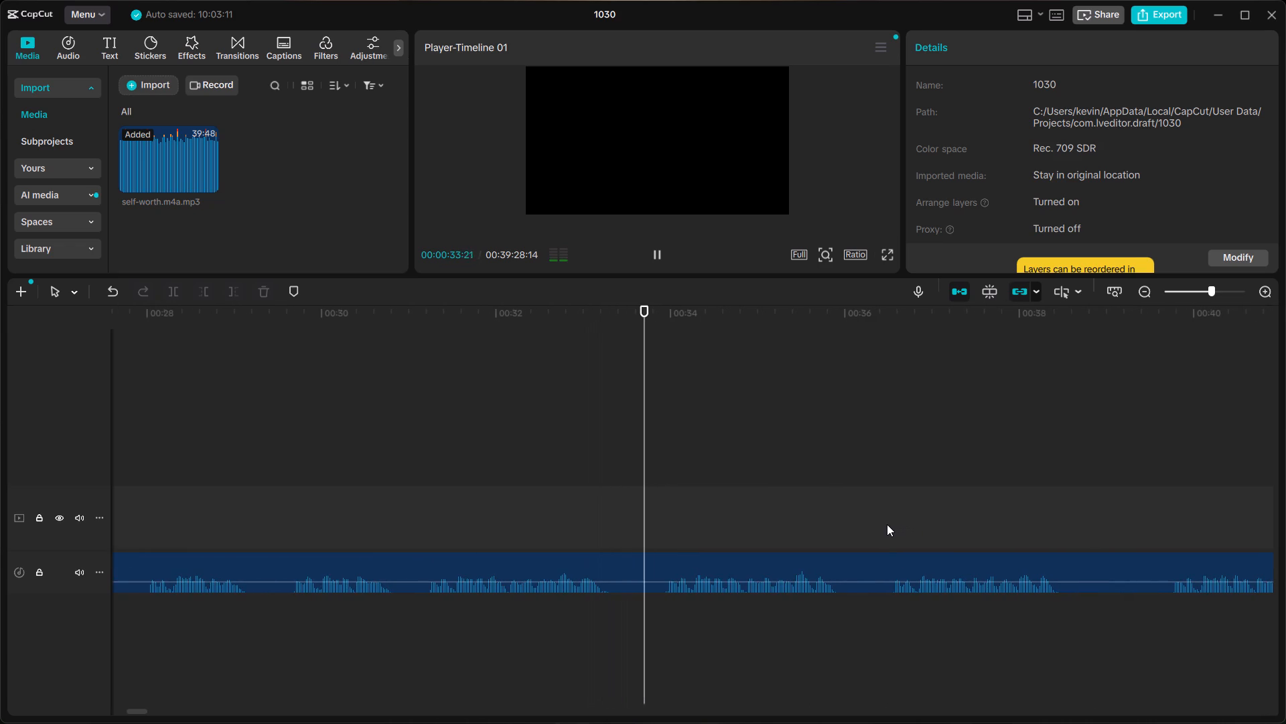
scroll(886, 524, "left", 1)
left_click(826, 527)
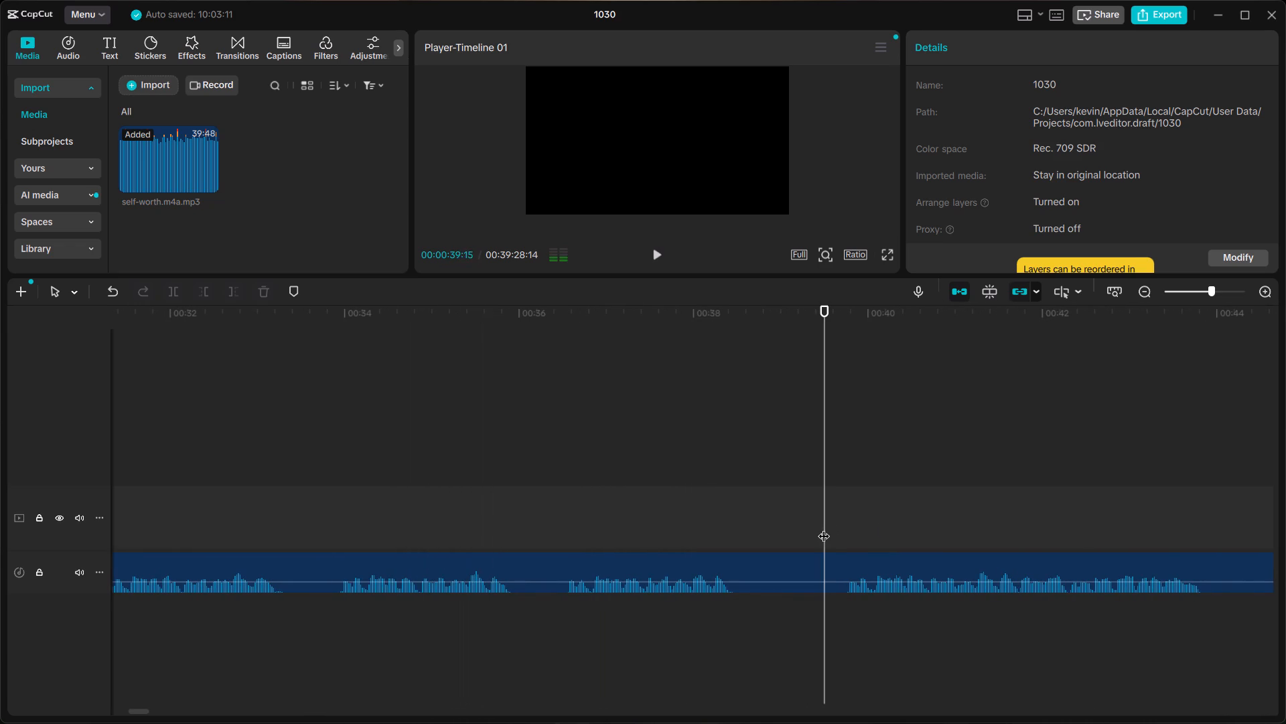
left_click(842, 518)
key("space")
scroll(842, 518, "left", 1)
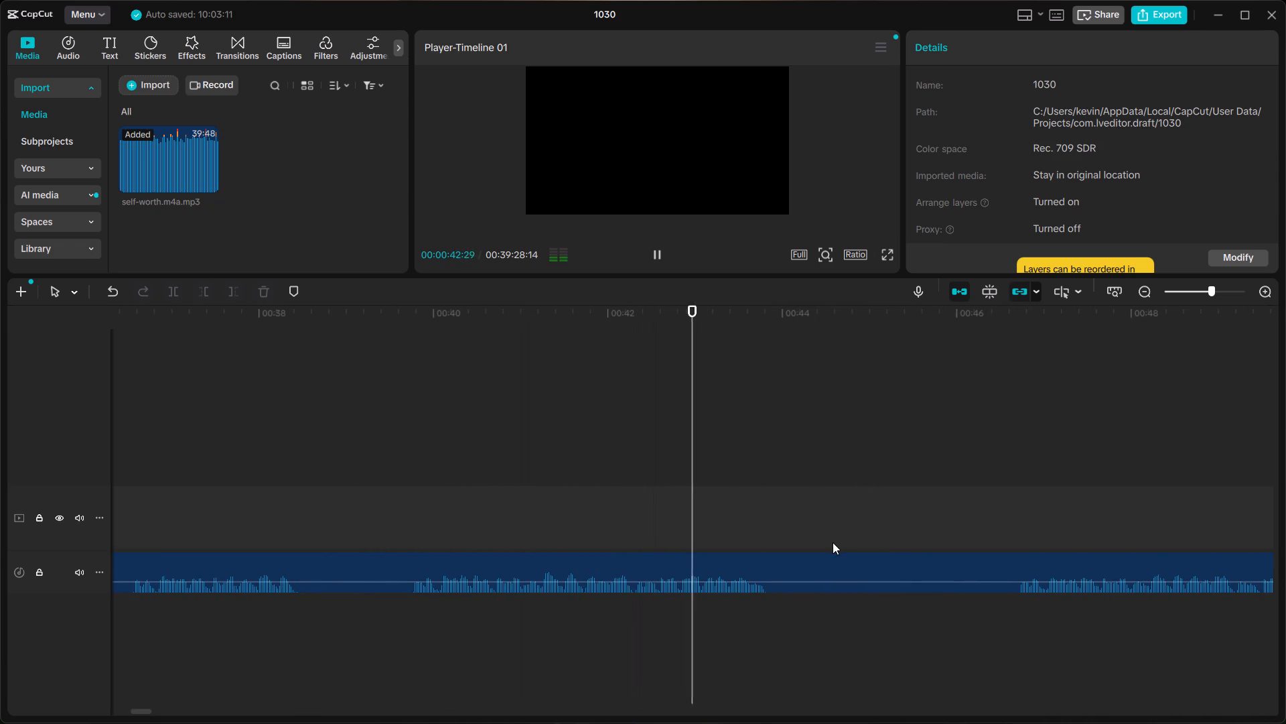
left_click(998, 525)
left_click(1010, 522)
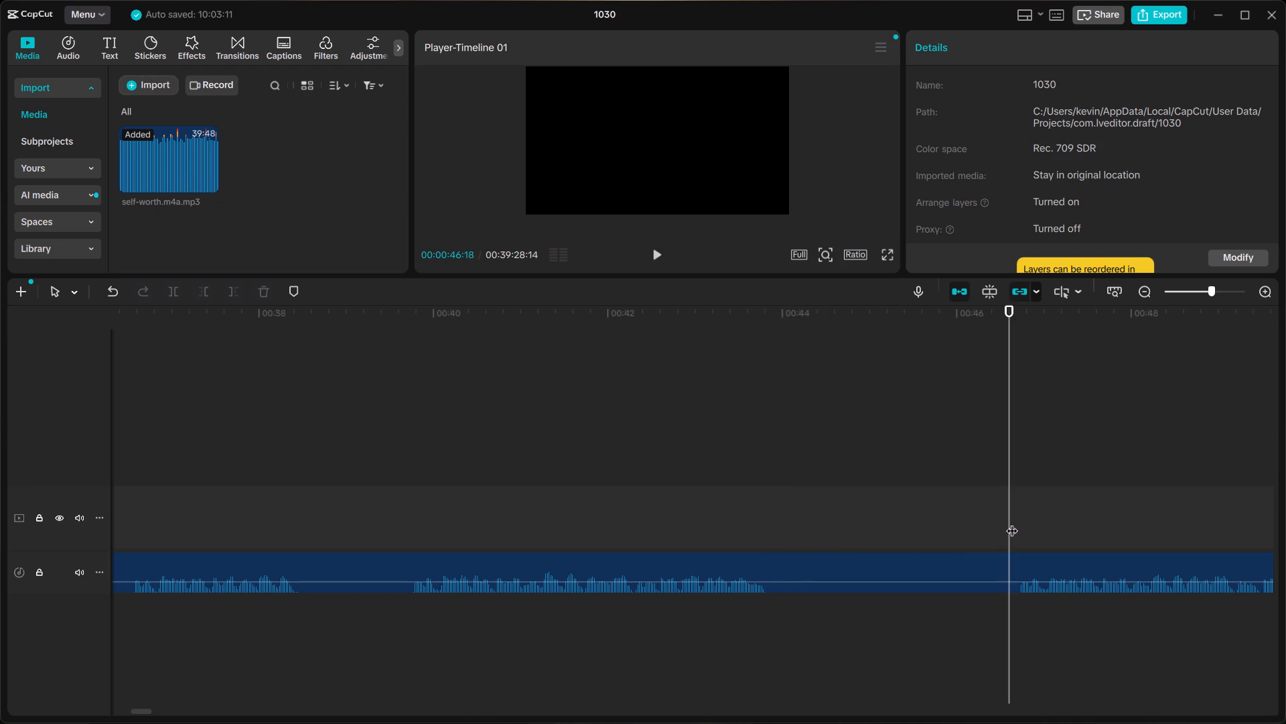
key("space")
scroll(1013, 522, "left", 2)
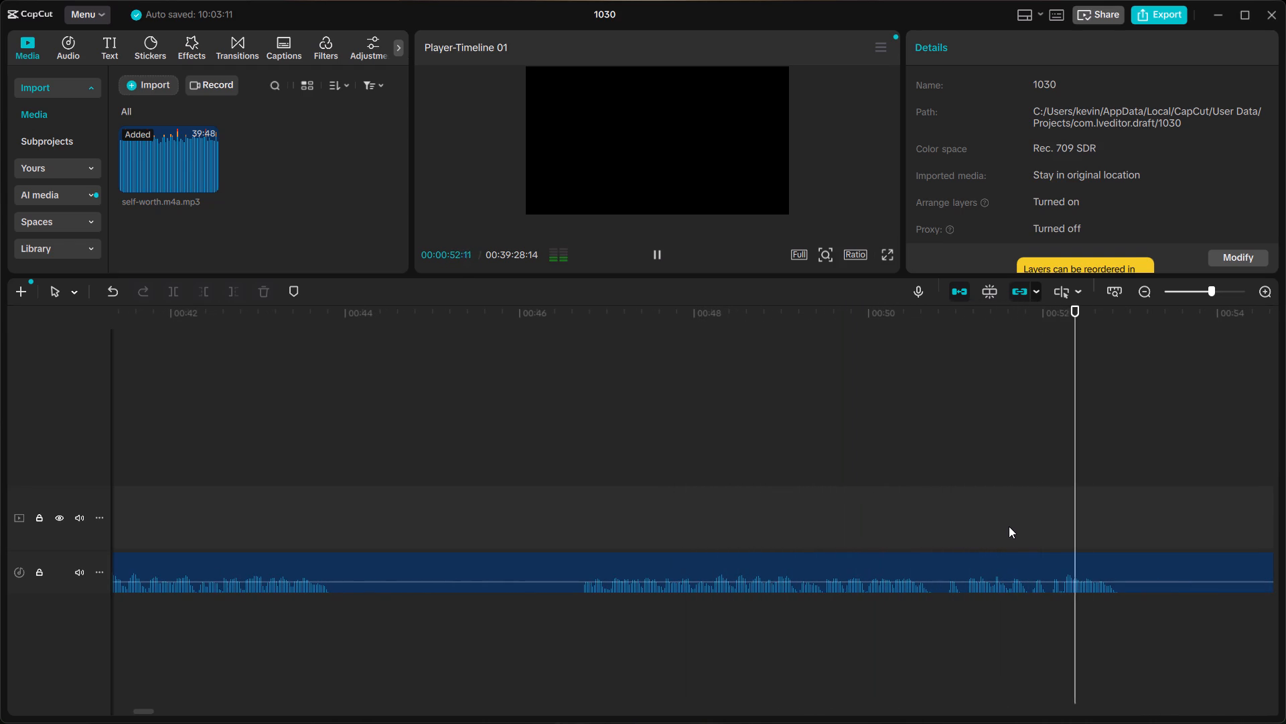
key("space")
Split the last clip at 46:19, just before the speech resumes, and delete the section from 26:05 to there.
left_click(576, 550)
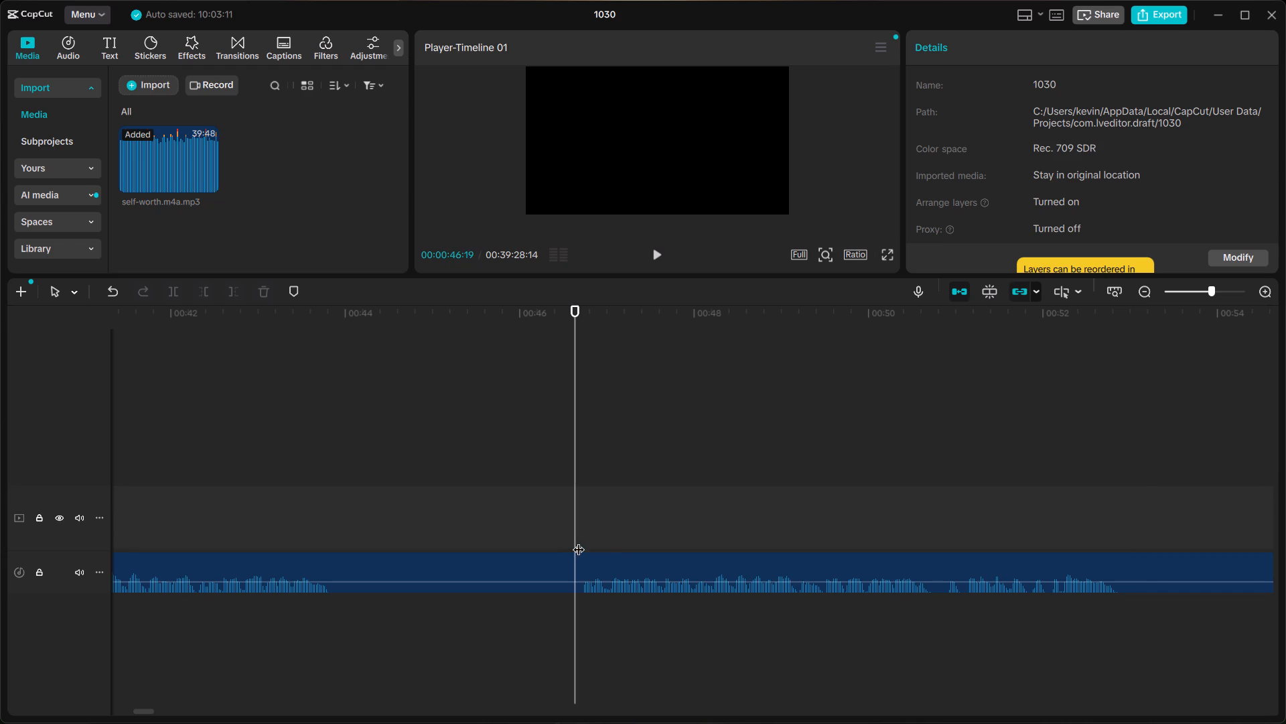
left_click(547, 529)
left_click(579, 536)
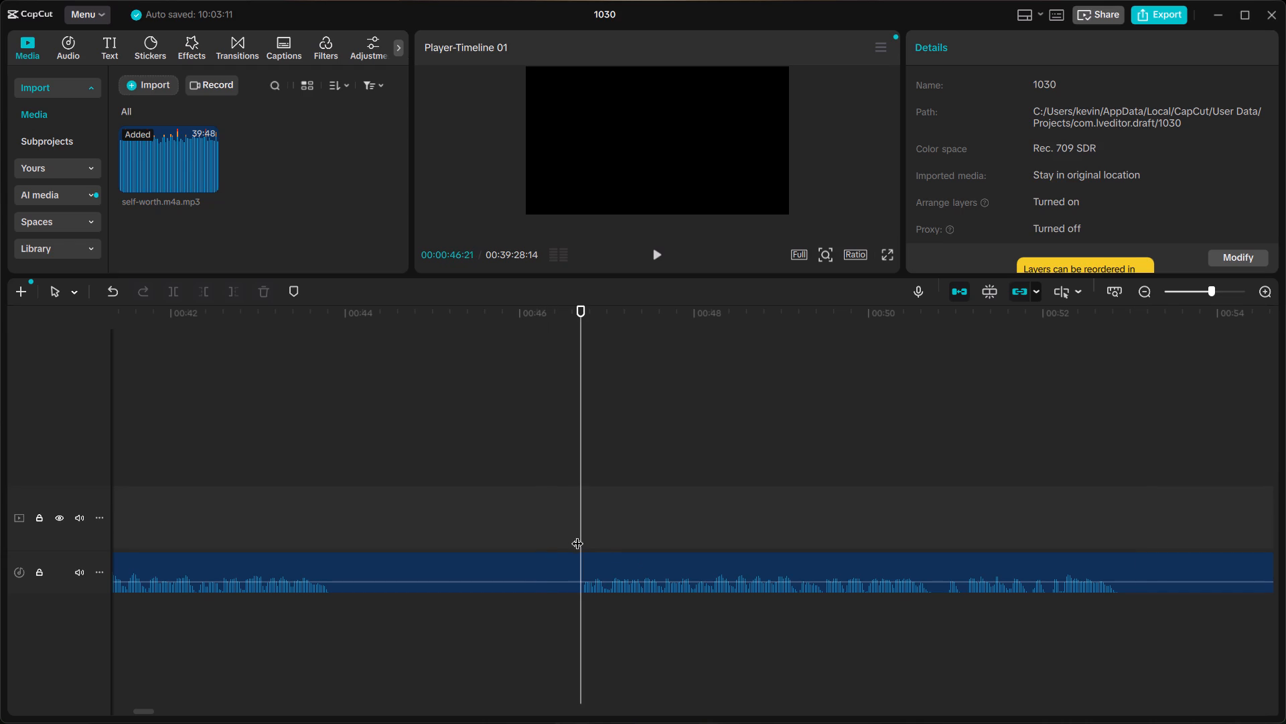
left_click(573, 532)
left_click(575, 532)
left_click(560, 564)
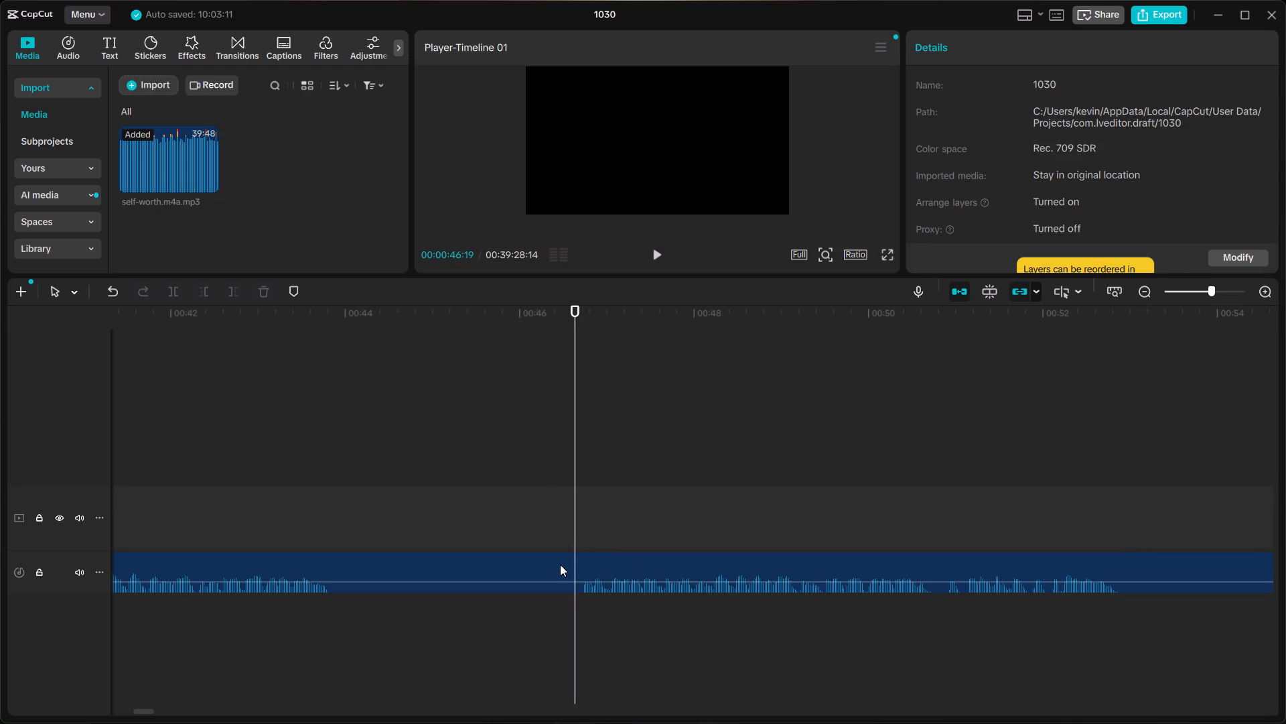
key("ctrl+b")
left_click(552, 563)
scroll(552, 563, "down", 5, "ctrl")
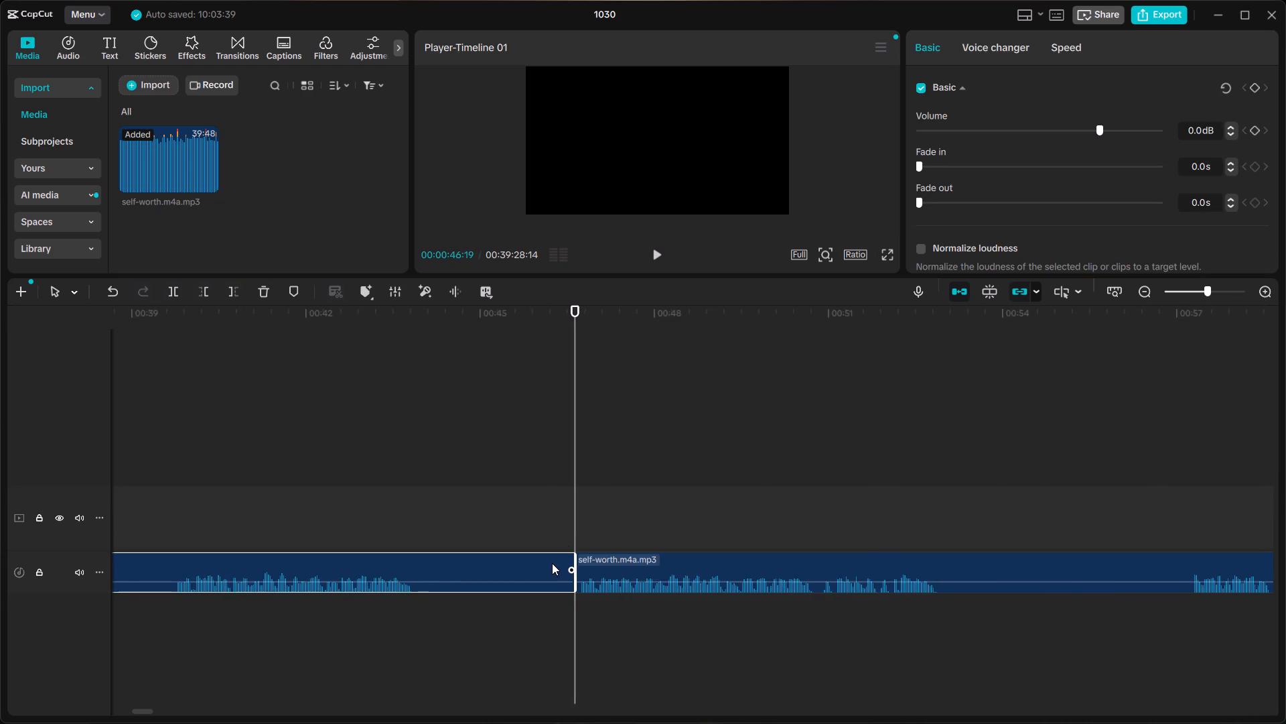
scroll(552, 563, "right", 2)
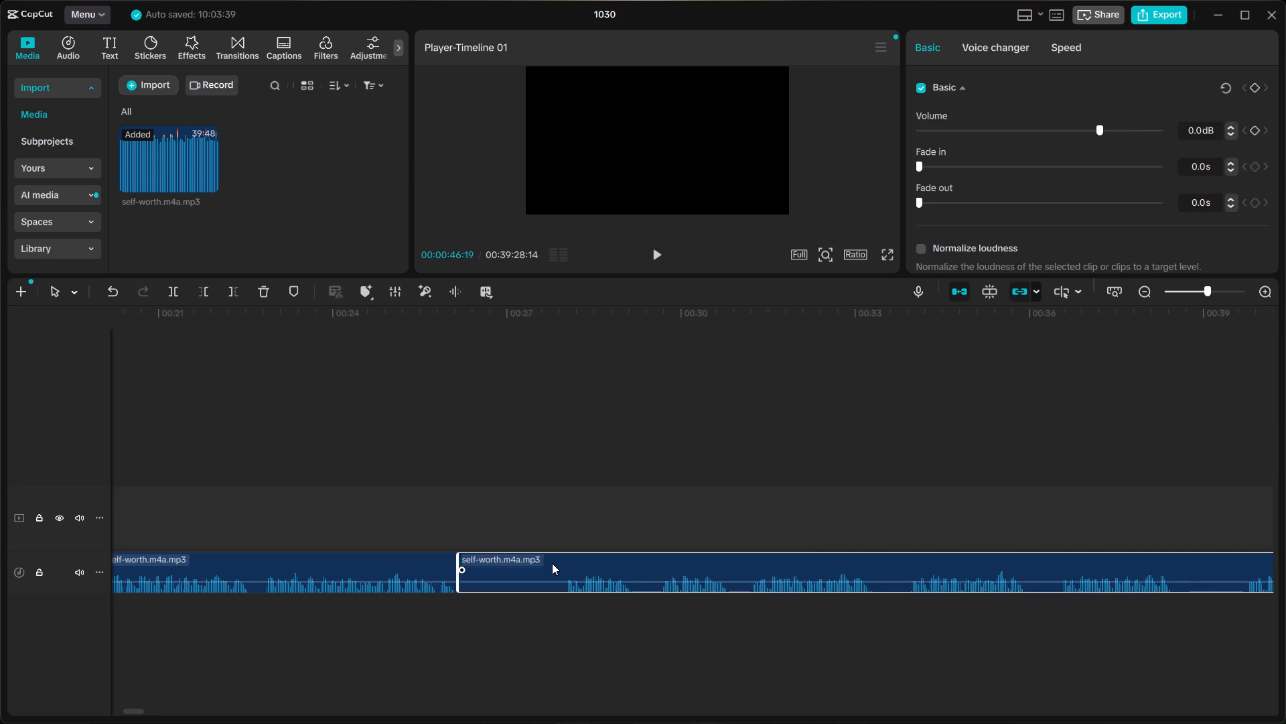
key("BackSpace")
Move the remaining clip back to just after the previous clip's end at about 26 seconds, leaving a very short gap.
scroll(580, 563, "left", 1)
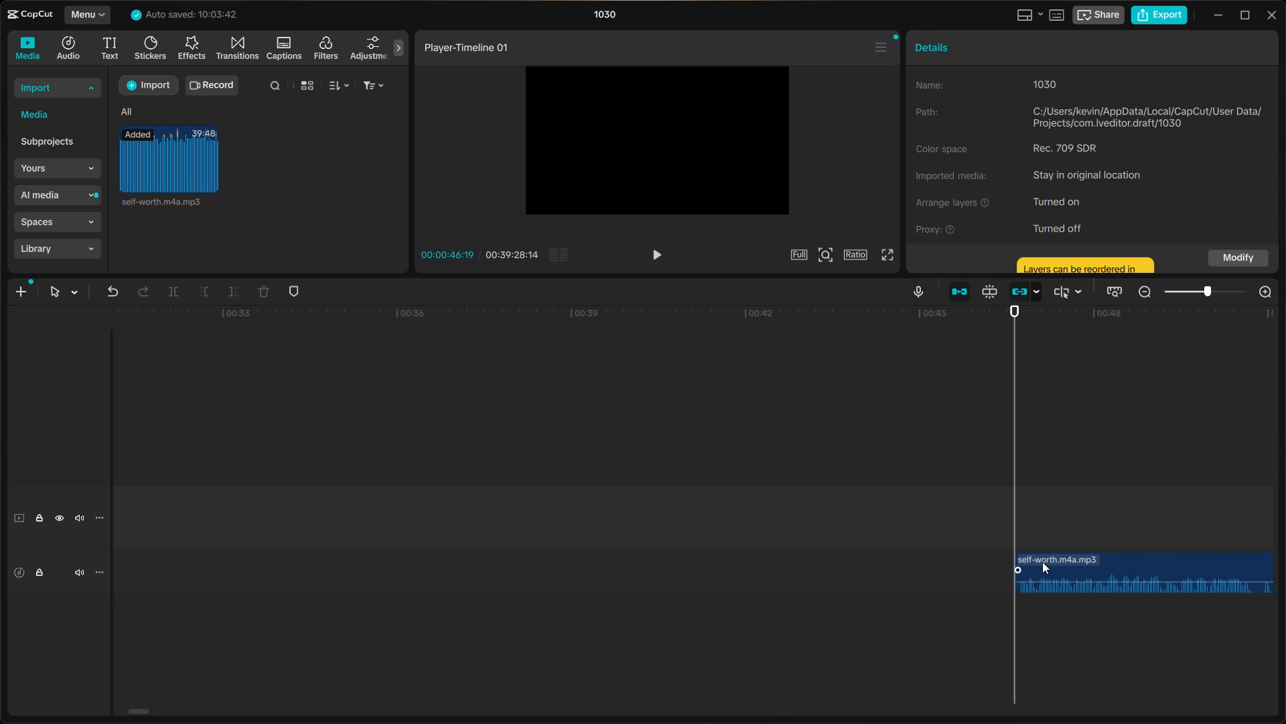
left_click(1042, 562)
left_click_drag(1042, 561, 678, 577)
scroll(1021, 556, "right", 2)
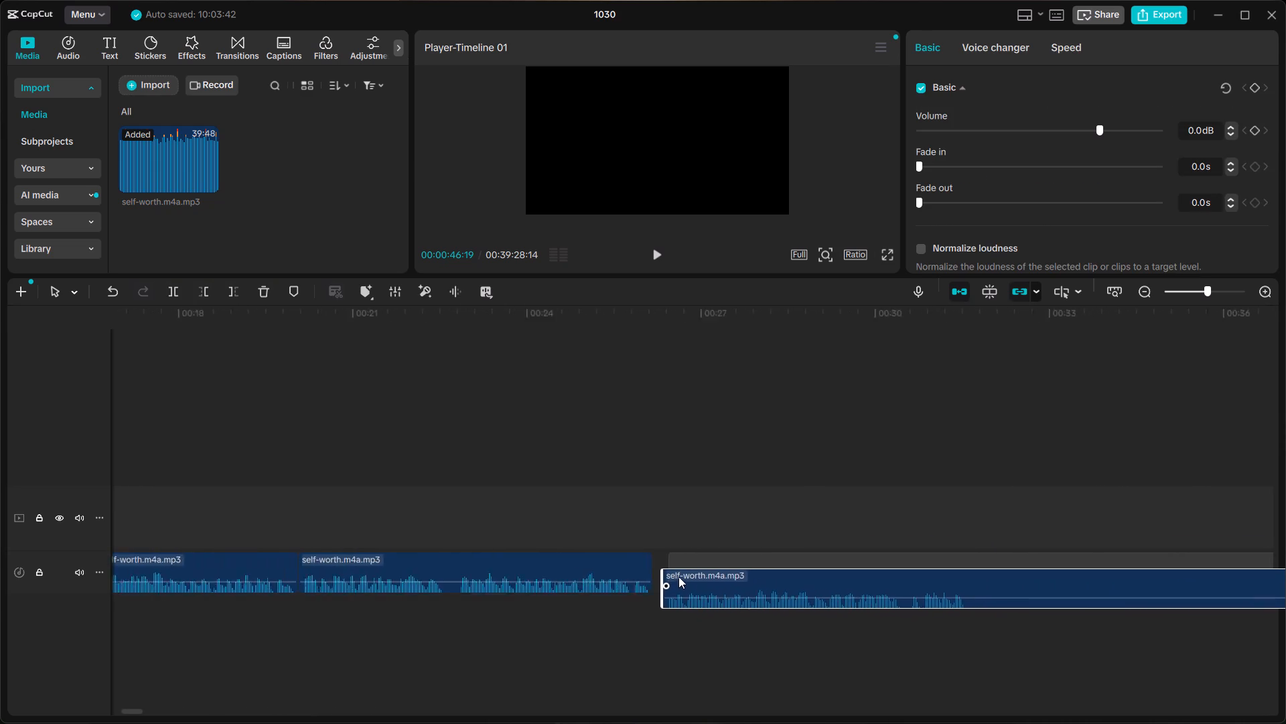
scroll(678, 577, "right", 1)
left_click_drag(678, 577, 672, 572)
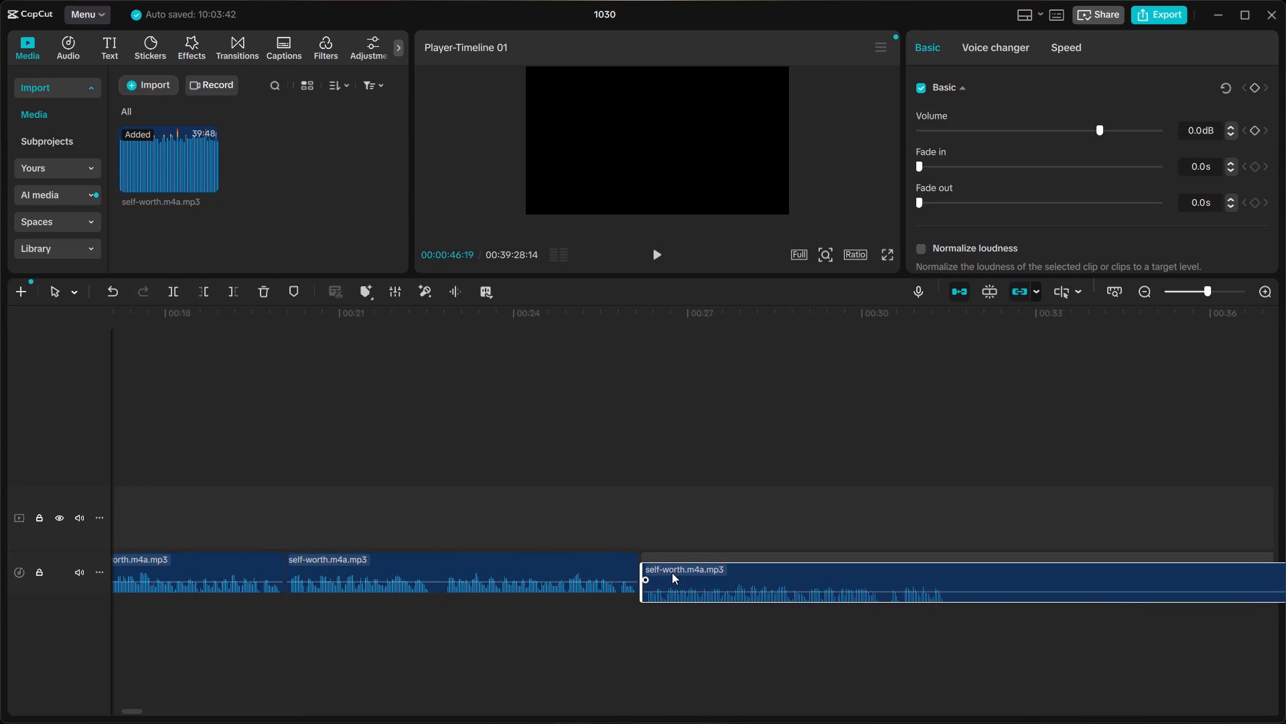
left_click_drag(672, 572, 673, 573)
Replay across the new join from about 22 seconds and shift the clip after it two frames later.
left_click(392, 504)
key("space")
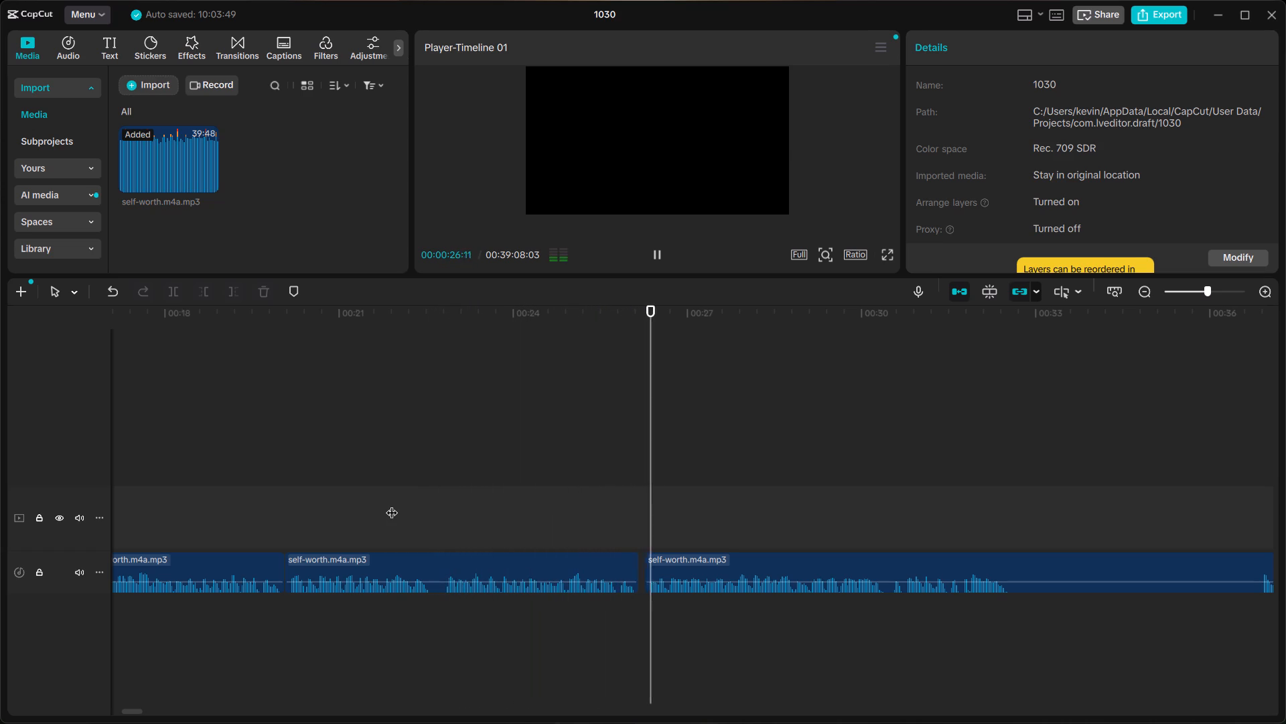
scroll(392, 504, "left", 1)
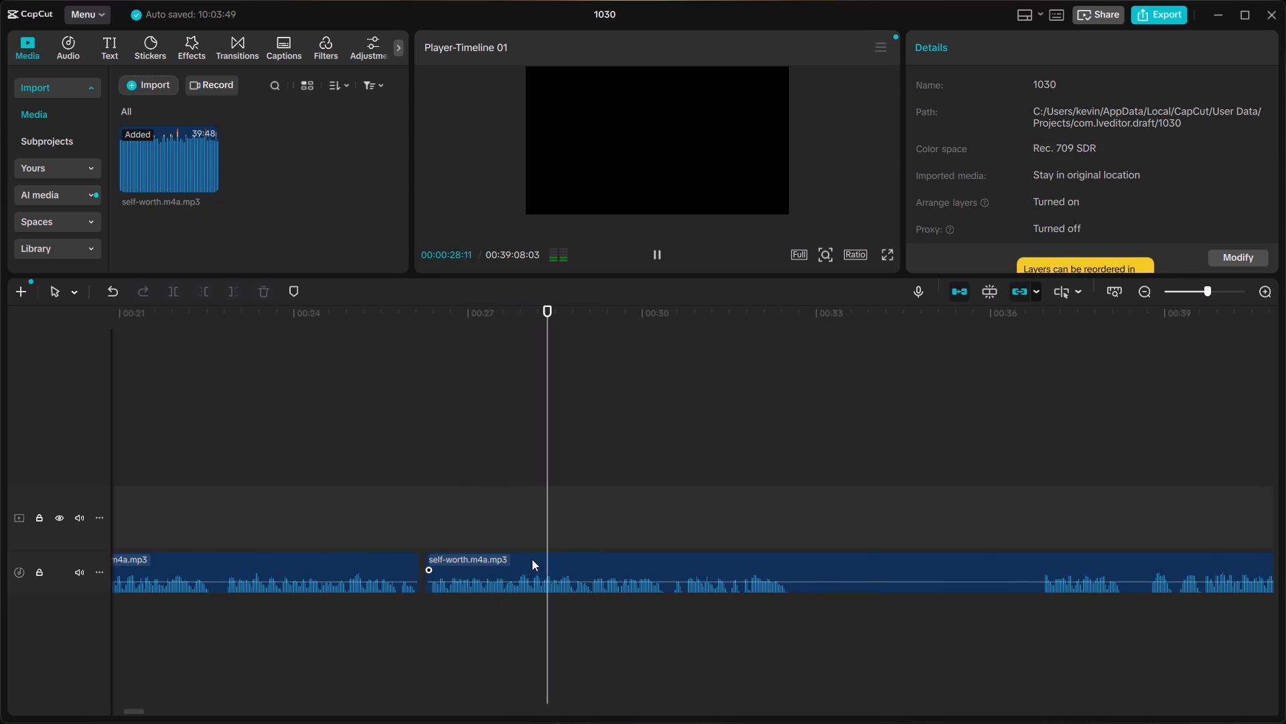
key("space")
double_click(532, 559)
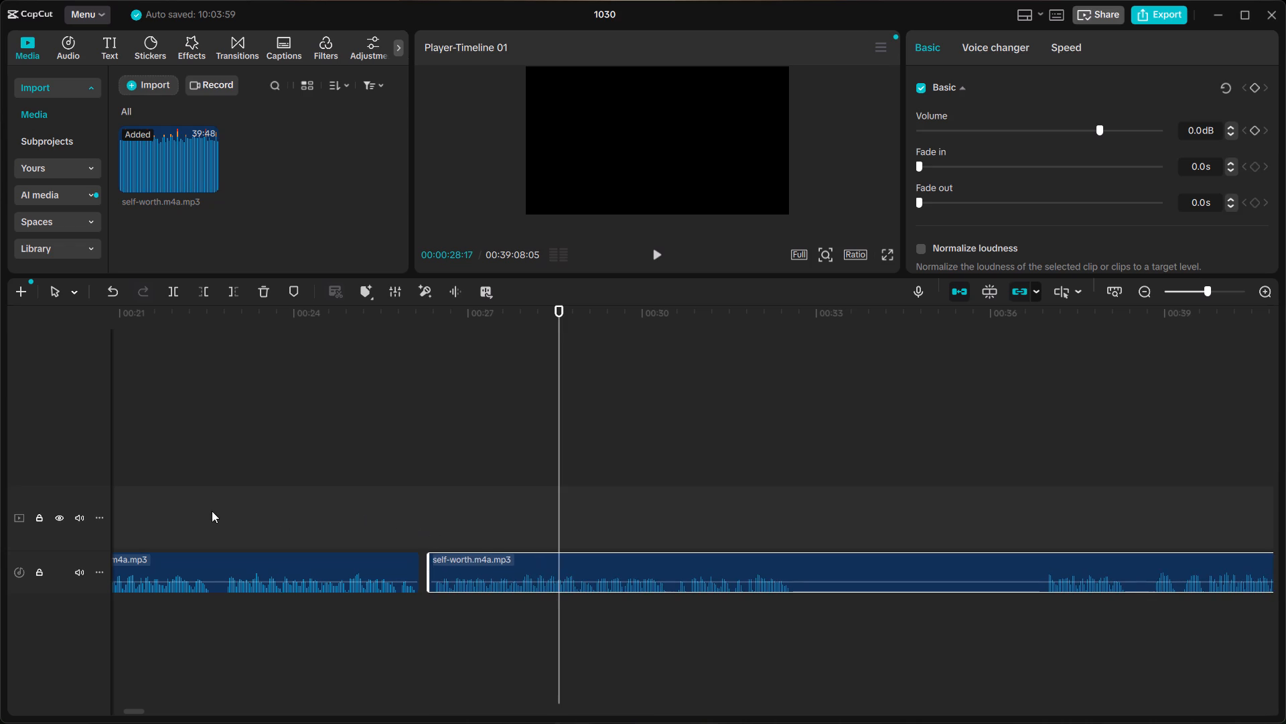
Replay the adjusted join from about 21.5 seconds until the phrase ends near 32 seconds, then sample the speech at about 37 seconds.
left_click(192, 509)
left_click(153, 508)
key("space")
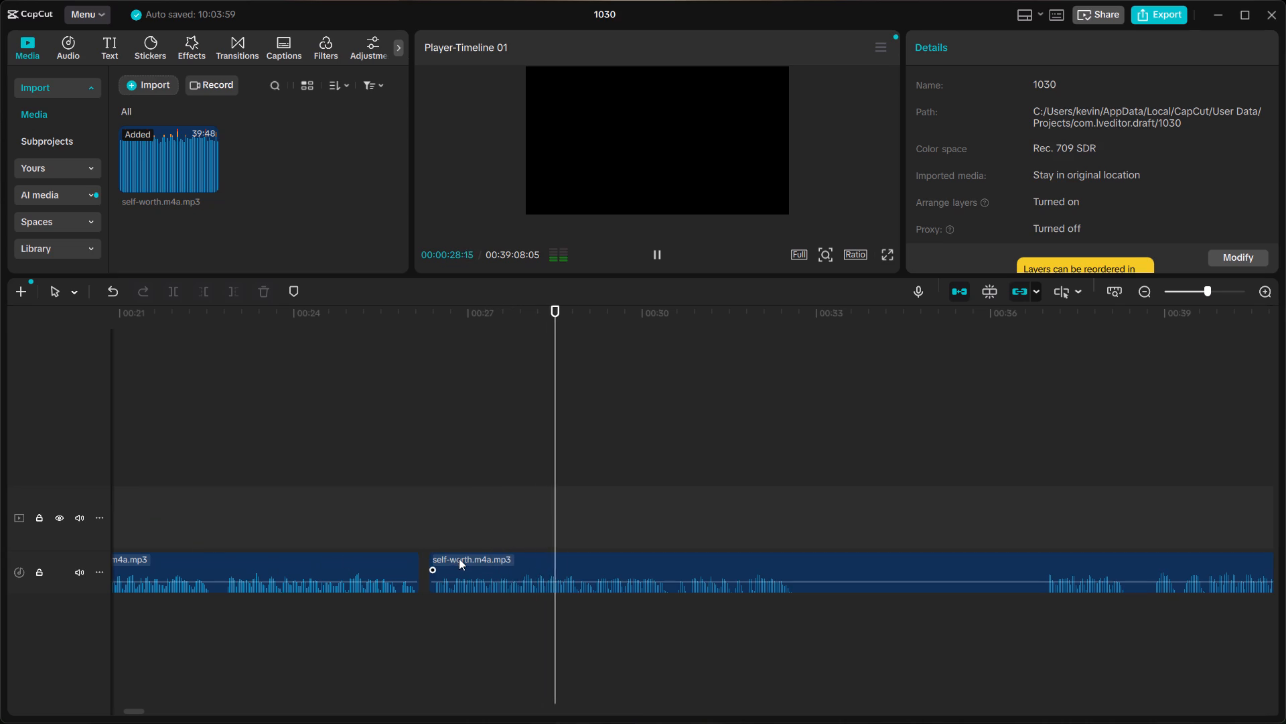
scroll(632, 589, "left", 1)
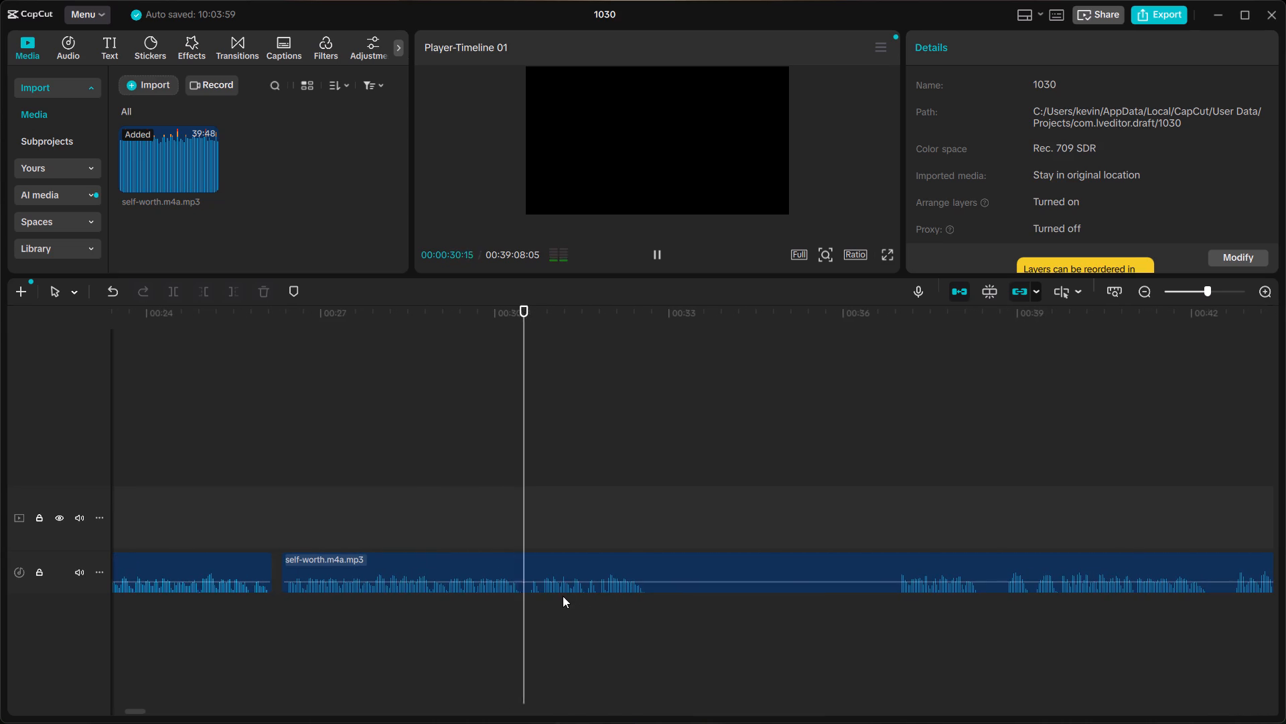
scroll(563, 597, "left", 1)
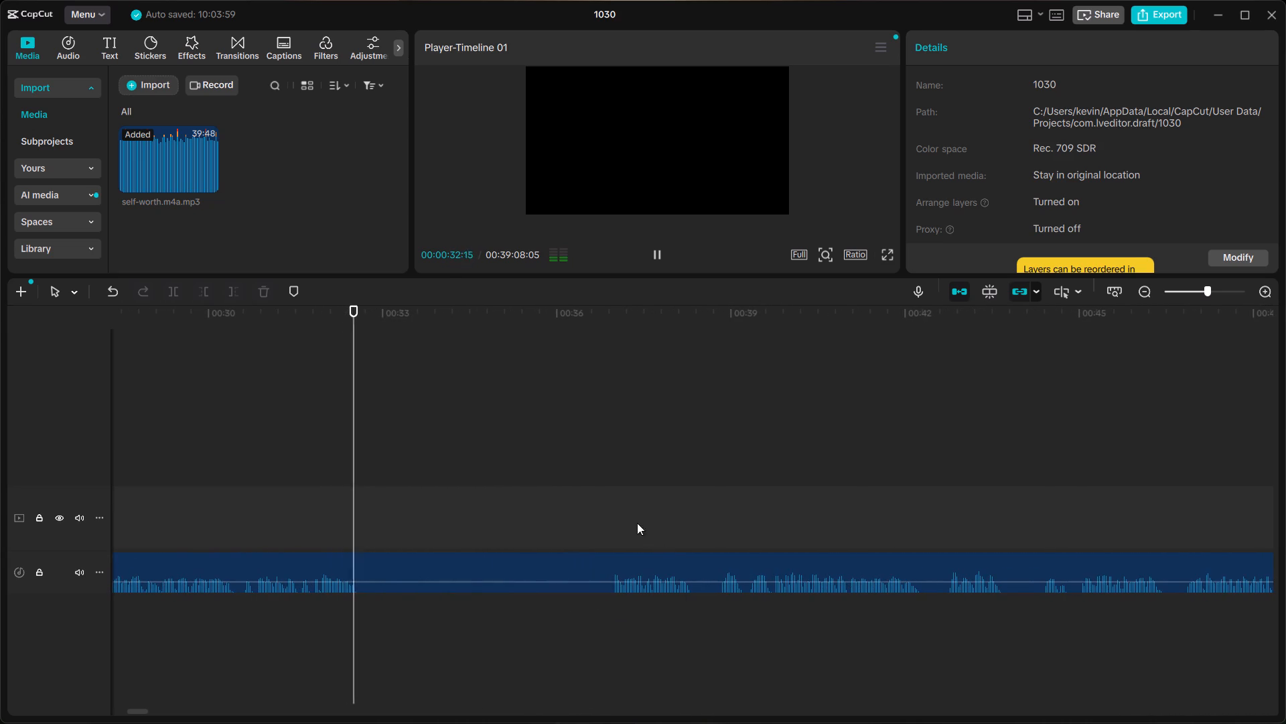
left_click(615, 521)
key("space")
key("space")
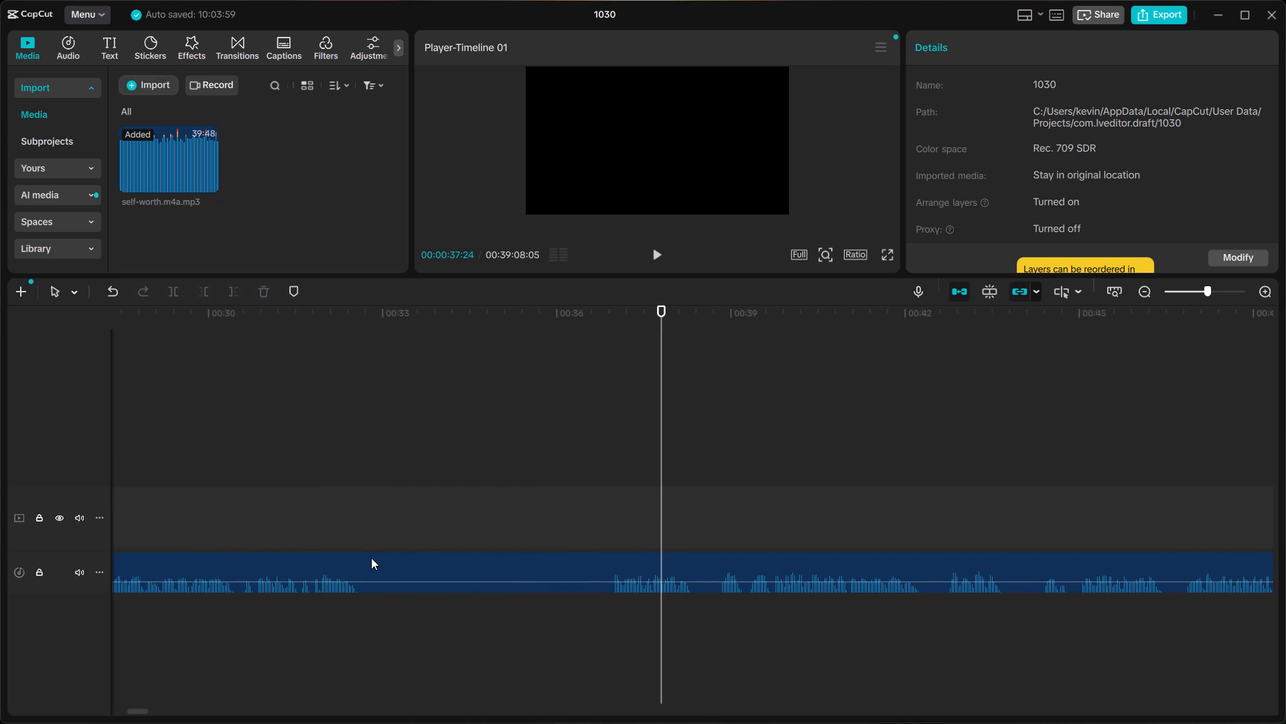
Split the last audio clip at 32:22, just after the phrase ends.
left_click(371, 558)
left_click(367, 532)
left_click(374, 553)
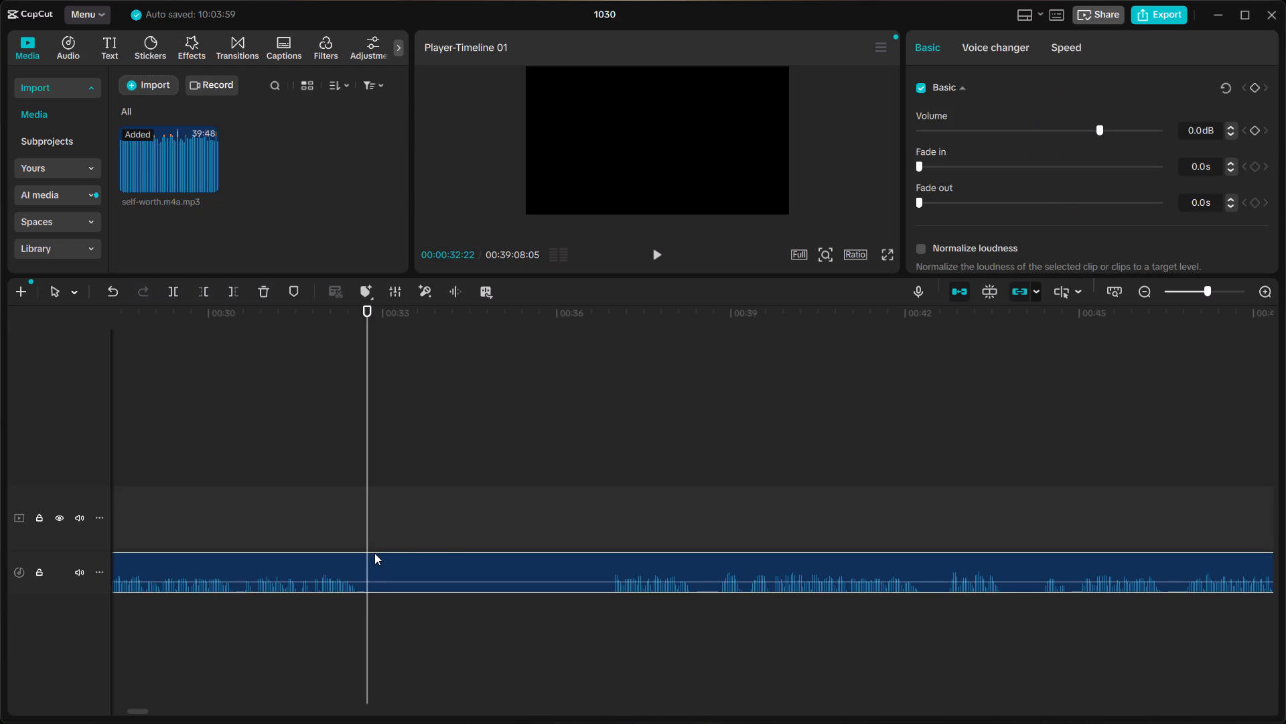
key("ctrl+b")
Skim ahead through the speech from about 37 seconds to 1:07 to find where the next wanted section begins.
left_click(605, 495)
key("space")
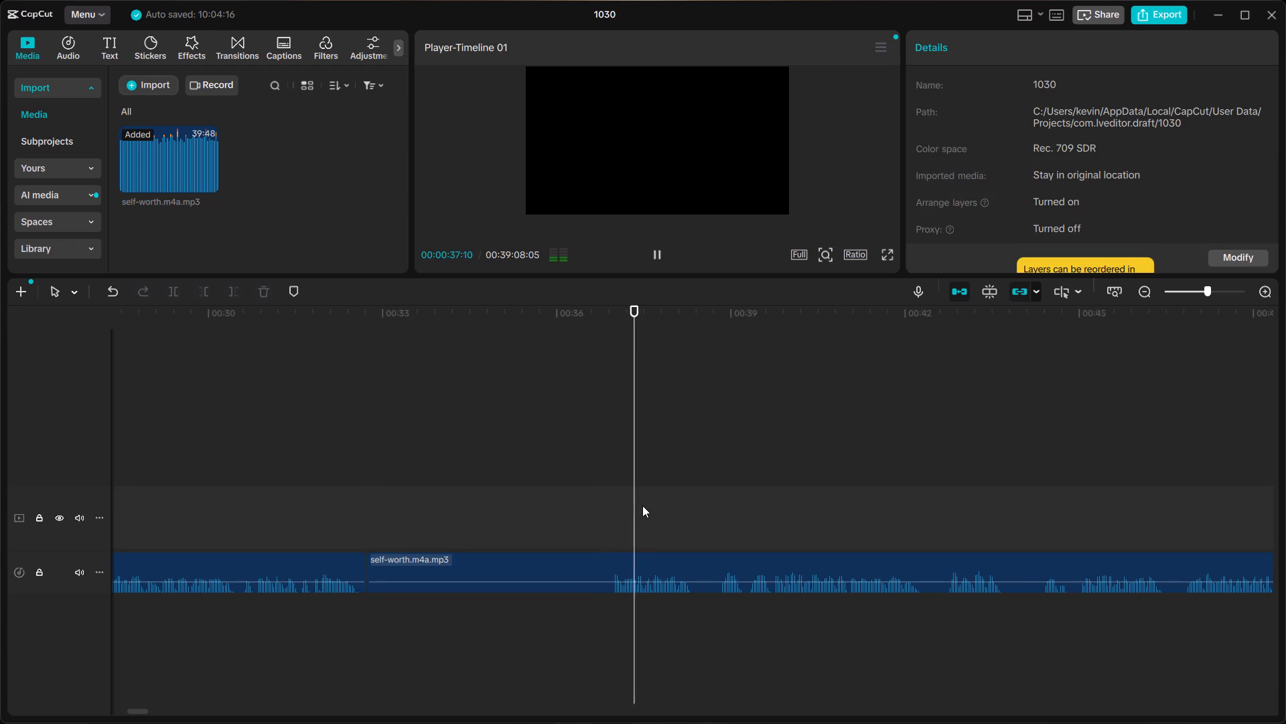
scroll(644, 506, "left", 1)
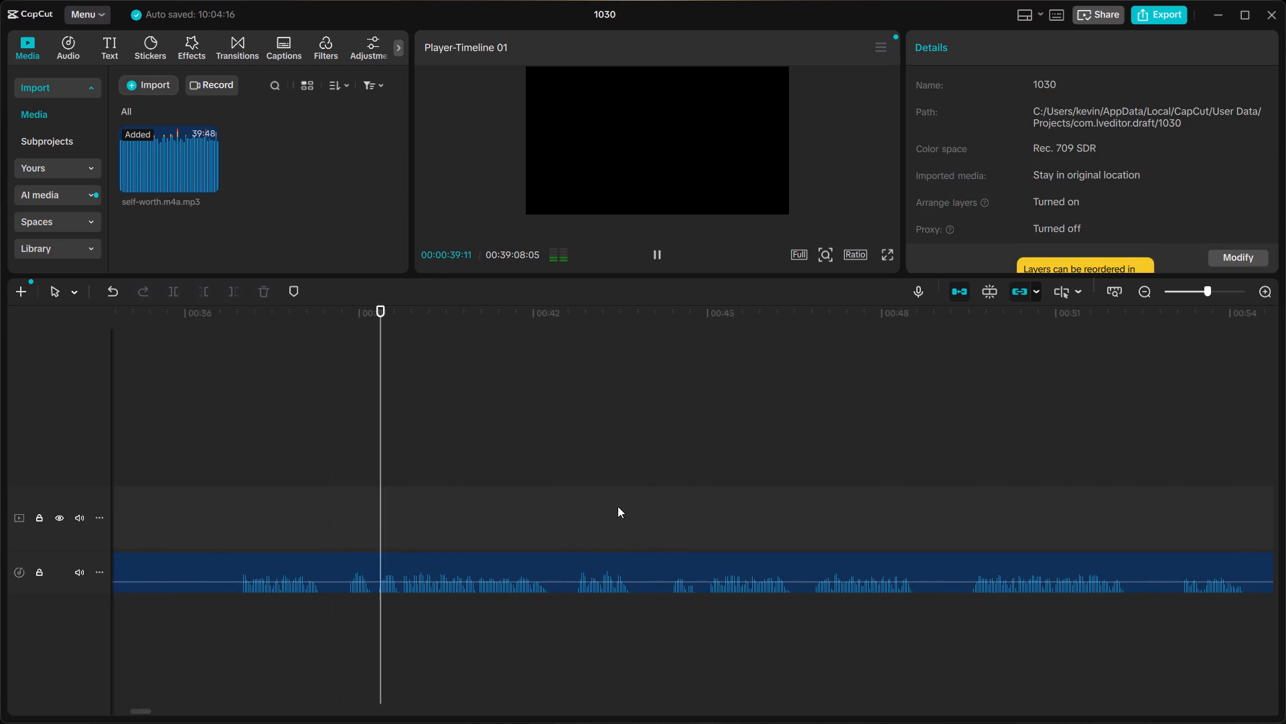
left_click(958, 528)
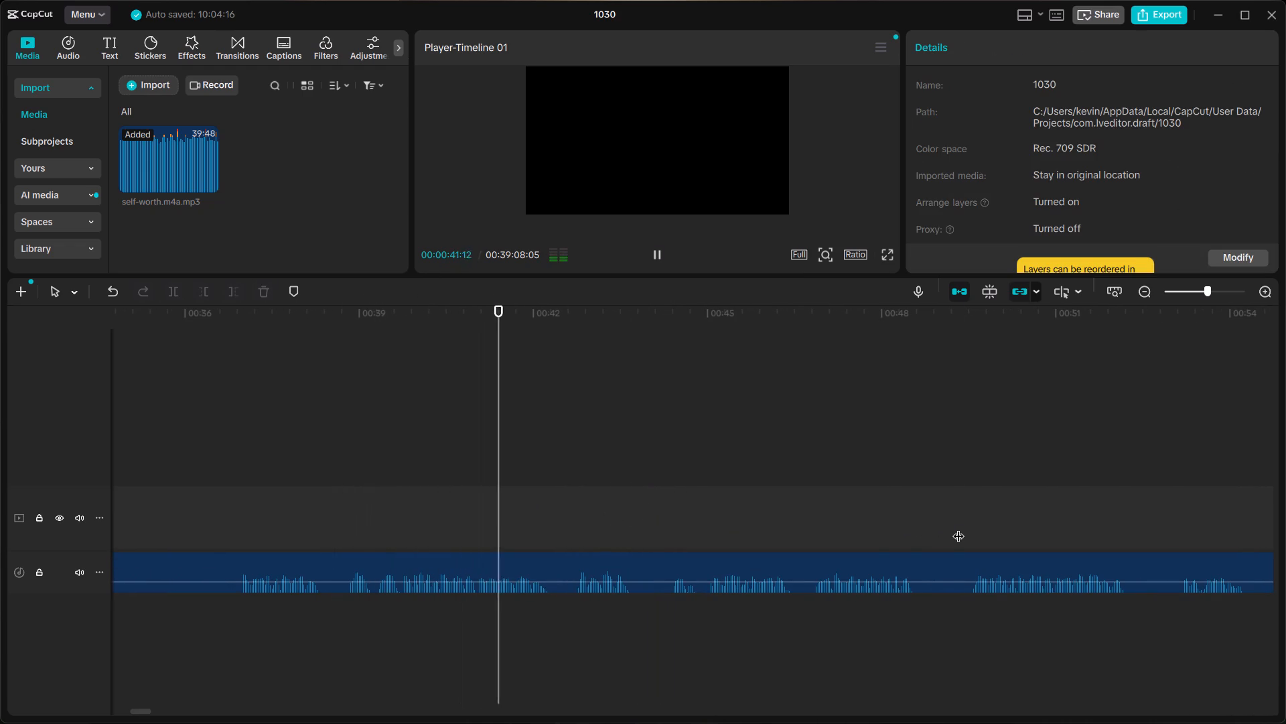
key("space")
scroll(958, 528, "left", 1)
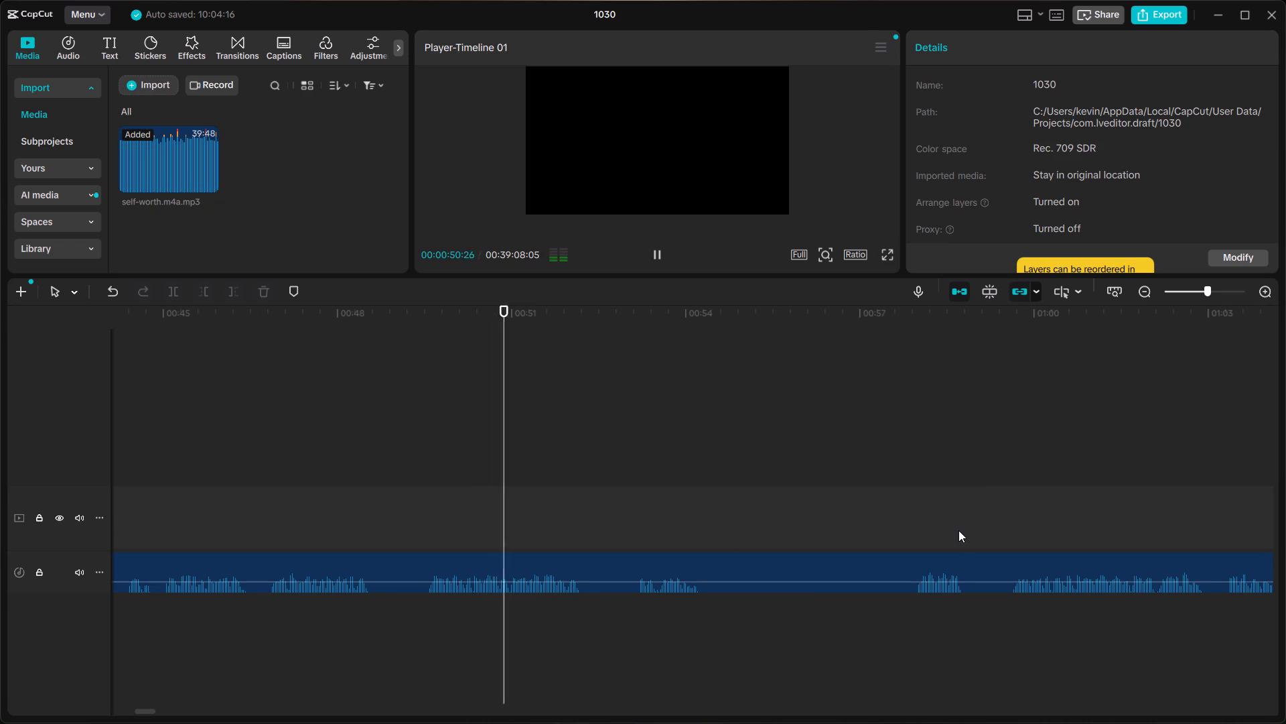
left_click(1007, 534)
key("space")
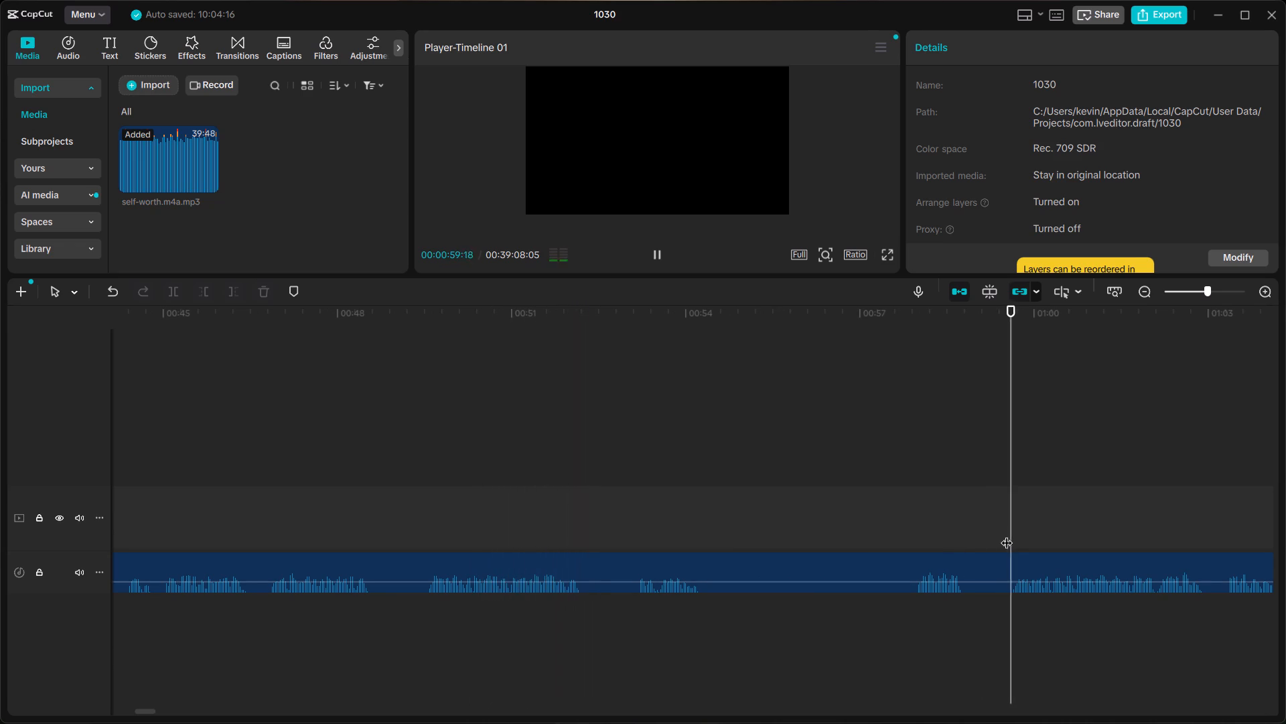
scroll(1007, 534, "left", 2)
left_click(508, 529)
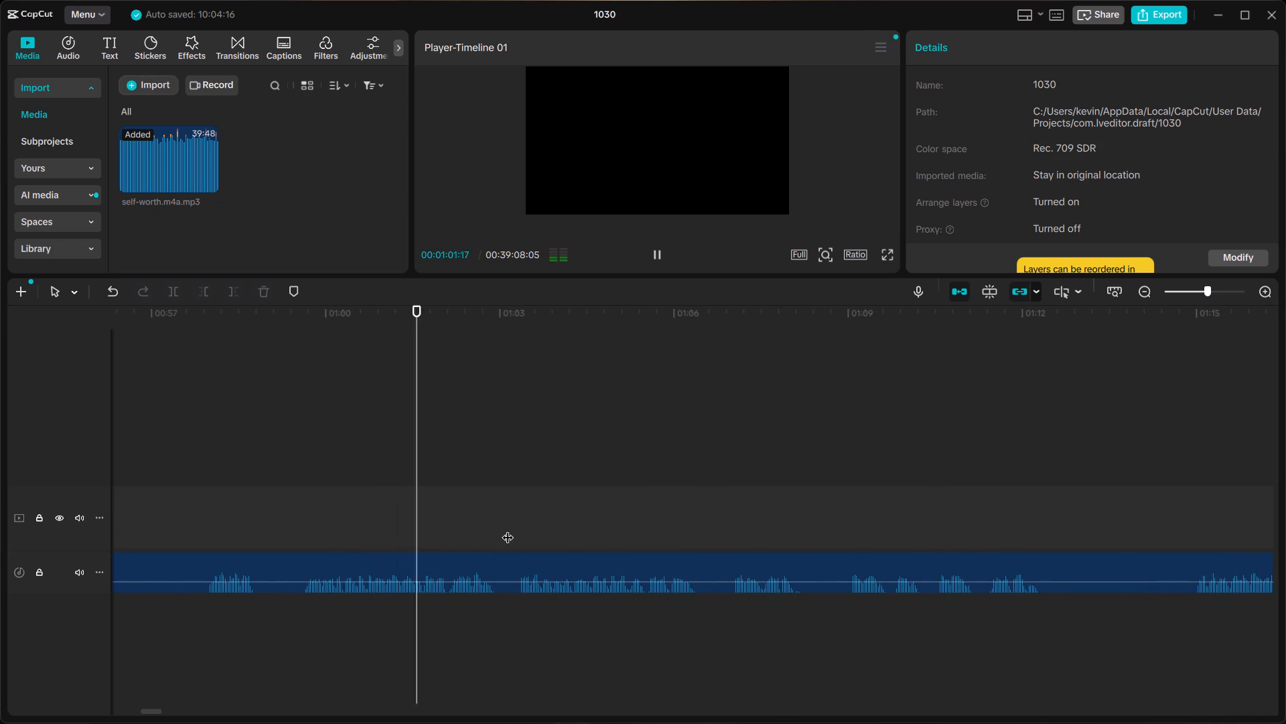
key("space")
scroll(508, 529, "left", 1)
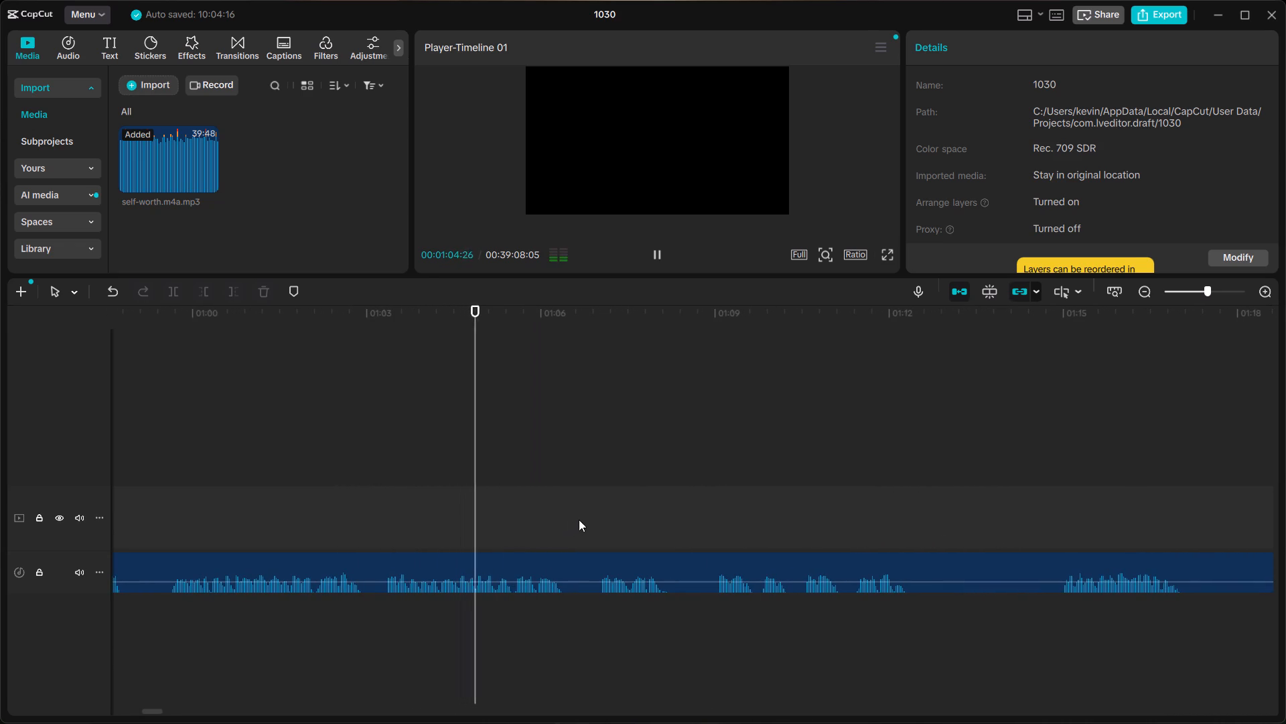
left_click(589, 518)
key("space")
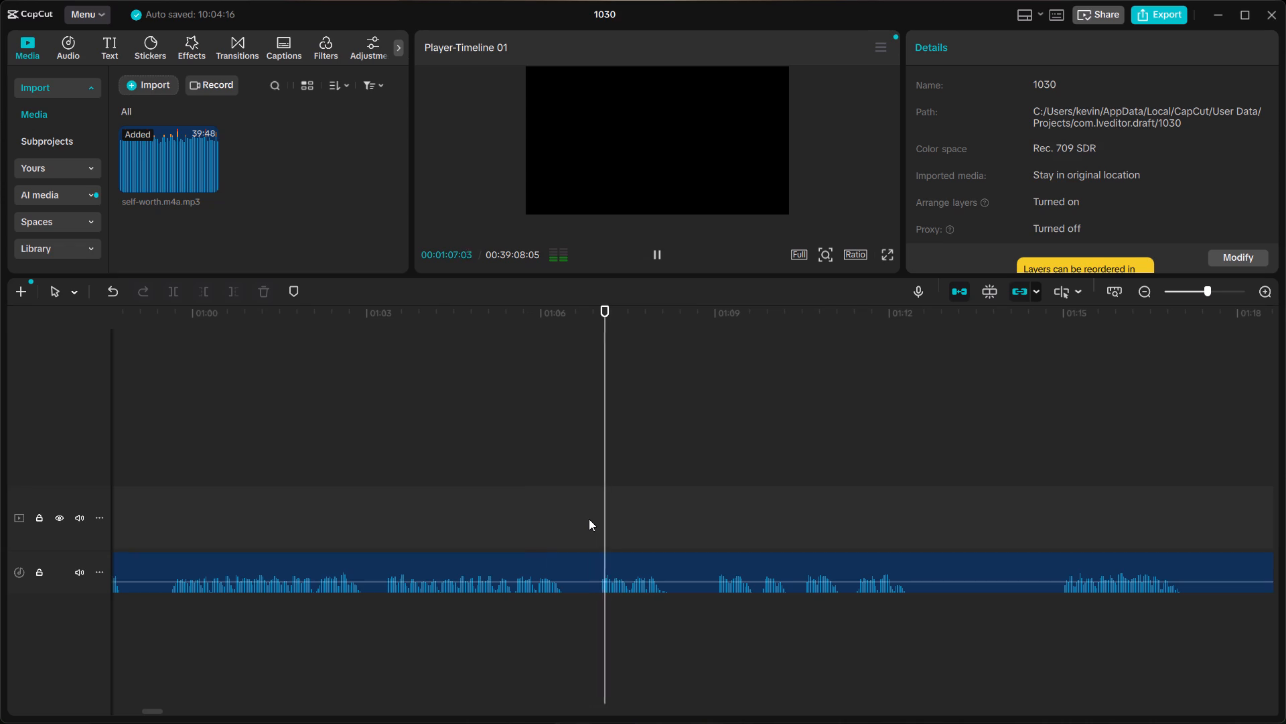
key("space")
Replay the phrase starting at 59:16, stopping at 1:03:02.
left_click(166, 536)
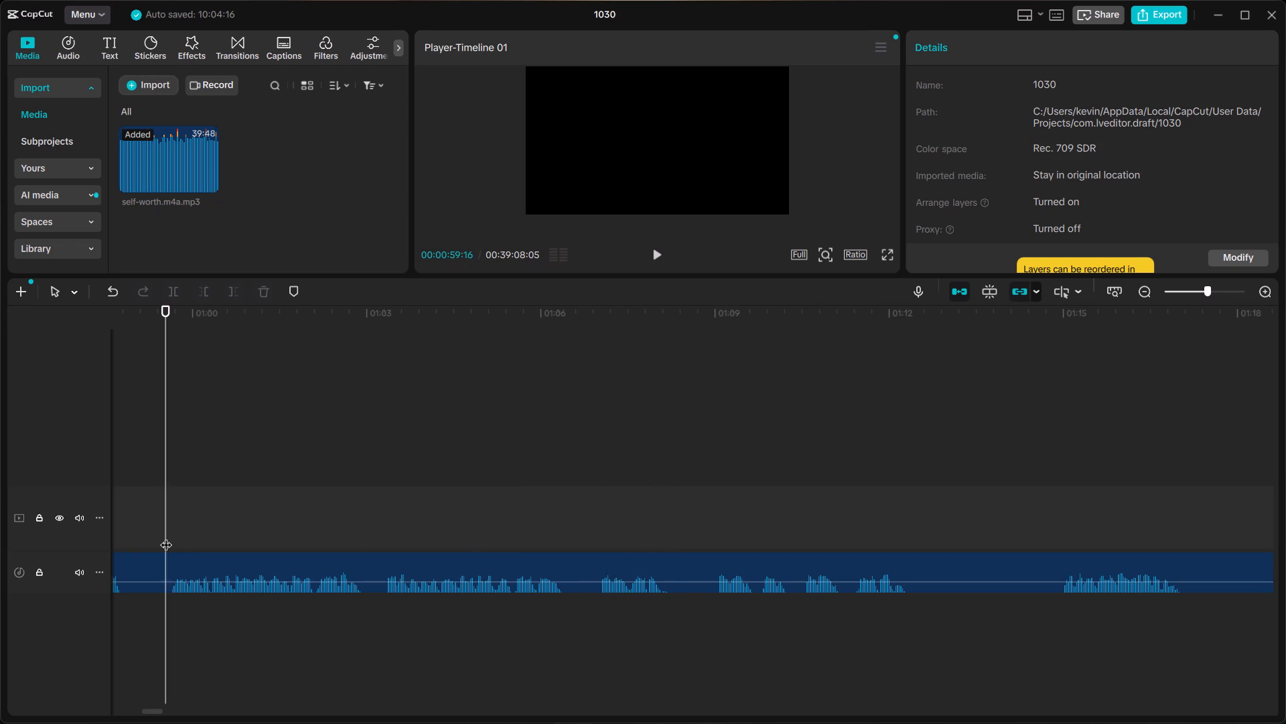
key("space")
scroll(166, 536, "right", 1)
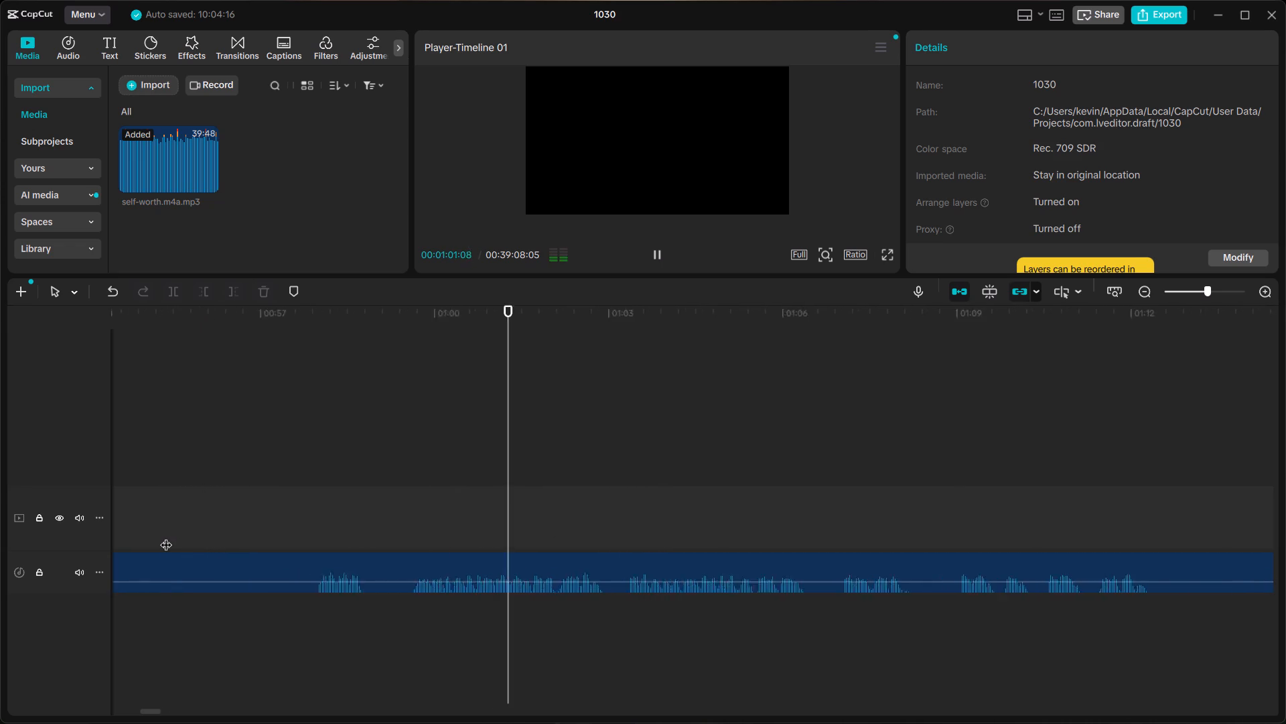
scroll(166, 536, "right", 1)
key("space")
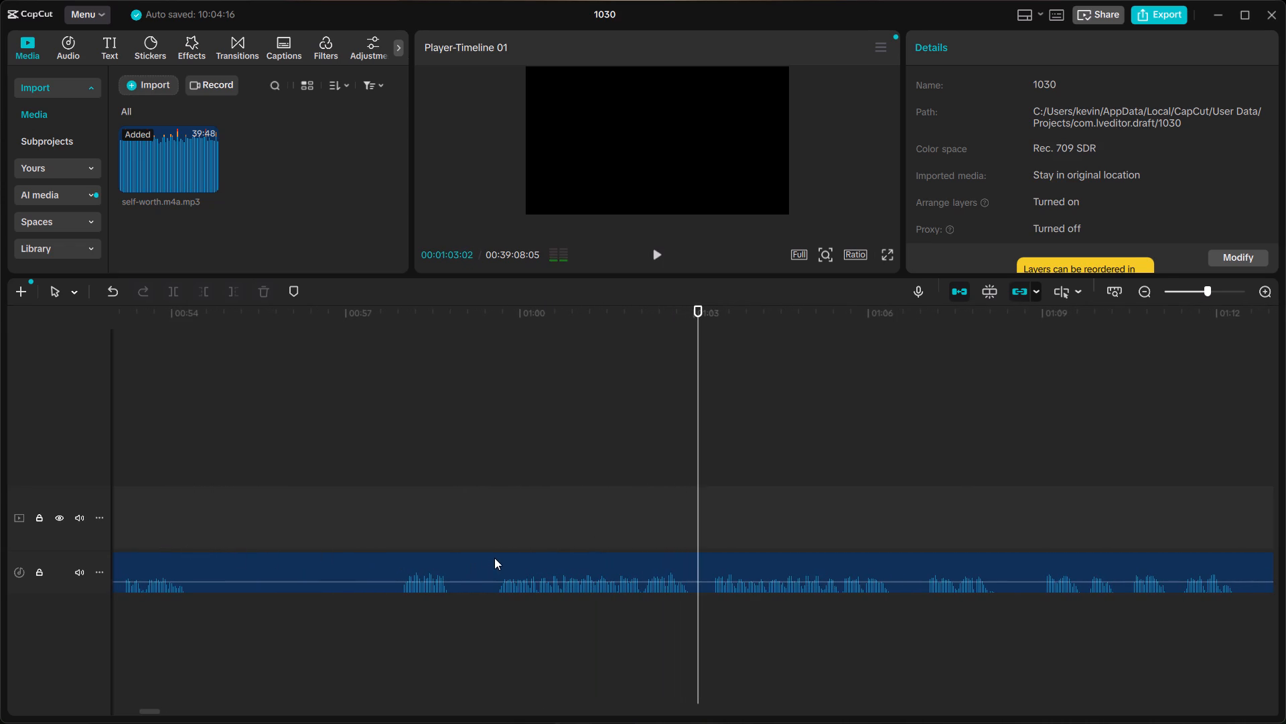
Split the last audio clip at 59:16, just before the wanted phrase begins.
left_click(494, 558)
left_click(497, 542)
left_click(494, 539)
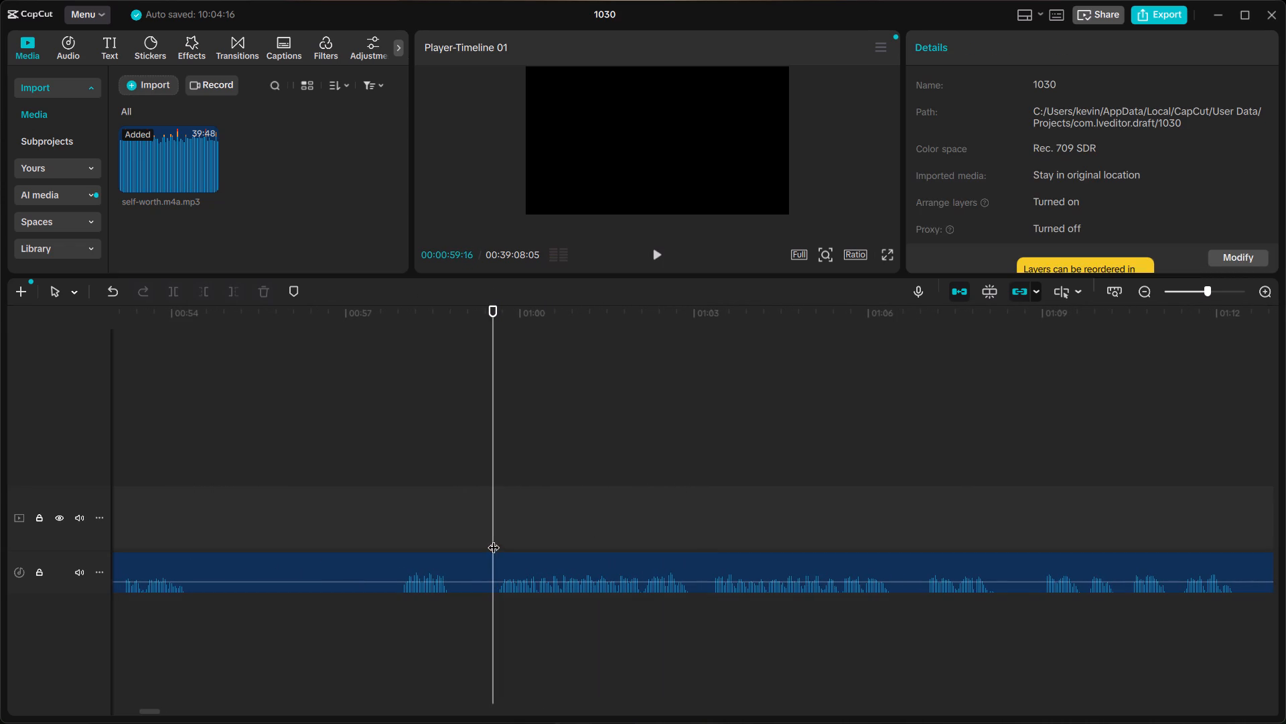
left_click(495, 562)
key("ctrl+b")
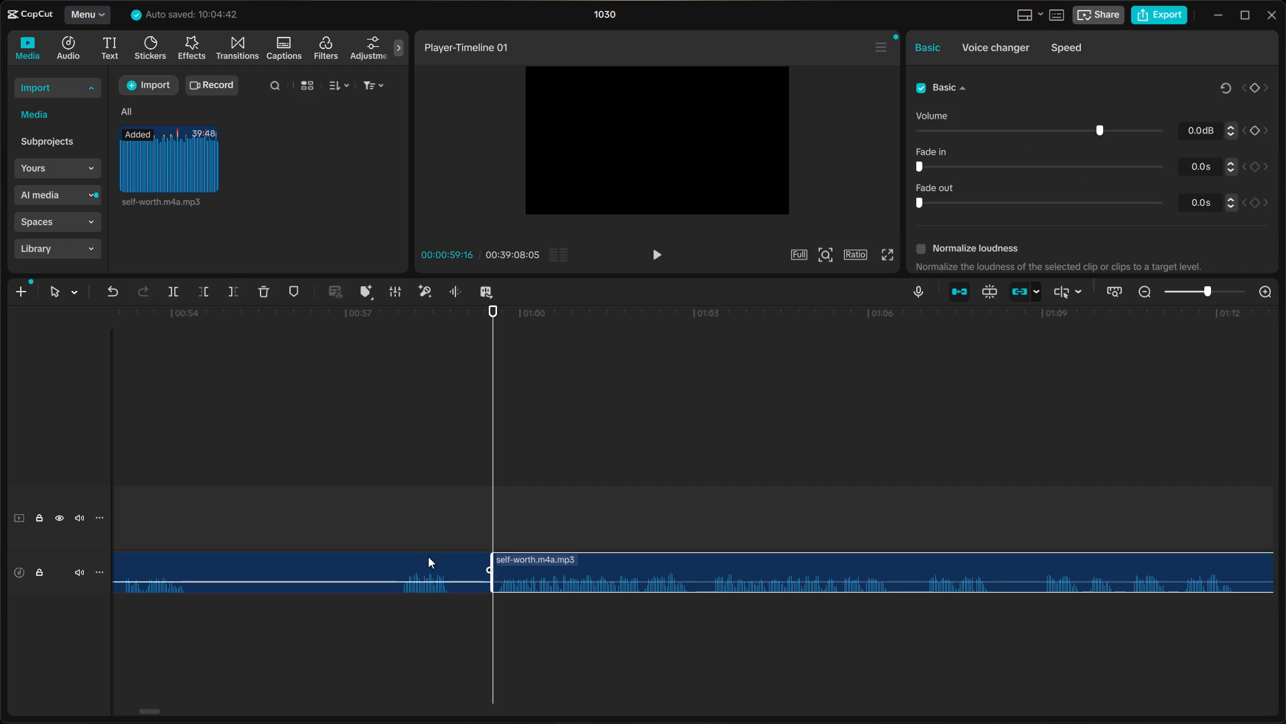
Listen briefly just before the 59:16 cut and delete the unwanted audio section between 32:22 and 59:16.
left_click(395, 540)
key("space")
key("space")
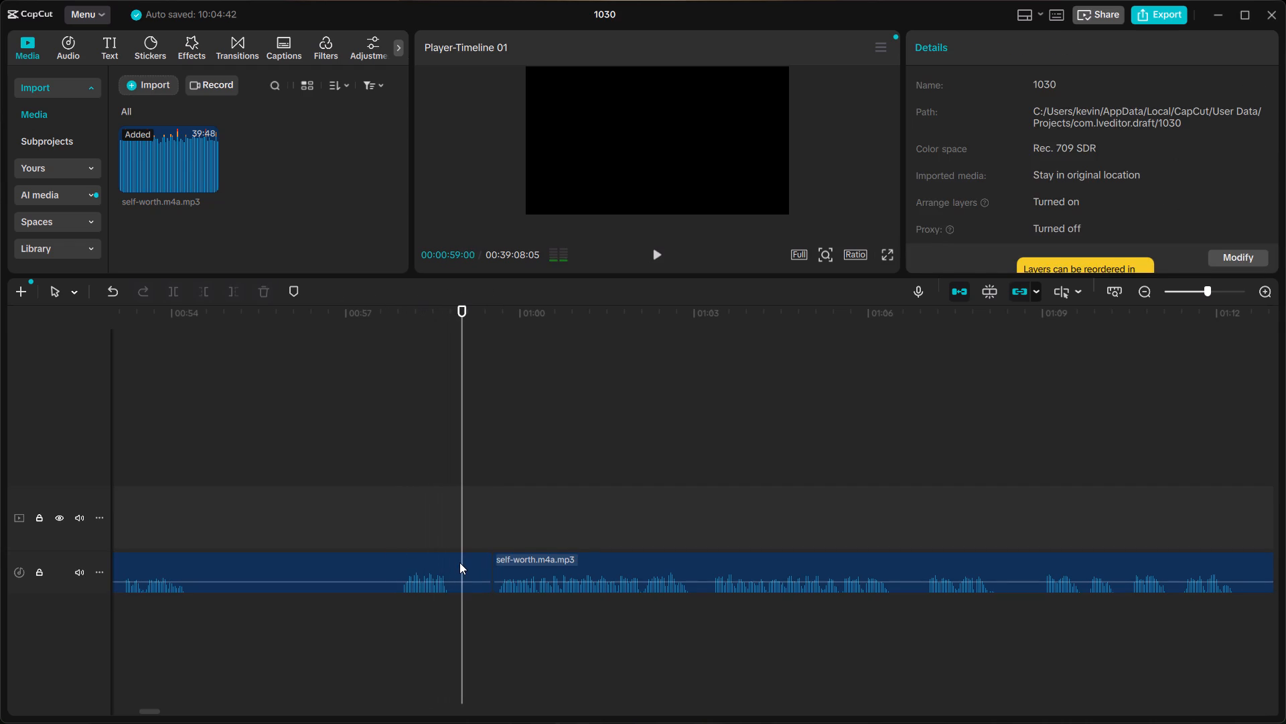
left_click(459, 562)
scroll(460, 562, "down", 4)
scroll(460, 562, "right", 1)
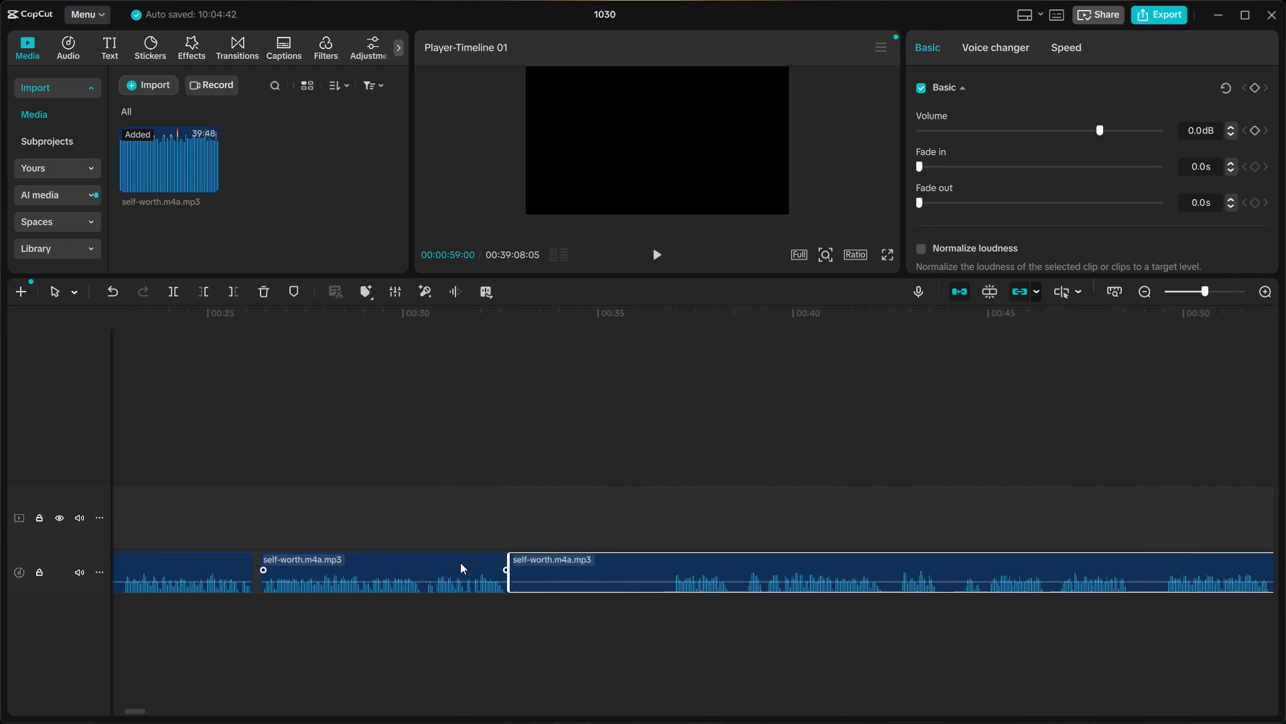
scroll(460, 562, "right", 1)
key("BackSpace")
Move the remaining clip back to just after the phrase ending near 32 seconds, leaving a very short gap.
scroll(460, 562, "left", 2)
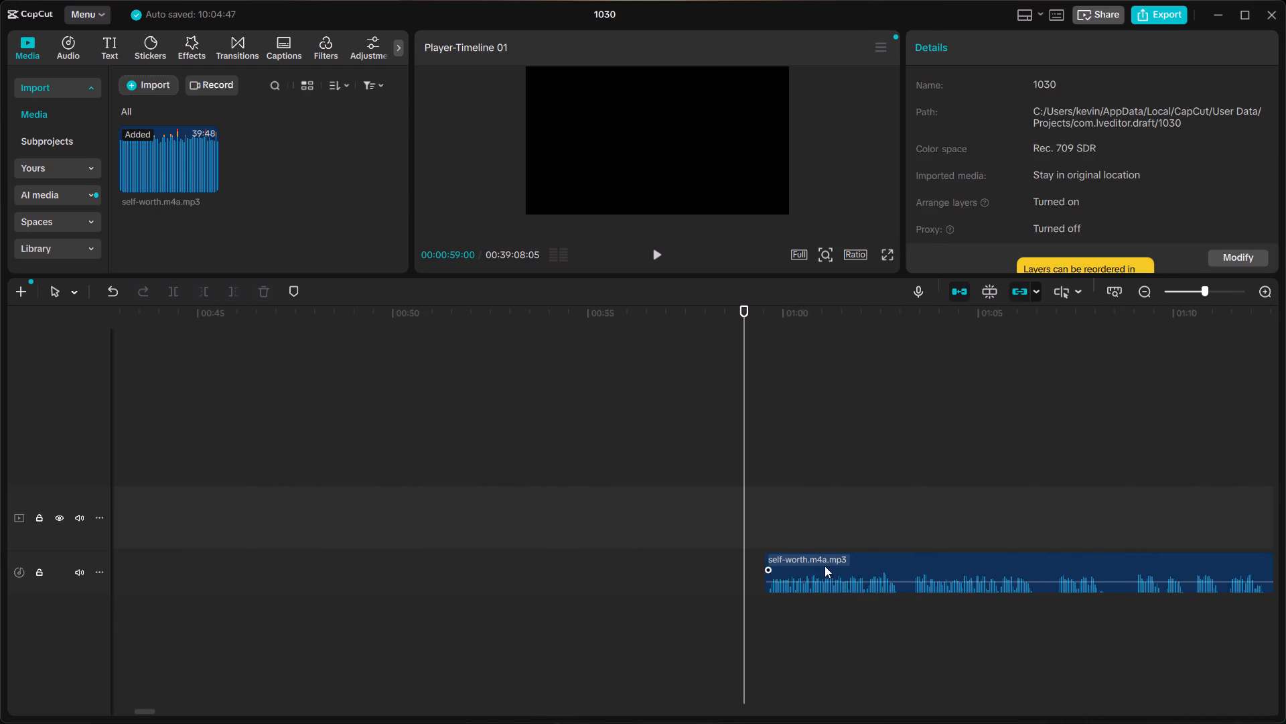
left_click(825, 566)
left_click(814, 553)
scroll(792, 555, "right", 4)
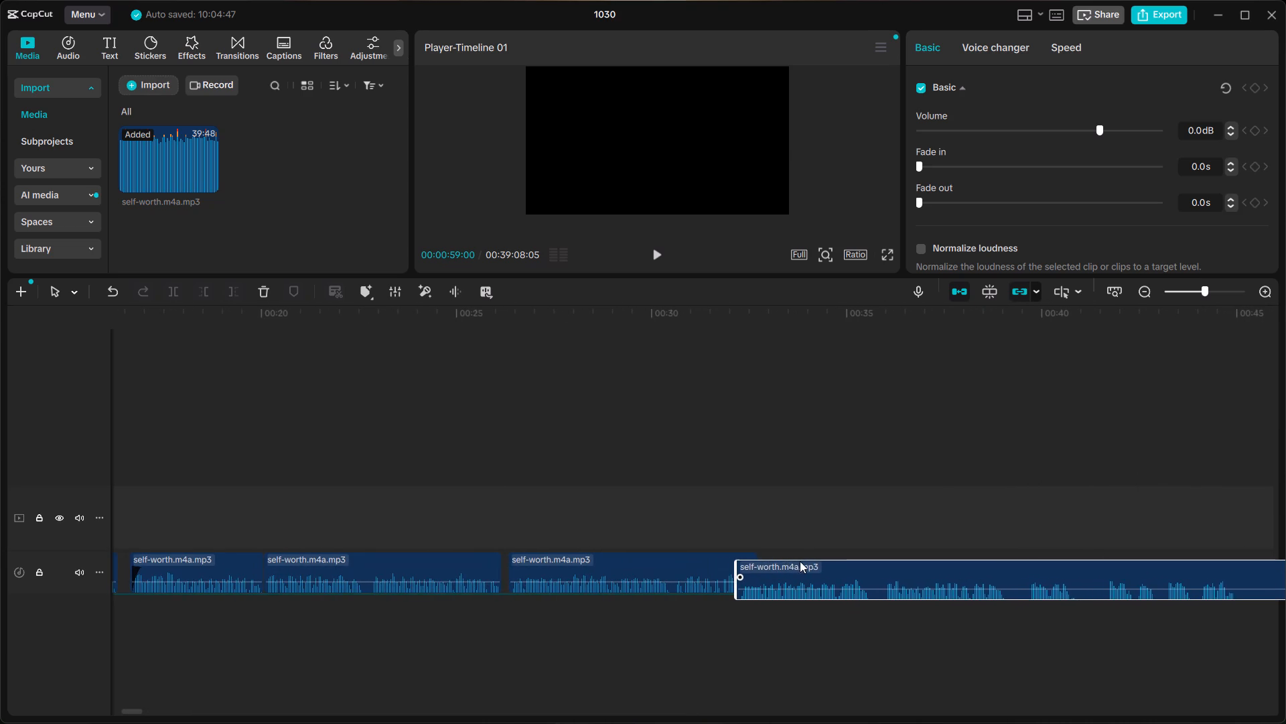
Play the join near 33 seconds and shift the following clip about five frames later to lengthen the pause.
left_click(494, 479)
key("space")
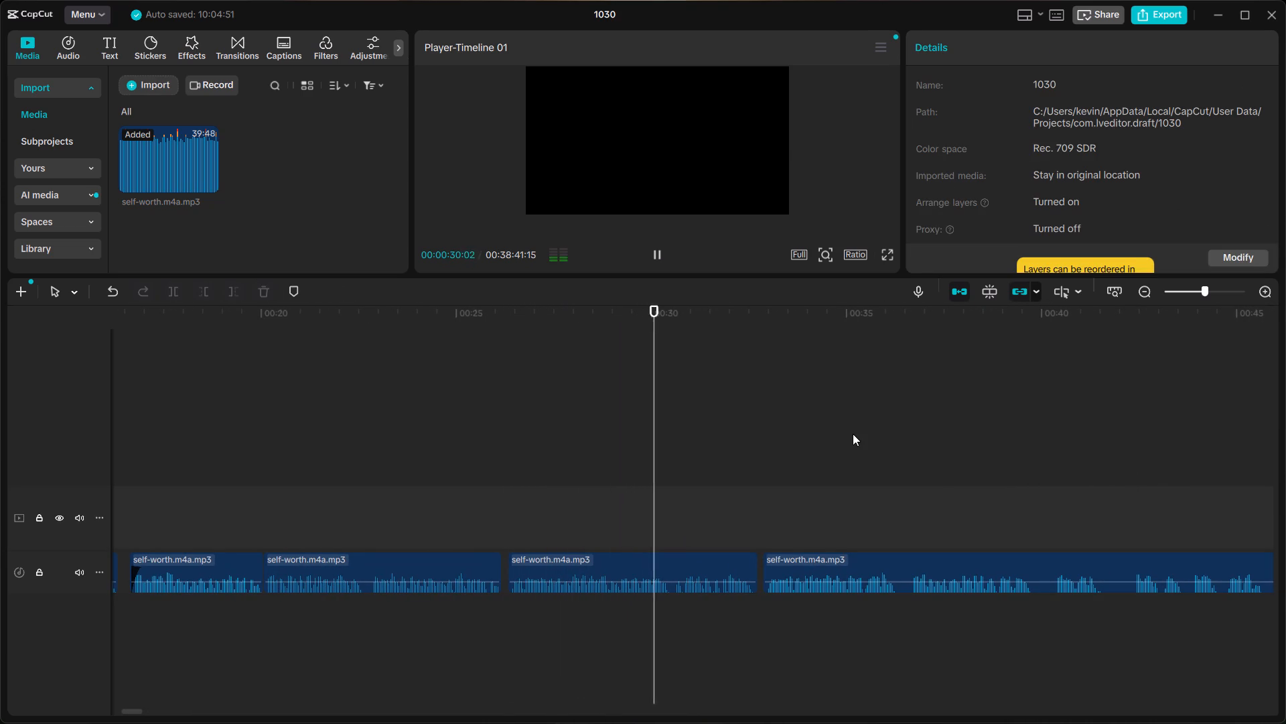
scroll(853, 434, "left", 1)
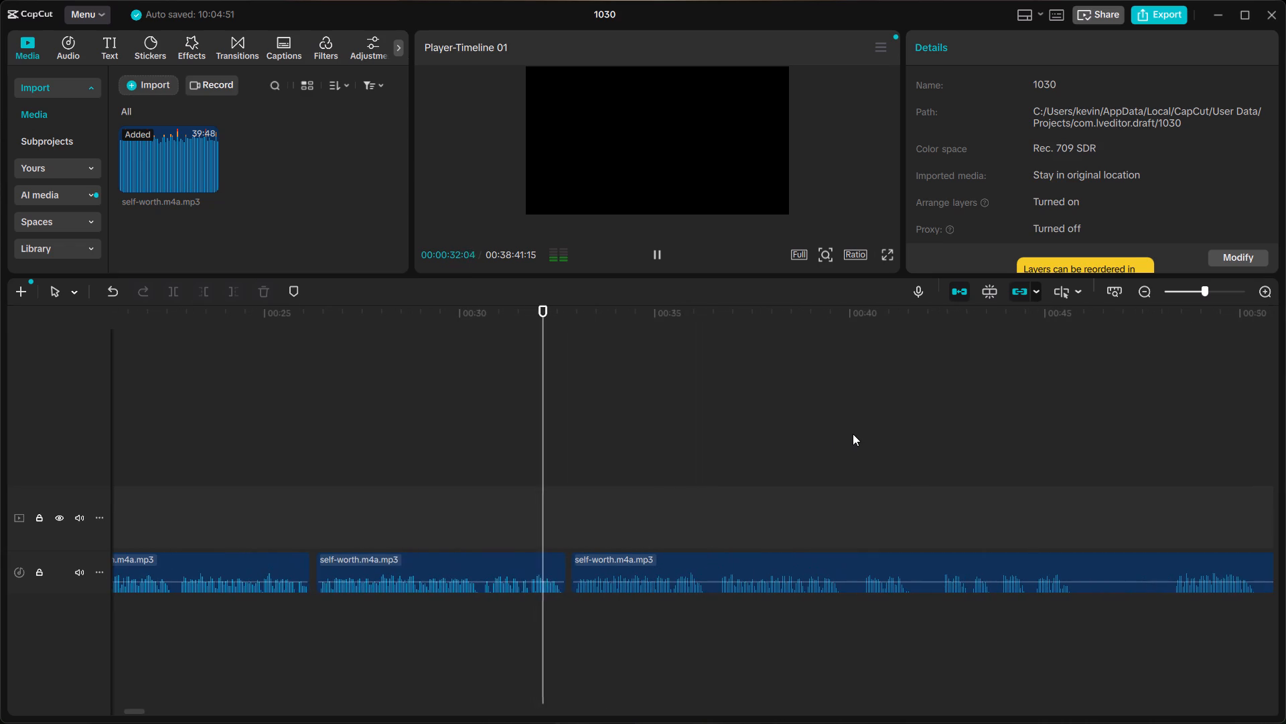
key("space")
left_click(624, 558)
left_click_drag(611, 561, 618, 561)
Replay the adjusted join from about 26 seconds until 39:26.
left_click(403, 515)
left_click(323, 510)
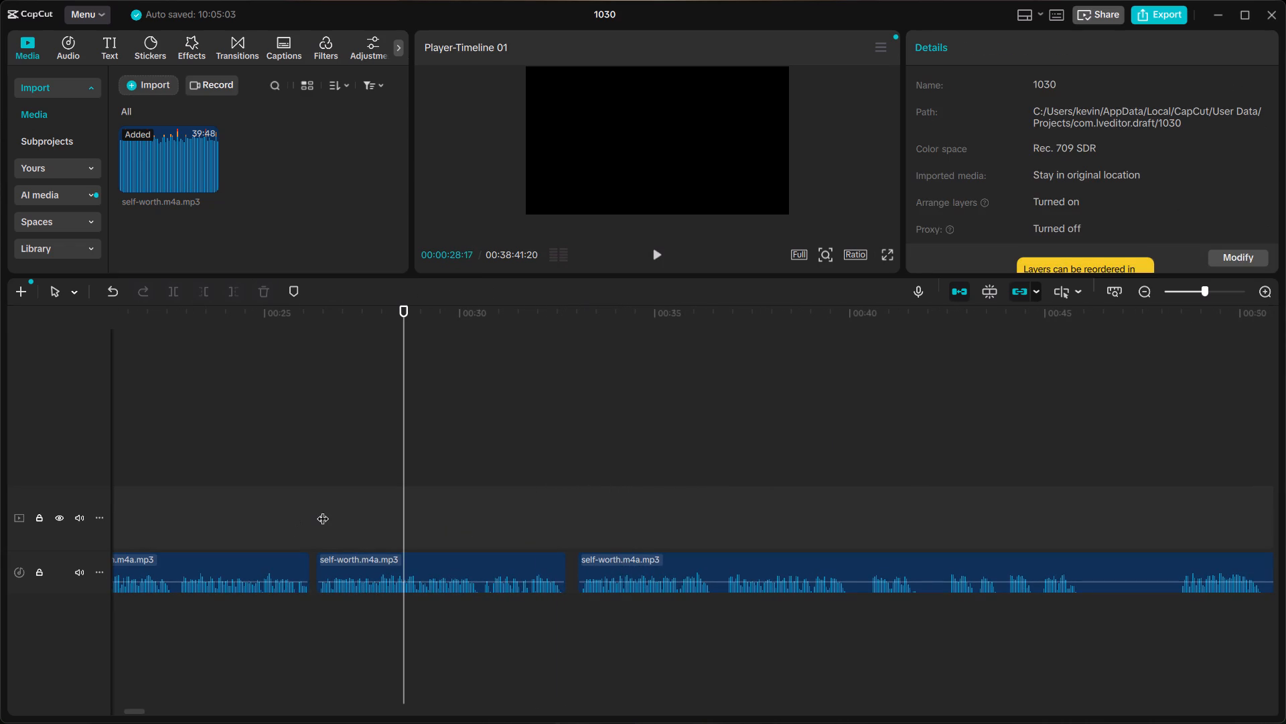
key("space")
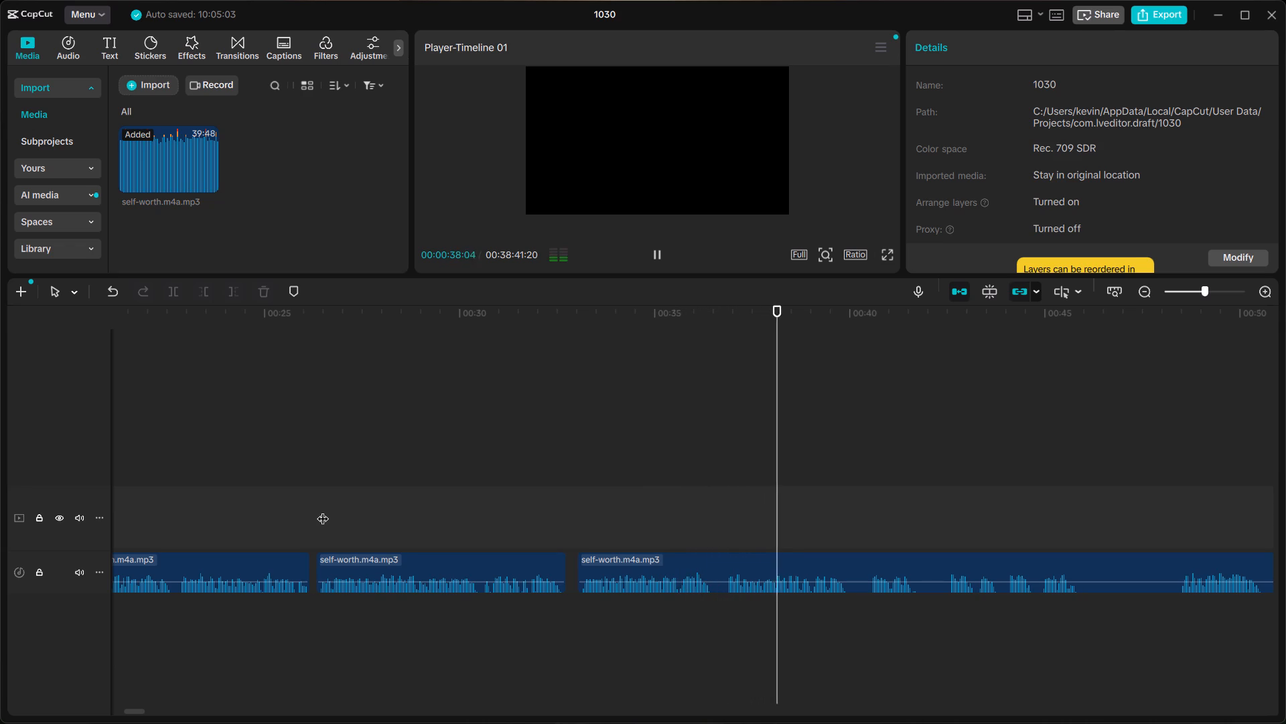
key("space")
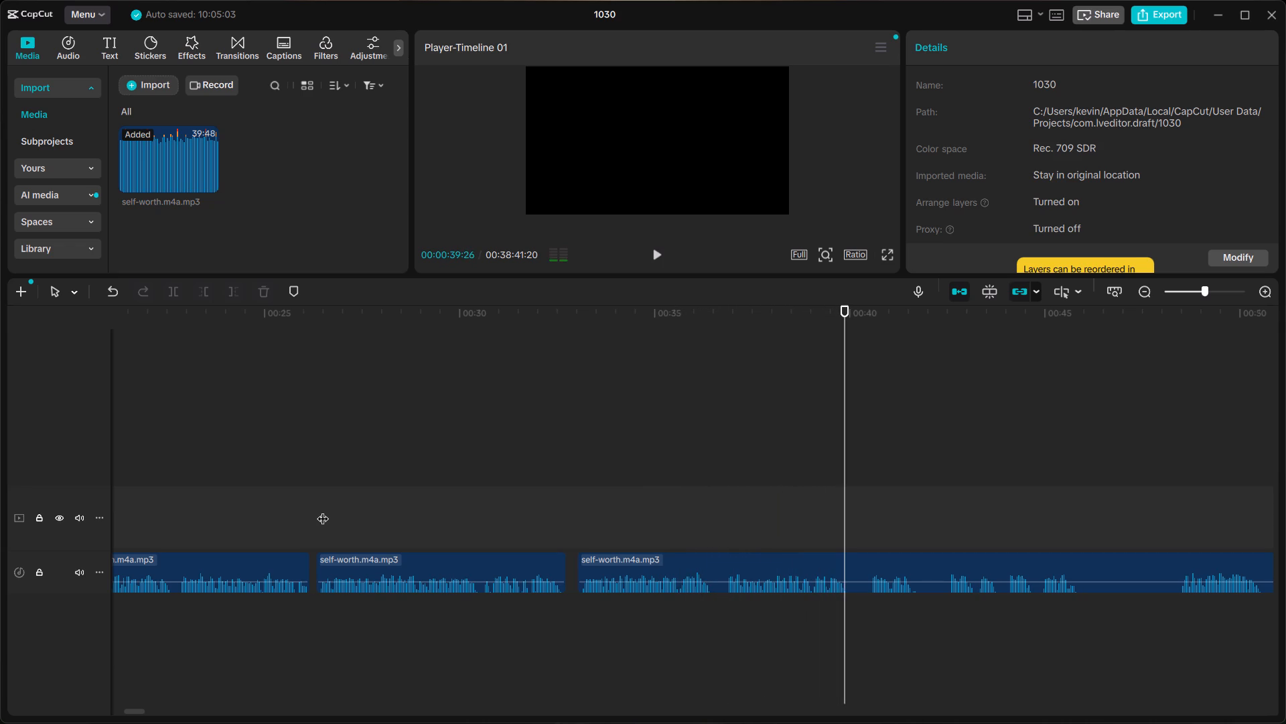
Split the clip at 36:16 and 36:23, in the pause between phrases, and delete the short piece between the cuts.
scroll(323, 510, "up", 6, "ctrl")
left_click(605, 538)
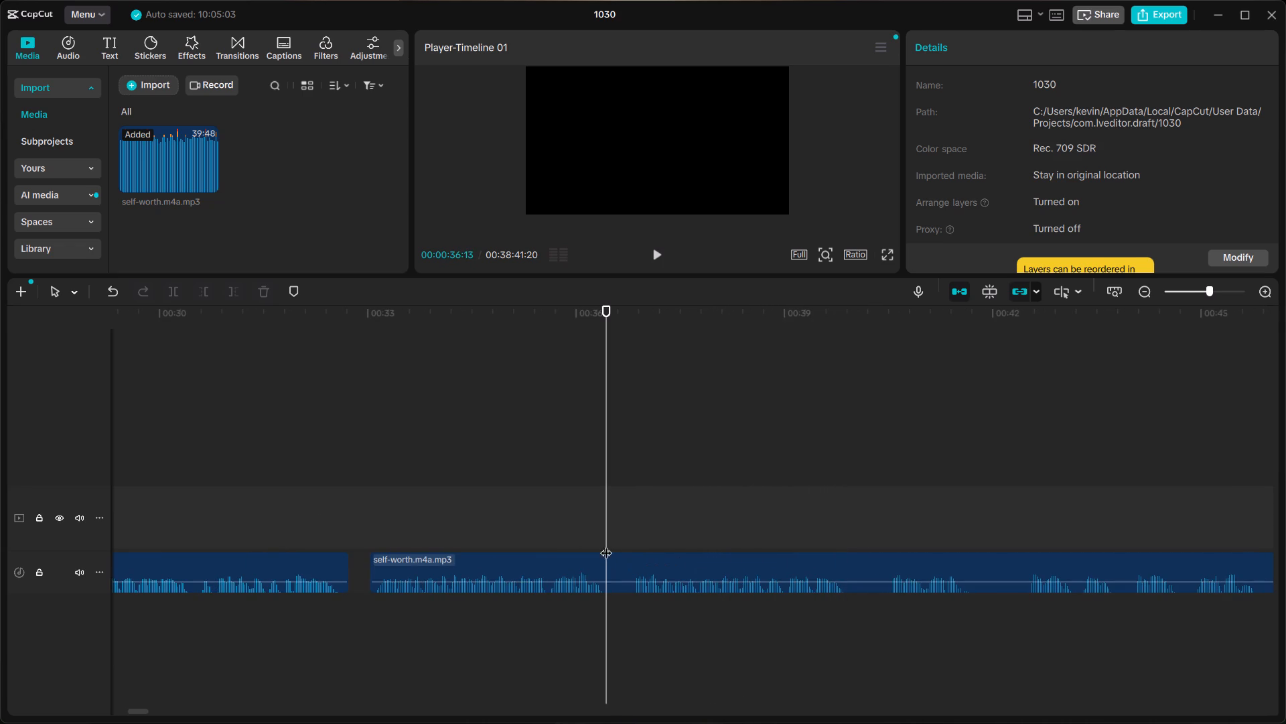
left_click(608, 562)
left_click(581, 543, "ctrl")
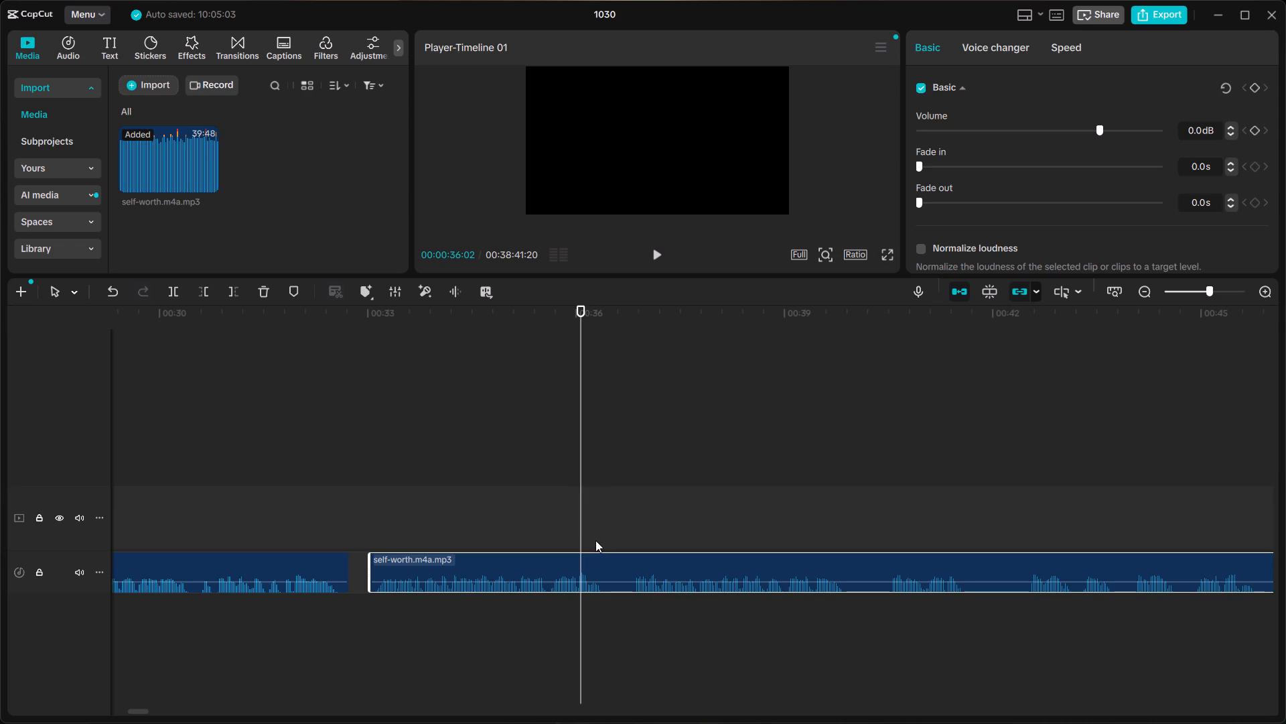
left_click(613, 544)
left_click(609, 557)
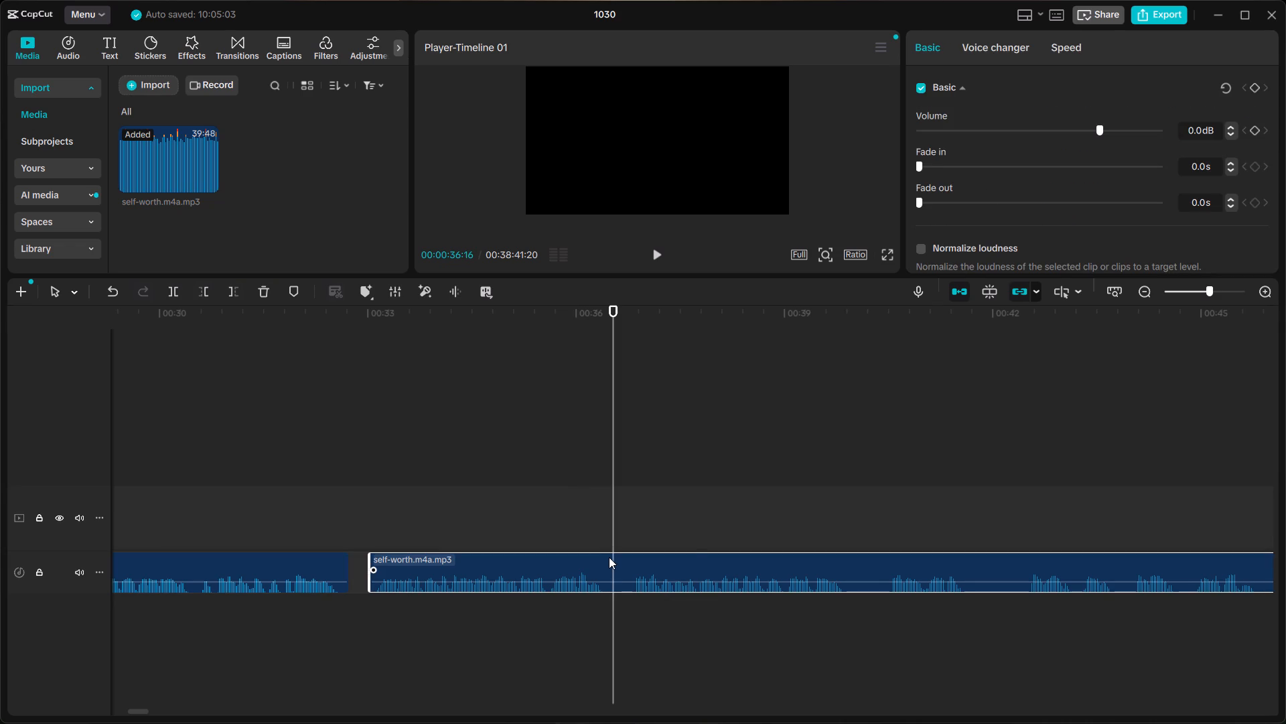
key("ctrl+b")
left_click(628, 543, "ctrl")
key("ctrl+b")
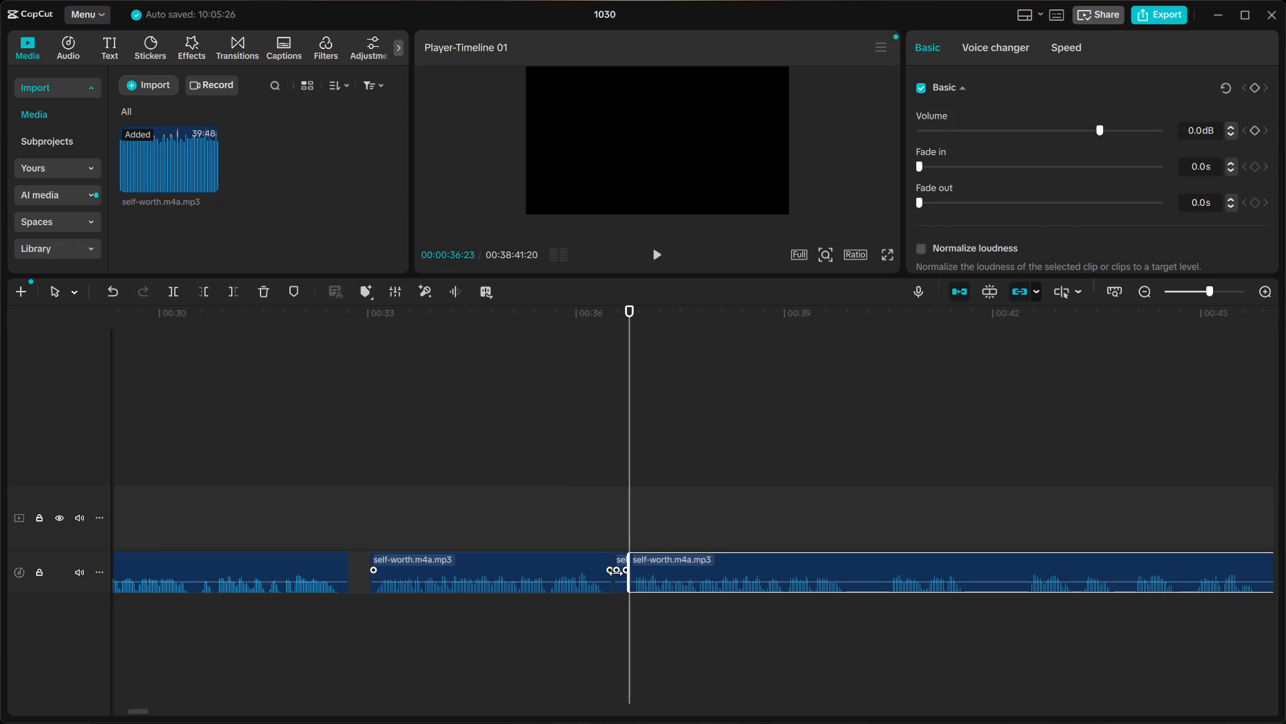
left_click(622, 573)
key("BackSpace")
Move the following clip about six frames earlier on the same track, almost closing the gap after 36:16.
left_click(666, 573)
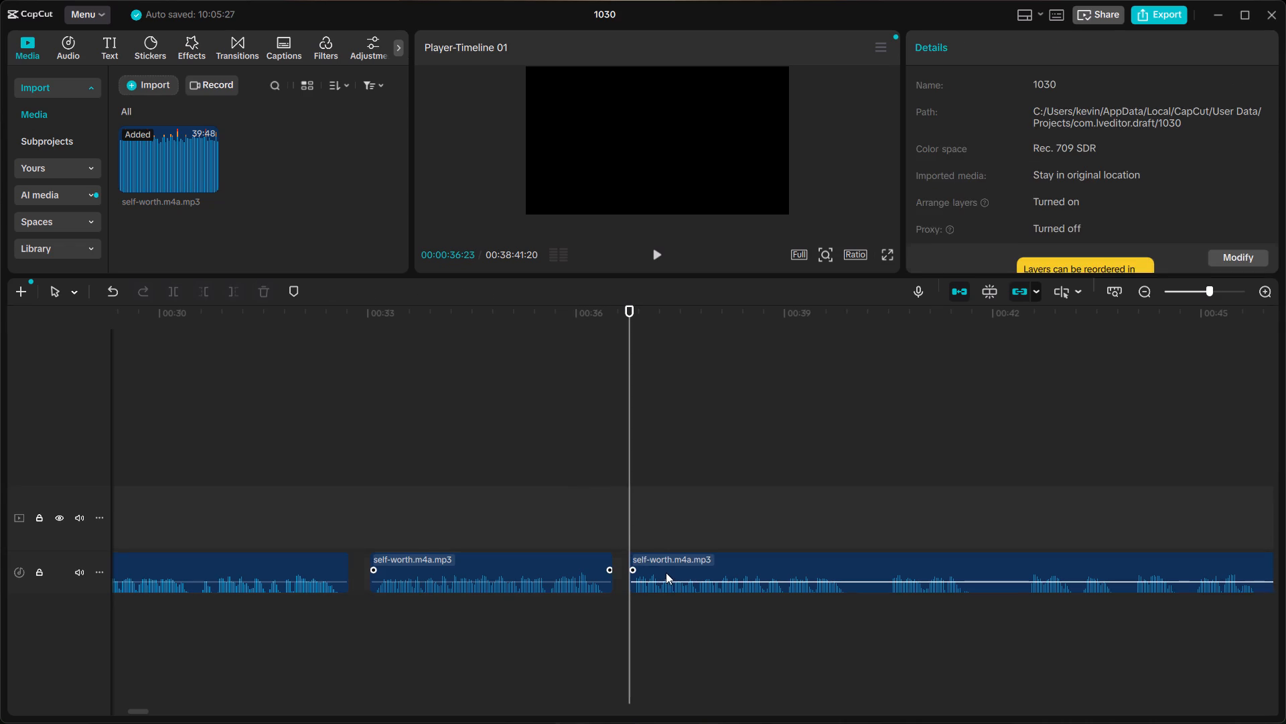
left_click_drag(666, 570, 648, 570)
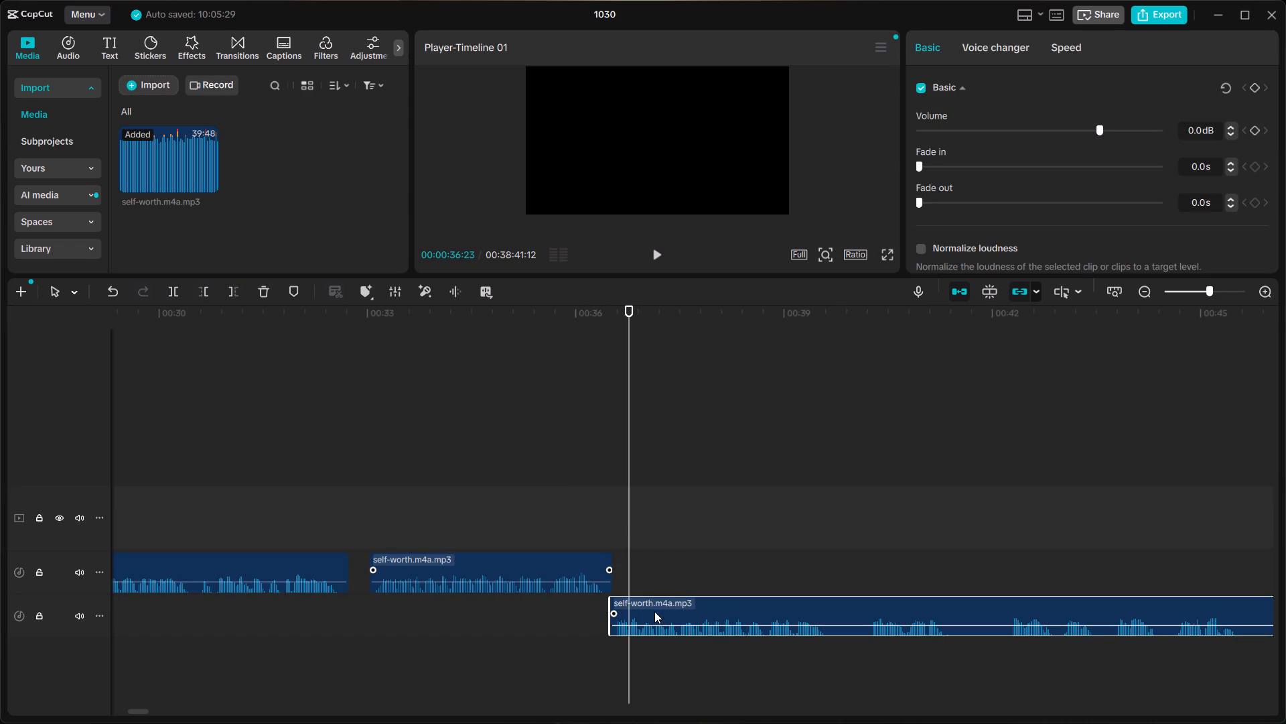
left_click_drag(661, 602, 666, 558)
Replay the tightened join around 36 seconds and sample the following speech up to about 49 seconds.
left_click(556, 512)
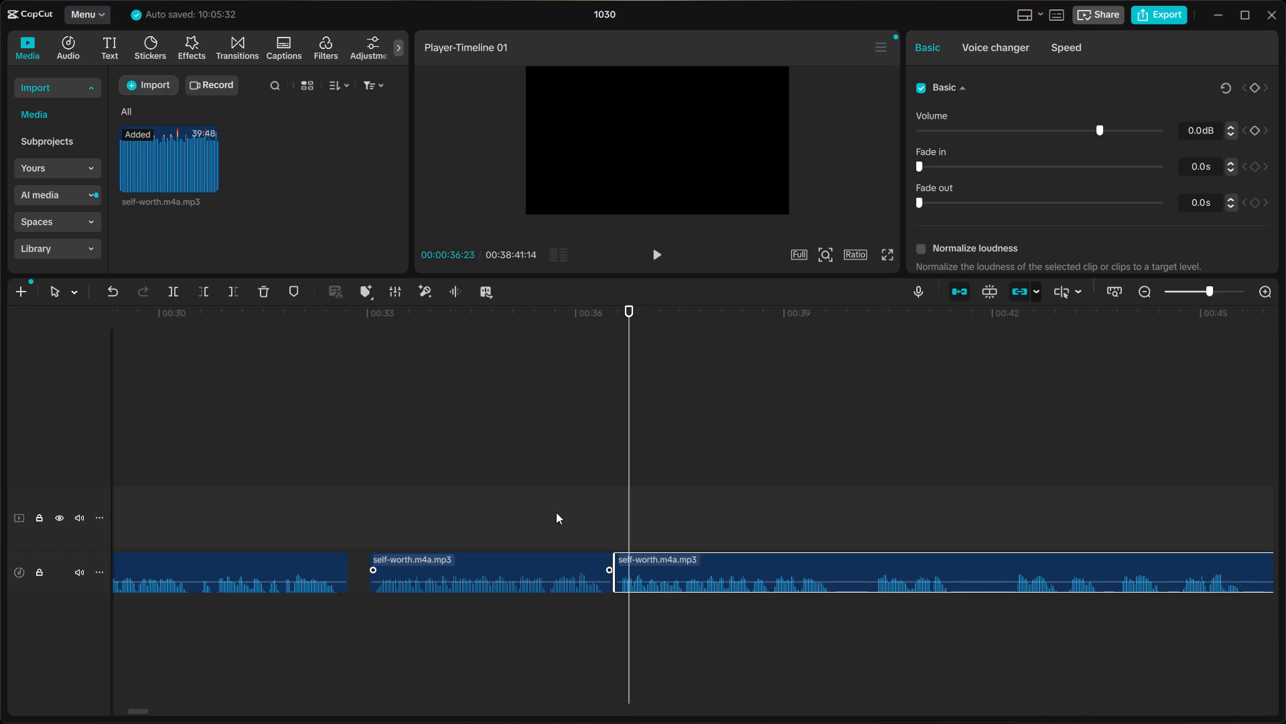
key("space")
left_click(470, 509)
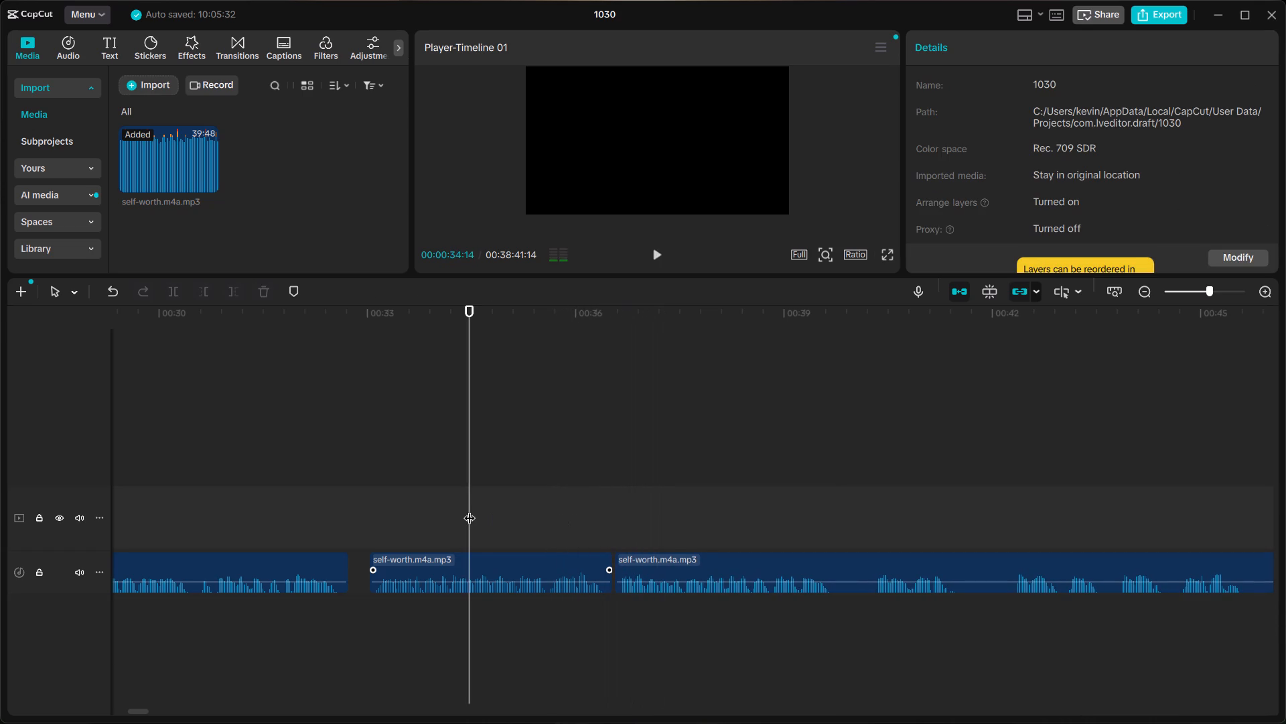
key("space")
key("space")
key("space")
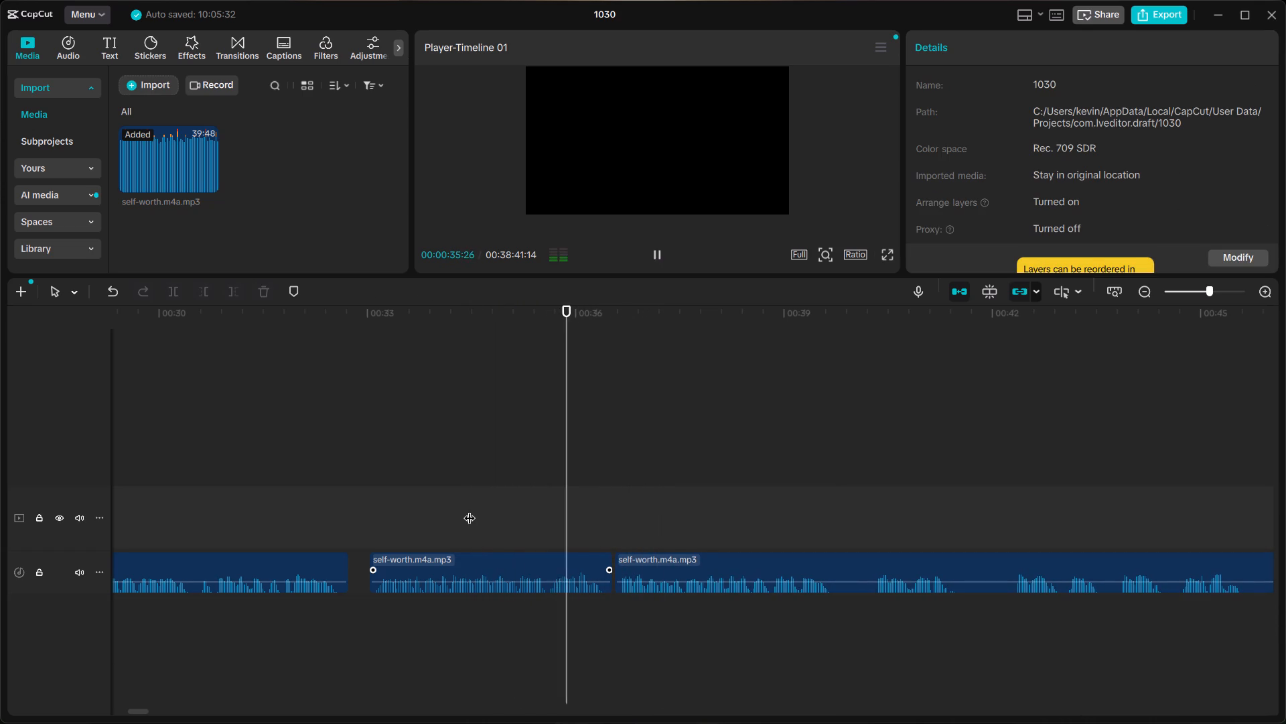
scroll(470, 509, "left", 1)
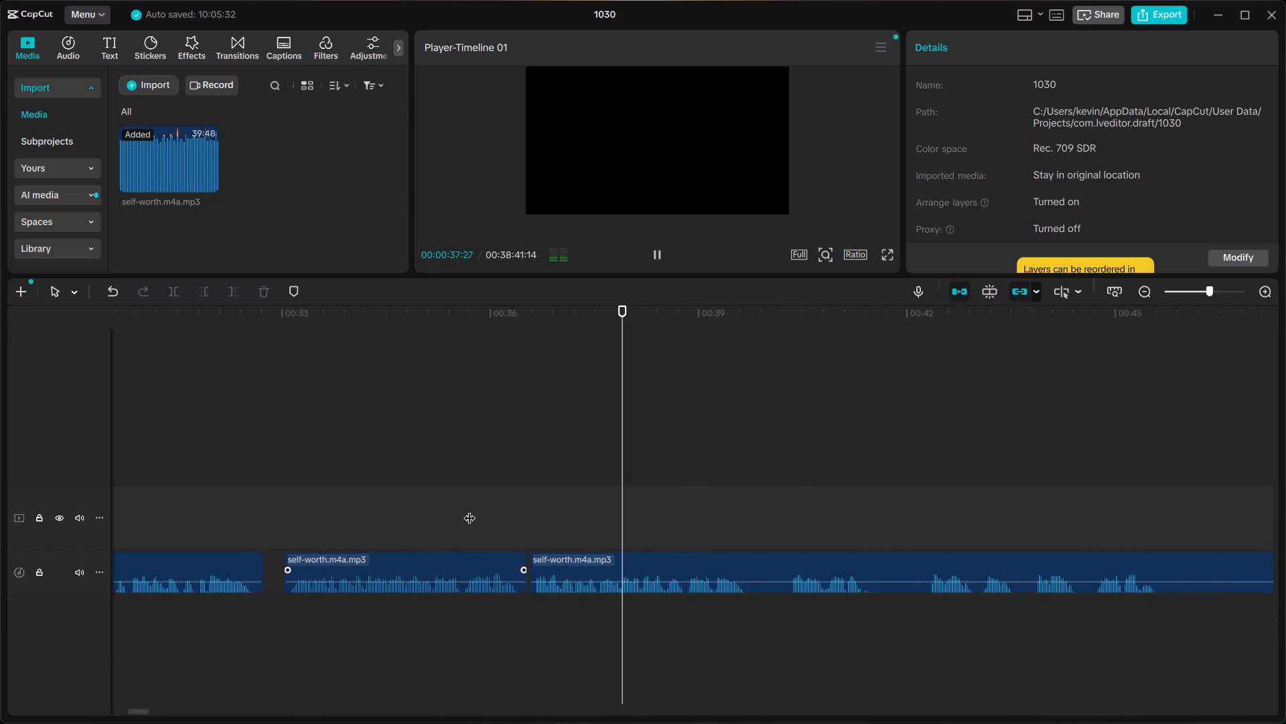
scroll(470, 509, "left", 1)
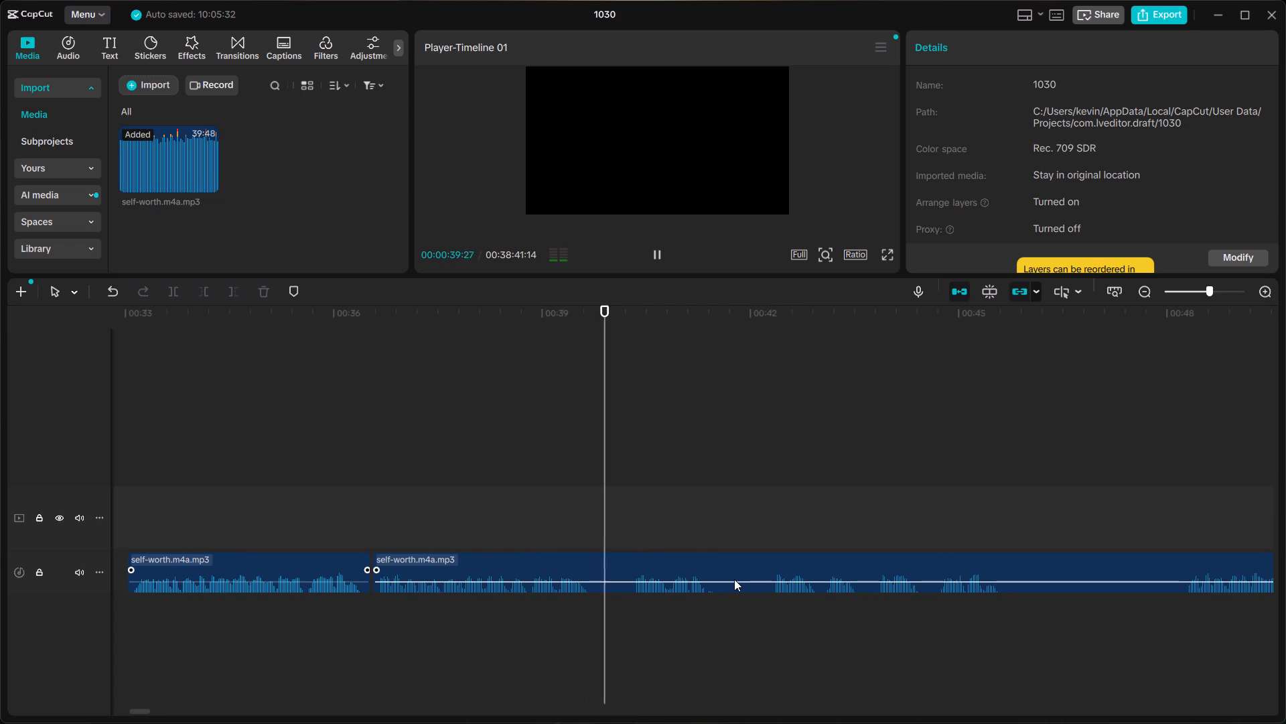
left_click(774, 521)
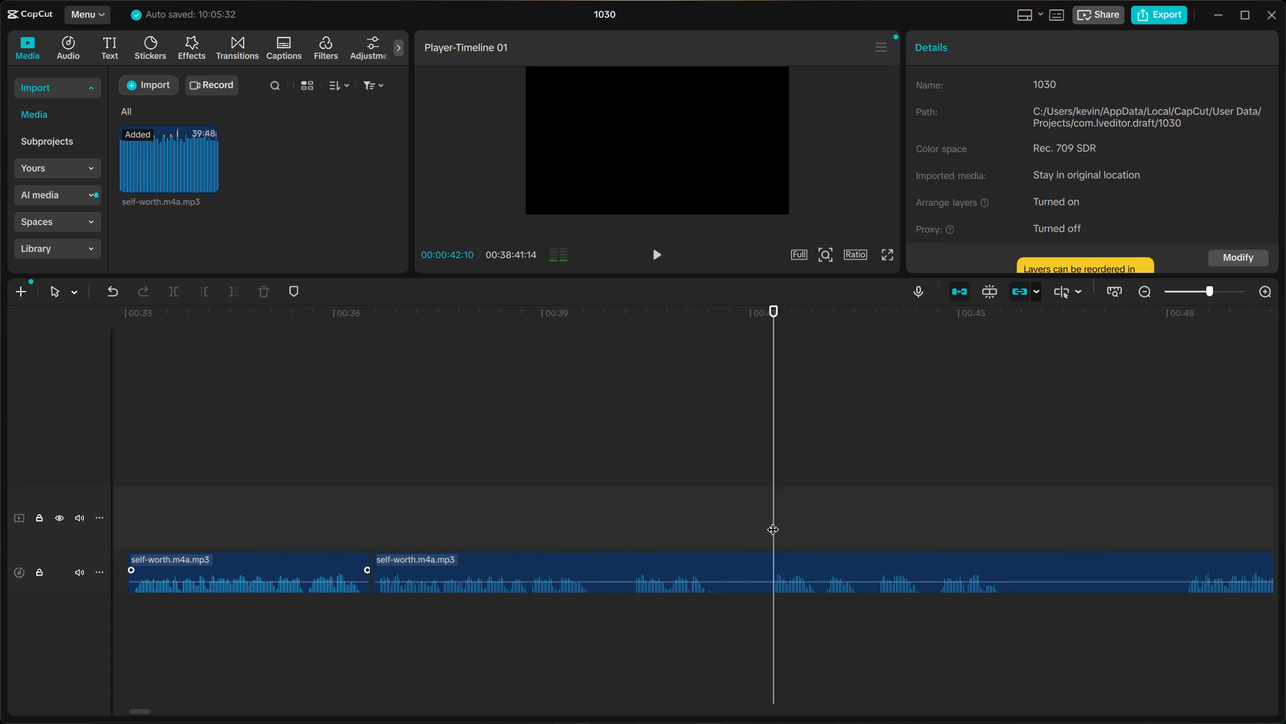
key("space")
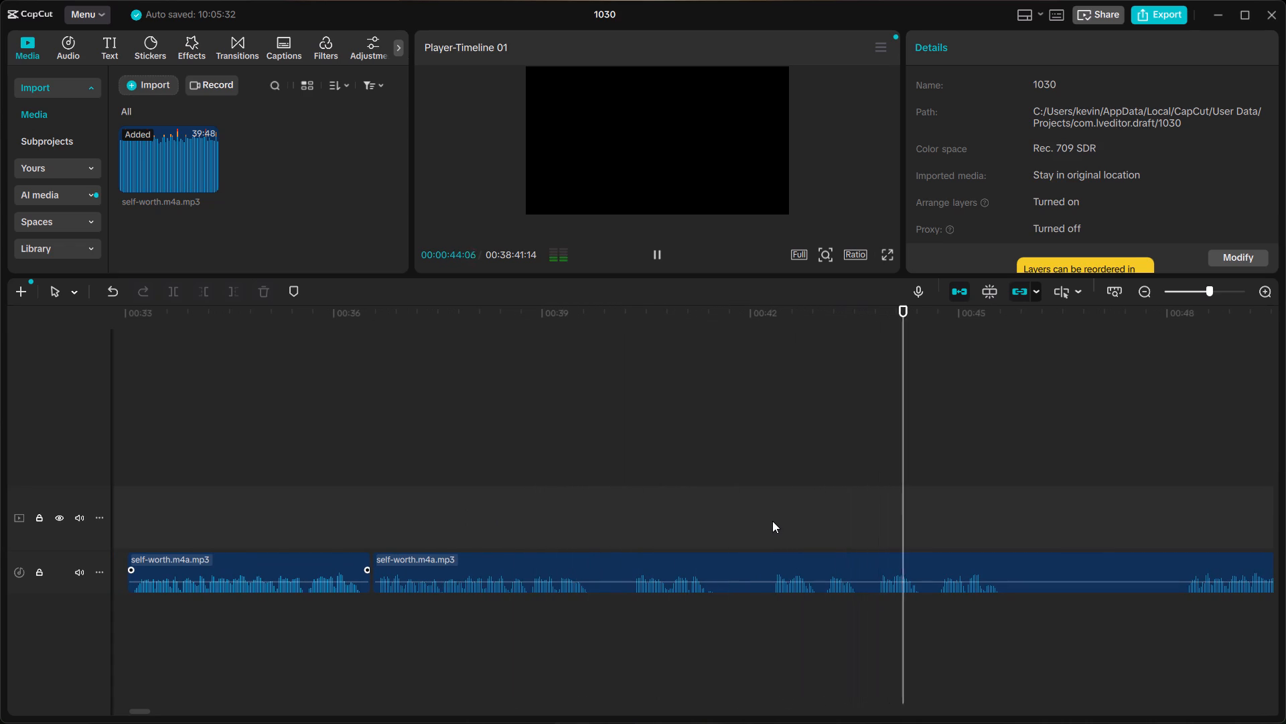
left_click(1167, 527)
left_click(1173, 526)
key("space")
key("space")
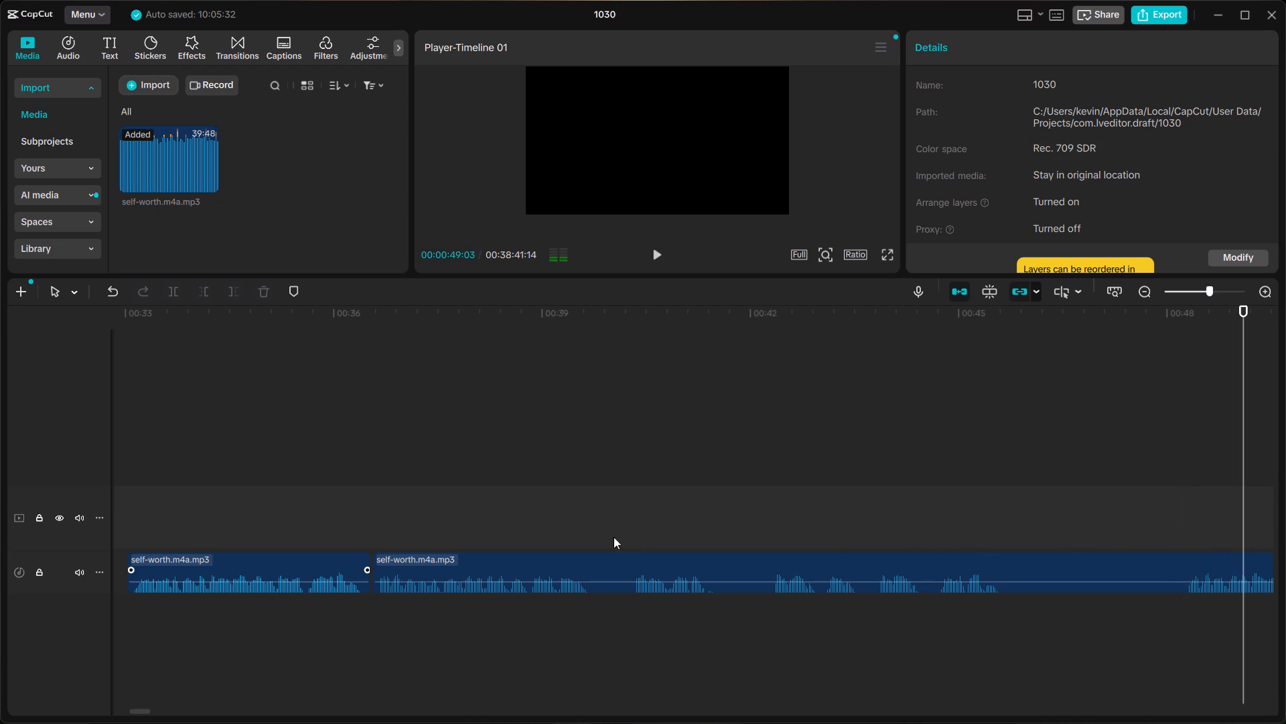
Replay the phrases between about 38 and 46 seconds to find where the unwanted section starts and ends.
left_click(470, 512)
key("space")
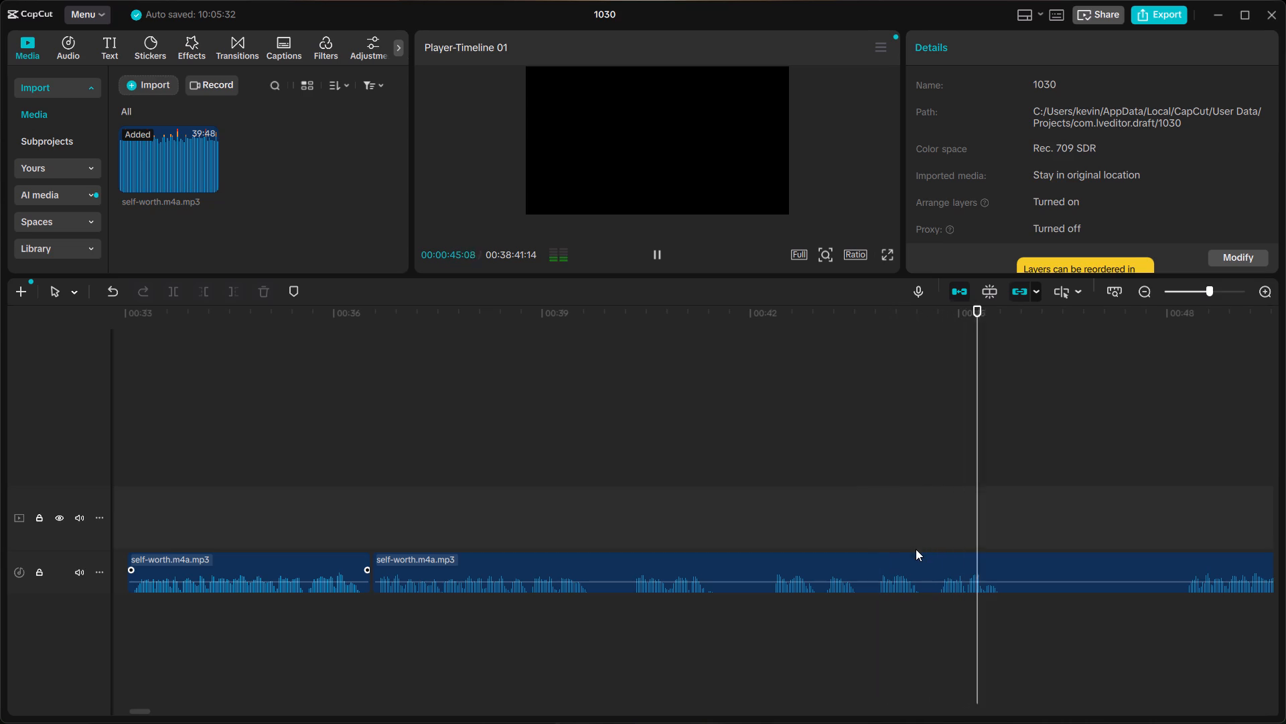
left_click(872, 546)
key("space")
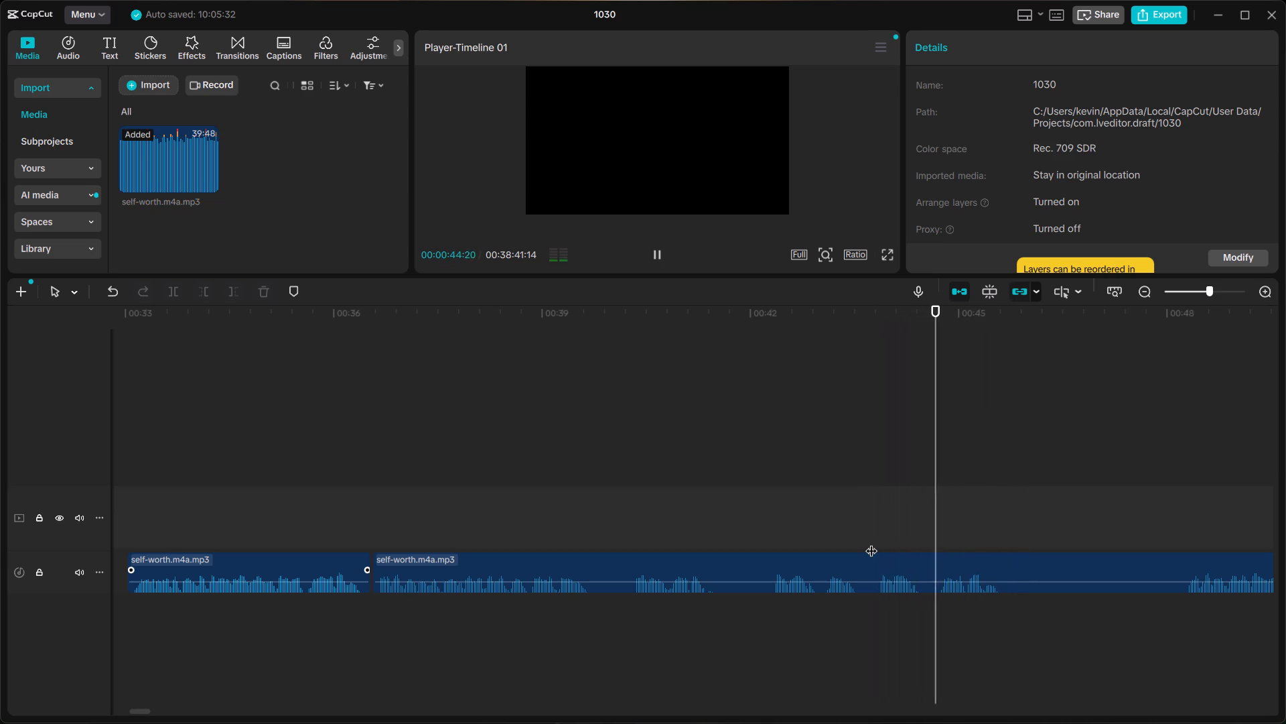
key("space")
left_click(512, 536)
key("space")
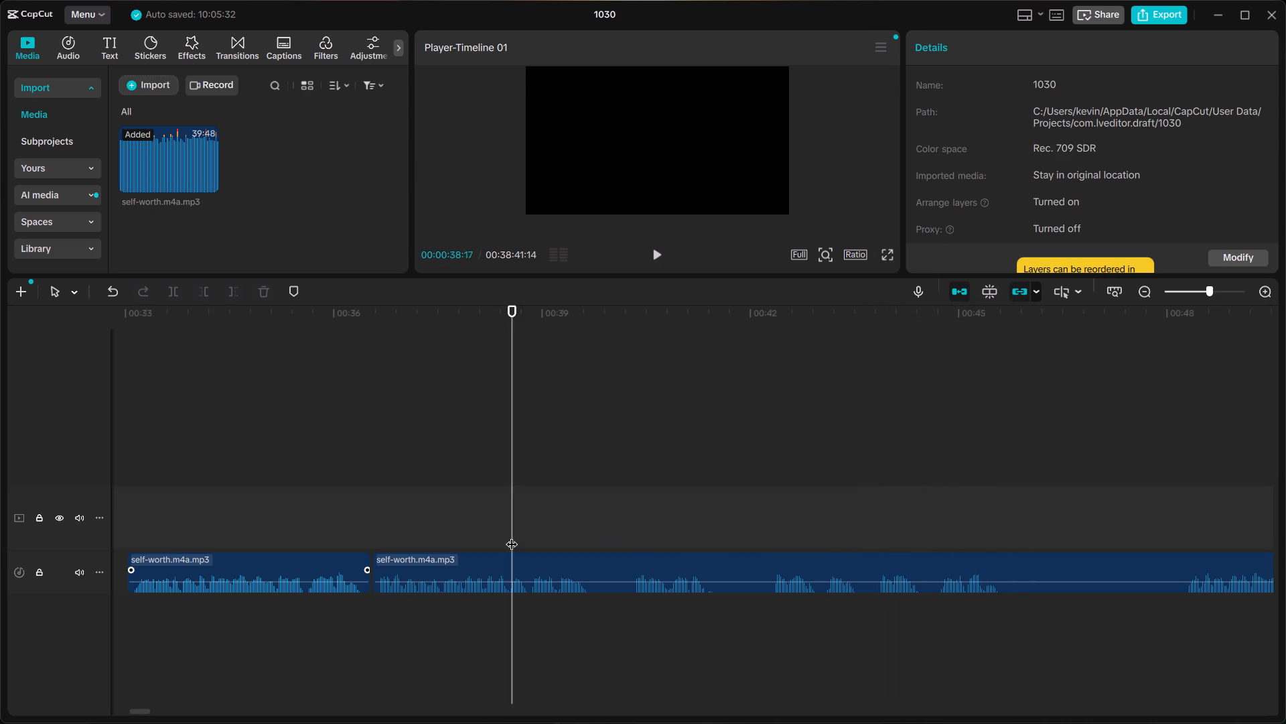
key("space")
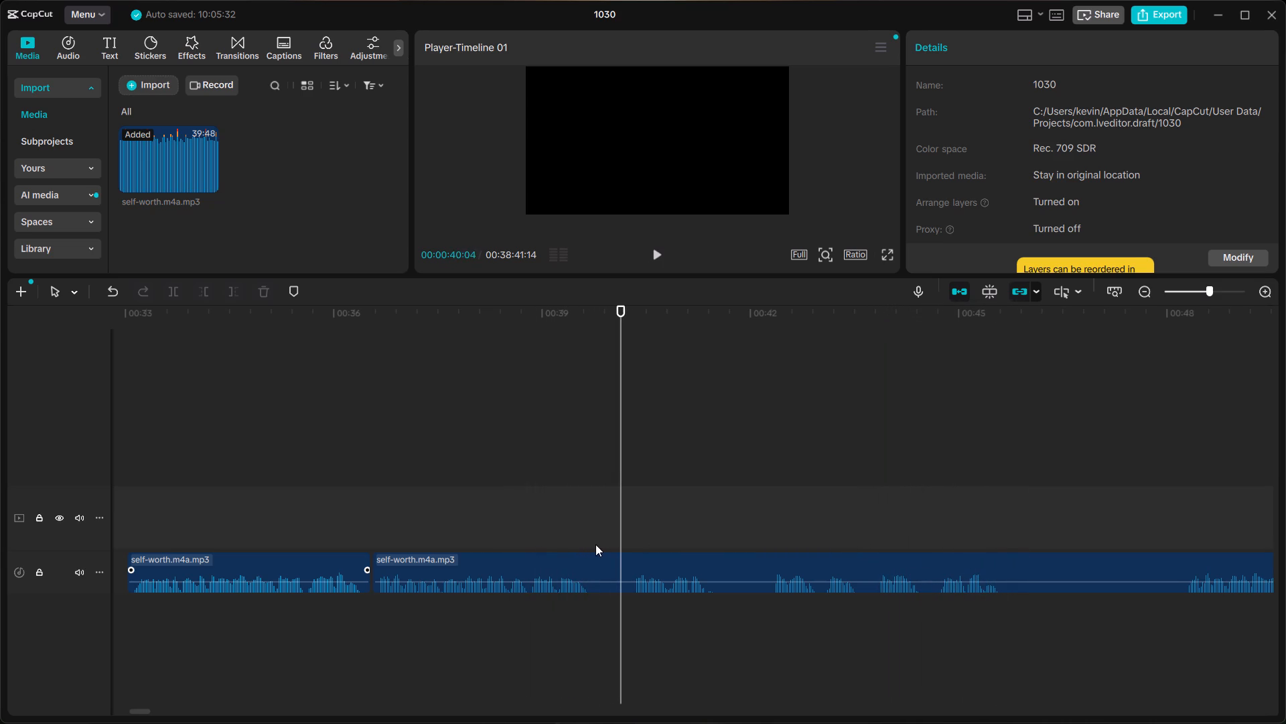
Split the last clip at 39:23 and move the part after the cut about two seconds later.
left_click(595, 544)
left_click(602, 553)
key("ctrl+b")
left_click_drag(602, 553, 731, 564, "ctrl")
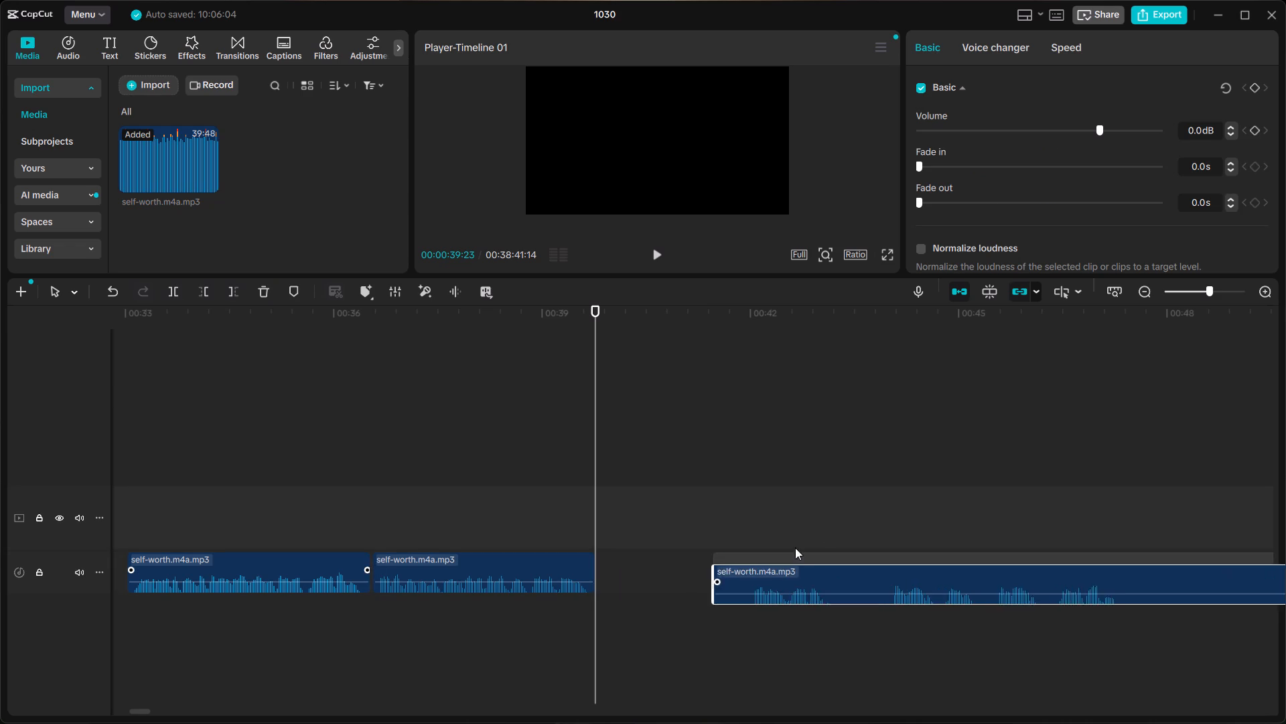
Split the moved clip at 45:18 and delete the portion before the cut.
left_click(999, 537)
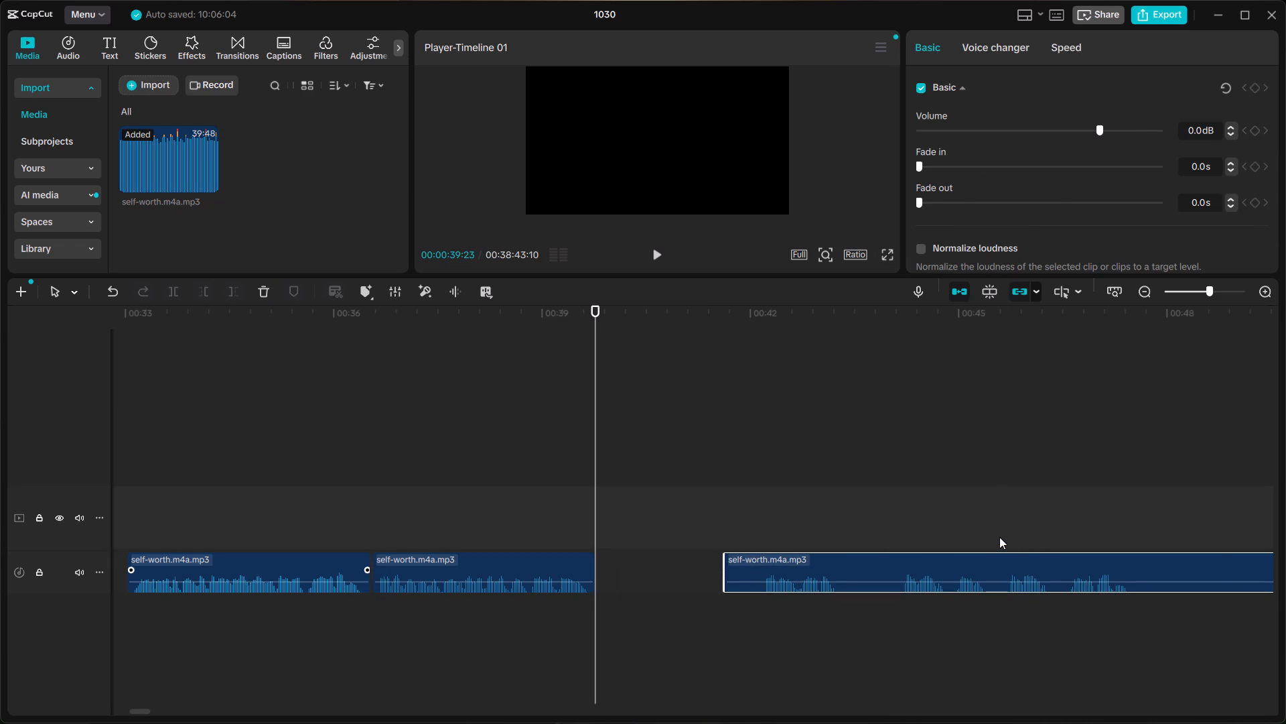
left_click(1001, 563)
key("ctrl+b")
left_click(962, 577)
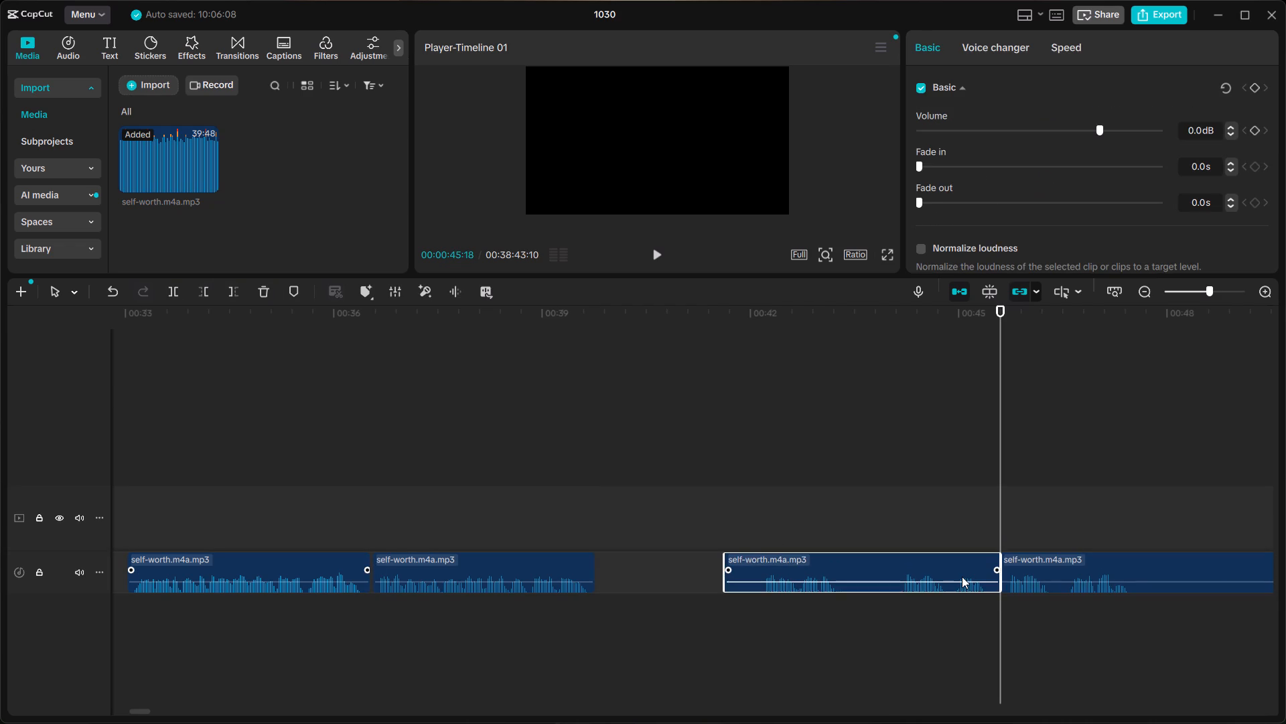
key("BackSpace")
Delete the empty gap between the clip ending at 39:23 and the remaining clip.
right_click(845, 570)
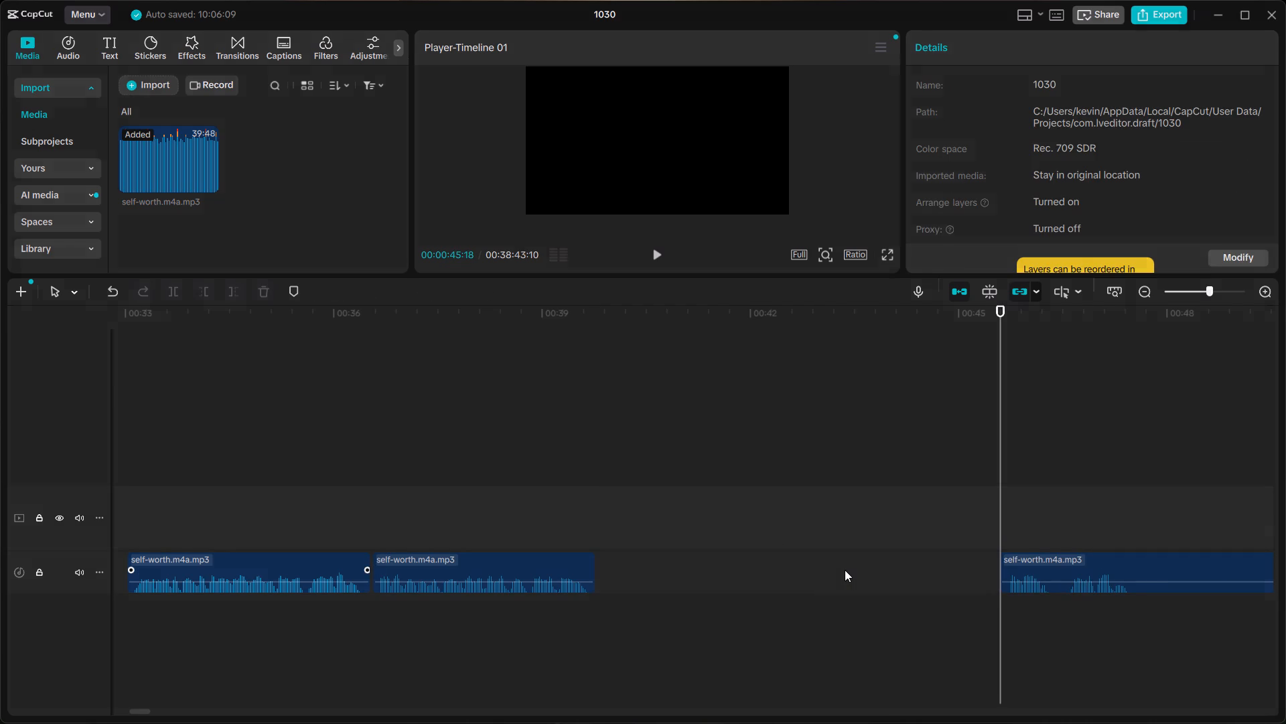
left_click(879, 581)
Replay the phrases around 40 seconds and split the last clip at 41:21, just after the second short phrase.
left_click(527, 494)
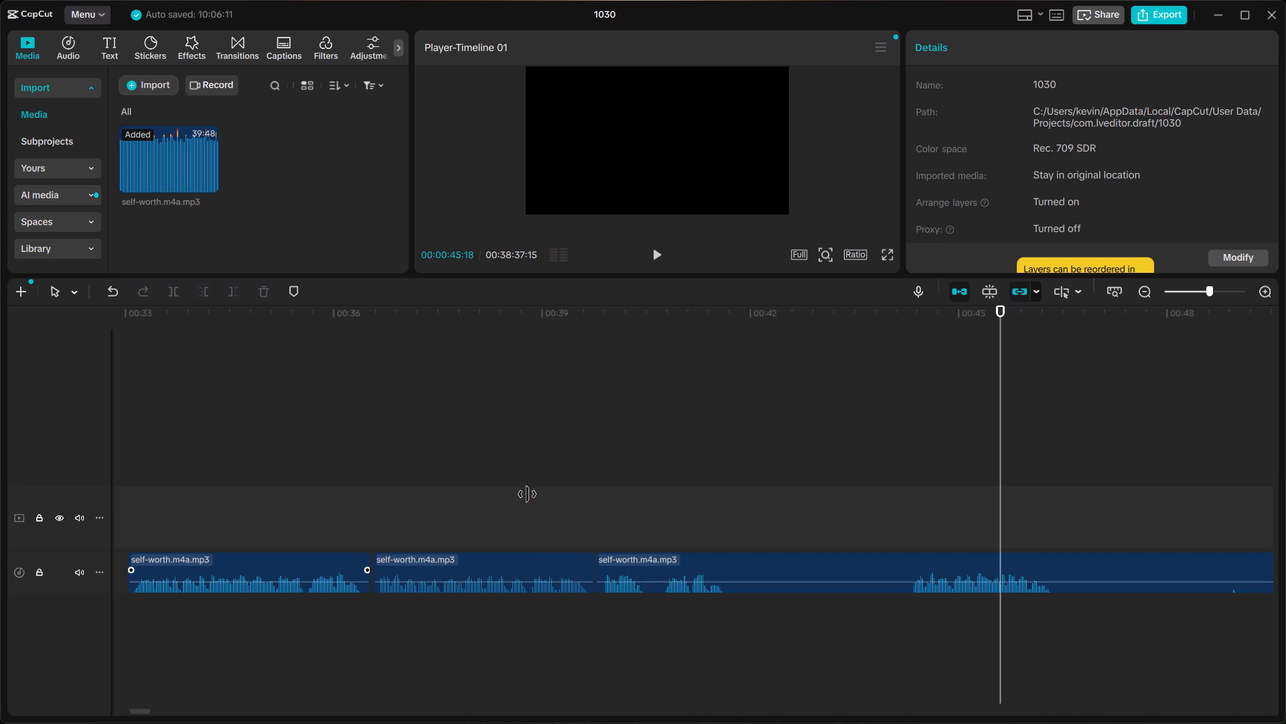
key("space")
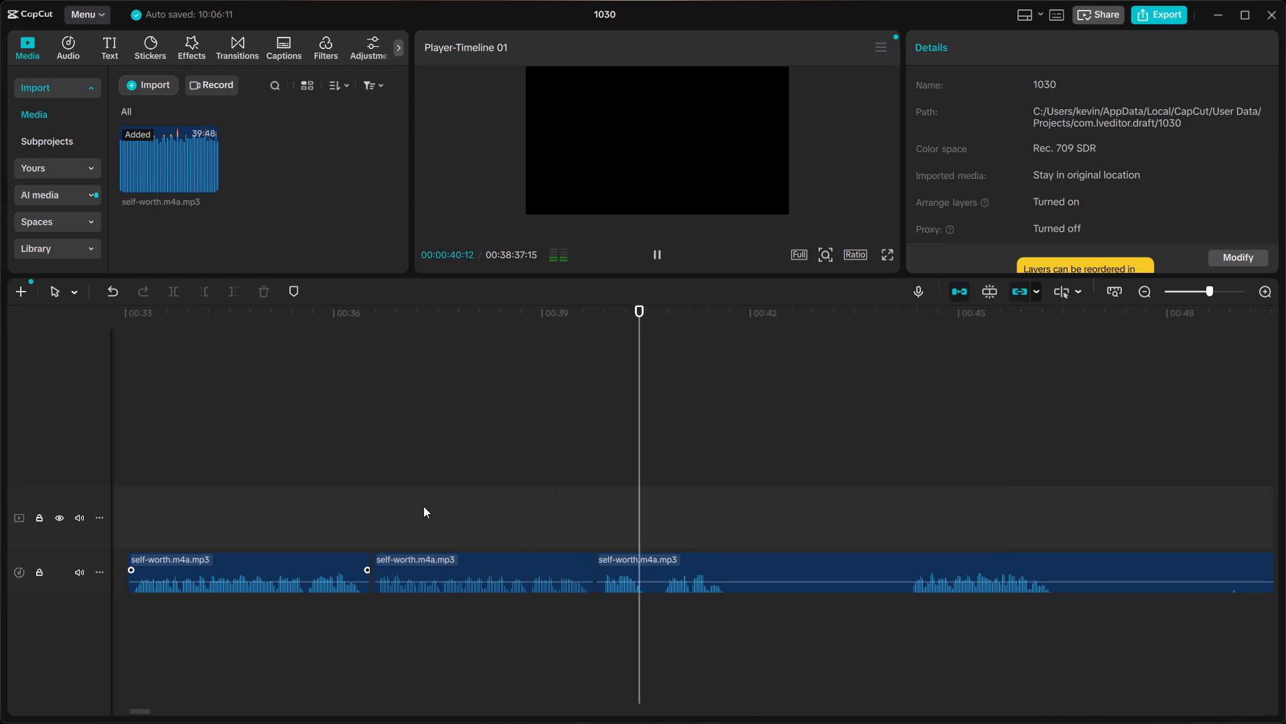
left_click(356, 507)
key("space")
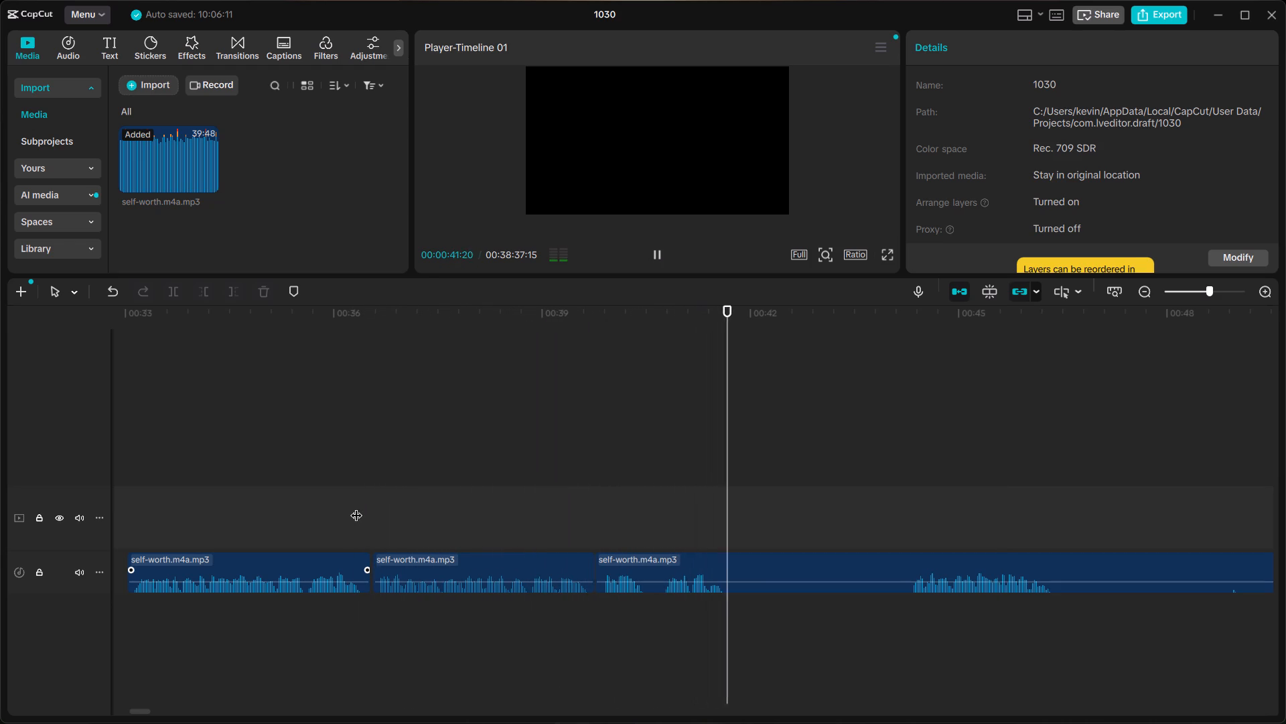
key("space")
left_click(729, 552)
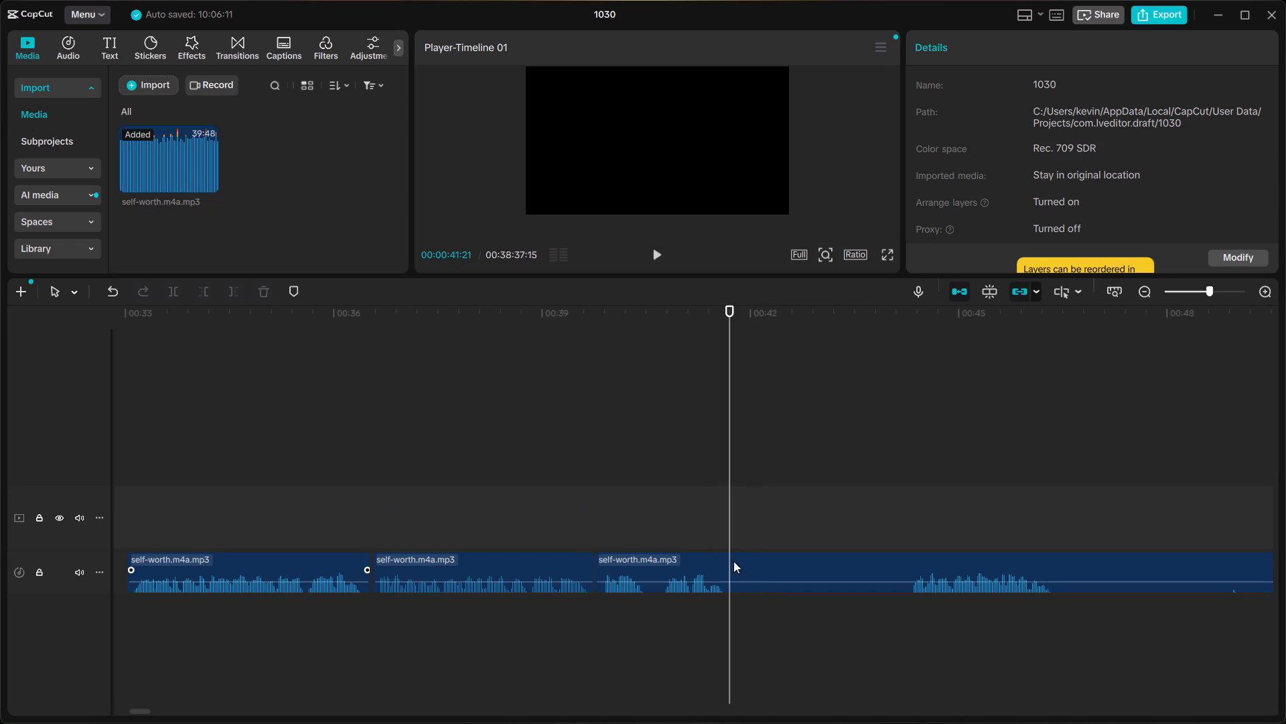
left_click(733, 561)
key("b")
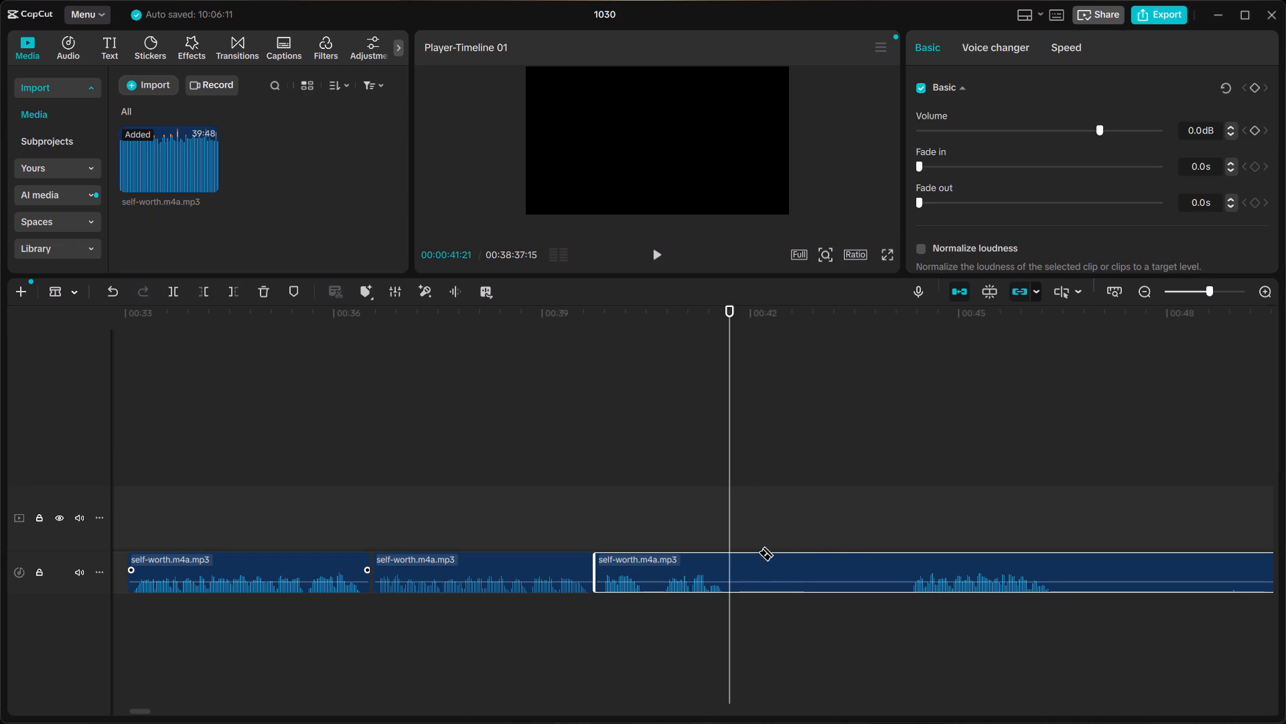
left_click(729, 570)
key("ctrl+a")
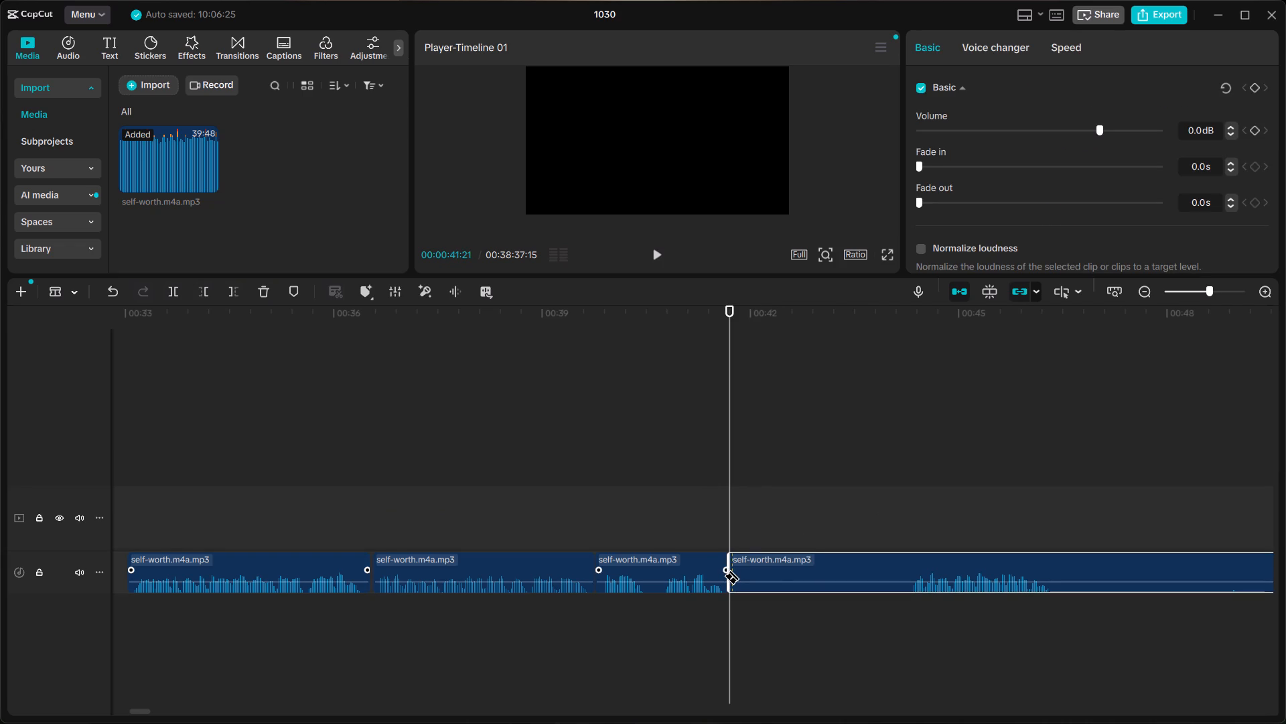
left_click(807, 531)
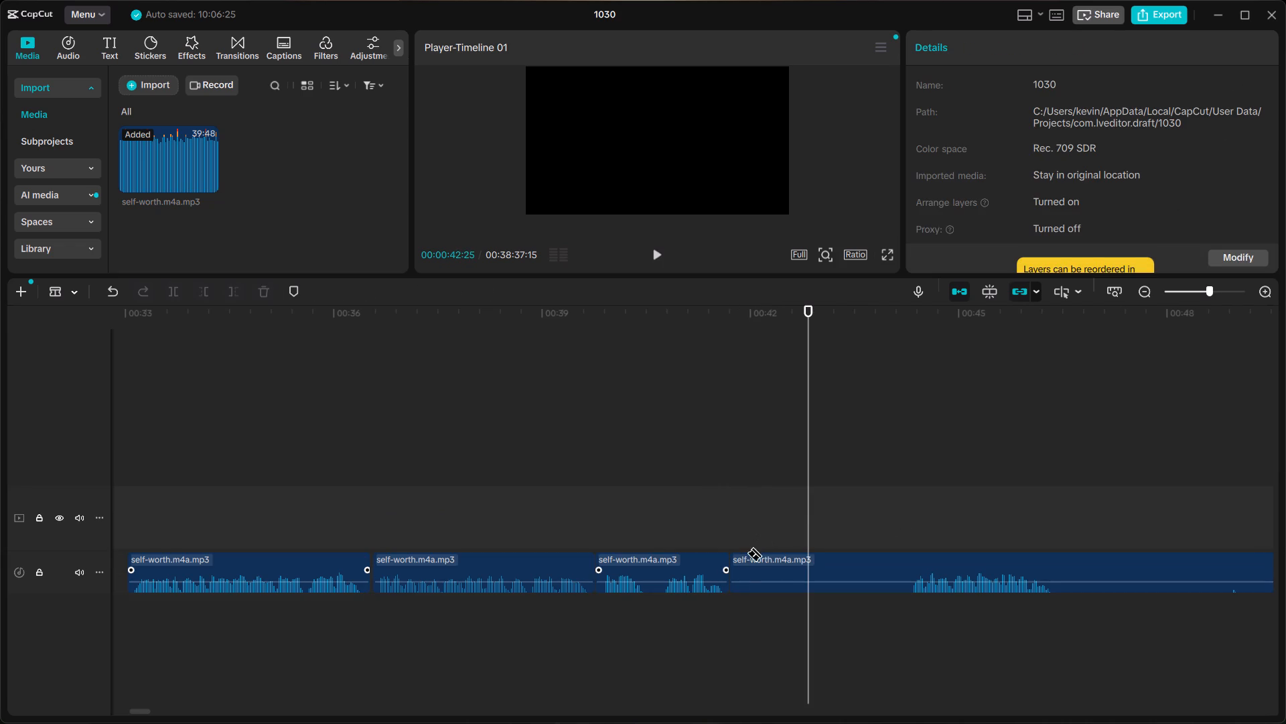
key("a")
Listen to the phrases between about 44 and 54 seconds to decide where the recording should resume.
left_click(912, 514)
key("space")
scroll(911, 513, "left", 1)
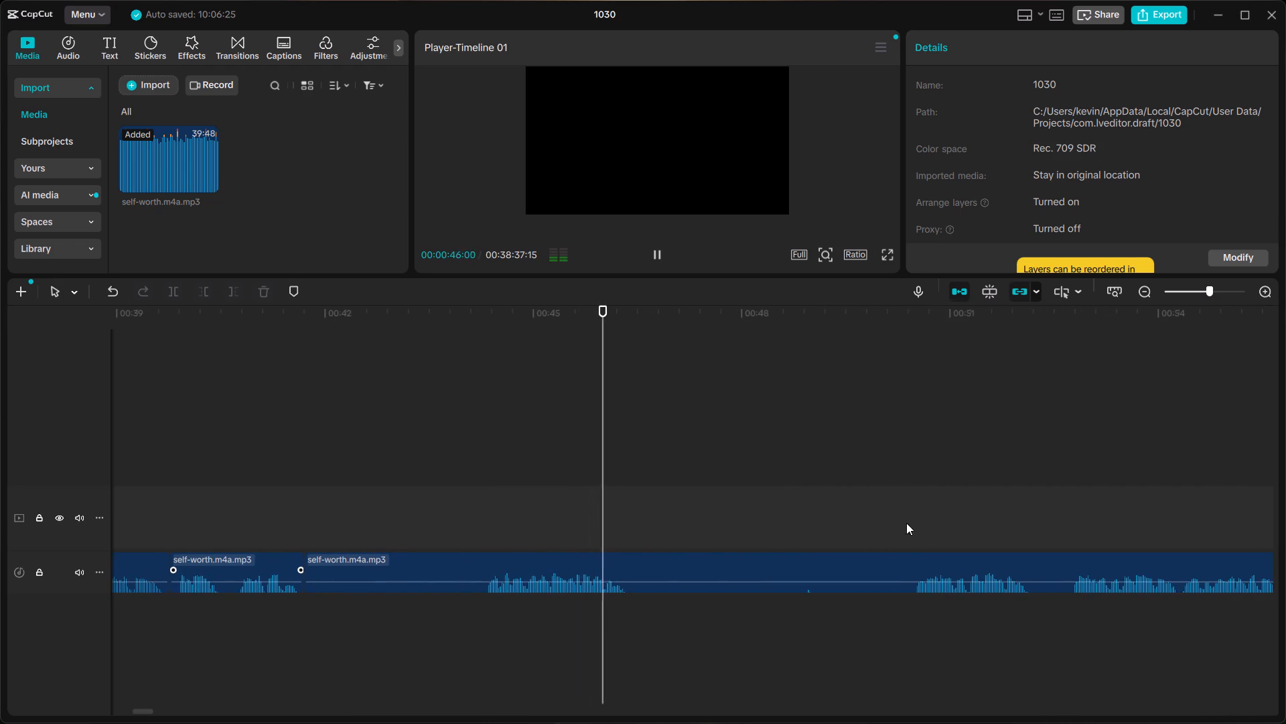
left_click(902, 538)
left_click(910, 531)
key("space")
scroll(910, 531, "left", 1)
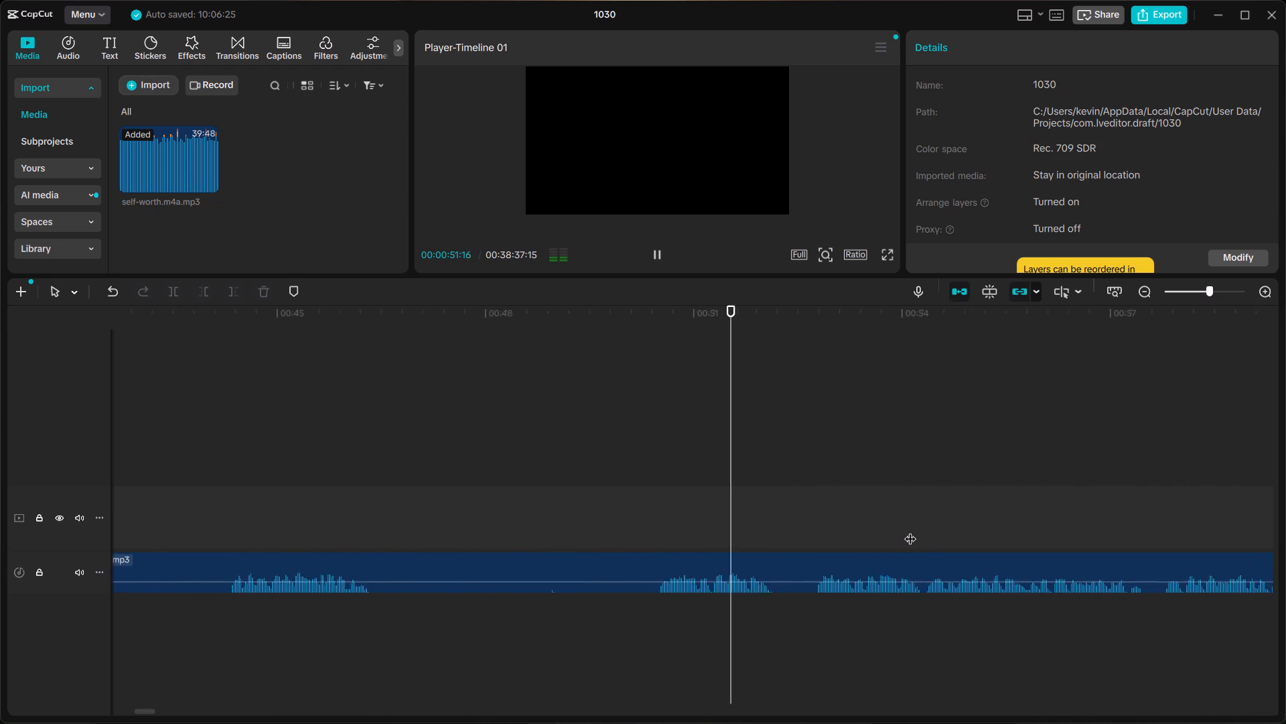
scroll(910, 530, "left", 1)
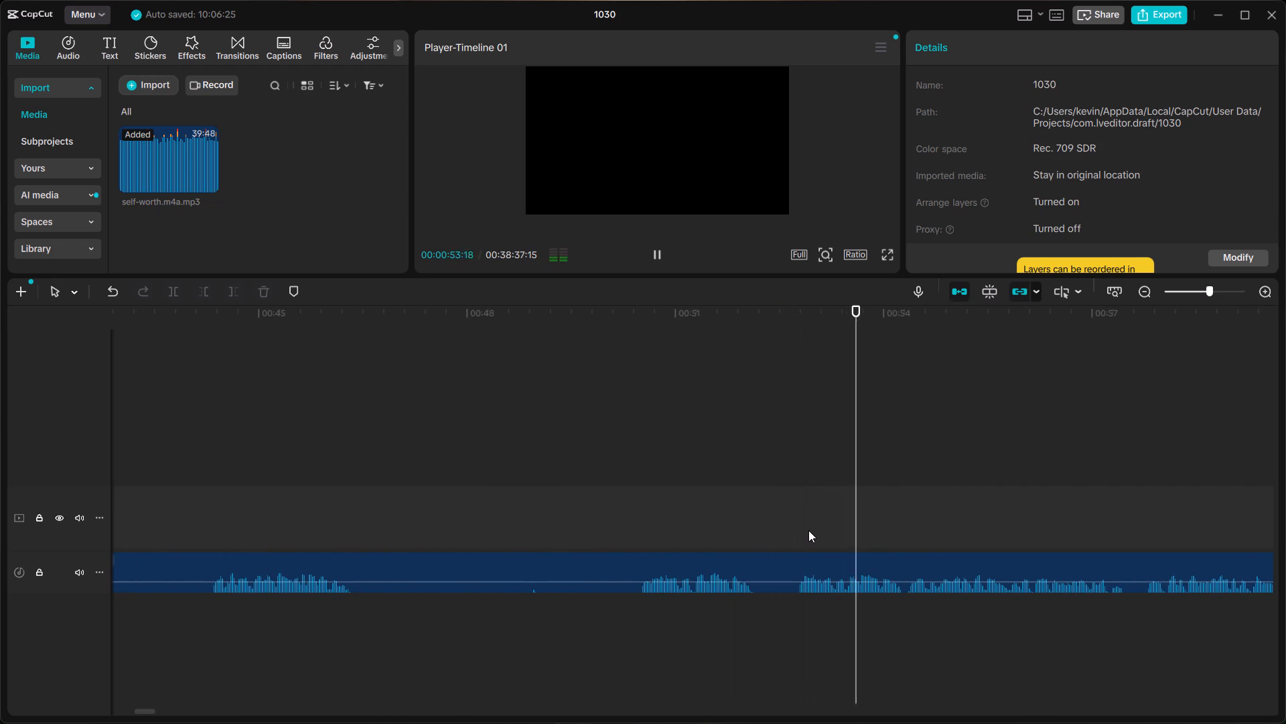
key("space")
scroll(808, 530, "right", 1)
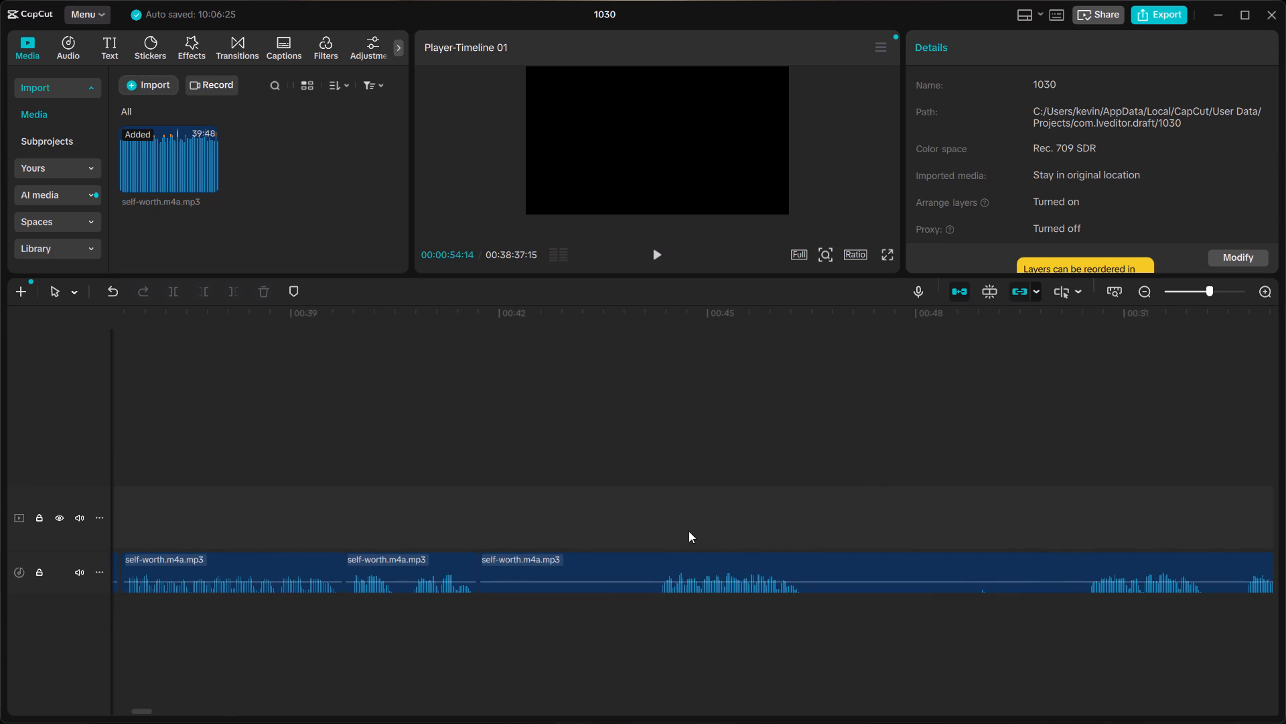
left_click(650, 532)
key("space")
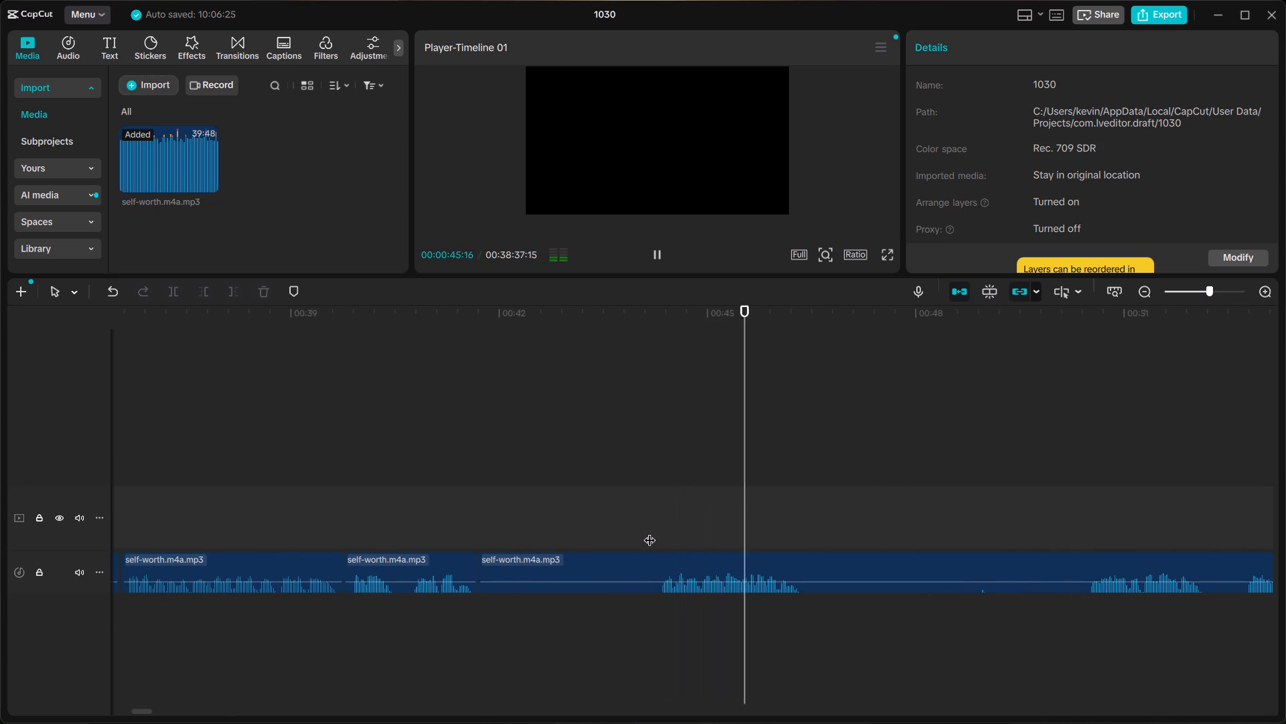
key("space")
Trim the last clip's start to about 44:07 and move it back, leaving only a tiny gap after the preceding clip.
left_click(589, 568)
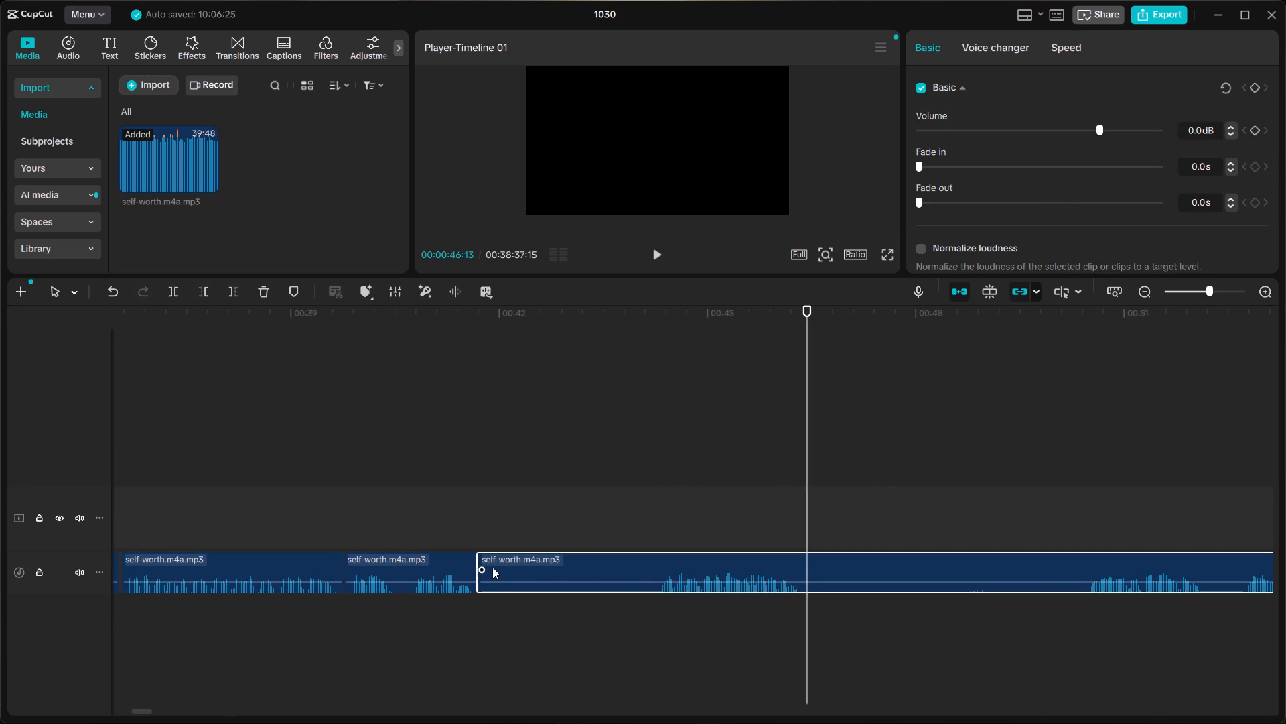
left_click_drag(474, 561, 656, 639)
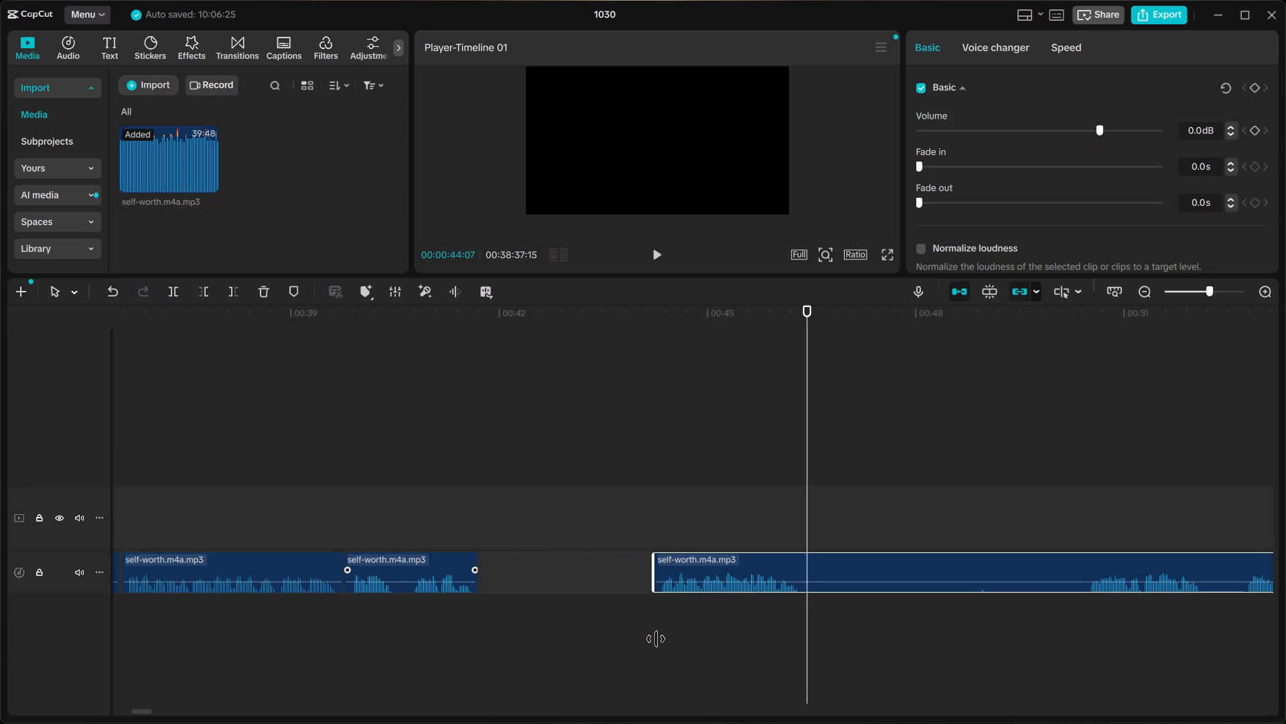
left_click_drag(656, 639, 650, 643)
left_click_drag(708, 558, 616, 562)
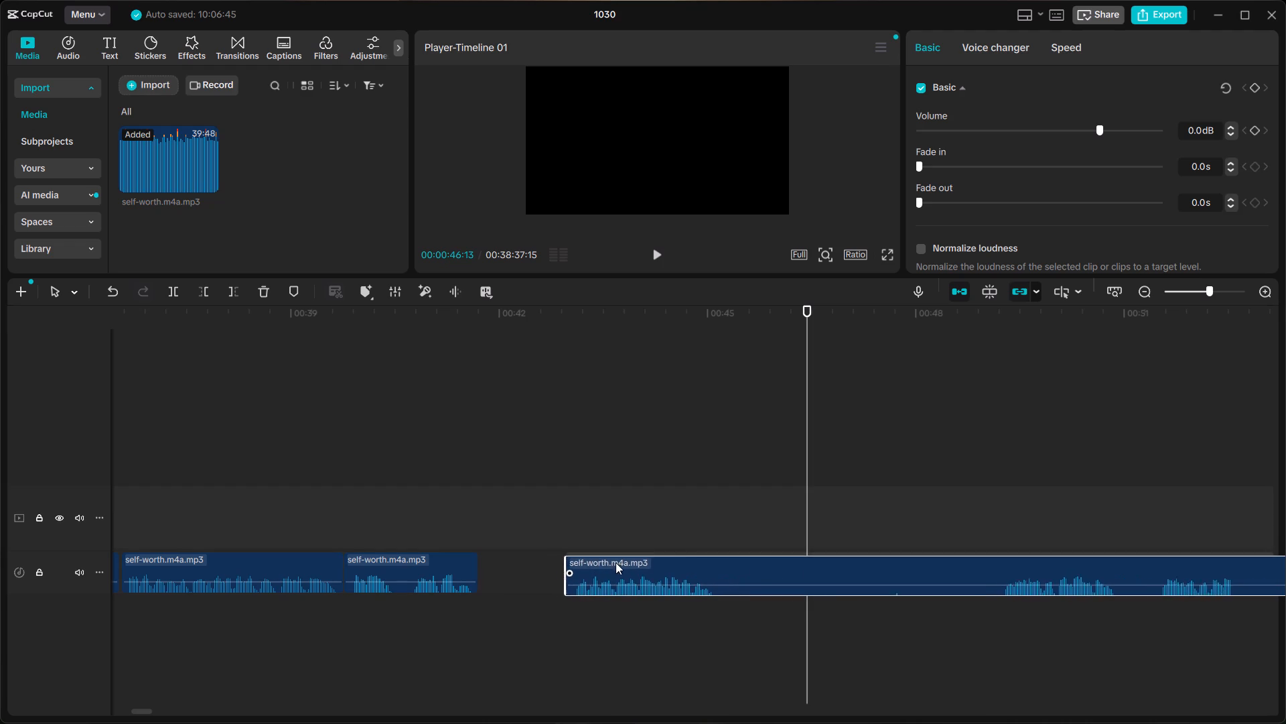
left_click_drag(616, 562, 537, 561)
Replay the join near 42 seconds and shift the last clip about two frames later to lengthen the pause.
left_click(389, 511)
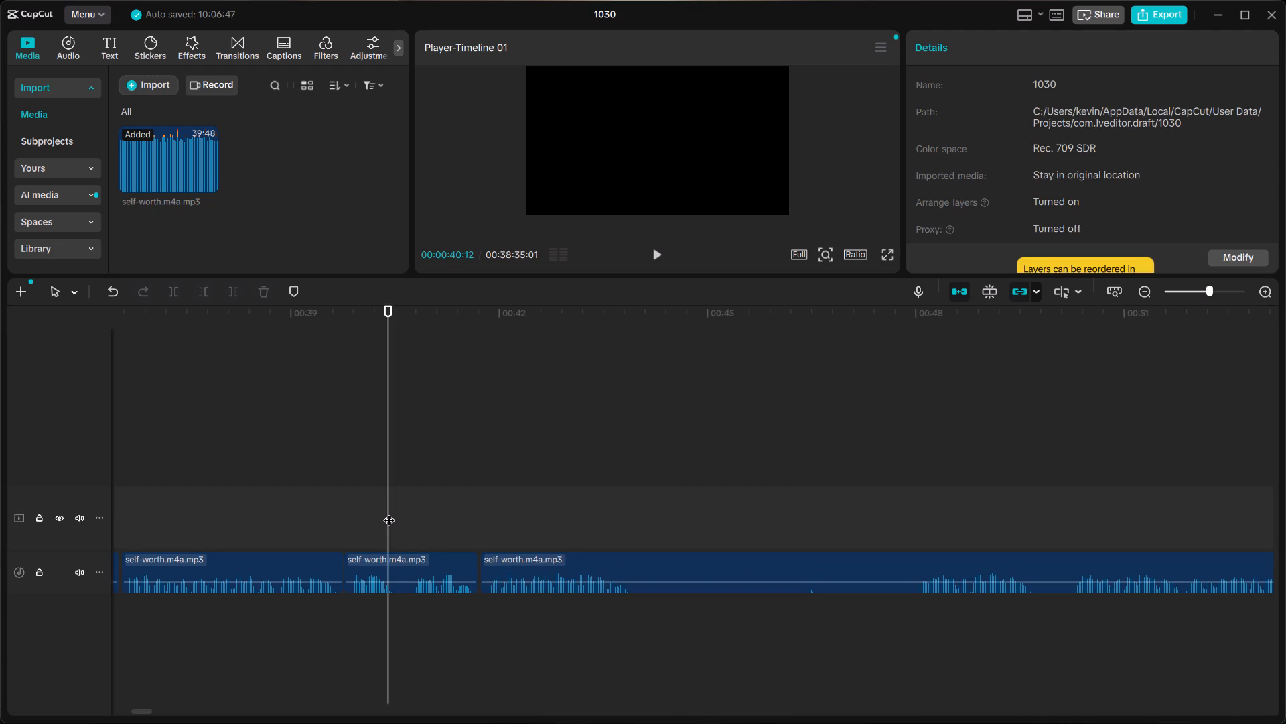
key("space")
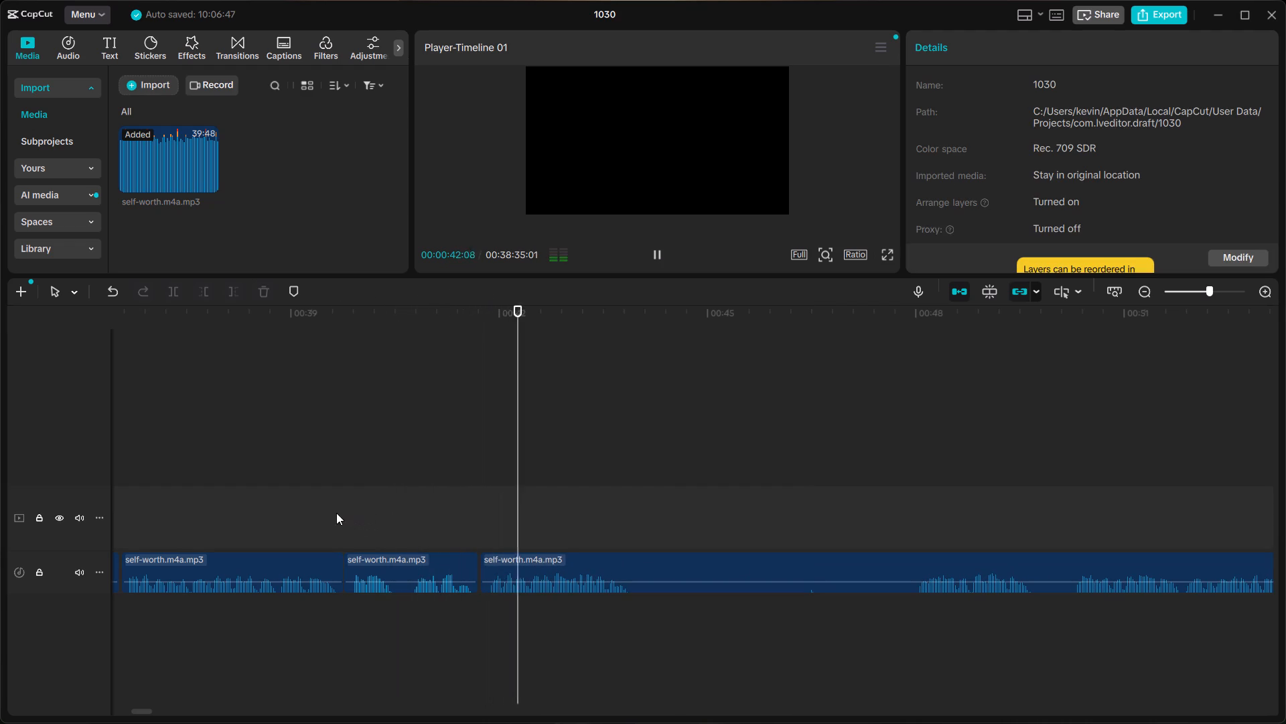
left_click(336, 513)
key("space")
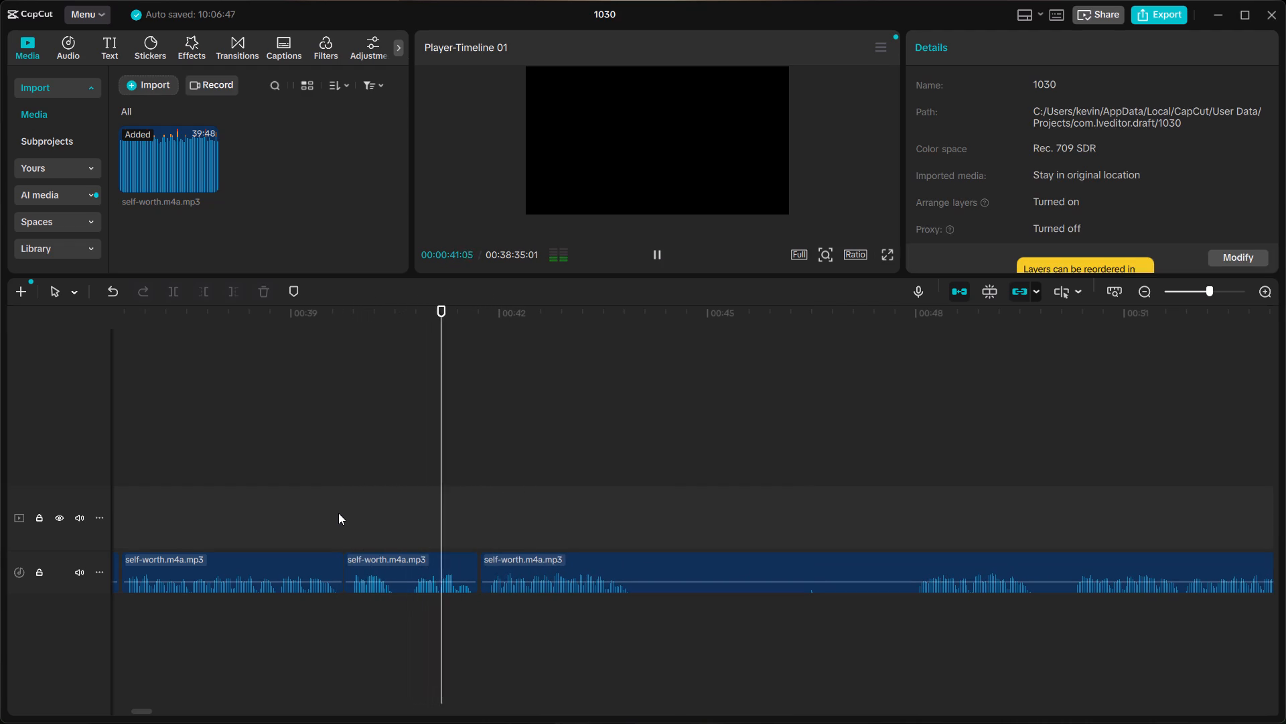
key("space")
double_click(574, 563)
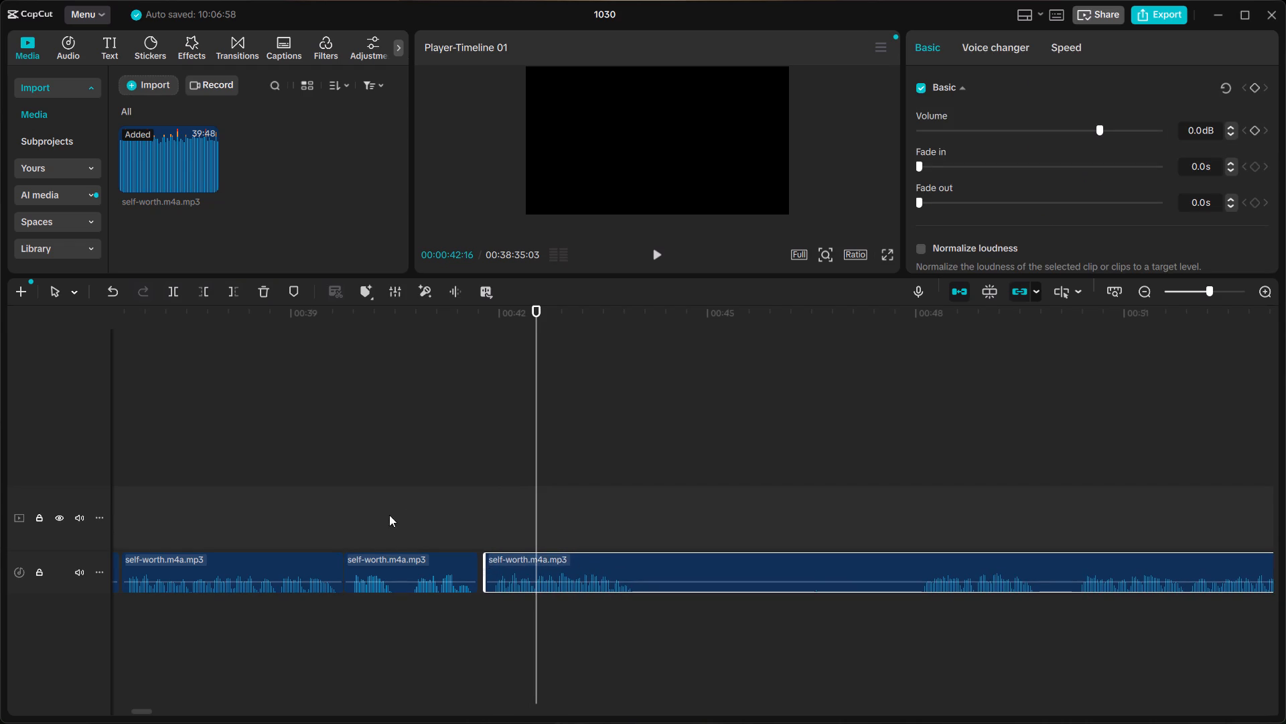
Play through the adjusted join and split the last clip at 44:02, right after its first phrase.
left_click(350, 509)
key("space")
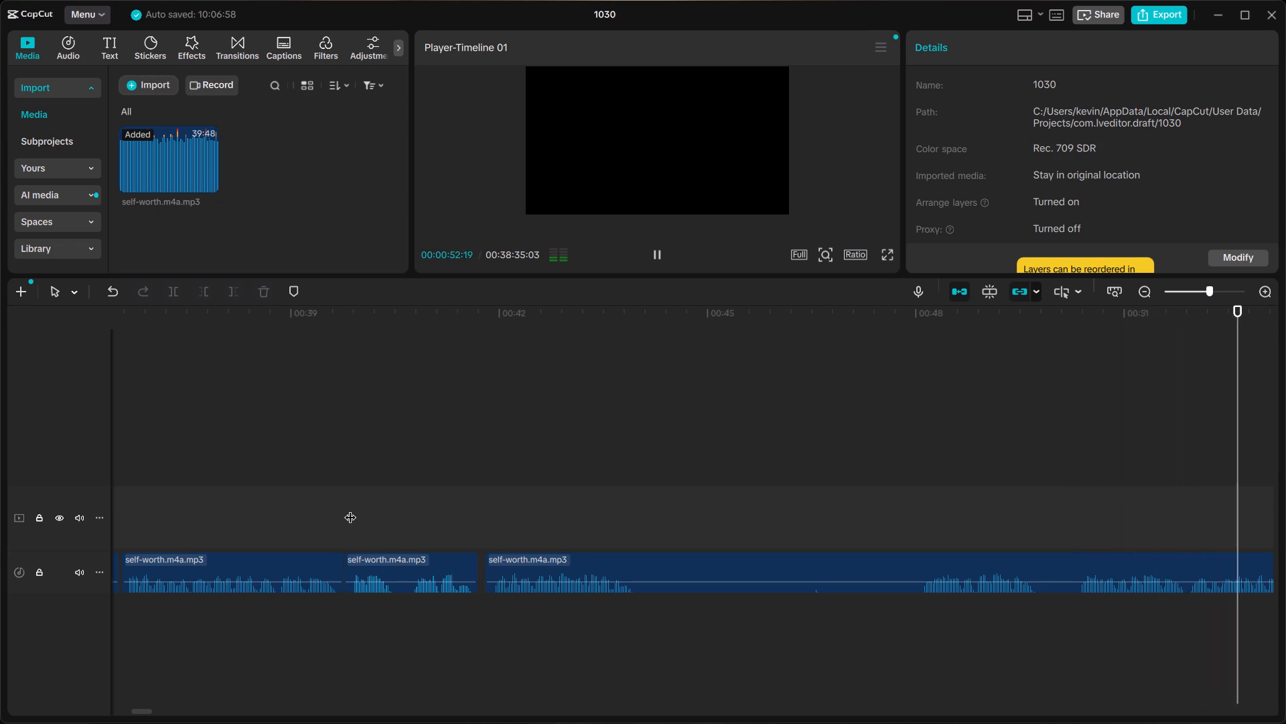
key("space")
left_click(638, 545)
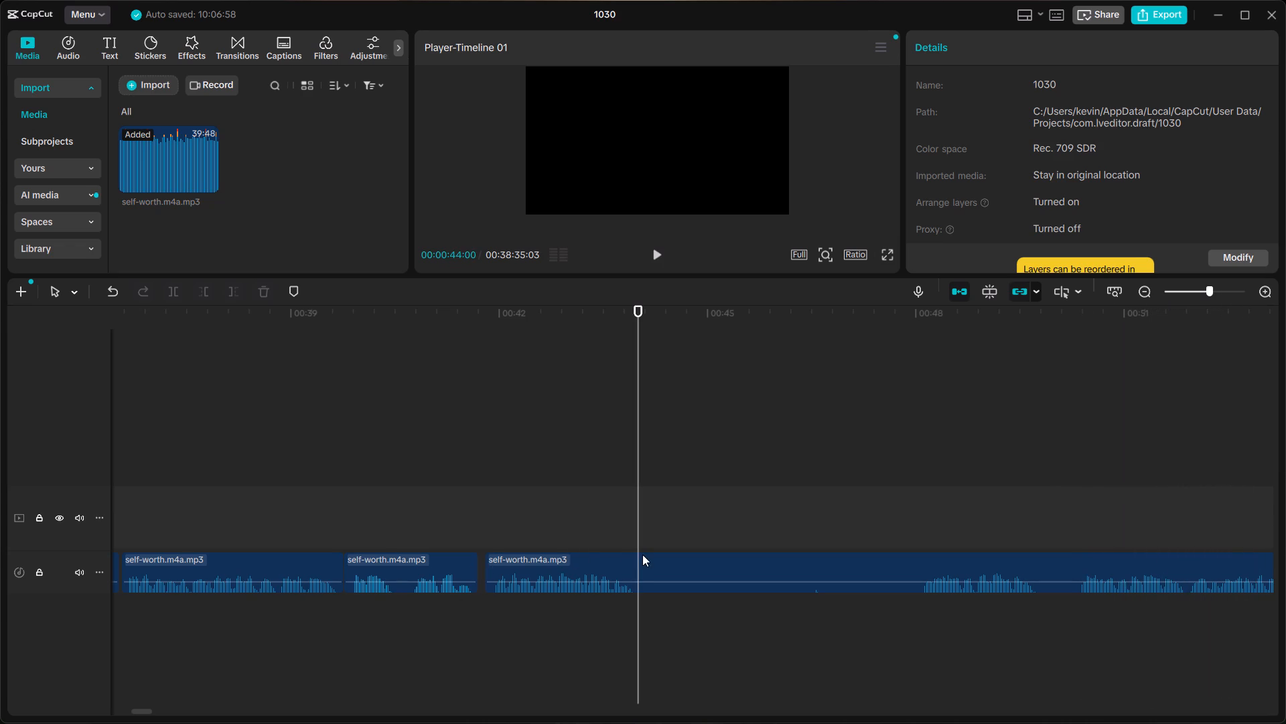
left_click(646, 564)
left_click(619, 530)
left_click(646, 536)
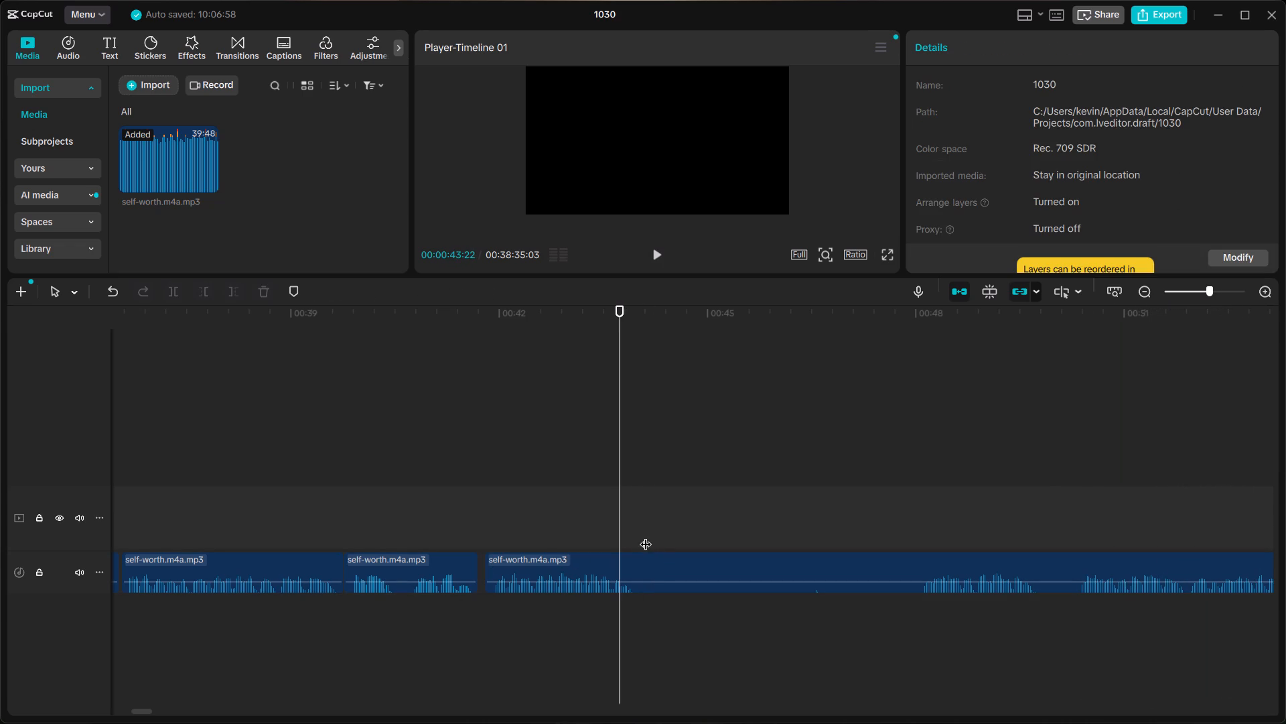
left_click(639, 532)
left_click(654, 548)
left_click(656, 566)
left_click(633, 546)
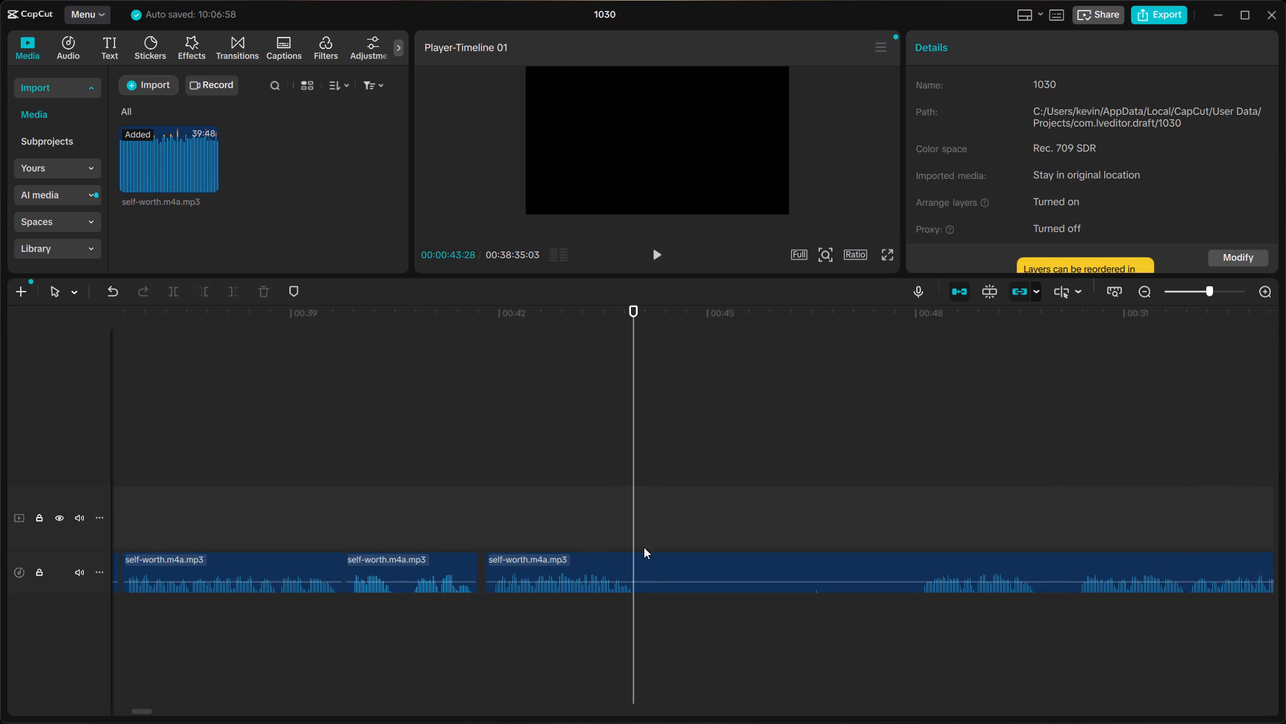
left_click(644, 548)
left_click(663, 572)
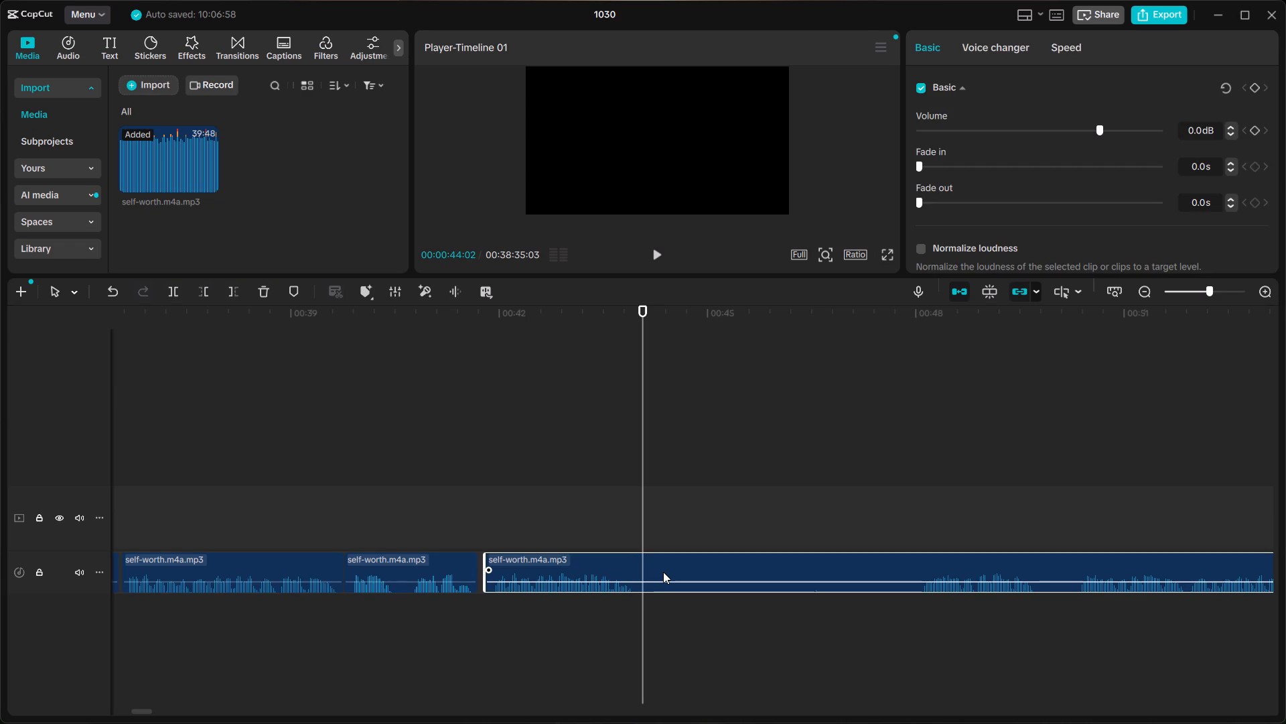
key("ctrl+b")
Listen to the phrases between about 48 seconds and 1:00 to judge which of them to keep.
scroll(871, 495, "left", 2)
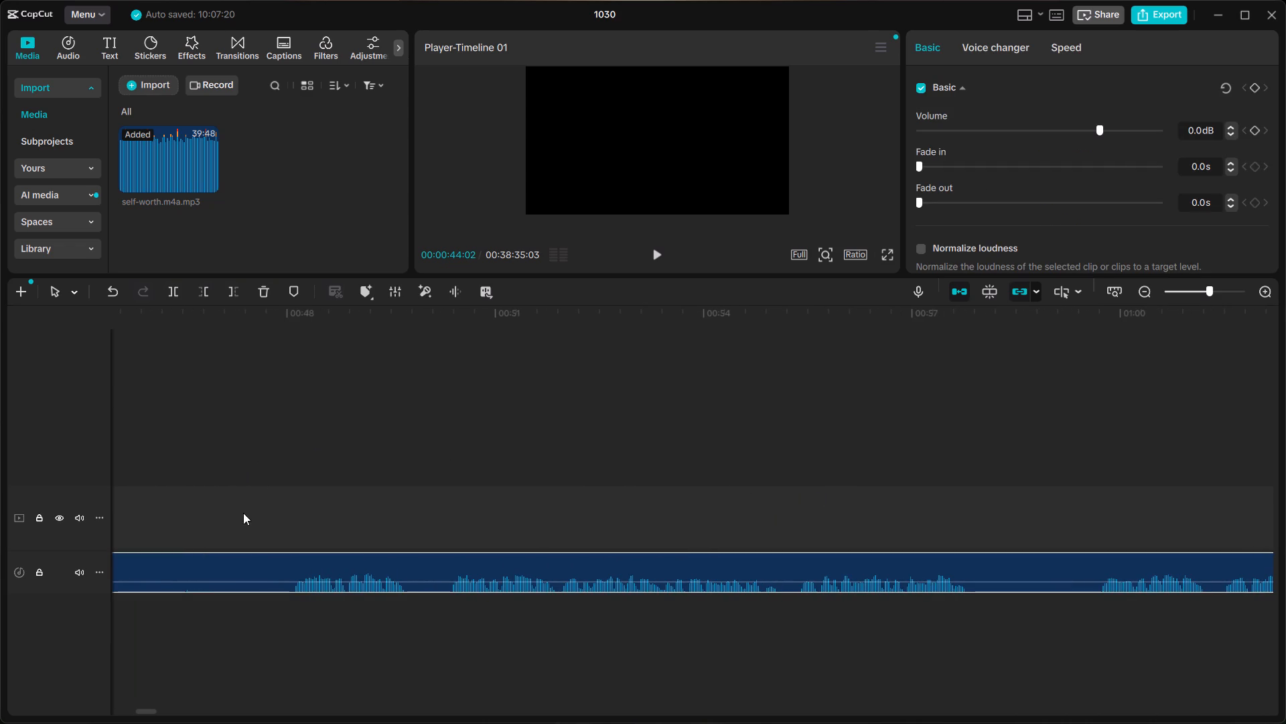
left_click(281, 507)
key("space")
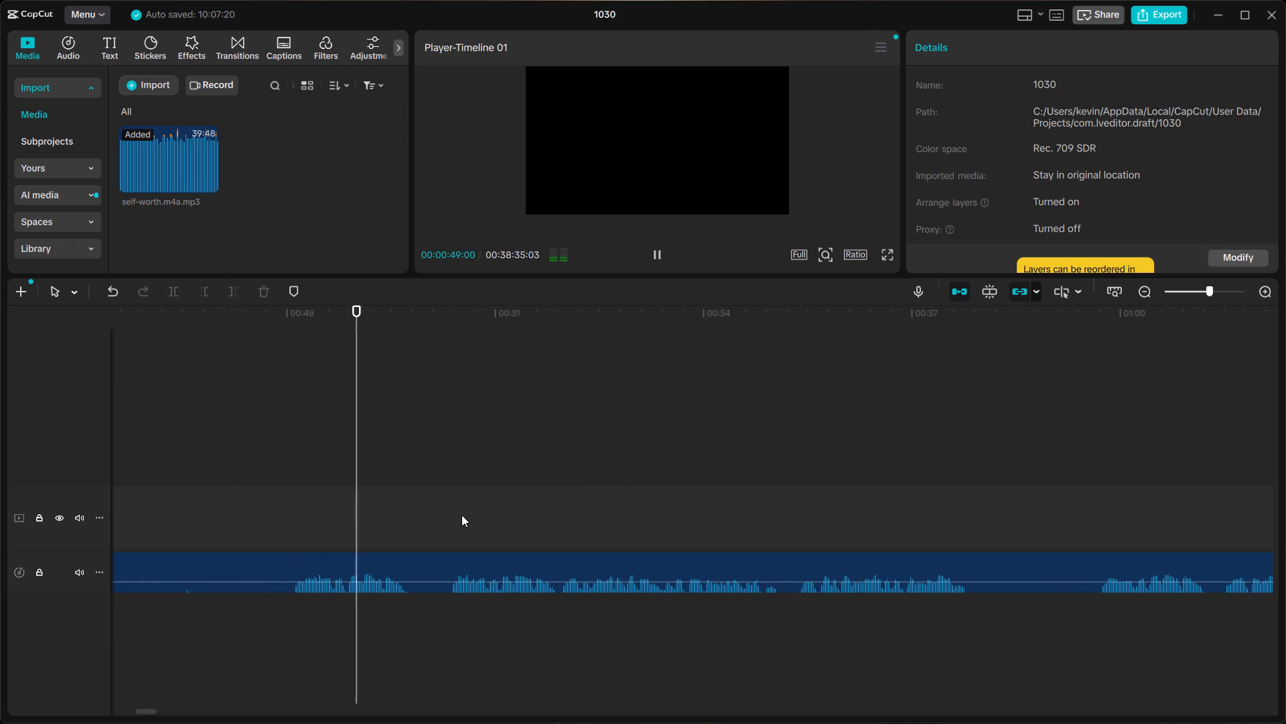
left_click(440, 522)
key("space")
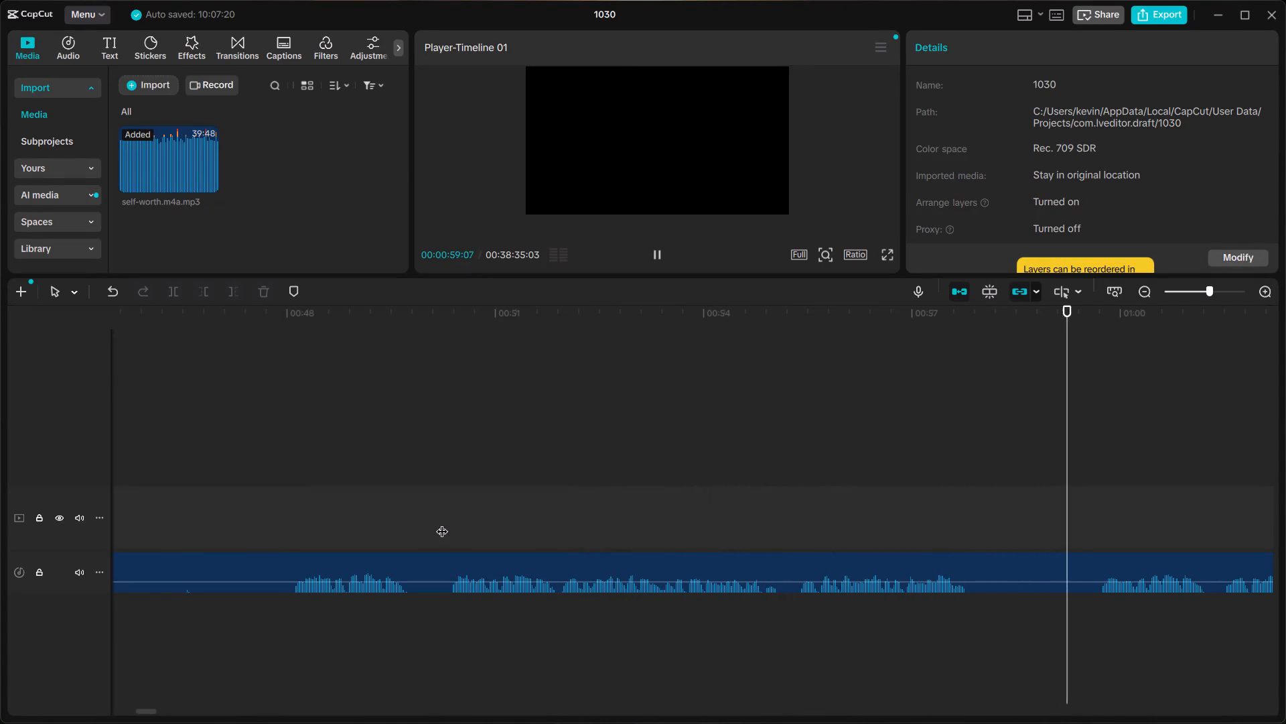
key("space")
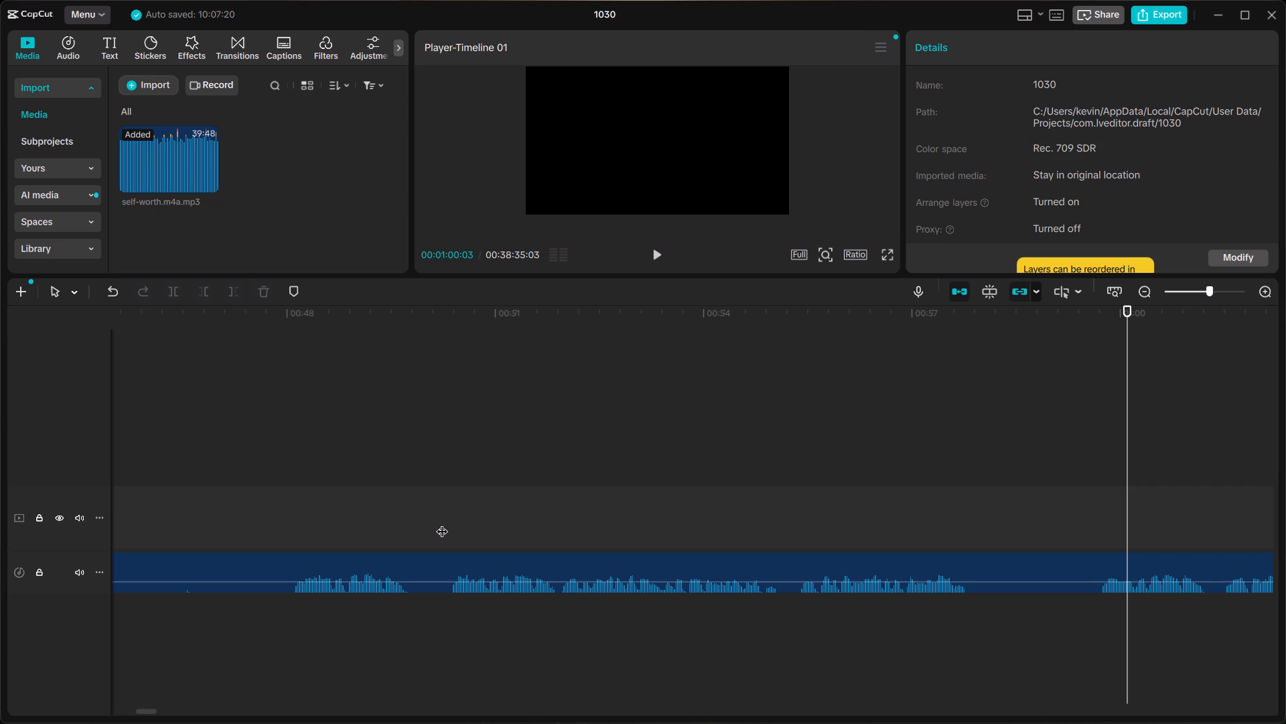
Listen to the phrases between about 1:00 and 1:16 to judge which of them to keep.
scroll(809, 514, "left", 2)
left_click(466, 534)
left_click(471, 532)
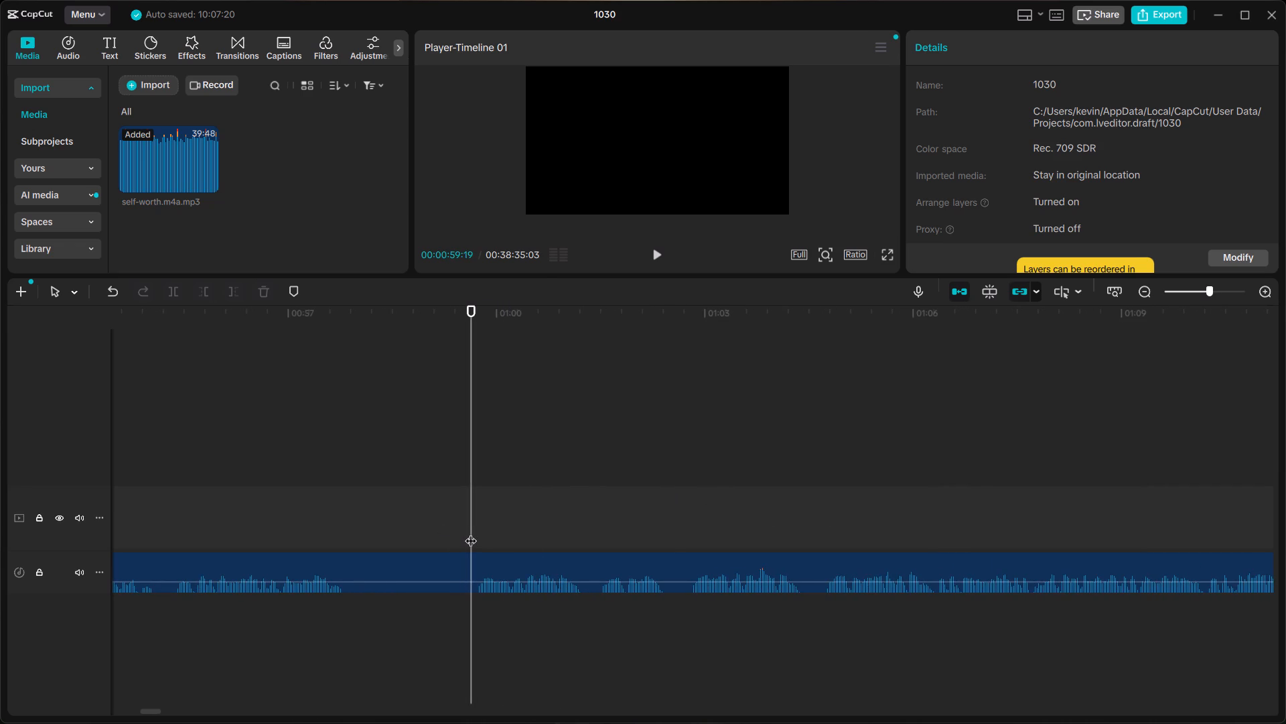
key("space")
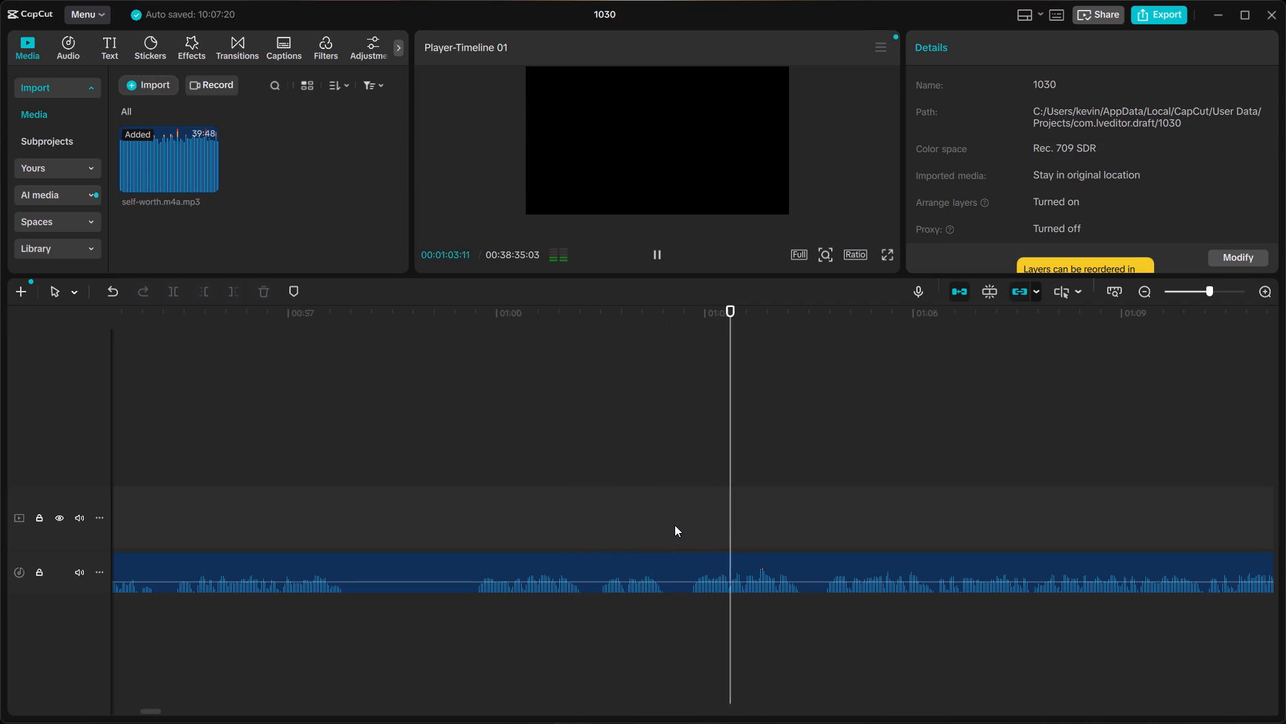
scroll(674, 525, "left", 1)
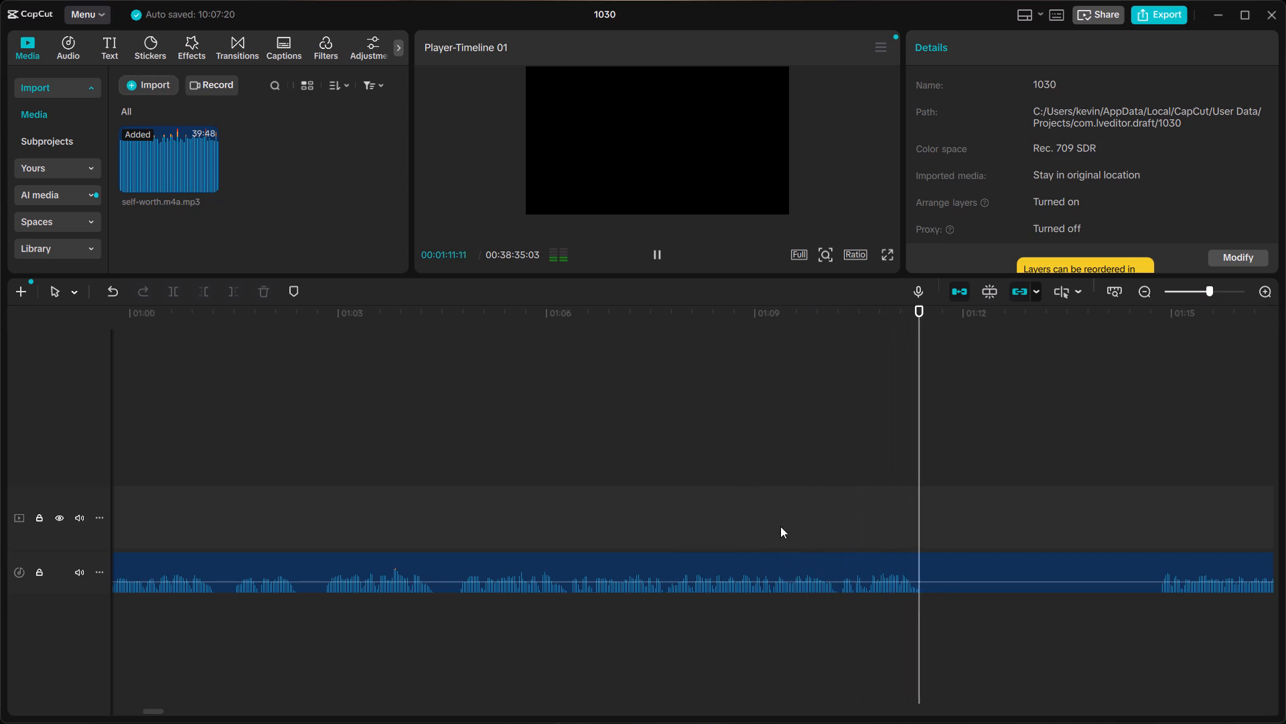
key("space")
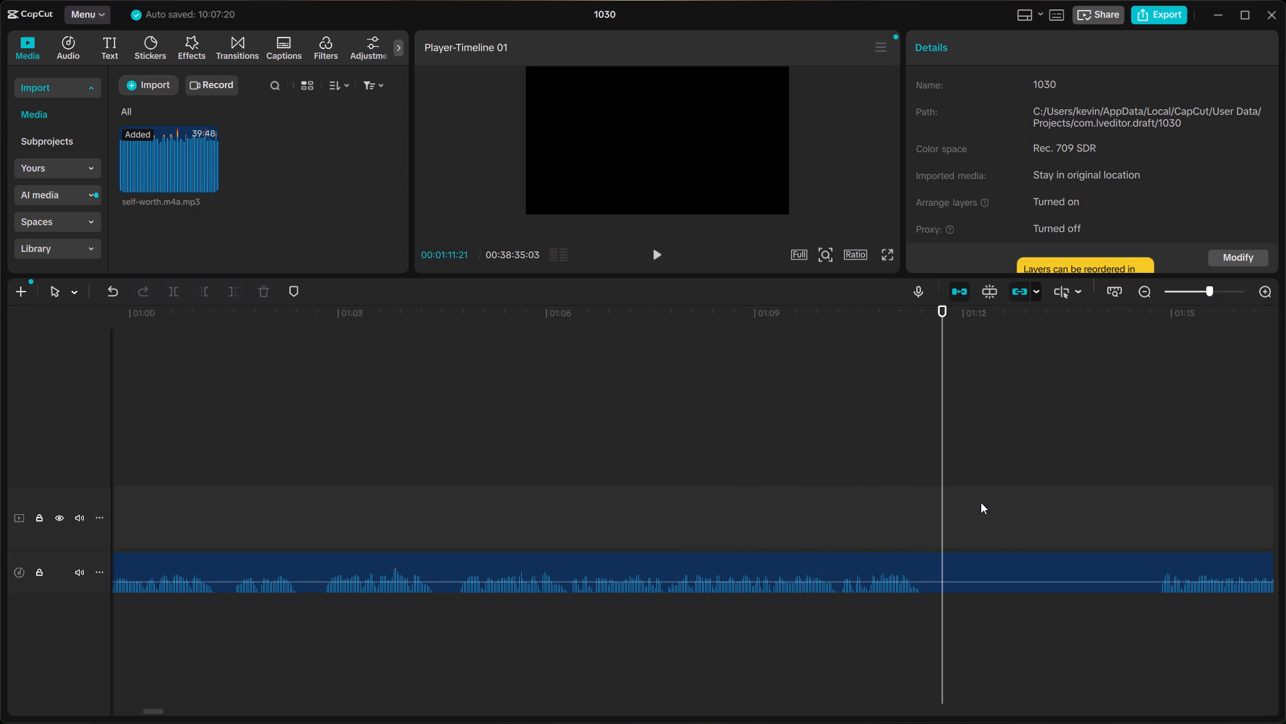
left_click(1154, 526)
key("space")
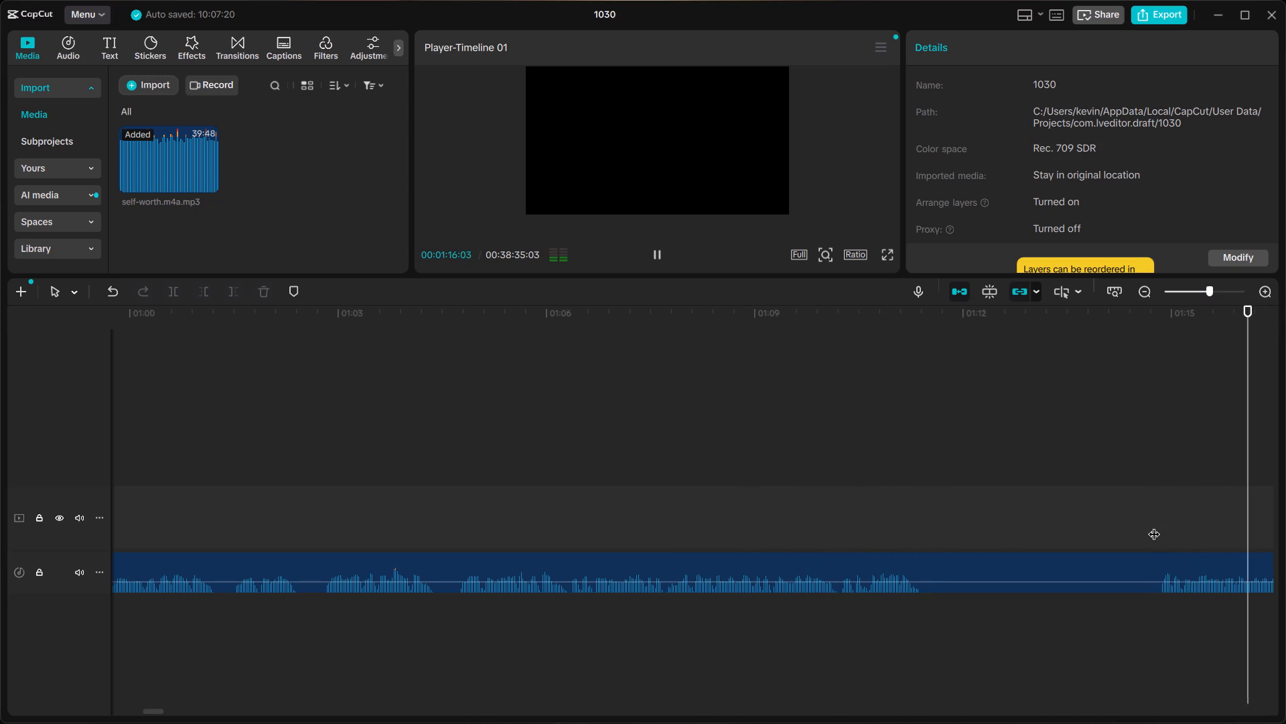
key("space")
Replay the phrase starting near 1:05 and split the last clip at 1:04:21, just before that phrase.
left_click(455, 522)
key("space")
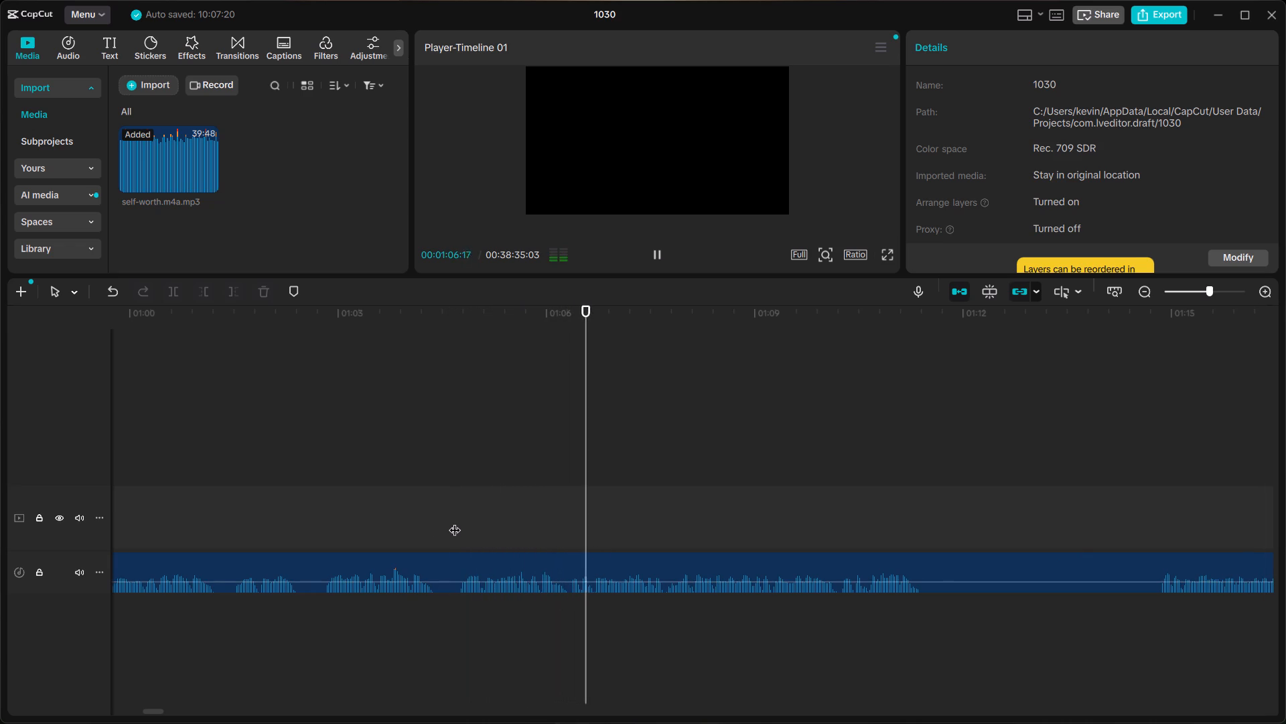
key("space")
left_click(453, 539)
left_click(458, 549)
left_click(455, 548)
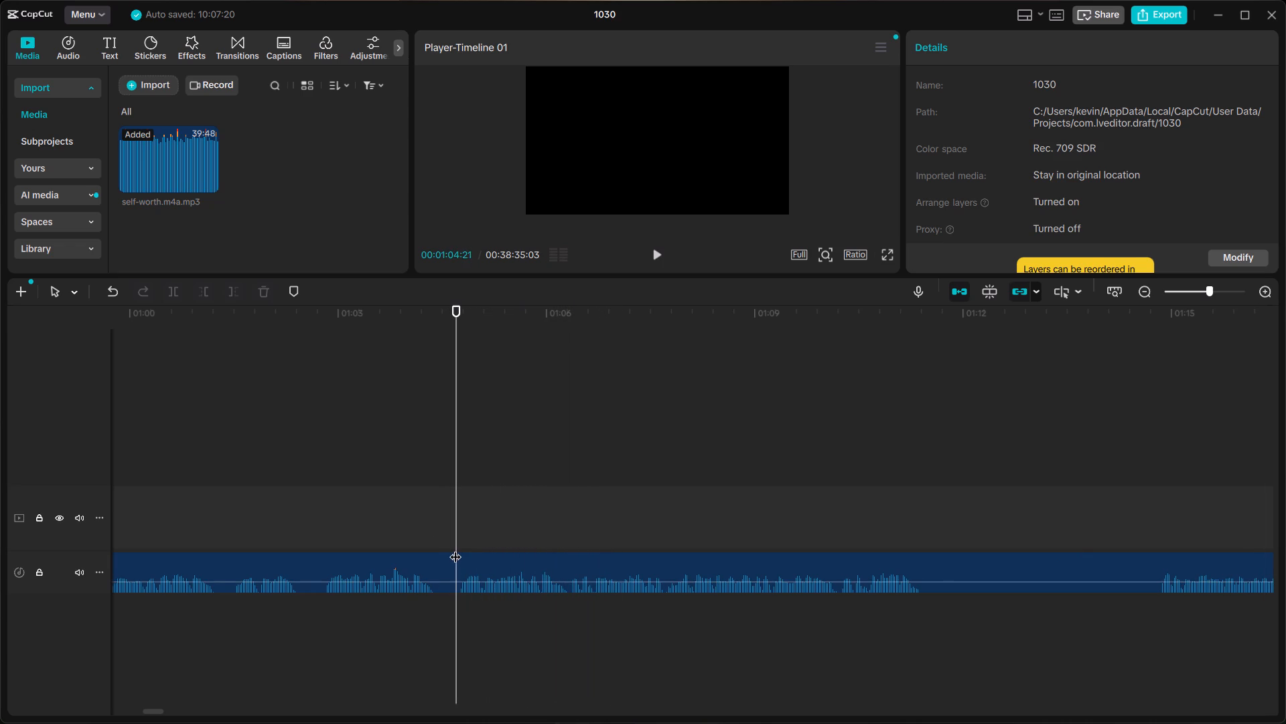
left_click(455, 548)
left_click(456, 565)
key("ctrl+b")
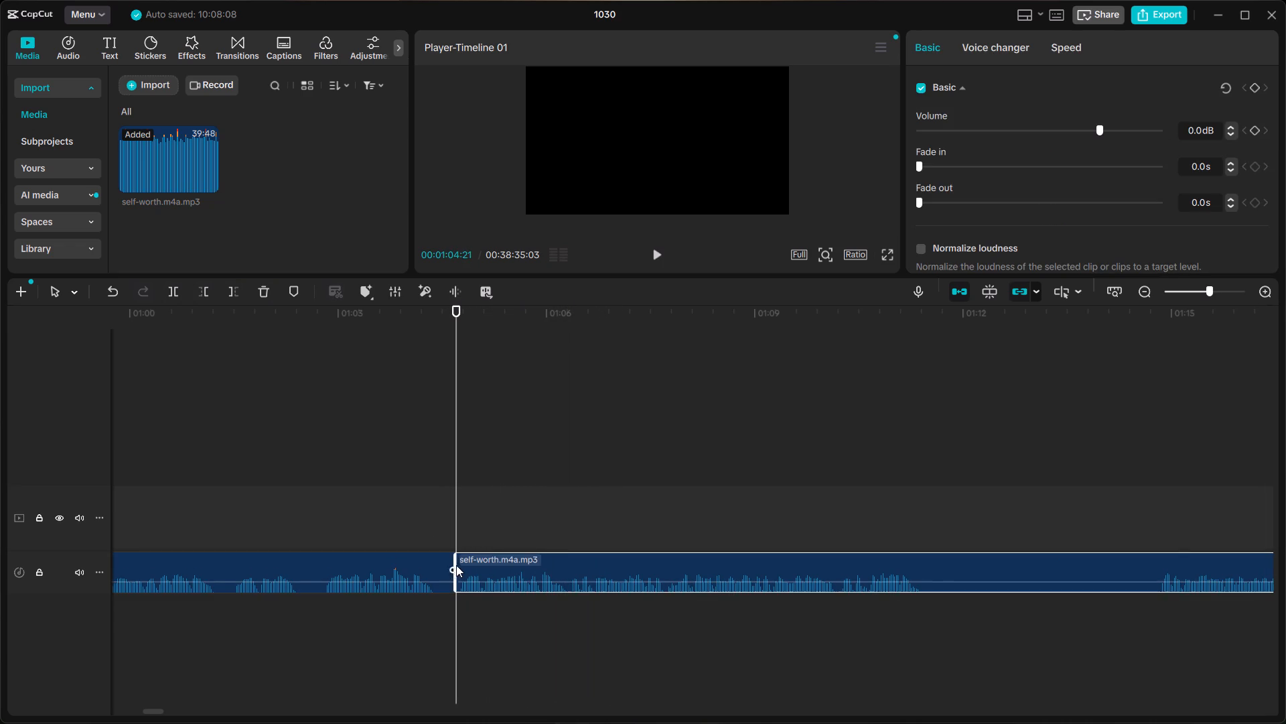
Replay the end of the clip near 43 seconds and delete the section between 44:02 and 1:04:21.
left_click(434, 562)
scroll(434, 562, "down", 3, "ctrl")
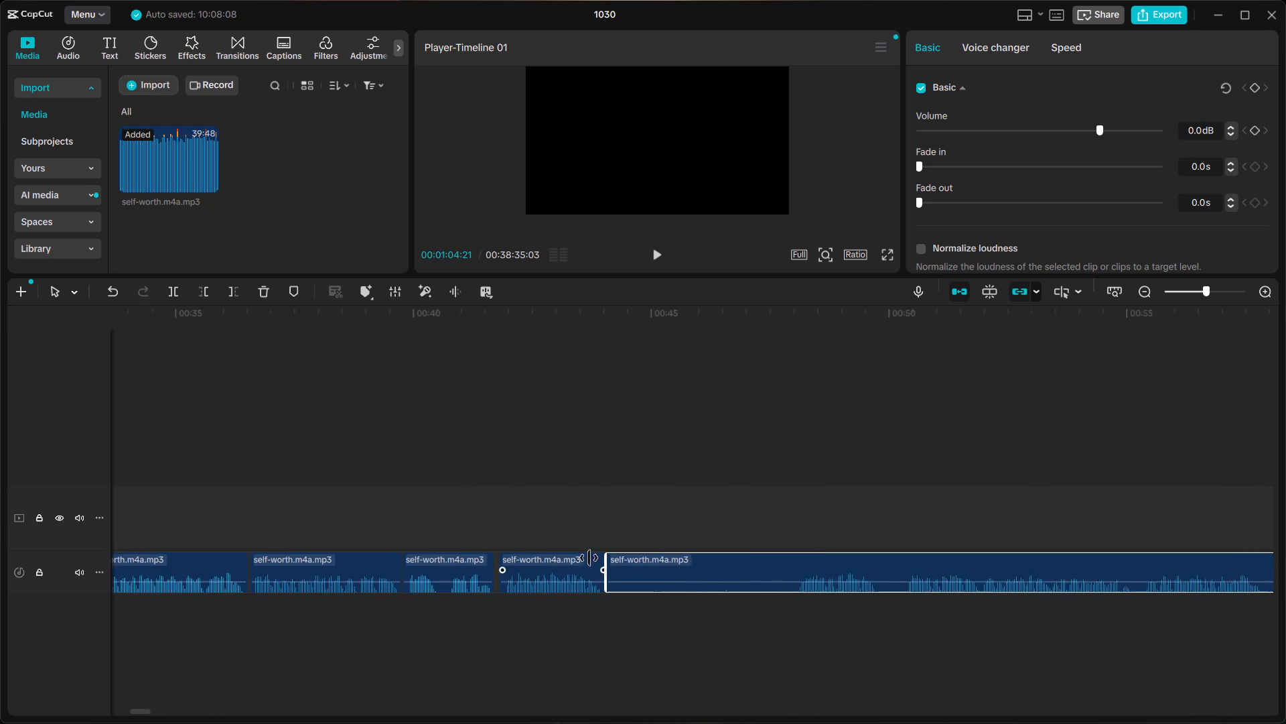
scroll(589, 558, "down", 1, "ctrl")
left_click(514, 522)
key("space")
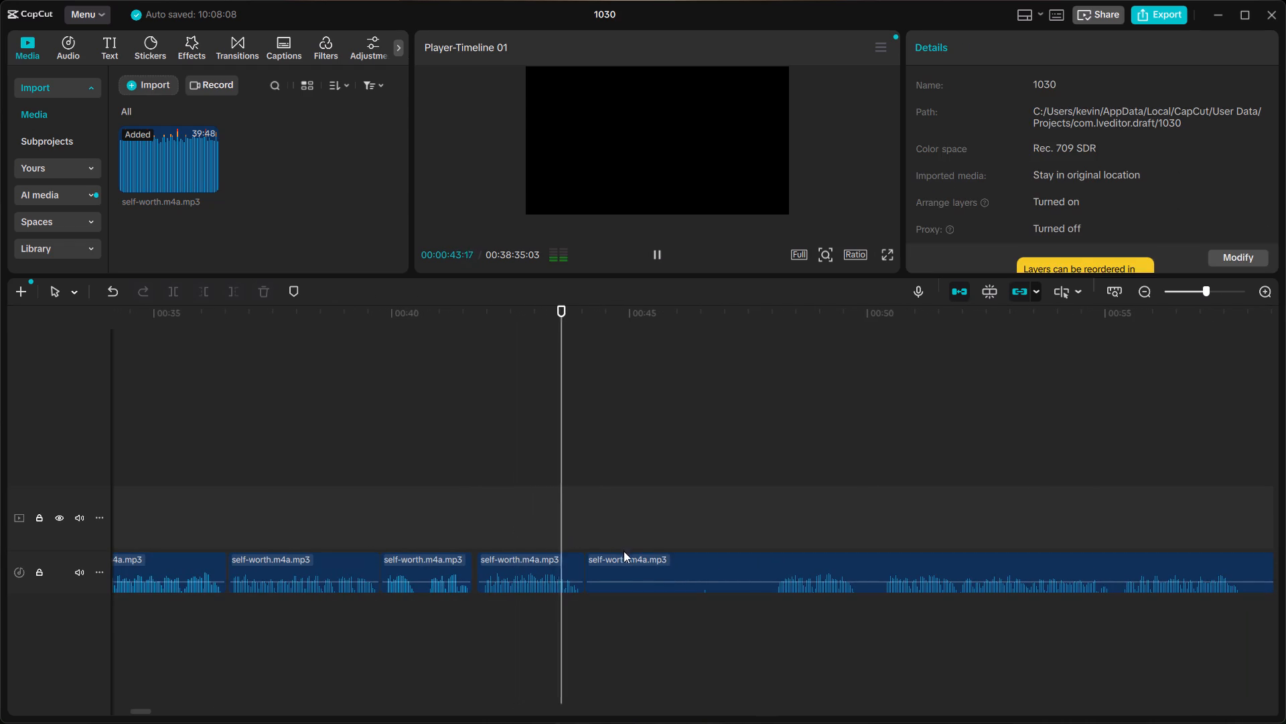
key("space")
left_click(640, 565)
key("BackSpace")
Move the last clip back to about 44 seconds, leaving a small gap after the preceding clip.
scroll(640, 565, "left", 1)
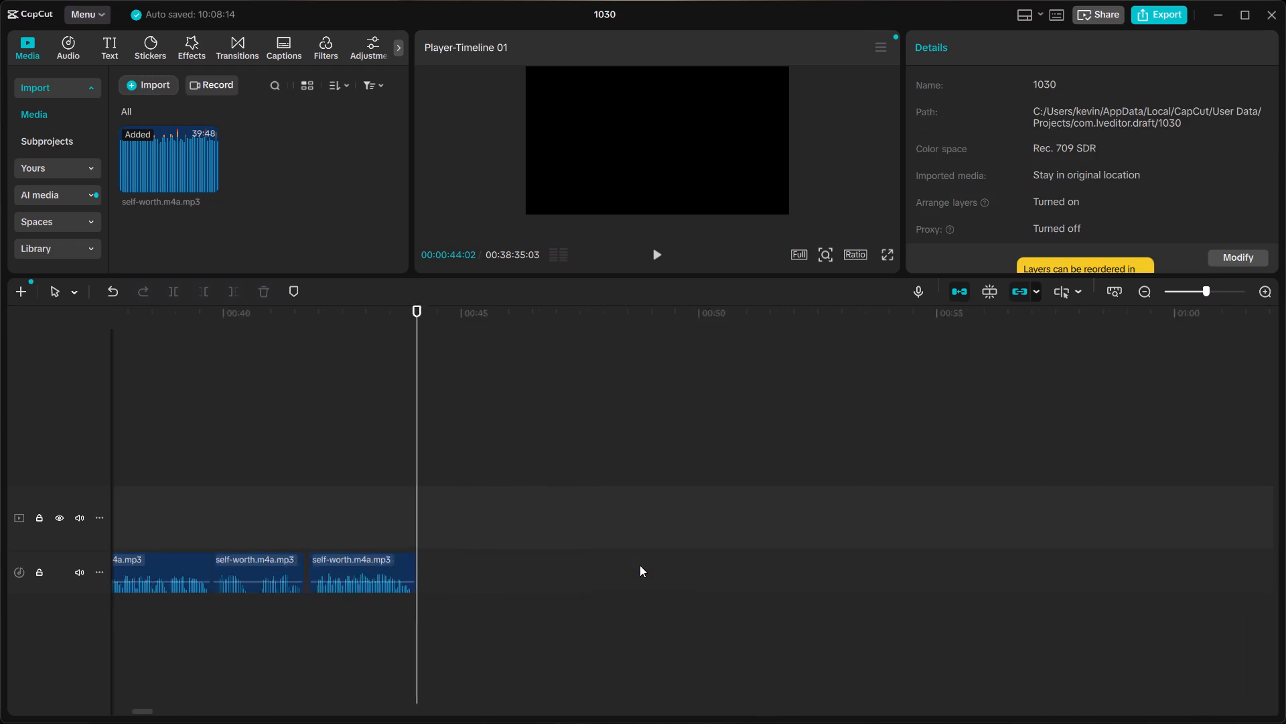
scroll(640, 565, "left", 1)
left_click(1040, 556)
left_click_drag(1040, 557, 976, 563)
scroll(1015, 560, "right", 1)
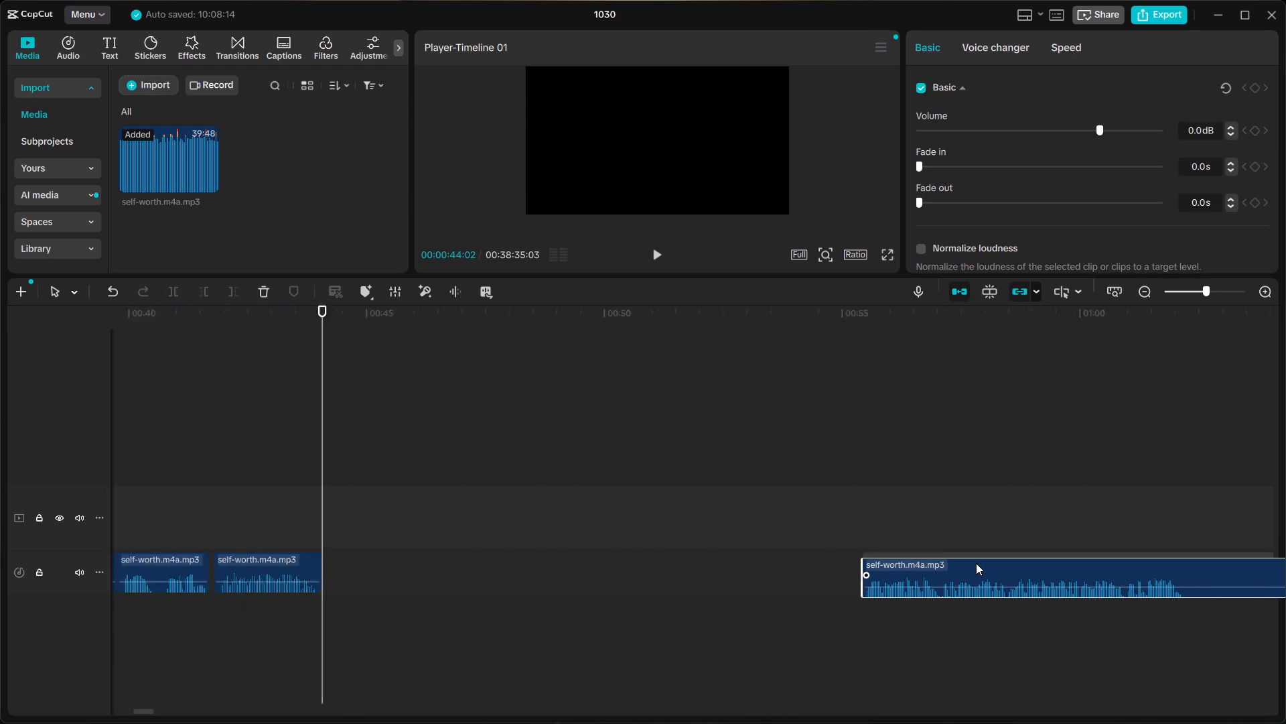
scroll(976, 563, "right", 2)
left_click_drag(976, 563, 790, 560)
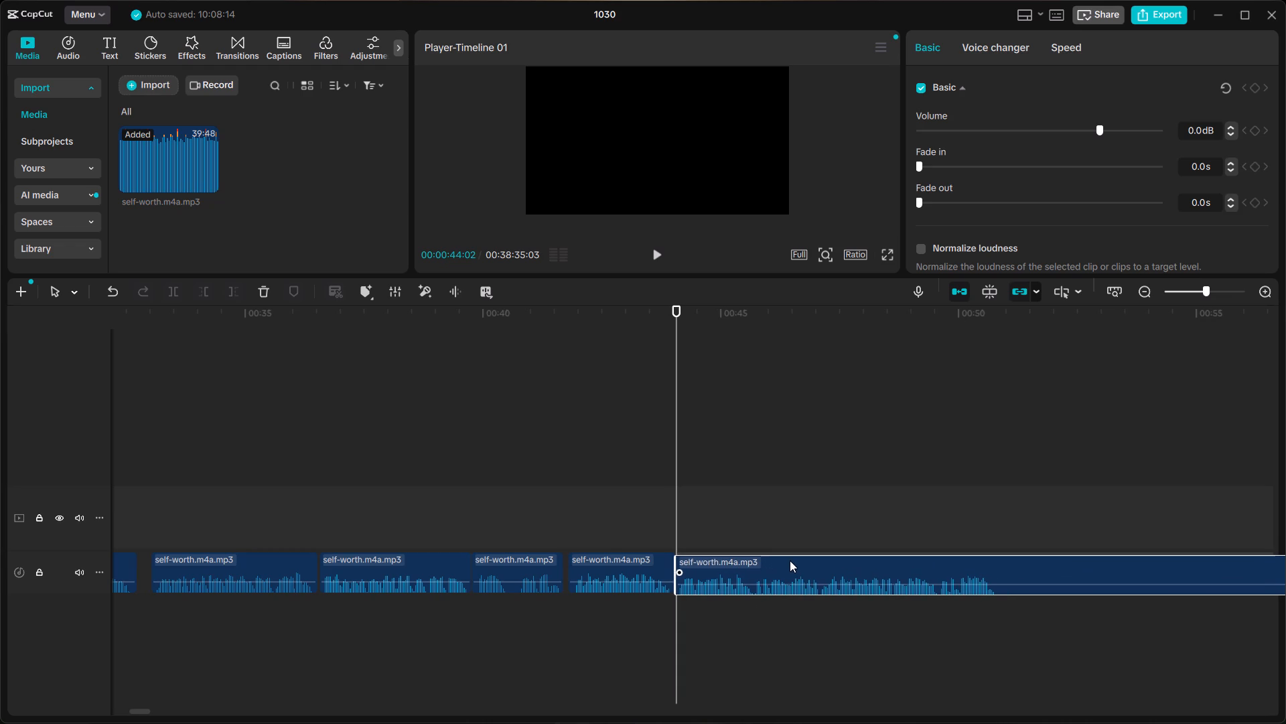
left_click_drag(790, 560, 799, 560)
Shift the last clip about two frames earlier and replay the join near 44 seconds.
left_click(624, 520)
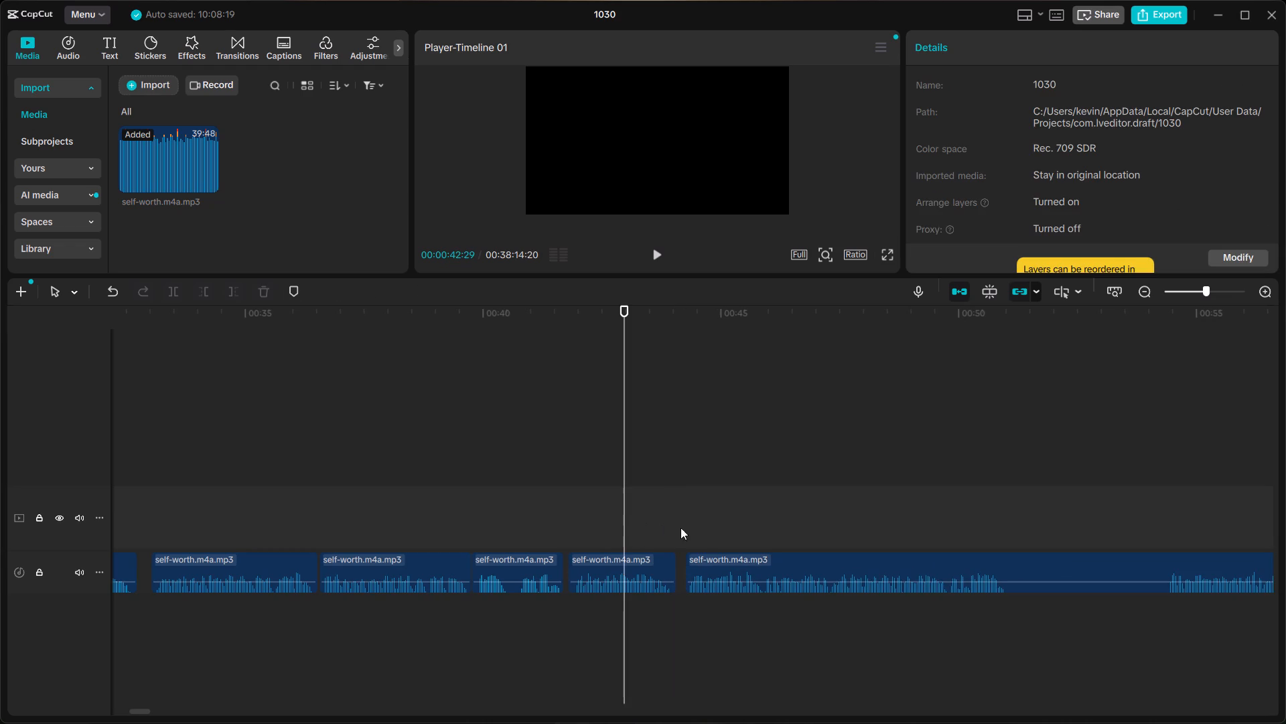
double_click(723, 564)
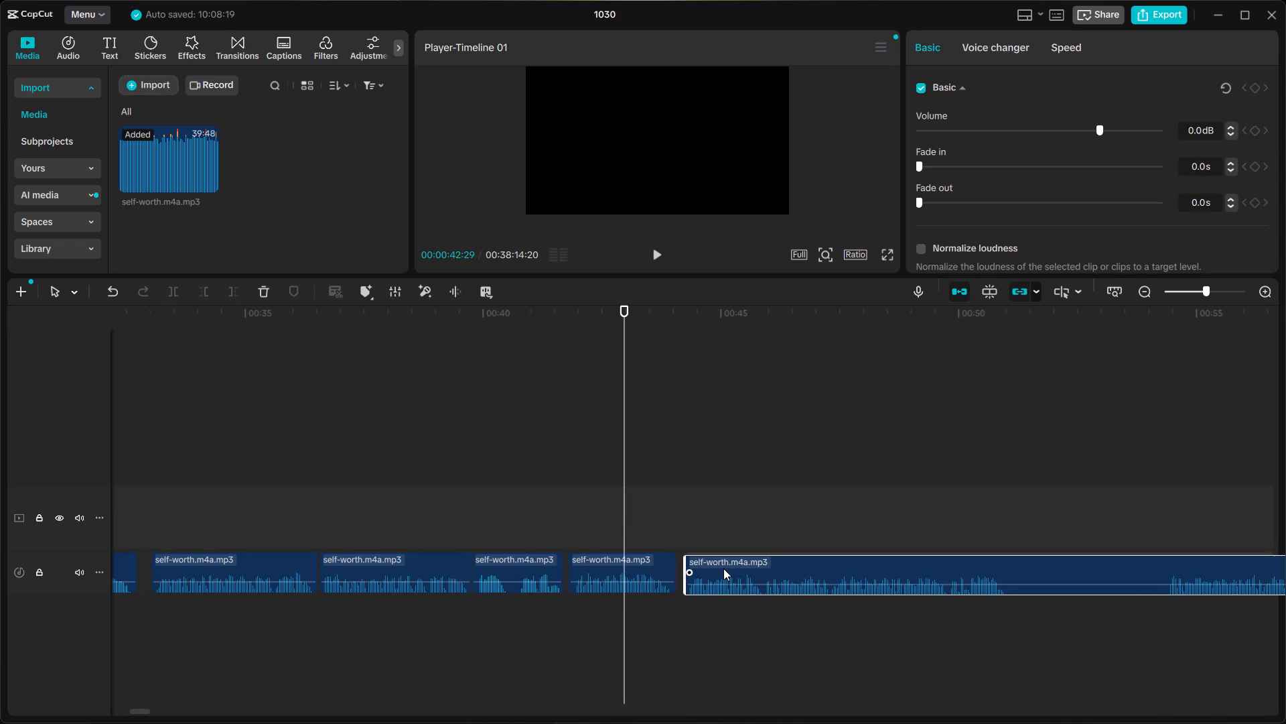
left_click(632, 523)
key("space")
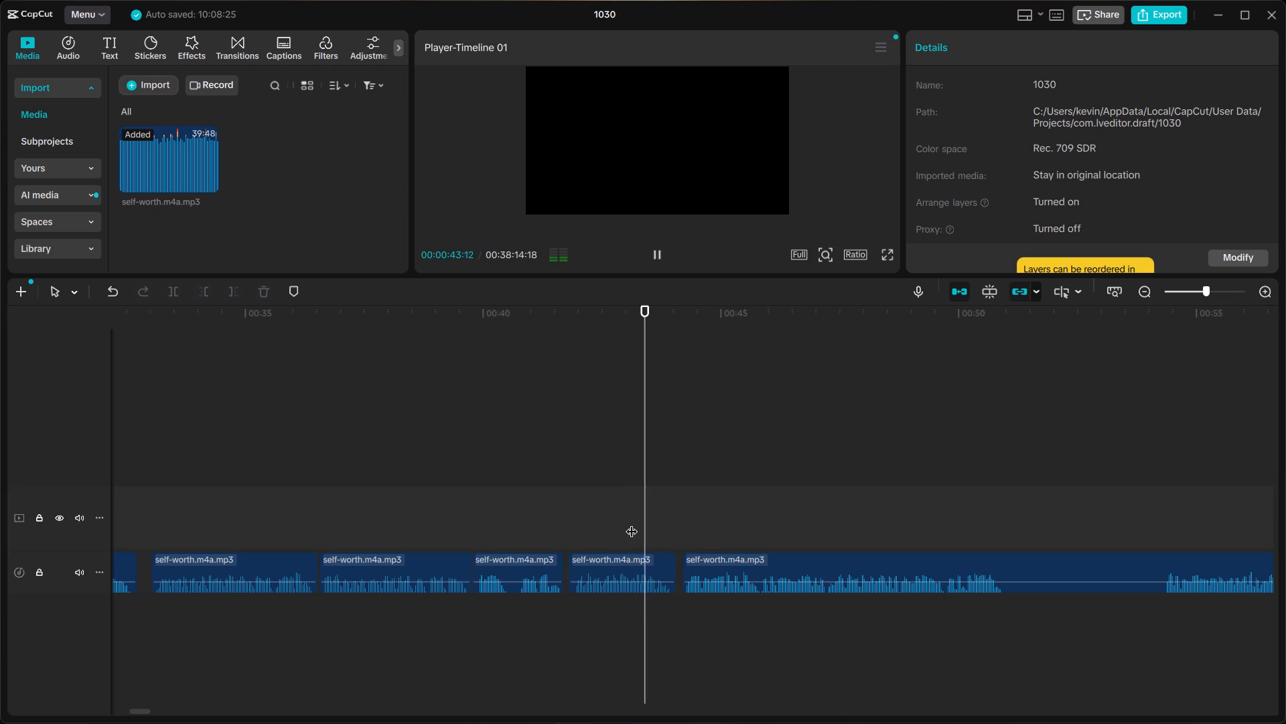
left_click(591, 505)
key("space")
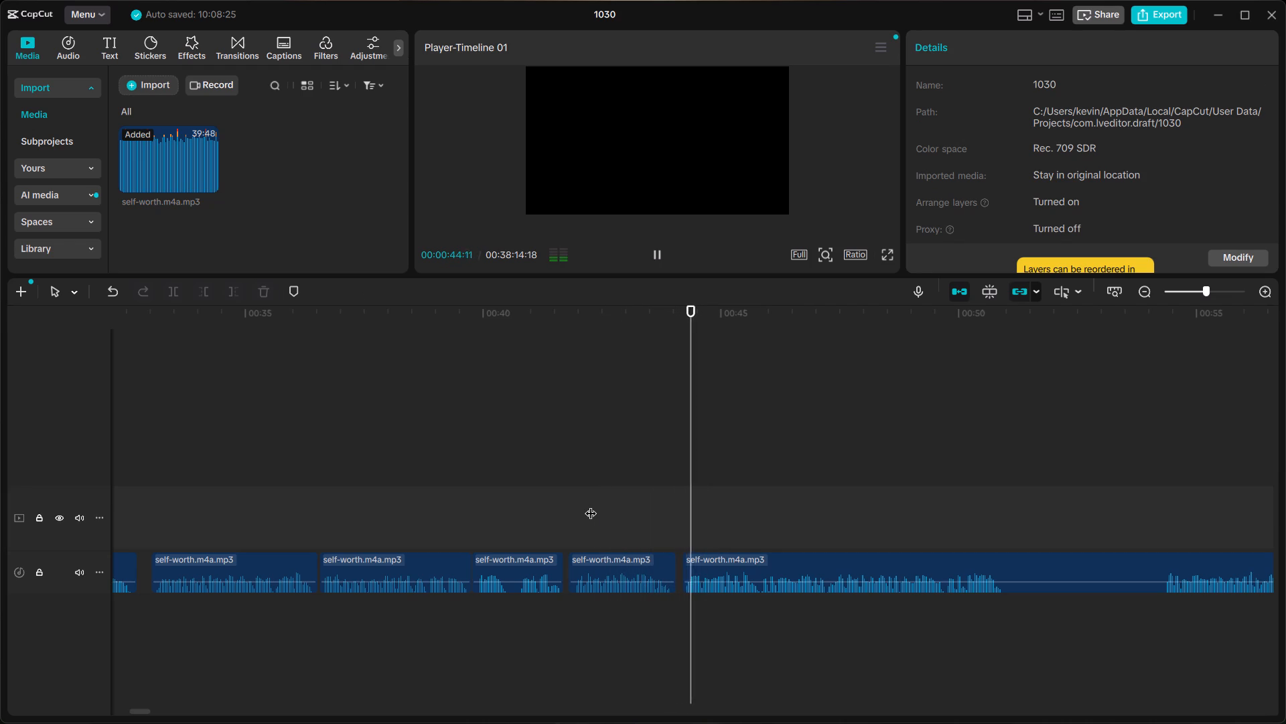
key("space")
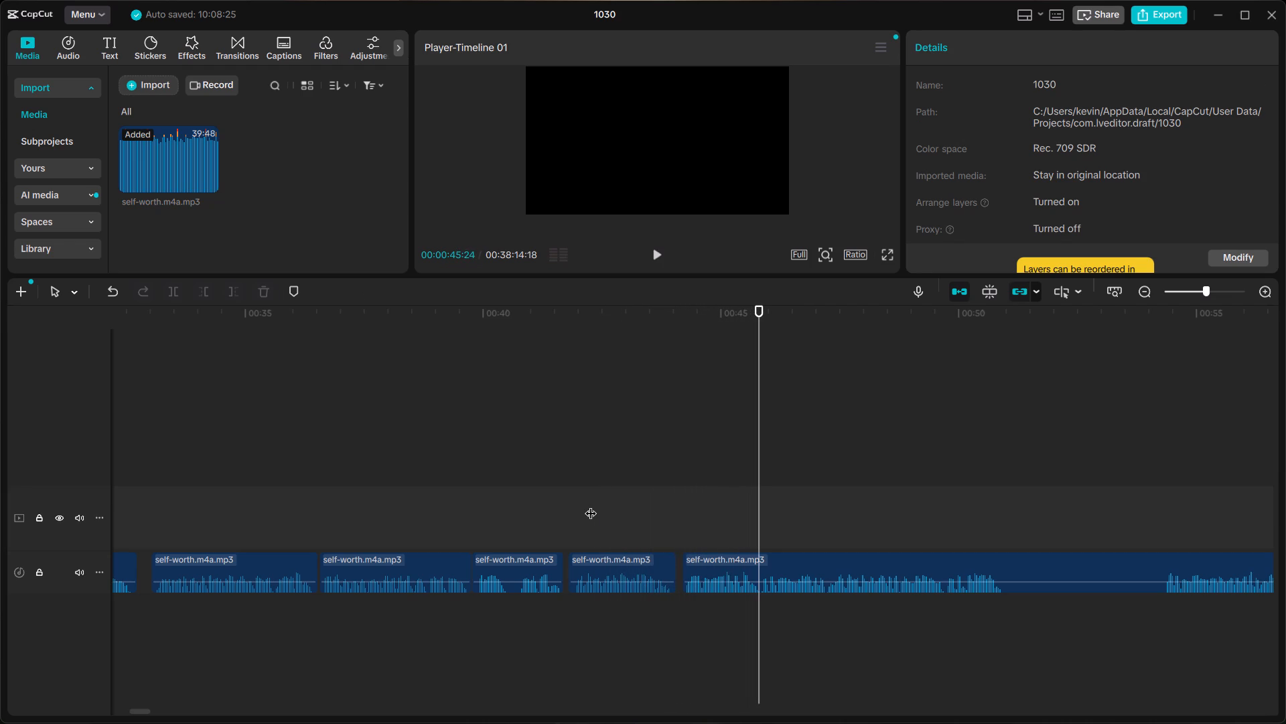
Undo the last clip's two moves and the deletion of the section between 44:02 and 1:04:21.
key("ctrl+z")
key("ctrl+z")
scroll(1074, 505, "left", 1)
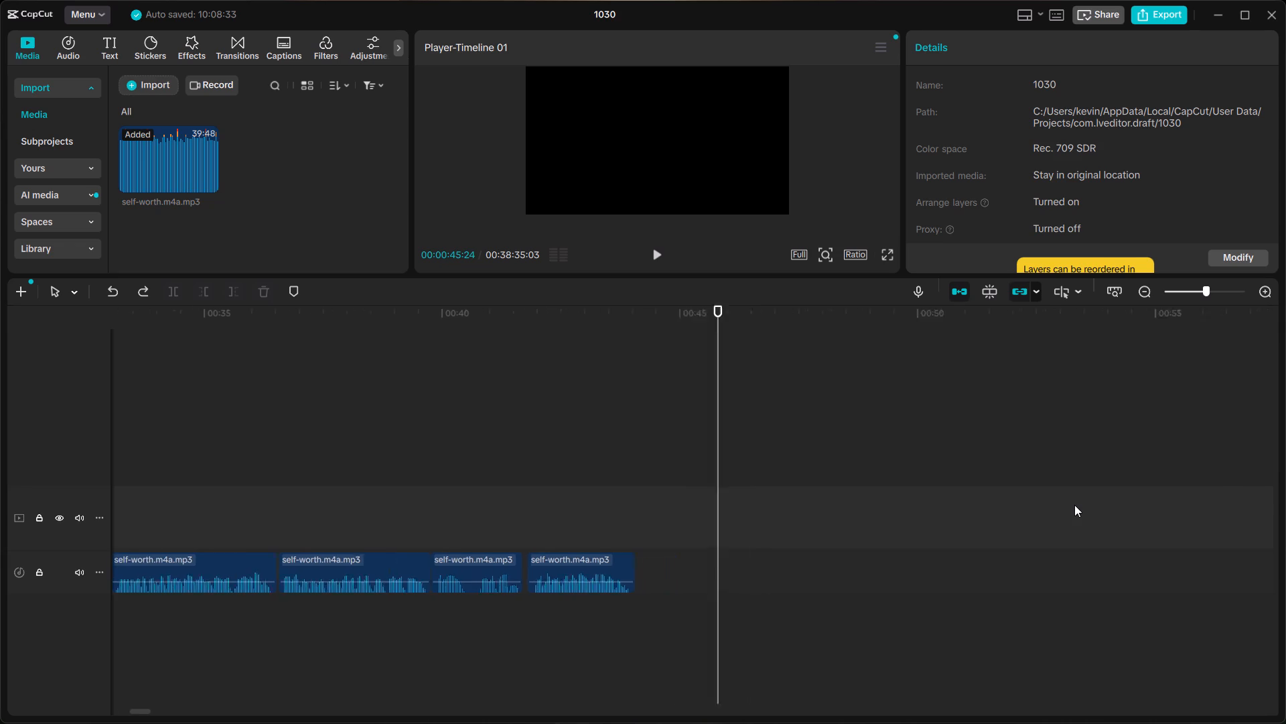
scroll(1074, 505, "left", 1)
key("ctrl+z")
Replay the phrase near 1:03 and split the clip at 1:02:21, just before that phrase begins.
scroll(1072, 505, "left", 1)
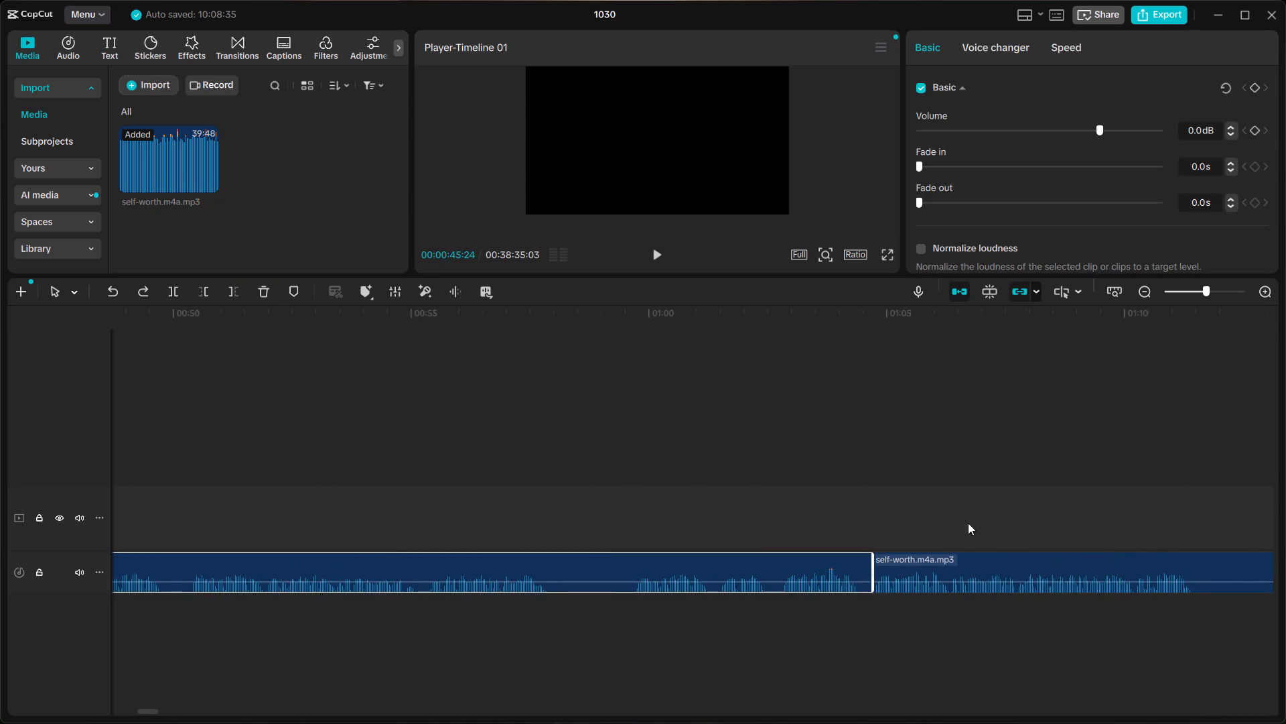
scroll(968, 523, "left", 1)
left_click(762, 507)
key("space")
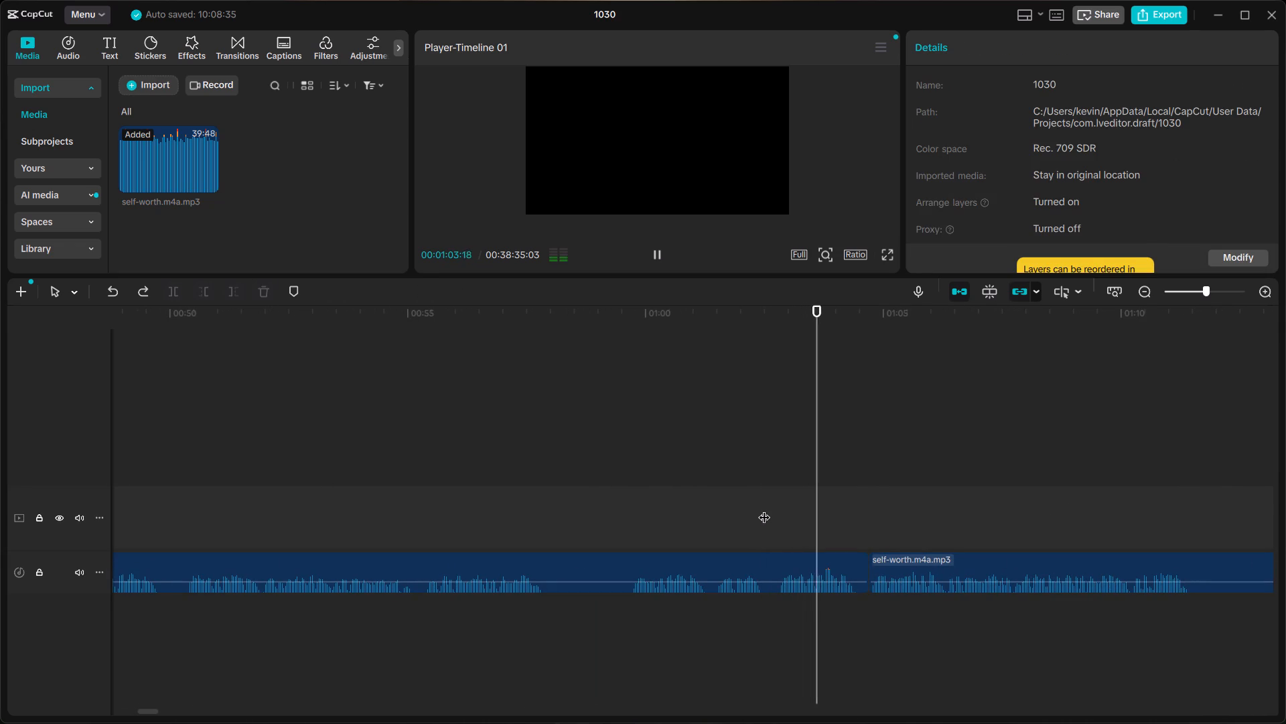
key("space")
left_click(774, 546)
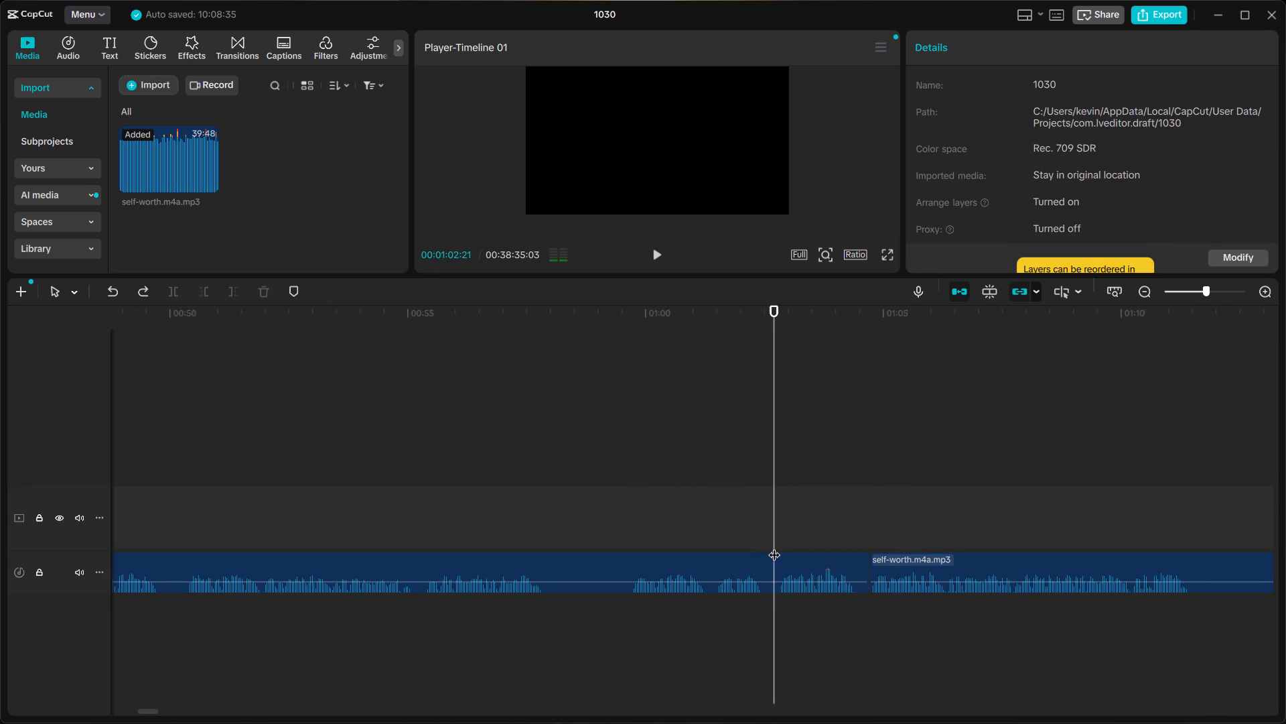
left_click(774, 556)
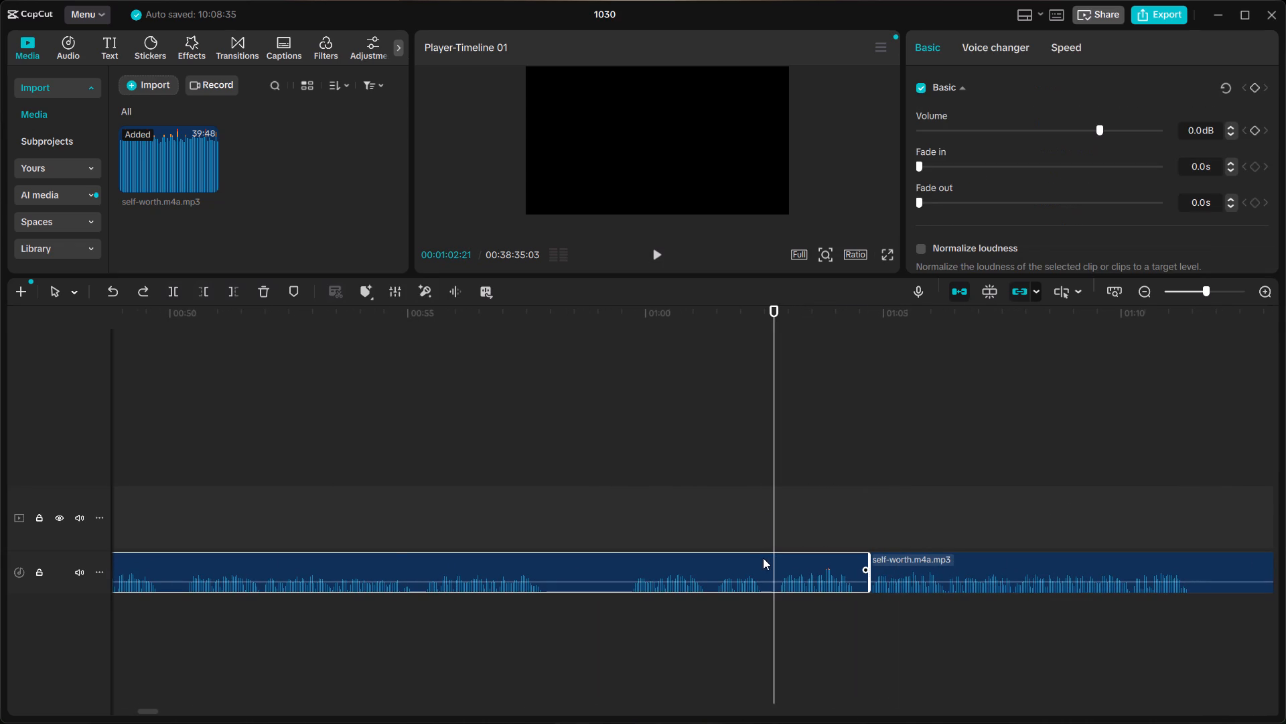
key("shift+b")
left_click(772, 564)
key("shift+b")
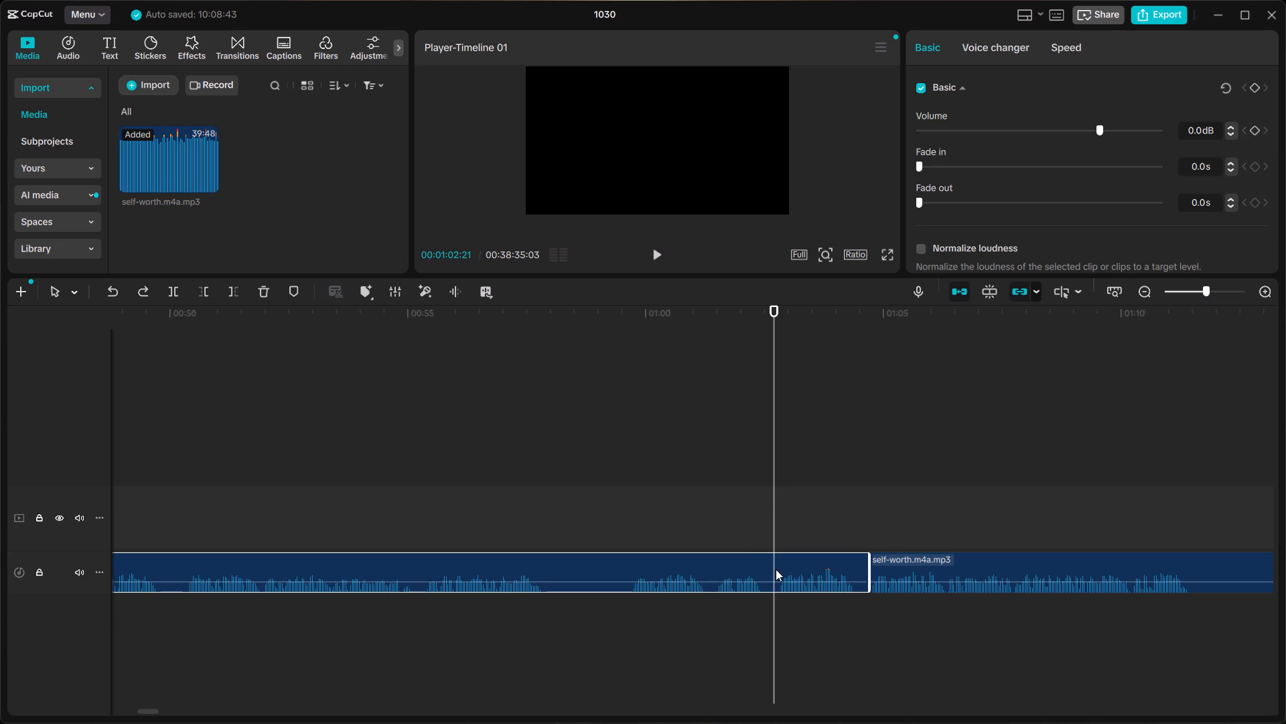
left_click(776, 568)
key("shift+b")
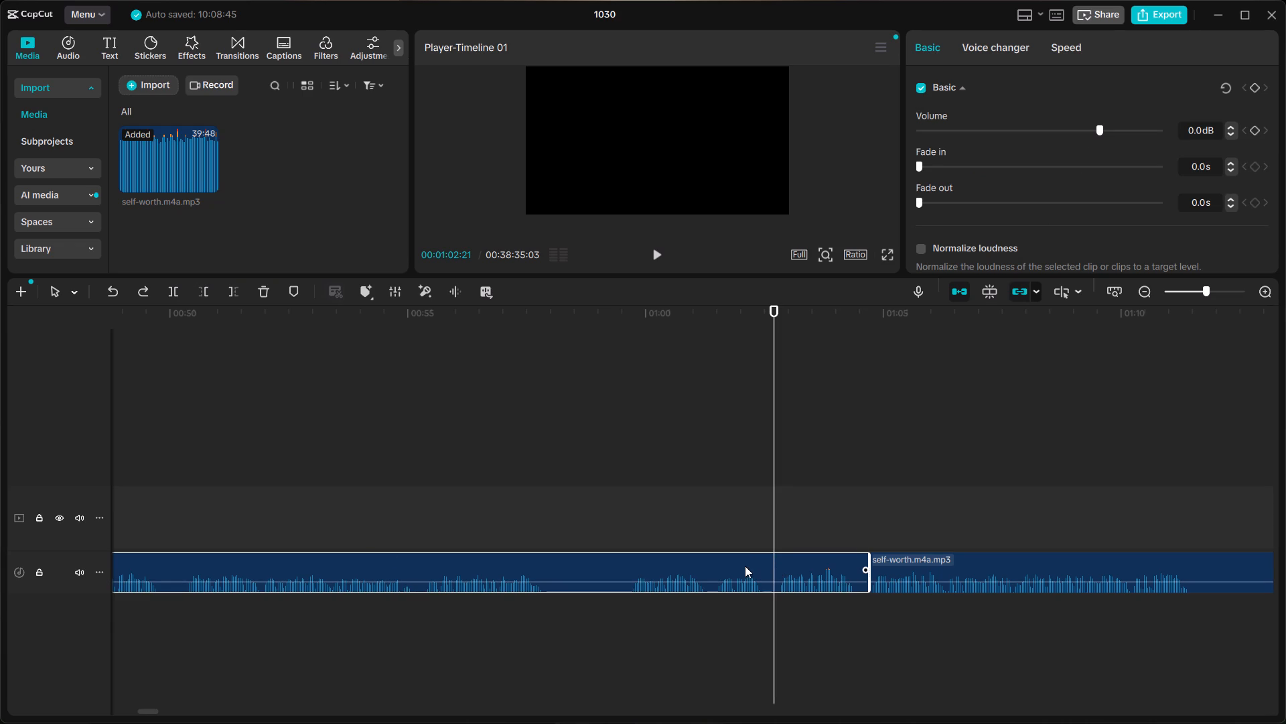
key("ctrl+b")
Delete the section between 44:02 and 1:02:21 and close the gap it leaves.
left_click(733, 562)
key("BackSpace")
key("backslash")
scroll(733, 562, "right", 1)
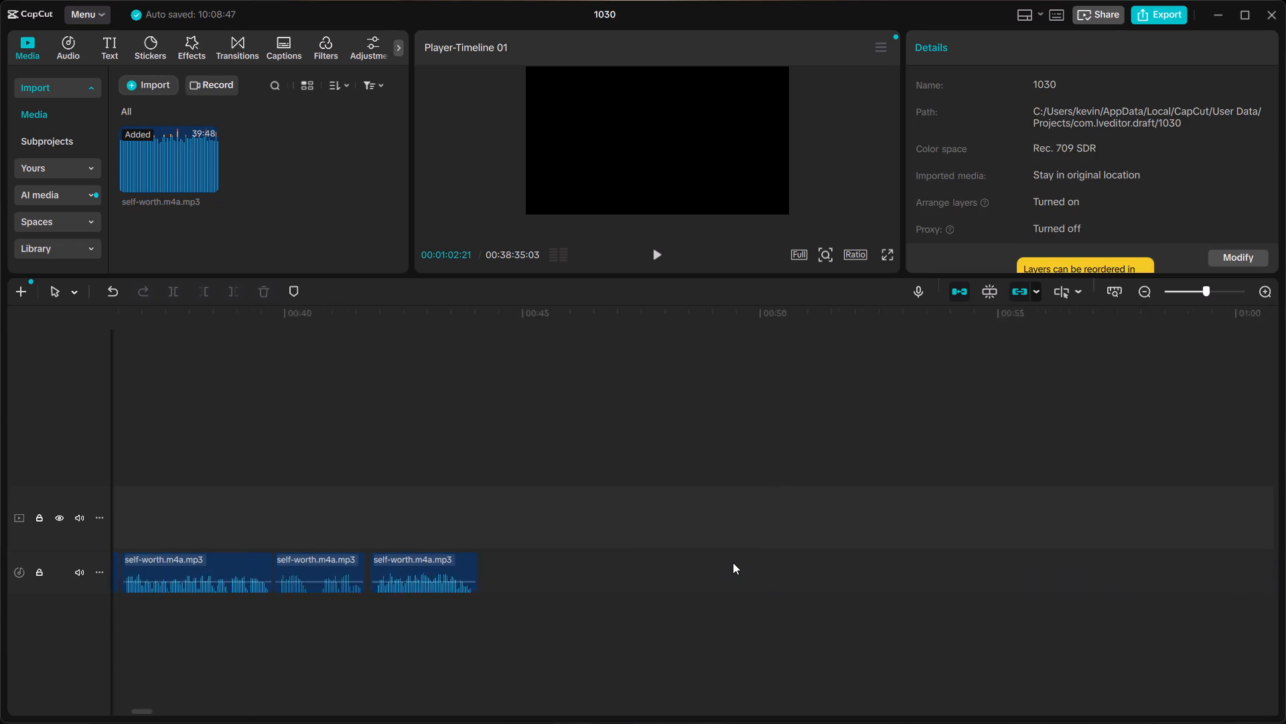
scroll(733, 562, "right", 1)
right_click(723, 567)
left_click(743, 581)
Replay the new join near 44 seconds and shift the last two clips together about three frames later.
left_click(585, 494)
key("space")
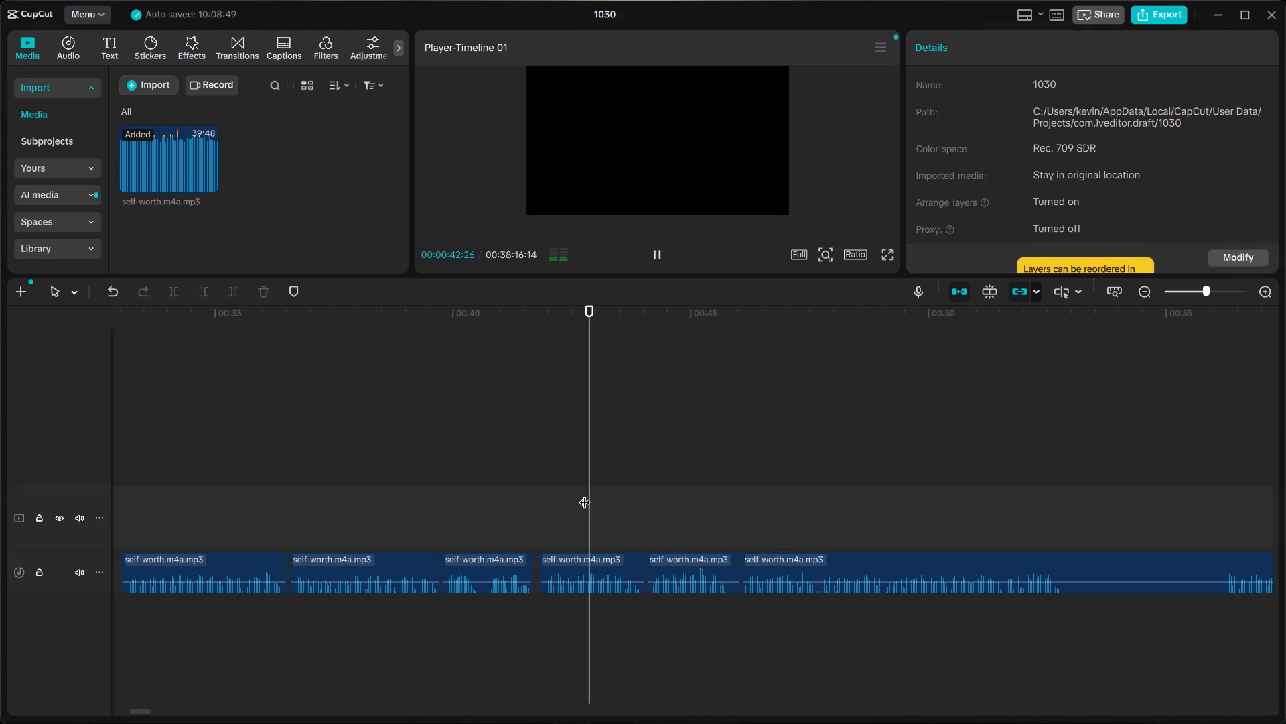
left_click(535, 512)
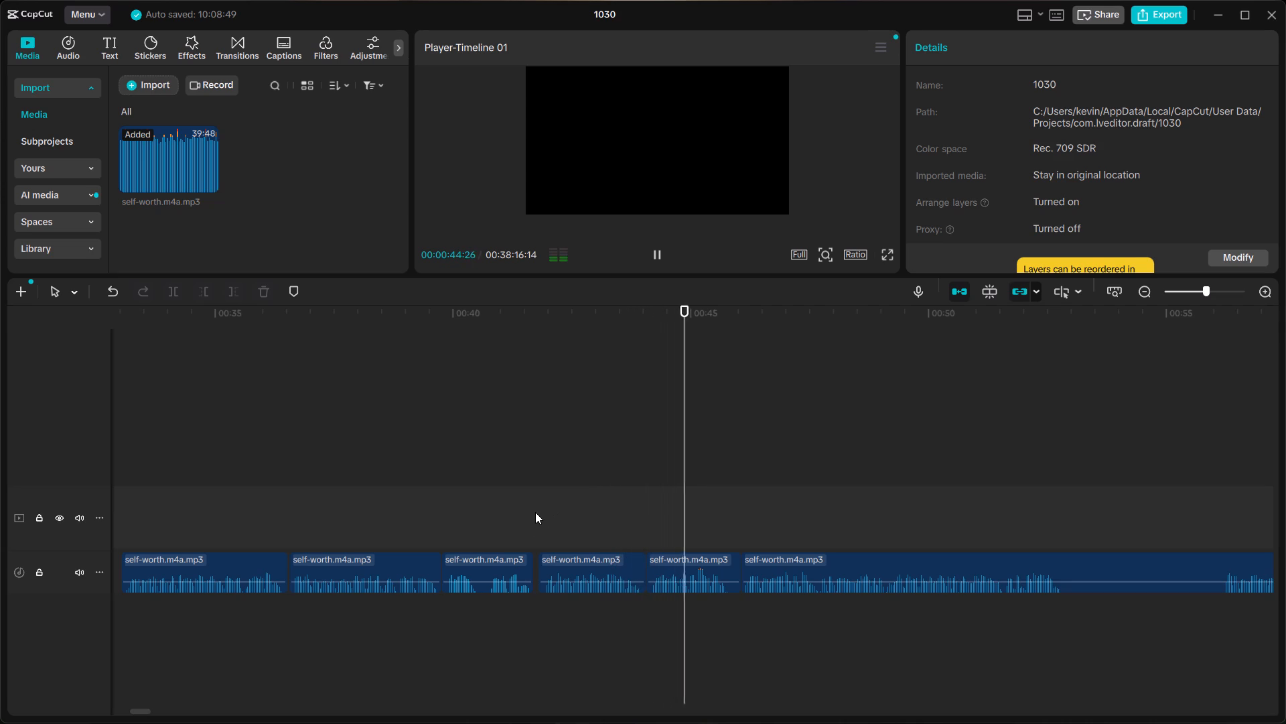
key("space")
key("space")
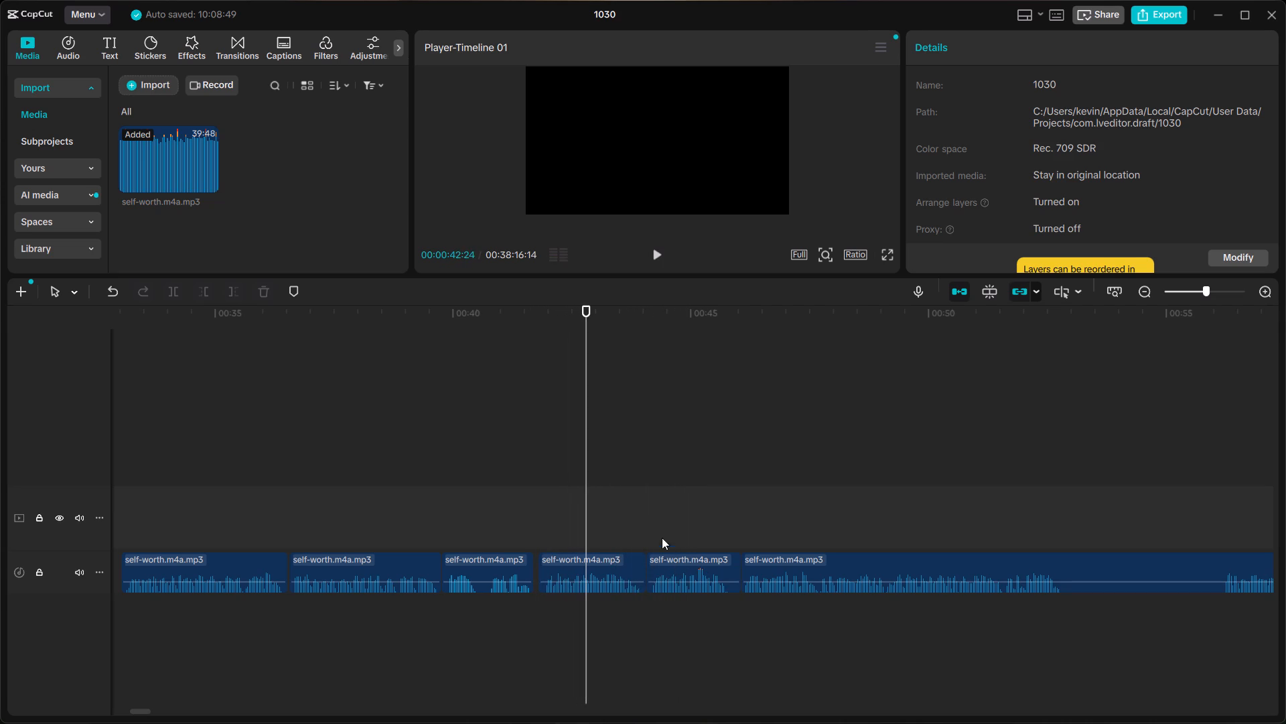
left_click_drag(643, 518, 892, 617)
left_click(630, 504)
left_click_drag(683, 507, 804, 601)
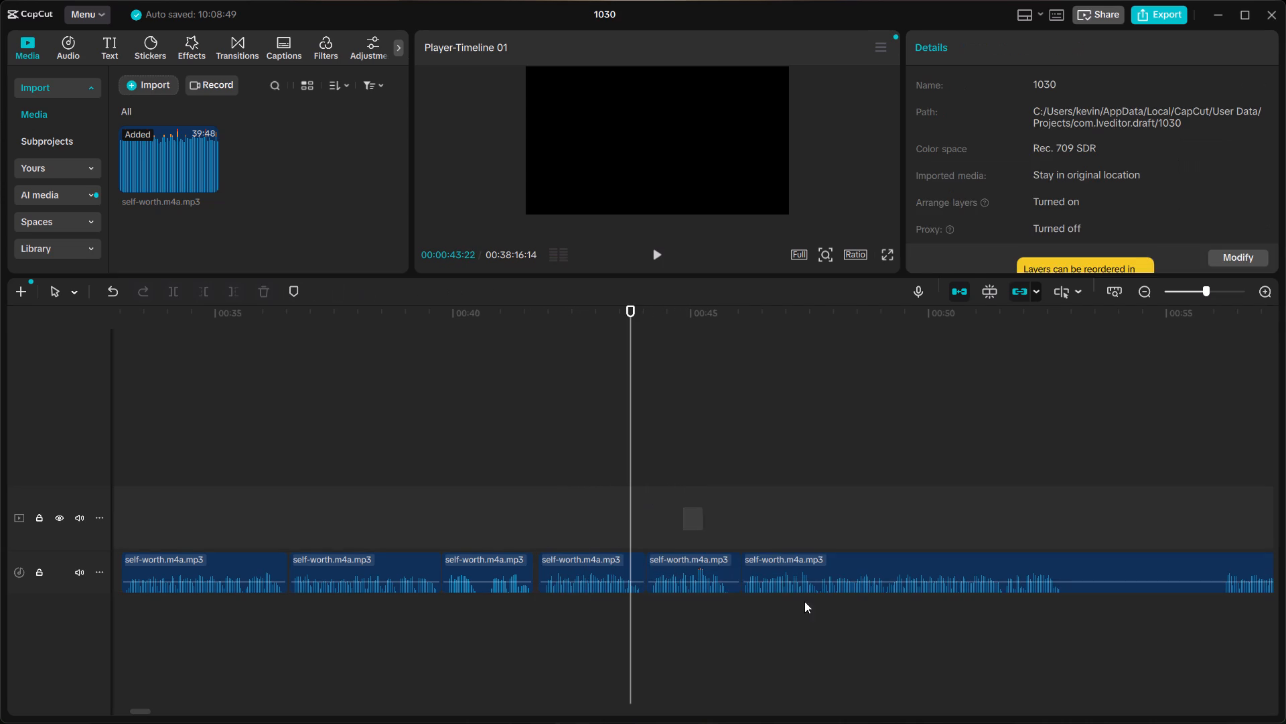
left_click_drag(804, 601, 858, 619)
left_click(686, 554)
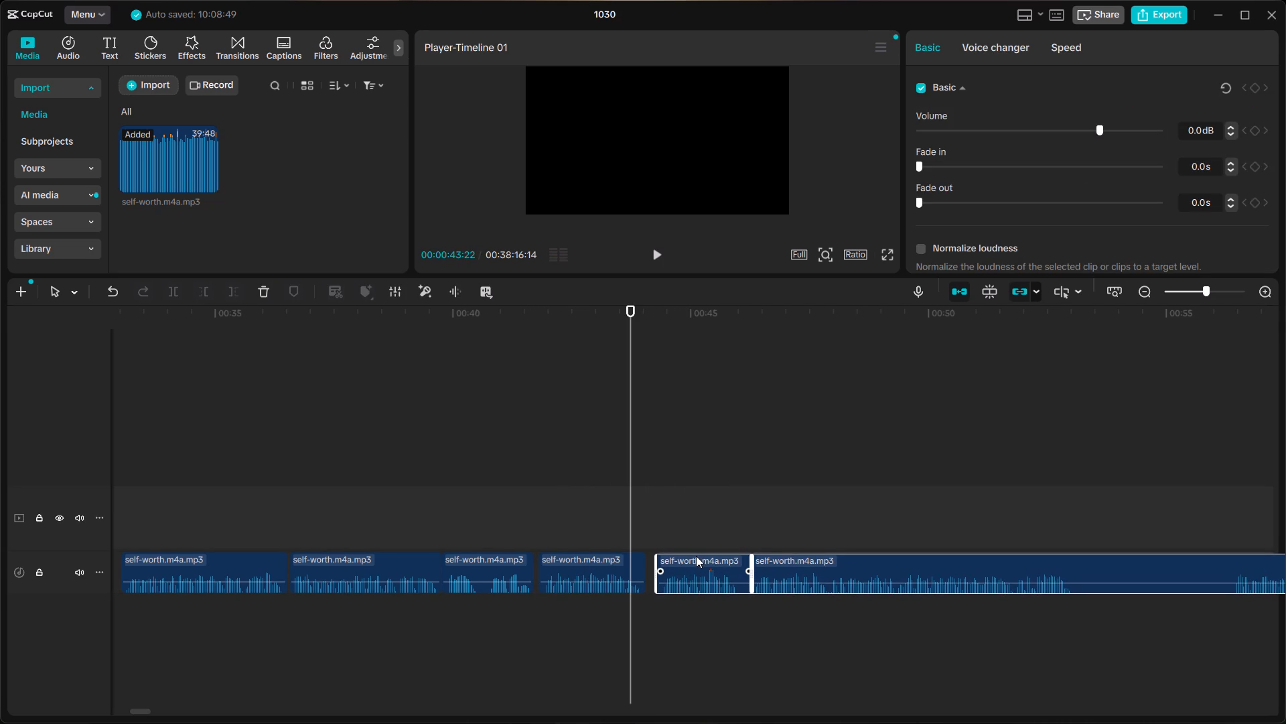
Replay the join near 44 seconds and listen on through the long pause to the phrase near 57 seconds.
left_click(689, 524)
left_click(617, 514)
left_click(588, 511)
key("space")
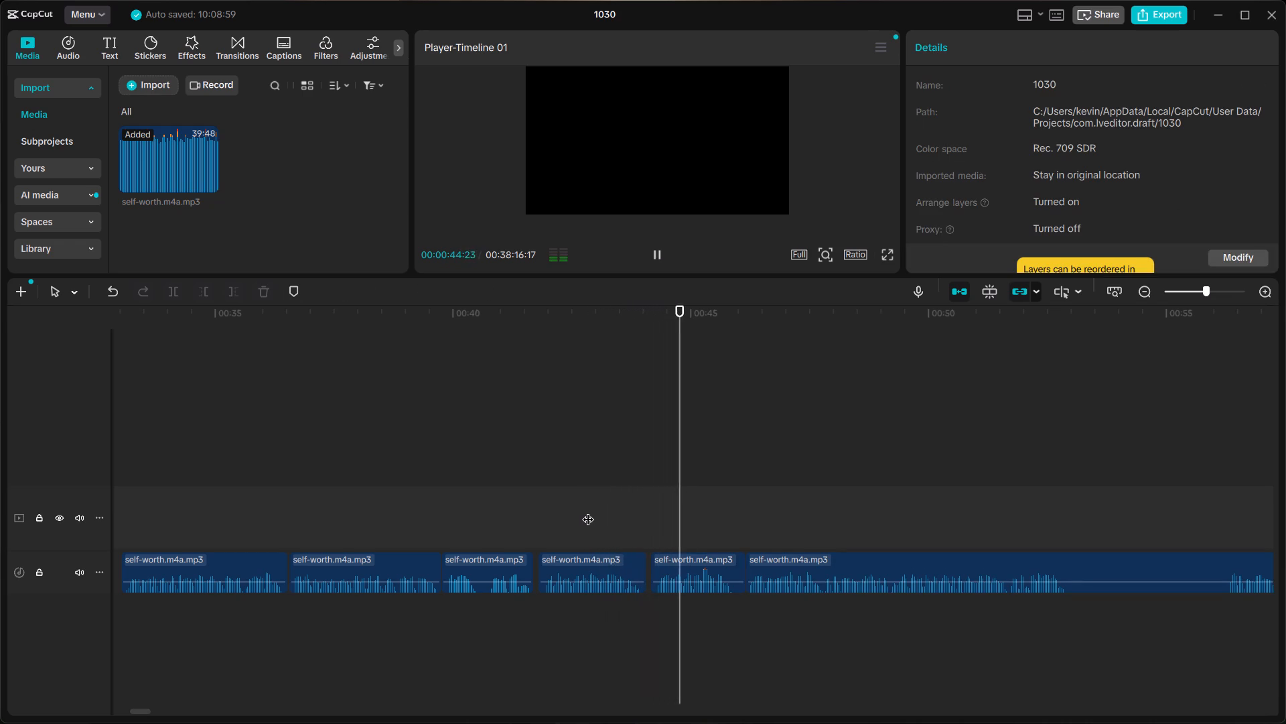
scroll(588, 511, "left", 1)
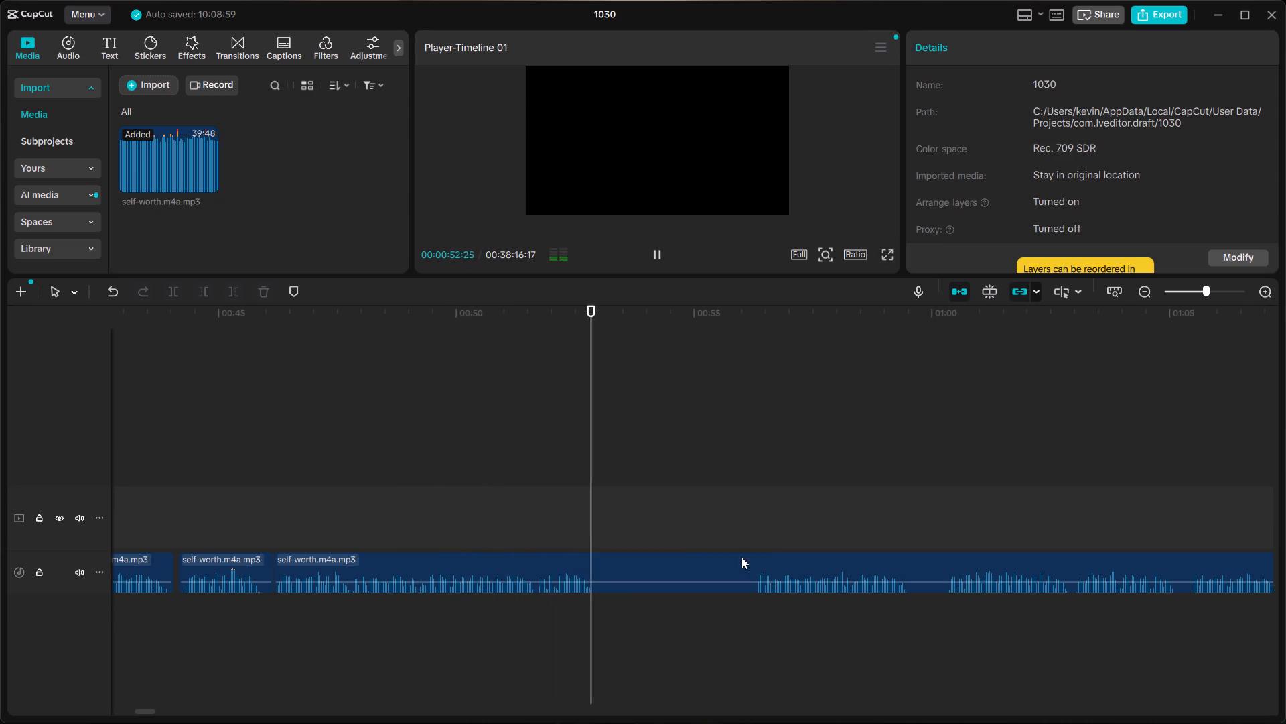
left_click(756, 544)
key("space")
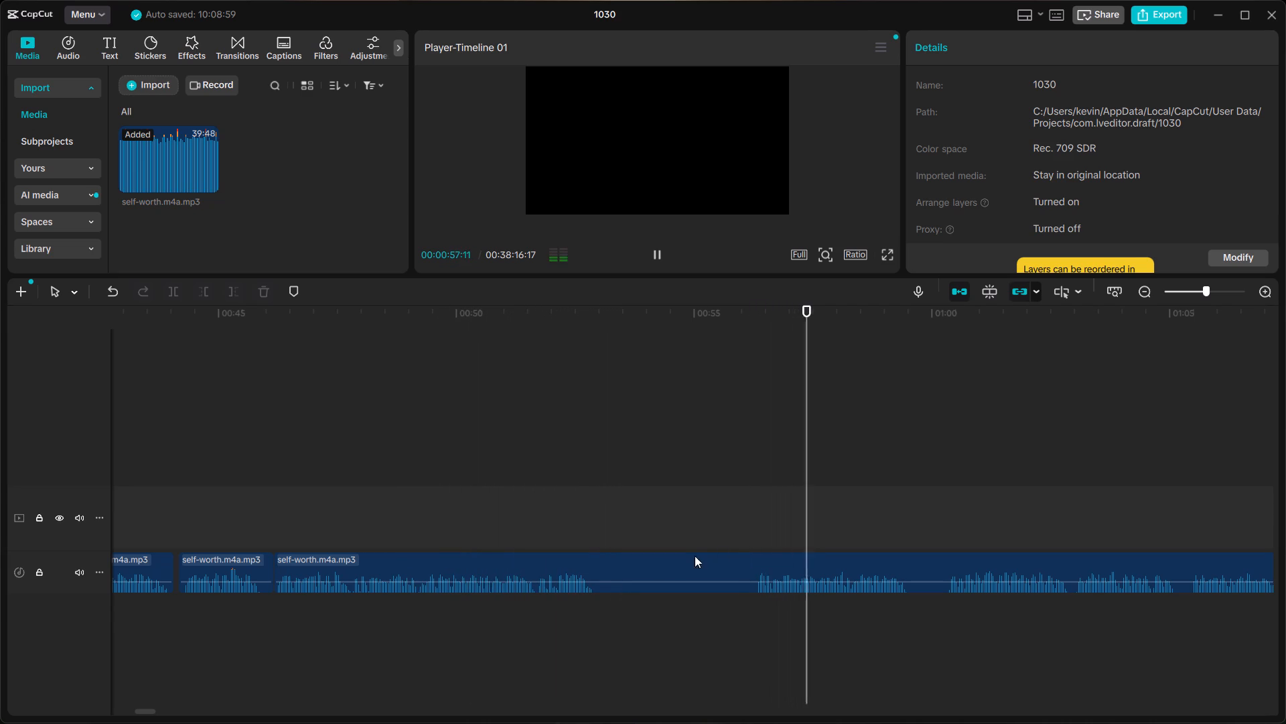
key("space")
Split the last clip at 52:27, where the speech ends before the long pause.
left_click(602, 542)
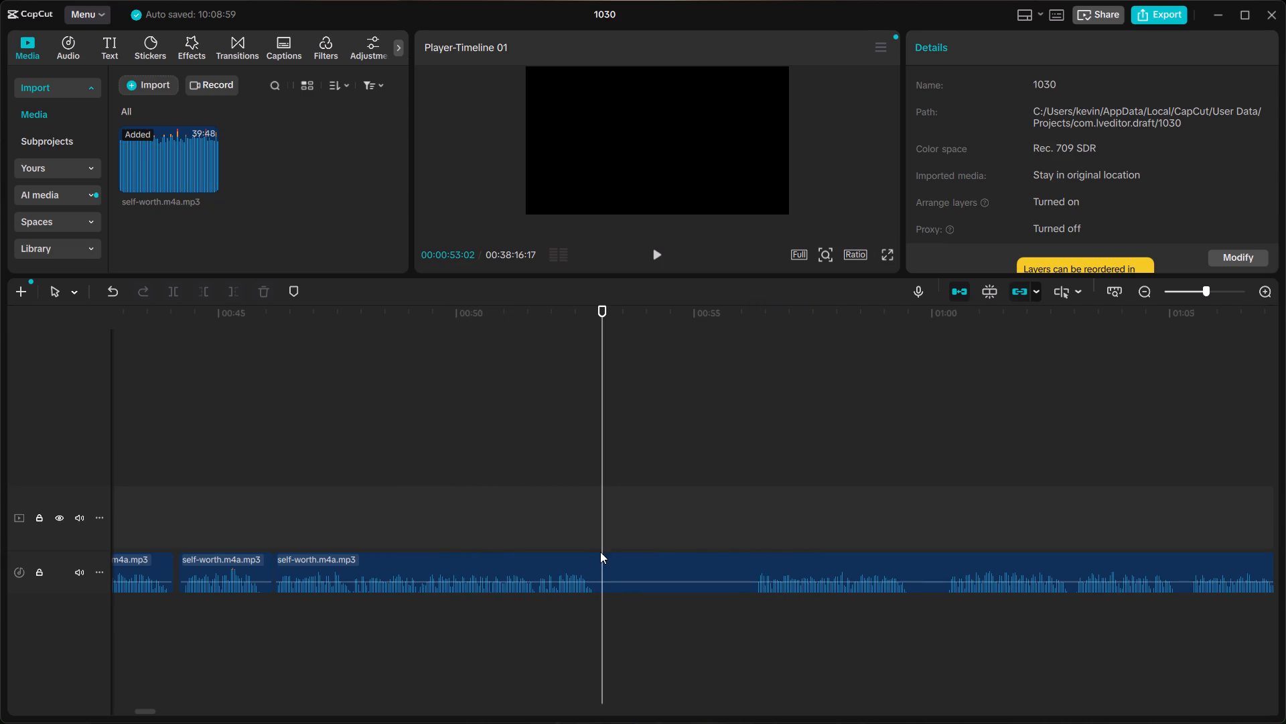
left_click(595, 540)
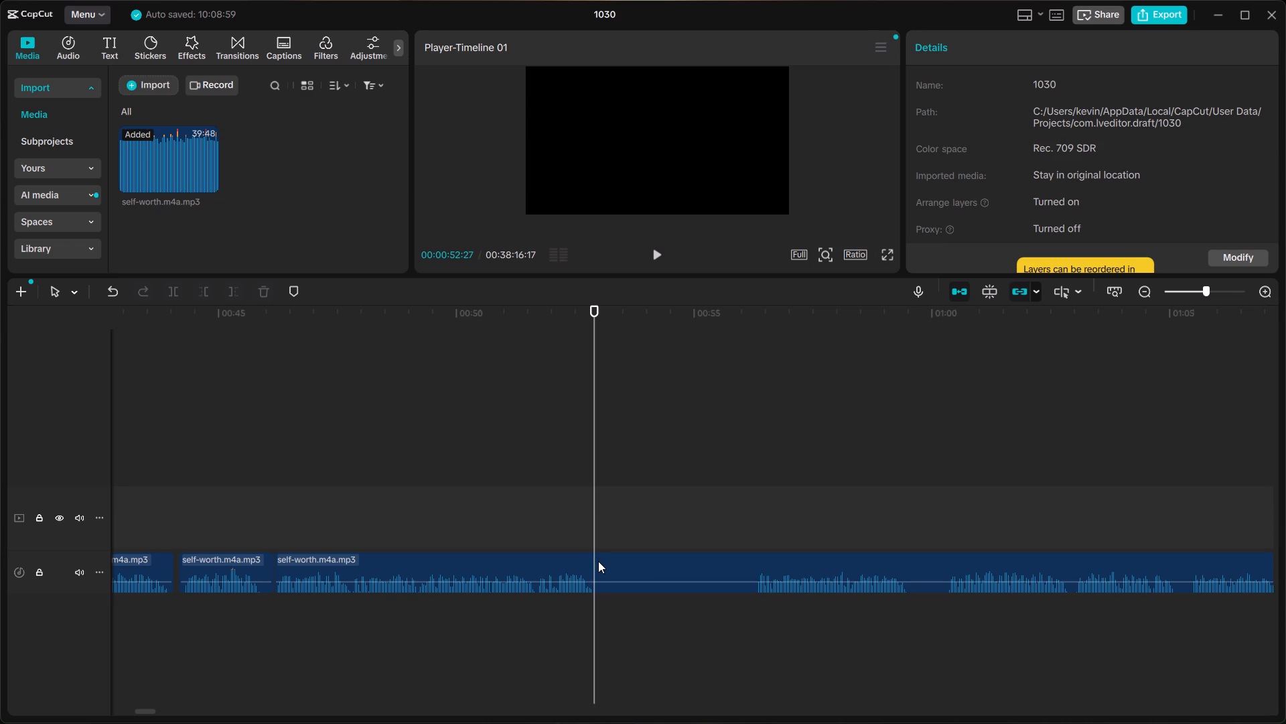
scroll(599, 561, "right", 1)
scroll(599, 561, "up", 3, "ctrl")
left_click(580, 530)
left_click(594, 540)
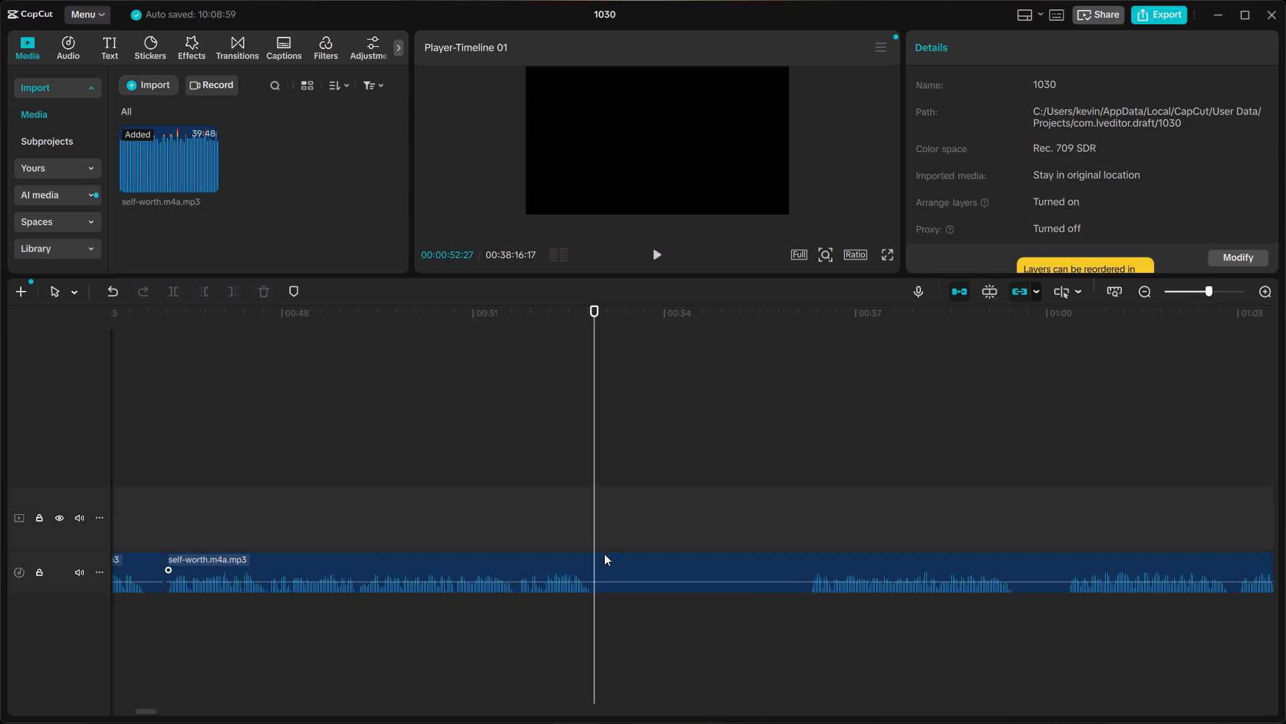
left_click(604, 554)
key("ctrl+b")
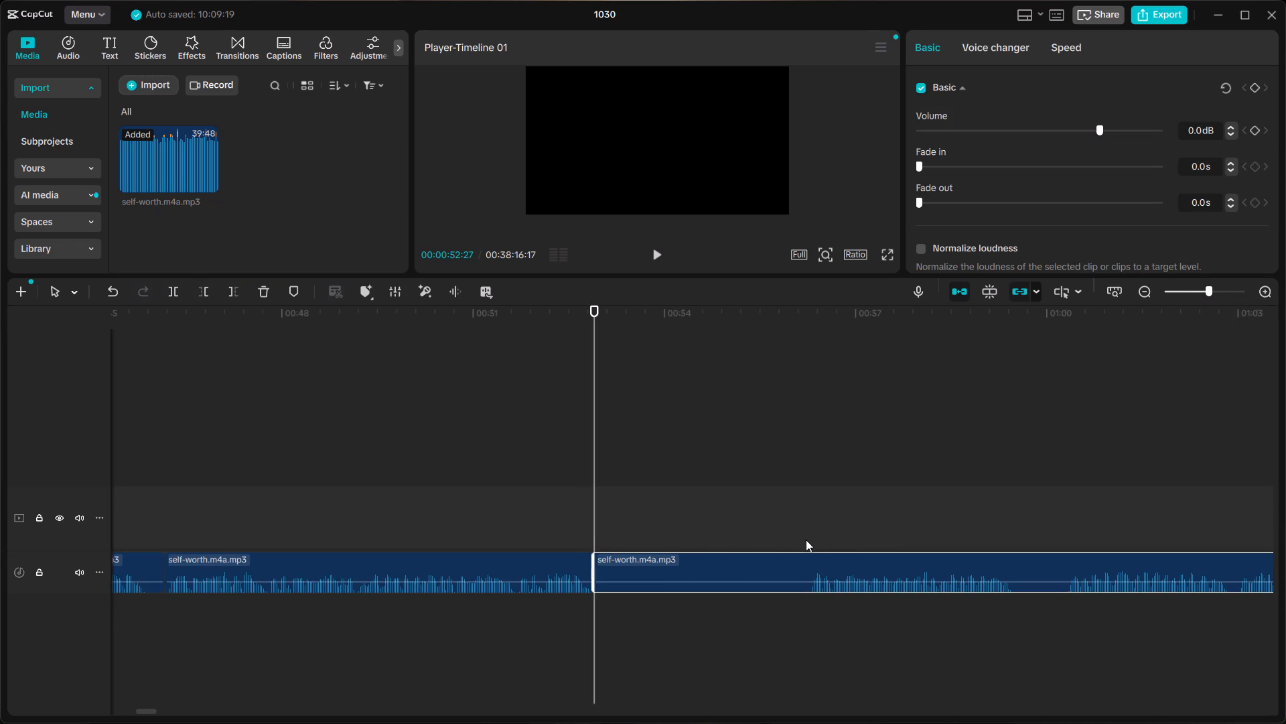
Split the clip again at 56:06, delete the silence from 52:27, and move the remaining clip earlier to just after the cut.
left_click(804, 538, "ctrl")
key("ctrl+b")
left_click(773, 560)
key("BackSpace")
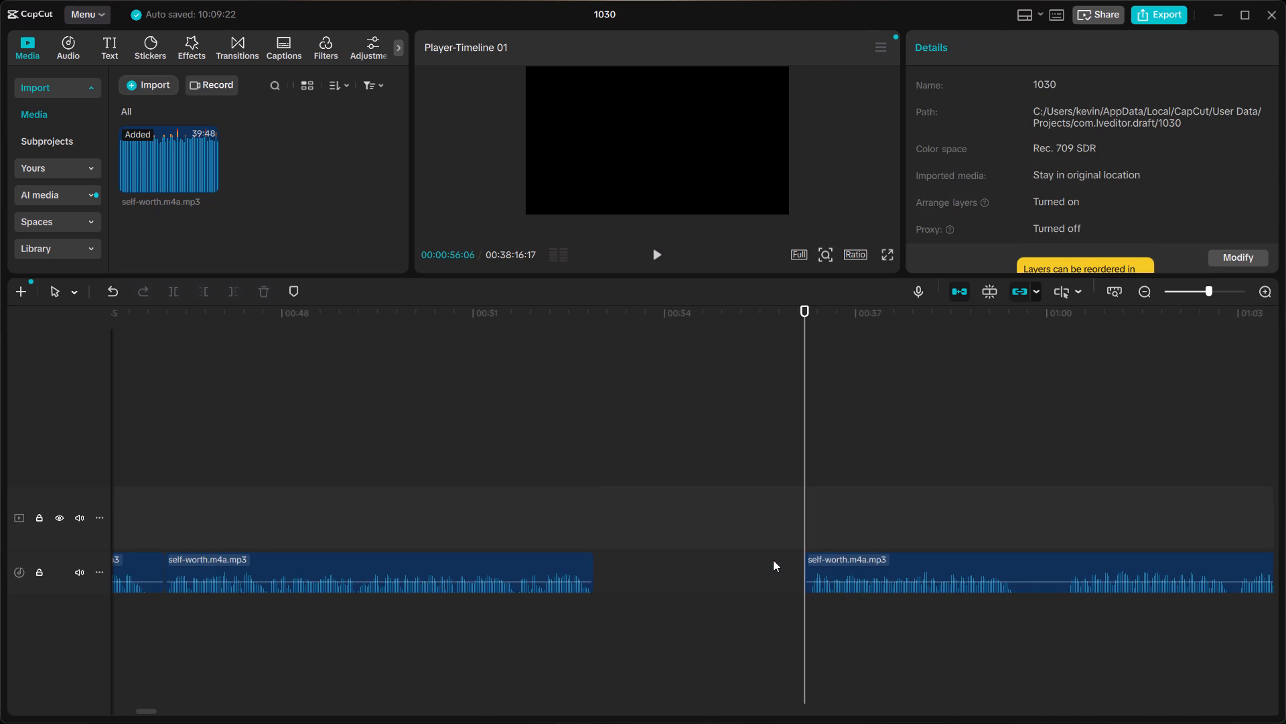
left_click(867, 562)
left_click_drag(867, 562, 683, 560)
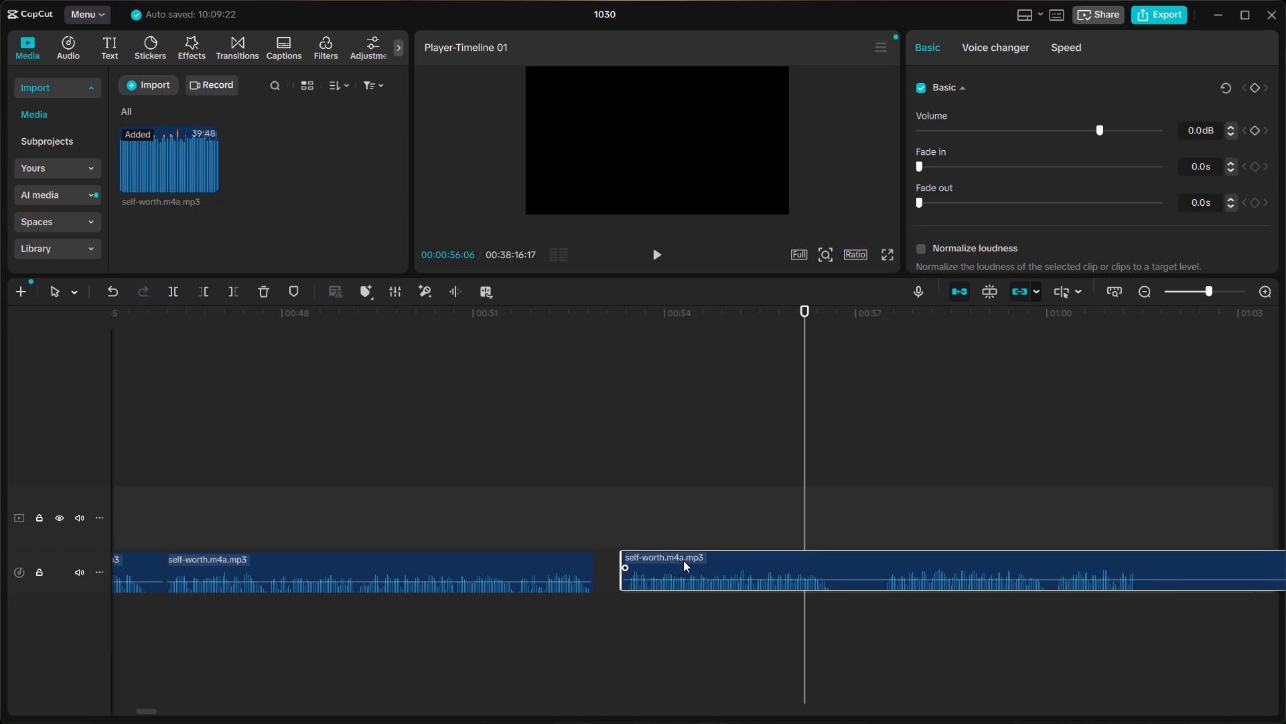
left_click_drag(683, 560, 662, 567)
Replay the join near 52:27 and listen to the phrases that follow, up to about 1:01.
left_click(516, 524)
key("space")
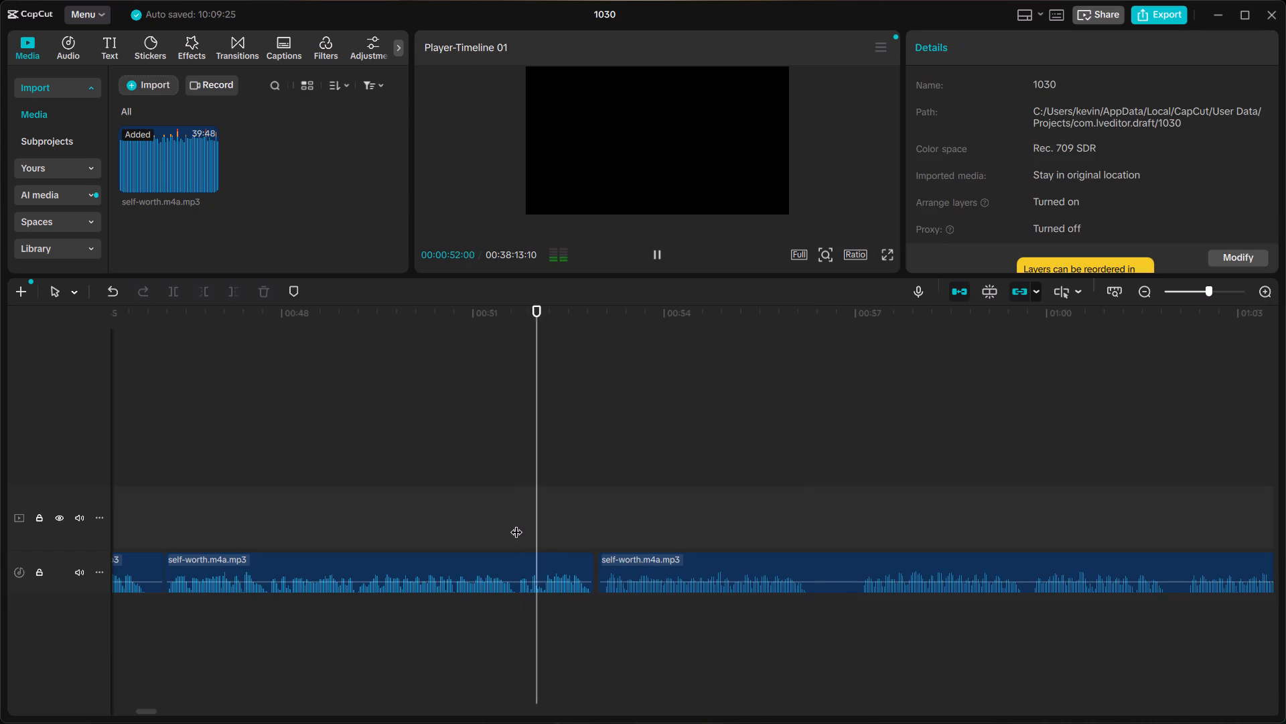
left_click(464, 526)
key("space")
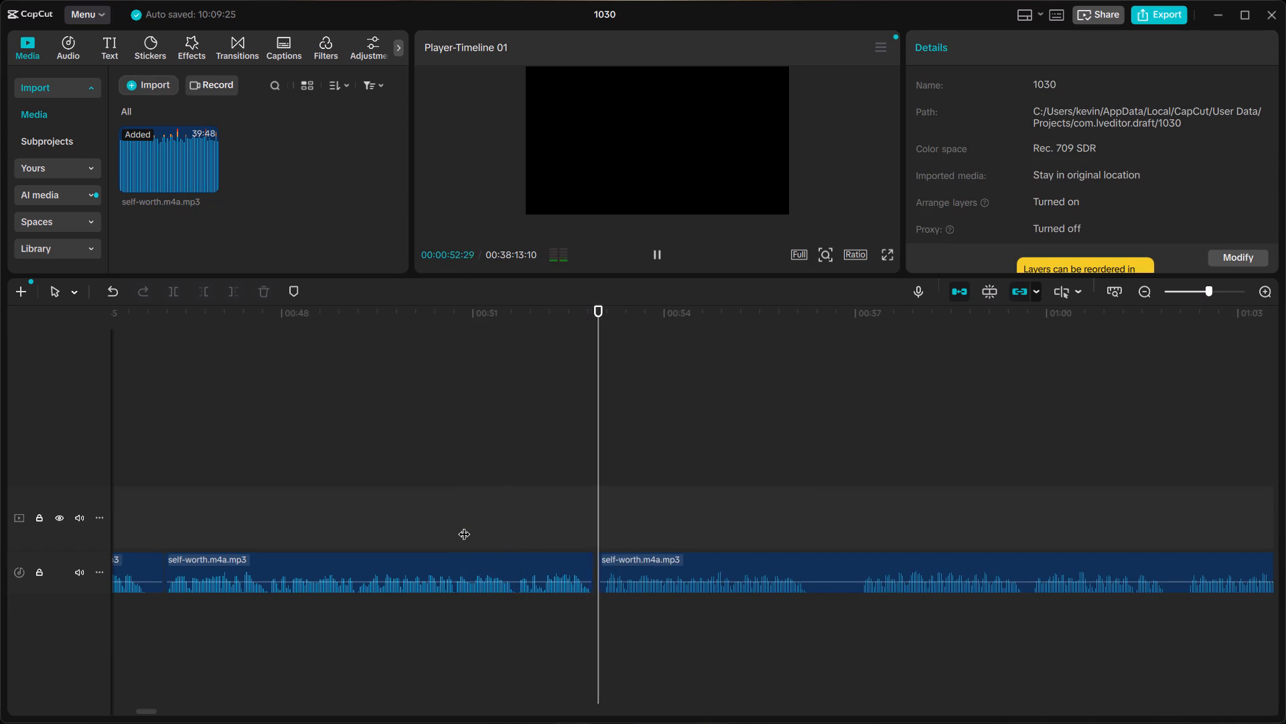
scroll(464, 526, "left", 1)
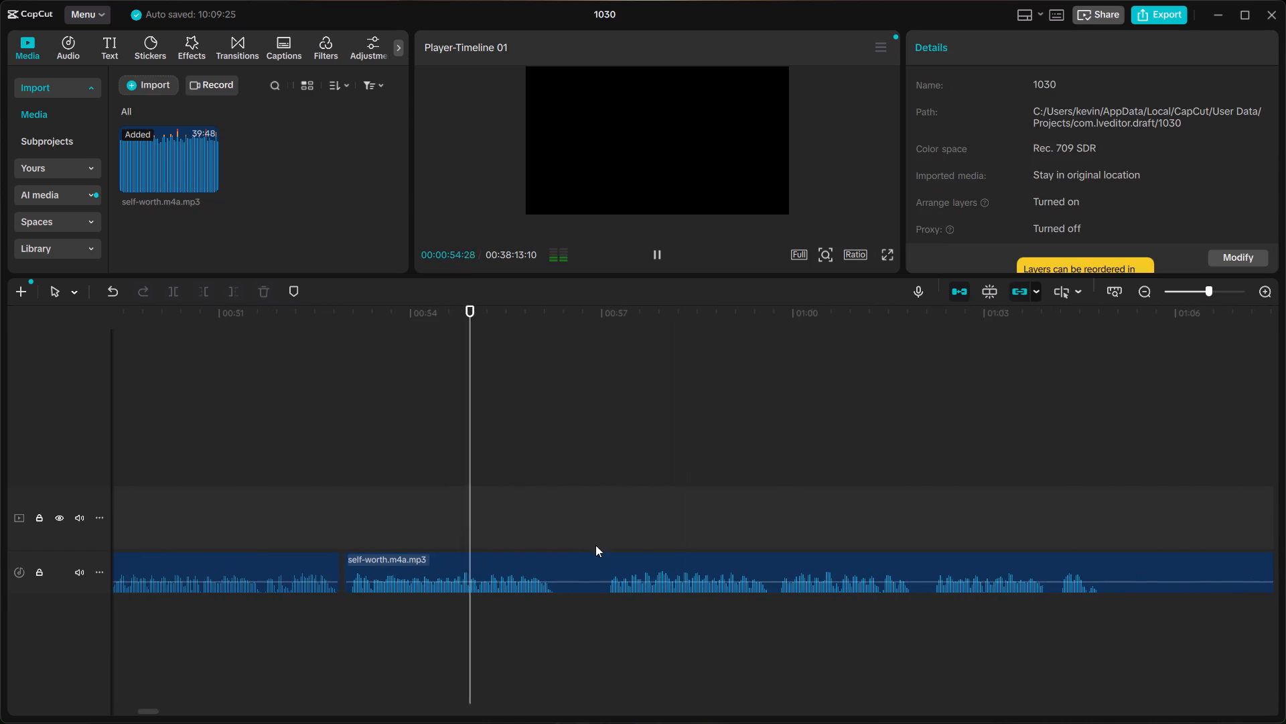
left_click(603, 525)
key("space")
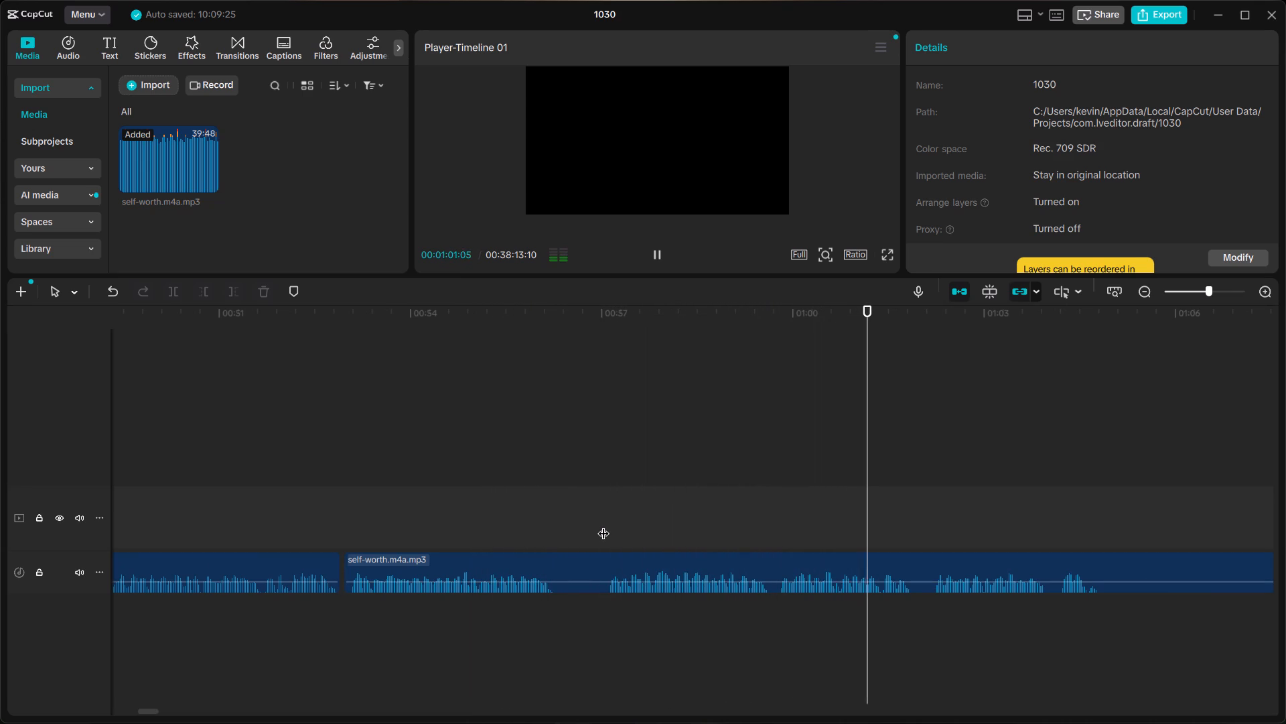
key("space")
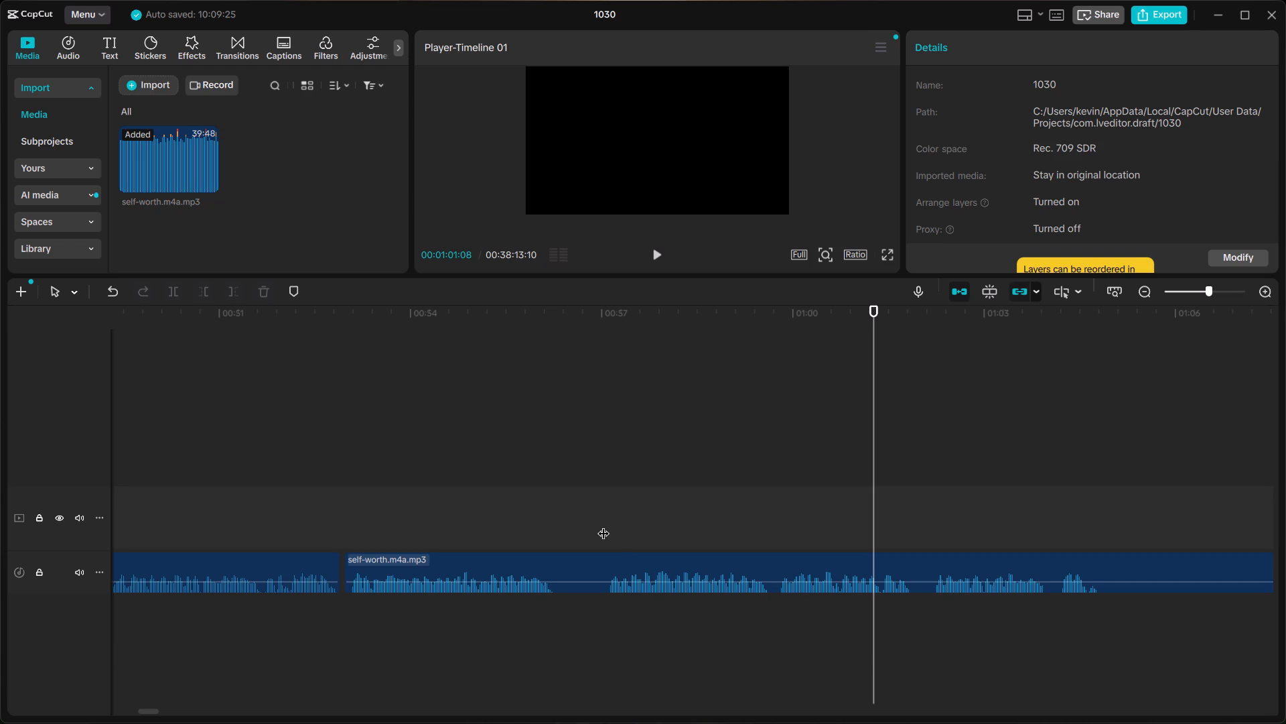
left_click(371, 502)
key("space")
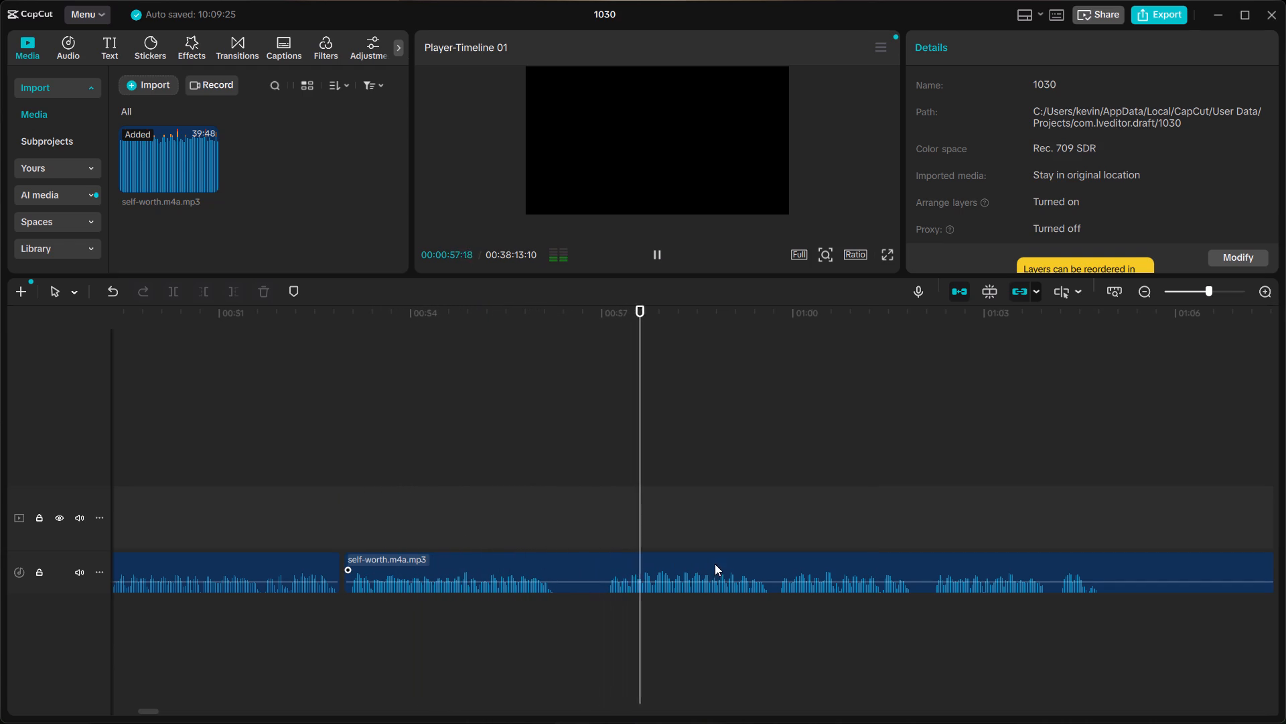
key("space")
Cut out the pause between 56:10 and 57:00 and move the remaining clip earlier on the same track to close the gap.
left_click(556, 551)
left_click(559, 550)
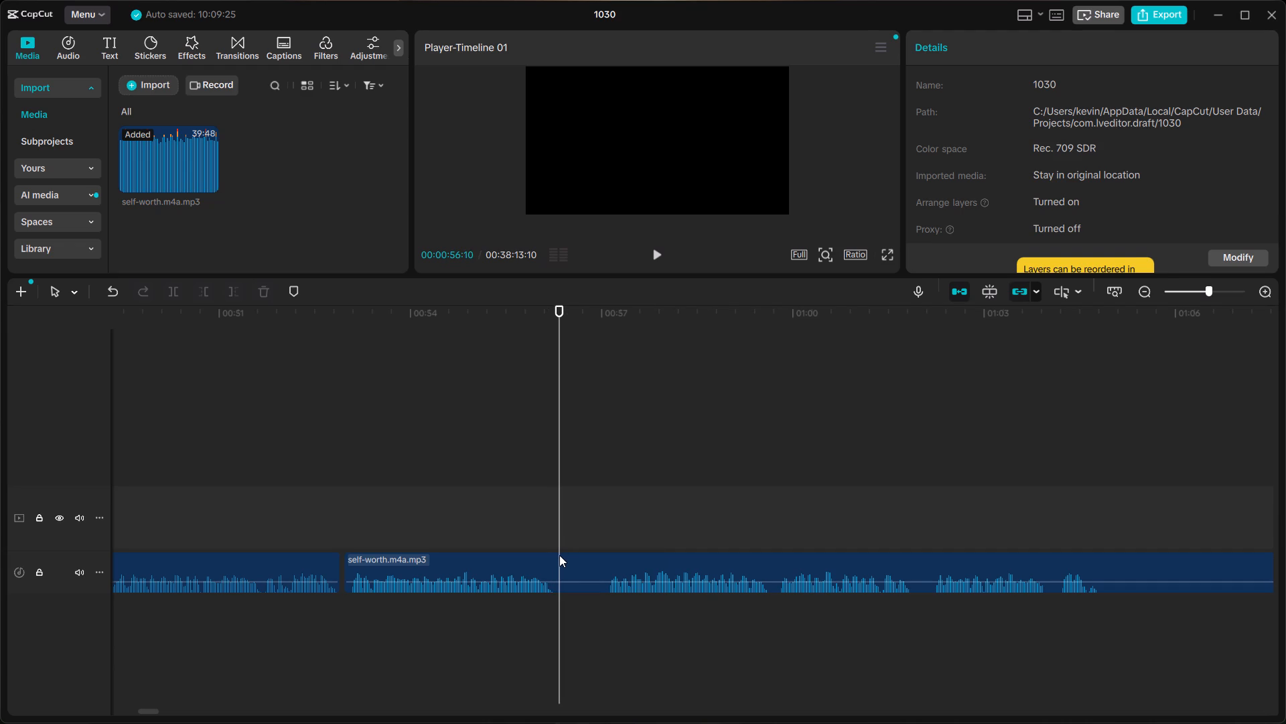
left_click(559, 555, "ctrl")
key("ctrl+b")
left_click(602, 542, "ctrl")
key("ctrl+b")
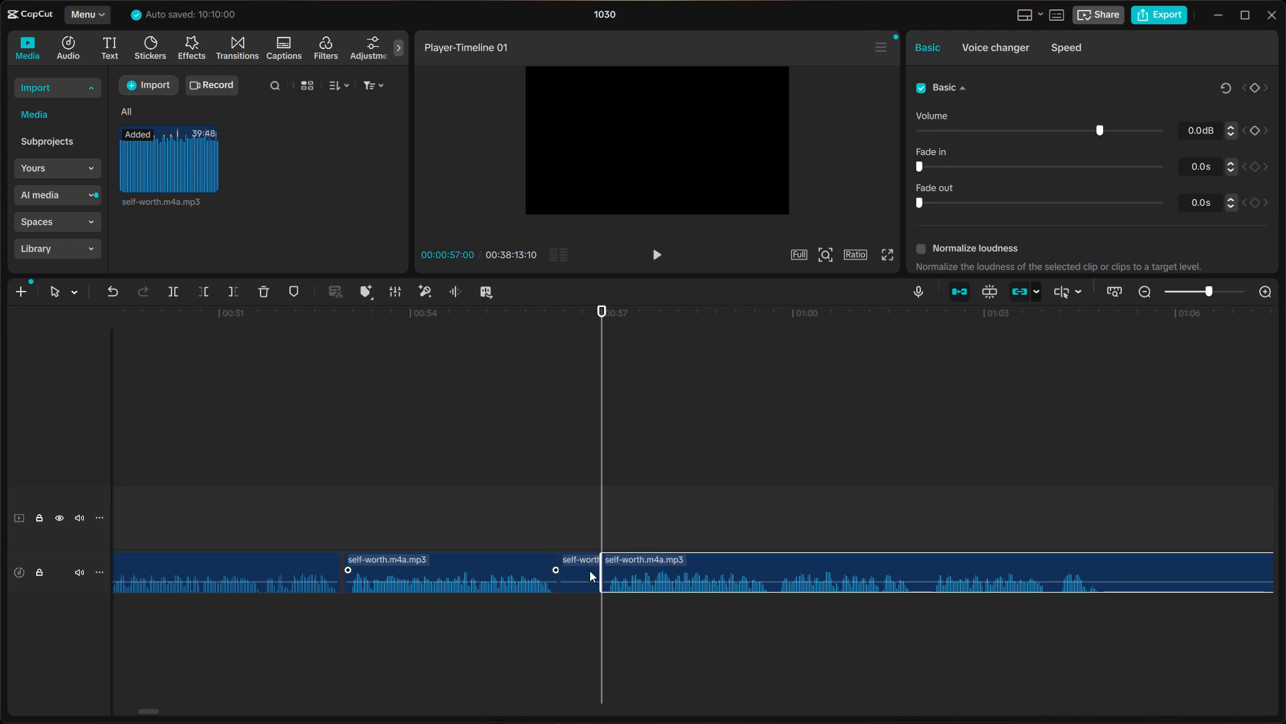
left_click(585, 569)
key("BackSpace")
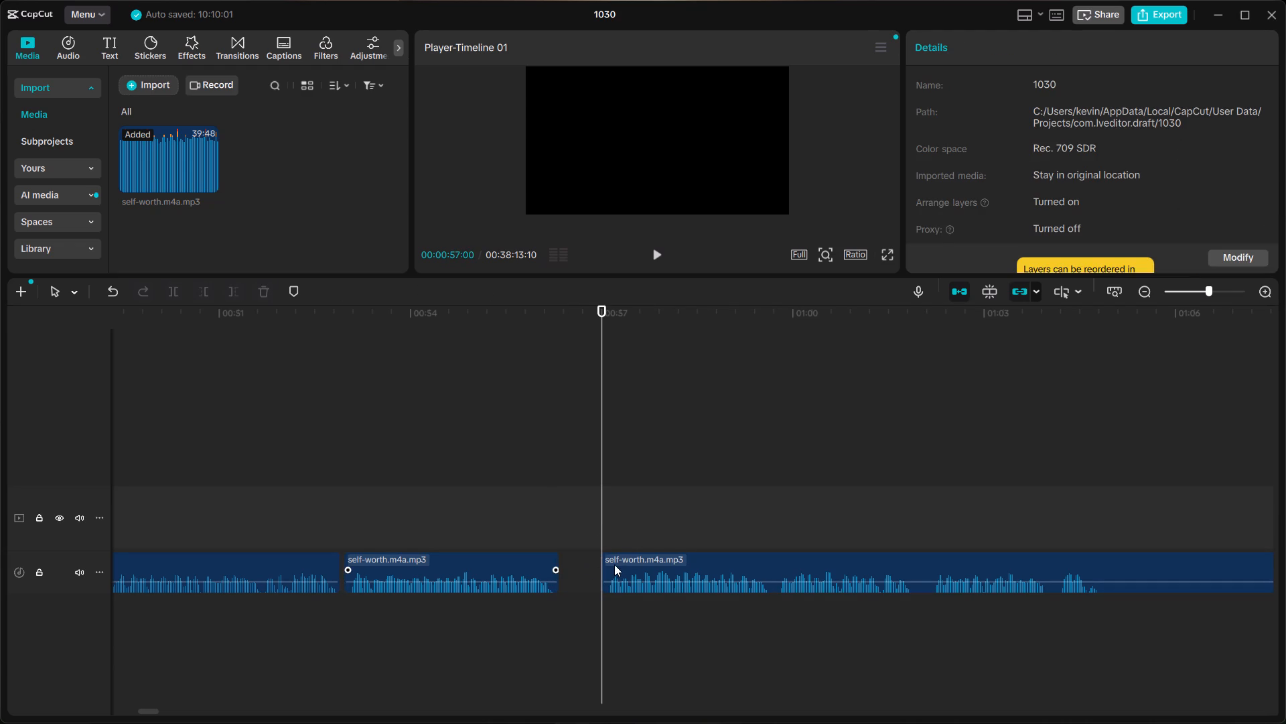
left_click(615, 564)
left_click_drag(615, 564, 571, 566)
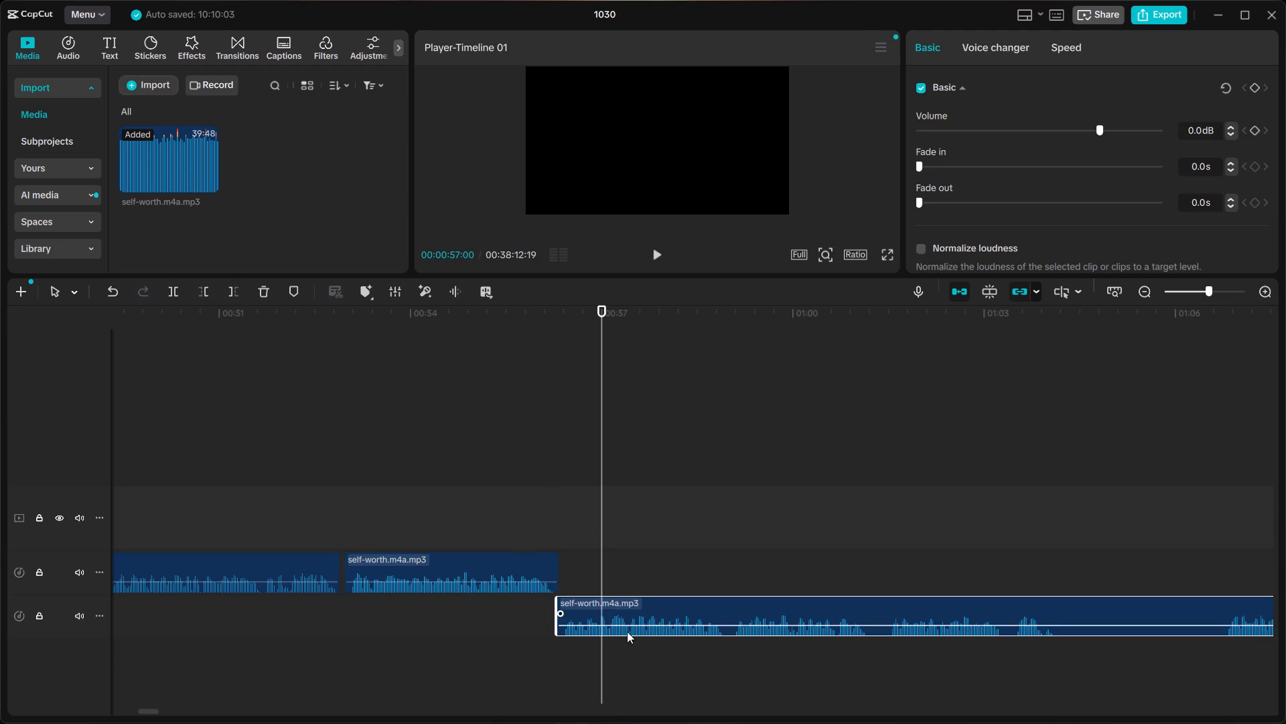
left_click_drag(601, 603, 605, 560)
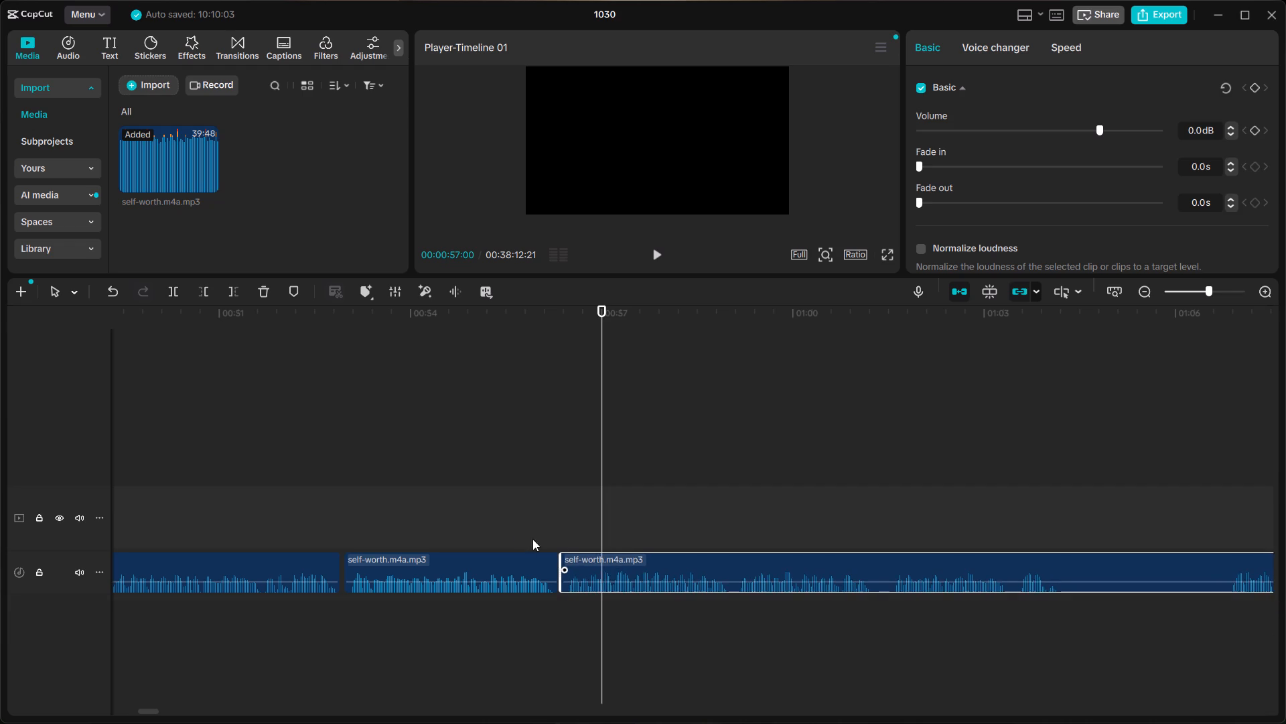
Replay the join near 56:10, listen on to about 1:03, and briefly check the phrase starting after 1:06:23.
left_click(509, 525)
key("space")
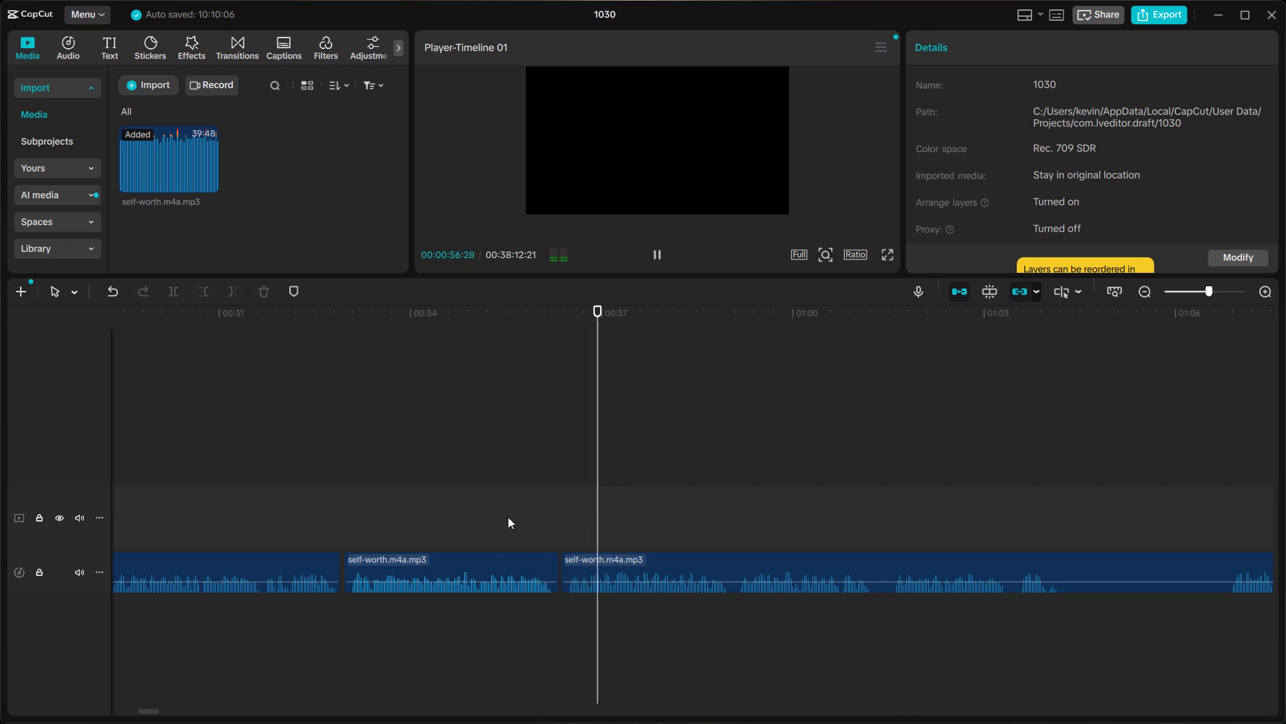
scroll(509, 517, "left", 1)
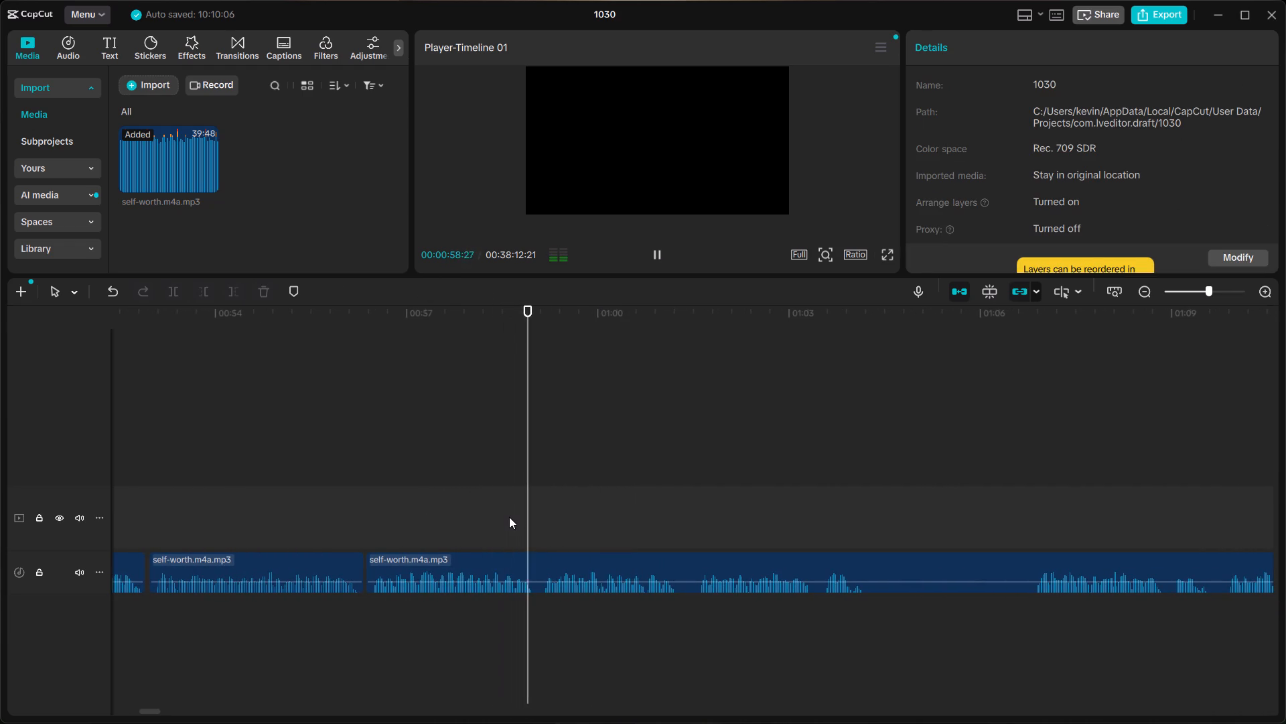
scroll(509, 517, "left", 1)
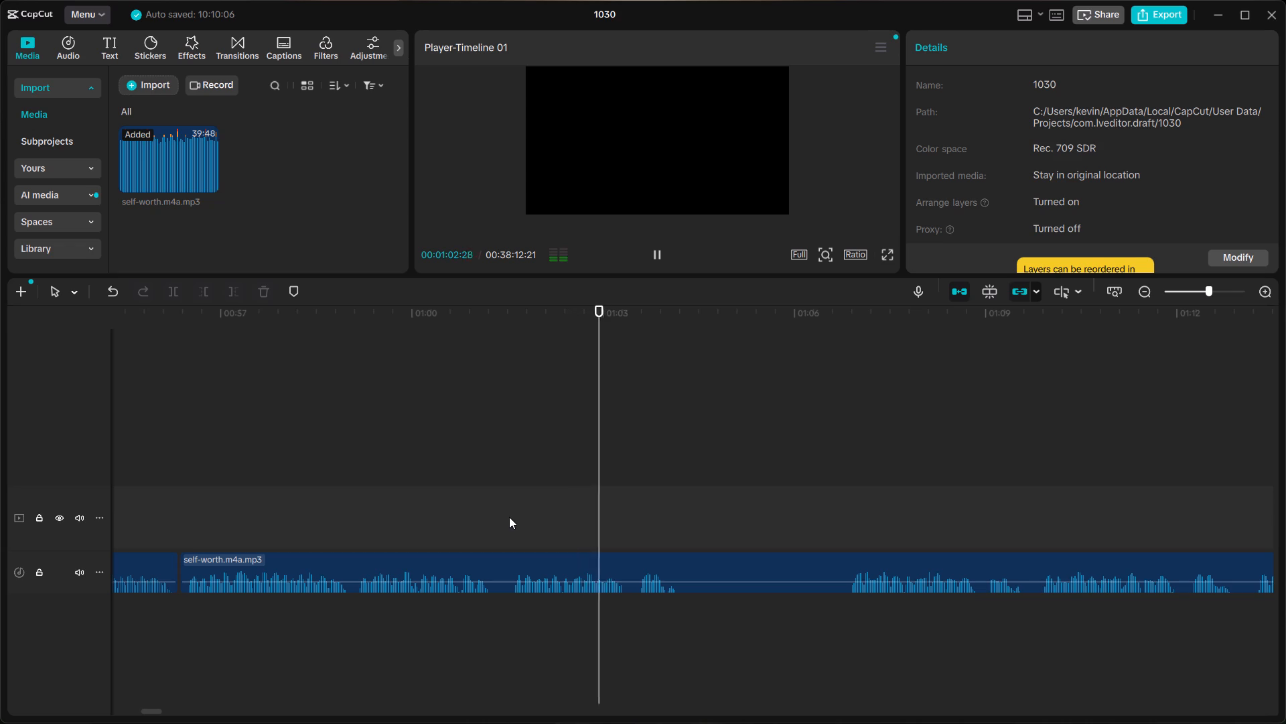
left_click(843, 536)
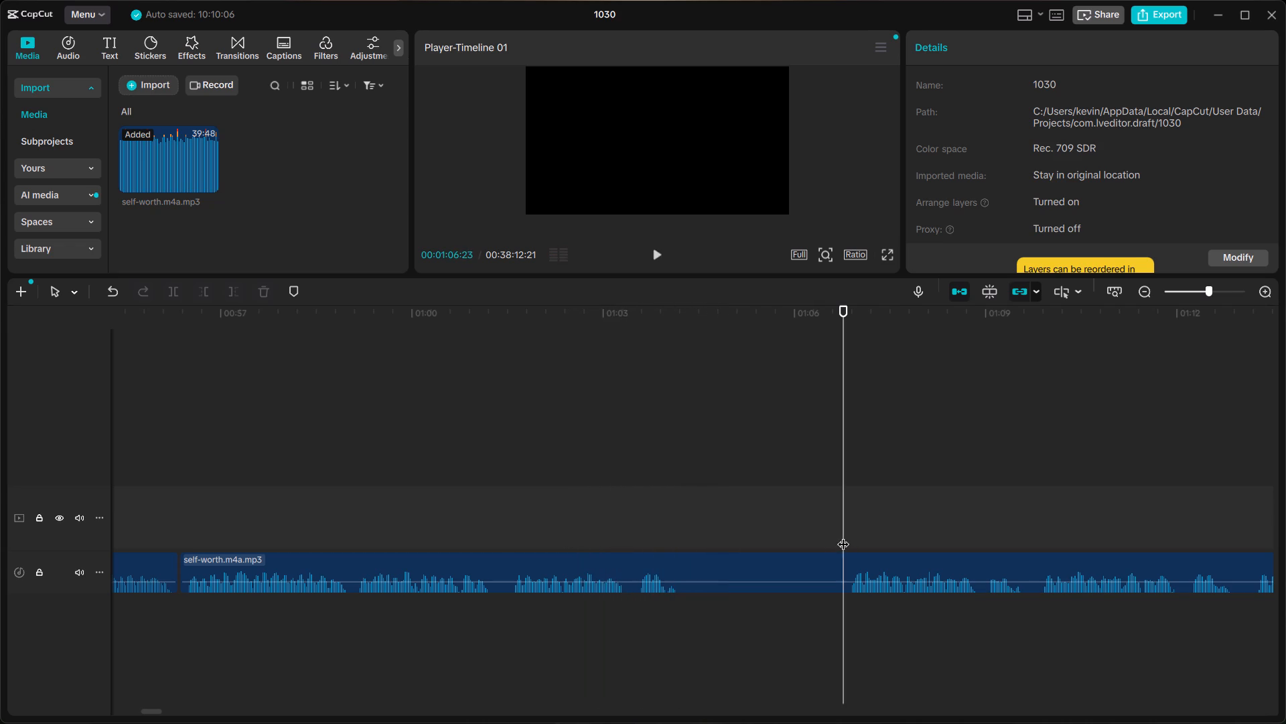
key("space")
key("space")
Split the last clip at 1:01:09, in the short pause between the two phrases.
left_click(497, 546)
left_click(486, 554)
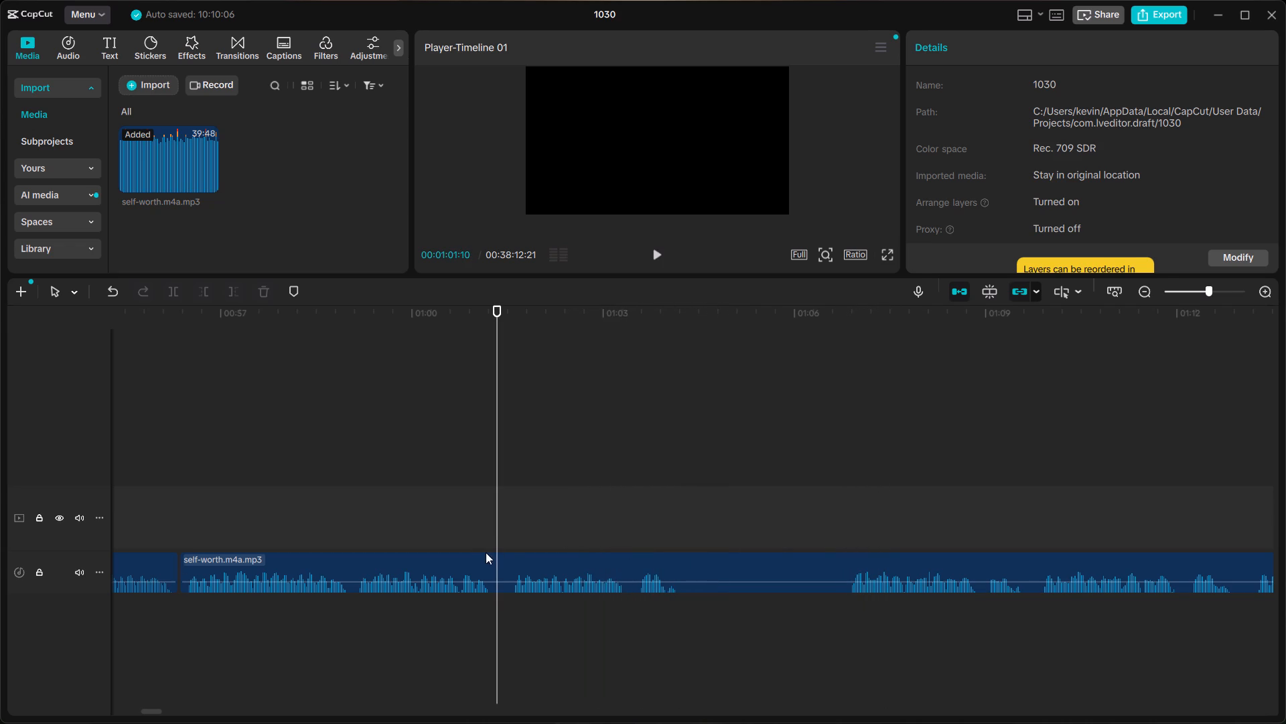
left_click(461, 529)
left_click(494, 550)
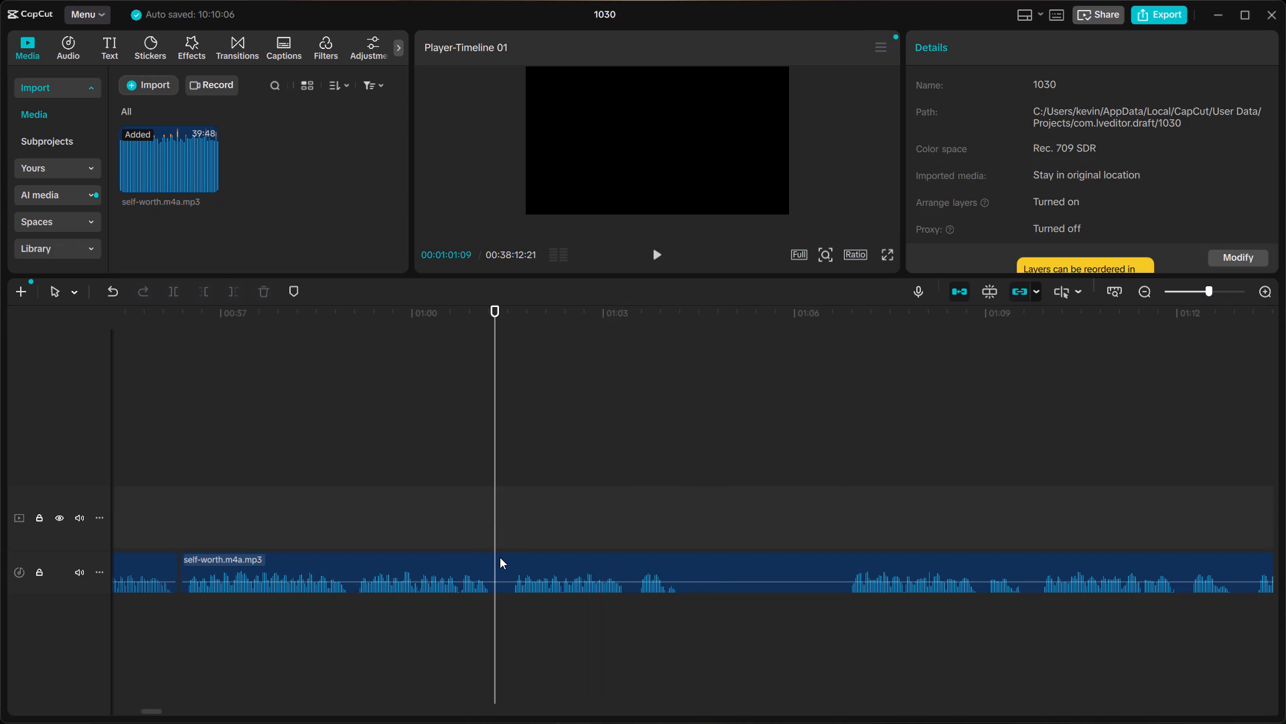
double_click(500, 557)
key("ctrl+b")
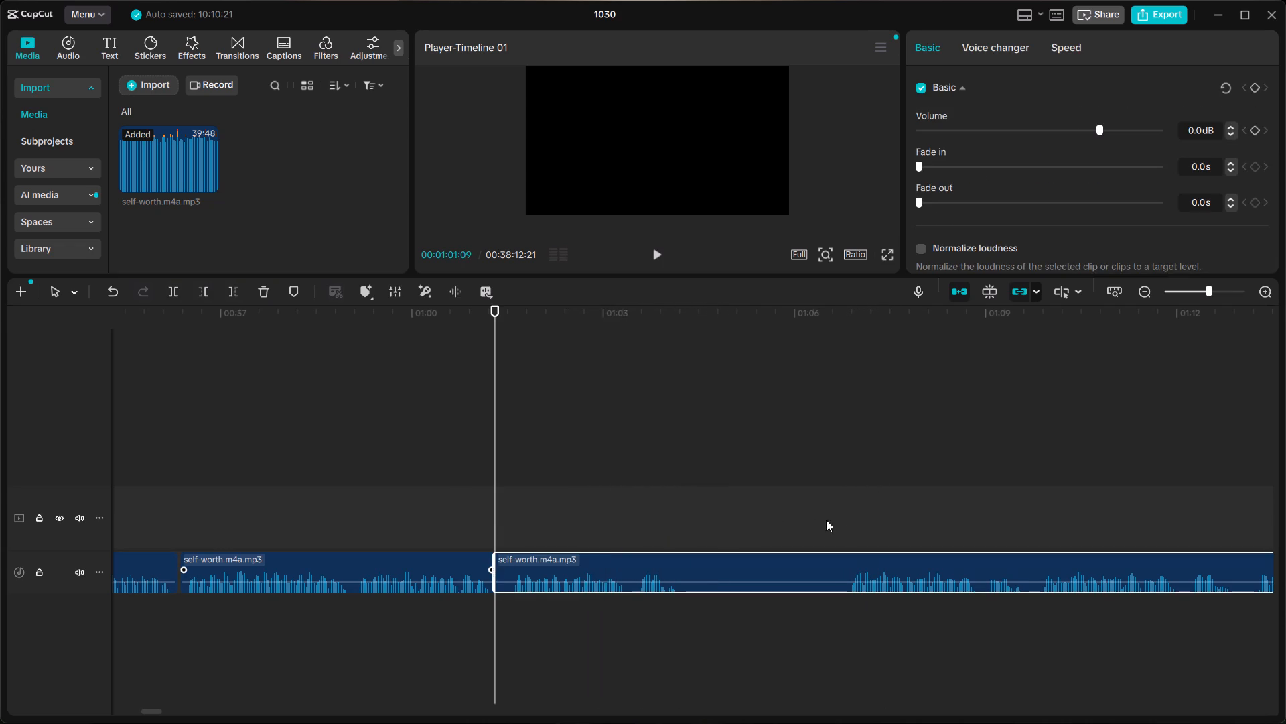
Listen to the repeated phrases from about 1:07 to 1:14 and split the clip at 1:13:05, just before a phrase begins.
left_click(848, 525)
key("space")
scroll(848, 525, "left", 1)
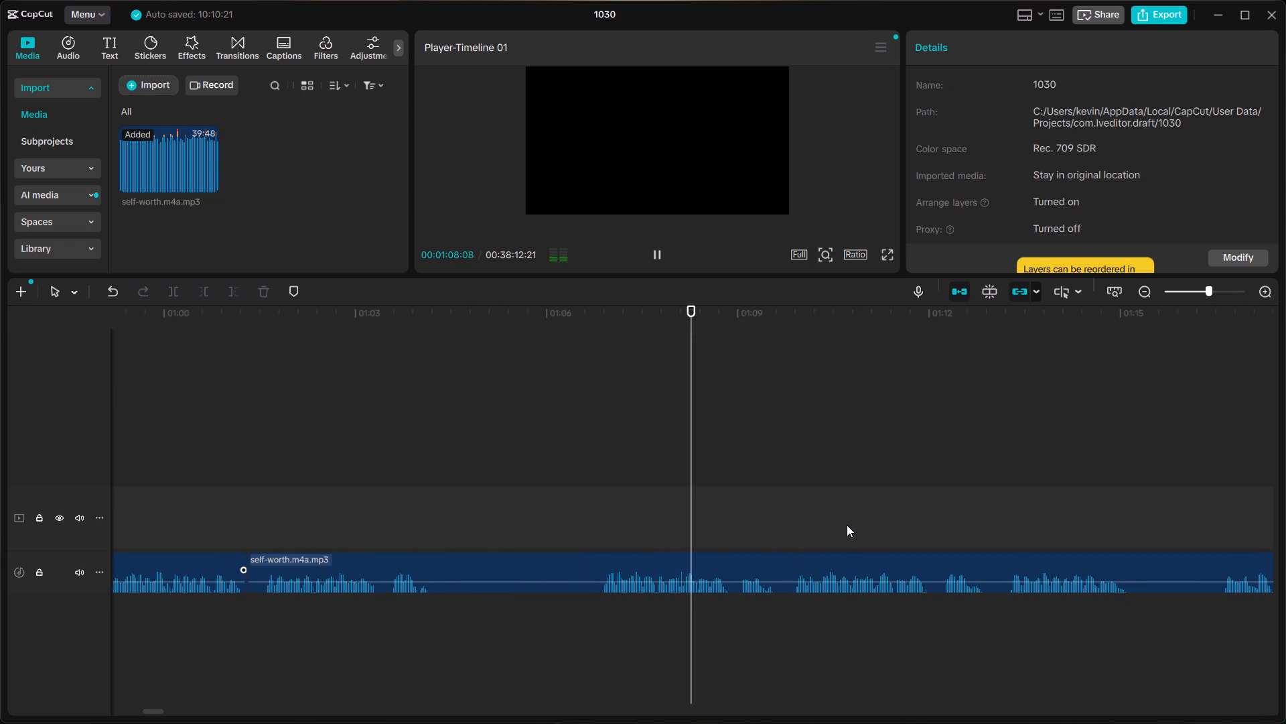
left_click(792, 536)
key("space")
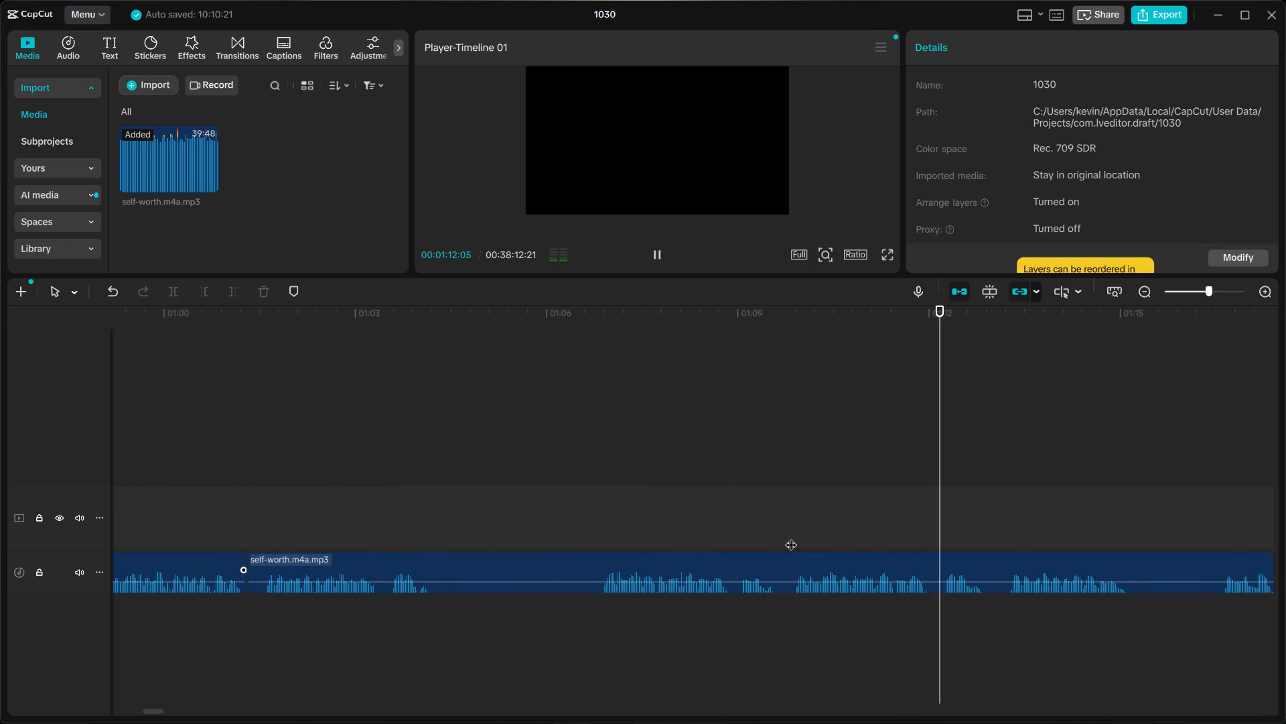
scroll(804, 541, "left", 1)
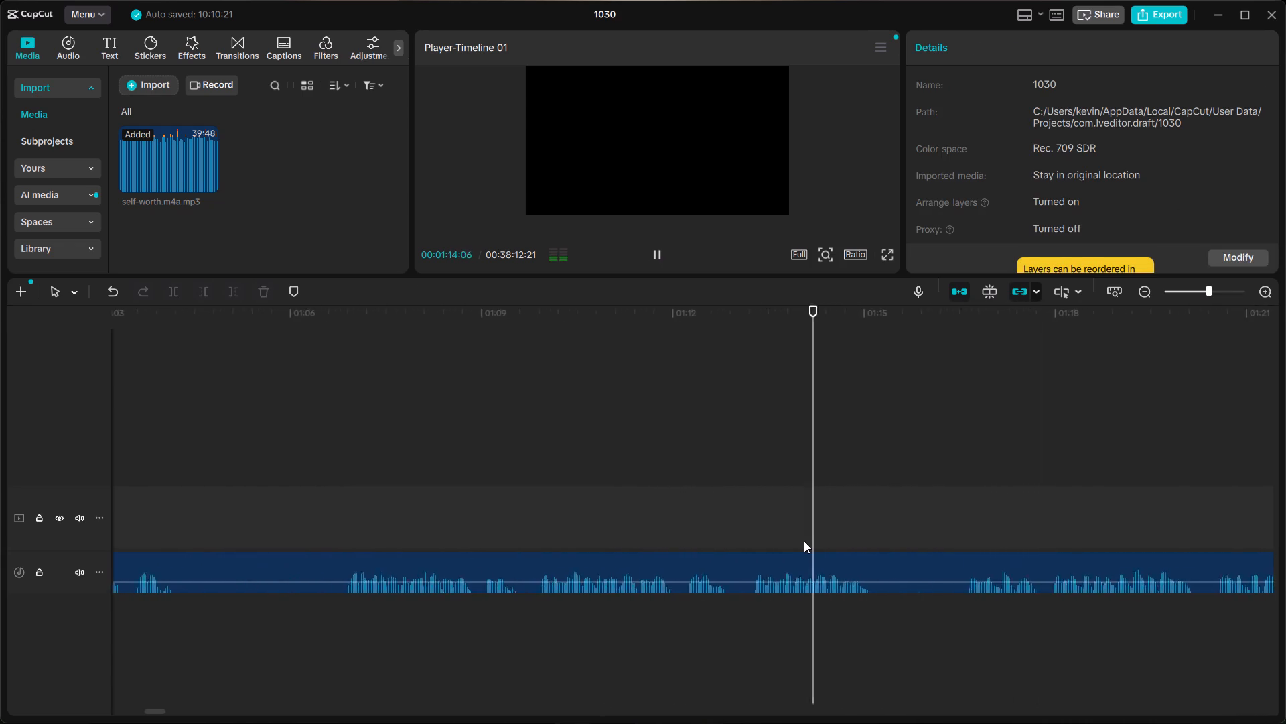
scroll(804, 541, "left", 1)
key("space")
left_click(640, 547)
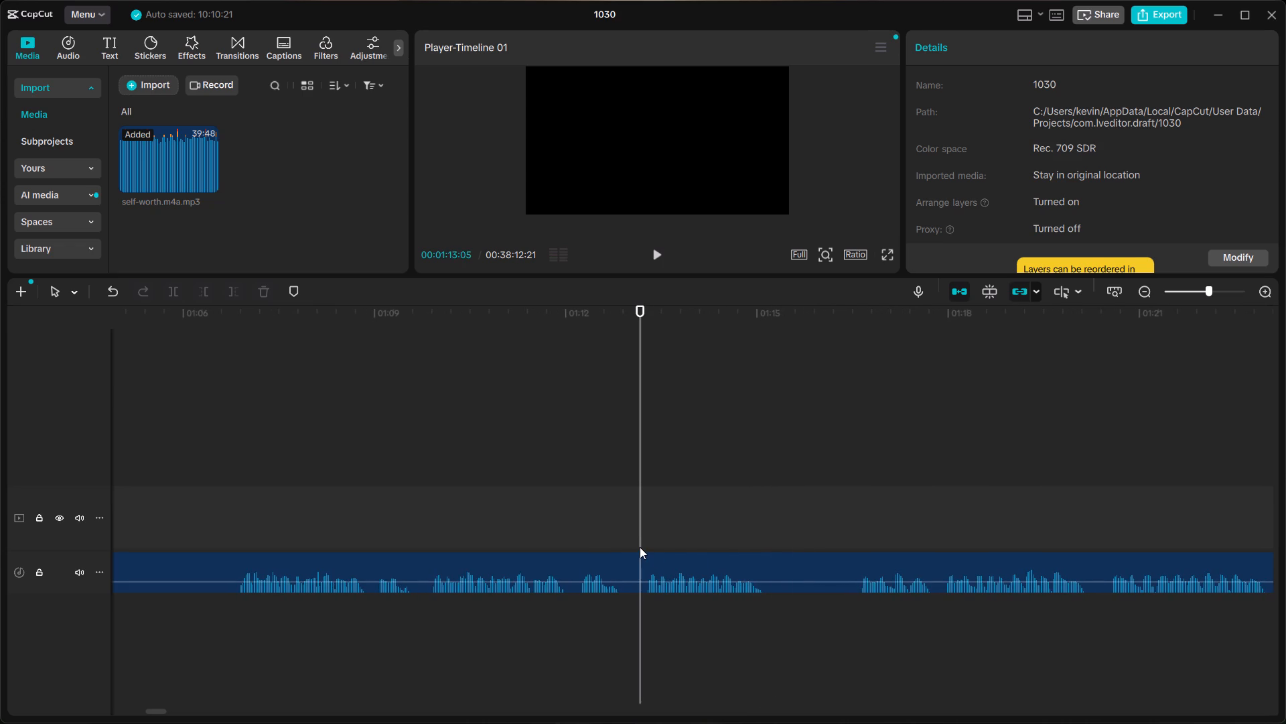
left_click(640, 547)
left_click(641, 556)
key("ctrl+b")
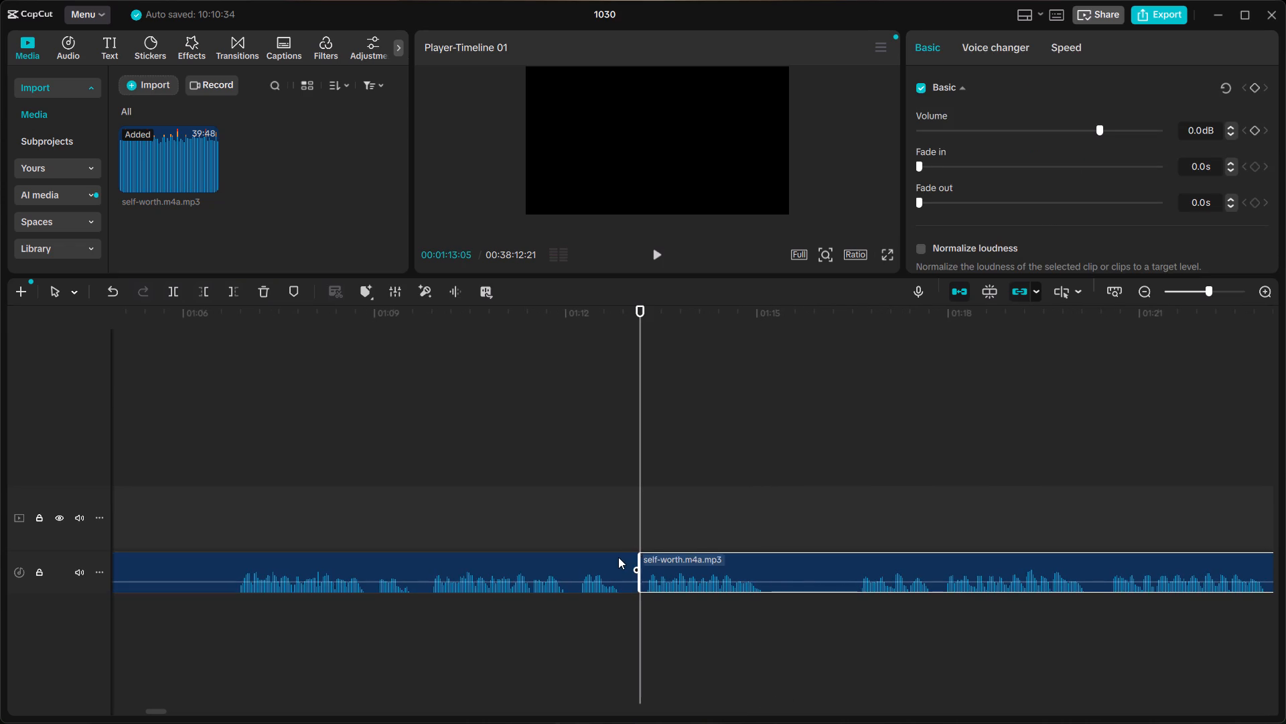
Delete the section between 1:01:09 and 1:13:05 and close the gap it leaves.
left_click(618, 557)
scroll(618, 557, "right", 2)
key("BackSpace")
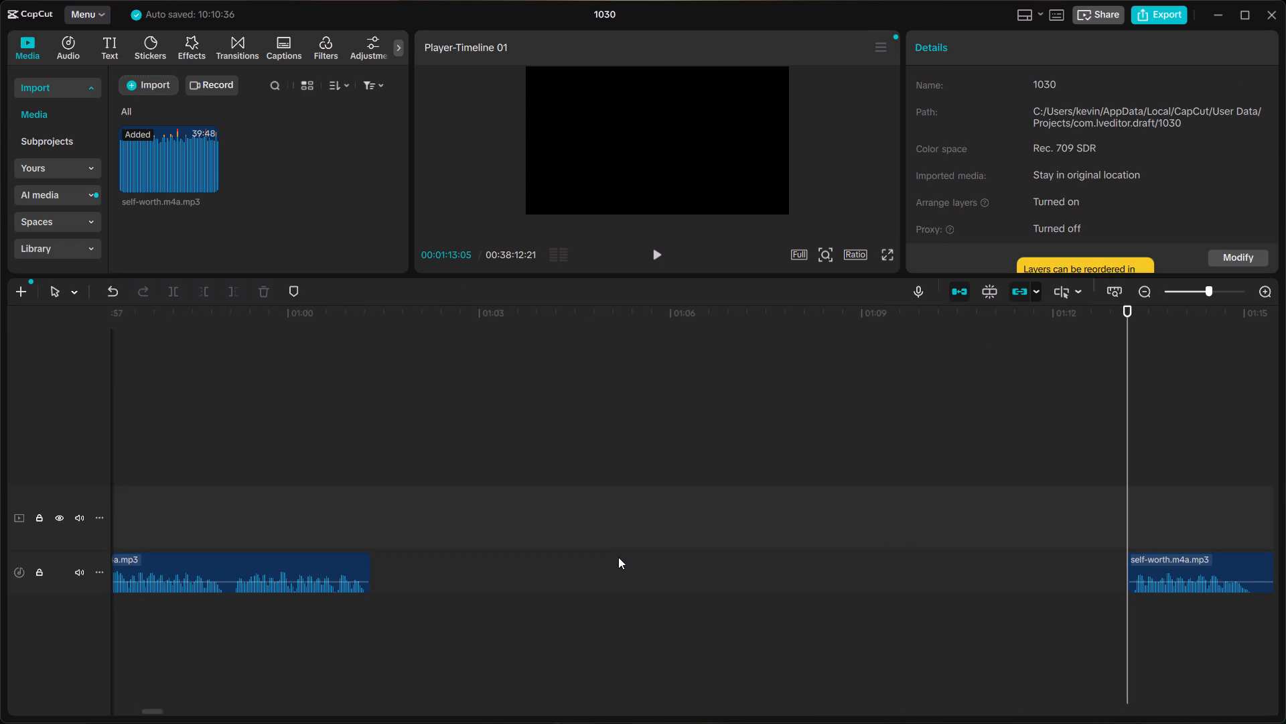
right_click(530, 565)
left_click(557, 575)
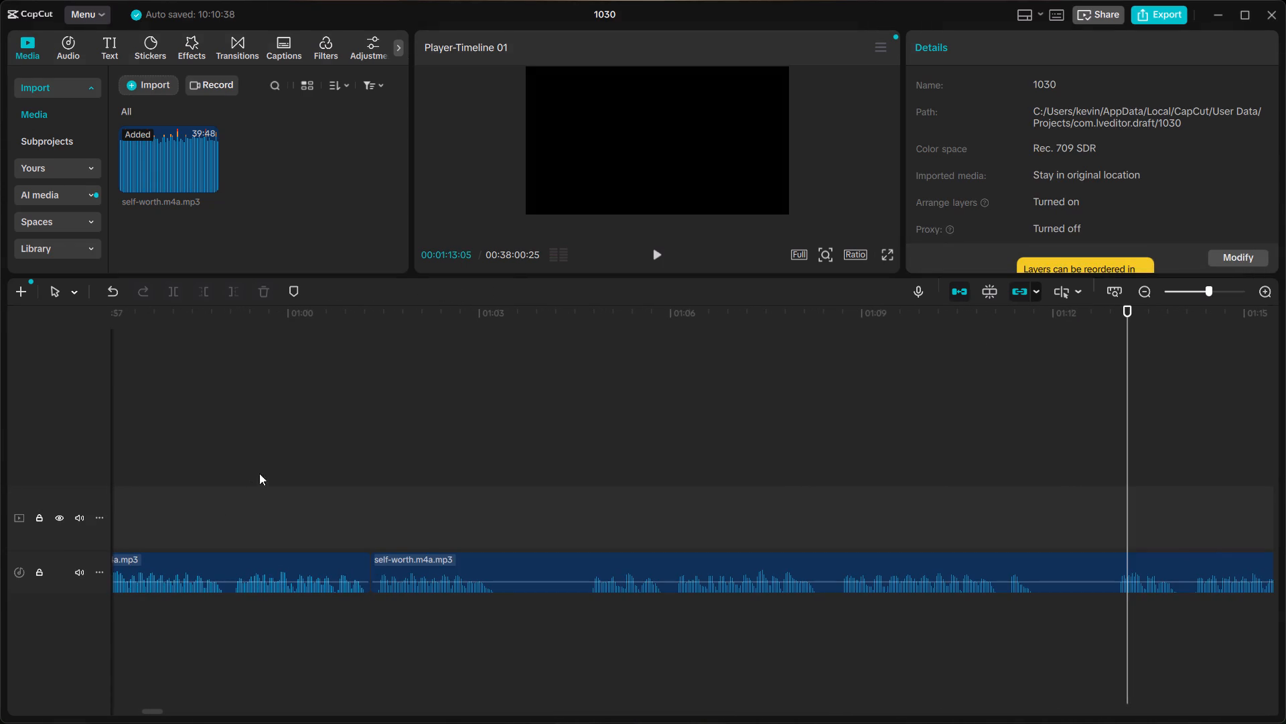
Replay the join near 1:01, shift the last clip three frames later to widen the pause before it, and listen again.
left_click(302, 495)
key("space")
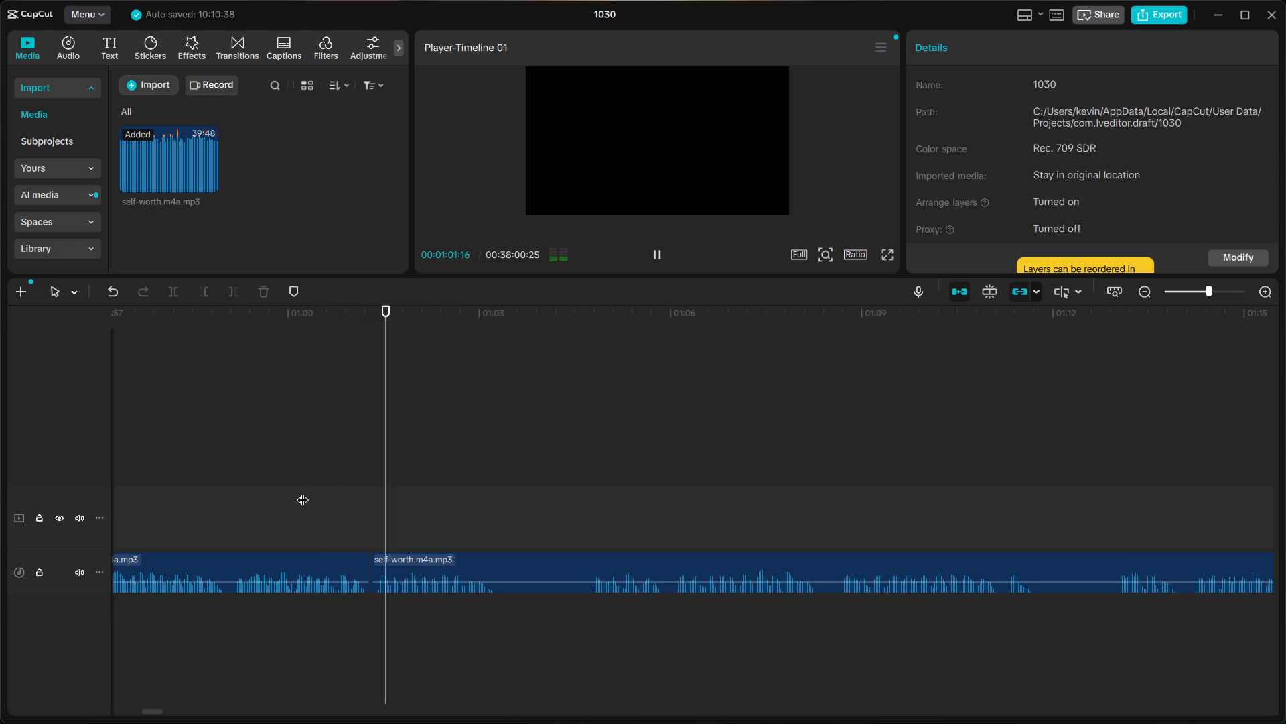
key("space")
left_click(399, 560)
left_click_drag(399, 560, 405, 564)
left_click(207, 540)
key("space")
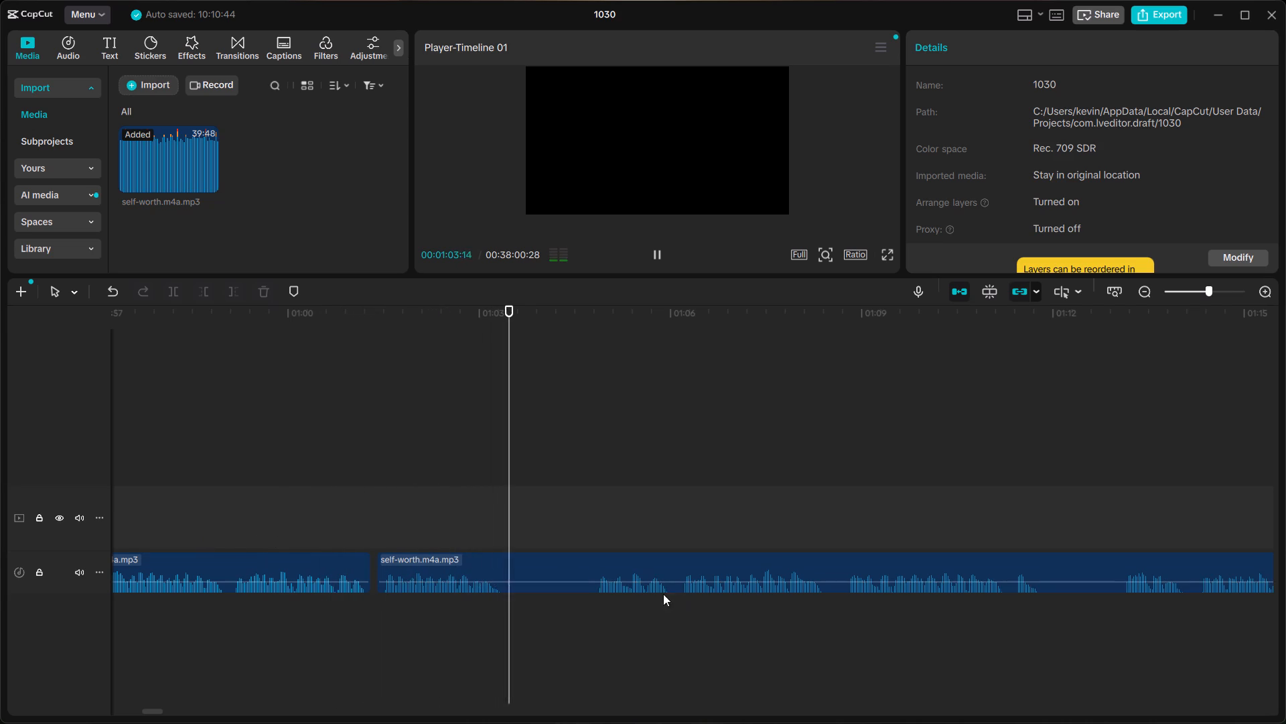
key("space")
Split the last clip at about 1:03:14, just after the phrase ends, and listen briefly around the cut.
left_click(512, 551)
left_click(504, 544)
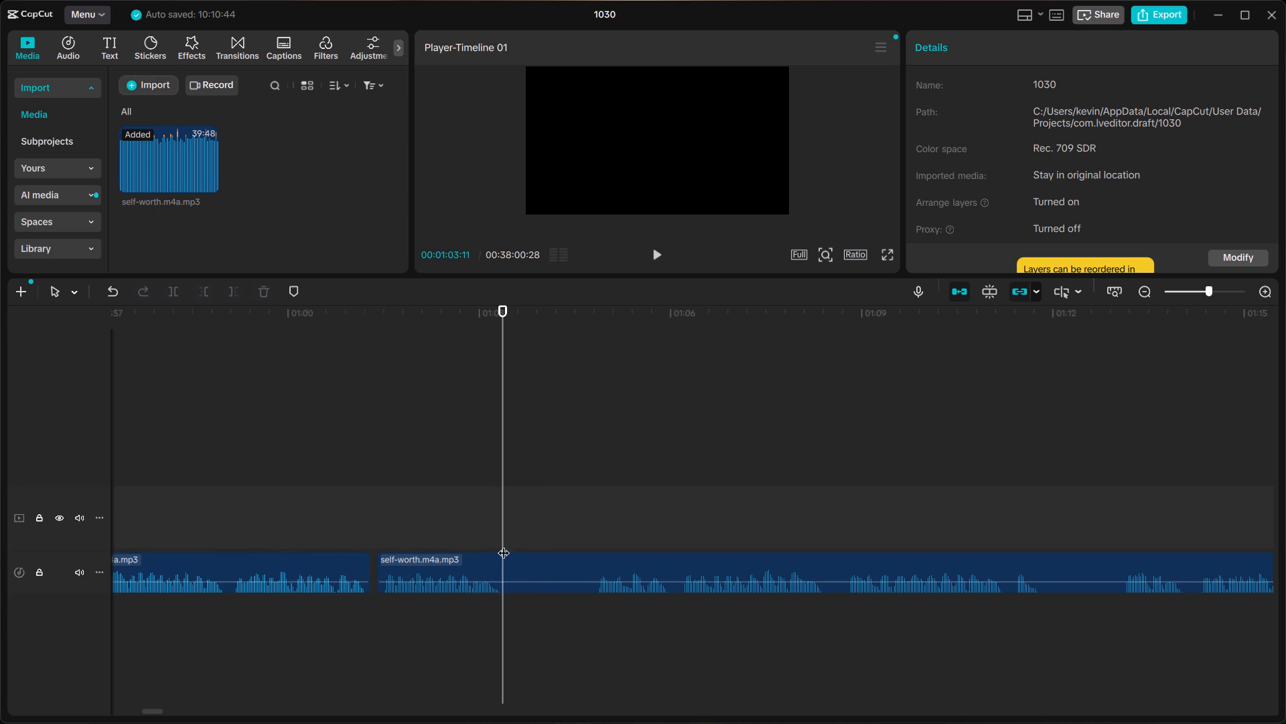
left_click(507, 552)
key("b")
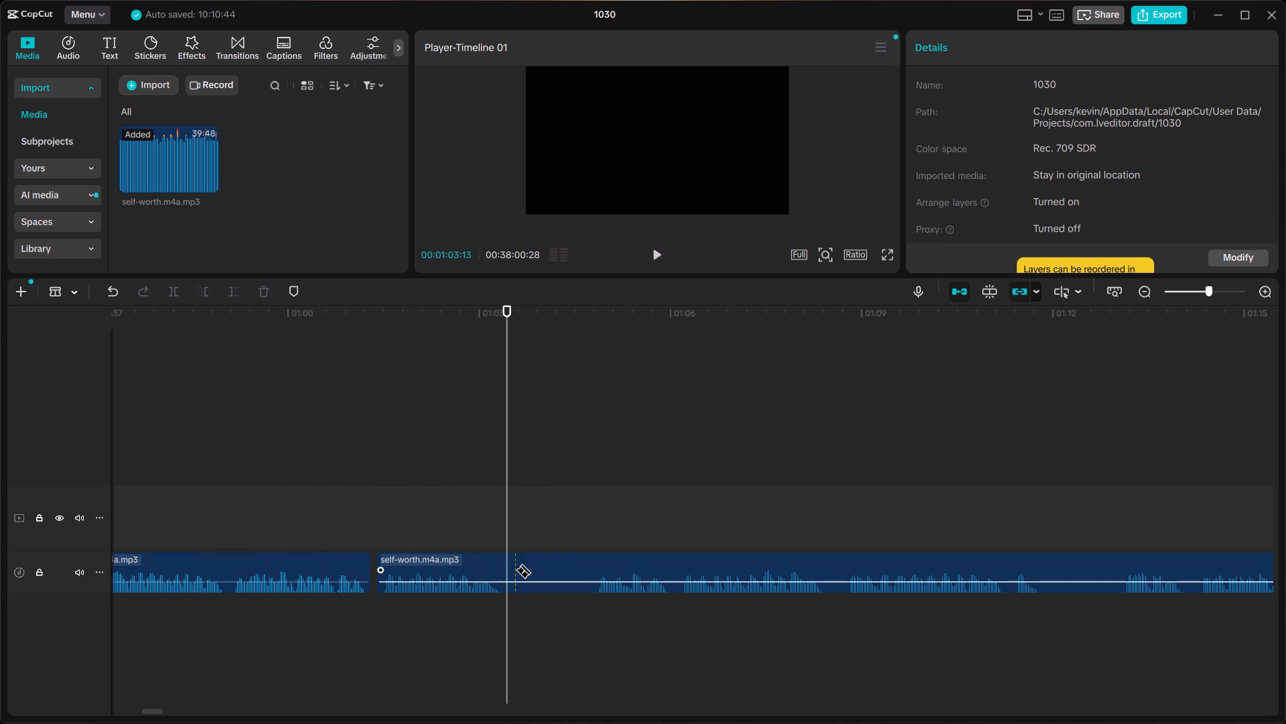
left_click(510, 566)
key("a")
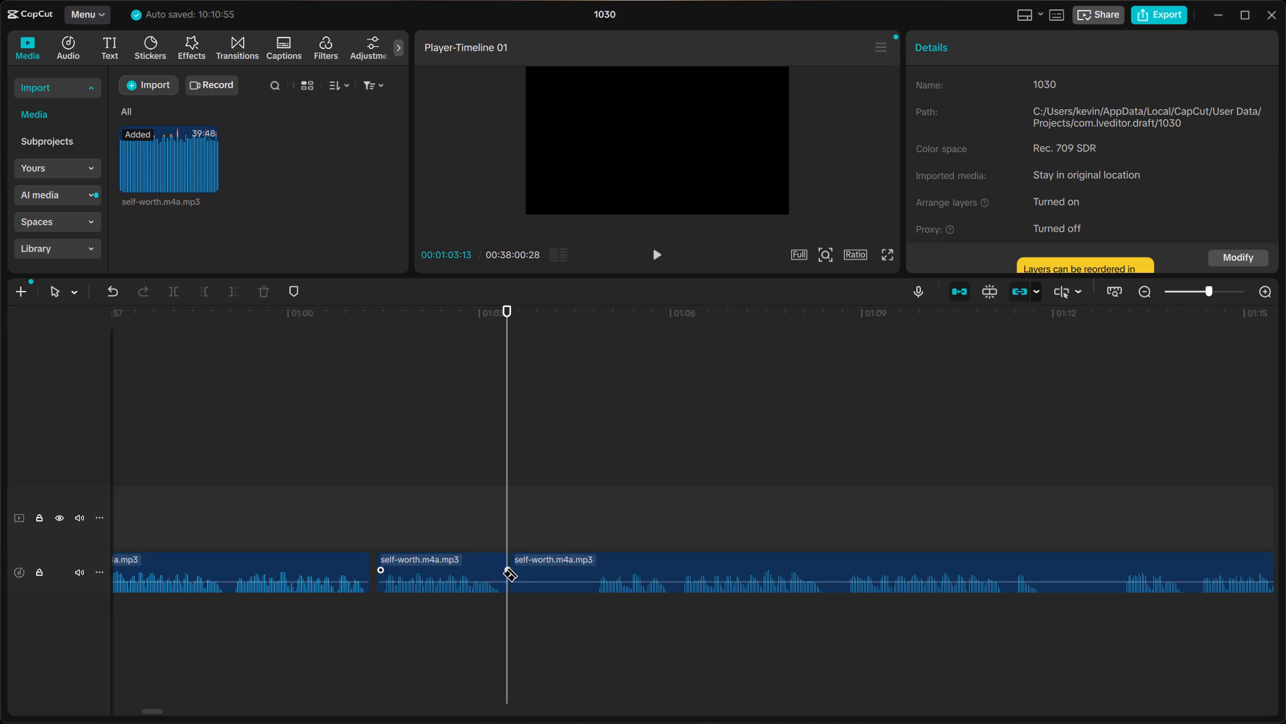
left_click(470, 528)
key("space")
key("space")
Listen to the phrases from 1:04:24 to about 1:14 and split the clip at 1:08:22, just before a phrase begins.
left_click(594, 530)
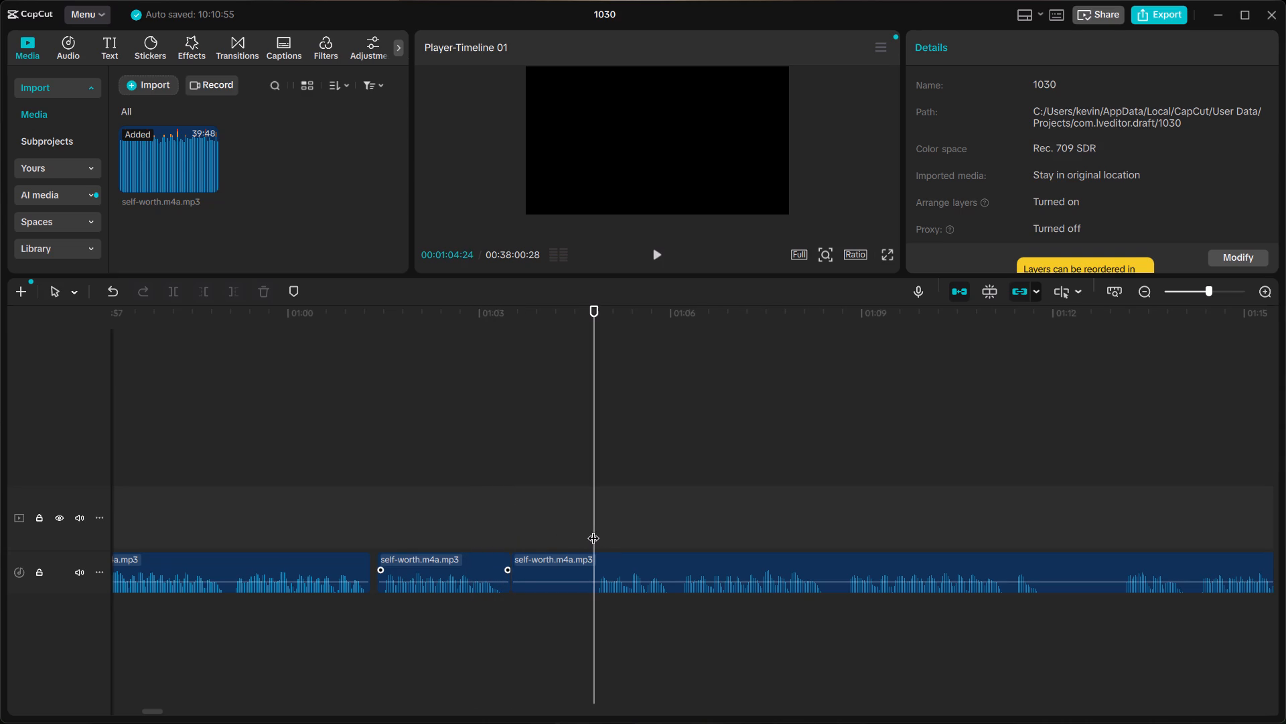
left_click(587, 524)
left_click(570, 528)
left_click(593, 532)
key("space")
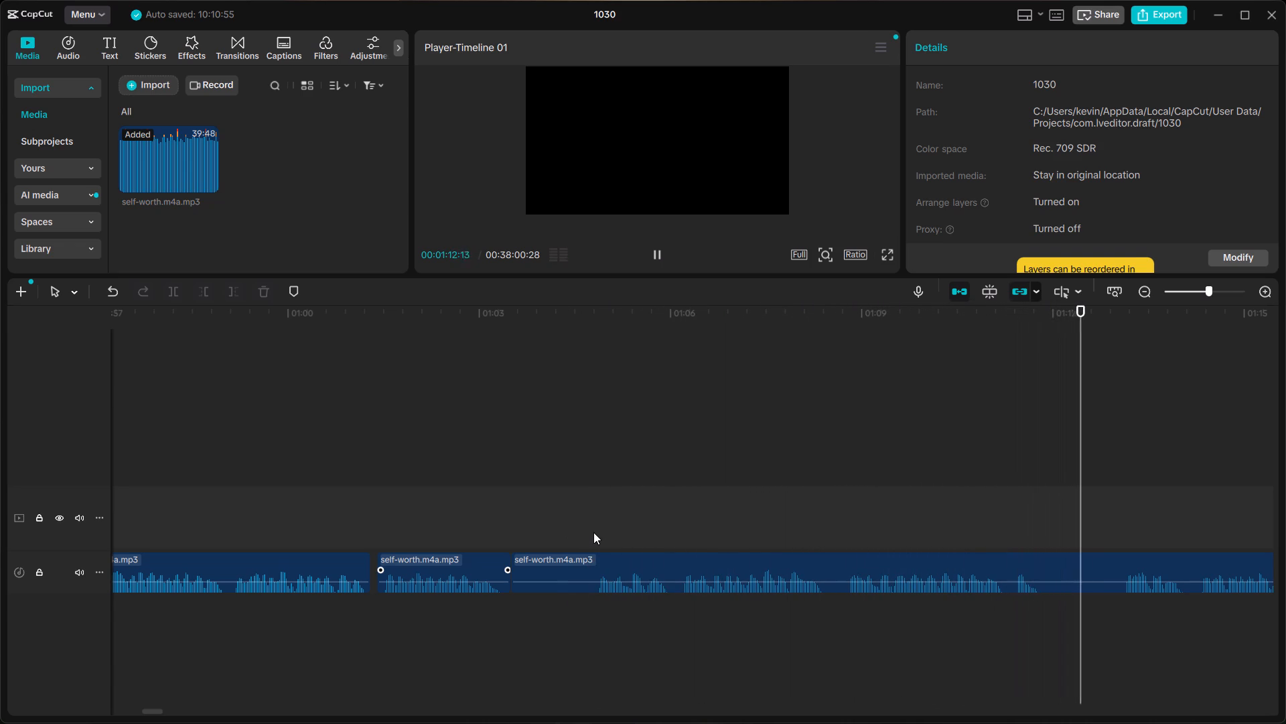
key("space")
left_click(845, 540)
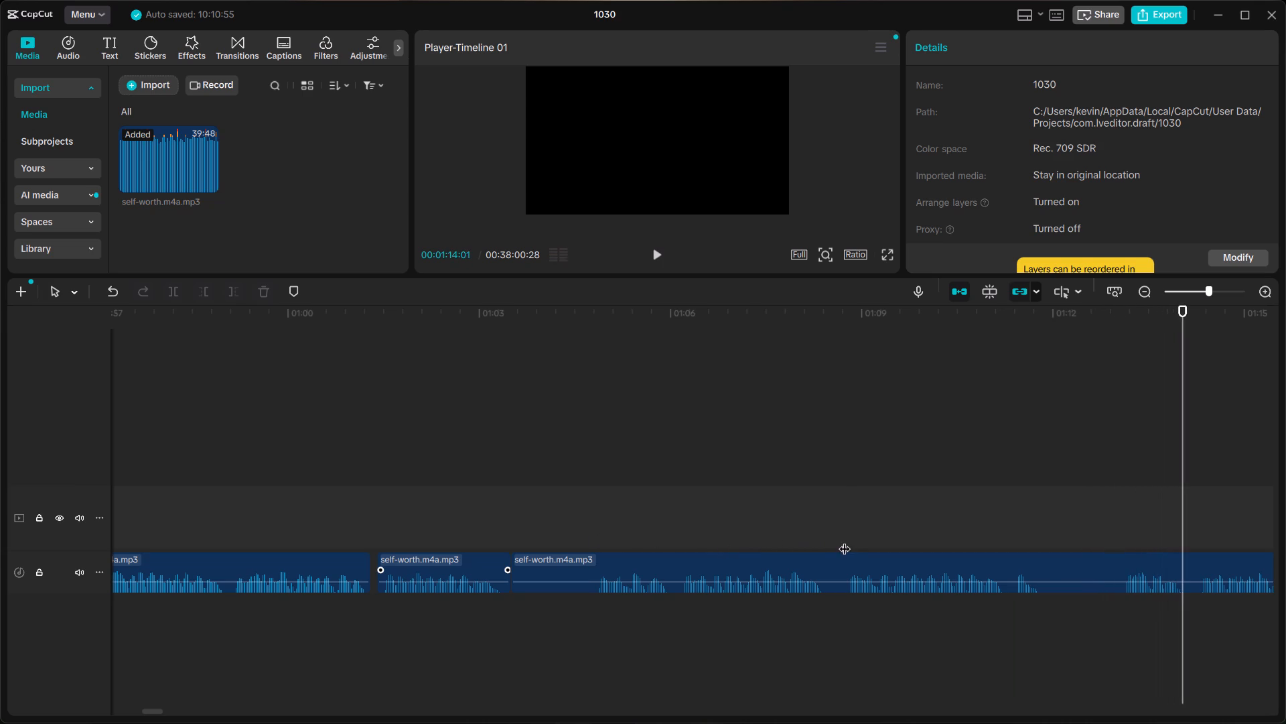
left_click(846, 546)
left_click(839, 550)
left_click(845, 550)
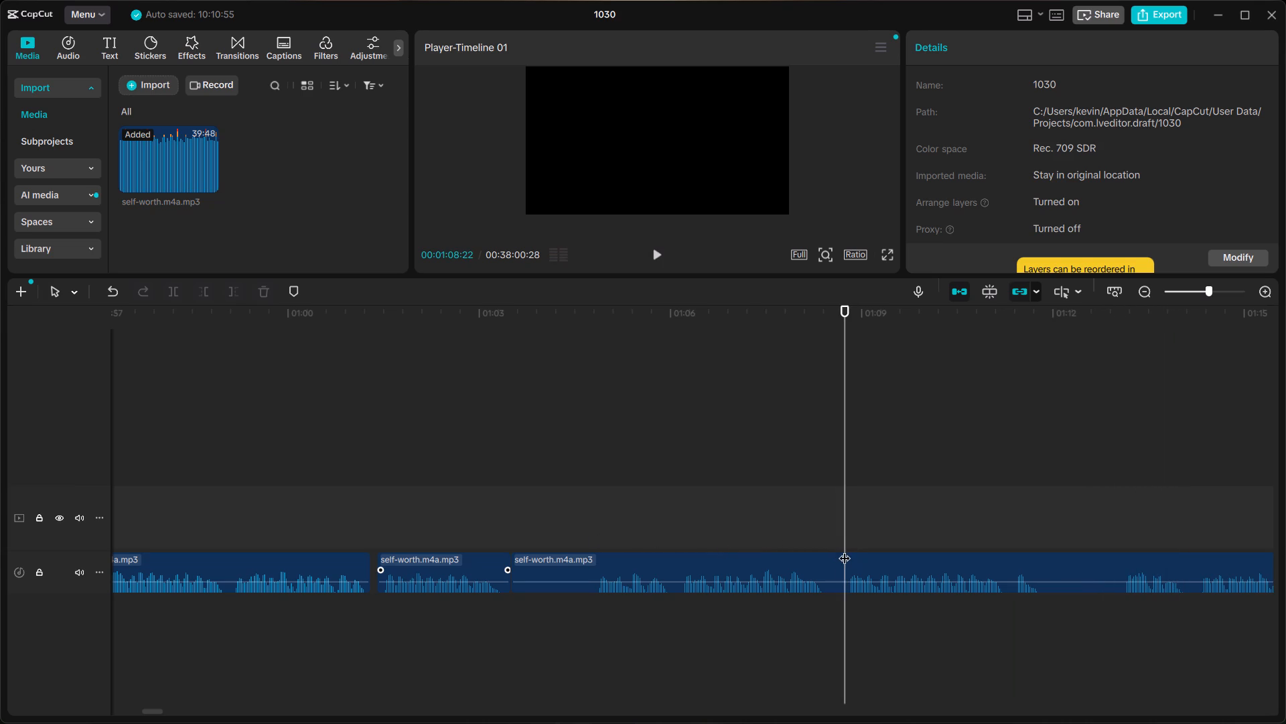
left_click(843, 556)
key("ctrl+b")
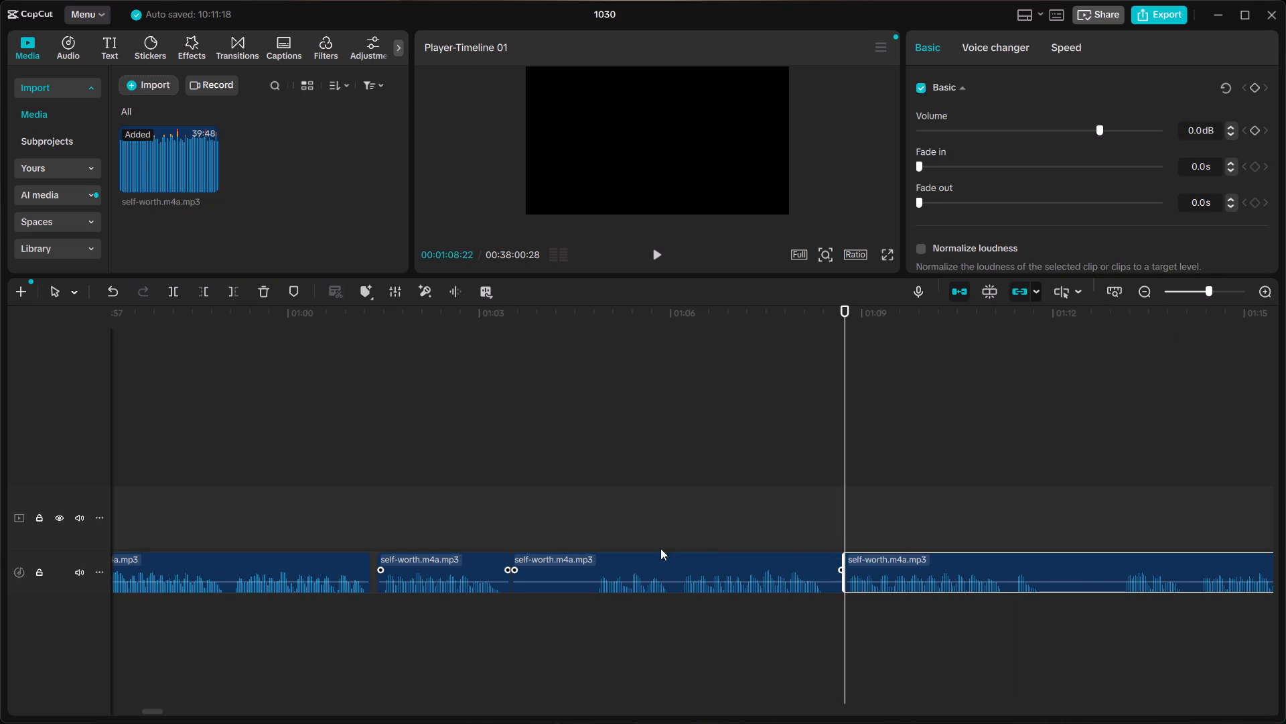
Delete the section between about 1:03:14 and 1:08:22 and close the gap it leaves.
left_click(555, 545)
key("space")
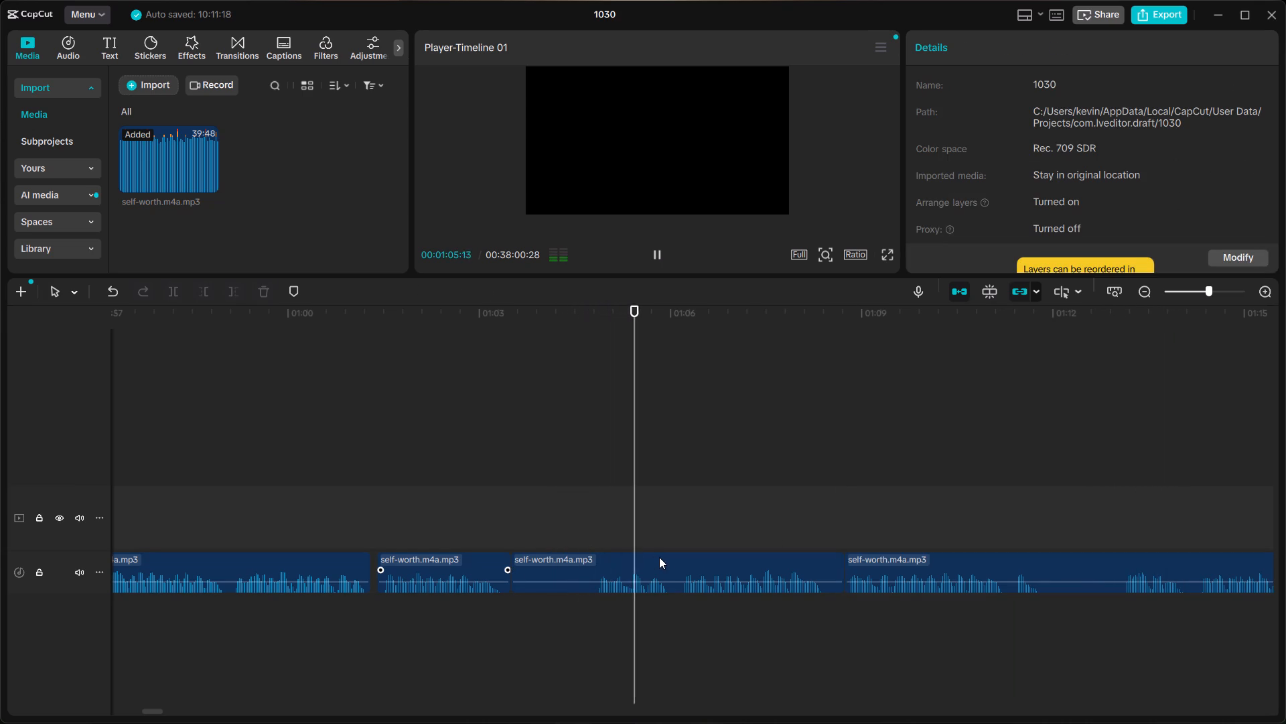
key("space")
left_click(668, 560)
key("BackSpace")
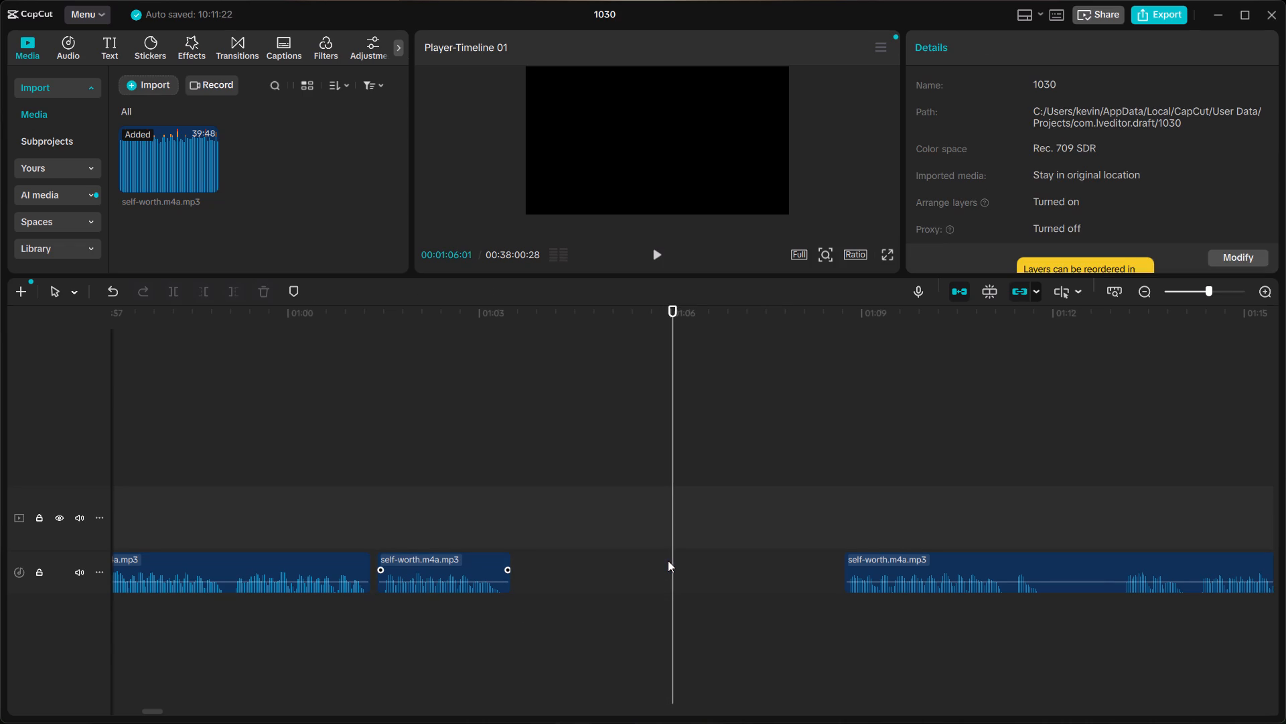
right_click(589, 567)
left_click(612, 575)
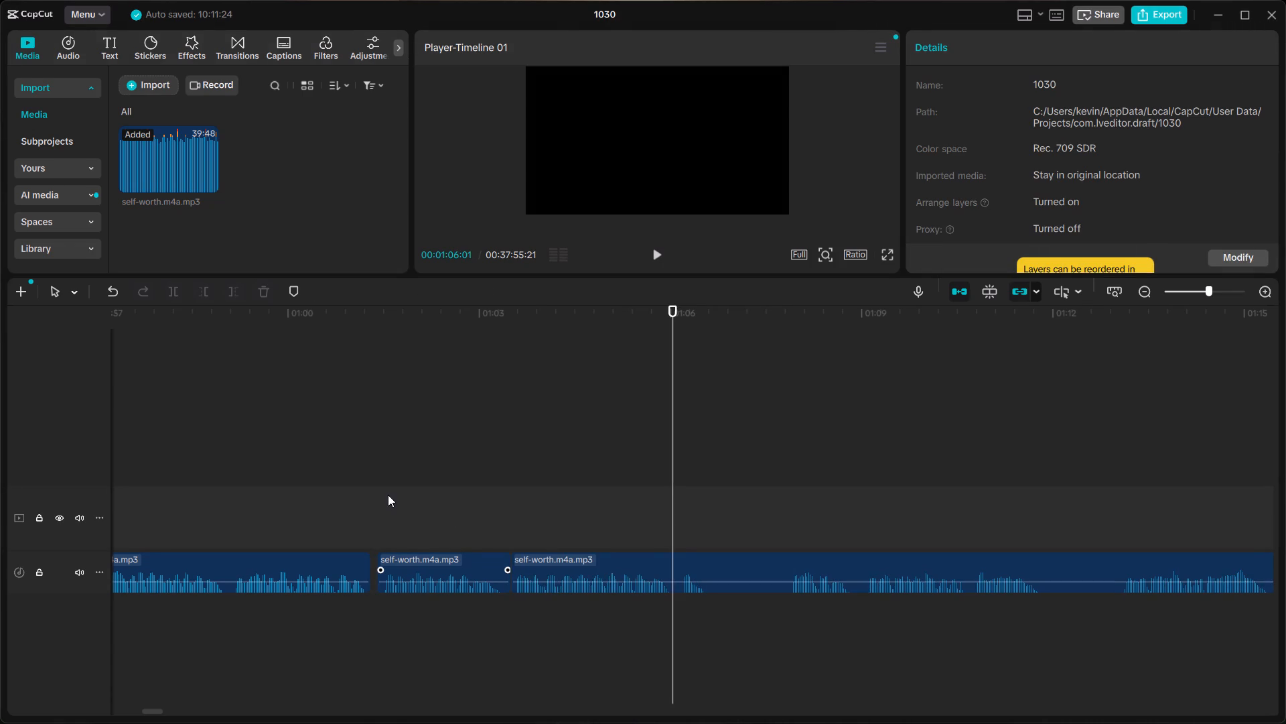
Replay the joins near 1:01 and 1:03, and move the short clip between them slightly earlier along with the clip after it.
left_click(387, 491)
key("space")
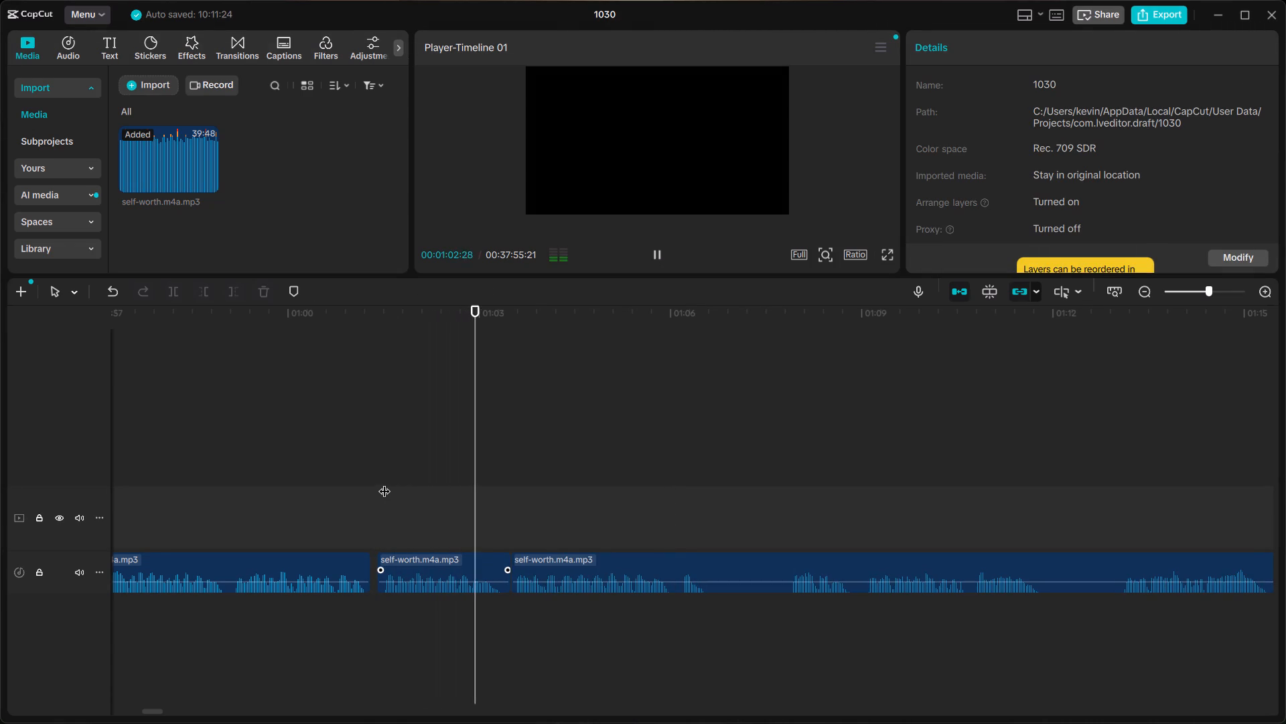
key("space")
left_click(153, 491)
key("space")
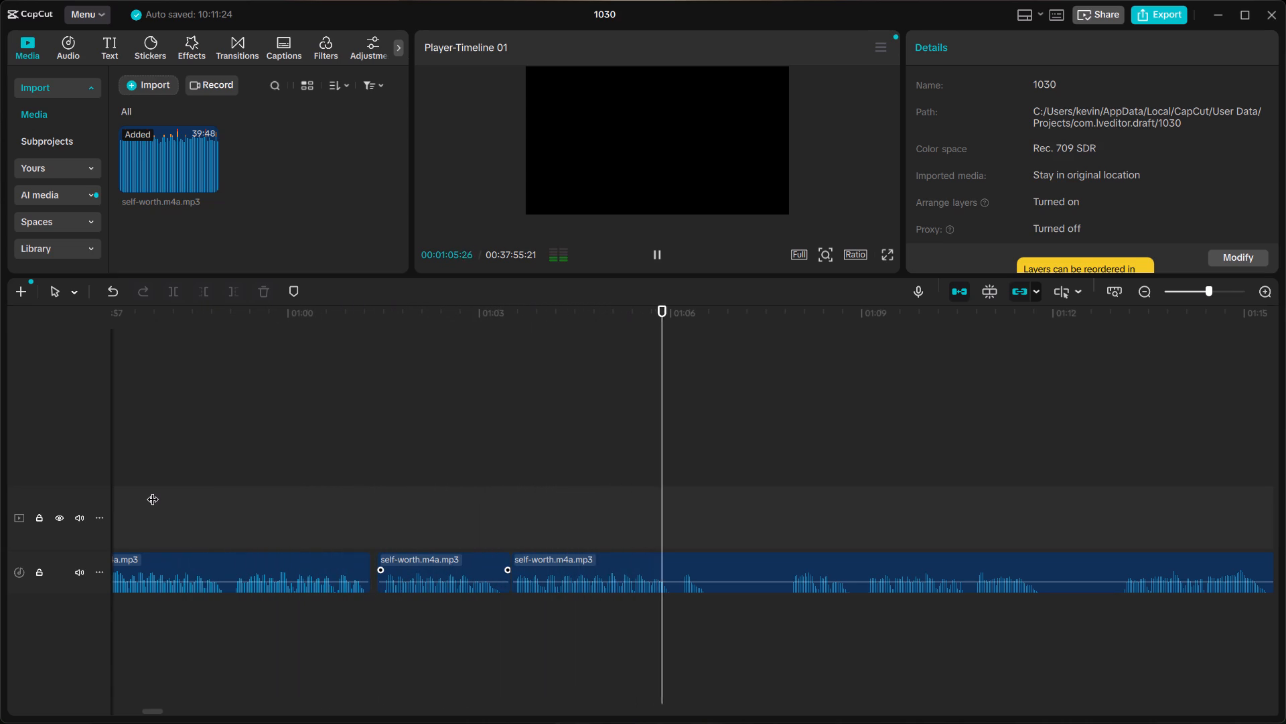
key("space")
left_click(414, 555)
left_click_drag(417, 555, 407, 551)
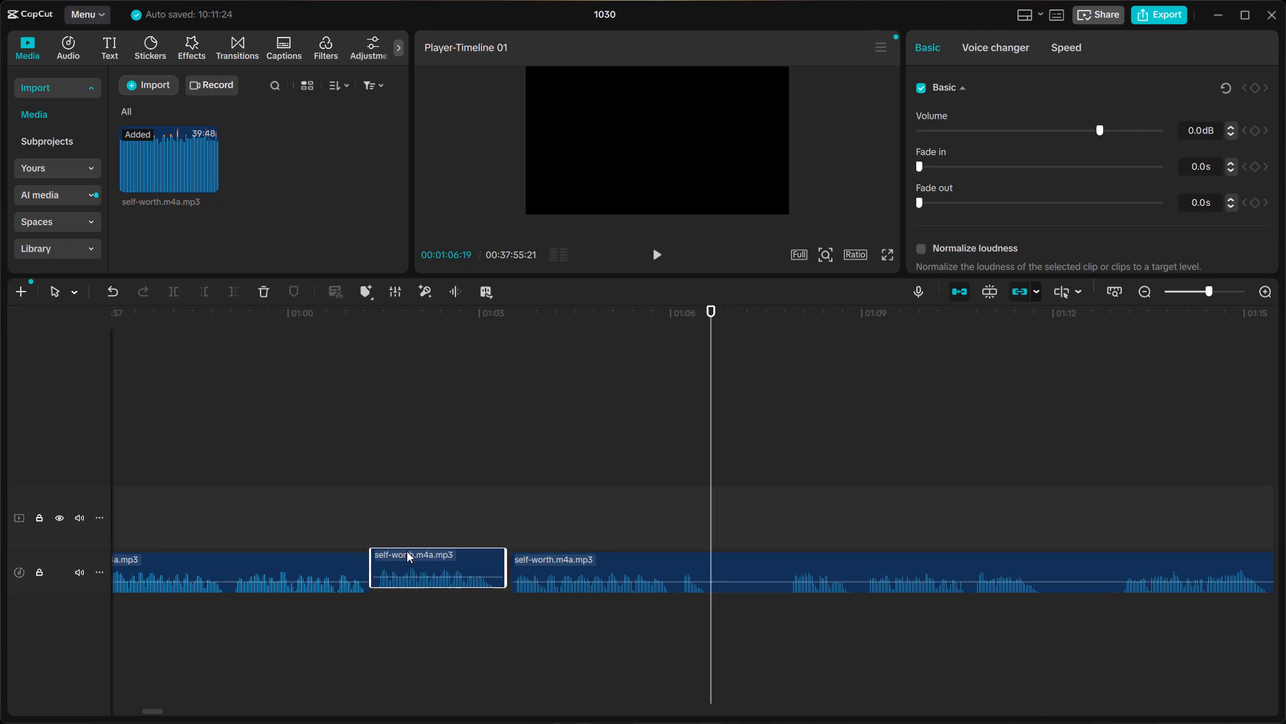
left_click_drag(407, 551, 406, 552)
left_click_drag(451, 568, 471, 615)
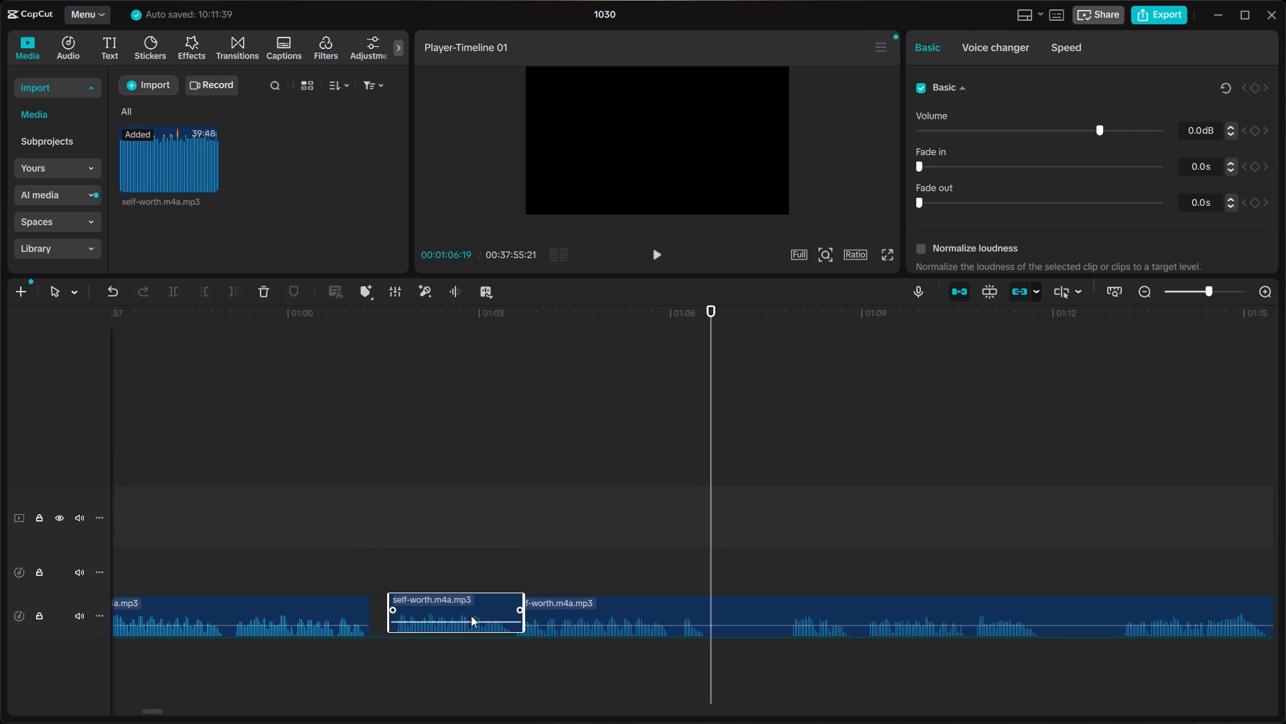
left_click_drag(471, 615, 456, 616)
double_click(581, 555)
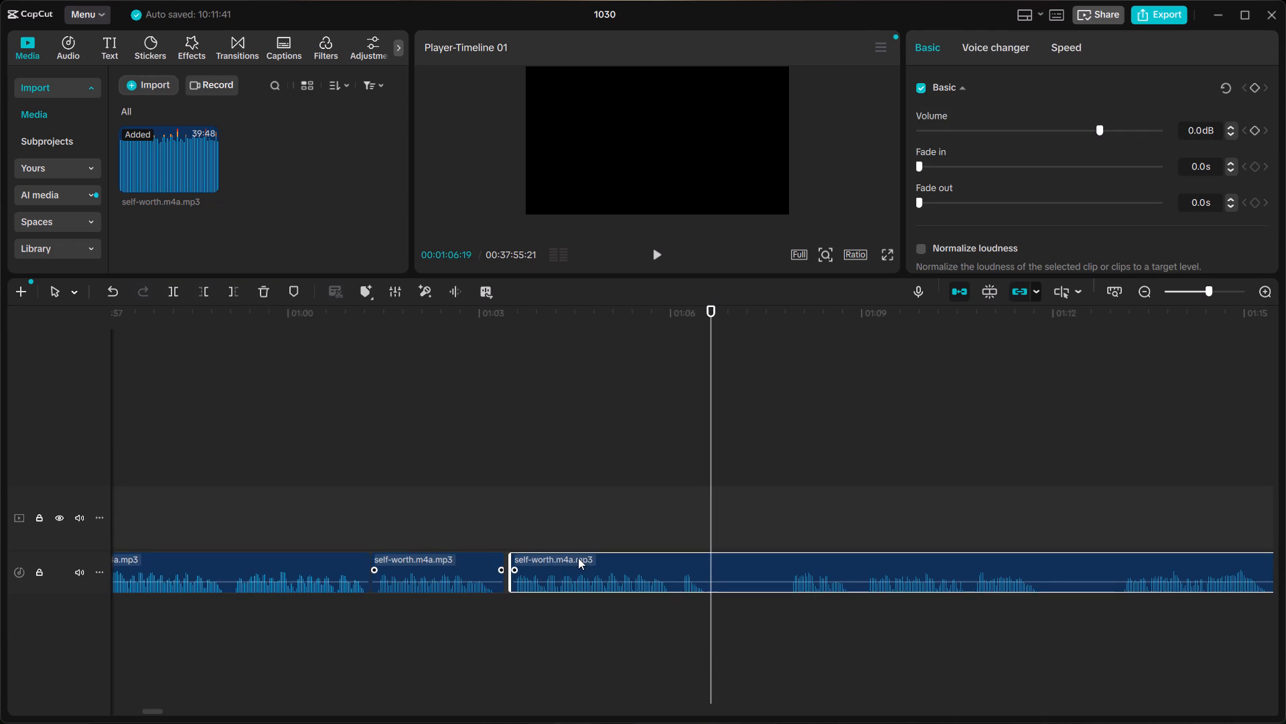
Listen from about 0:57 to 1:19, then move the last clip two frames earlier to tighten the pause near 1:03.
left_click(112, 505)
left_click(126, 505)
key("space")
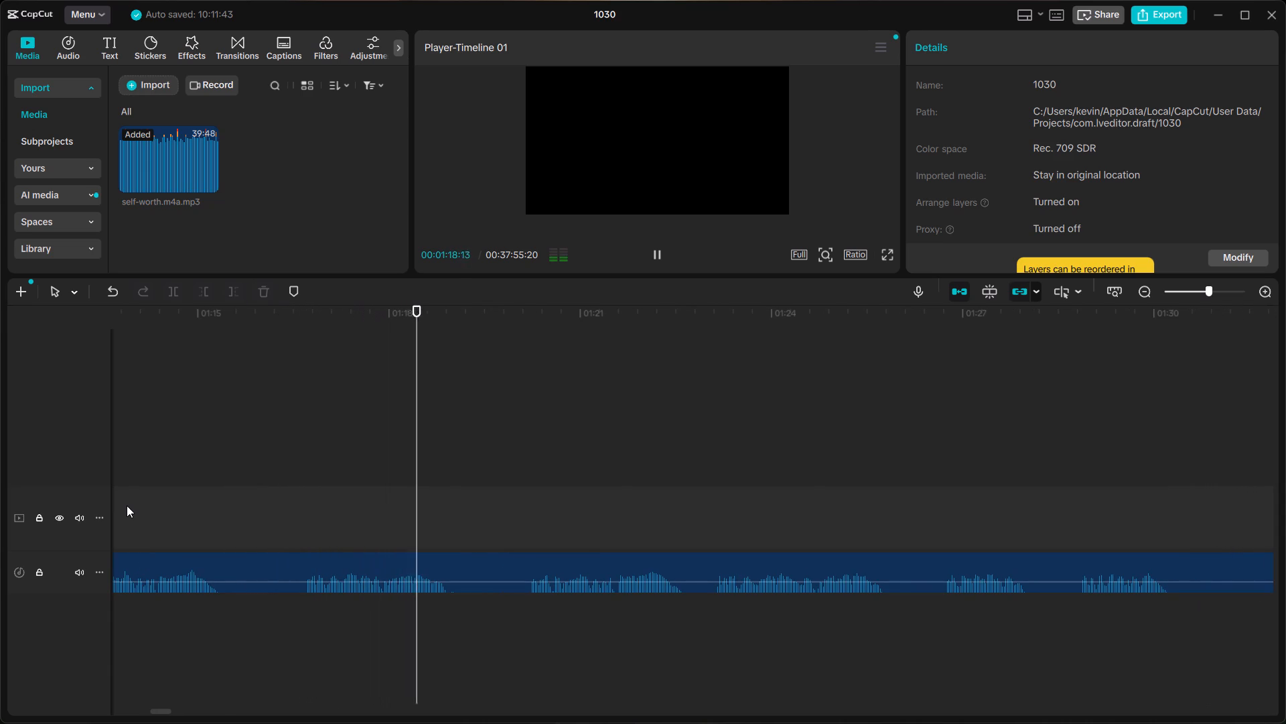
key("space")
scroll(470, 534, "right", 2)
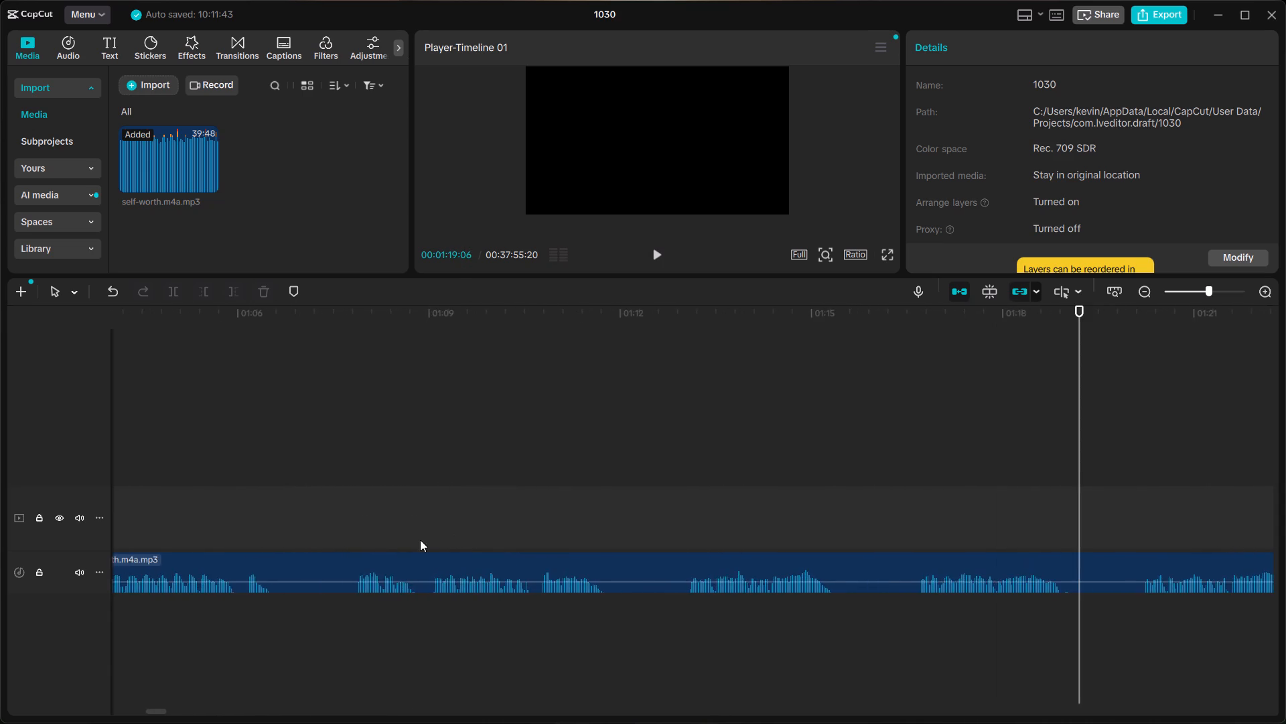
scroll(420, 542, "right", 1)
left_click(551, 560)
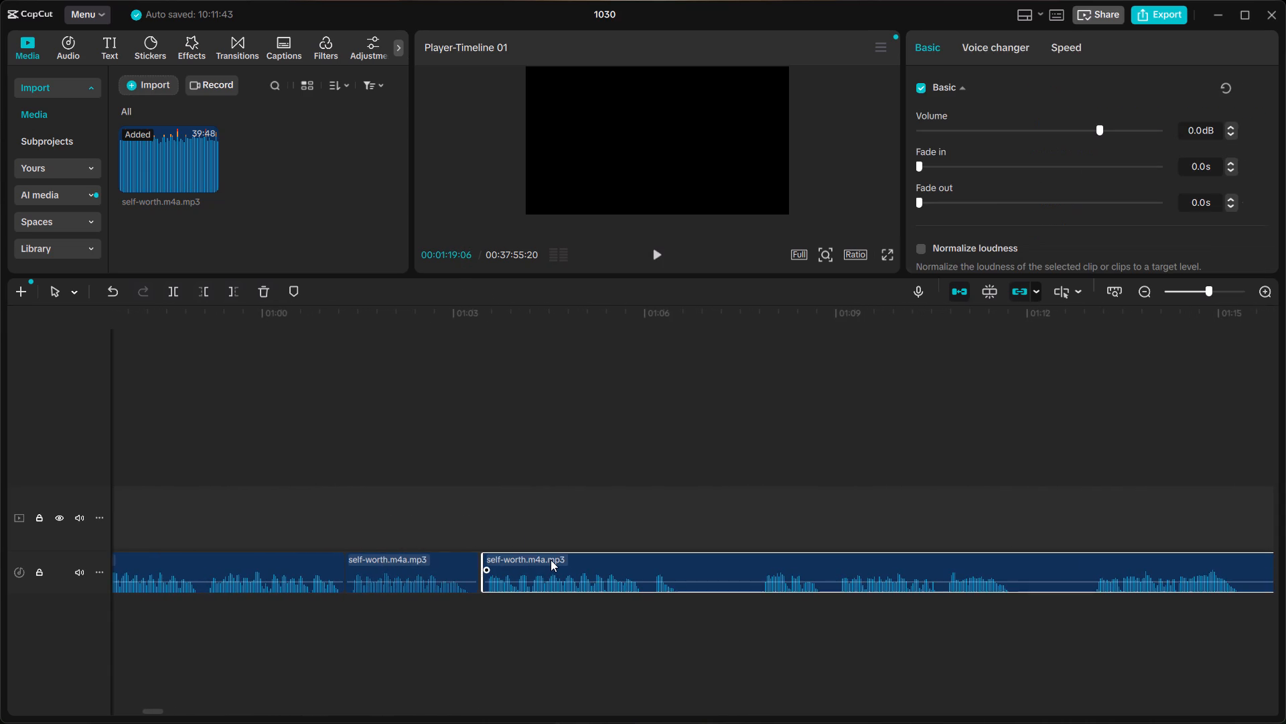
left_click_drag(551, 560, 545, 560)
left_click_drag(503, 608, 553, 583)
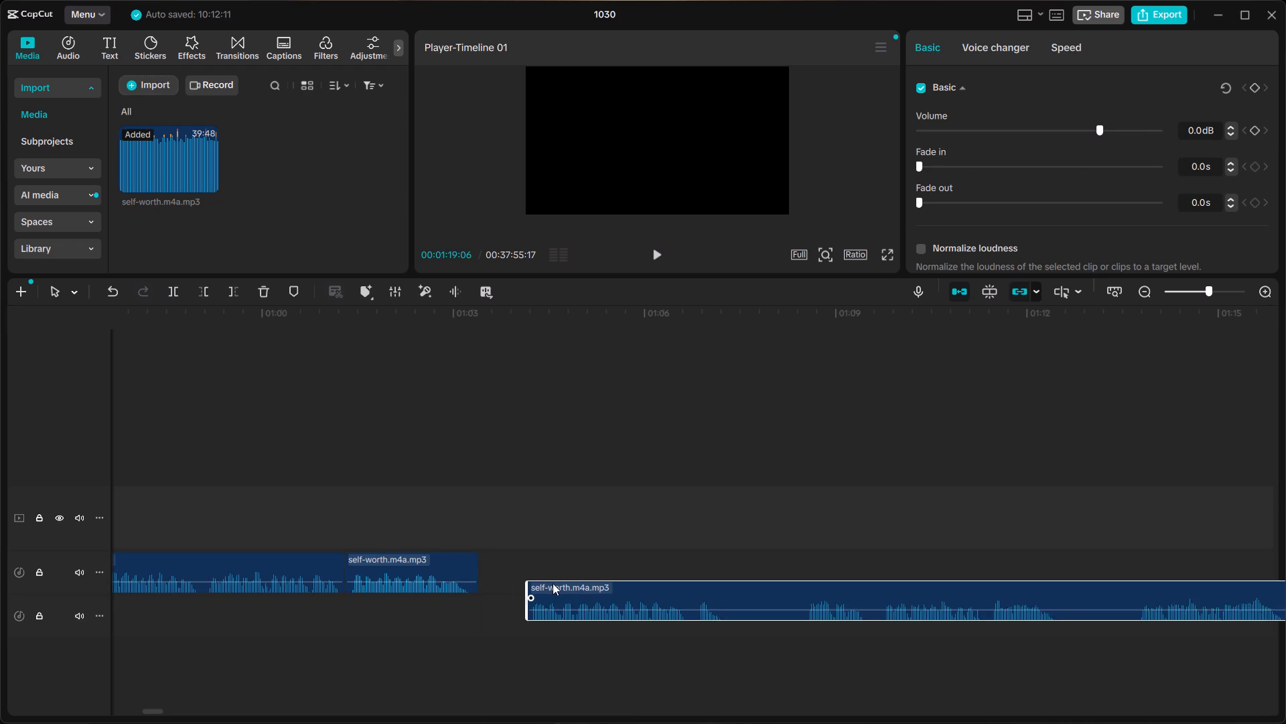
left_click_drag(553, 583, 506, 572)
Replay the tightened join and split the last clip near 1:06:19, in the pause just after the short phrase.
left_click(329, 519)
key("space")
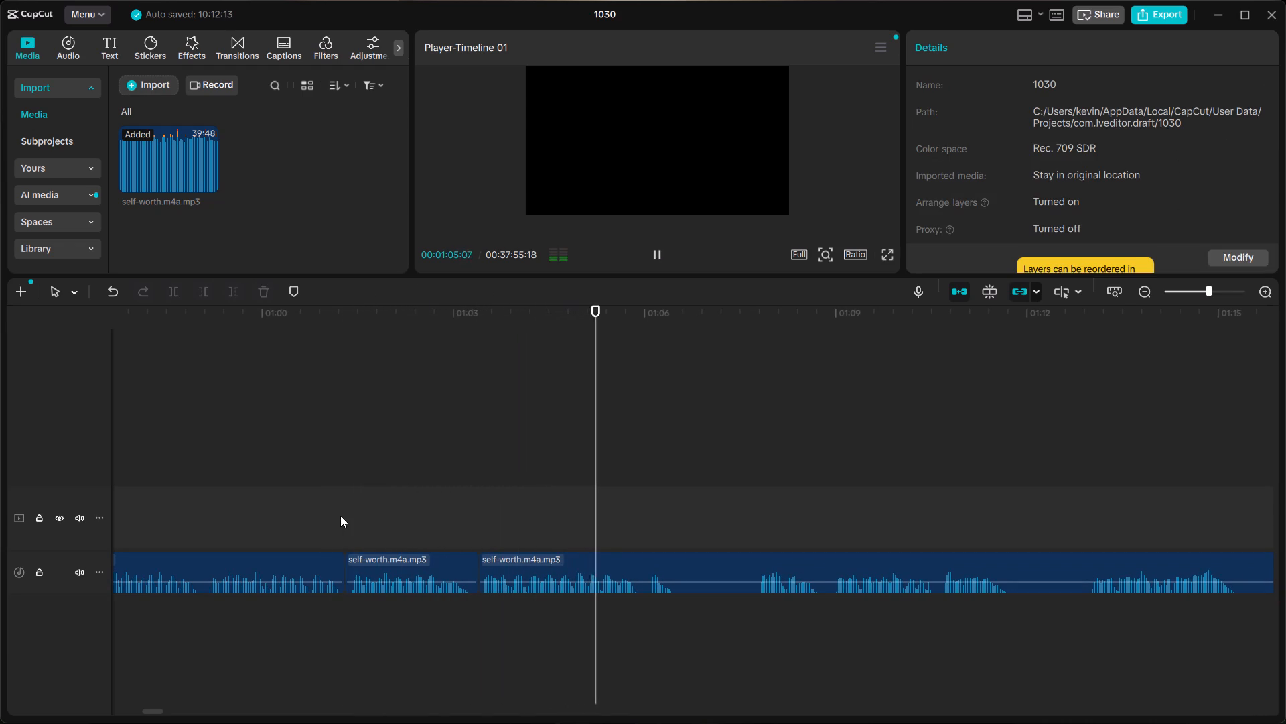
scroll(589, 526, "left", 1)
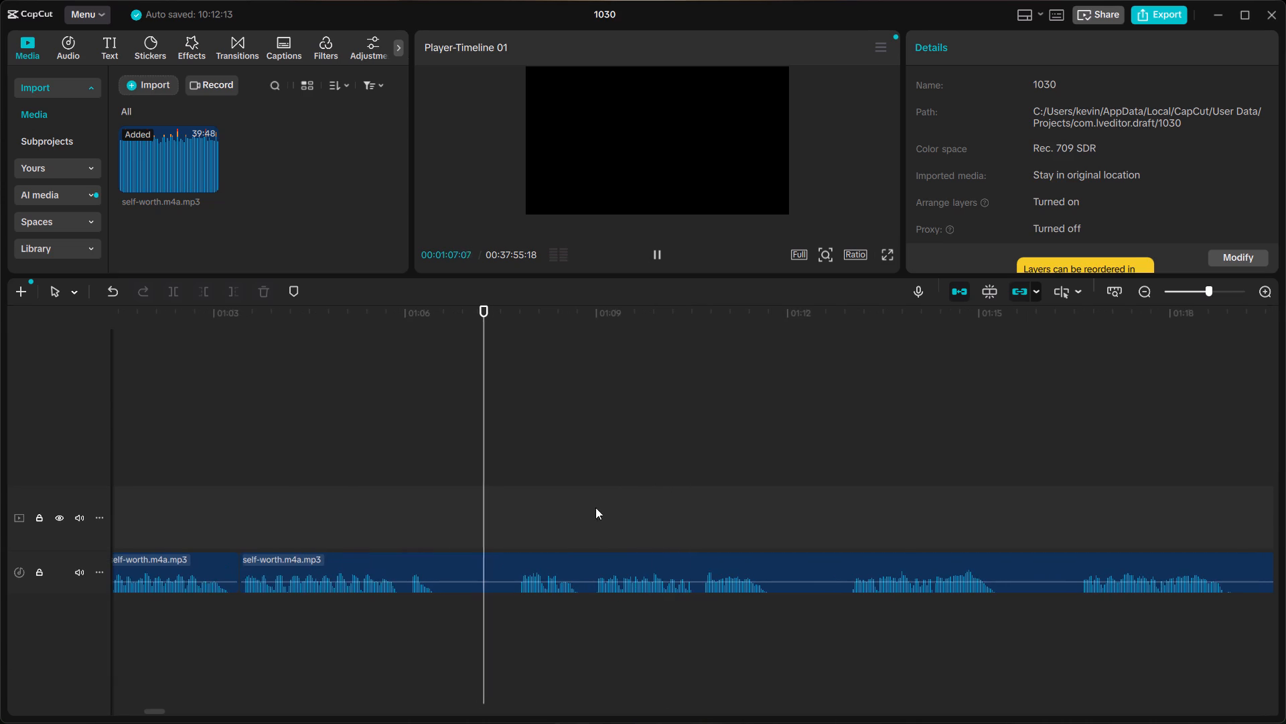
key("space")
left_click(454, 550)
left_click(446, 549)
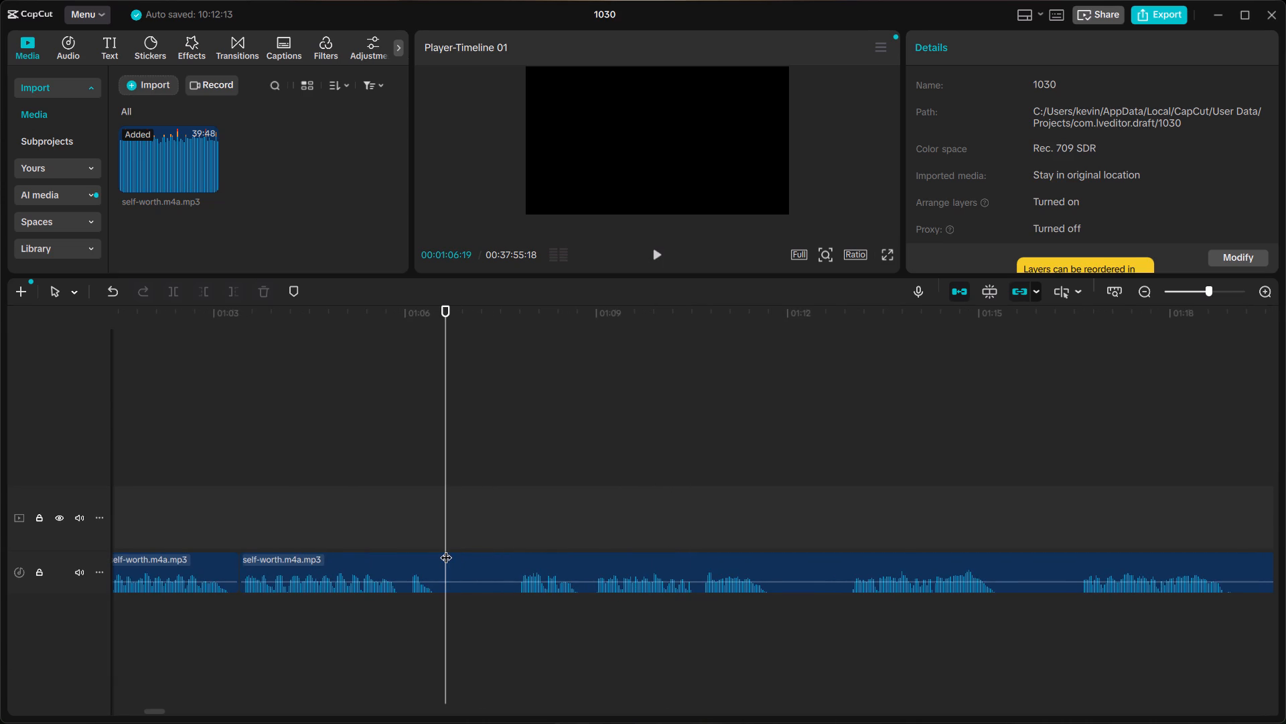
left_click(396, 537)
key("b")
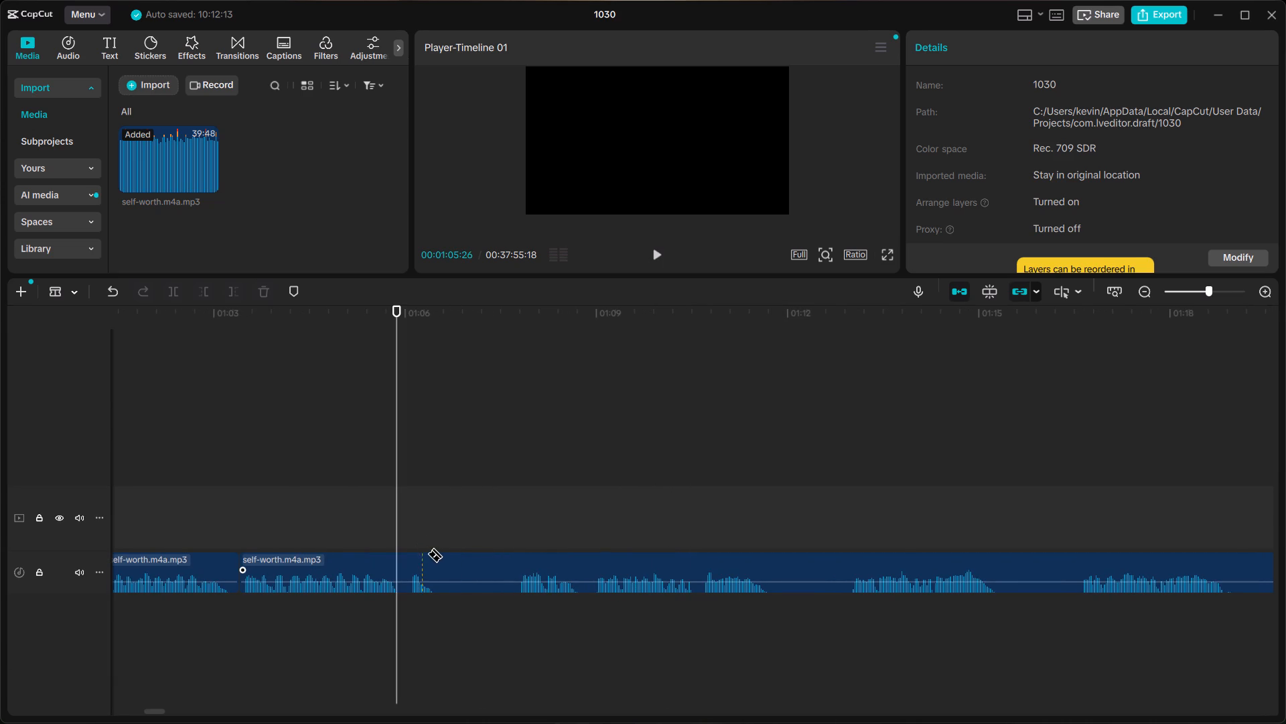
left_click(443, 564)
key("a")
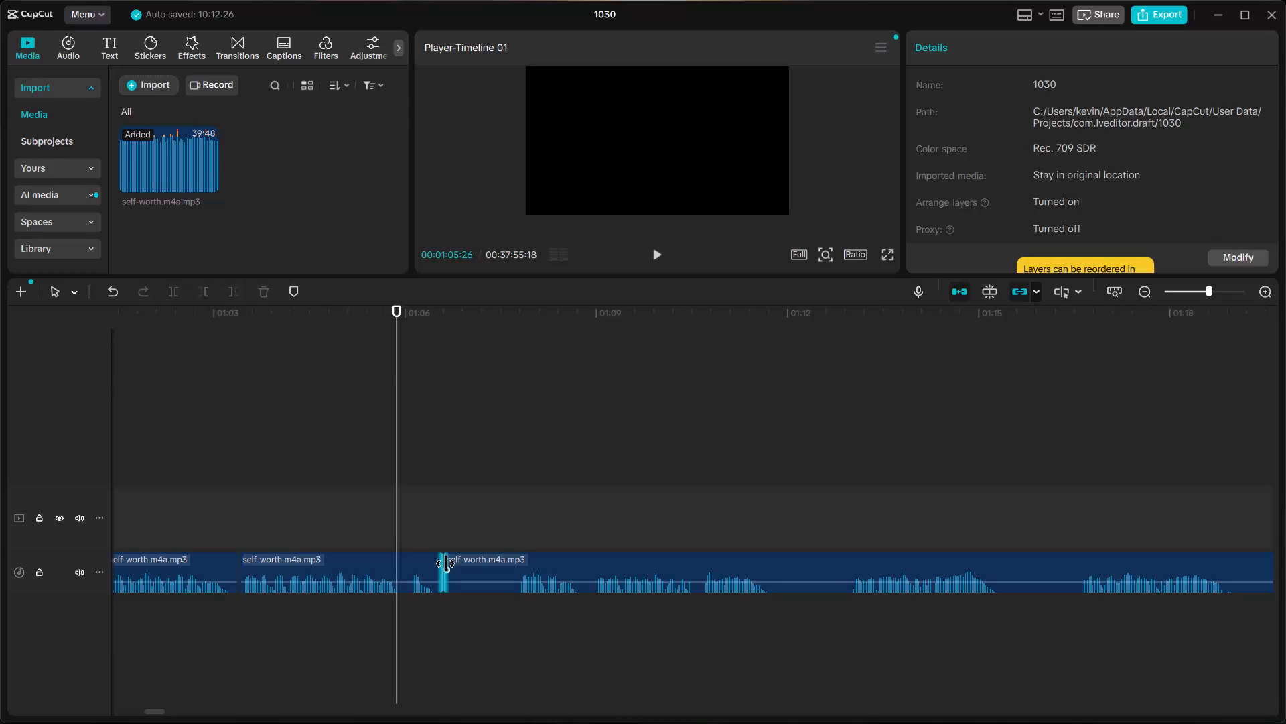
key("a")
Listen to the phrases between about 1:07 and 1:17 to compare the repeated takes and judge where to cut.
left_click(457, 540)
key("space")
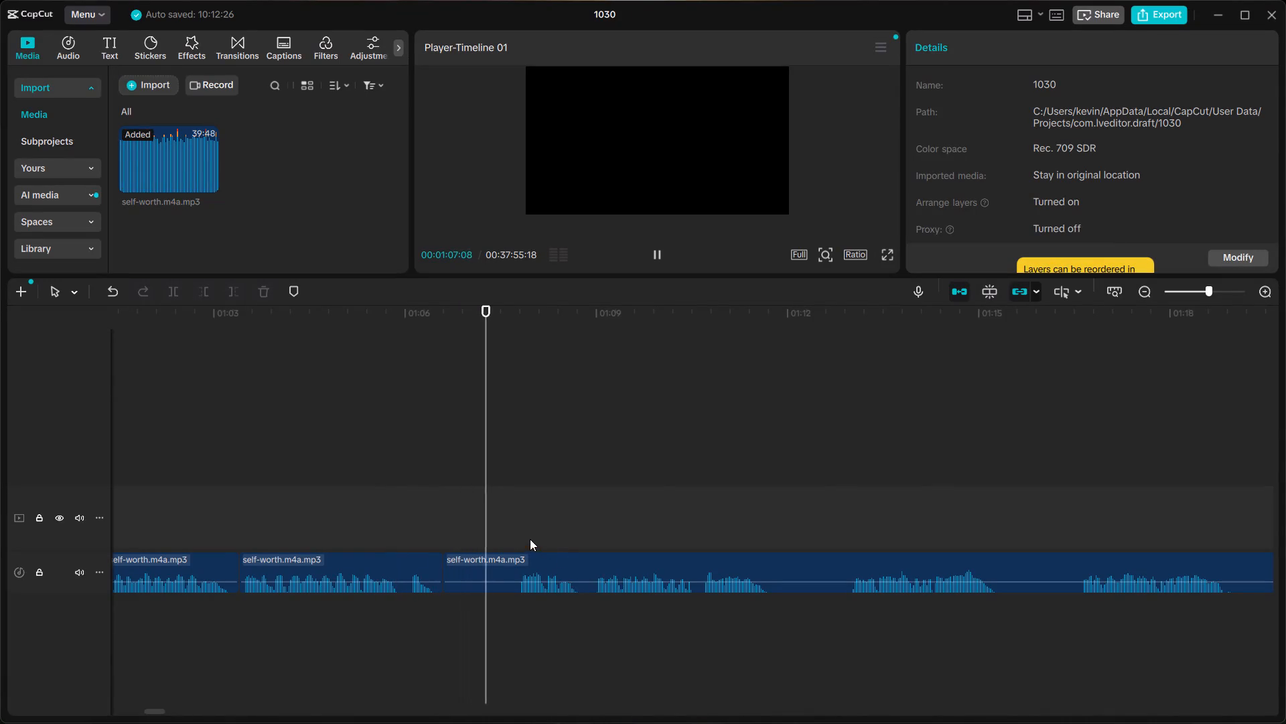
left_click(520, 537)
key("space")
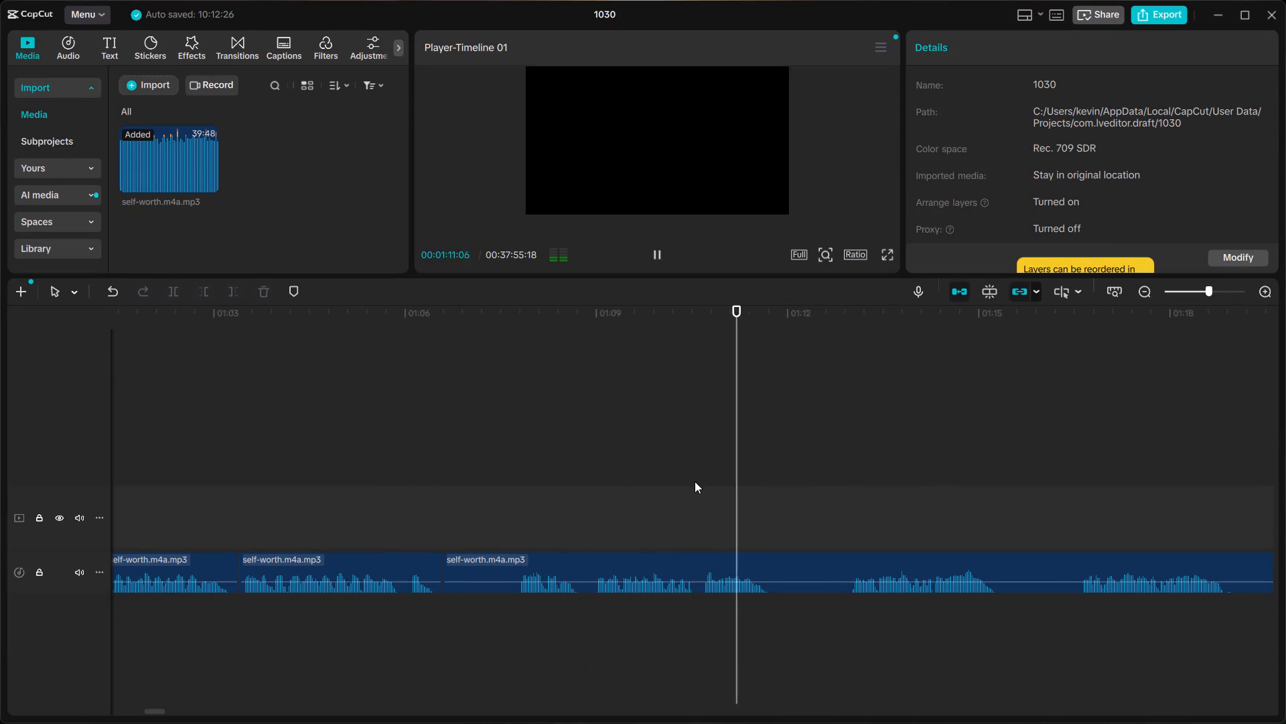
scroll(695, 481, "left", 1)
left_click(789, 536)
key("space")
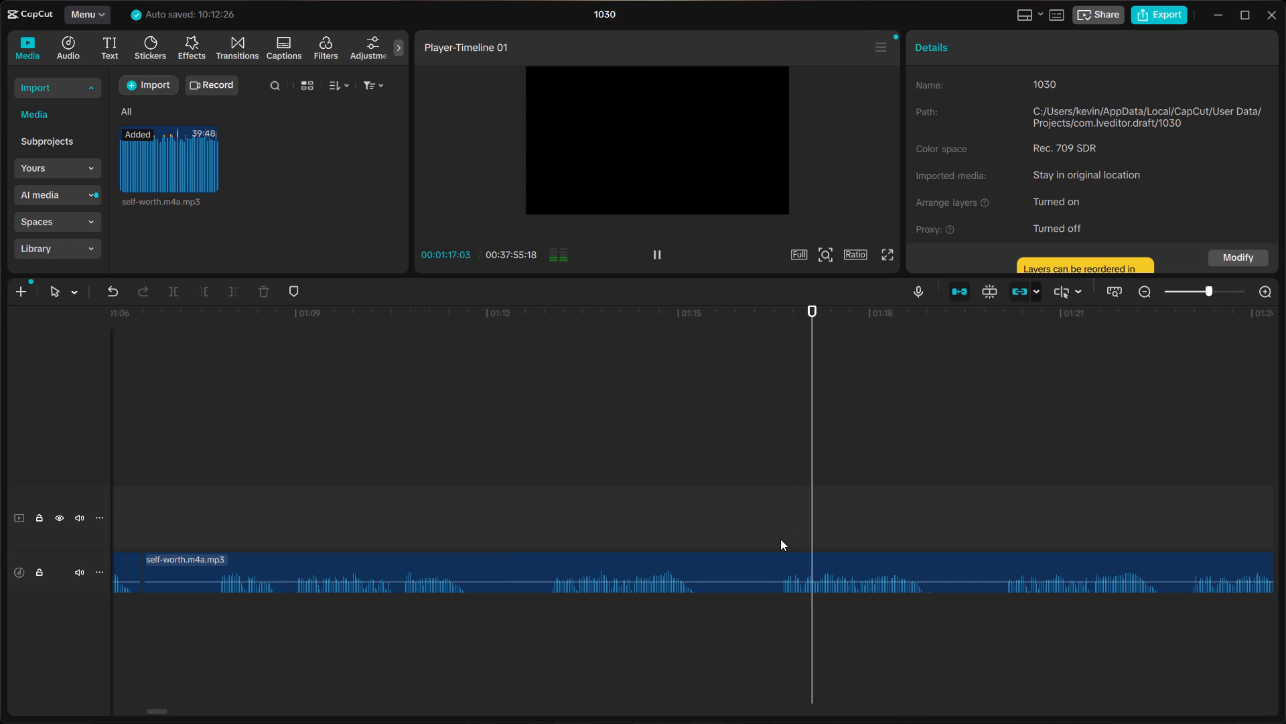
left_click(780, 539)
key("space")
key("space")
left_click(546, 546)
key("space")
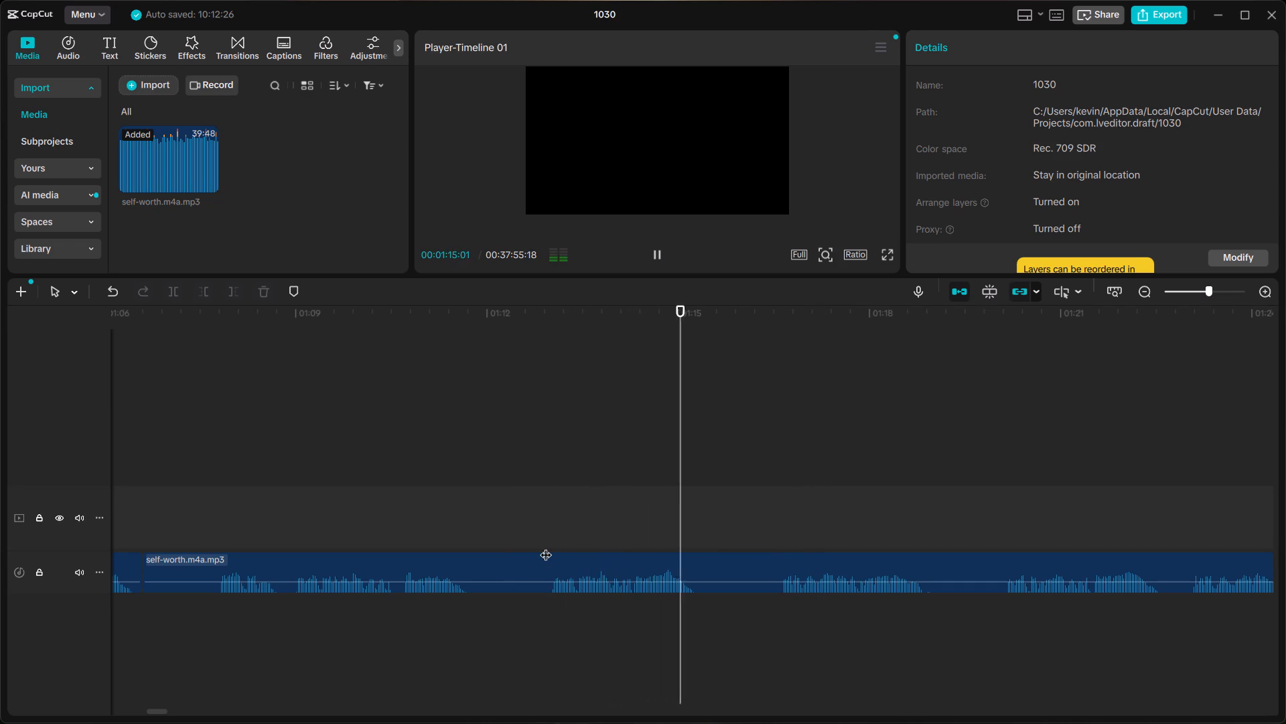
key("space")
left_click(288, 540)
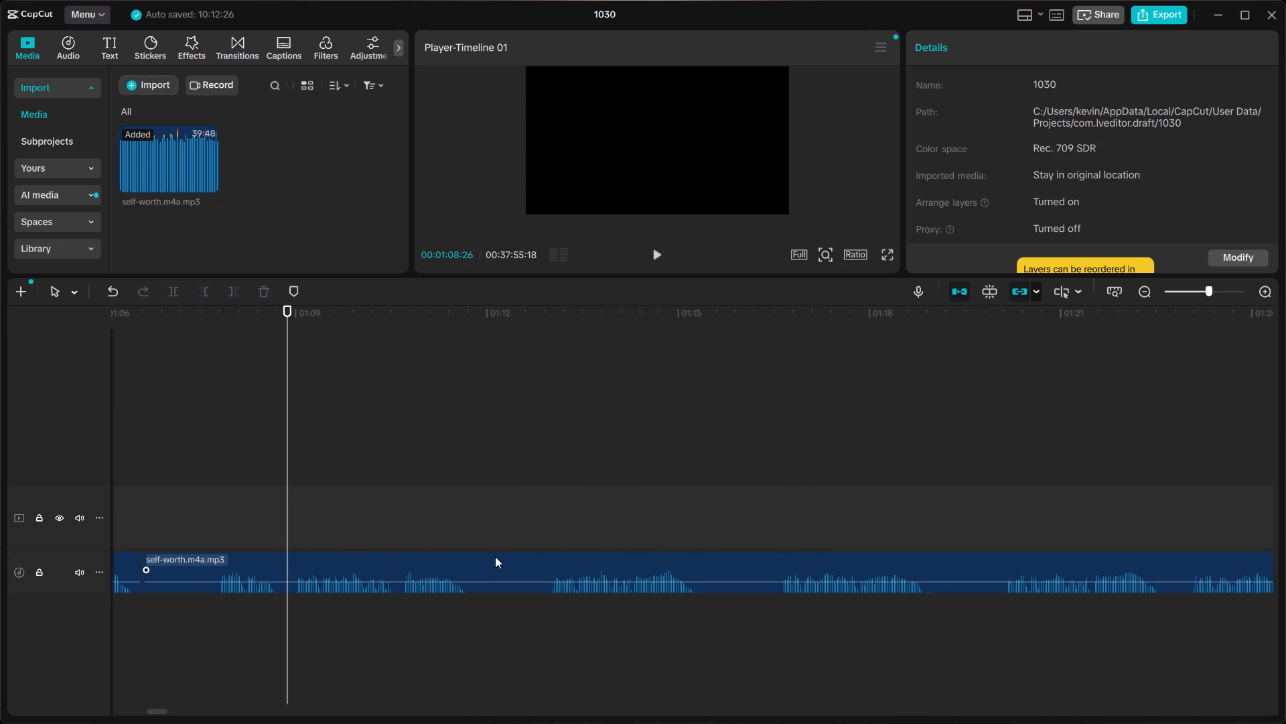
left_click(549, 548)
key("space")
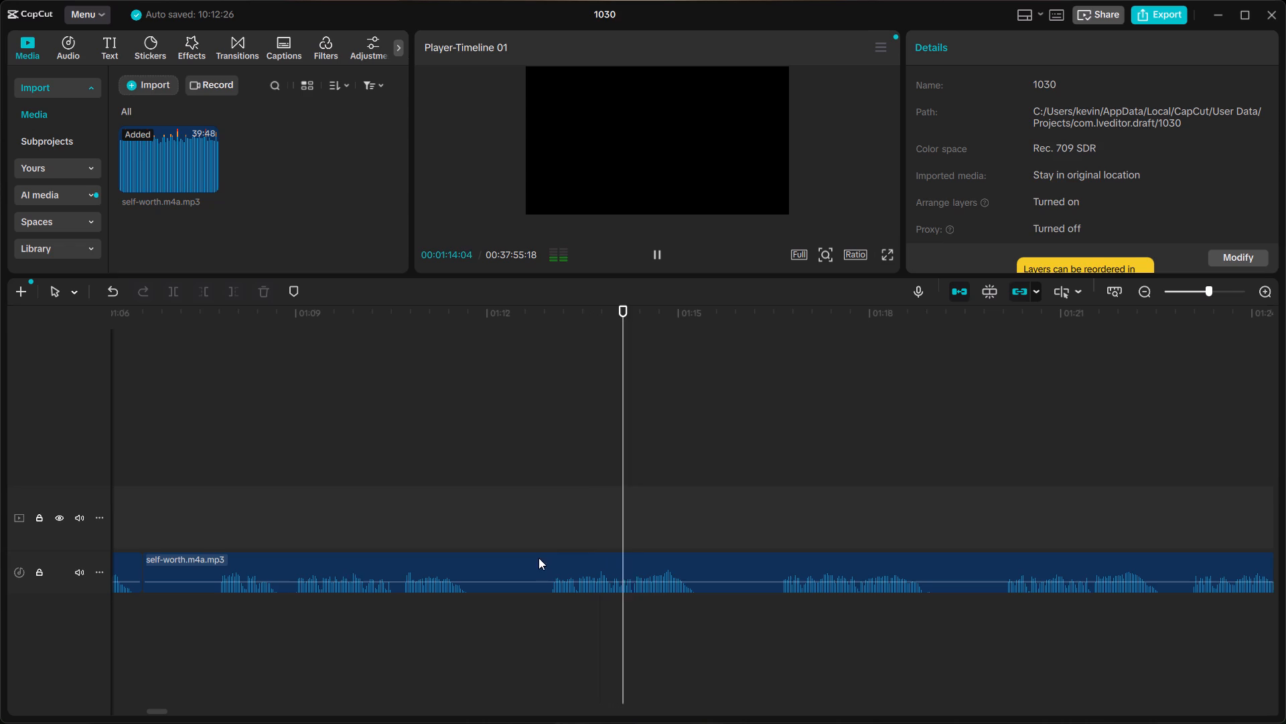
left_click(217, 537)
key("space")
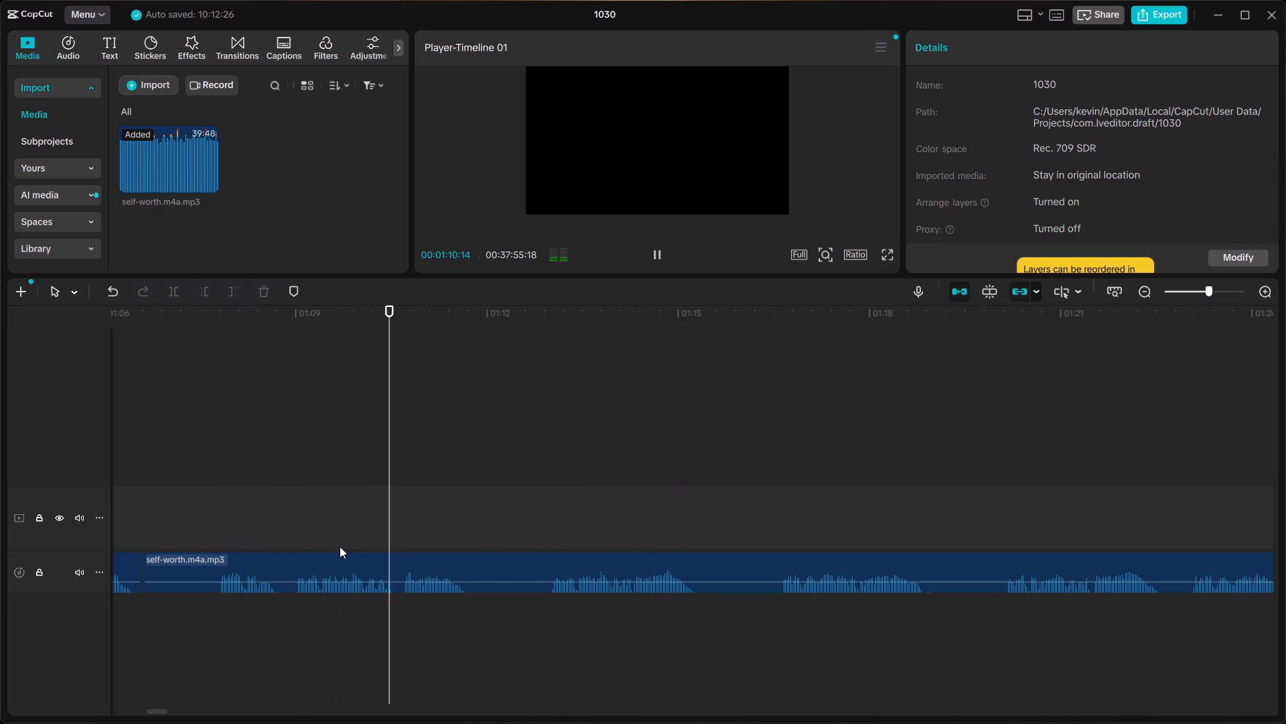
Check the start of the phrase near 1:13 and split the last clip at 1:12:26, in the pause just before it.
left_click(564, 530)
left_click(553, 546)
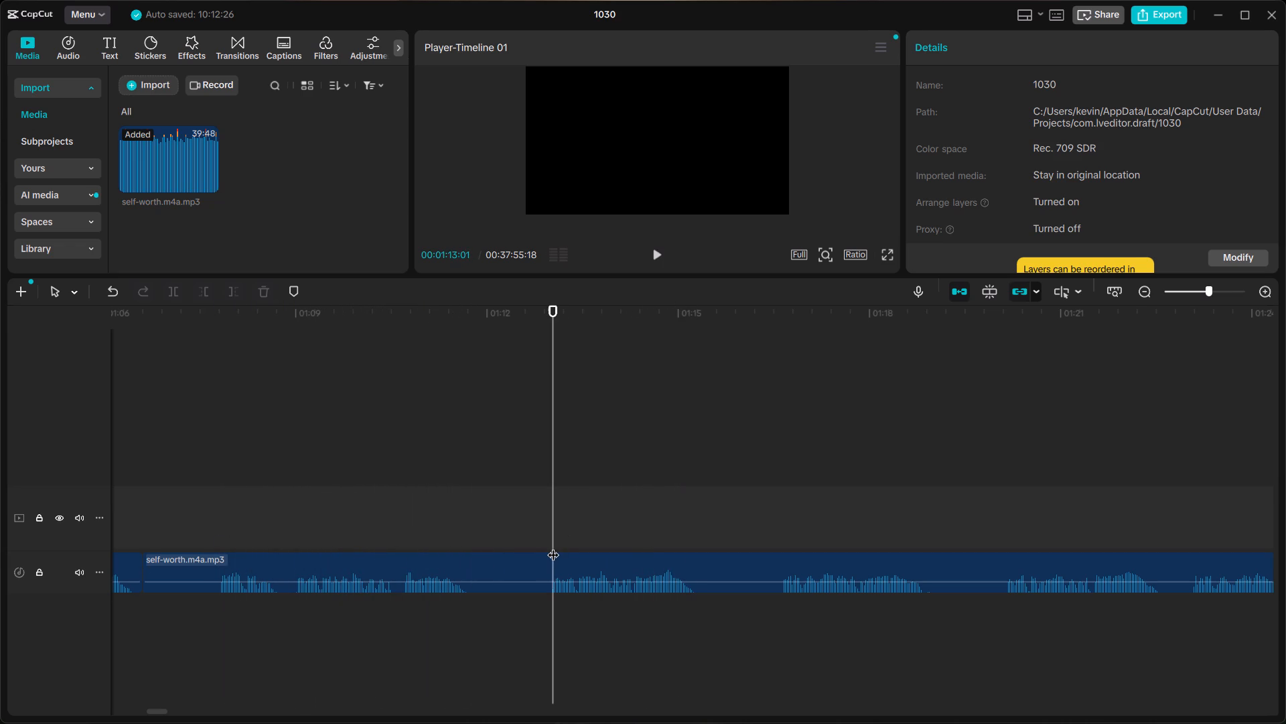
left_click(551, 546)
left_click(542, 546)
key("space")
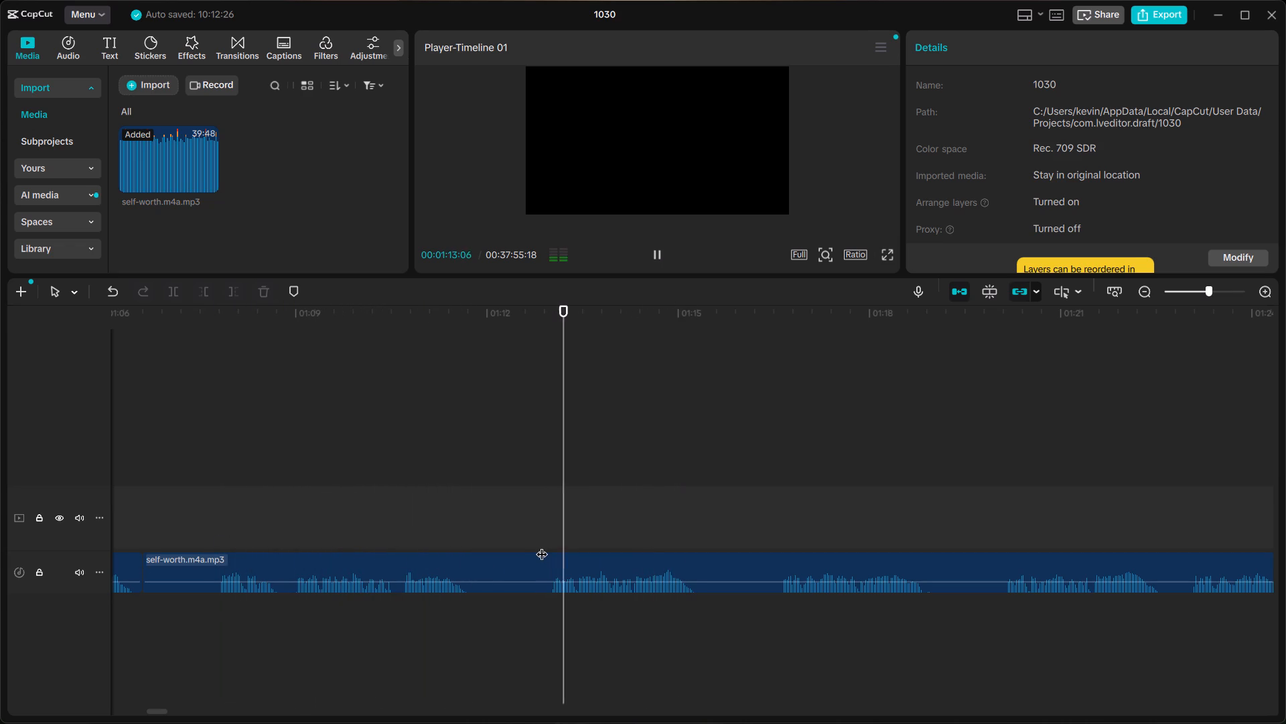
key("space")
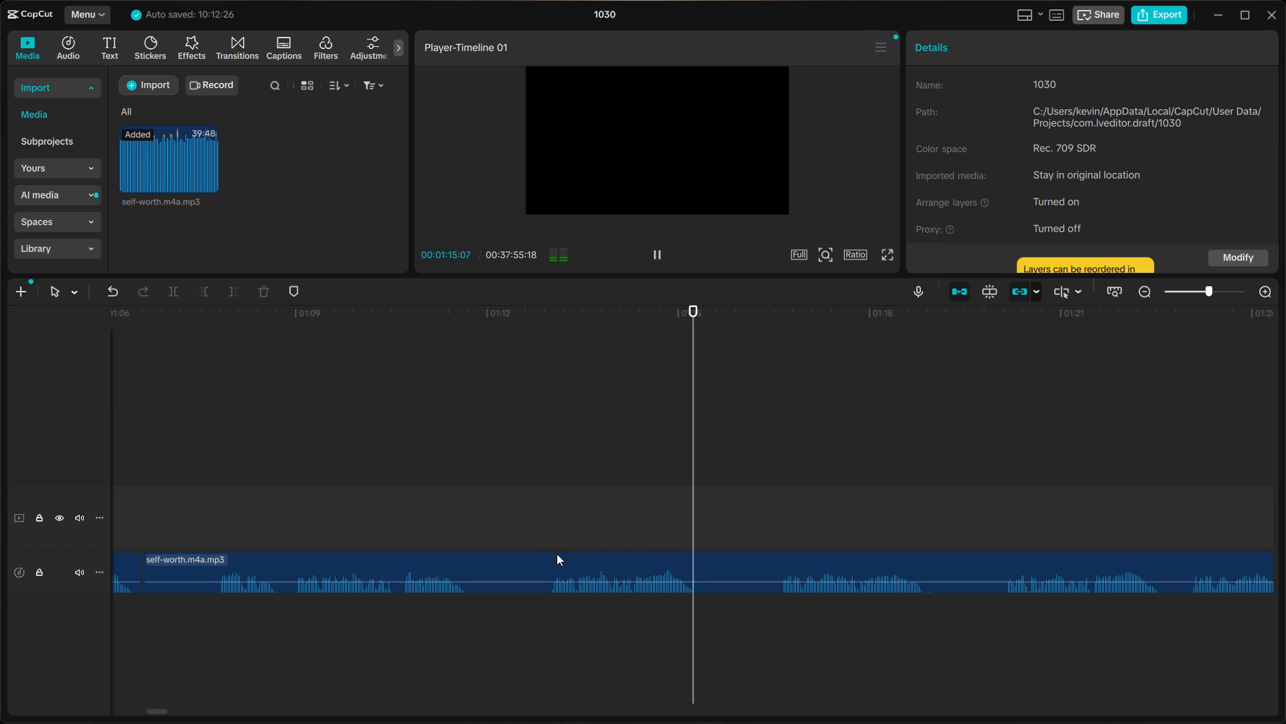
left_click(541, 562)
left_click(548, 529)
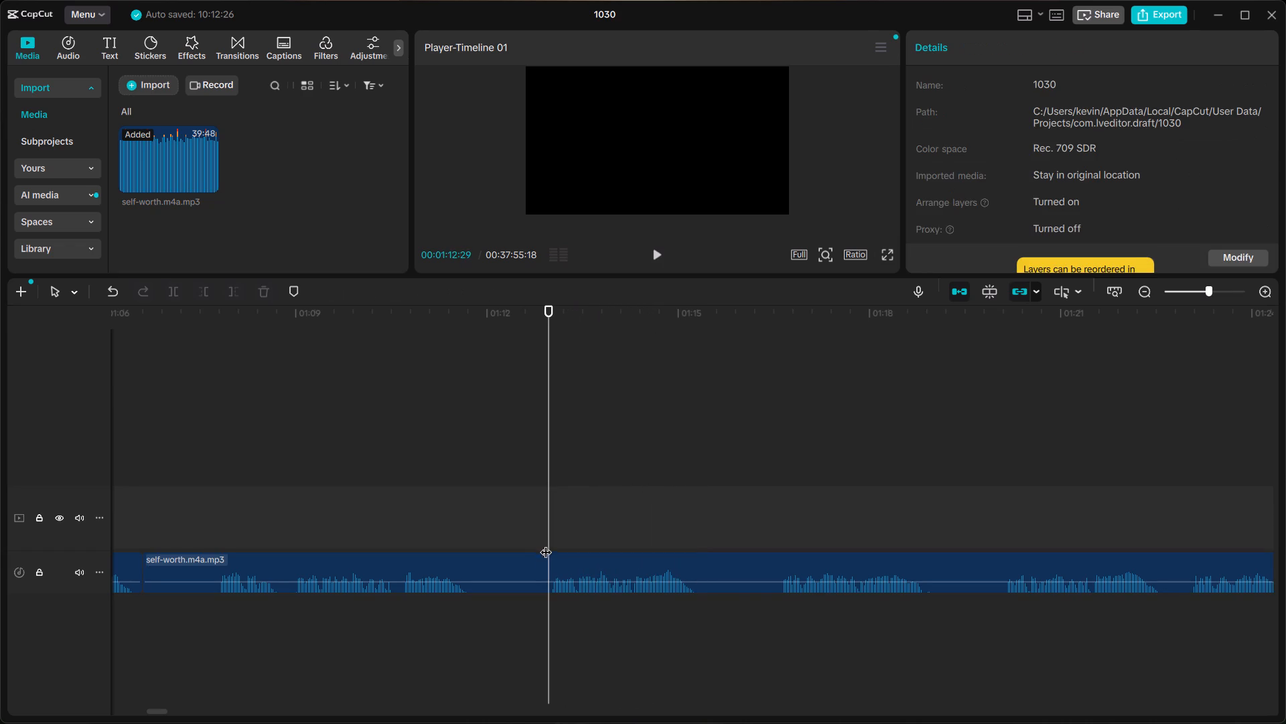
left_click(543, 556)
left_click(531, 532)
left_click(541, 543)
left_click(547, 556)
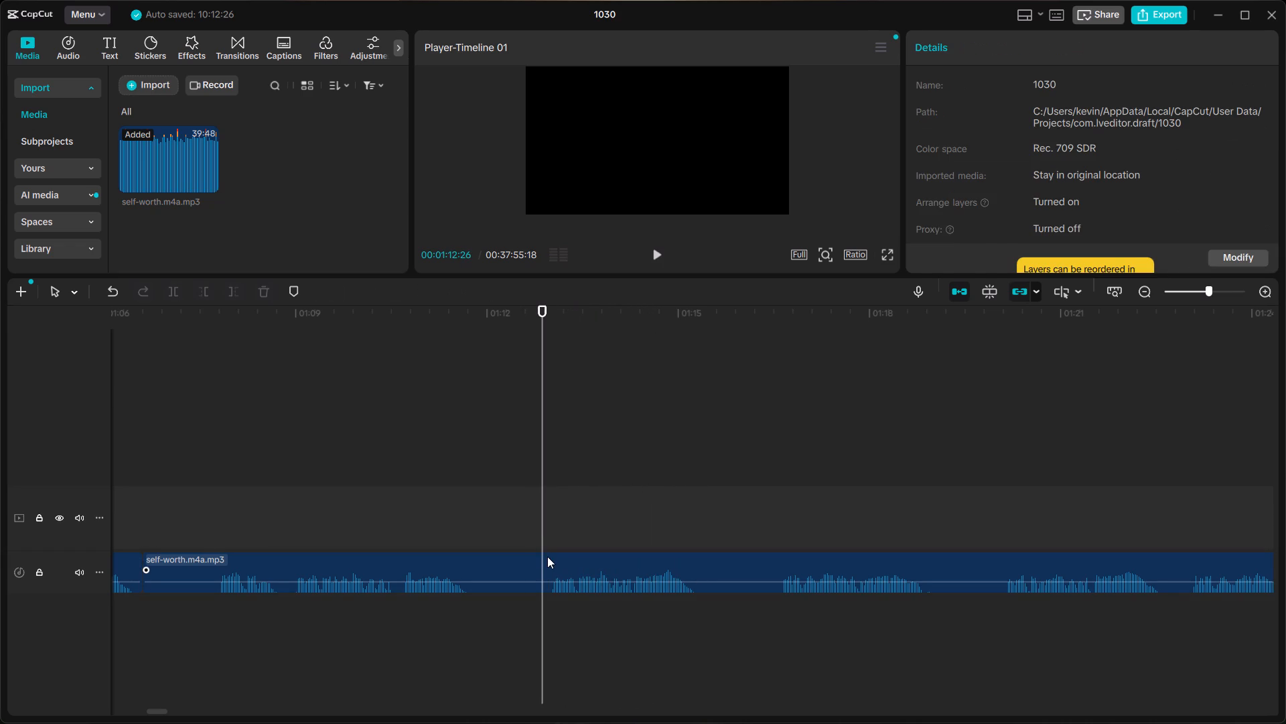
key("ctrl+b")
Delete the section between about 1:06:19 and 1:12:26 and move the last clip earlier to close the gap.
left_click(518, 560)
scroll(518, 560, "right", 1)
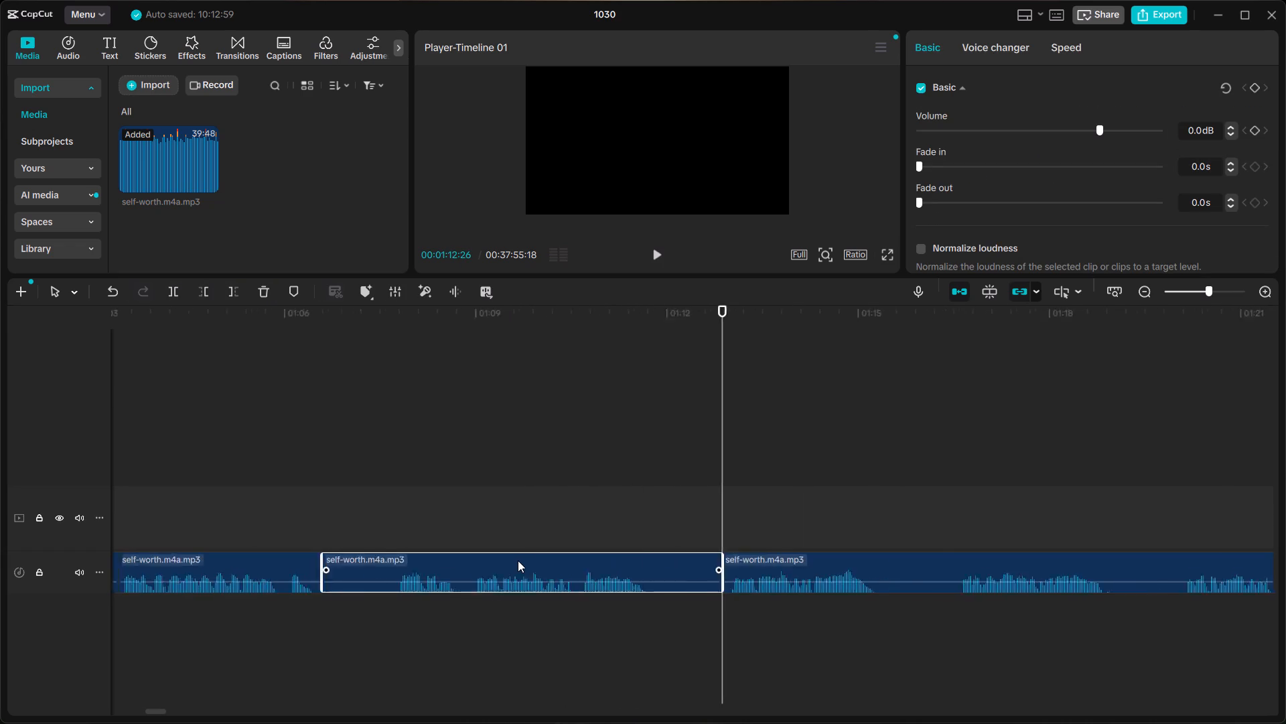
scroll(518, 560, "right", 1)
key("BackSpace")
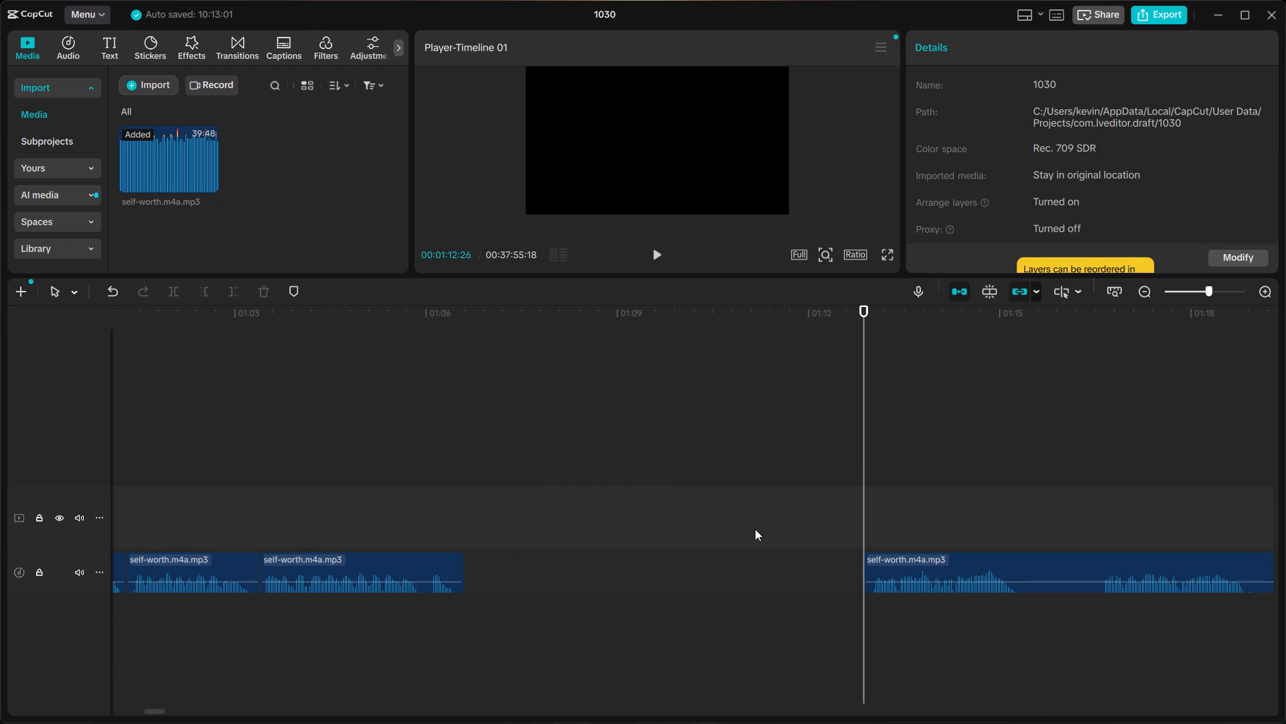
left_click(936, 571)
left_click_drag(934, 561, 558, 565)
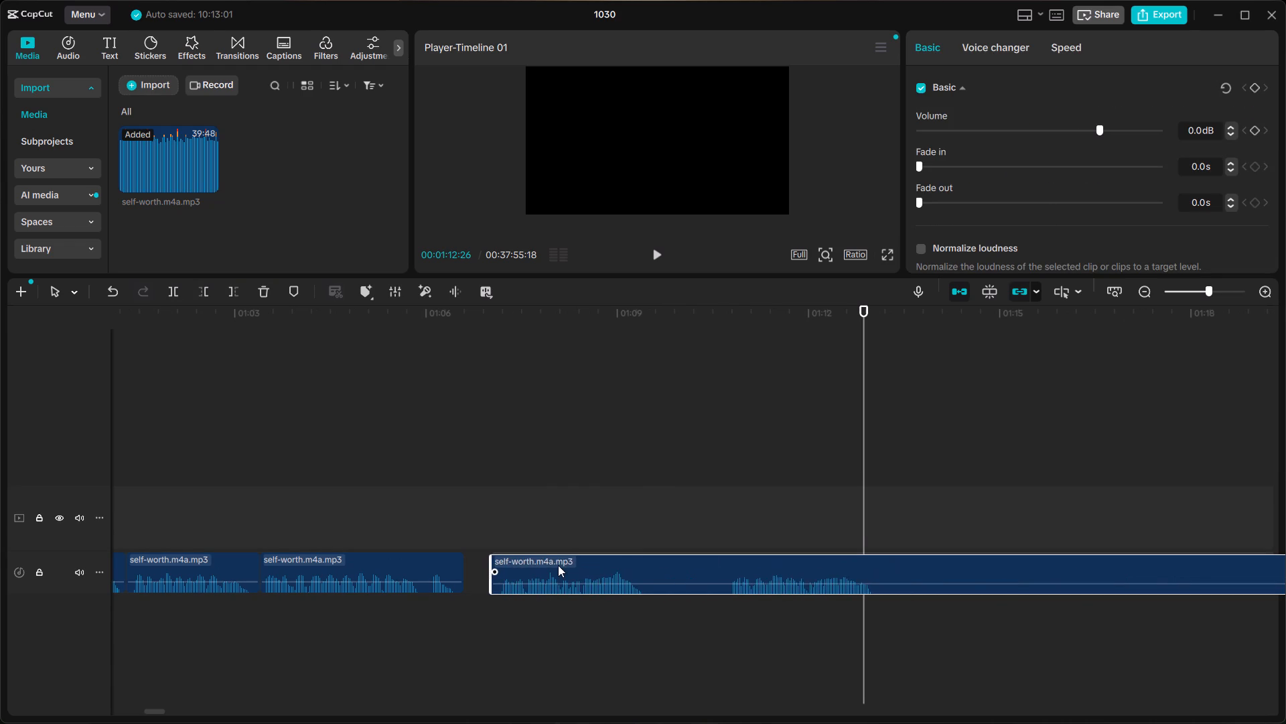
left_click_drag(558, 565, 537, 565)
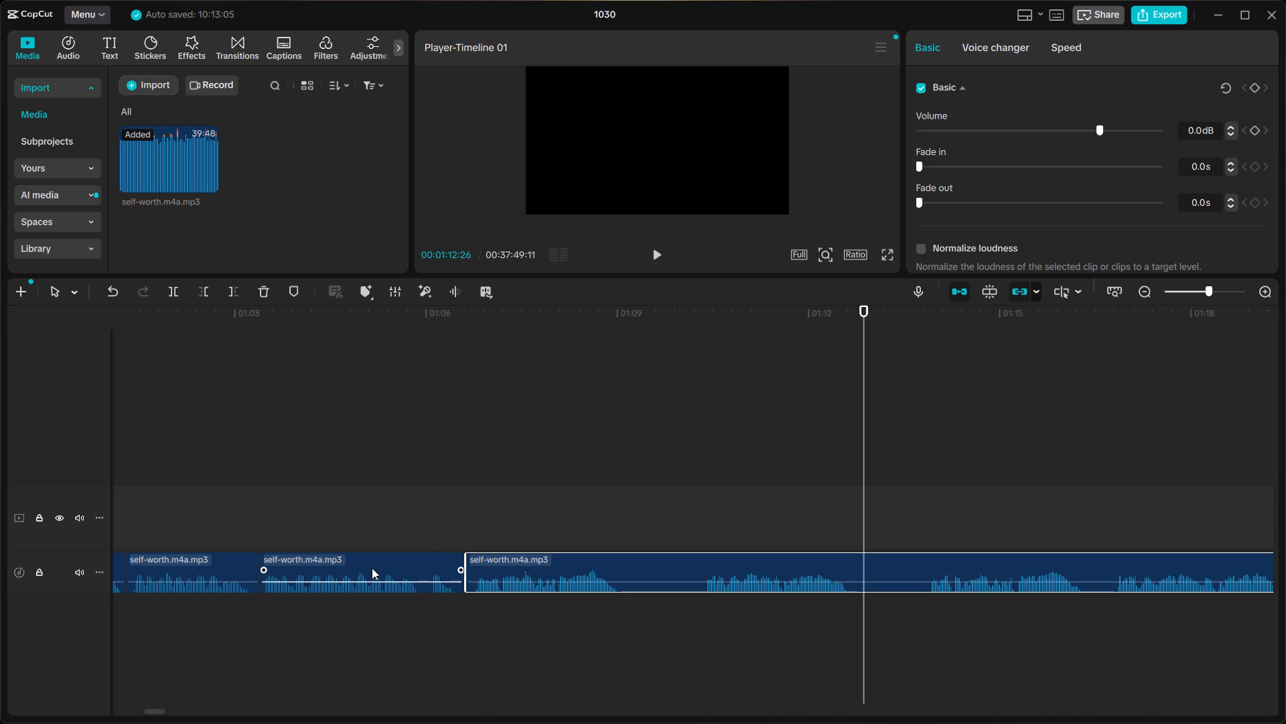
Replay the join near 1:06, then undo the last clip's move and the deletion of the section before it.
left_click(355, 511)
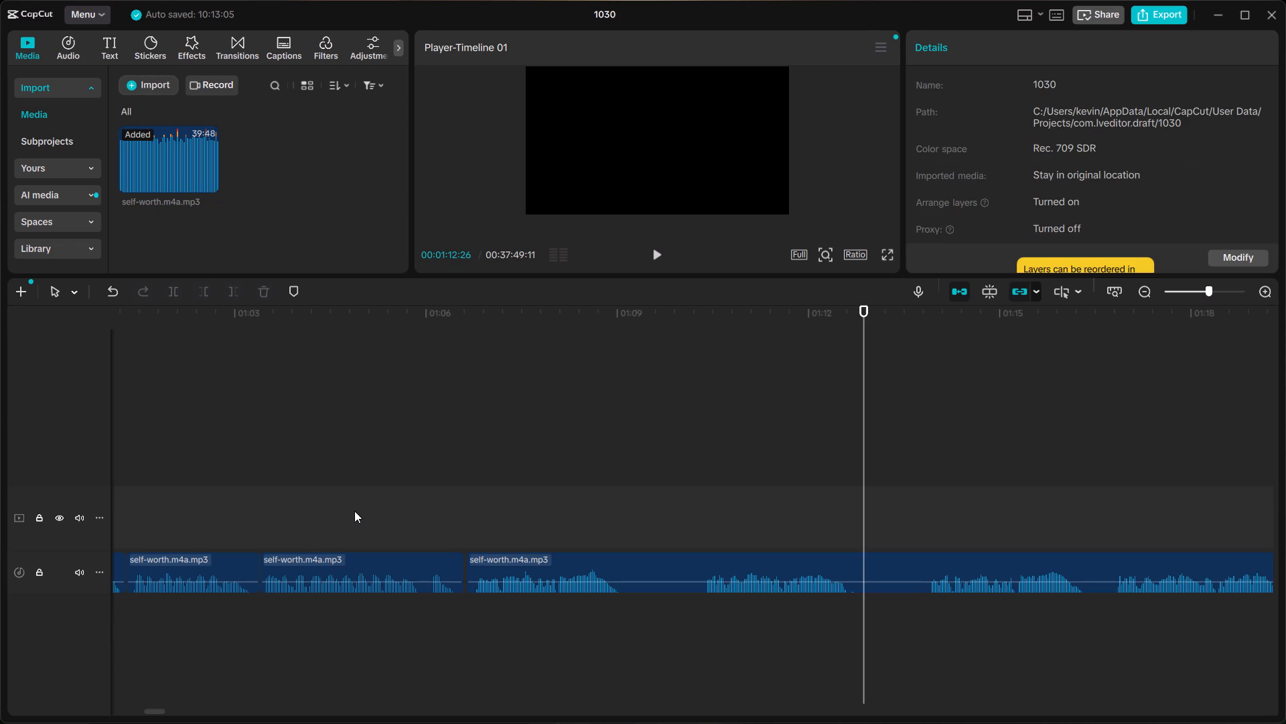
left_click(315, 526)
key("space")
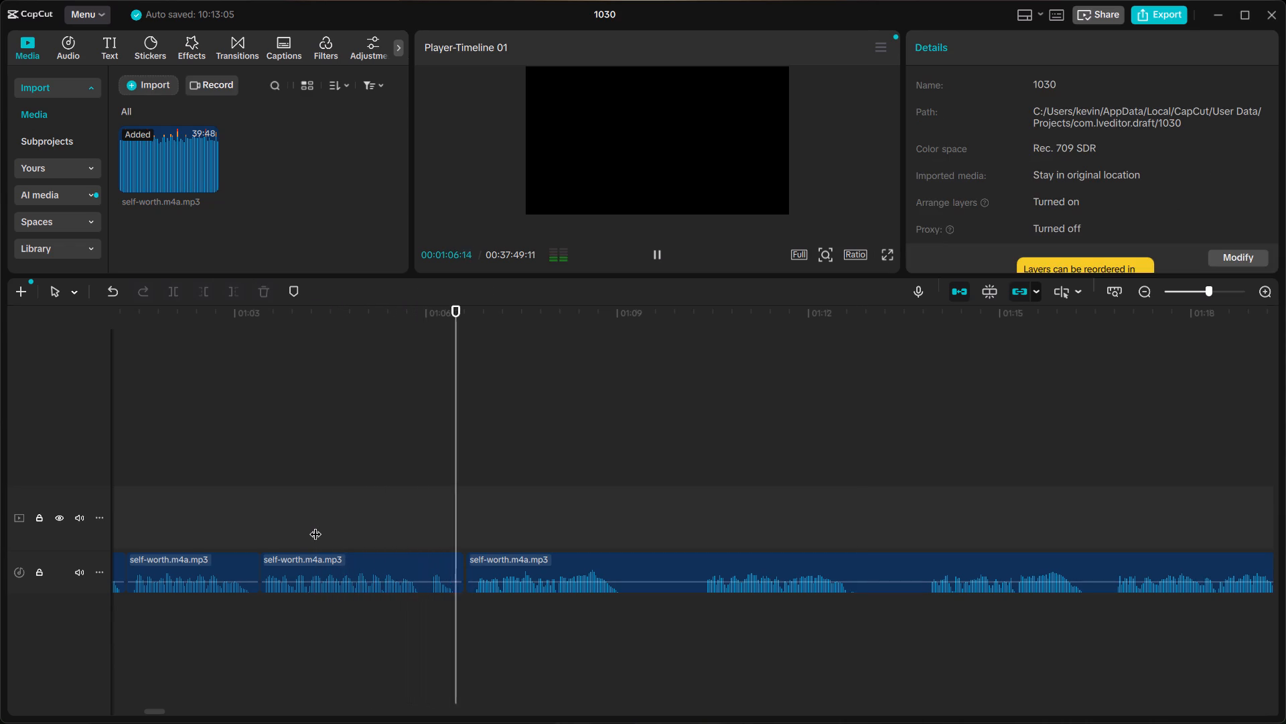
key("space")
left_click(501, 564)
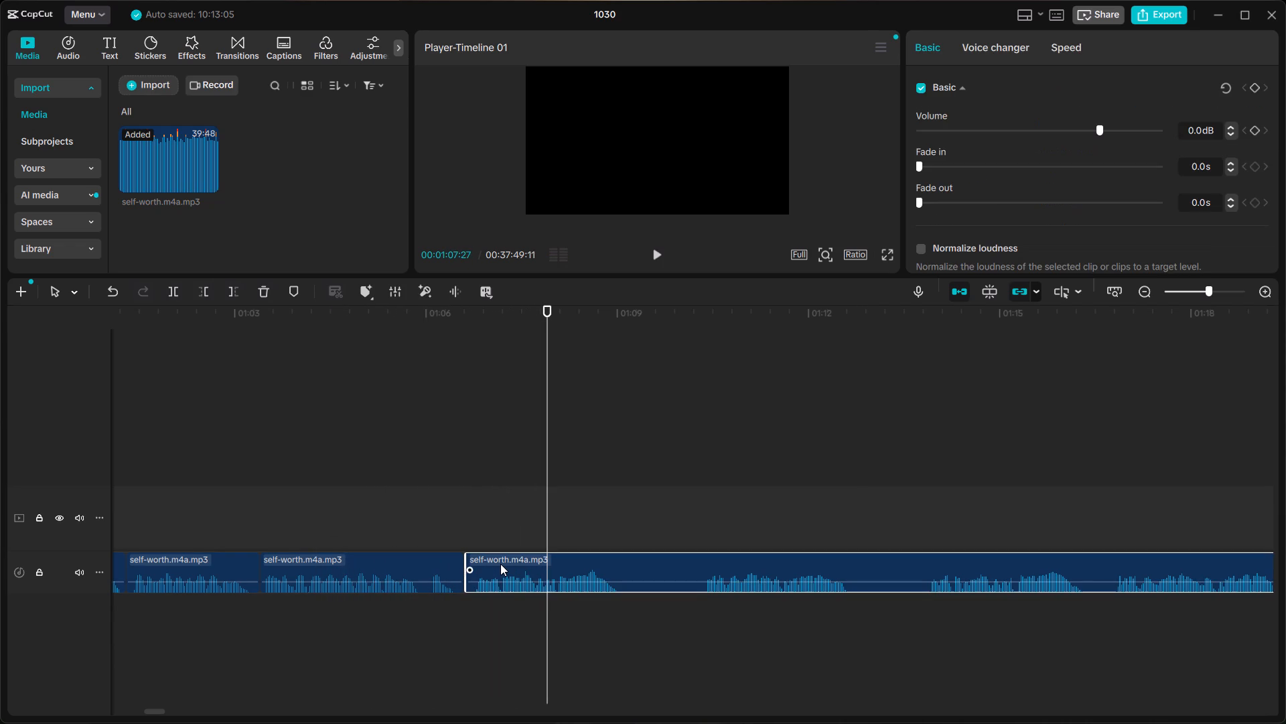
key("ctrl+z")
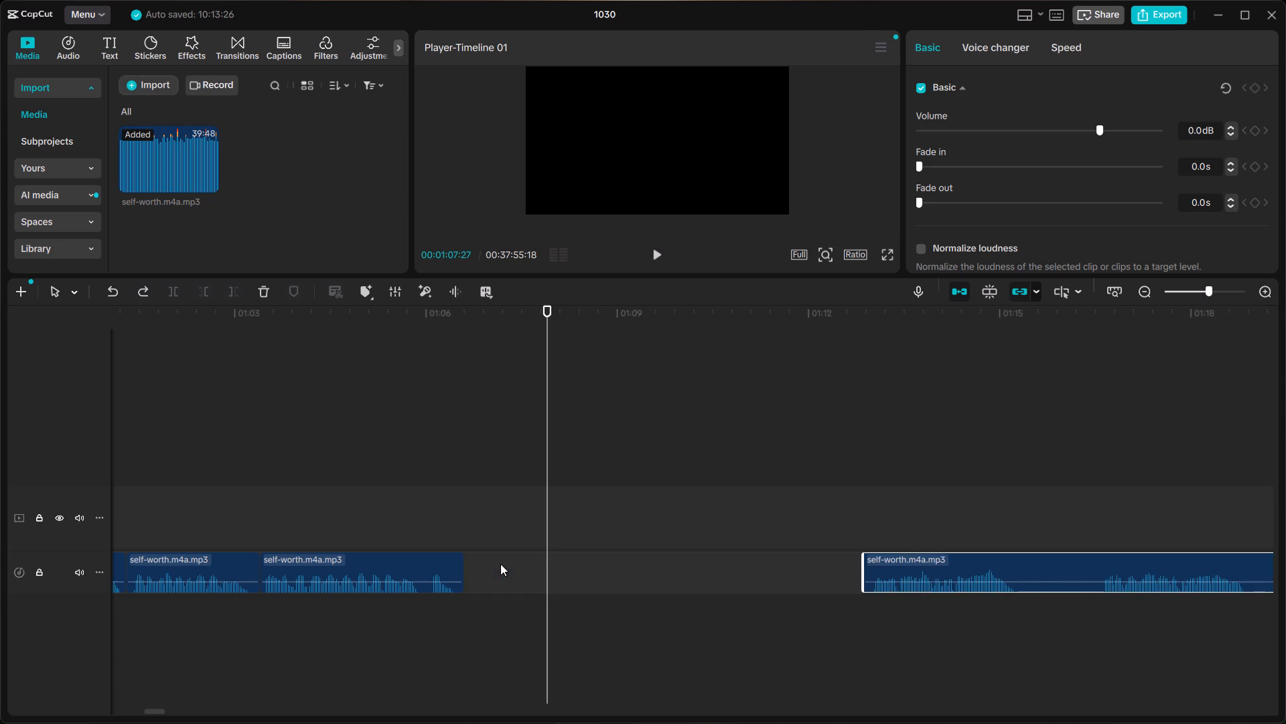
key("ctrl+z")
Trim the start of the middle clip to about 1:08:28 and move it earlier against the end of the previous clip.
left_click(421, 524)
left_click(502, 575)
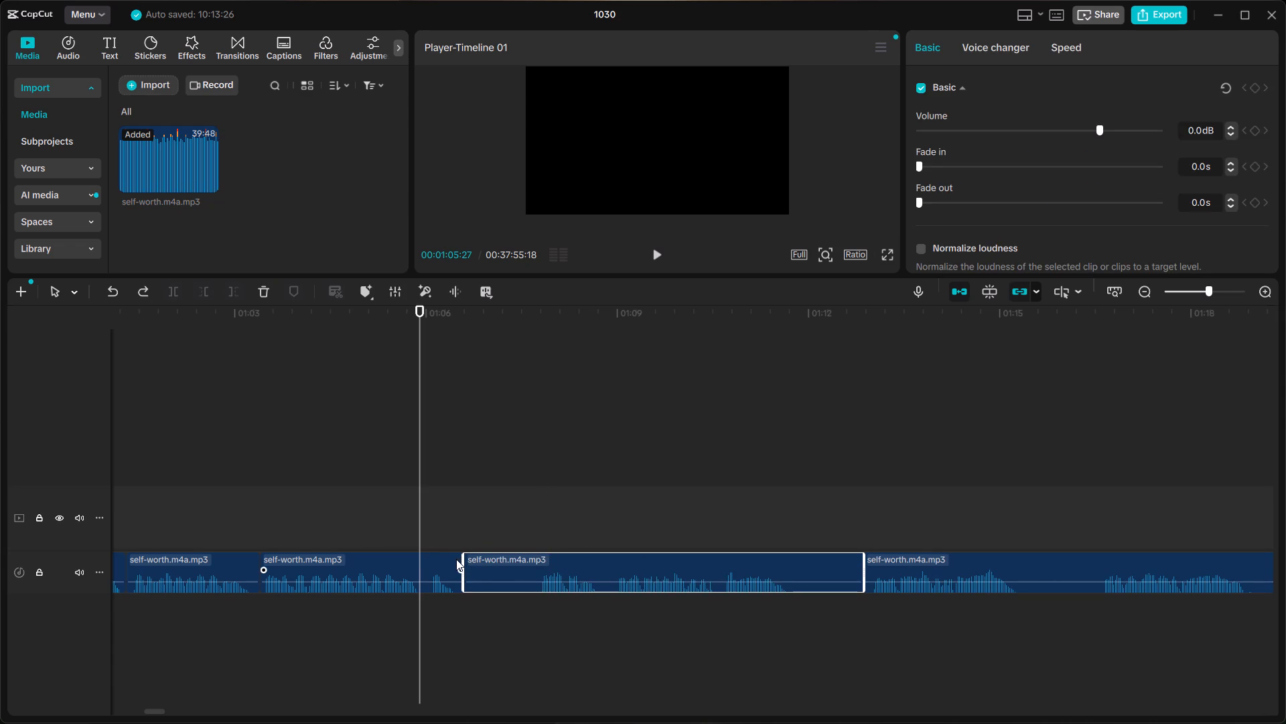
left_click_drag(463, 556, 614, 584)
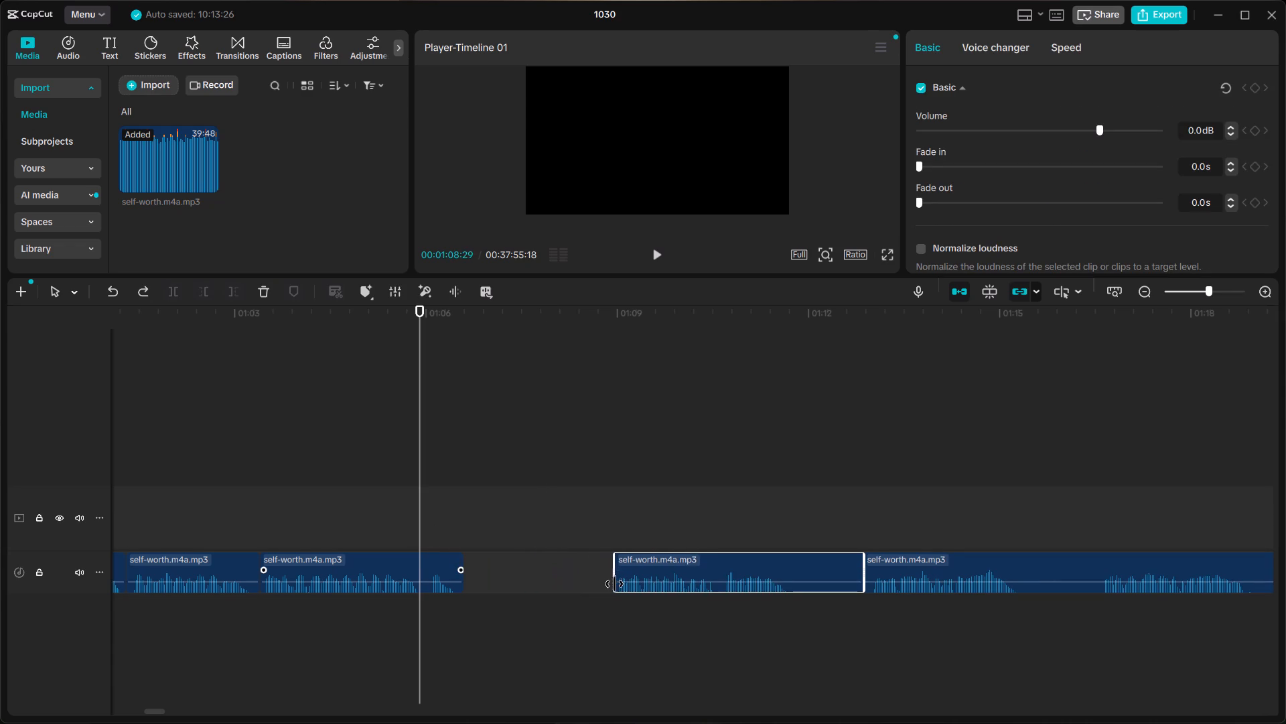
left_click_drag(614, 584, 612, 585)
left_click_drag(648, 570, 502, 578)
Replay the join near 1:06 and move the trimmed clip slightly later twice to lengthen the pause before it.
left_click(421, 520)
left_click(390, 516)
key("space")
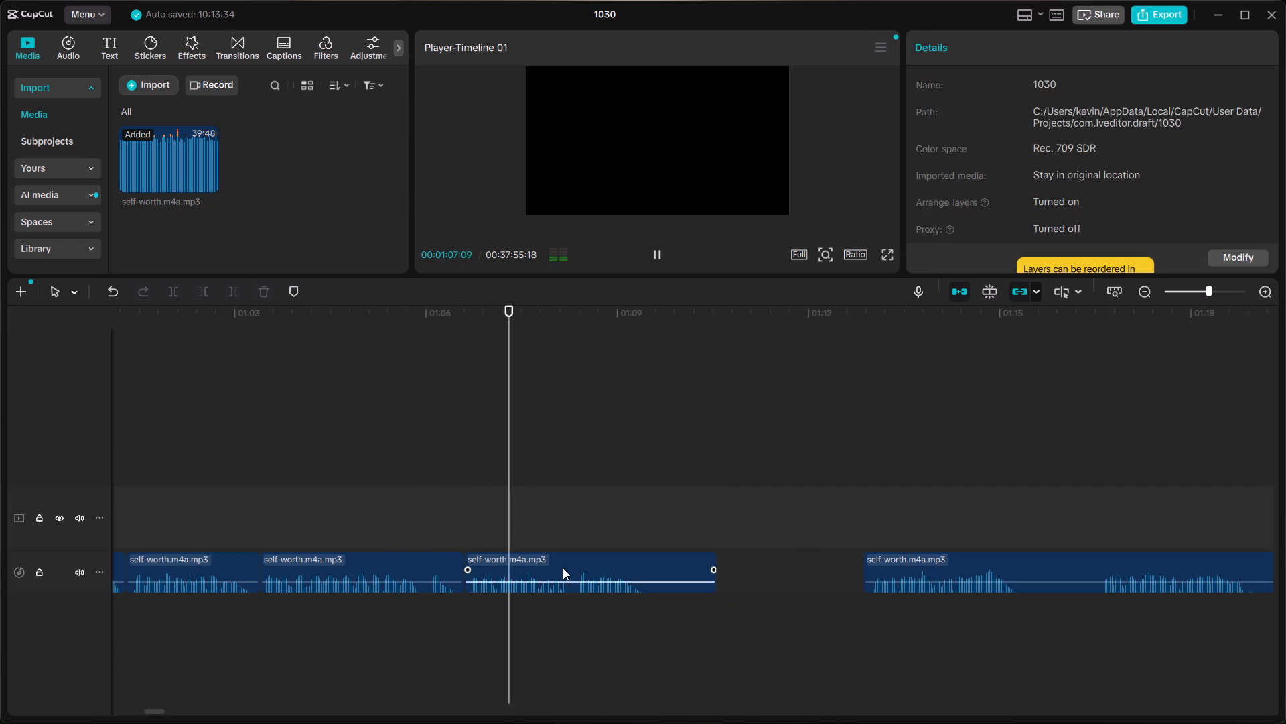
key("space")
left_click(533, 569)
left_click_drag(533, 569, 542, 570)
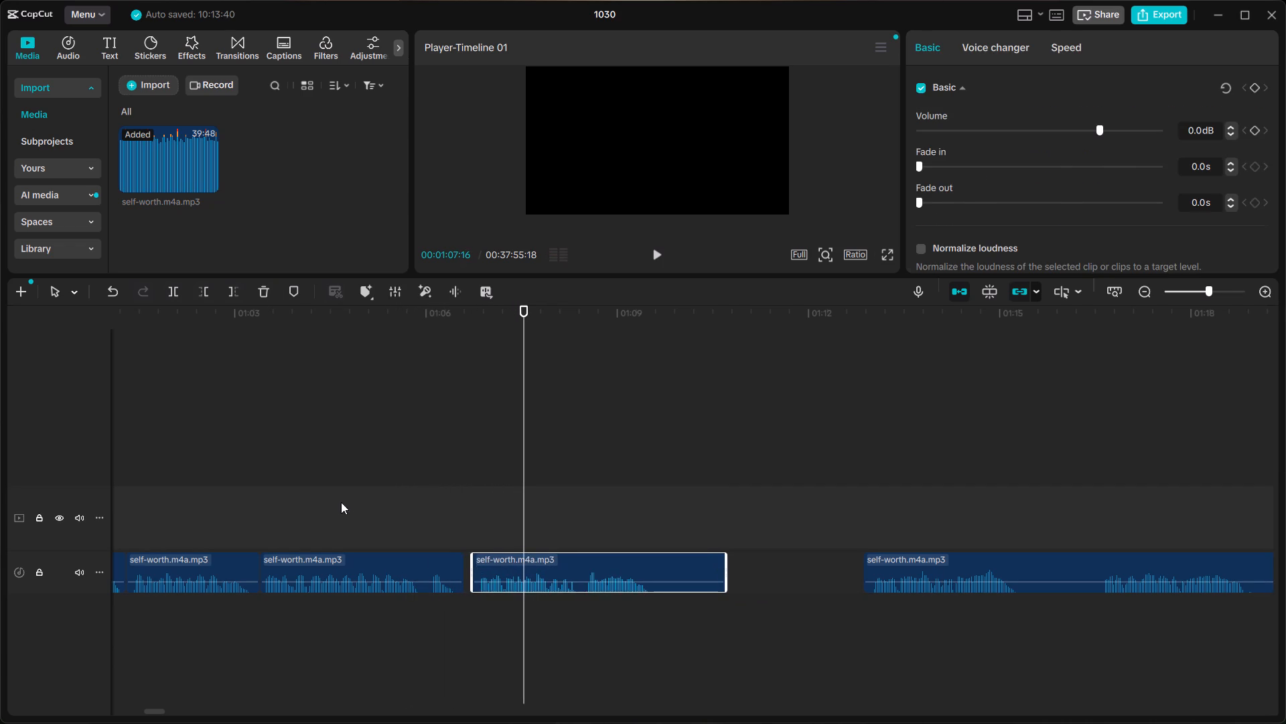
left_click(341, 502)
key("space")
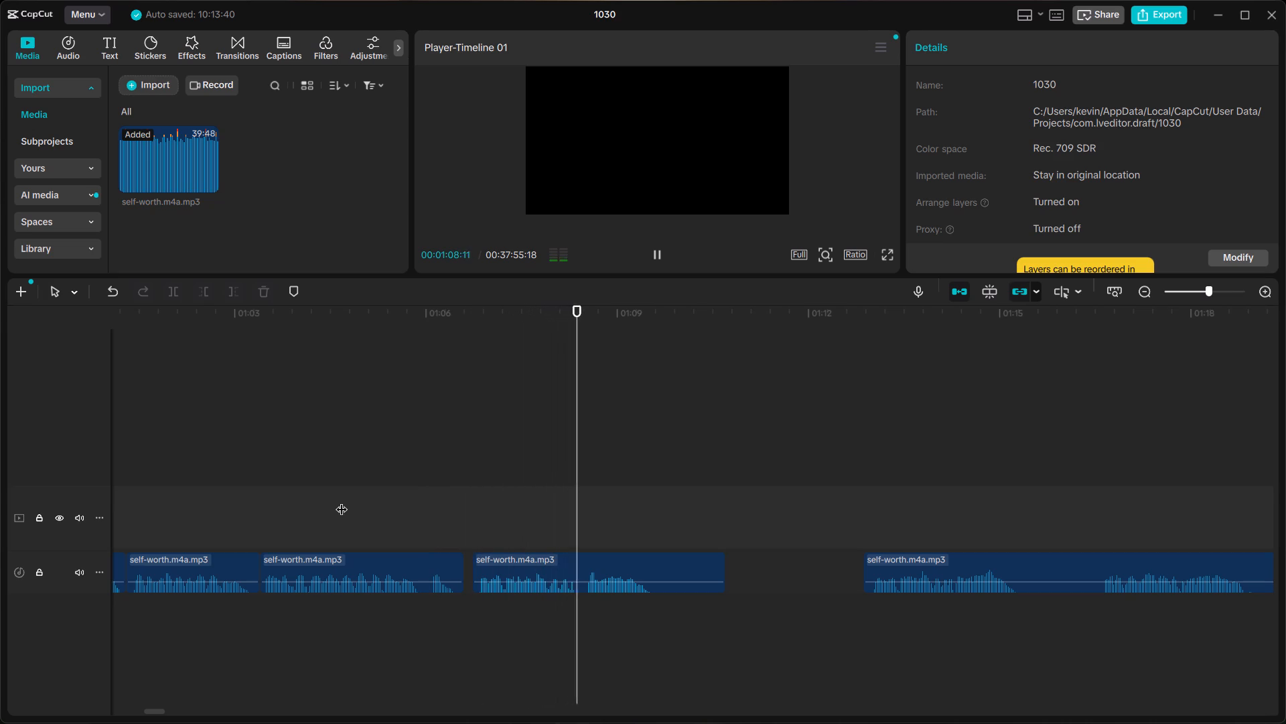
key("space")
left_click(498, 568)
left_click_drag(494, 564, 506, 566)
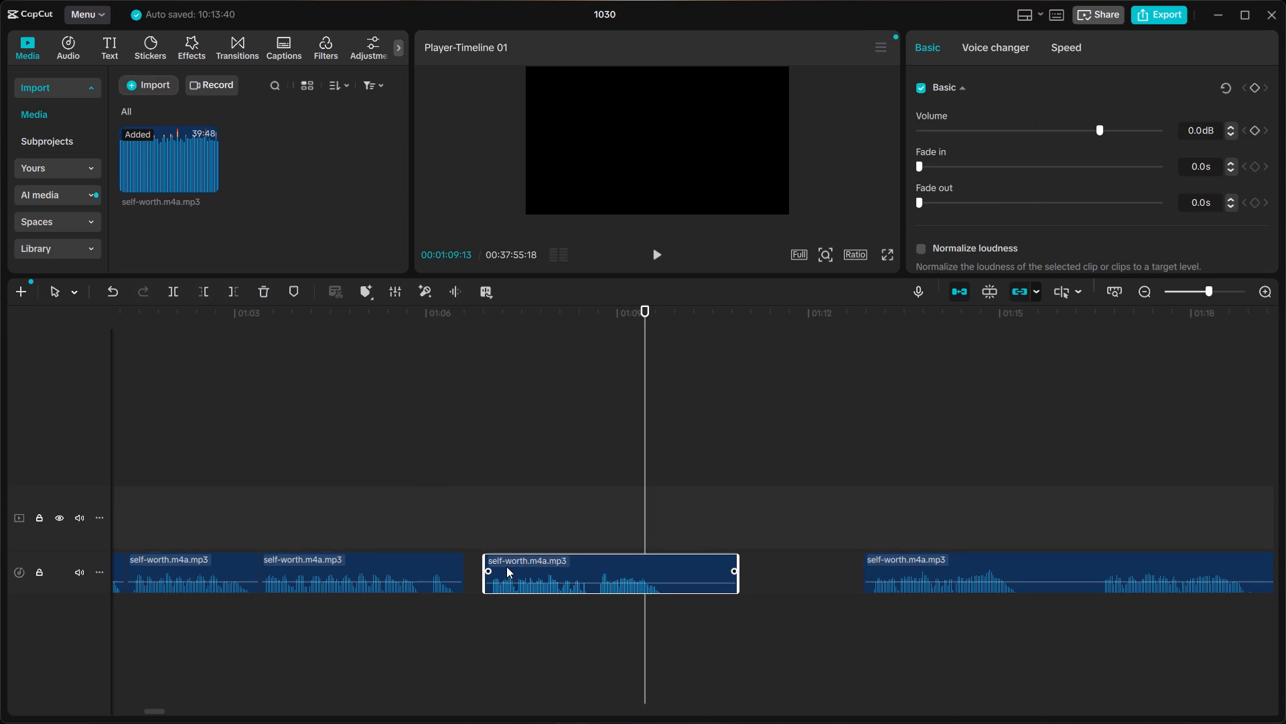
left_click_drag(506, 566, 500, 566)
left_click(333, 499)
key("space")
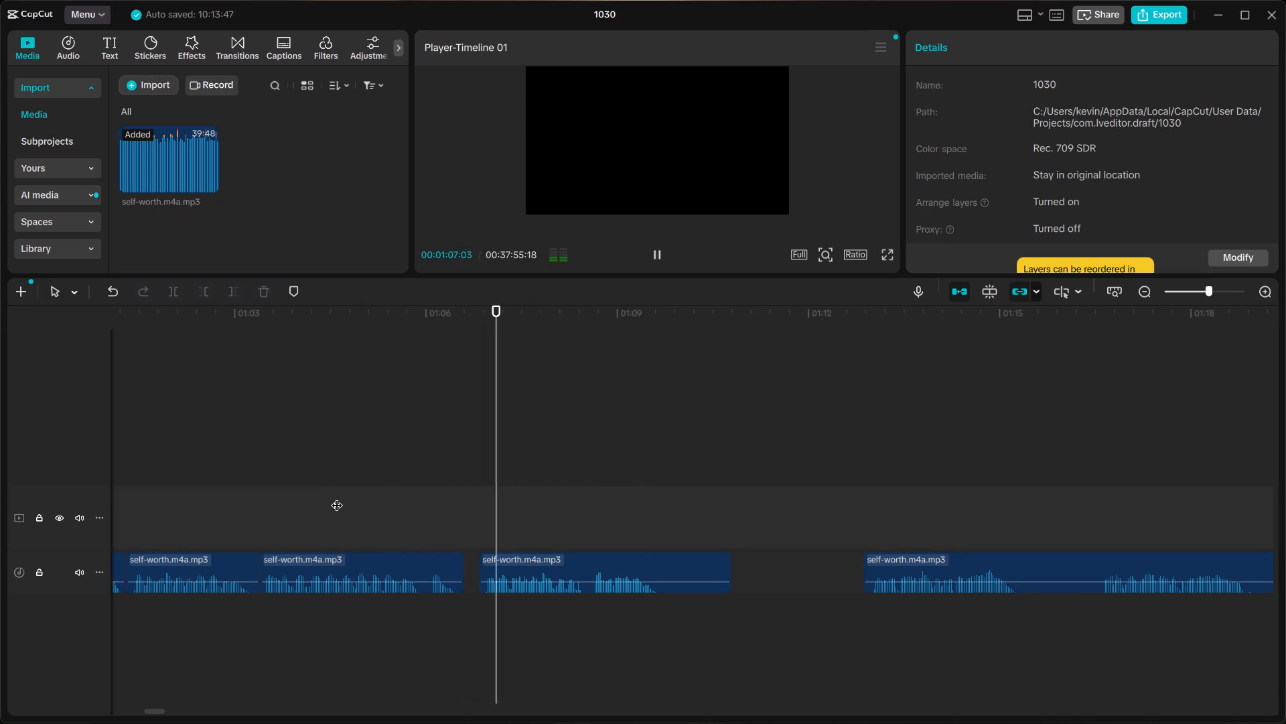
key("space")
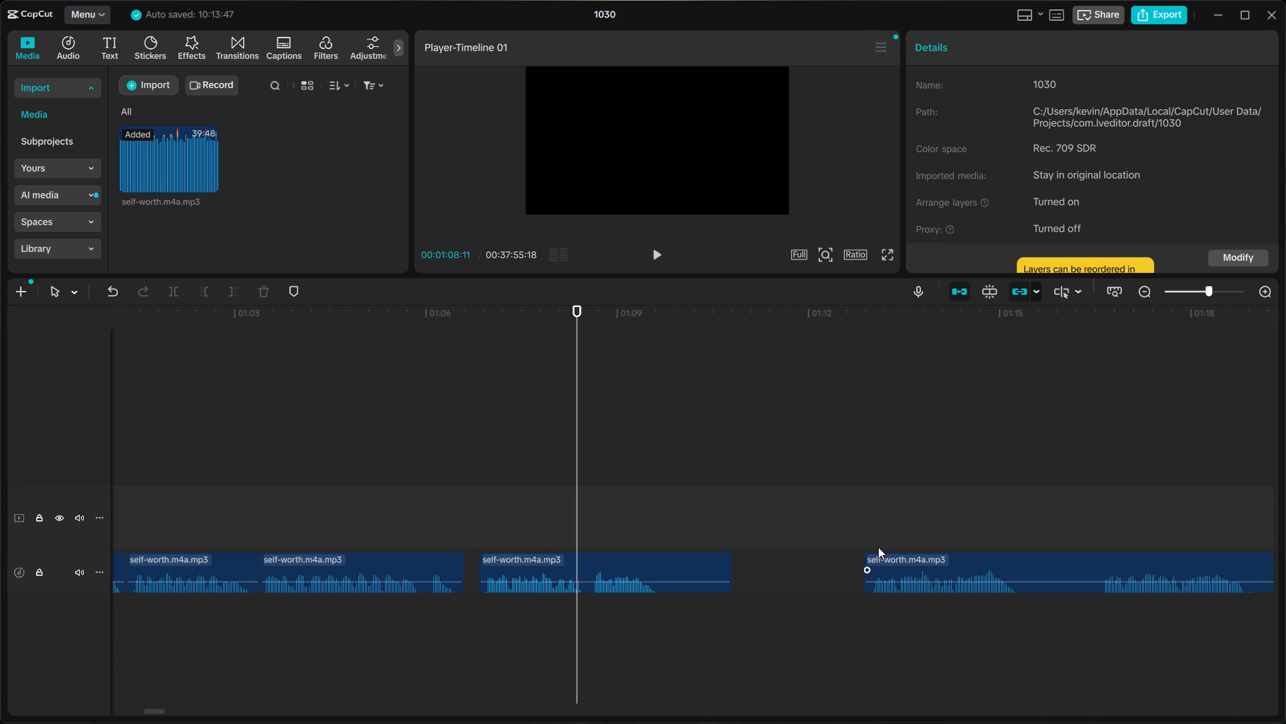
Listen to the last clip's opening phrase near 1:13 and compare it with the trimmed clip near 1:07.
left_click(878, 547)
key("space")
left_click(872, 536)
key("space")
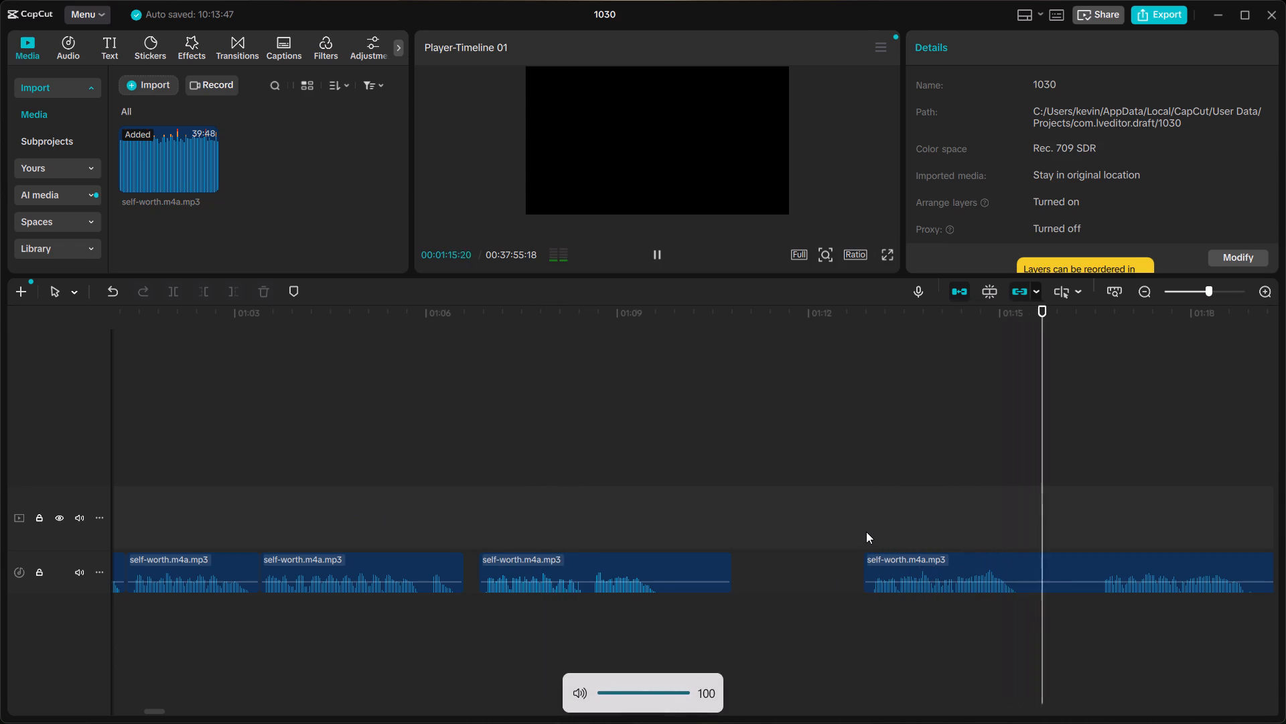
left_click(866, 532)
key("space")
left_click(474, 510)
key("space")
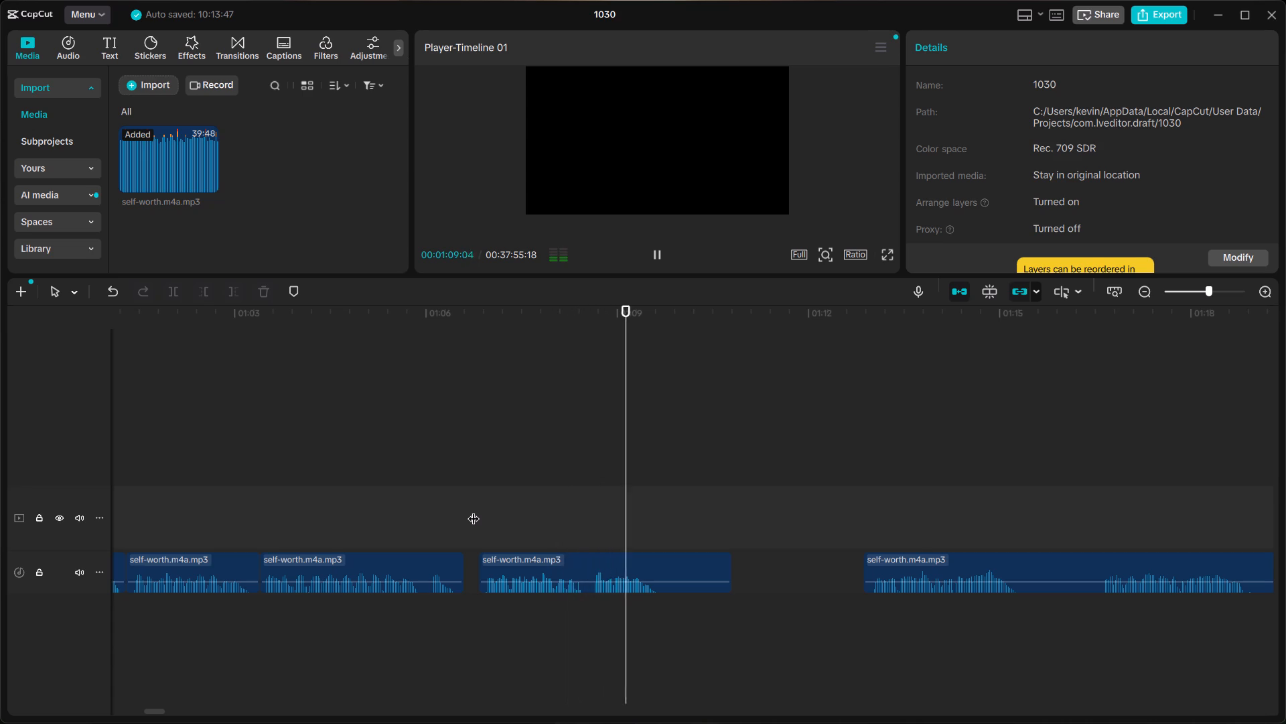
key("space")
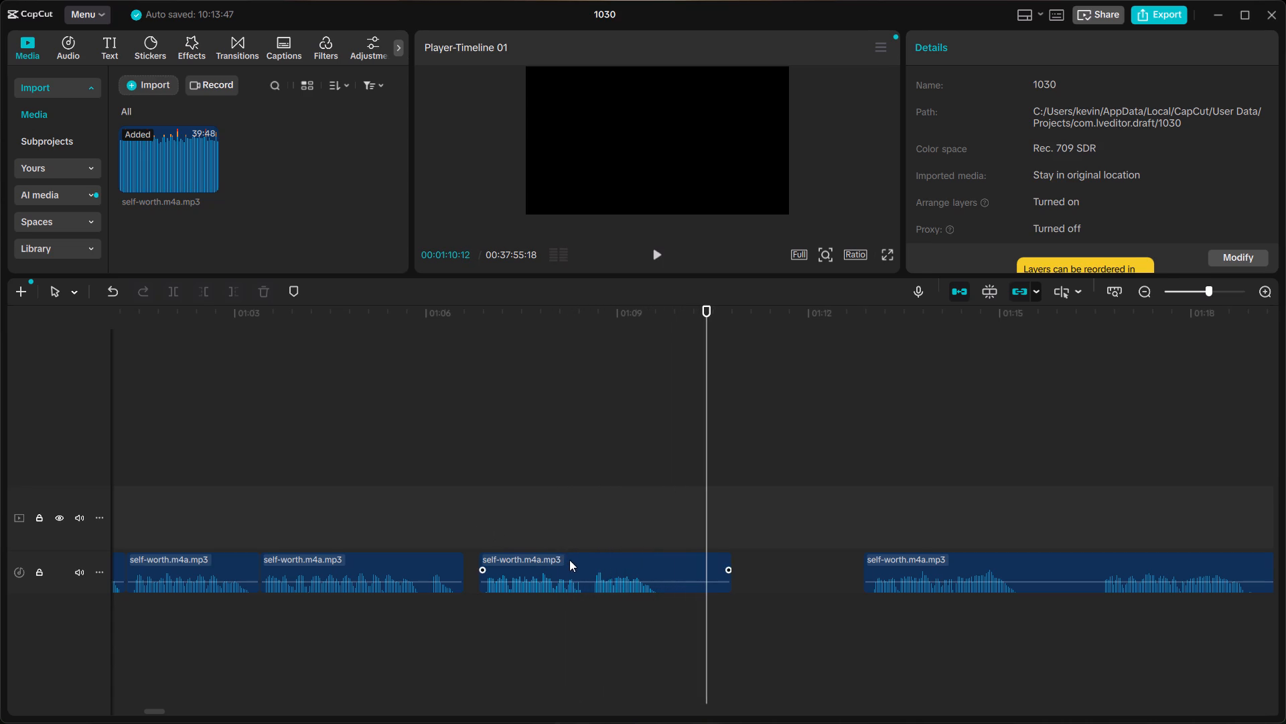
Delete the trimmed clip near 1:07 and close the gap it leaves before the last clip.
left_click(571, 564)
key("BackSpace")
left_click(582, 565)
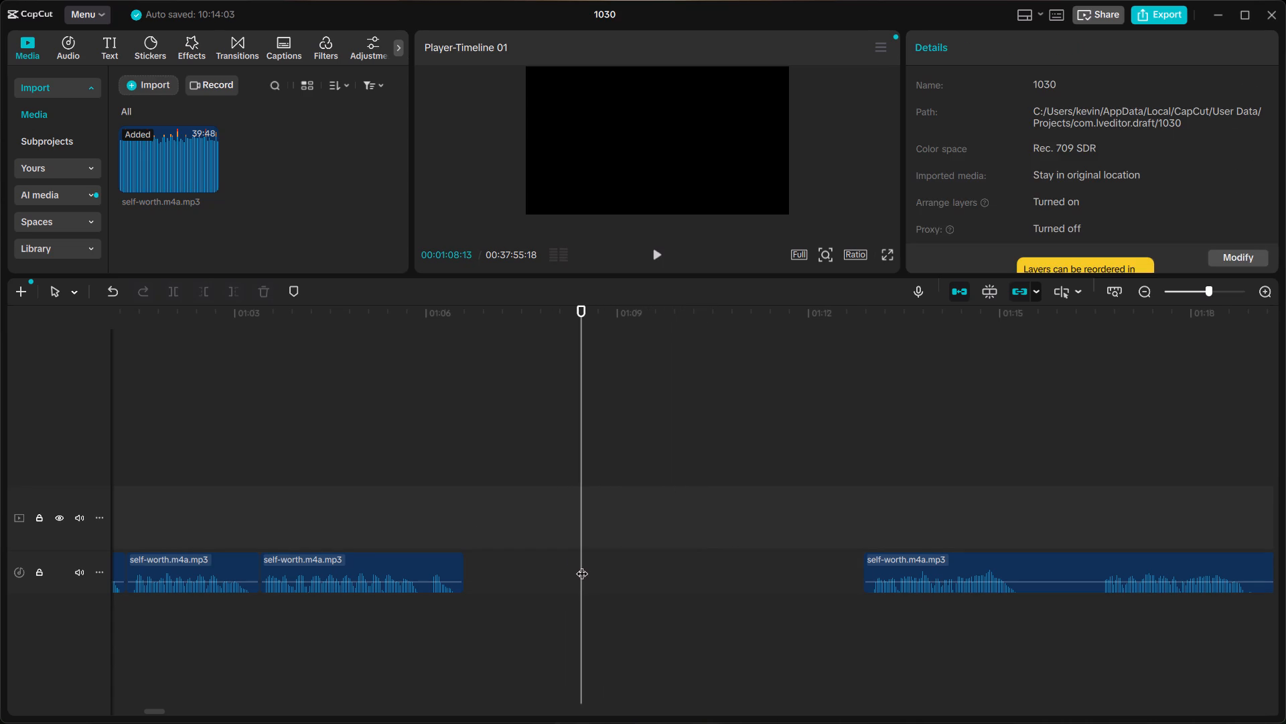
right_click(598, 570)
left_click(616, 577)
Move the last clip about three frames later to leave a small pause near 1:06, and replay the join.
left_click_drag(506, 559, 512, 559)
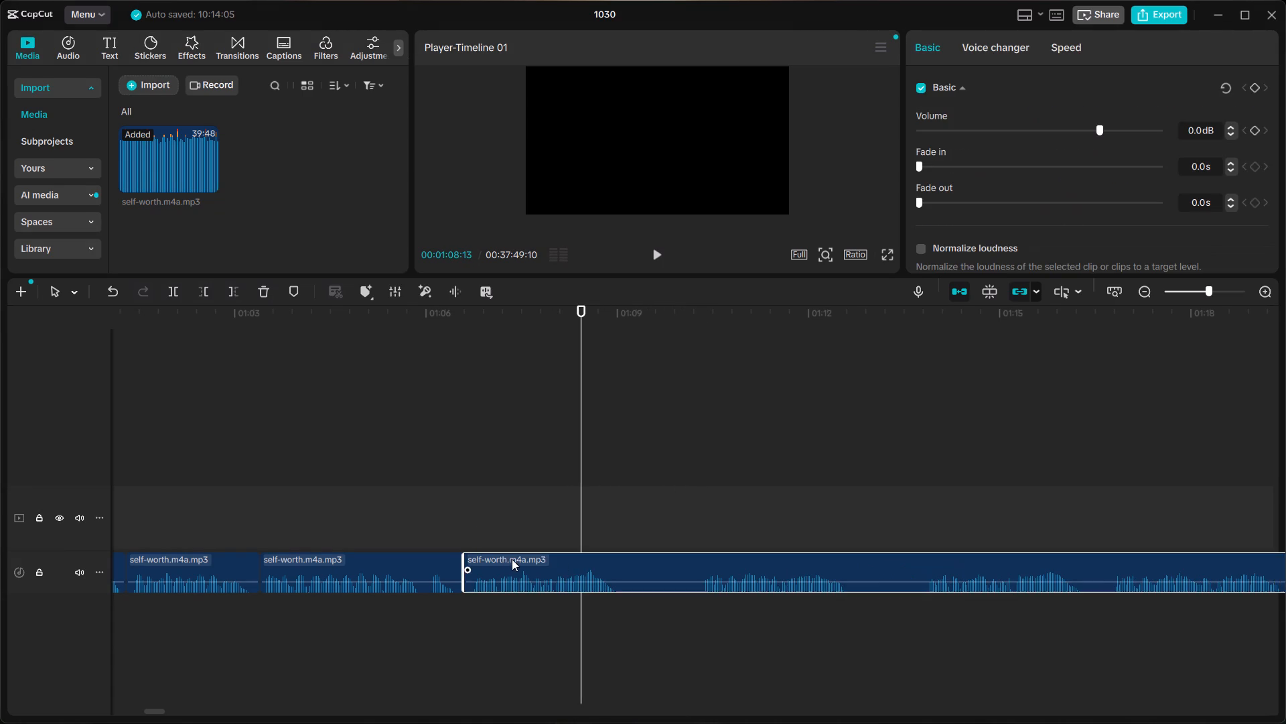
left_click_drag(512, 559, 513, 561)
key("space")
left_click(364, 507)
key("space")
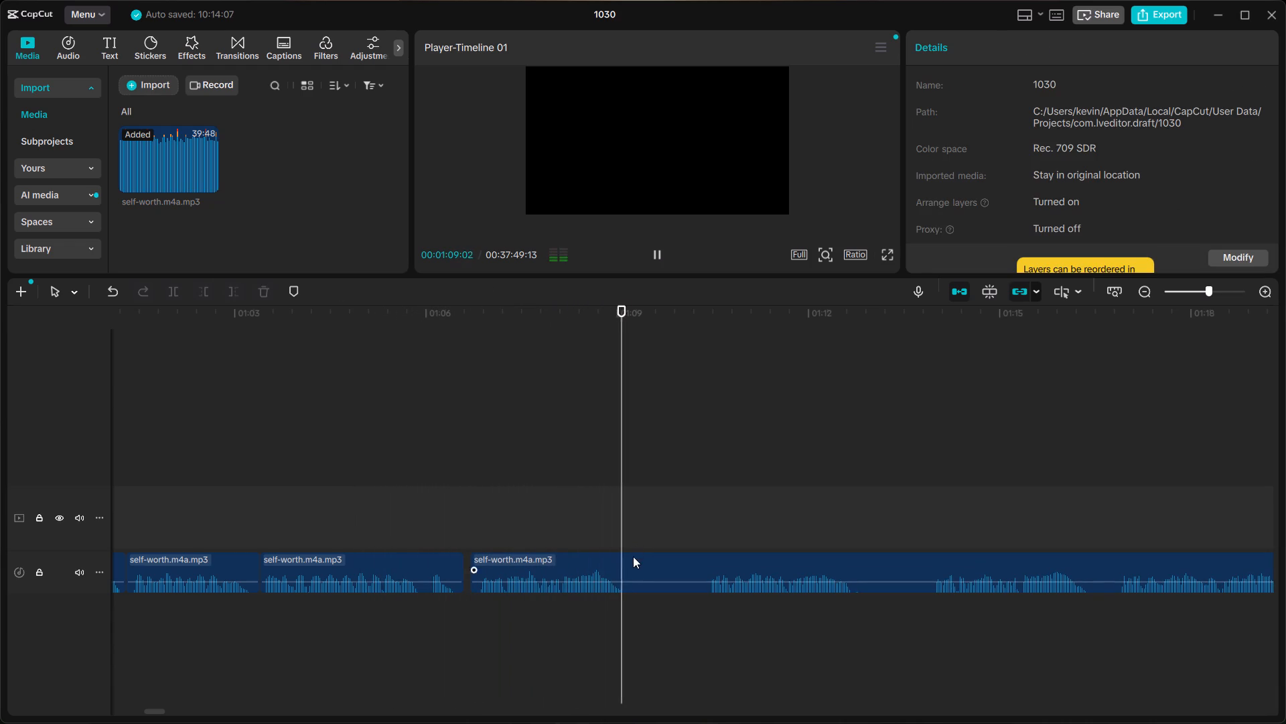
key("space")
Split the last clip at 1:09:06, right after its first phrase.
scroll(646, 555, "up", 2, "ctrl")
left_click(629, 538)
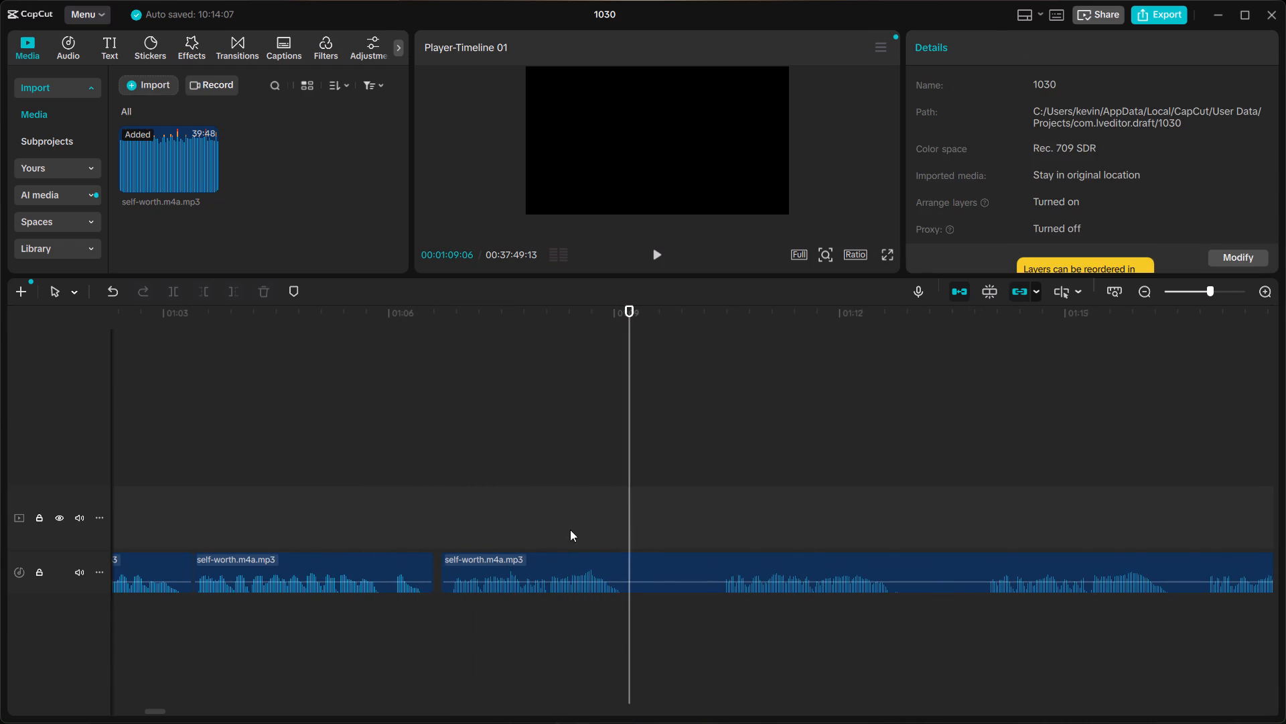
left_click(568, 530)
left_click(629, 543)
left_click(638, 557)
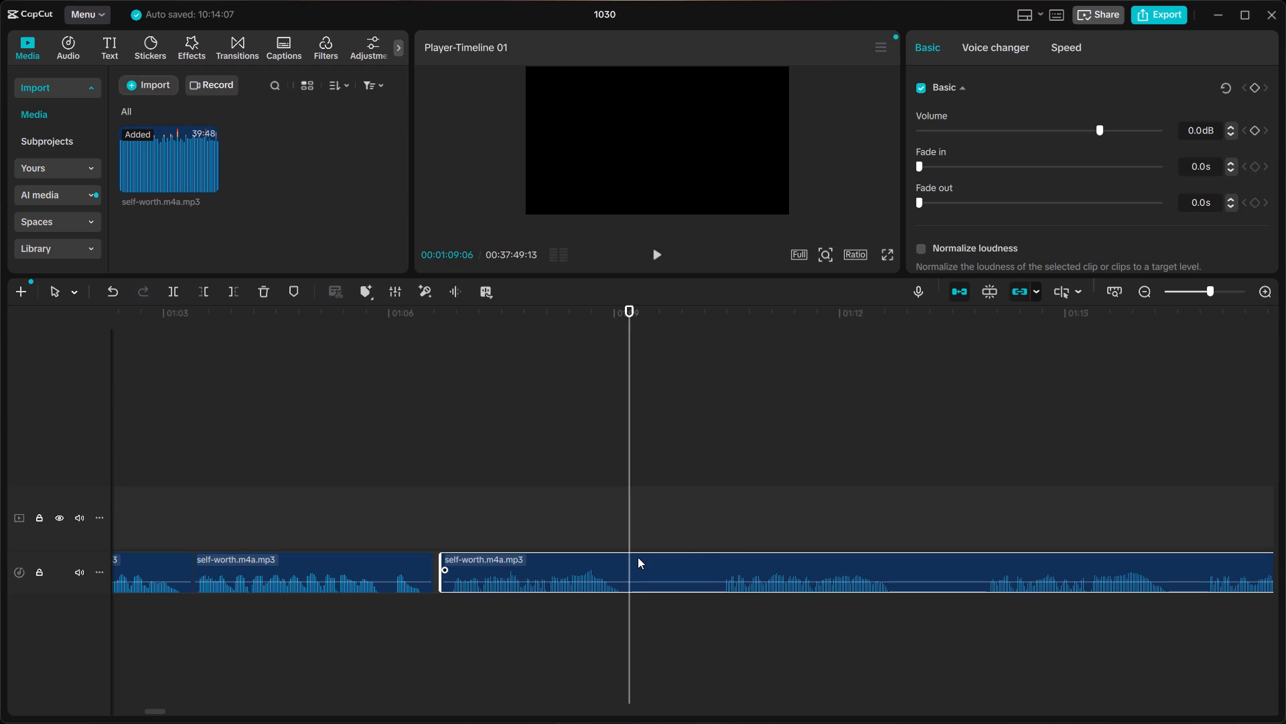
key("ctrl+b")
Listen to the recording from about 1:10 to 1:22, and replay the phrase that starts near 1:14.
left_click(717, 531)
key("space")
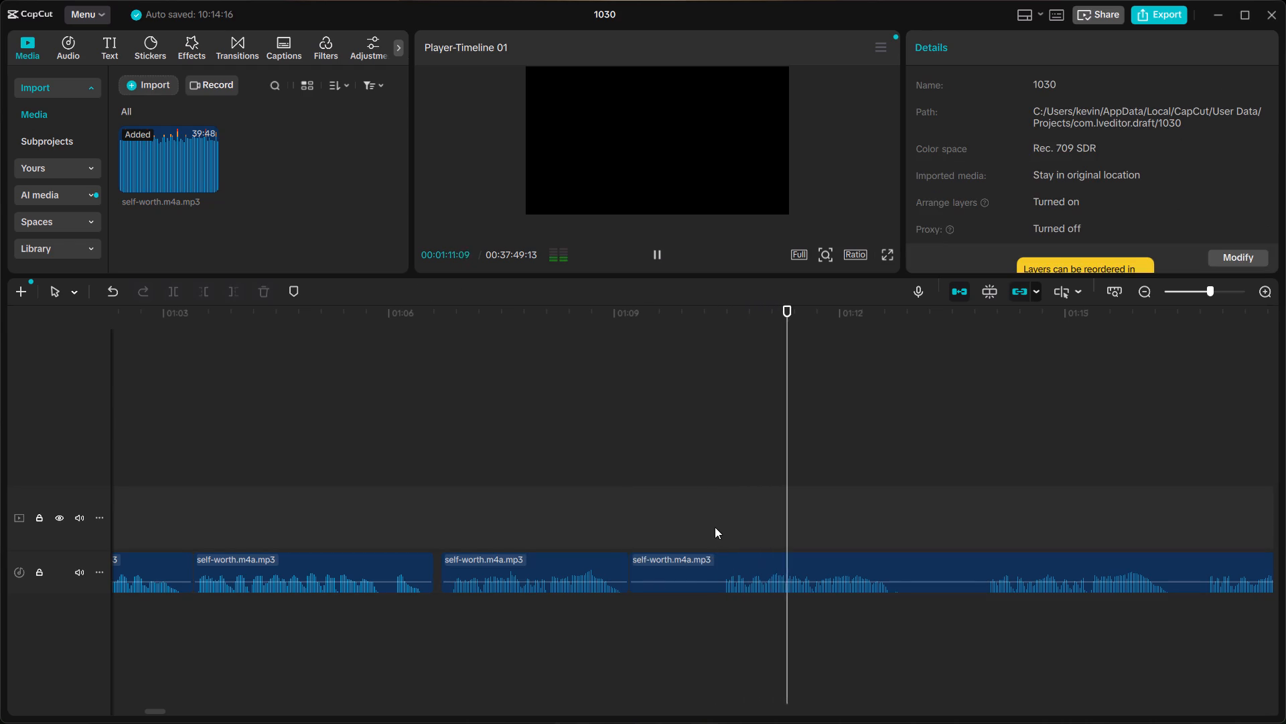
scroll(715, 527, "left", 1)
left_click(713, 528)
key("space")
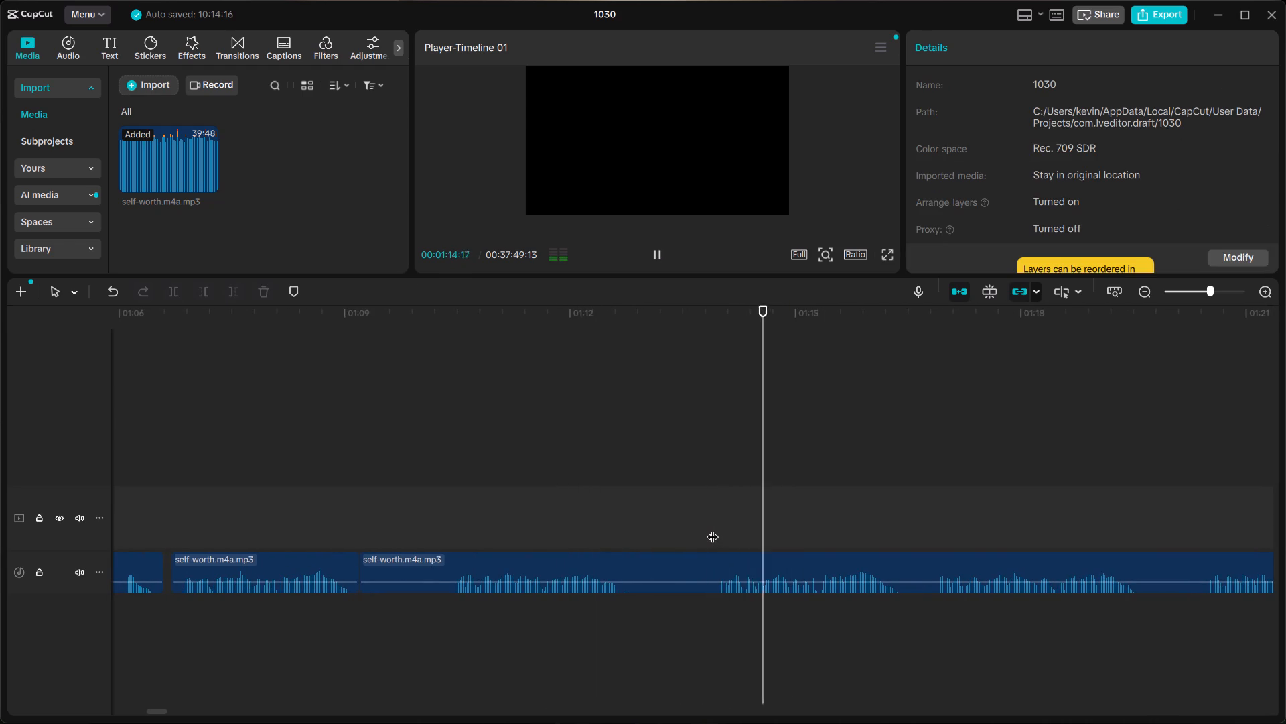
scroll(713, 528, "left", 1)
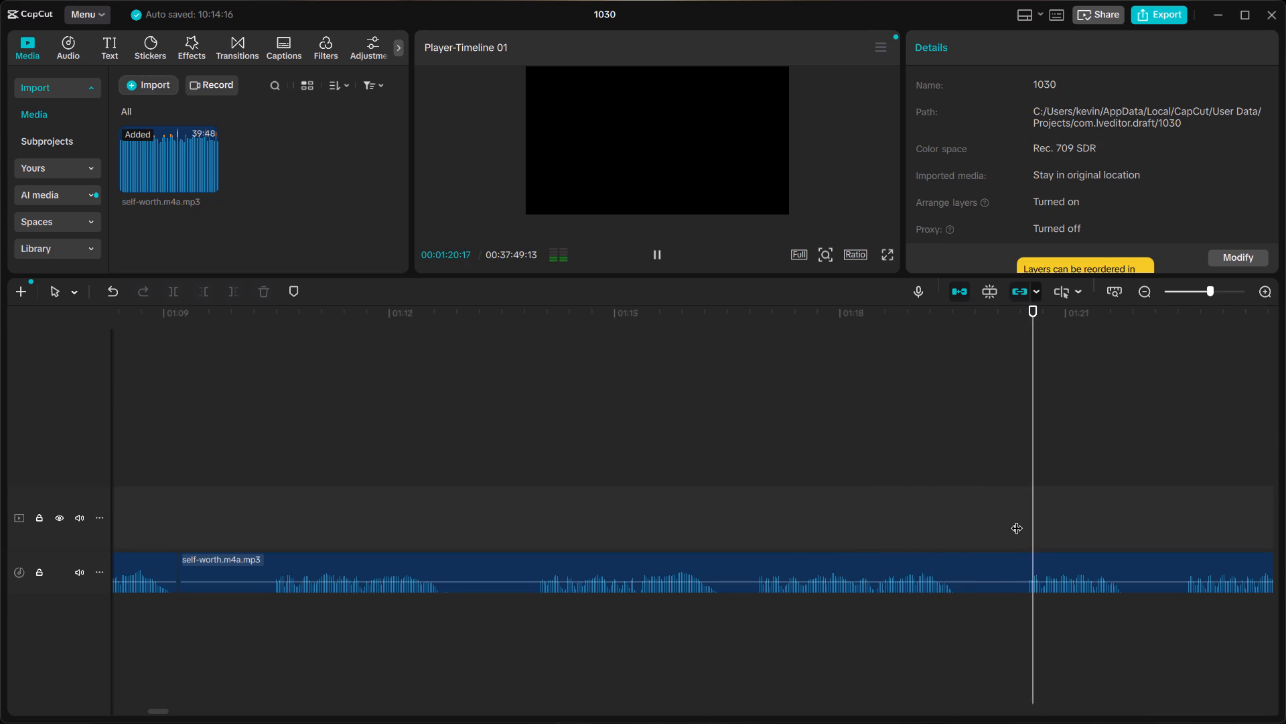
key("space")
left_click(524, 544)
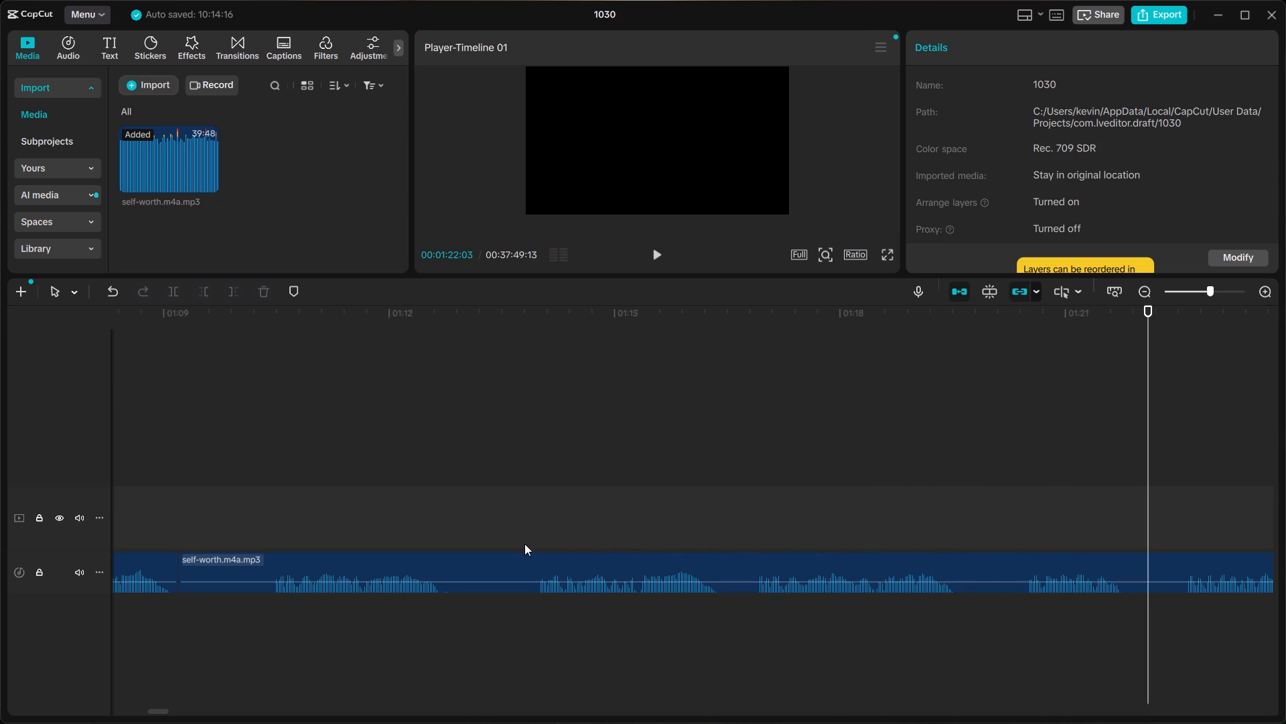
key("space")
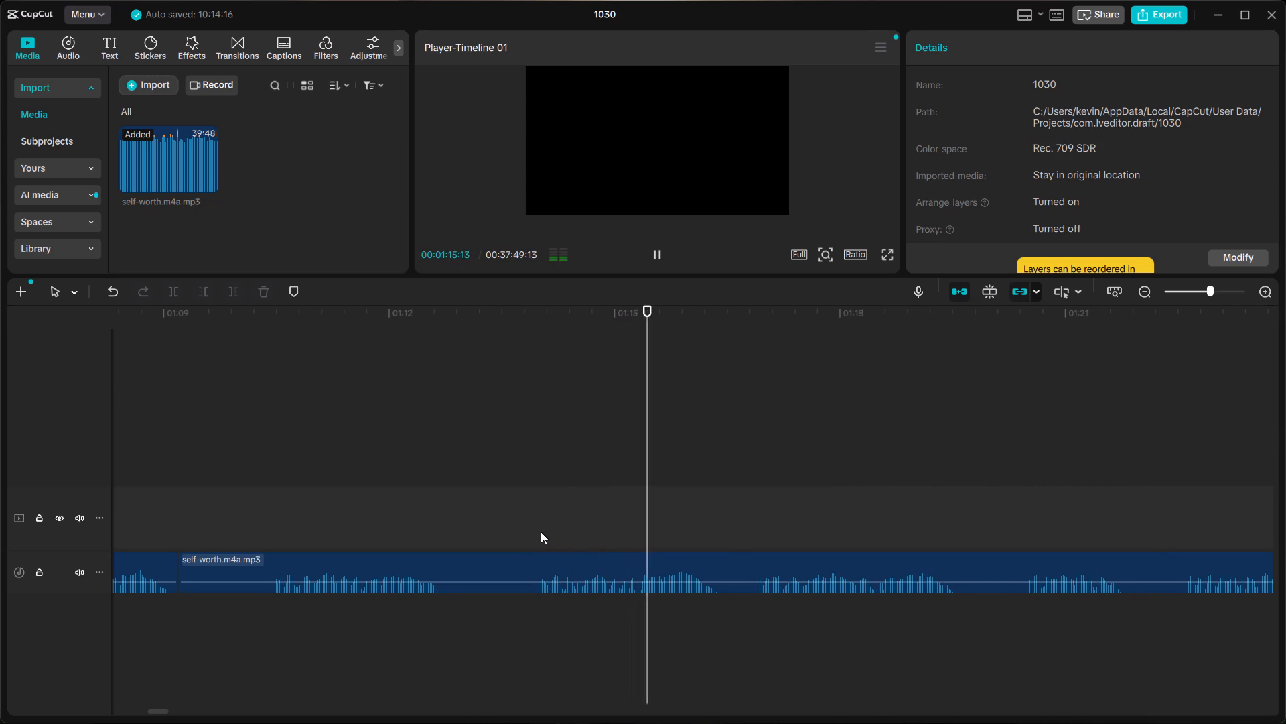
key("space")
Split the last clip at 1:13:27, just before the phrase, and delete the section between 1:09 and that split.
left_click(538, 544)
left_click(531, 552)
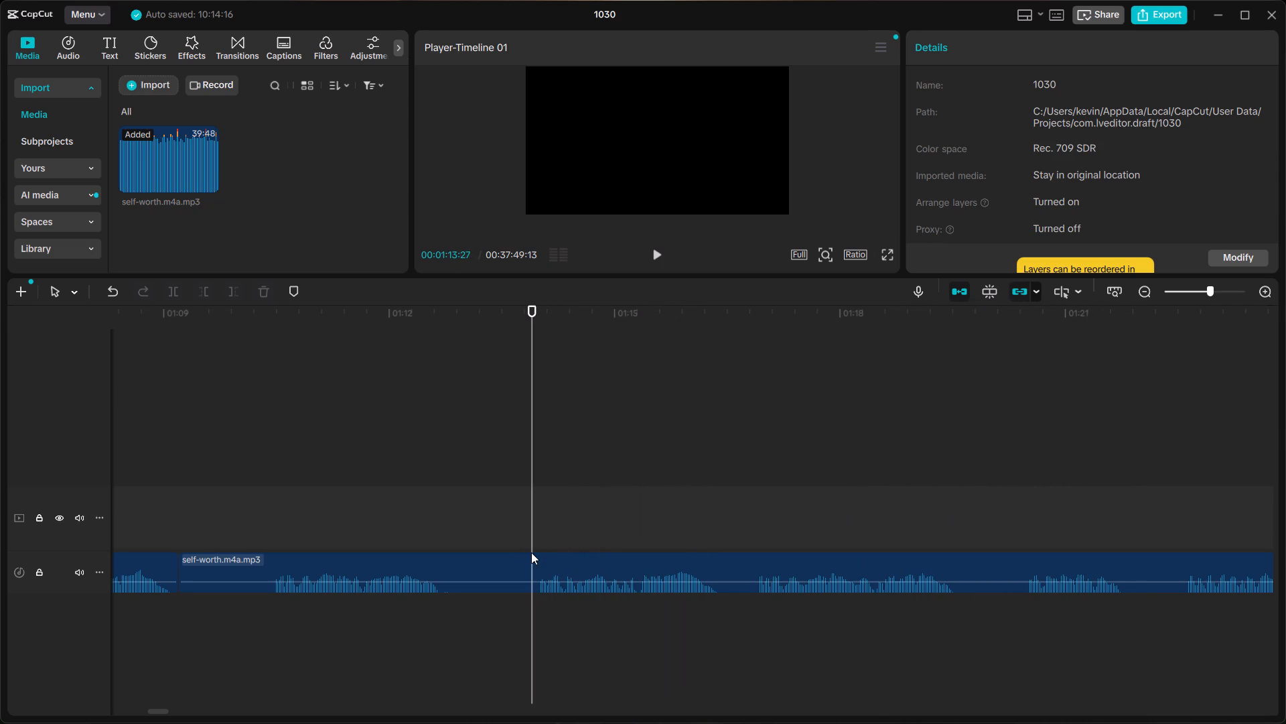
left_click(530, 566)
key("ctrl+b")
left_click(521, 562)
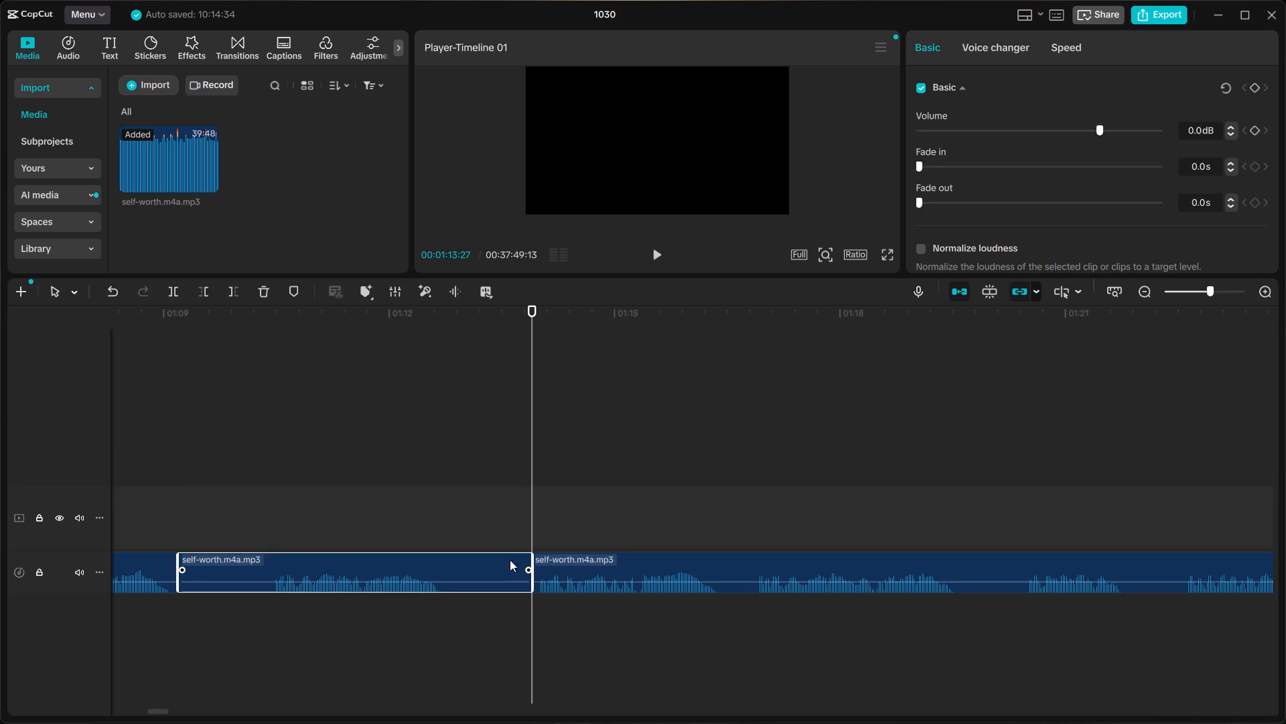
key("BackSpace")
Delete the short clip near 1:07, move the last clip back to just after 1:06 to close the gap, and replay the join.
scroll(491, 560, "right", 1)
left_click(409, 571)
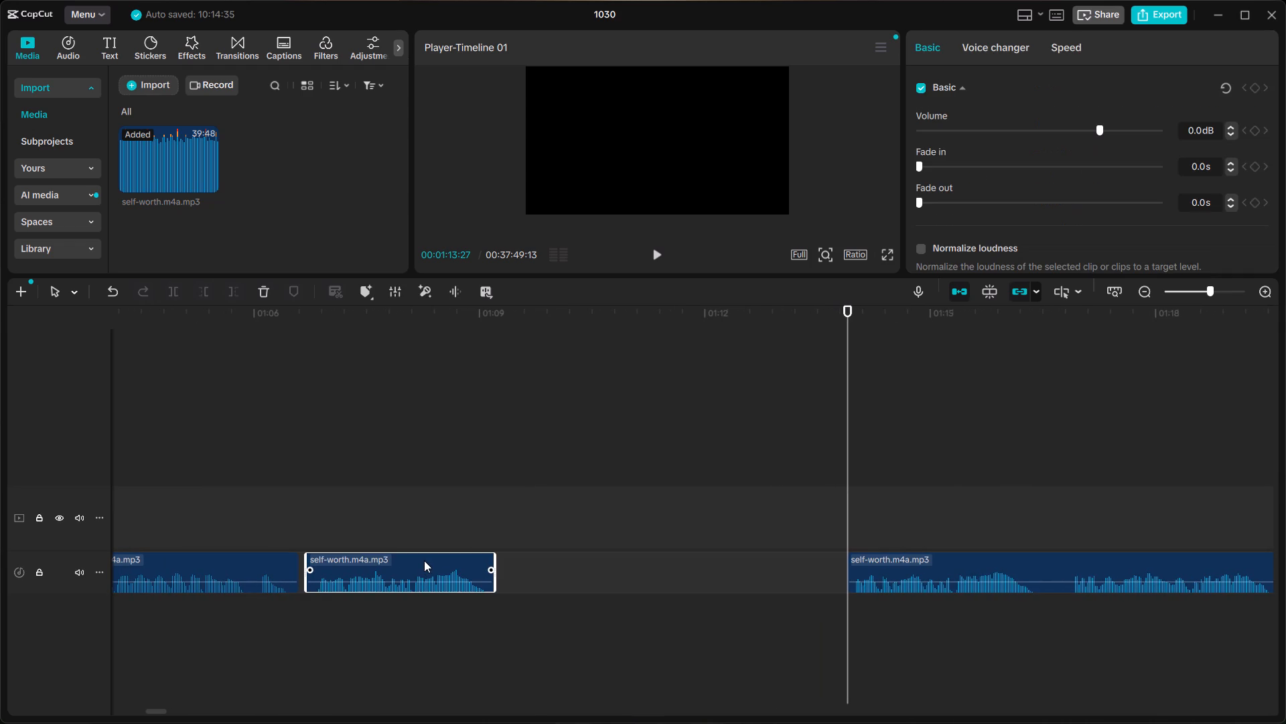
key("BackSpace")
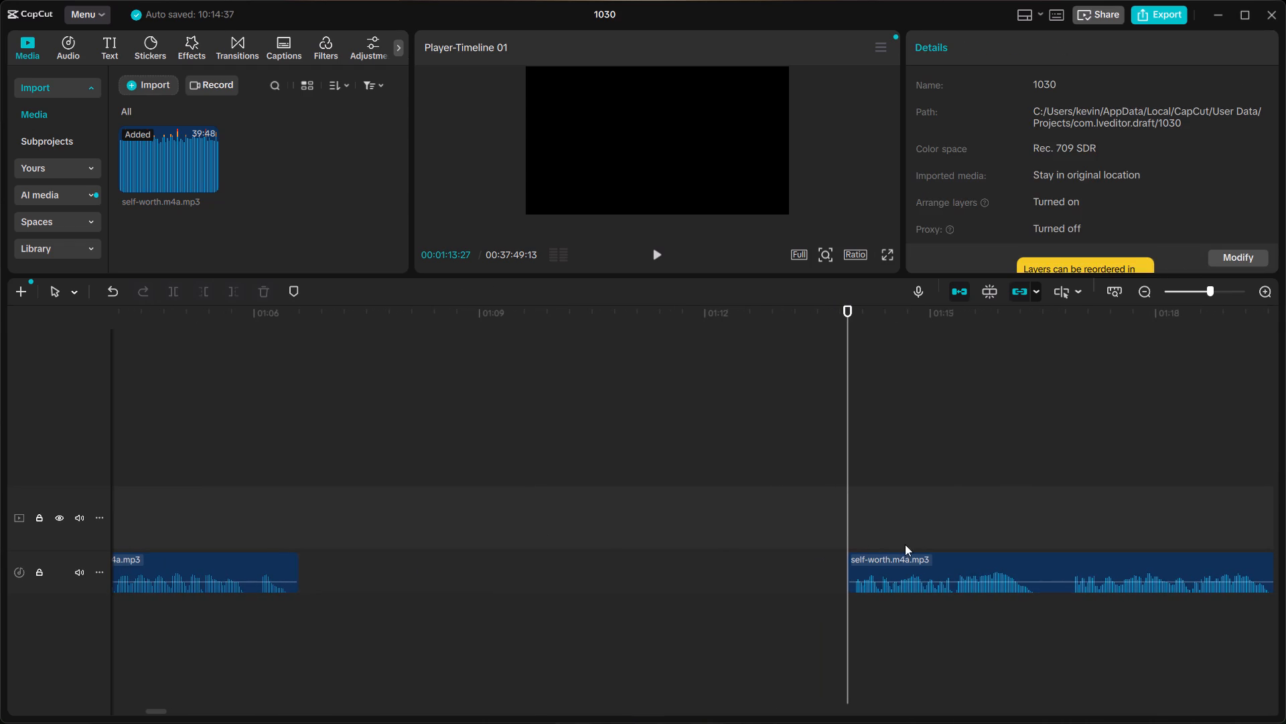
left_click(906, 568)
left_click_drag(903, 566, 351, 566)
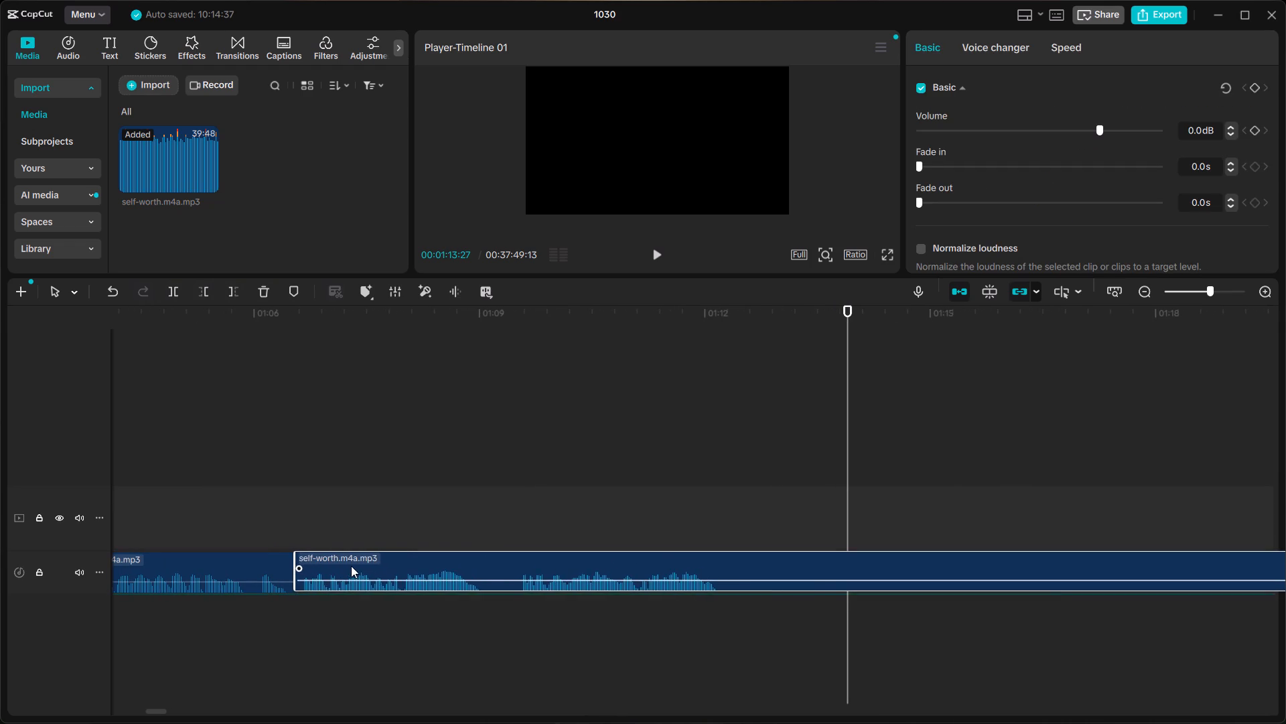
left_click_drag(351, 566, 358, 570)
left_click(196, 514)
key("space")
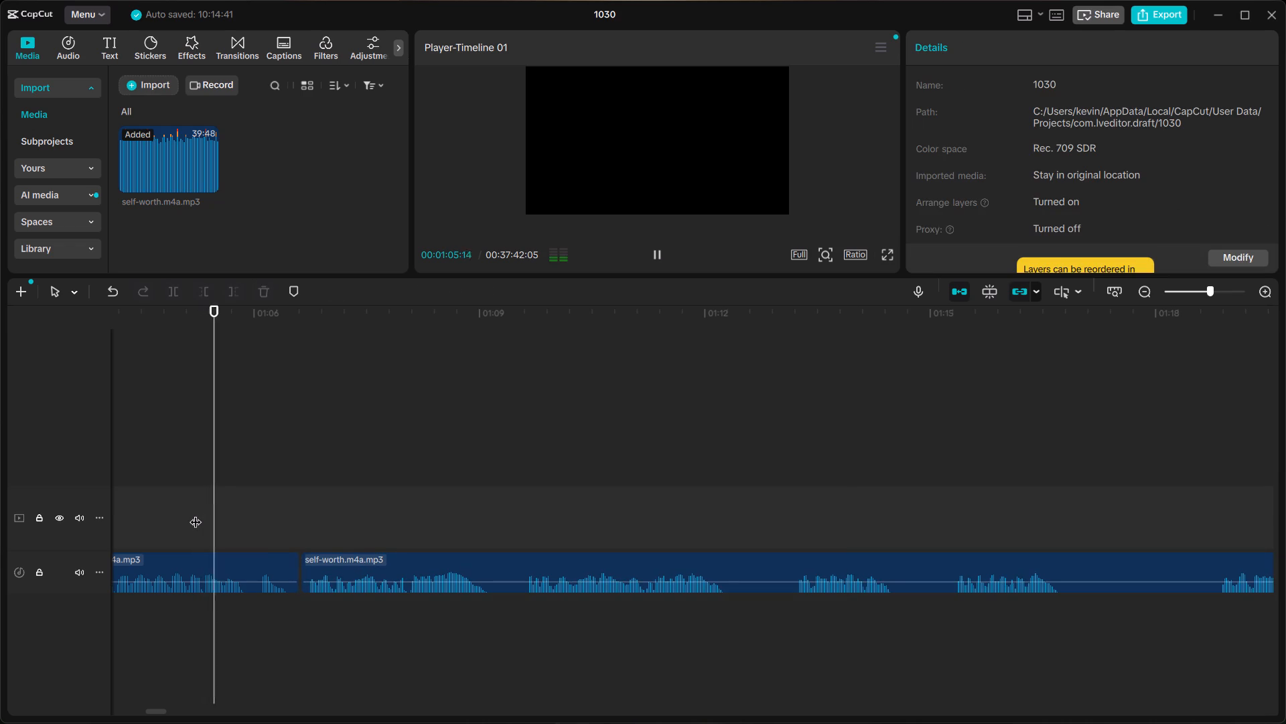
key("space")
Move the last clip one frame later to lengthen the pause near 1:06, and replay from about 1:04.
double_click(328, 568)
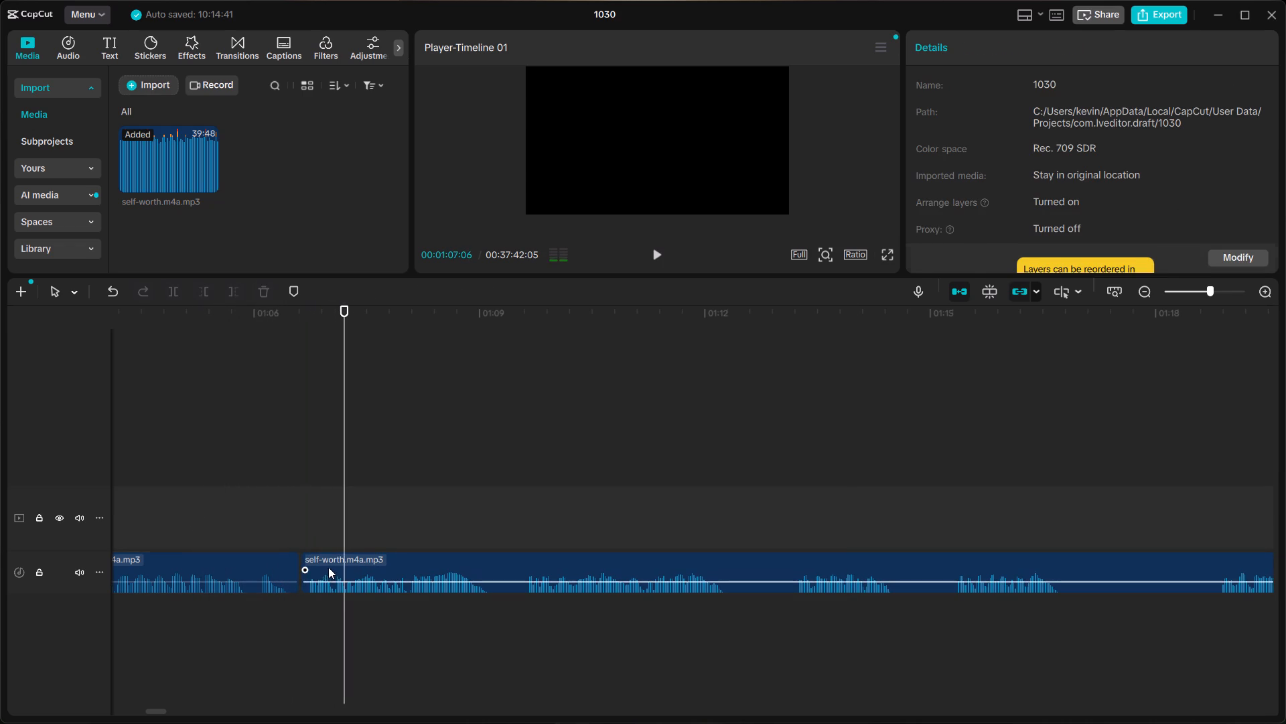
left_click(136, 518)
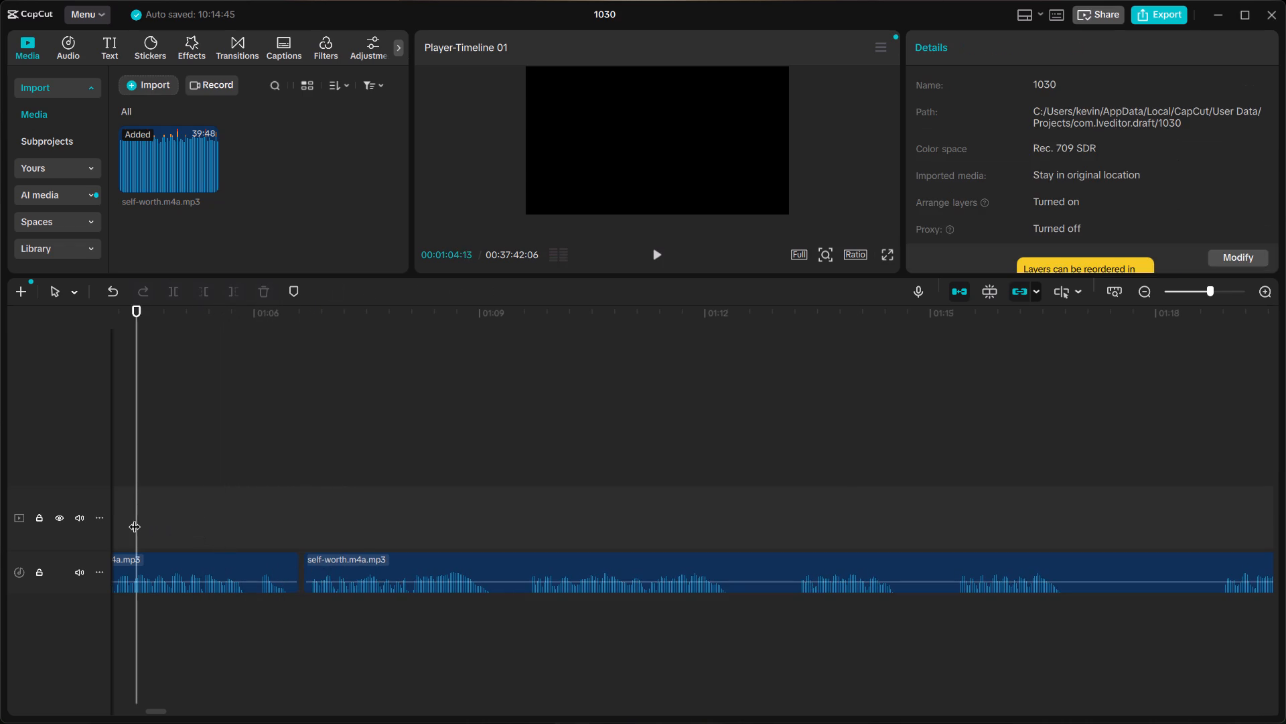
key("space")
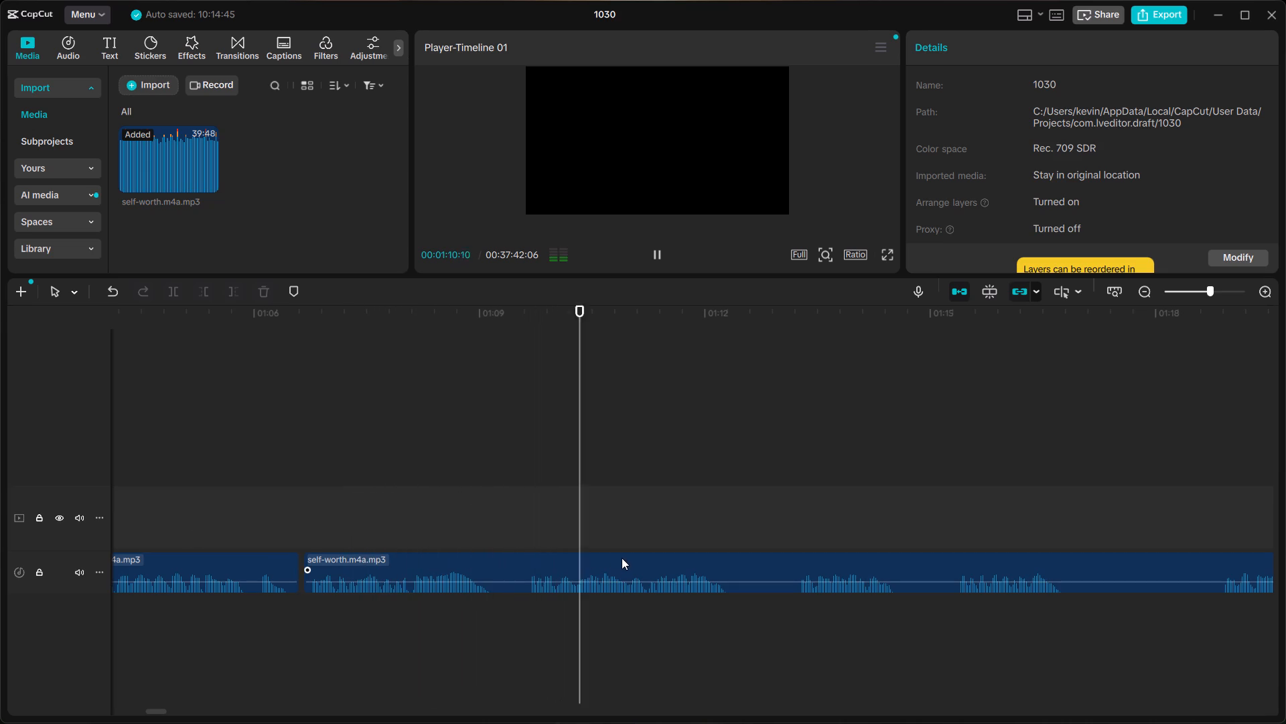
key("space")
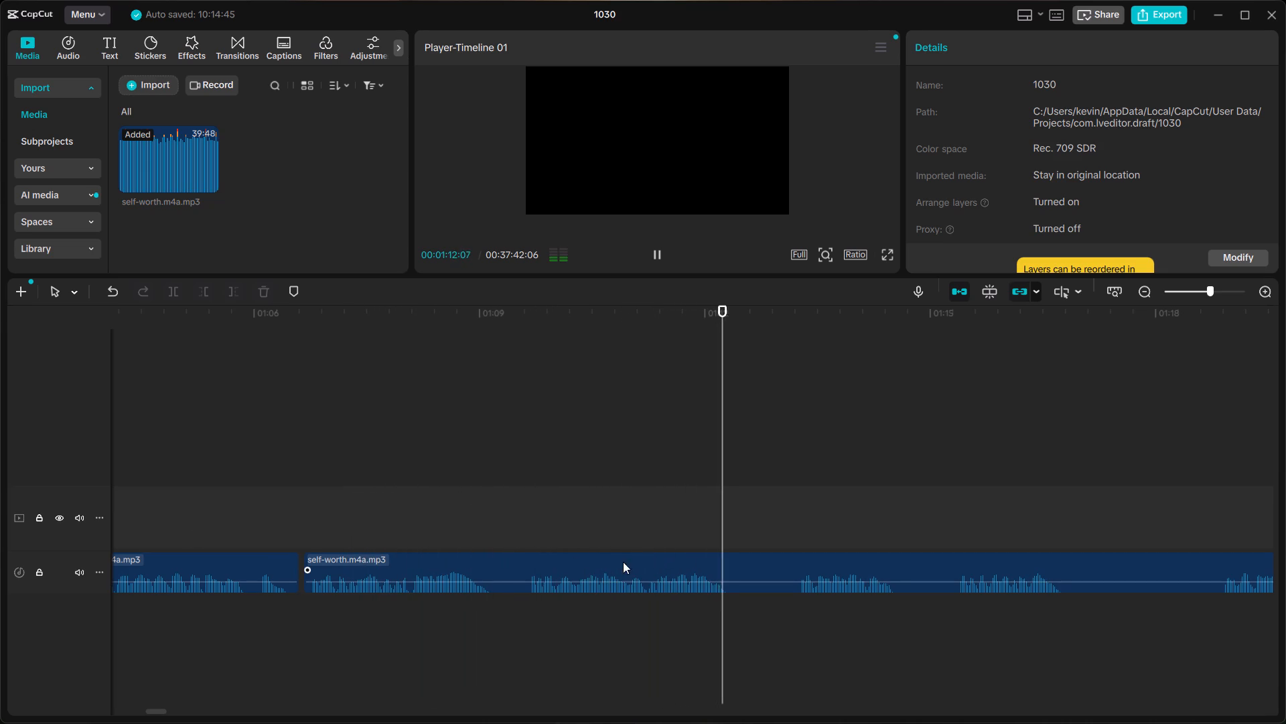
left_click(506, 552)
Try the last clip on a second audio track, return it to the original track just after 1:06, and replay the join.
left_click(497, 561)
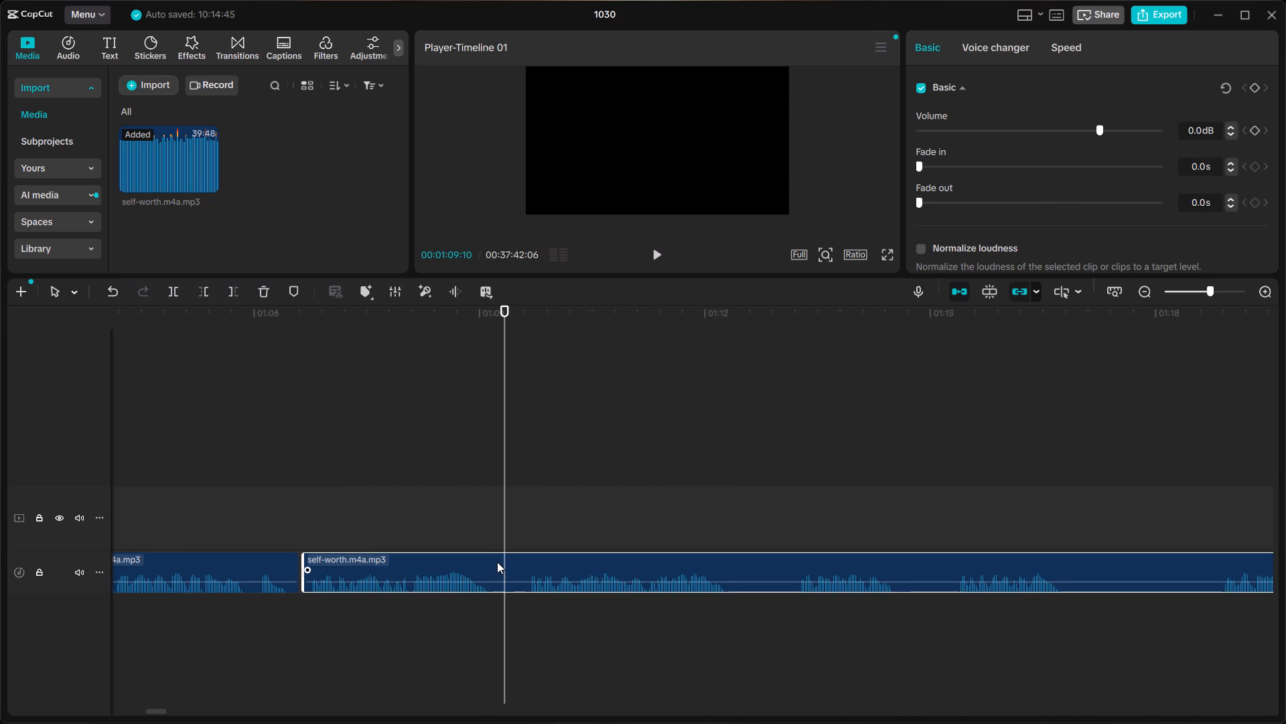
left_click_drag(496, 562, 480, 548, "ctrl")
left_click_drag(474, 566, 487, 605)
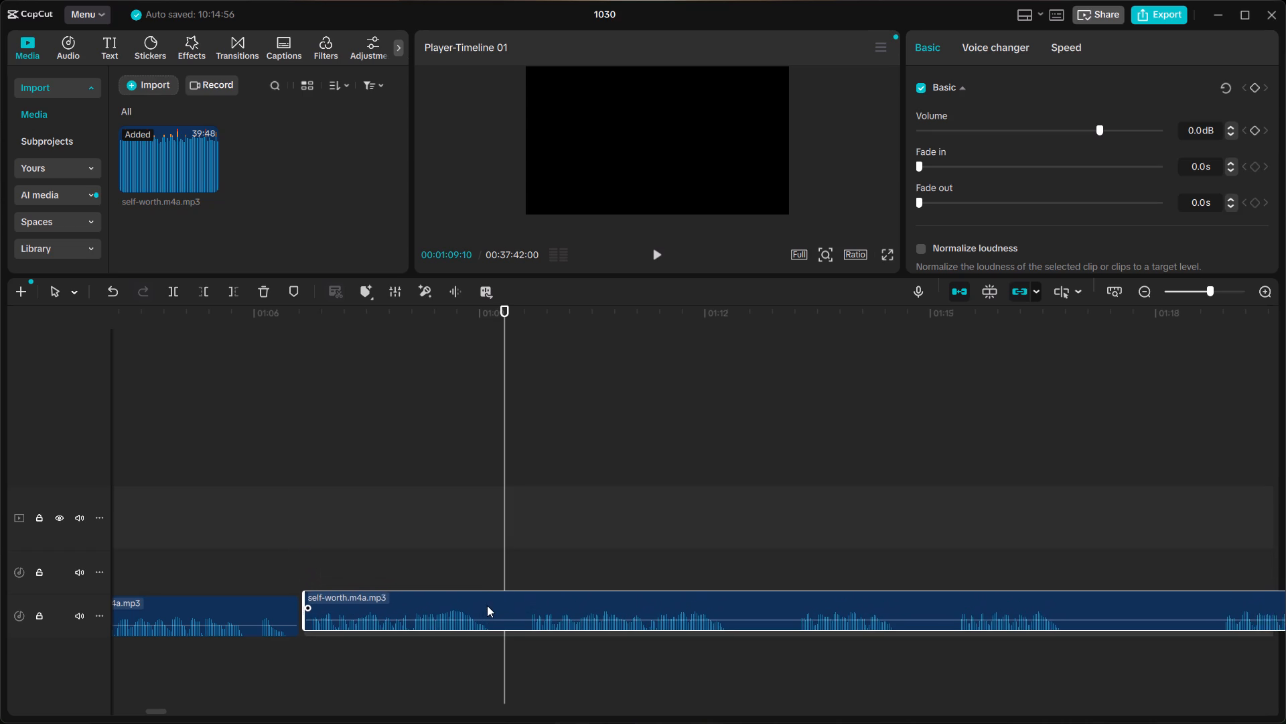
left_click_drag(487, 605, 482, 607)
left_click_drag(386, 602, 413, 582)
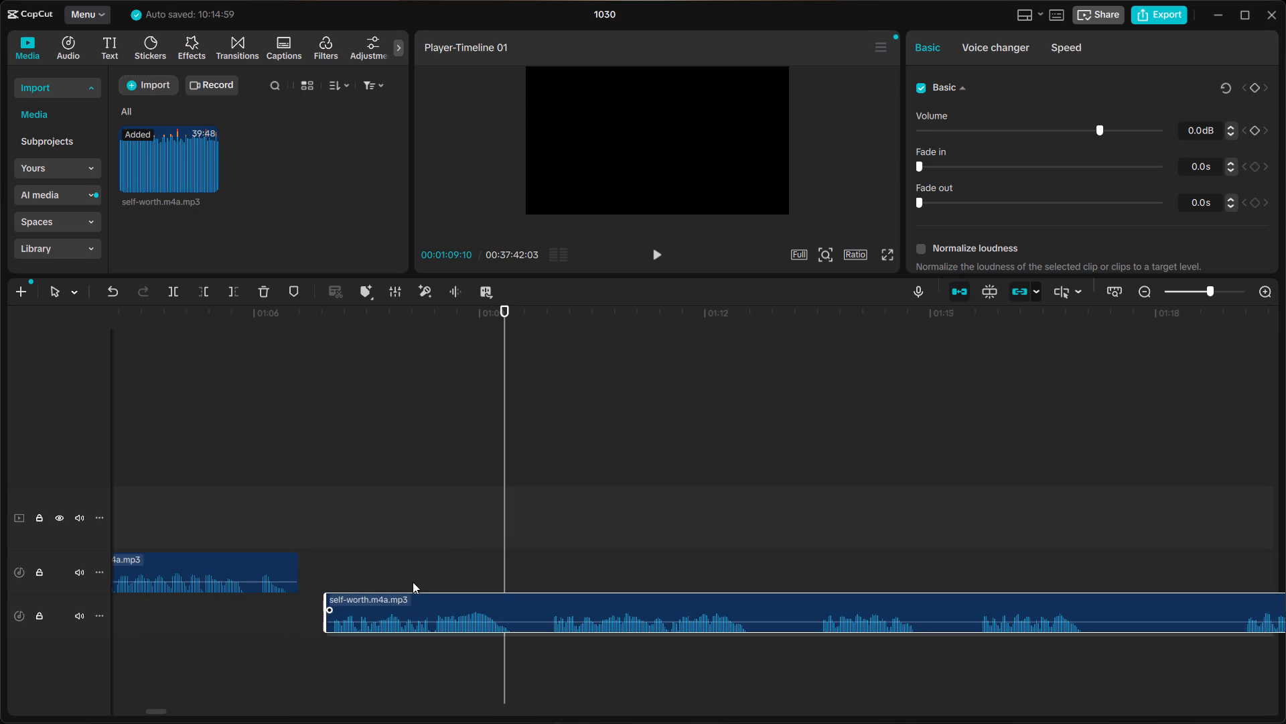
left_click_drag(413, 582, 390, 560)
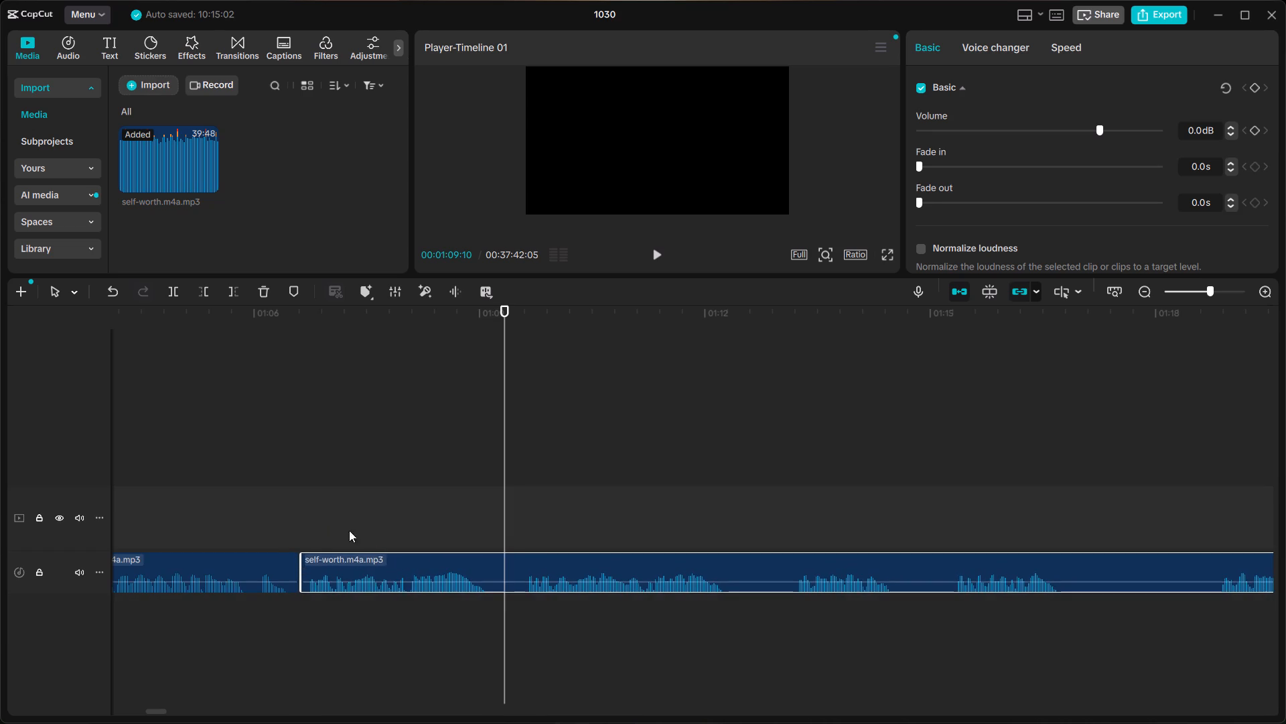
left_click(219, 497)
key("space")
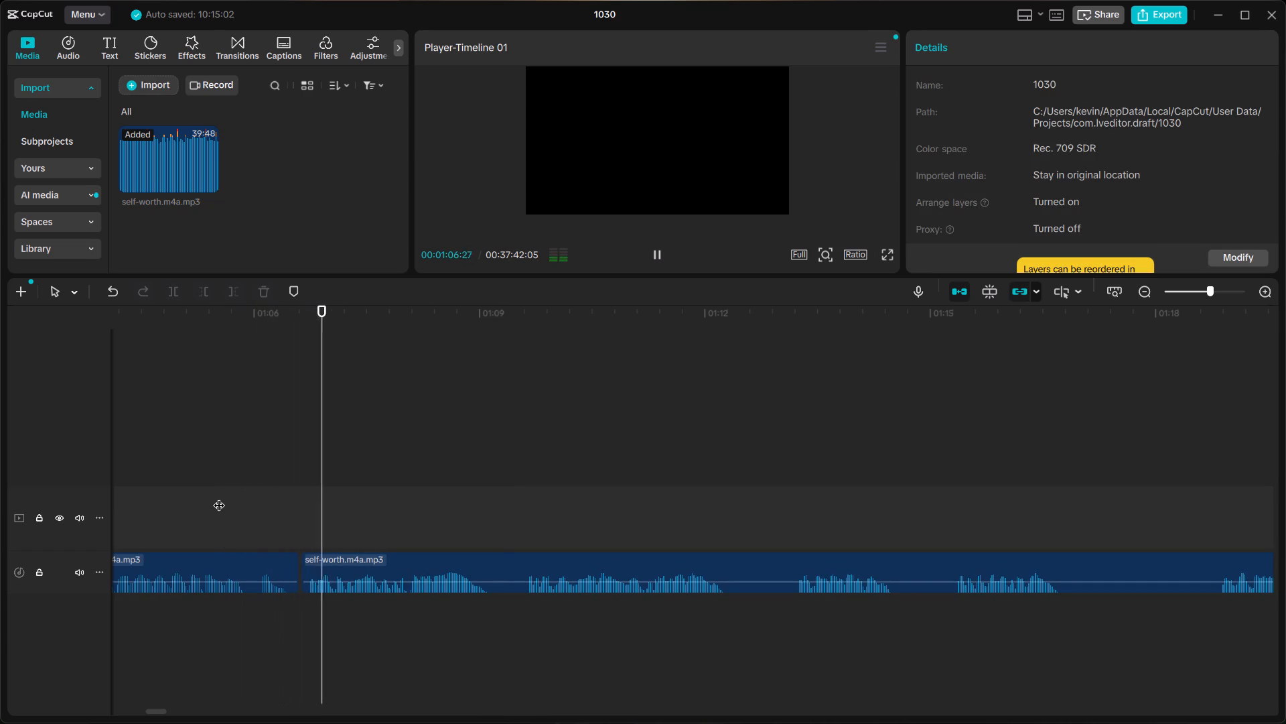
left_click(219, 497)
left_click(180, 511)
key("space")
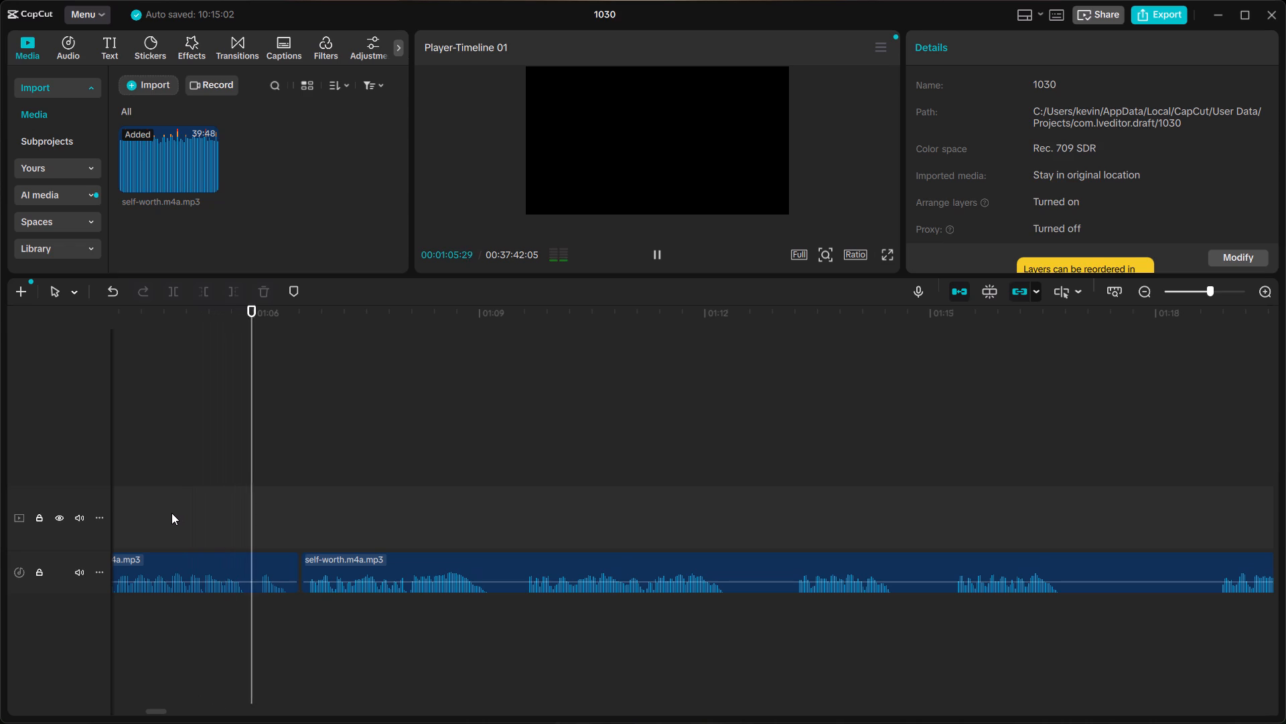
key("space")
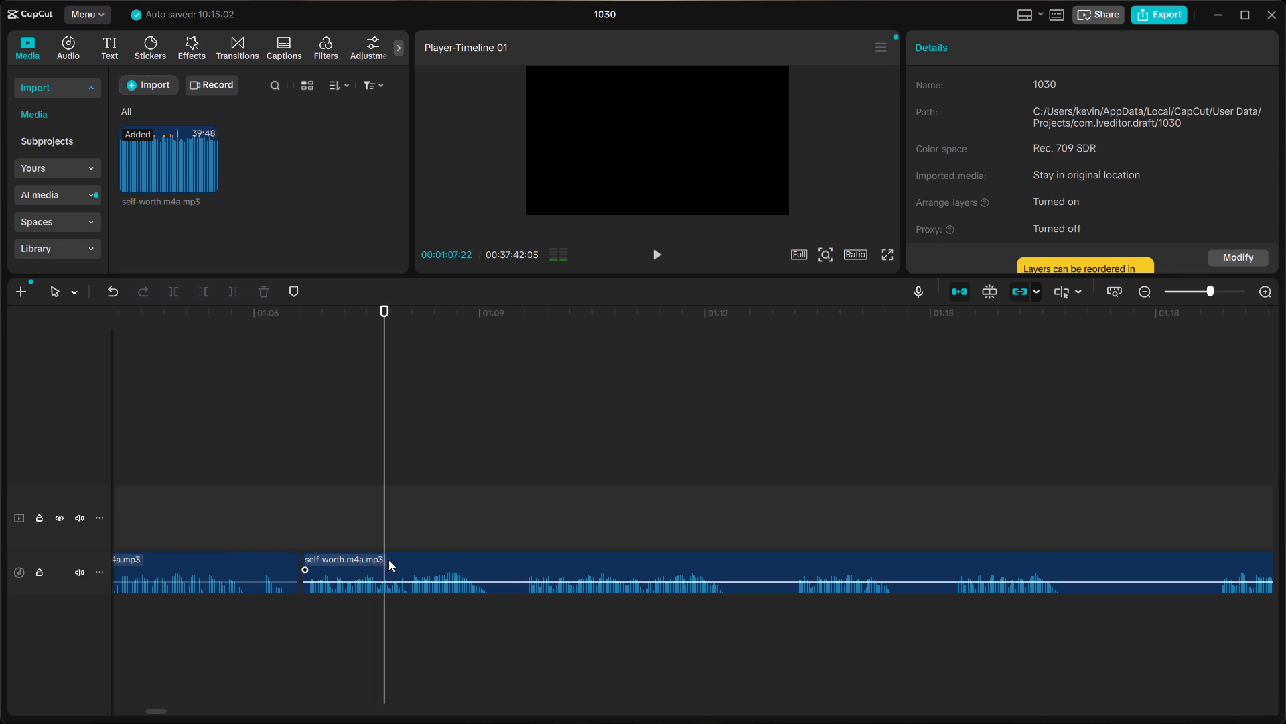
Move the last clip about three frames later to lengthen the pause near 1:06, and replay the join.
left_click(386, 556)
left_click_drag(386, 556, 393, 558)
left_click(199, 508)
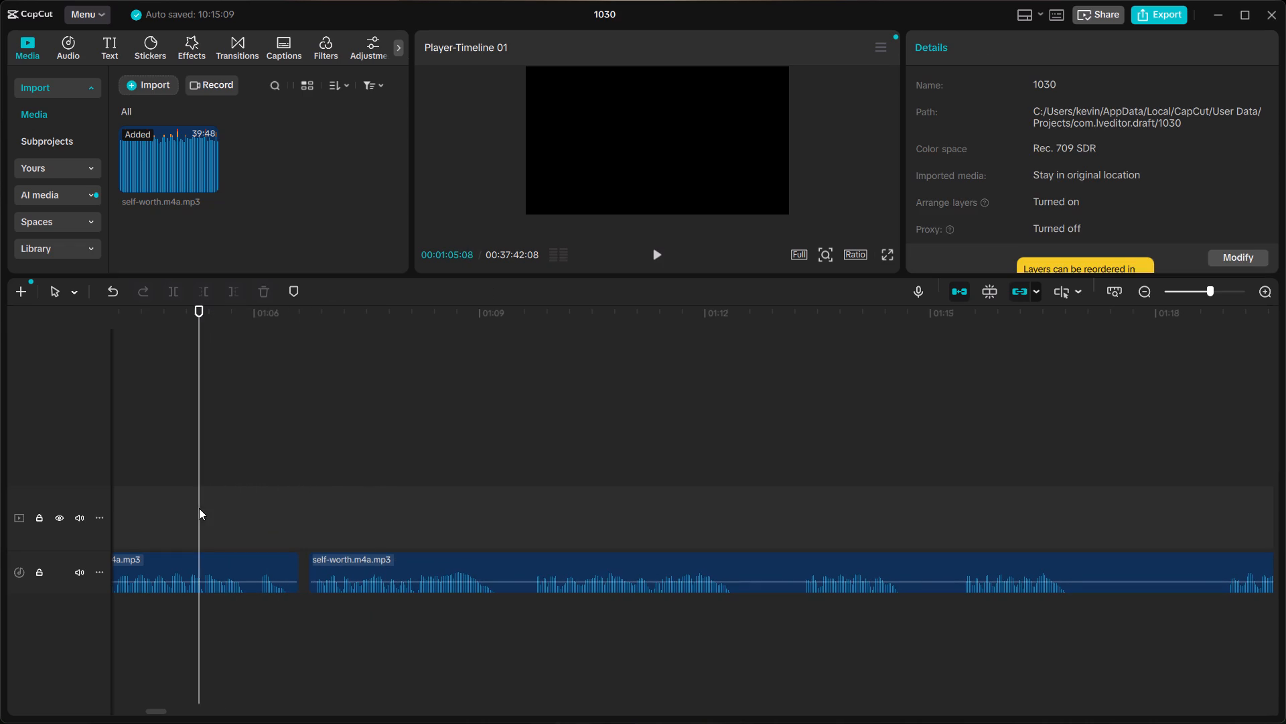
key("space")
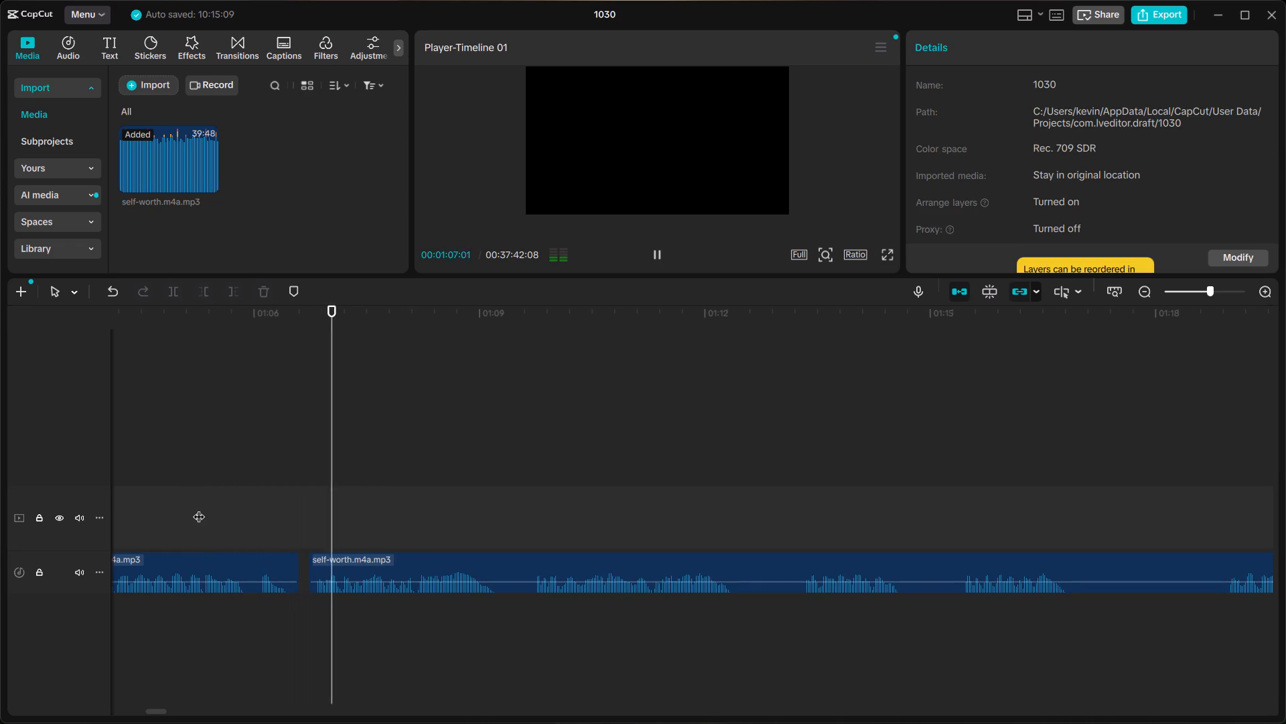
scroll(199, 508, "left", 1)
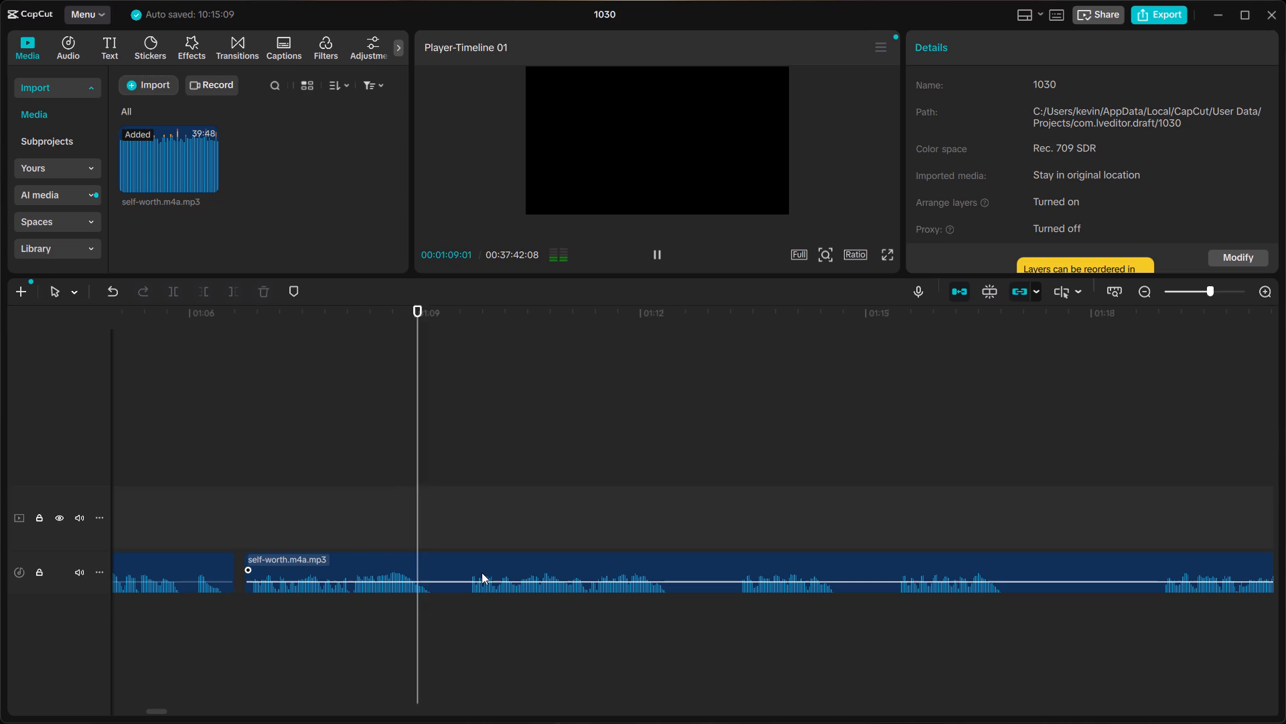
key("space")
Split the last clip at 1:09:08, right after its first phrase.
left_click(433, 546)
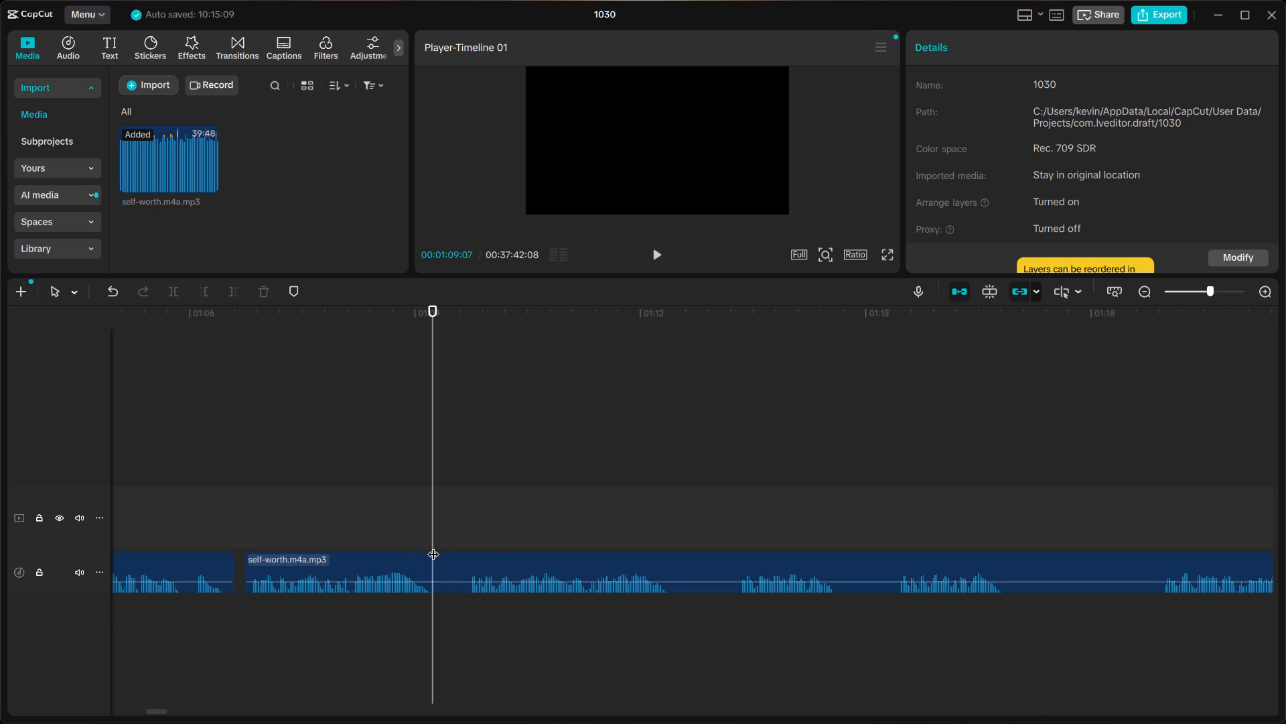
left_click(442, 549)
left_click(434, 518)
left_click(437, 563)
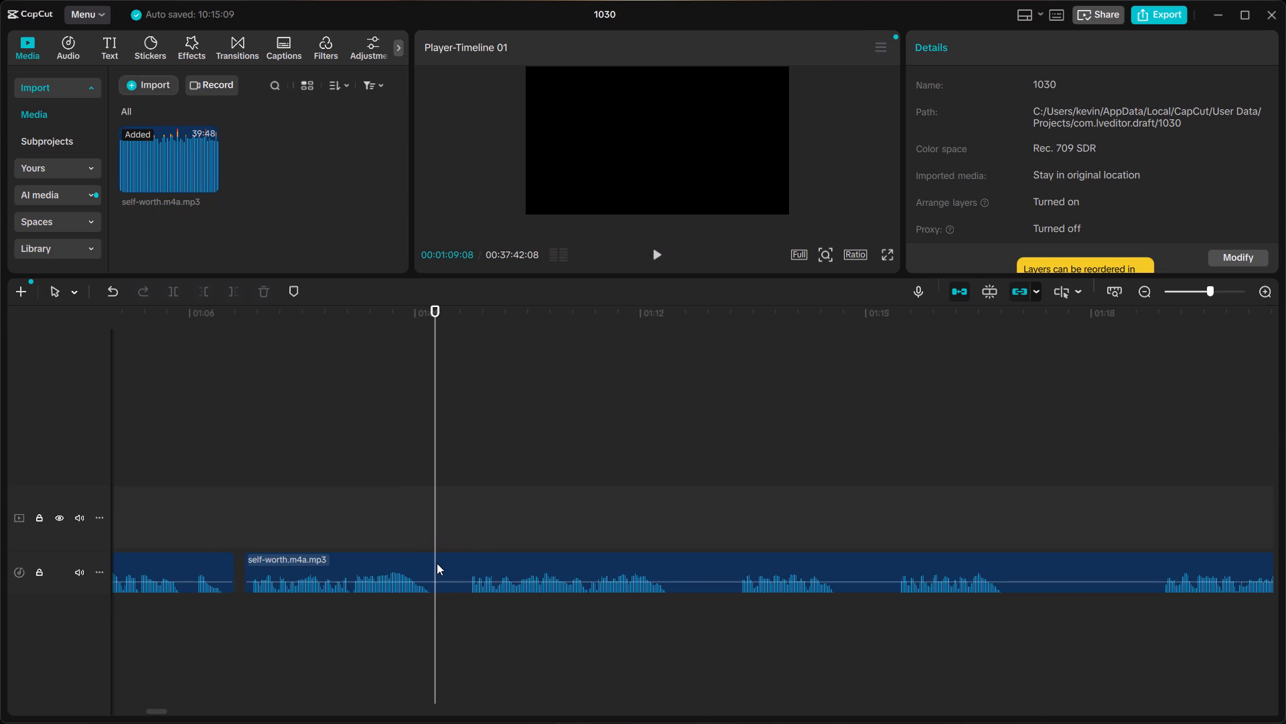
key("ctrl+b")
Trim the silence of about 12 frames from the start of the clip after 1:09:08 and close the gap before it.
left_click(463, 558, "ctrl")
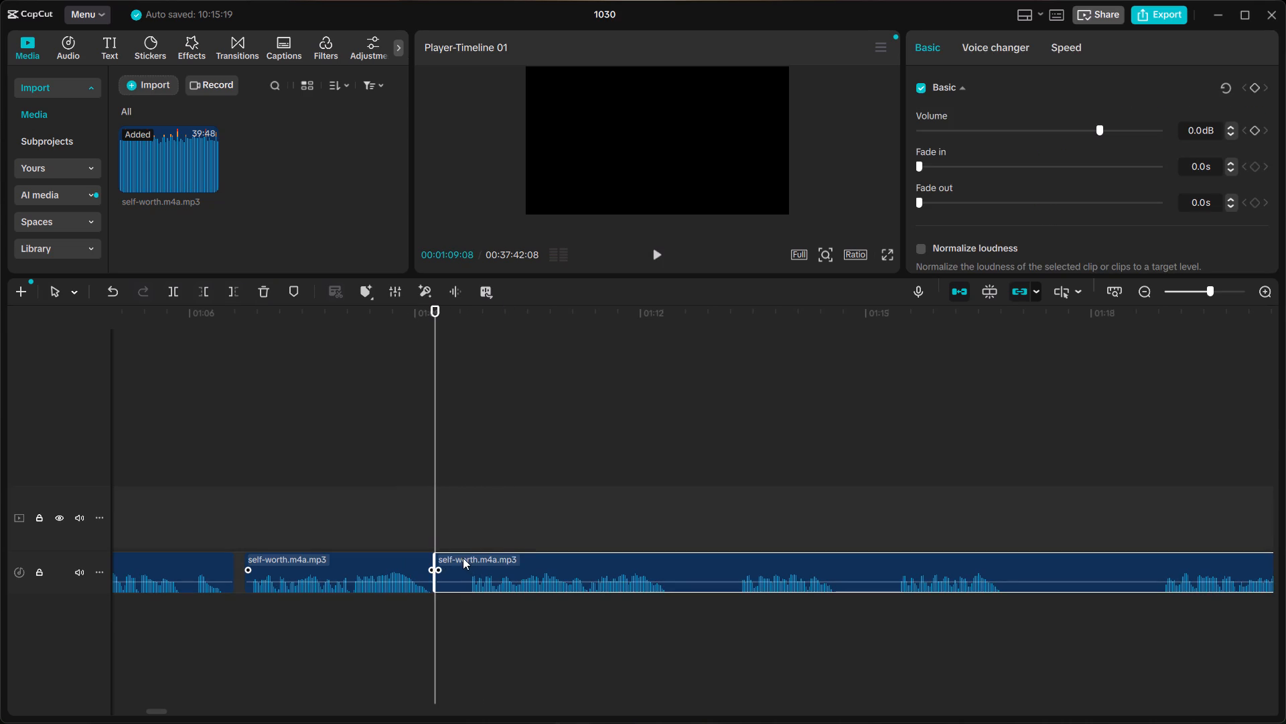
left_click(461, 536)
left_click(452, 565)
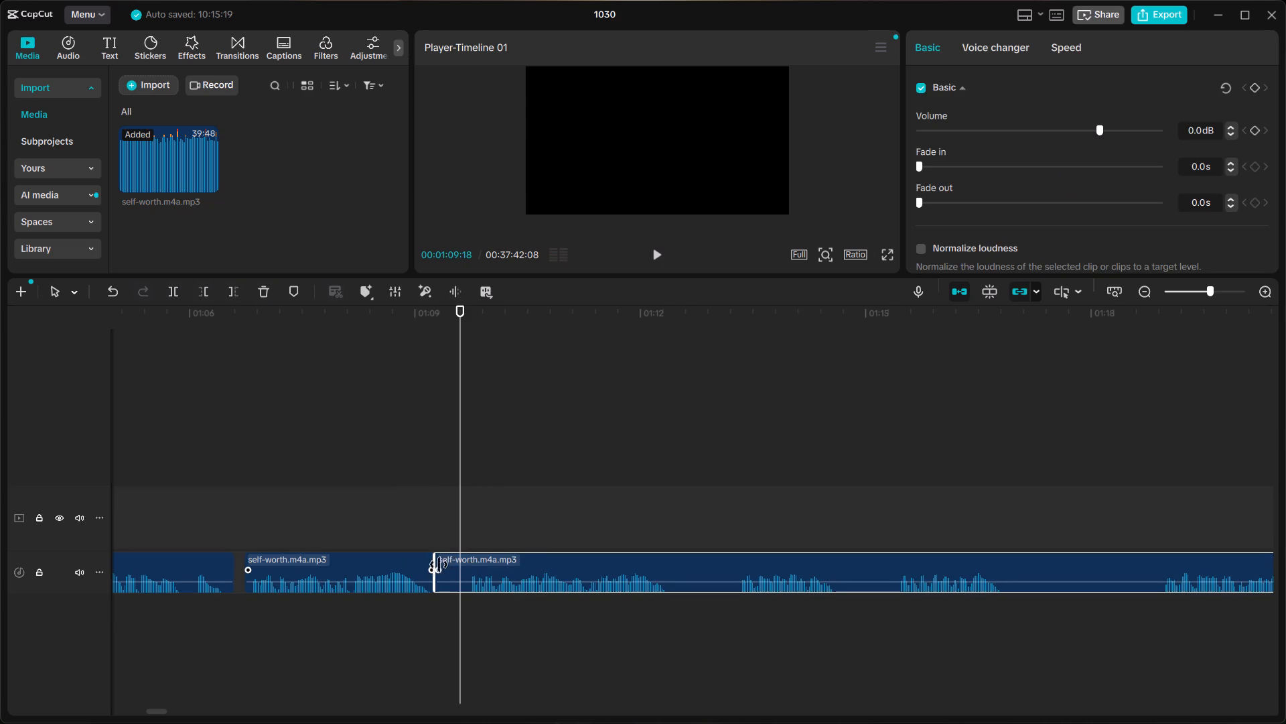
left_click_drag(432, 564, 463, 576)
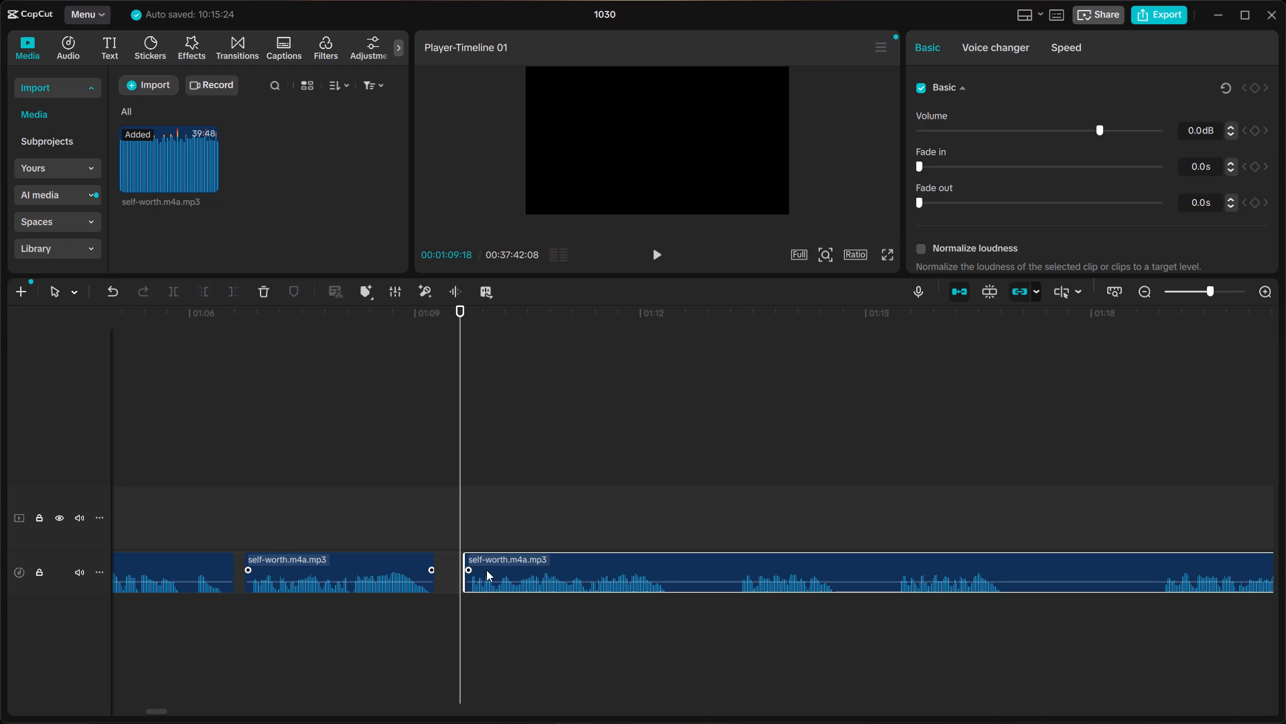
left_click_drag(486, 570, 457, 579)
Replay the tightened join near 1:09 several times to check the pause between the two phrases.
left_click(313, 517)
key("space")
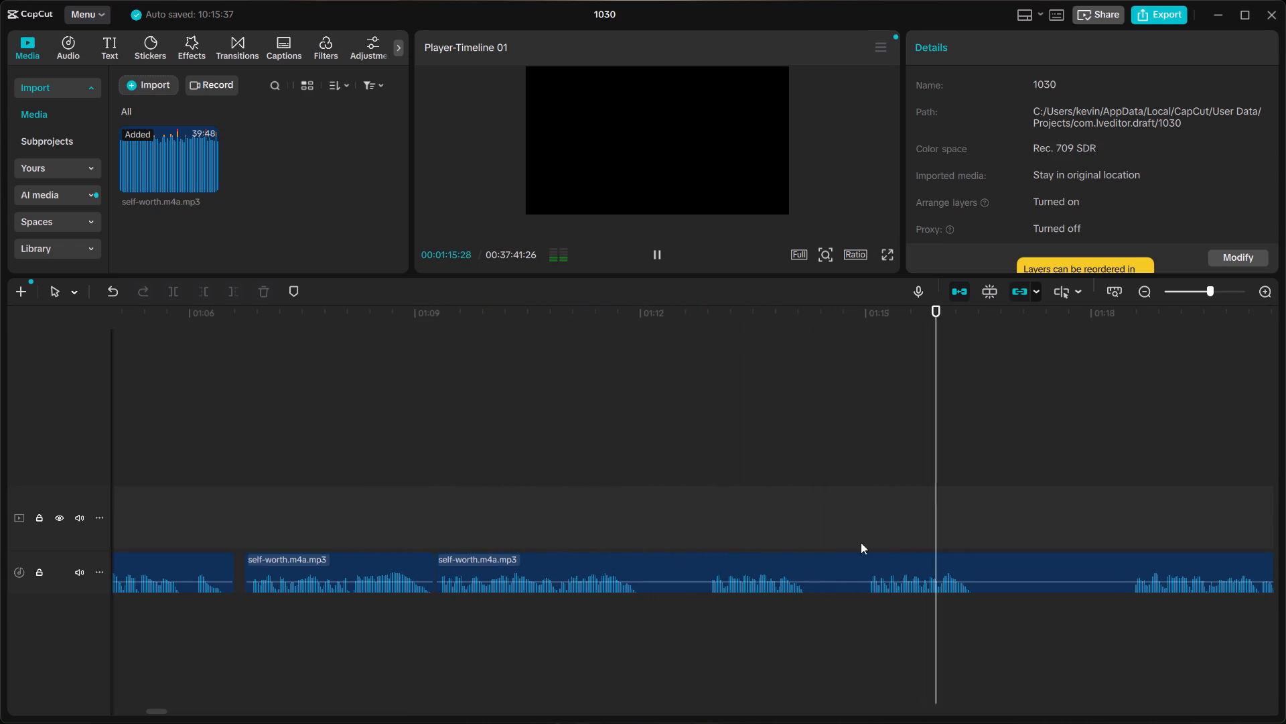
left_click(328, 517)
key("space")
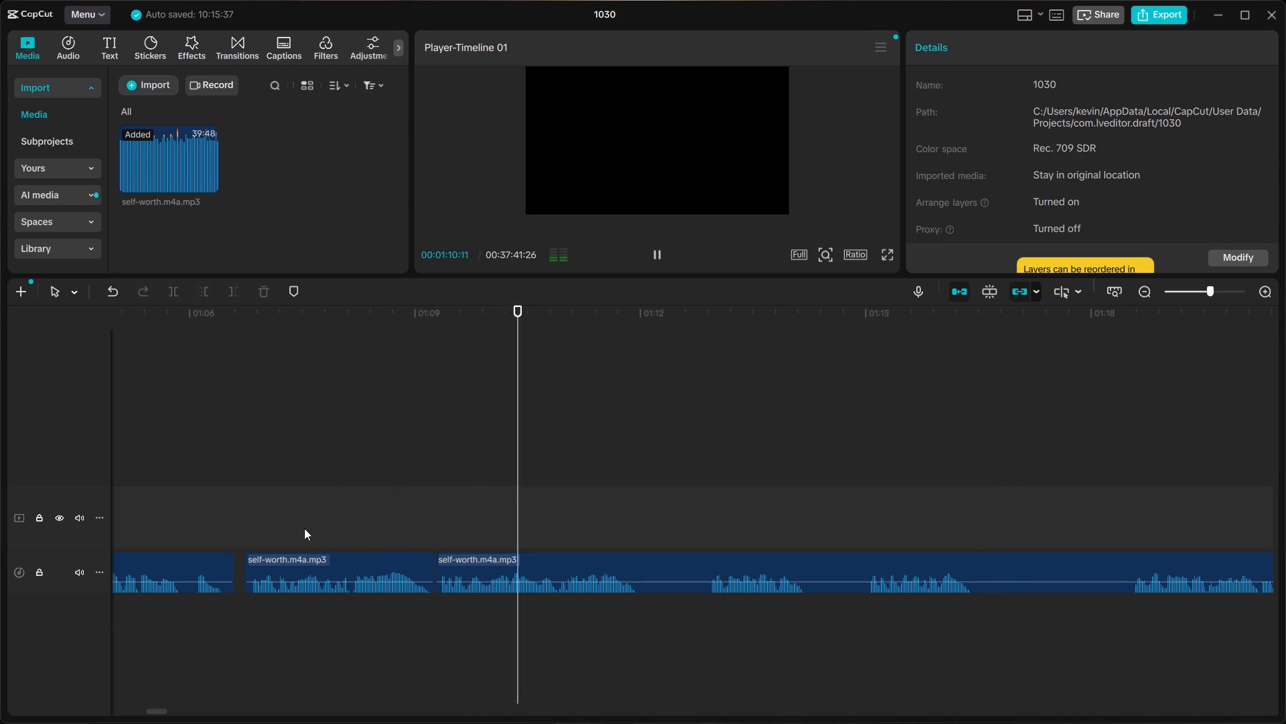
left_click(265, 522)
left_click(248, 516)
key("space")
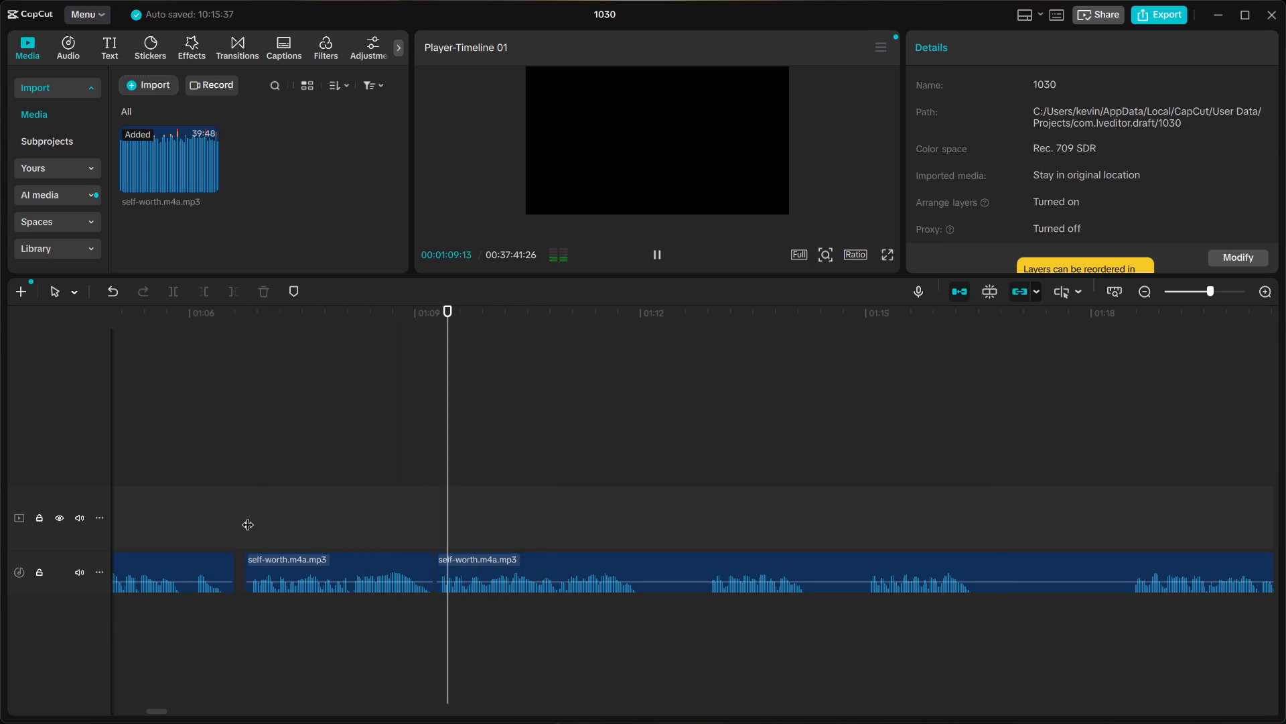
Move the last clip about two frames later to lengthen the pause near 1:09, and replay the join.
key("space")
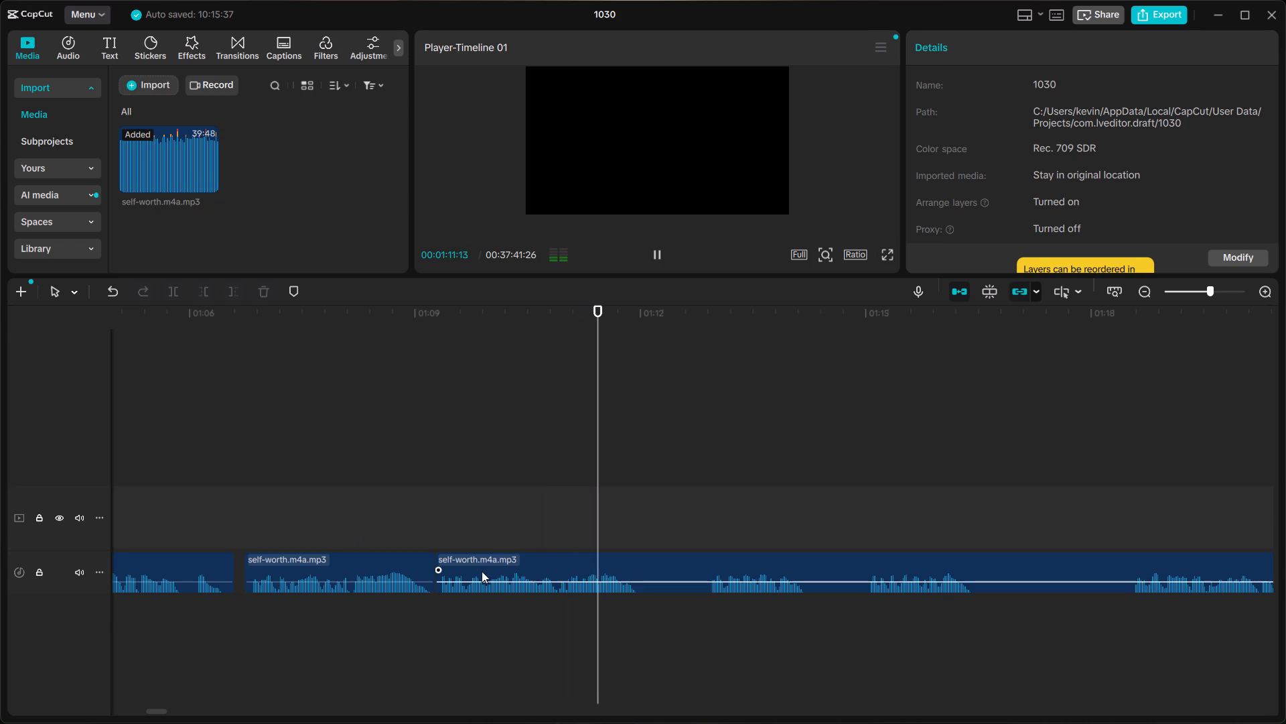
left_click(476, 562)
left_click_drag(476, 562, 482, 561)
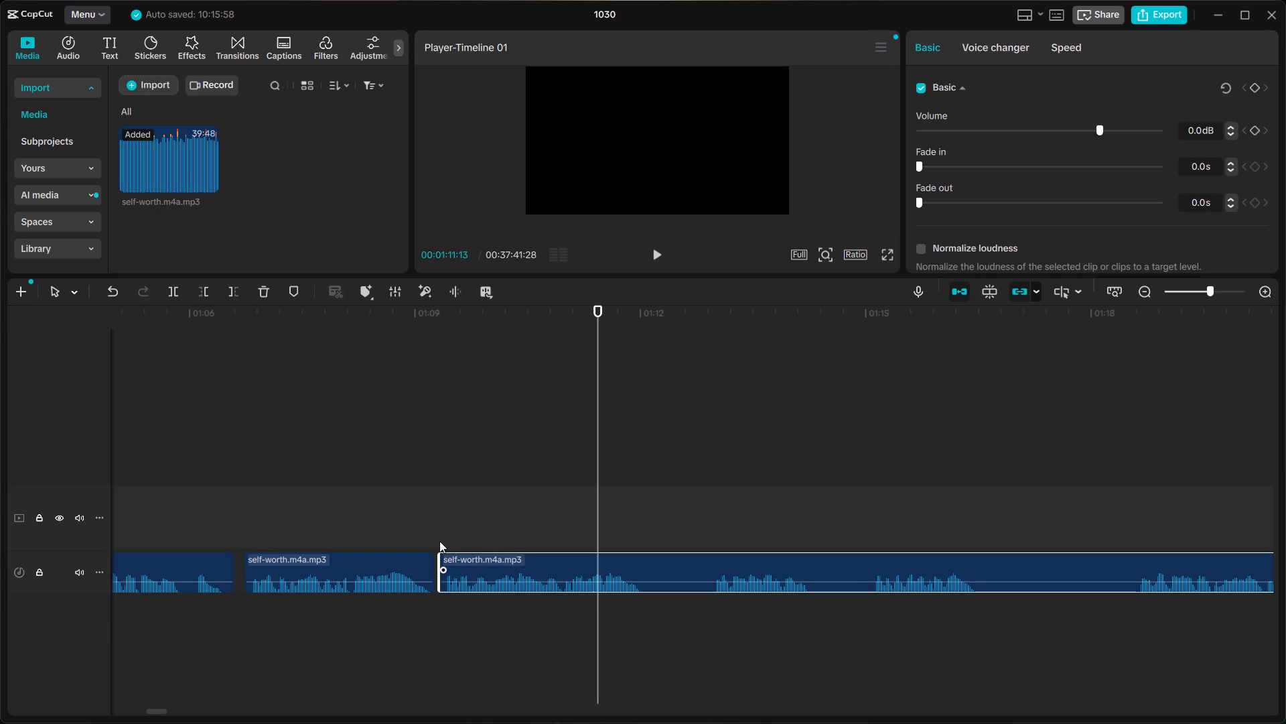
left_click(251, 503)
key("space")
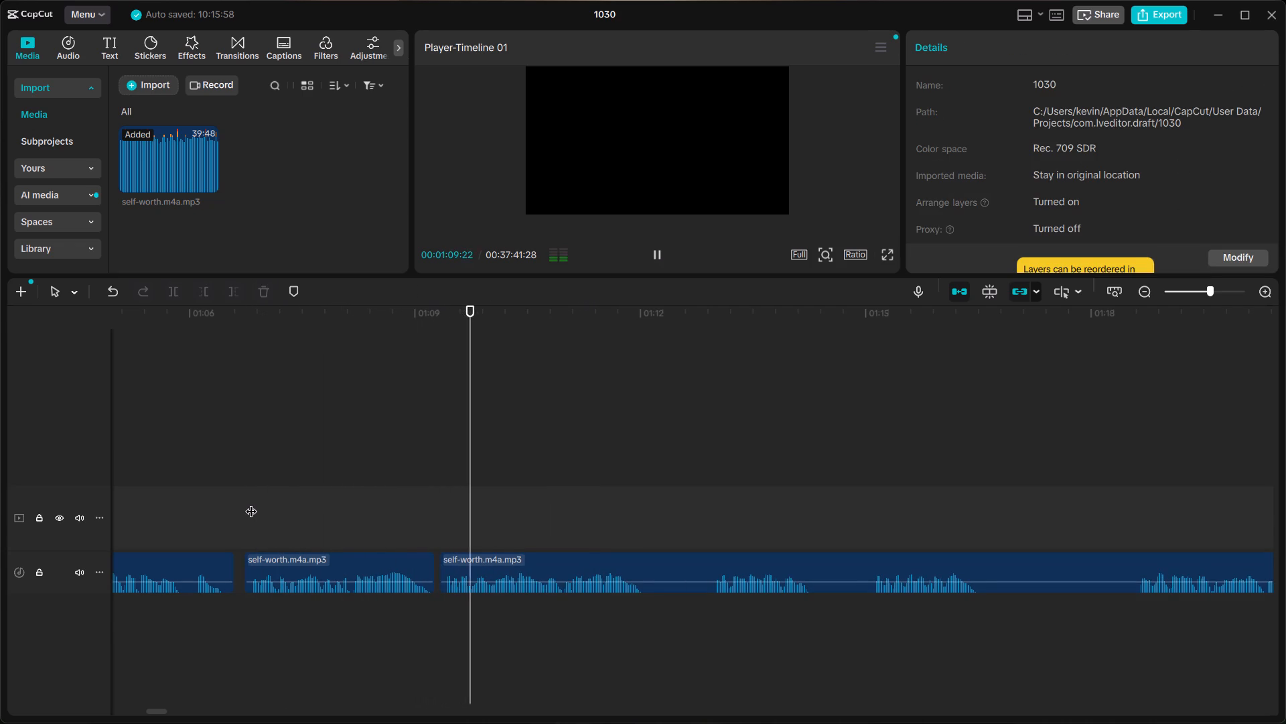
scroll(251, 503, "left", 1)
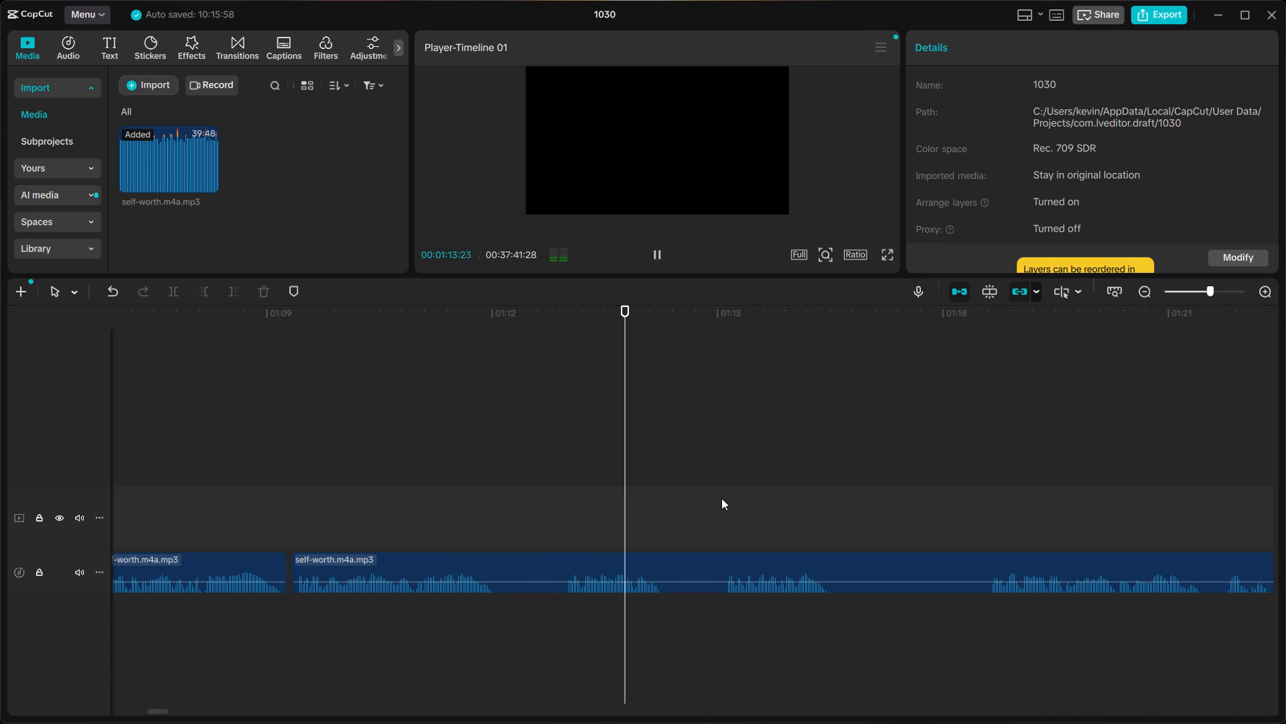
key("space")
Split the last clip at 1:12:01 and 1:12:29 and delete the silent piece between the cuts.
scroll(724, 494, "up", 9, "ctrl")
left_click(0, 717)
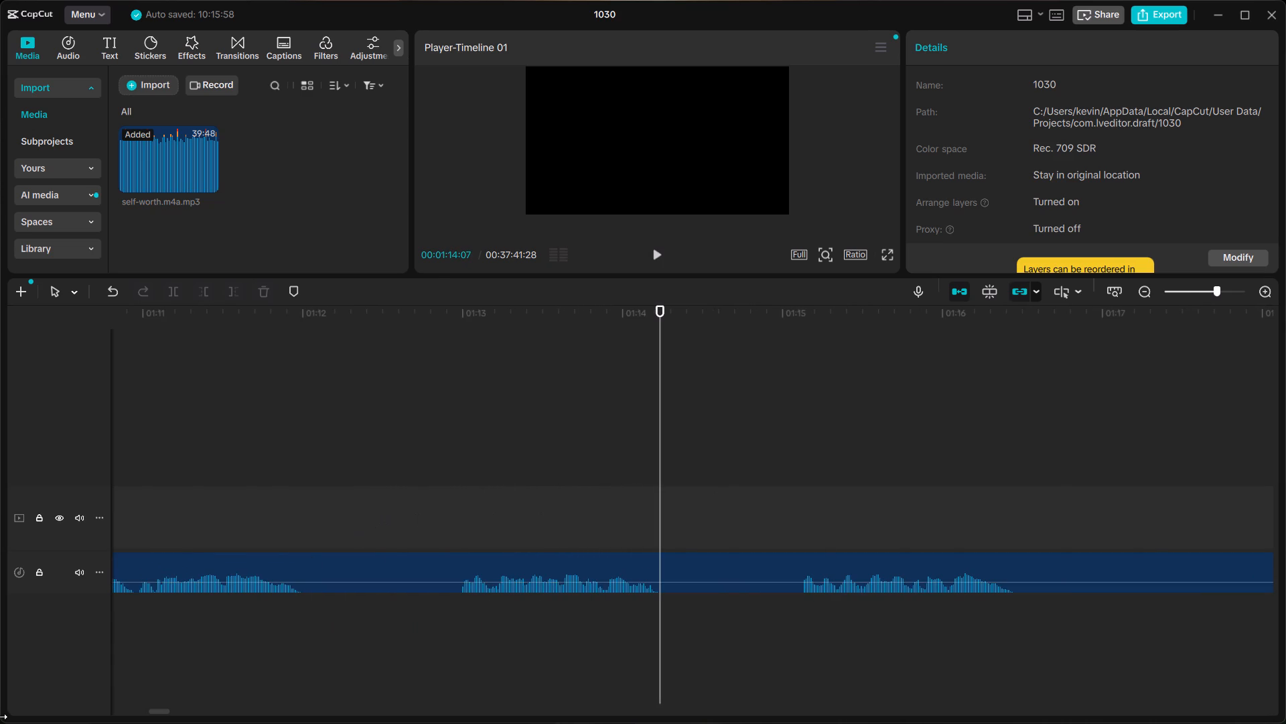
left_click(309, 533)
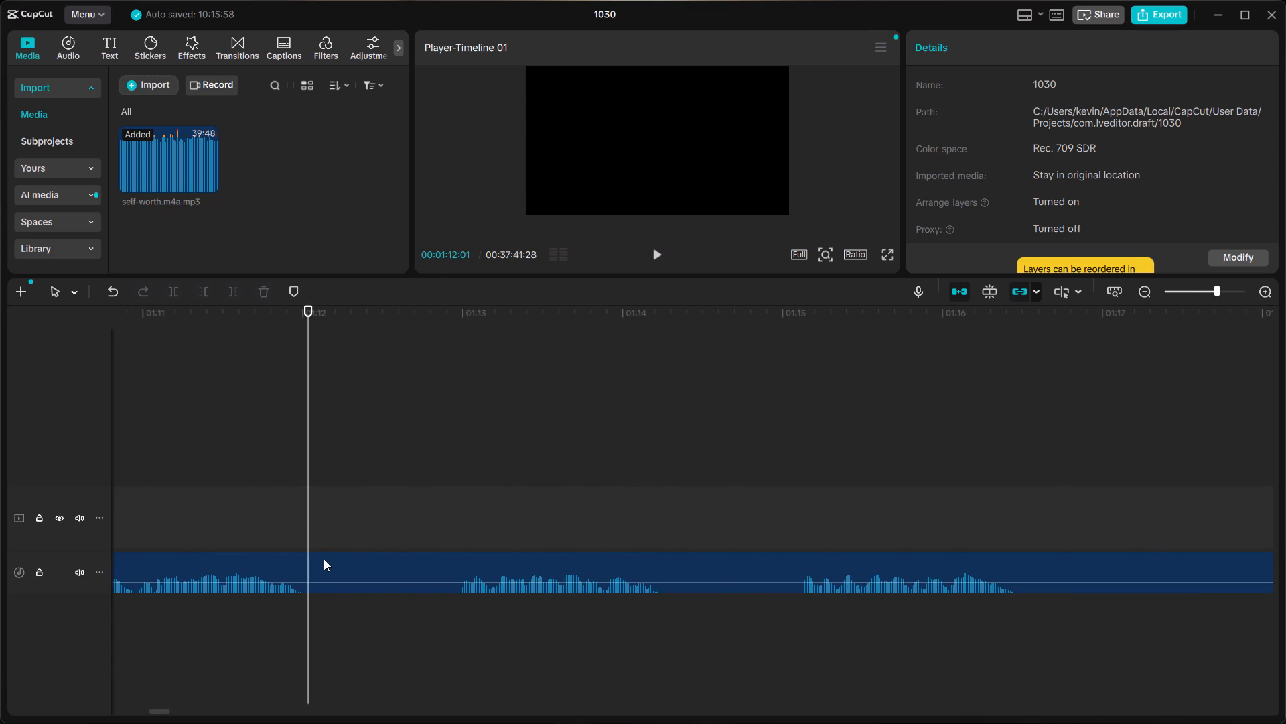
scroll(426, 539, "down", 2)
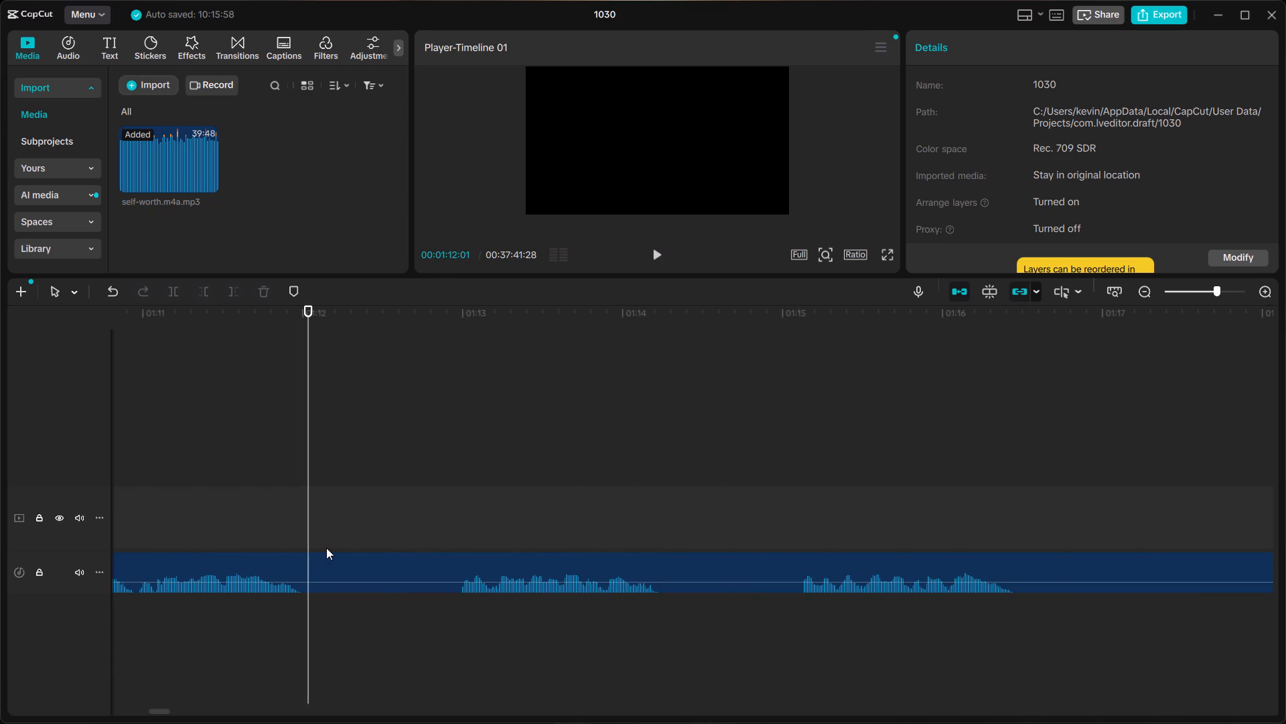
middle_click(326, 548)
left_click(326, 564)
left_click(275, 538)
left_click(311, 546)
left_click(321, 566)
key("ctrl+b")
left_click(457, 550)
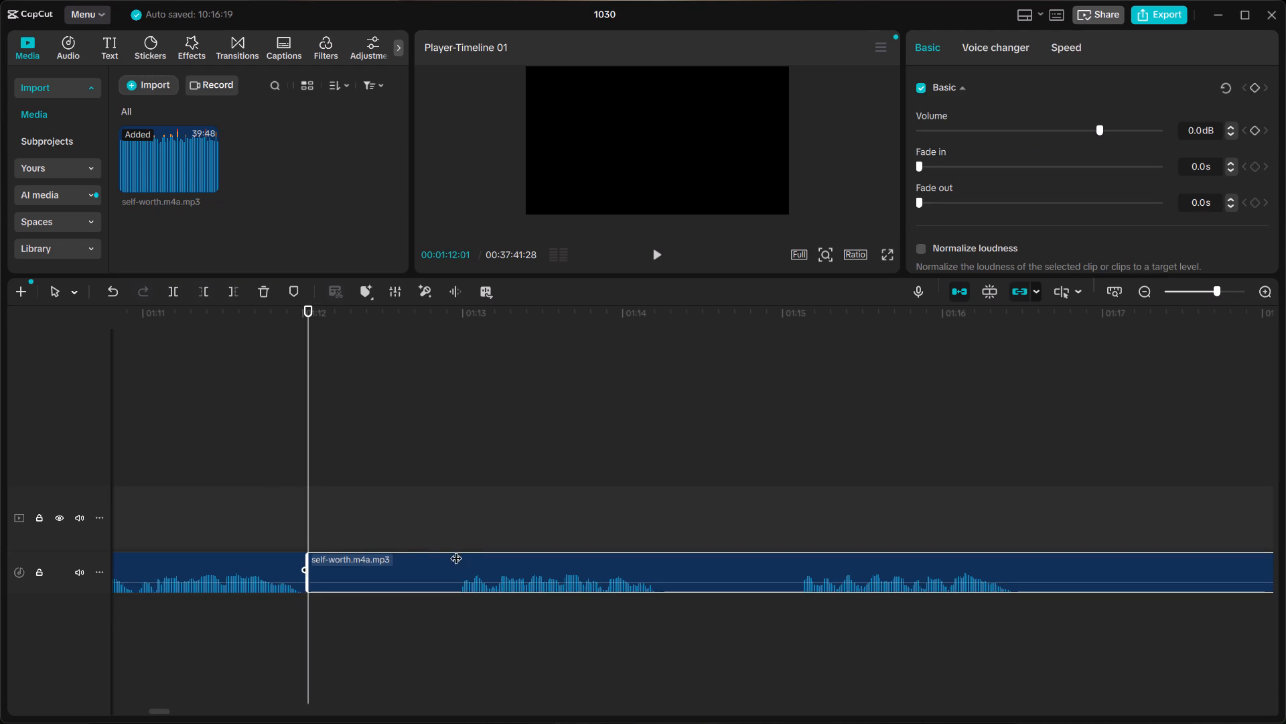
left_click(445, 554)
key("ctrl+b")
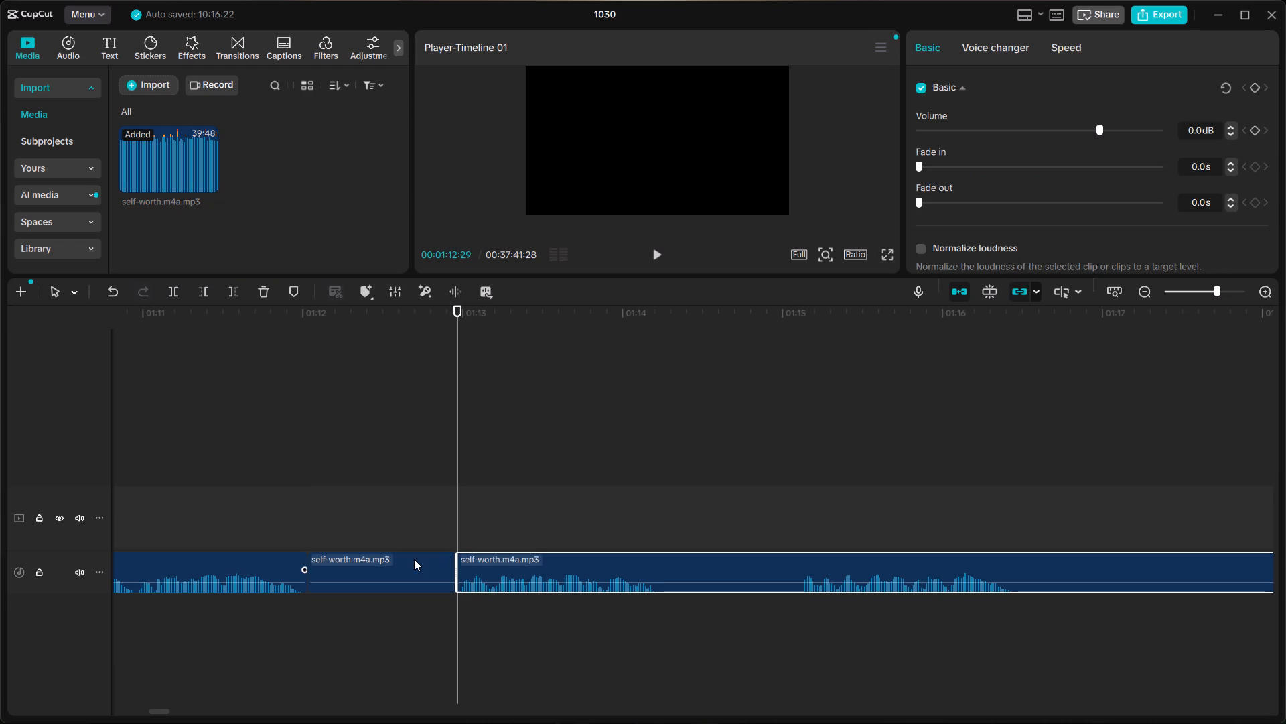
left_click(414, 559)
key("BackSpace")
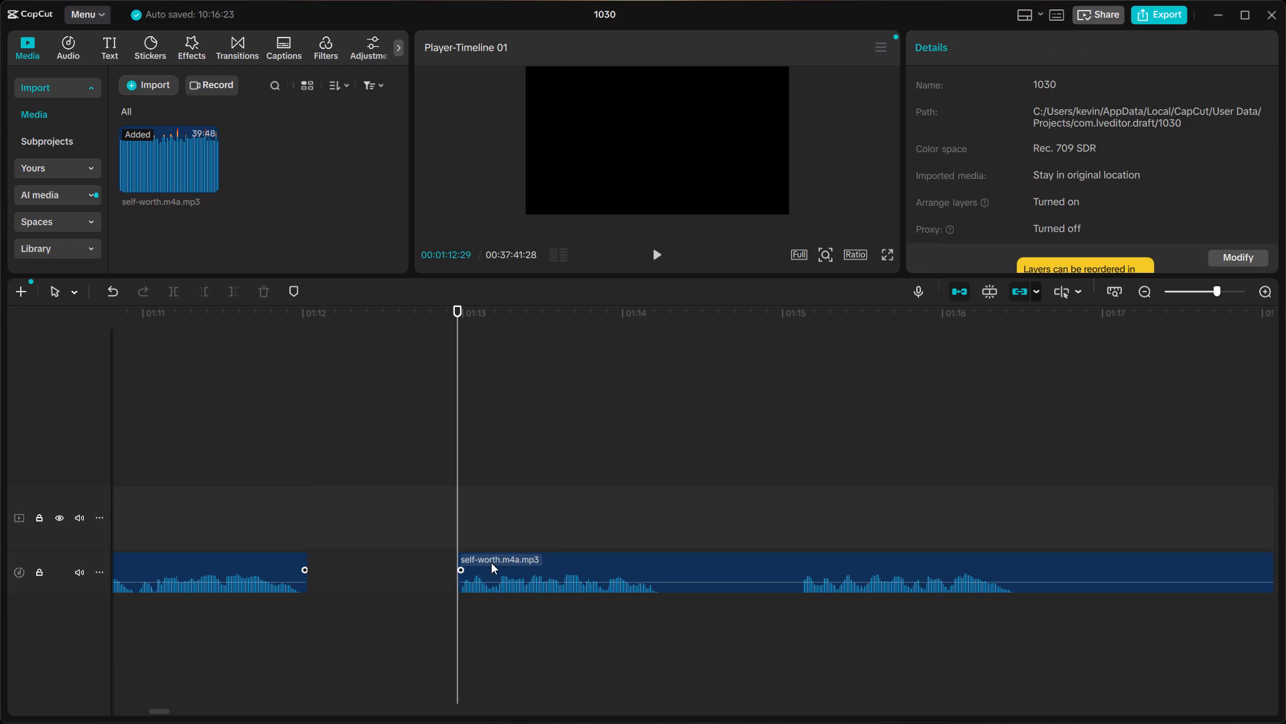
Move the last clip about 28 frames earlier to close the gap at 1:12:01, and replay the join twice.
left_click(495, 562)
left_click_drag(492, 559, 346, 564)
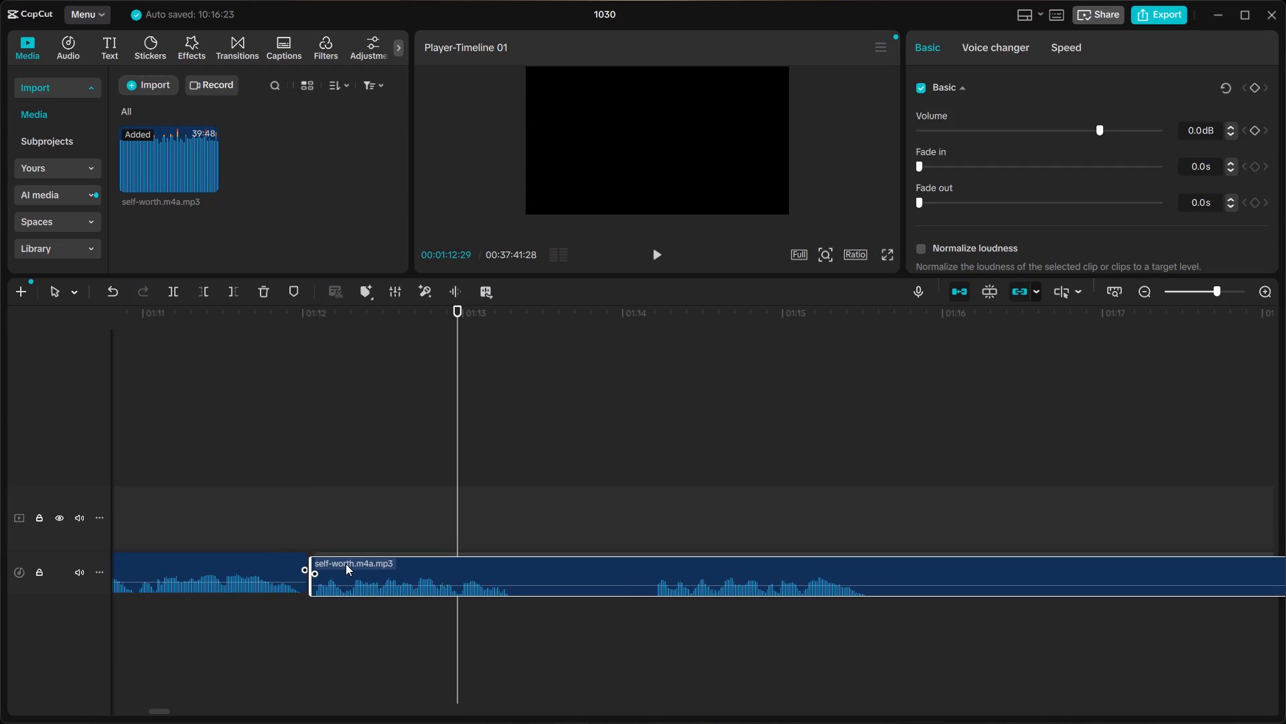
left_click_drag(346, 564, 343, 564)
left_click(222, 507)
key("space")
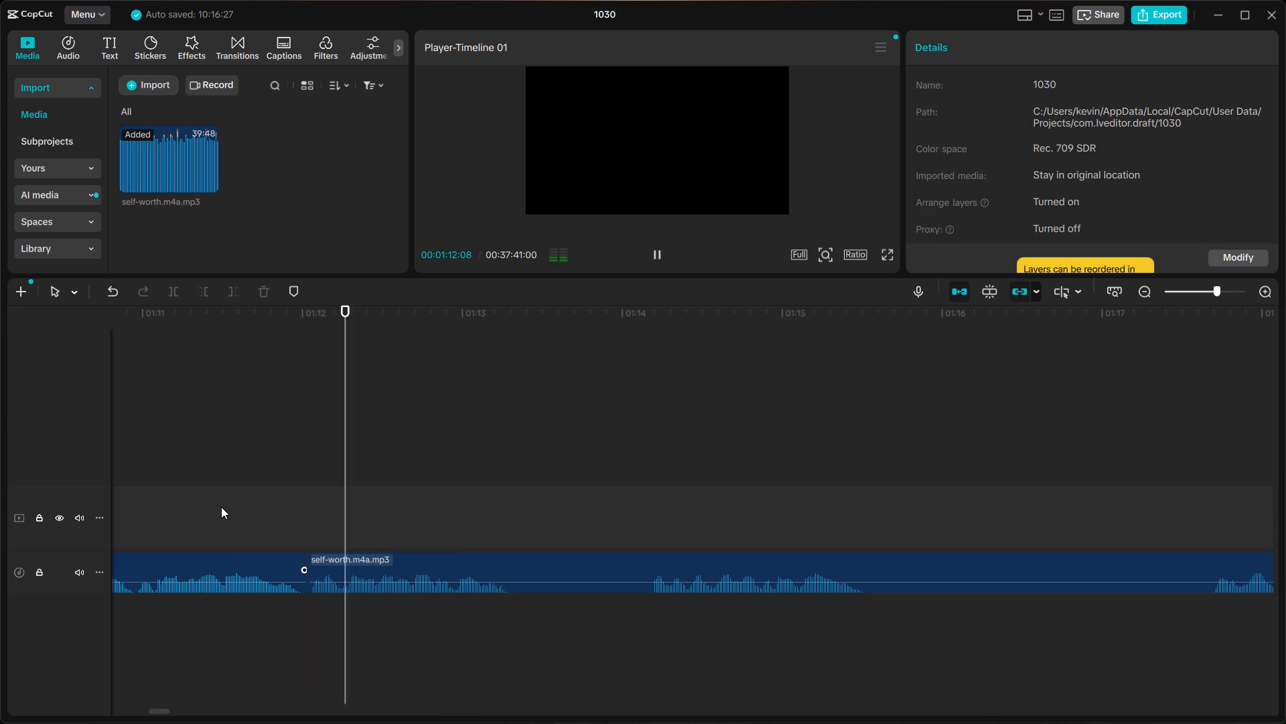
key("space")
scroll(216, 515, "right", 1)
left_click(216, 516)
key("space")
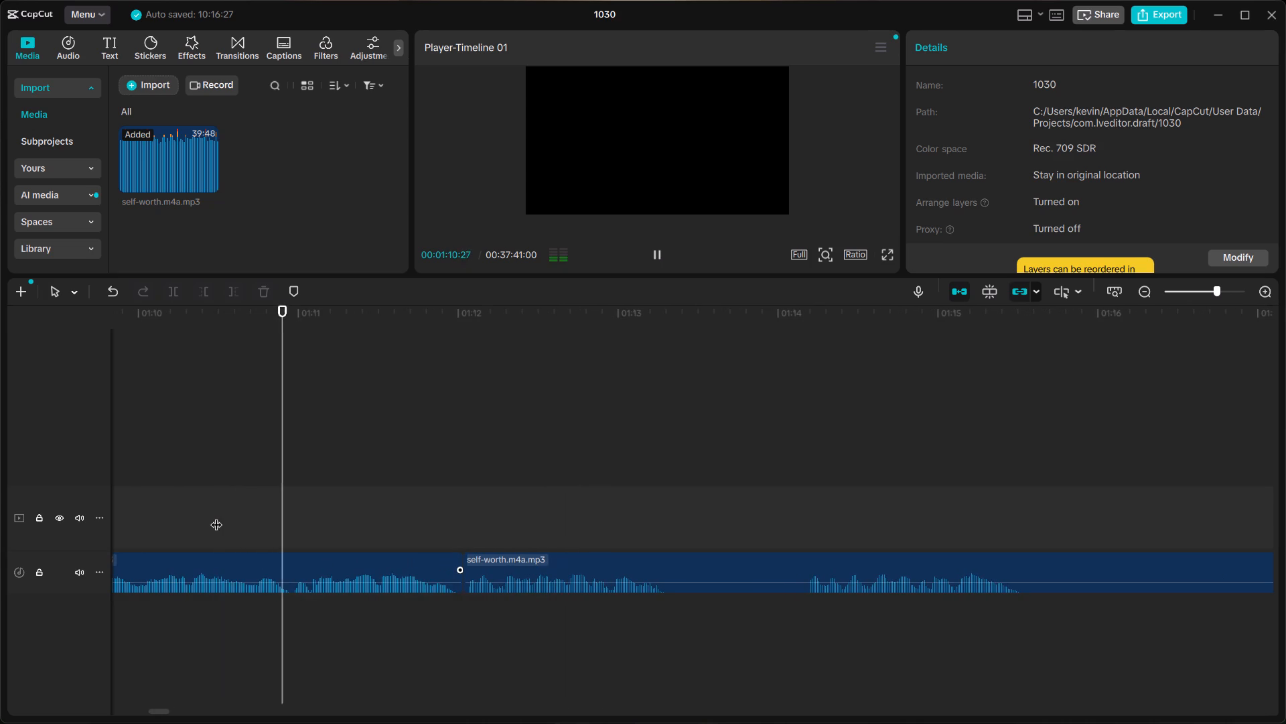
key("space")
Move the last clip about one frame later to lengthen the pause near 1:12, and replay the join.
double_click(487, 566)
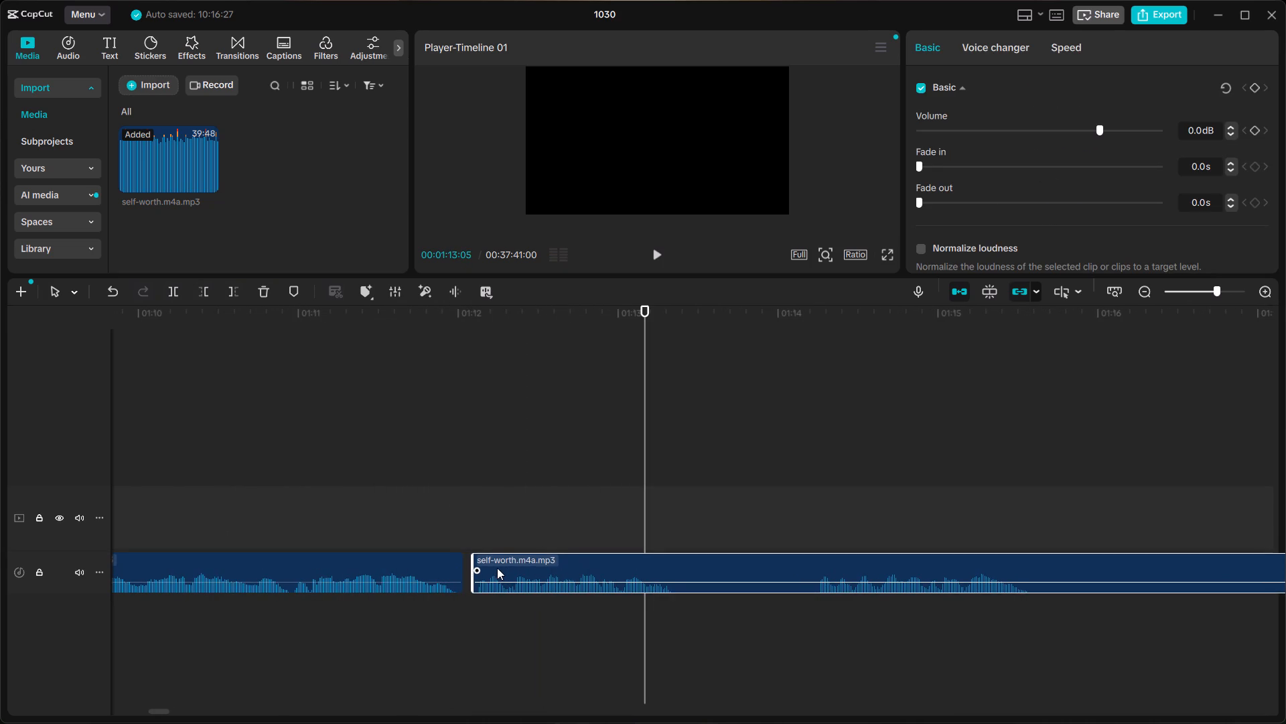
left_click(275, 507)
key("space")
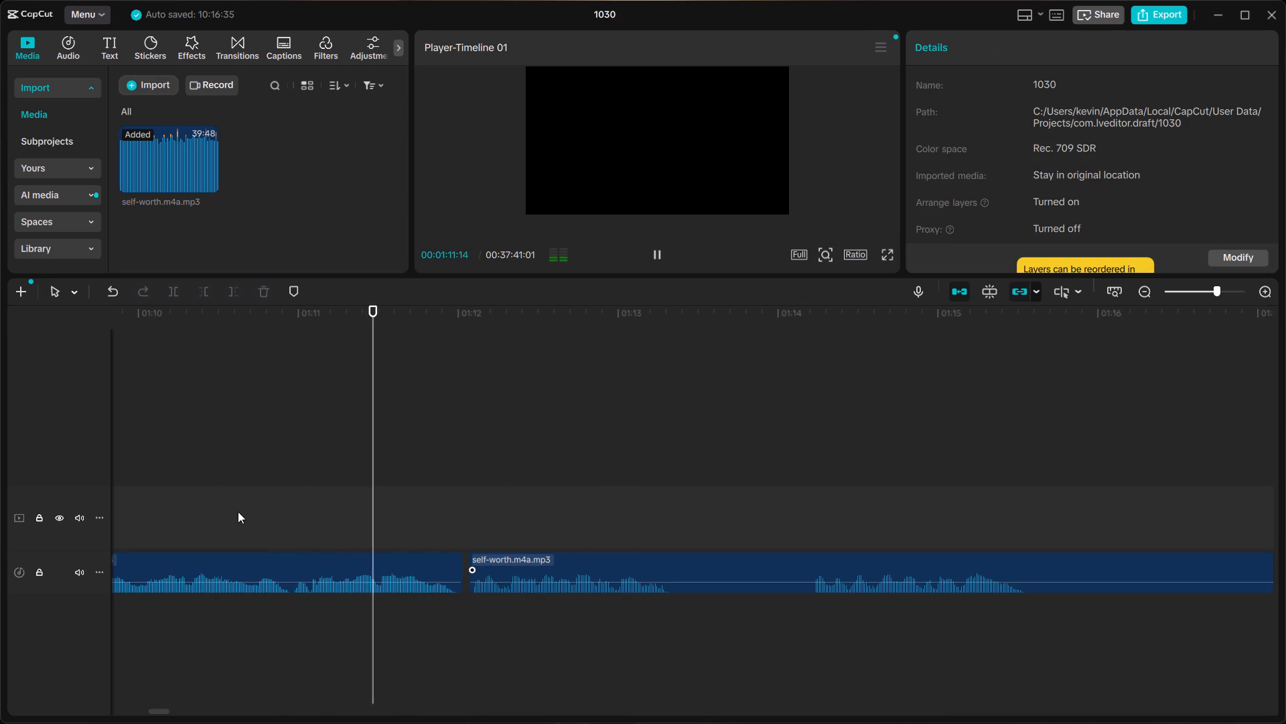
key("space")
Extend the start of the last clip back to 1:12:01 to fill the small gap, and replay through the following phrase.
left_click(503, 566)
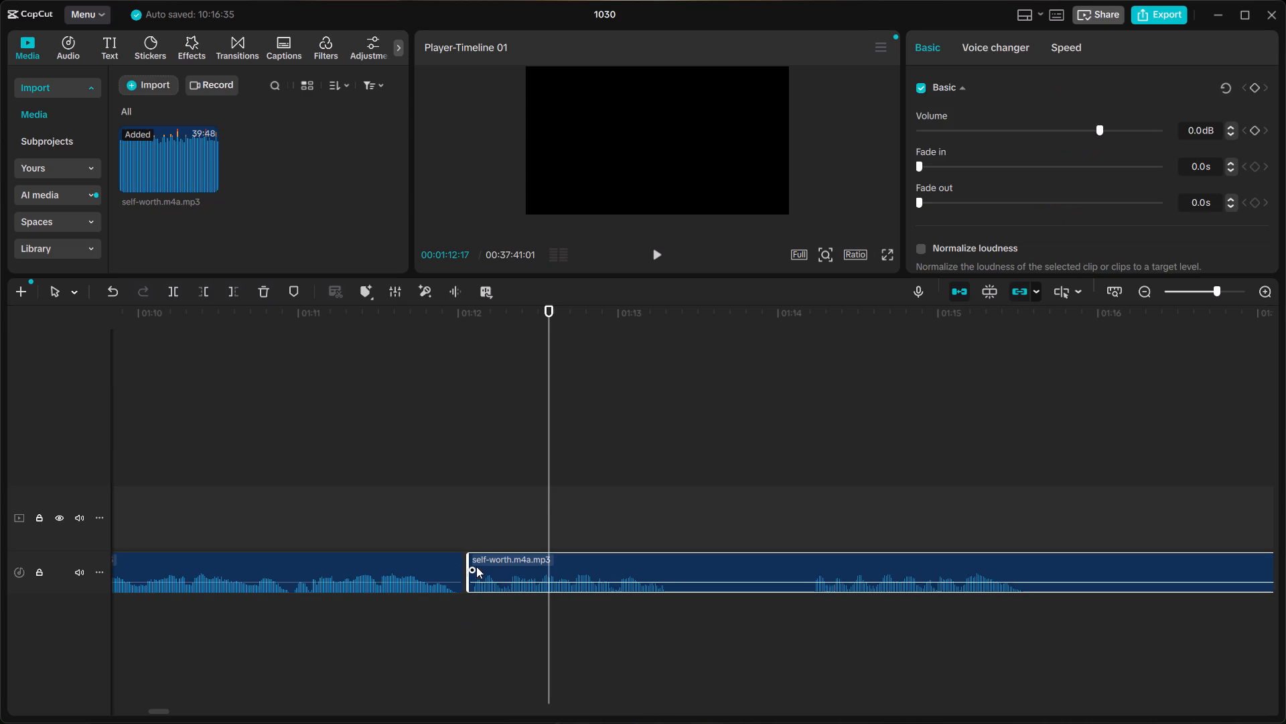
left_click(468, 563)
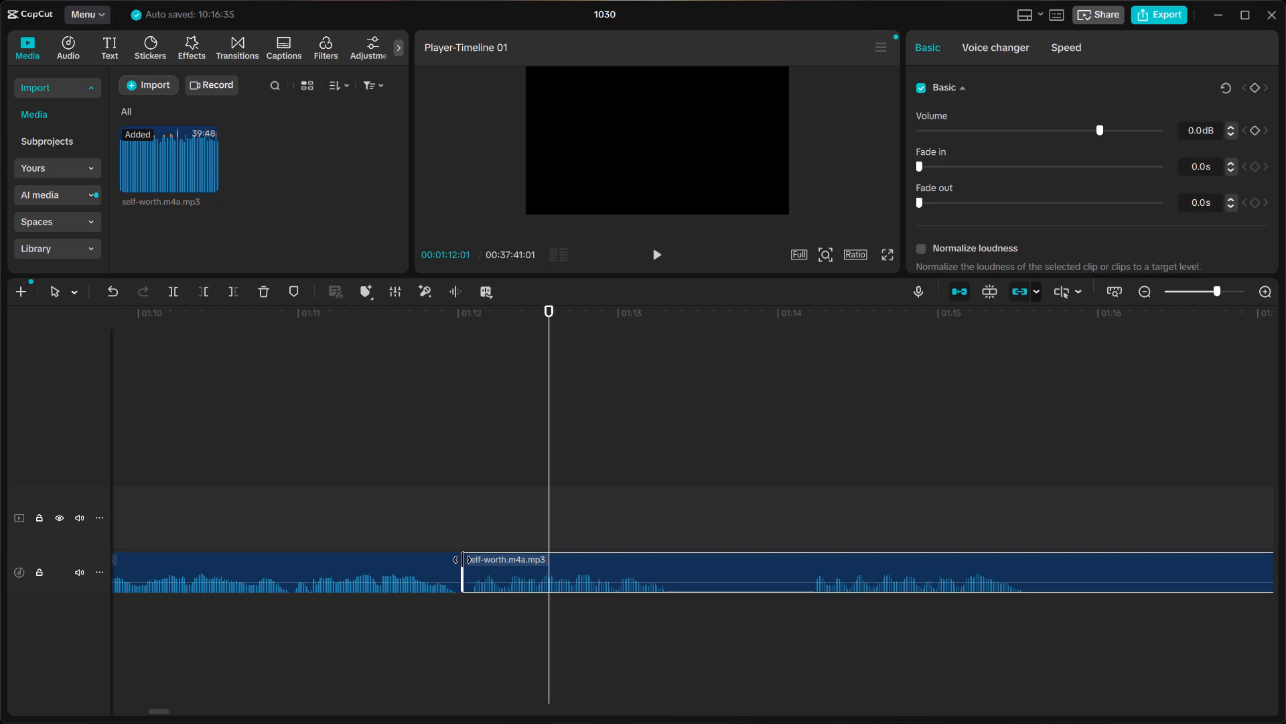
left_click(188, 505)
key("space")
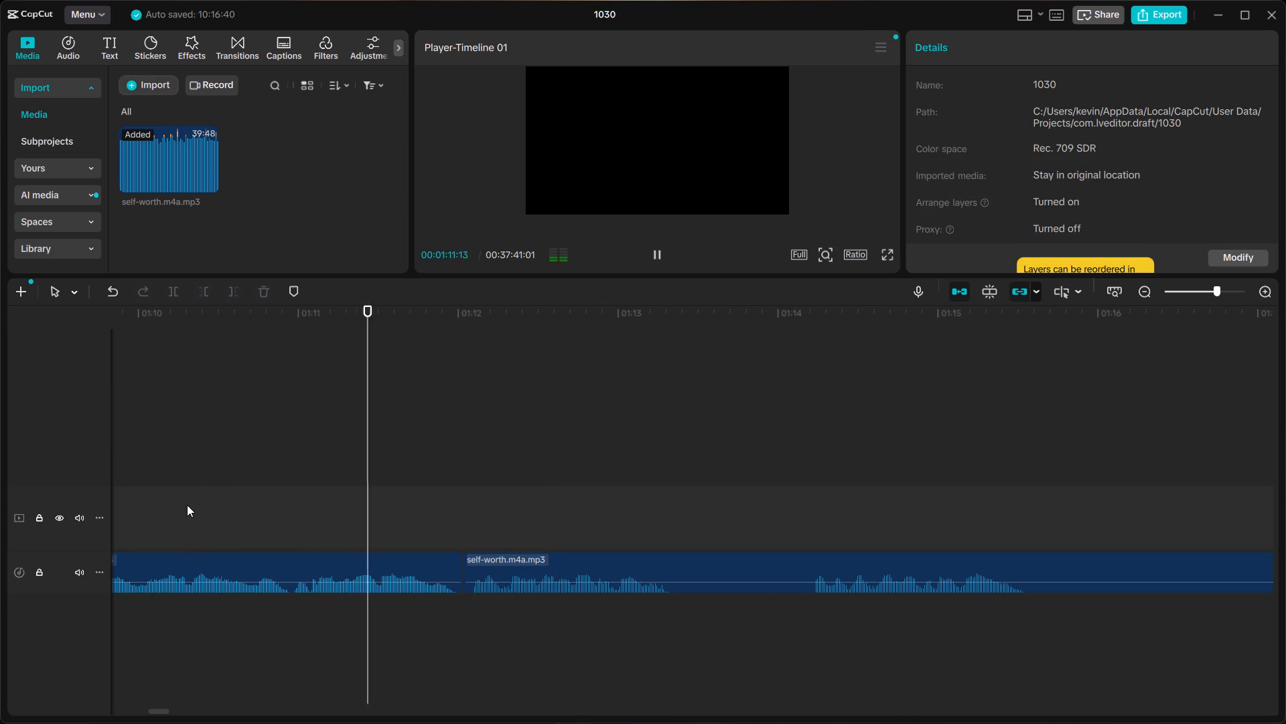
scroll(593, 581, "left", 1)
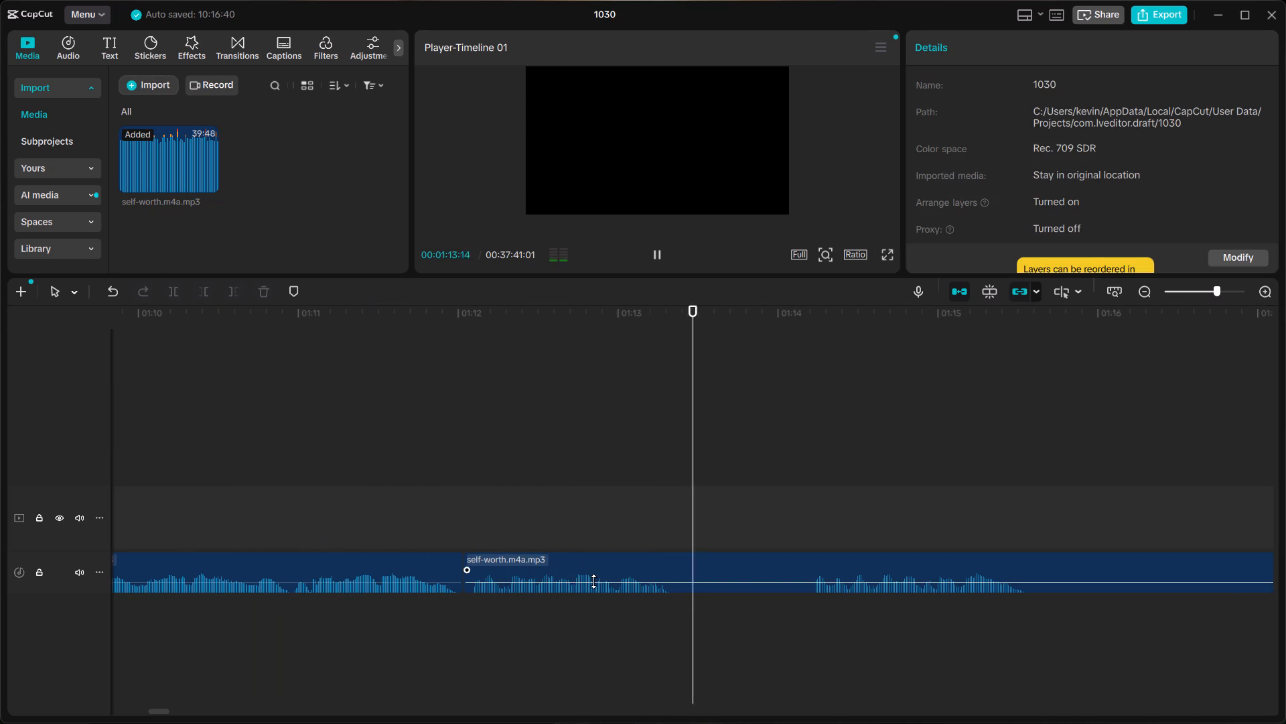
scroll(593, 581, "left", 1)
key("space")
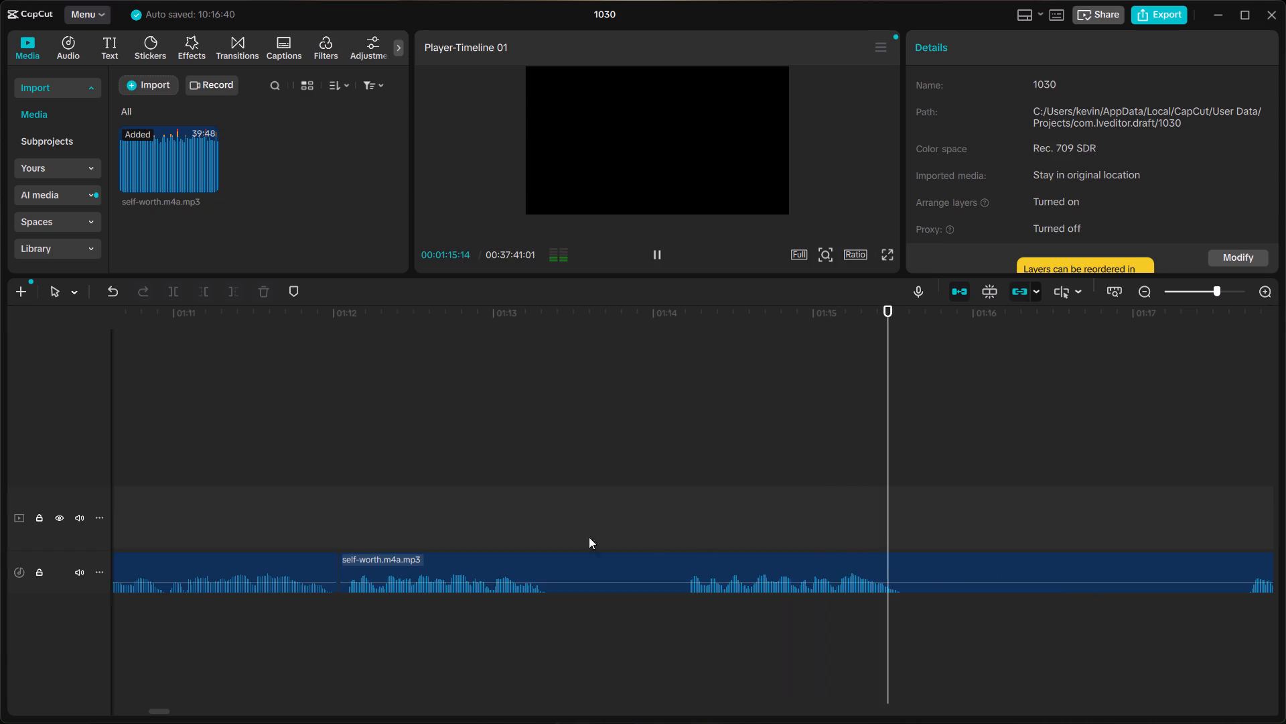
Find the end of the phrase after 1:13 by ear and split the last clip at 1:13:11.
left_click(557, 544)
left_click(497, 533)
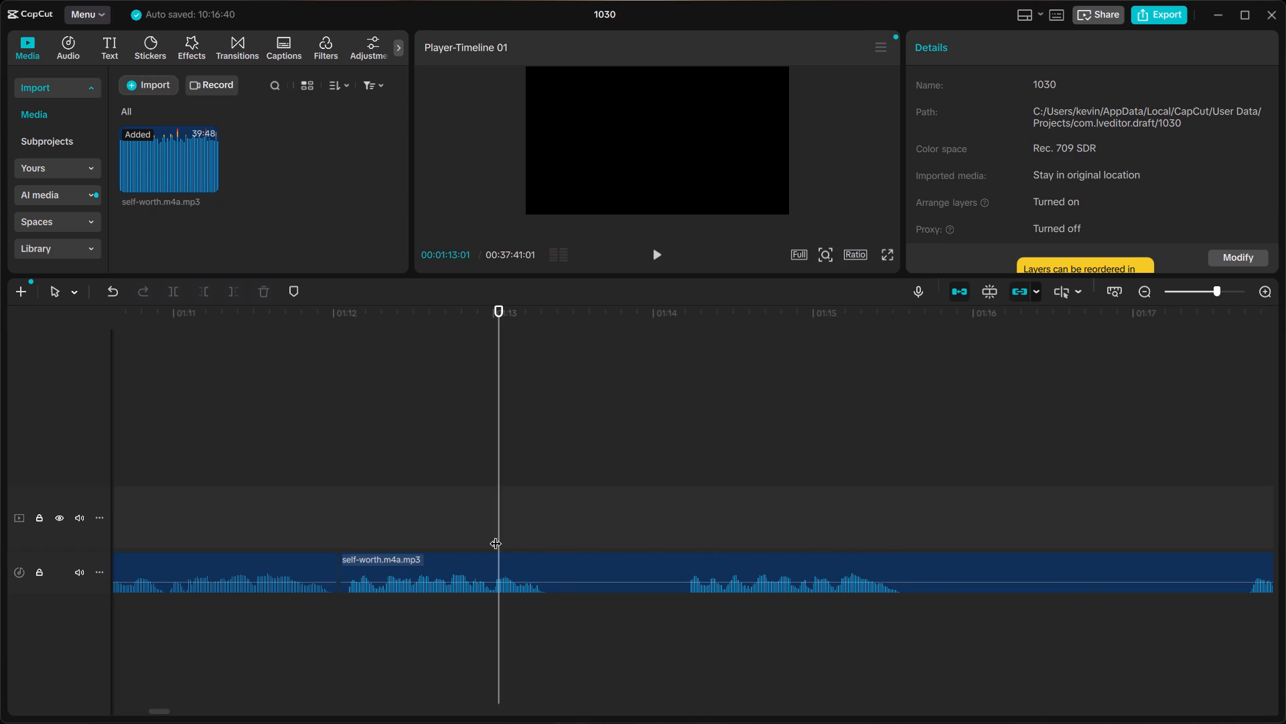
key("space")
key("space")
left_click(555, 542)
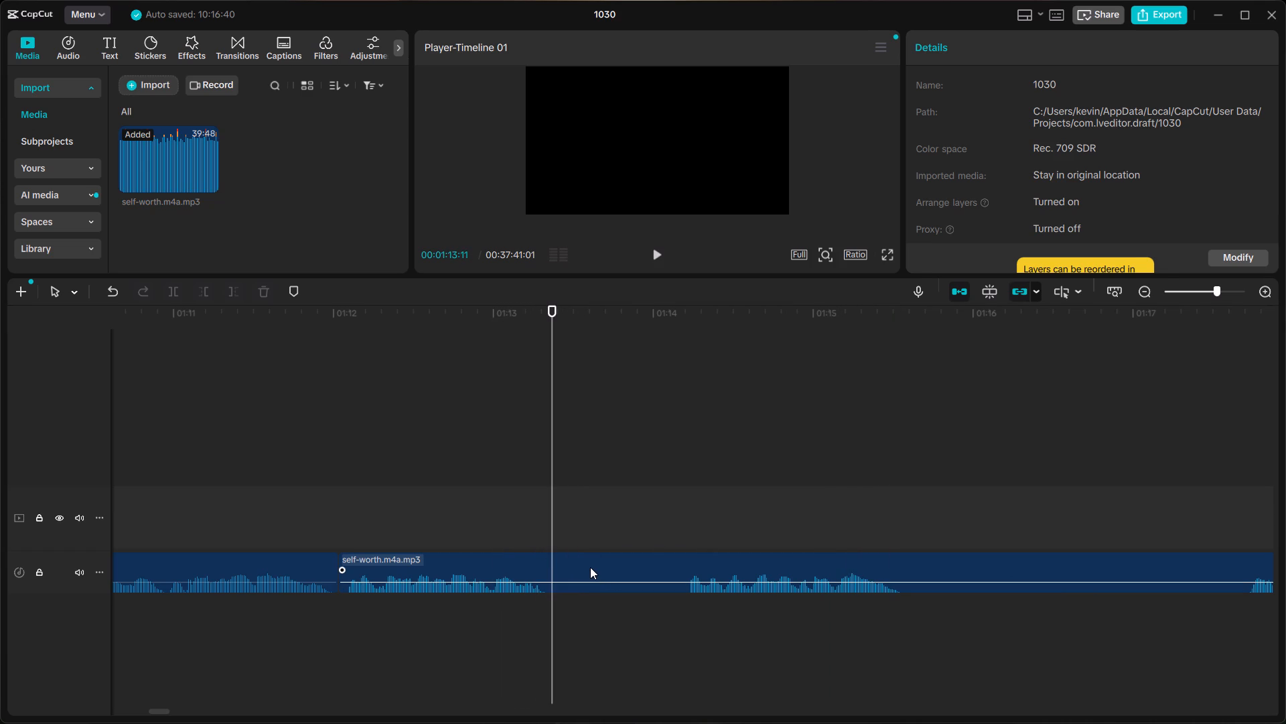
left_click(590, 567)
key("ctrl+b")
Listen to the phrases between about 1:14 and 1:22 to check where the speech resumes and how it continues.
left_click(686, 534)
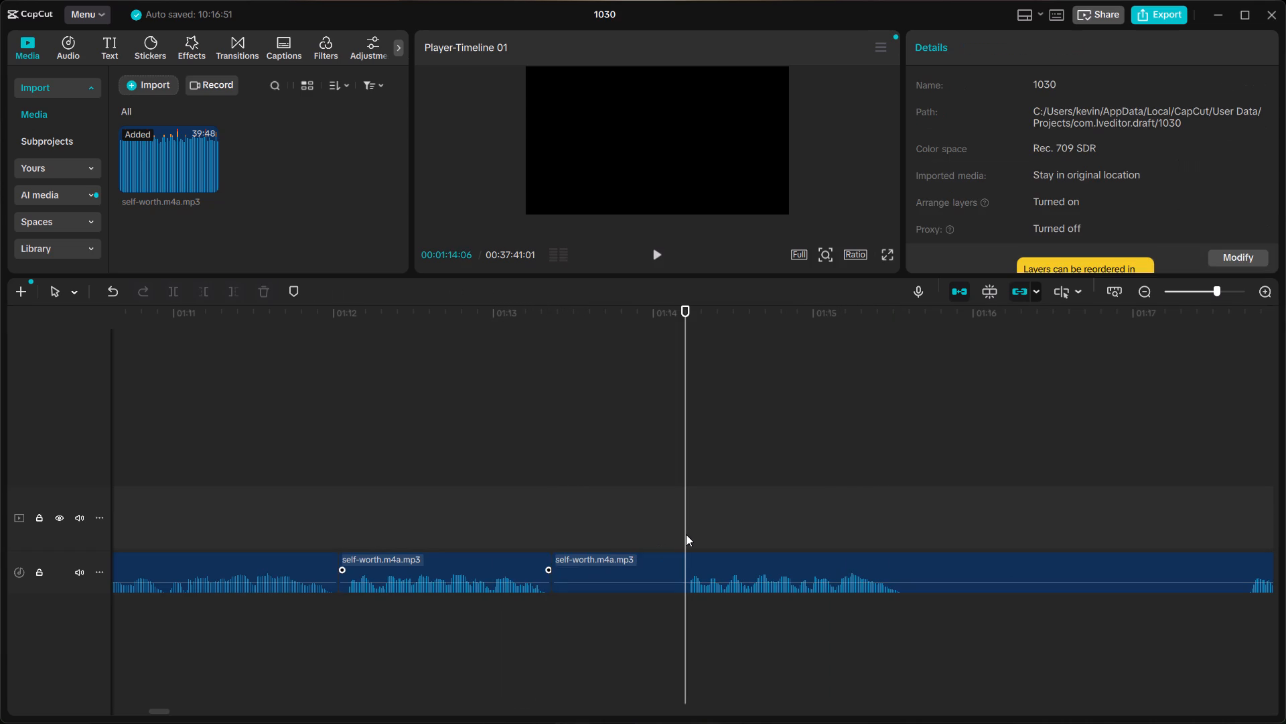
scroll(685, 534, "left", 2)
scroll(681, 534, "down", 2, "ctrl")
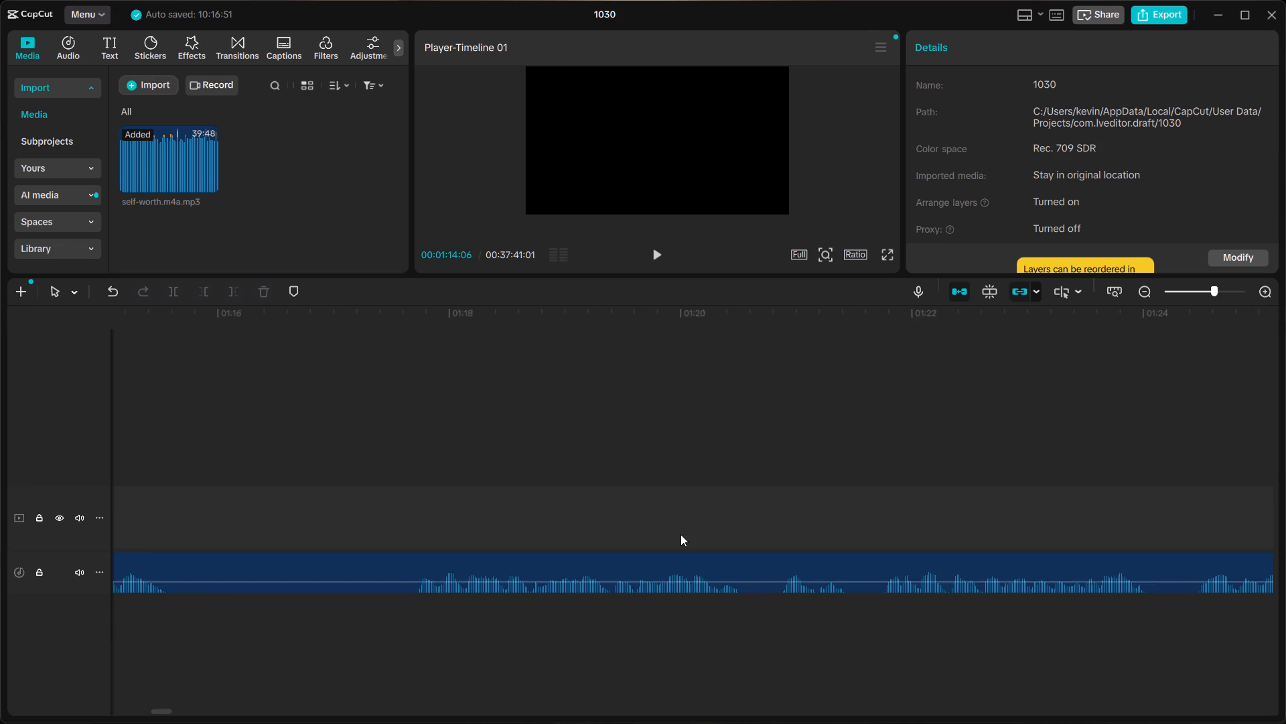
scroll(681, 534, "down", 2, "ctrl")
left_click(384, 523)
key("space")
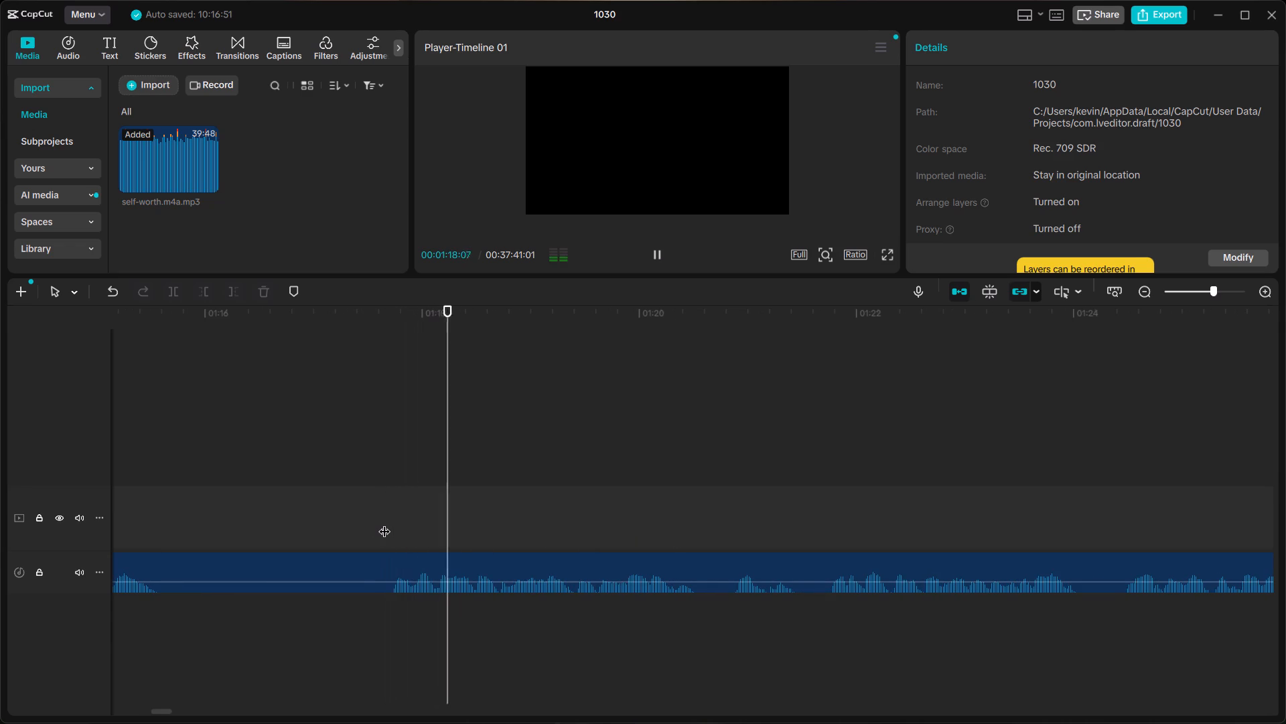
scroll(384, 523, "right", 1)
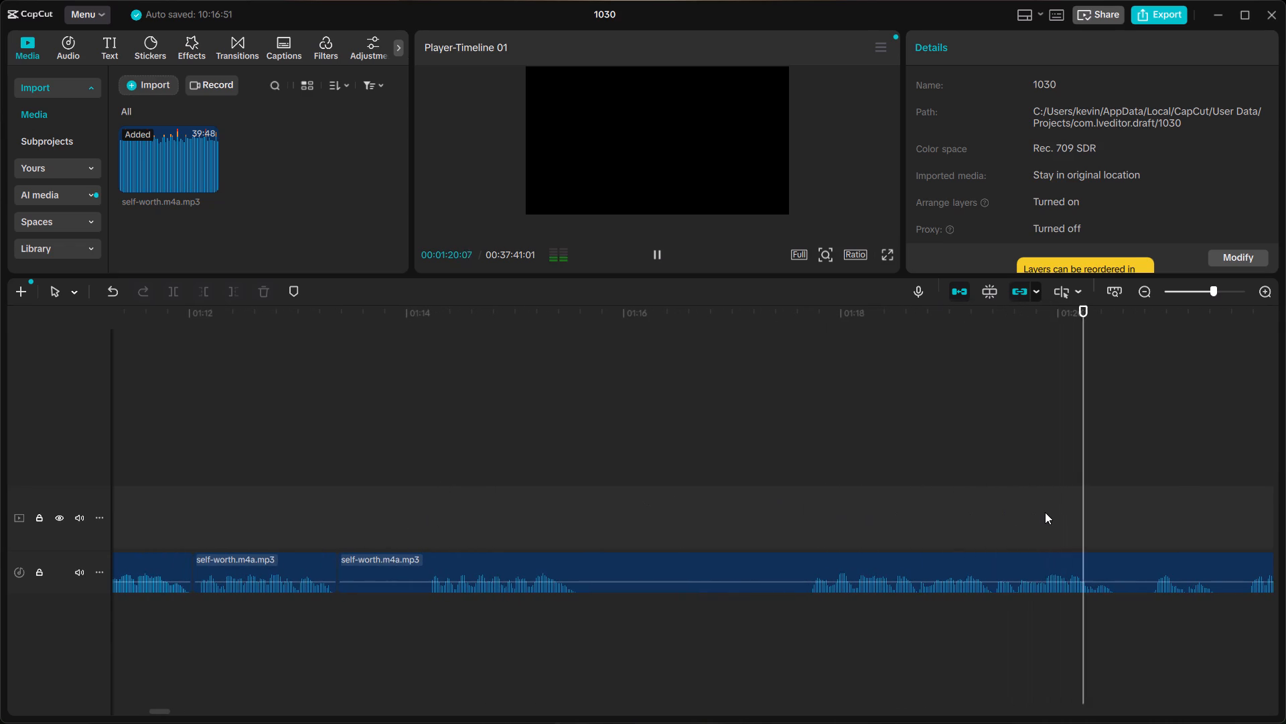
scroll(1045, 512, "left", 1)
key("space")
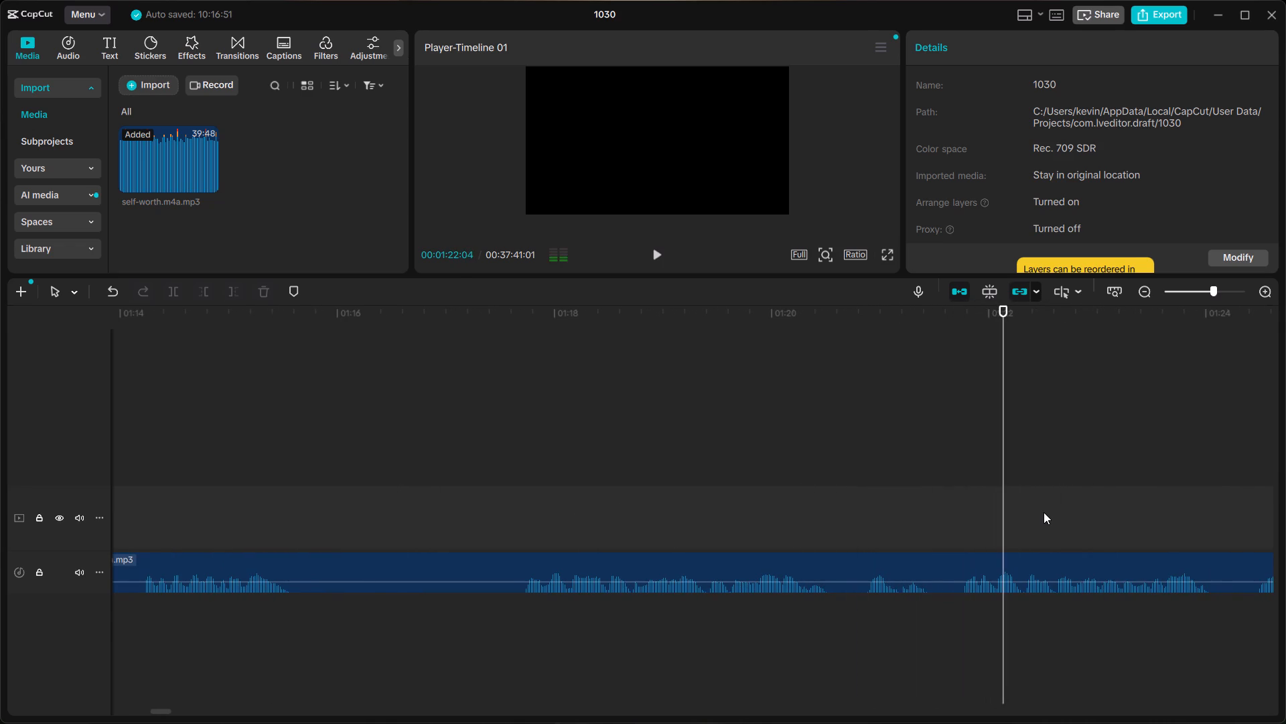
scroll(1040, 514, "right", 1)
left_click(687, 516)
key("space")
left_click(712, 517)
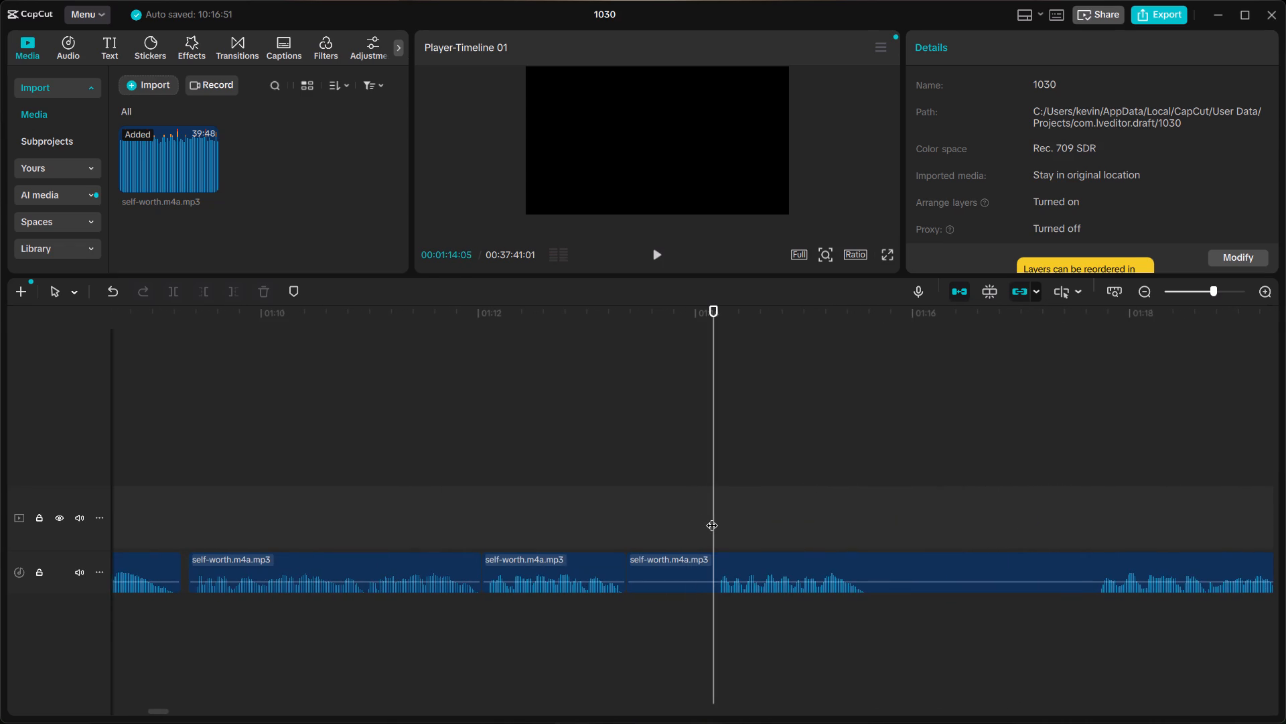
key("space")
key("space")
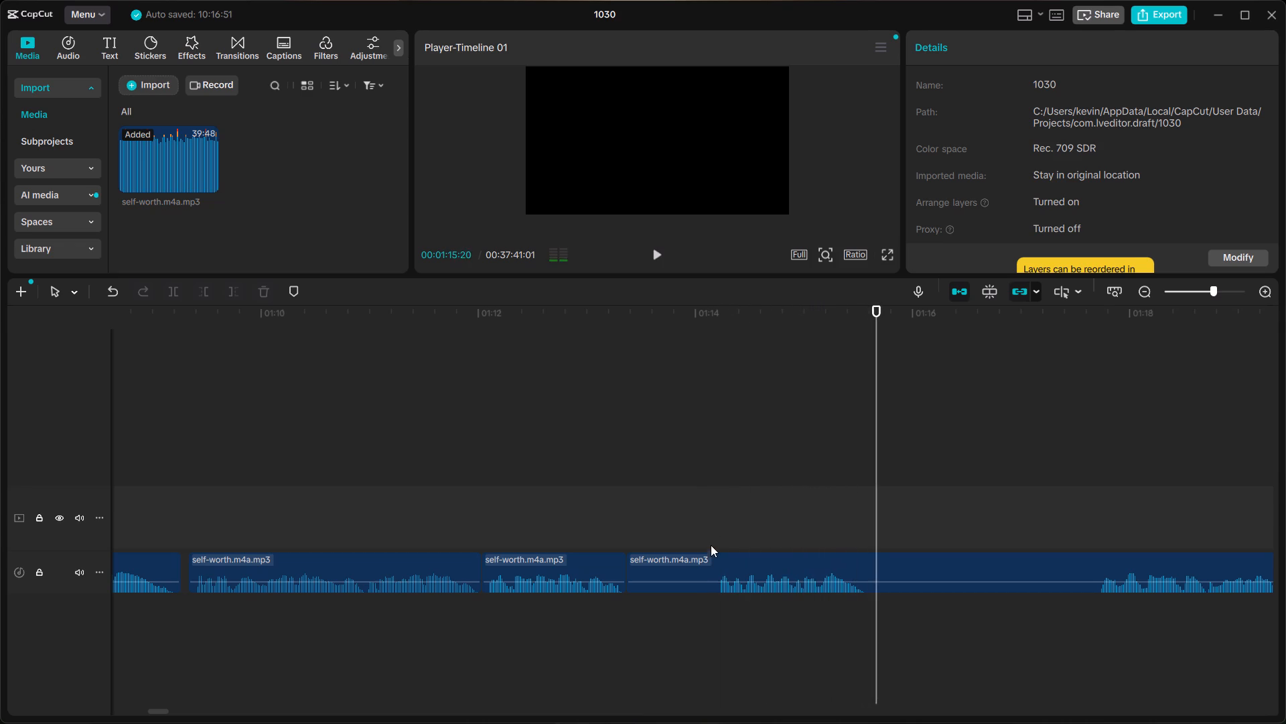
Split the last clip at 1:14:04 and delete the silent piece between 1:13:11 and the cut.
left_click(711, 548)
left_click(715, 564)
key("ctrl+b")
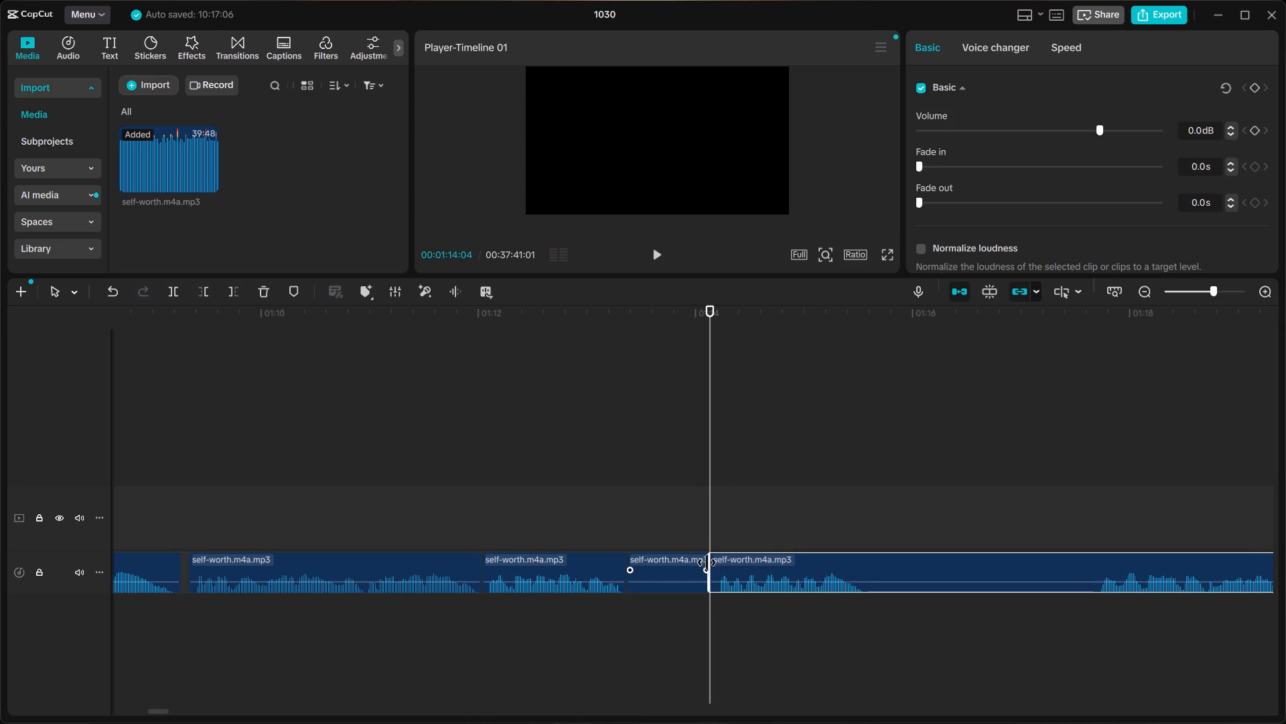
left_click(677, 566)
key("BackSpace")
Move the last clip about 22 frames earlier to nearly close the gap after 1:13:11, and replay the join.
left_click(728, 561)
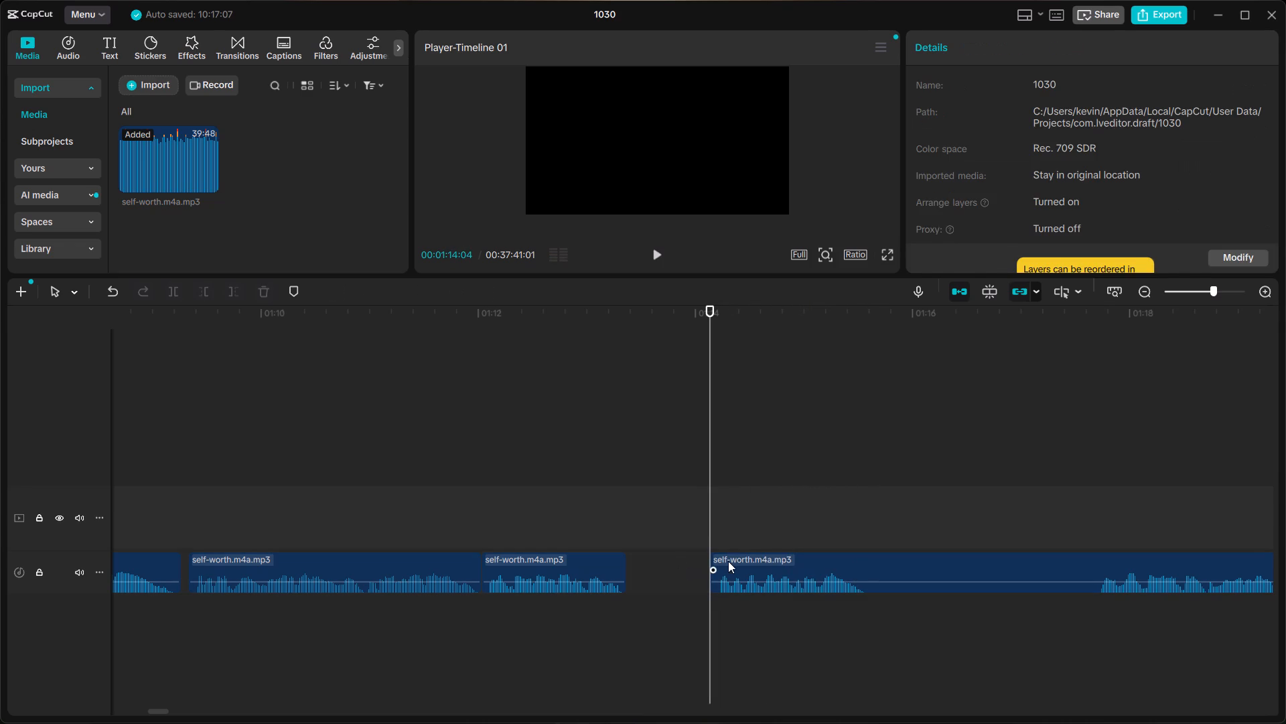
left_click_drag(727, 561, 646, 562)
left_click(494, 521)
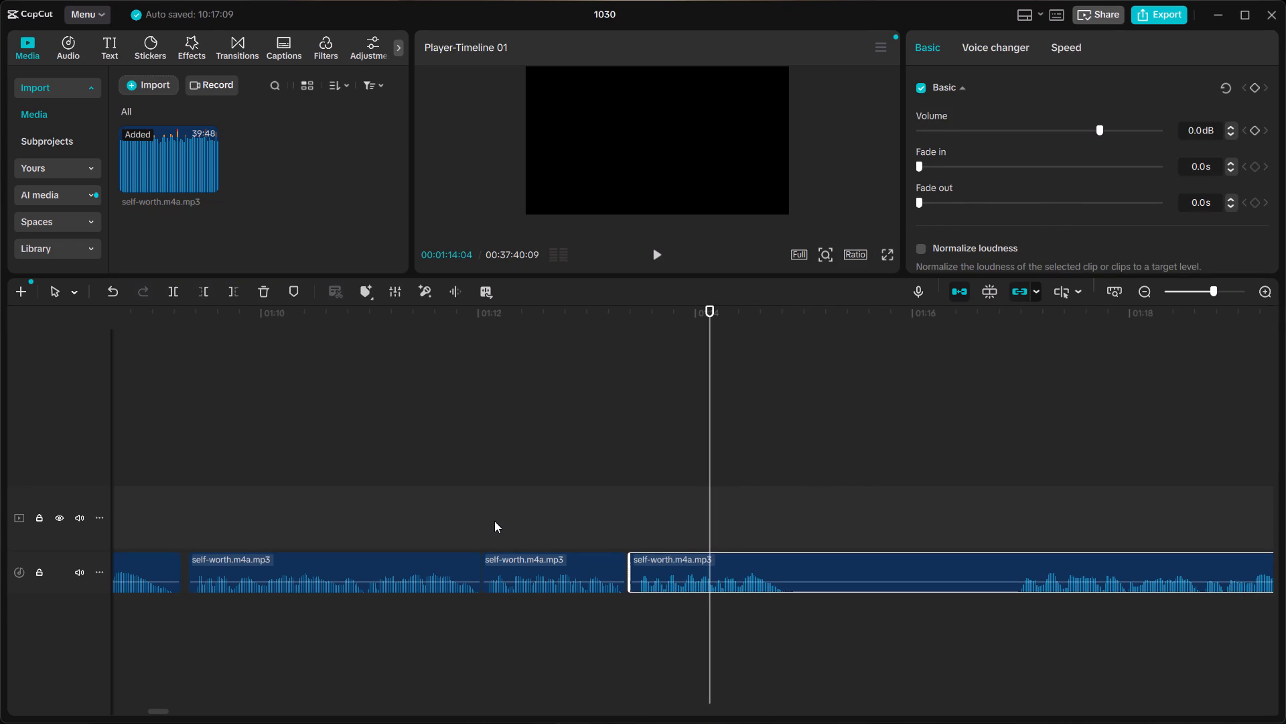
key("space")
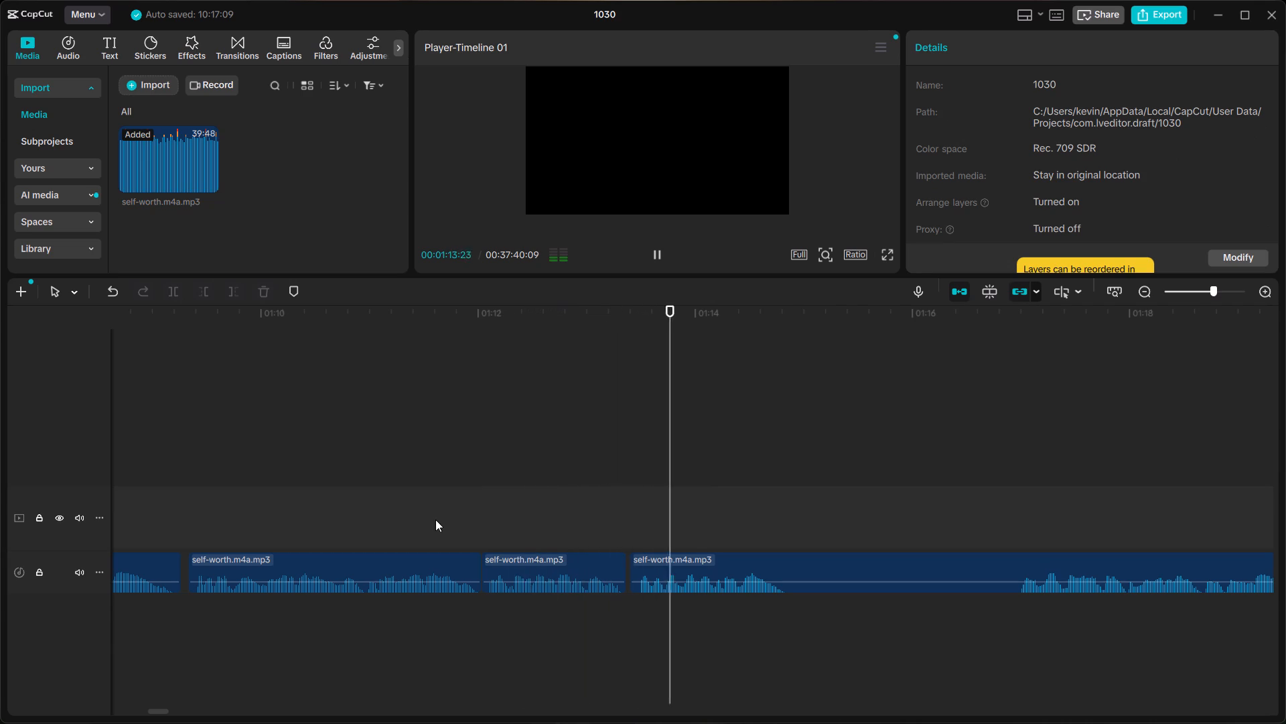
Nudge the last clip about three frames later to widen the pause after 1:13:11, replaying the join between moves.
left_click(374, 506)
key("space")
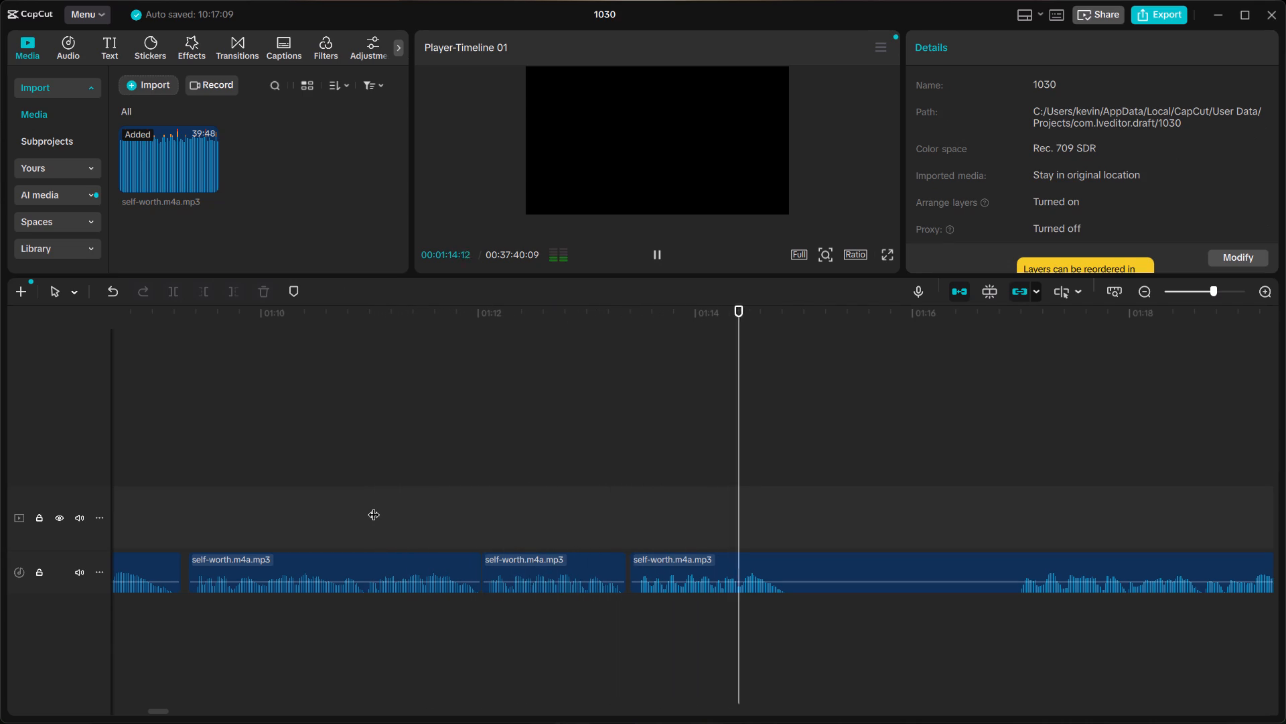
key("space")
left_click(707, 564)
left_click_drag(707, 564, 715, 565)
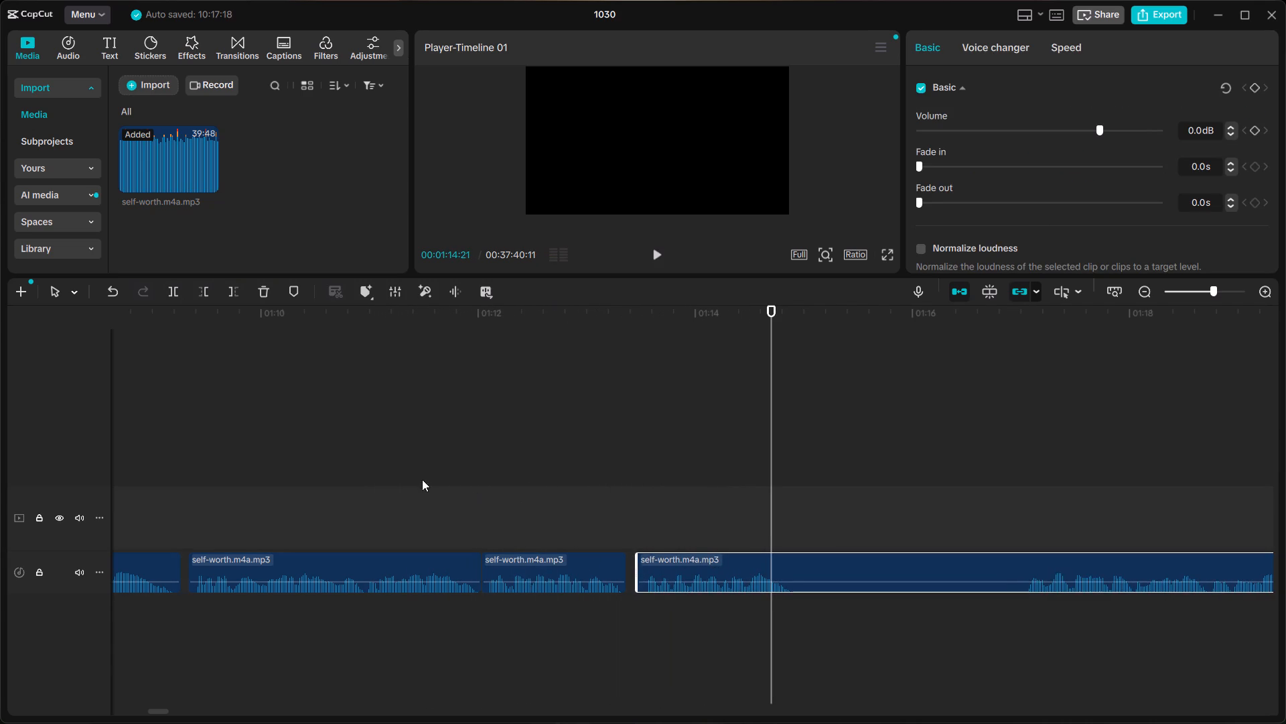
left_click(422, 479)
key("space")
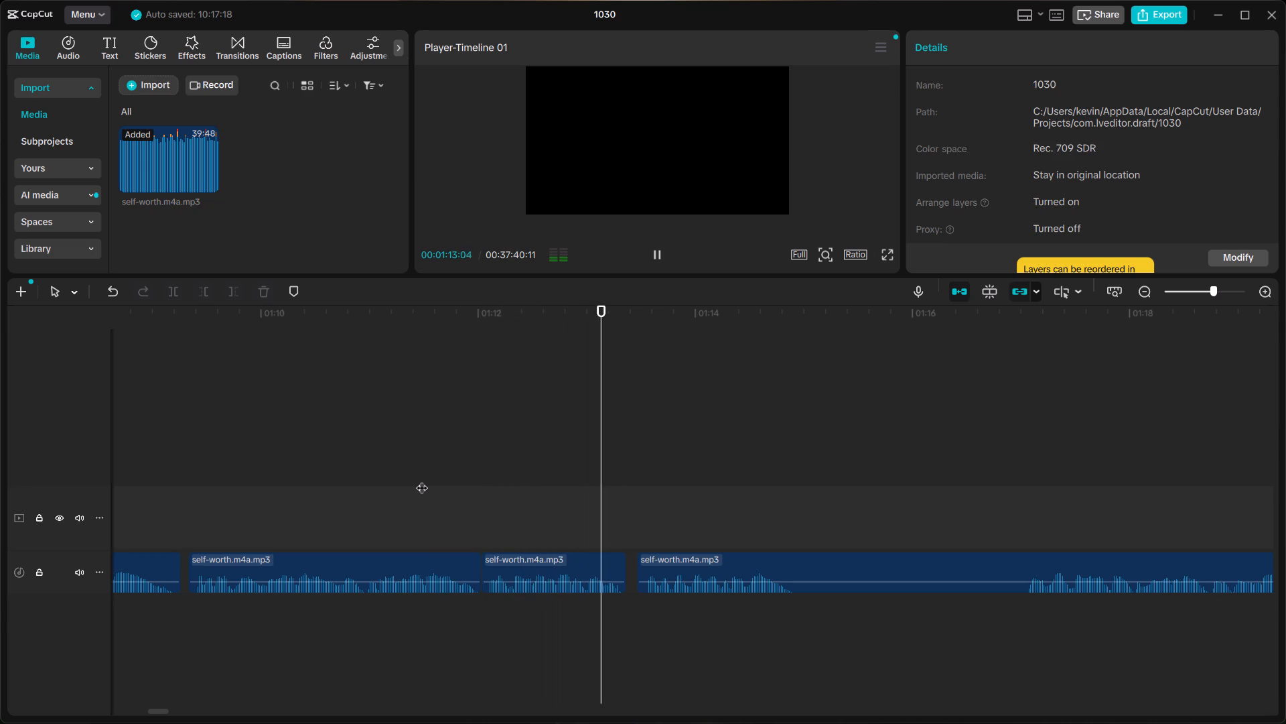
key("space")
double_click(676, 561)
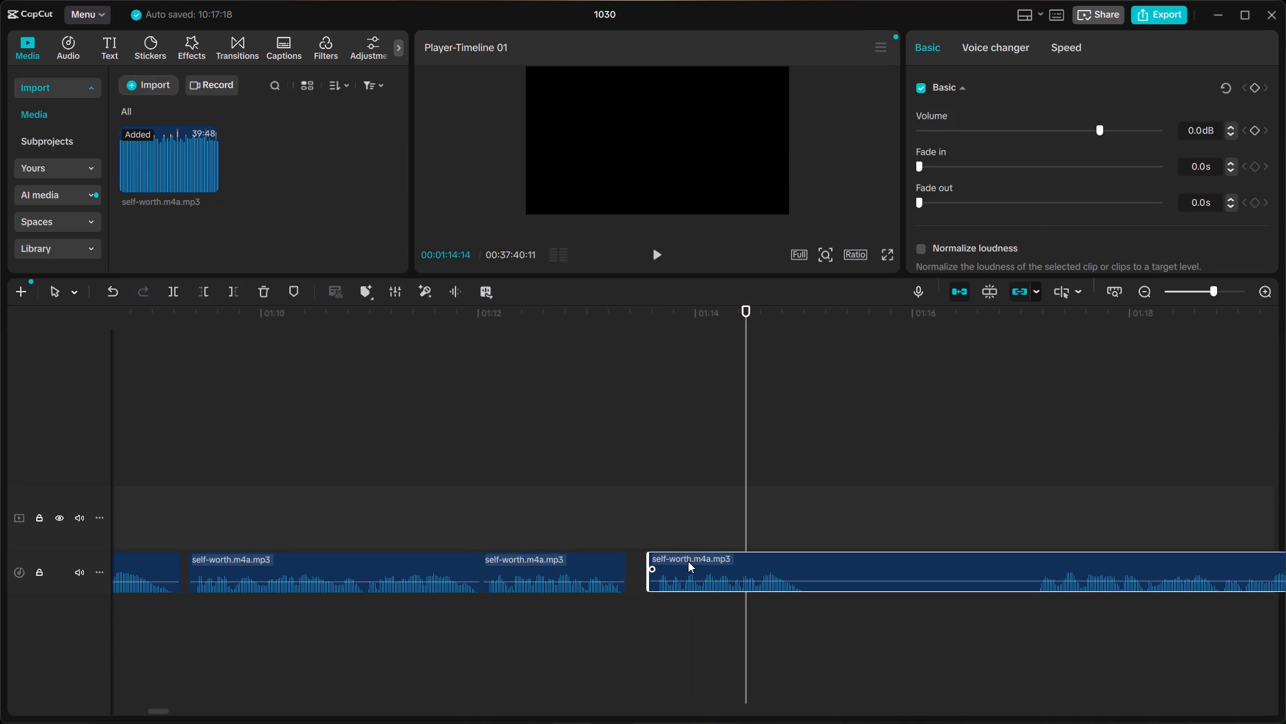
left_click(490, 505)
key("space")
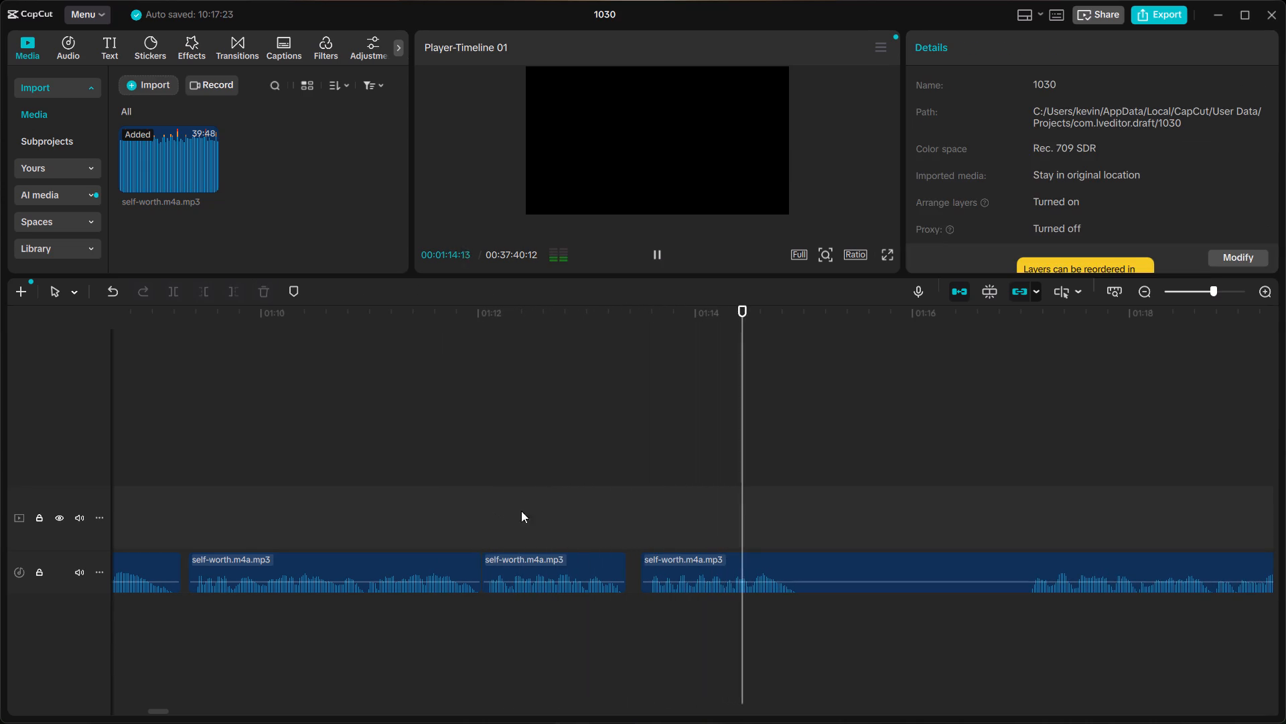
Sample the phrases between about 1:14 and 1:40 to check for a repeated take of the passage.
scroll(562, 520, "left", 2)
left_click(549, 529)
key("space")
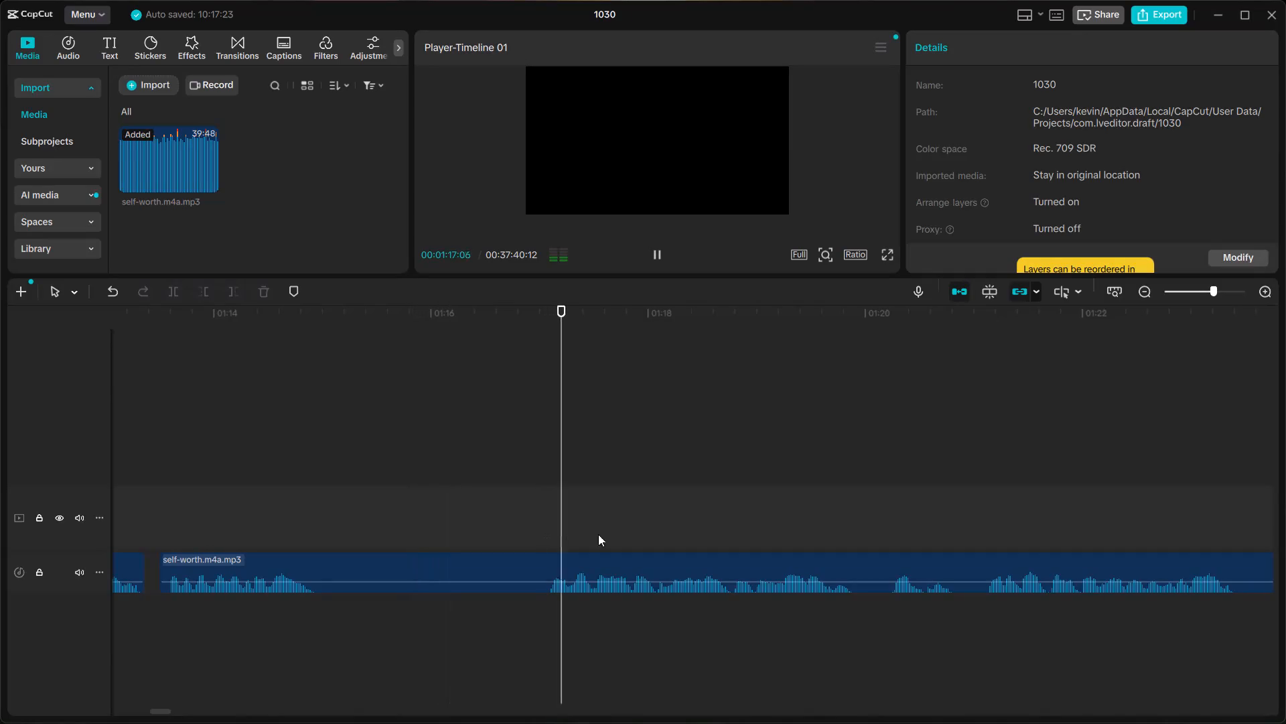
key("space")
left_click(967, 538)
scroll(967, 538, "left", 3)
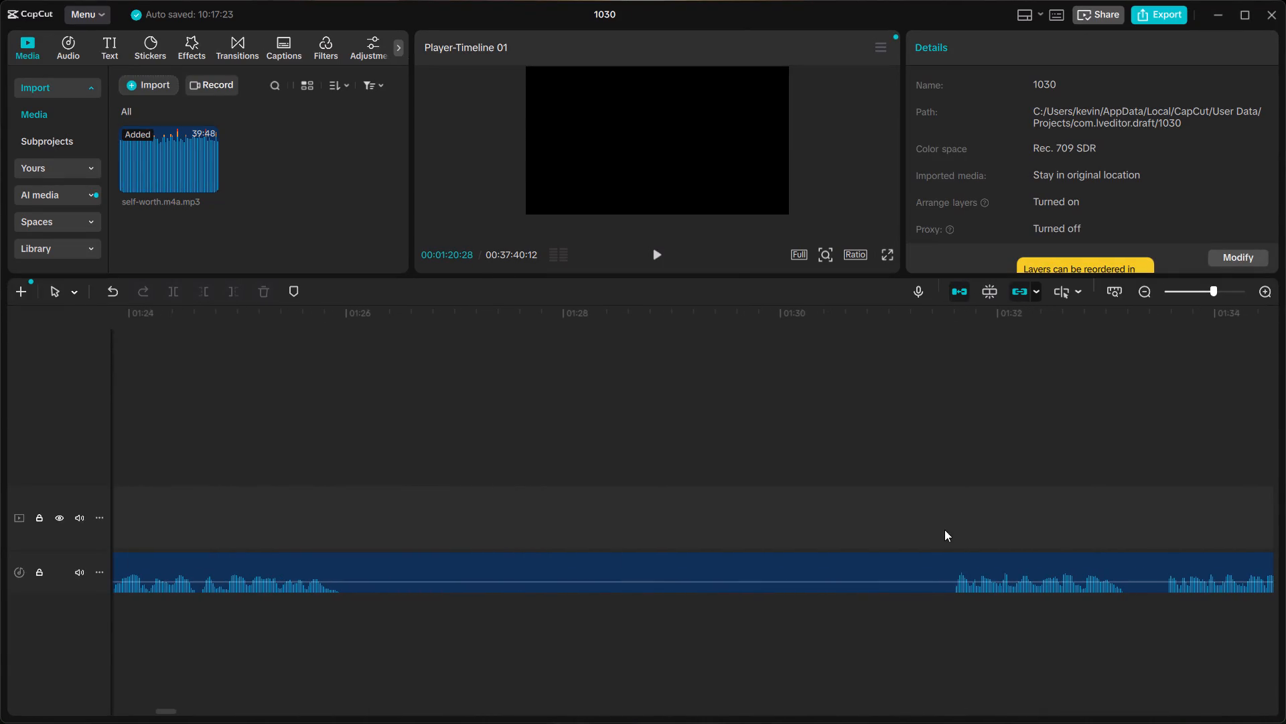
left_click(944, 530)
key("space")
scroll(944, 528, "left", 1)
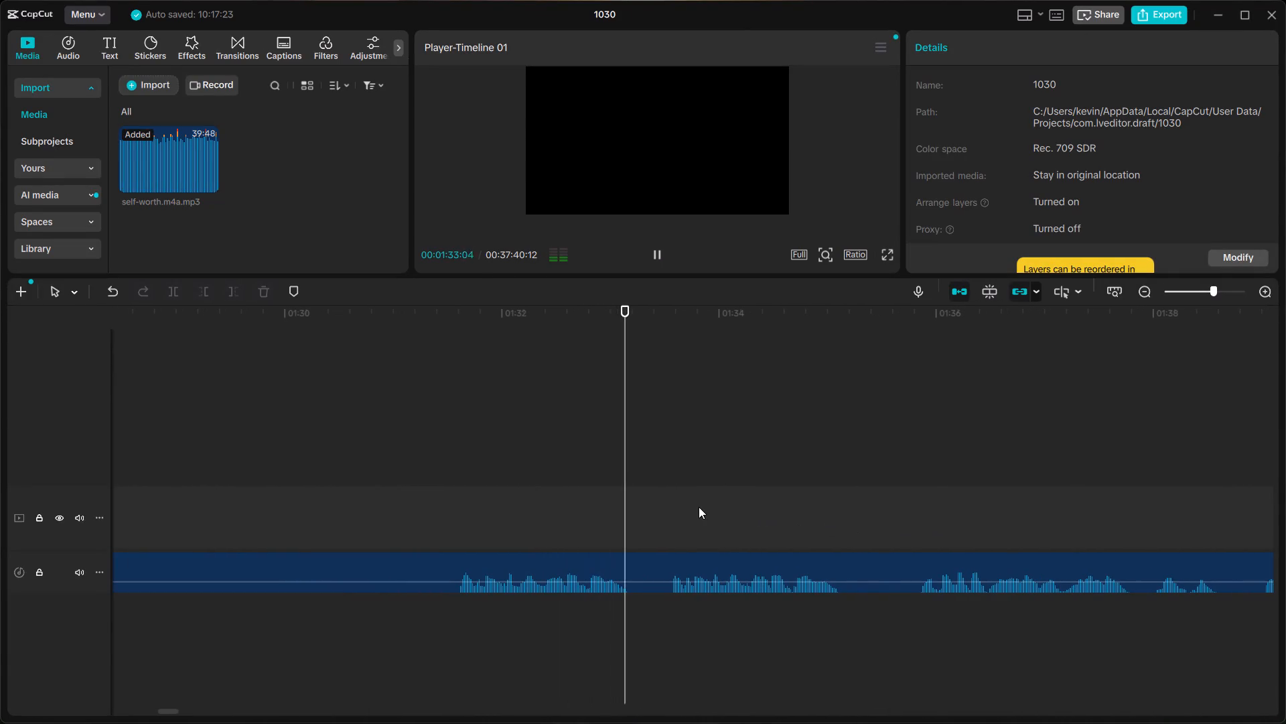
left_click(916, 532)
key("space")
scroll(916, 532, "left", 1)
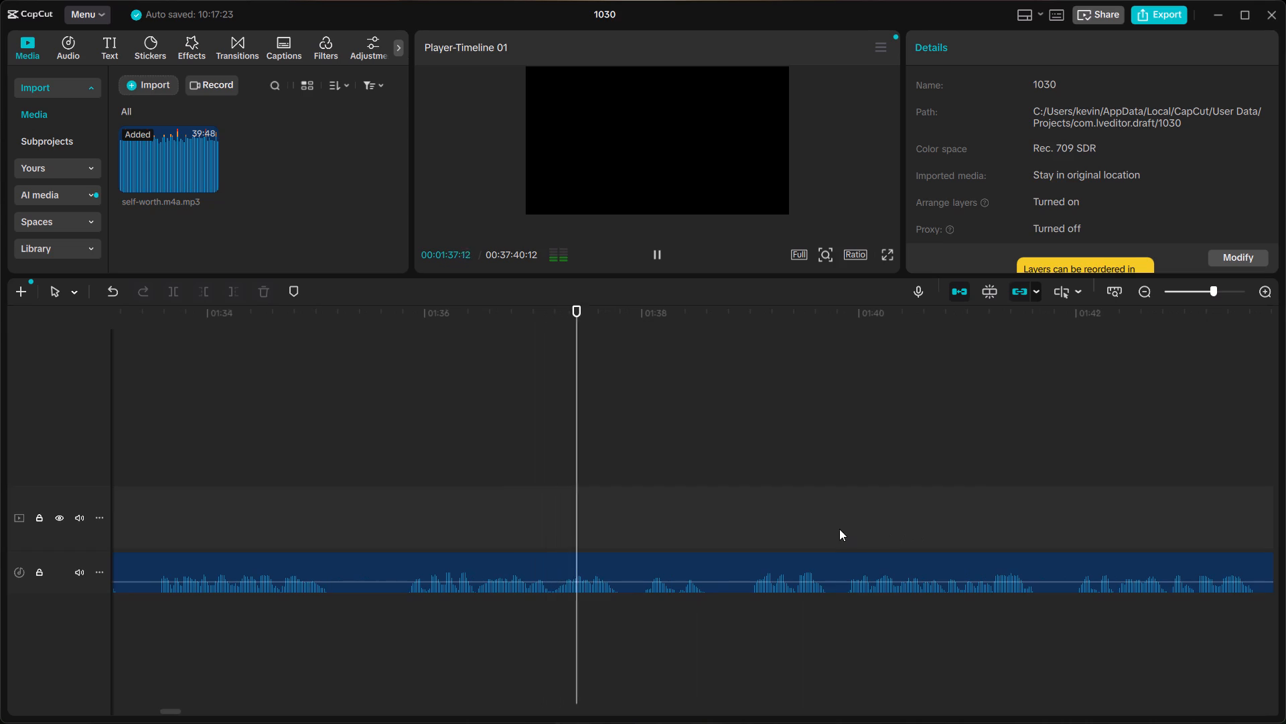
left_click(836, 528)
key("space")
scroll(836, 528, "left", 1)
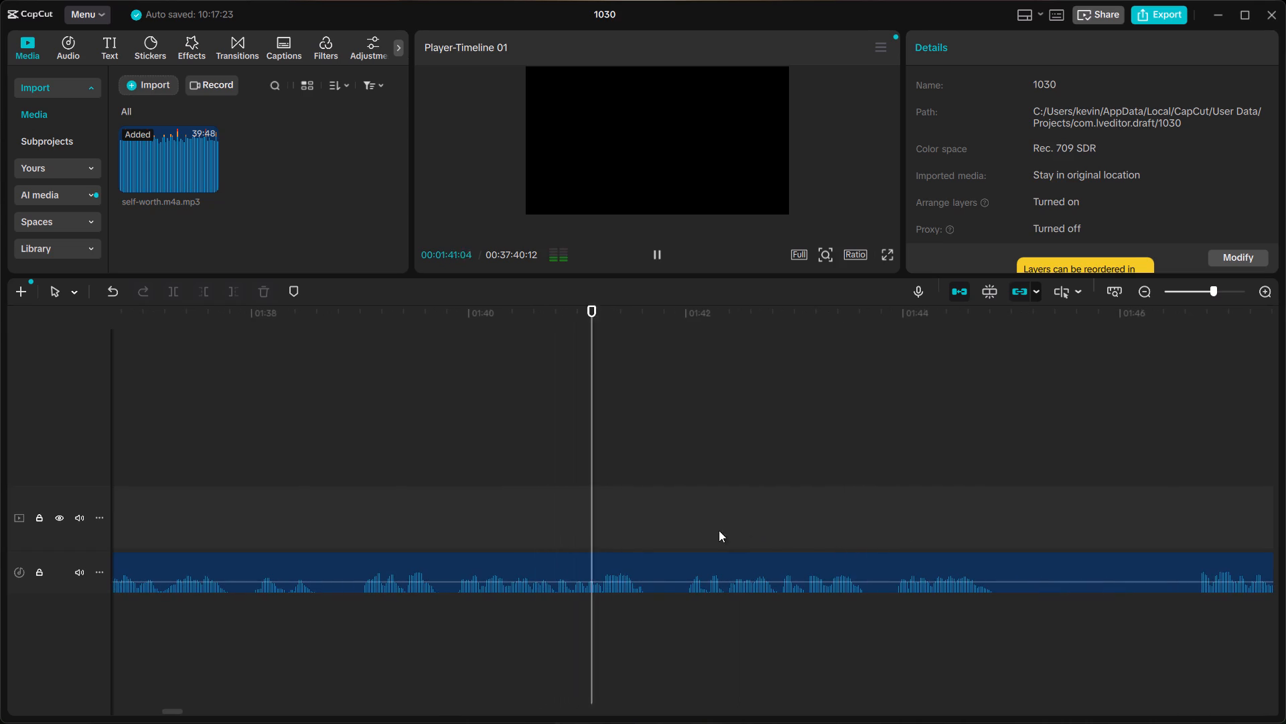
Sample the phrases between about 1:41 and 2:01 to find where the passage restarts cleanly.
left_click(695, 531)
key("space")
left_click(883, 535)
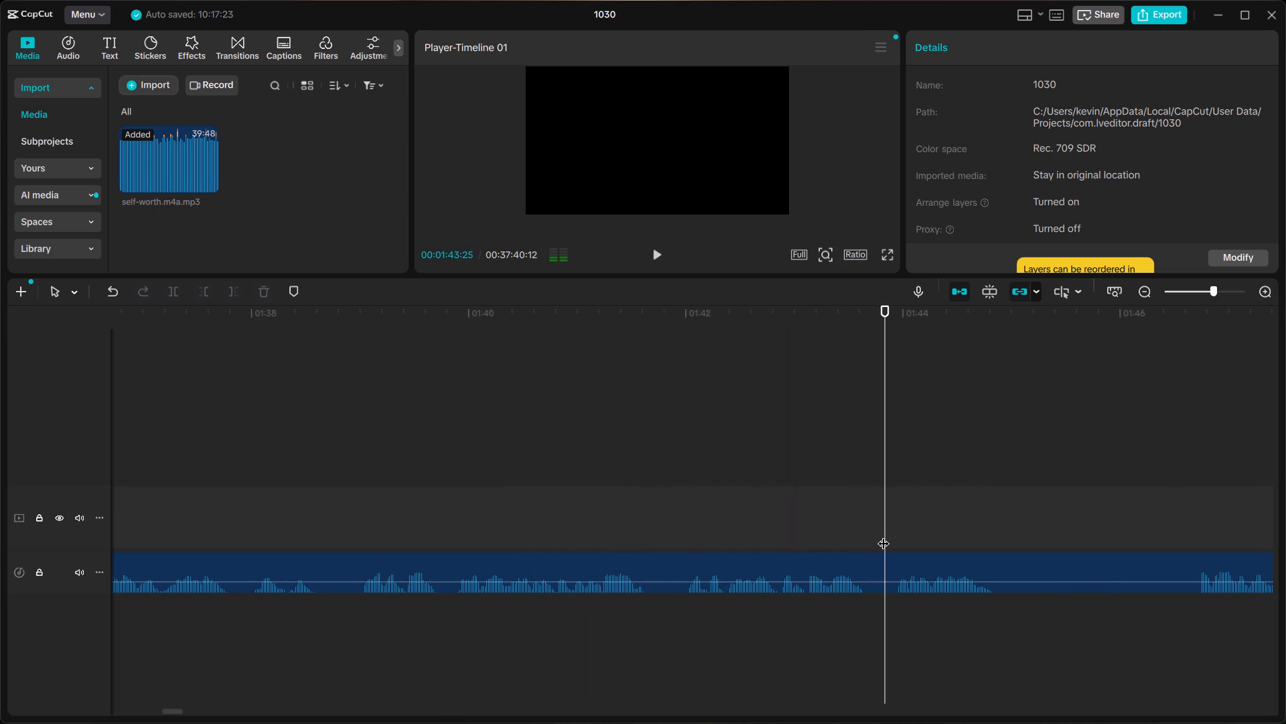
key("space")
scroll(883, 535, "left", 1)
key("space")
left_click(746, 534)
key("space")
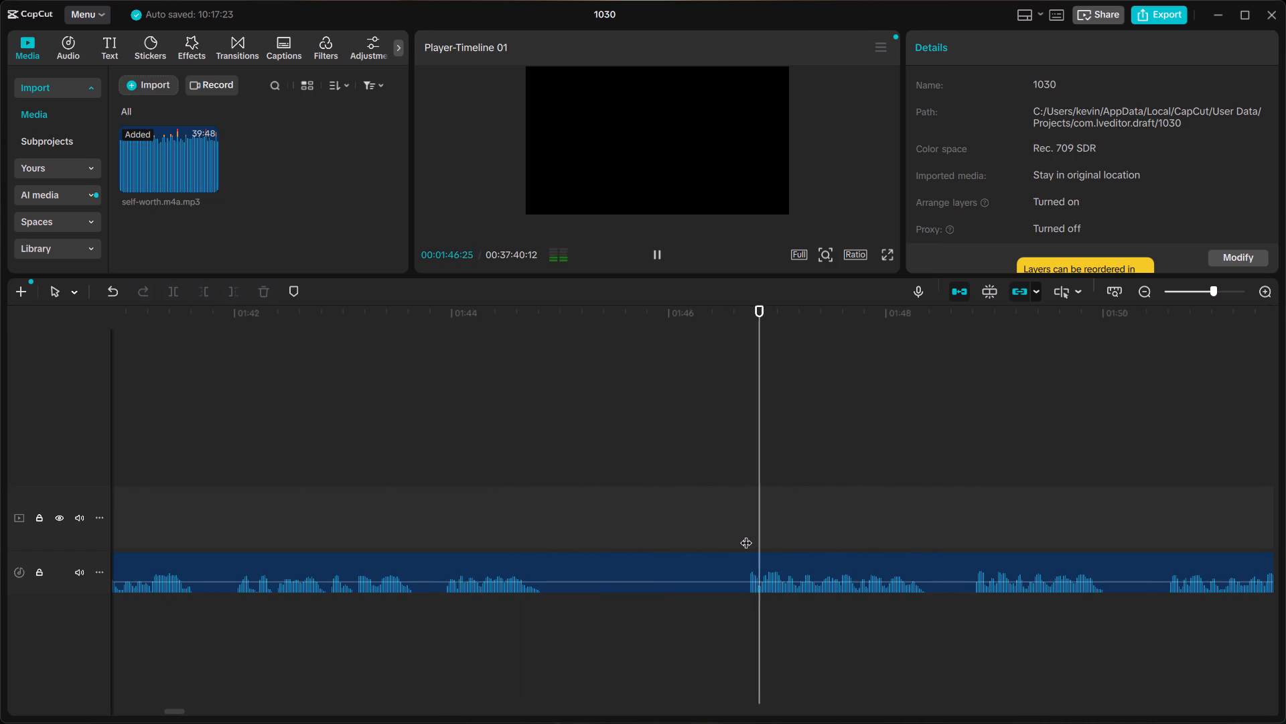
scroll(746, 534, "left", 1)
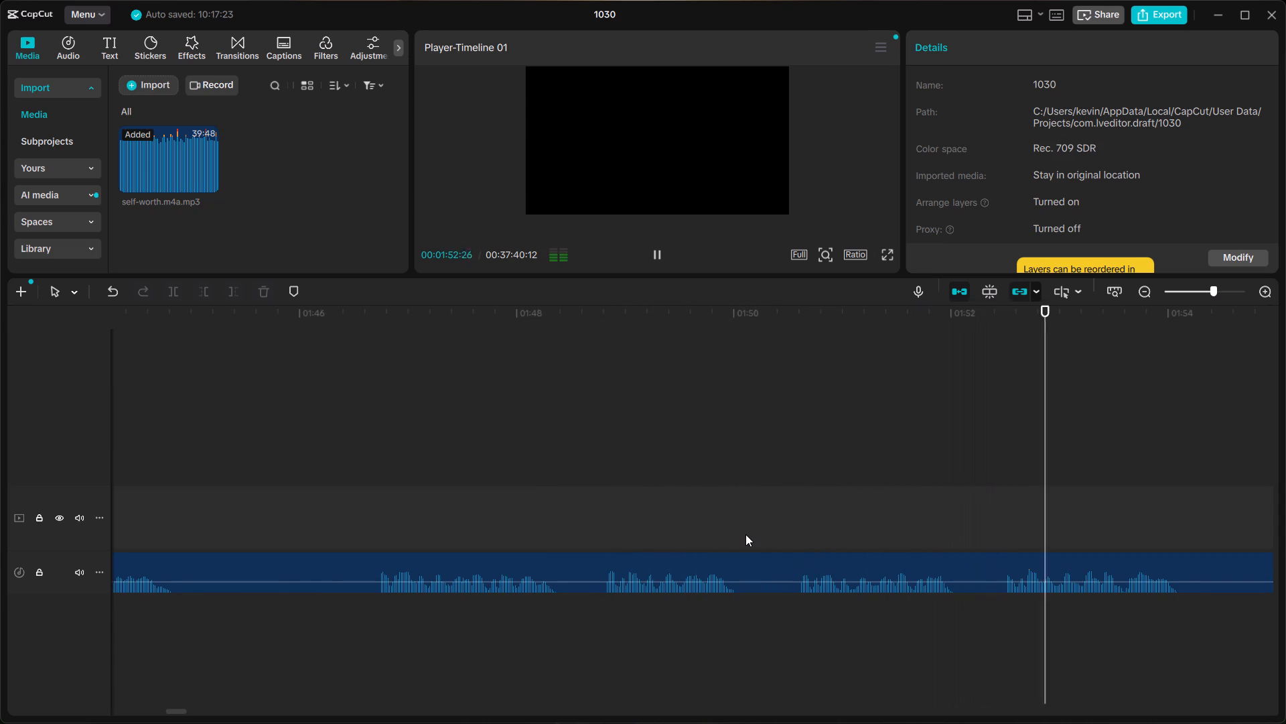
scroll(745, 534, "left", 2)
left_click(745, 534)
key("space")
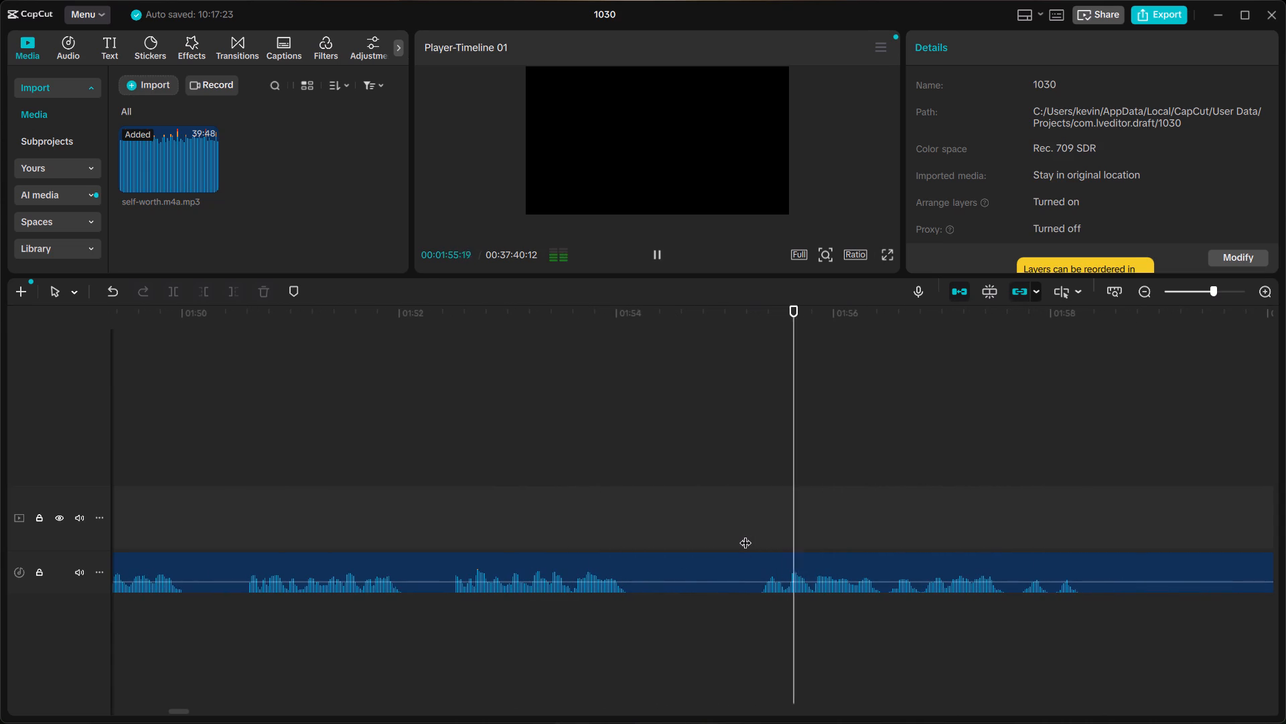
scroll(745, 534, "left", 1)
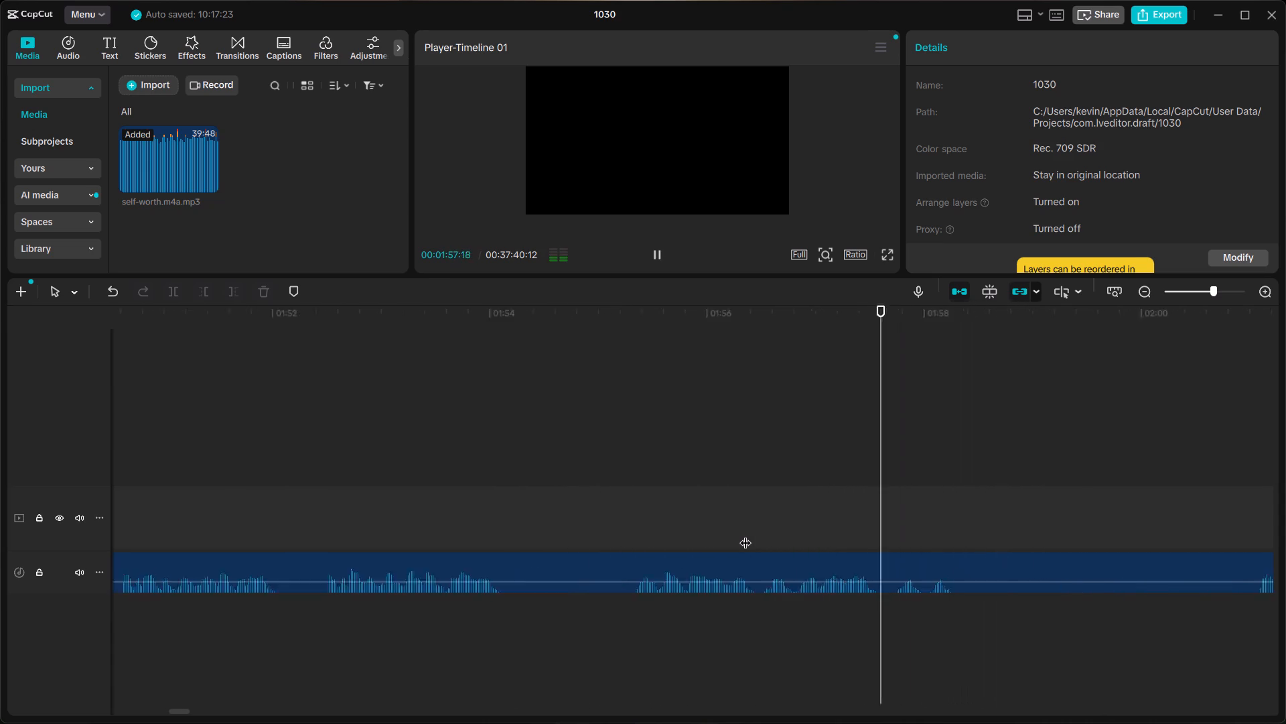
scroll(745, 534, "left", 1)
left_click(932, 525)
key("space")
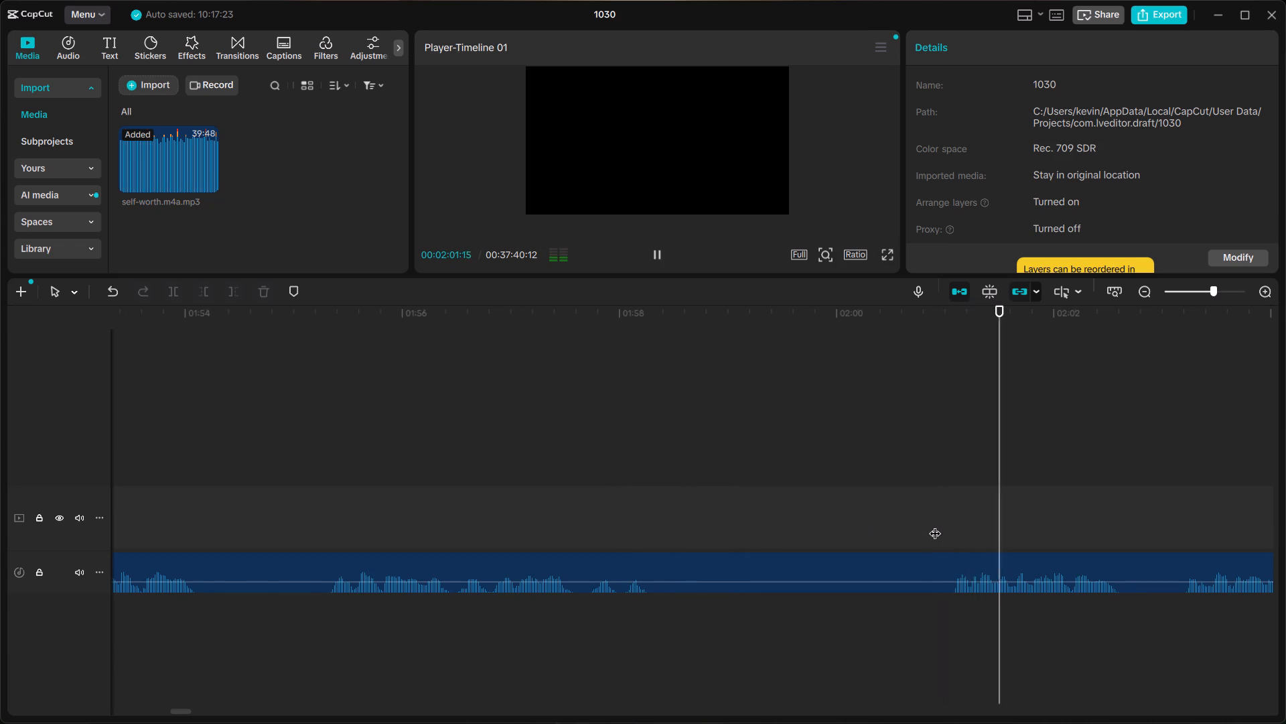
Listen to the speech from about 2:01 to 2:15 to check how the restarted passage continues.
scroll(935, 525, "left", 2)
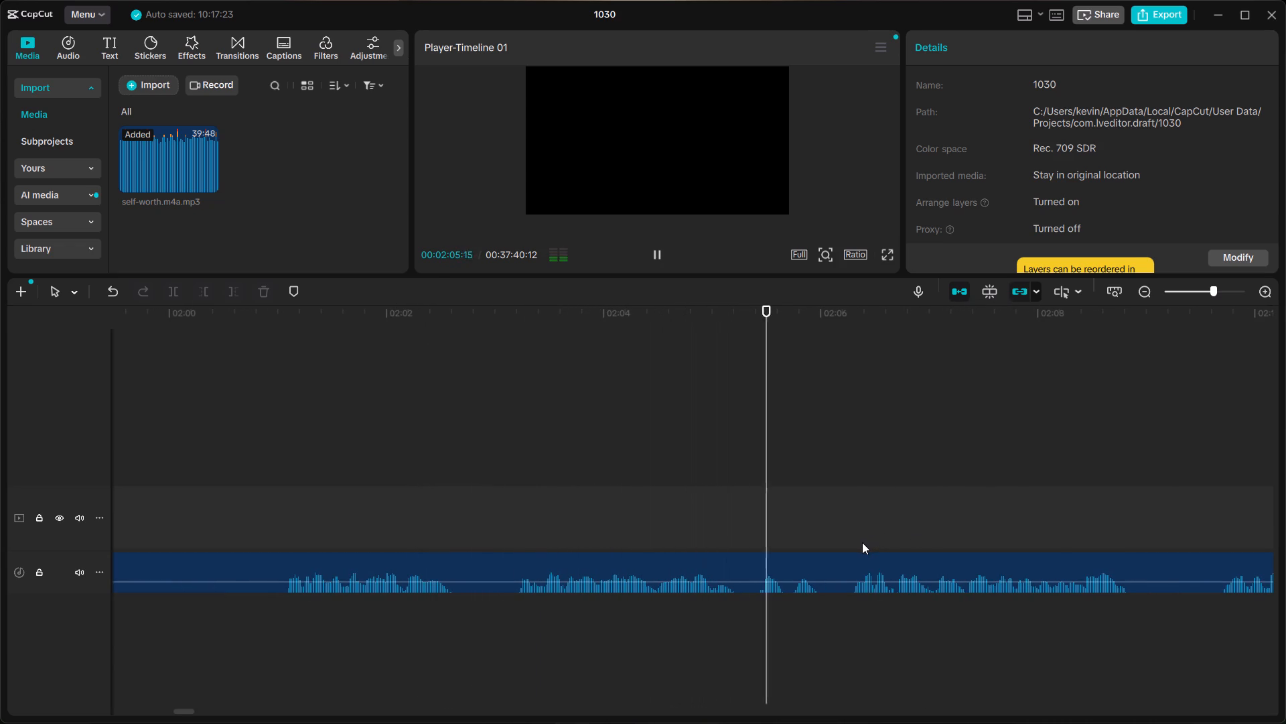
scroll(856, 549, "left", 1)
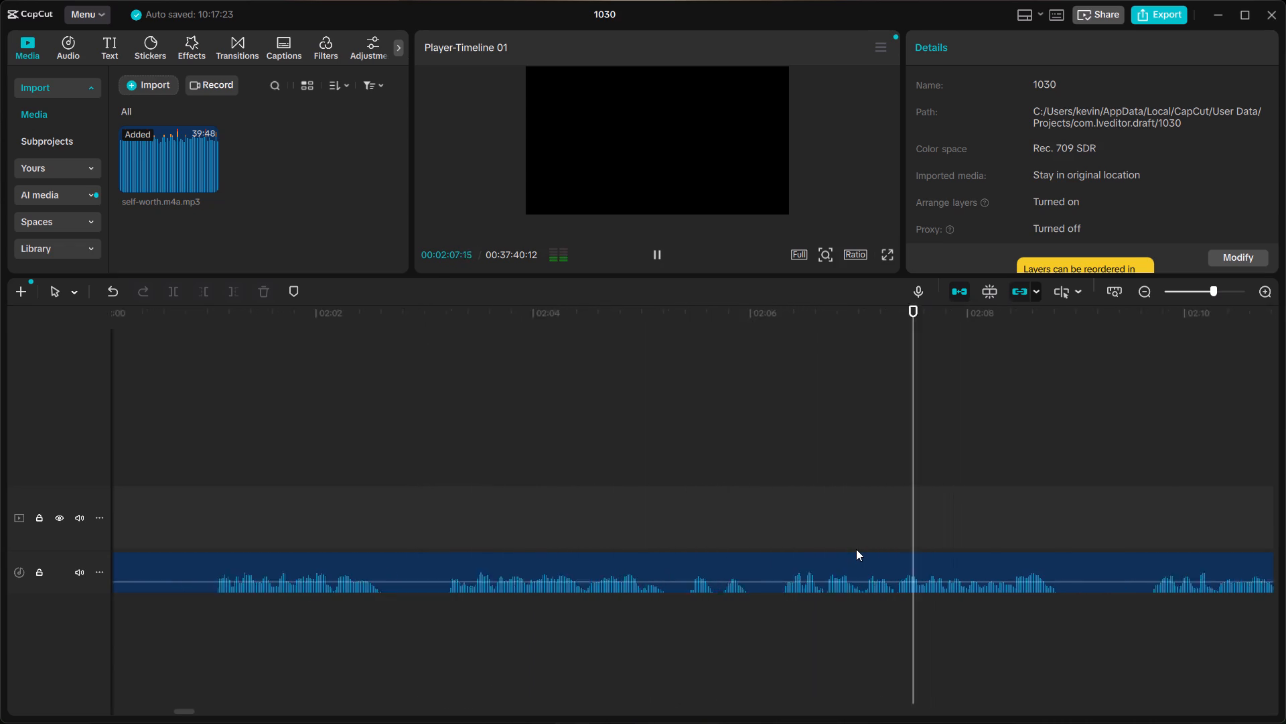
scroll(856, 549, "left", 2)
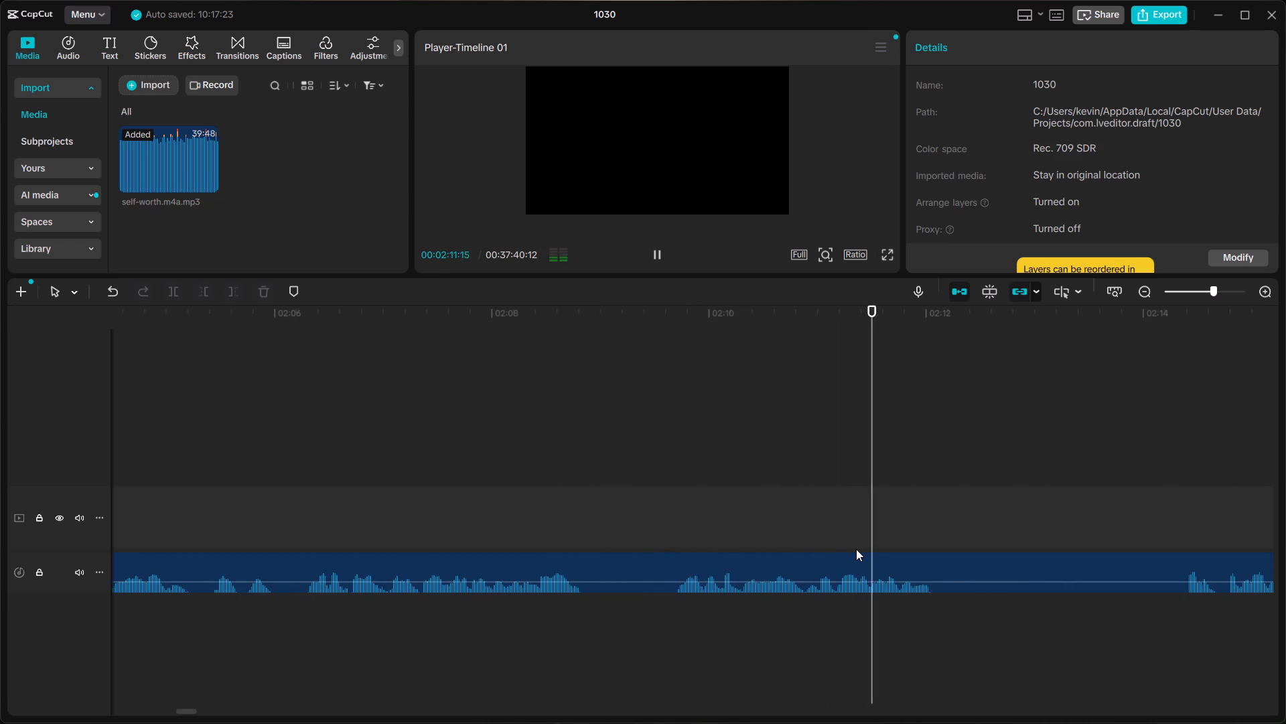
key("space")
left_click(1185, 528)
key("space")
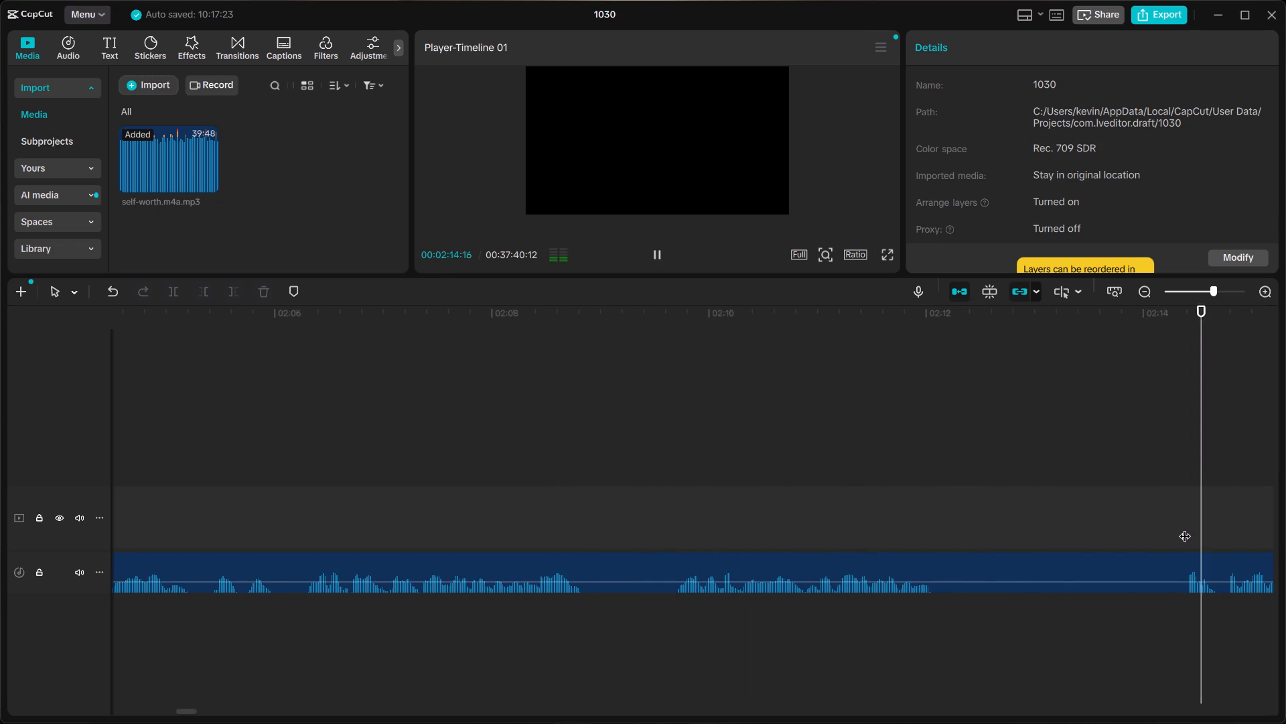
key("space")
Split the last clip at 2:01:00, just before the speech restarts, and delete the section from about 1:13:15 to the cut.
scroll(944, 558, "right", 3)
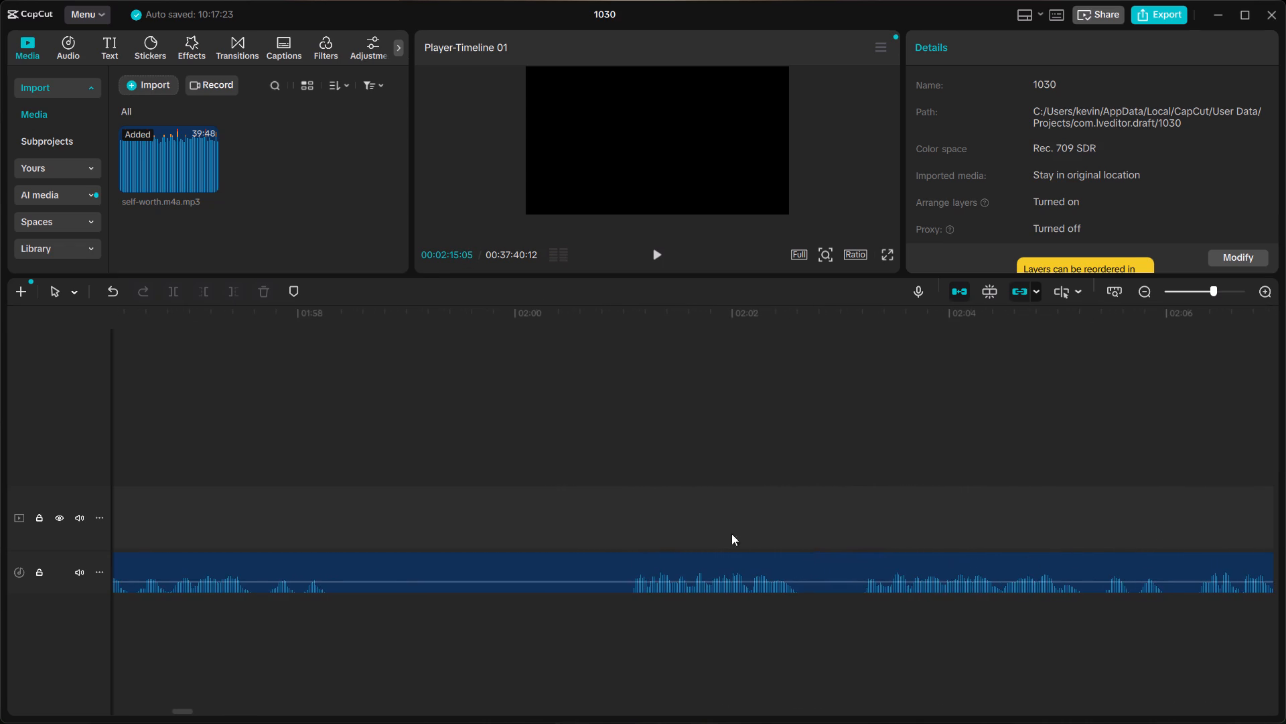
left_click(619, 509)
key("space")
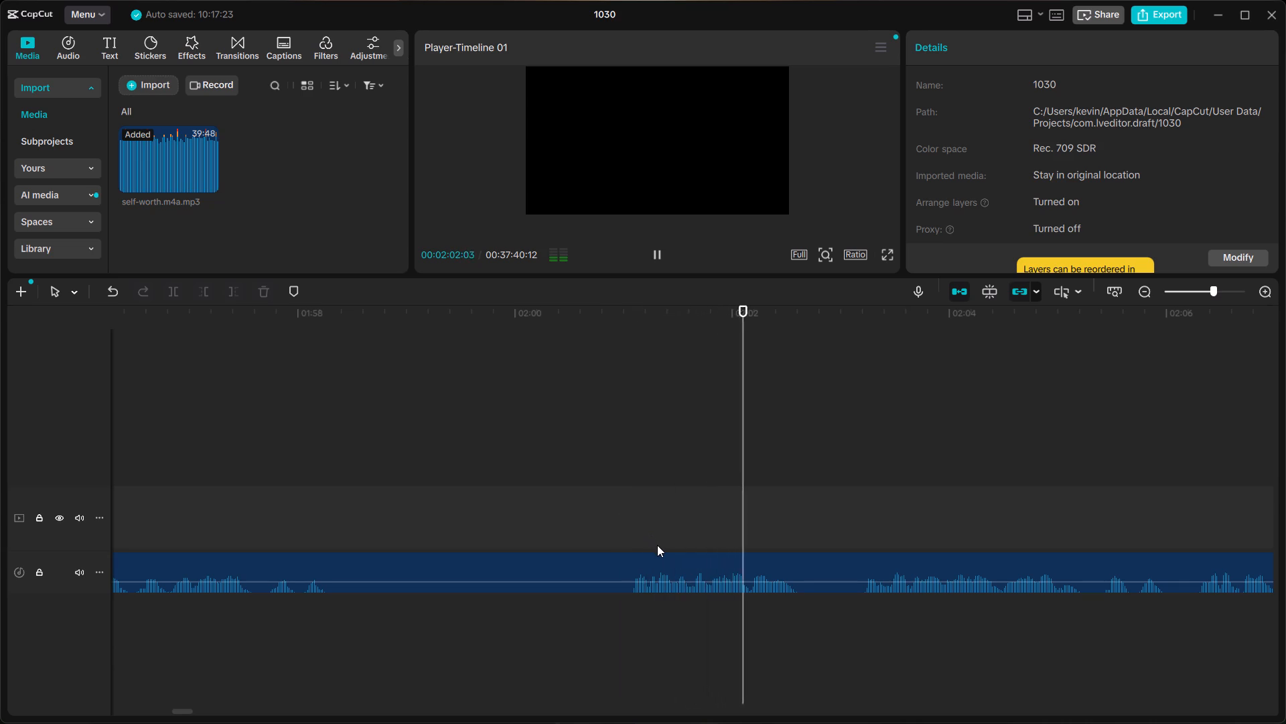
key("space")
left_click(622, 535)
left_click(630, 564)
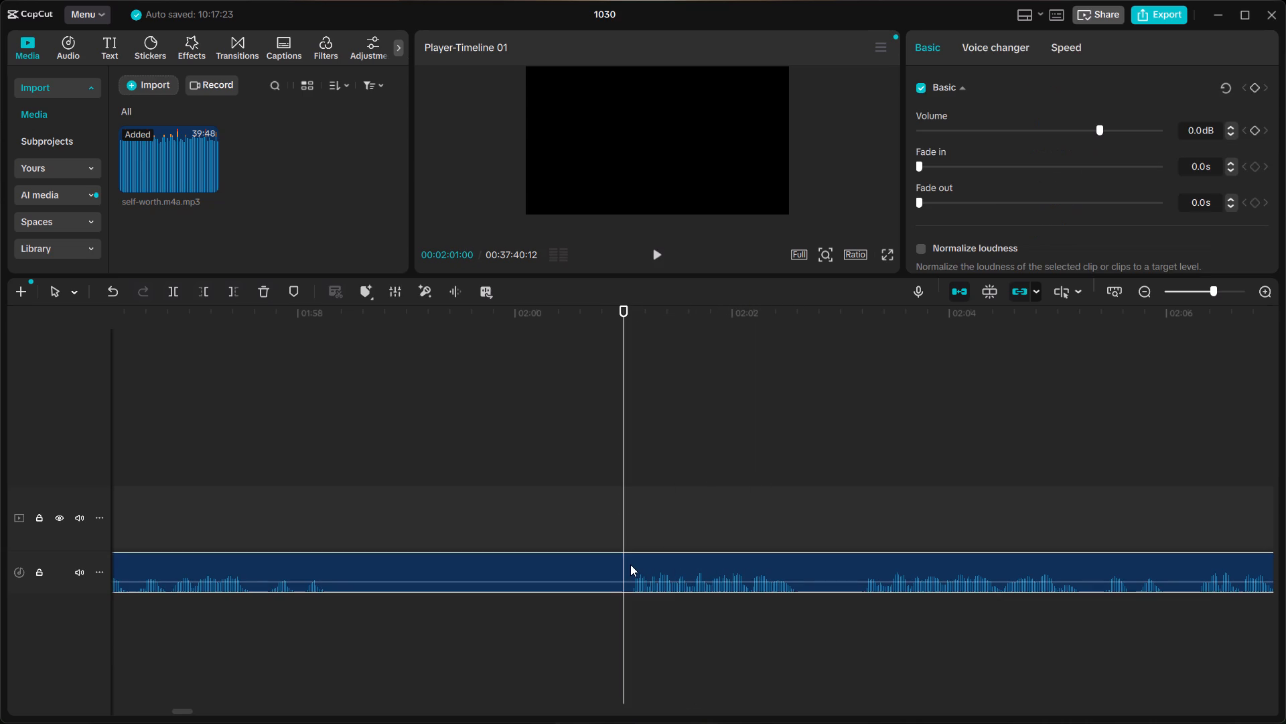
key("ctrl+b")
left_click(614, 564)
key("BackSpace")
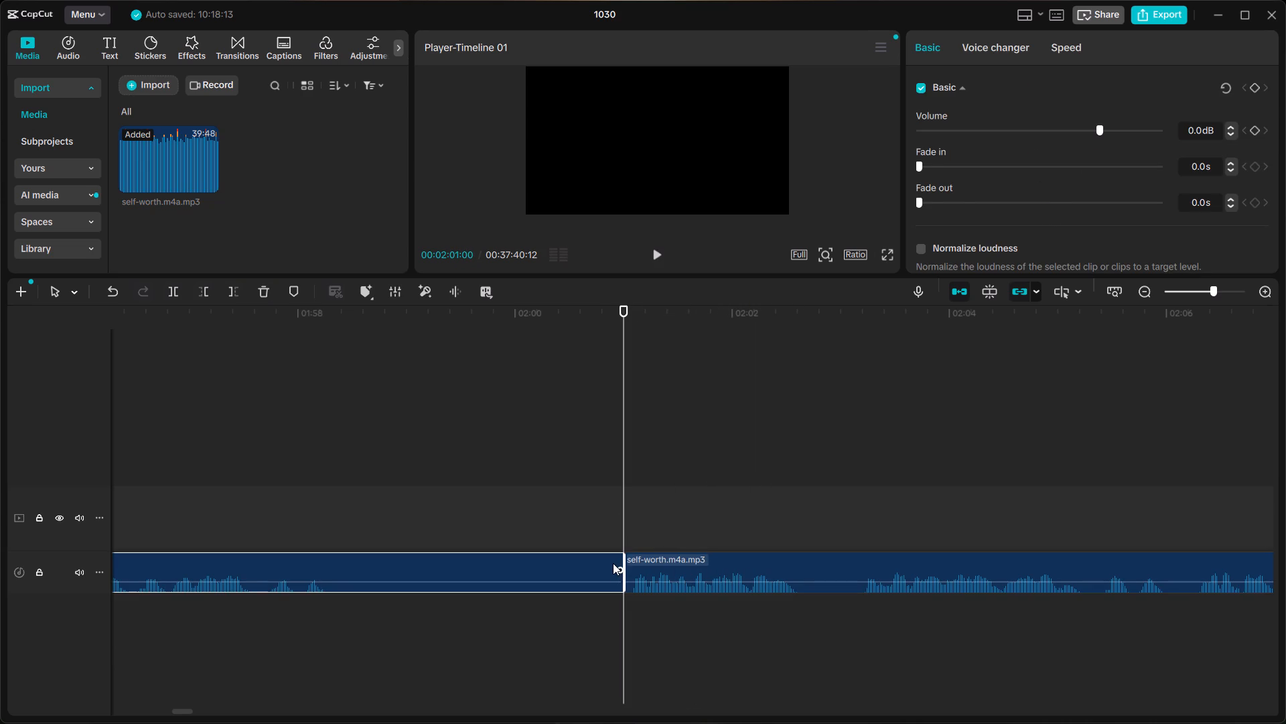
Close the gap after 1:13:11 so the remaining clip joins the previous one, and replay the join.
scroll(613, 563, "right", 14)
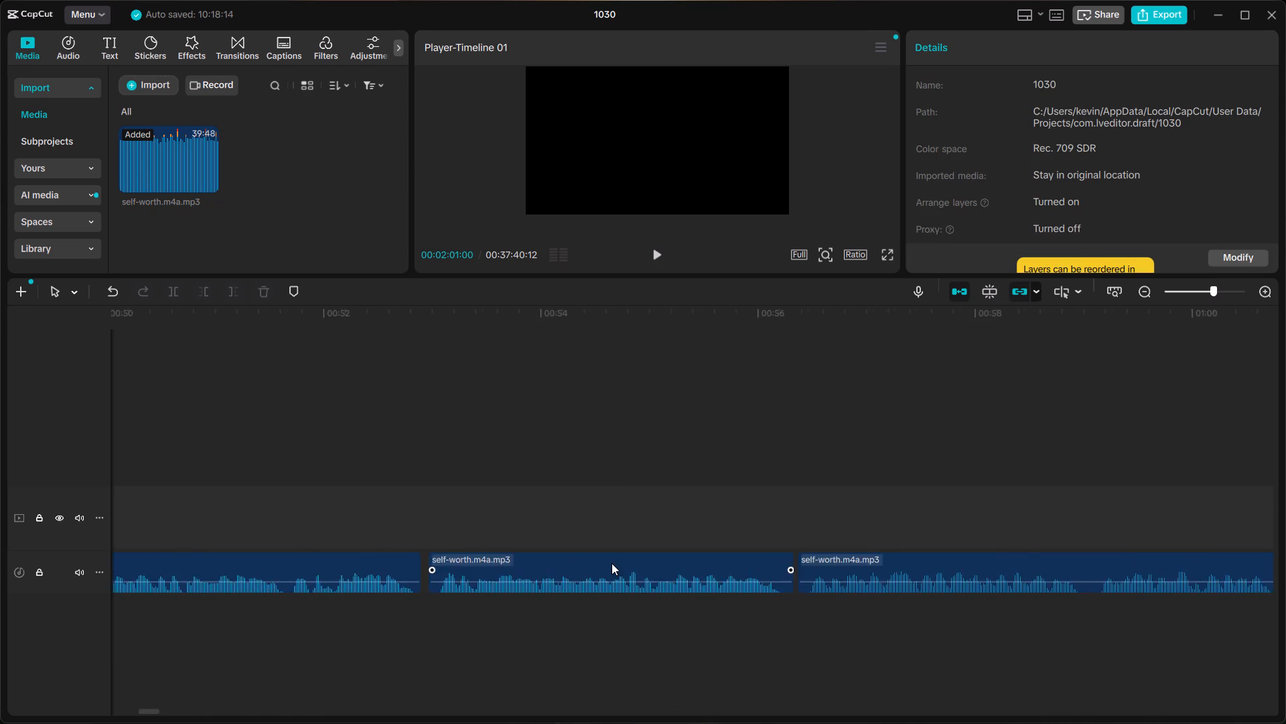
scroll(618, 563, "left", 6)
right_click(809, 575)
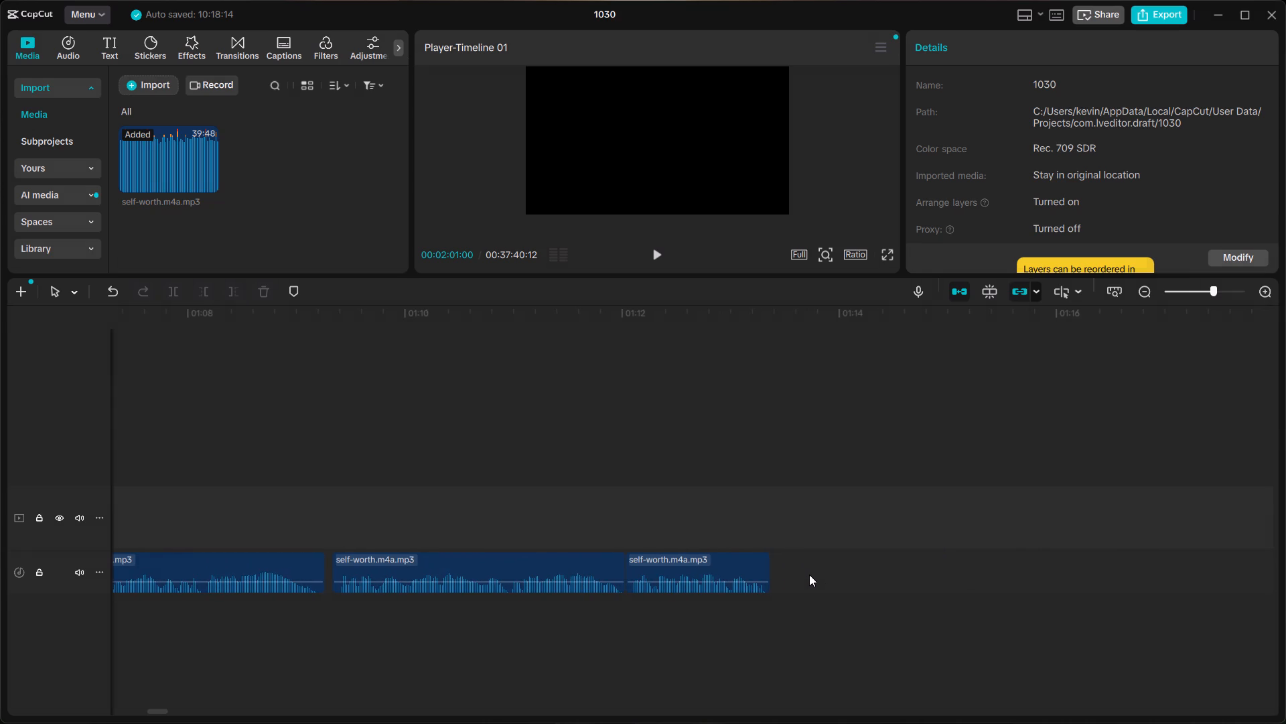
left_click(835, 584)
left_click(669, 520)
key("space")
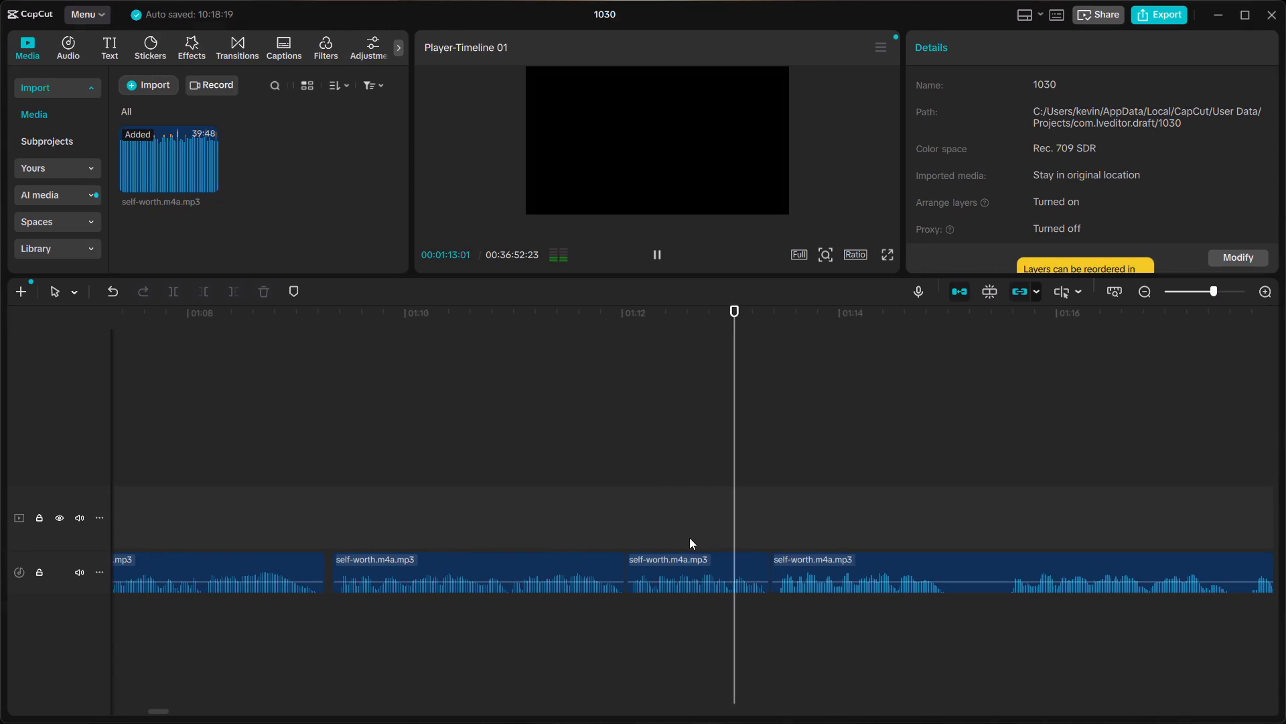
key("space")
Move the last clip about three frames later to leave a short pause after 1:13:11, replaying the join between moves.
double_click(797, 558)
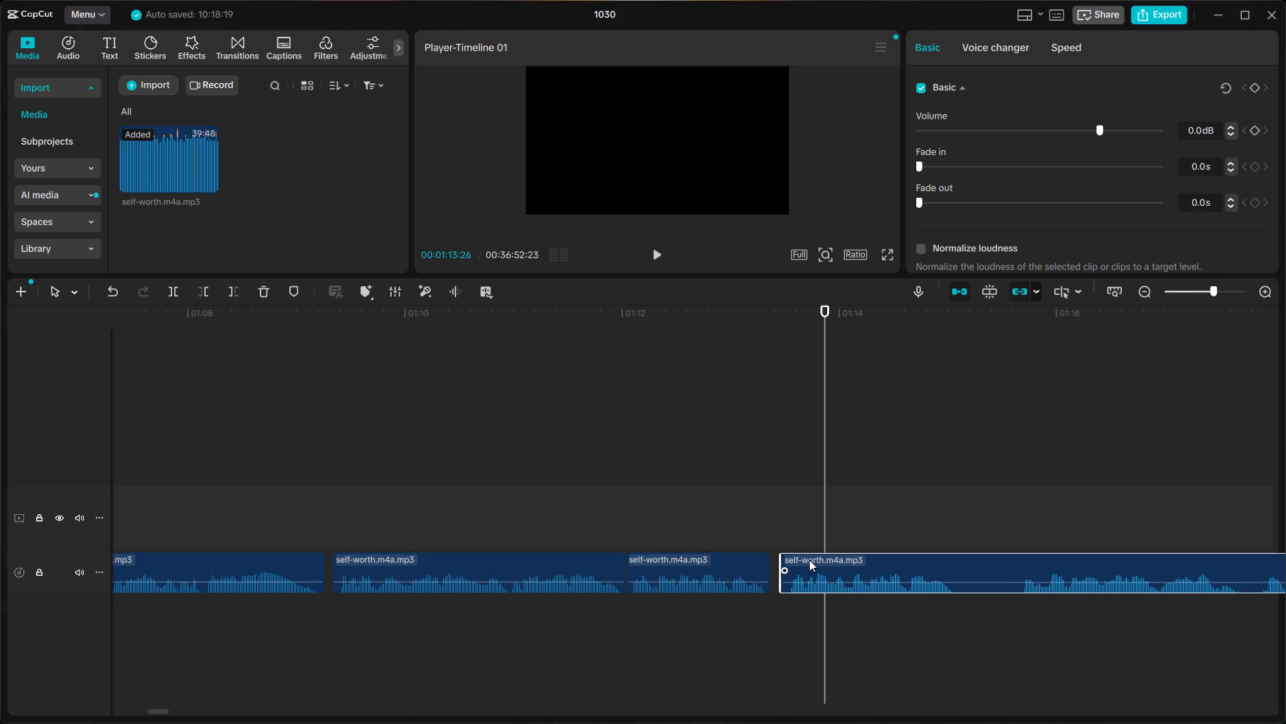
left_click(478, 481)
key("space")
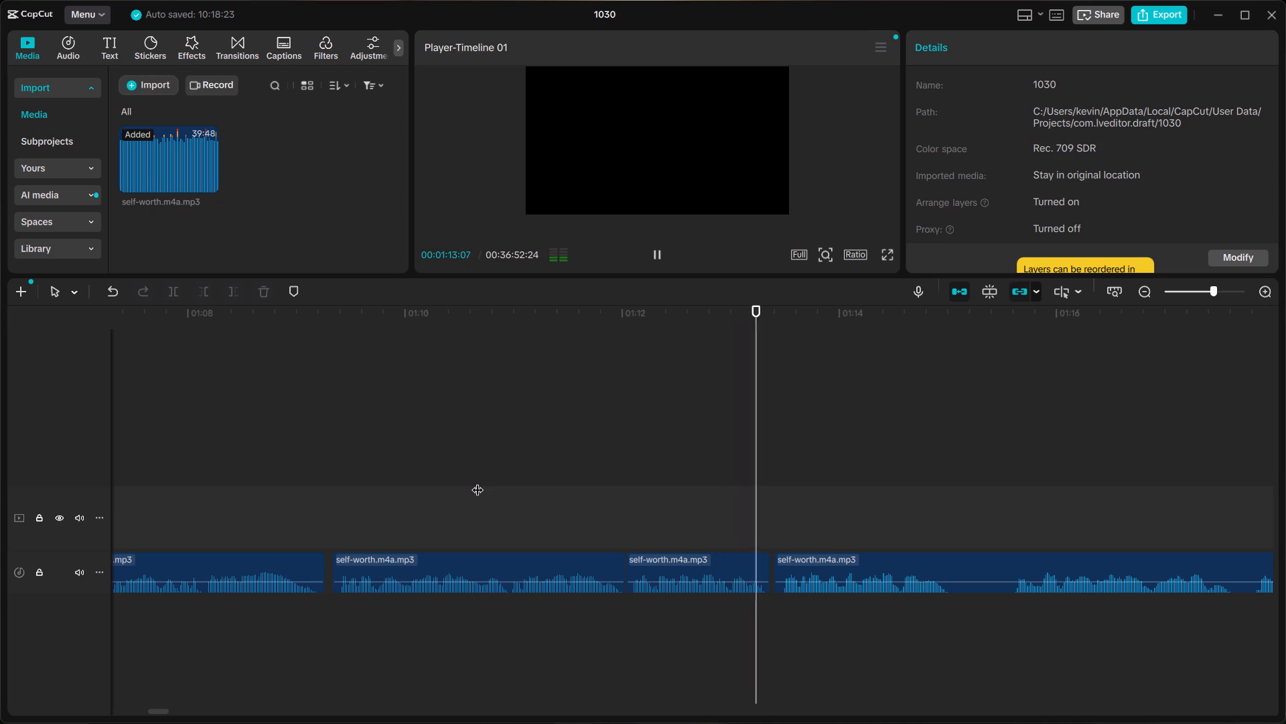
key("space")
left_click(810, 564)
left_click_drag(808, 564, 819, 567)
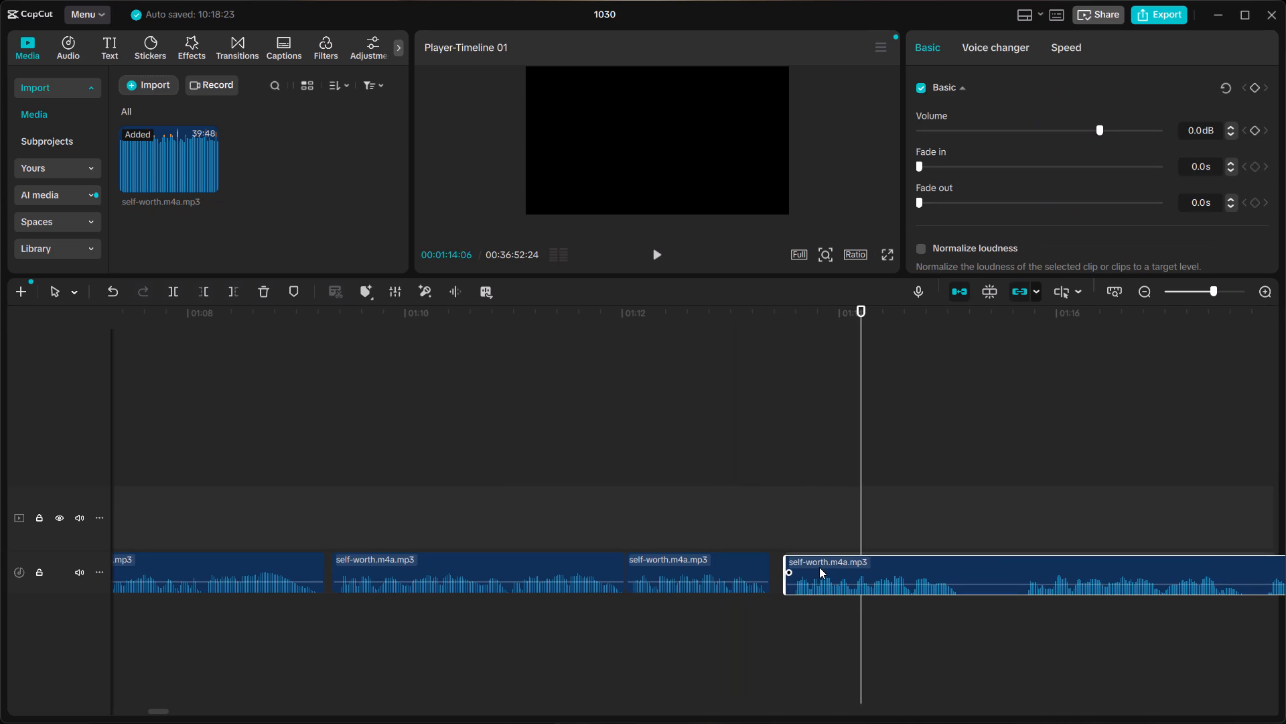
left_click_drag(819, 567, 815, 563)
left_click(596, 510)
key("space")
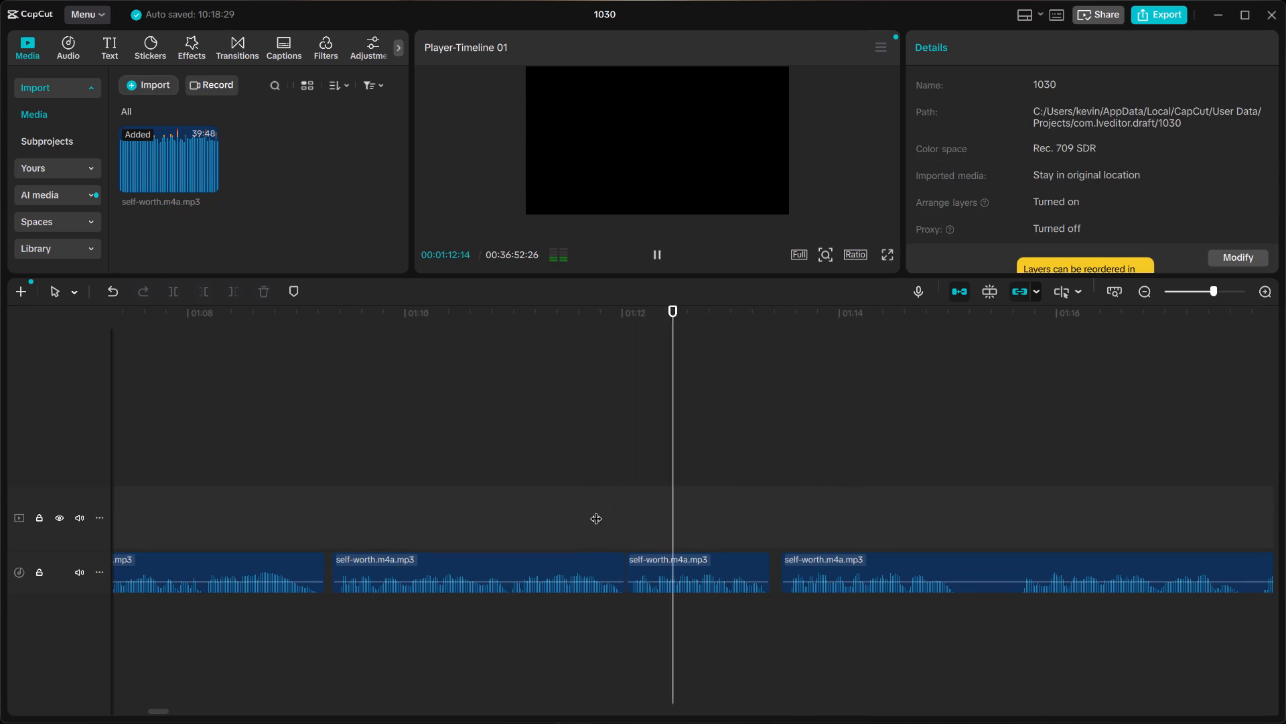
scroll(596, 510, "left", 2)
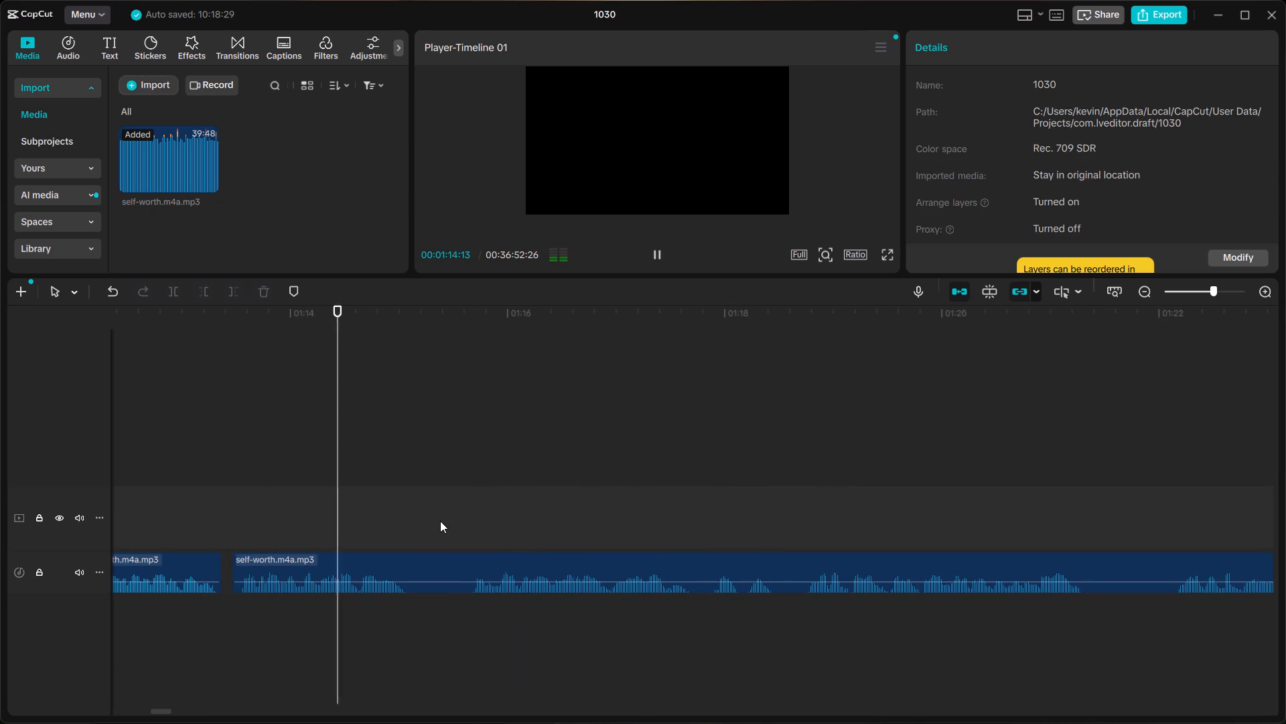
key("space")
Listen to the edited passage from shortly before the 1:13:11 join through about 1:29 to check its flow and pauses.
scroll(440, 521, "right", 1)
left_click(295, 491)
key("space")
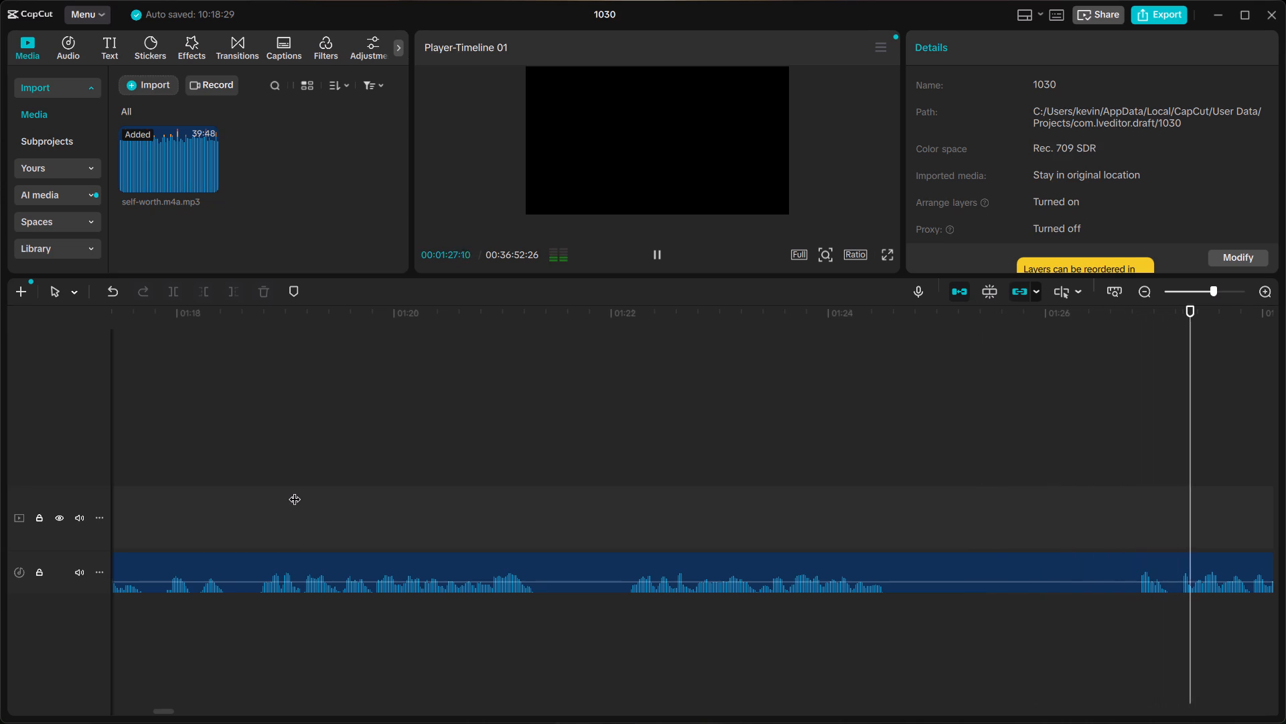
key("space")
key("space")
key("space")
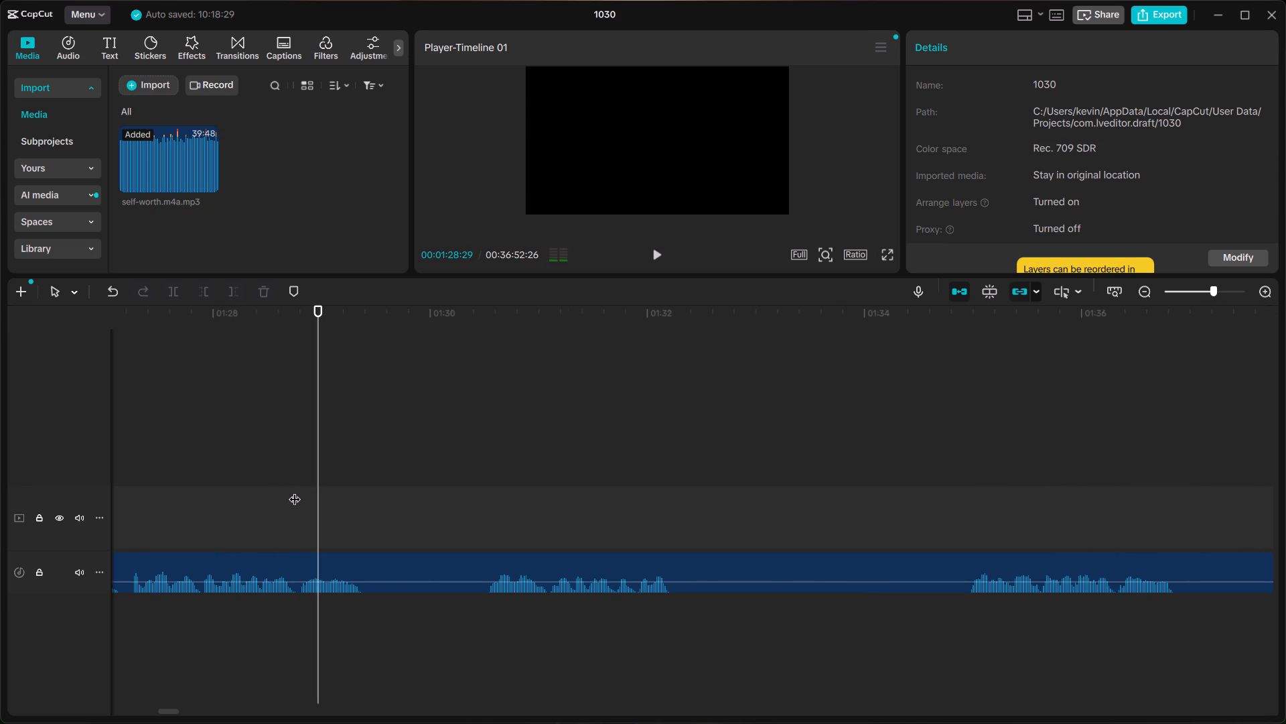
scroll(295, 491, "right", 7)
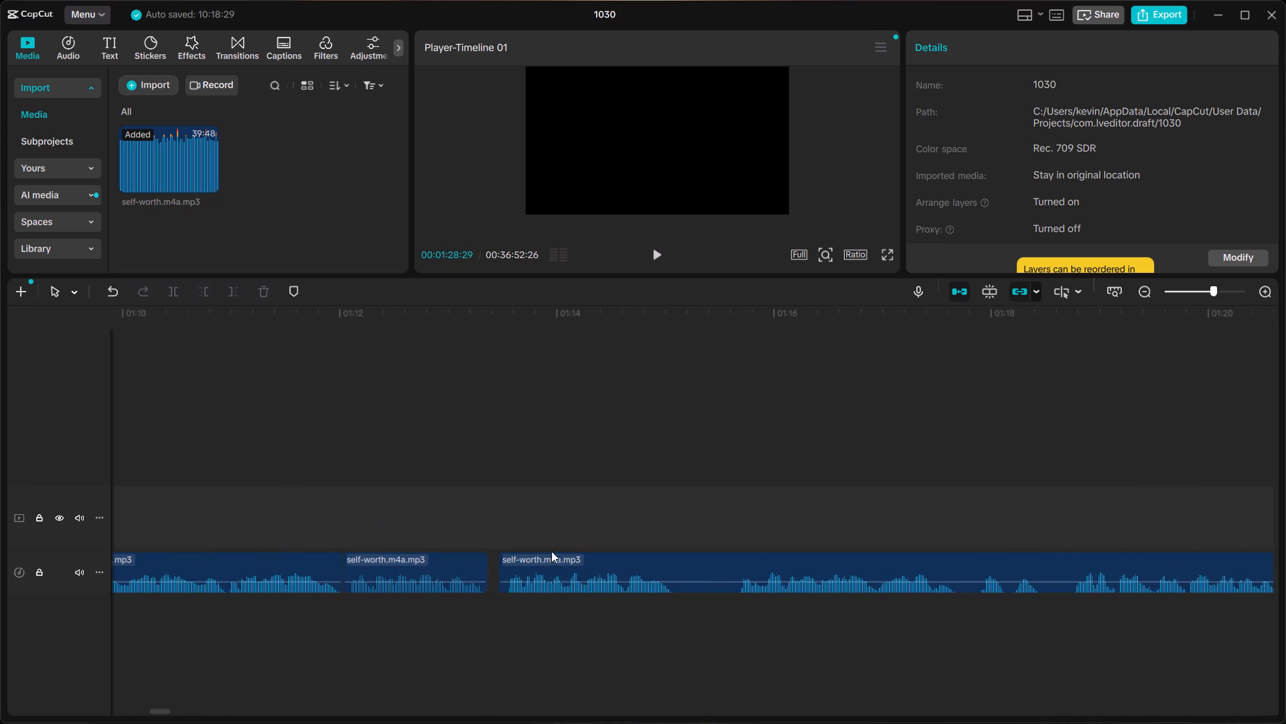
Replay the join after 1:13:11, move the last clip about three frames later to lengthen the pause, and replay it.
left_click(463, 507)
key("space")
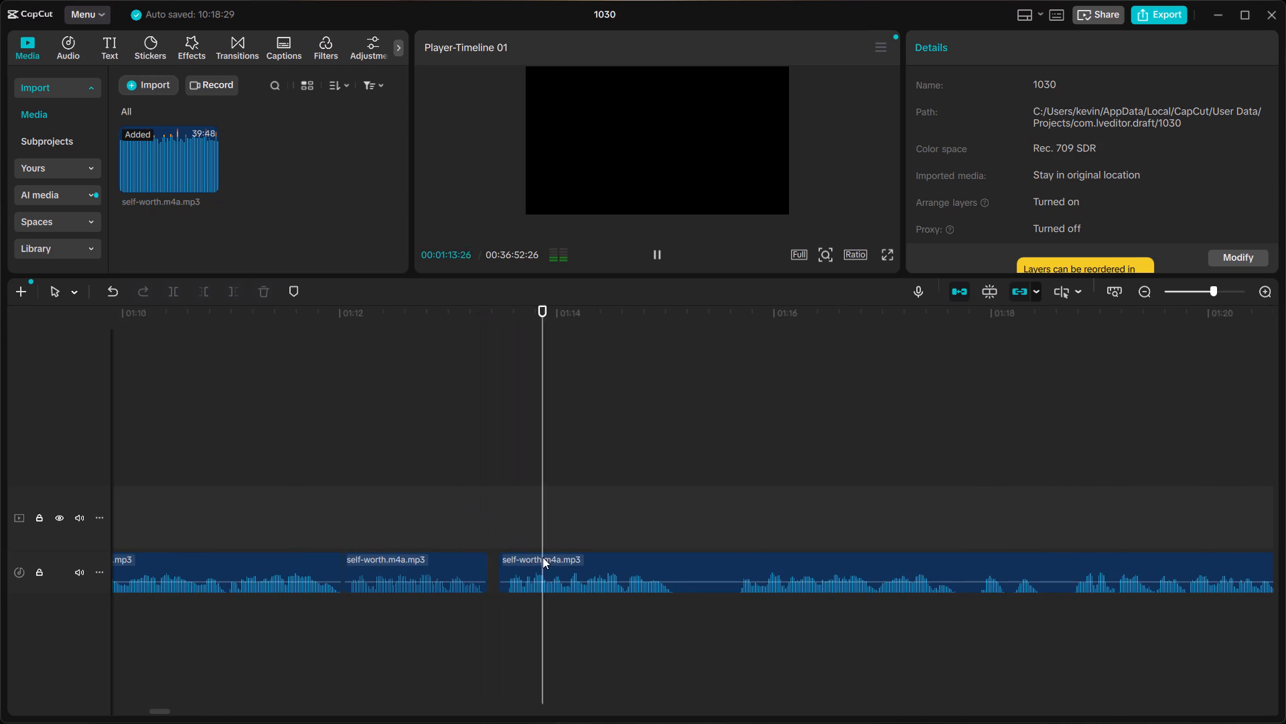
key("space")
left_click(546, 572)
left_click_drag(545, 566, 557, 565)
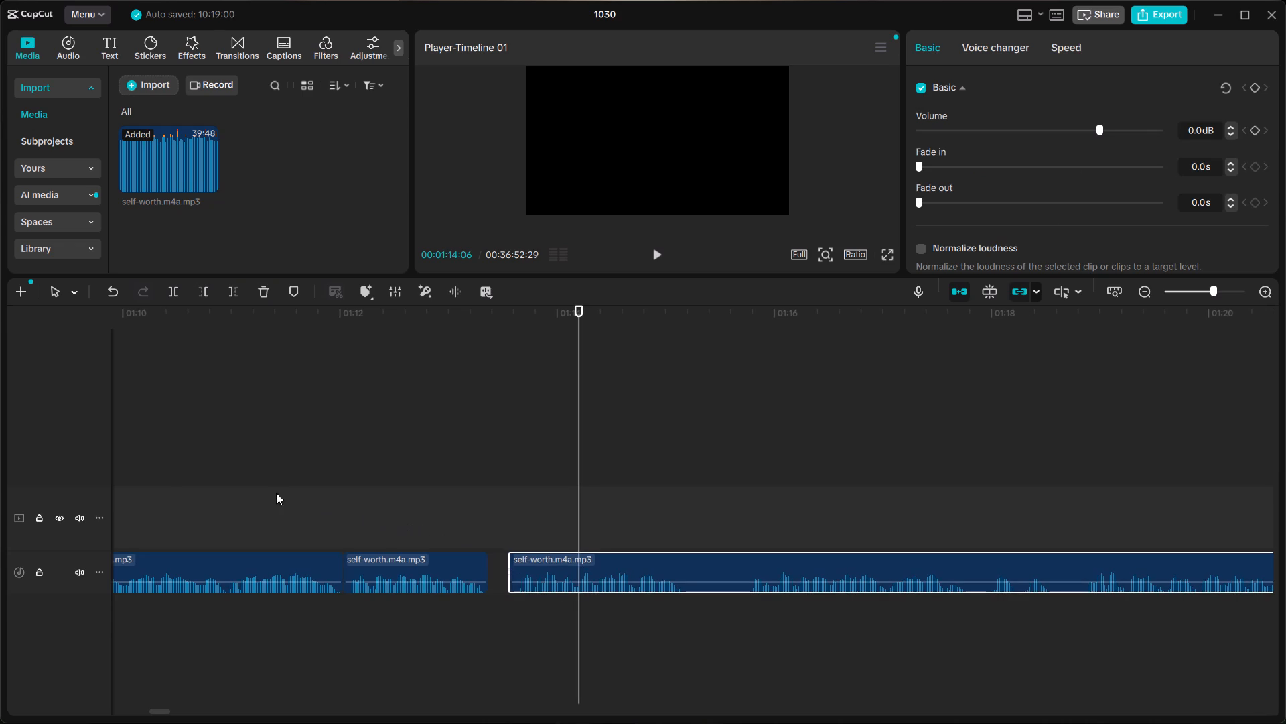
left_click(163, 476)
key("space")
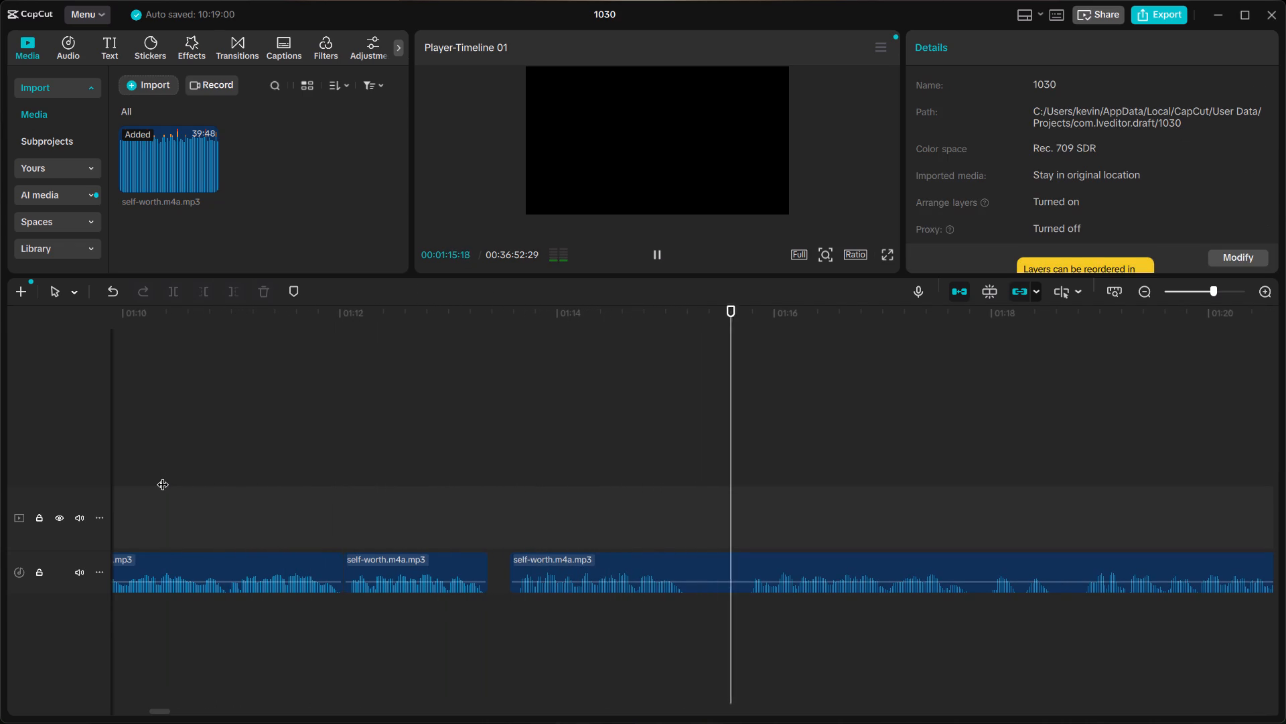
key("space")
Listen to the passage from about 1:10 through 1:18 to check the new pause and the break around 1:15.
left_click(710, 526)
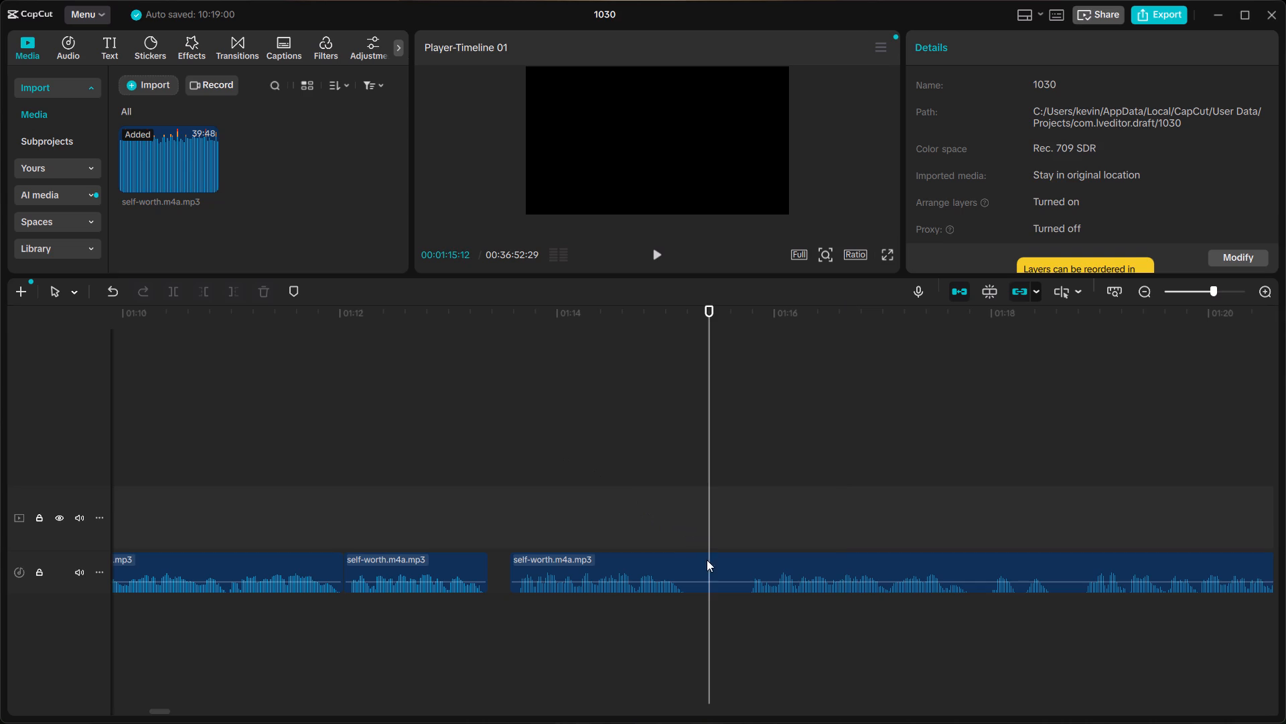
left_click(684, 547)
left_click(693, 546)
left_click(599, 516)
key("space")
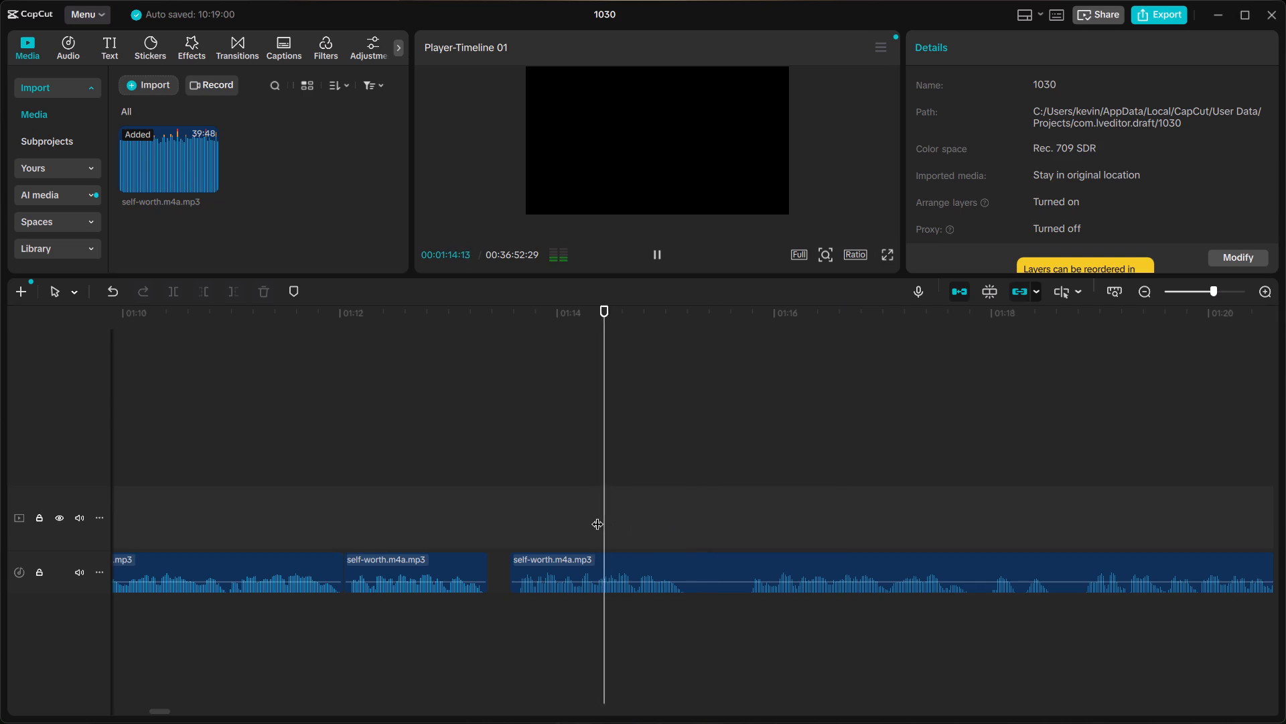
scroll(597, 516, "left", 1)
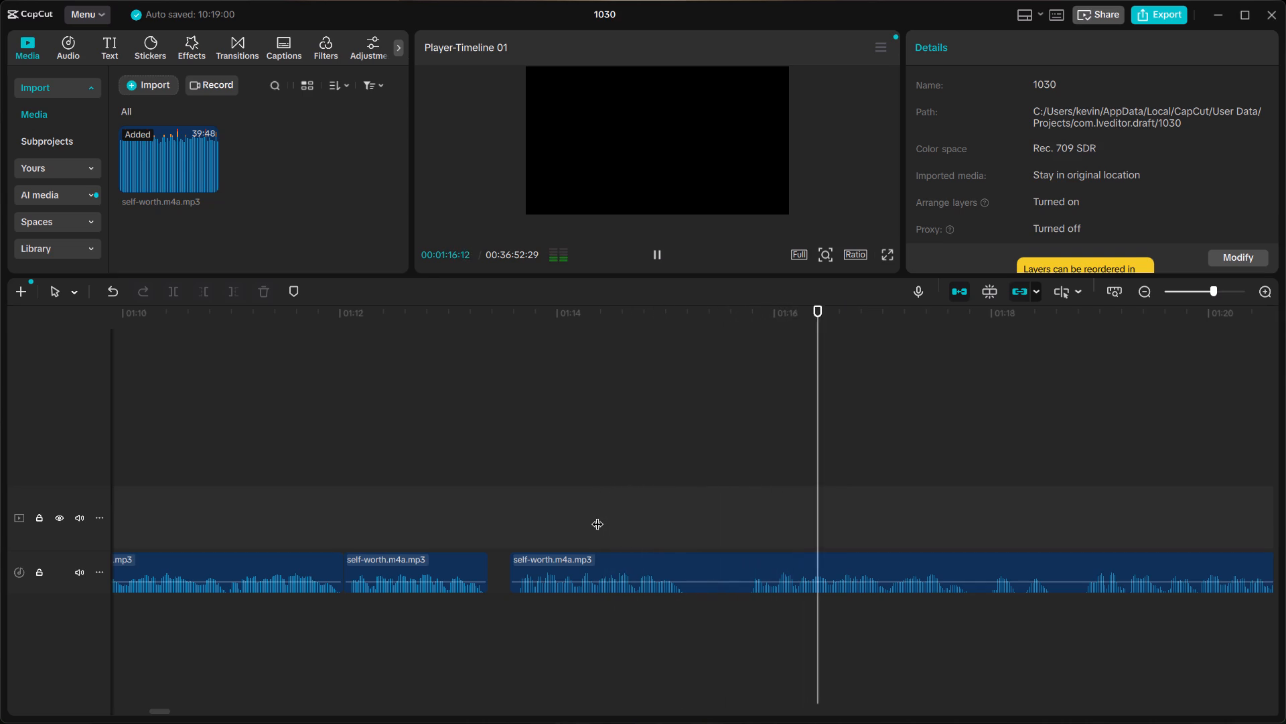
scroll(597, 516, "left", 1)
scroll(595, 516, "right", 1)
key("space")
left_click(114, 438)
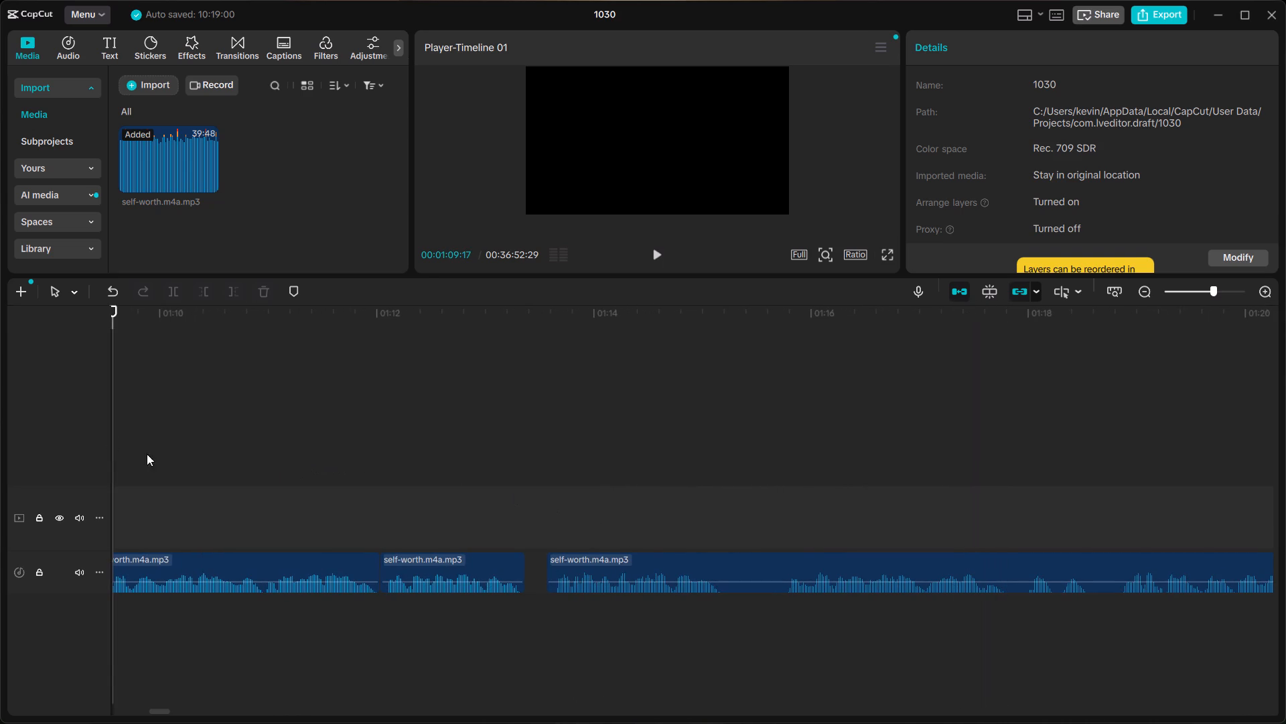
left_click(189, 479)
key("space")
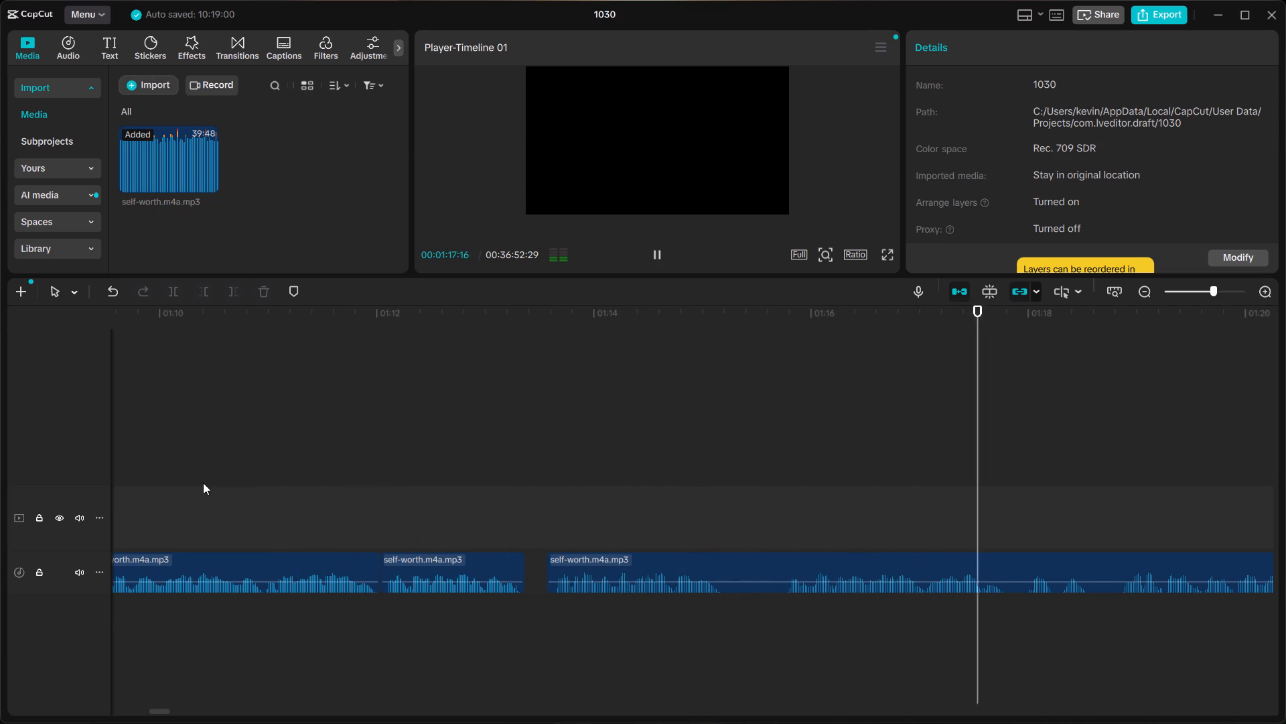
key("space")
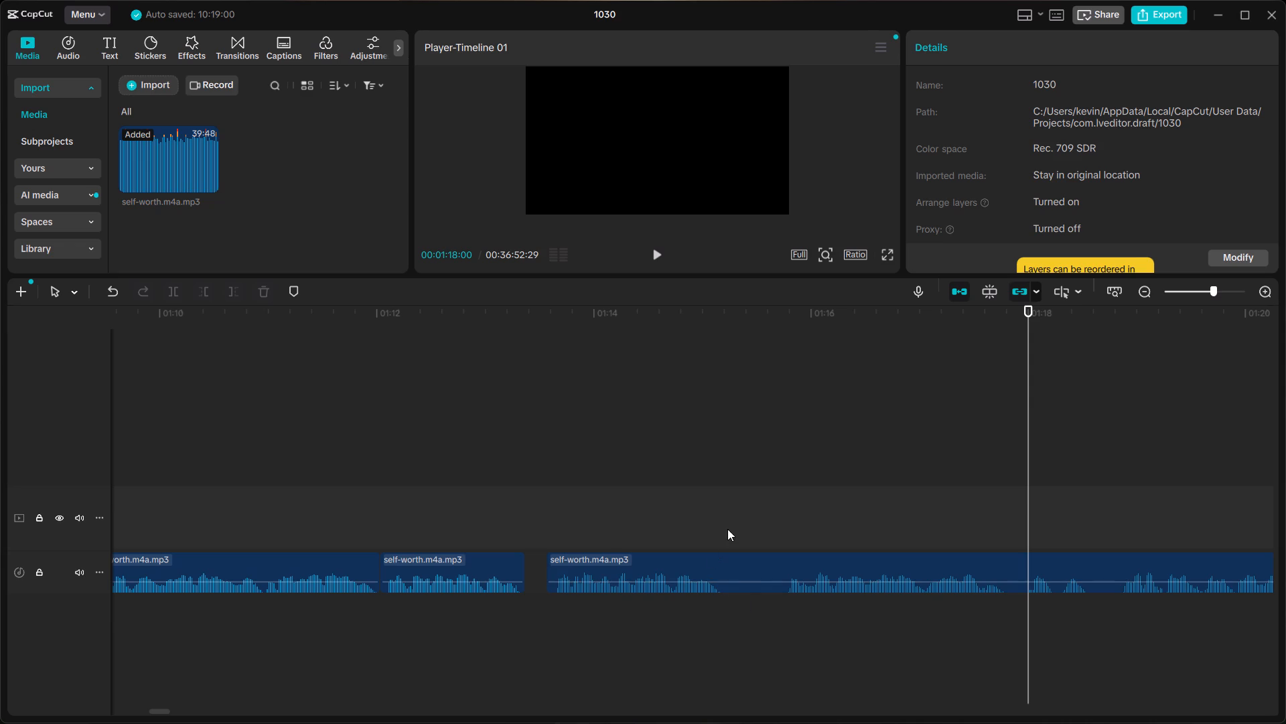
Split the last clip at 1:15:10 and 1:15:14 and delete the short silent section between the cuts.
left_click(739, 522)
left_click(750, 564)
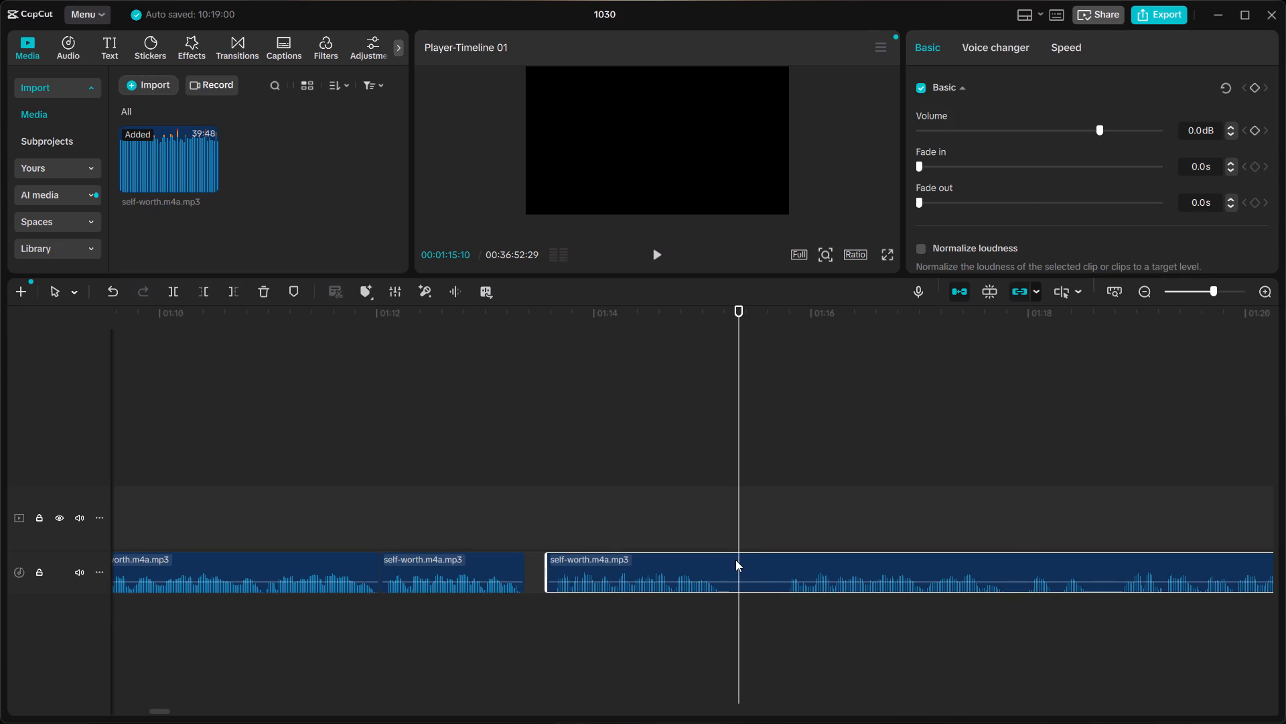
key("ctrl+b")
left_click(754, 564, "ctrl")
left_click(755, 526, "ctrl")
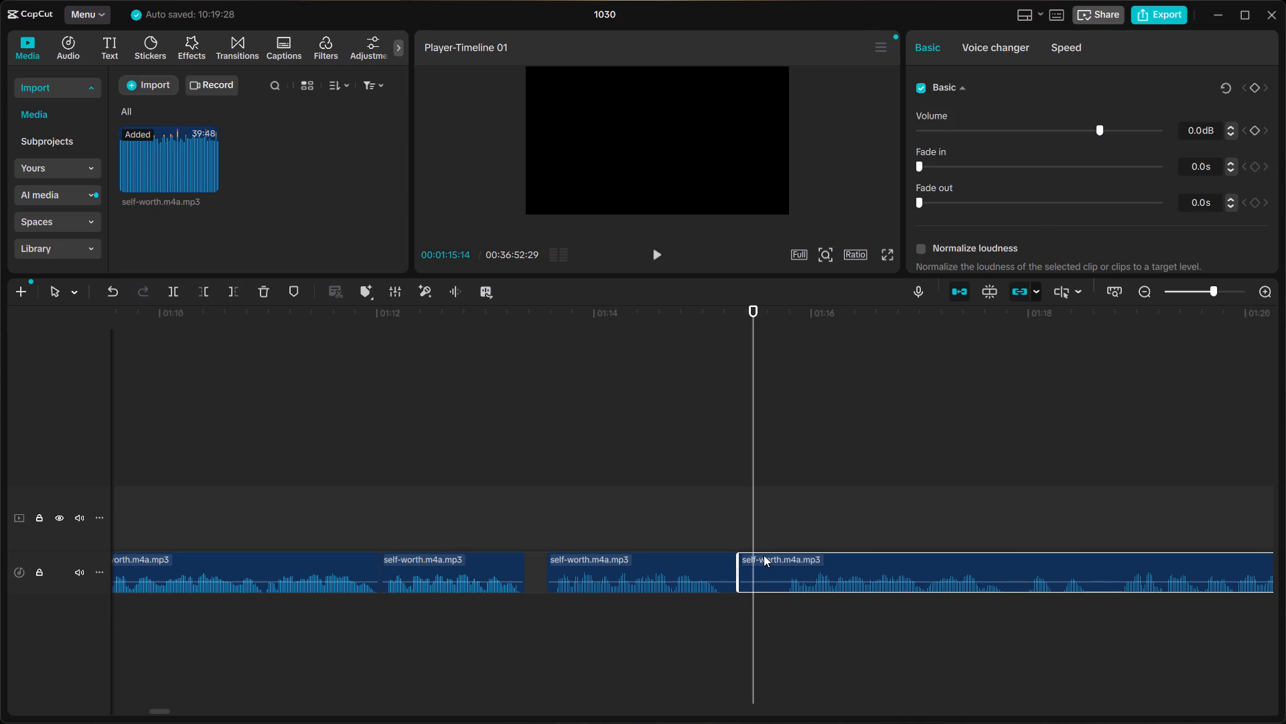
left_click(764, 556)
key("ctrl+b")
left_click(746, 567)
key("BackSpace")
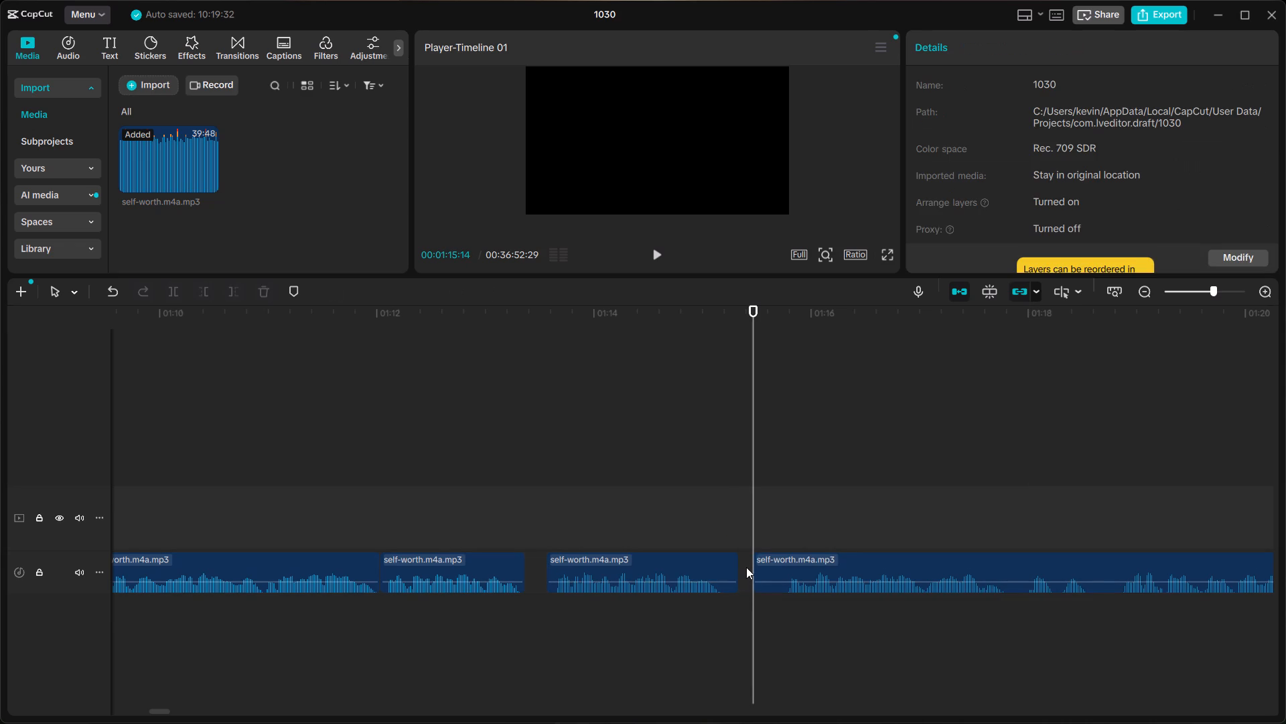
Close the gap after 1:15:10 so the remaining clip joins the previous one, and listen from the join through about 1:21.
left_click(768, 568)
left_click_drag(768, 568, 758, 569)
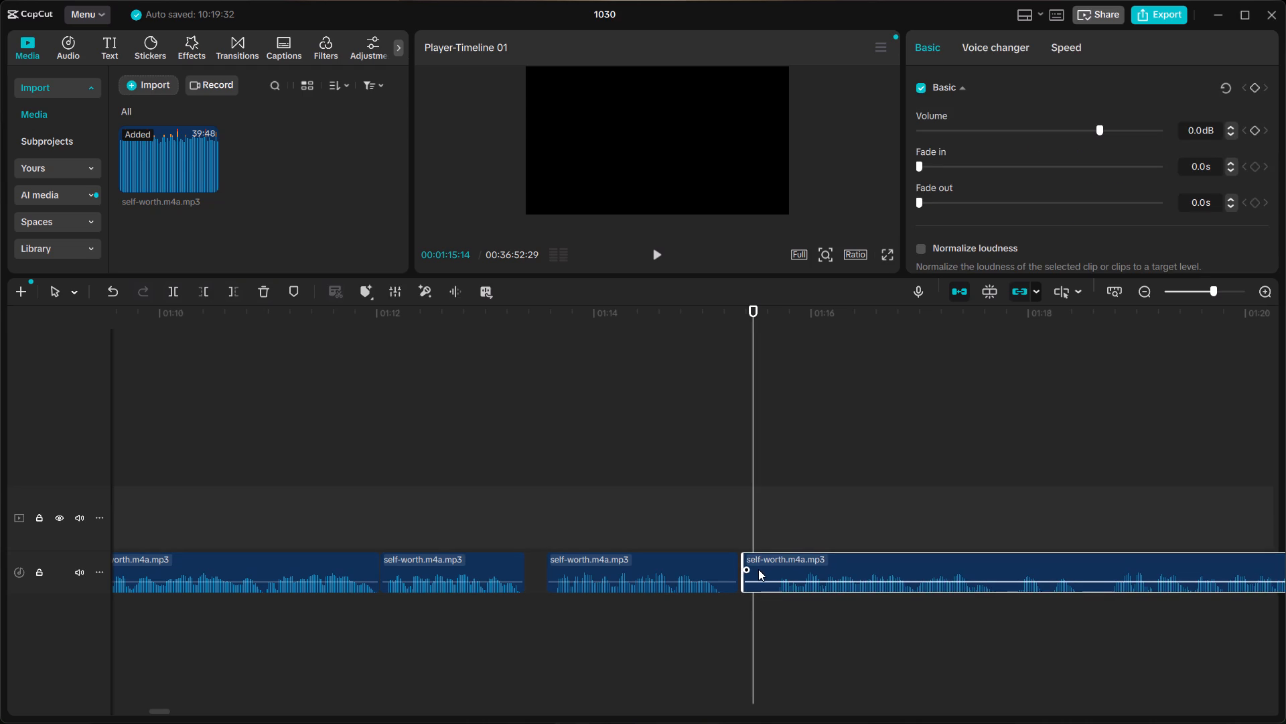
left_click_drag(758, 569, 755, 570)
left_click(599, 531)
key("space")
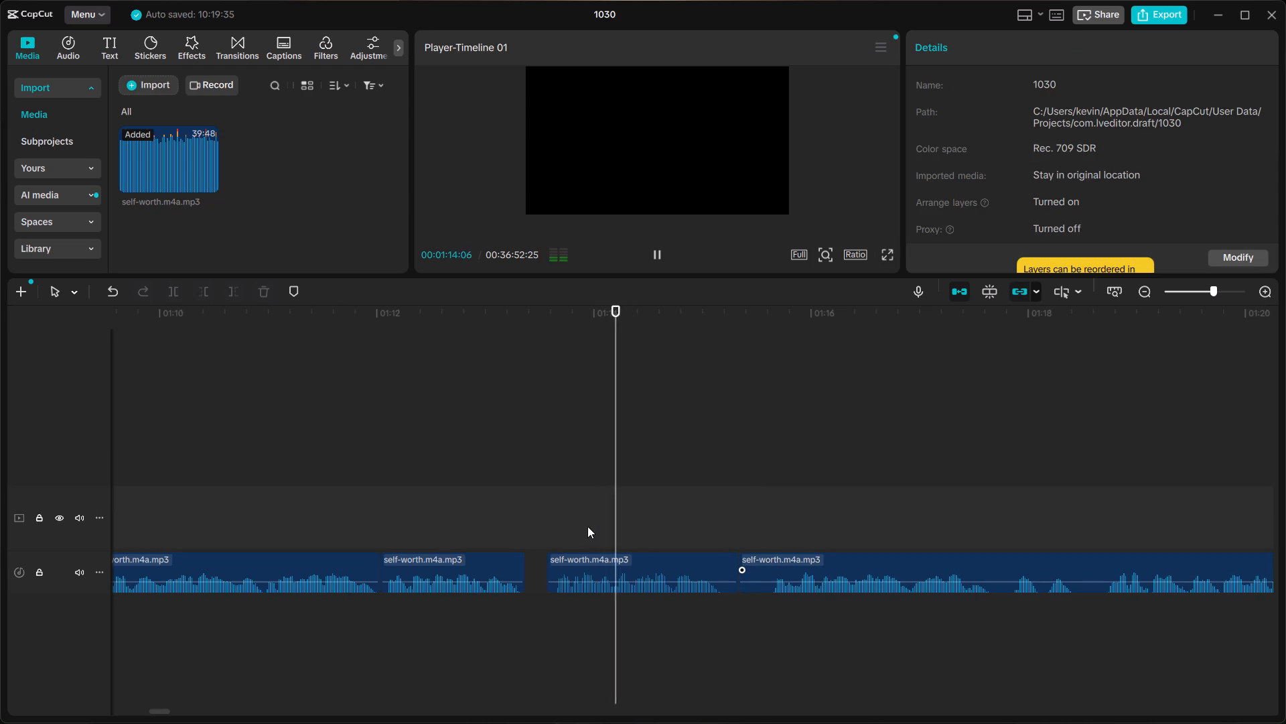
left_click(553, 514)
key("space")
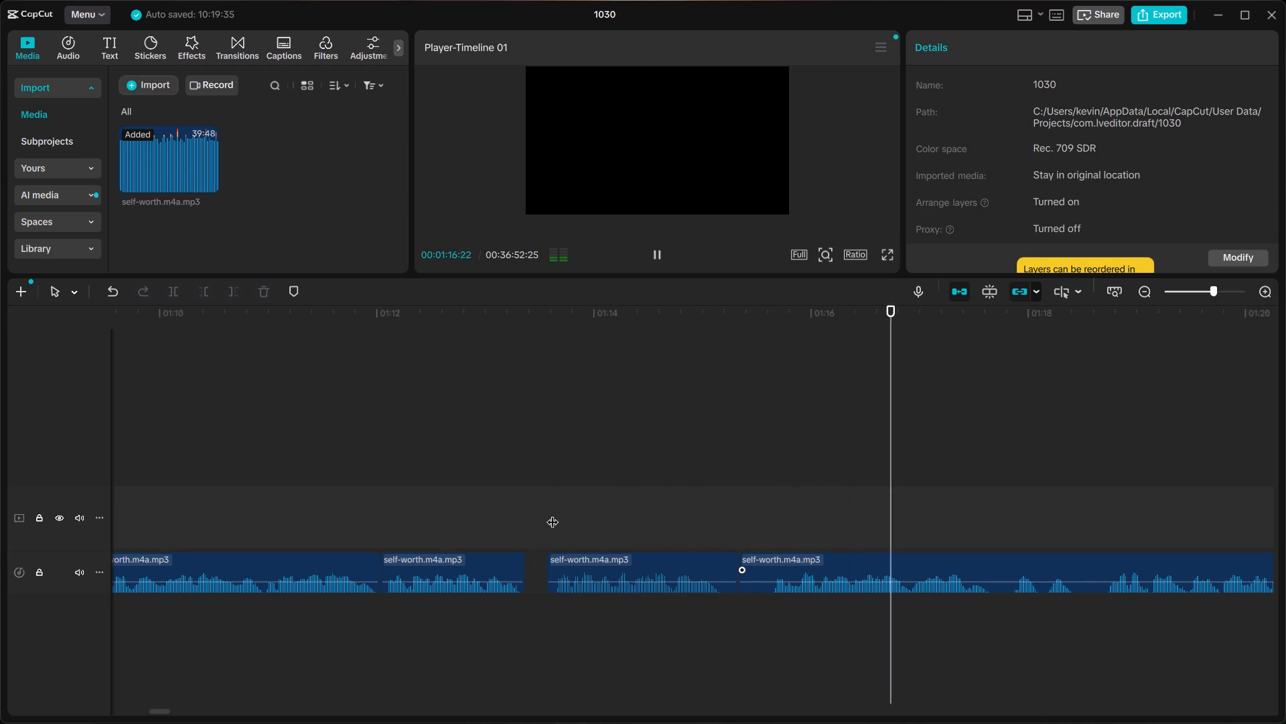
scroll(553, 514, "left", 2)
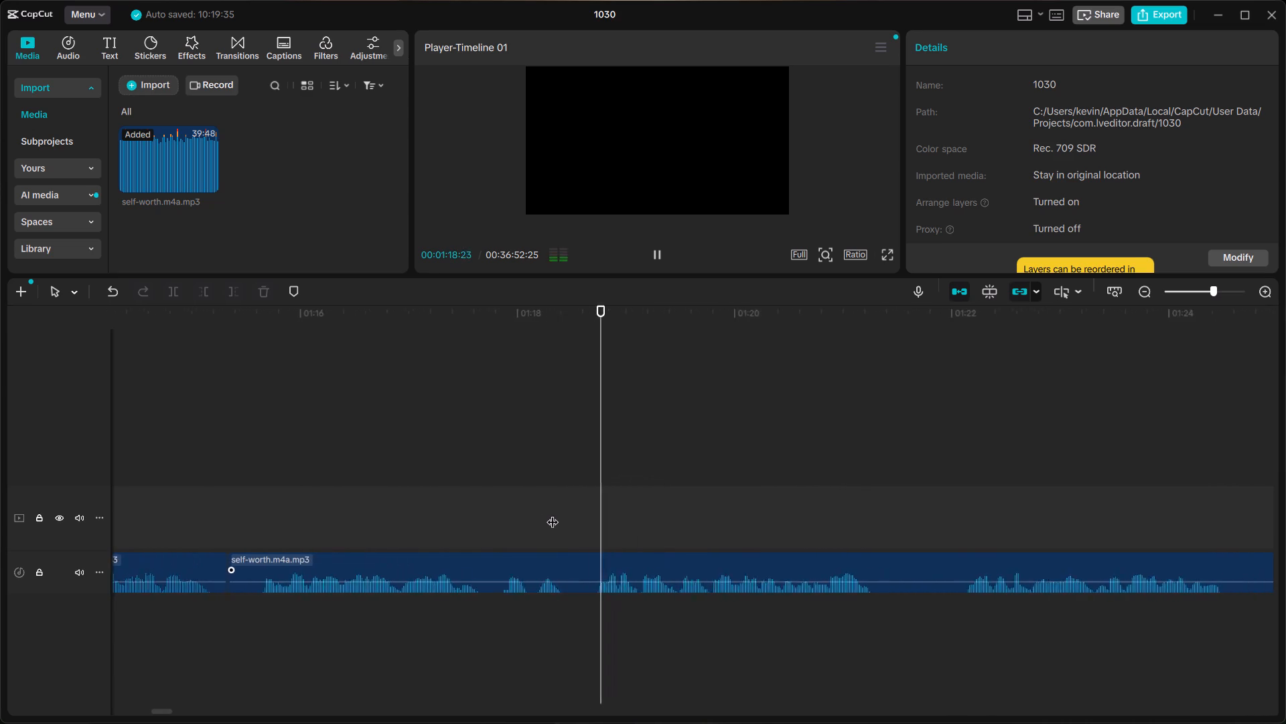
scroll(553, 514, "left", 2)
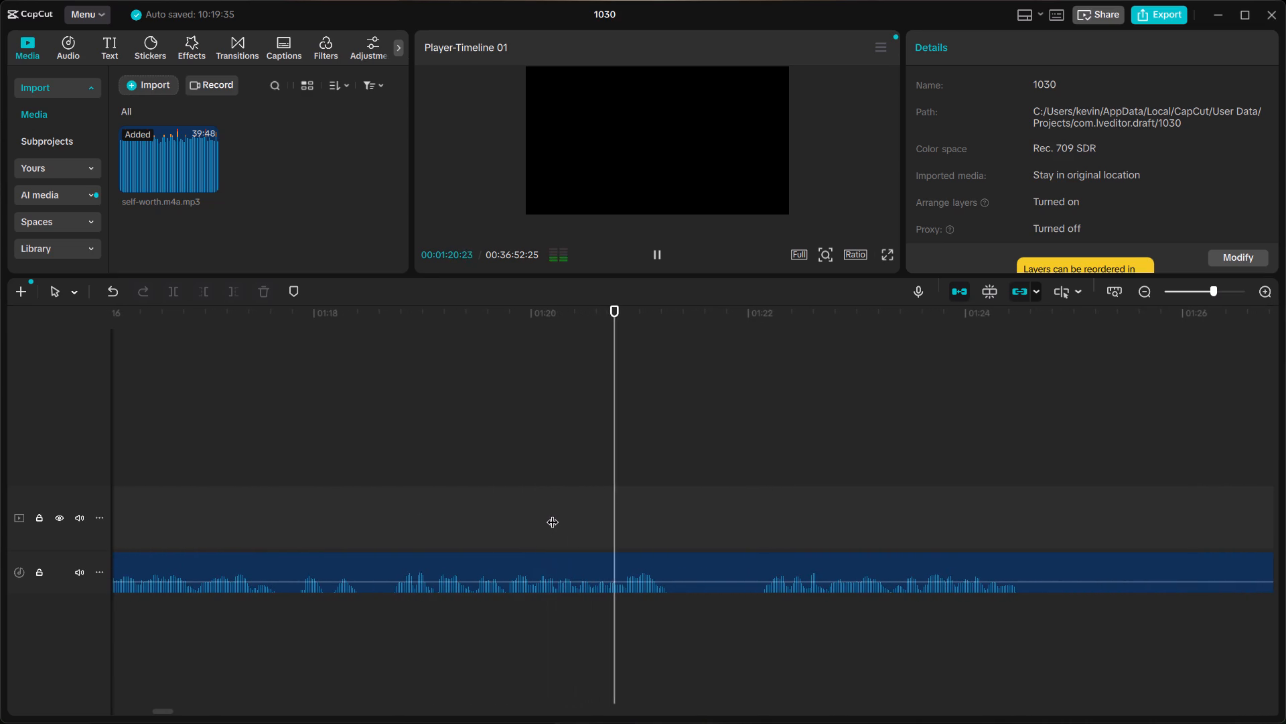
key("space")
Split the last clip at 1:21:09 and 1:22:02 and delete the silent section between the cuts.
left_click(680, 557)
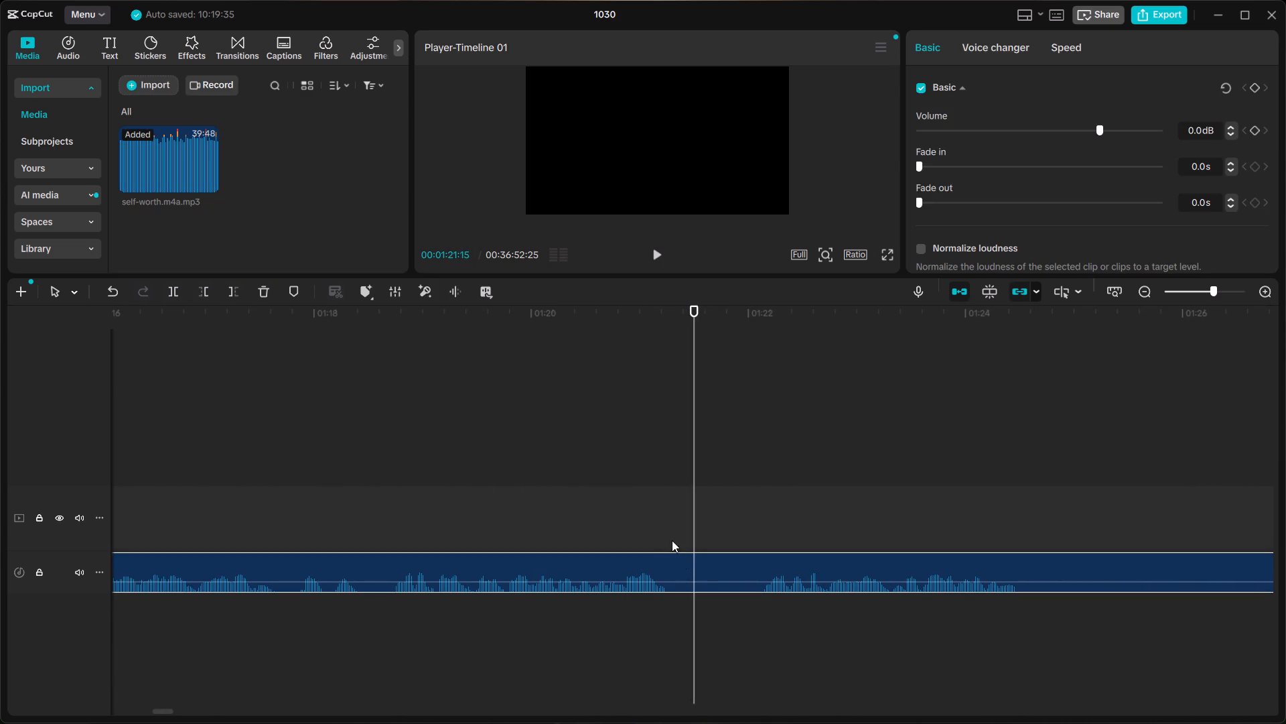
left_click(672, 540, "ctrl")
left_click(678, 566, "ctrl")
key("ctrl+b")
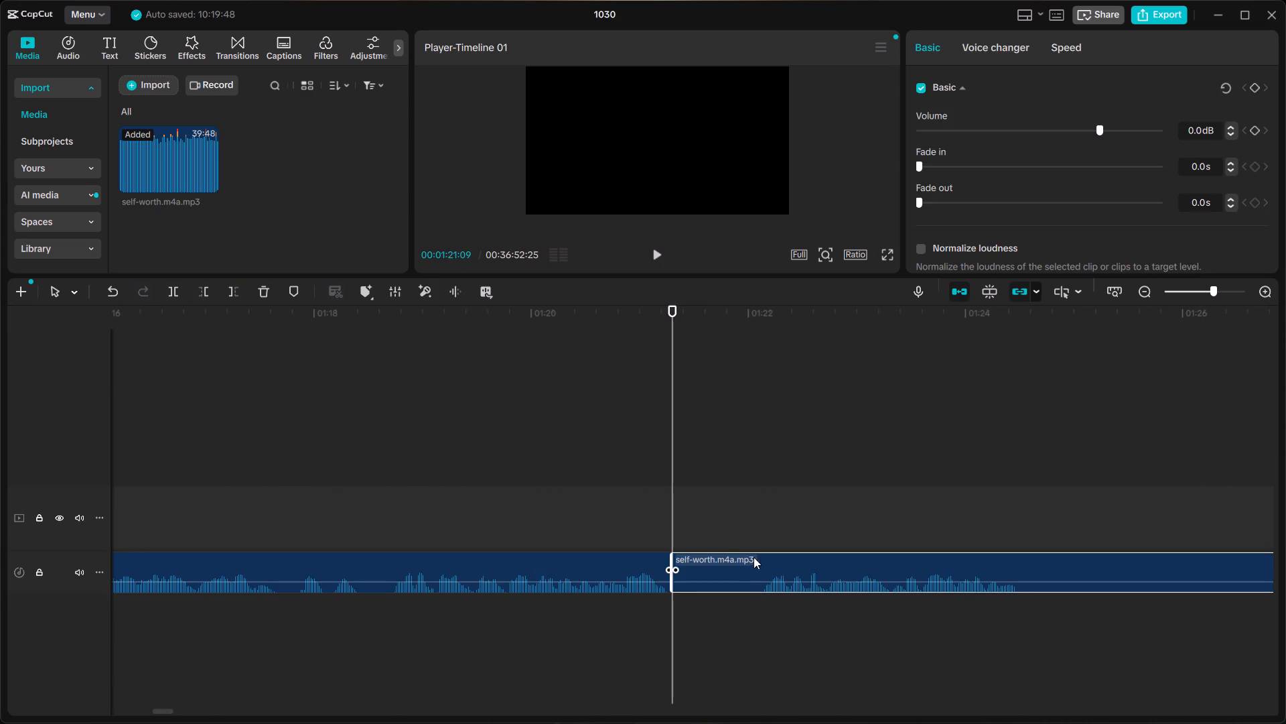
left_click(761, 542, "ctrl")
left_click(755, 544, "ctrl")
key("ctrl+b")
left_click(732, 570)
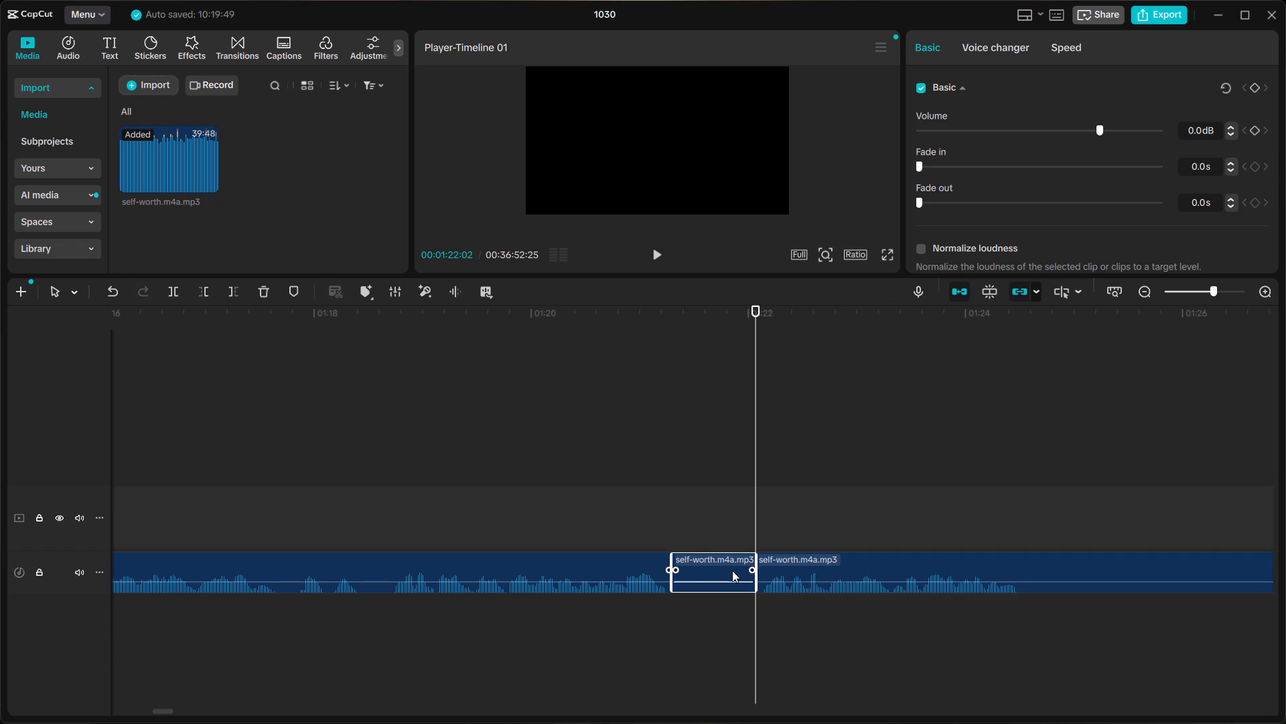
key("BackSpace")
Move the last clip earlier, leaving a pause of about three frames after 1:21:09, and listen from the join through about 1:26.
left_click(840, 562)
left_click_drag(838, 558, 772, 558)
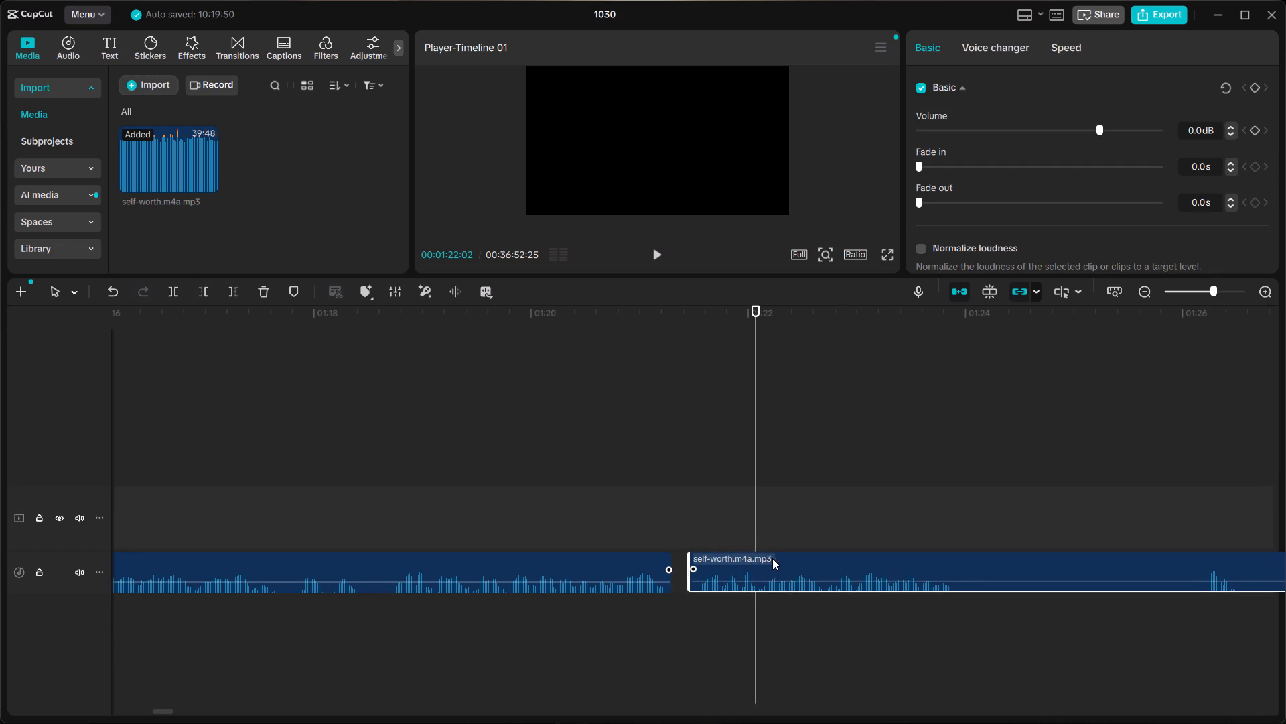
left_click_drag(772, 558, 768, 566)
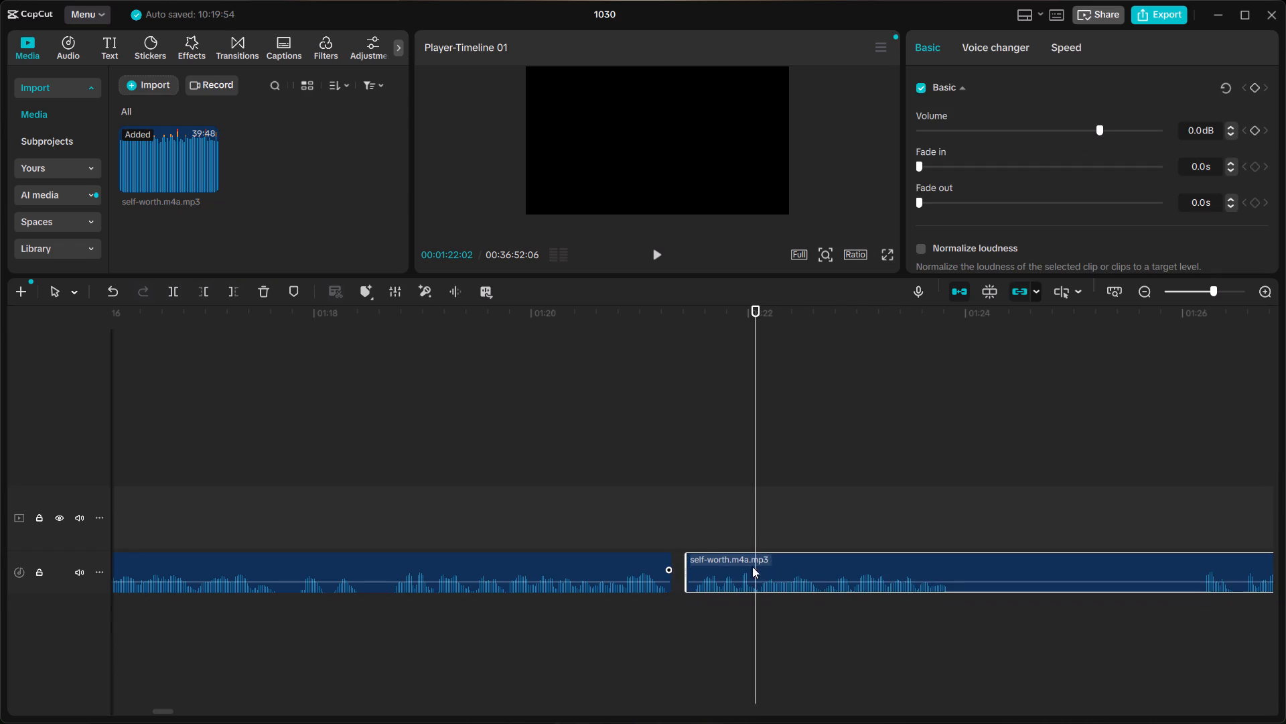
left_click(738, 566)
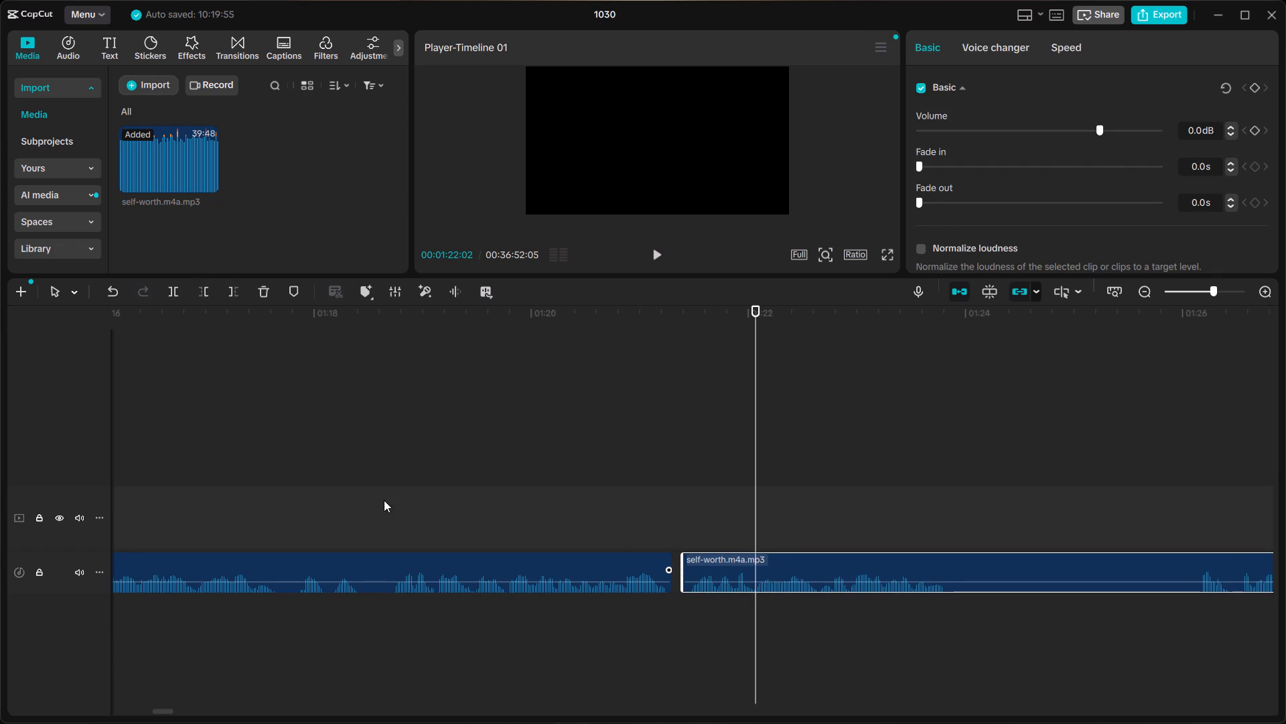
left_click(384, 500)
key("space")
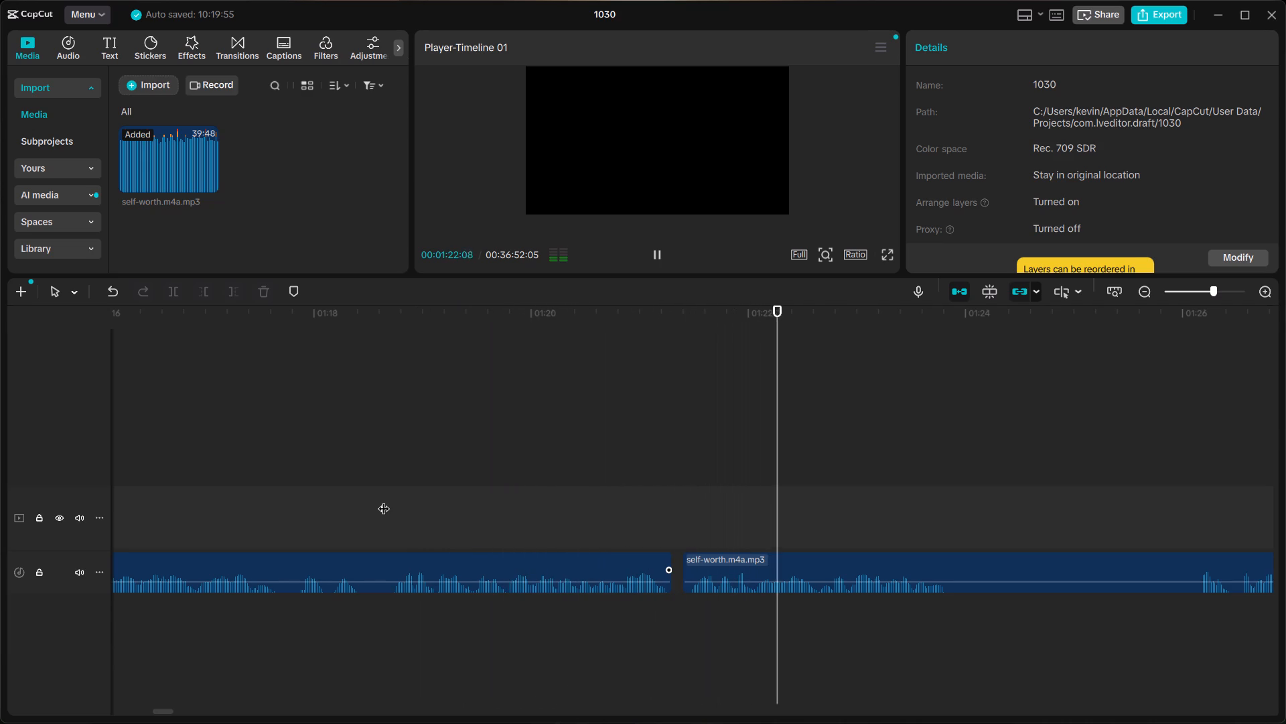
key("space")
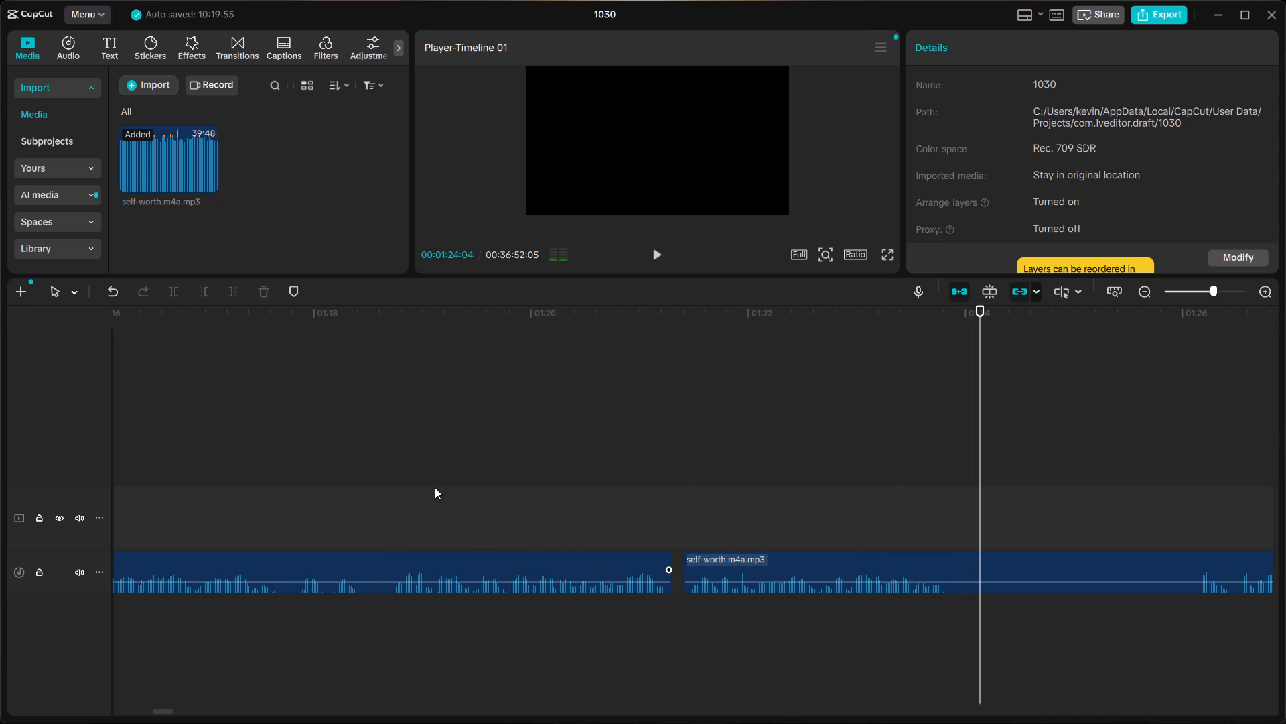
left_click(435, 487)
key("space")
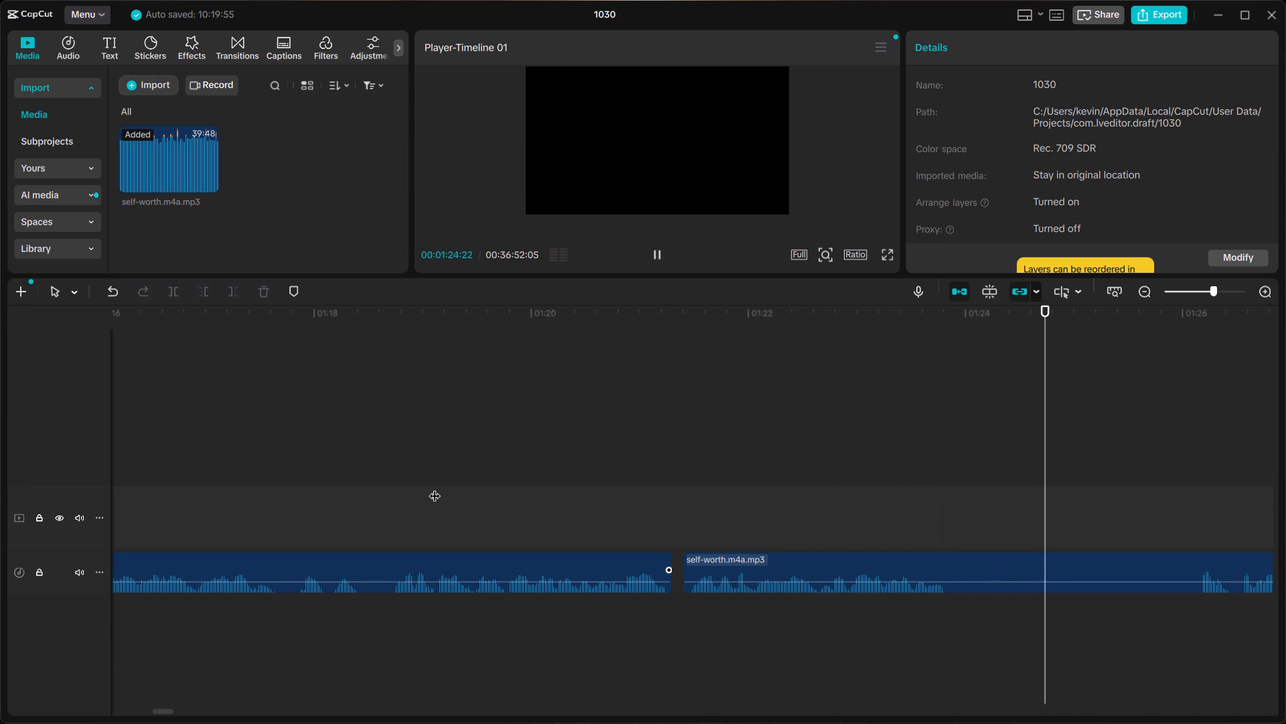
key("space")
key("space")
scroll(968, 532, "left", 1)
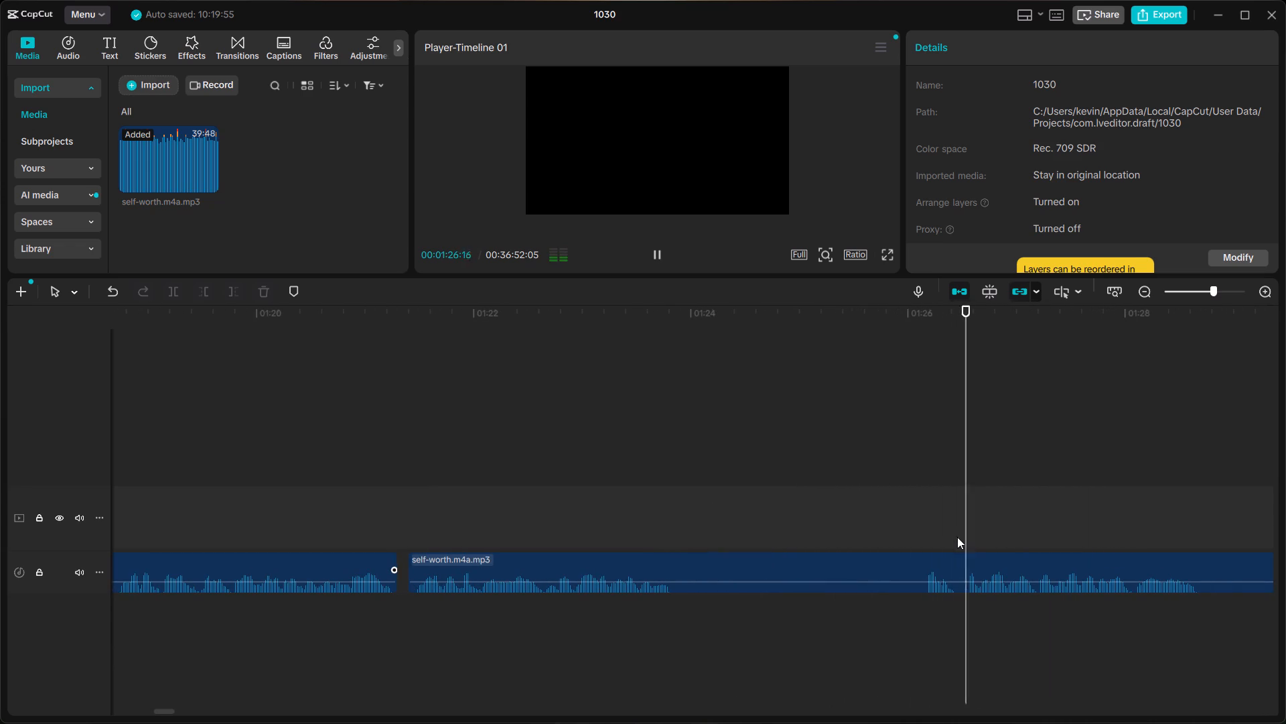
key("space")
Split the last clip at 1:23:28, just after the spoken phrase ends.
left_click(691, 555)
left_click(674, 542)
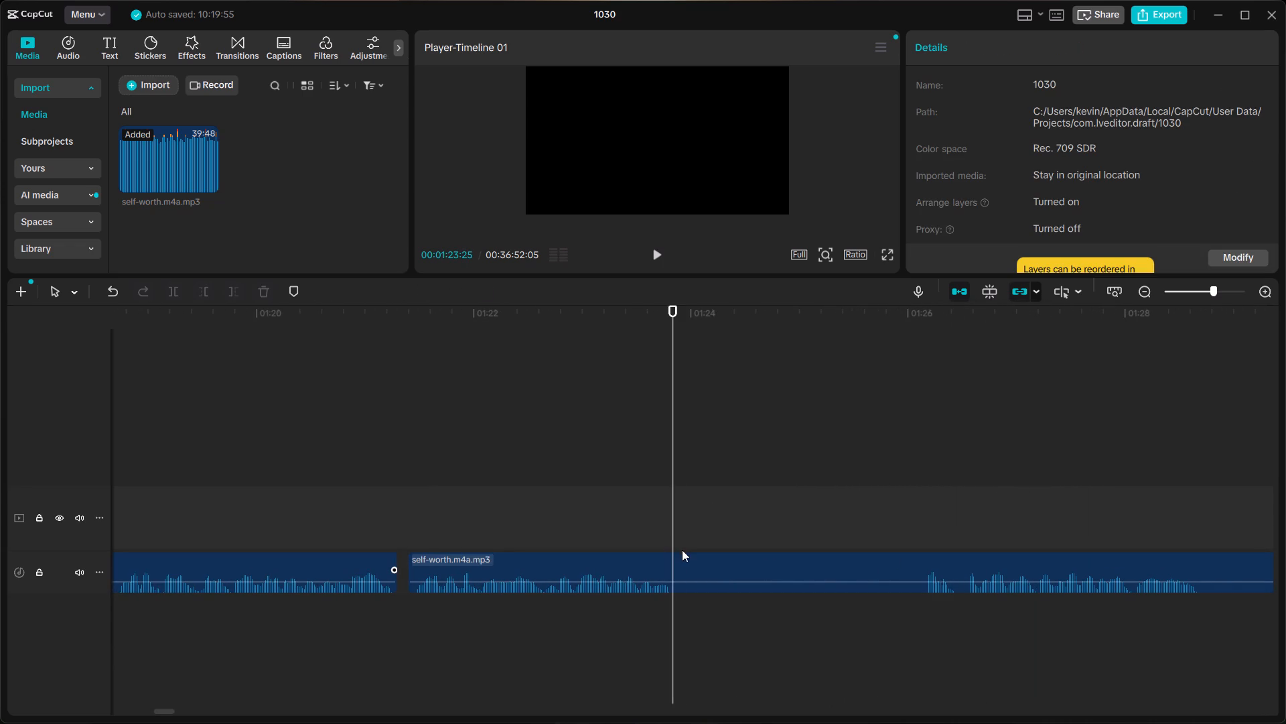
left_click(682, 550)
left_click(682, 557)
key("ctrl+b")
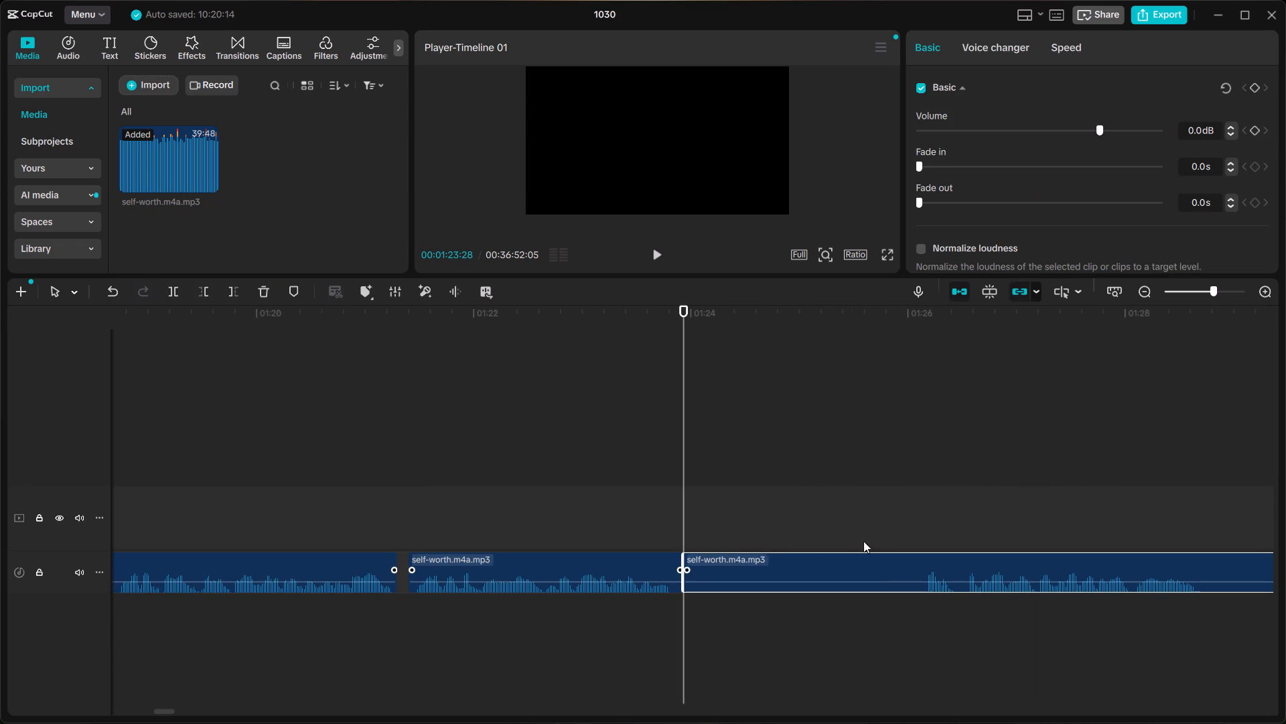
Listen ahead for the restart of the speech, split the last clip at 1:34:07, and delete the section from 1:23:28 to that cut.
left_click(913, 523)
key("space")
scroll(914, 523, "left", 1)
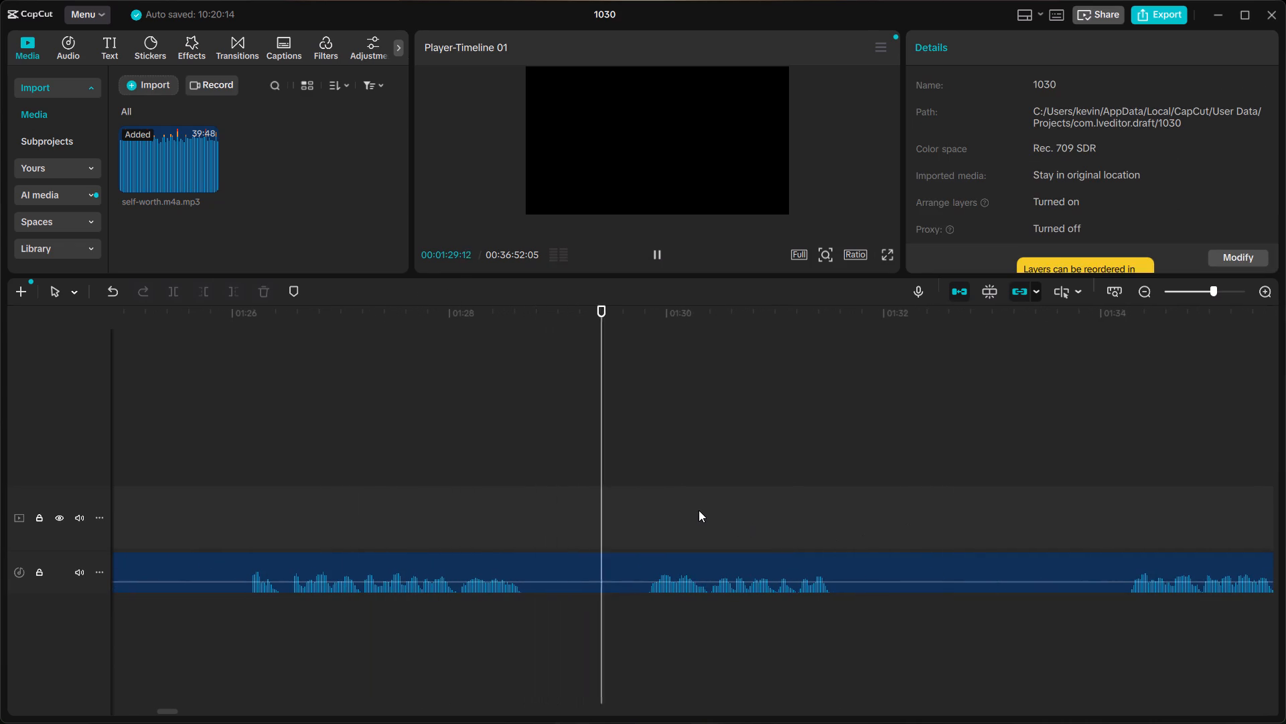
left_click(1126, 536)
key("space")
scroll(1126, 536, "left", 1)
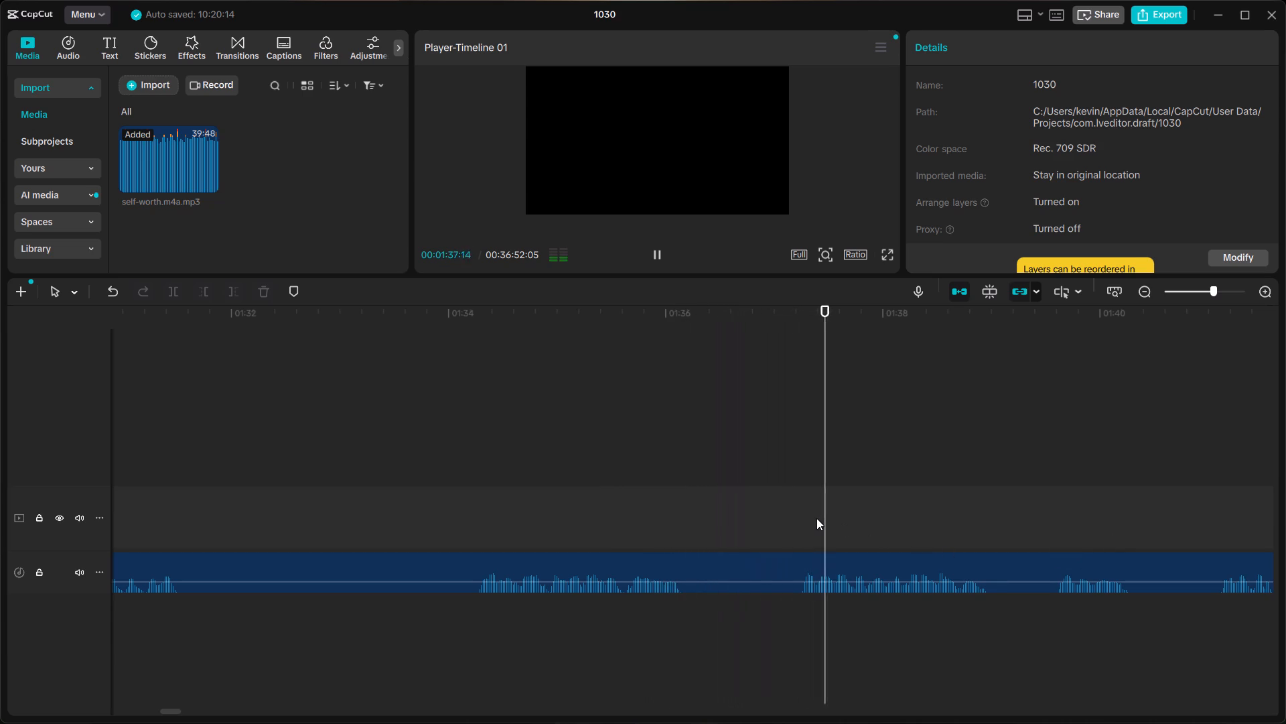
key("space")
left_click(472, 543)
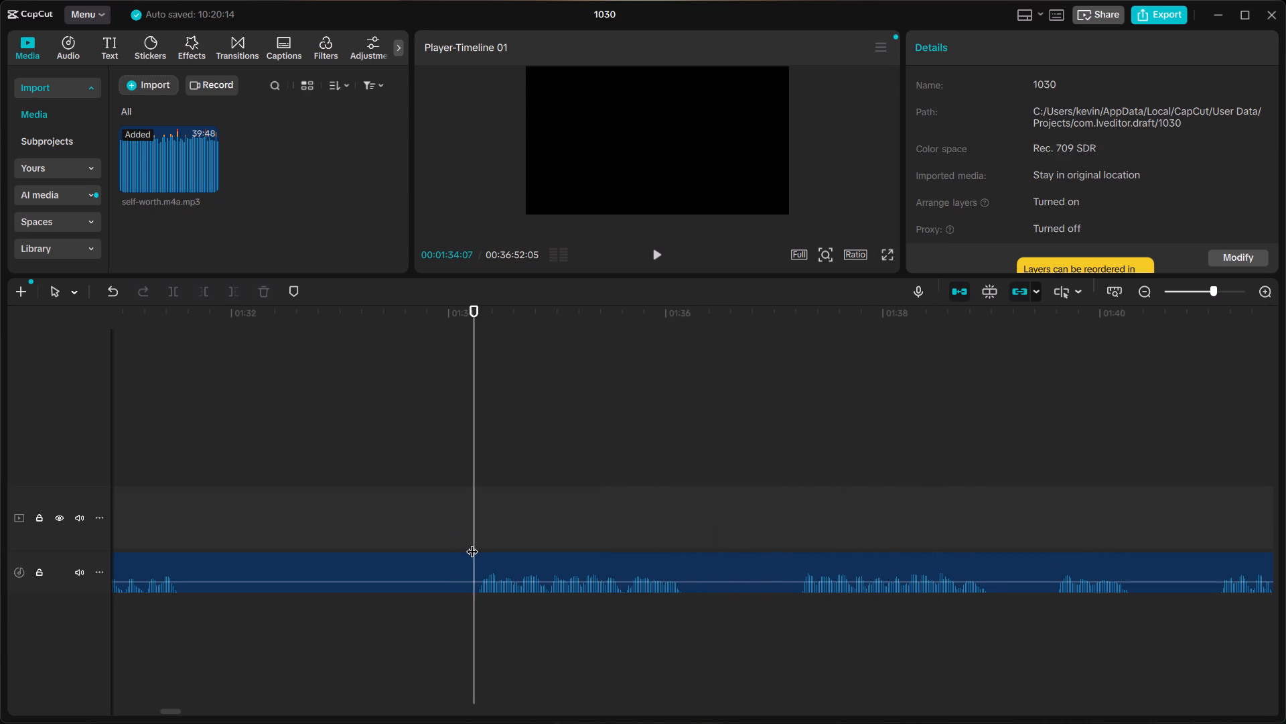
left_click(472, 544)
left_click(472, 544)
left_click(473, 560)
key("ctrl+b")
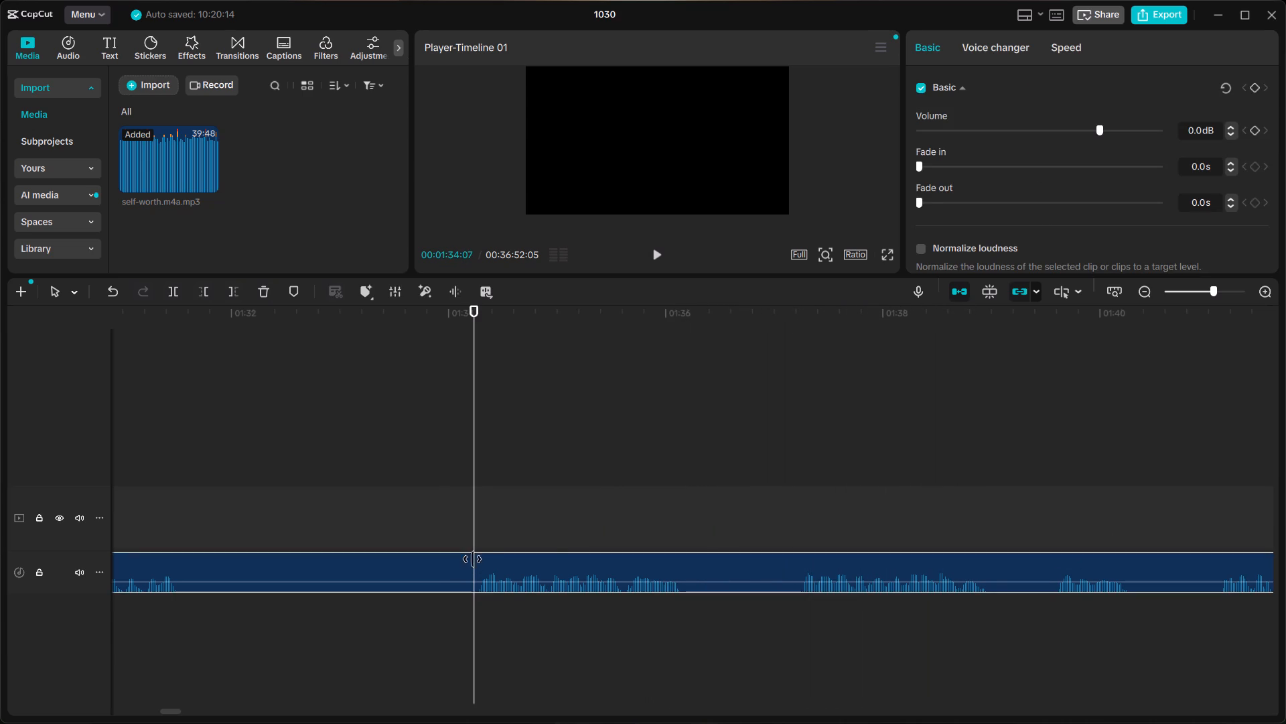
left_click(436, 552)
scroll(436, 552, "right", 1)
left_click(484, 567)
scroll(484, 567, "right", 1)
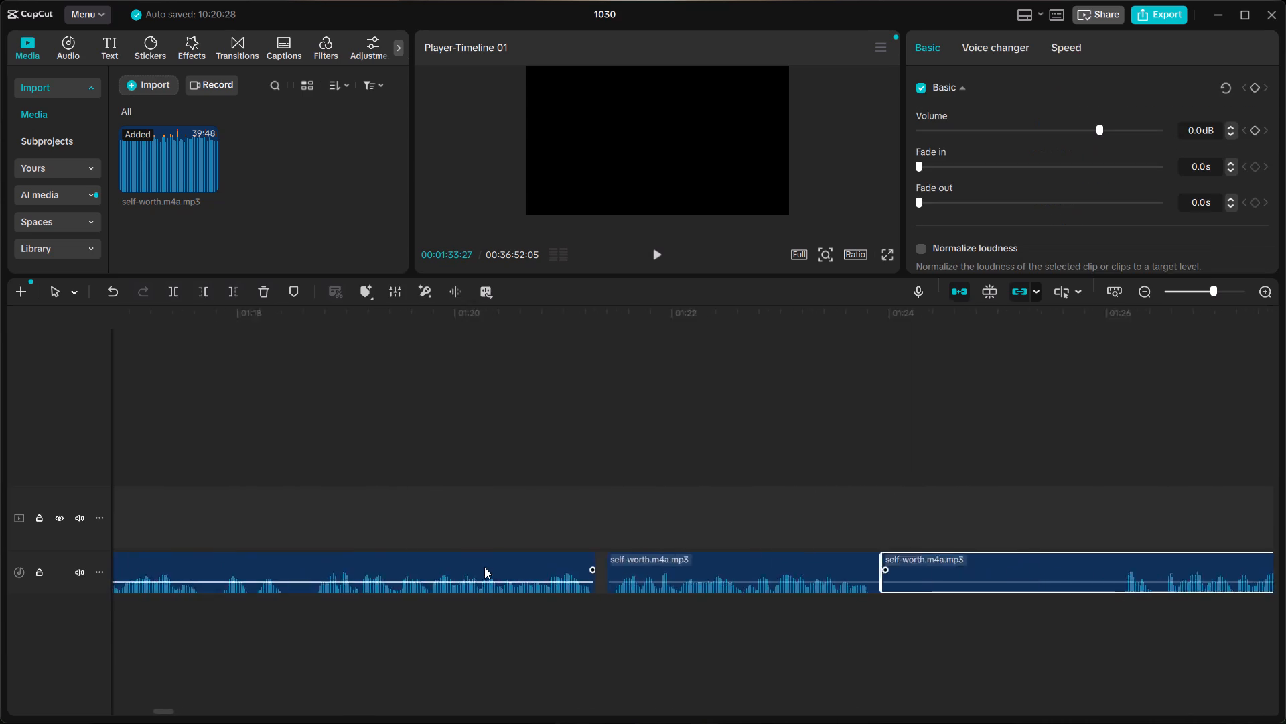
scroll(484, 567, "right", 1)
key("BackSpace")
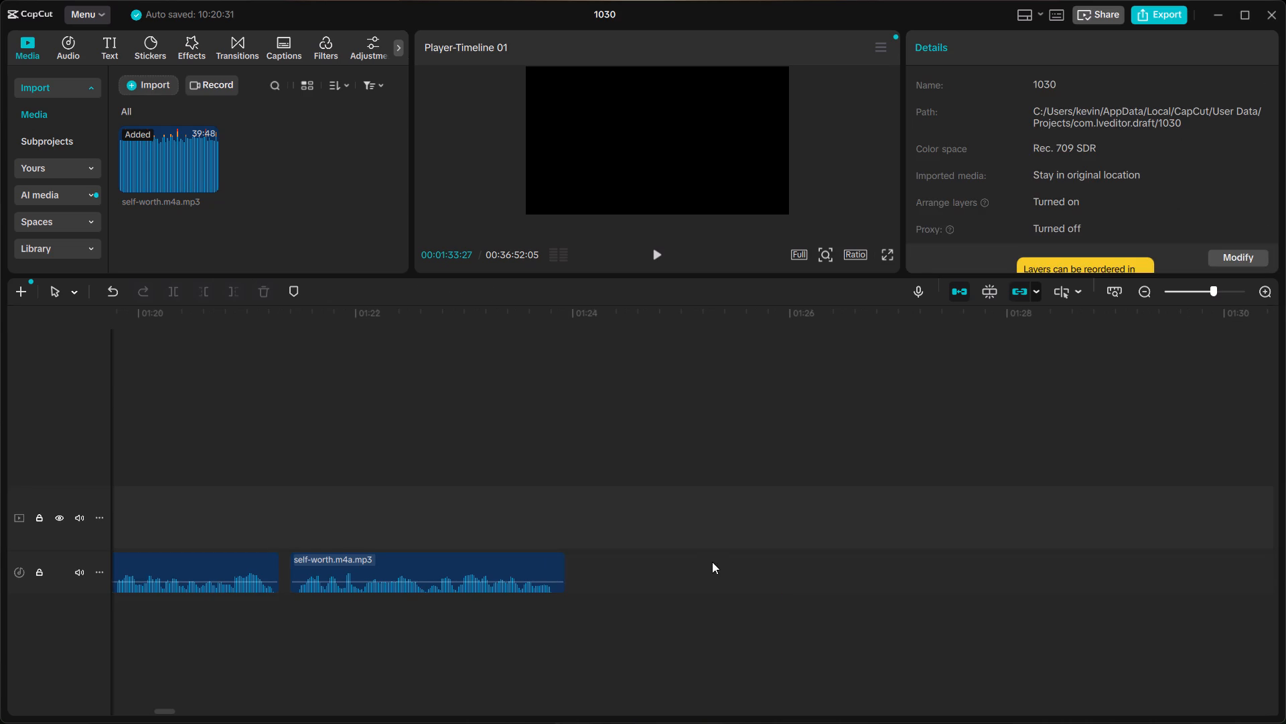
Close the gap after 1:23:28, move the last clip later to leave about three frames of pause, and listen across the join.
right_click(688, 577)
left_click(743, 588)
left_click_drag(625, 557, 634, 556)
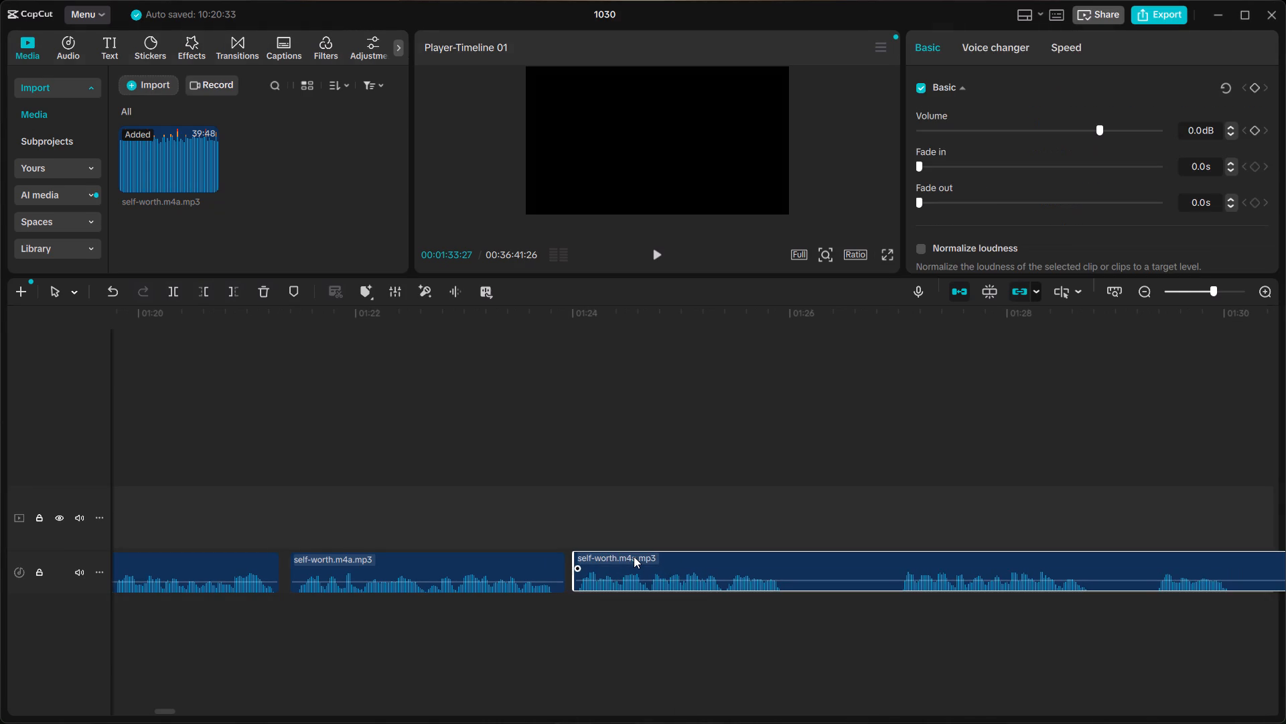
left_click_drag(634, 556, 634, 557)
left_click(348, 465)
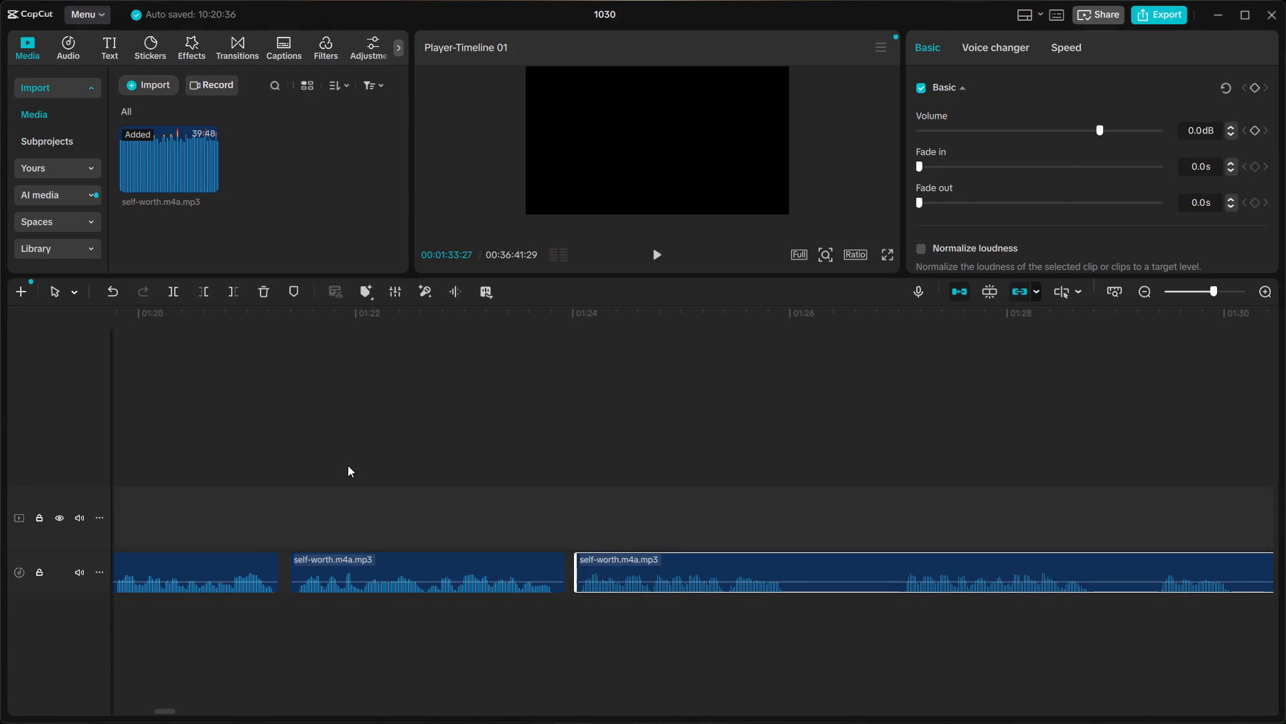
key("space")
left_click(287, 518)
key("space")
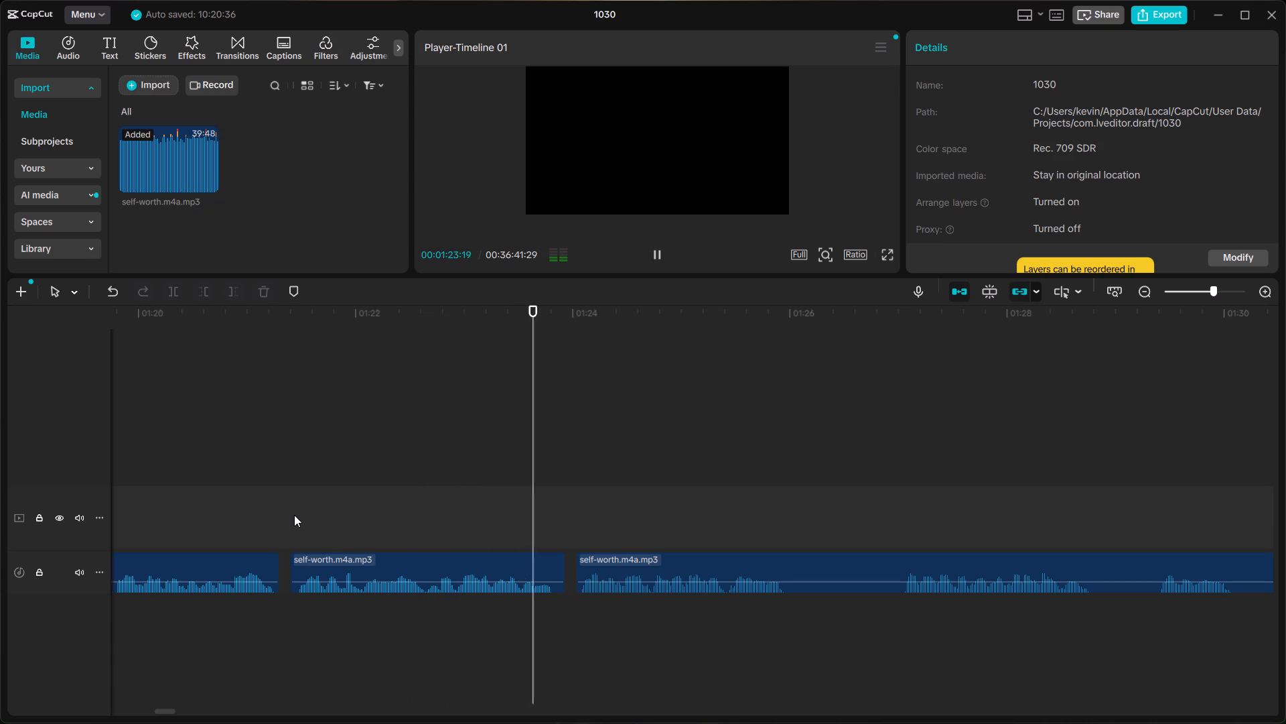
Move the last clip later in two adjustments until the pause after 1:23:28 is about 13 frames, listening across the join each time.
left_click(608, 566)
key("space")
left_click_drag(605, 565, 631, 568)
left_click(321, 473)
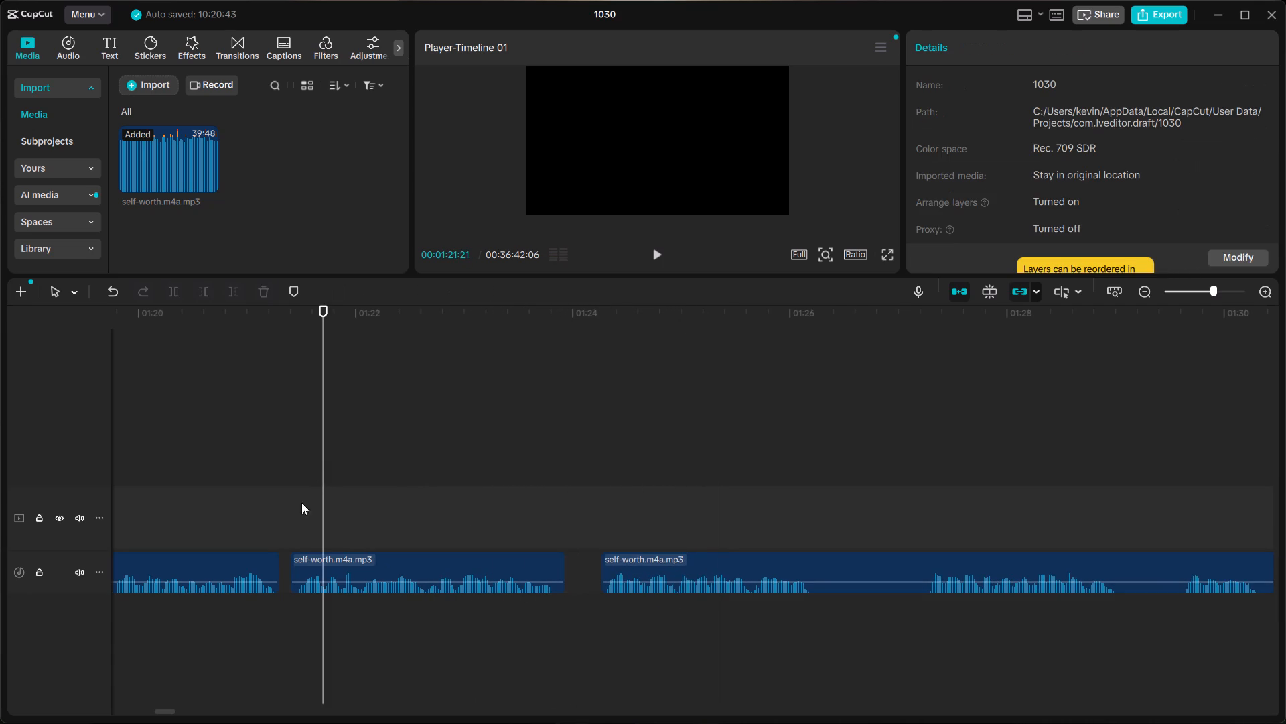
left_click(295, 516)
key("space")
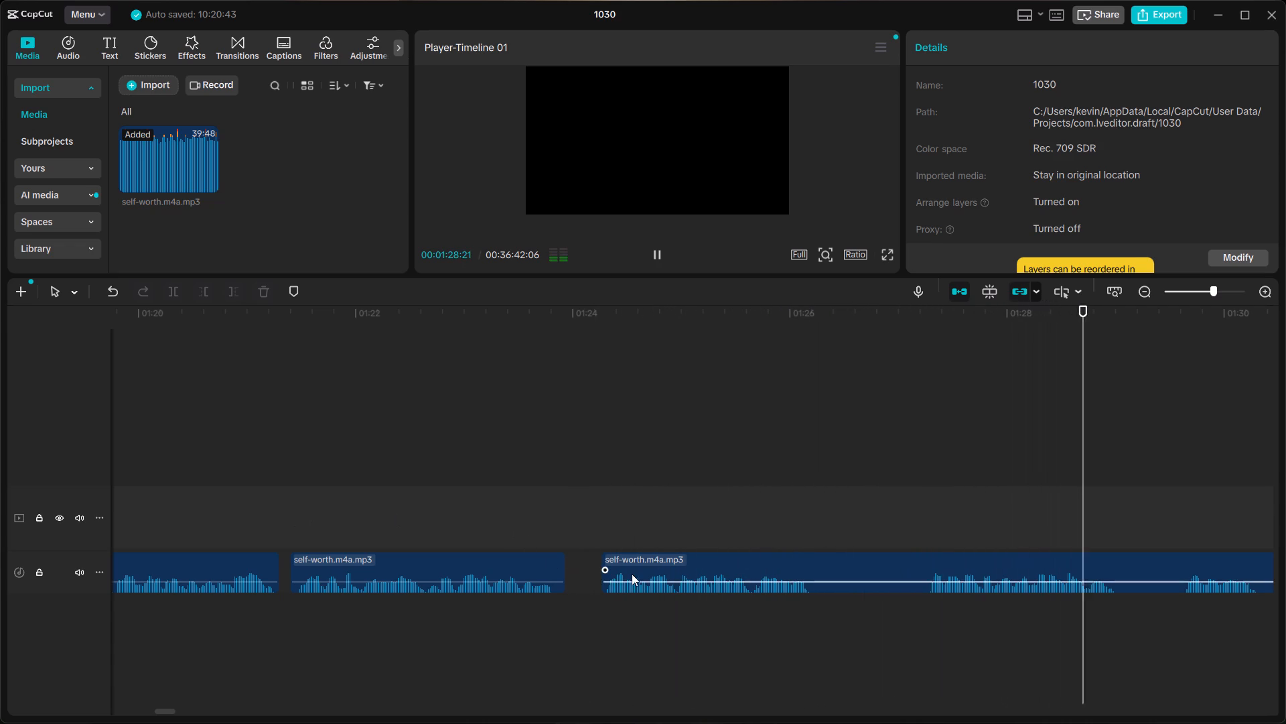
key("space")
left_click(618, 557)
left_click_drag(618, 557, 630, 557)
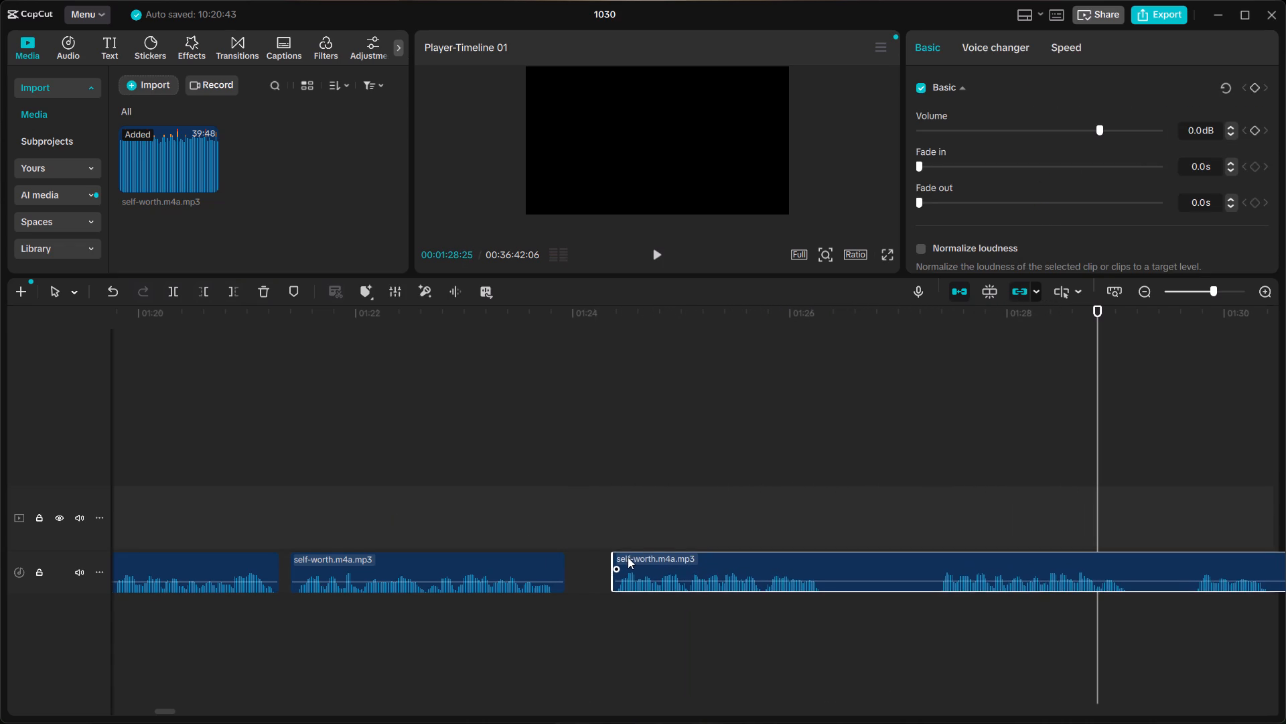
left_click(278, 480)
key("space")
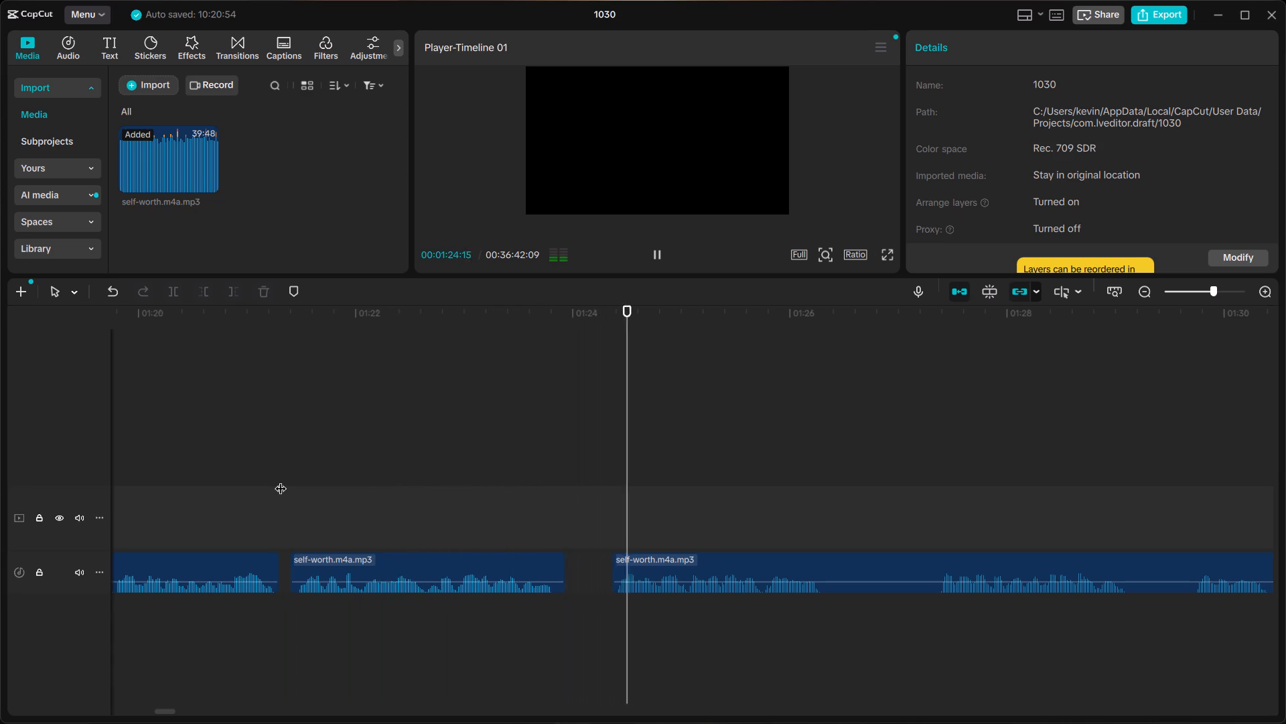
scroll(827, 525, "left", 1)
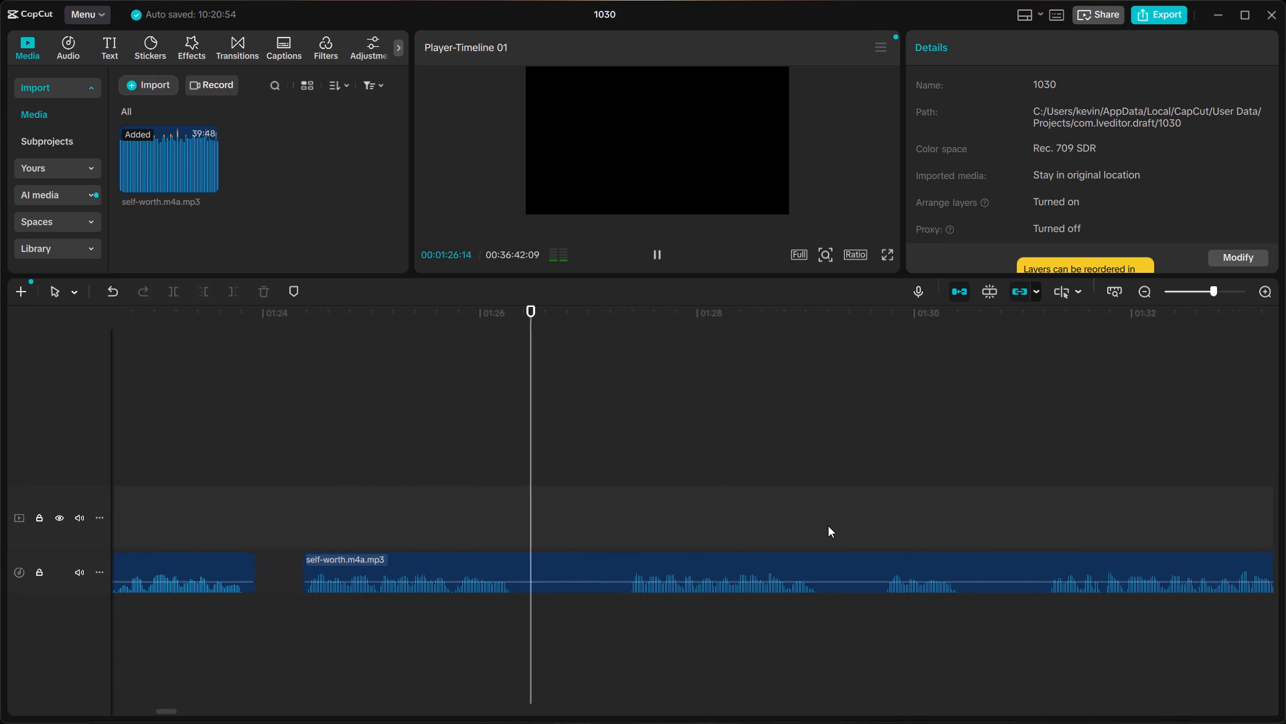
key("space")
Split the last clip at 1:26:09 and 1:27:10, delete the silent section between the cuts, and close the gap.
scroll(524, 543, "up", 5, "ctrl")
left_click(485, 524)
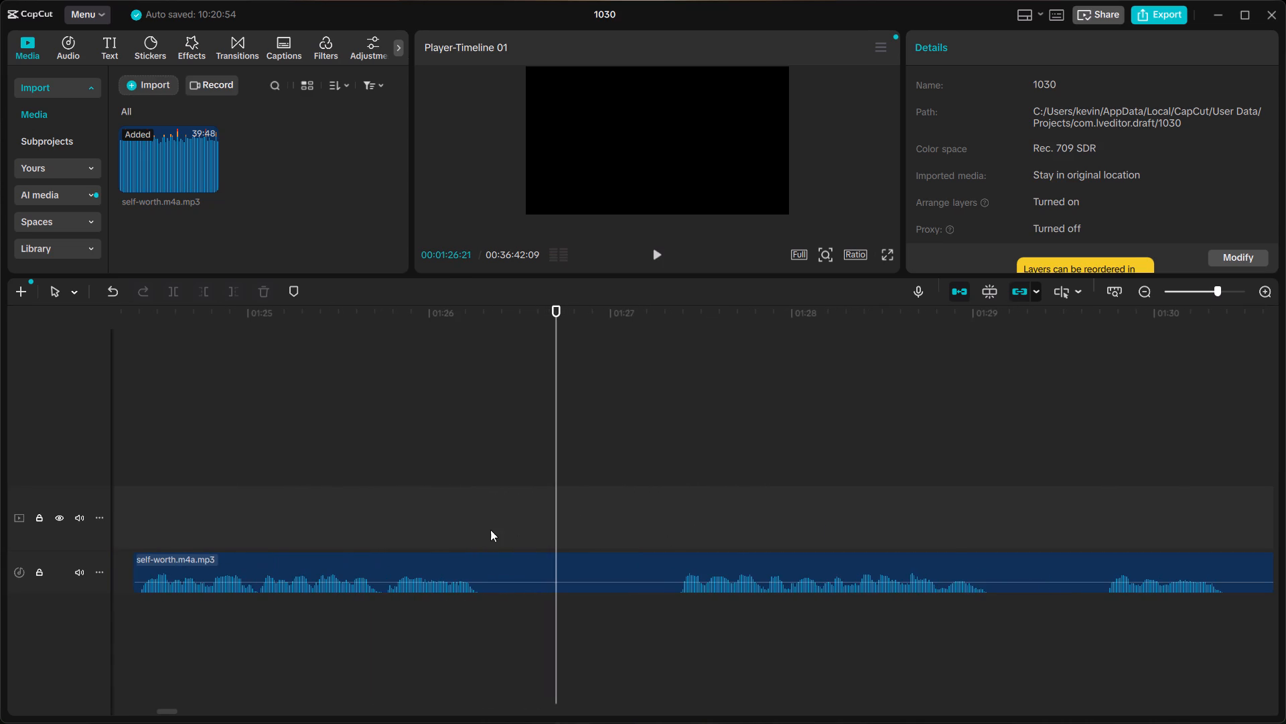
left_click(487, 568)
key("ctrl+b")
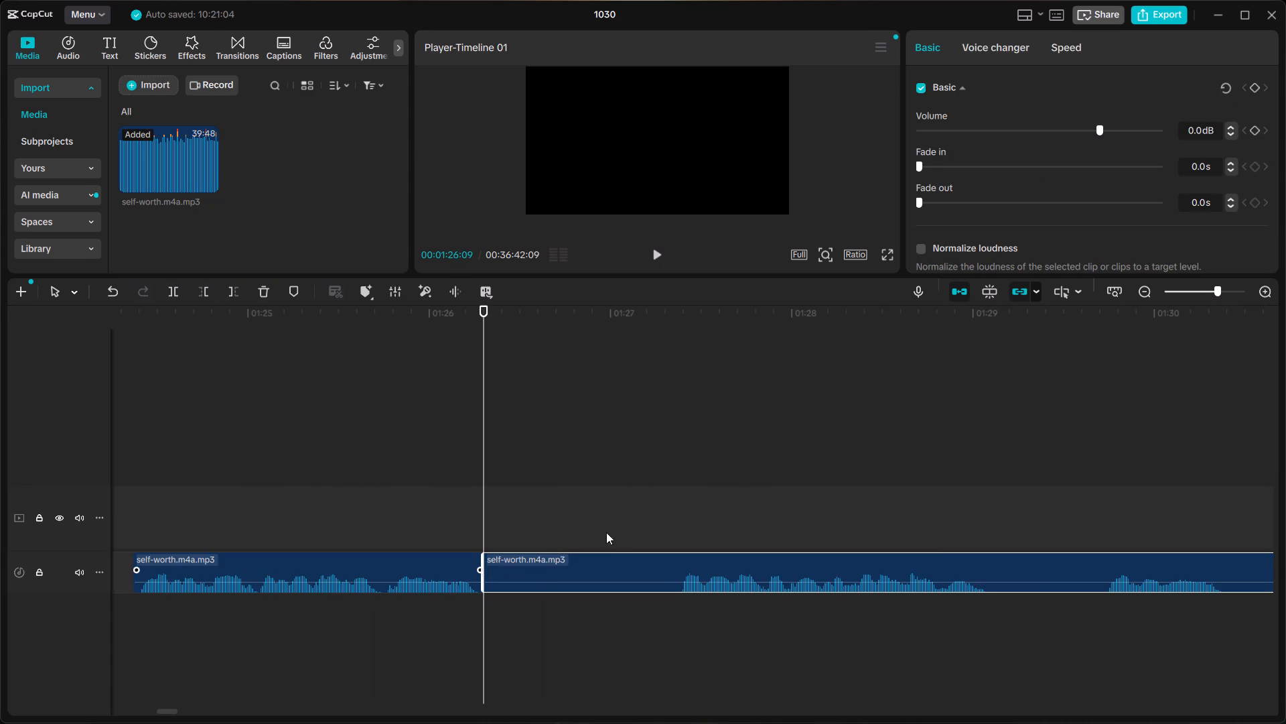
left_click(663, 525)
key("space")
scroll(674, 524, "left", 1)
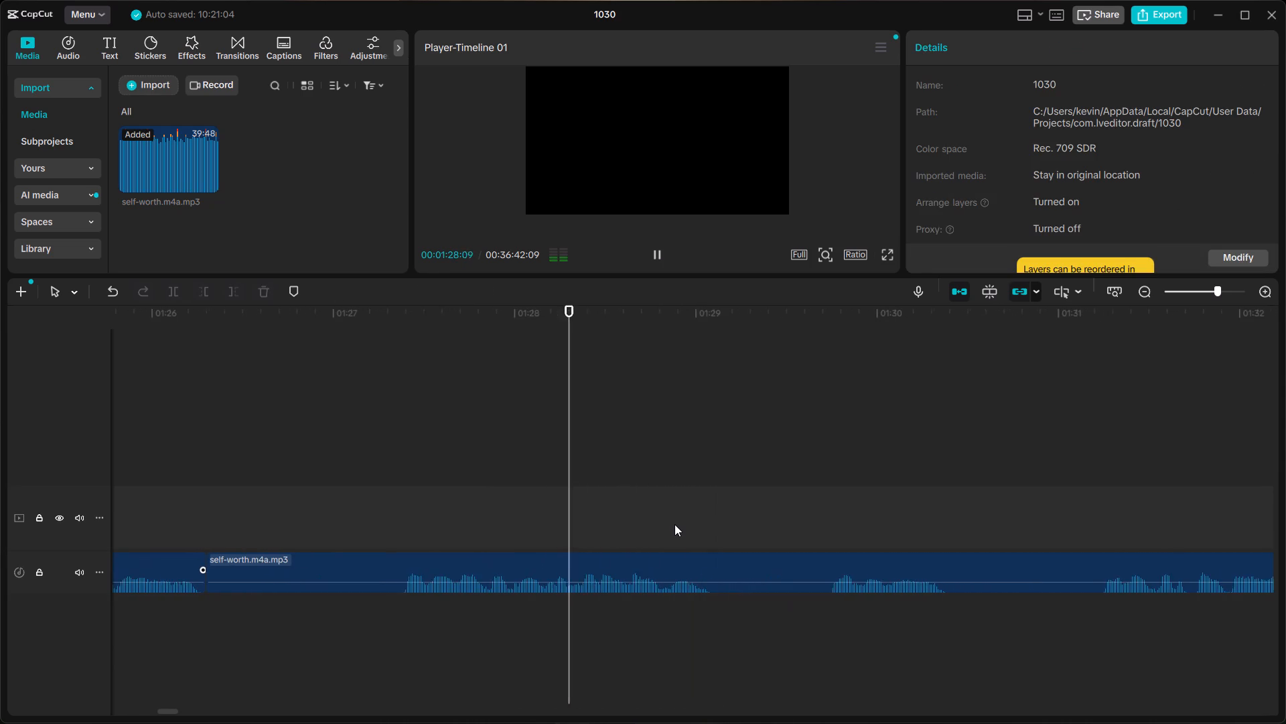
scroll(674, 524, "left", 1)
key("space")
left_click(391, 546)
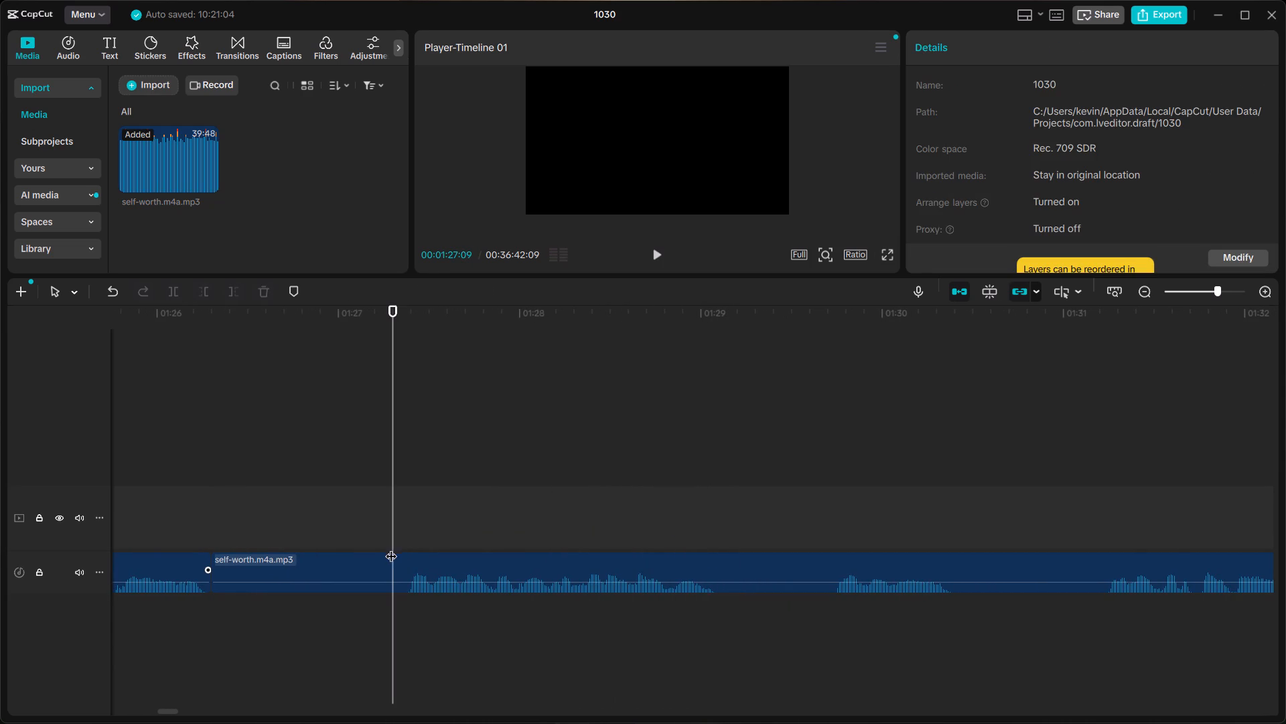
left_click(405, 550)
left_click(388, 534)
left_click(399, 544)
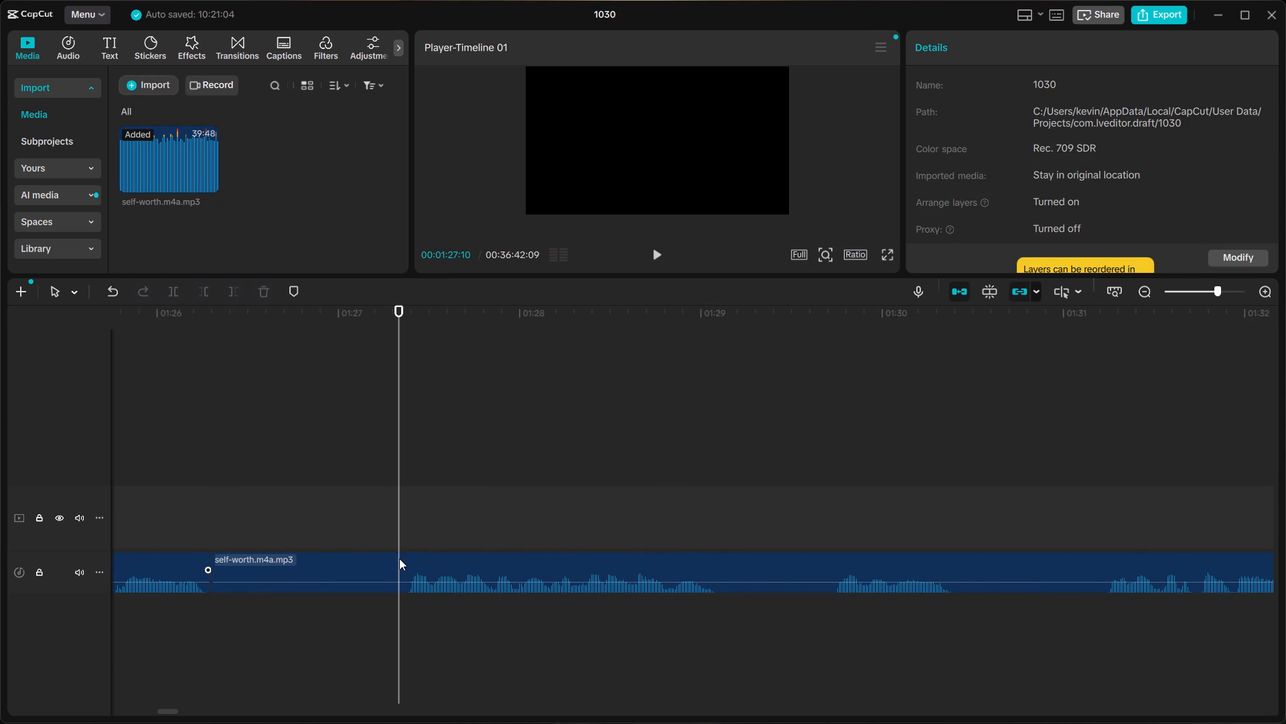
left_click(400, 559)
key("ctrl+b")
left_click(379, 558)
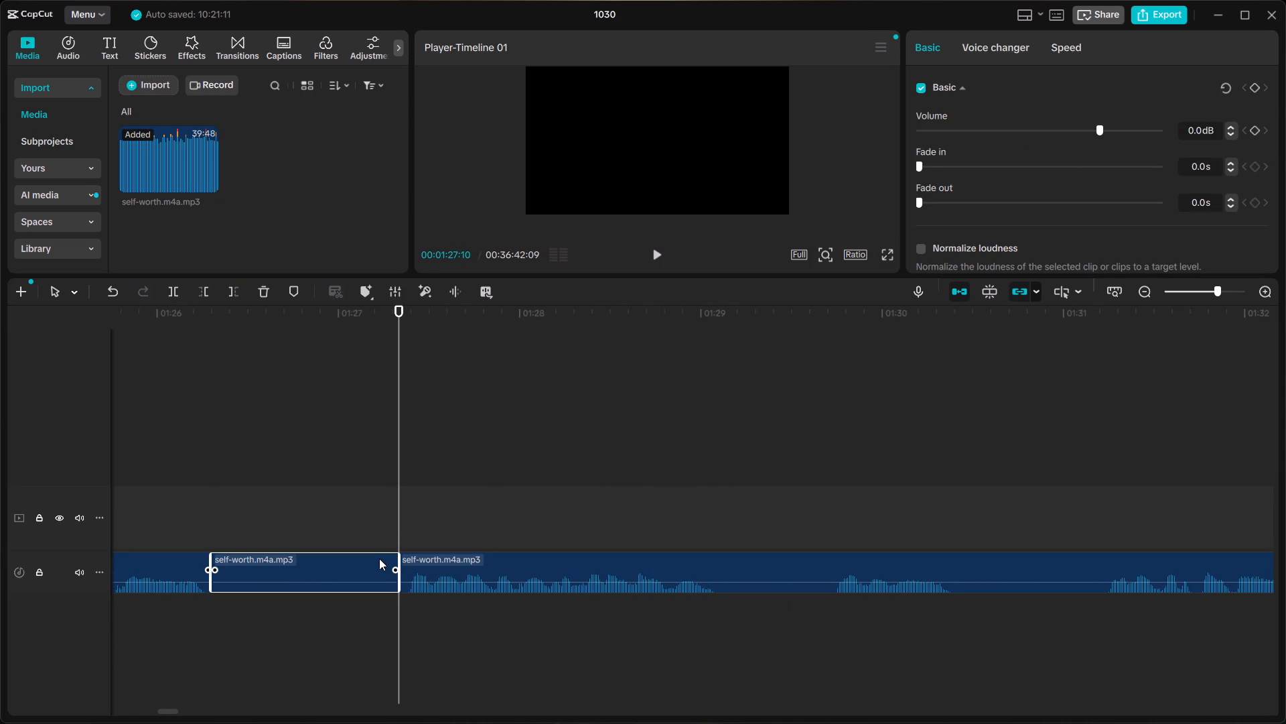
key("BackSpace")
right_click(353, 564)
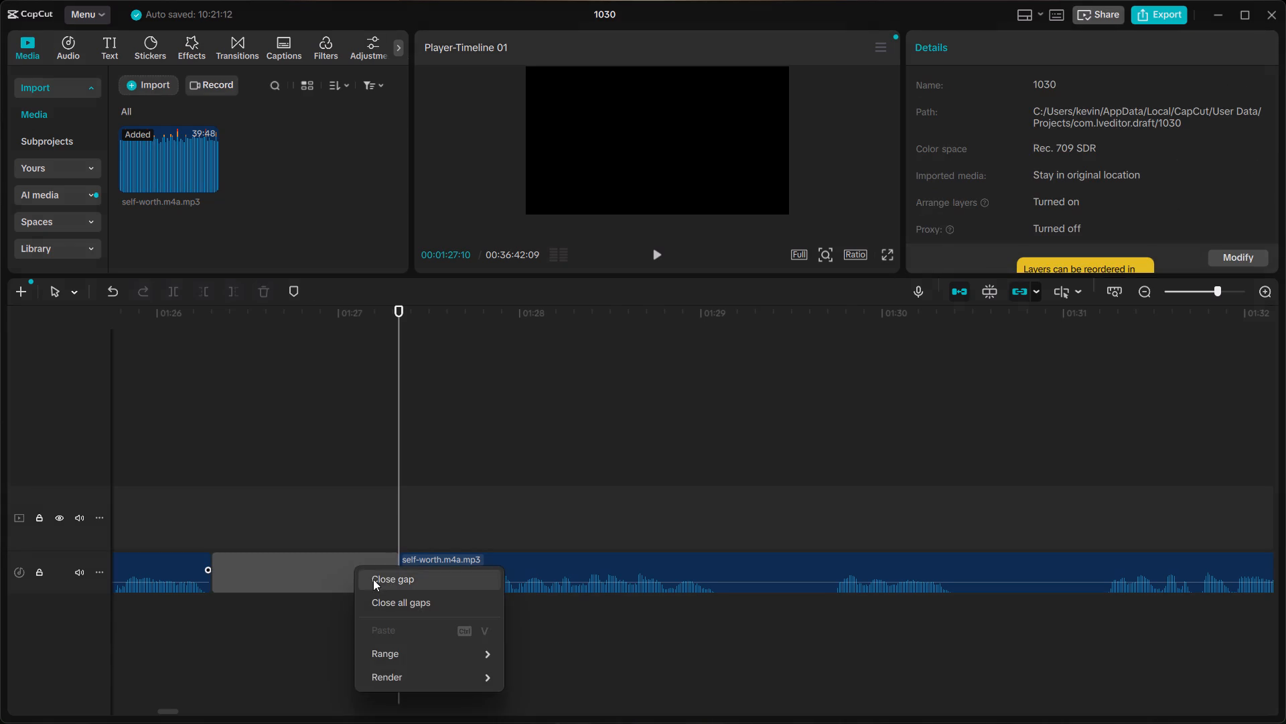
left_click(373, 579)
Move the last clip later to leave a pause of about three frames after 1:26:09, and listen across the join.
left_click(271, 558)
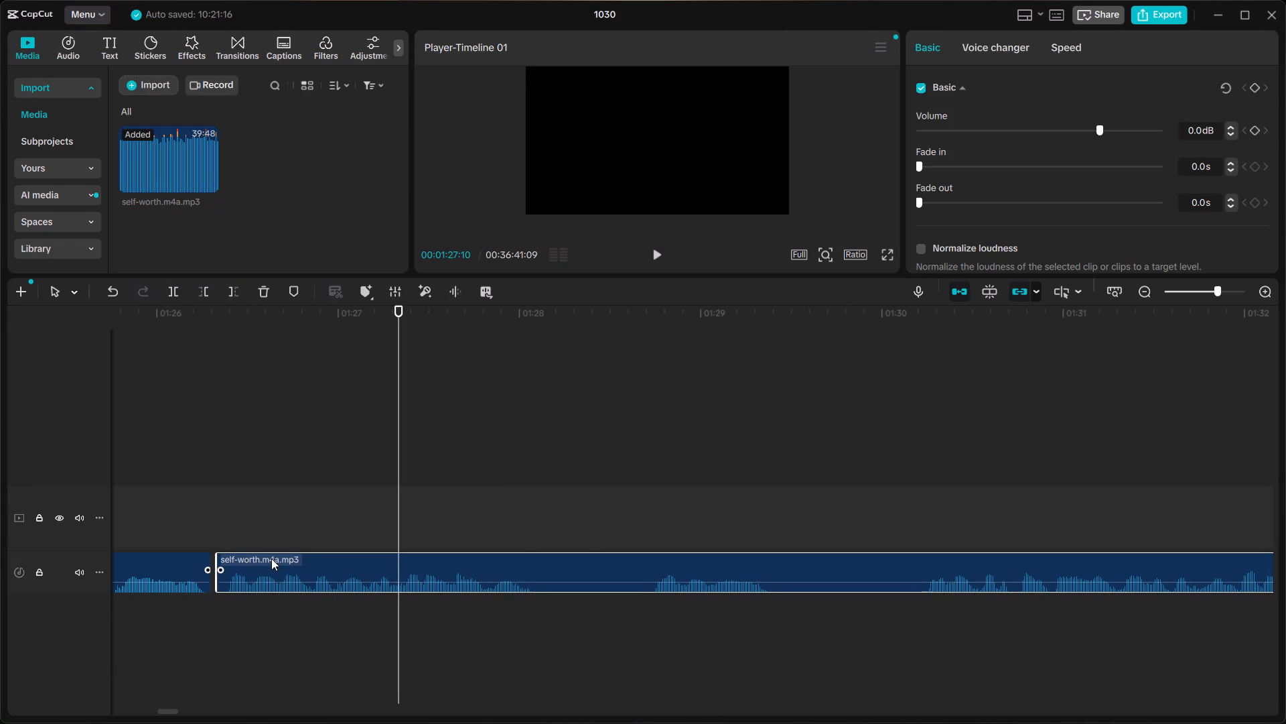
scroll(271, 558, "right", 1)
left_click(269, 528)
key("space")
key("space")
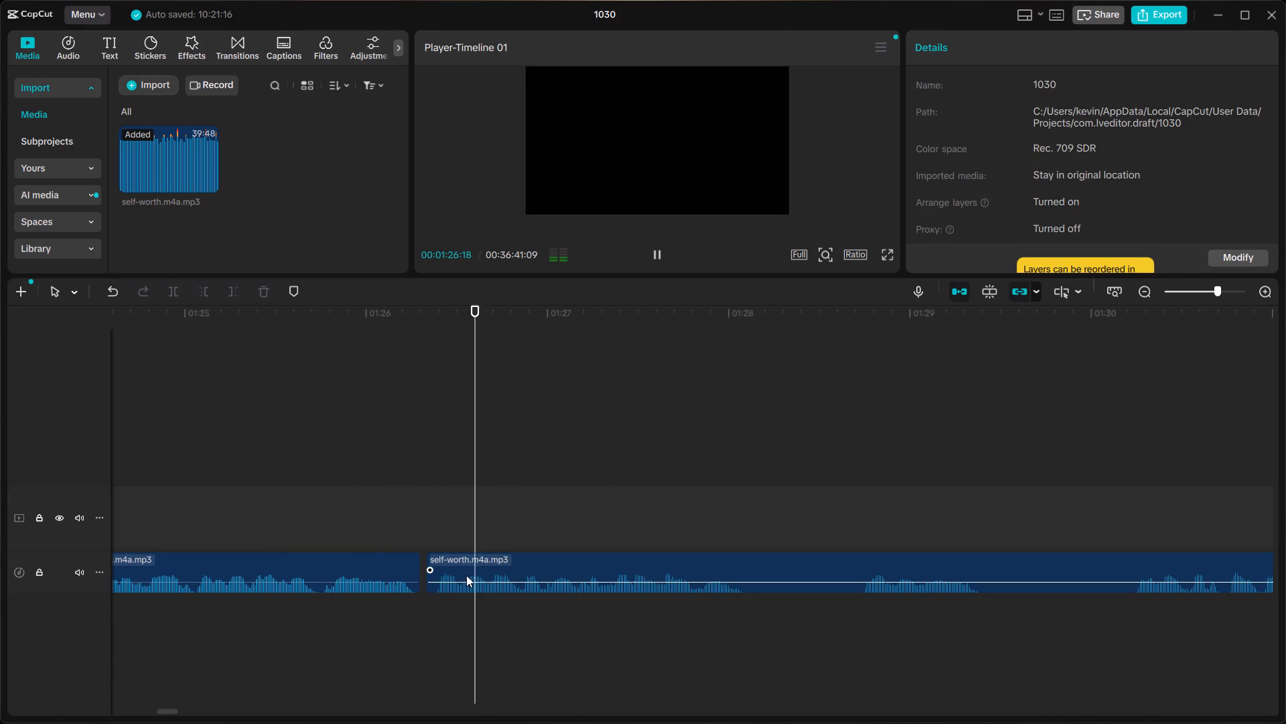
left_click(472, 571)
left_click_drag(472, 560, 483, 561)
left_click(154, 516)
key("space")
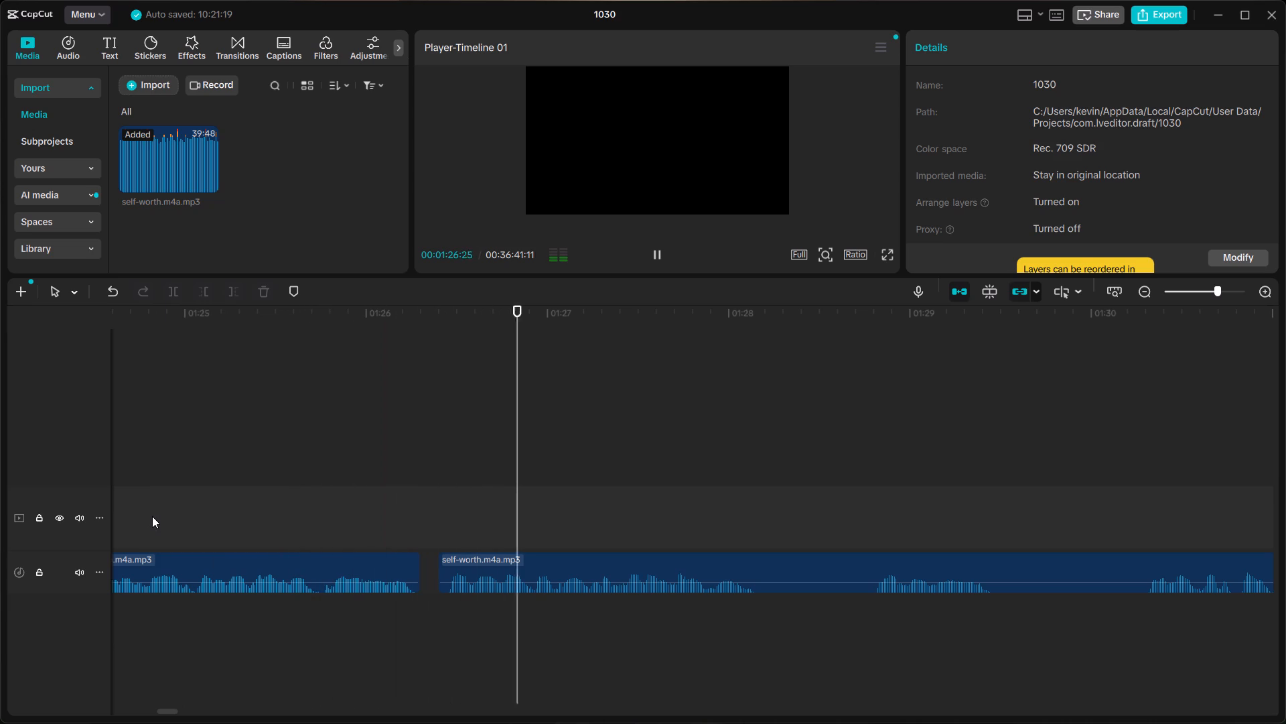
scroll(372, 544, "left", 1)
key("space")
Move the clip ending at 1:26:09 about two frames later, widening the pause before it, and listen through the following join.
scroll(406, 554, "right", 1)
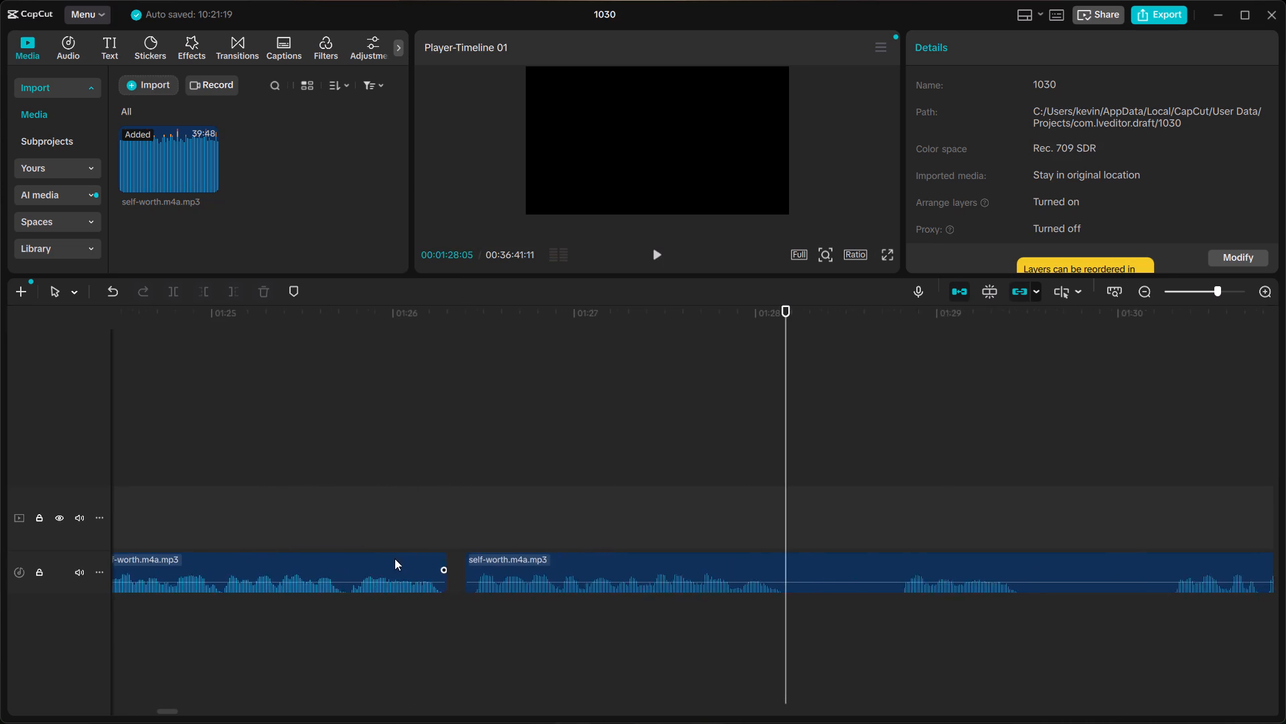
scroll(395, 558, "right", 1)
left_click(412, 559)
left_click_drag(468, 568, 479, 568)
left_click(462, 554)
left_click_drag(468, 555, 479, 556)
left_click(186, 495)
key("space")
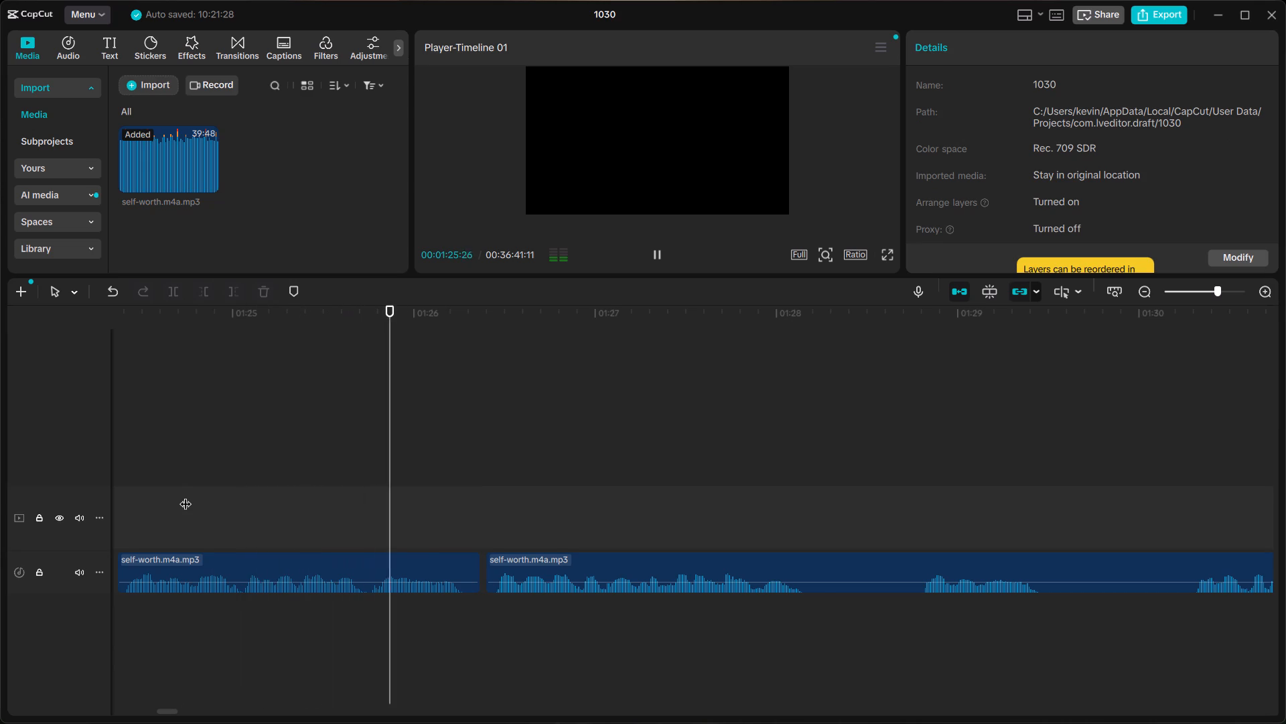
key("space")
Move the last clip two frames later, leaving a pause of about three frames before it, and listen on through about 1:34.
left_click(518, 570)
left_click_drag(516, 570, 522, 572)
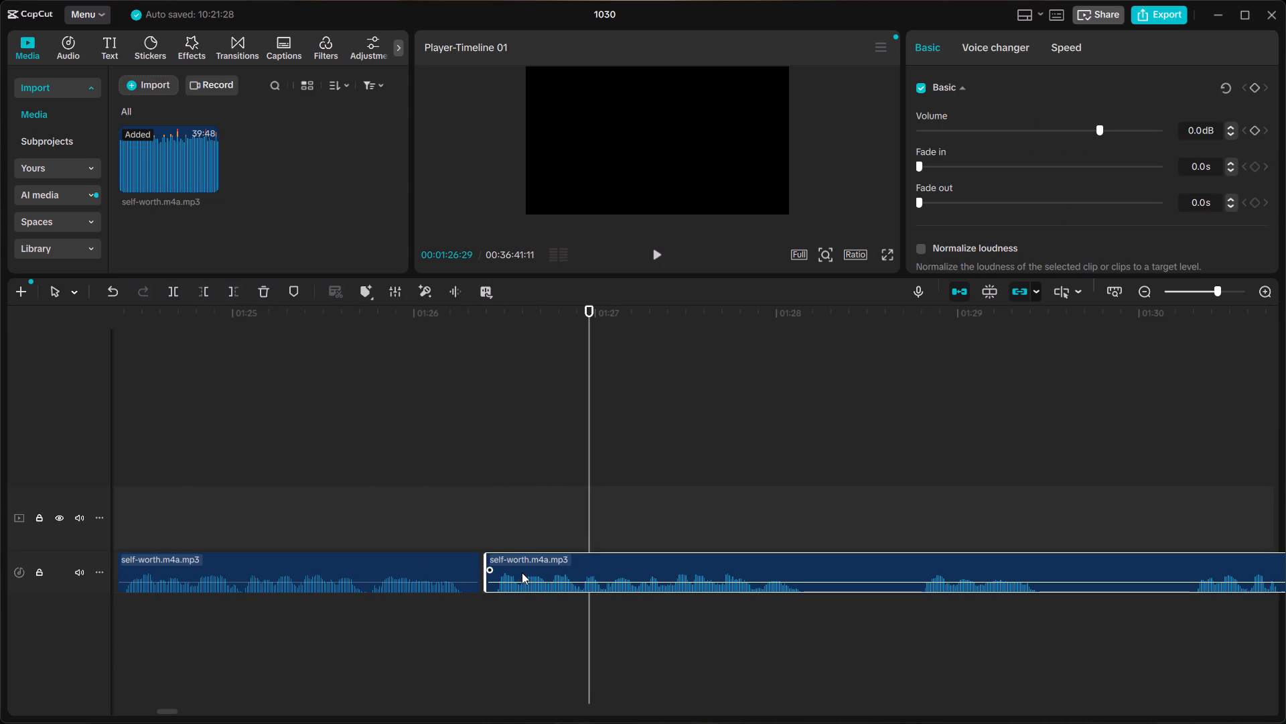
left_click_drag(522, 572, 528, 572)
left_click(180, 505)
key("space")
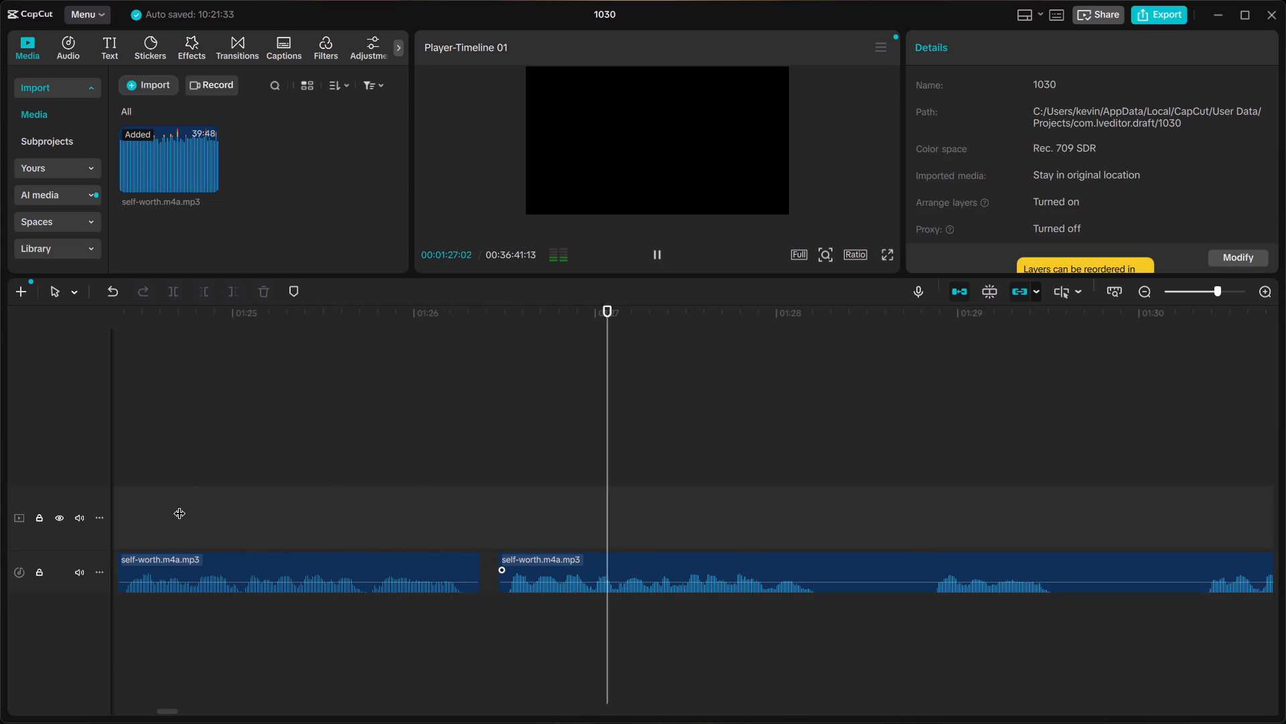
scroll(180, 505, "left", 1)
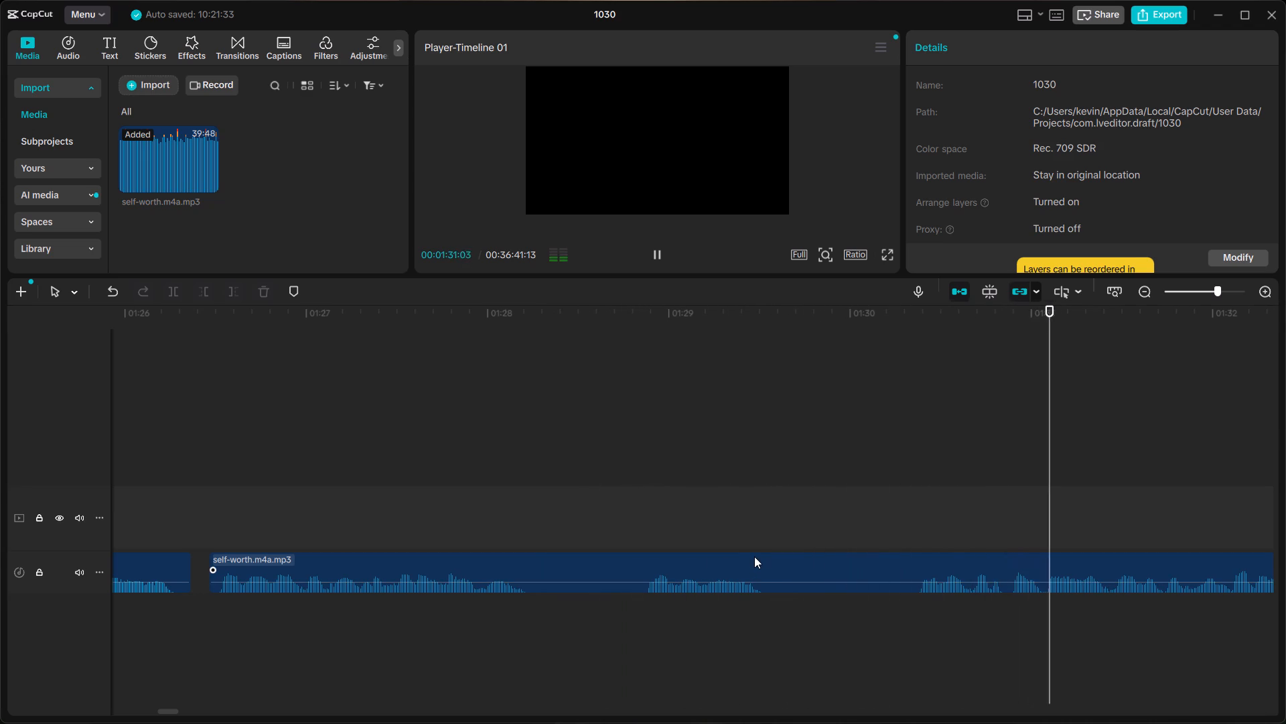
scroll(754, 556, "left", 1)
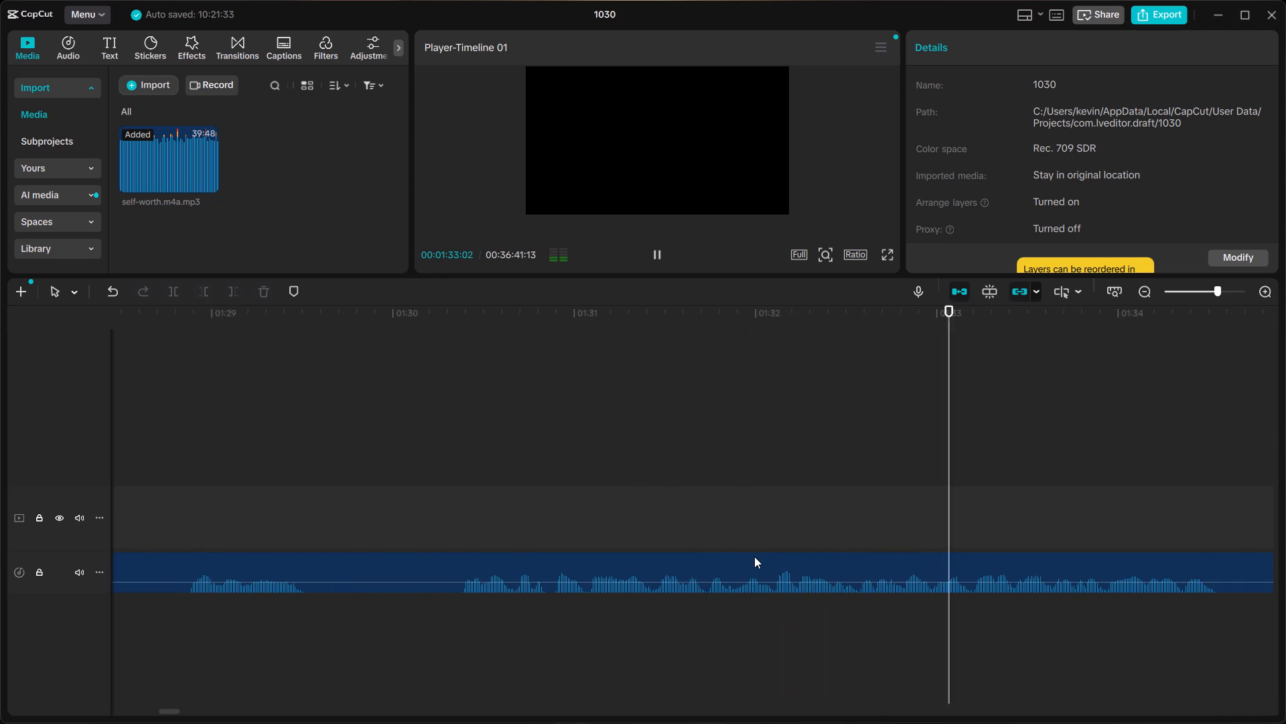
key("space")
Split the last clip at 1:28:09, just after the spoken phrase ends.
scroll(754, 556, "right", 1)
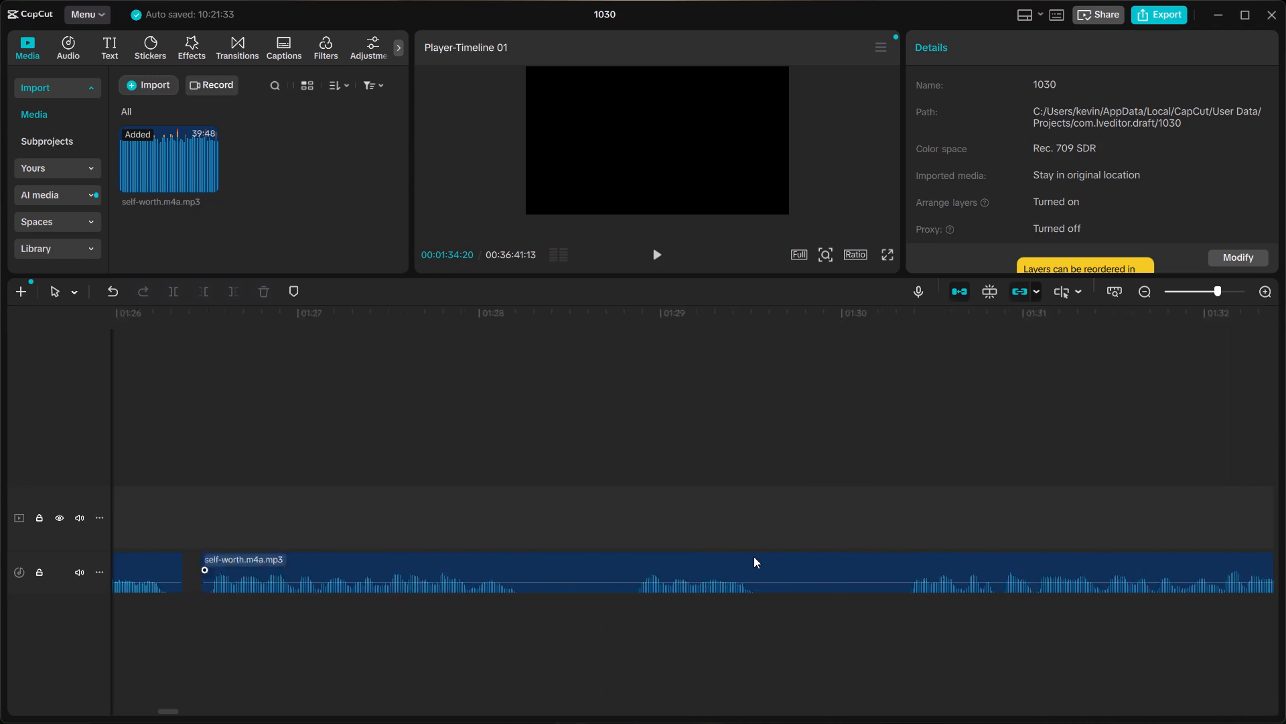
scroll(754, 556, "right", 1)
left_click(882, 535)
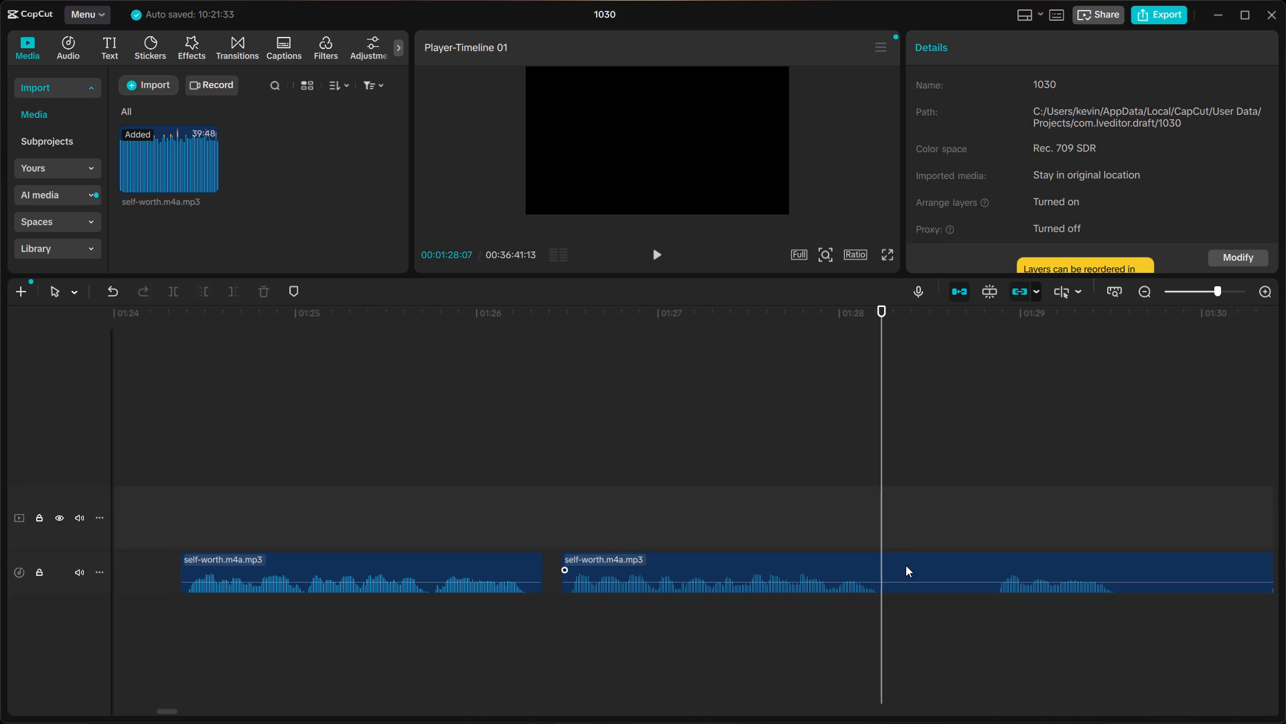
left_click(906, 565)
left_click(873, 532)
left_click(859, 535)
left_click(891, 534)
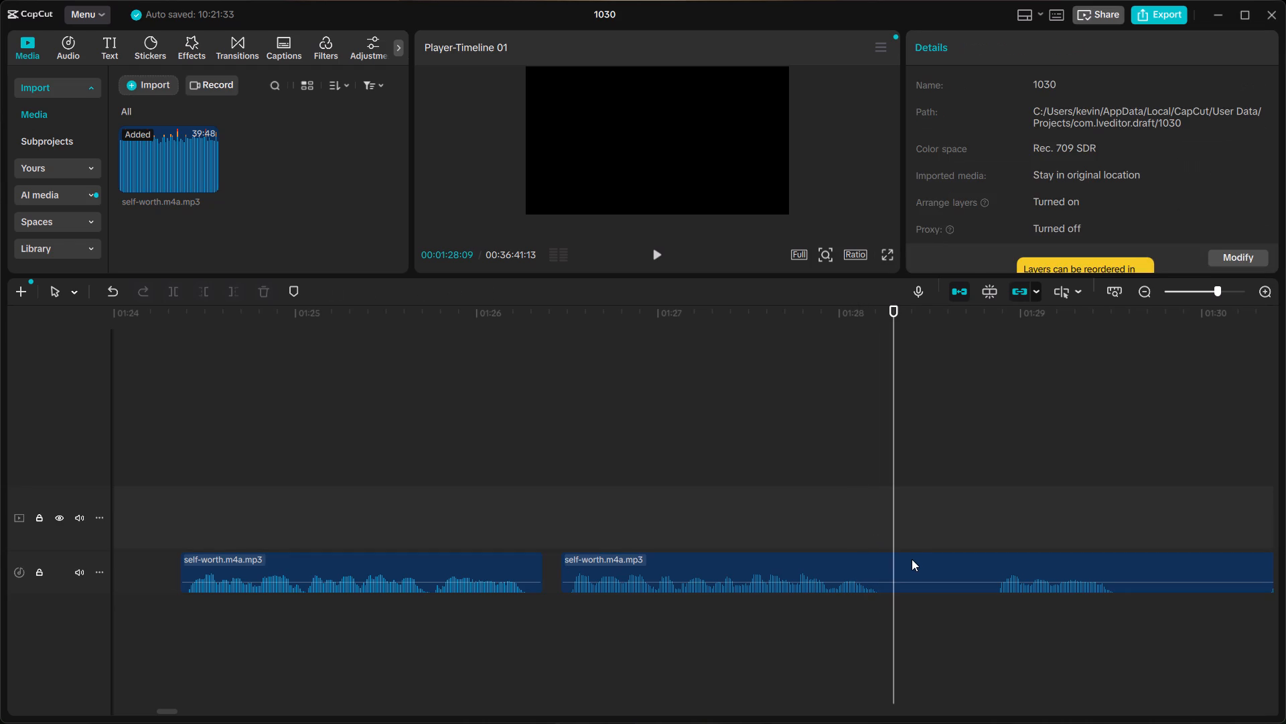
left_click(920, 564)
key("ctrl+b")
Listen to the last clip from about 1:30:11 and split it at 1:31:13, in the quiet dip before the next words.
scroll(954, 558, "left", 1)
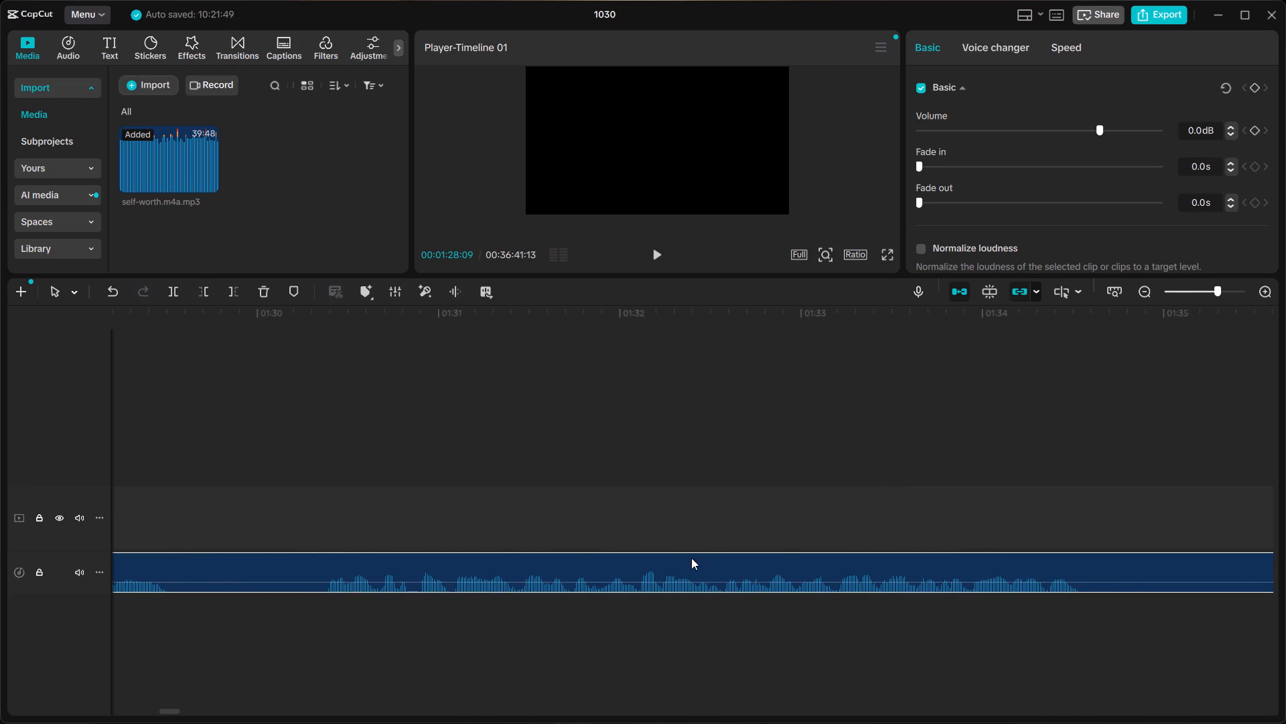
scroll(691, 558, "left", 1)
left_click(320, 532)
key("space")
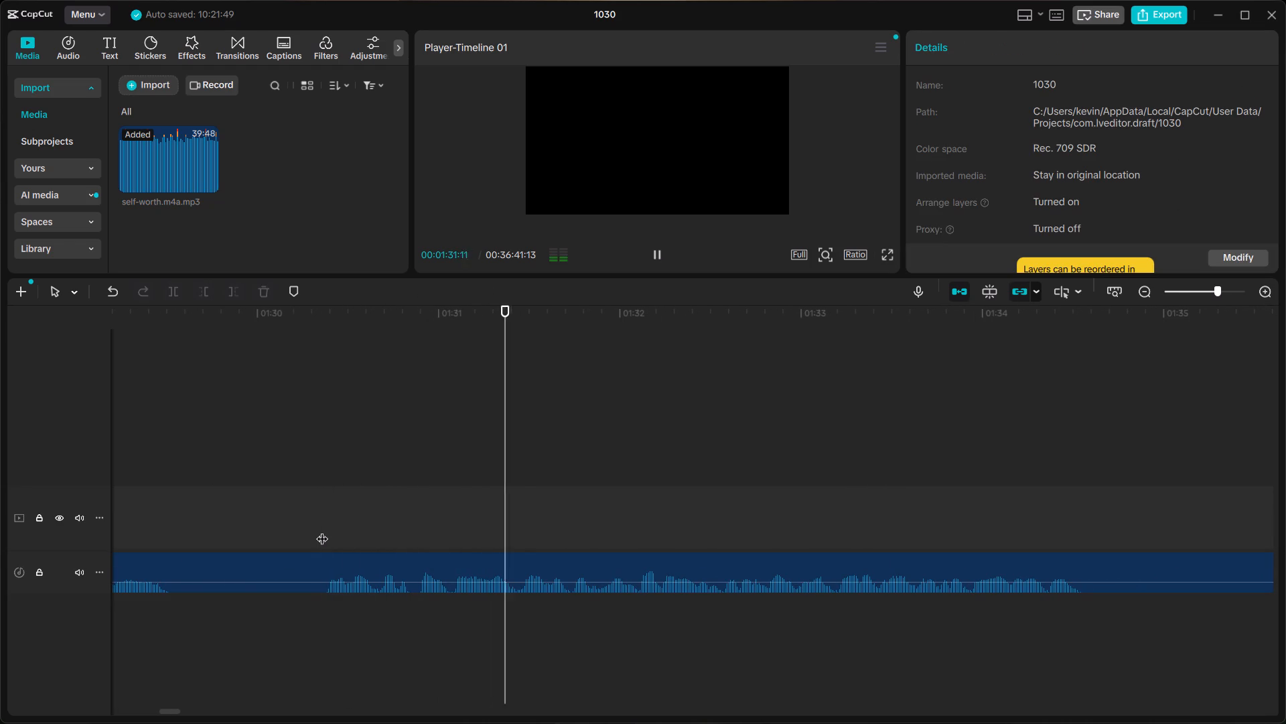
key("space")
scroll(468, 555, "up", 20, "ctrl")
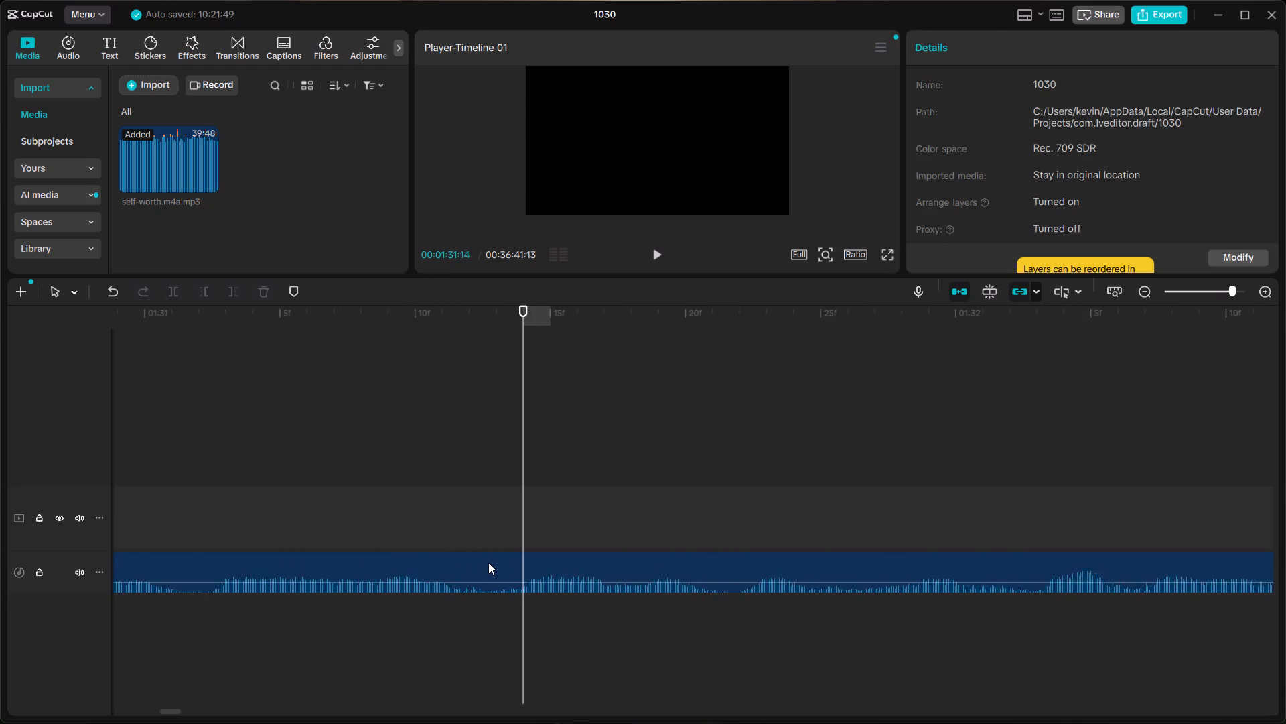
scroll(488, 562, "up", 14, "ctrl")
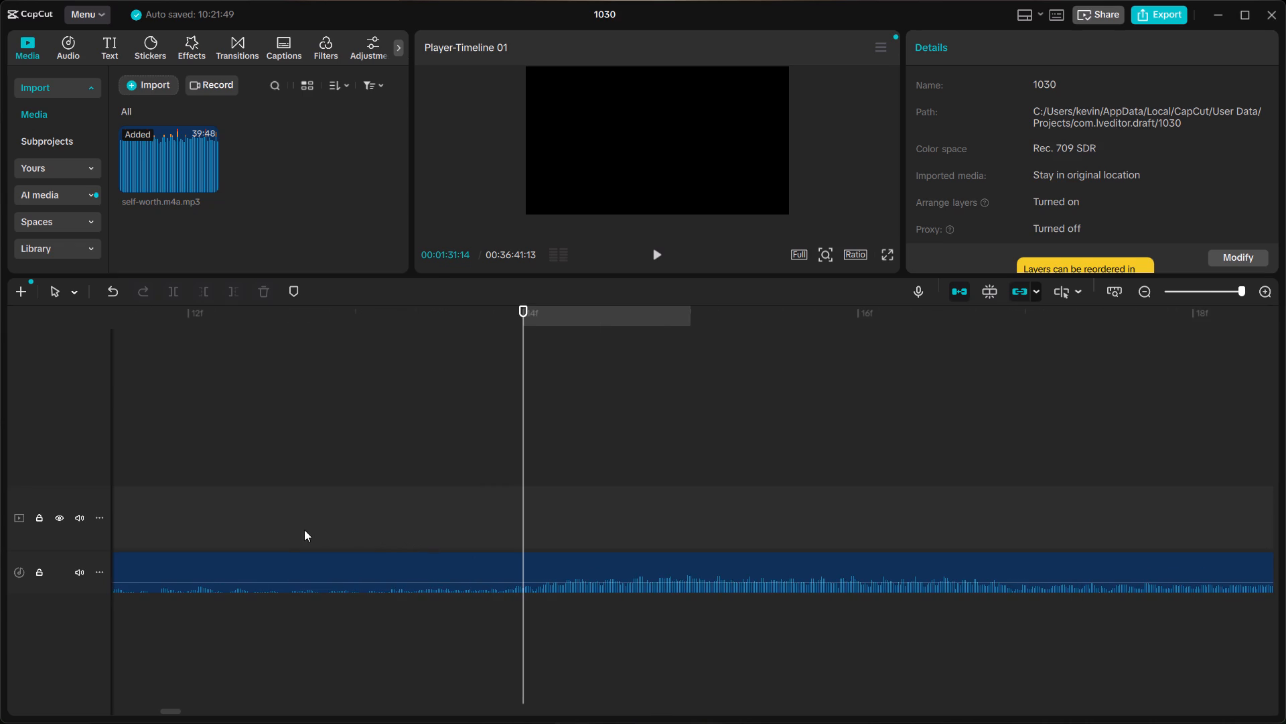
left_click(283, 535)
left_click(285, 547)
left_click(263, 539)
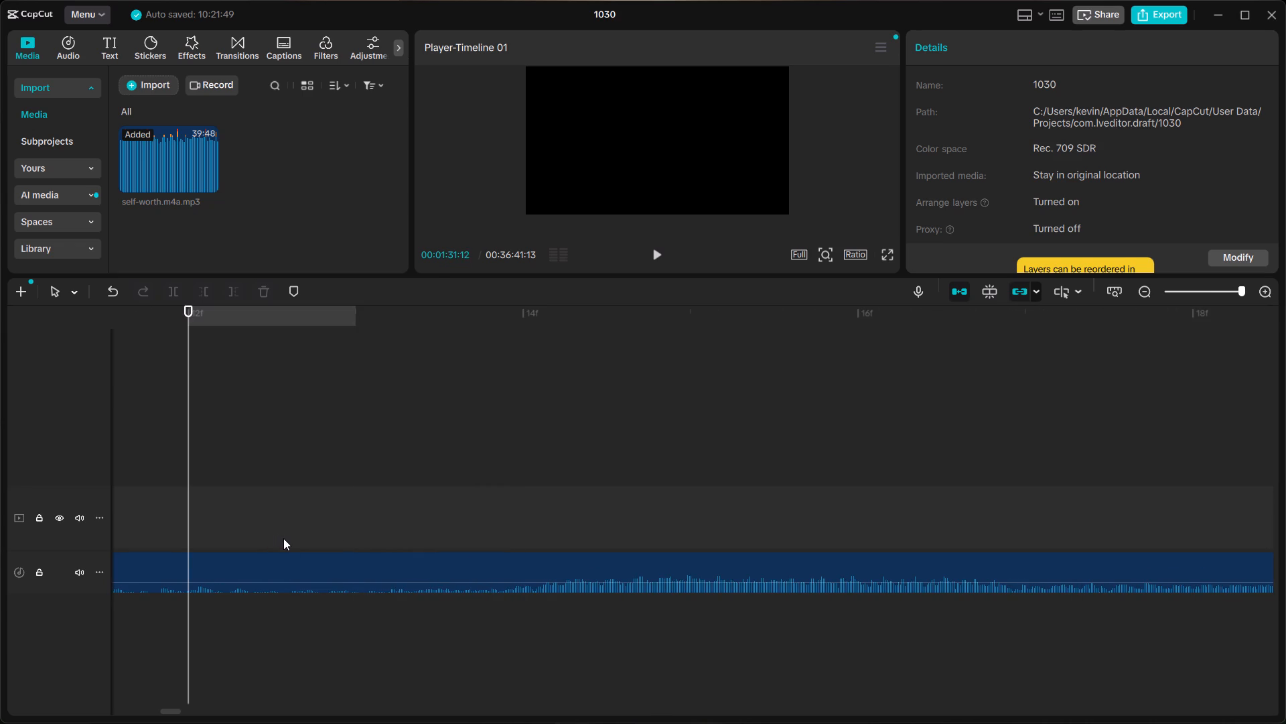
left_click(283, 538)
left_click(276, 530)
left_click(377, 577)
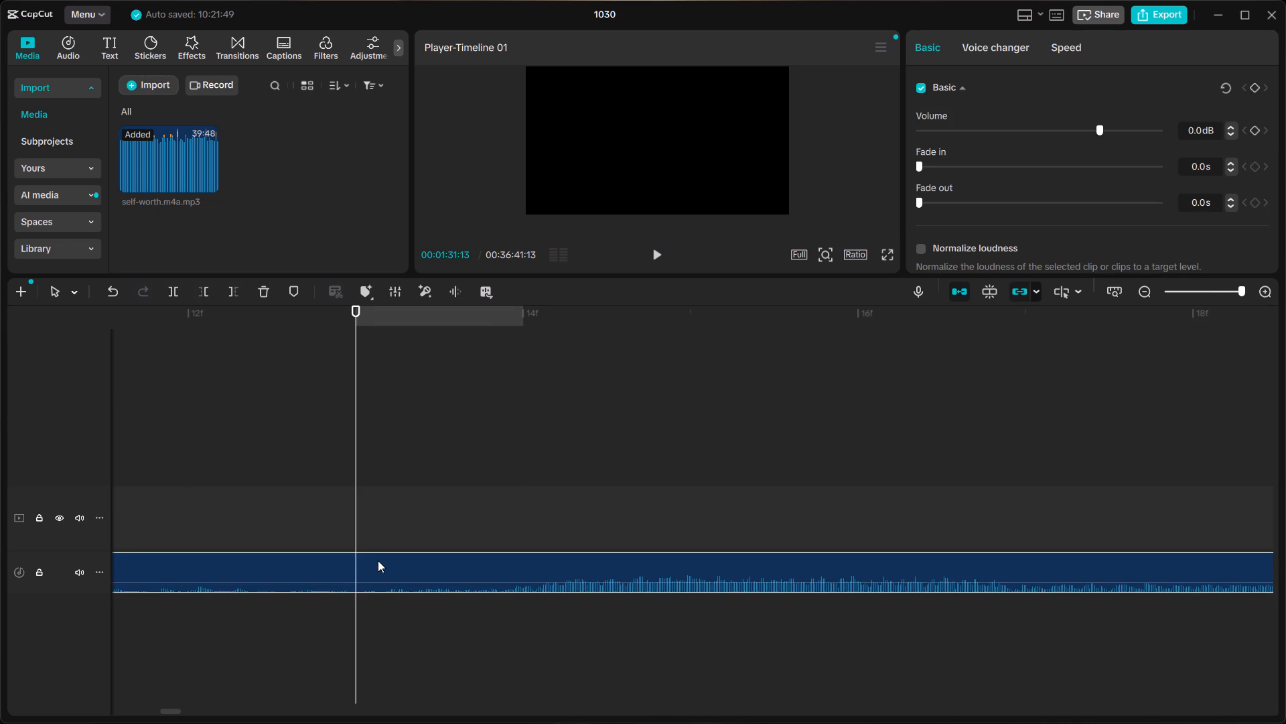
key("ctrl+b")
Delete the section between 1:28:09 and 1:31:13 and close the gap it leaves.
left_click(330, 558)
scroll(330, 557, "down", 15, "ctrl")
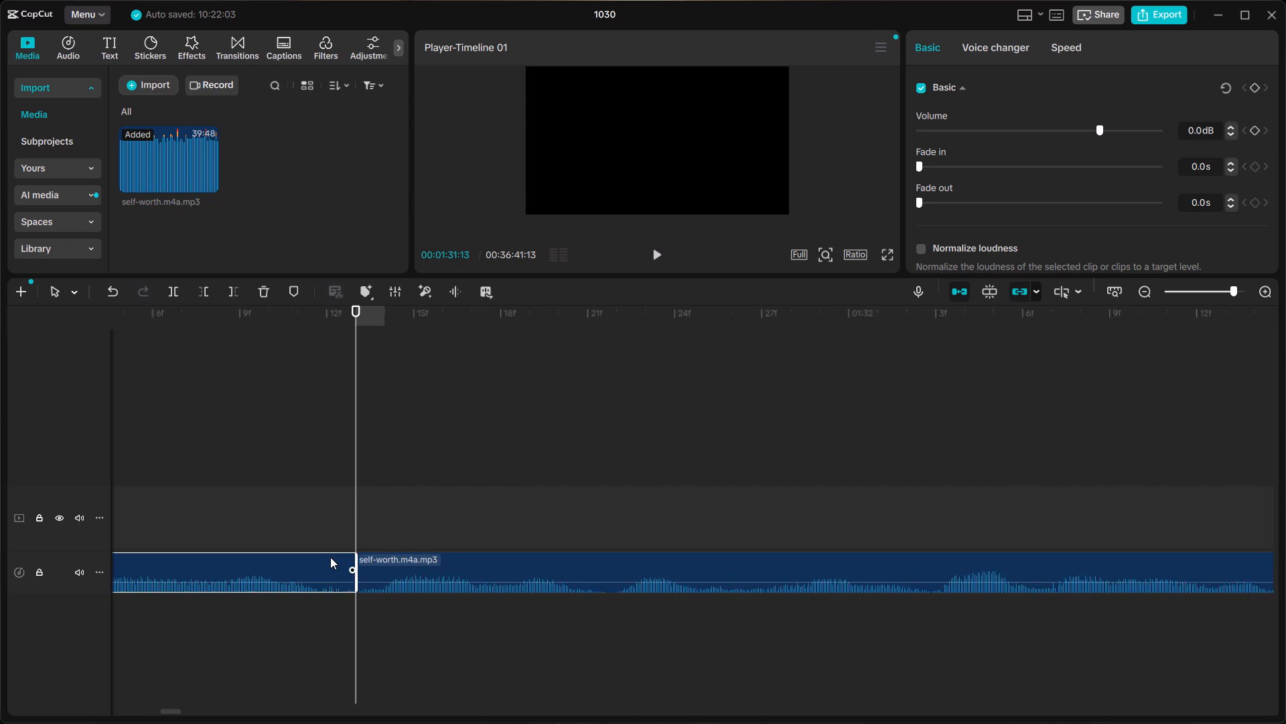
scroll(330, 557, "down", 1, "ctrl")
scroll(330, 557, "right", 1)
scroll(330, 557, "down", 20, "ctrl")
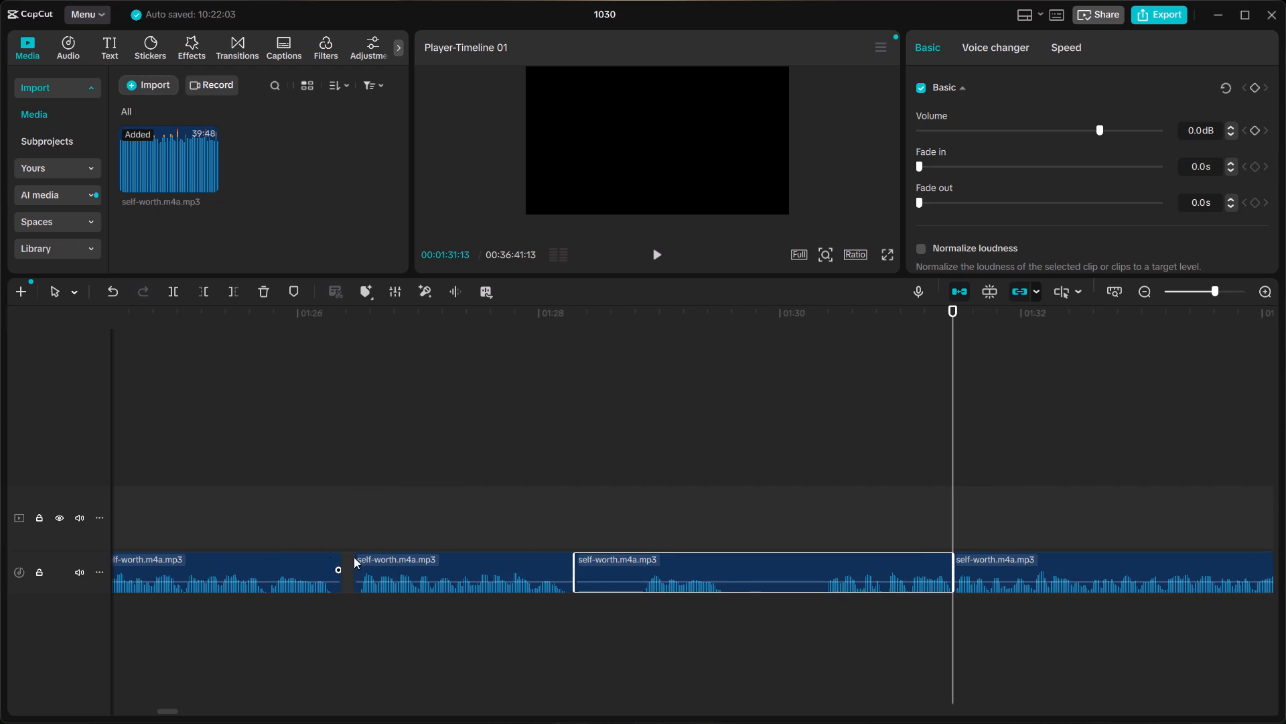
key("BackSpace")
right_click(645, 560)
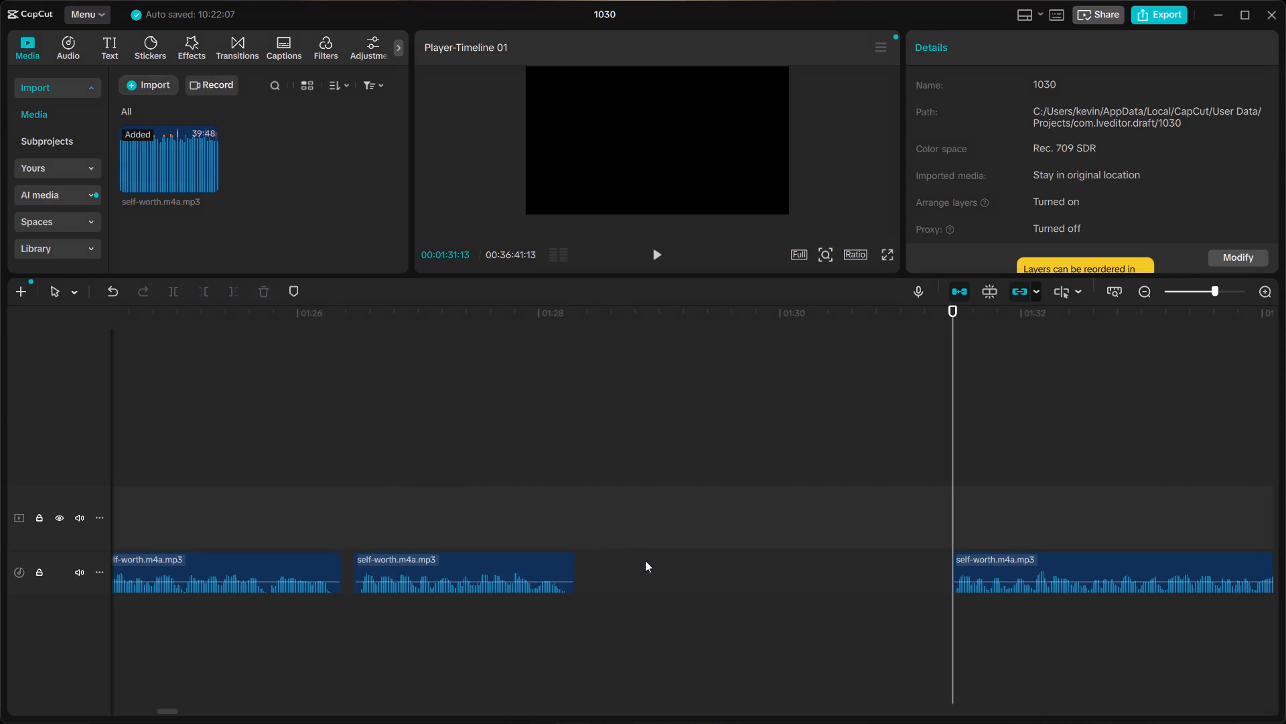
left_click(668, 574)
Listen across the join at 1:28:09, move the last clip two frames later, and replay the join.
left_click(537, 527)
key("space")
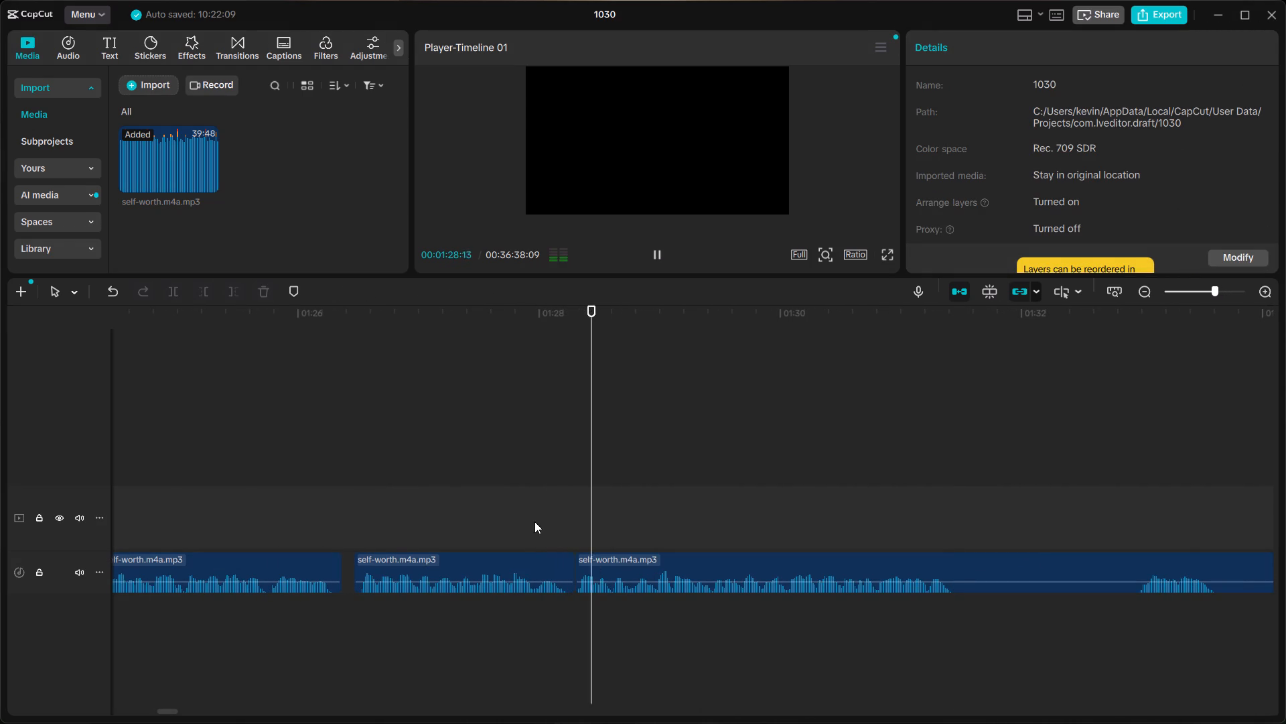
key("space")
left_click(397, 520)
key("space")
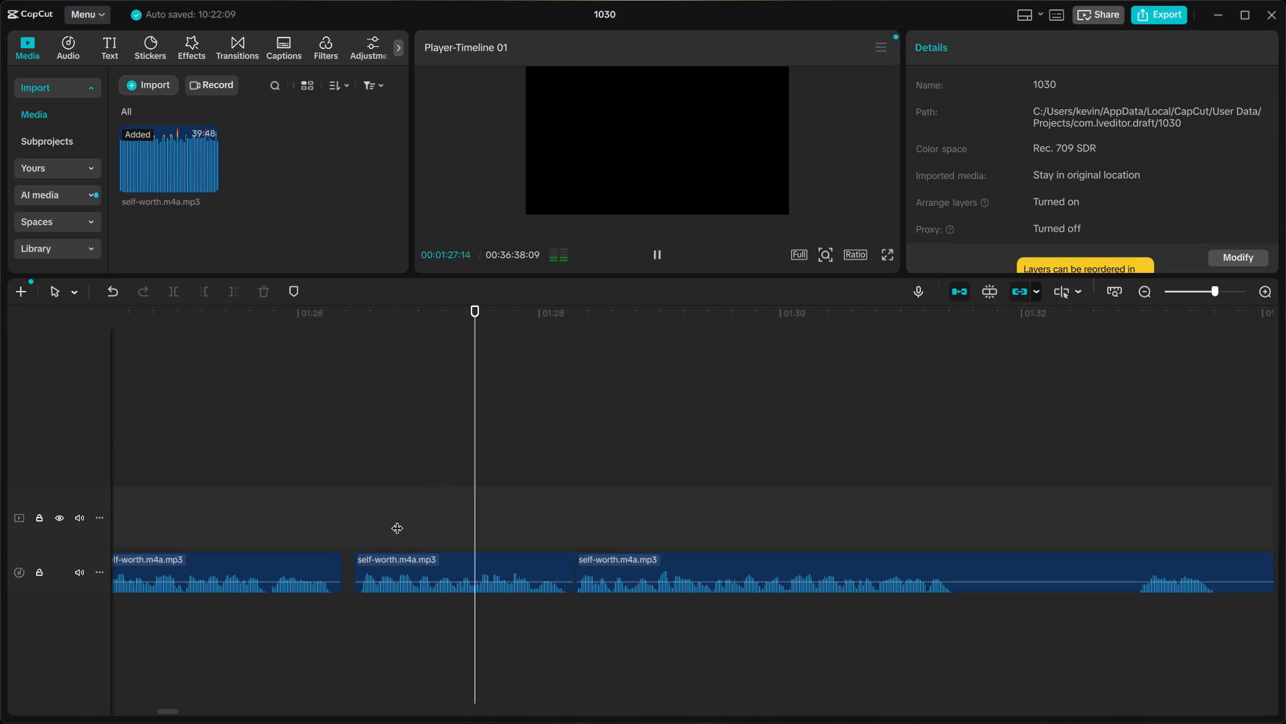
left_click(344, 524)
left_click(354, 519)
key("space")
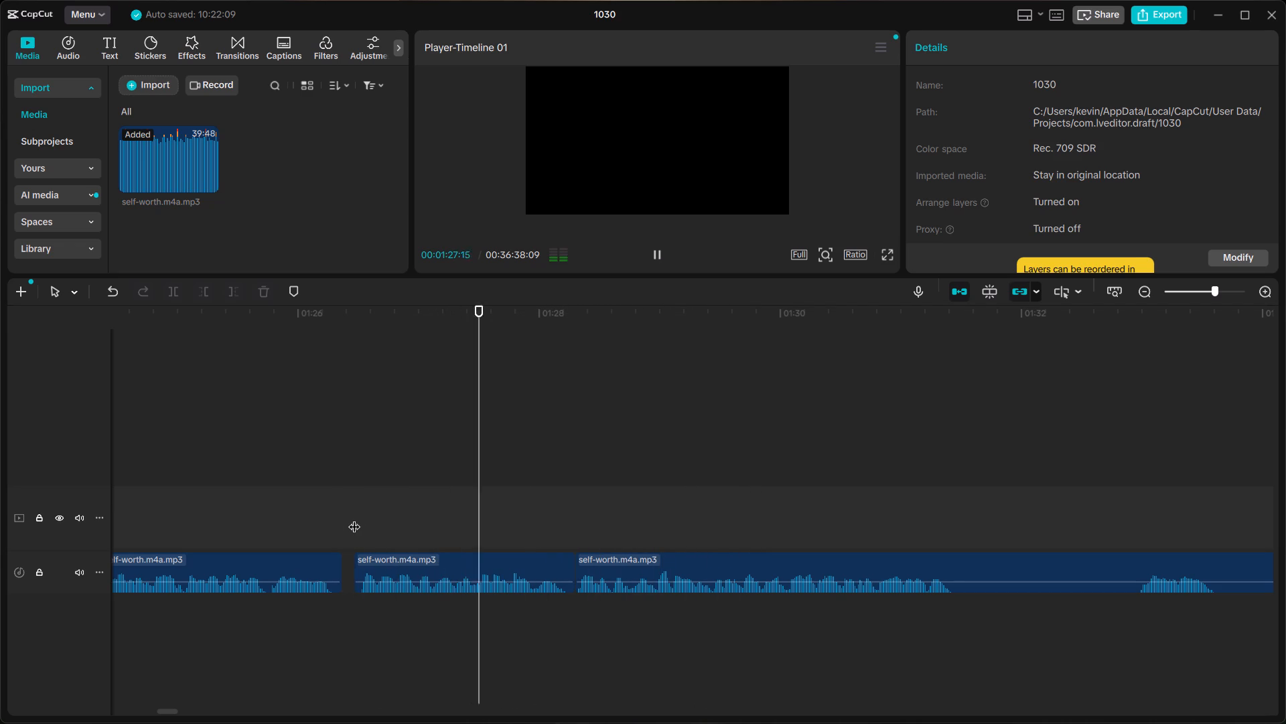
key("space")
left_click(608, 556)
left_click_drag(608, 556, 617, 557)
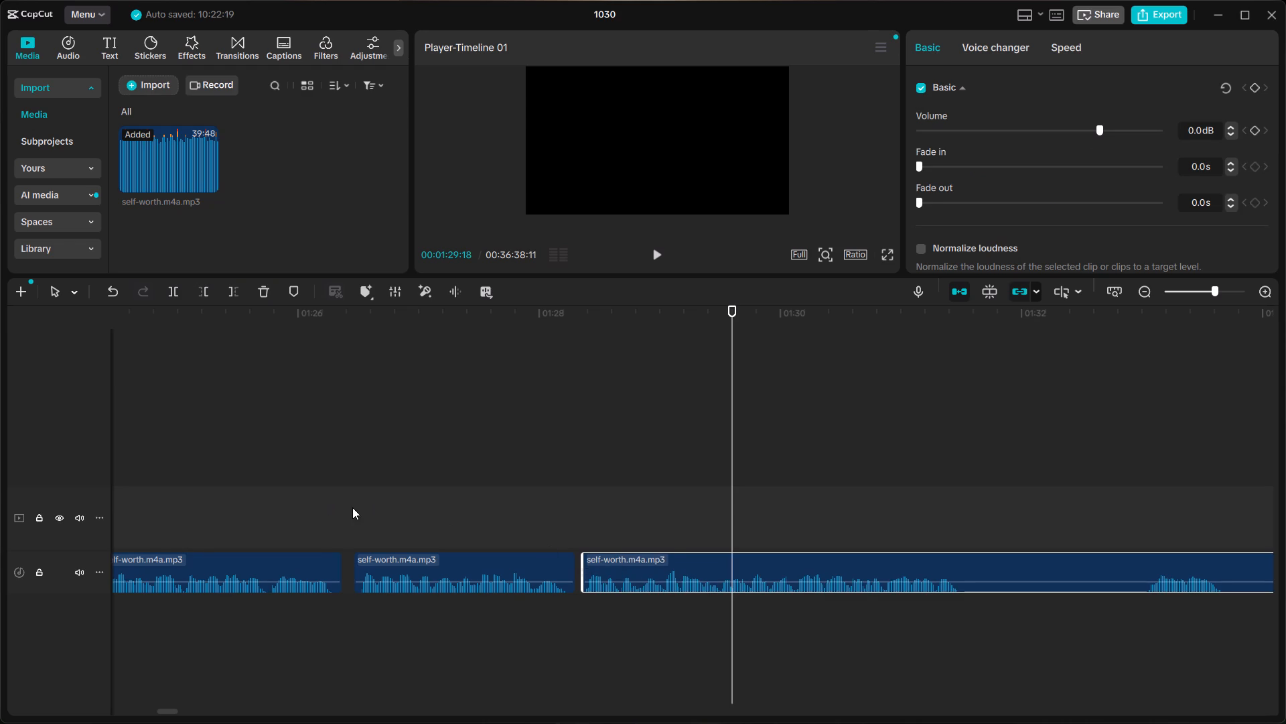
left_click(352, 507)
key("space")
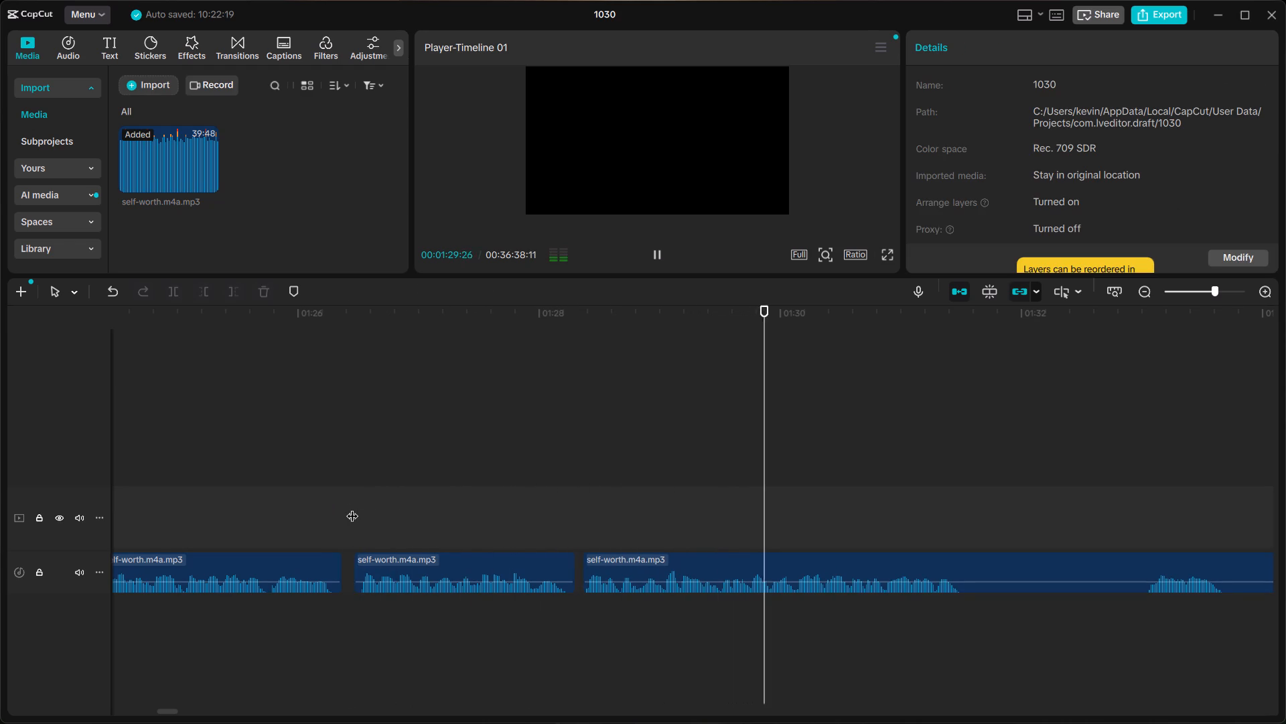
key("space")
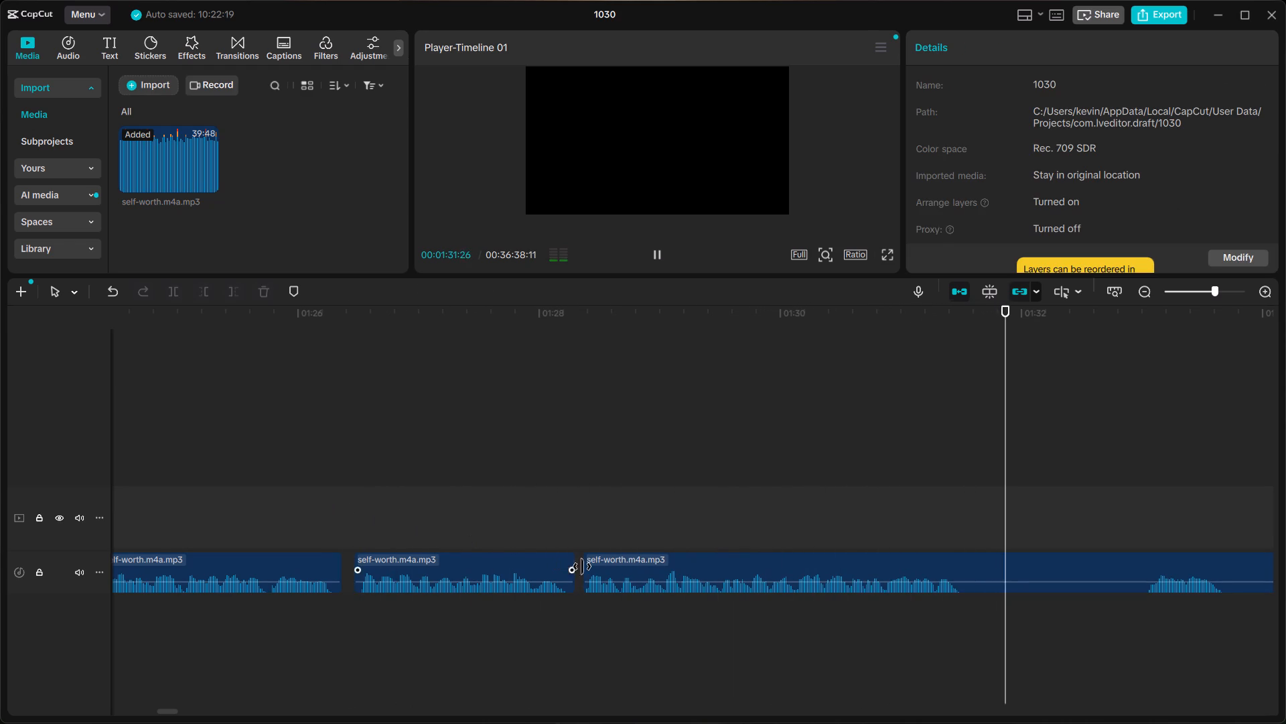
Move the last clip two more frames later, leaving a pause of about four frames after 1:28:09, and replay the join.
left_click(626, 568)
left_click_drag(626, 568, 633, 568)
left_click(352, 505)
key("space")
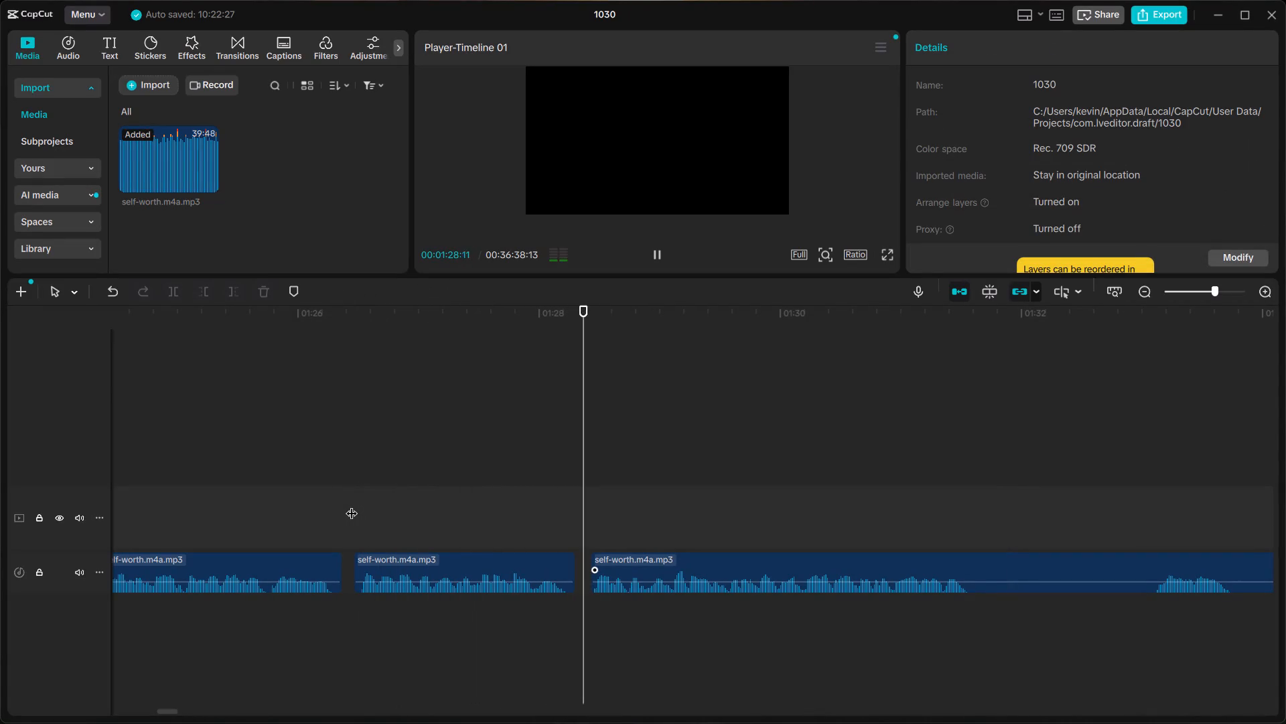
Split the last clip at 1:31:20 and 1:33:01 and delete the silent section between the cuts.
scroll(352, 505, "left", 1)
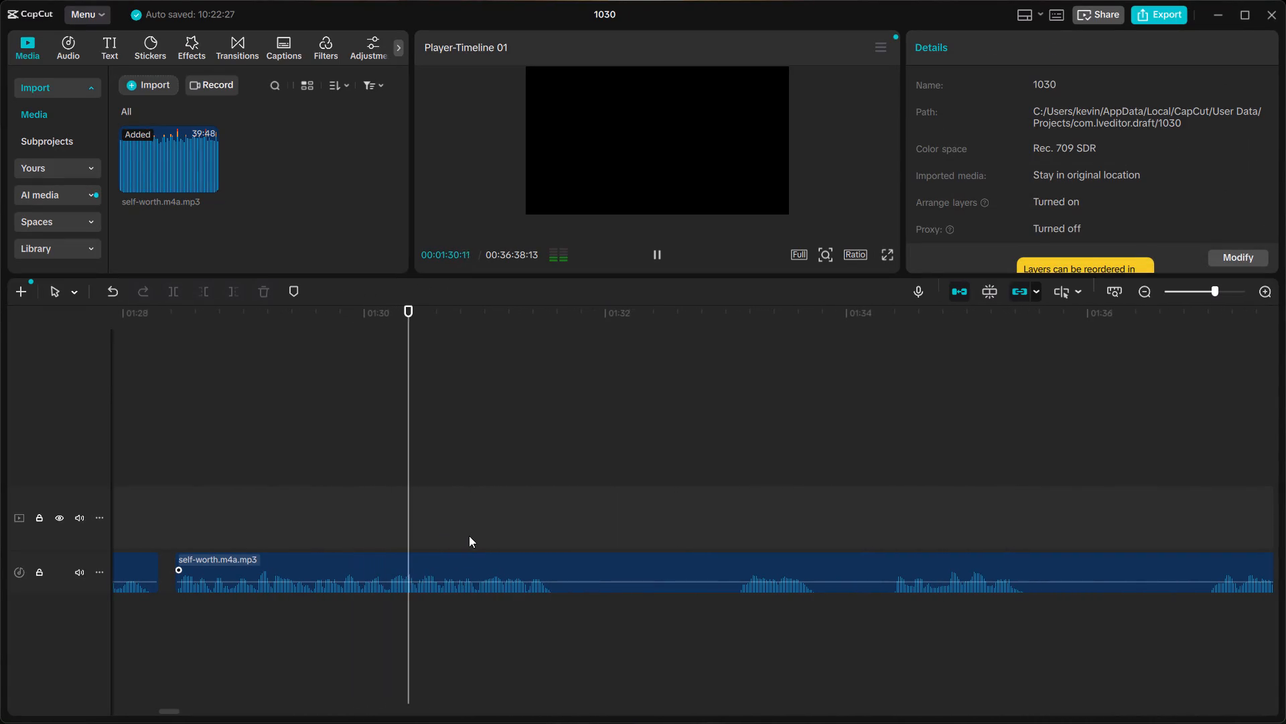
left_click(737, 544)
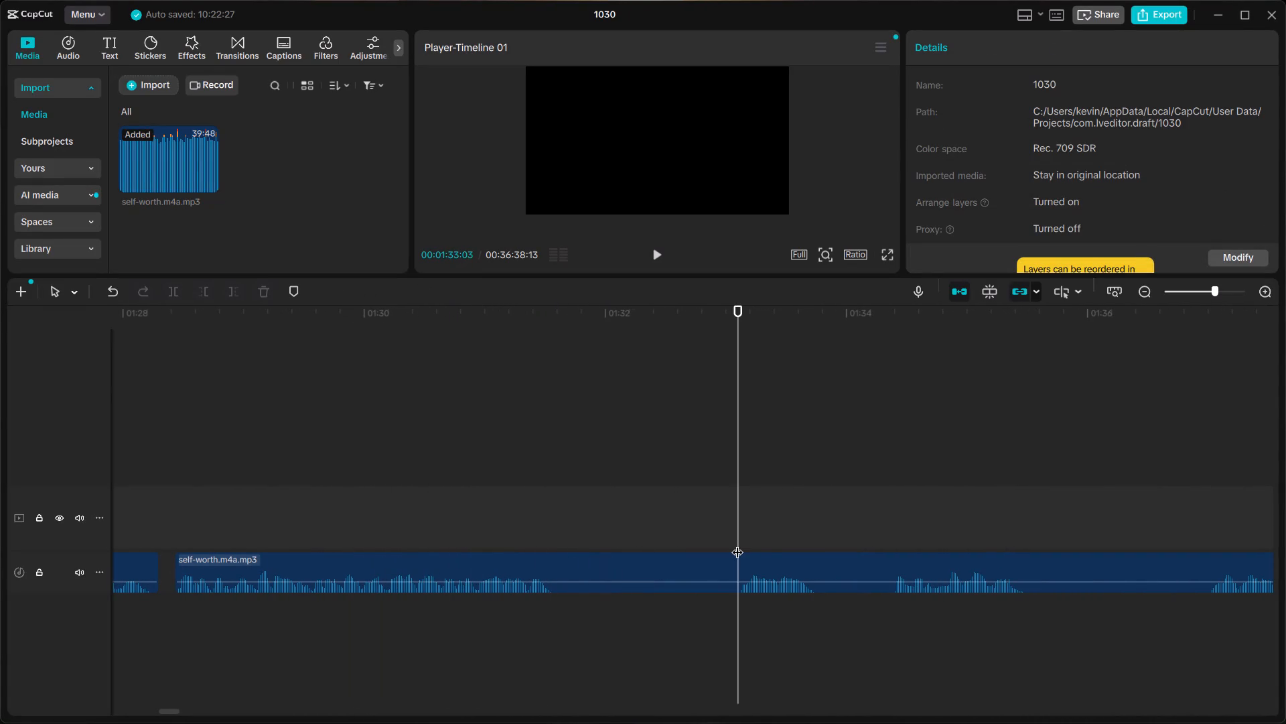
key("space")
key("space")
left_click(567, 536)
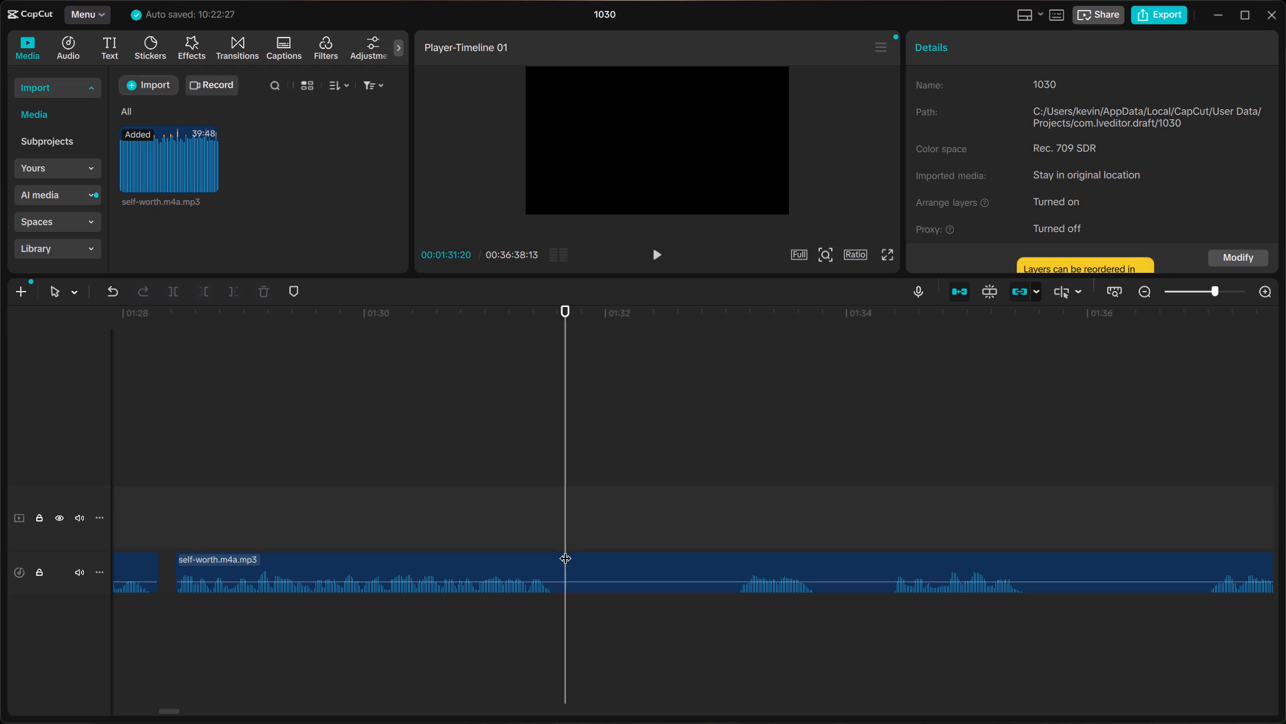
left_click(570, 565)
key("ctrl+b")
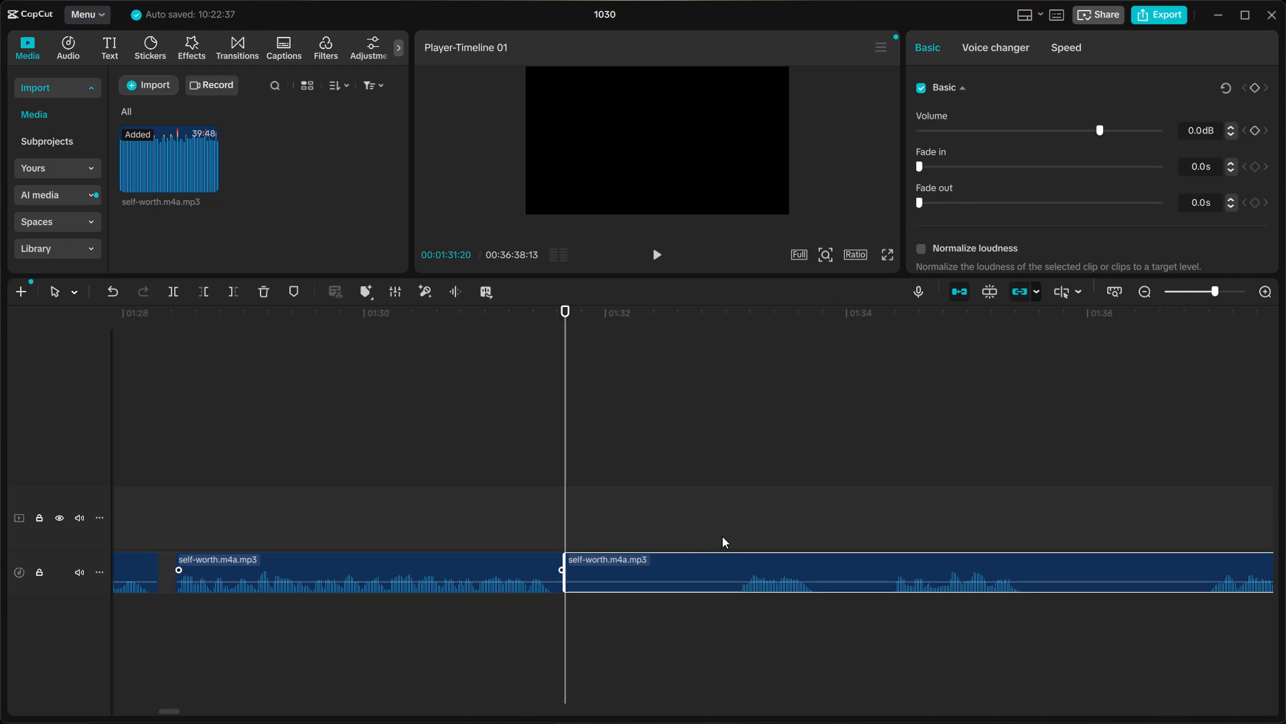
left_click(731, 538)
key("ctrl+b")
left_click(702, 560)
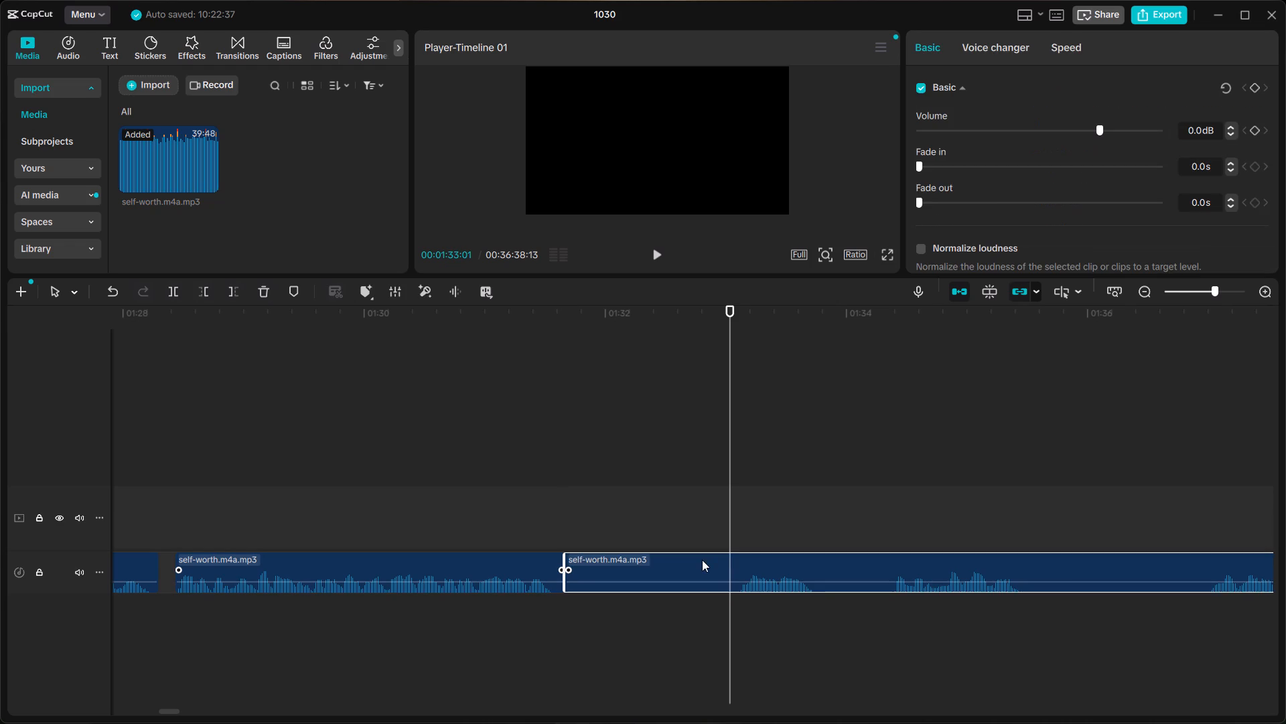
key("ctrl+b")
left_click(704, 558)
key("BackSpace")
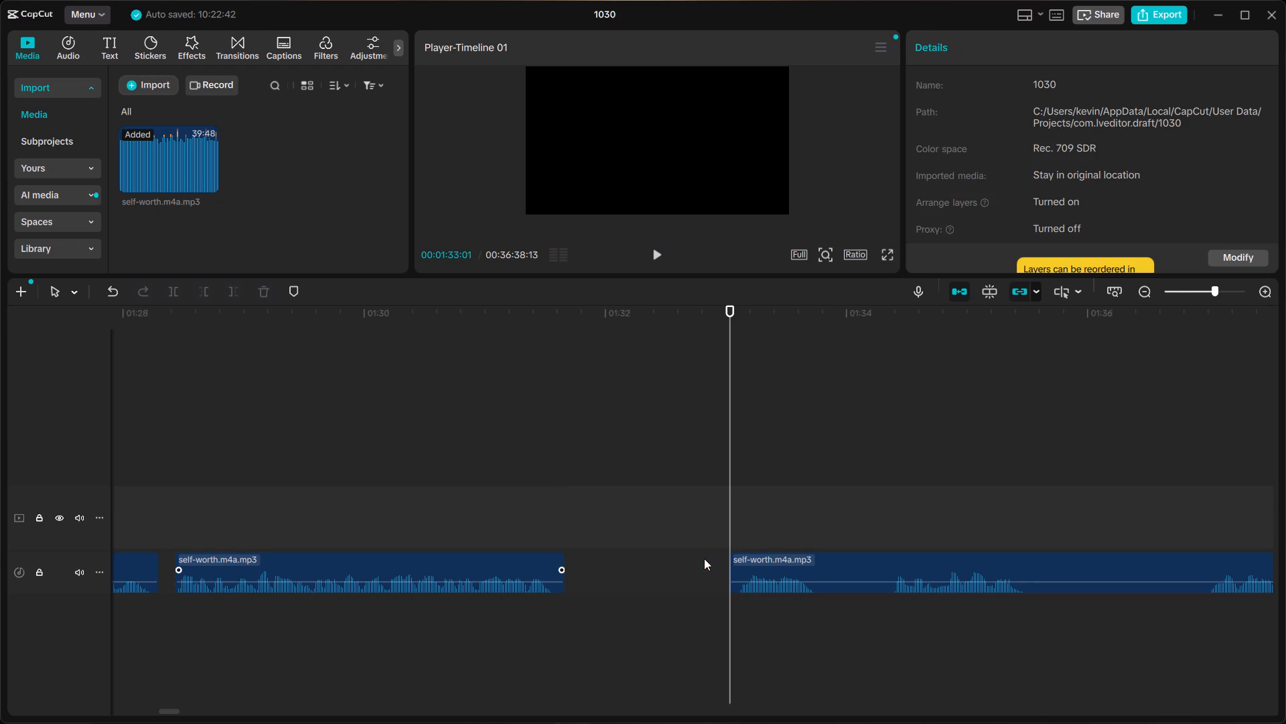
Move the last clip earlier, leaving a pause of about three frames after 1:31:20, and listen across the join.
left_click(781, 554)
left_click_drag(774, 558, 620, 571)
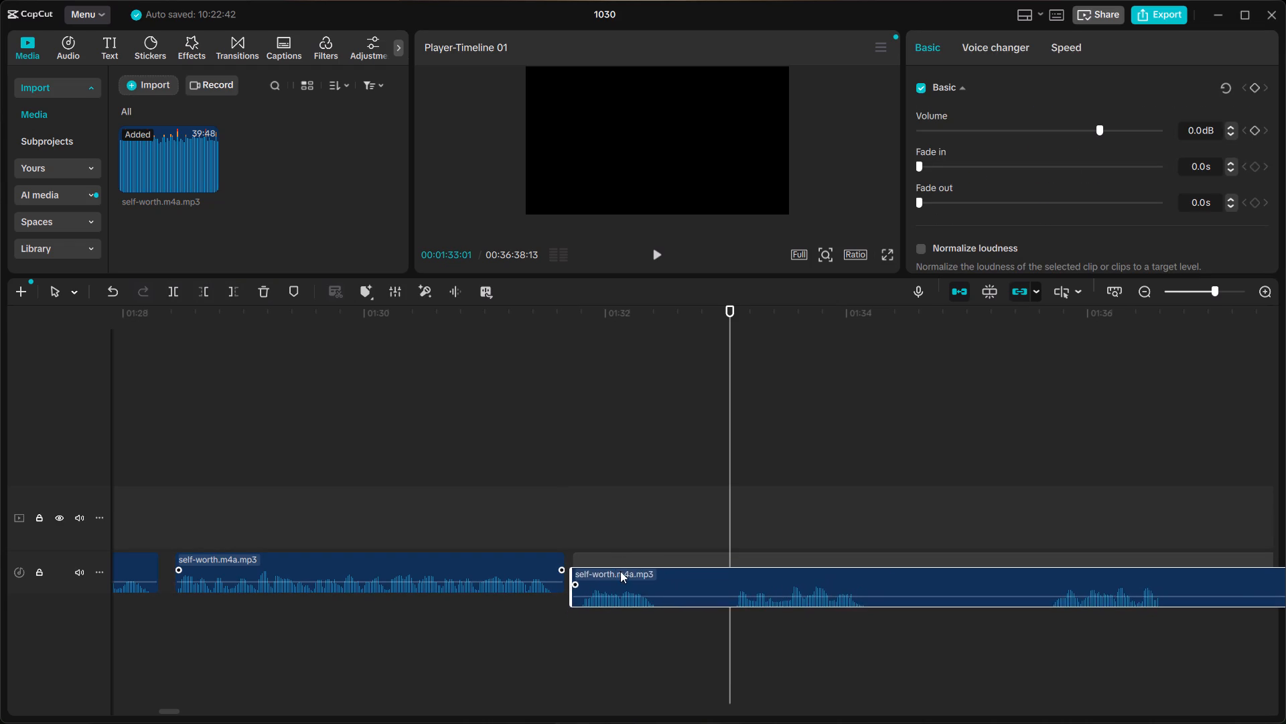
left_click_drag(620, 571, 622, 571)
left_click(463, 526)
key("space")
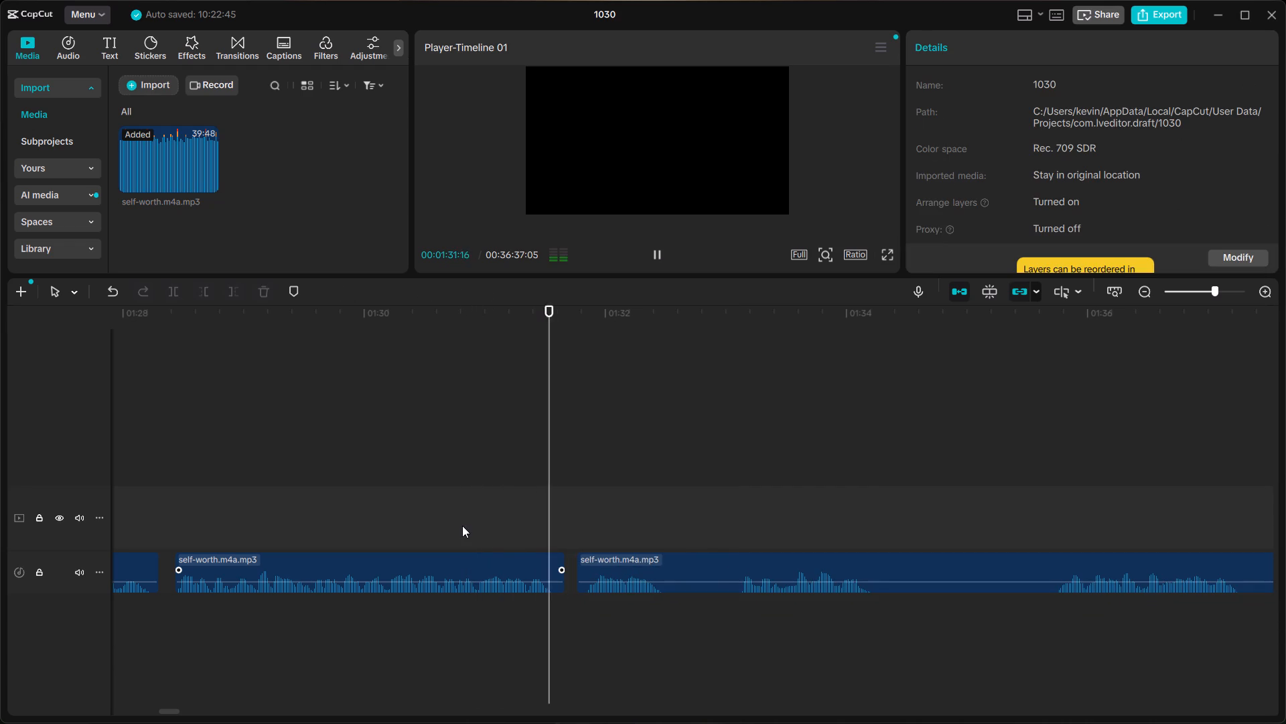
left_click(403, 516)
key("space")
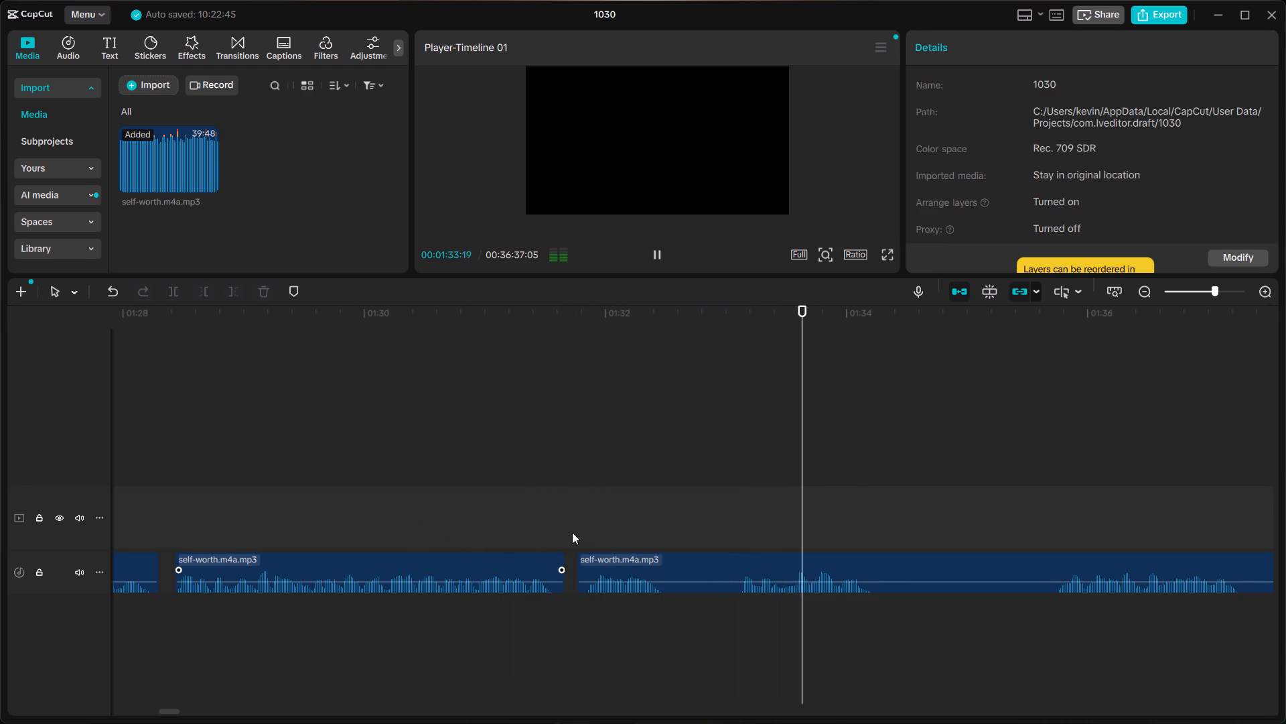
Split the last clip at 1:32:16 and 1:33:03 and delete the silent section between the cuts.
key("space")
left_click(674, 539)
left_click(681, 552)
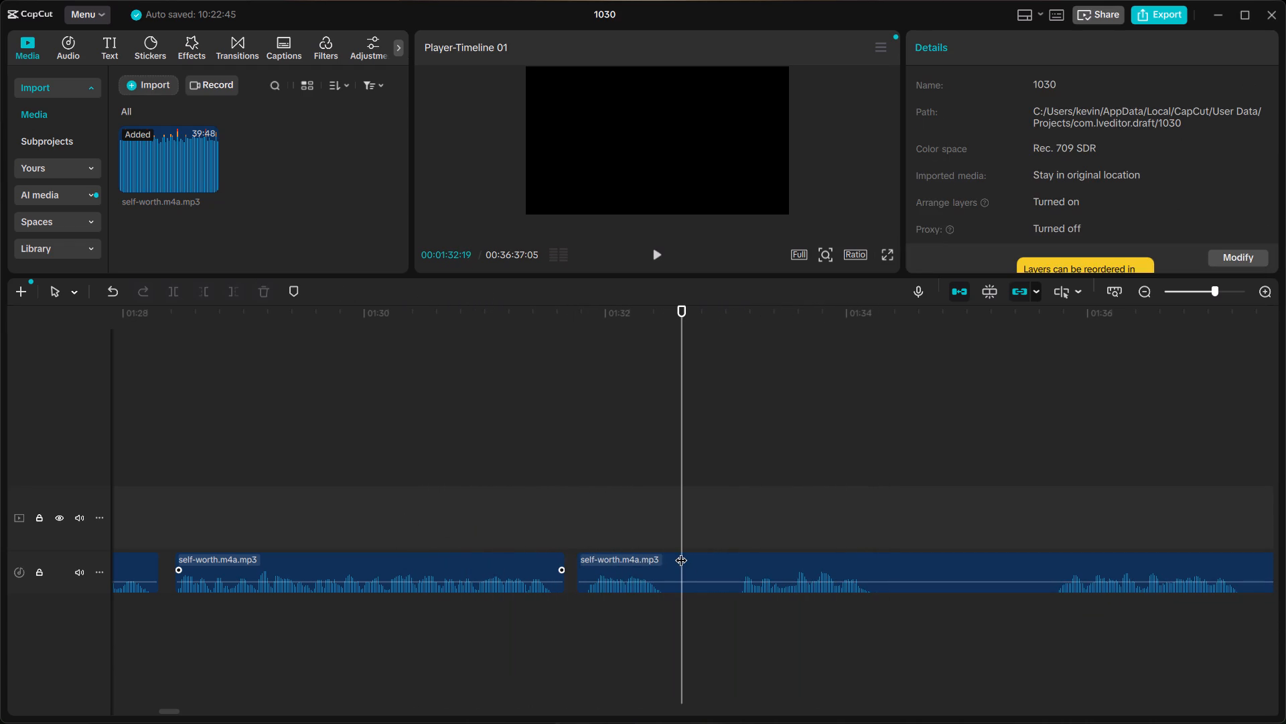
left_click(669, 538)
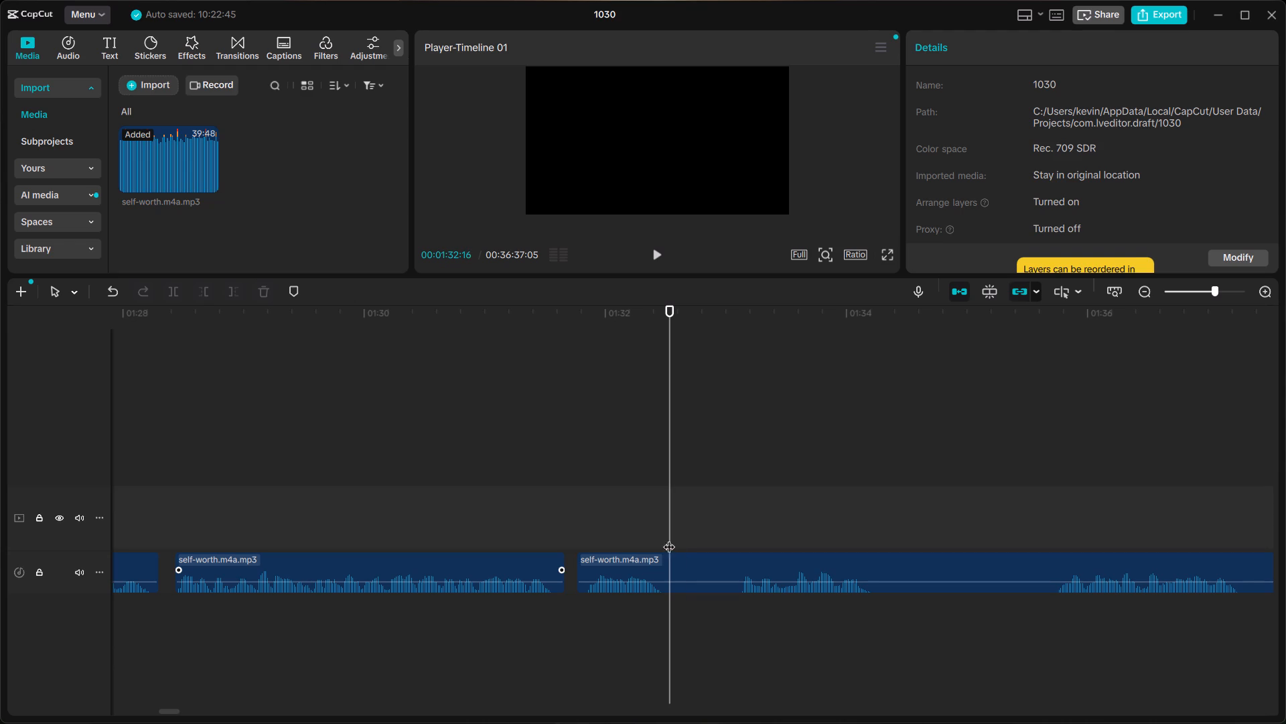
left_click(676, 557)
key("ctrl+b")
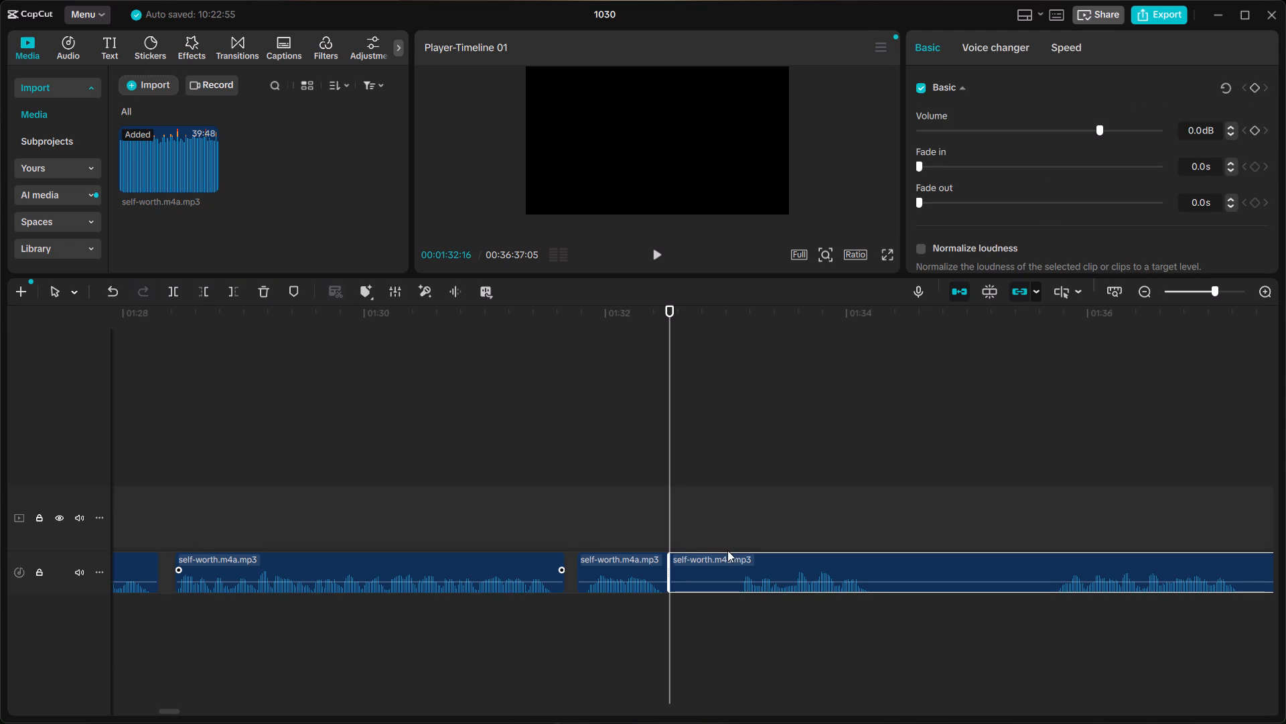
left_click(736, 550, "ctrl")
key("ctrl+b")
left_click(715, 560)
key("BackSpace")
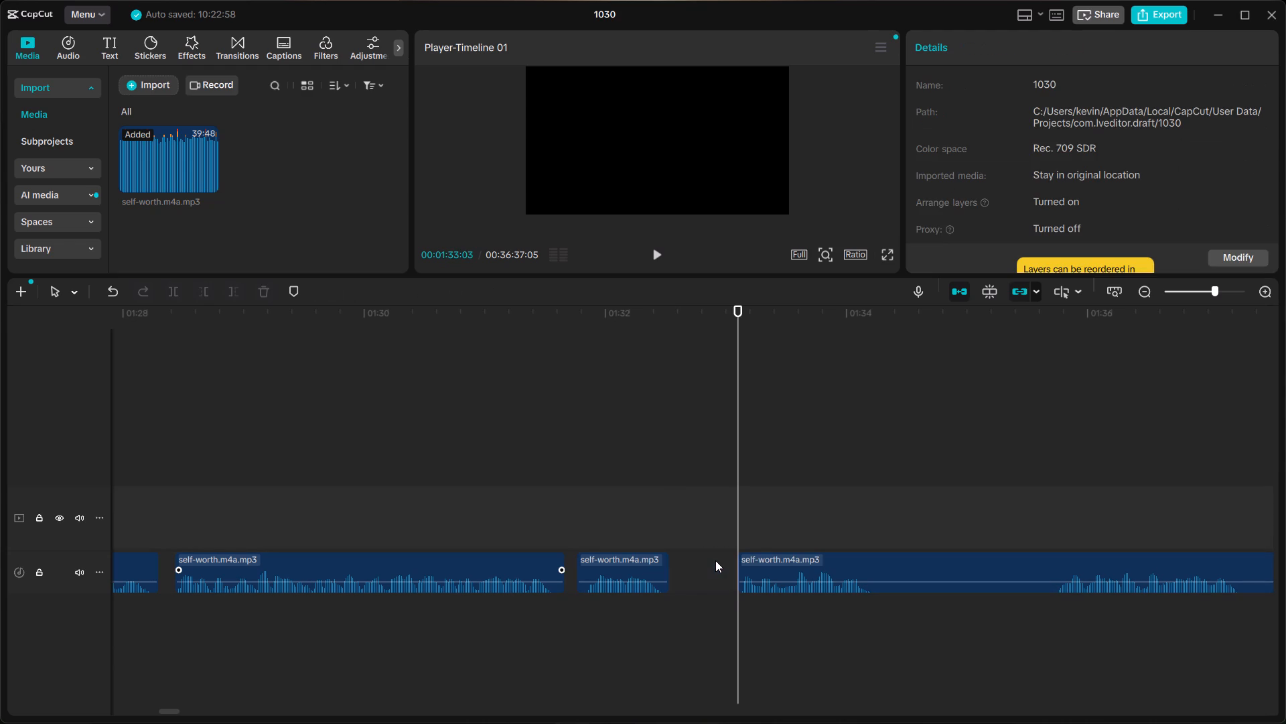
Move the last clip earlier, leaving a pause of about six frames after 1:32:16, and listen through the recent joins.
left_click(816, 554)
left_click_drag(815, 555, 764, 558)
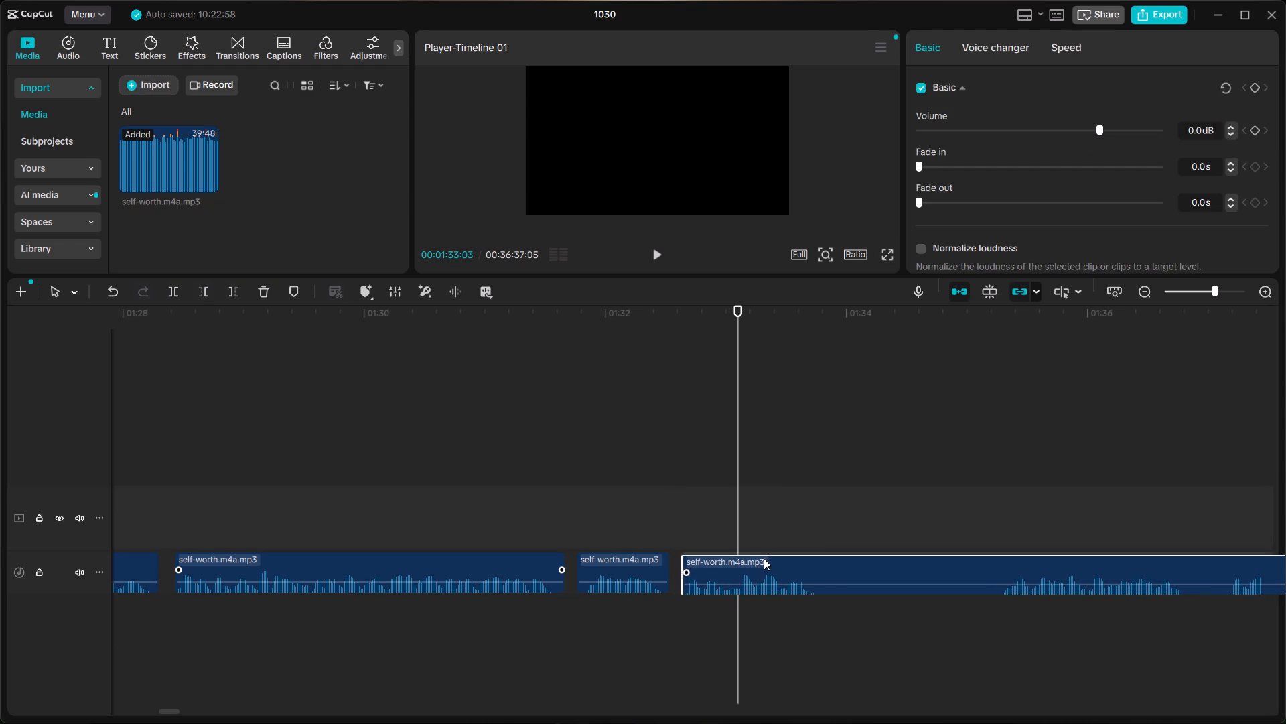
left_click_drag(764, 558, 770, 558)
left_click(347, 489)
key("space")
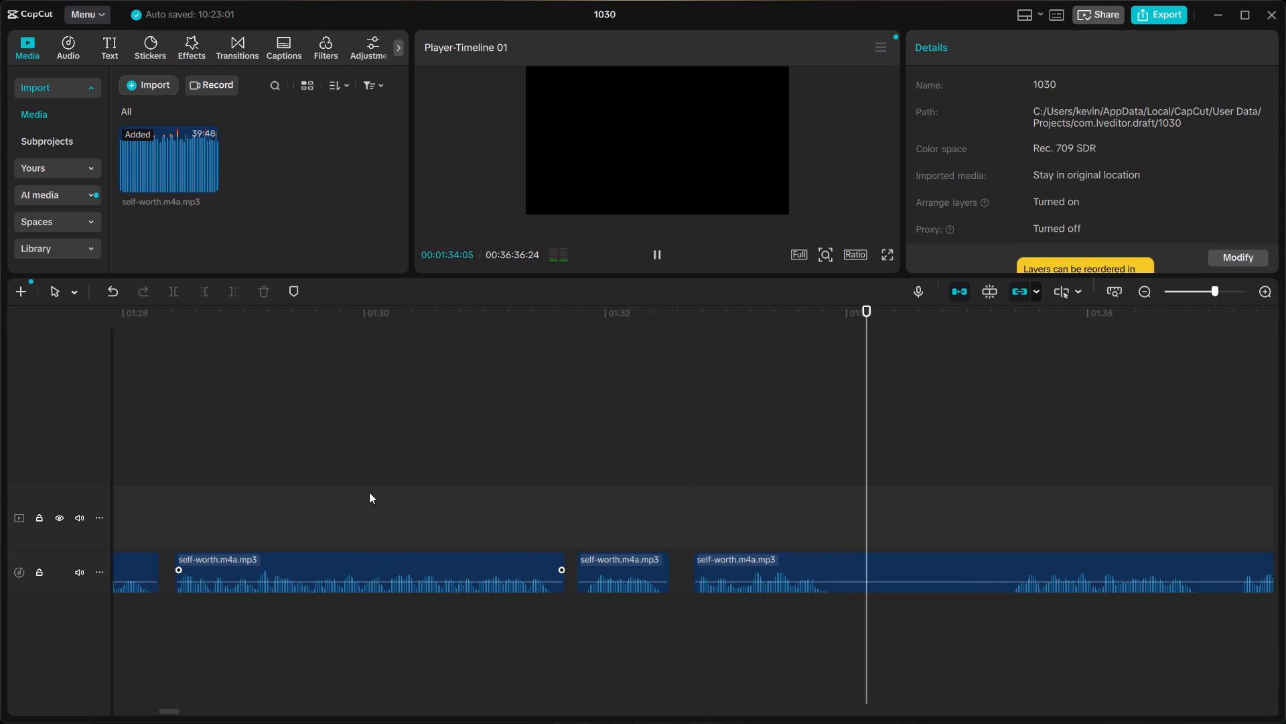
Split the last clip at 1:33:28, just after the spoken phrase ends.
scroll(369, 492, "left", 1)
key("space")
left_click(561, 549)
left_click(553, 538)
left_click(569, 561)
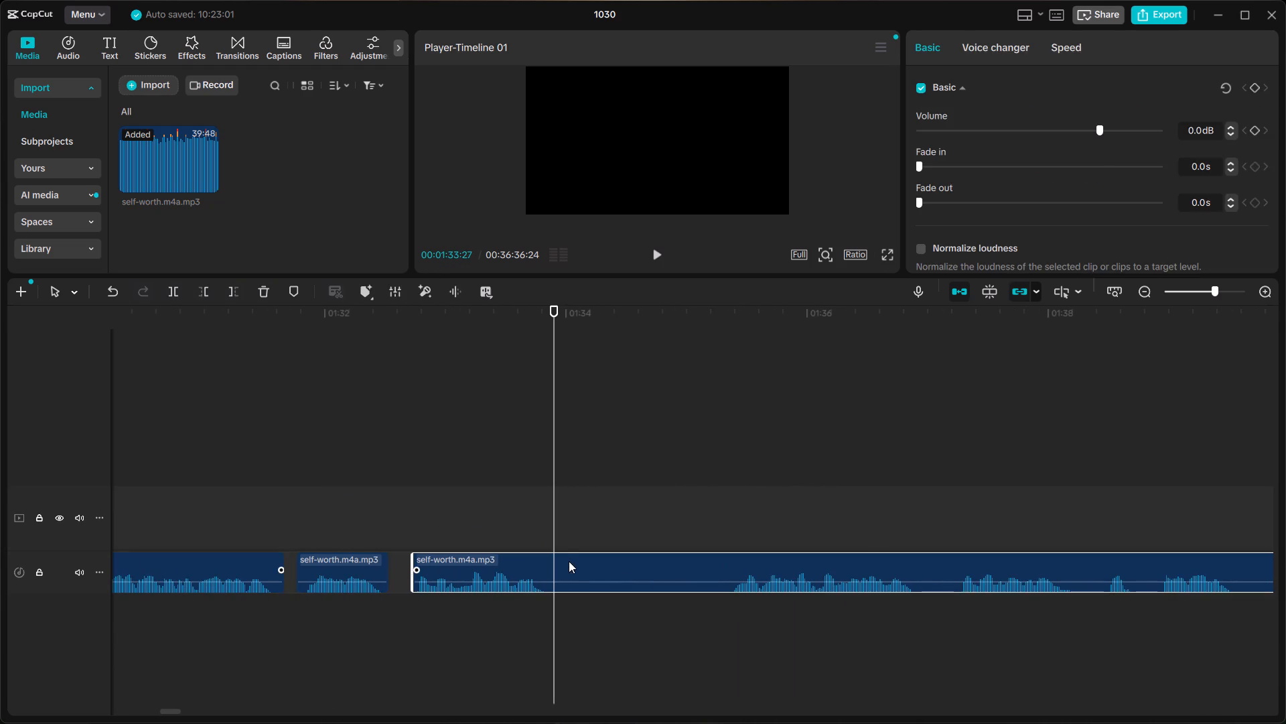
left_click(518, 524)
left_click(557, 531)
left_click(567, 559)
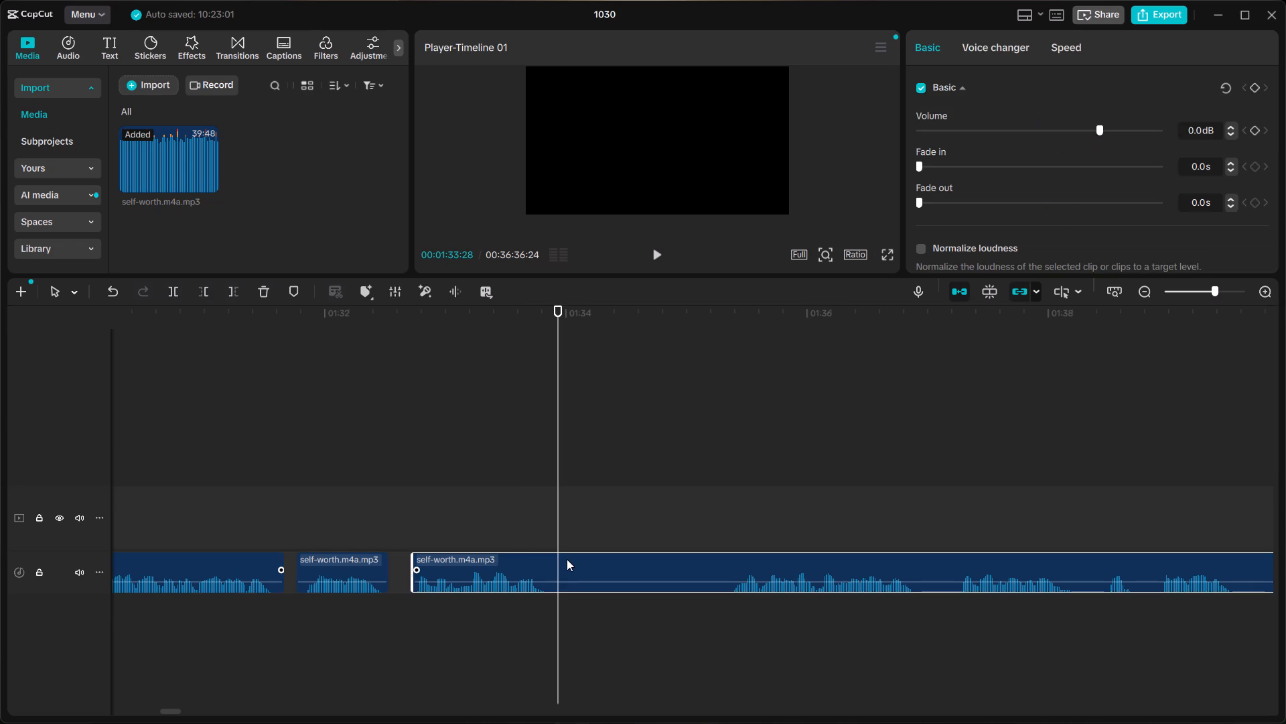
key("ctrl+b")
Listen ahead through the spoken phrases of the last clip from about 1:35 to 1:55.
left_click(713, 521)
key("space")
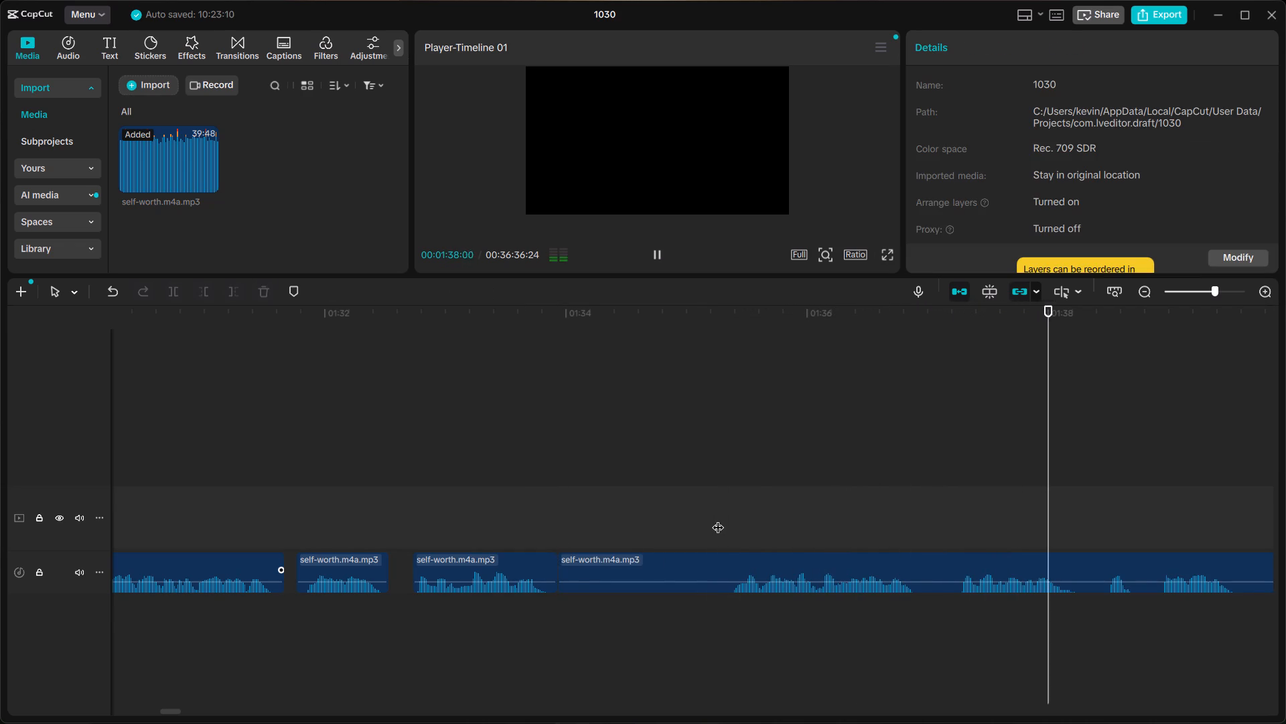
scroll(718, 519, "left", 2)
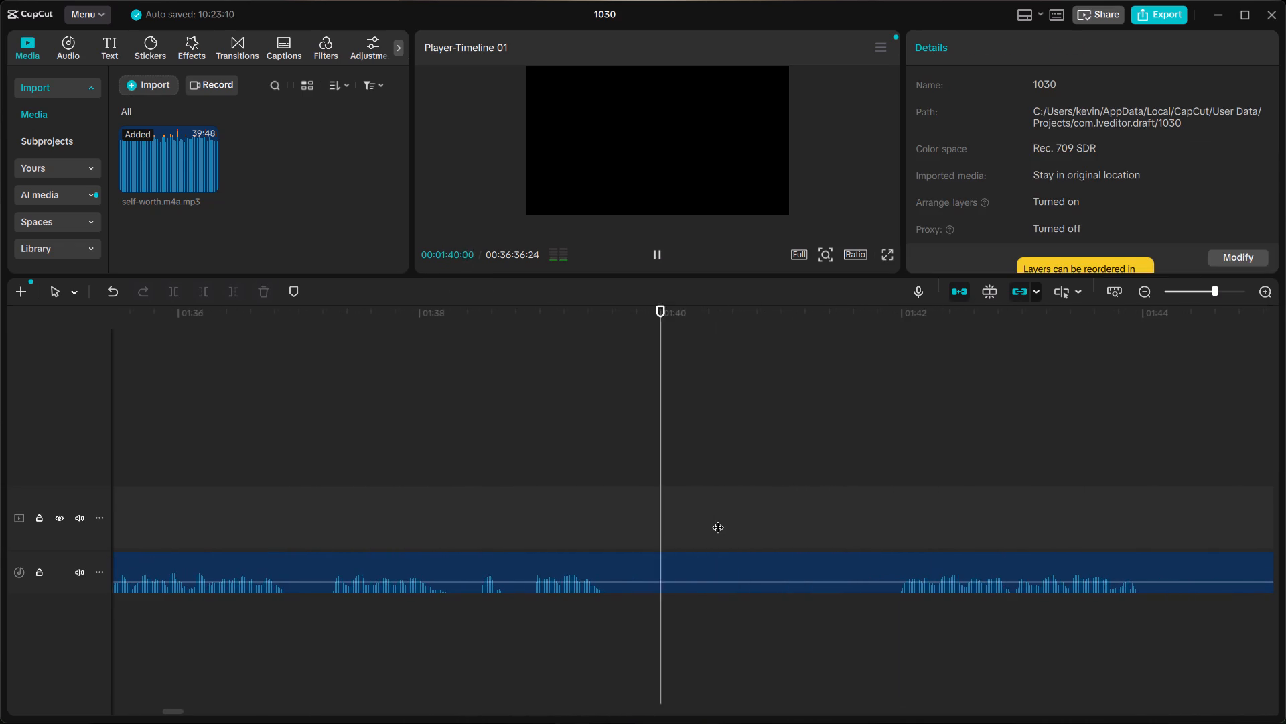
left_click(883, 512)
key("space")
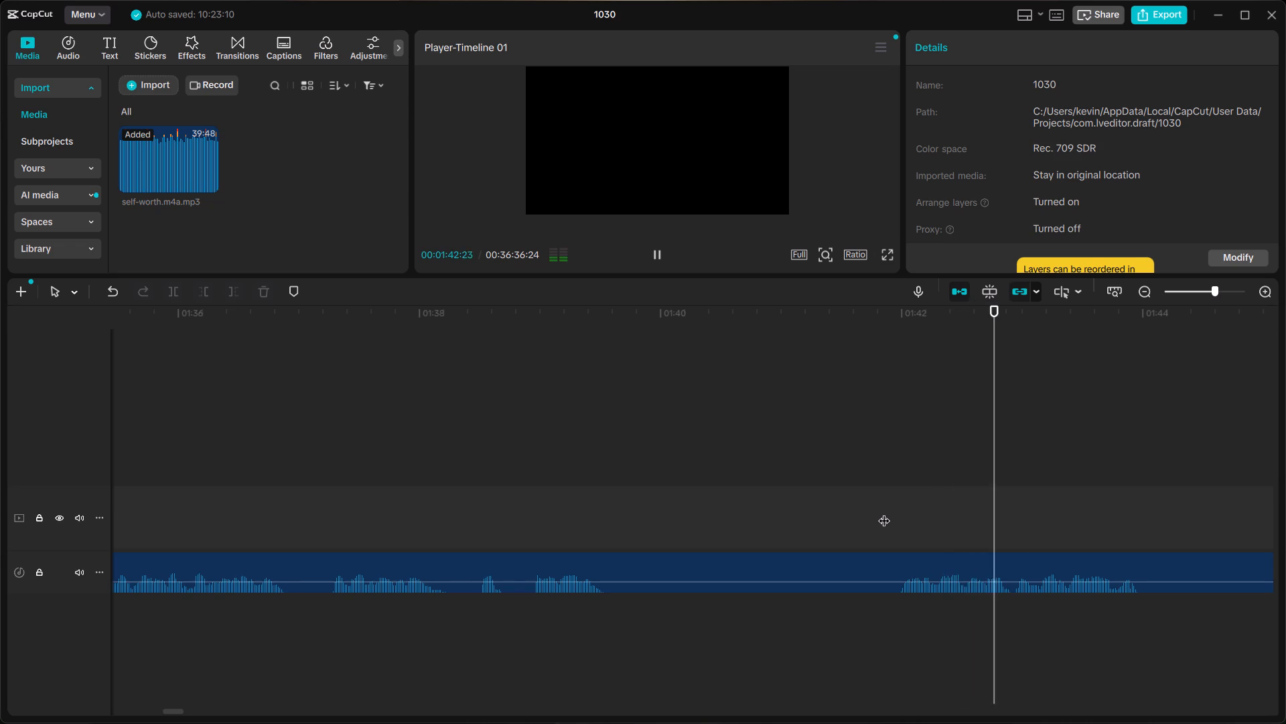
scroll(884, 512, "left", 2)
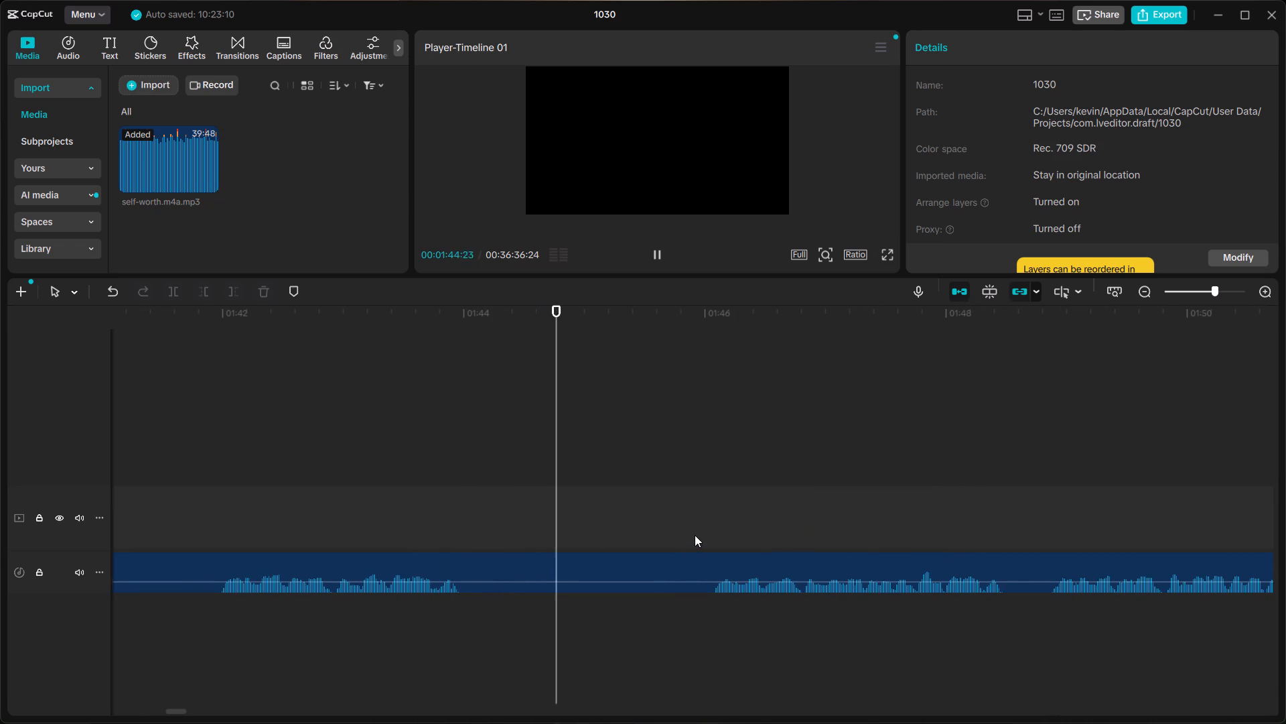
left_click(711, 524)
key("space")
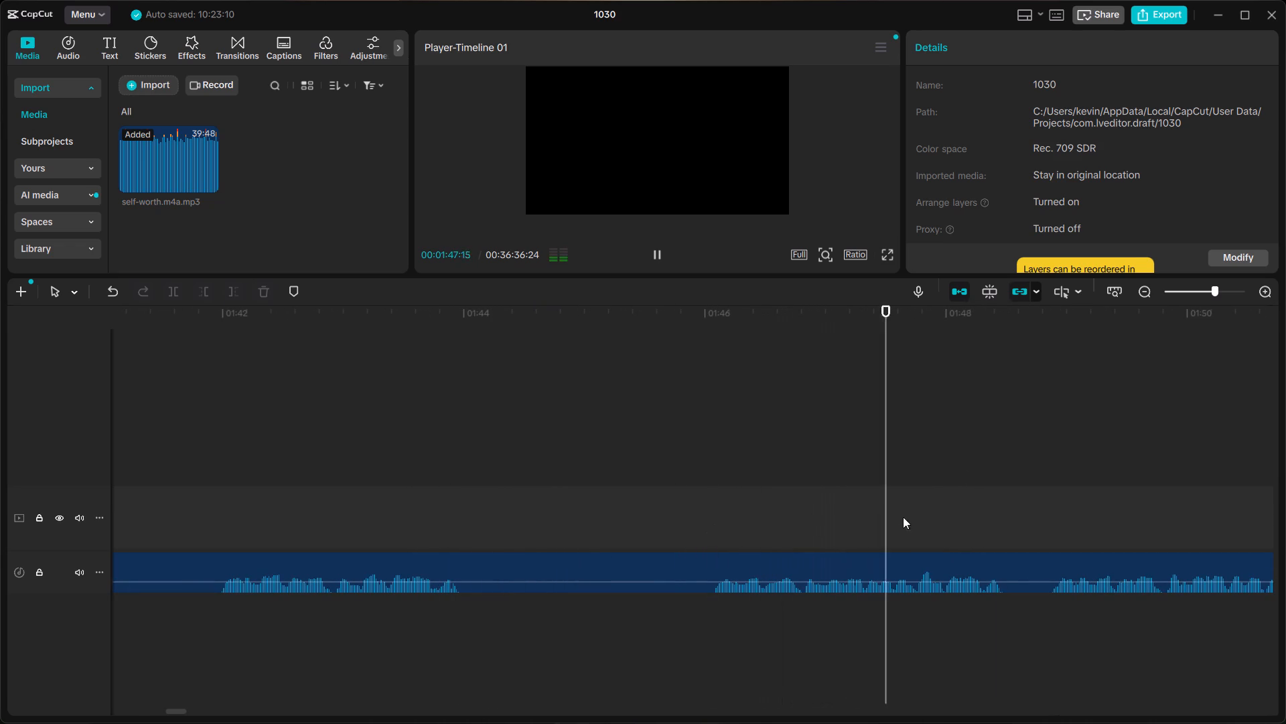
left_click(1030, 518)
key("space")
scroll(1031, 518, "left", 1)
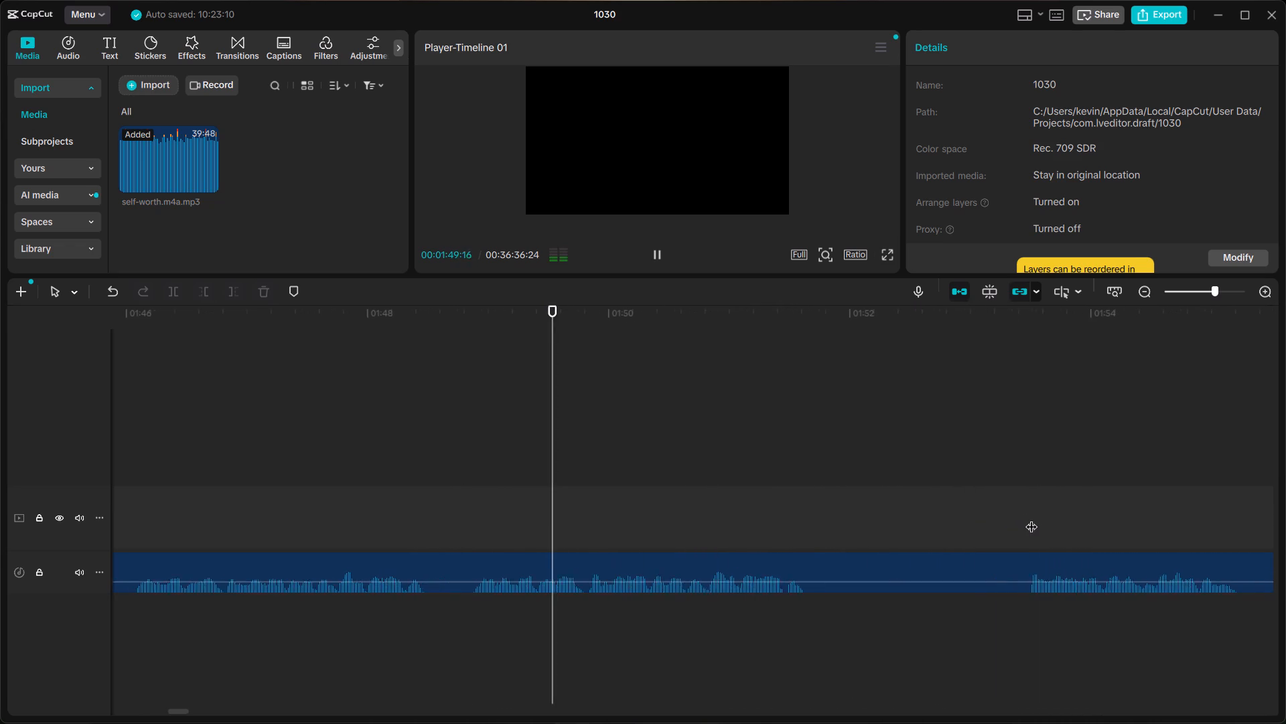
scroll(1031, 518, "left", 1)
left_click(1031, 518)
left_click(1017, 522)
key("space")
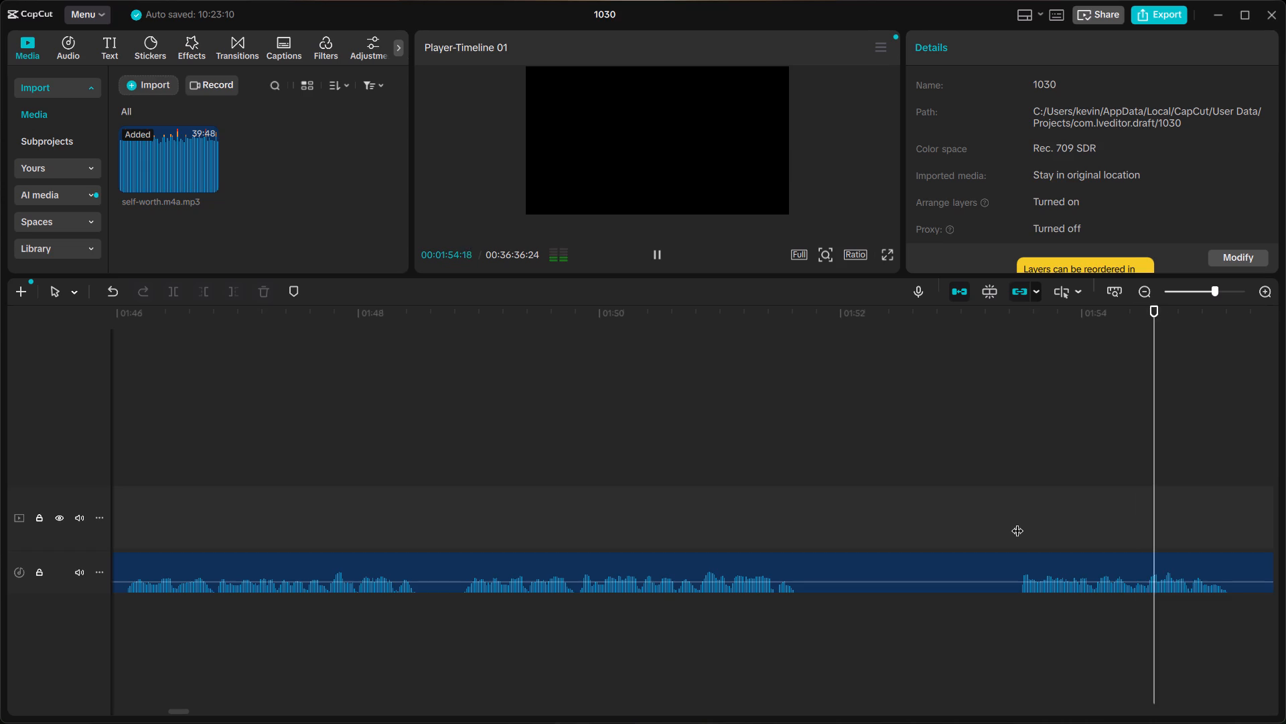
key("space")
scroll(1017, 522, "left", 1)
left_click(507, 524)
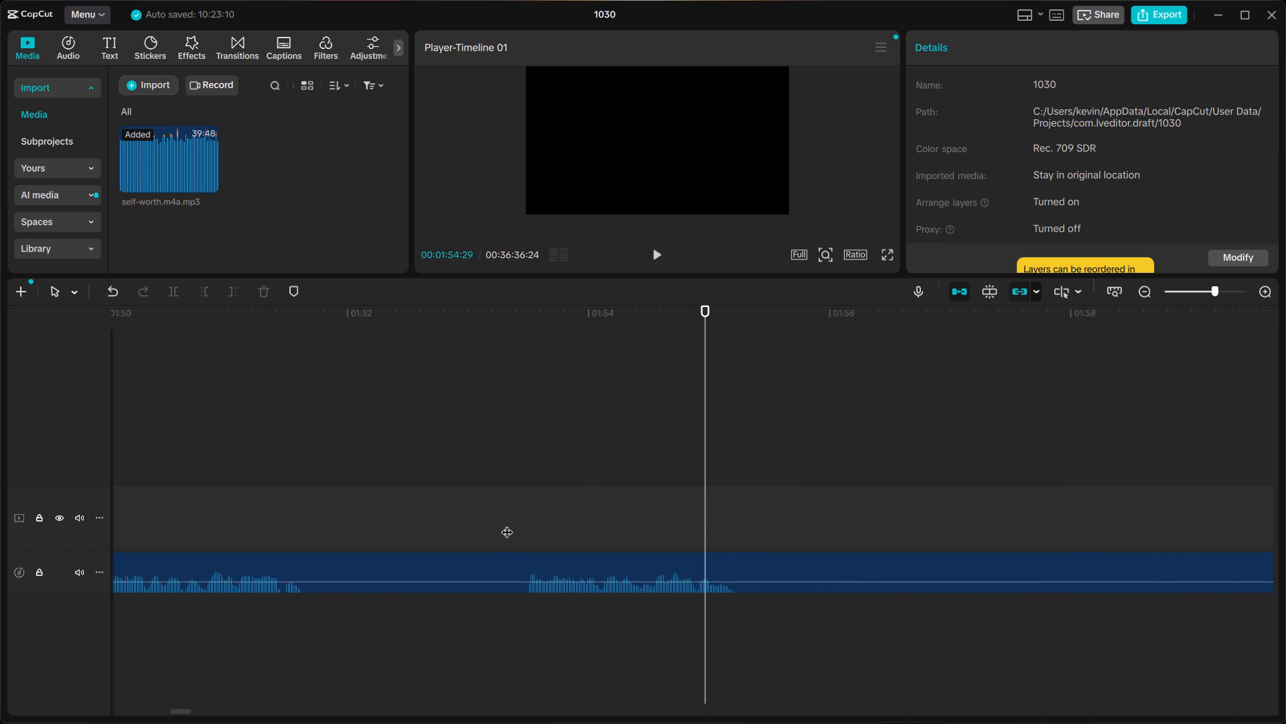
key("space")
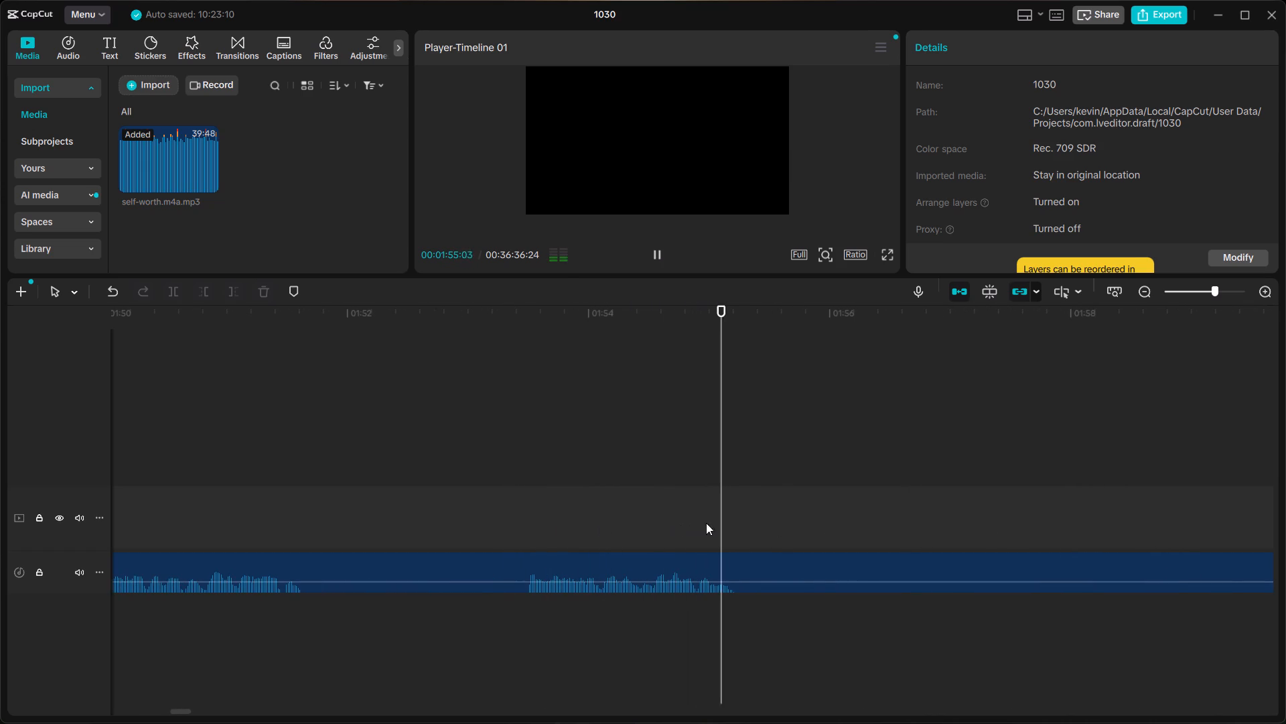
key("space")
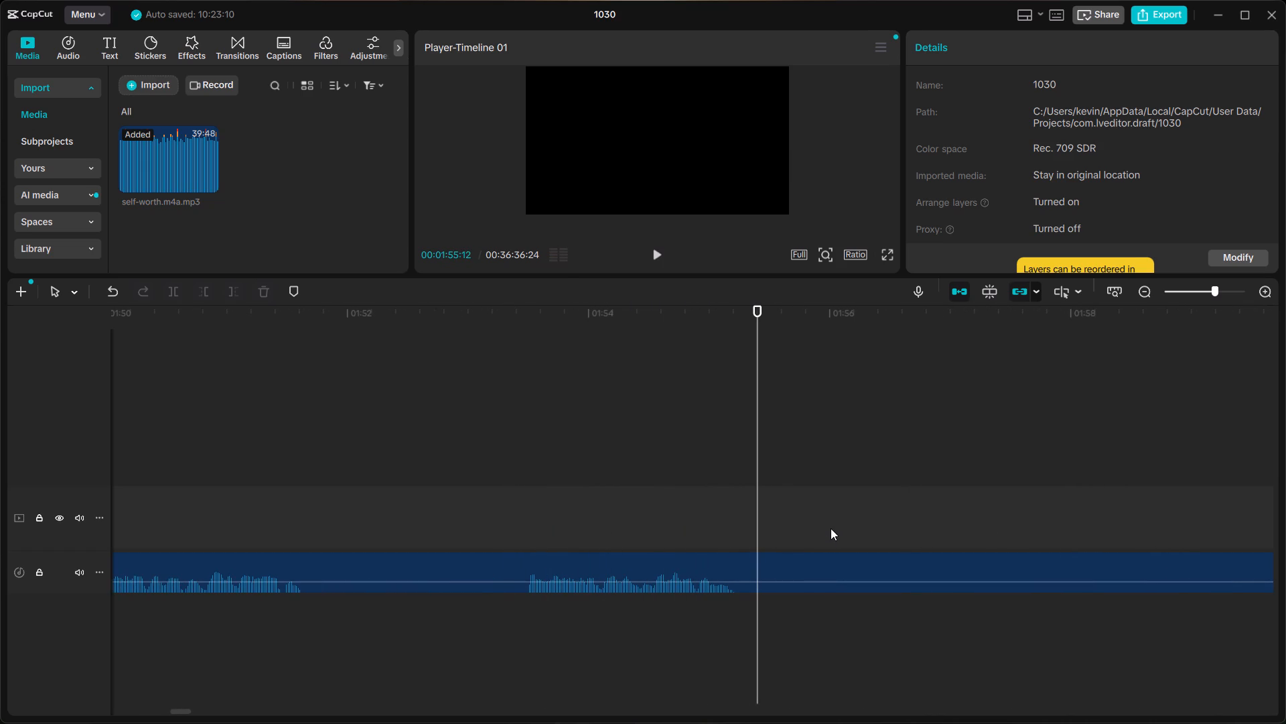
Replay the phrases after 1:33:28, split the last clip at 1:35:08, and delete the silent section before the cut.
scroll(831, 528, "right", 7)
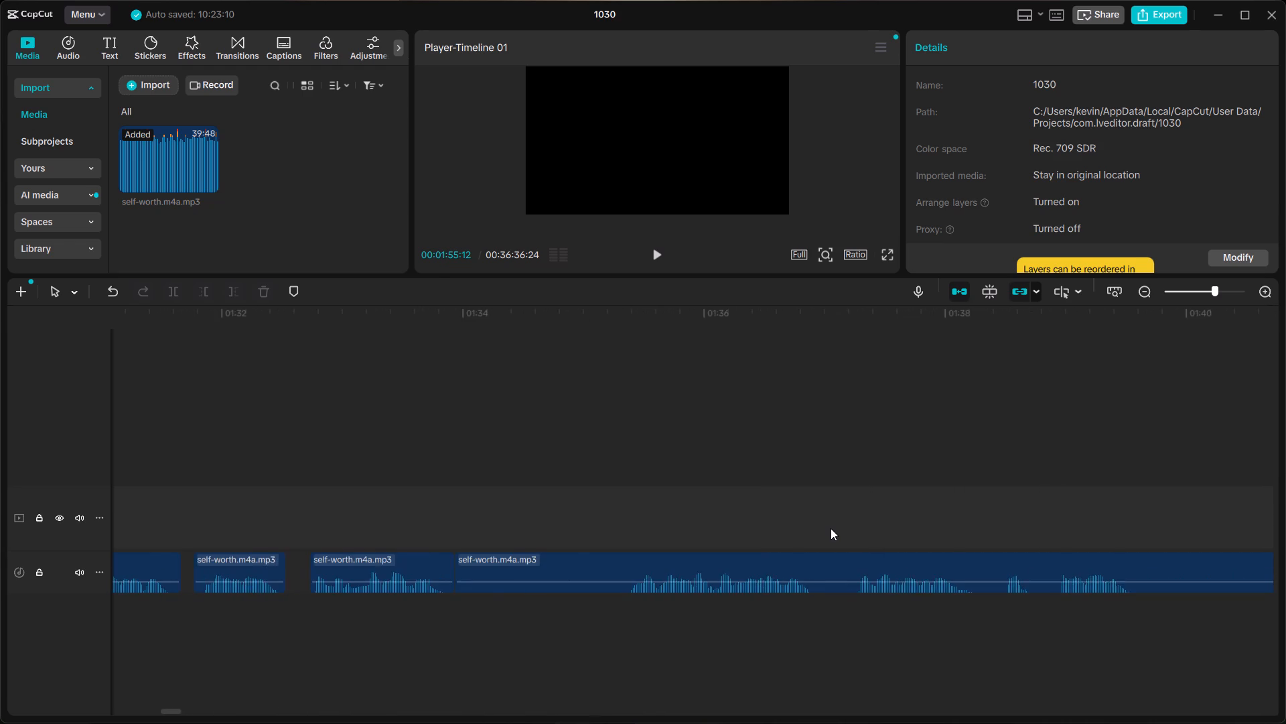
left_click(723, 522)
key("space")
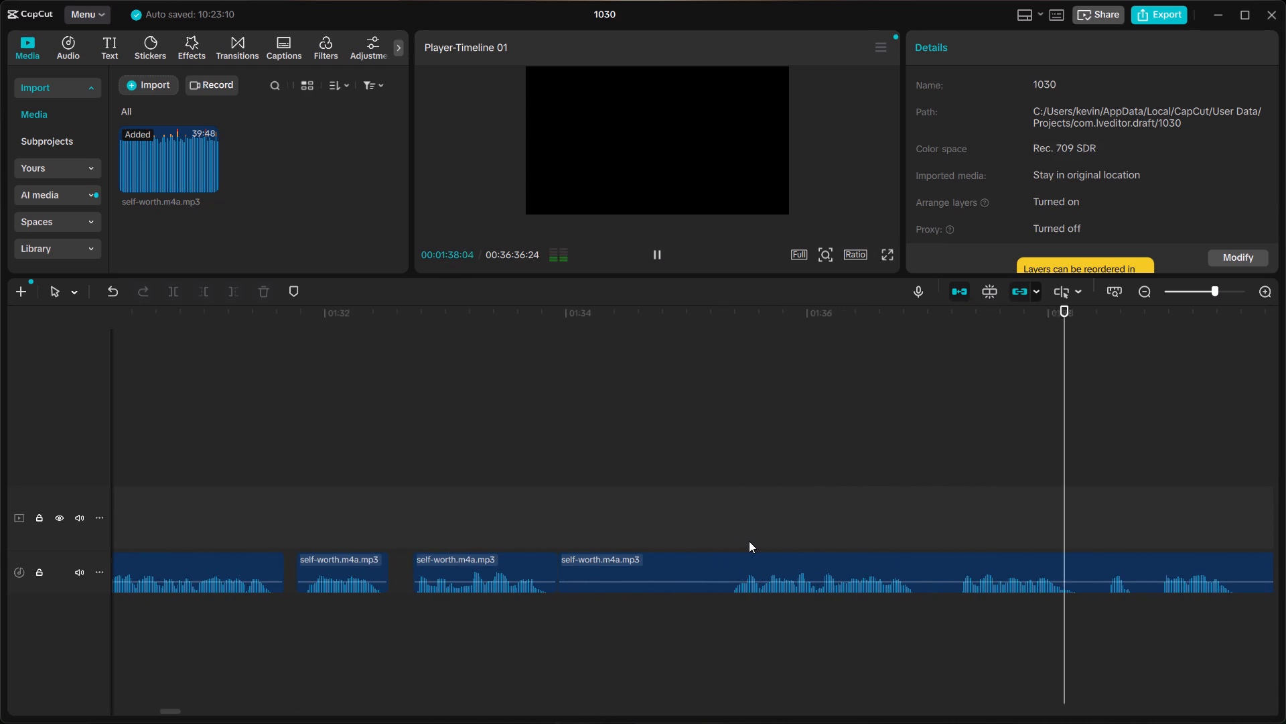
key("space")
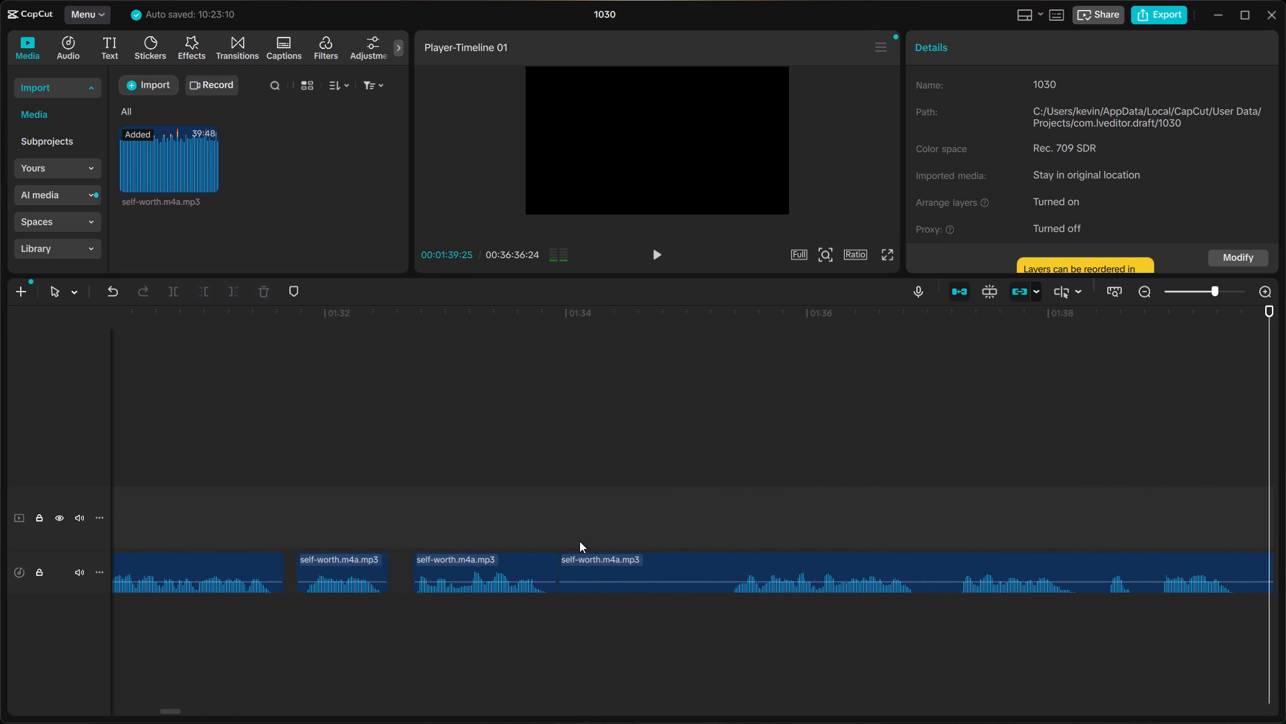
left_click(571, 528)
key("space")
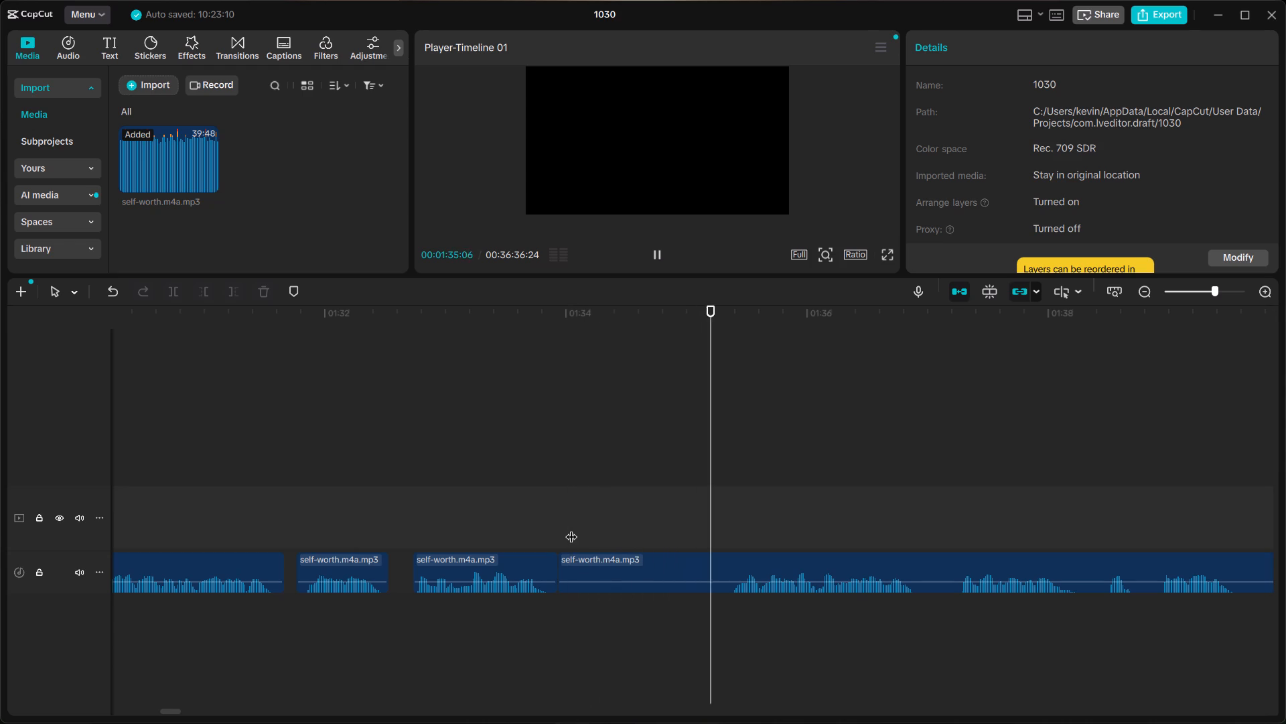
key("space")
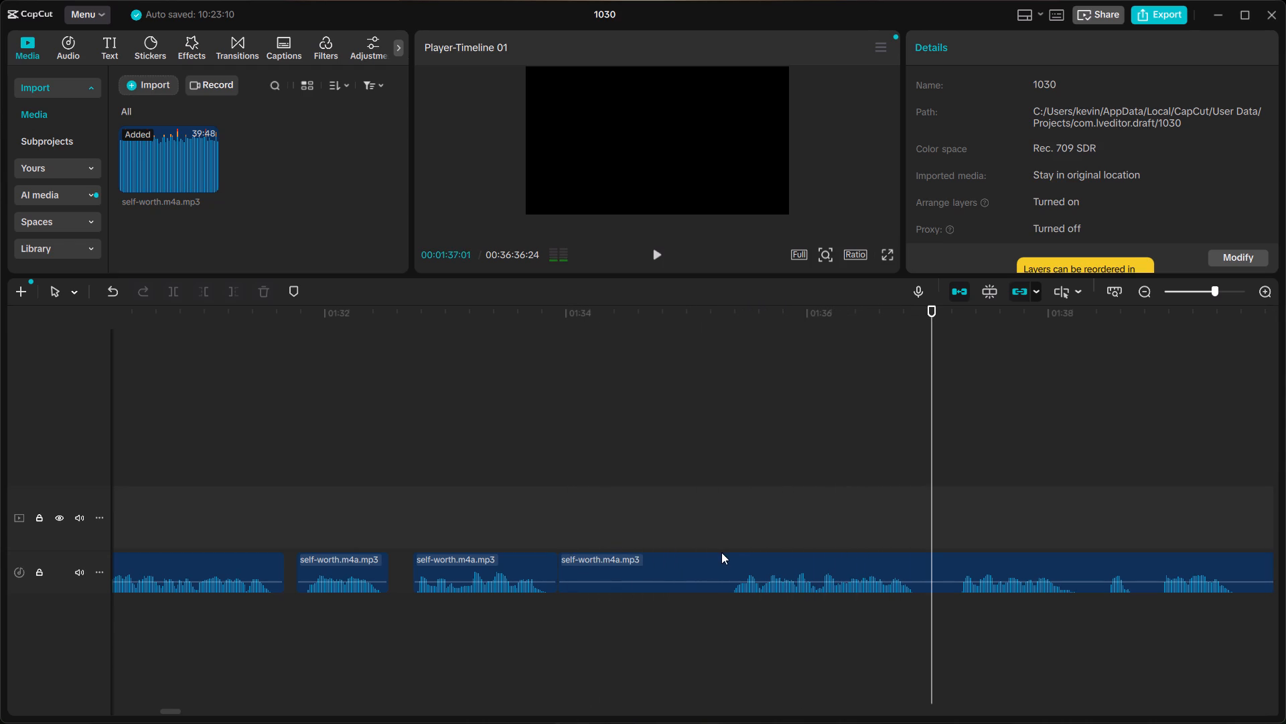
left_click(721, 552)
left_click(733, 550)
left_click(719, 534)
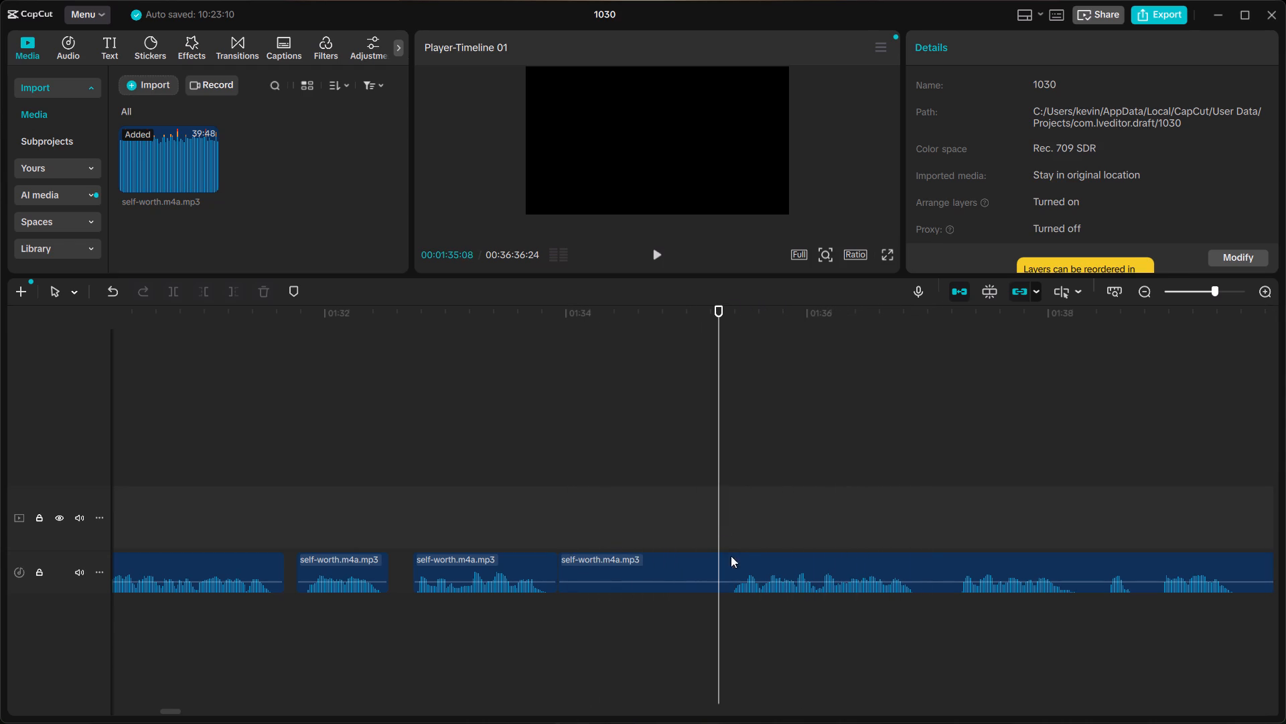
left_click(730, 561)
key("ctrl+b")
left_click(689, 560)
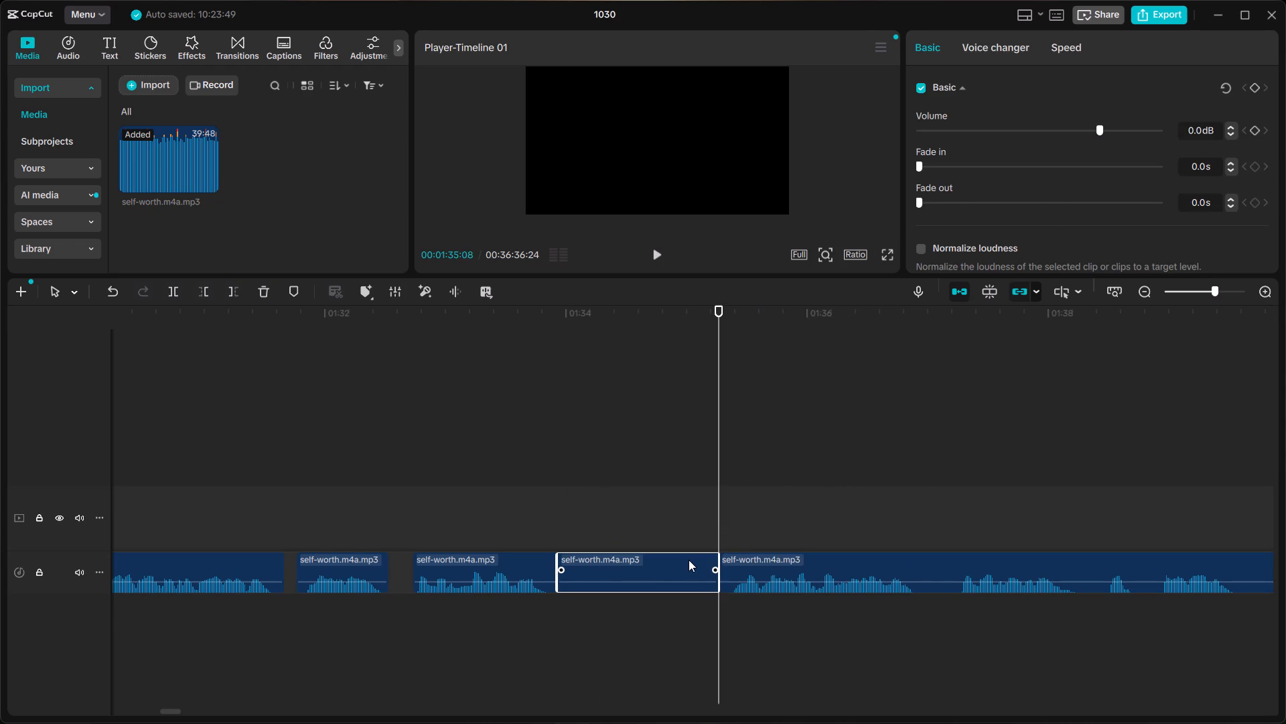
key("BackSpace")
Move the last clip earlier, leaving a pause of about four frames after 1:33:28, and listen through the recent joins.
left_click(751, 560)
left_click_drag(748, 561, 602, 568)
left_click(424, 514)
key("space")
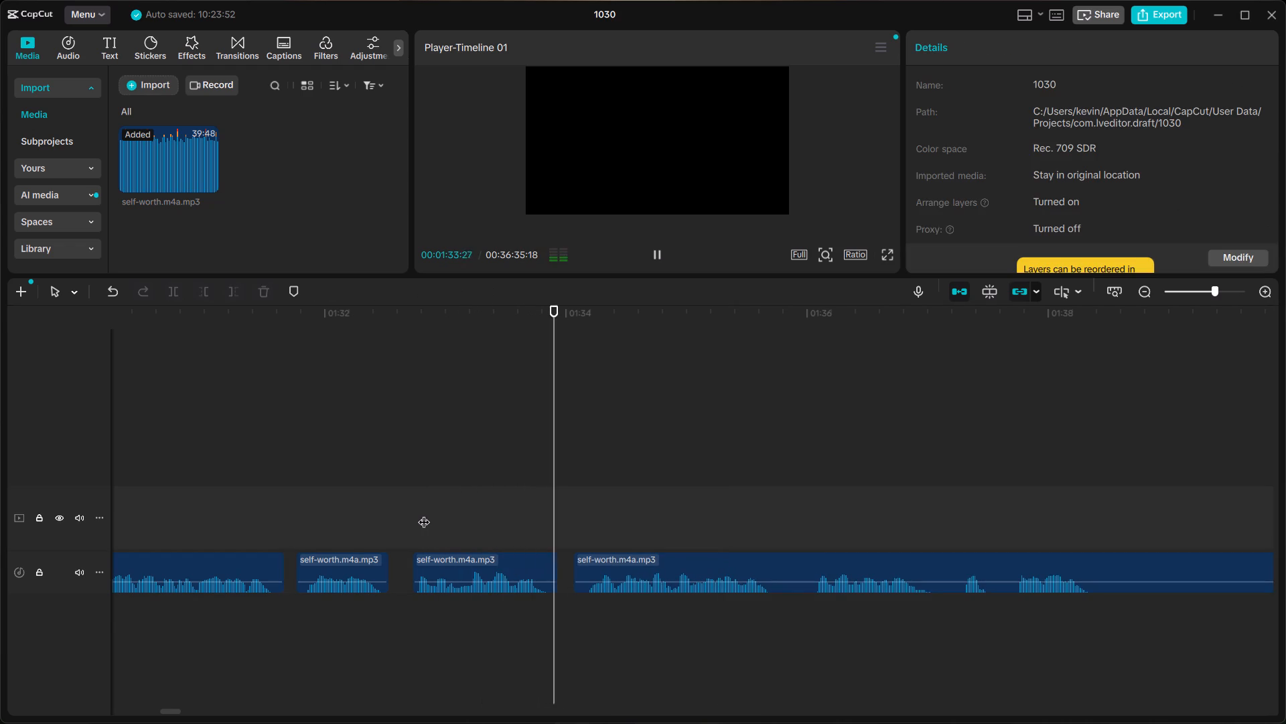
left_click(355, 511)
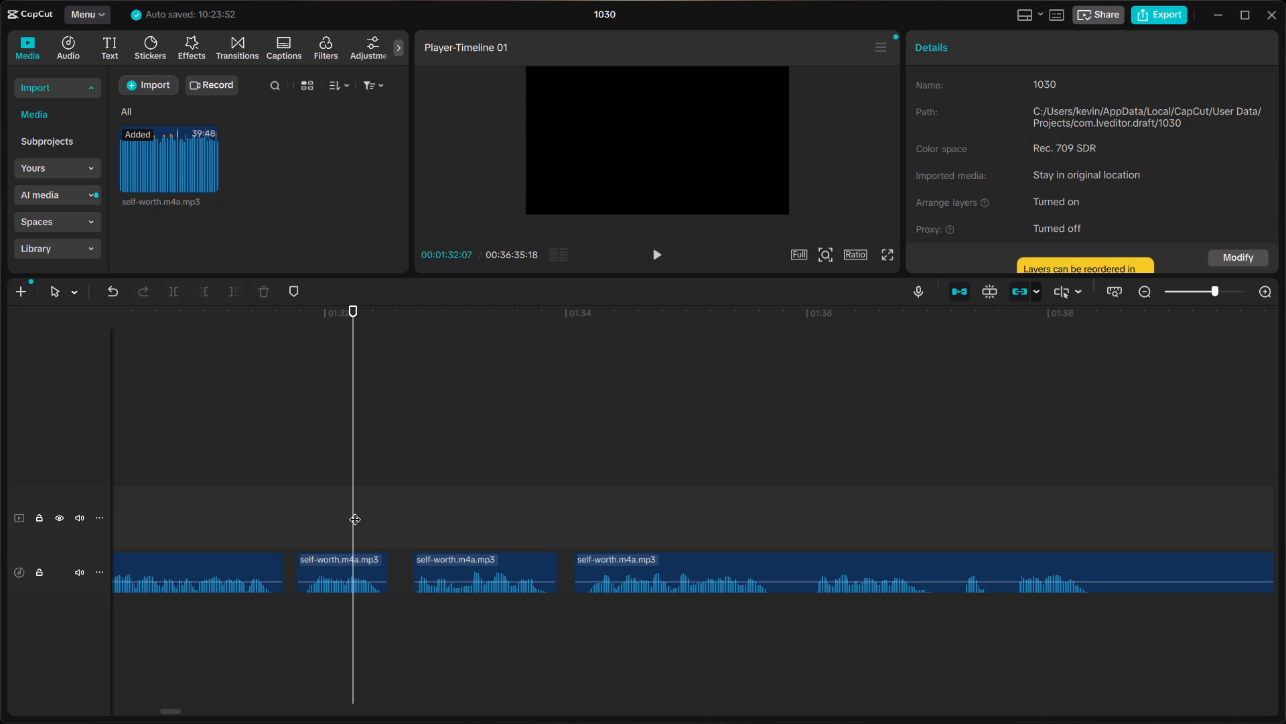
left_click(277, 514)
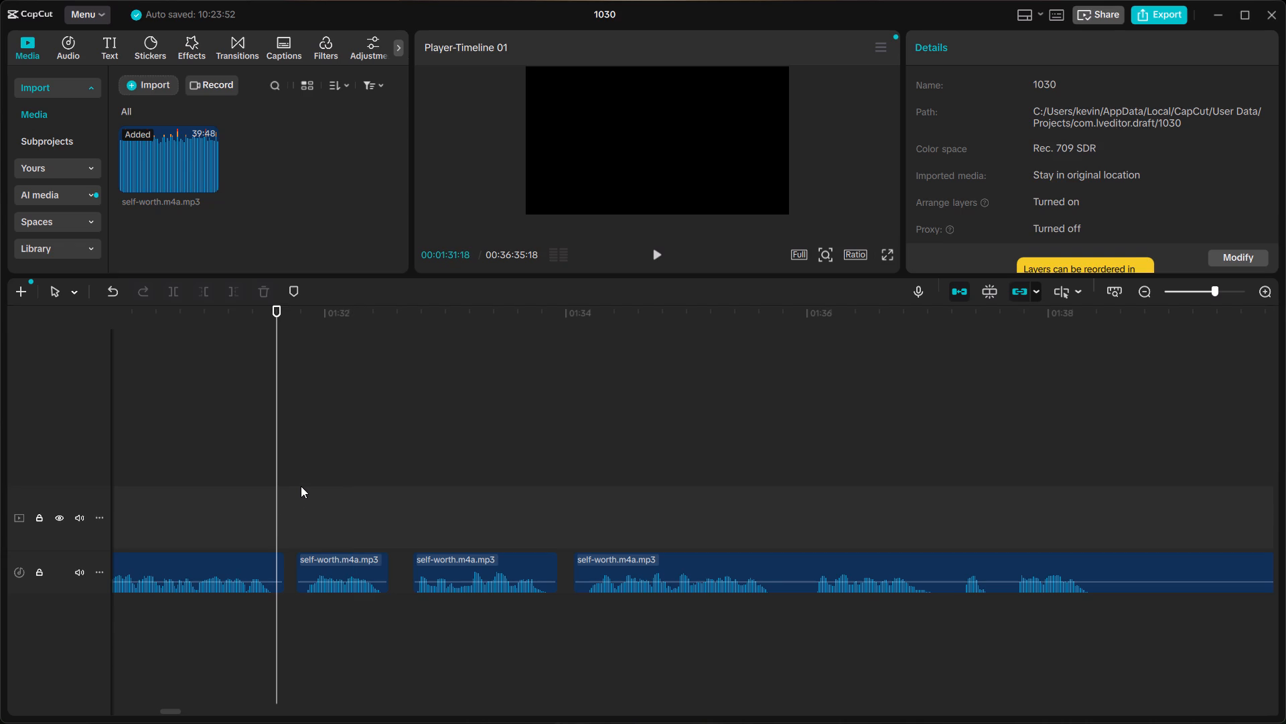
left_click(213, 488)
left_click(275, 497)
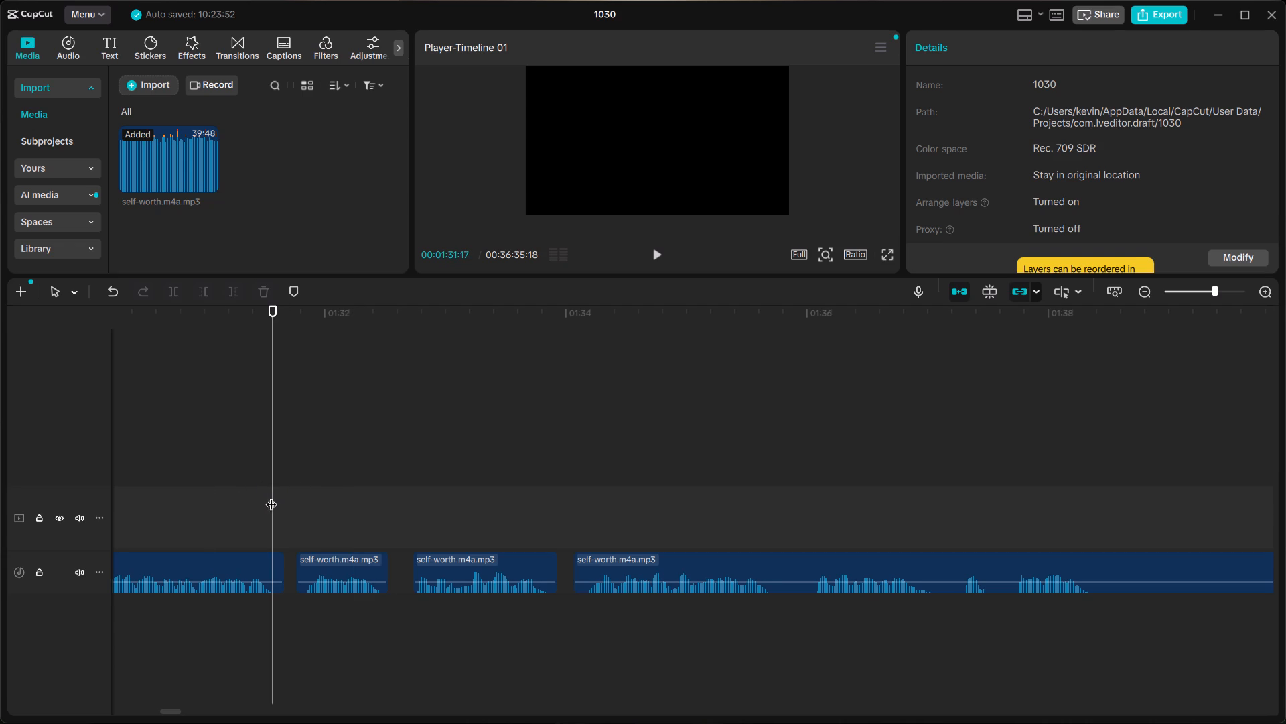
left_click(286, 493)
left_click(136, 471)
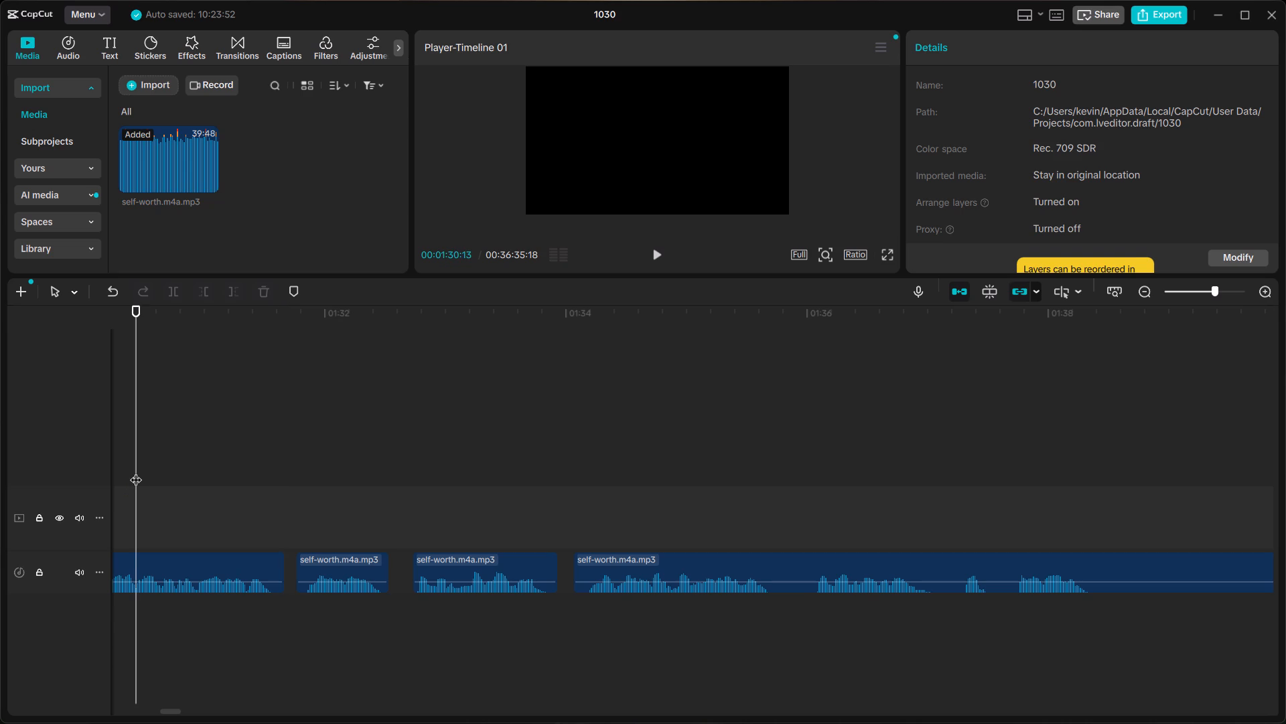
key("space")
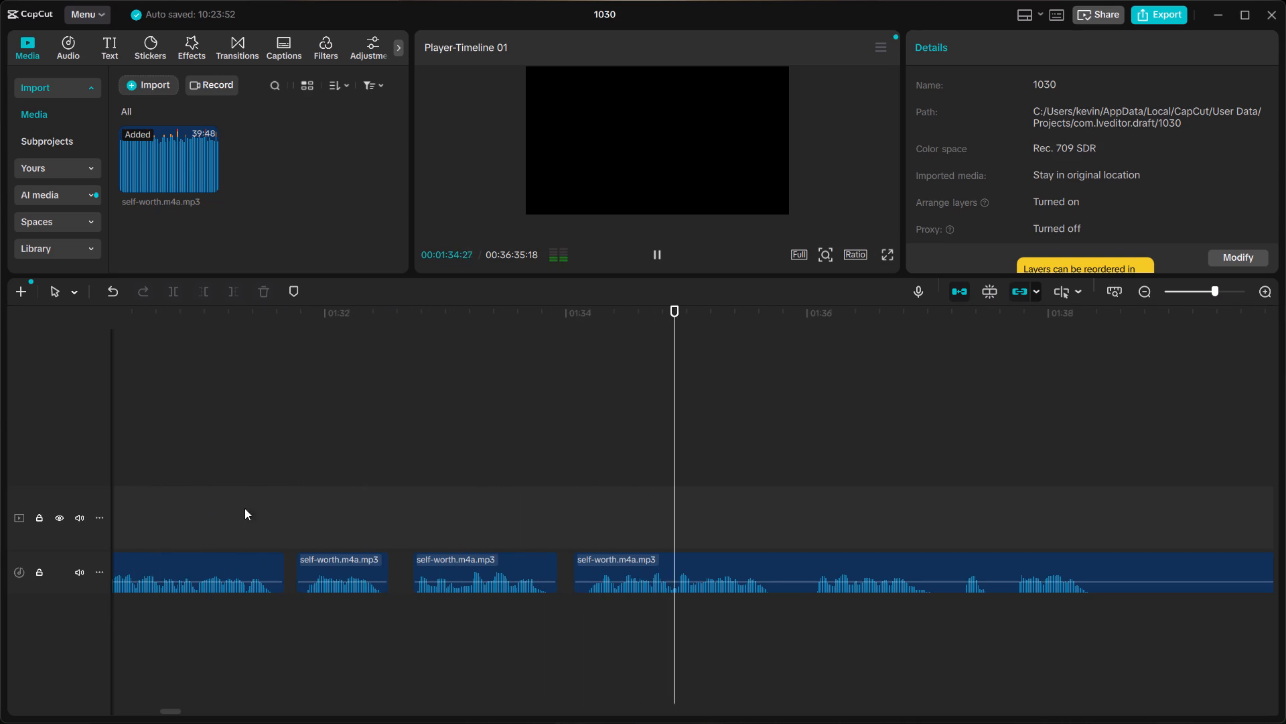
scroll(400, 521, "left", 1)
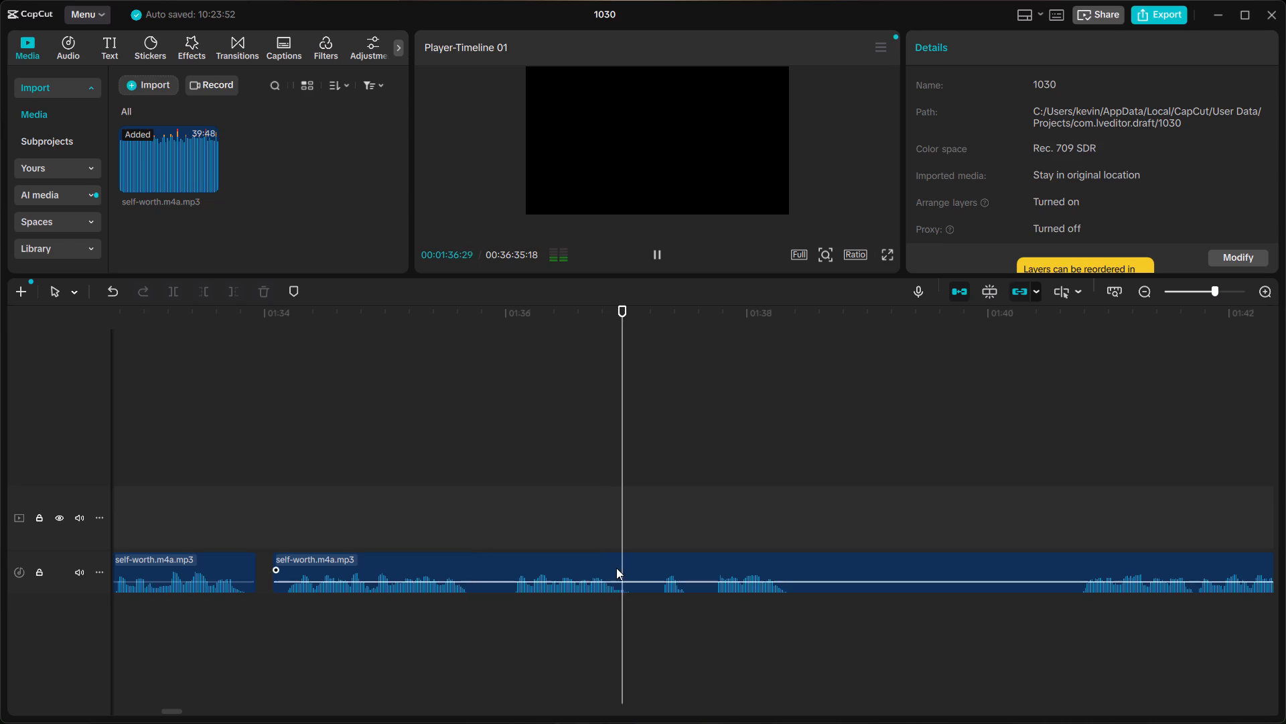
key("space")
left_click(306, 493)
key("space")
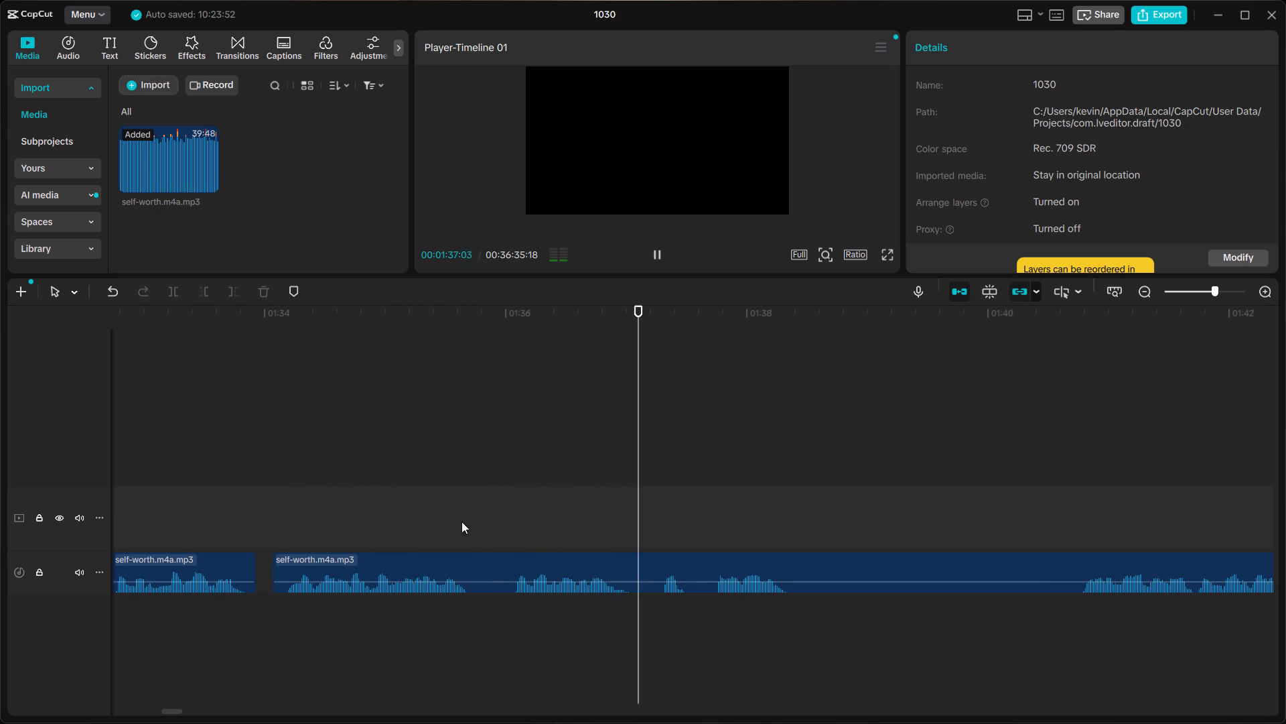
Turn on auto snapping for the timeline and pause playback.
type("n")
key("space")
key("space")
key("space")
Split the last clip at 1:35:24 and 1:35:29 and delete the short silent section between the cuts.
left_click(481, 529)
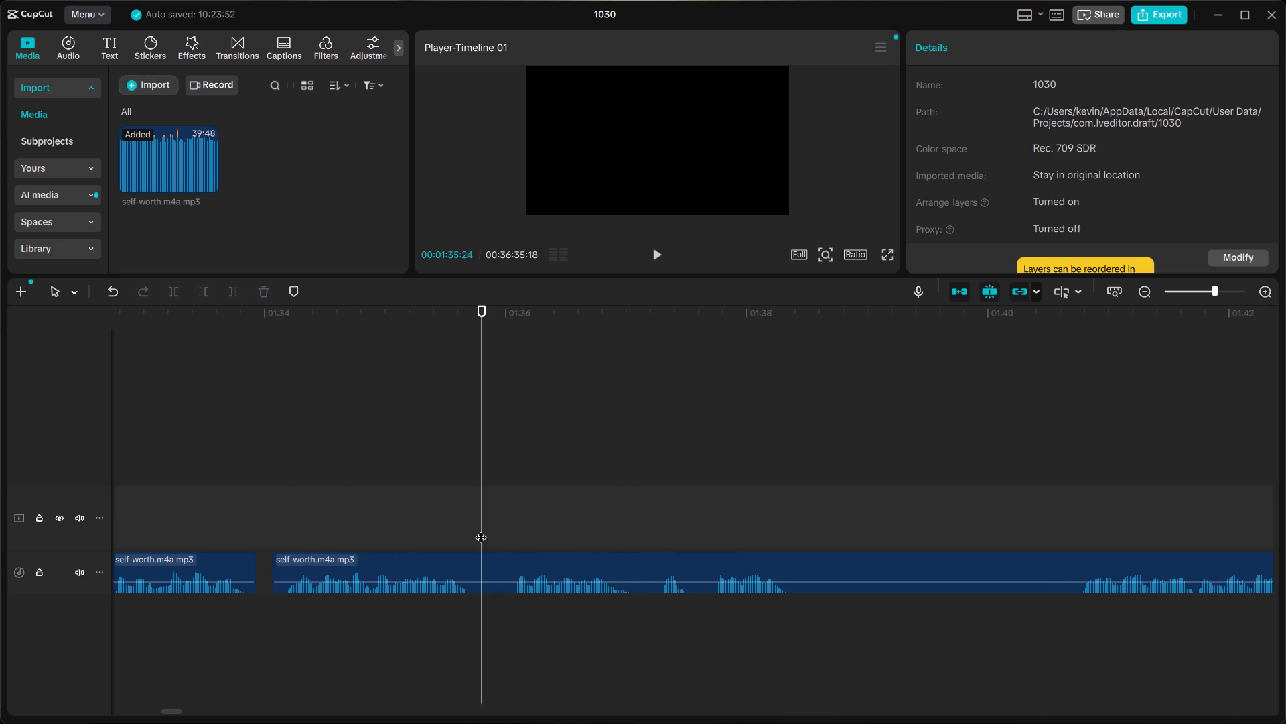
left_click(486, 562)
key("ctrl+b")
left_click(504, 563, "ctrl")
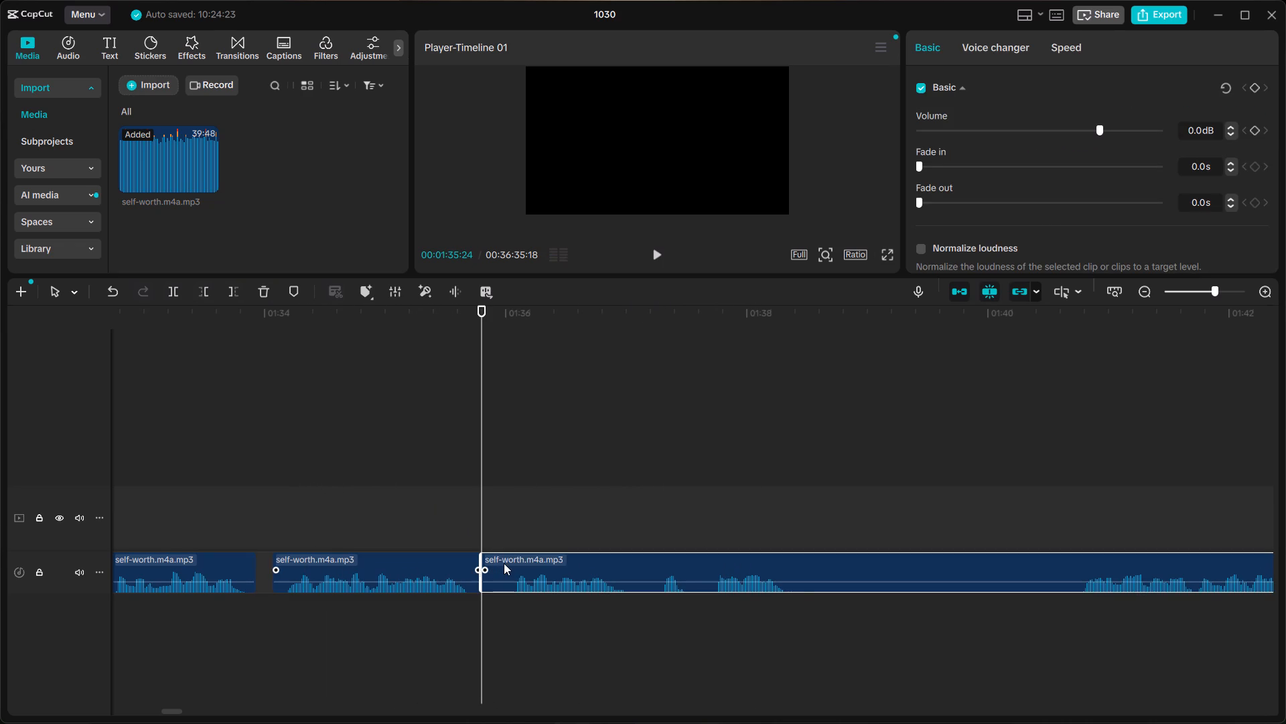
left_click(504, 532, "ctrl")
left_click(506, 559, "ctrl")
key("ctrl+b")
left_click(486, 568)
key("BackSpace")
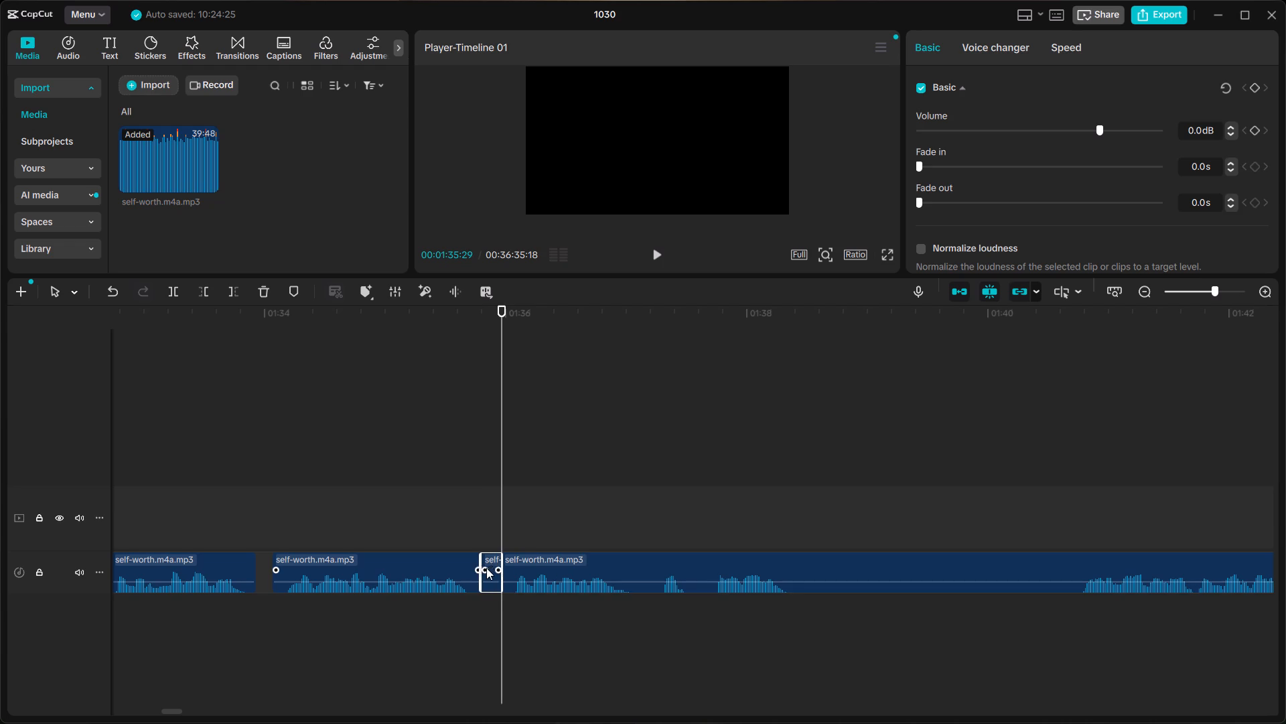
Move the last clip earlier, leaving a pause of about one frame after 1:35:24, and listen from the preceding clip.
left_click(522, 561)
left_click_drag(521, 560, 507, 562)
left_click(332, 521)
key("space")
key("space")
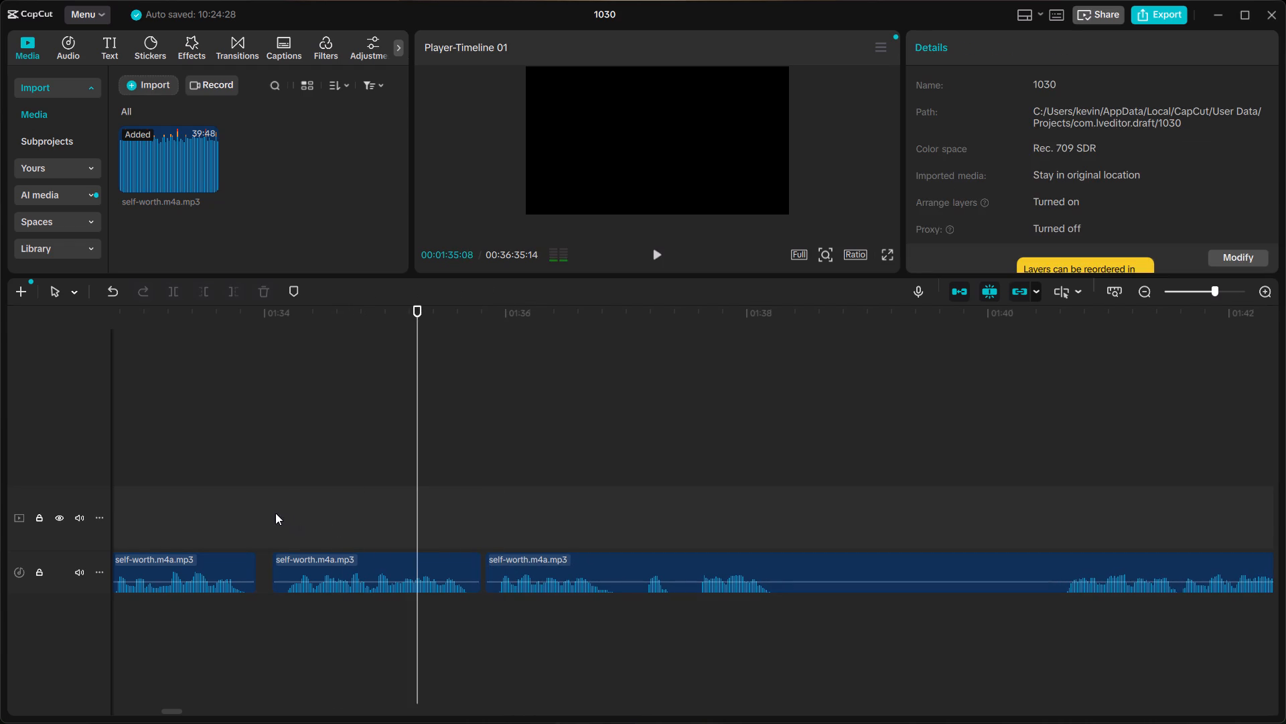
left_click(275, 513)
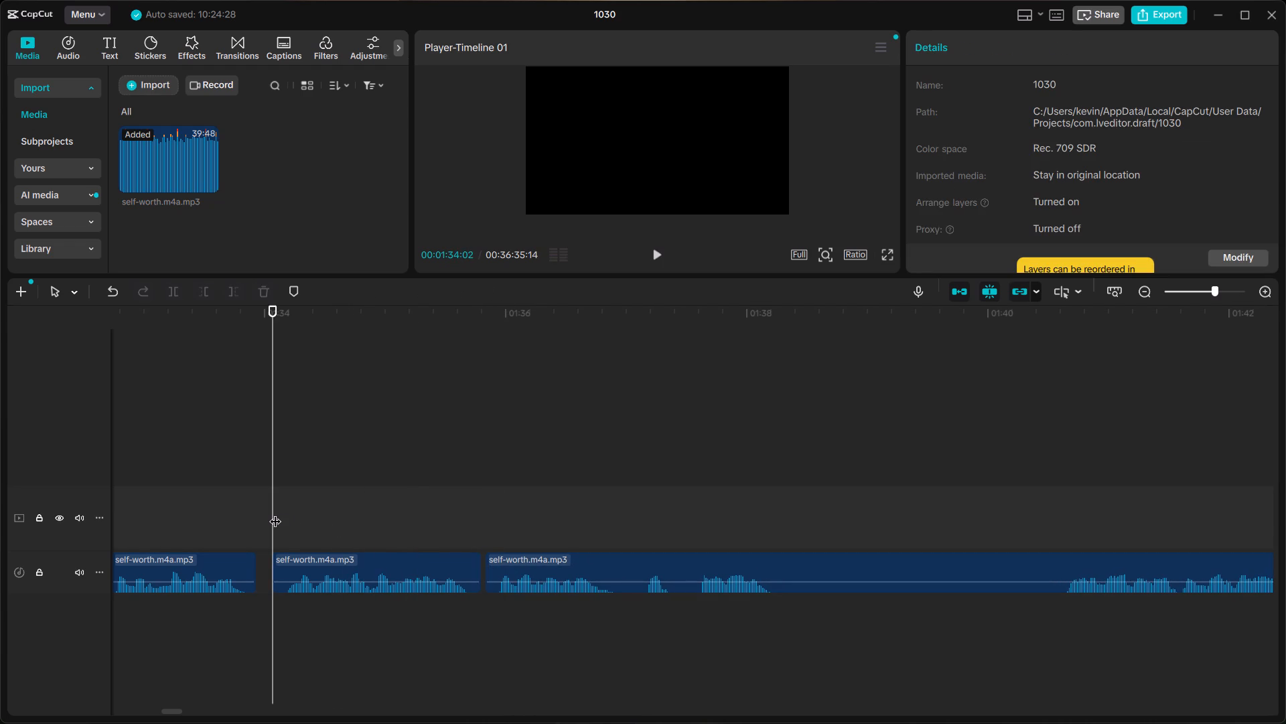
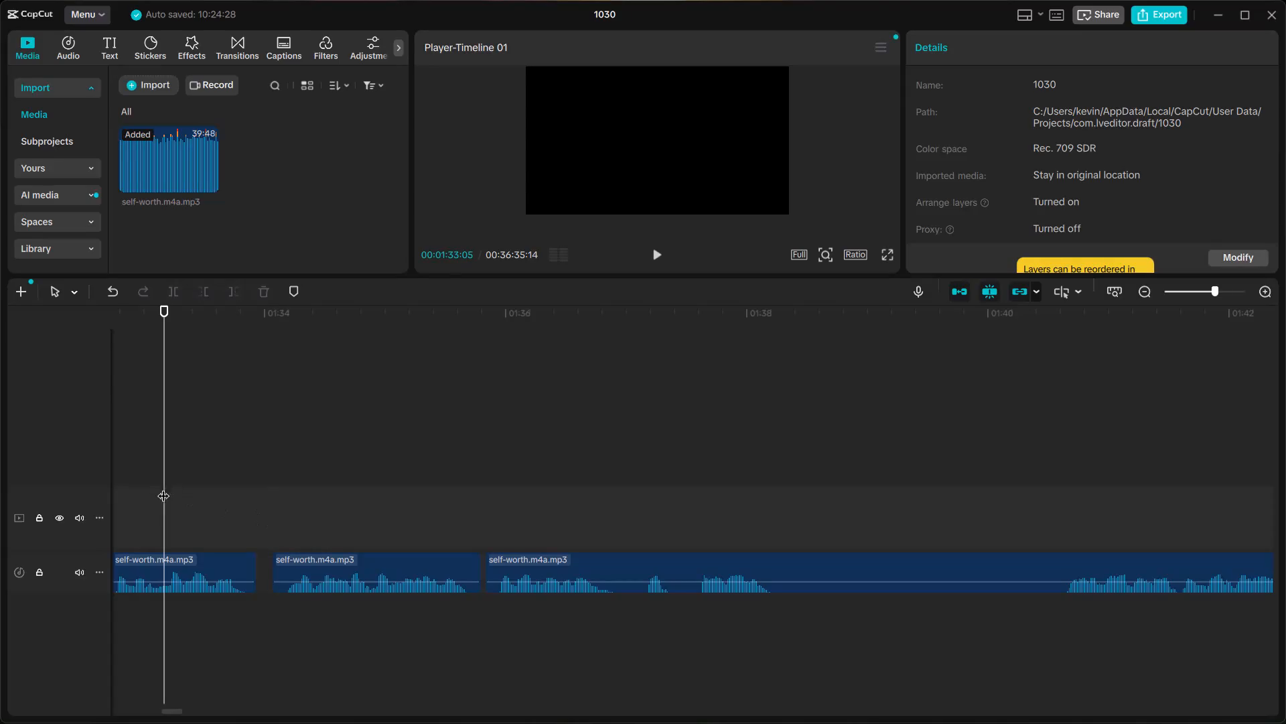
Listen to the voice recording from about 01:33 to 01:38, replaying the phrases to judge the cuts between clips.
left_click(206, 524)
left_click(141, 524)
key("space")
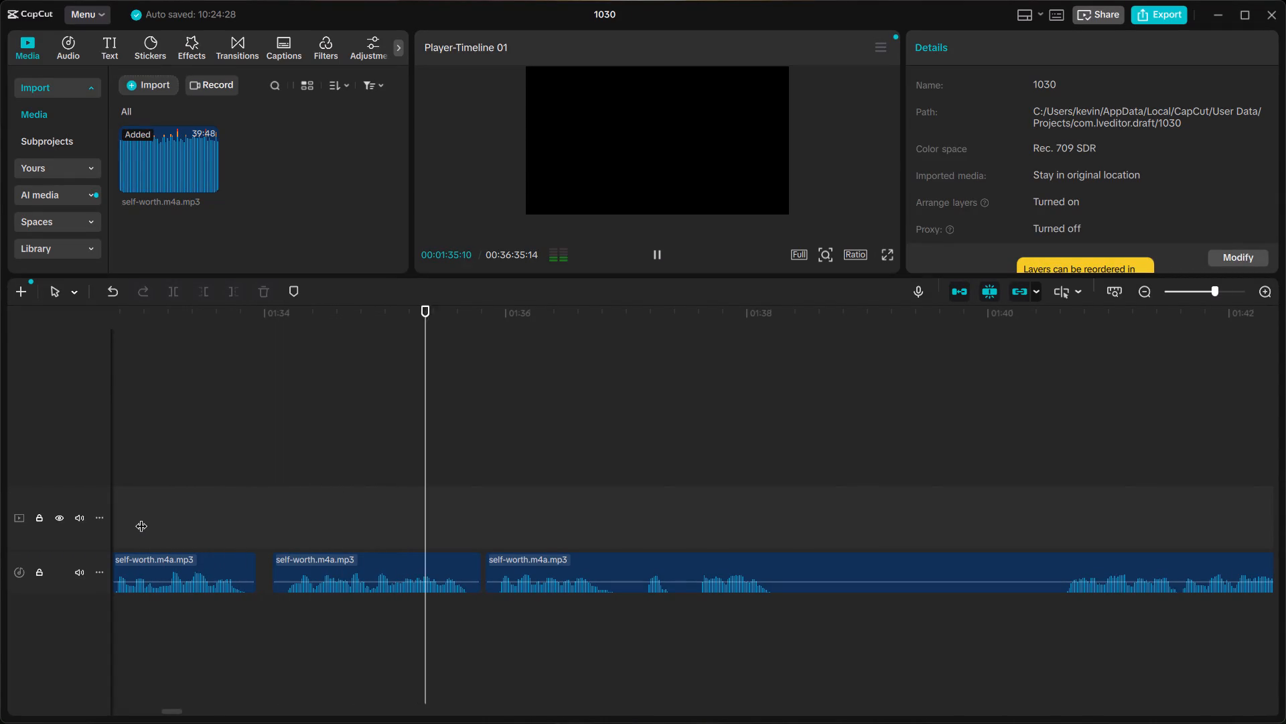
left_click(183, 486)
key("space")
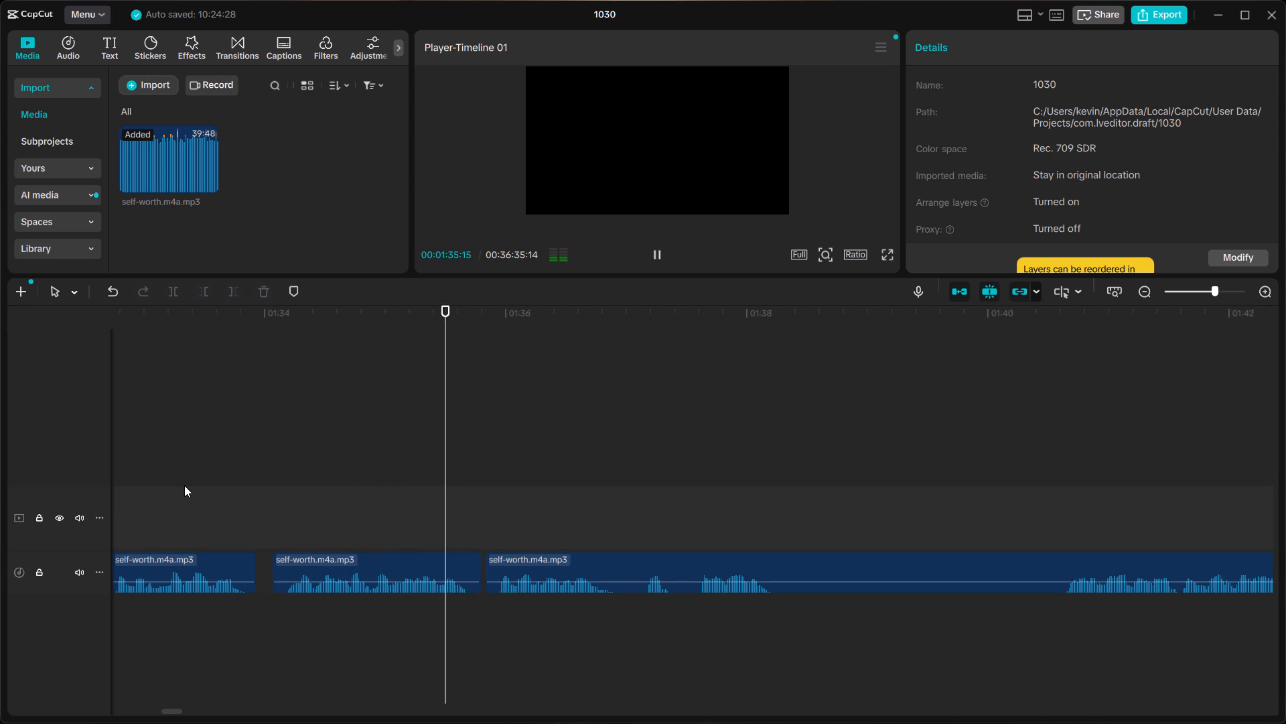
key("space")
left_click(257, 474)
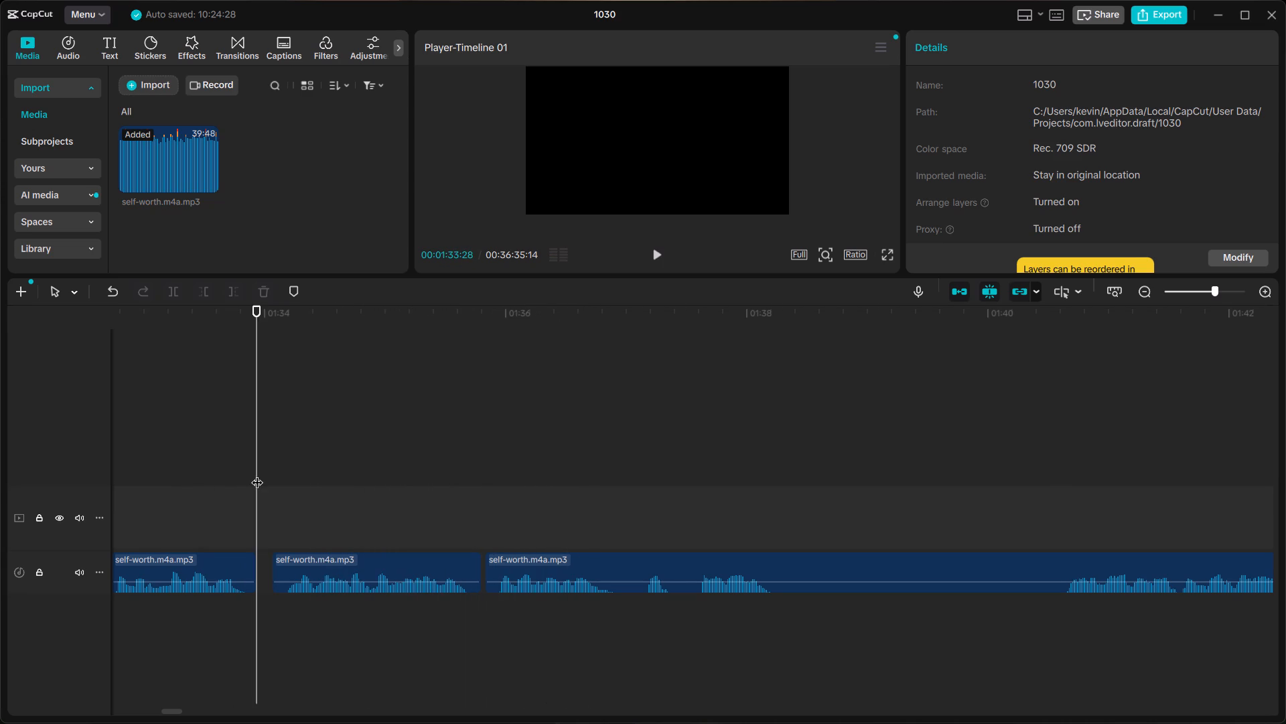
key("space")
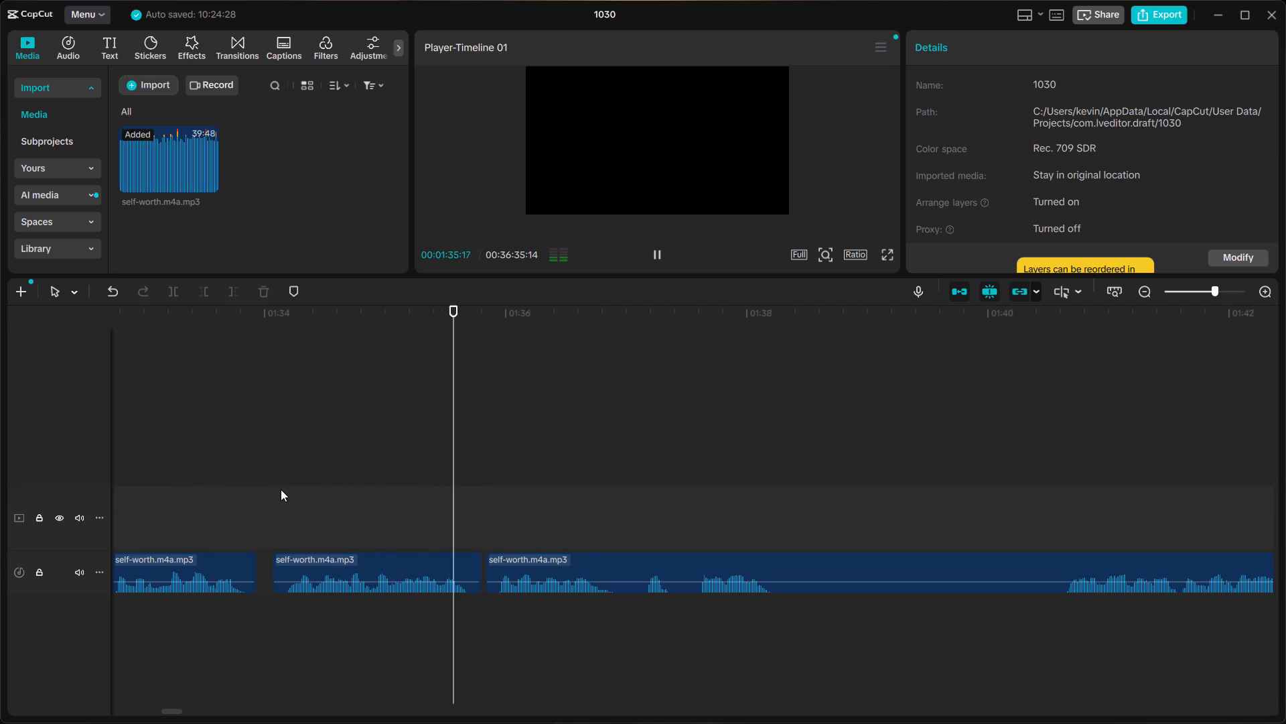
key("space")
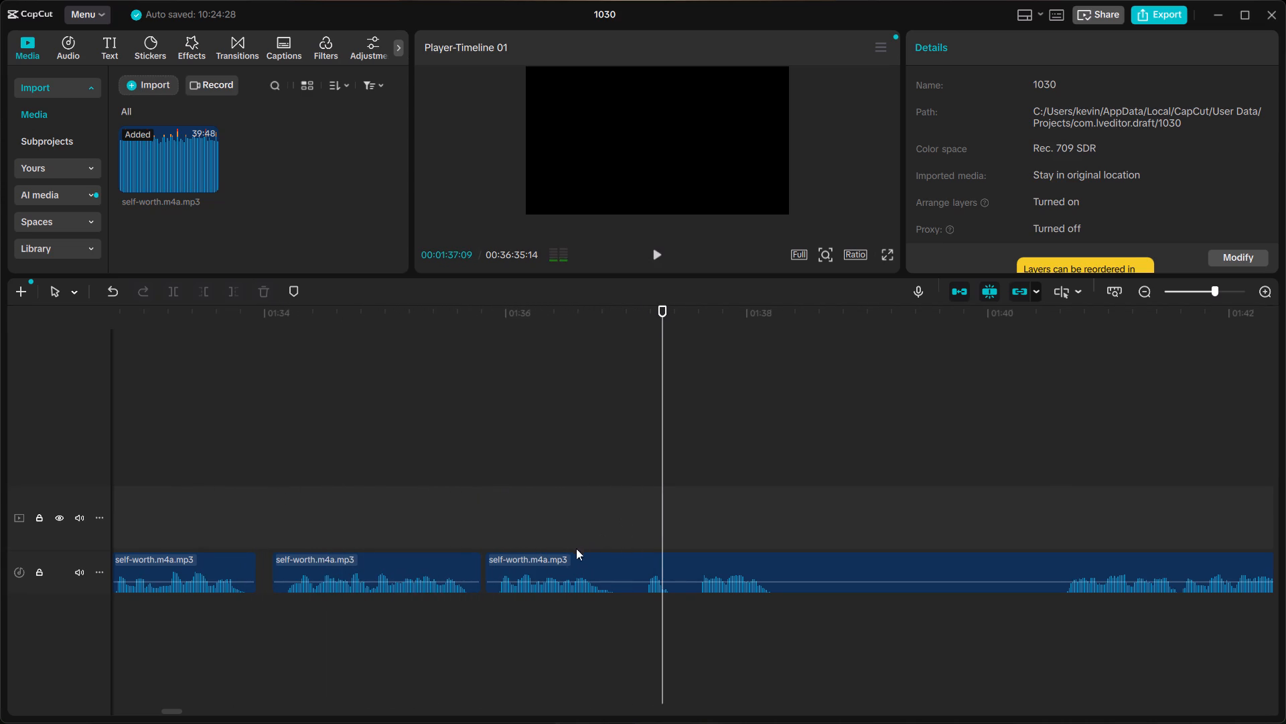
key("space")
key("space")
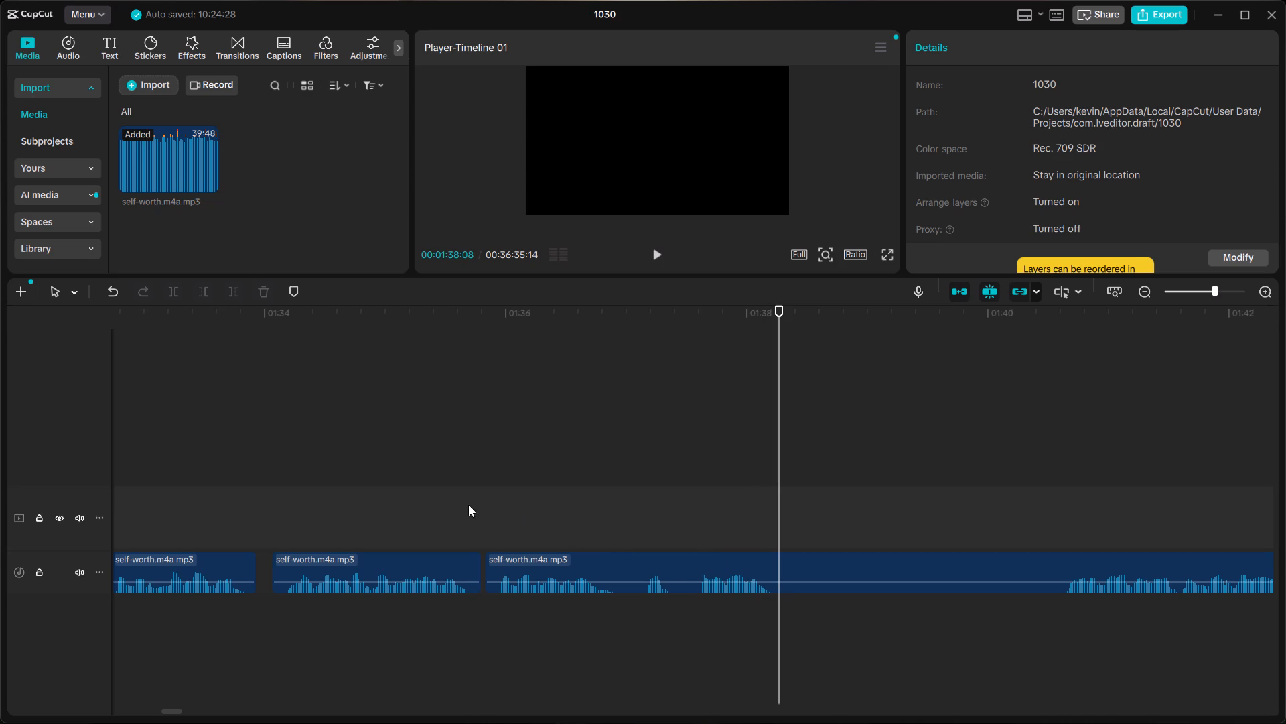
left_click(468, 505)
key("space")
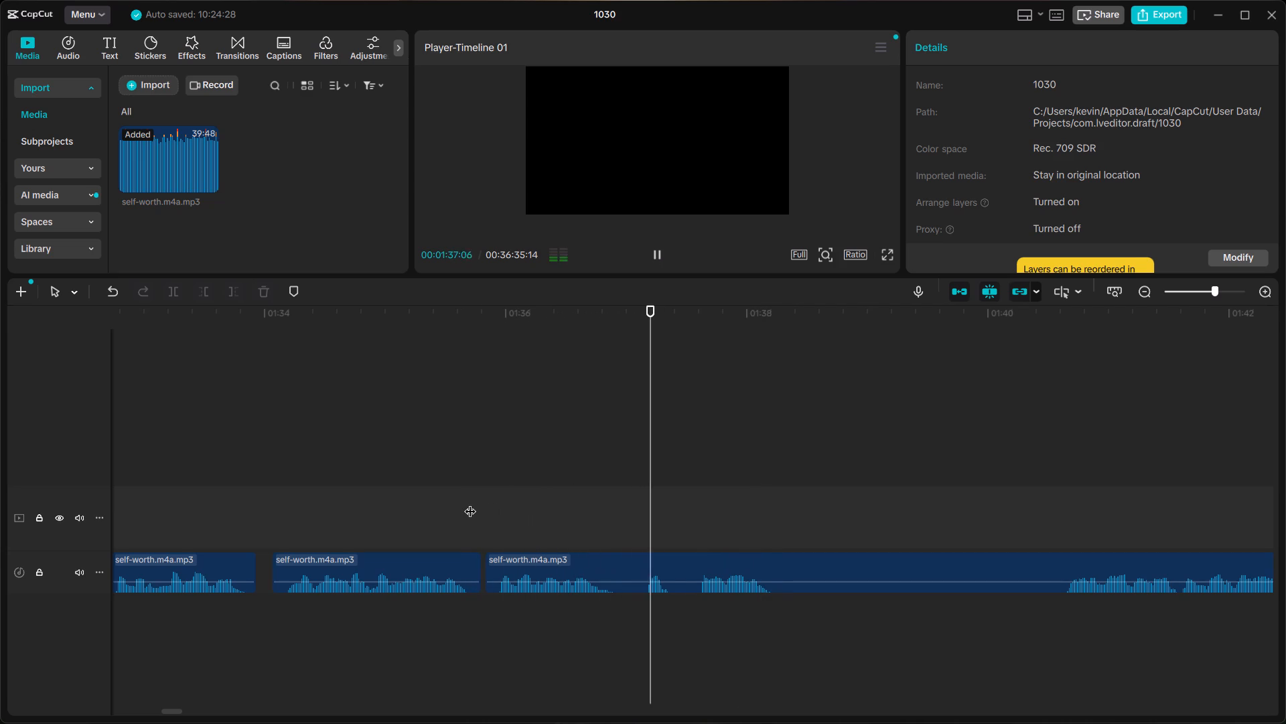
key("space")
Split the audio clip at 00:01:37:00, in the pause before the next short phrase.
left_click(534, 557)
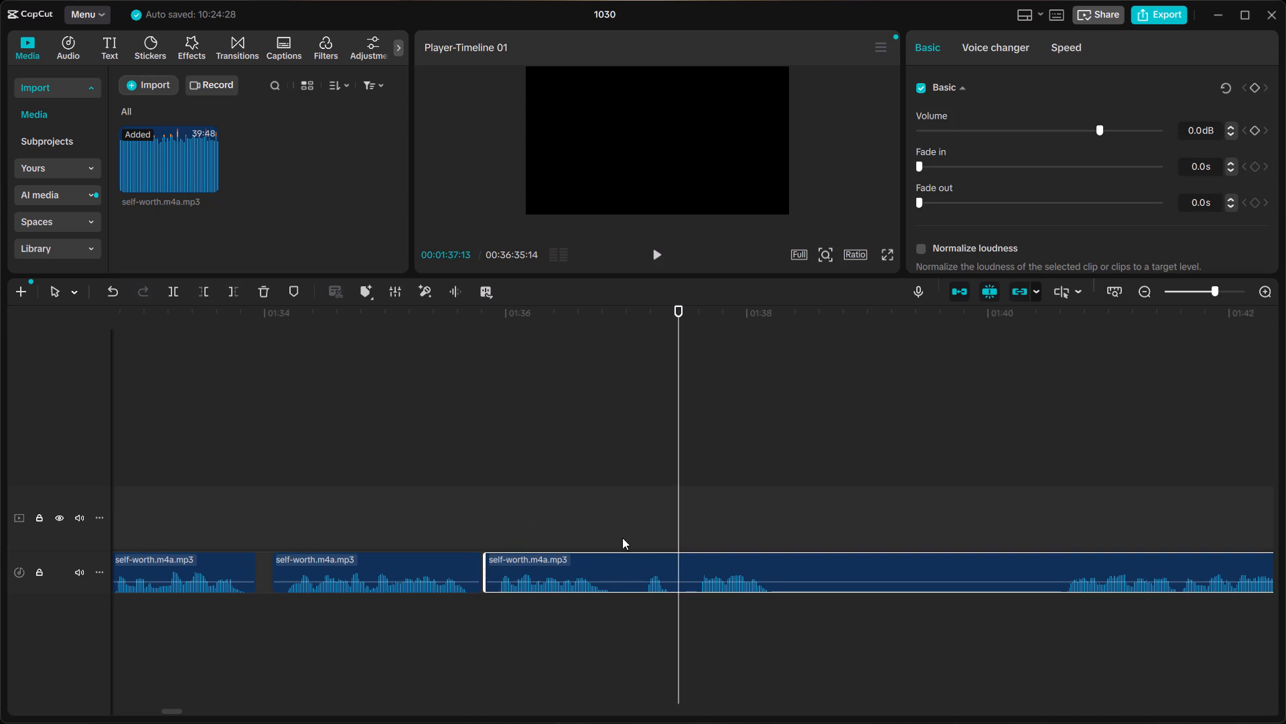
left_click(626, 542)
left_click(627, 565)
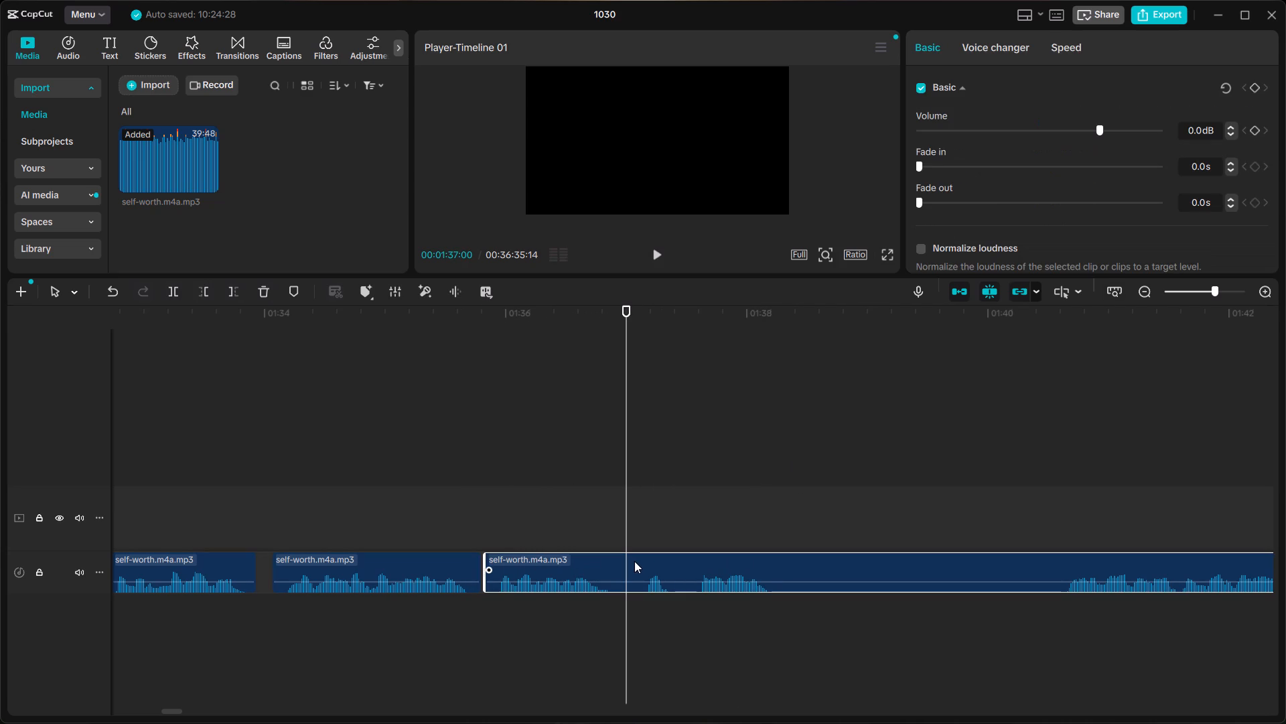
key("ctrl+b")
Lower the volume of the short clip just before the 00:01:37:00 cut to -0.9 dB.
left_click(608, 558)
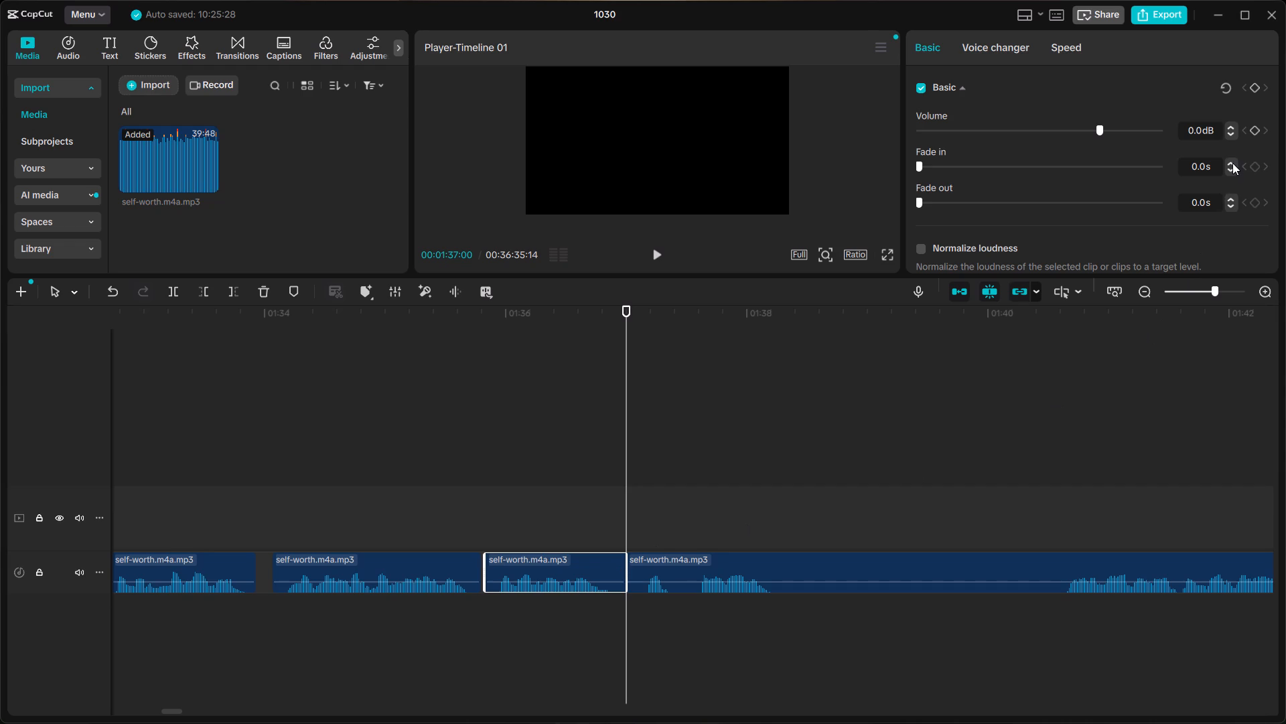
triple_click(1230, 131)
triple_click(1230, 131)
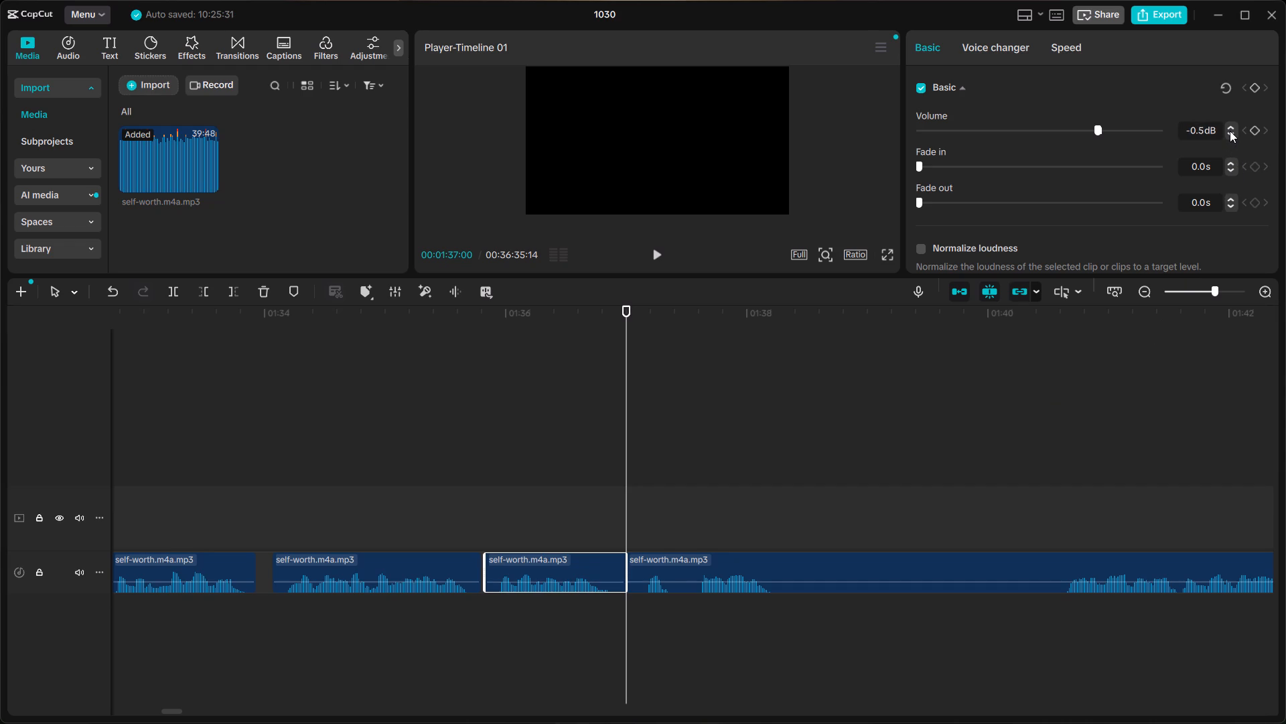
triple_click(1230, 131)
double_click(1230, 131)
Play back the adjusted passage and split the audio at 00:01:38:09, just after the phrase ends.
left_click(245, 507)
key("space")
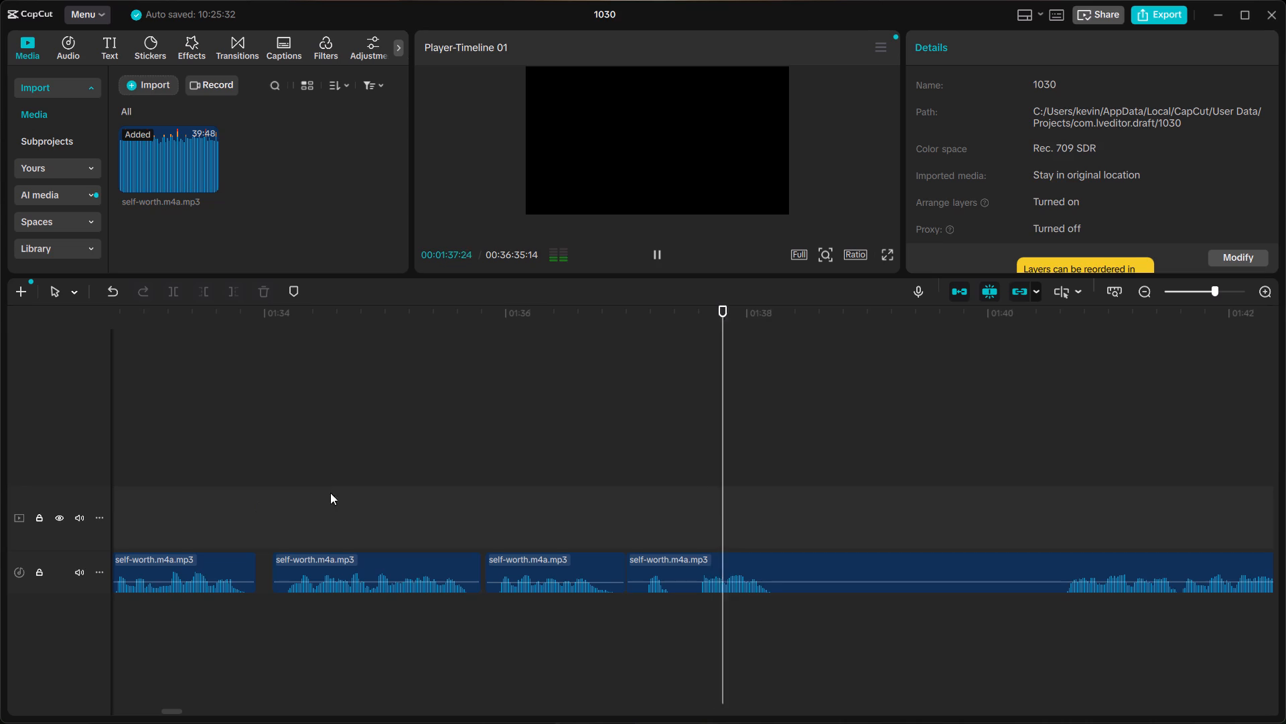
key("space")
left_click(784, 546)
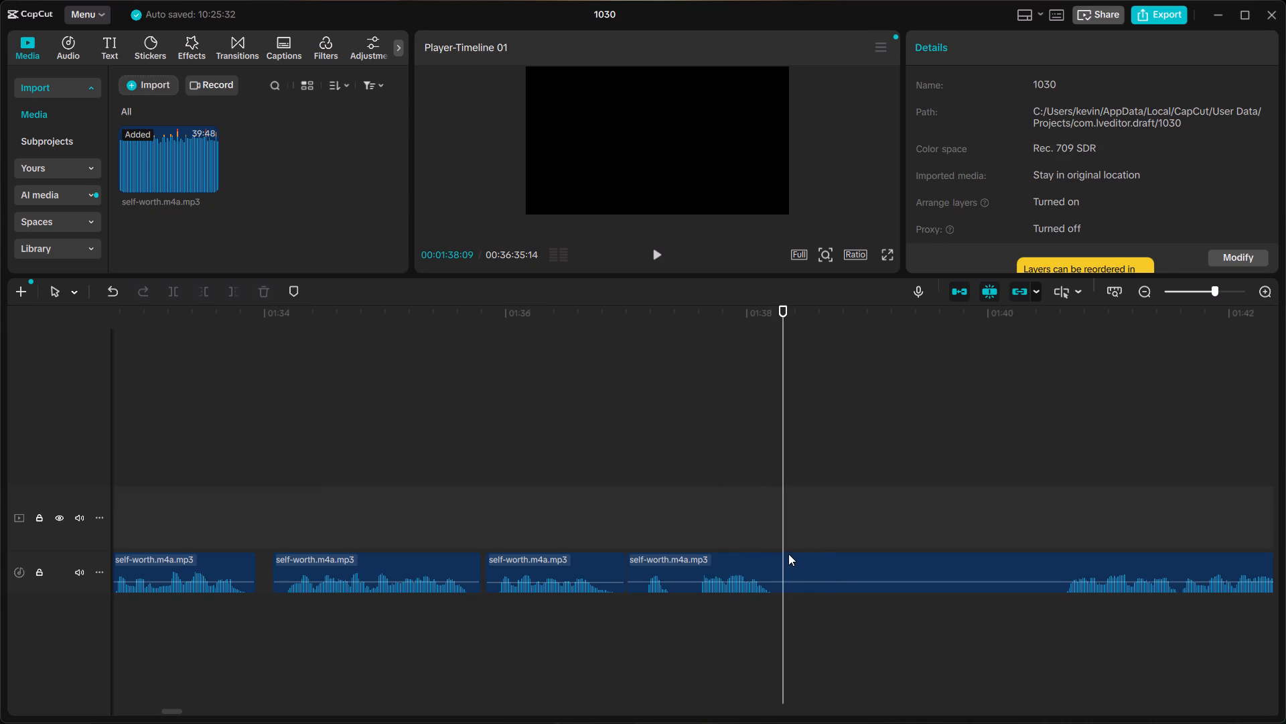
left_click(790, 554)
key("ctrl+b")
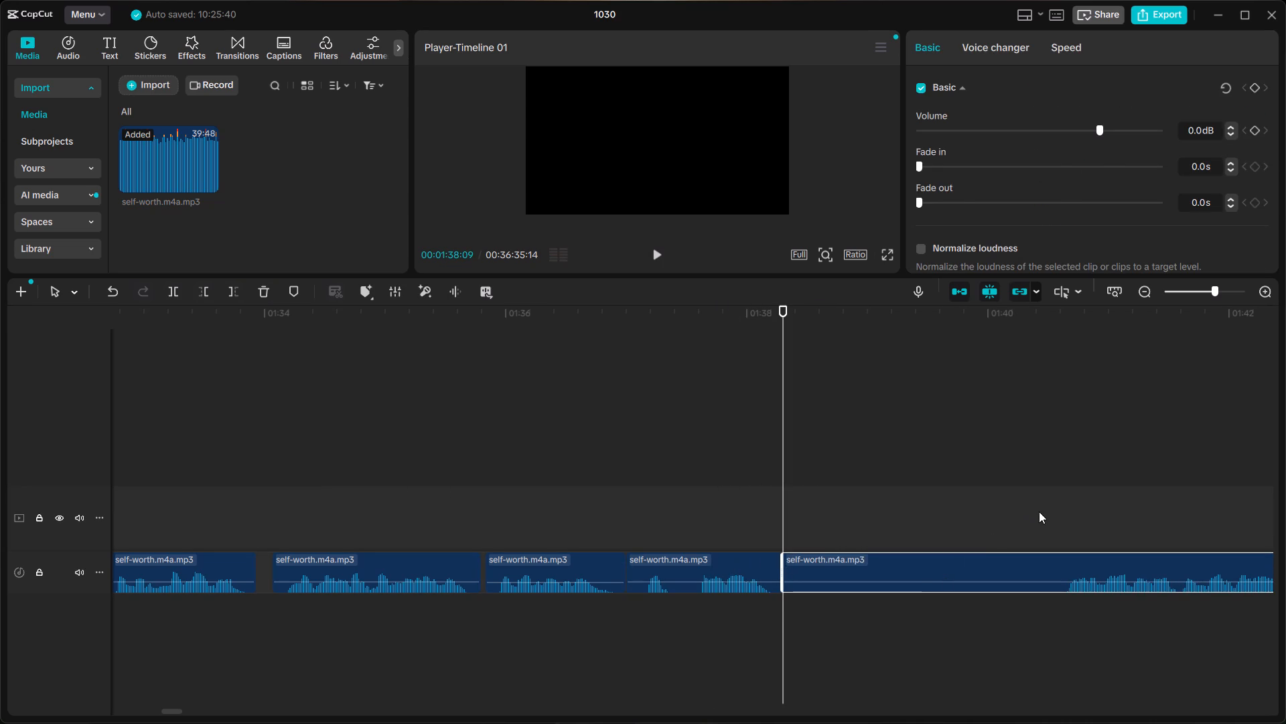
Listen to the recording from about 01:40 to 01:50 to find where the usable take begins.
left_click(1060, 511)
key("space")
scroll(1060, 511, "left", 1)
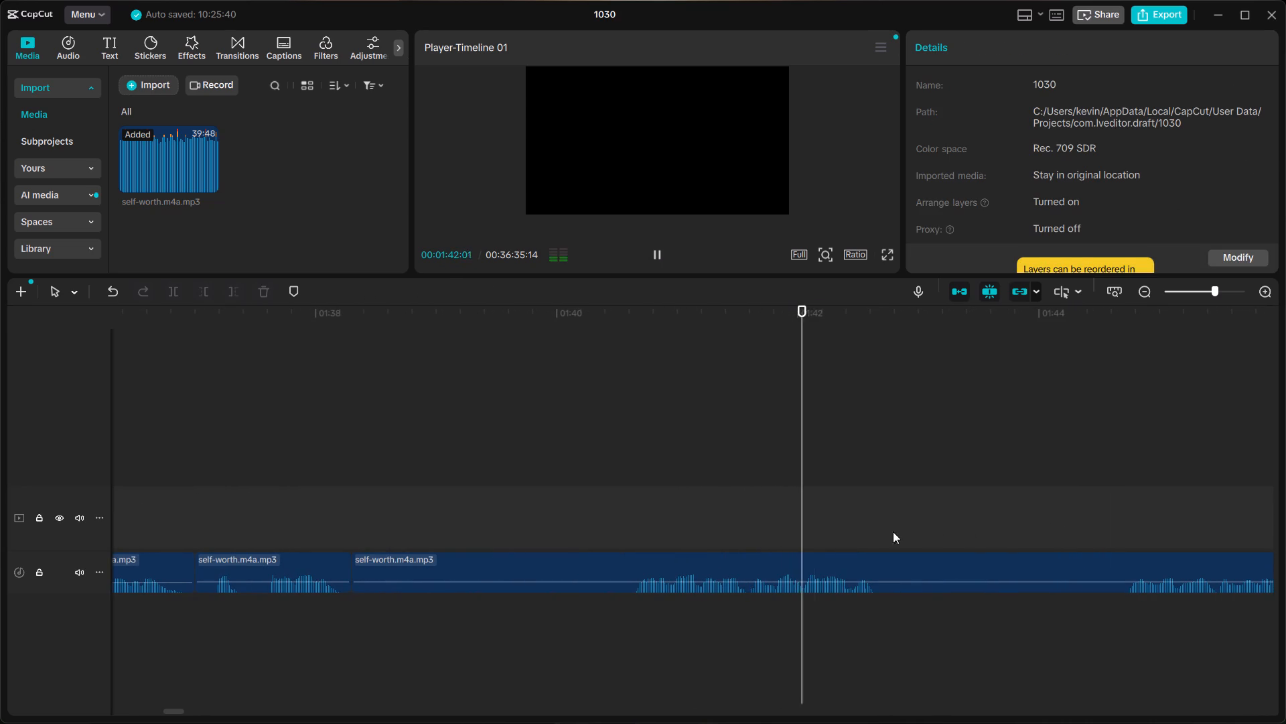
left_click(630, 529)
key("space")
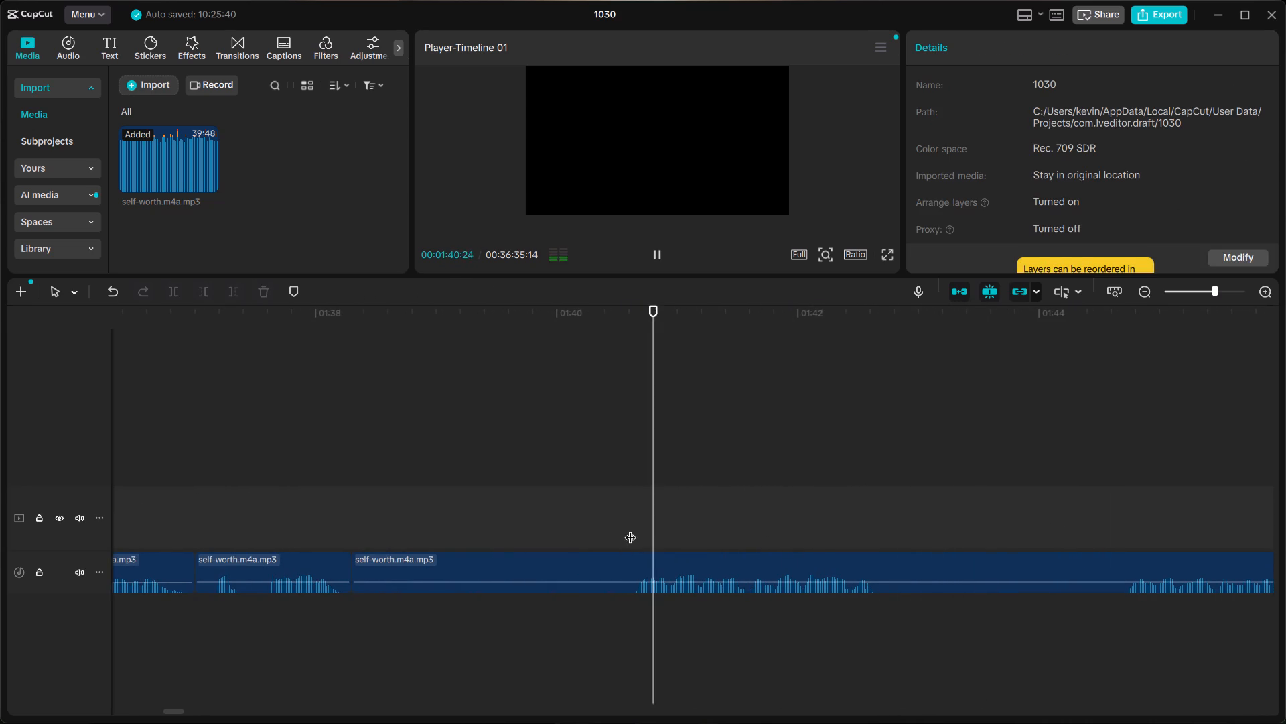
left_click(1133, 516)
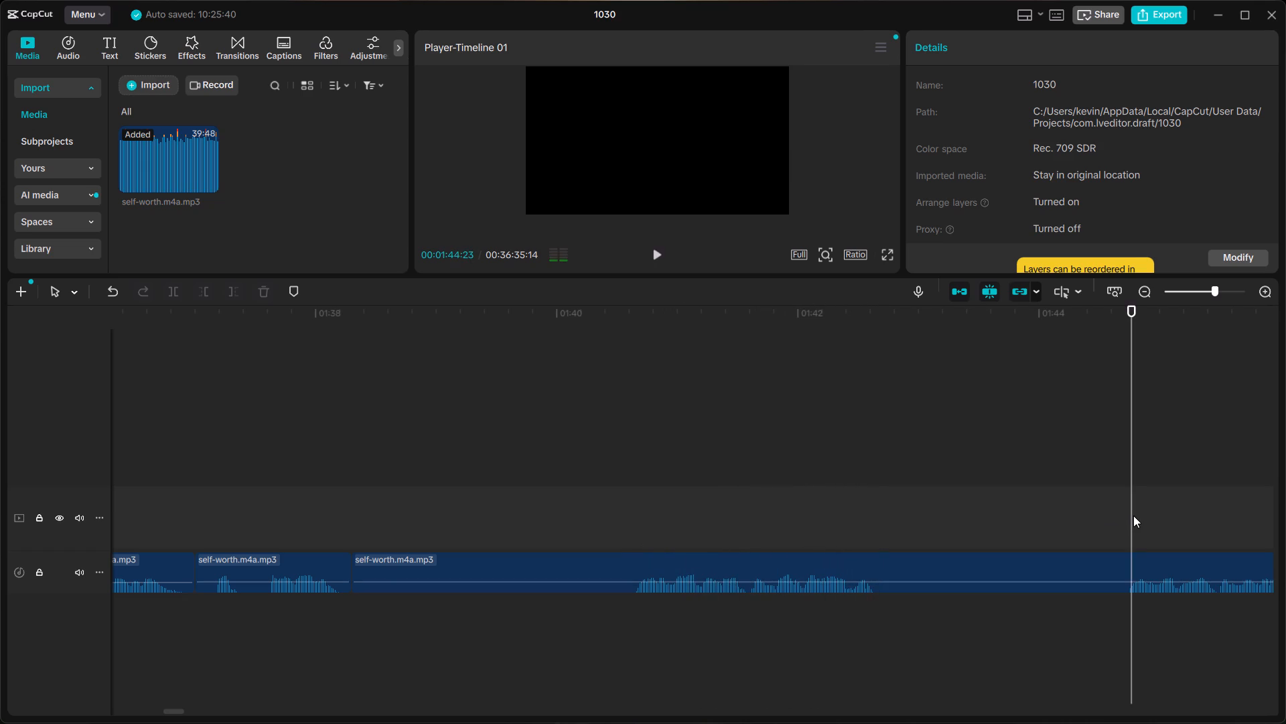
key("space")
scroll(1129, 520, "left", 1)
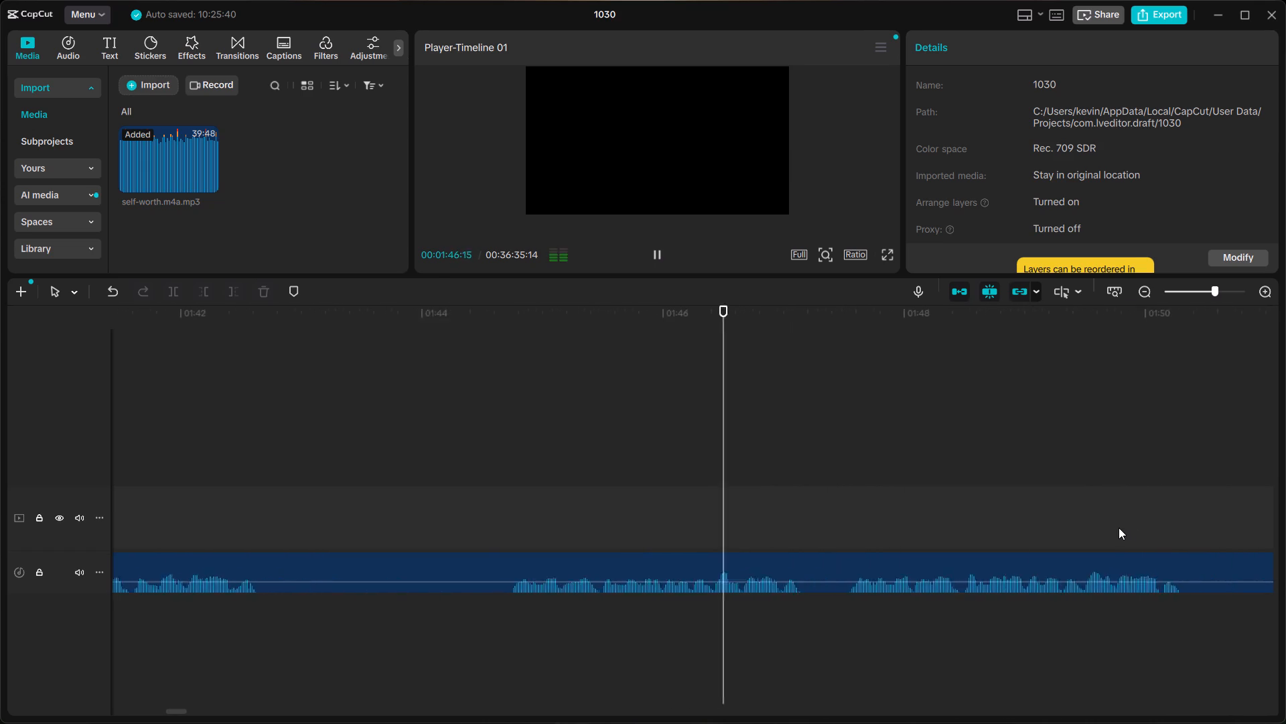
scroll(1119, 528, "left", 1)
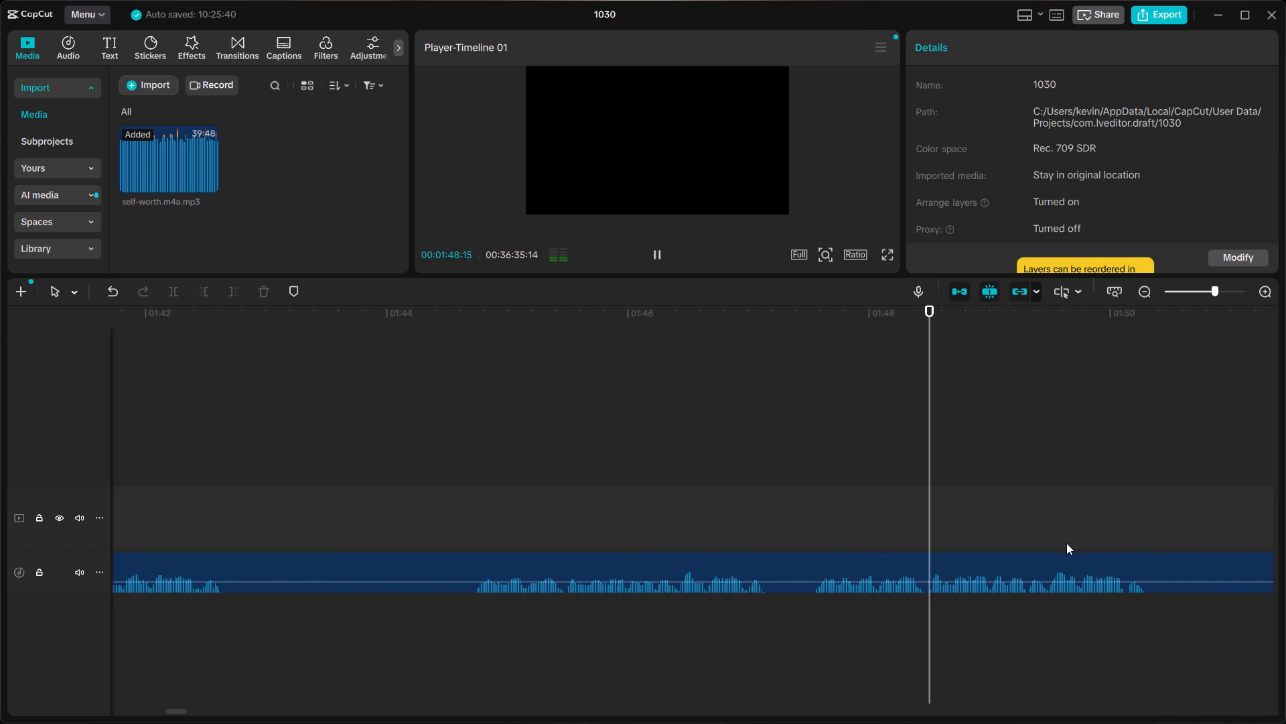
key("space")
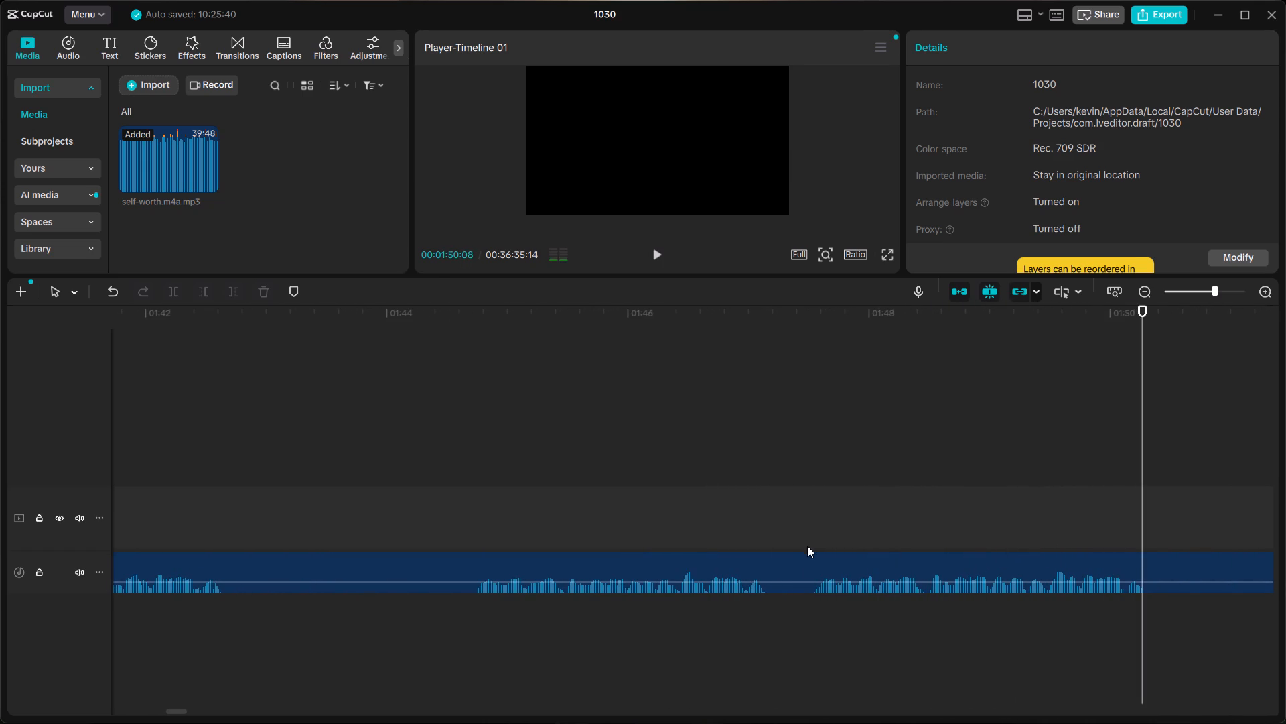
Split the audio clip at 00:01:47:15, in the silence just before the next phrase.
left_click(804, 542)
left_click(810, 542)
left_click(809, 551, "ctrl")
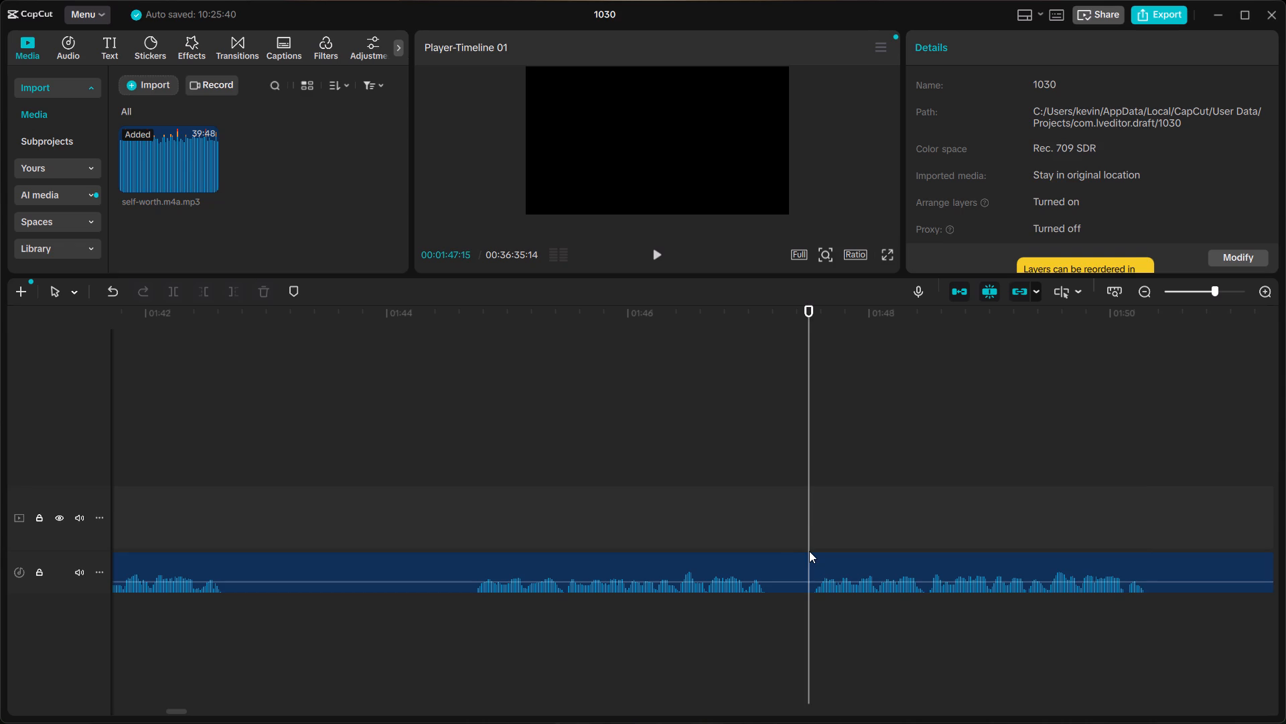
key("ctrl+b")
left_click(814, 561)
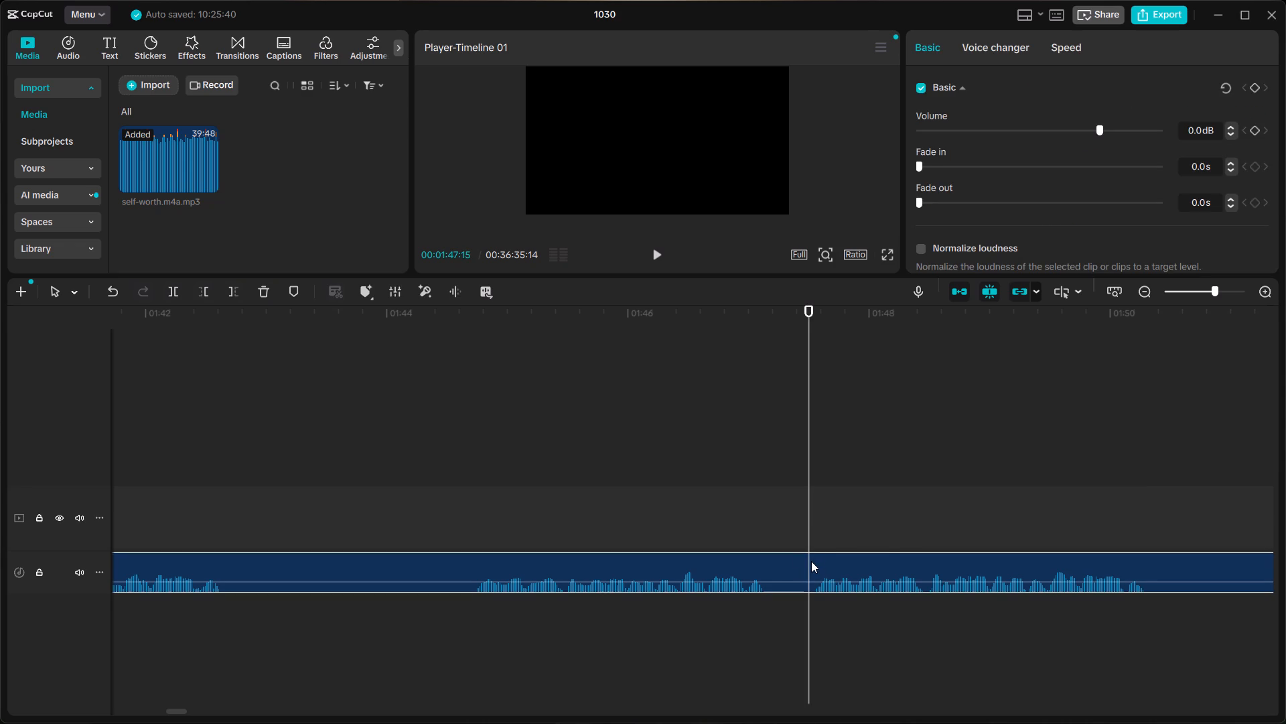
key("ctrl+b")
Delete the audio section between 00:01:38:09 and 00:01:47:15 and close the gap it leaves.
left_click(784, 562)
scroll(784, 562, "down", 5, "ctrl")
scroll(784, 562, "right", 2)
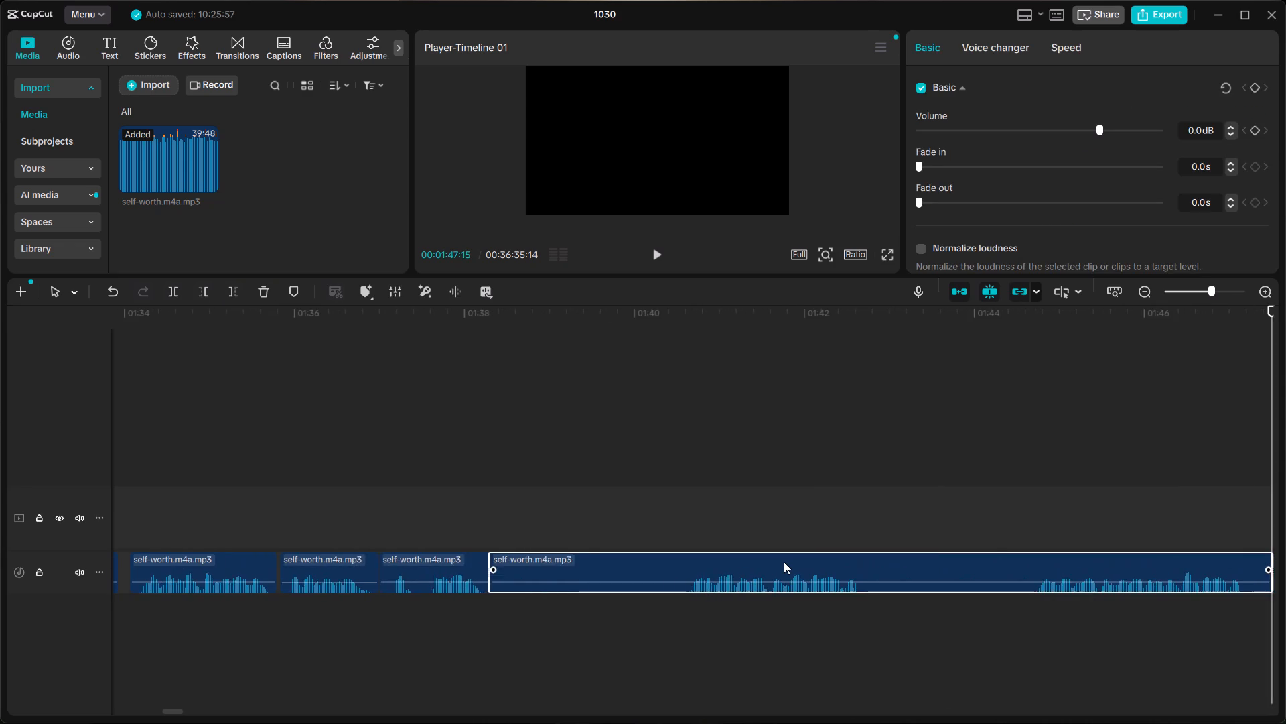
key("BackSpace")
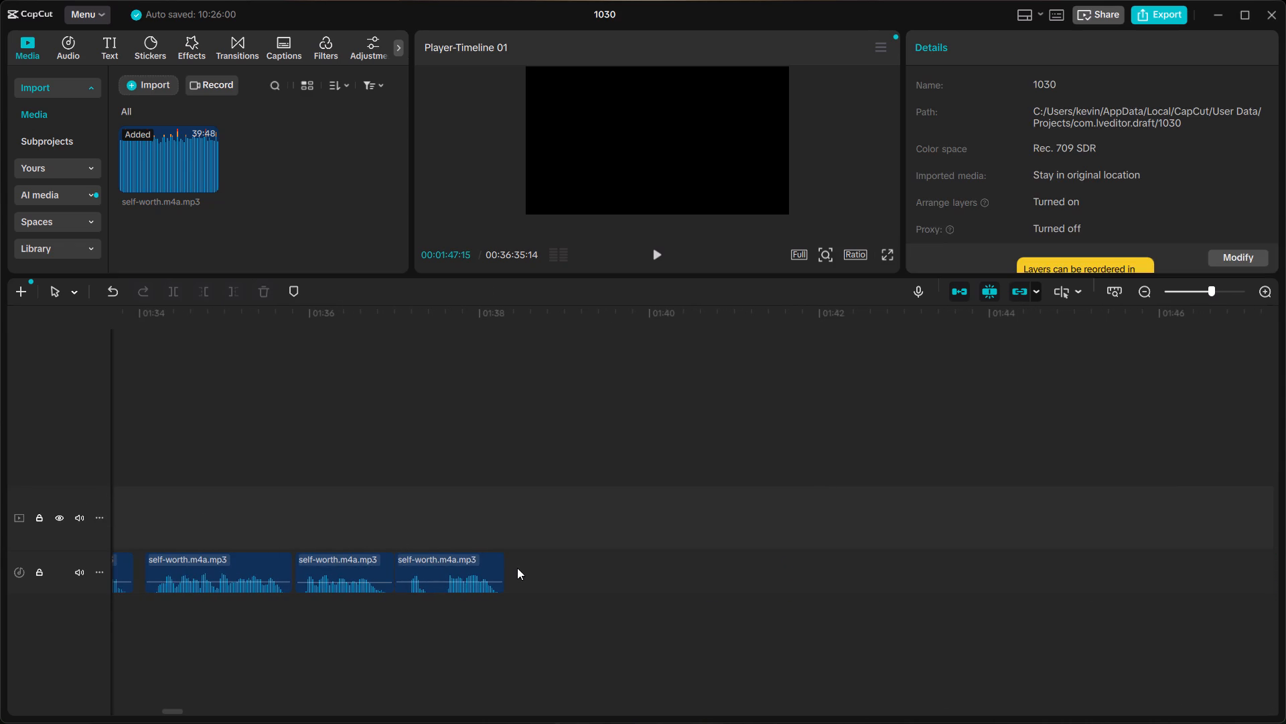
right_click(520, 568)
left_click(554, 577)
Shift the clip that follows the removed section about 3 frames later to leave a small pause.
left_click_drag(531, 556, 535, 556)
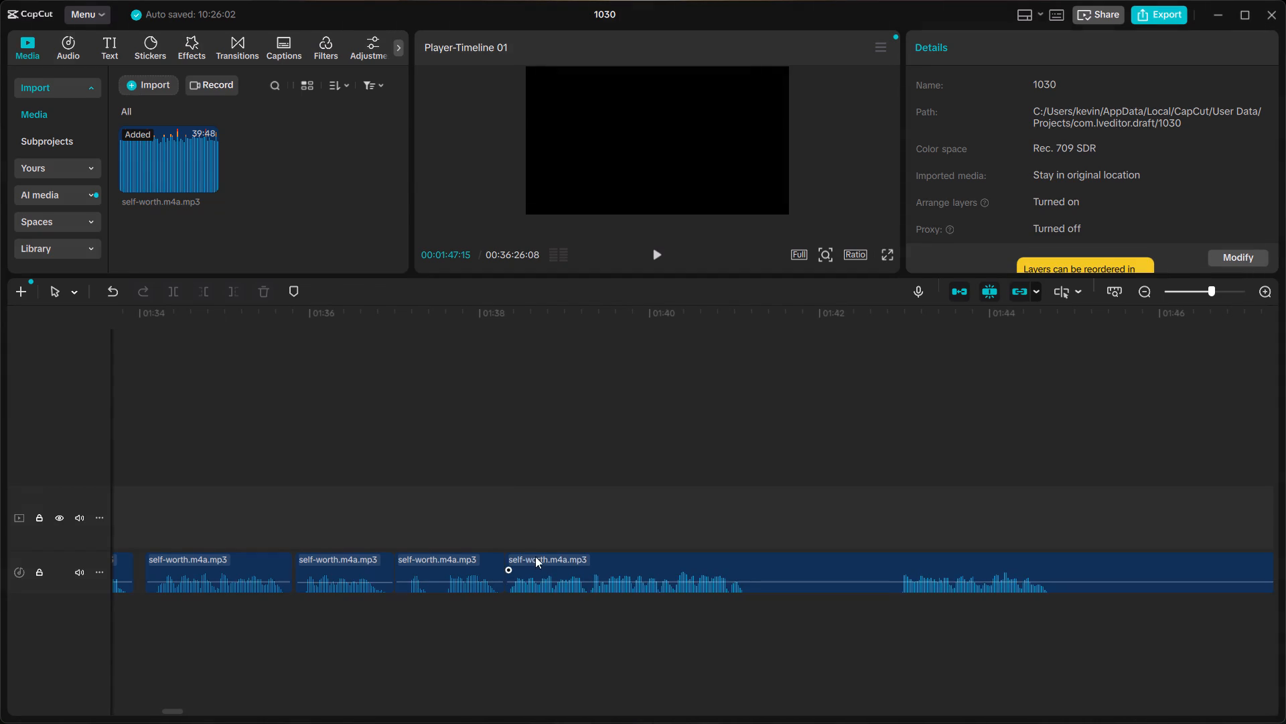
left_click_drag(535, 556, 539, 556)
Replay the passage from about 01:34 to 01:39 several times to compare the short clips with the take that follows.
left_click(380, 520)
key("space")
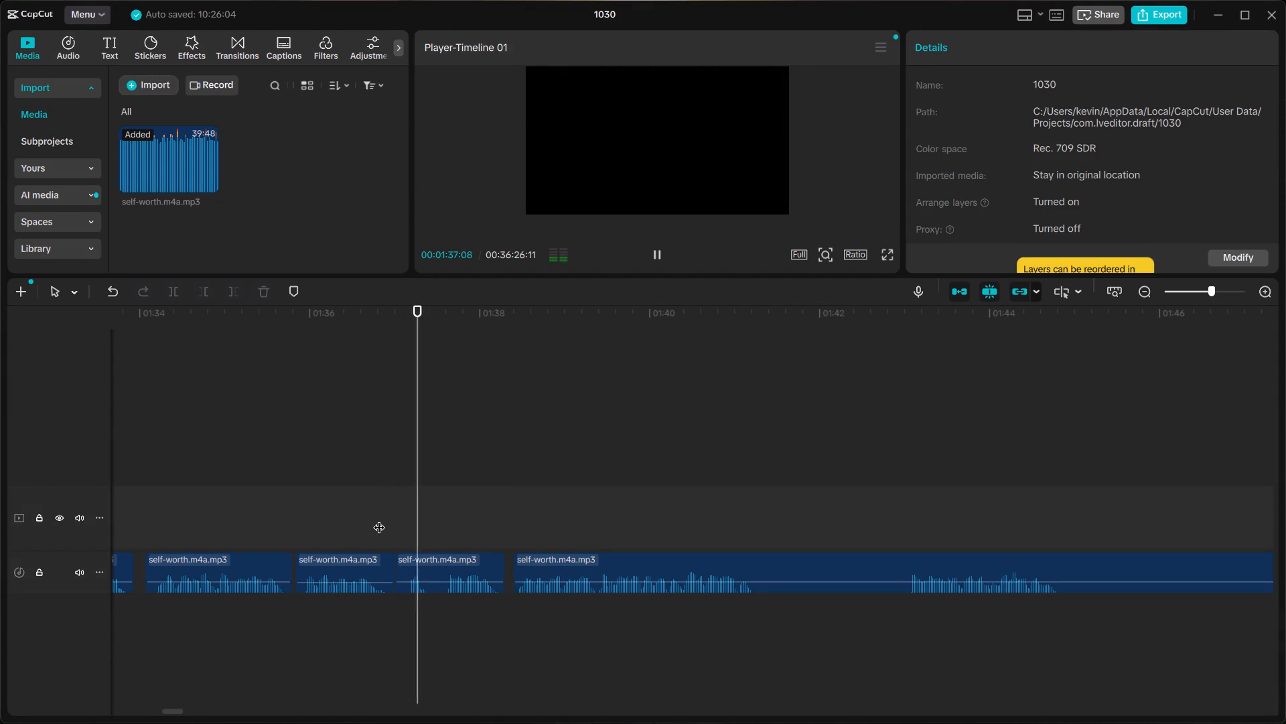
left_click(363, 512)
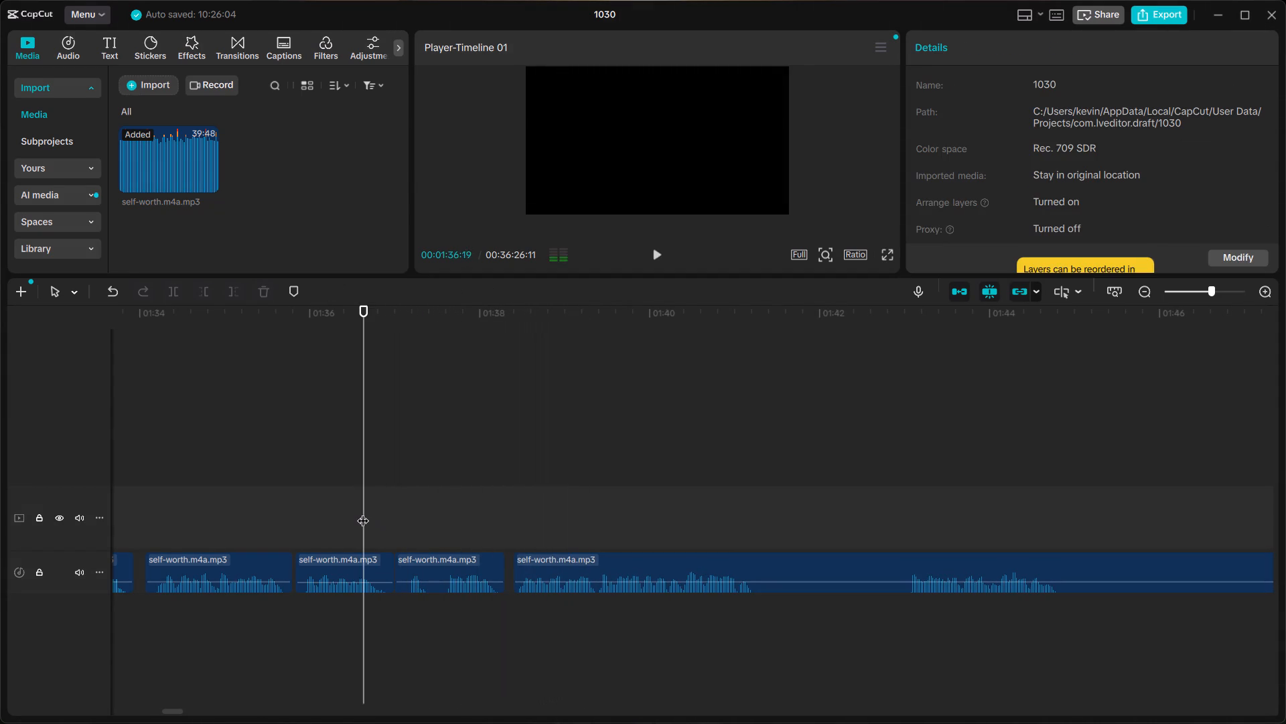
key("space")
left_click(320, 512)
key("space")
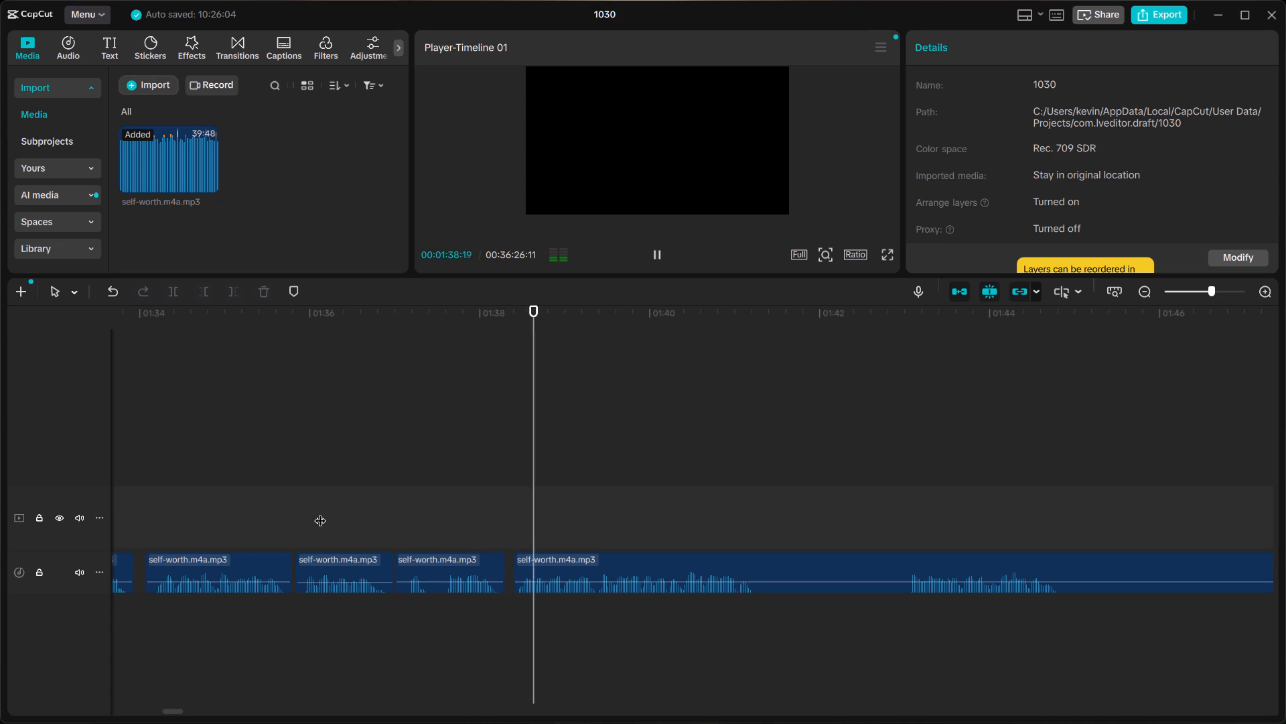
left_click(225, 501)
key("space")
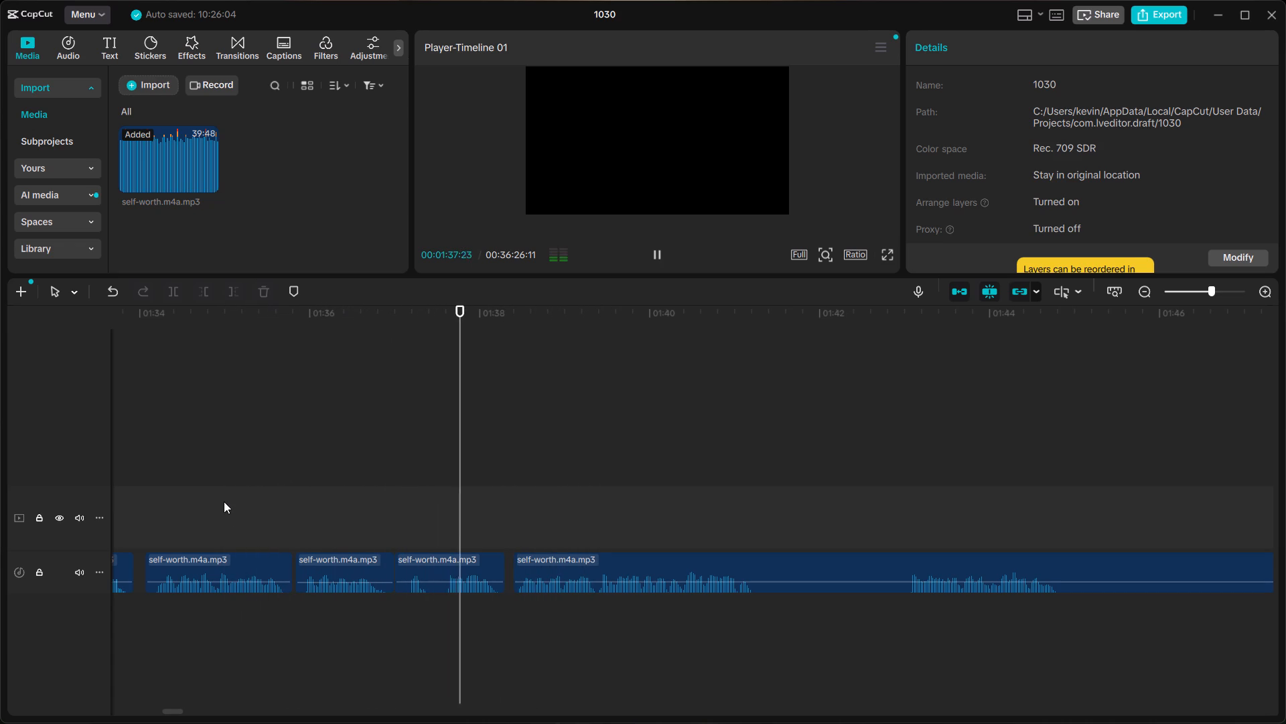
key("space")
left_click(445, 564)
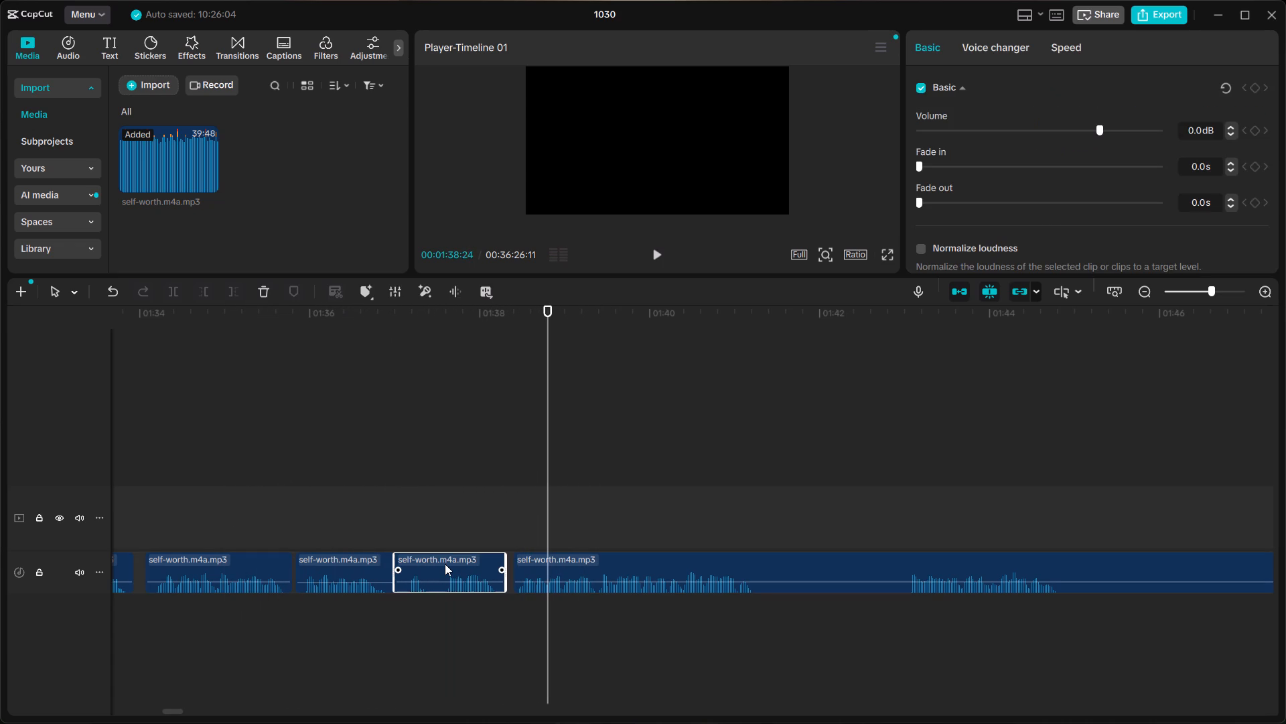
left_click(193, 512)
left_click(151, 503)
key("space")
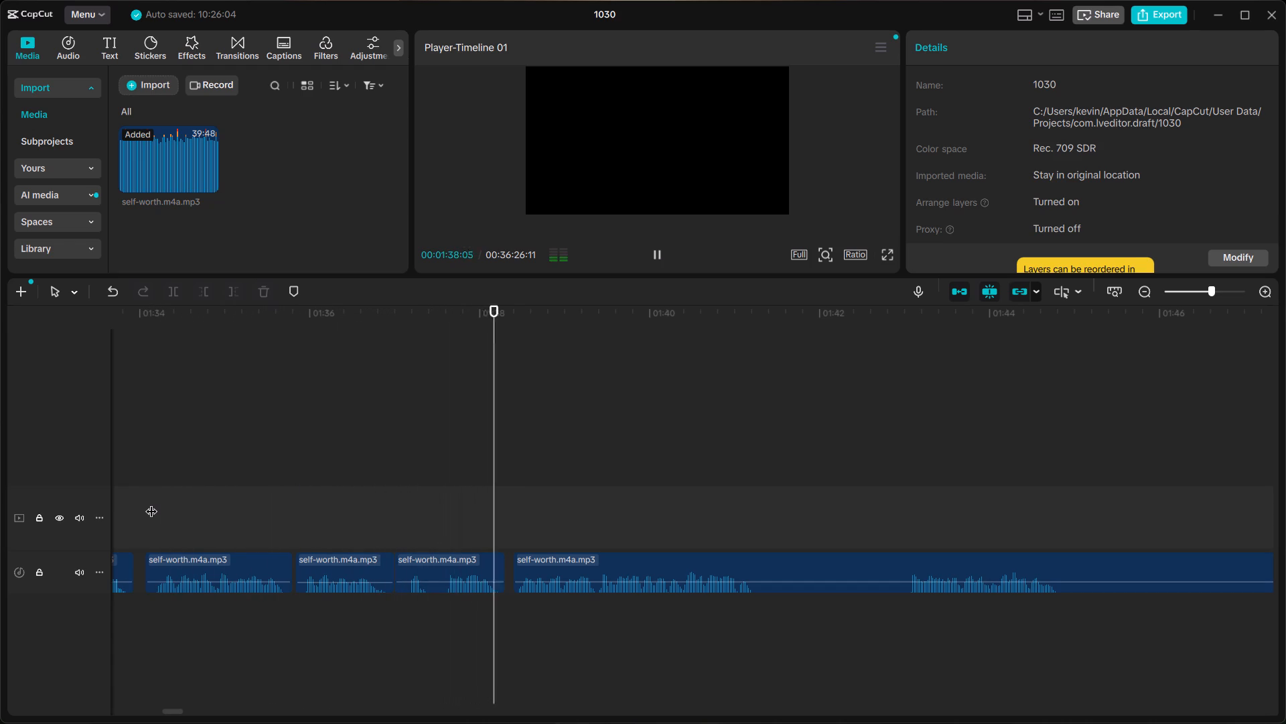
key("space")
Delete the two adjacent short clips between about 01:36 and 01:38 and close the gap before the following take.
left_click(346, 569)
key("BackSpace")
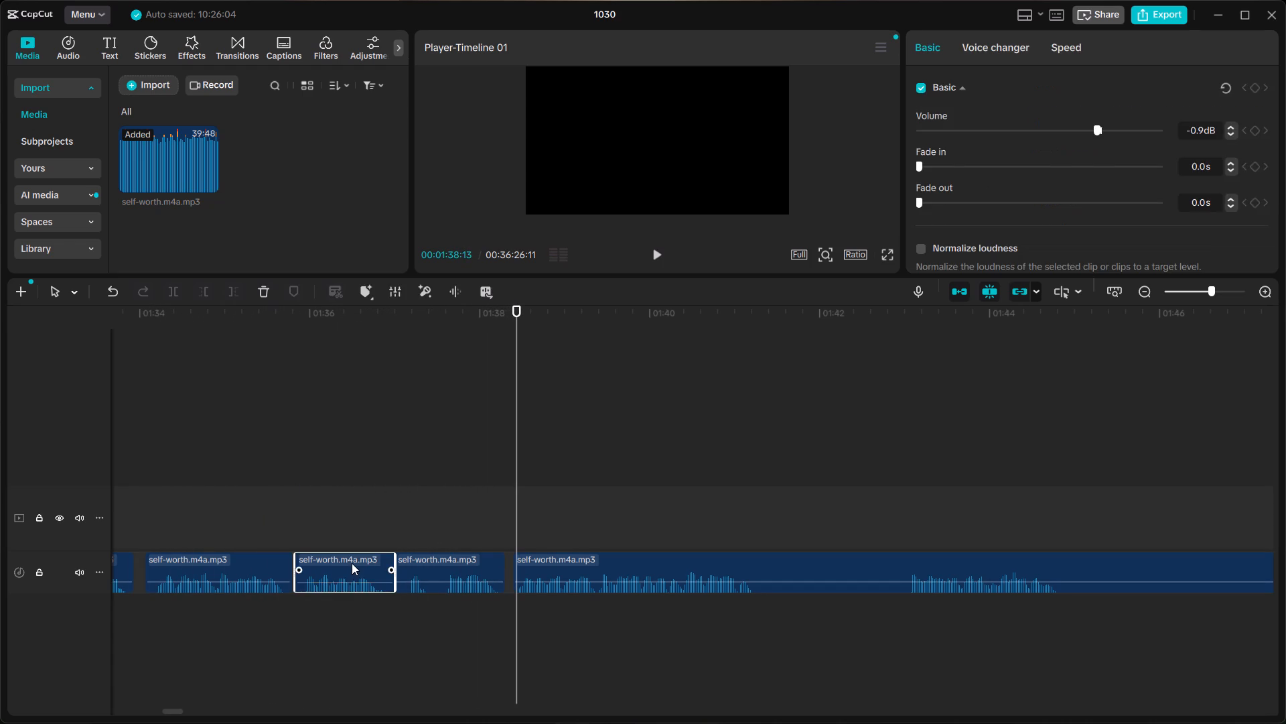
left_click(419, 557)
key("BackSpace")
right_click(393, 562)
left_click(413, 569)
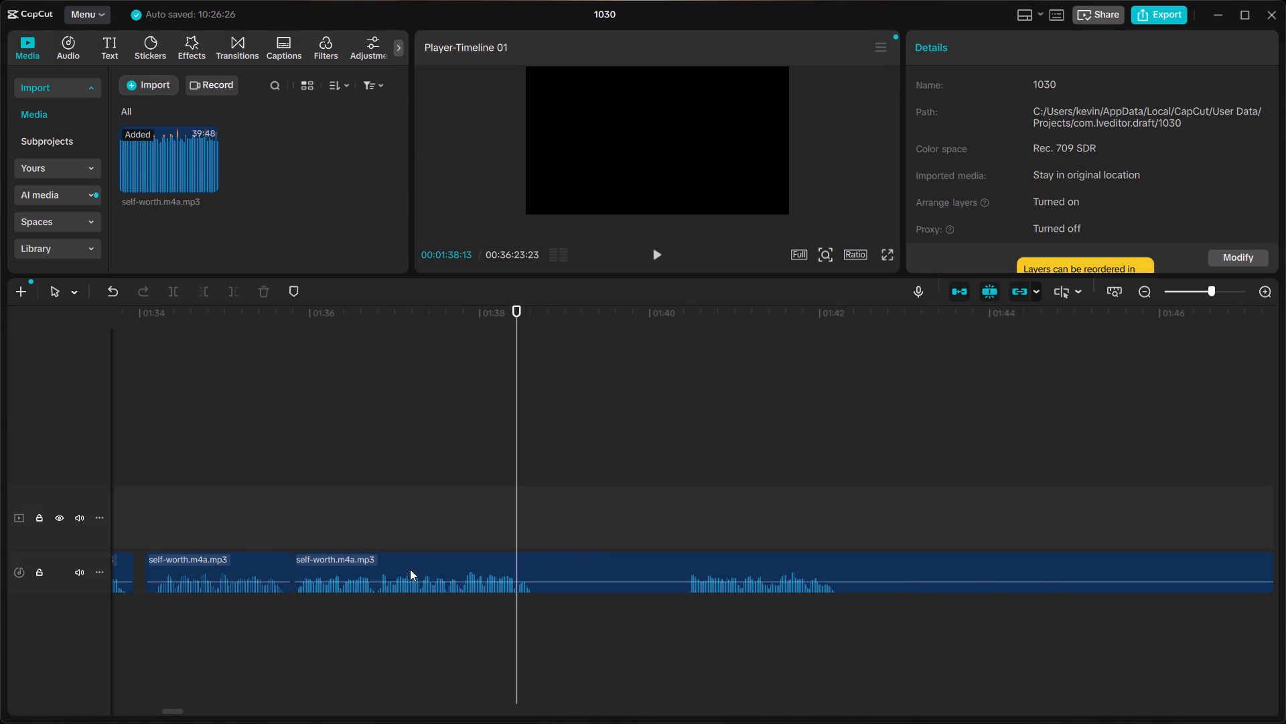
Play back the newly joined audio from about 01:34 to 01:39 to check the transition.
left_click(153, 524)
left_click(141, 521)
key("space")
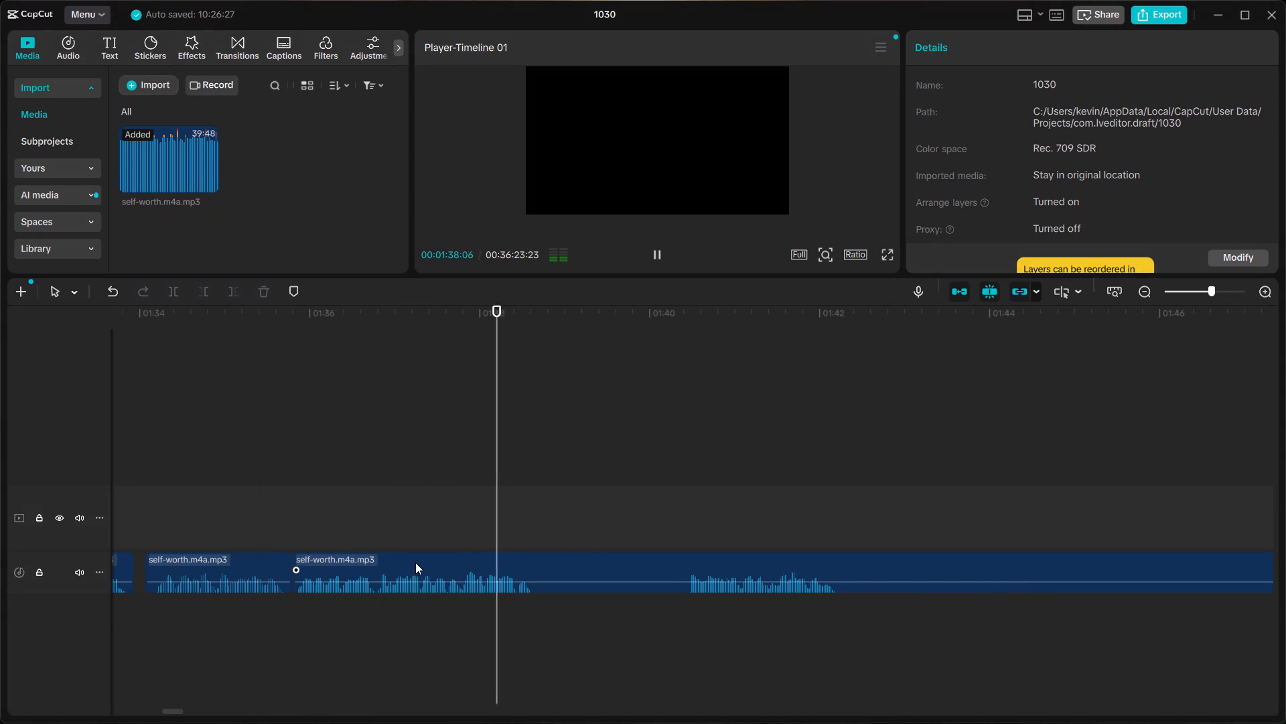
key("space")
scroll(425, 562, "right", 1)
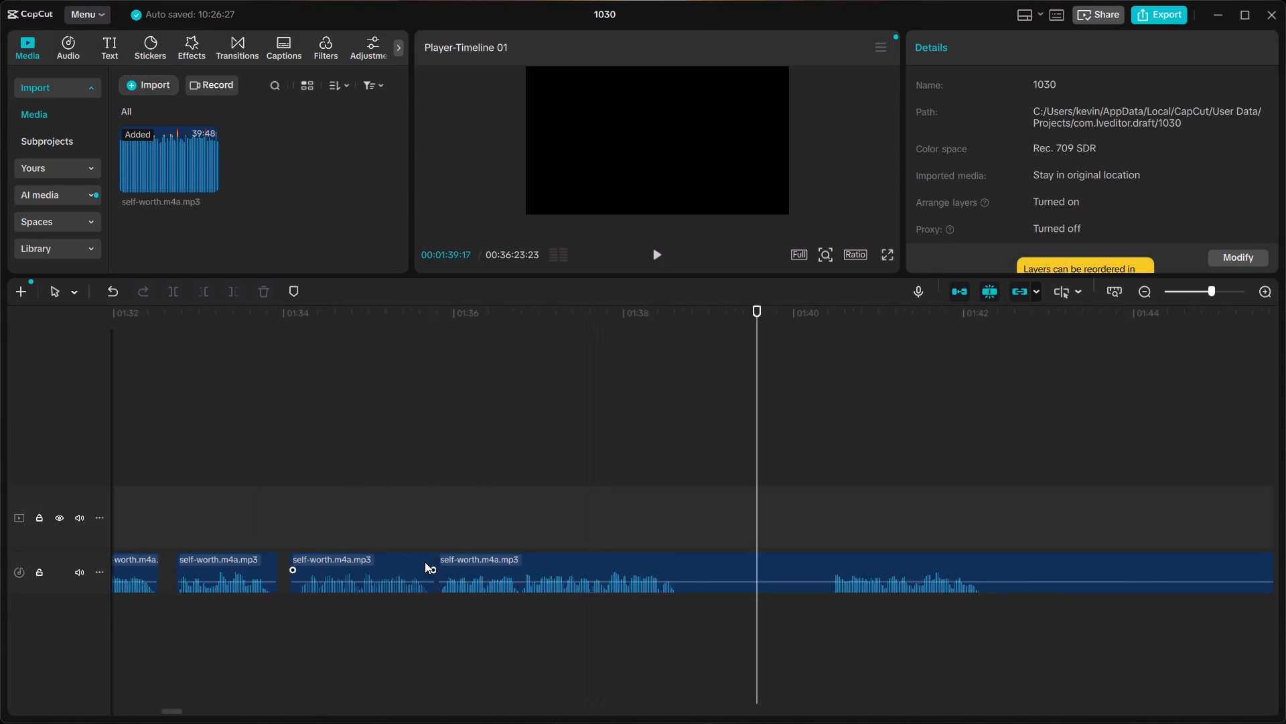
Replay the passage from about 01:33 to 01:38 twice to check how the joined takes flow.
scroll(425, 562, "right", 1)
left_click(396, 528)
key("space")
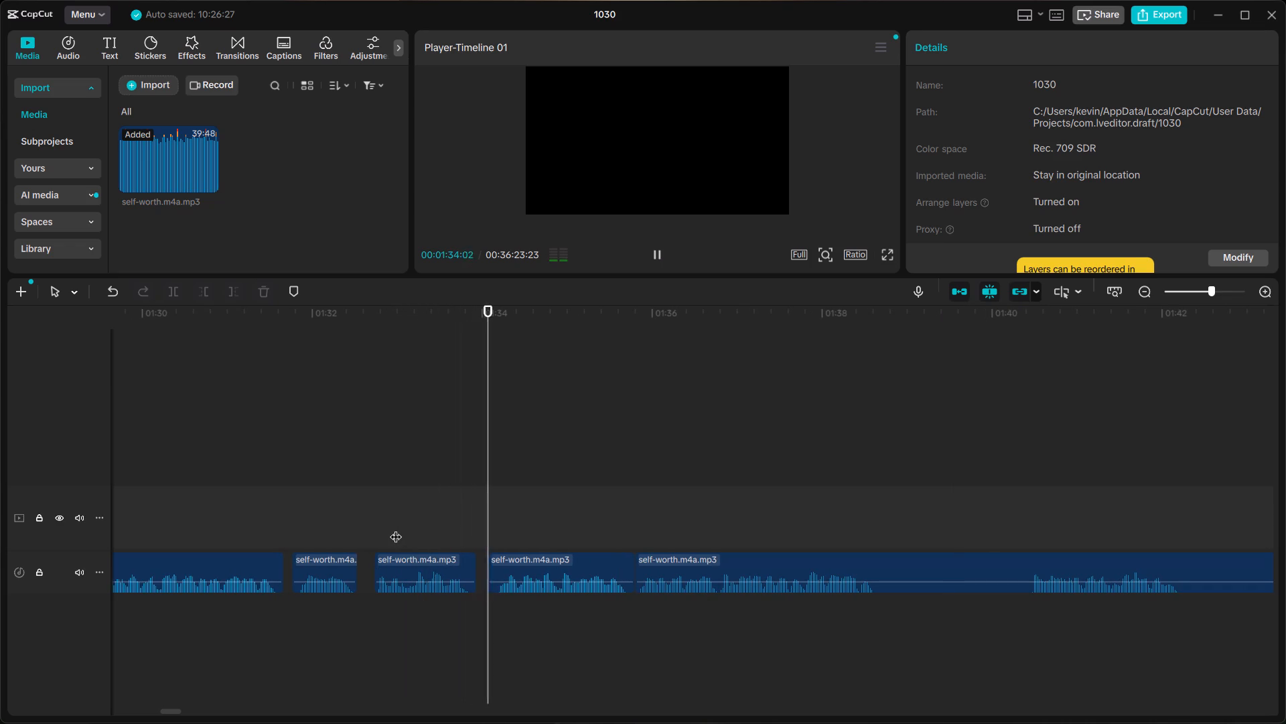
key("space")
key("space")
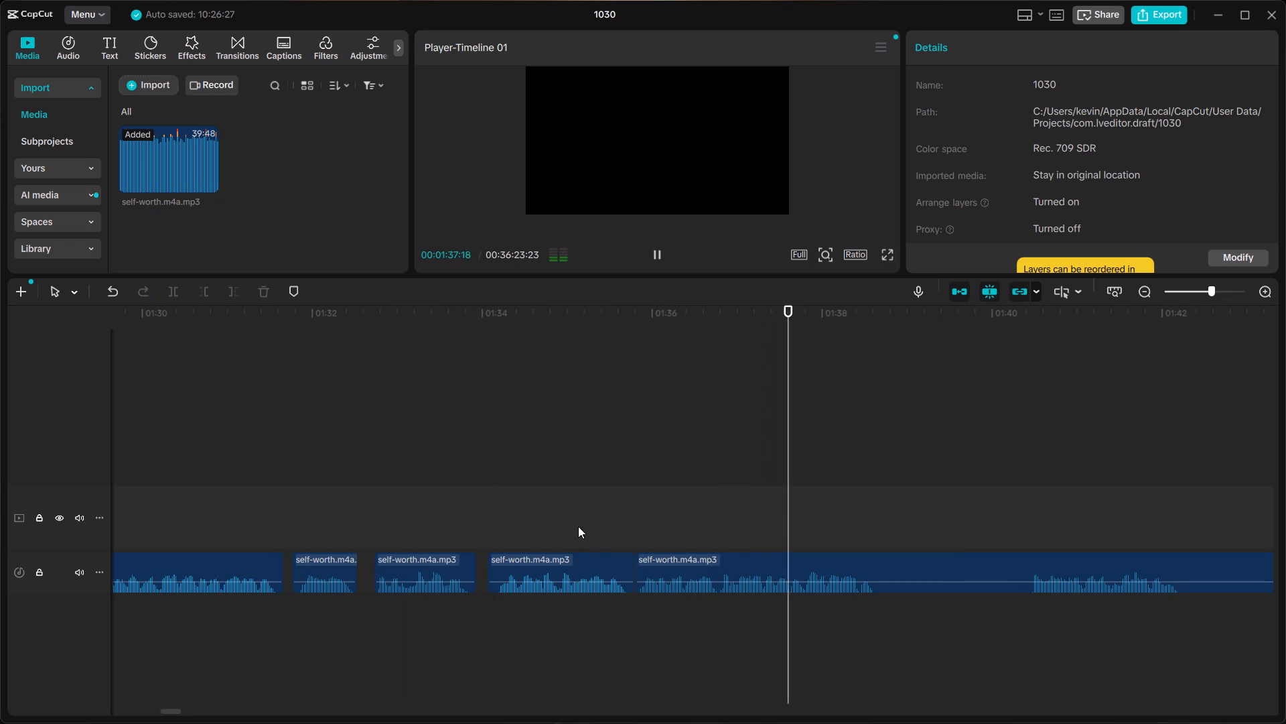
key("space")
left_click(476, 510)
key("space")
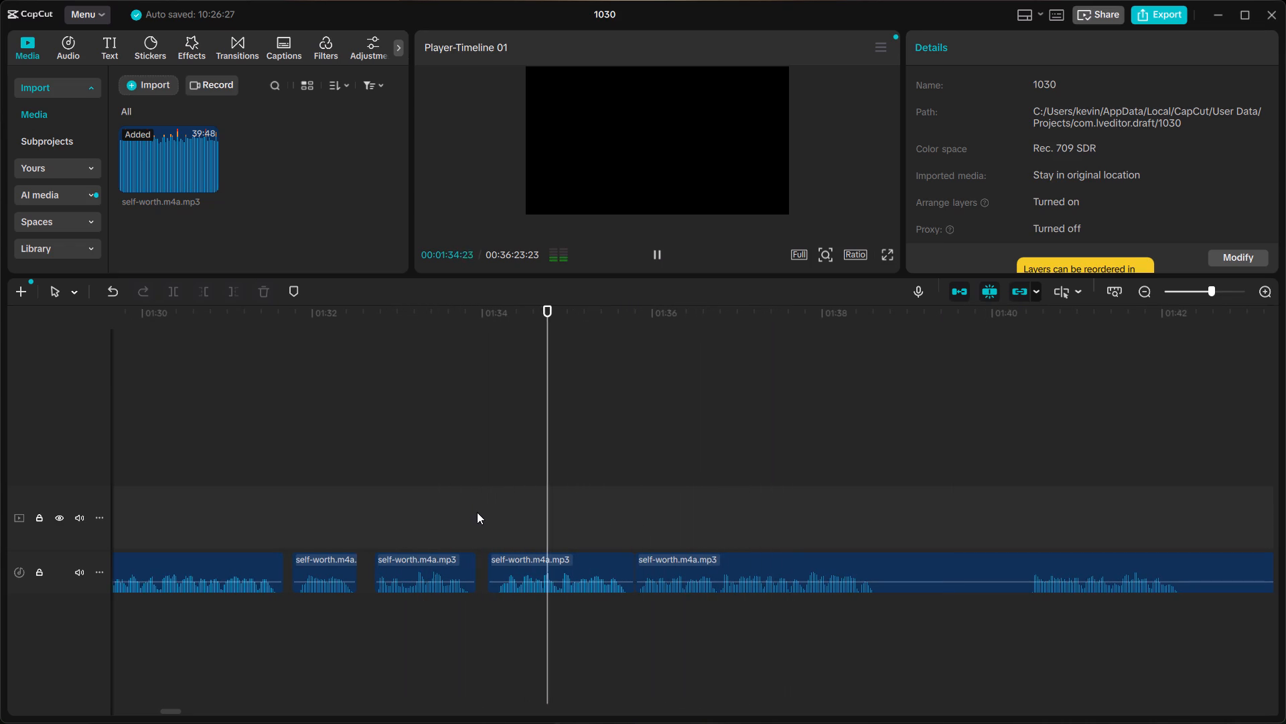
scroll(667, 501, "left", 1)
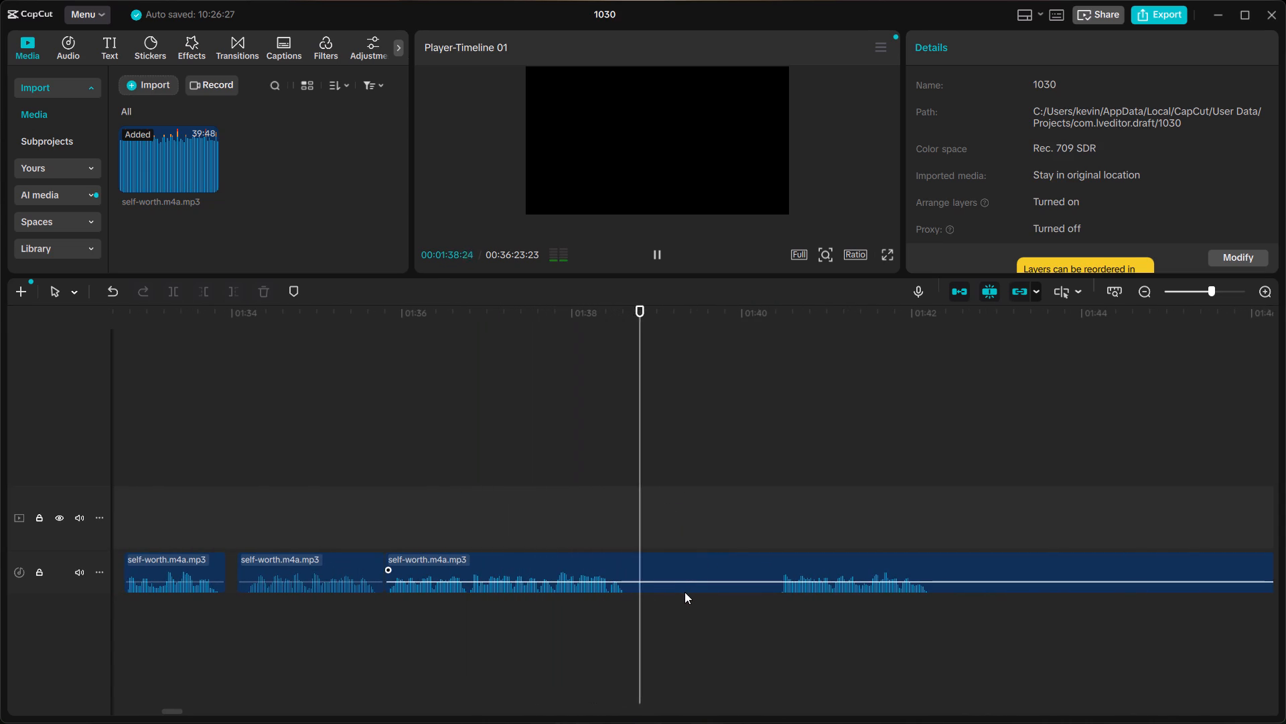
key("space")
Cut out the silence between about 01:38:20 and 01:40:11, splitting the clip at both ends and deleting the middle piece.
left_click(640, 531)
left_click(626, 538)
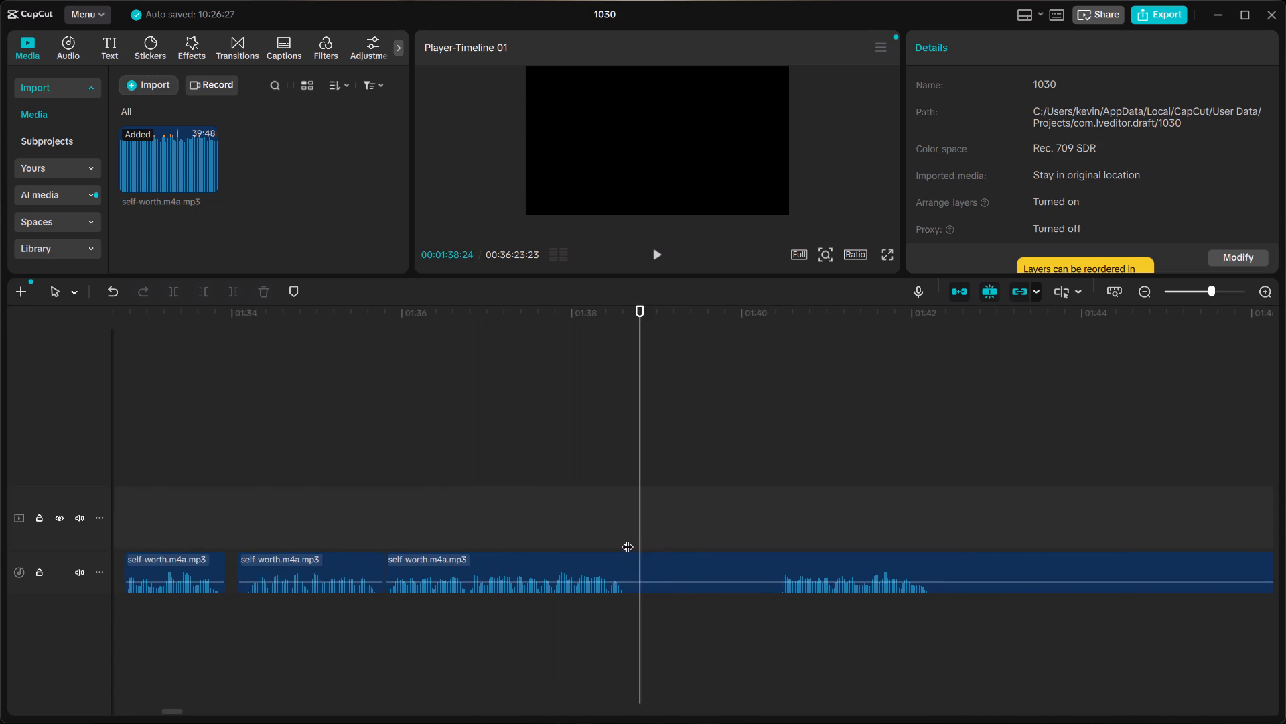
left_click(635, 566)
key("ctrl+b")
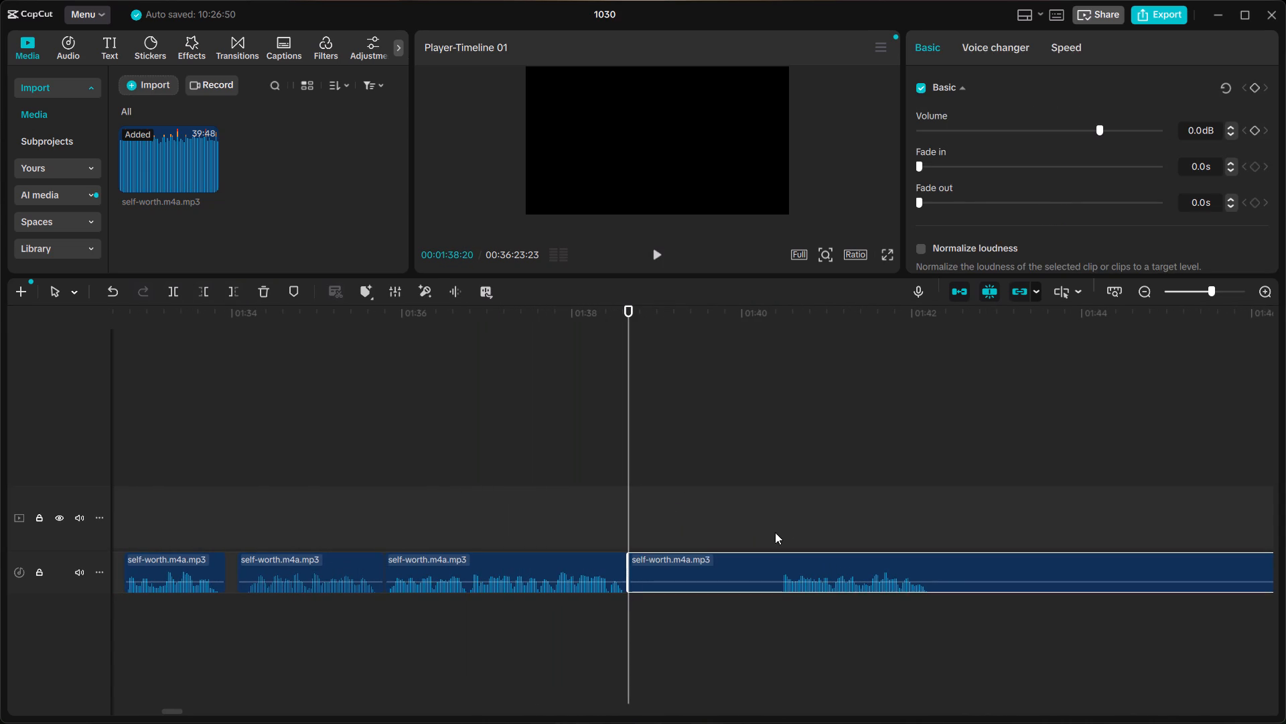
left_click(775, 532)
key("space")
scroll(775, 532, "left", 1)
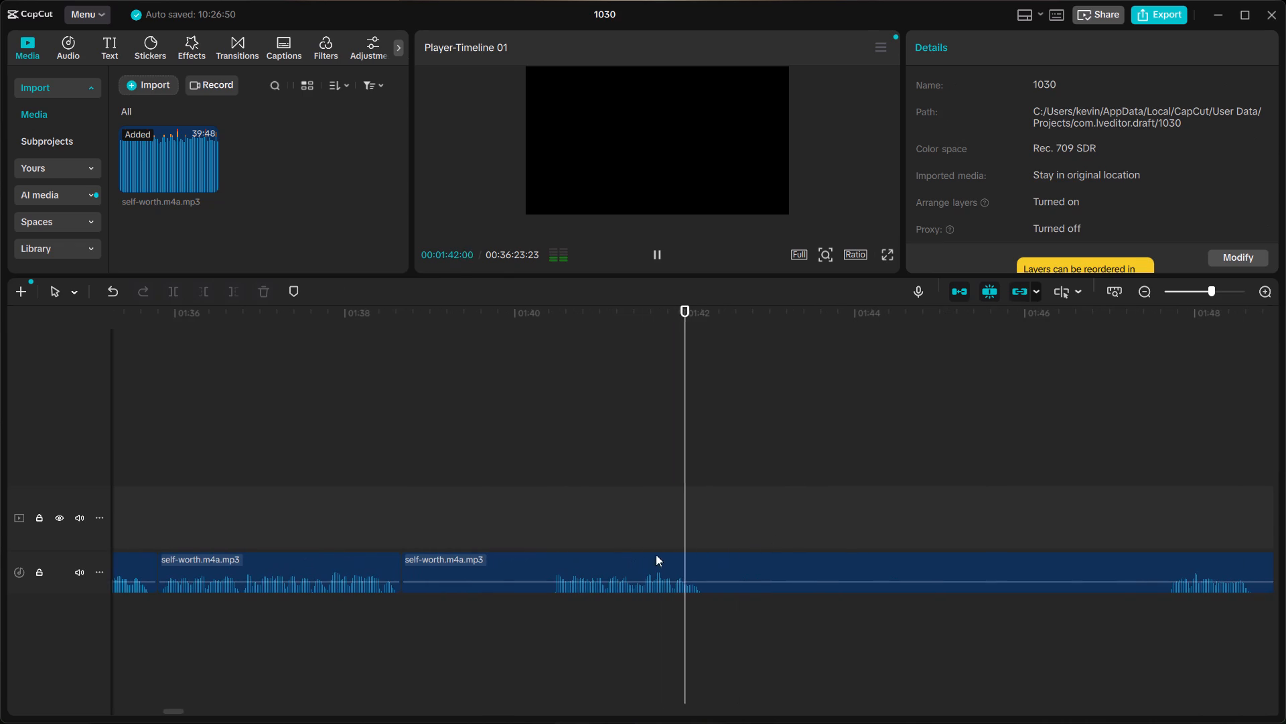
key("space")
left_click(547, 540)
left_click(545, 554)
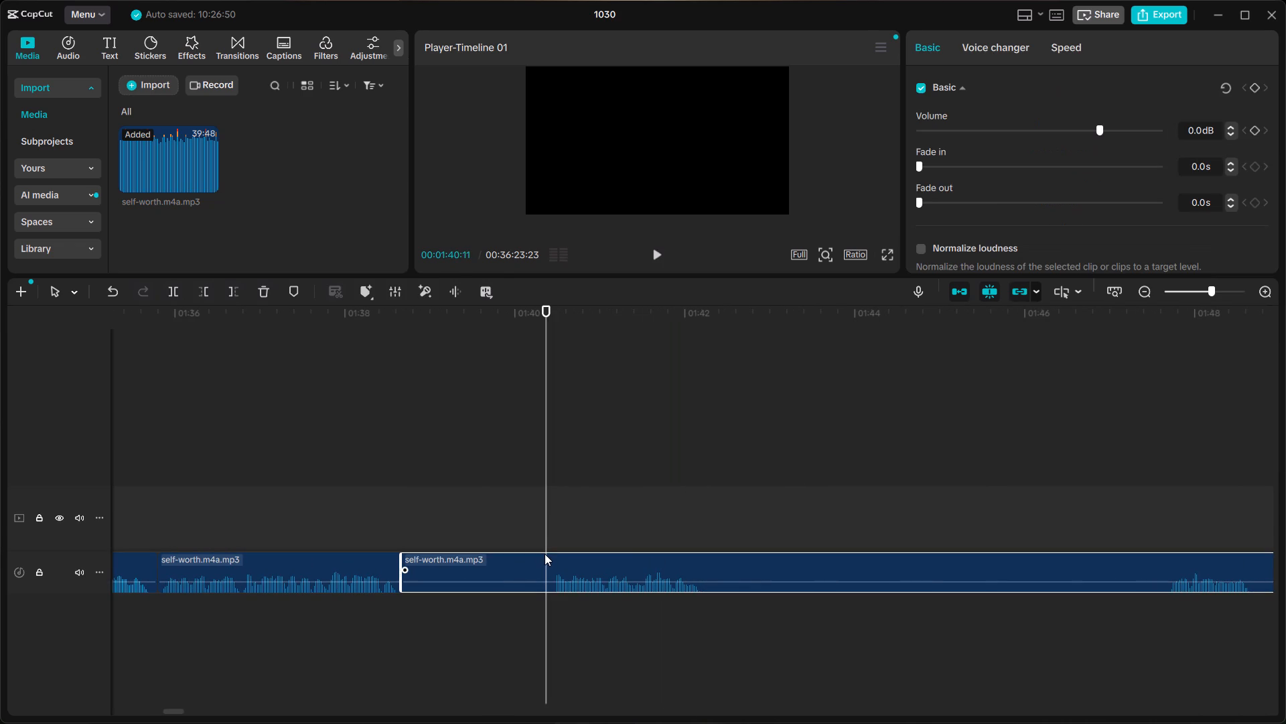
key("ctrl+b")
left_click(537, 561)
key("BackSpace")
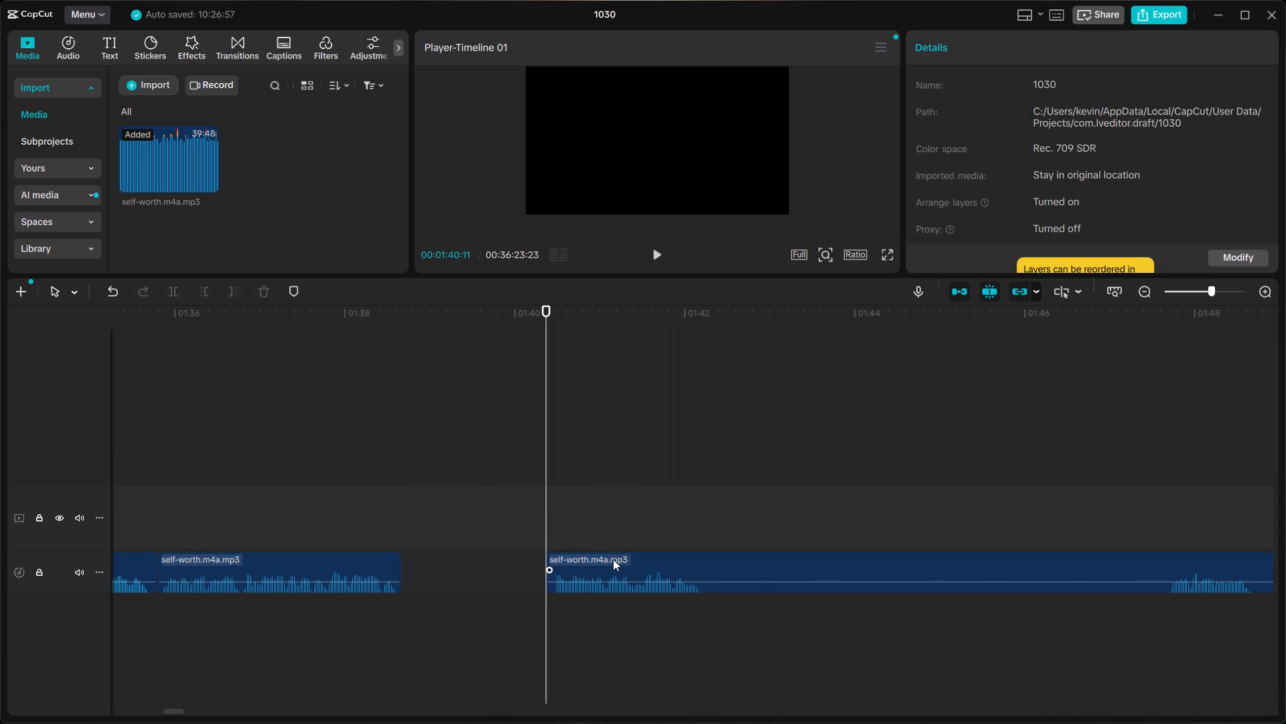
Move the clip after the removed silence earlier, leaving a pause of about 3 frames behind the preceding clip.
left_click(613, 559)
left_click_drag(610, 556, 470, 568)
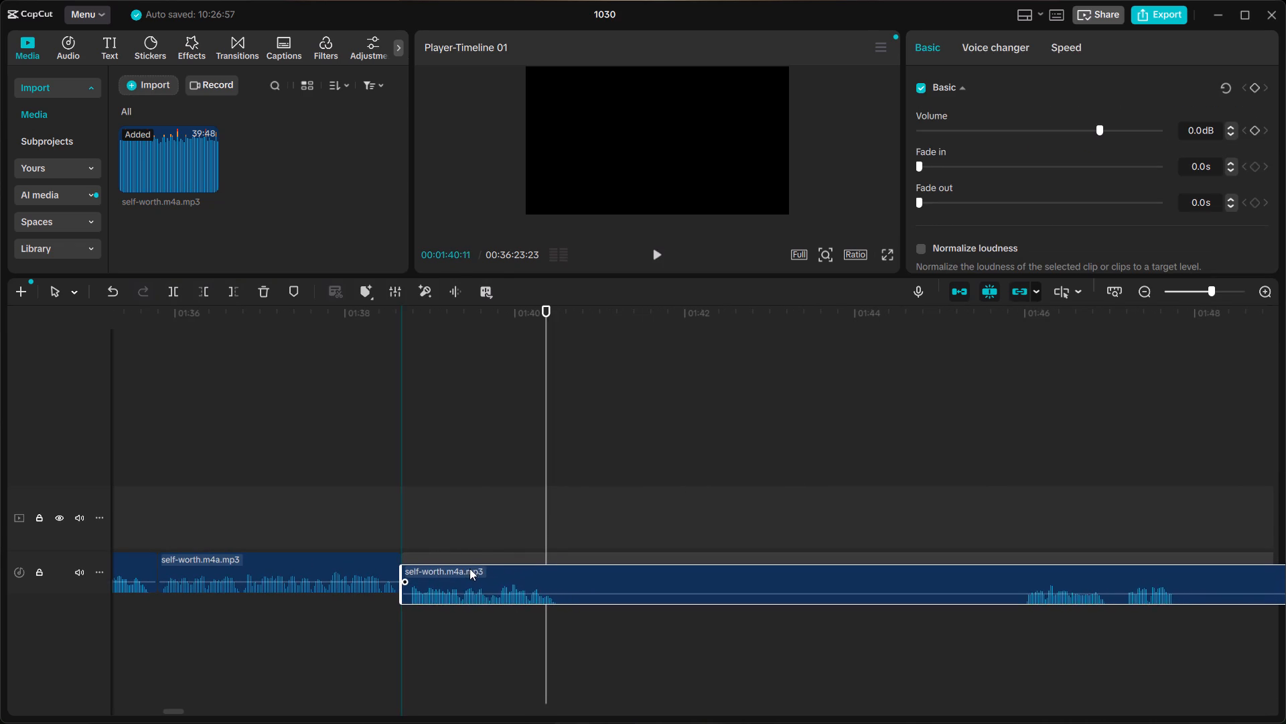
left_click_drag(470, 568, 471, 564)
Play back the transition around 01:38 from about 01:36 to judge the length of the pause.
left_click(248, 500)
key("space")
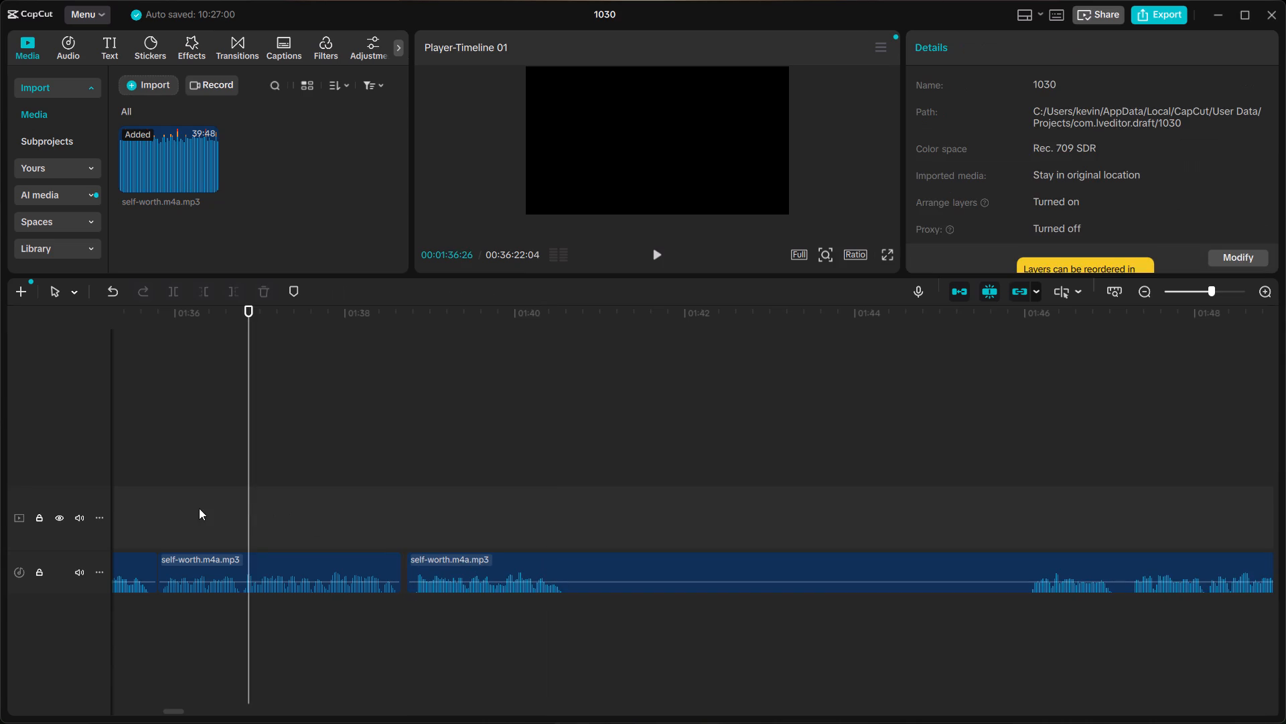
left_click(193, 511)
left_click(193, 511)
key("space")
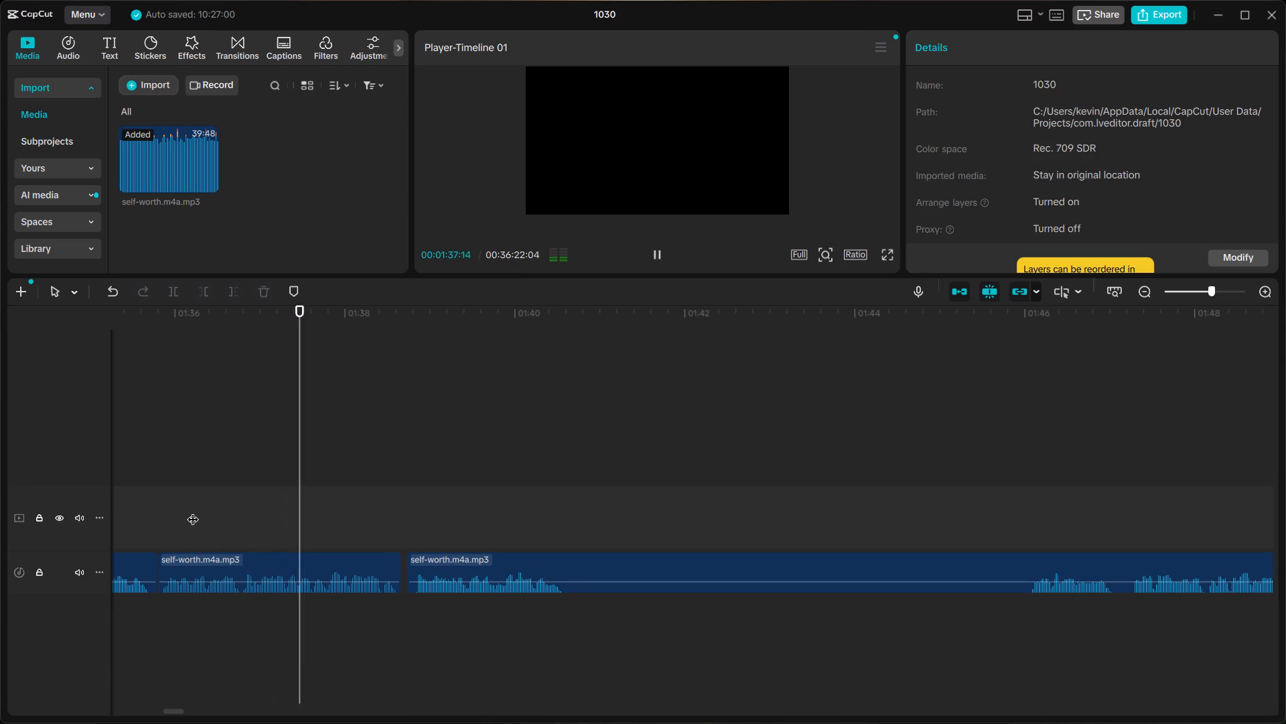
key("space")
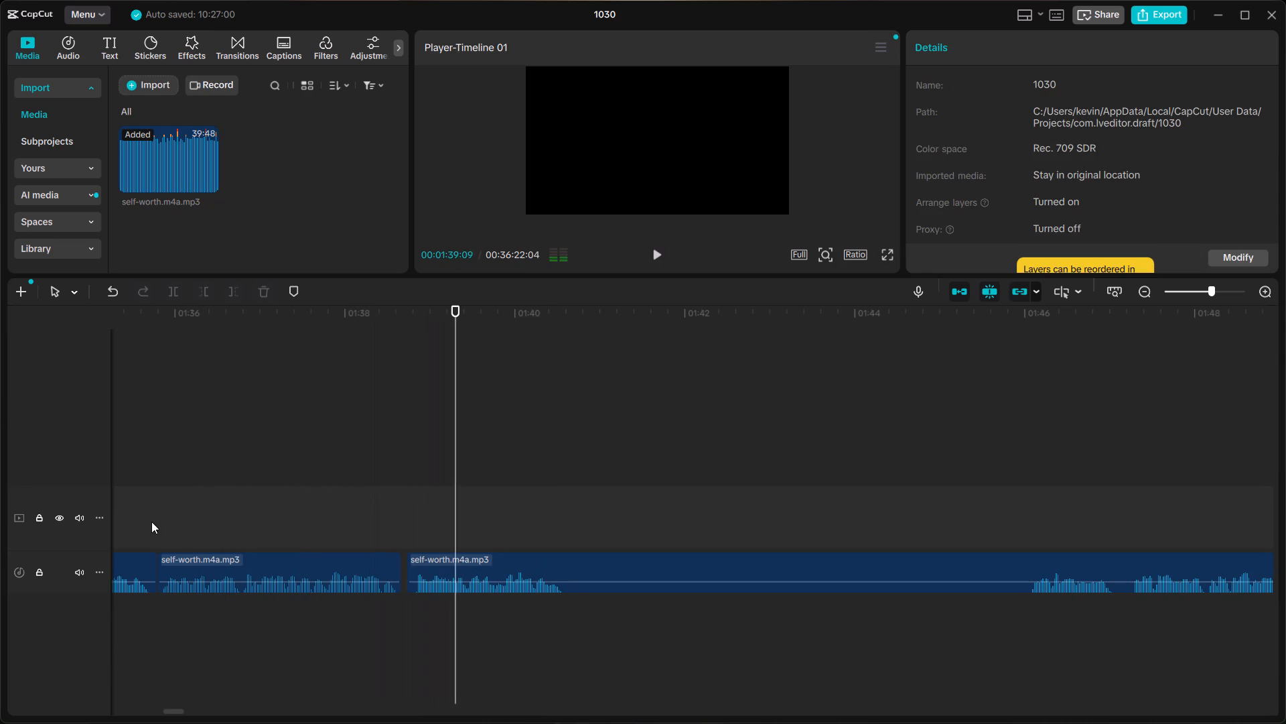
left_click(151, 522)
key("space")
key("space")
Shift the clip following the pause at about 01:38 roughly 4 frames later and play back the transition.
left_click(466, 554)
left_click_drag(466, 554, 478, 556)
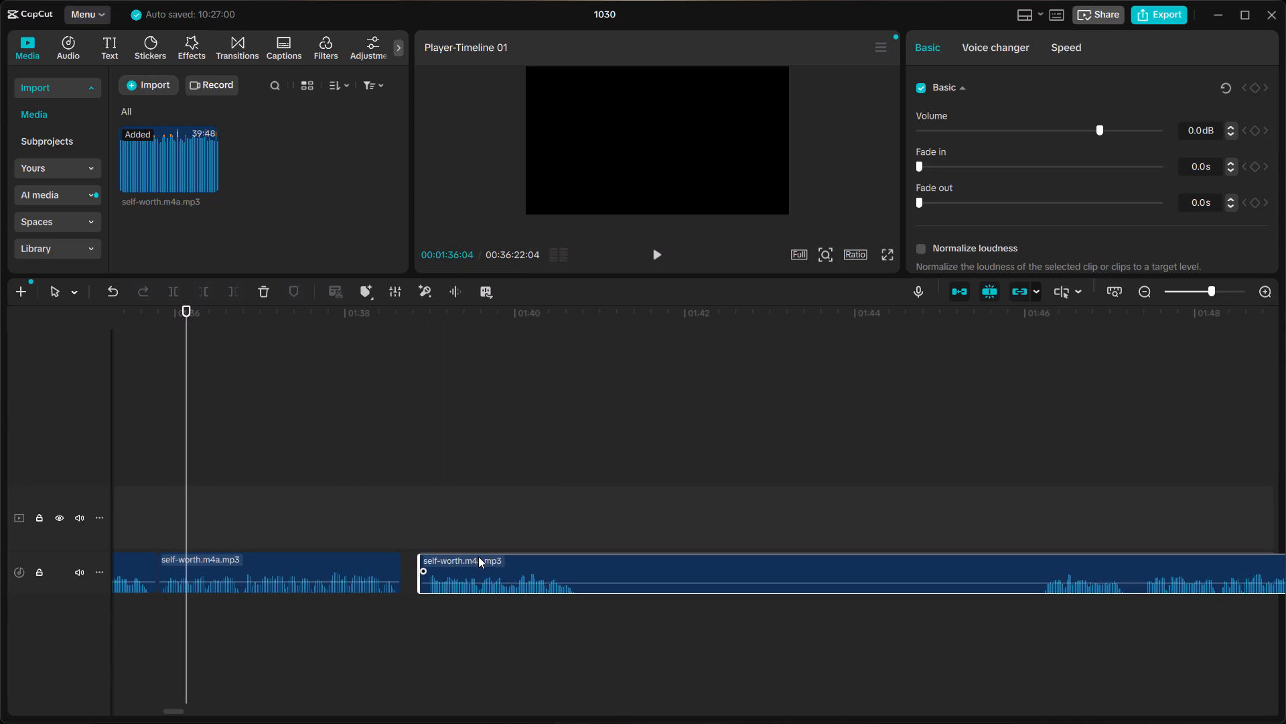
left_click_drag(478, 556, 476, 556)
left_click(157, 522)
key("space")
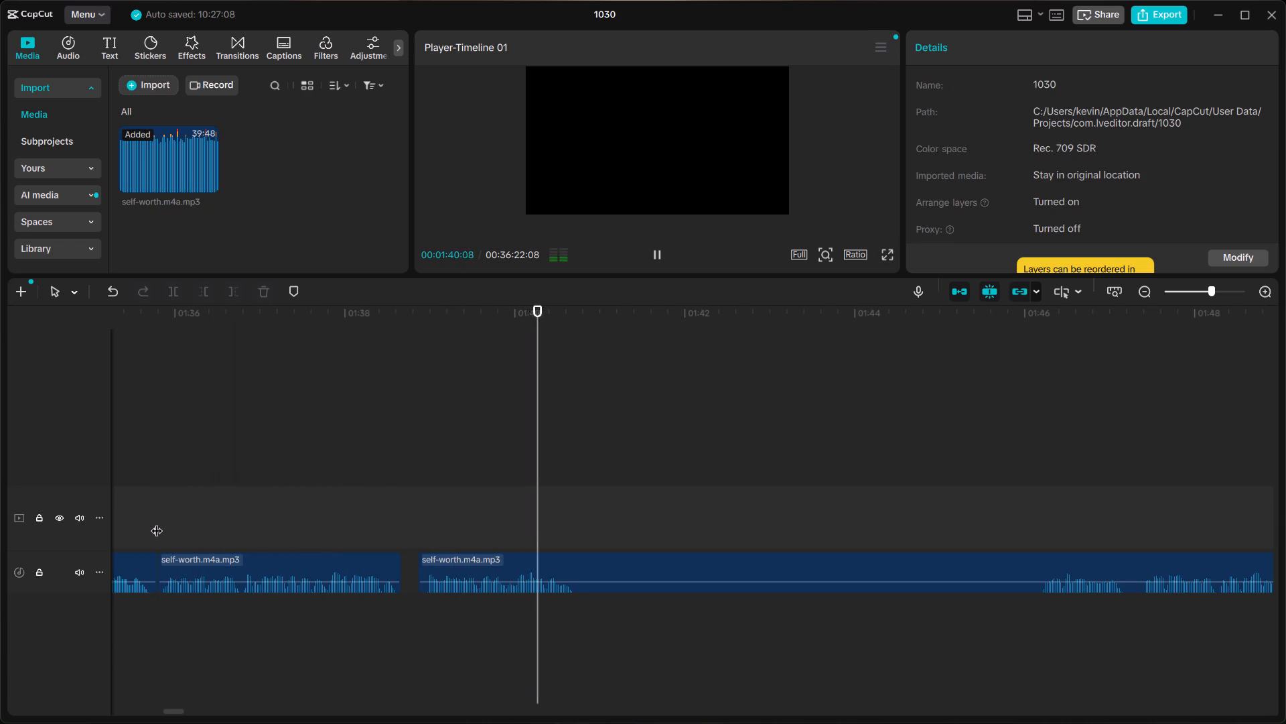
key("space")
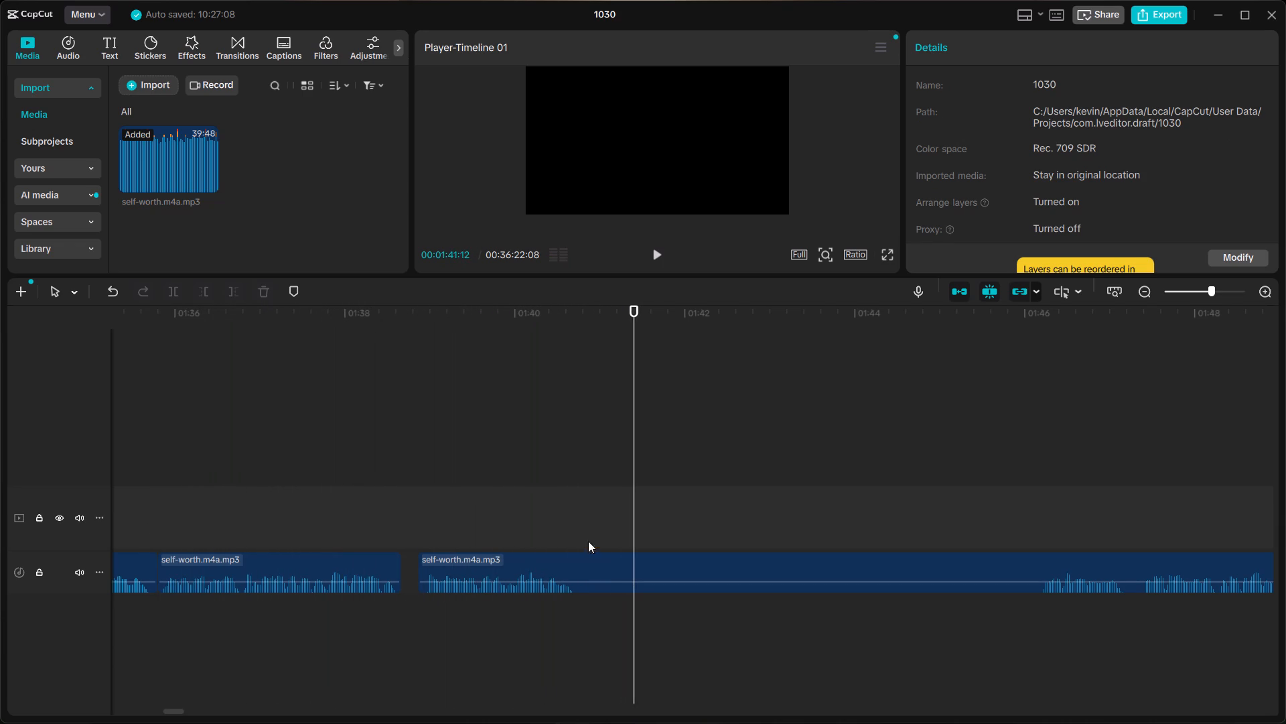
Split the audio clip at 01:40:24, just after the spoken phrase ends.
left_click(577, 554)
left_click(584, 544)
left_click(599, 557)
key("ctrl+b")
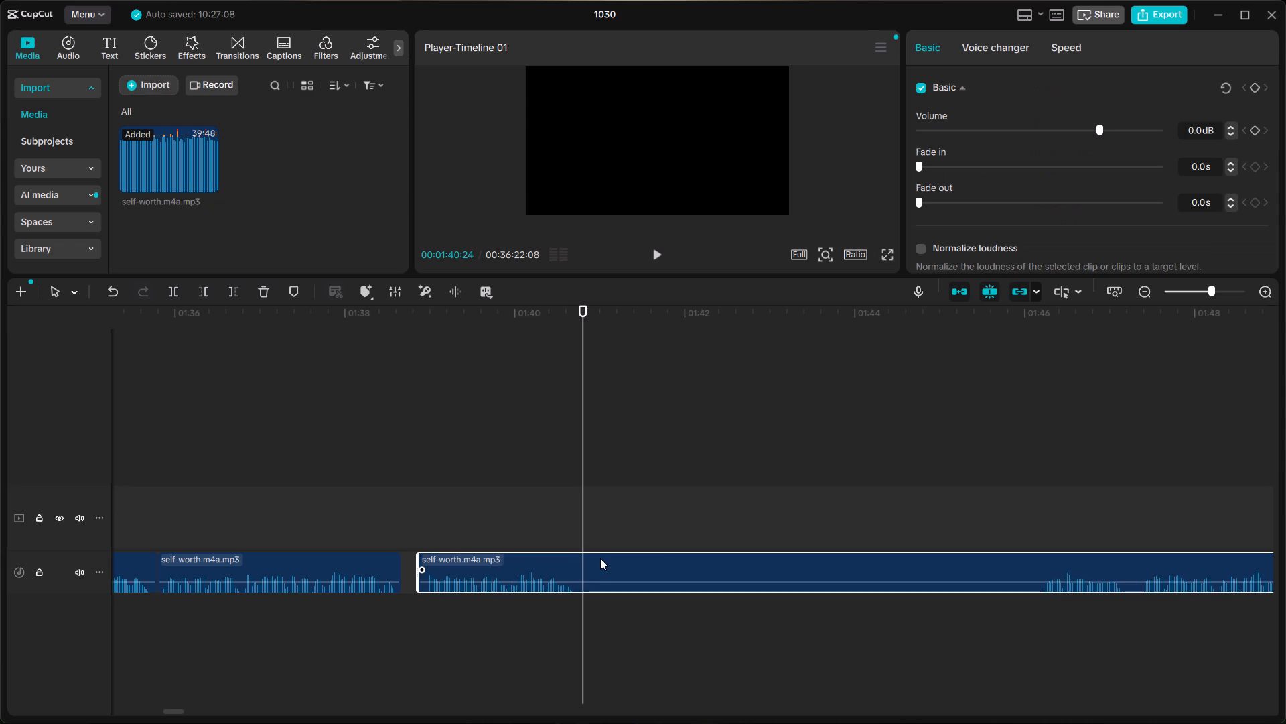
Listen through the following takes from about 01:46 to 02:02 and split the clip at 01:57:25, before the take to keep.
left_click(1009, 504)
key("space")
scroll(1014, 507, "left", 1)
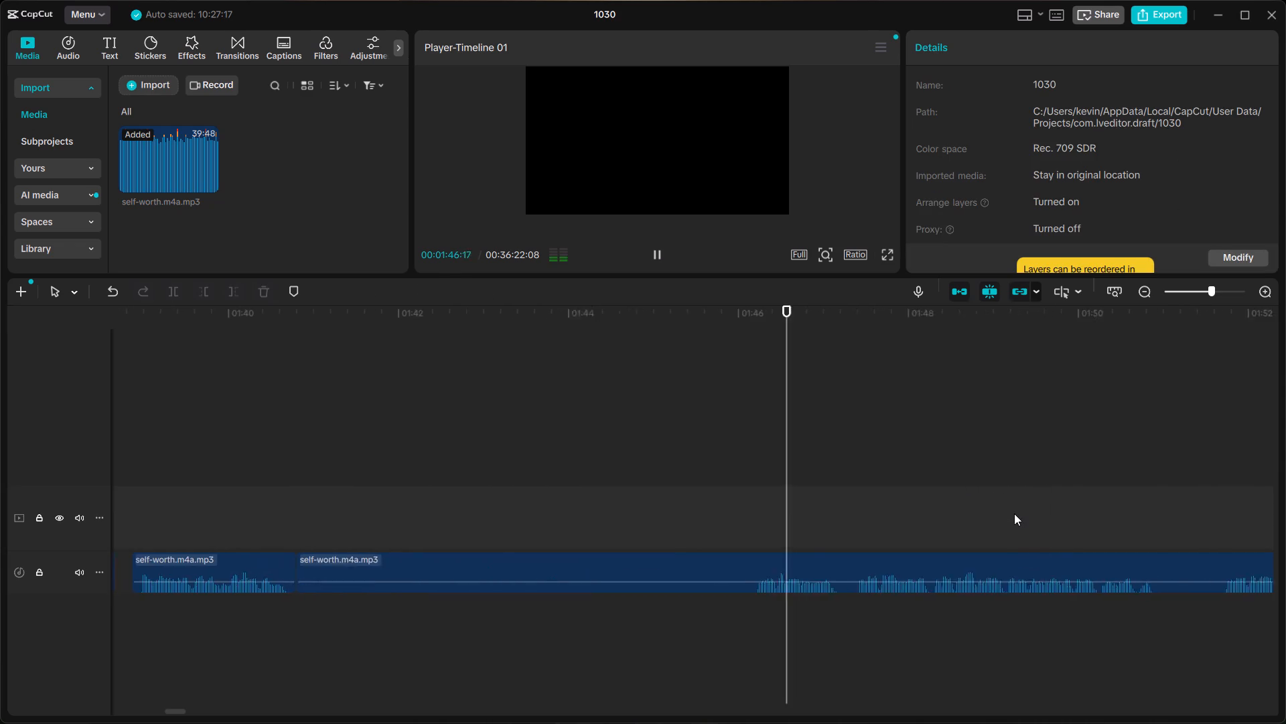
scroll(1014, 514, "left", 1)
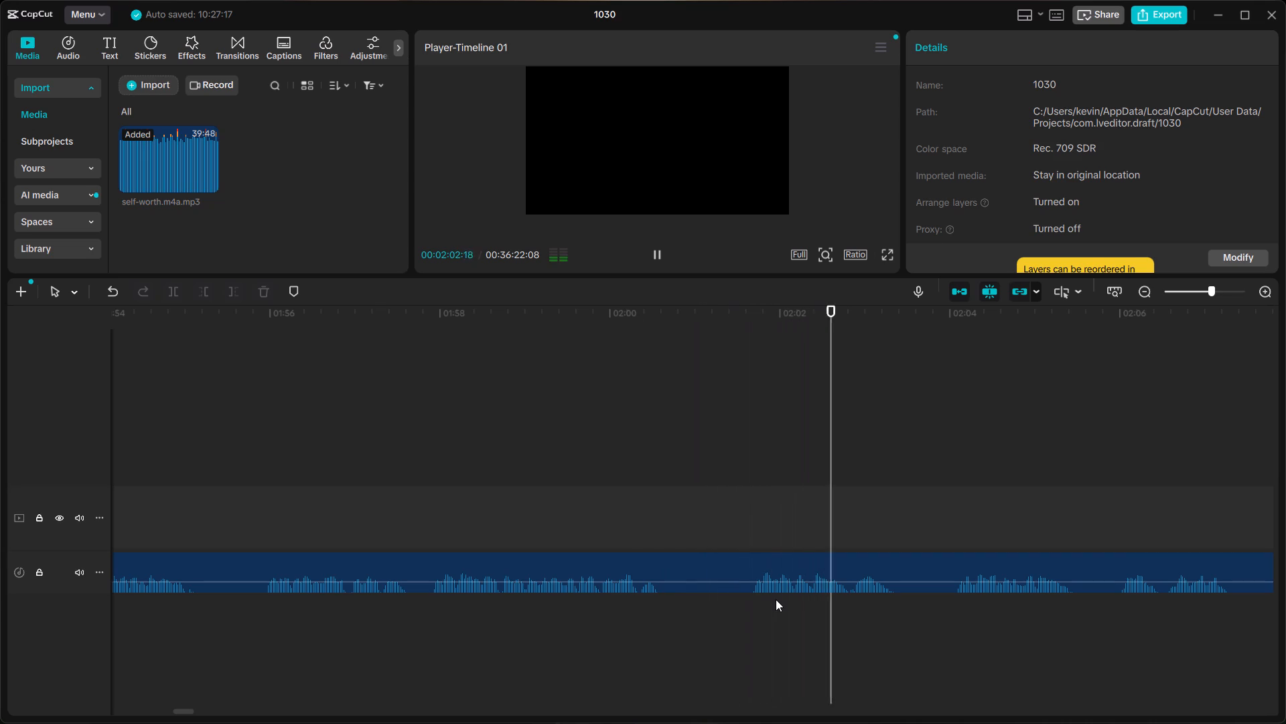
key("space")
left_click(428, 544)
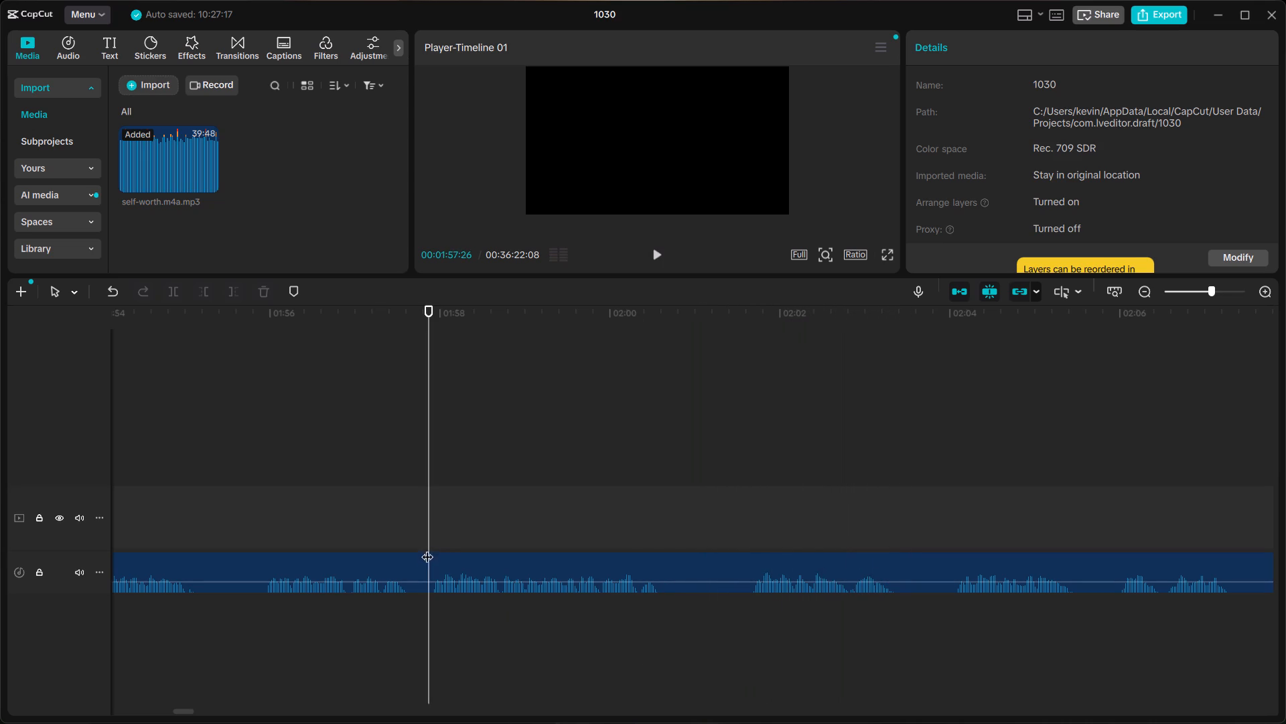
left_click(401, 540)
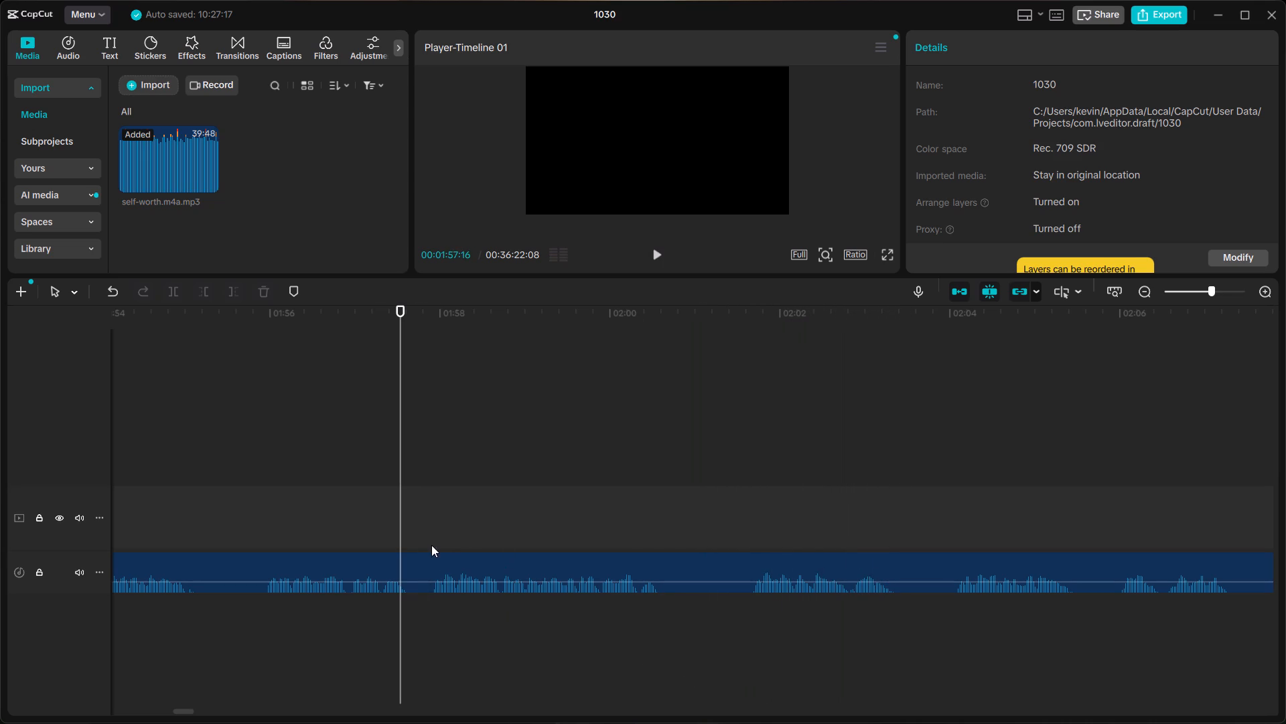
left_click(425, 532)
left_click(435, 556)
key("ctrl+b")
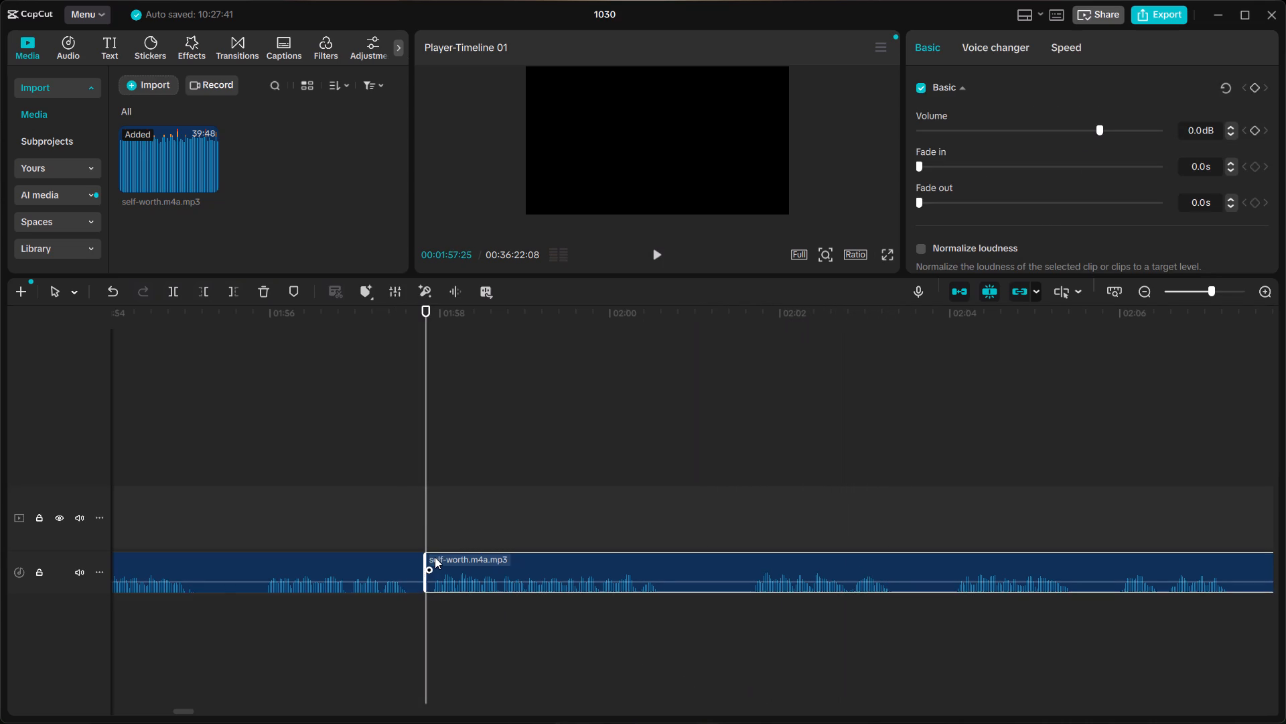
Recheck the phrase at about 01:39, delete the section between 01:40:24 and 01:57:25, and close the gap.
scroll(435, 557, "down", 2, "ctrl")
scroll(451, 525, "left", 1)
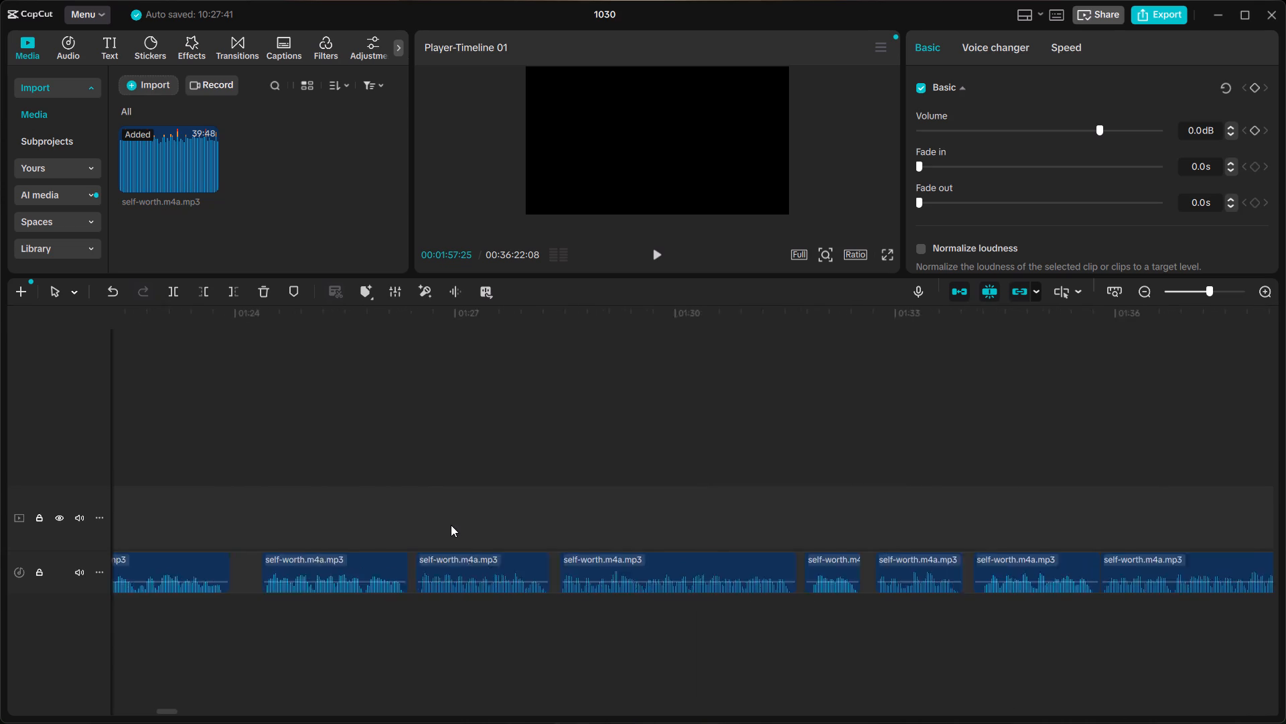
scroll(451, 525, "left", 1)
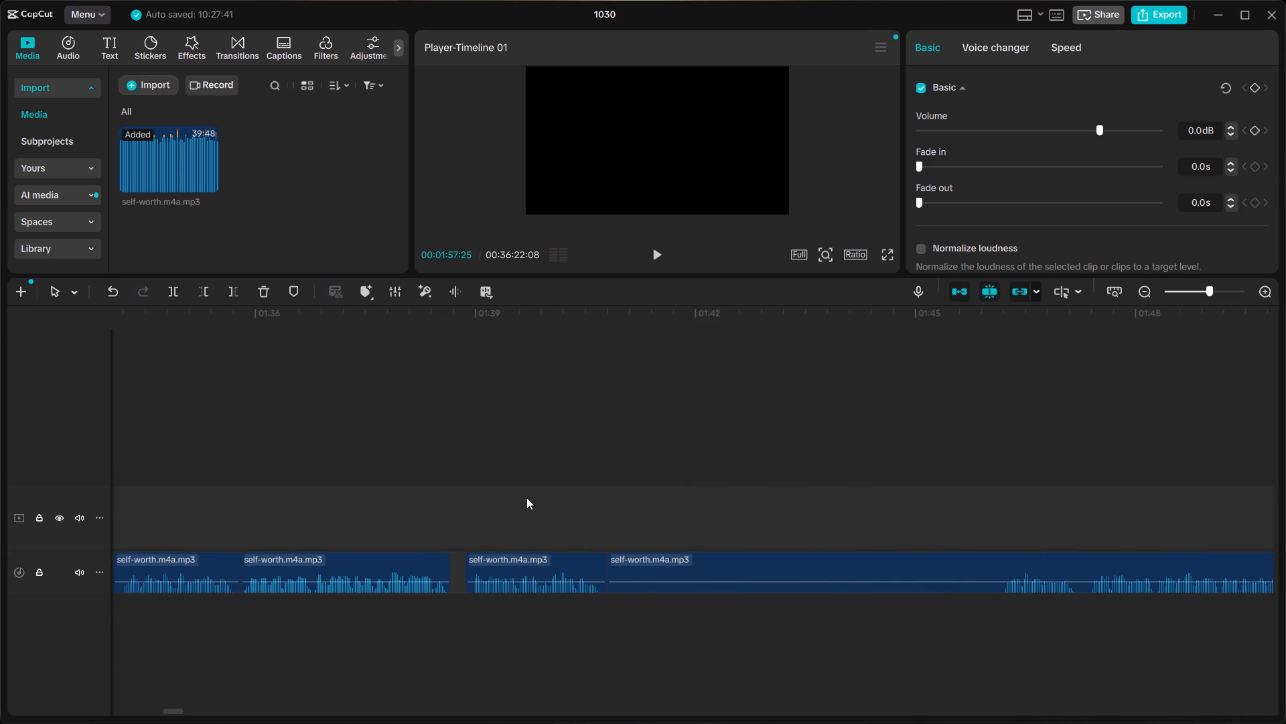
left_click(480, 503)
left_click(475, 506)
key("space")
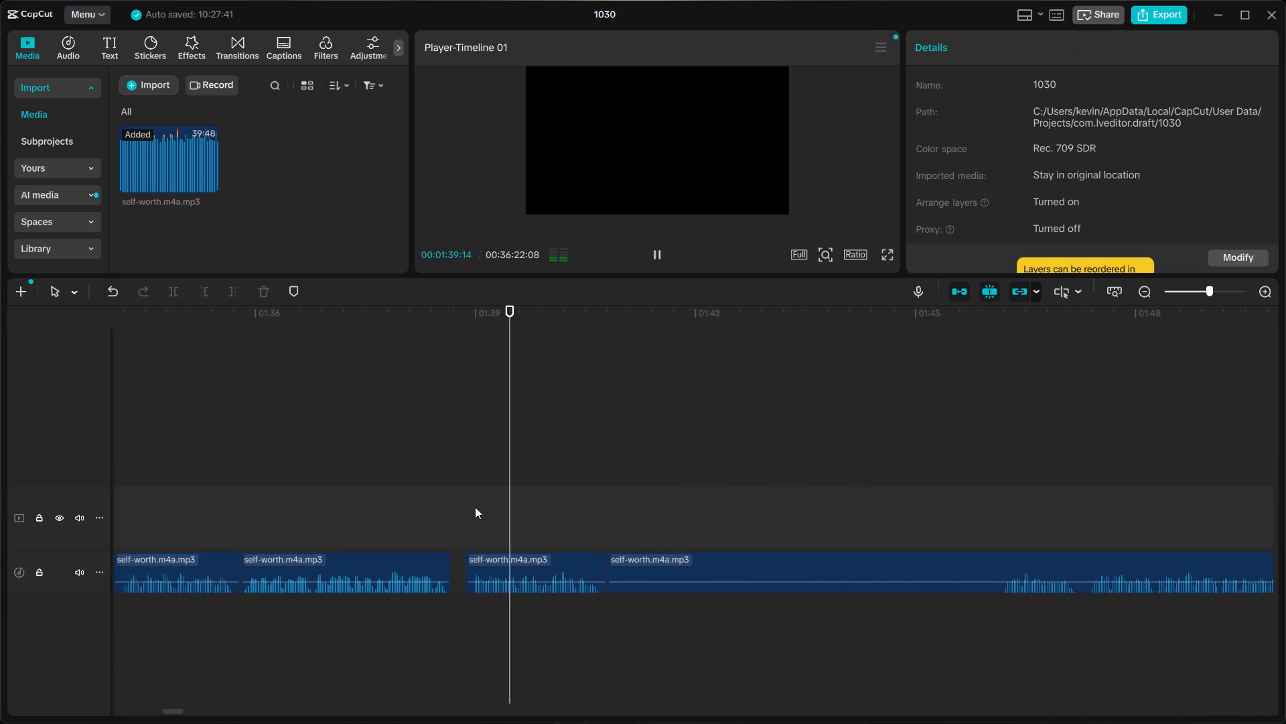
key("space")
left_click(697, 562)
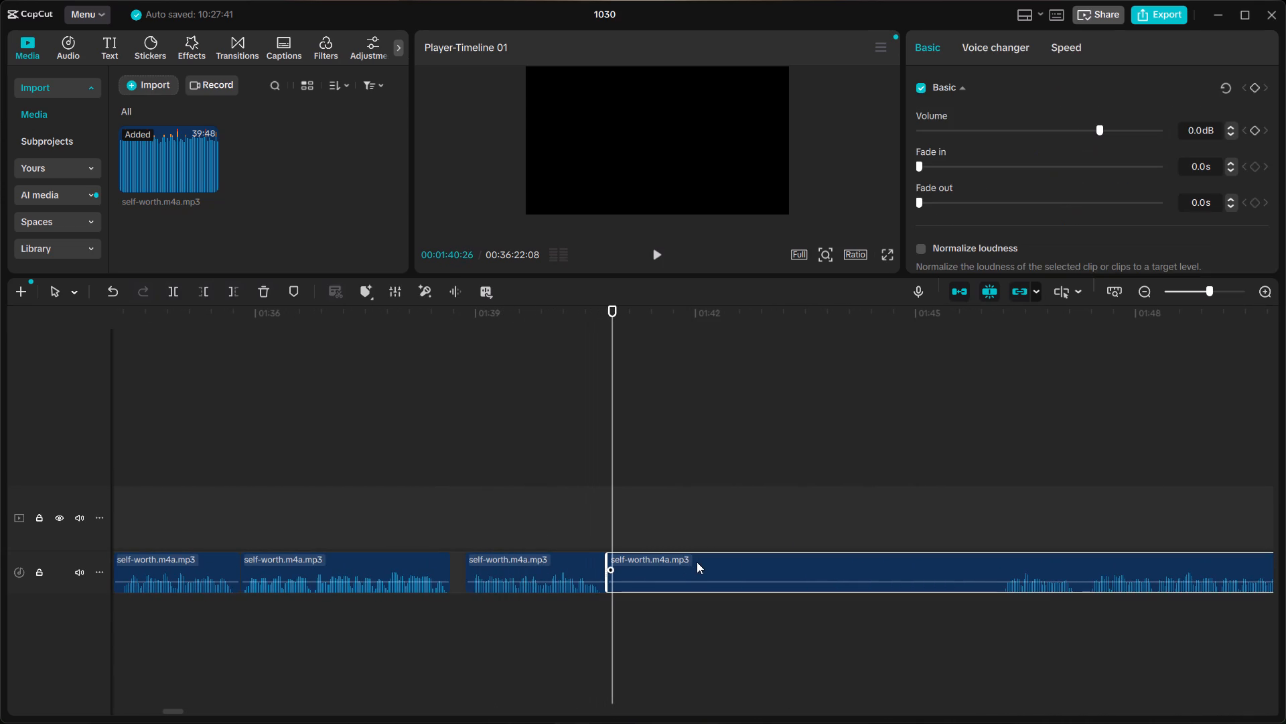
key("BackSpace")
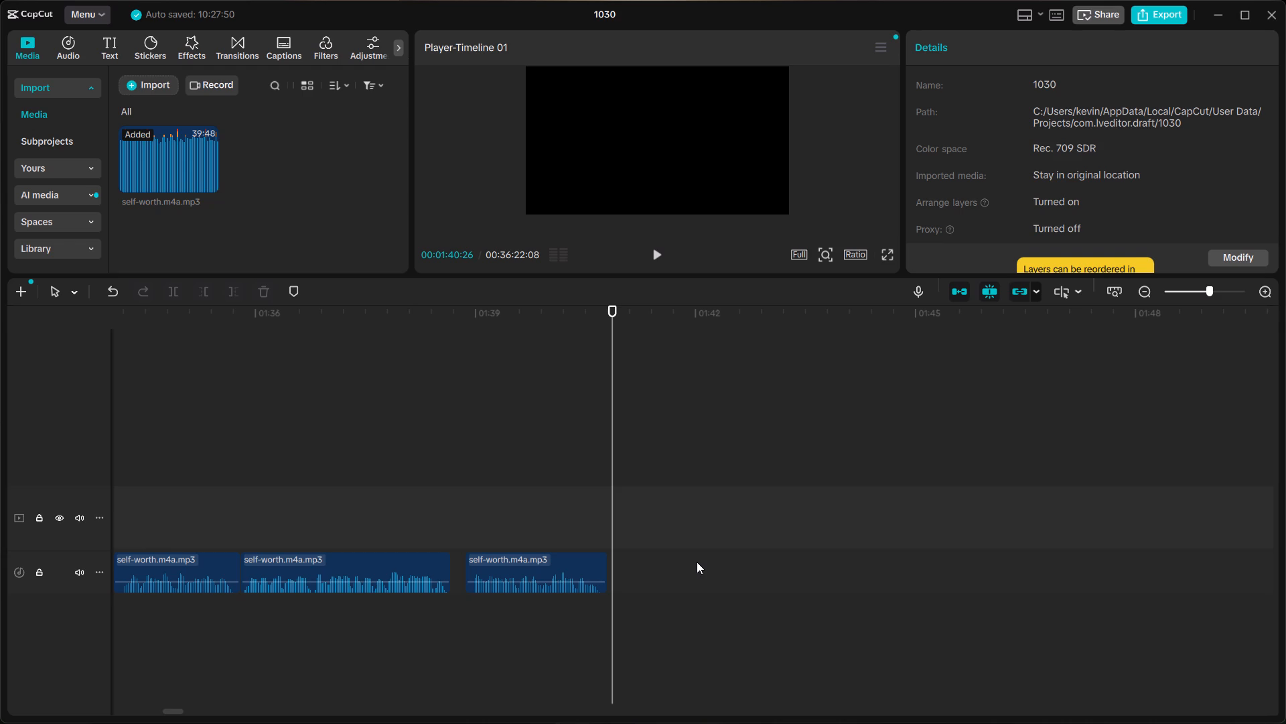
right_click(646, 583)
left_click(682, 597)
Shift the clip after the removed section about 2 frames later and play back the transition from about 01:39.
left_click_drag(630, 558, 638, 561)
left_click(493, 490)
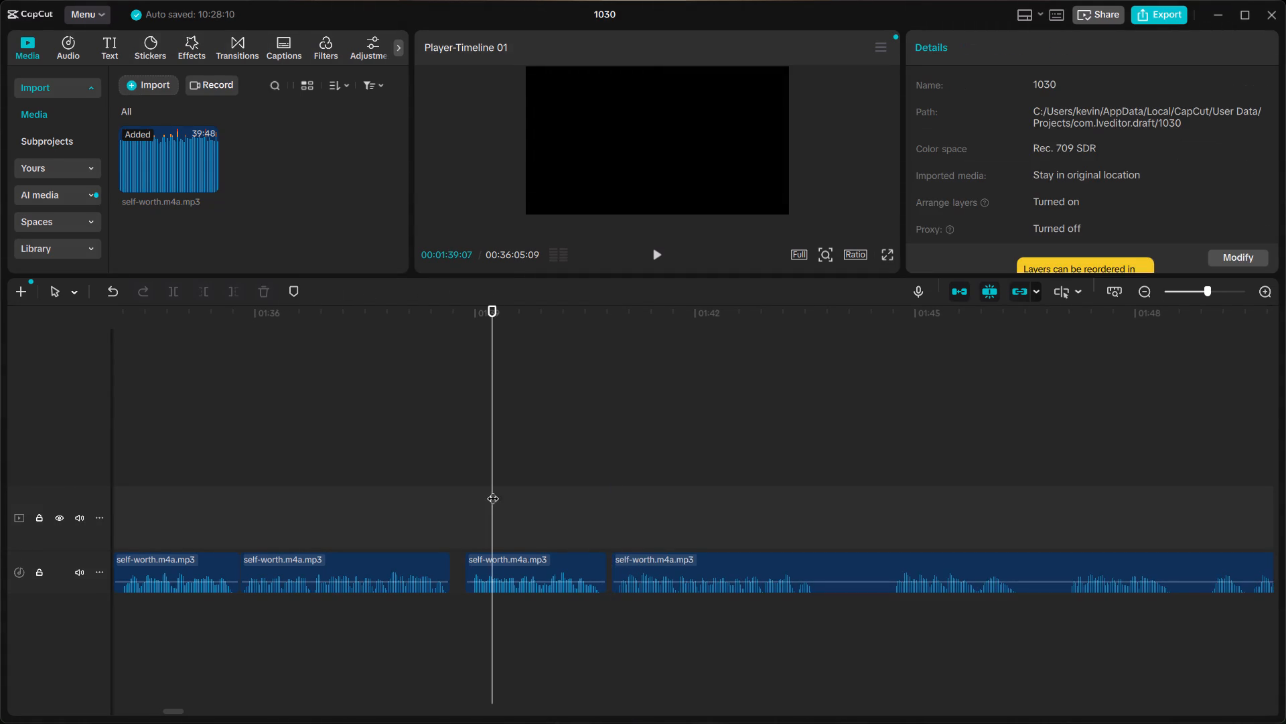
left_click(463, 535)
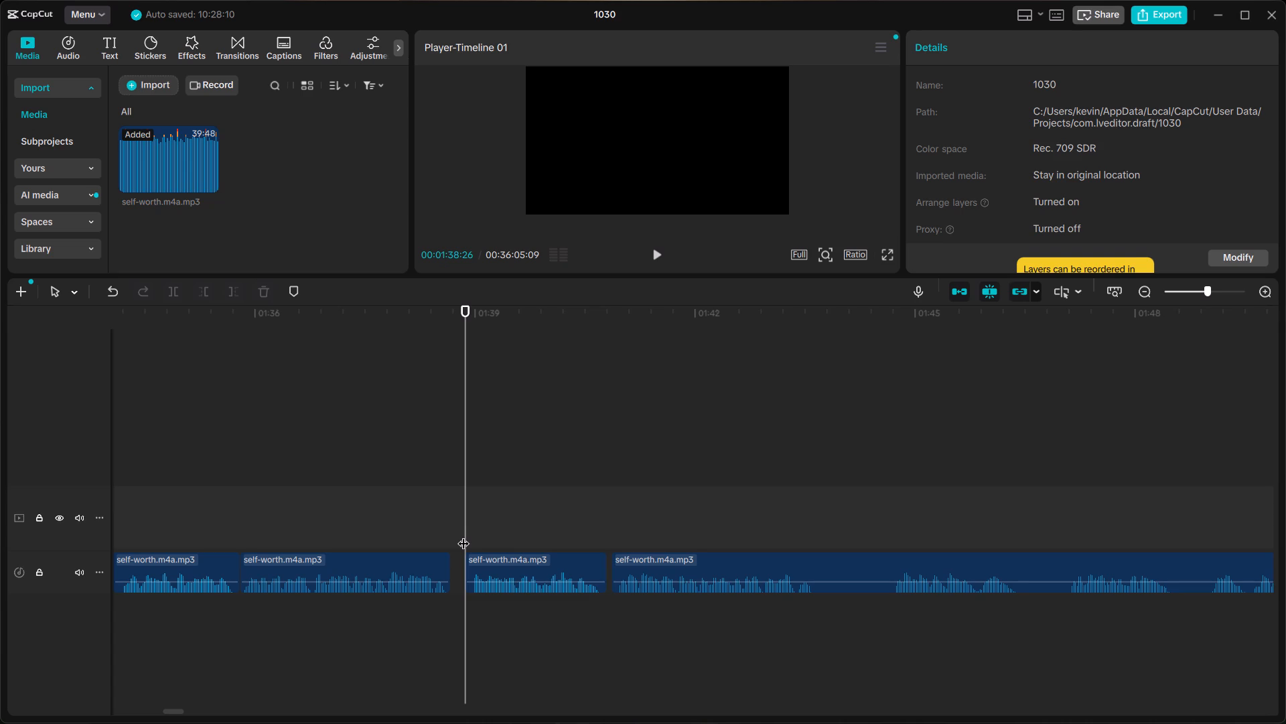
left_click(445, 529)
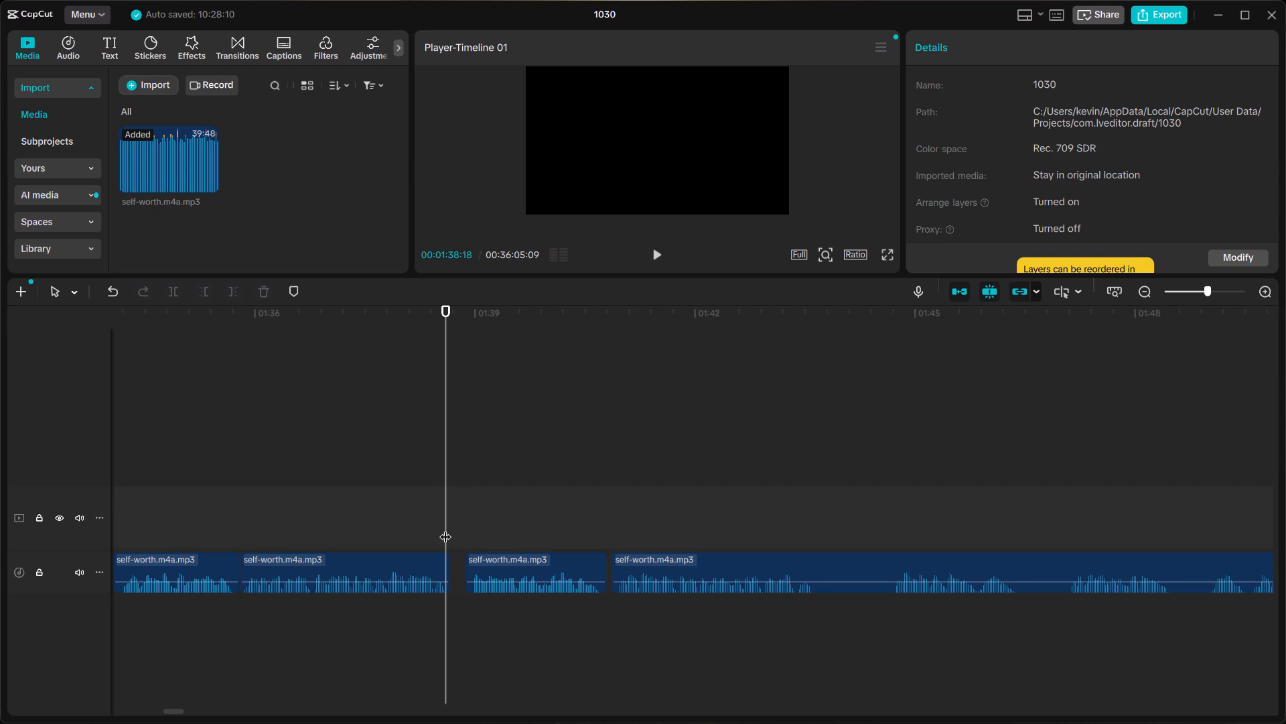
left_click(463, 525)
key("space")
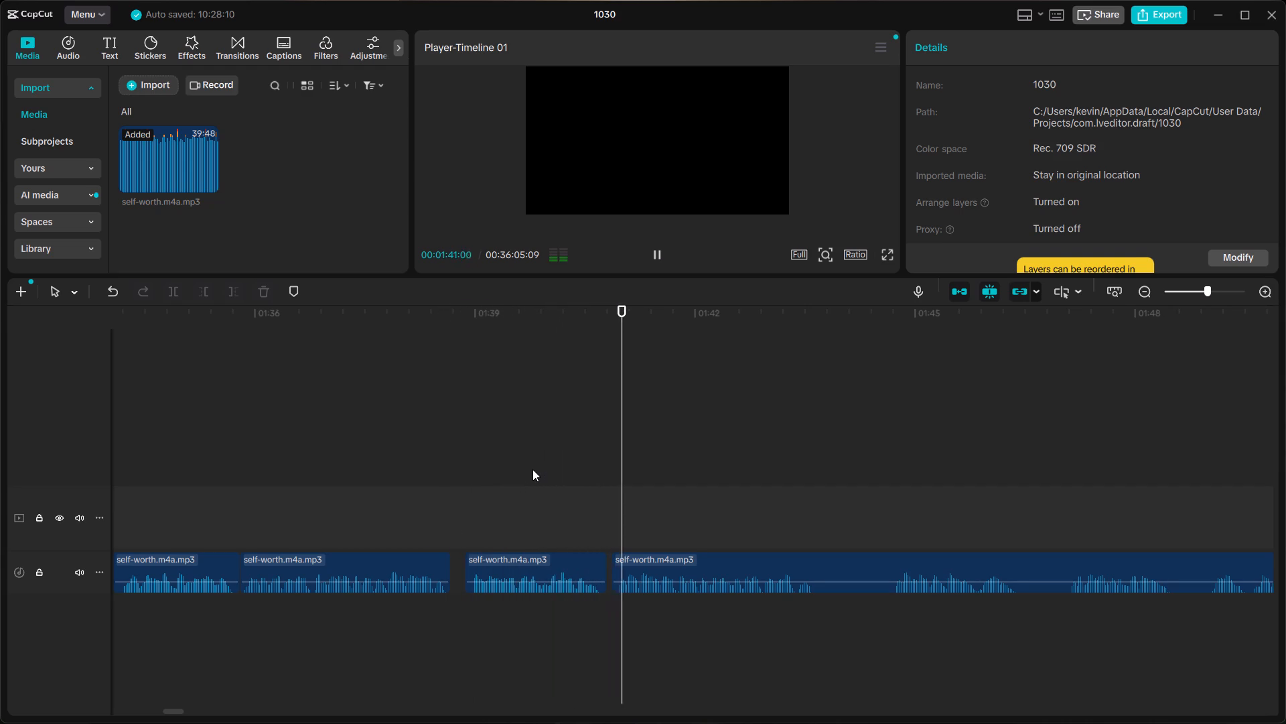
key("space")
Shift the clip starting at about 01:41 roughly 4 more frames later to lengthen the pause, and replay the transition.
left_click_drag(622, 570, 657, 569)
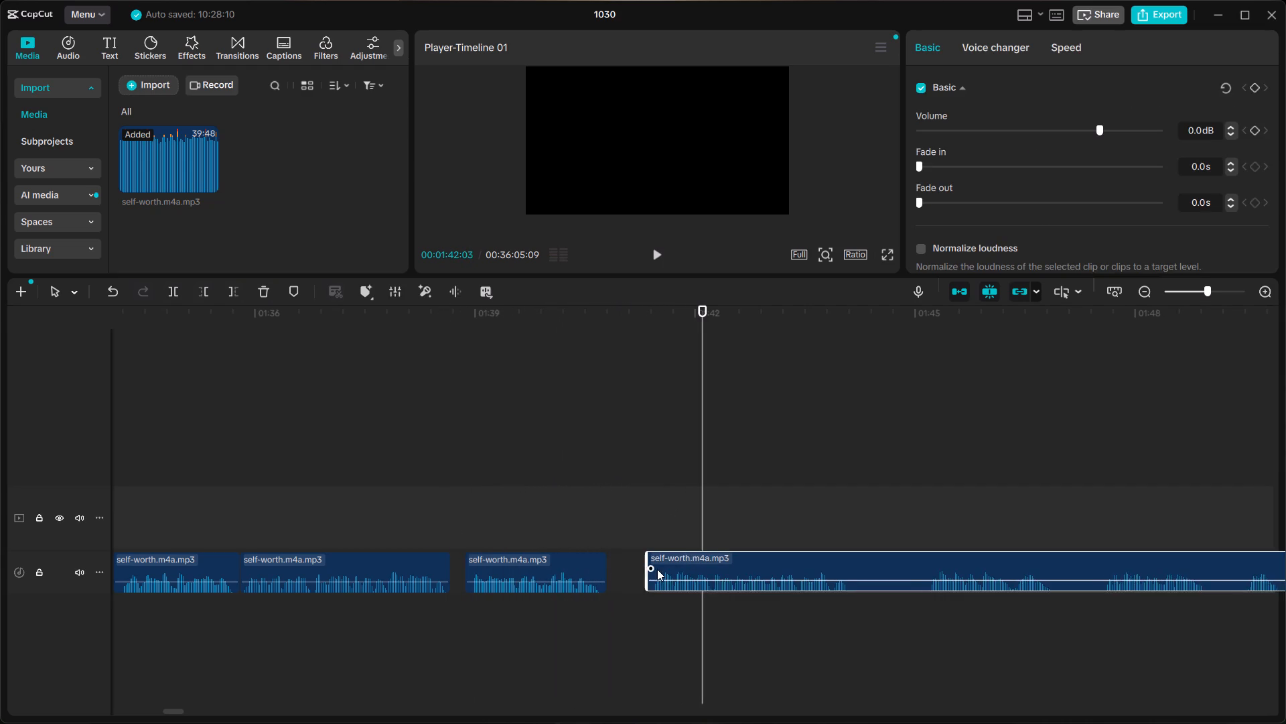
left_click_drag(657, 569, 628, 570)
left_click(637, 570)
left_click(636, 570)
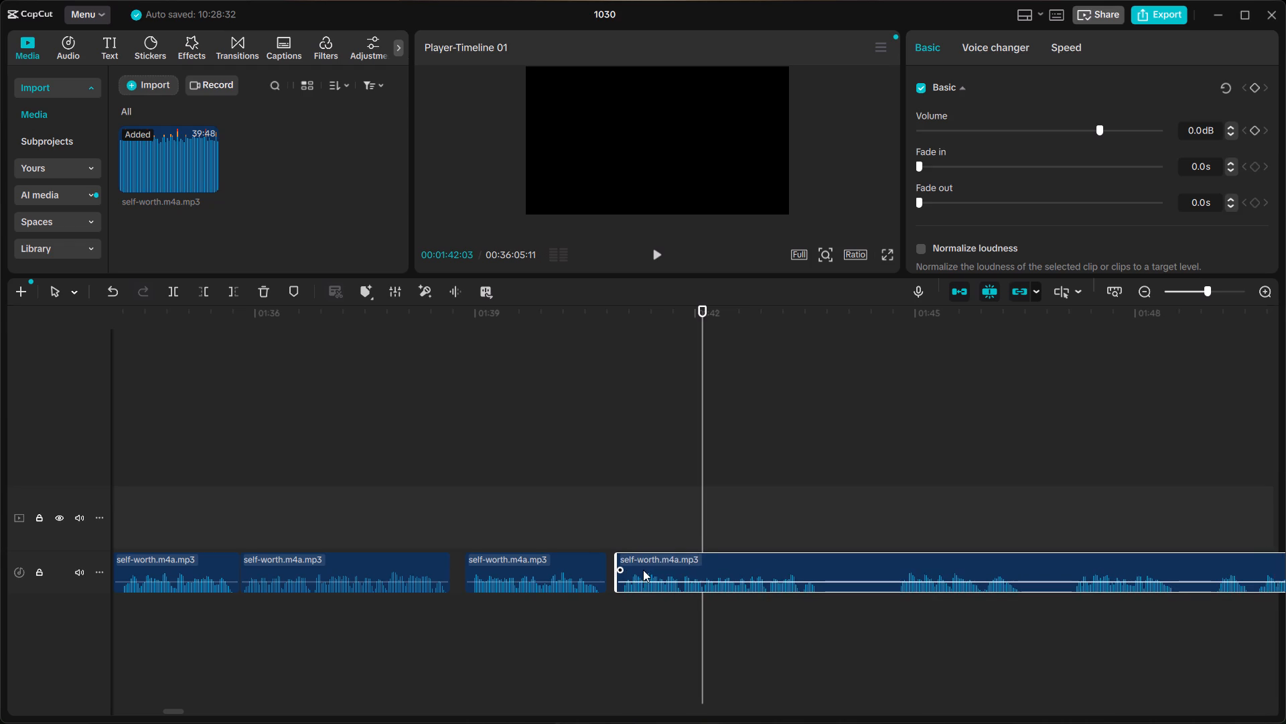
left_click(455, 499)
left_click(470, 515)
key("space")
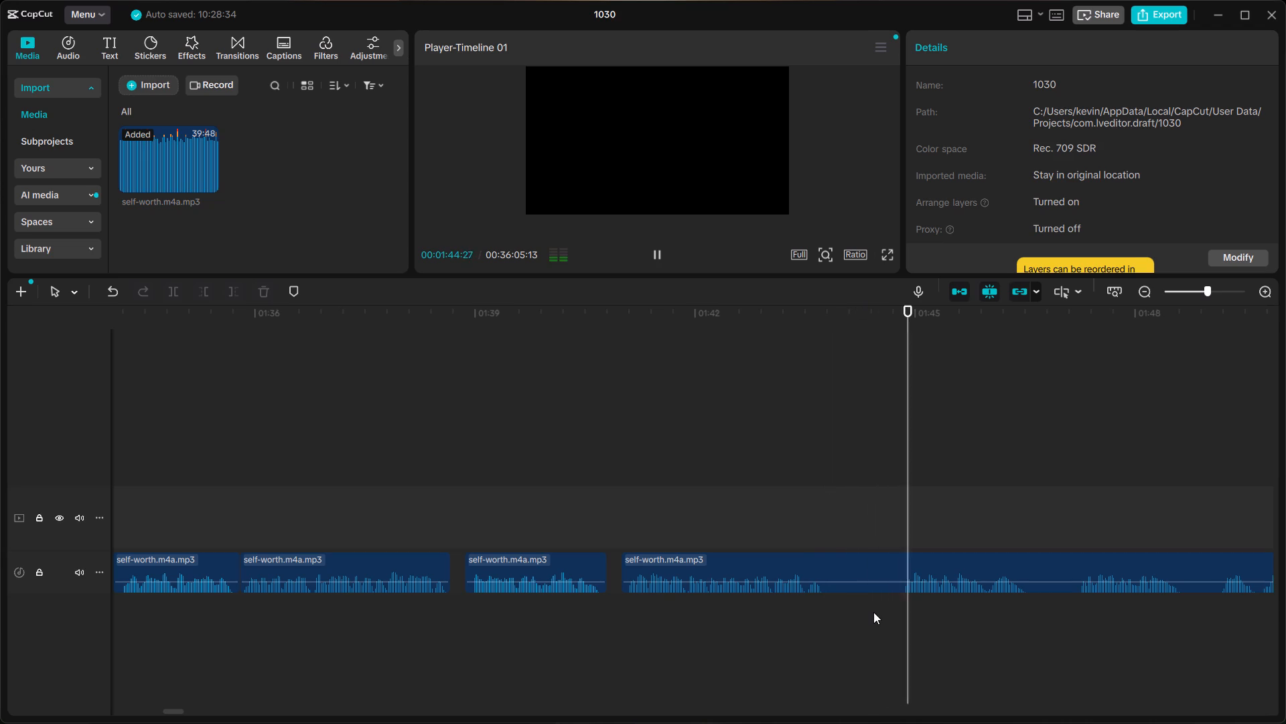
Split the clip at about 01:44 and at 01:44:20, delete the silence between, close the gap, and play back the transition.
key("space")
left_click(836, 544)
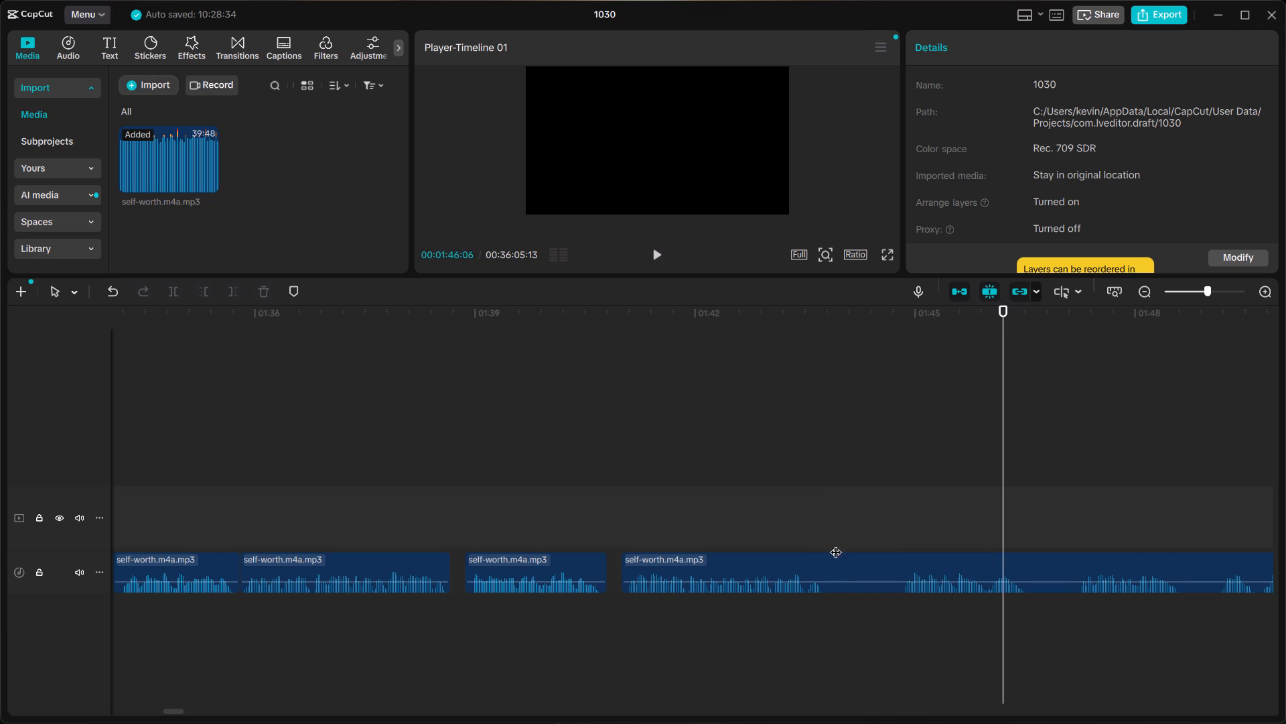
left_click(835, 573)
key("ctrl+b")
left_click(891, 548, "ctrl")
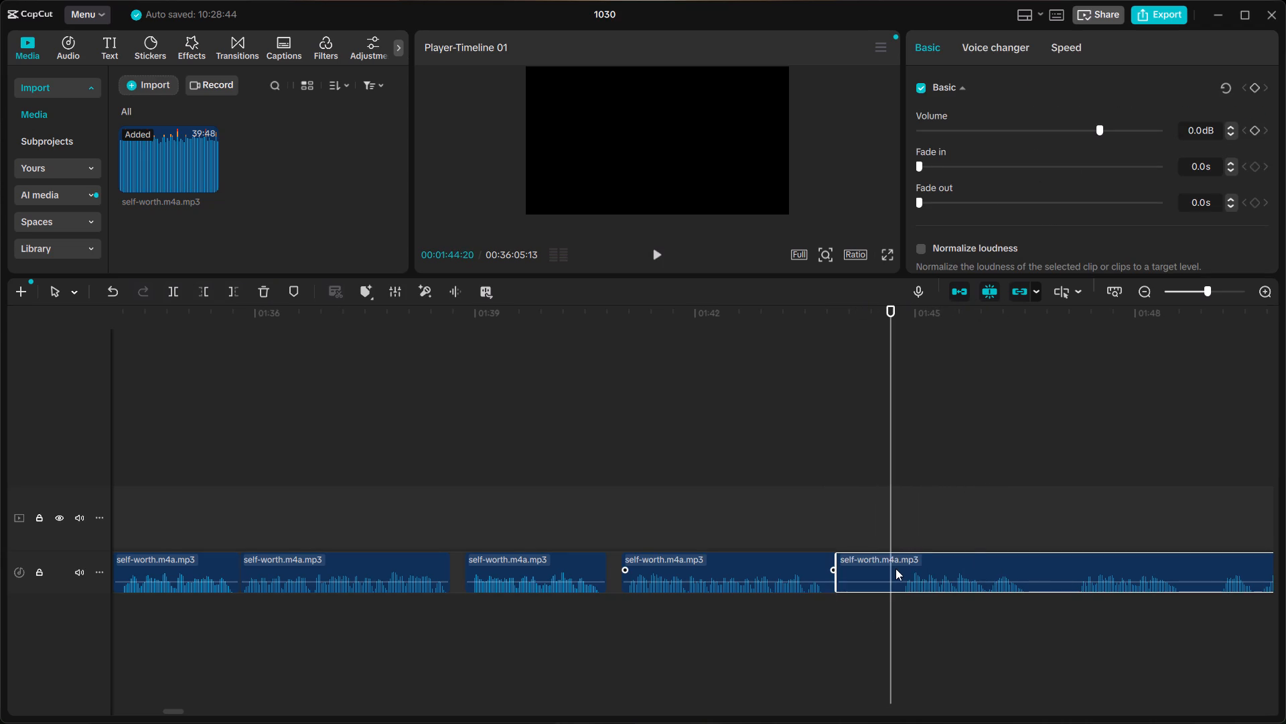
left_click(896, 568, "ctrl")
key("ctrl+b")
left_click(863, 568)
key("BackSpace")
left_click(911, 558)
left_click_drag(911, 558, 897, 561)
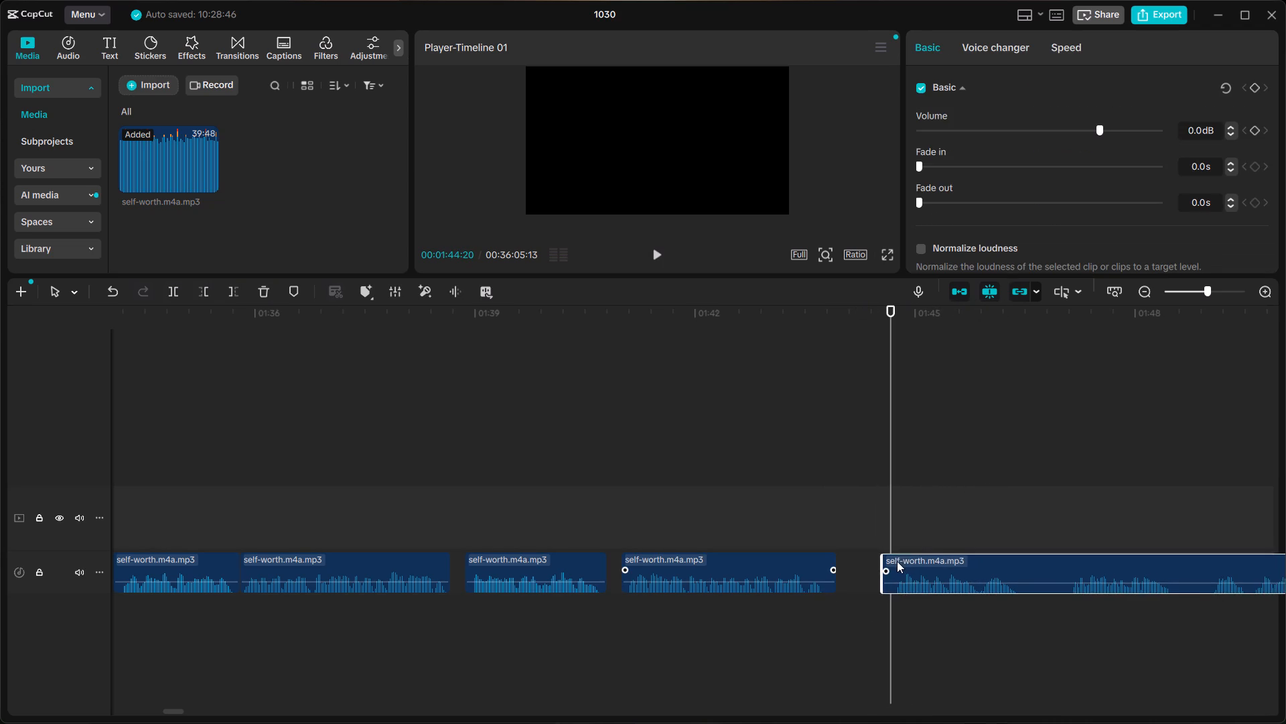
left_click_drag(897, 561, 859, 560)
left_click(684, 510)
key("space")
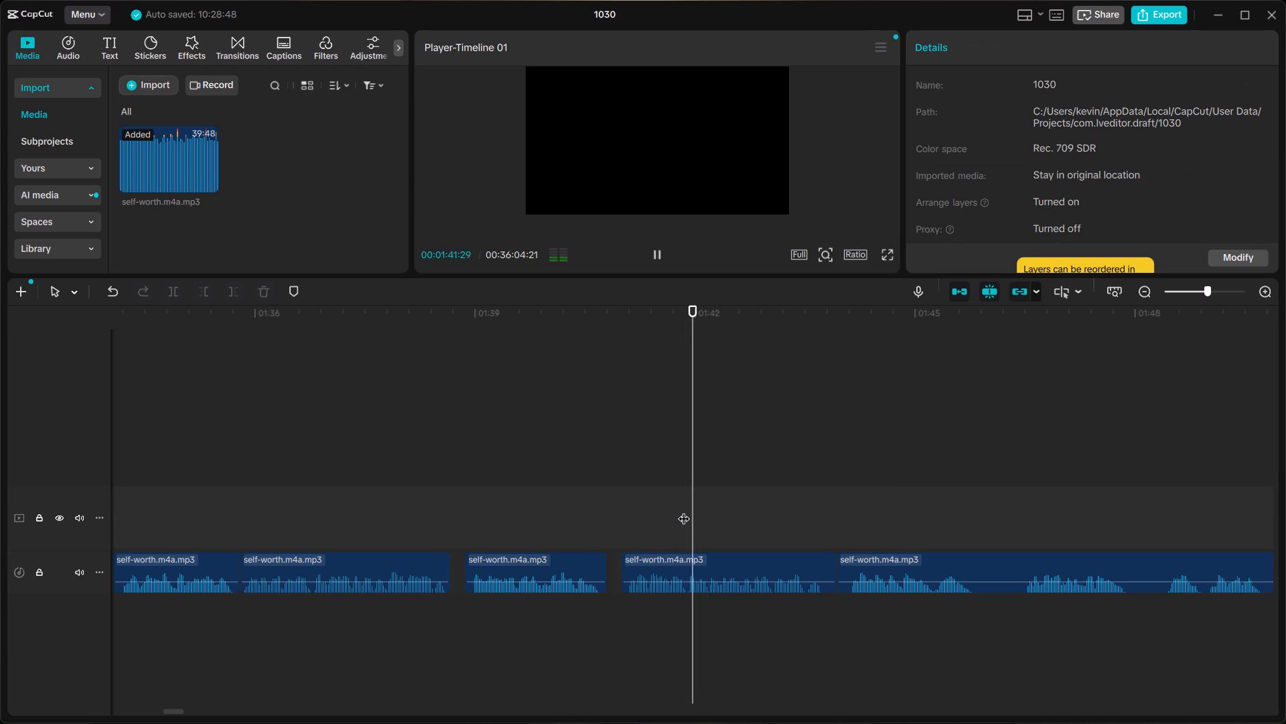
scroll(678, 518, "left", 2)
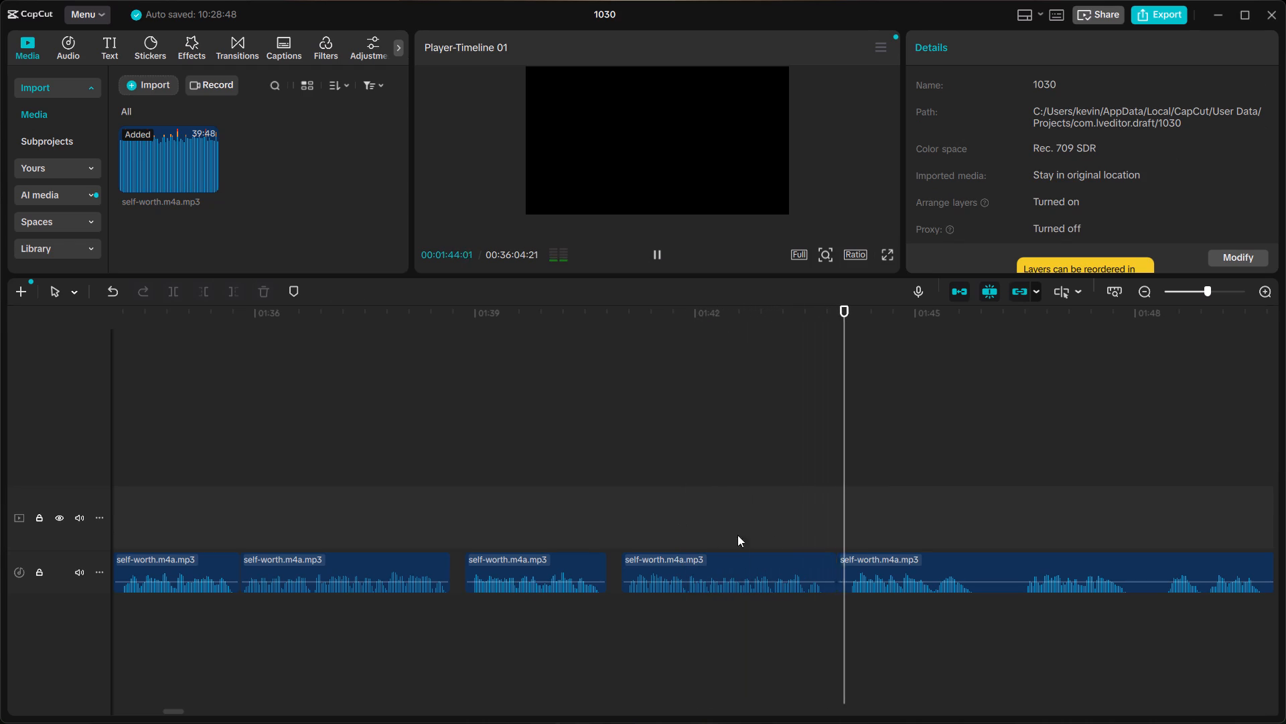
scroll(1131, 479, "left", 1)
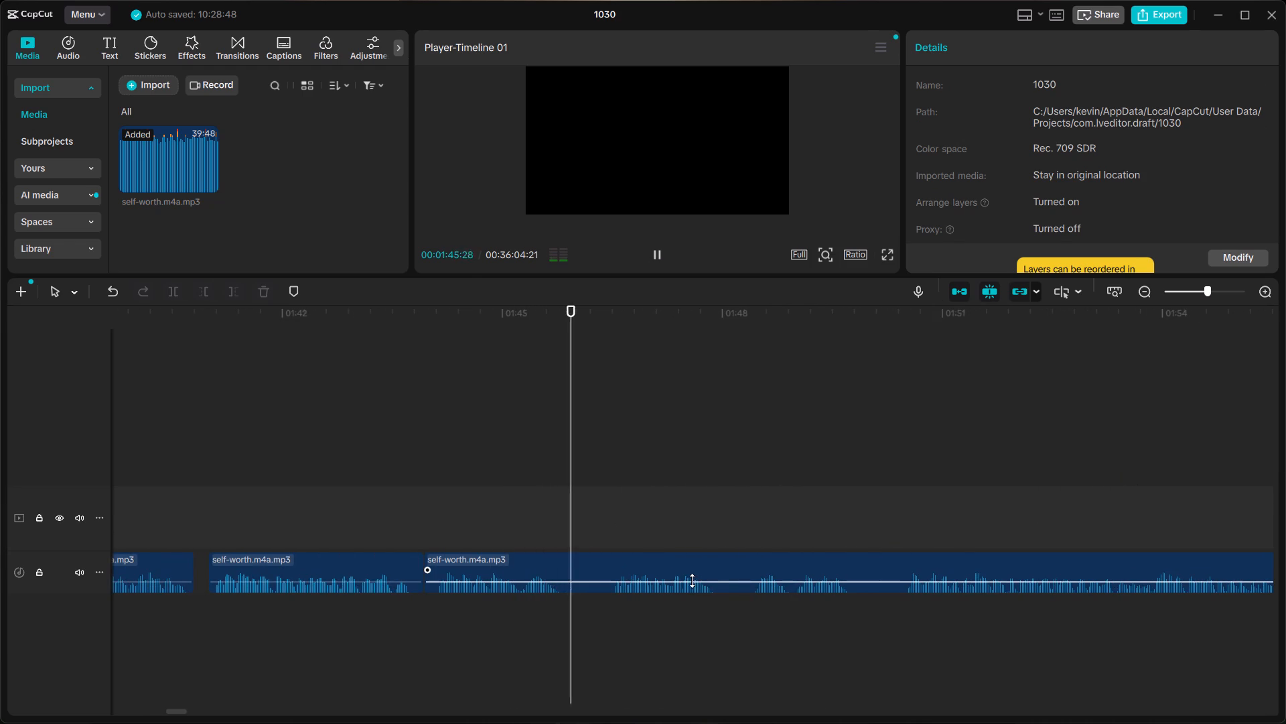
key("space")
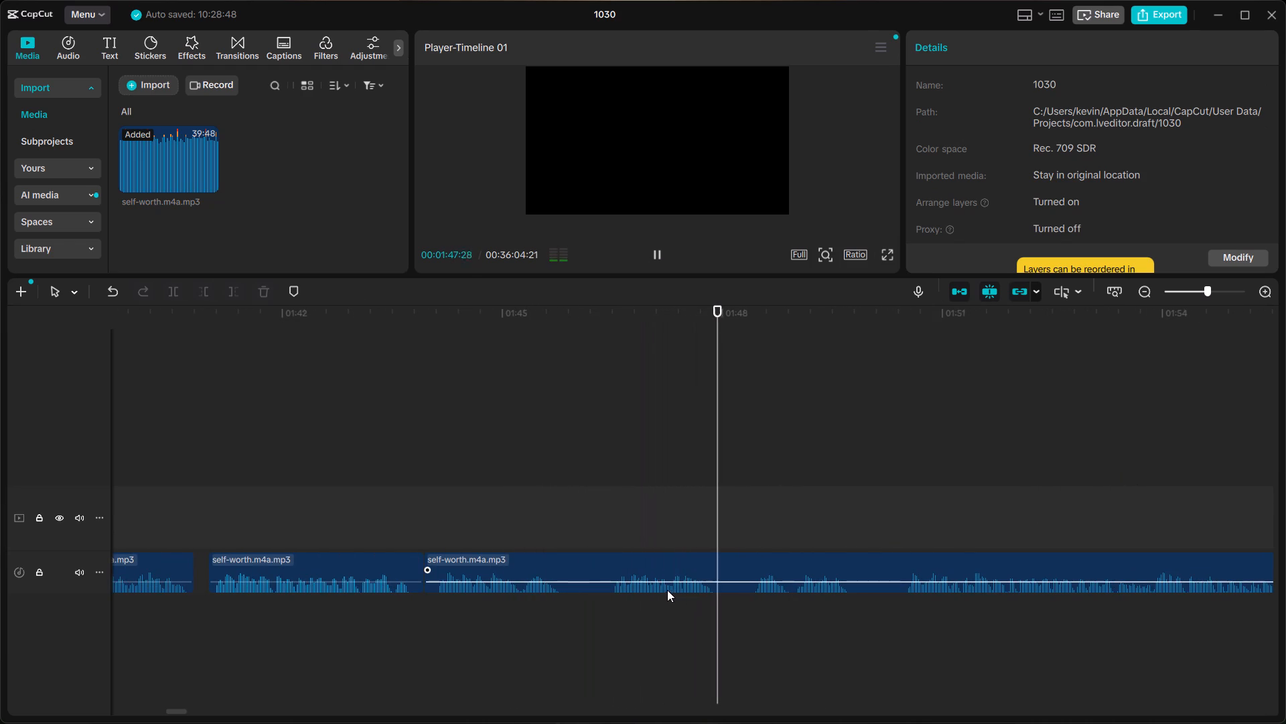
Split the clip at 01:46:00 and 01:46:12, delete the silence between the cuts, and close the gap.
left_click(575, 550)
key("ctrl+b")
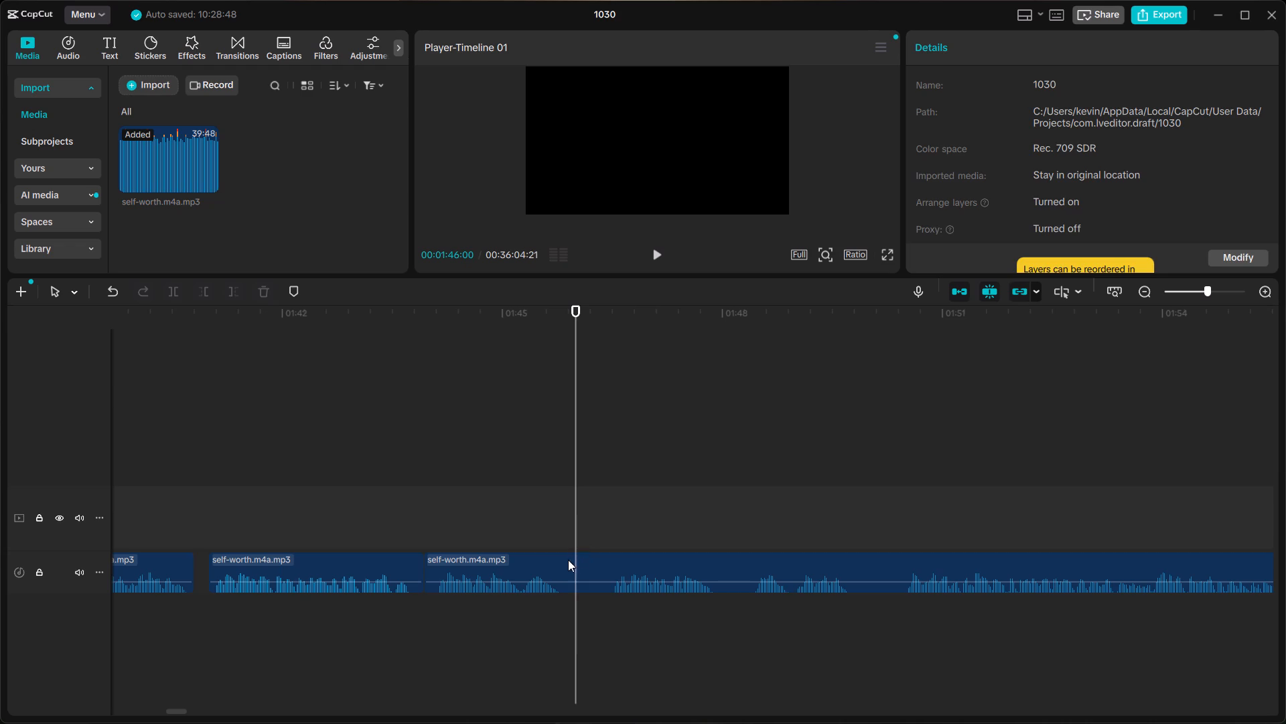
left_click(567, 561, "ctrl")
key("ctrl+b")
left_click(607, 556, "ctrl")
key("ctrl+b")
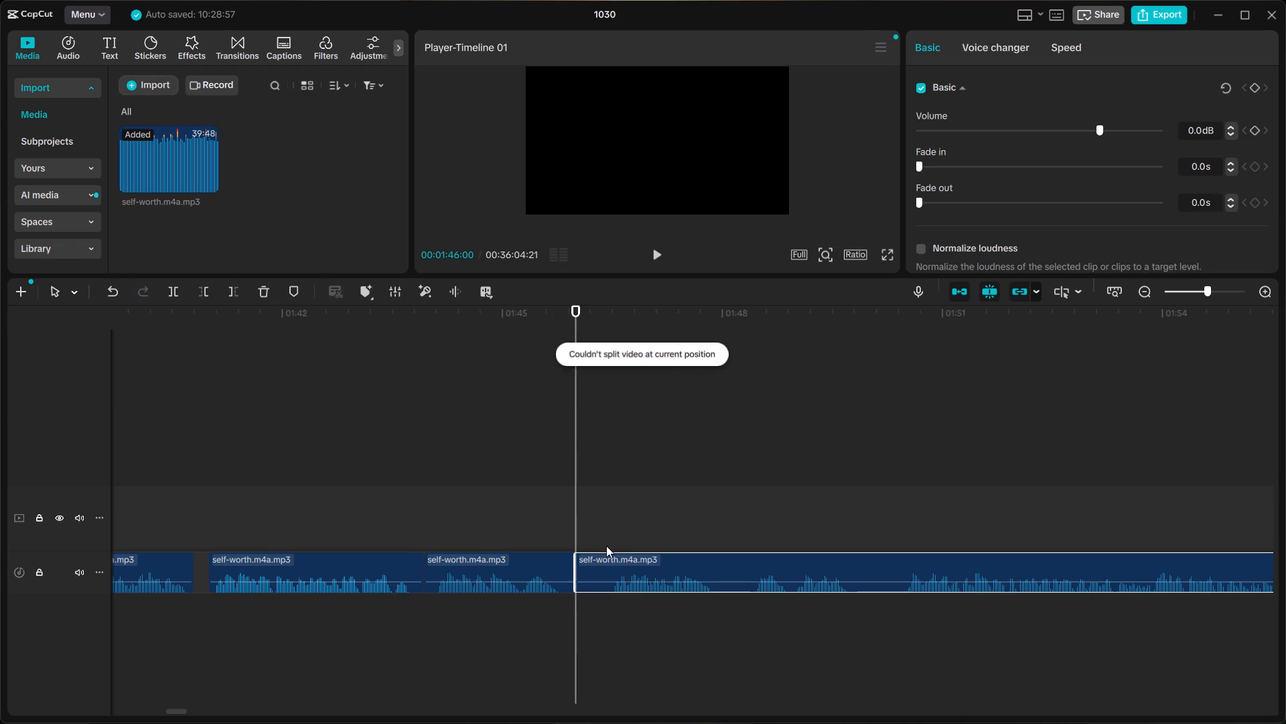
left_click(605, 562, "ctrl")
left_click(605, 535)
left_click(608, 557)
key("ctrl+b")
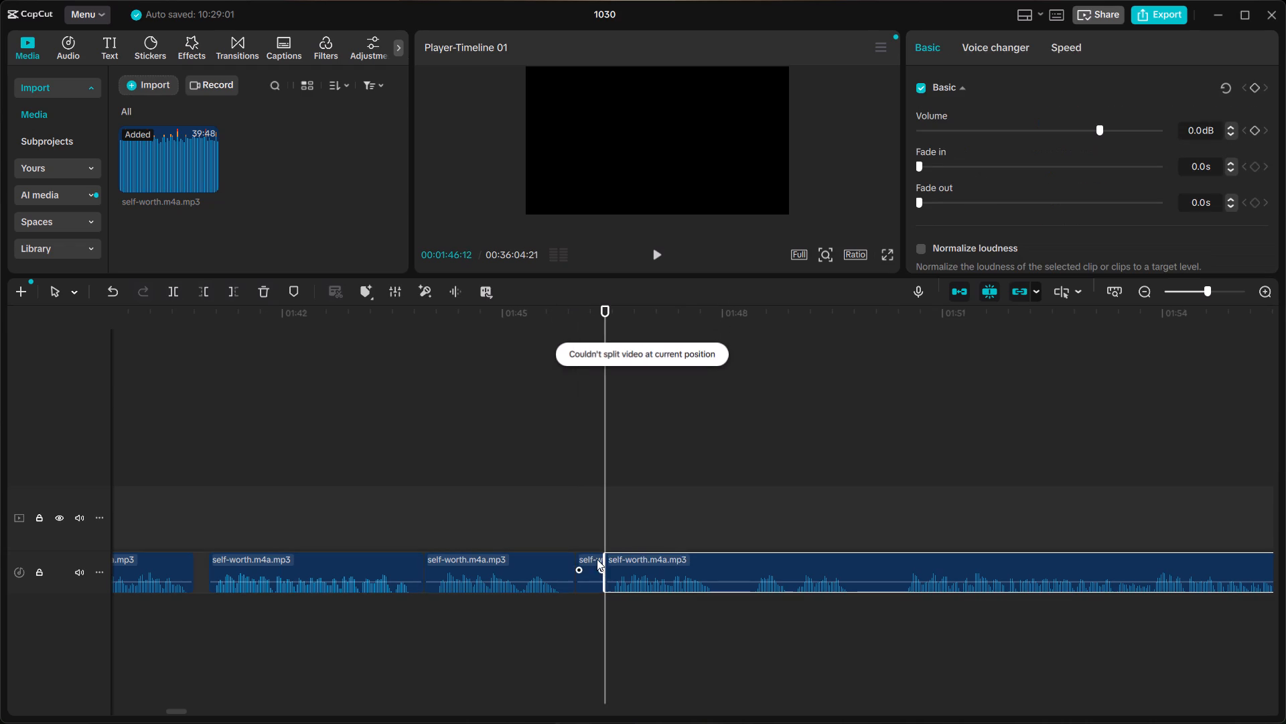
left_click(593, 560)
key("BackSpace")
left_click(632, 560)
left_click_drag(632, 560, 611, 564)
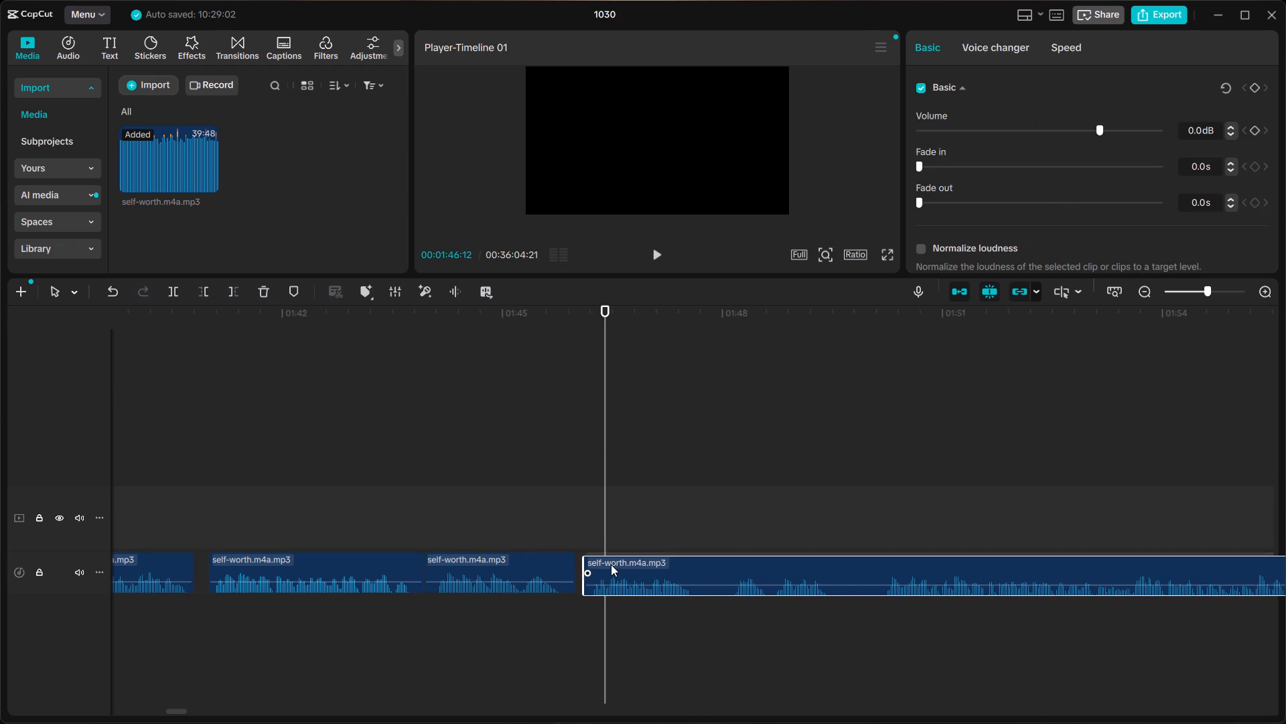
left_click_drag(611, 564, 605, 562)
Play back the join at 01:46:00, shift the following clip about 2 frames later, and replay the transition from about 01:44.
left_click(484, 527)
key("space")
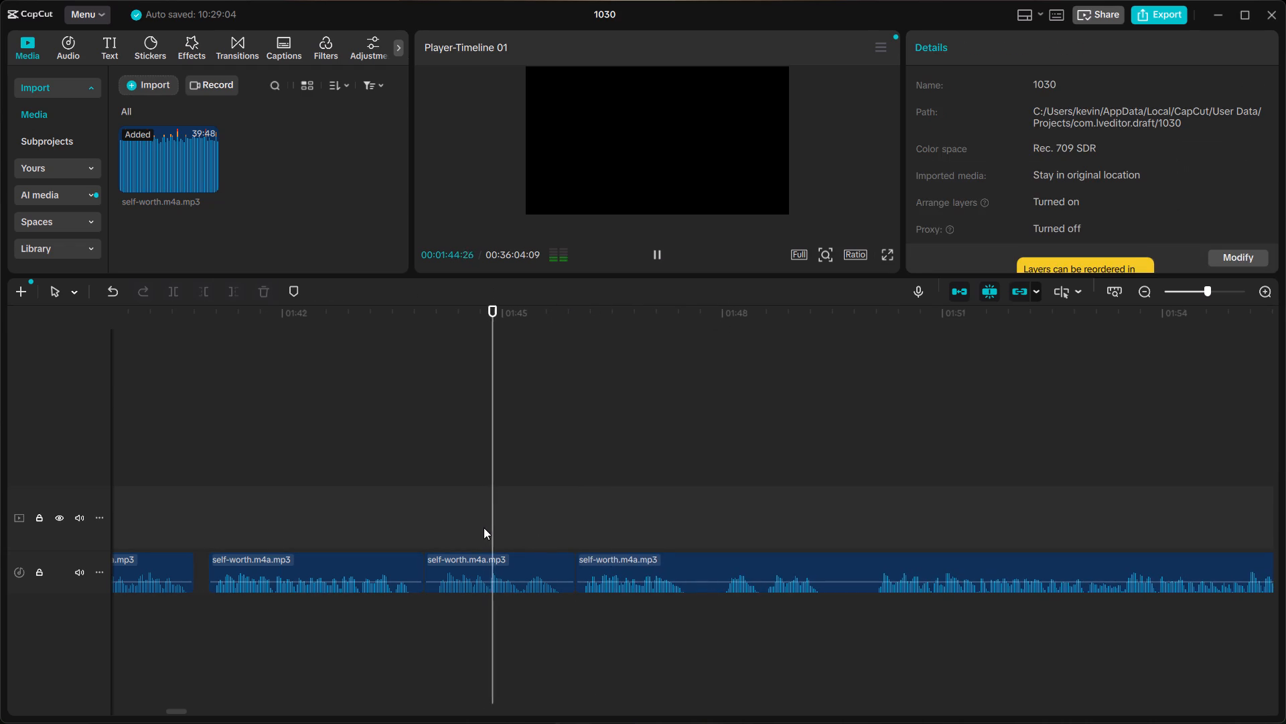
scroll(484, 530, "left", 1)
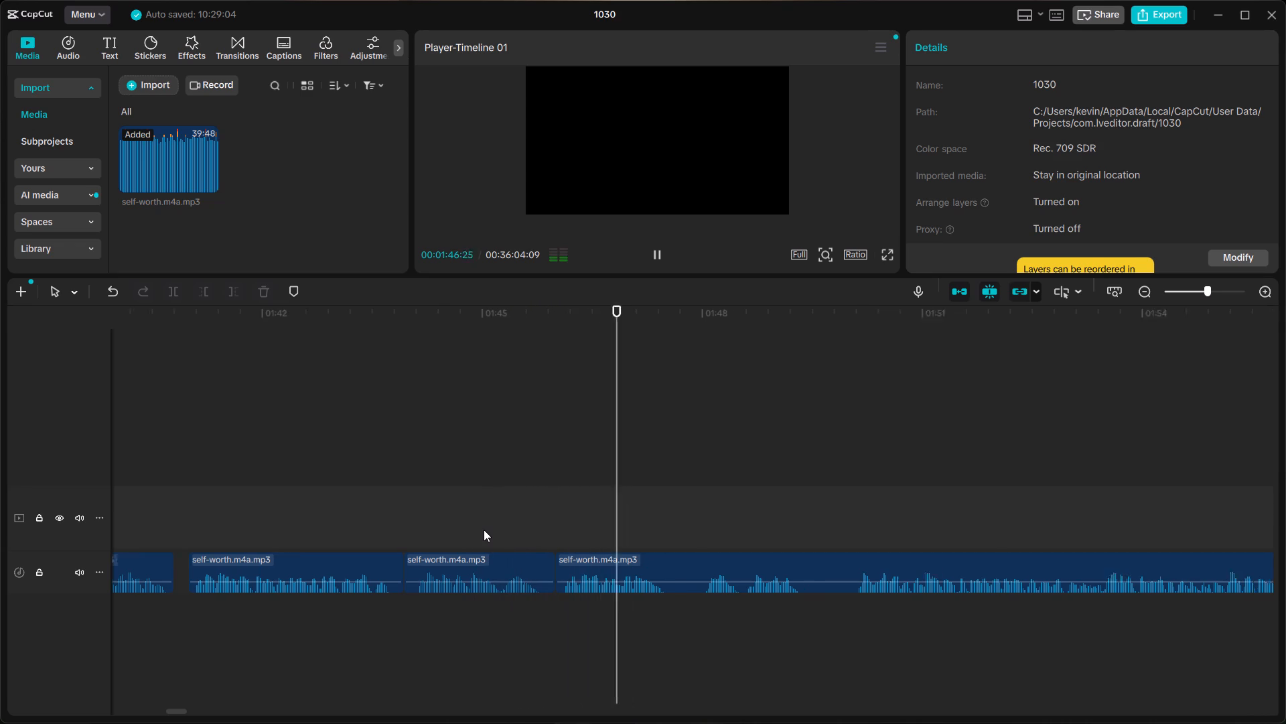
scroll(484, 530, "left", 1)
key("space")
left_click(342, 511)
key("space")
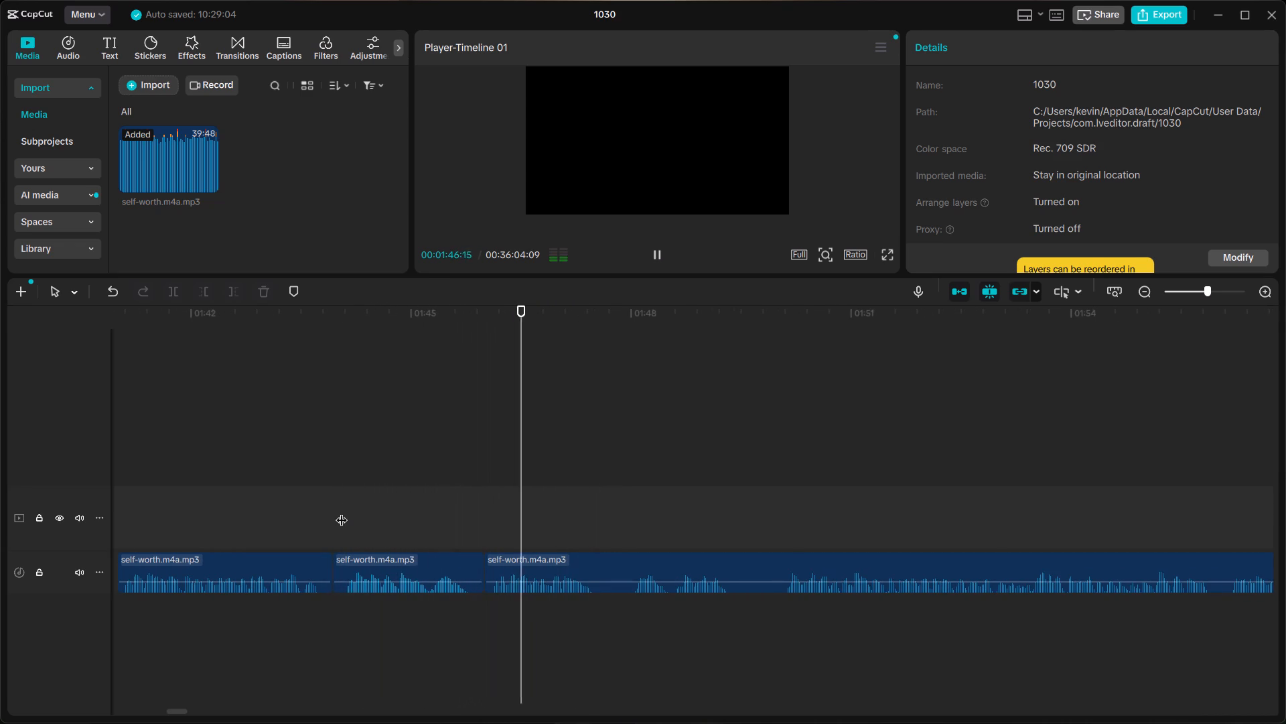
key("space")
double_click(517, 563)
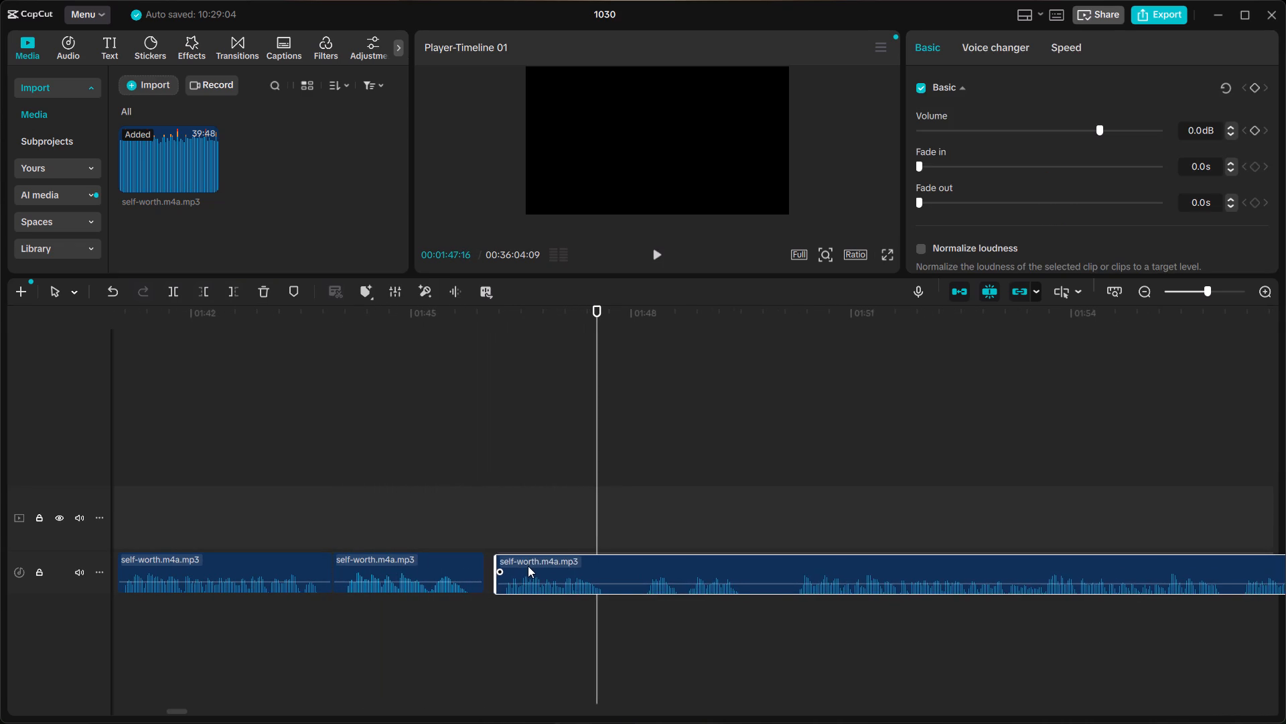
left_click(336, 524)
key("space")
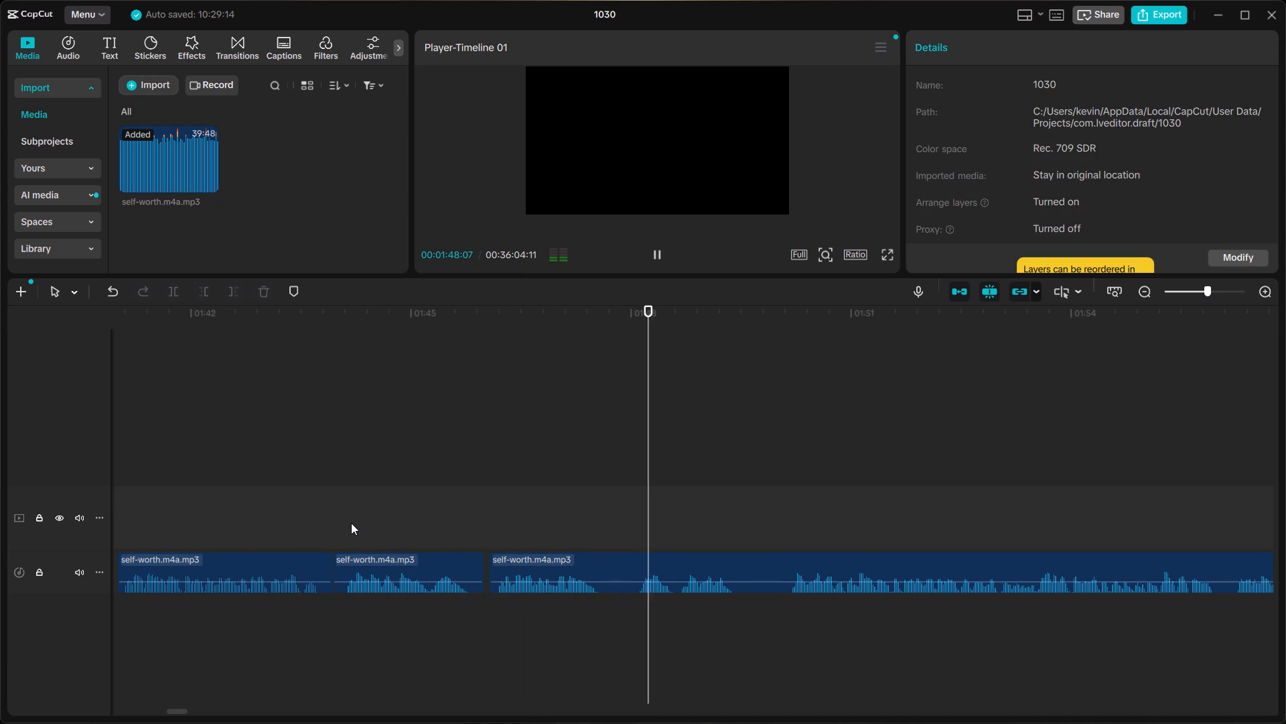
key("space")
Split the clip at 01:47:21, in the pause after the phrase that starts at about 01:46.
left_click(608, 550)
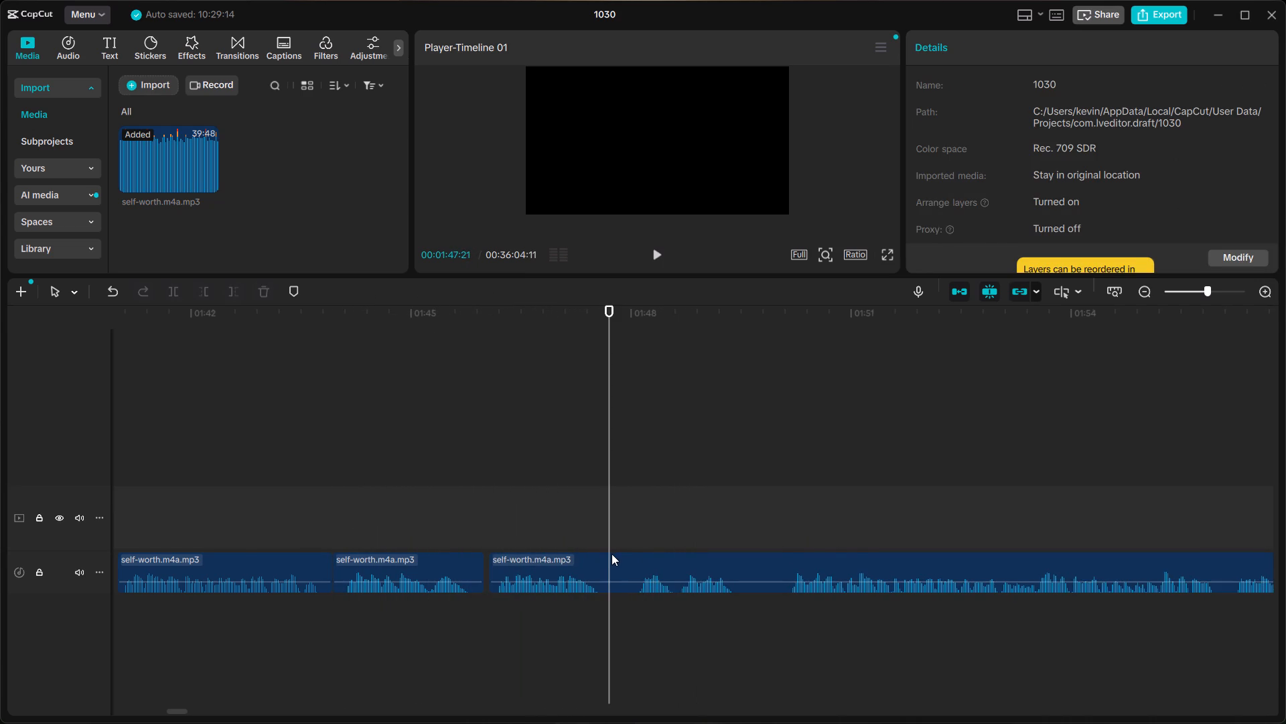
left_click(612, 554)
key("ctrl+b")
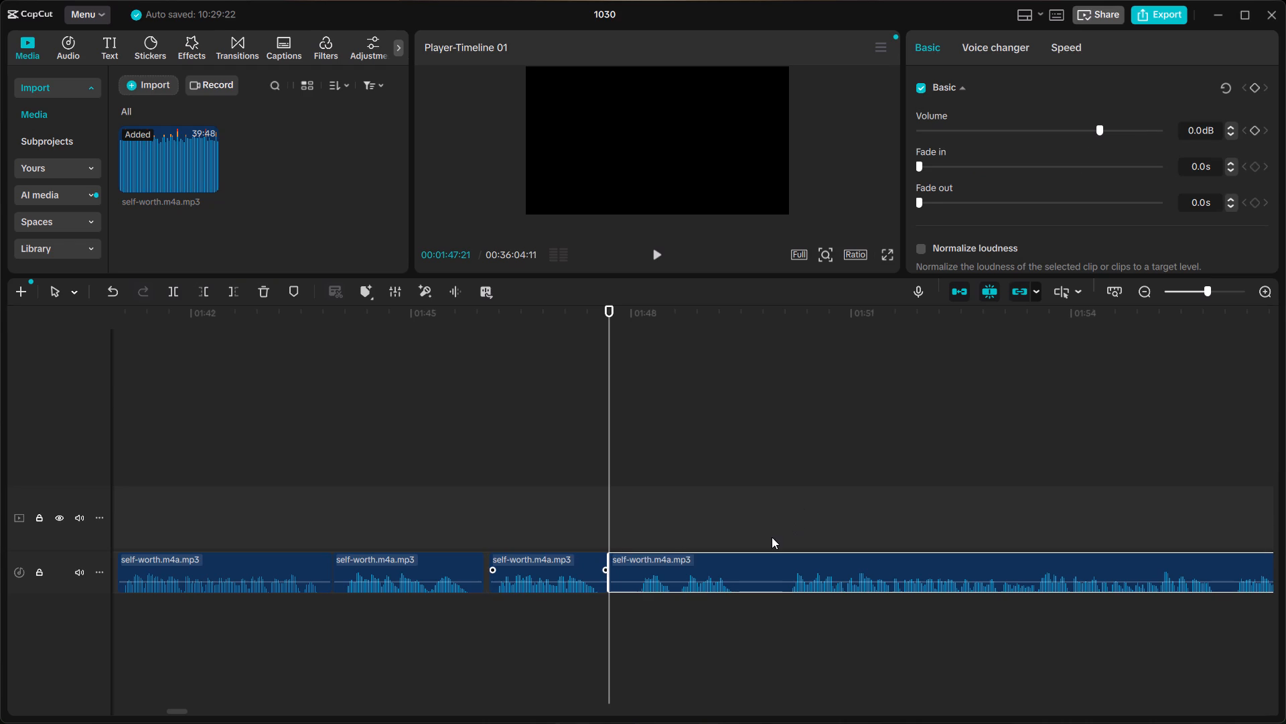
Listen through the following takes from about 01:50 to 02:20 to judge which ones to keep.
left_click(772, 537)
key("space")
scroll(771, 536, "left", 1)
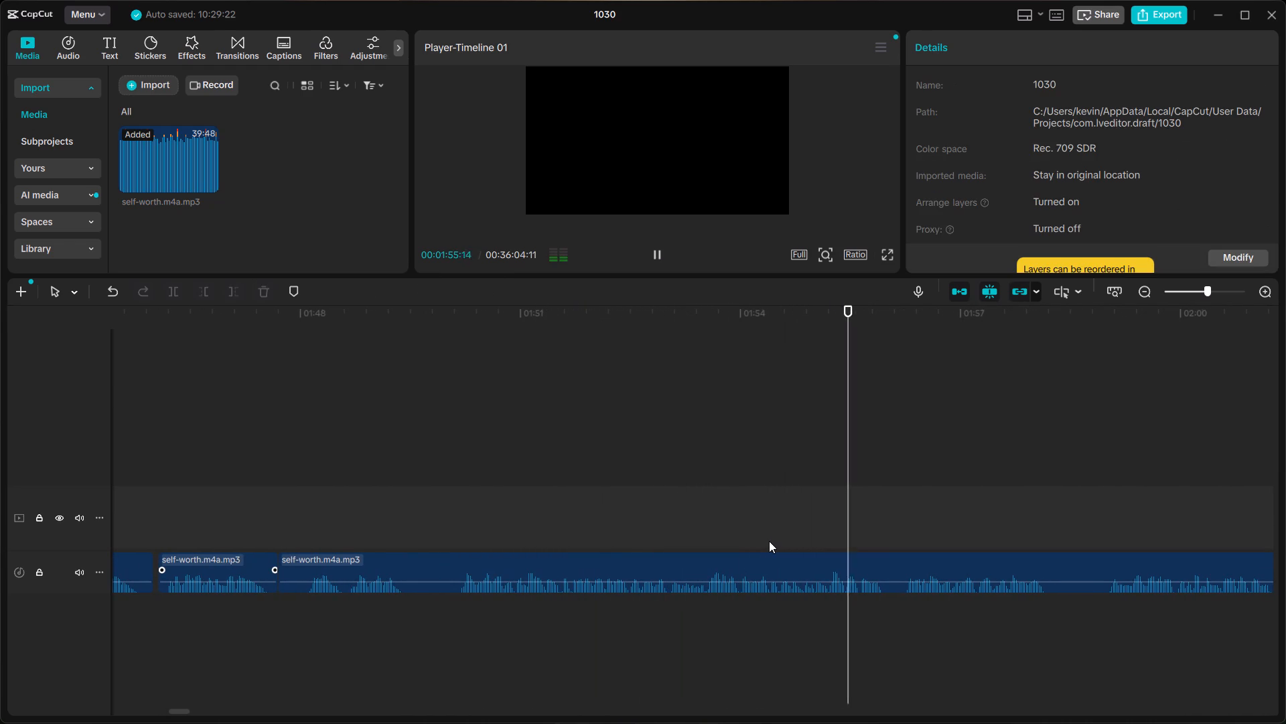
scroll(769, 541, "left", 1)
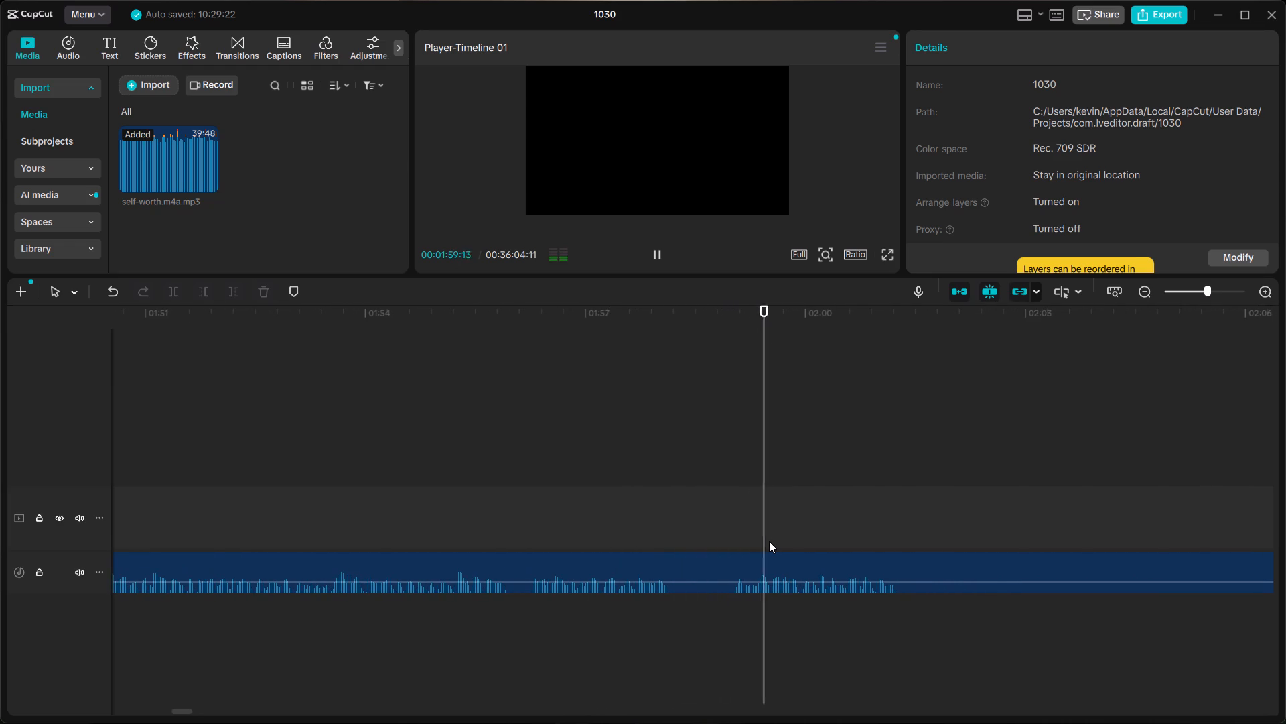
key("space")
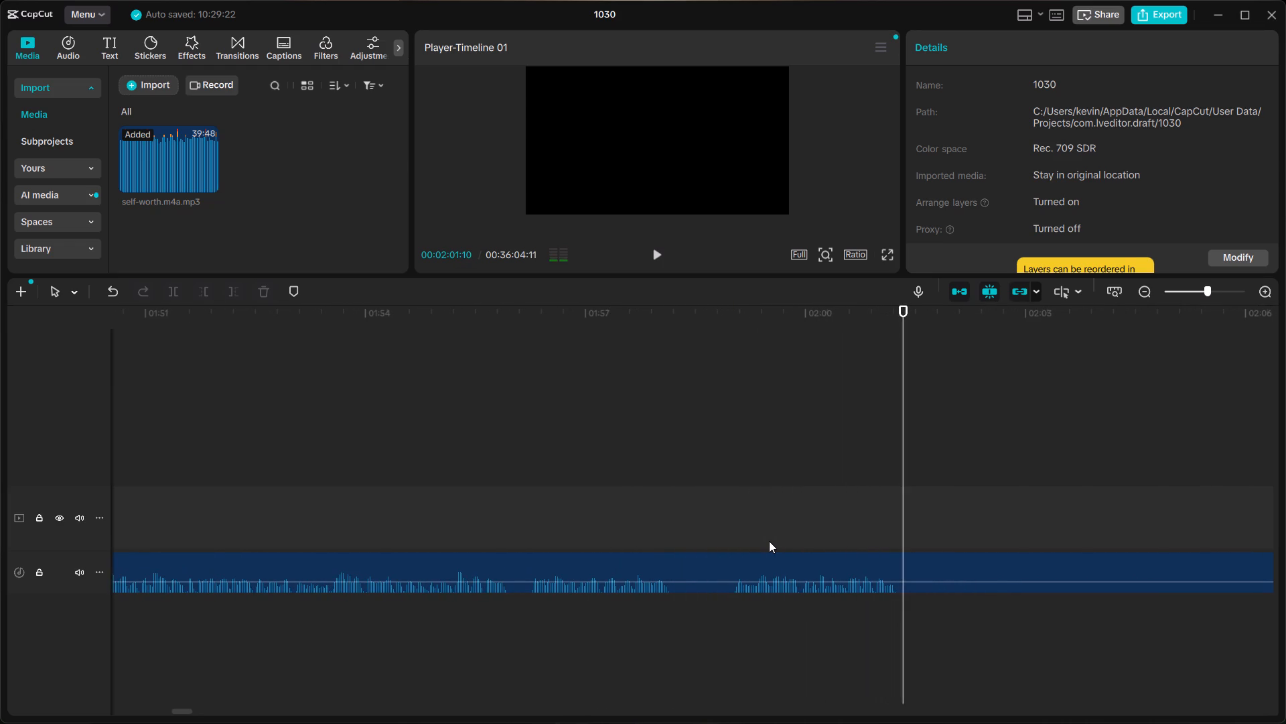
scroll(769, 541, "left", 2)
left_click(392, 537)
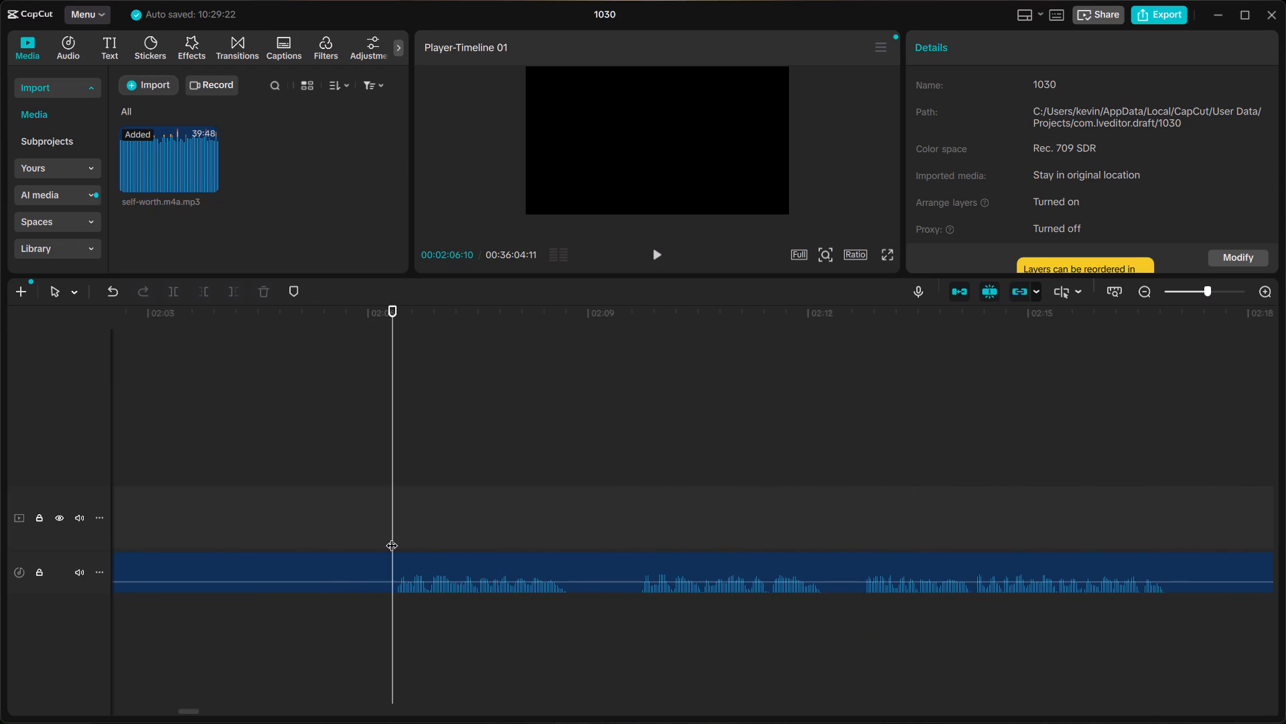
key("space")
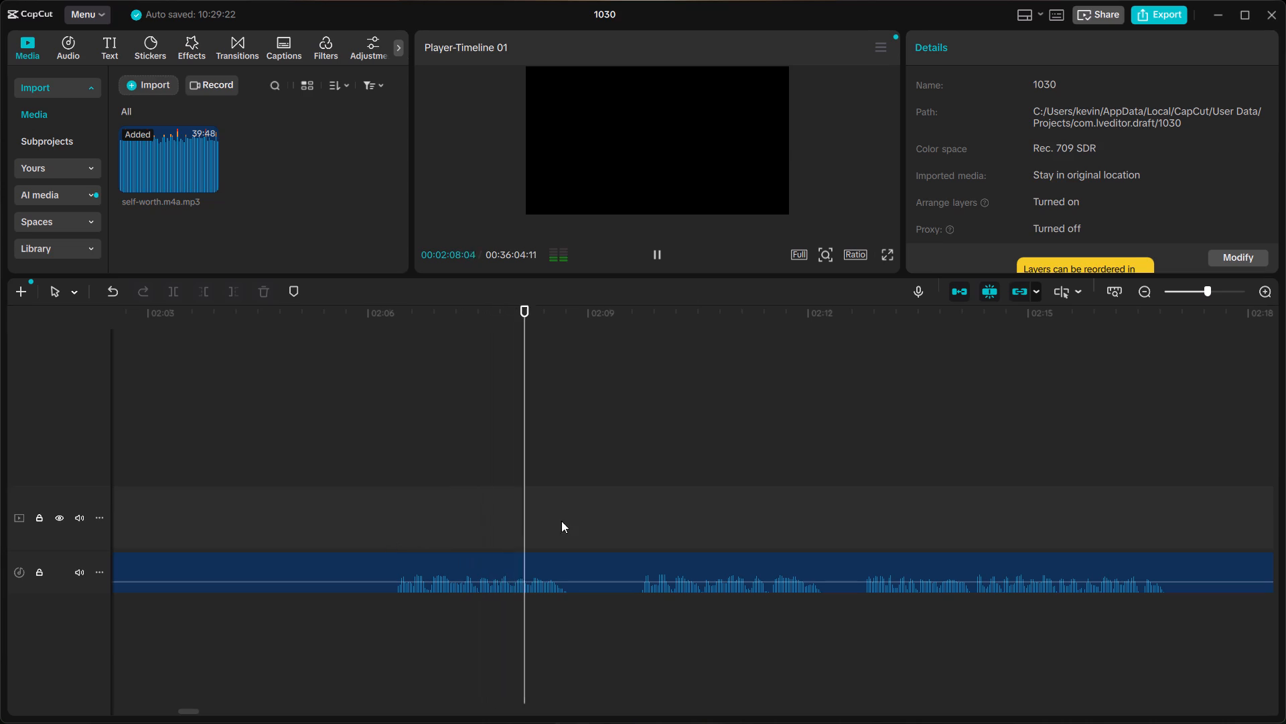
left_click(637, 538)
key("space")
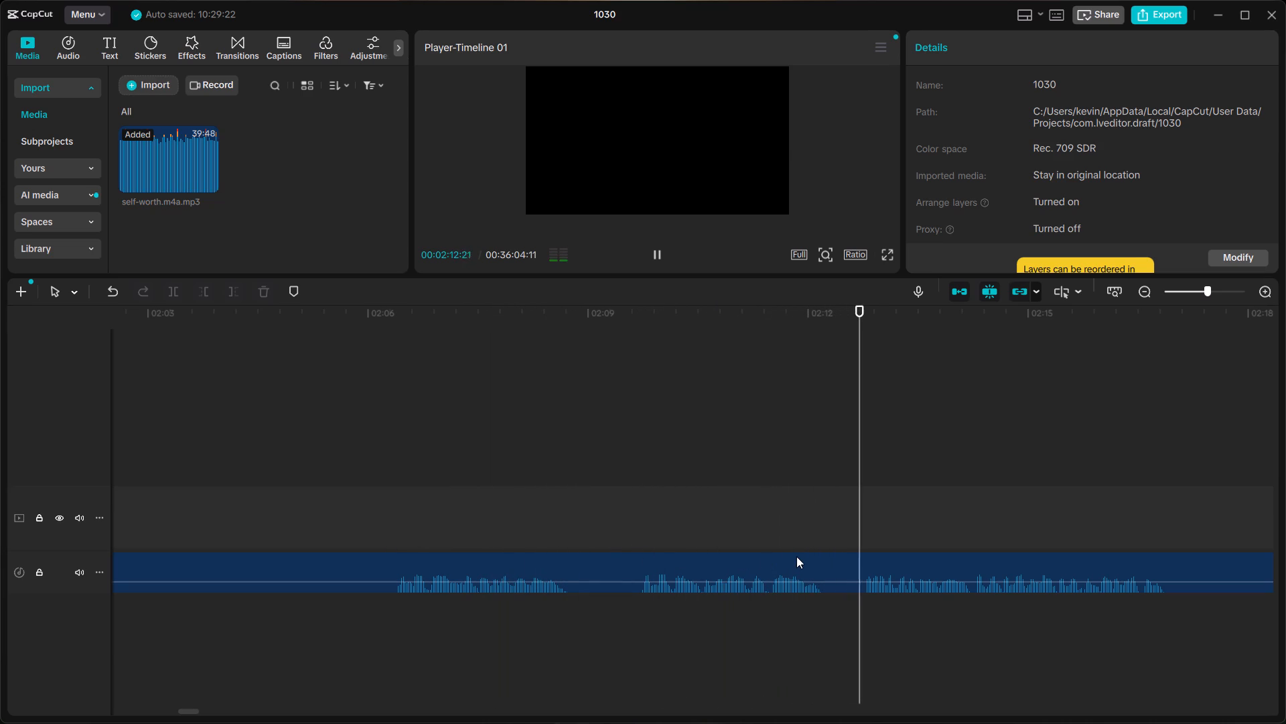
scroll(796, 556, "left", 1)
left_click(676, 542)
key("space")
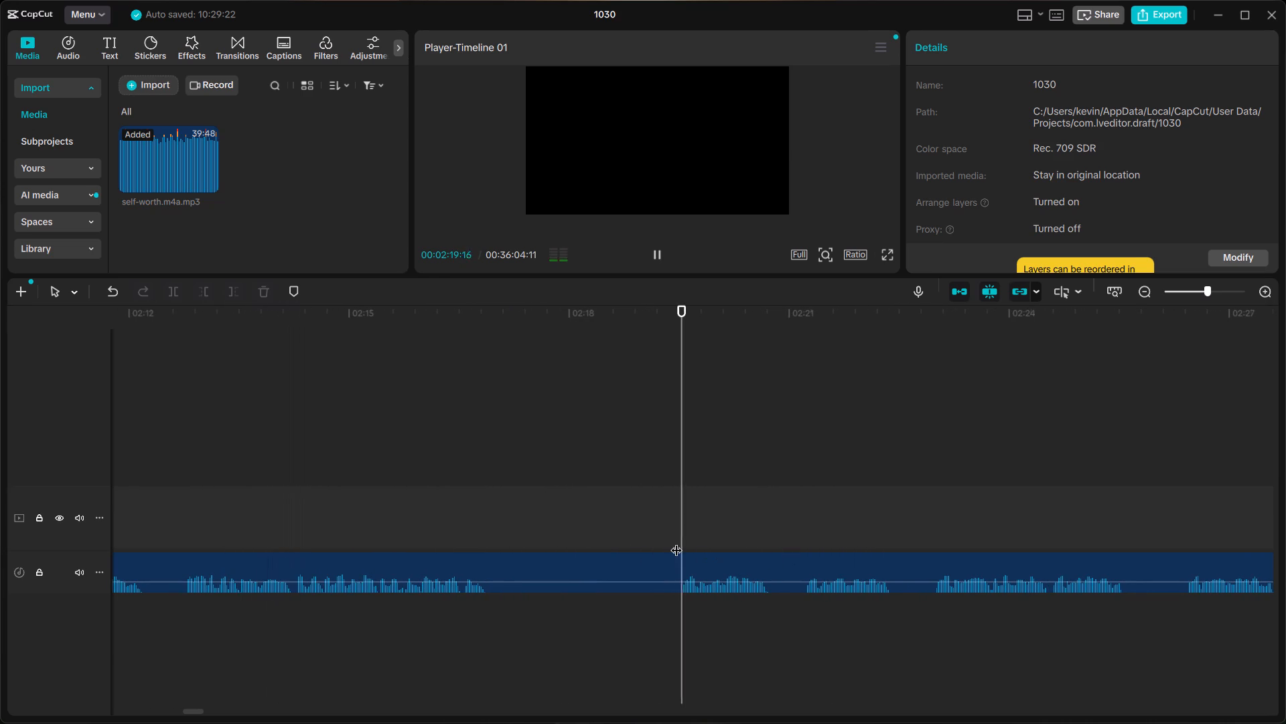
key("space")
scroll(679, 546, "right", 5)
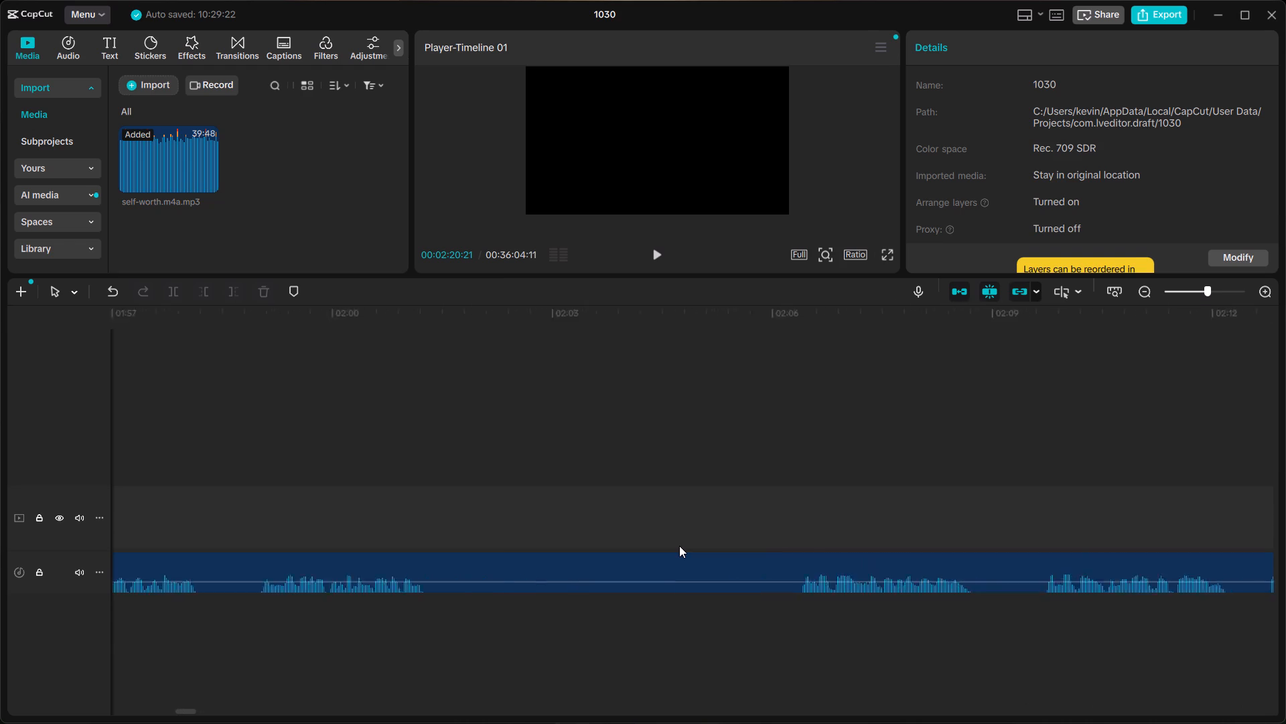
scroll(679, 546, "right", 2)
Recheck the short phrase after 01:47:21, trim it off the clip's start up to about 01:50, and close the gap.
left_click(543, 526)
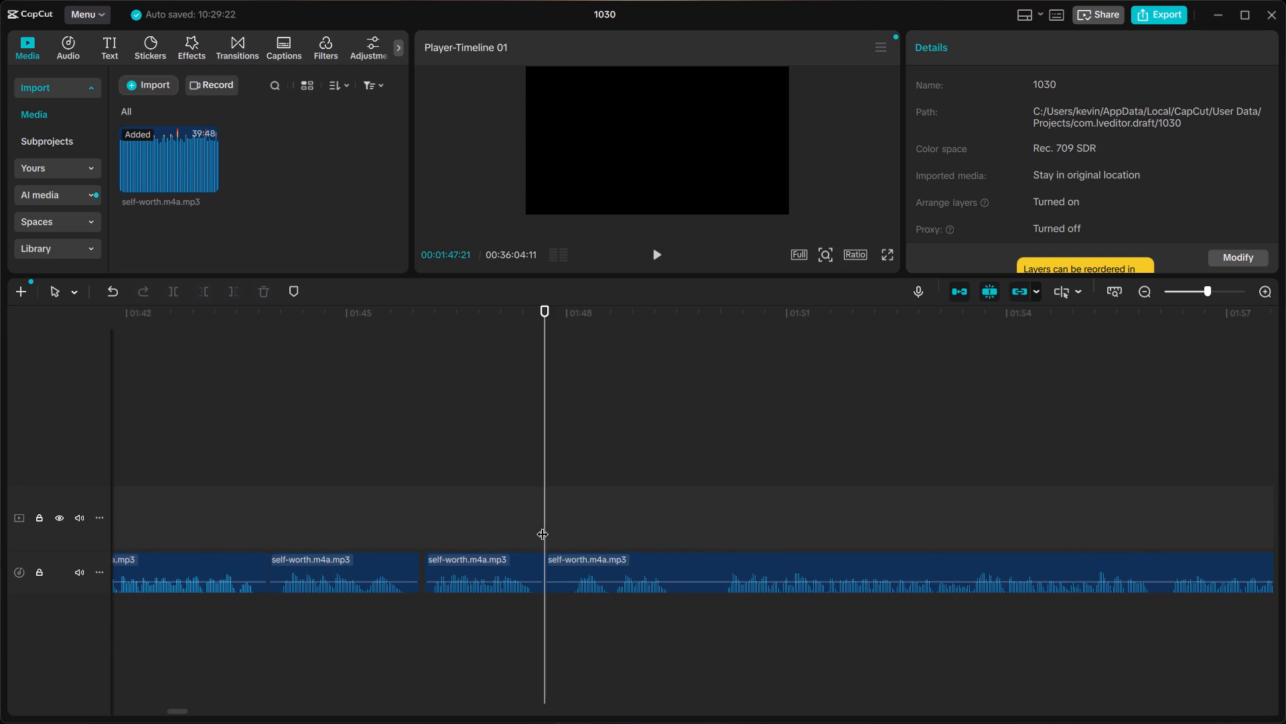
key("space")
key("space")
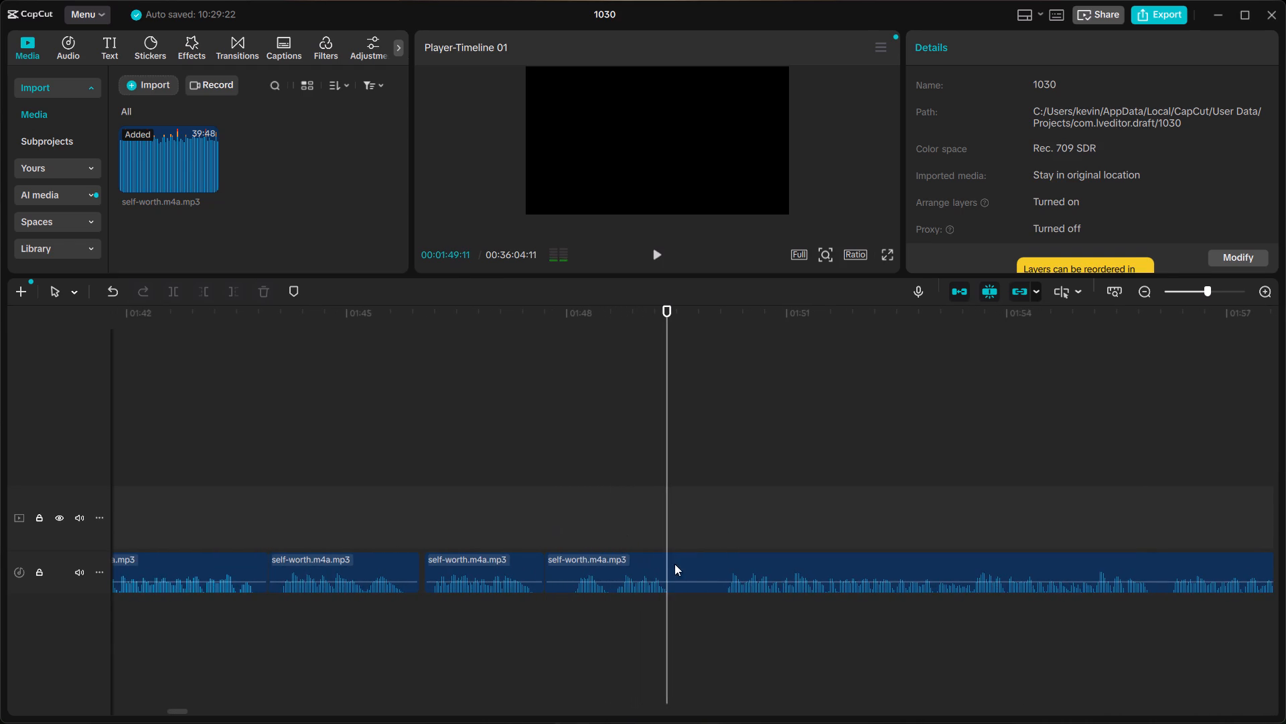
left_click(674, 564)
left_click_drag(545, 557, 709, 612)
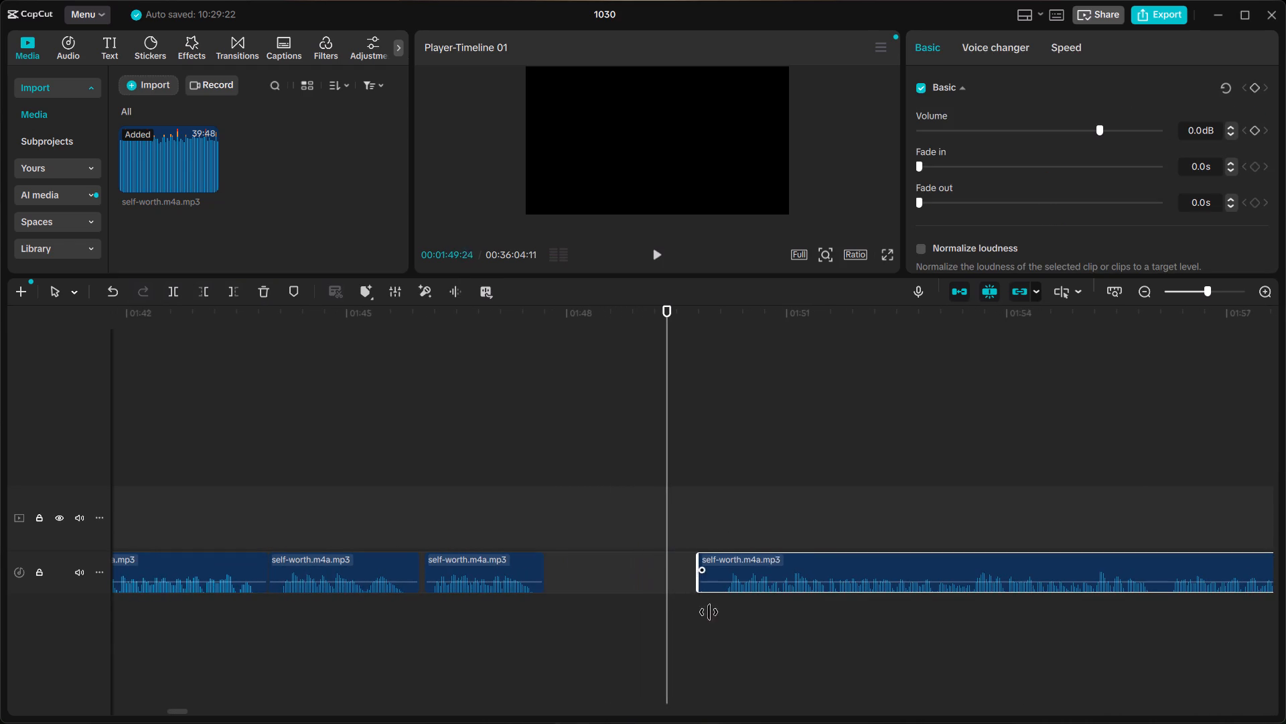
left_click_drag(709, 612, 721, 630)
left_click_drag(772, 558, 664, 575)
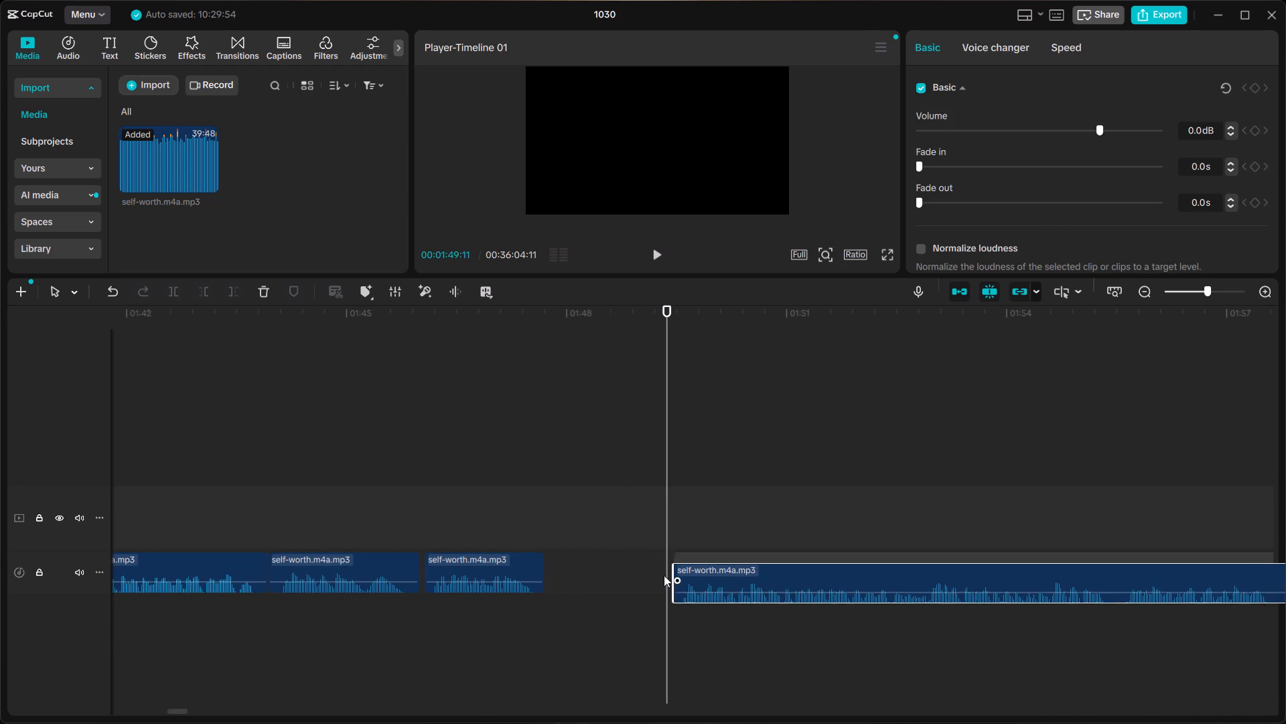
left_click_drag(664, 575, 602, 562)
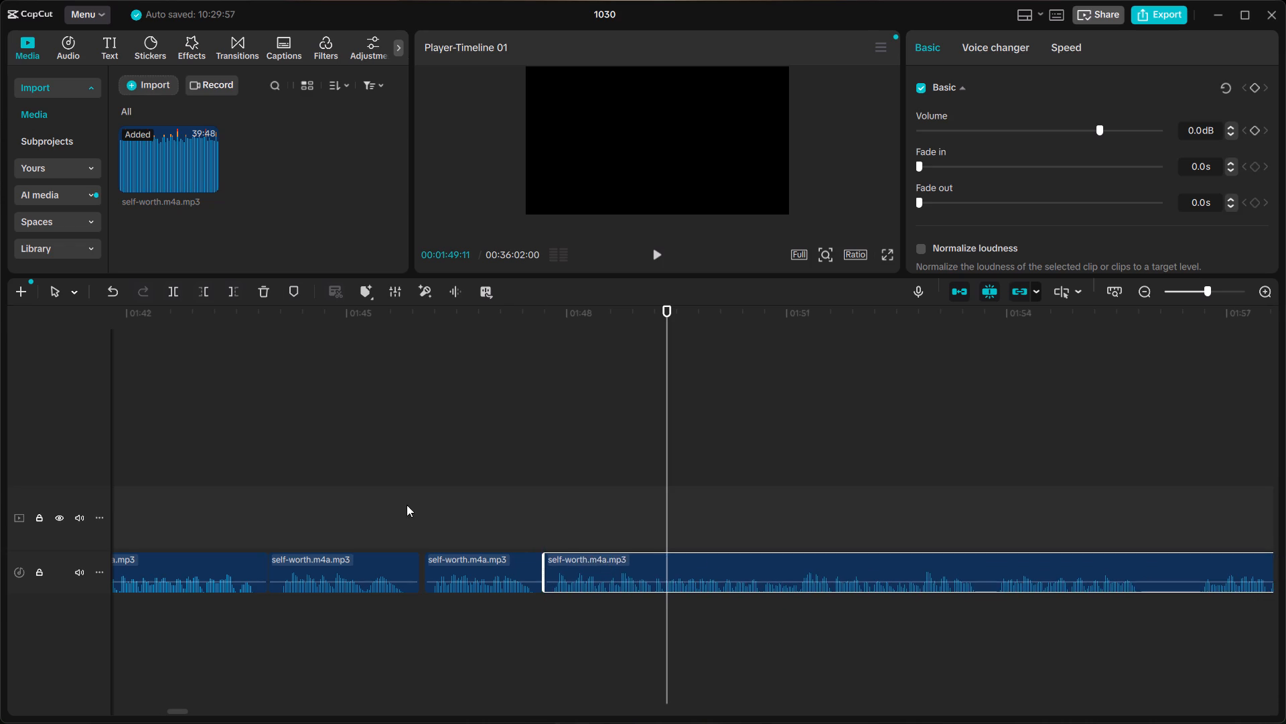
Play back from about 01:46 across the new transition and on through the following takes to about 02:07.
left_click(407, 505)
key("space")
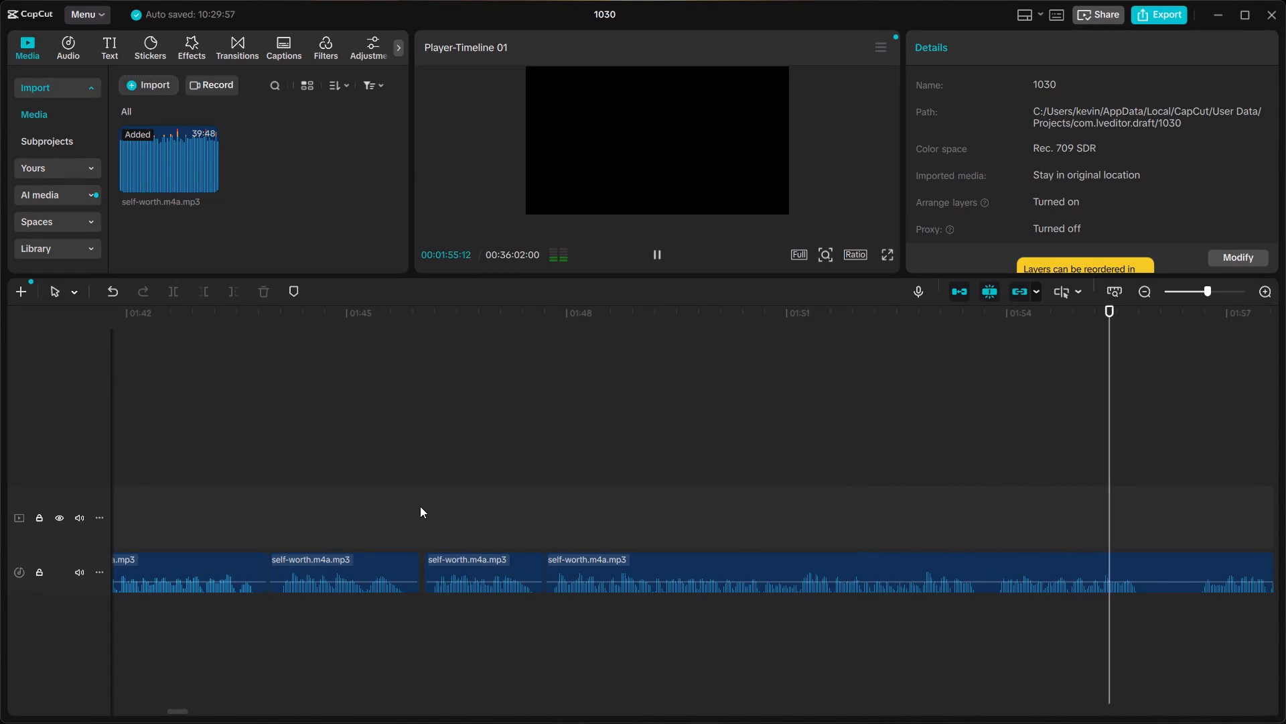
scroll(420, 506, "left", 1)
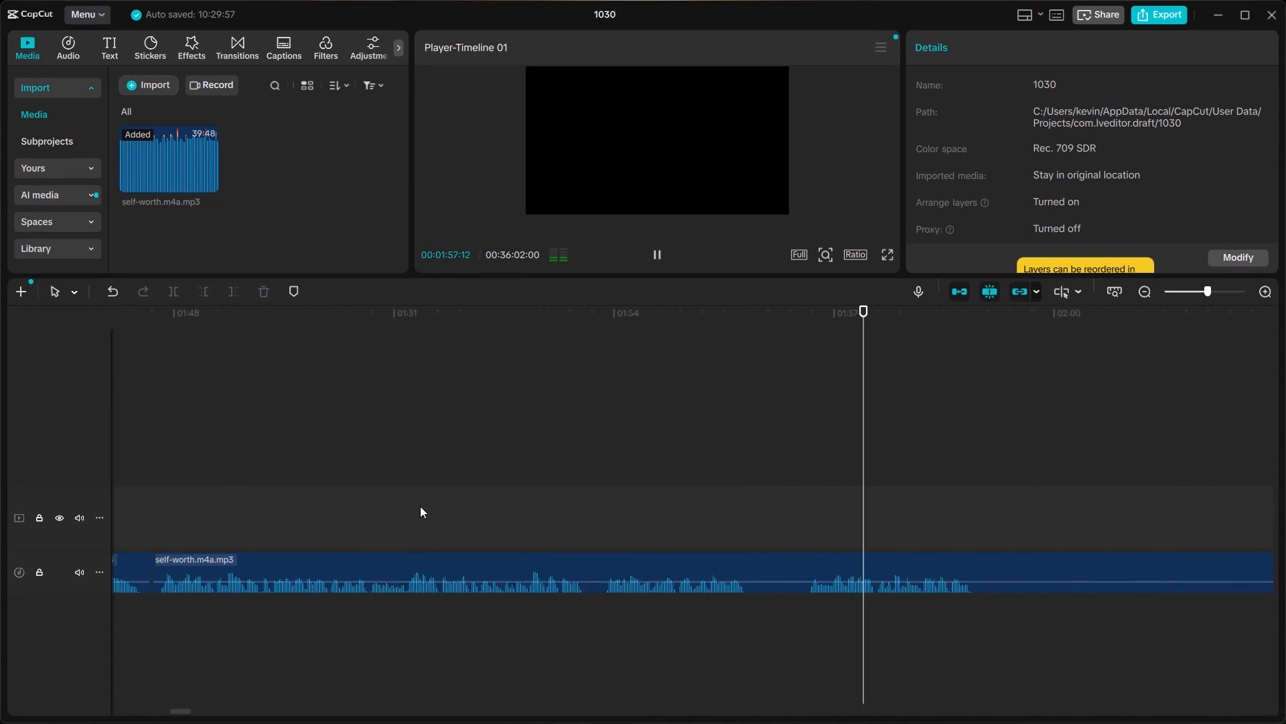
scroll(420, 506, "left", 1)
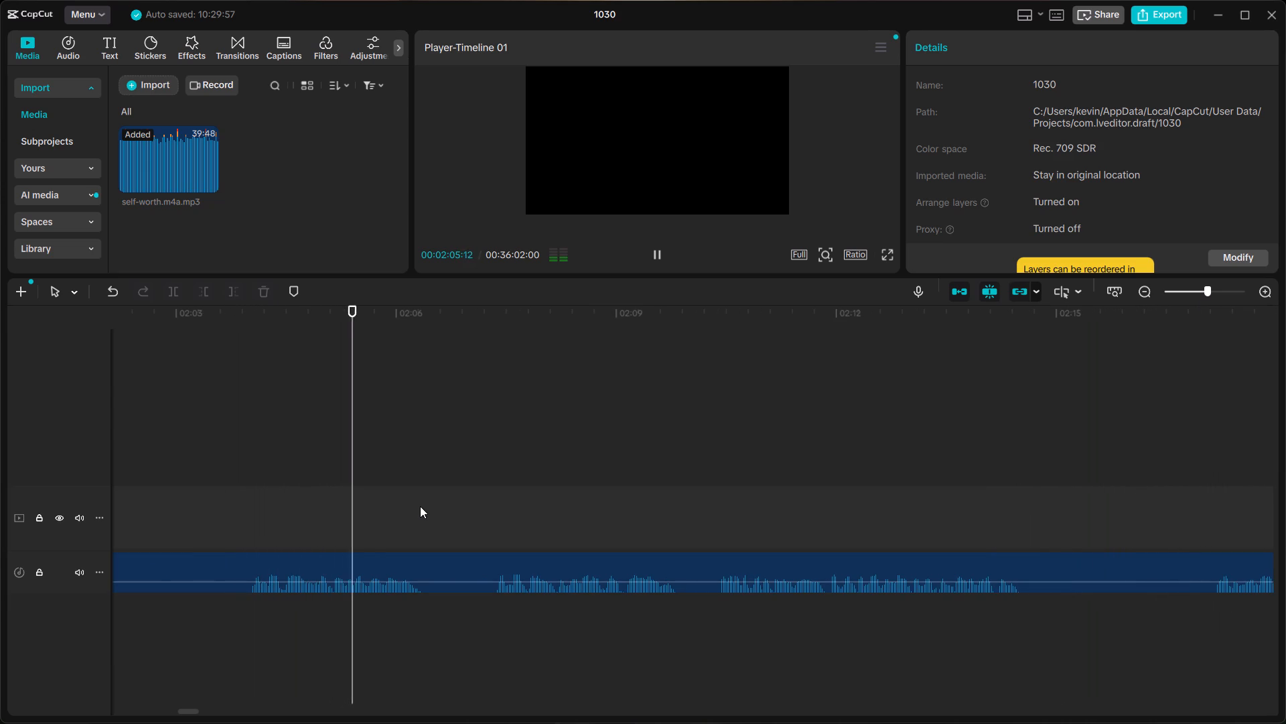
key("space")
scroll(420, 506, "right", 1)
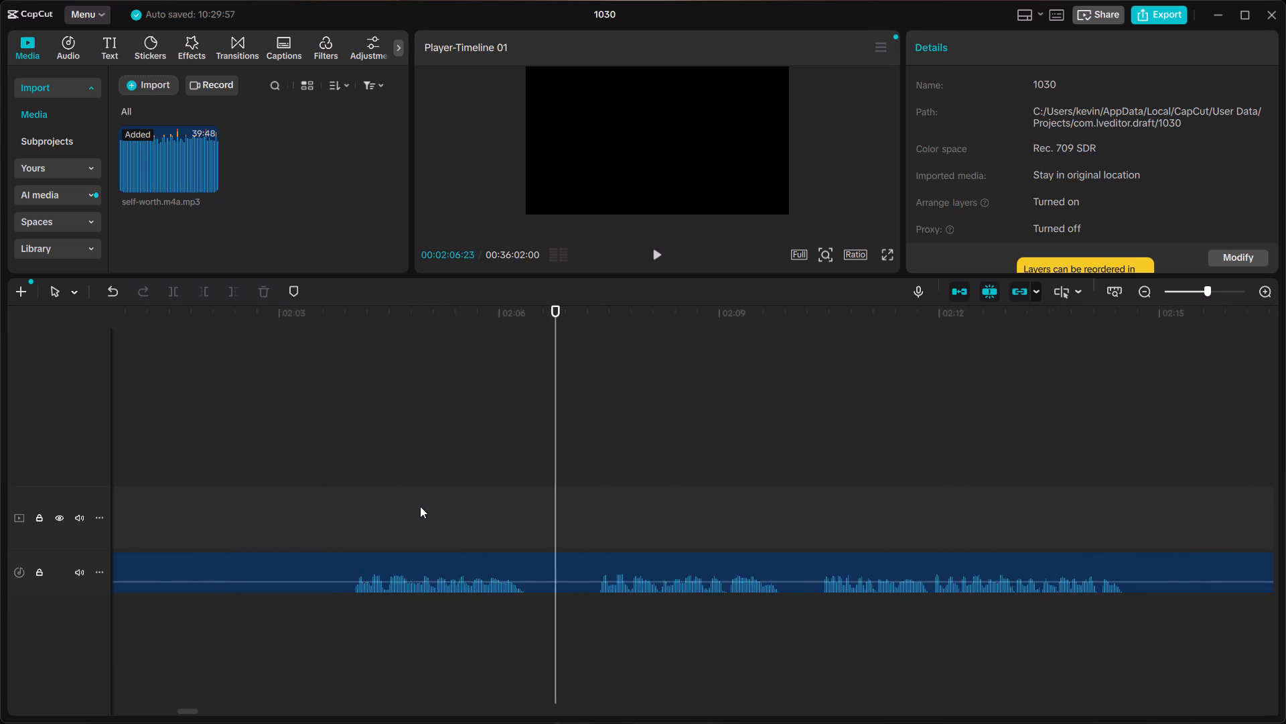
Cut out the silence from 01:55:27 to 01:56:16 and move the following clip earlier, leaving a pause of about 3 frames.
scroll(420, 506, "right", 3)
left_click(586, 554)
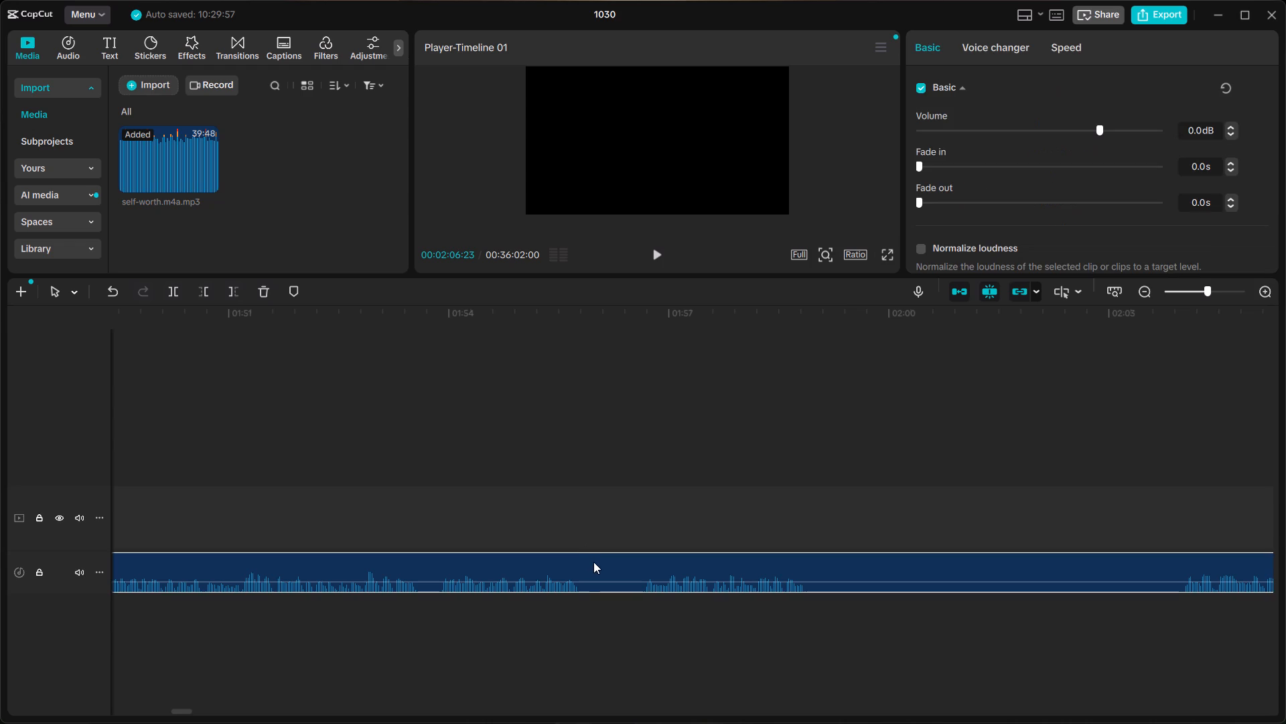
left_click(588, 545)
left_click(601, 566)
key("ctrl+b")
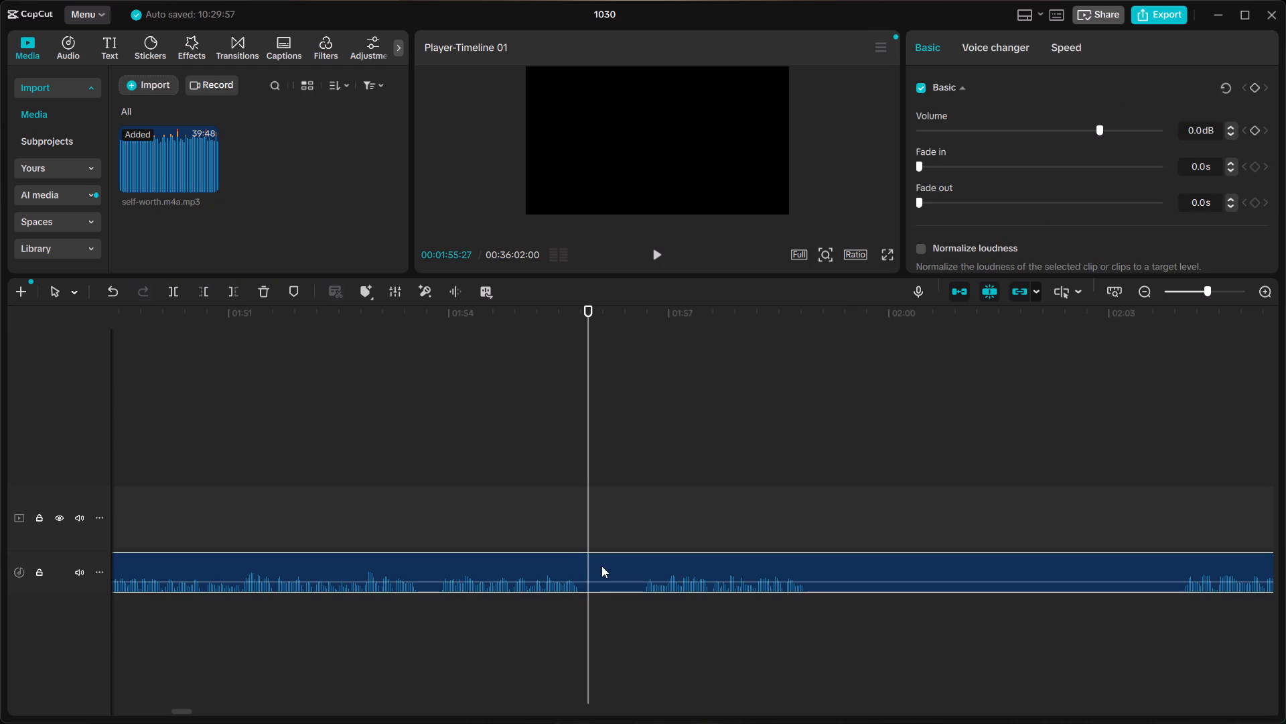
left_click(635, 542, "ctrl")
key("ctrl+b")
left_click(623, 565)
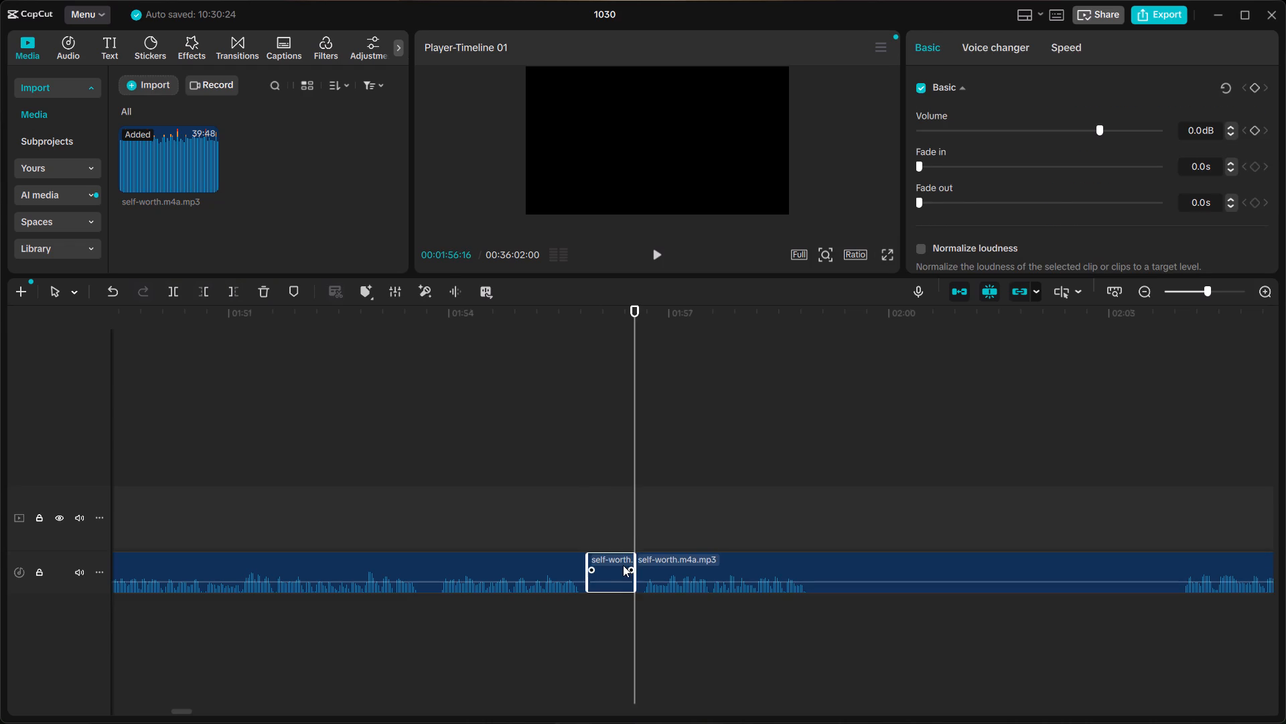
key("BackSpace")
double_click(695, 552)
left_click(704, 558)
left_click_drag(704, 558, 675, 559)
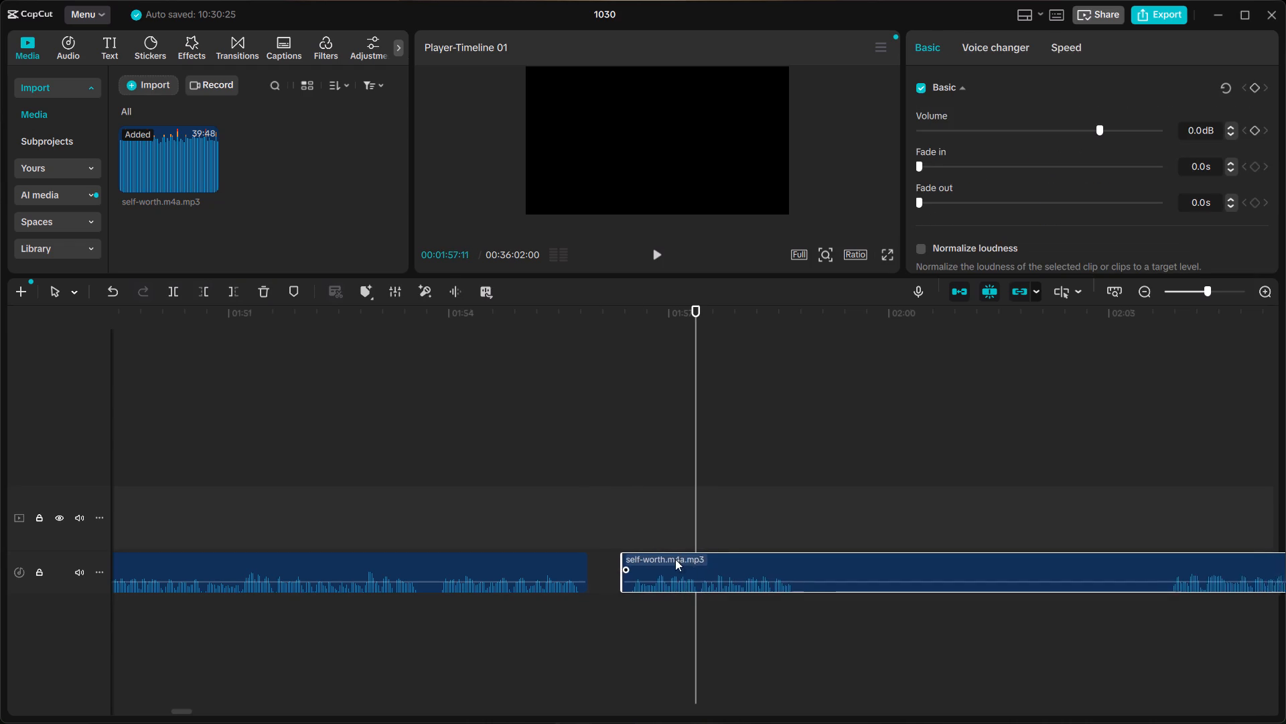
left_click_drag(675, 559, 665, 562)
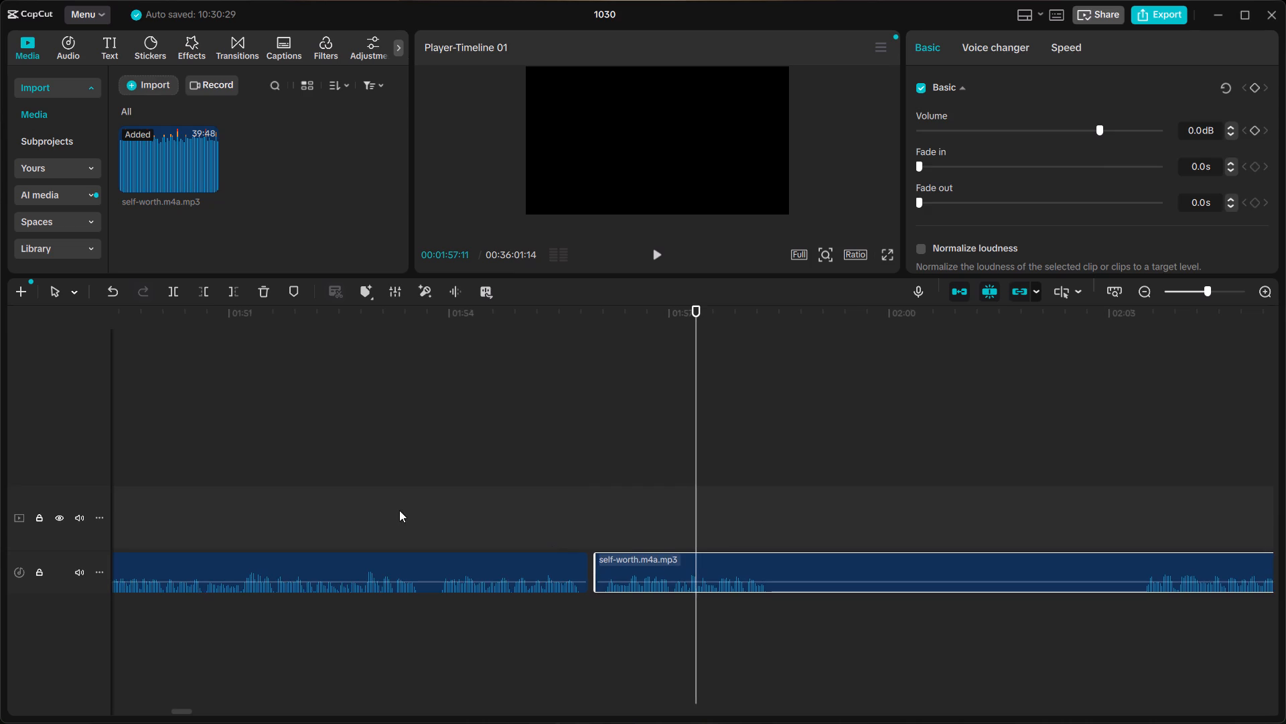
Play back across the shortened pause at about 01:56 and on to the end of the phrase at about 01:58.
left_click(427, 510)
key("space")
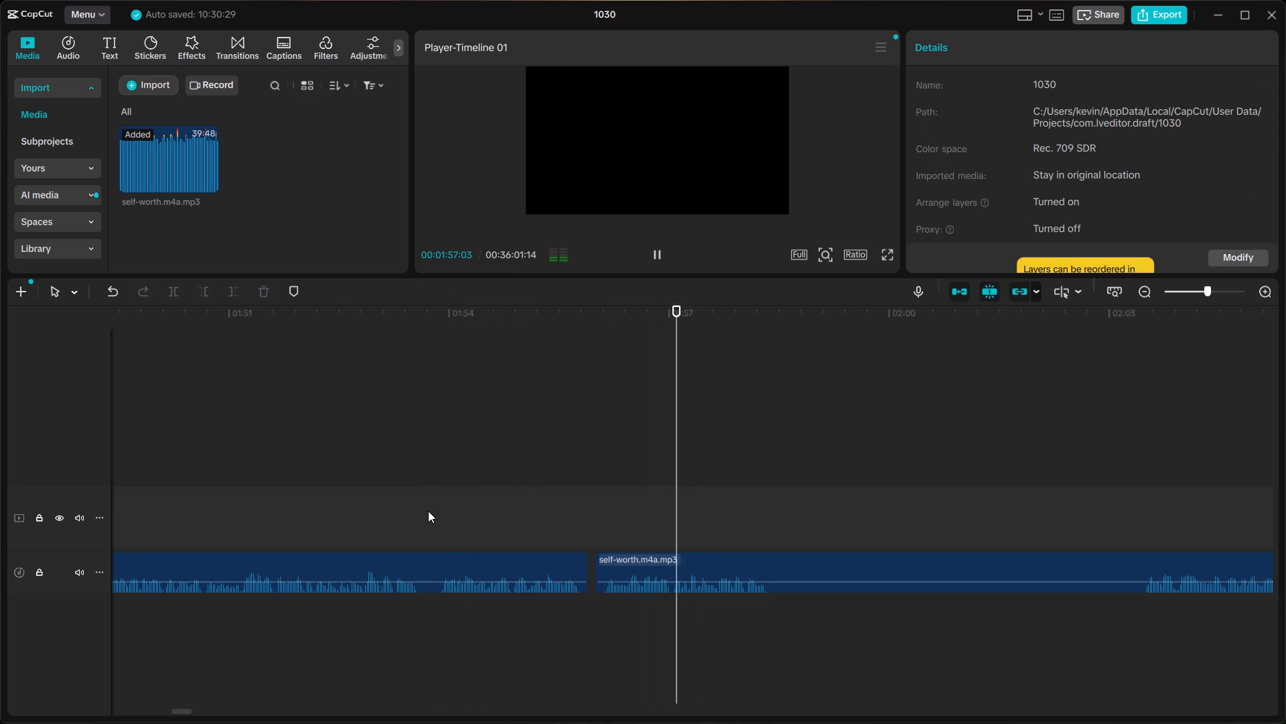
key("space")
scroll(428, 511, "right", 1)
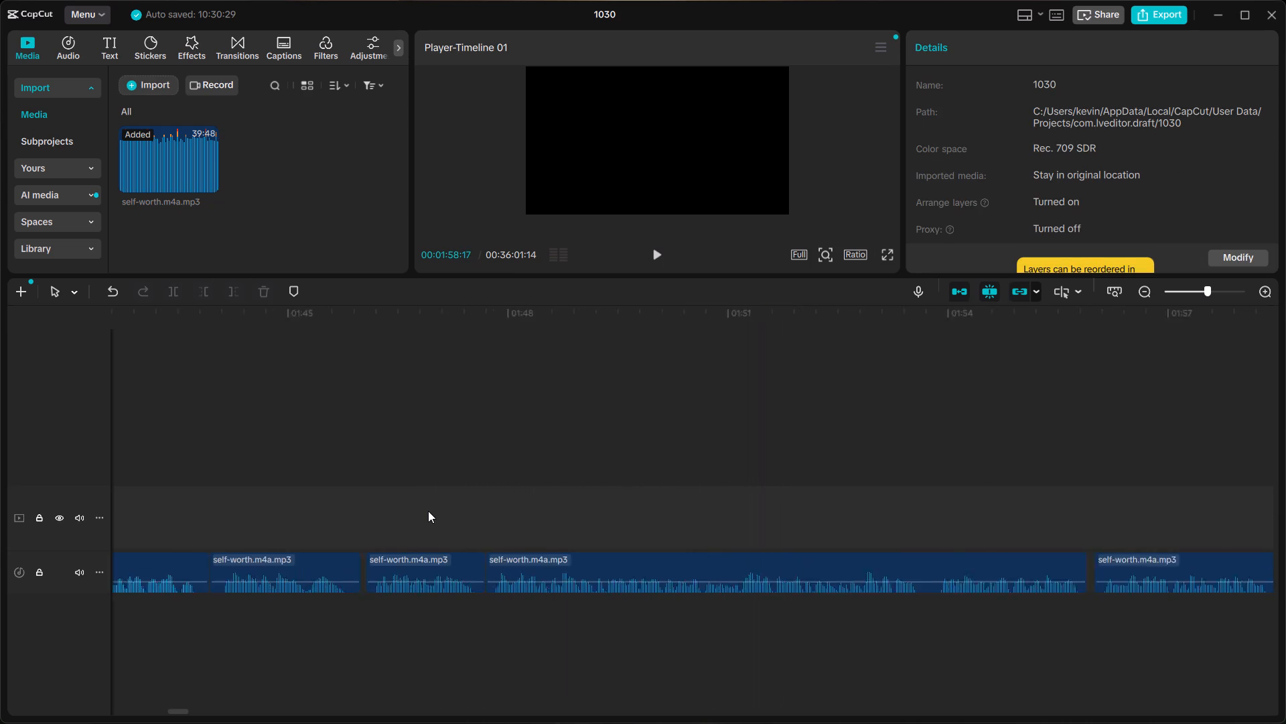
scroll(428, 511, "right", 1)
left_click(821, 571)
key("space")
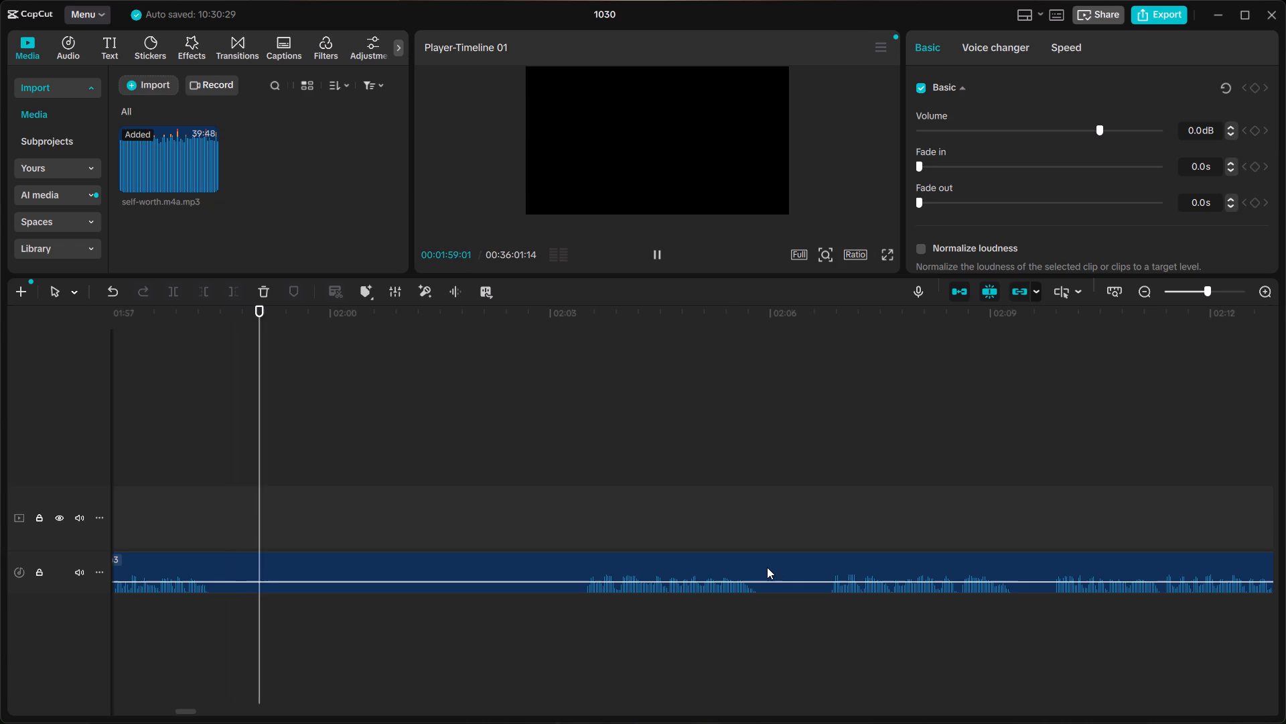
key("space")
scroll(764, 566, "right", 4)
right_click_drag(616, 553, 543, 531)
left_click(504, 510)
key("space")
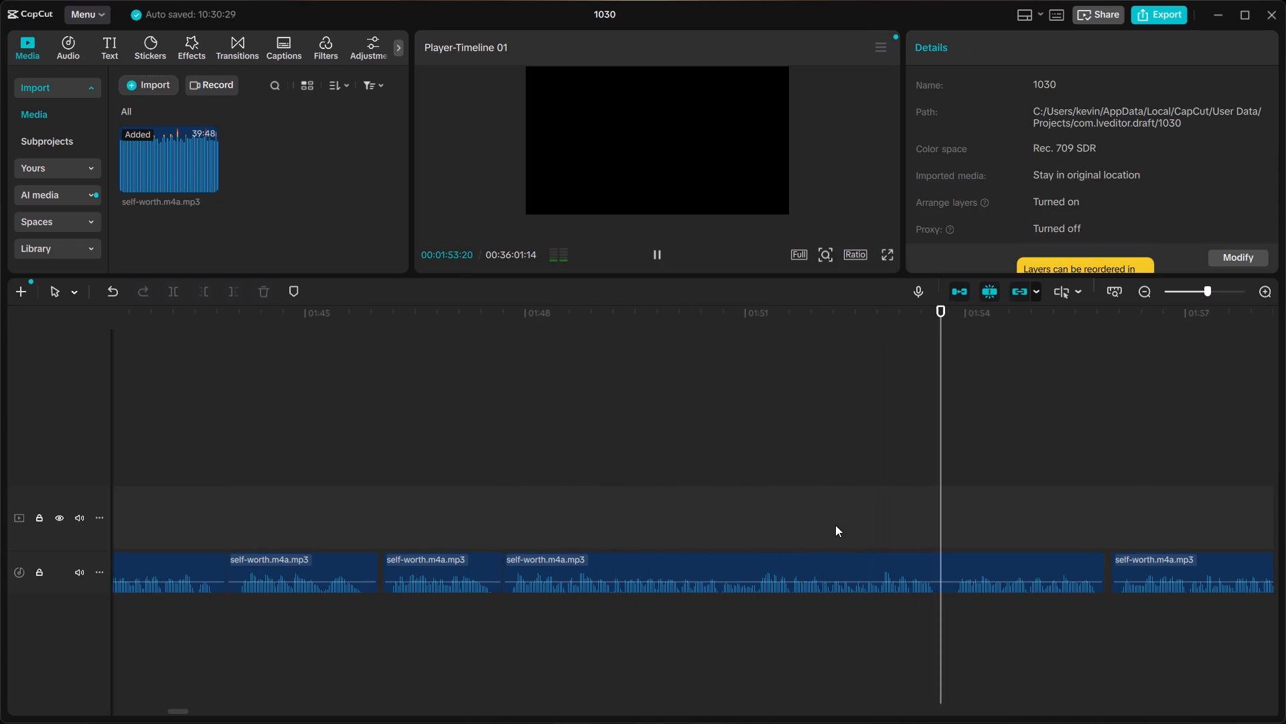
scroll(835, 525, "left", 1)
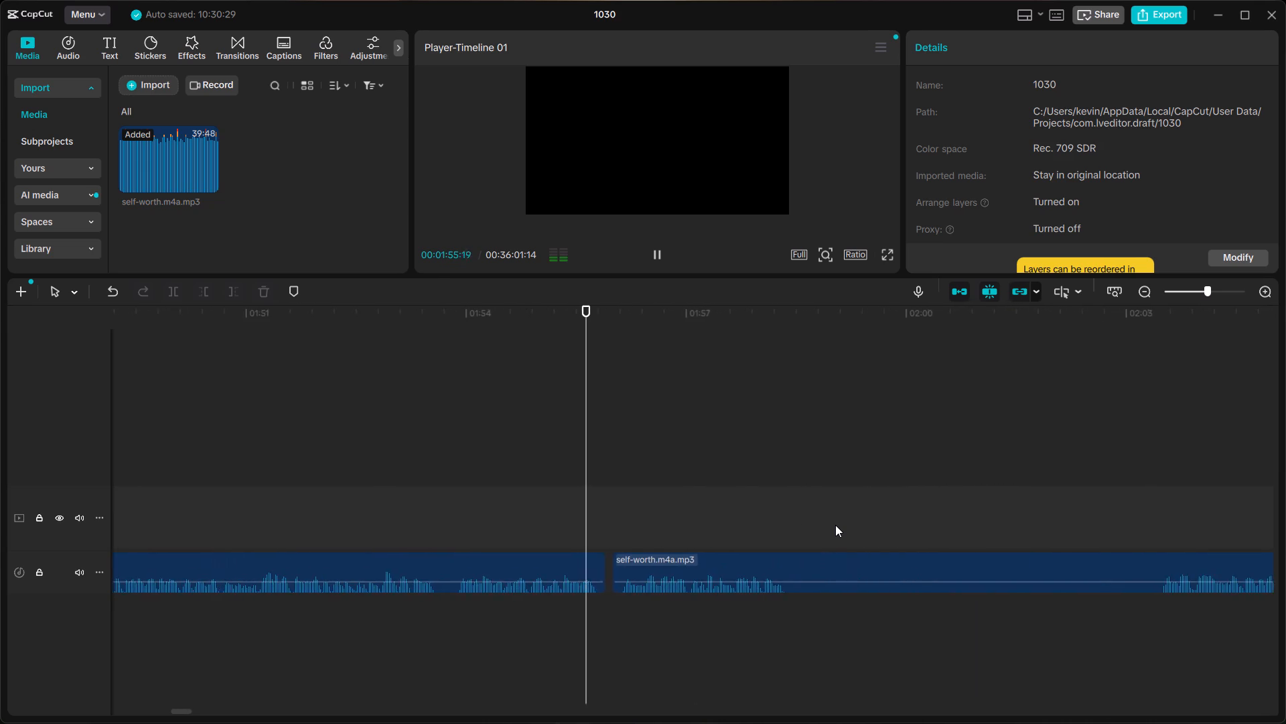
scroll(835, 525, "left", 3)
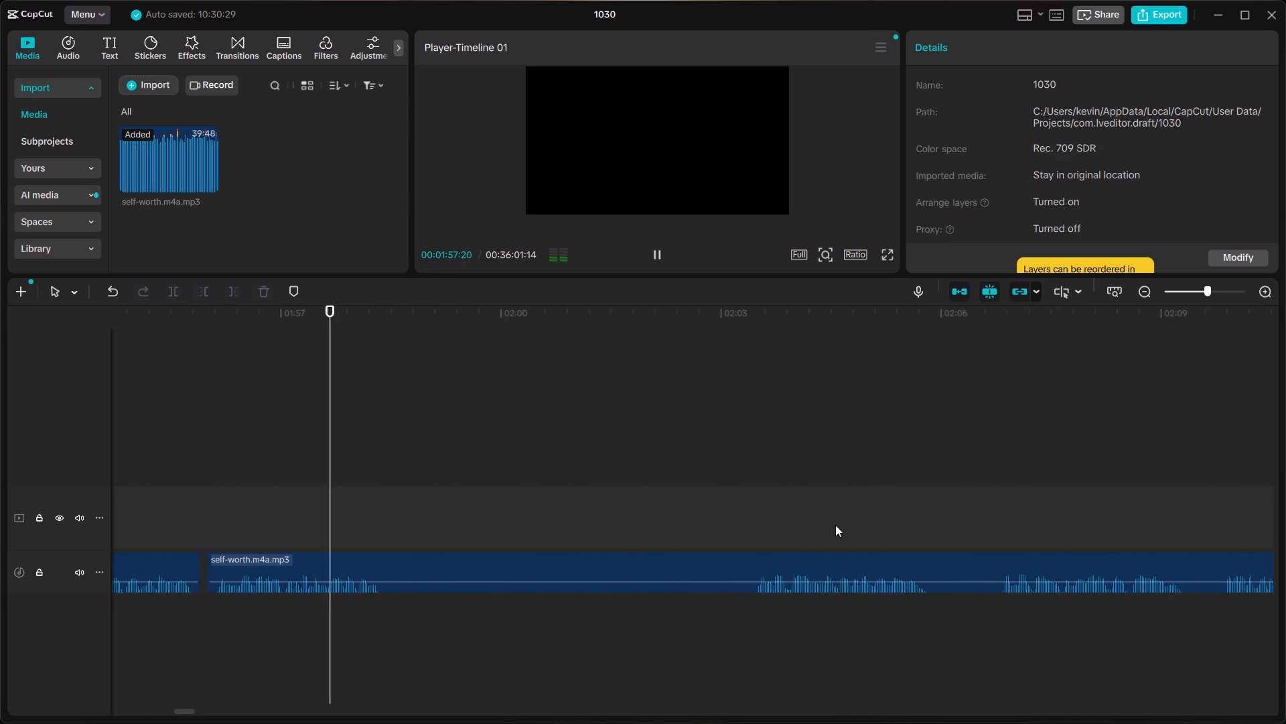
scroll(835, 525, "left", 1)
key("space")
Split the clip at 01:58:14, right after the phrase that follows the shortened pause.
left_click(387, 558)
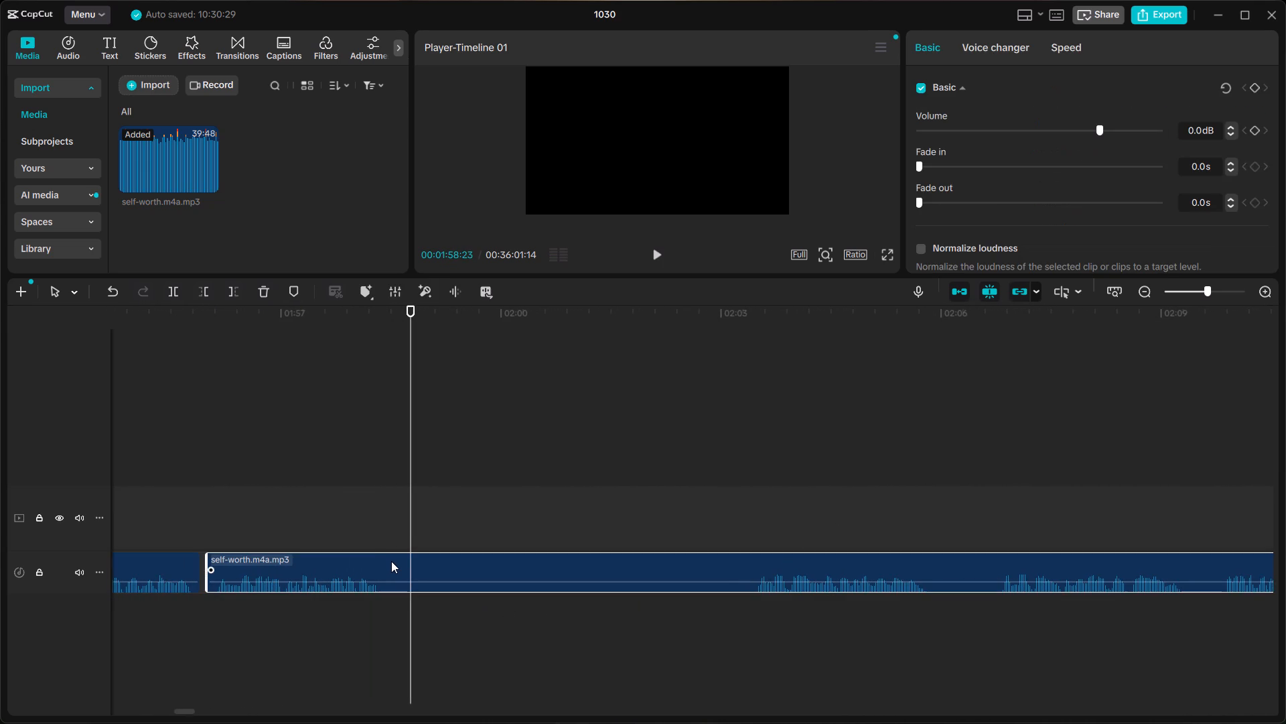
left_click(388, 547)
left_click(409, 569)
key("ctrl+b")
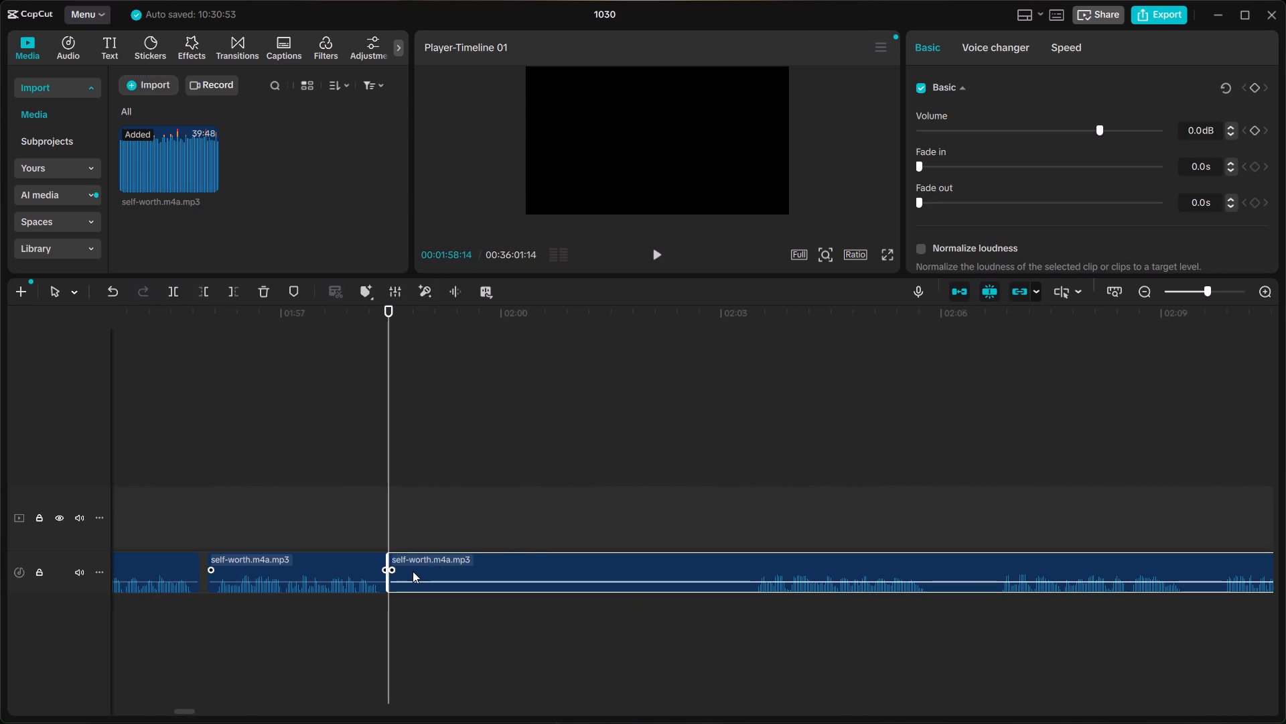
Listen to the takes from about 02:03 to 02:10, and split the clip at 02:06:21, just before the second take.
left_click(745, 528)
key("space")
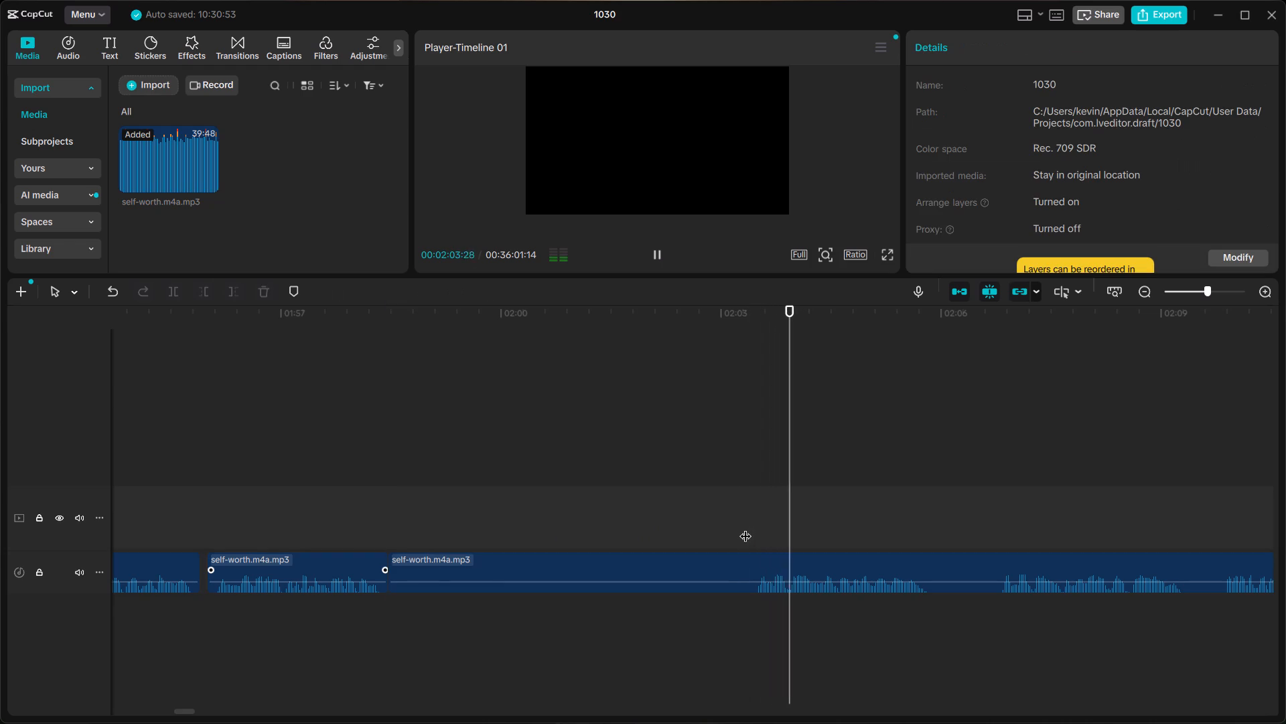
scroll(745, 528, "left", 1)
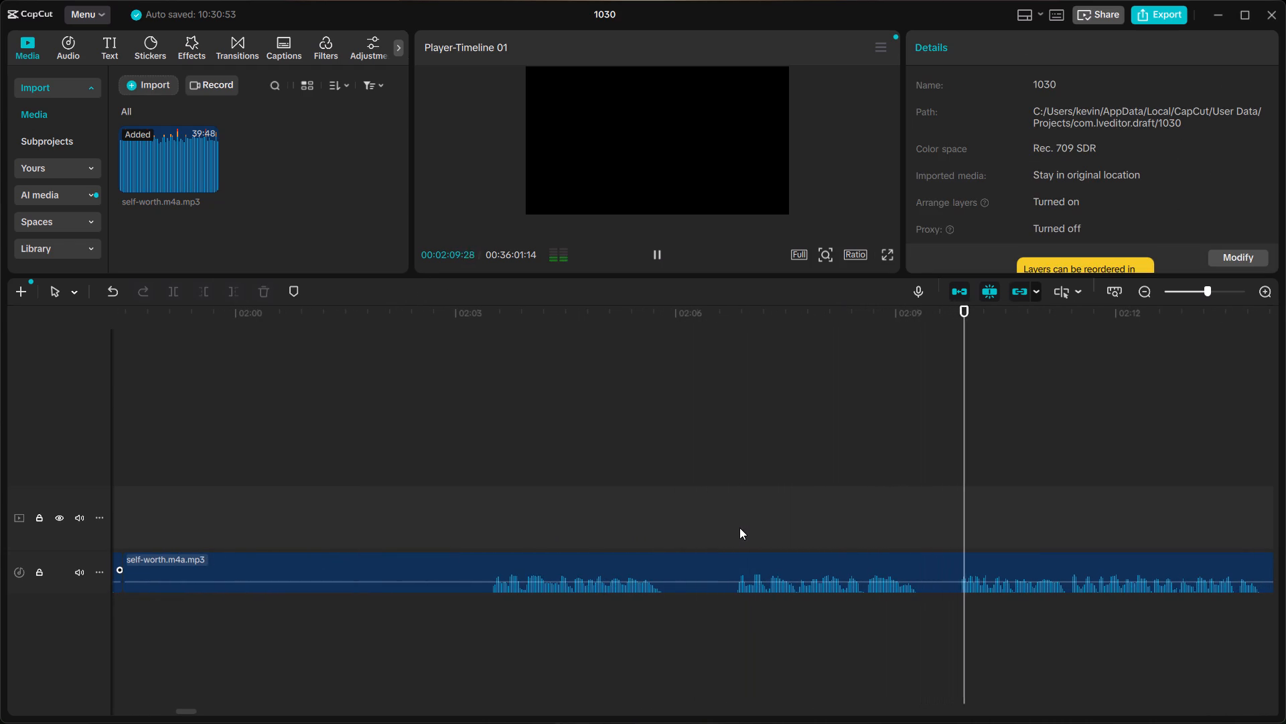
key("space")
left_click(737, 534)
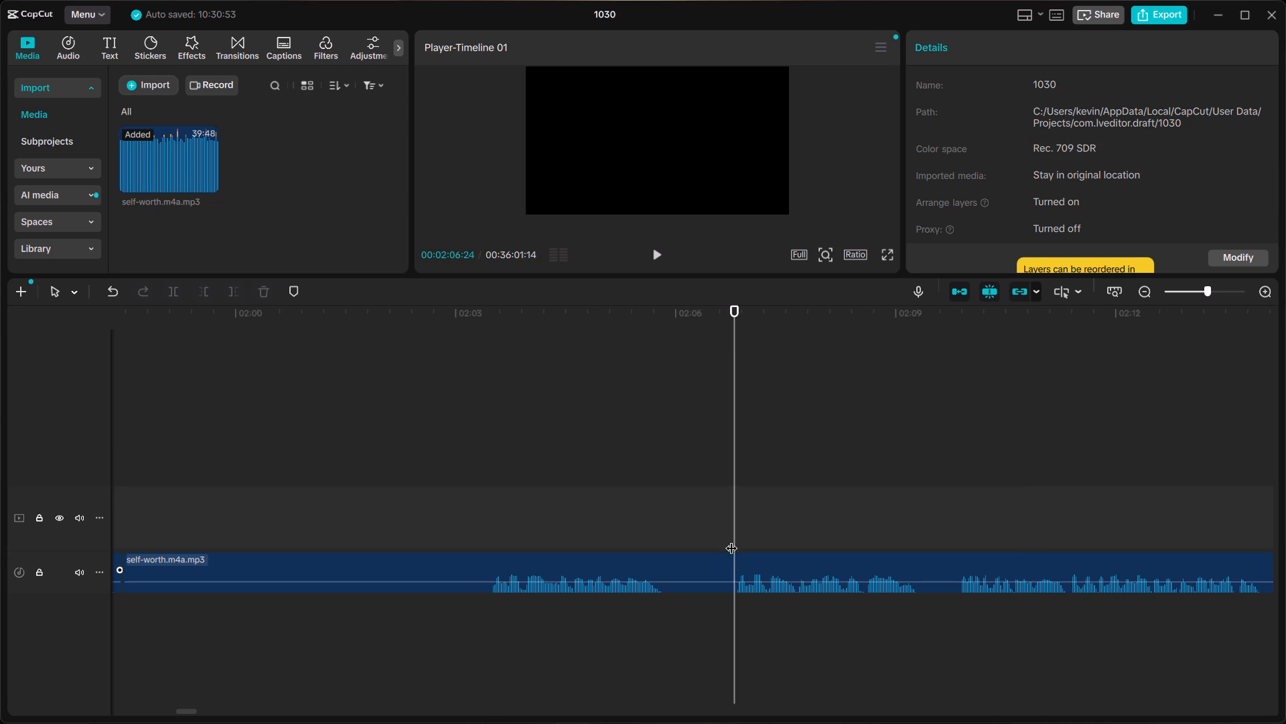
left_click(728, 544)
left_click(733, 538)
left_click(723, 539)
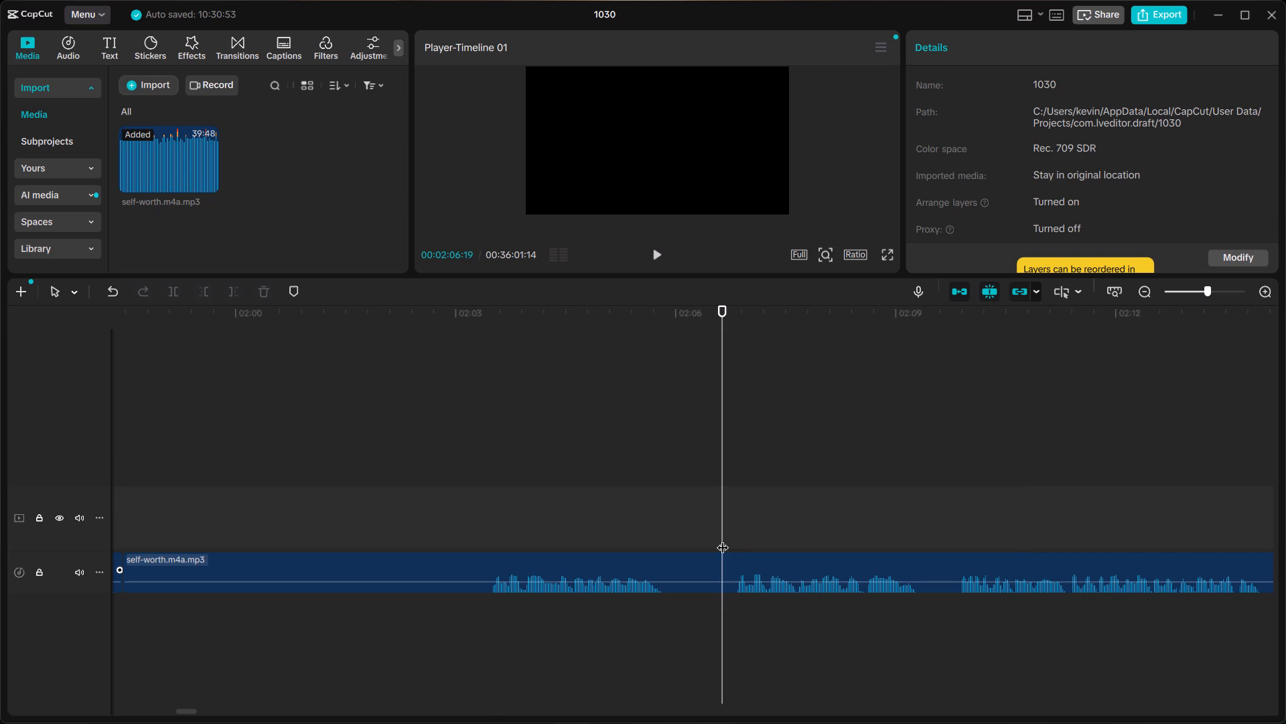
left_click(730, 536)
left_click(746, 552)
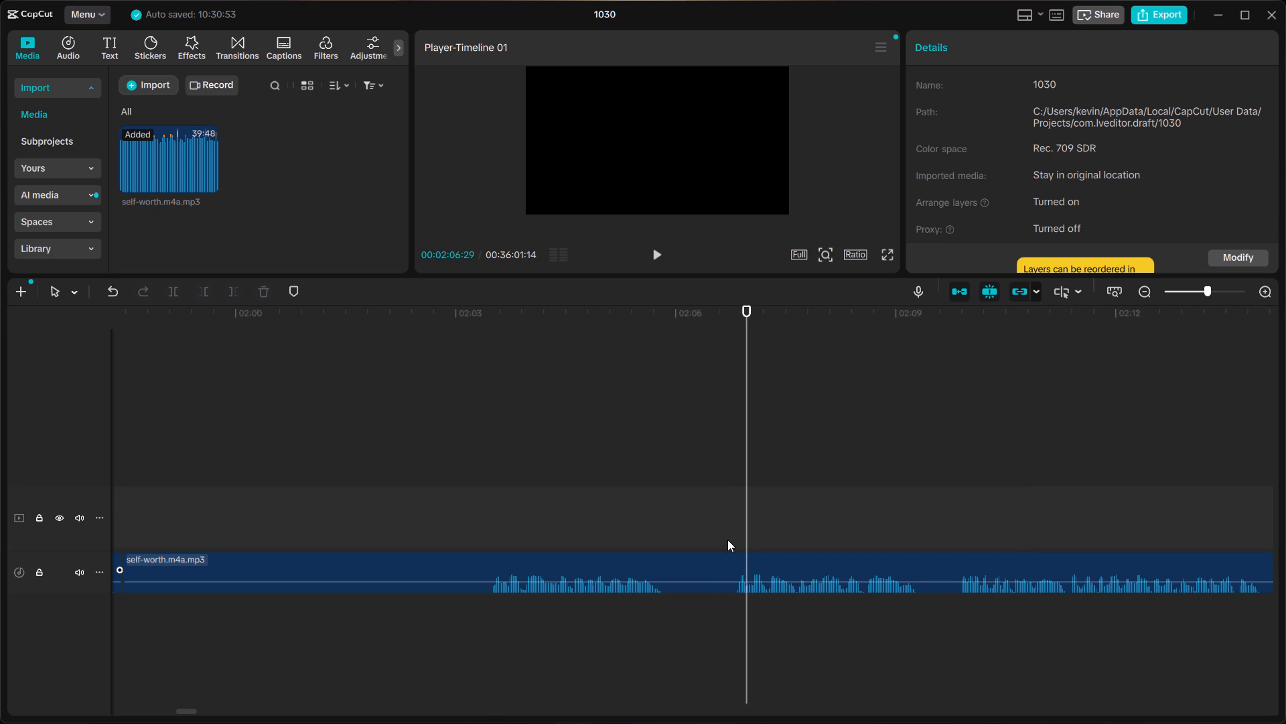
left_click(727, 540)
left_click(741, 558)
key("ctrl+b")
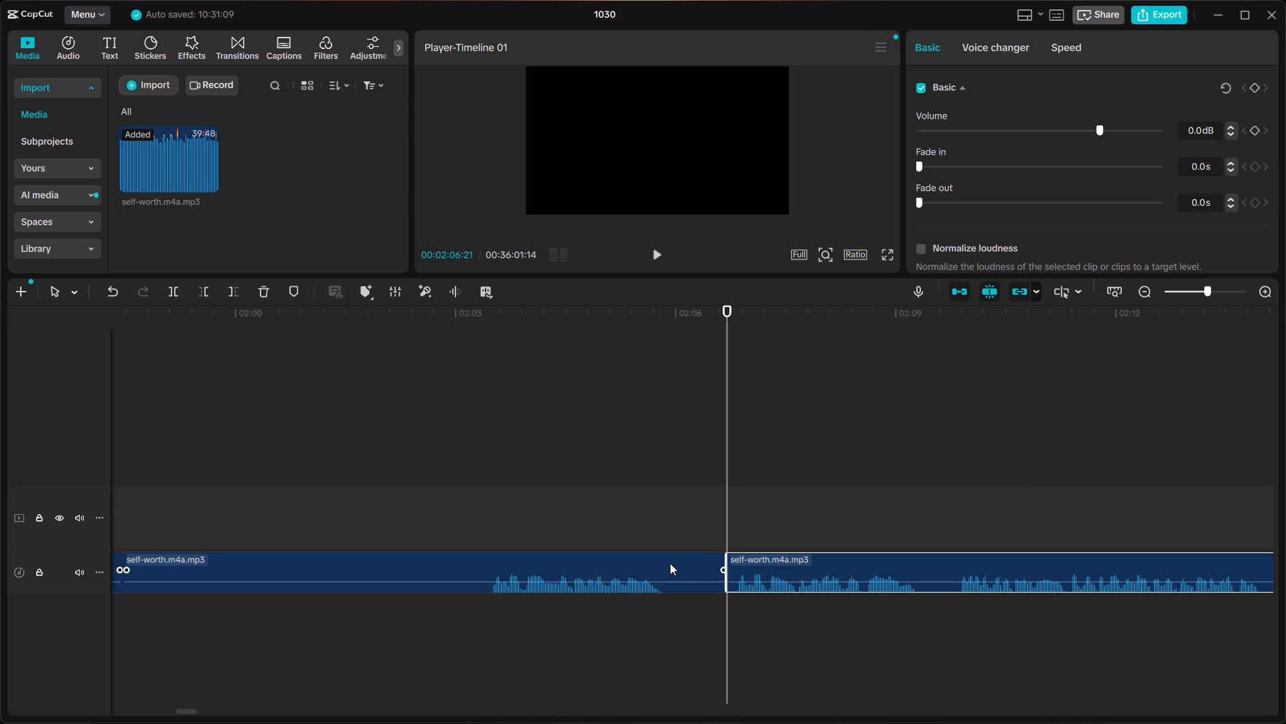
Delete the section between 01:58:14 and 02:06:21, close the gap, and play back across the join to about 02:01.
left_click(670, 563)
scroll(670, 563, "right", 2)
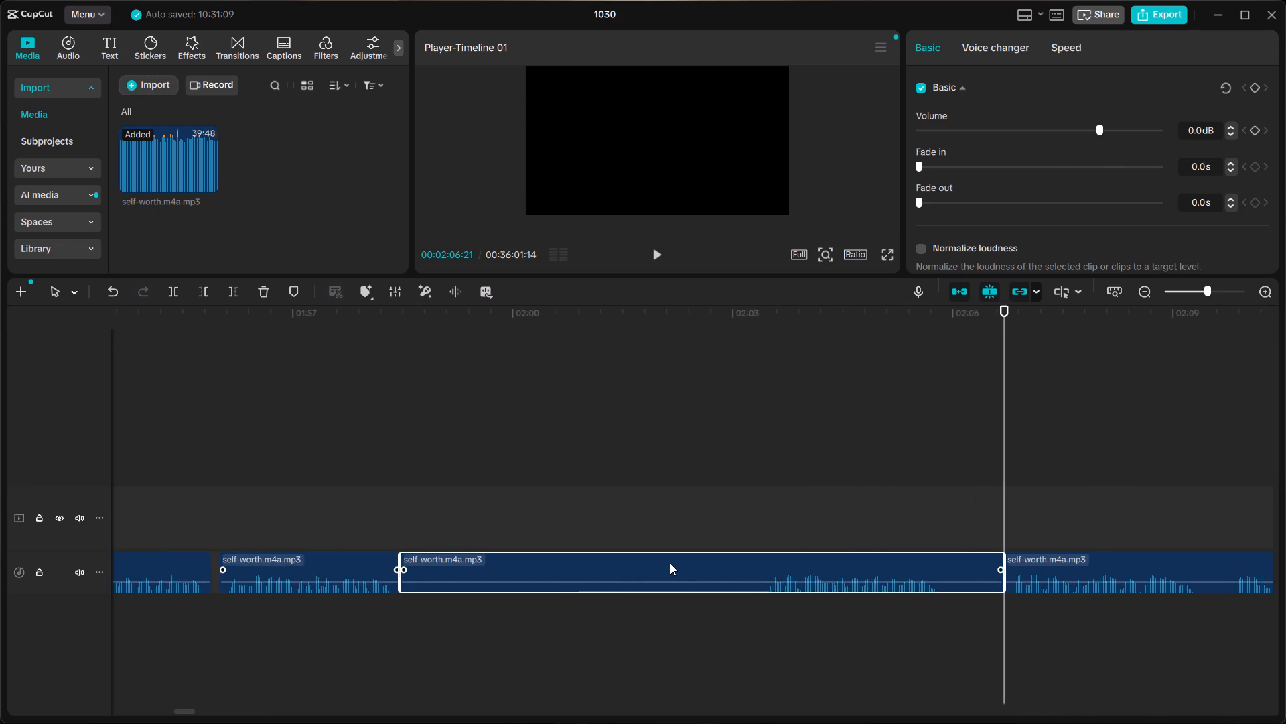
key("BackSpace")
right_click(622, 571)
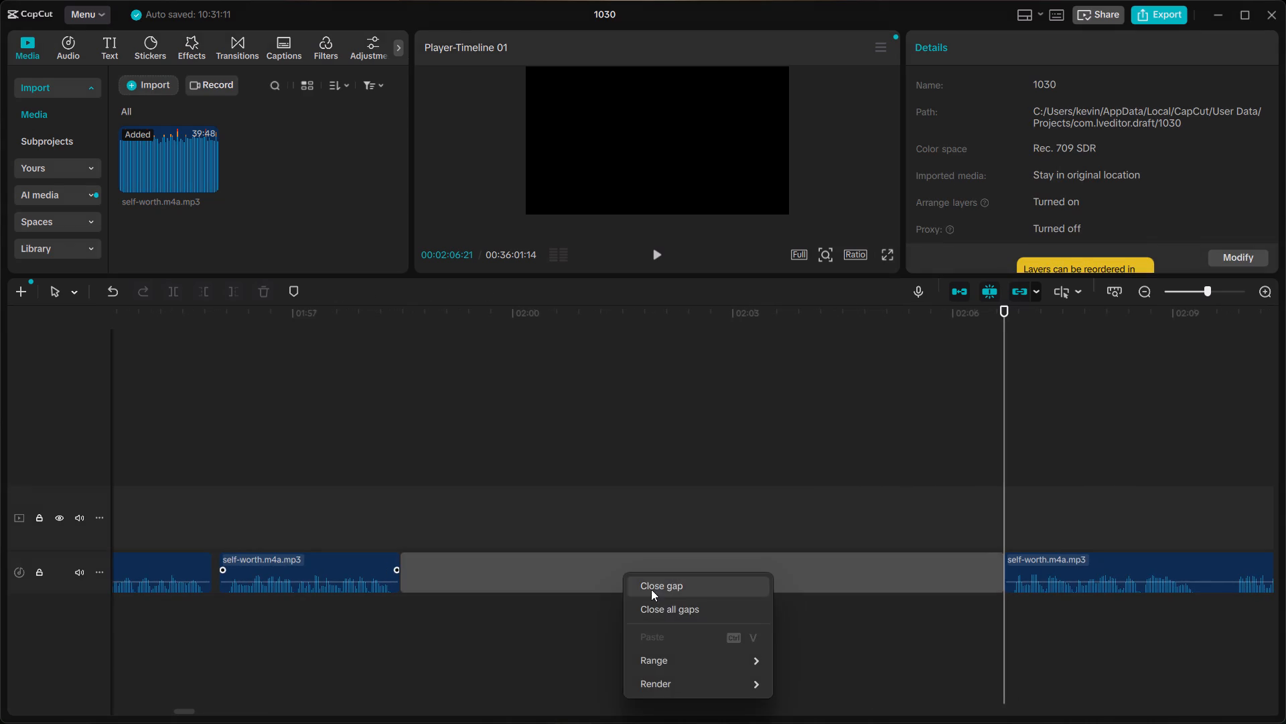
left_click(651, 589)
left_click(336, 484)
key("space")
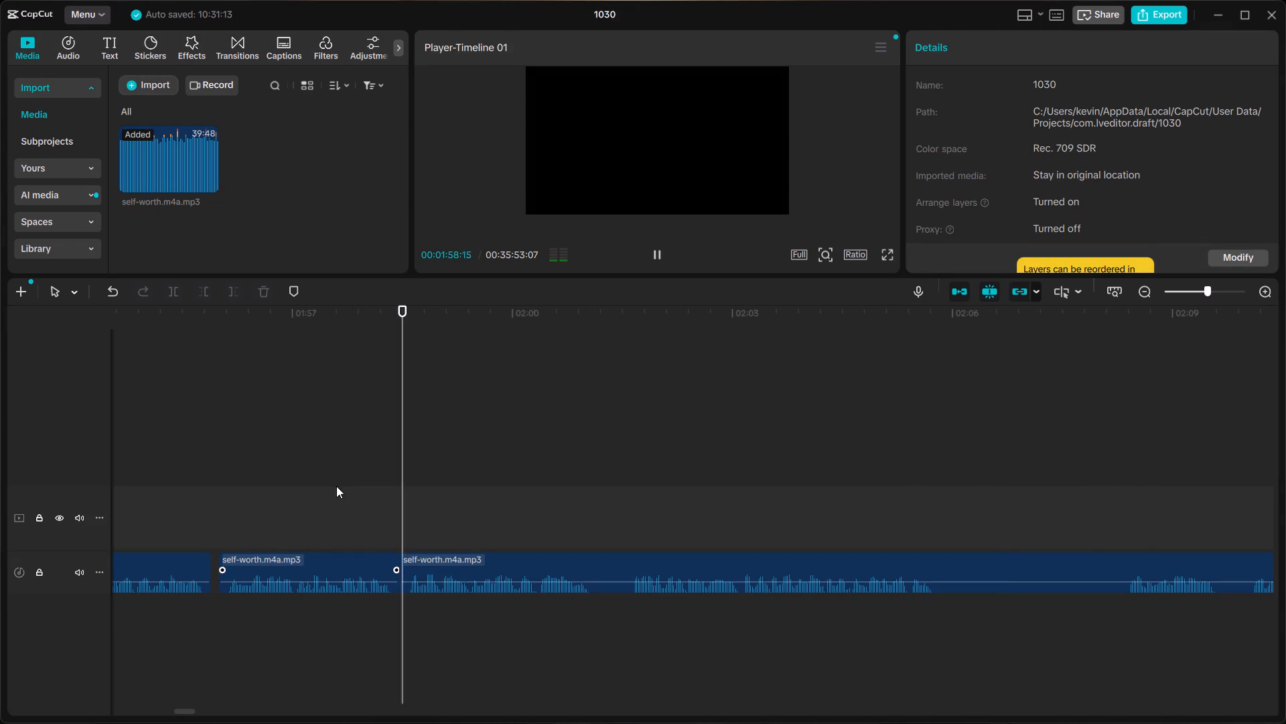
left_click(319, 503)
left_click(300, 505)
key("space")
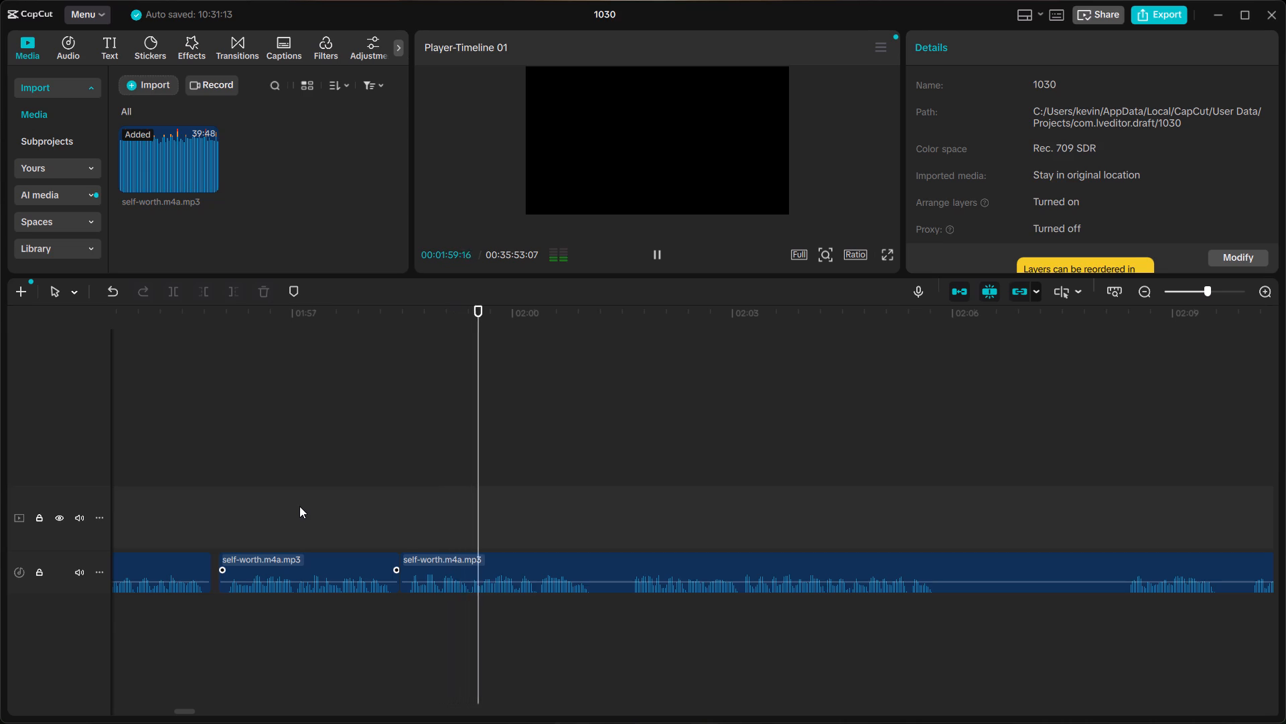
key("space")
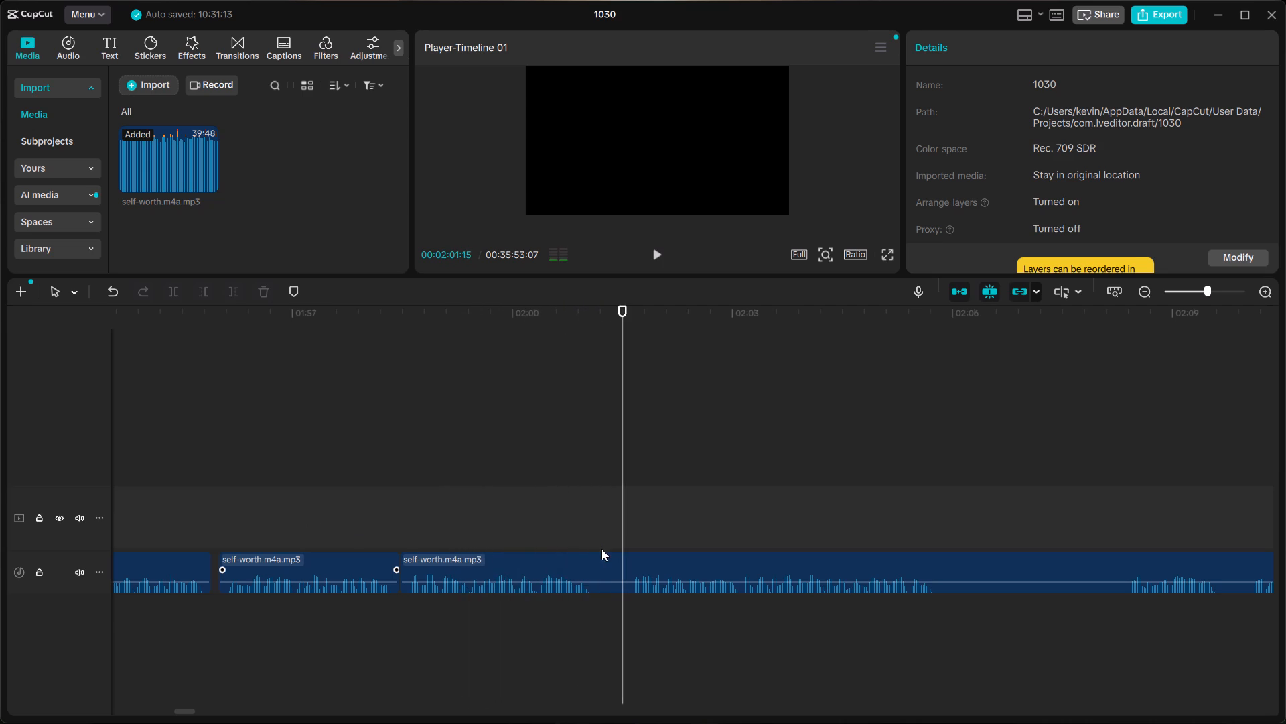
Cut out the silence between 02:01:05 and 02:01:17 by splitting at both points and deleting the short piece.
left_click(597, 543)
left_click(631, 585)
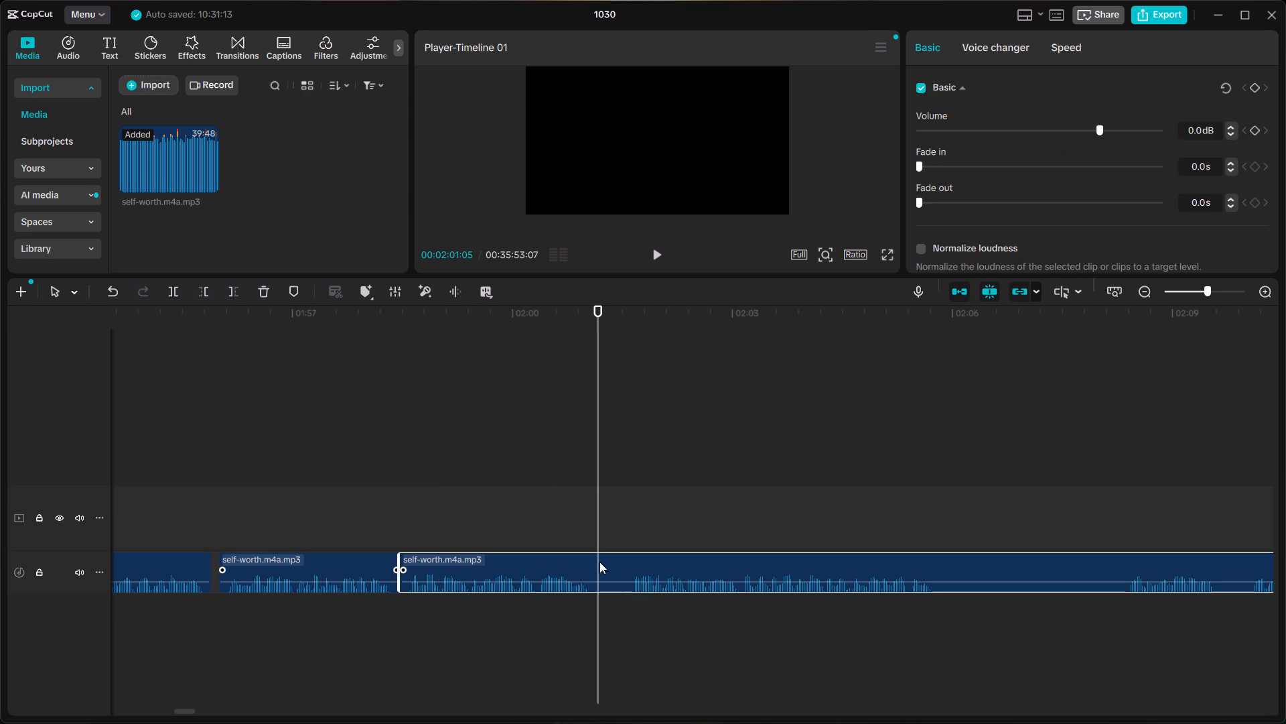
left_click(599, 560, "ctrl")
key("ctrl+b")
left_click(628, 555, "ctrl")
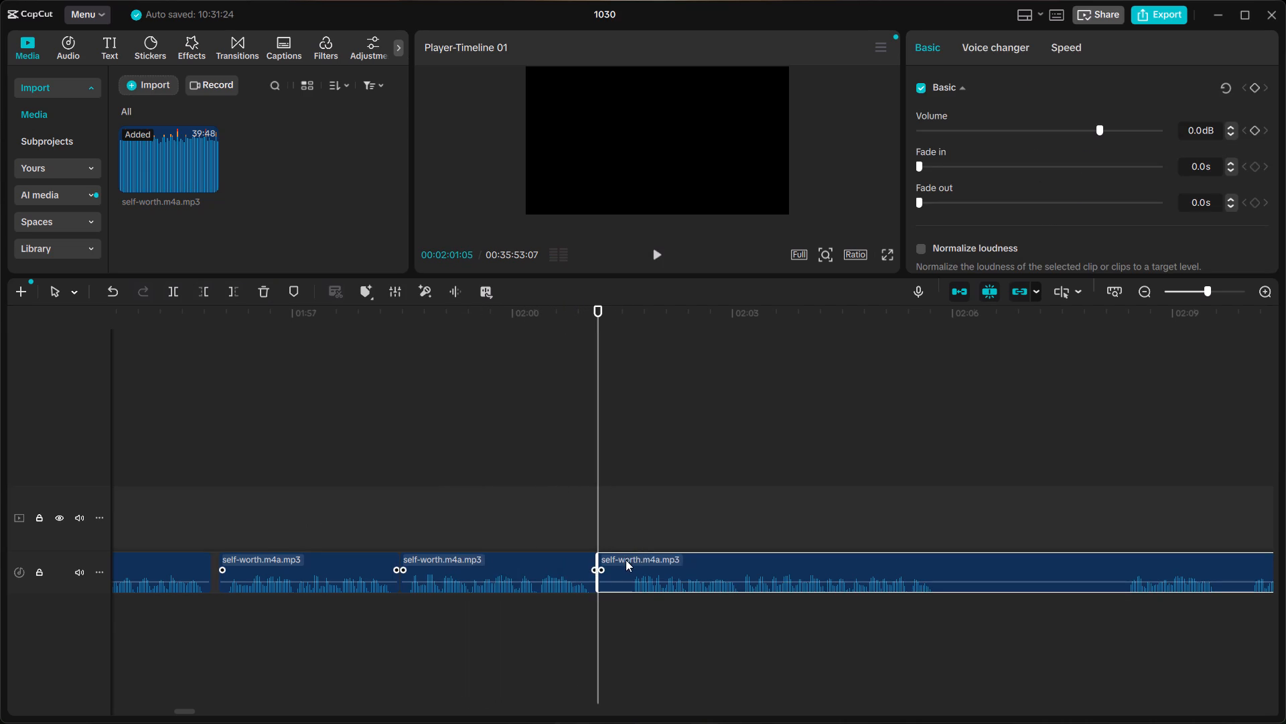
left_click(624, 566, "ctrl")
left_click(628, 562)
left_click(629, 562)
left_click(628, 530)
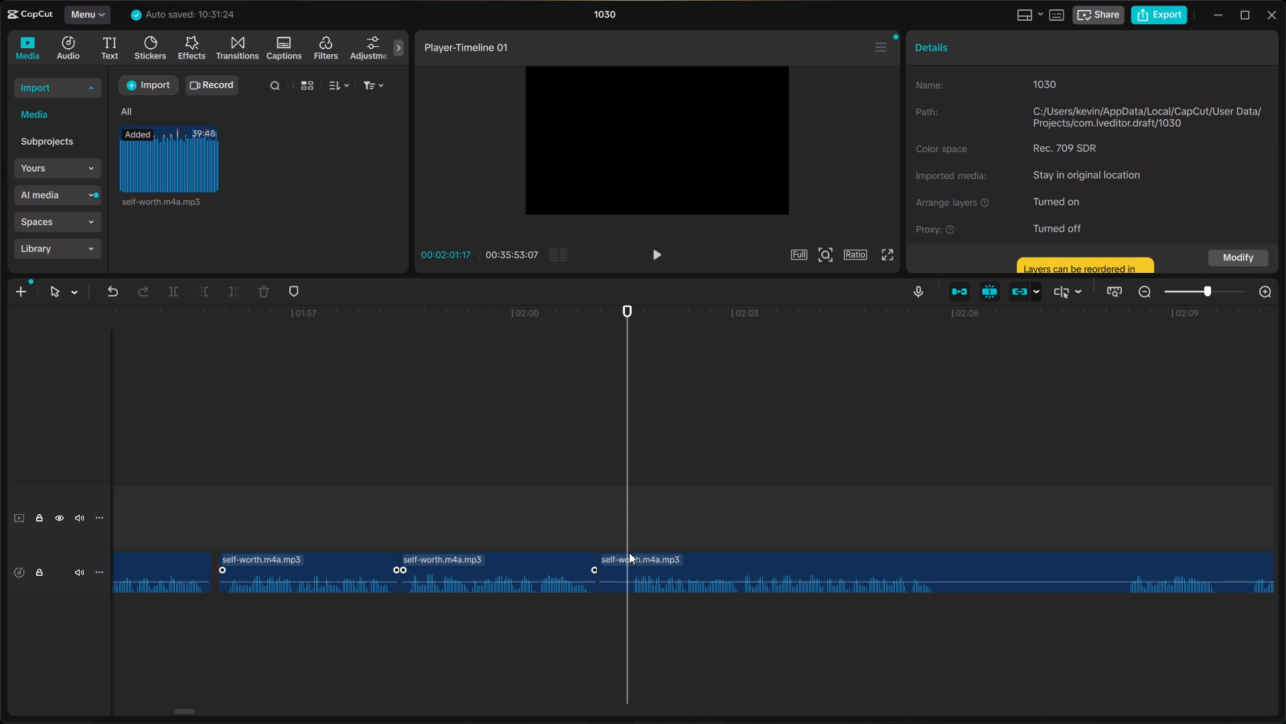
left_click(630, 558)
key("ctrl+b")
left_click(617, 566)
key("BackSpace")
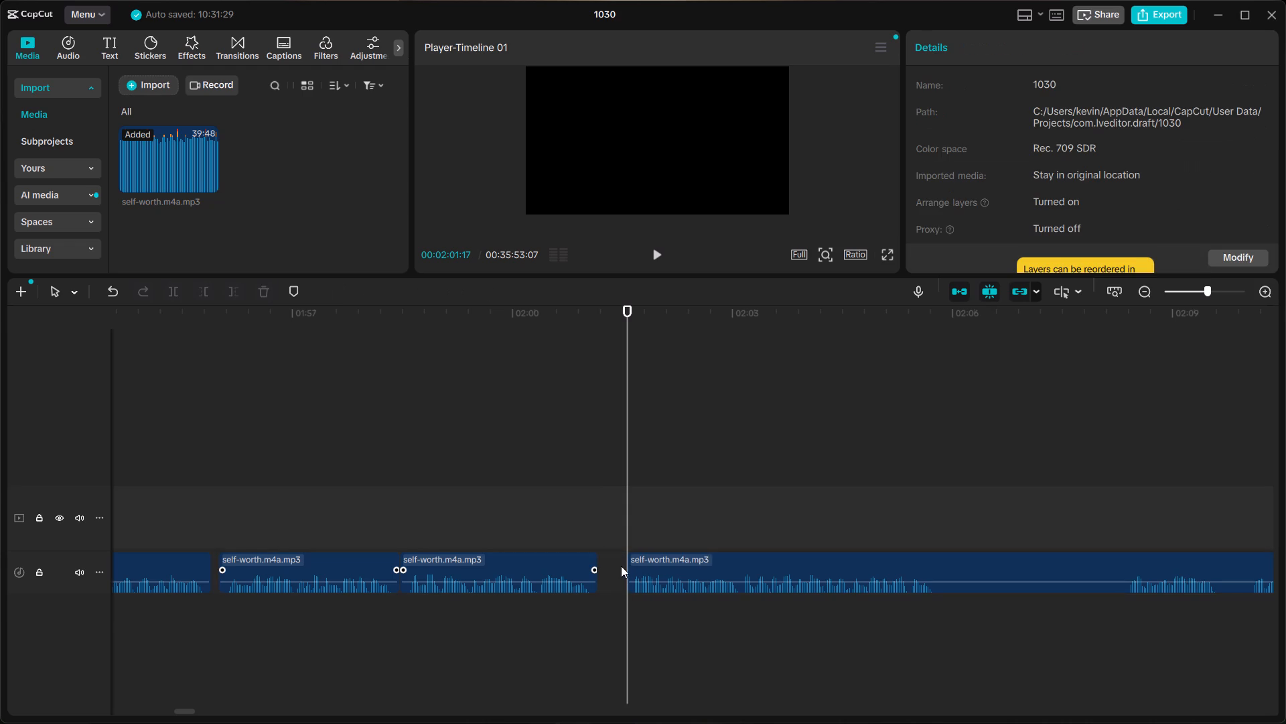
Move the following clip flush against the one ending at 02:01:05, and play back across the join to about 02:05.
left_click(695, 562)
left_click_drag(695, 561, 676, 558)
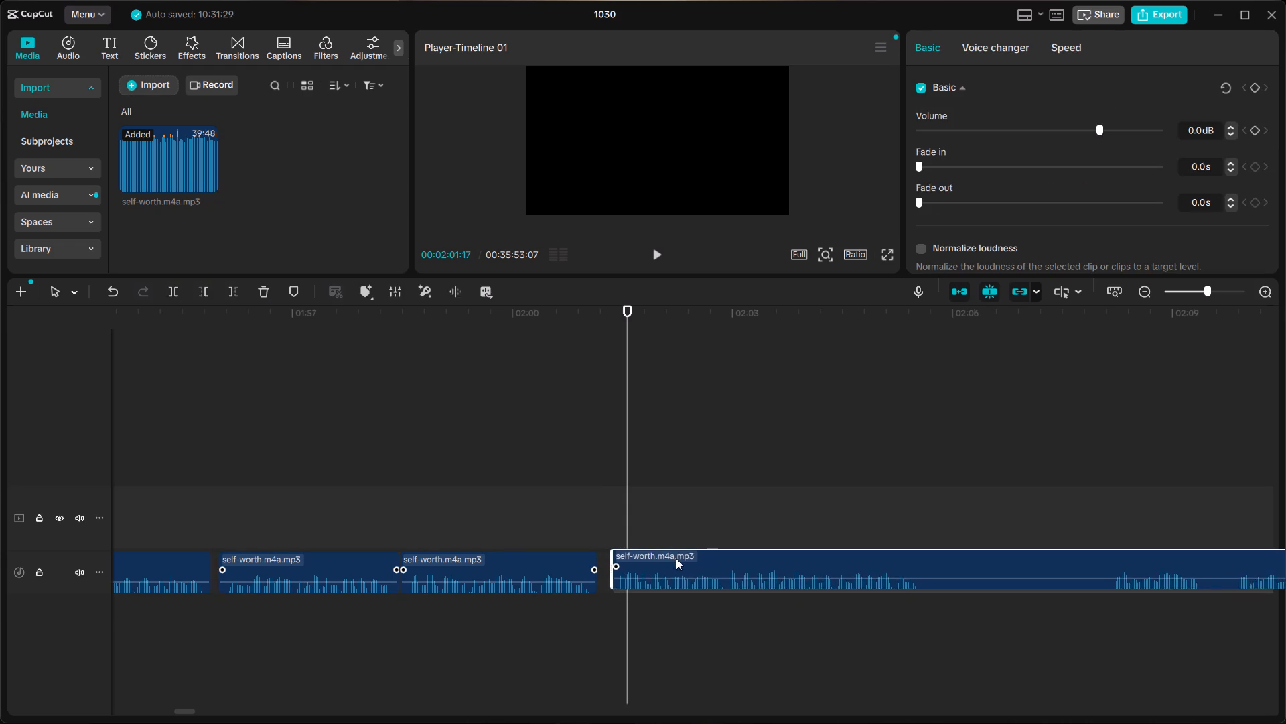
left_click_drag(676, 558, 665, 560)
left_click(436, 496)
left_click(409, 509)
key("space")
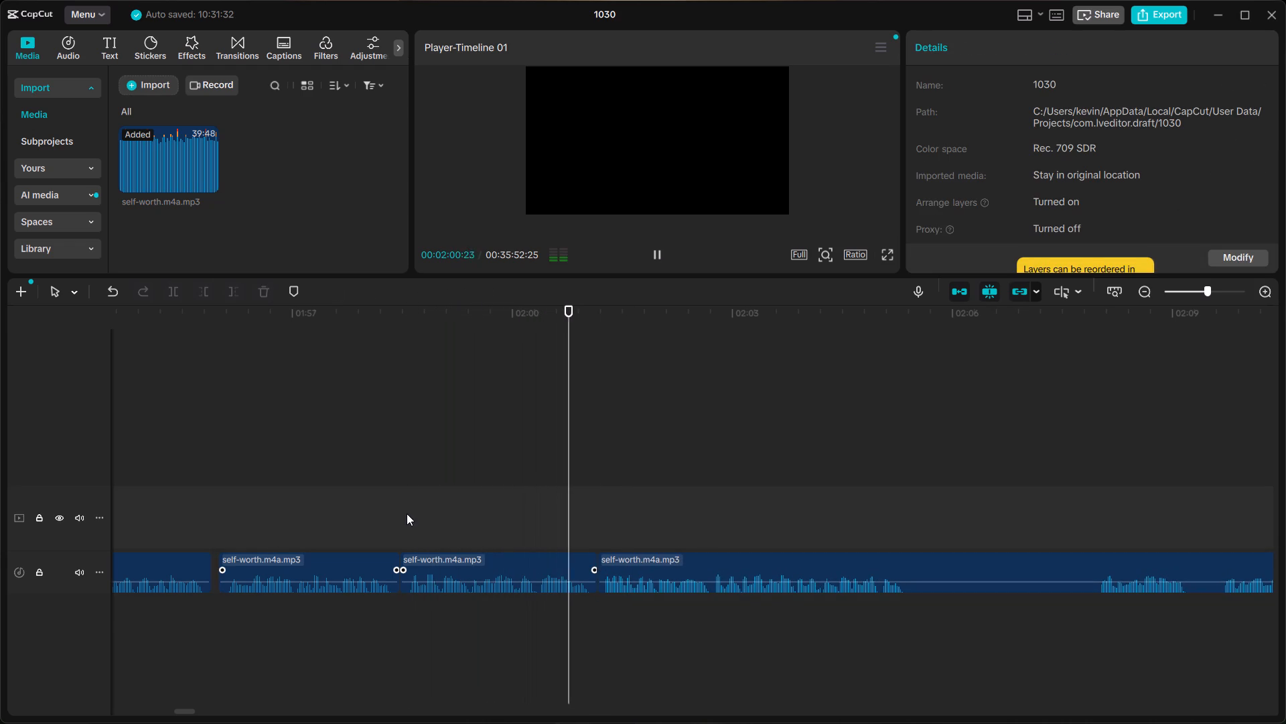
scroll(407, 514, "left", 1)
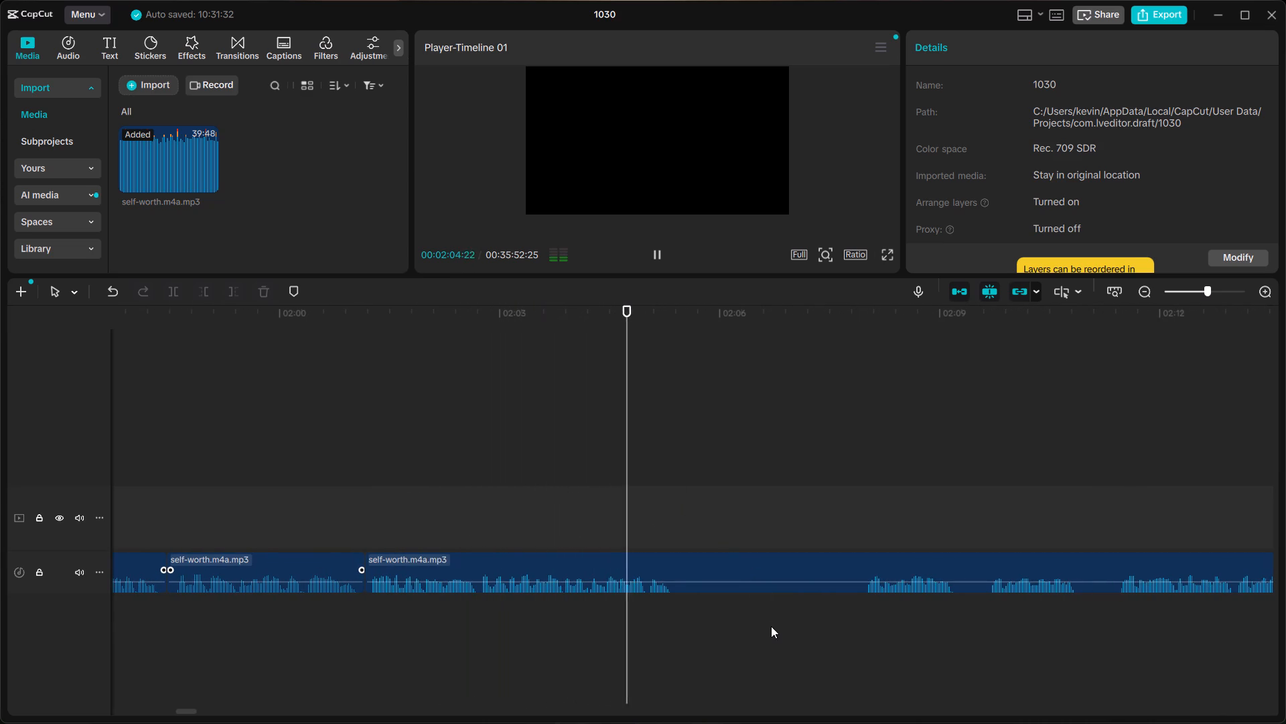
key("space")
scroll(763, 620, "left", 1)
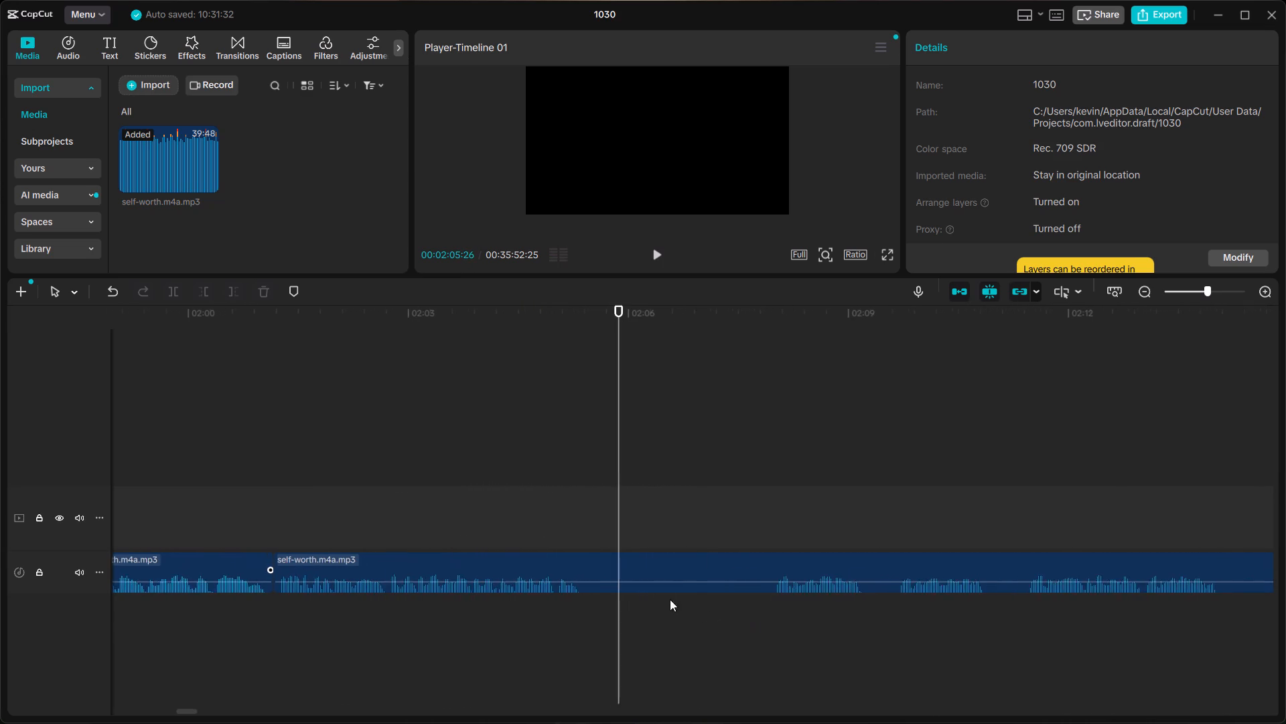
Split the clip at 02:05:14, right after the phrase ends and before the long silence.
scroll(670, 599, "left", 1)
left_click(581, 542)
left_click(590, 559)
key("ctrl+b")
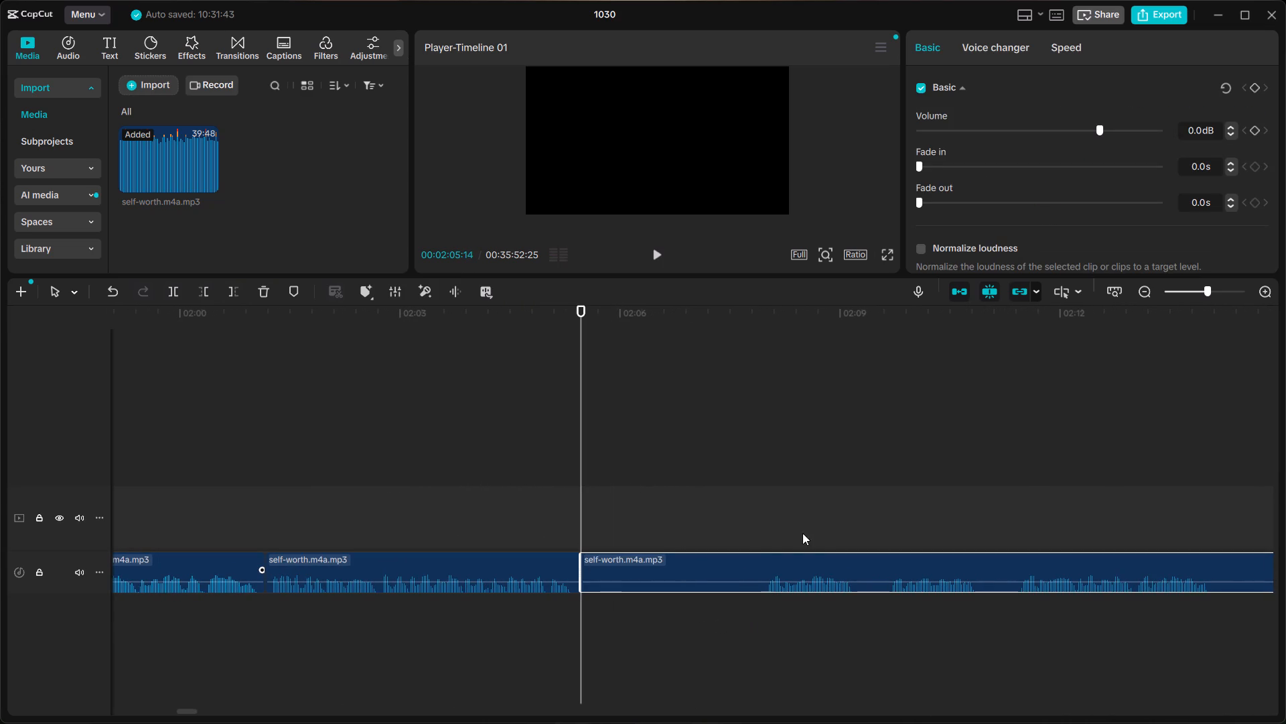
Listen to the recording from about 02:08 to 02:24 to find where the repeated takes end.
left_click(758, 537)
key("space")
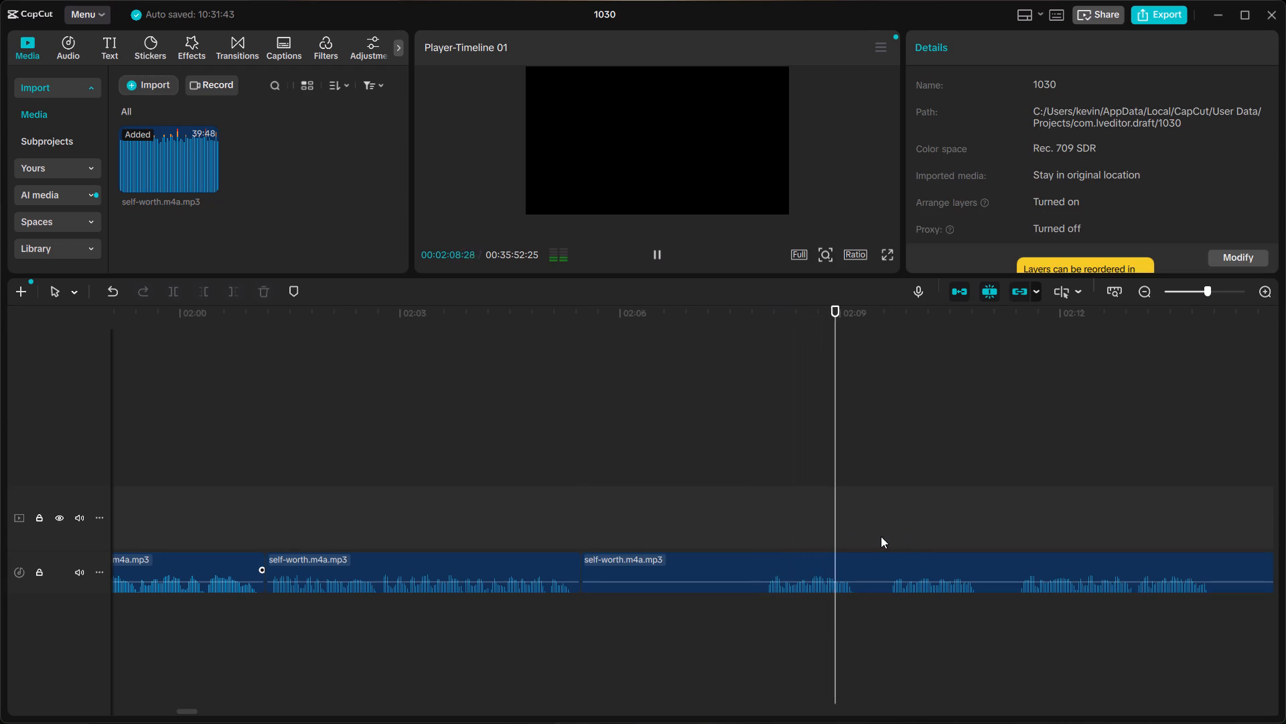
left_click(881, 536)
key("space")
scroll(881, 536, "left", 1)
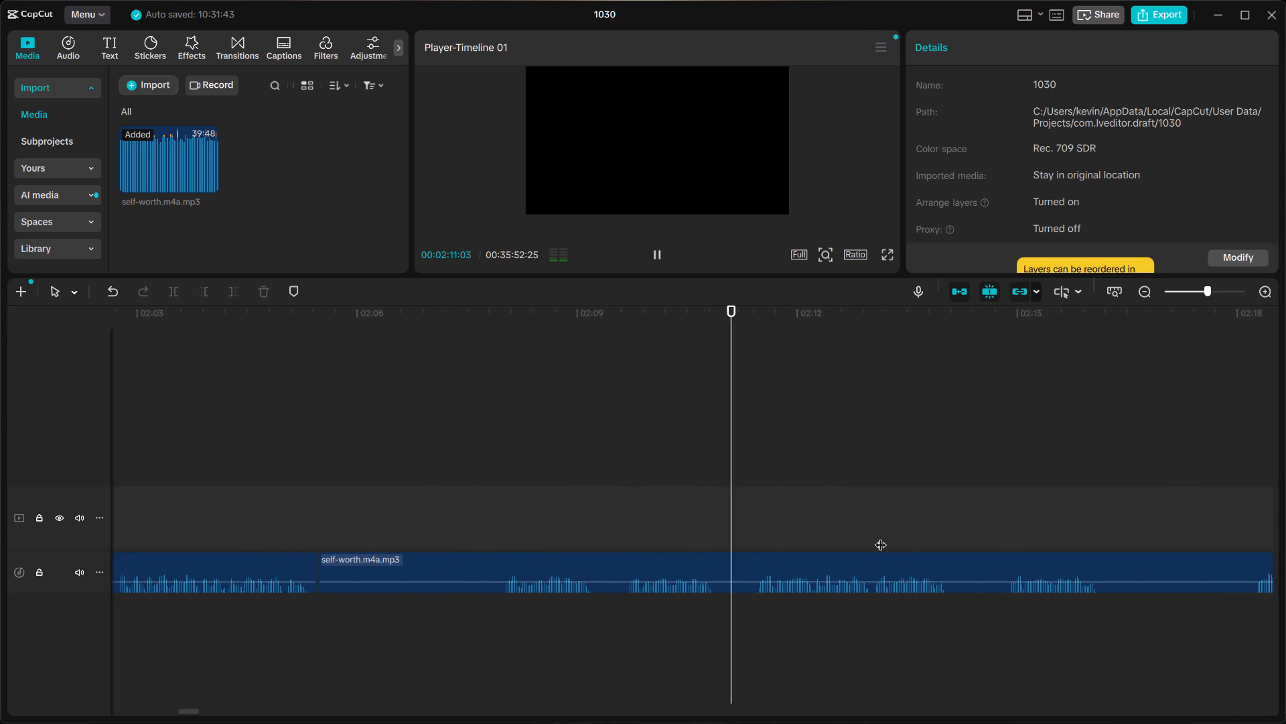
scroll(867, 540, "left", 2)
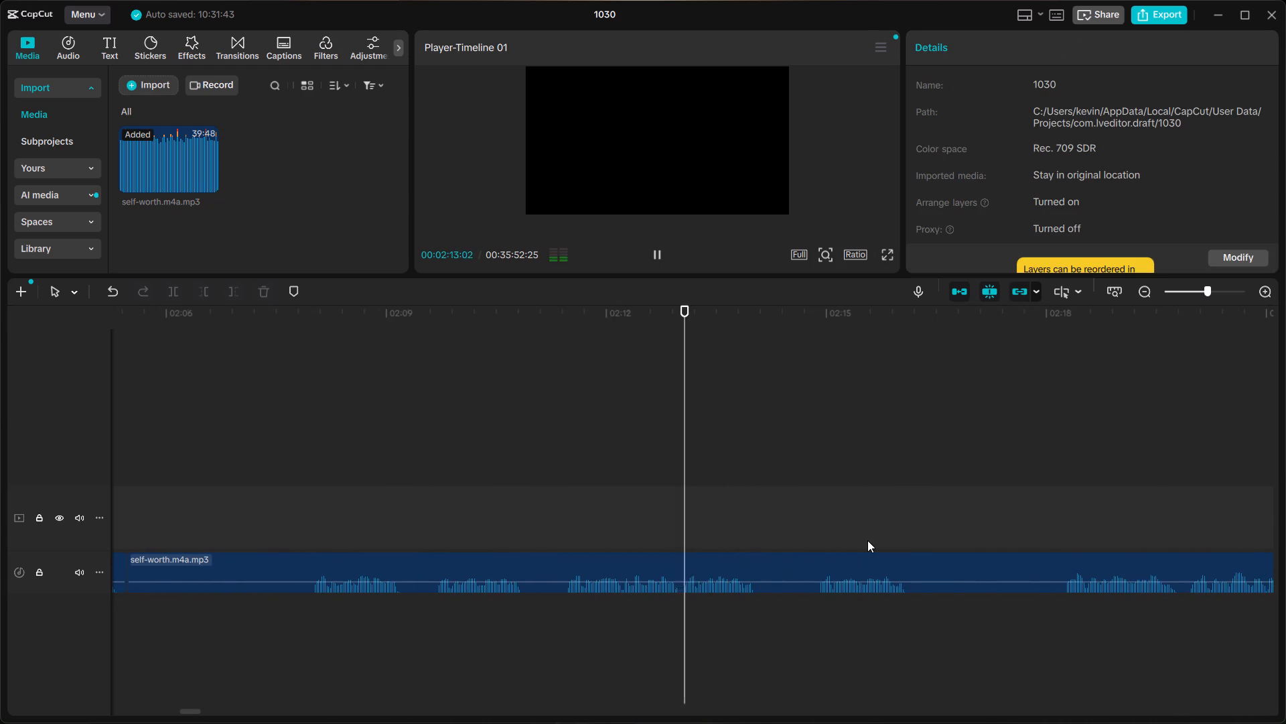
key("space")
left_click(1059, 533)
key("space")
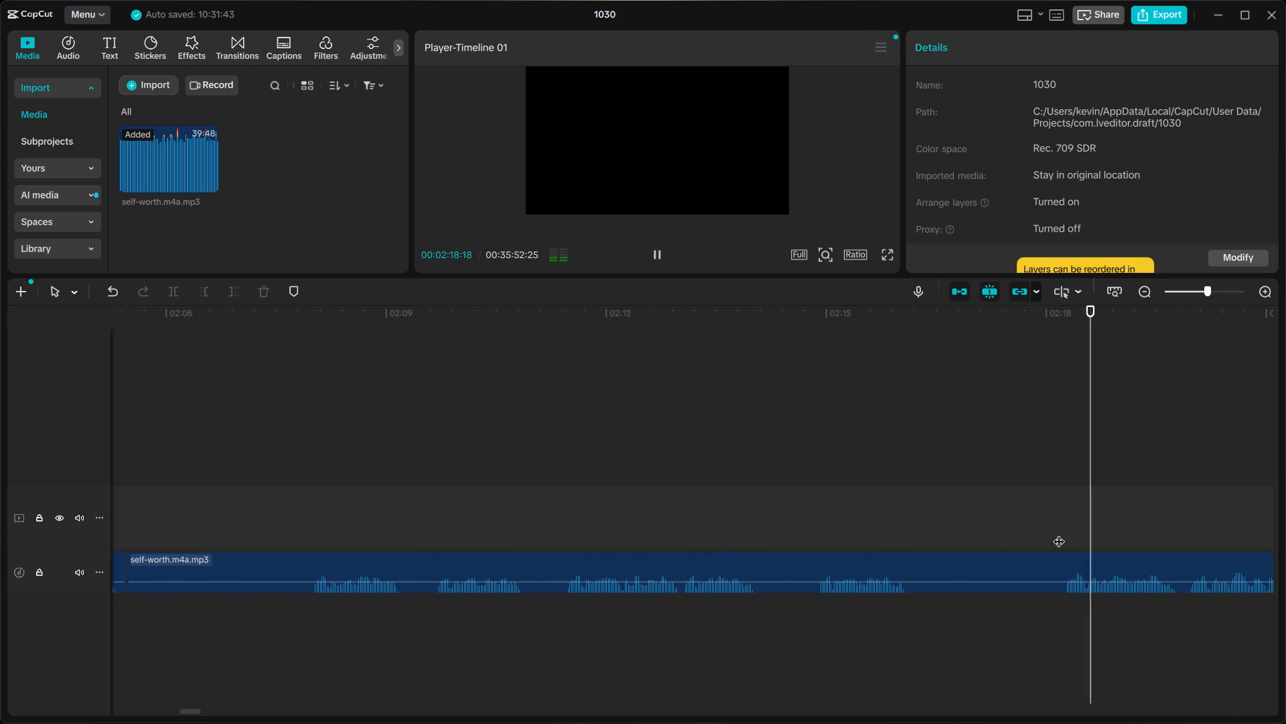
scroll(1059, 533, "left", 2)
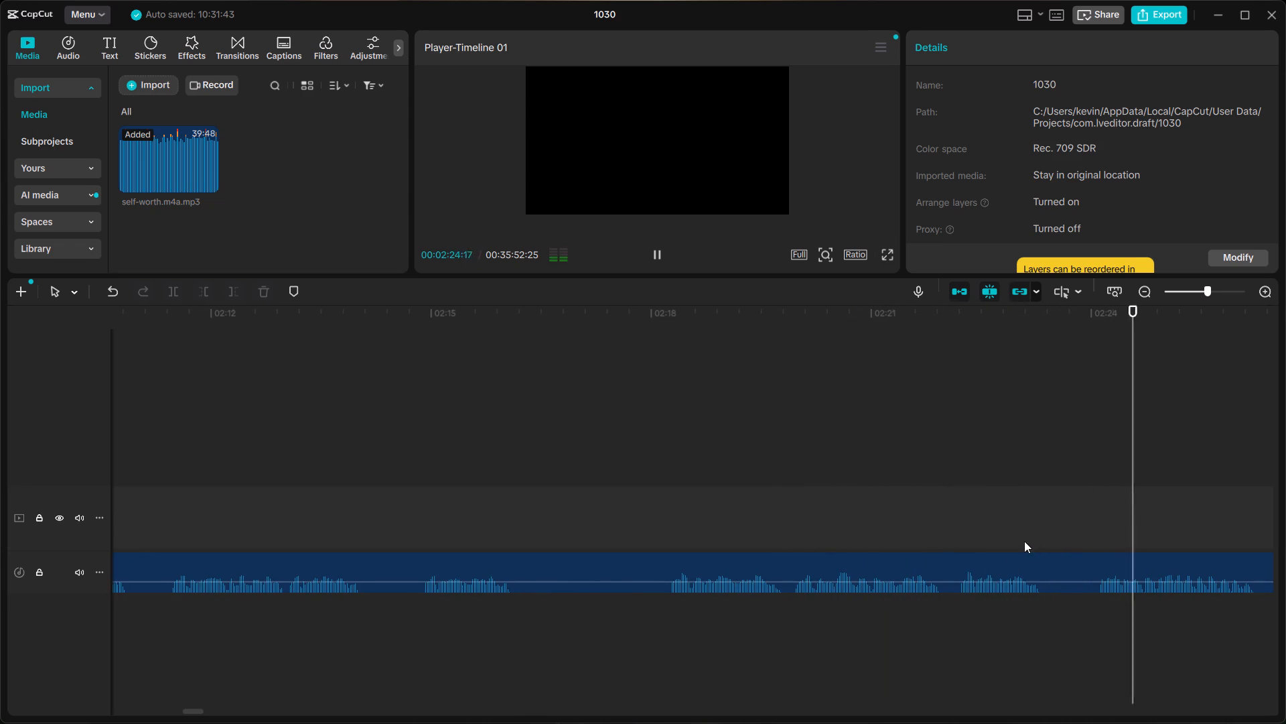
Split the clip at 02:18:04, delete the section between 02:05:14 and that point, and close the gap.
left_click(660, 534)
key("space")
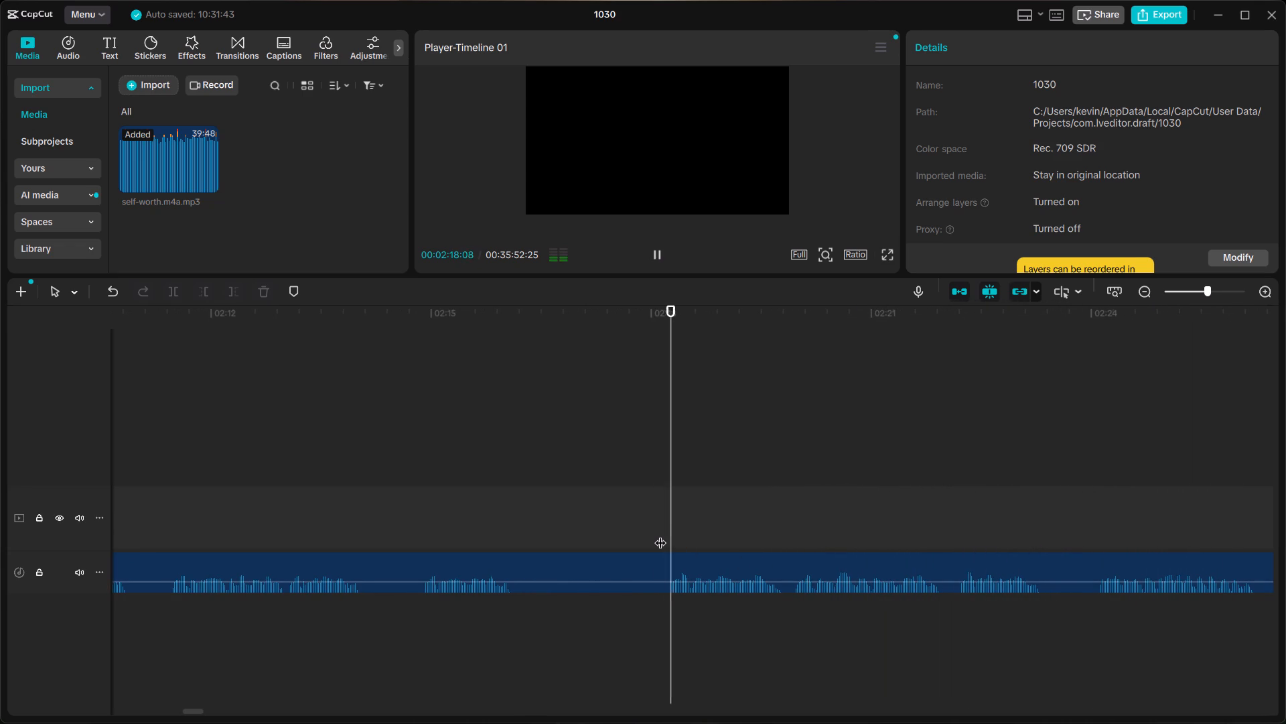
key("space")
left_click(660, 534)
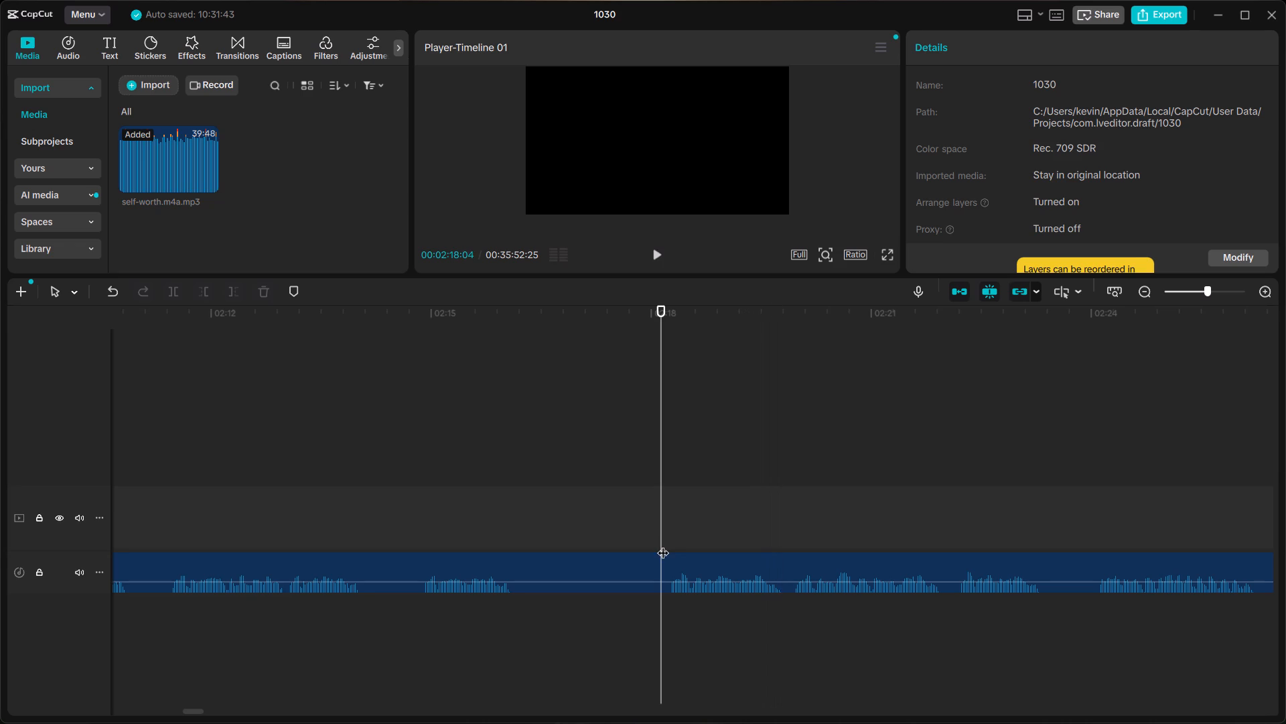
left_click(668, 554)
key("ctrl+b")
left_click(622, 554)
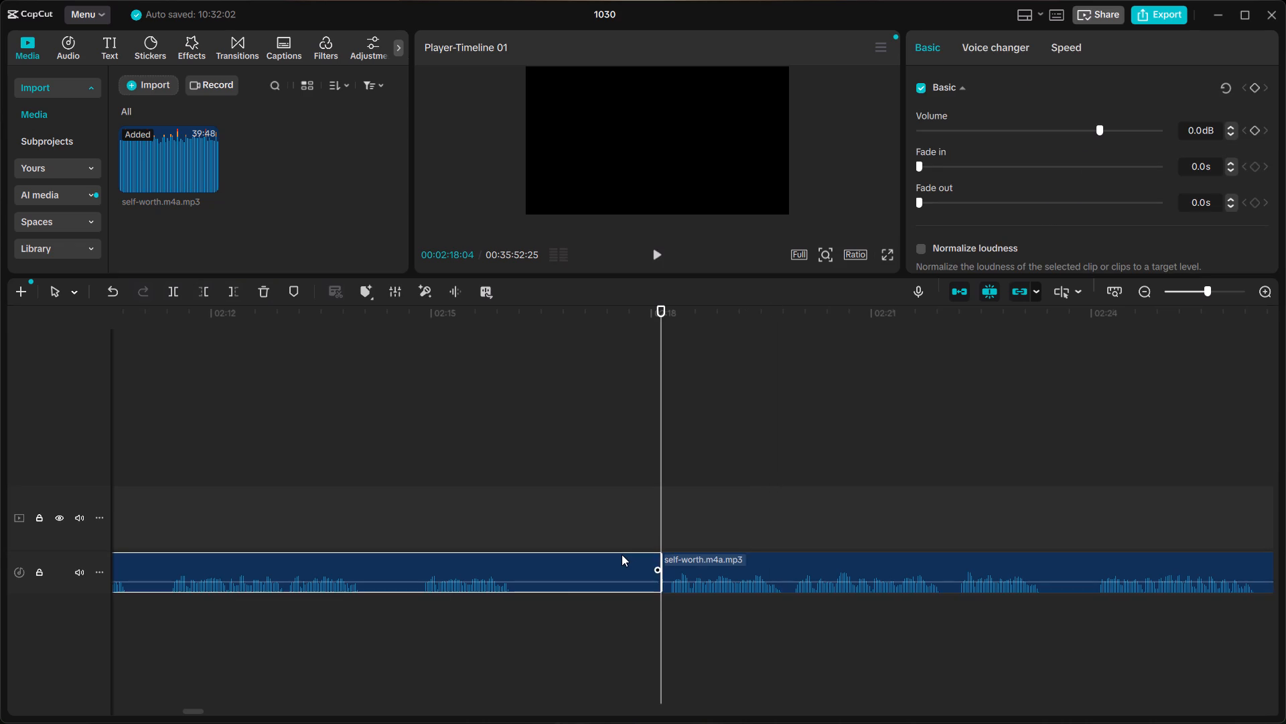
scroll(622, 554, "right", 3)
key("BackSpace")
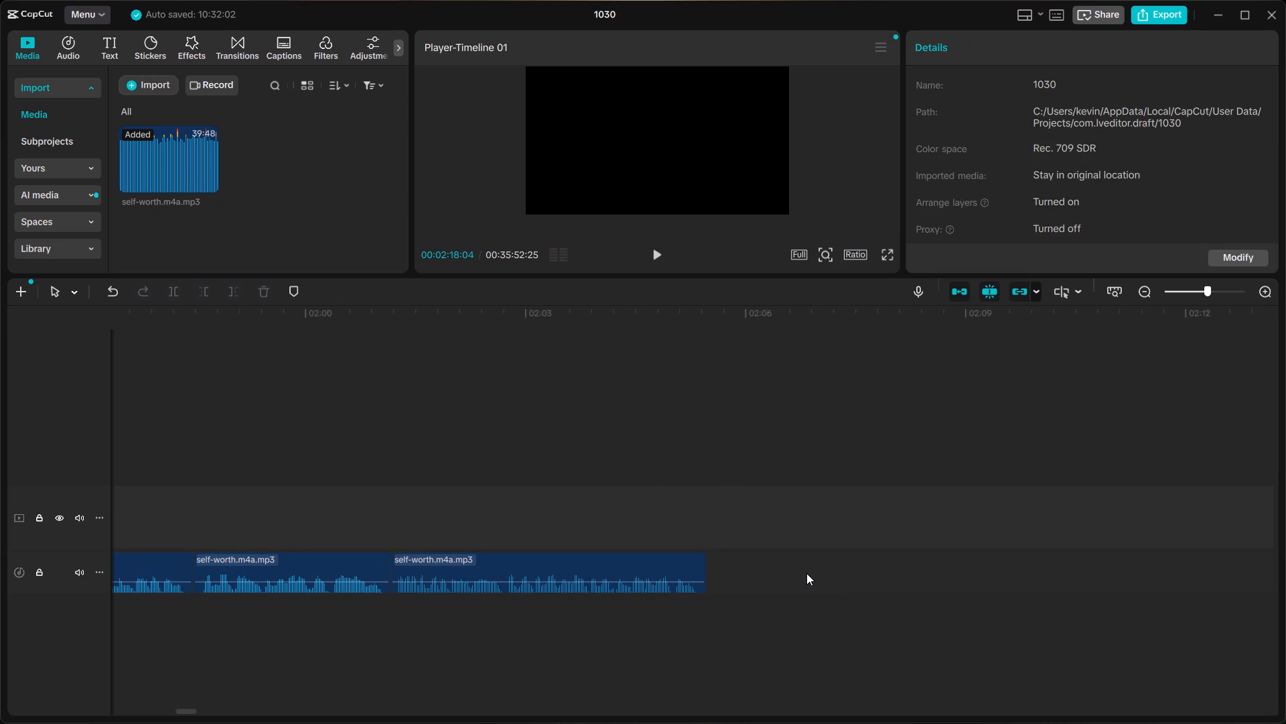
right_click(764, 570)
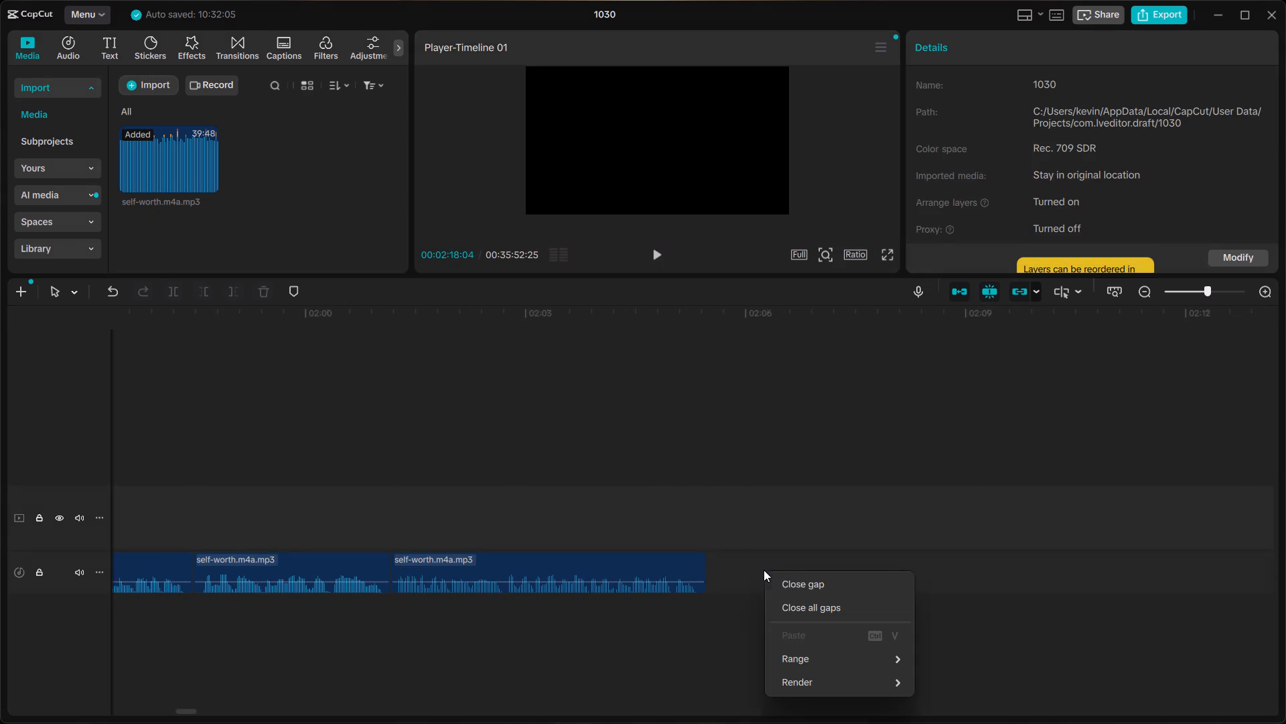
left_click(782, 583)
Play across the join at 02:05:14, move the following clip about 5 frames later for a short pause, and play it again.
left_click(665, 543)
left_click(553, 491)
key("space")
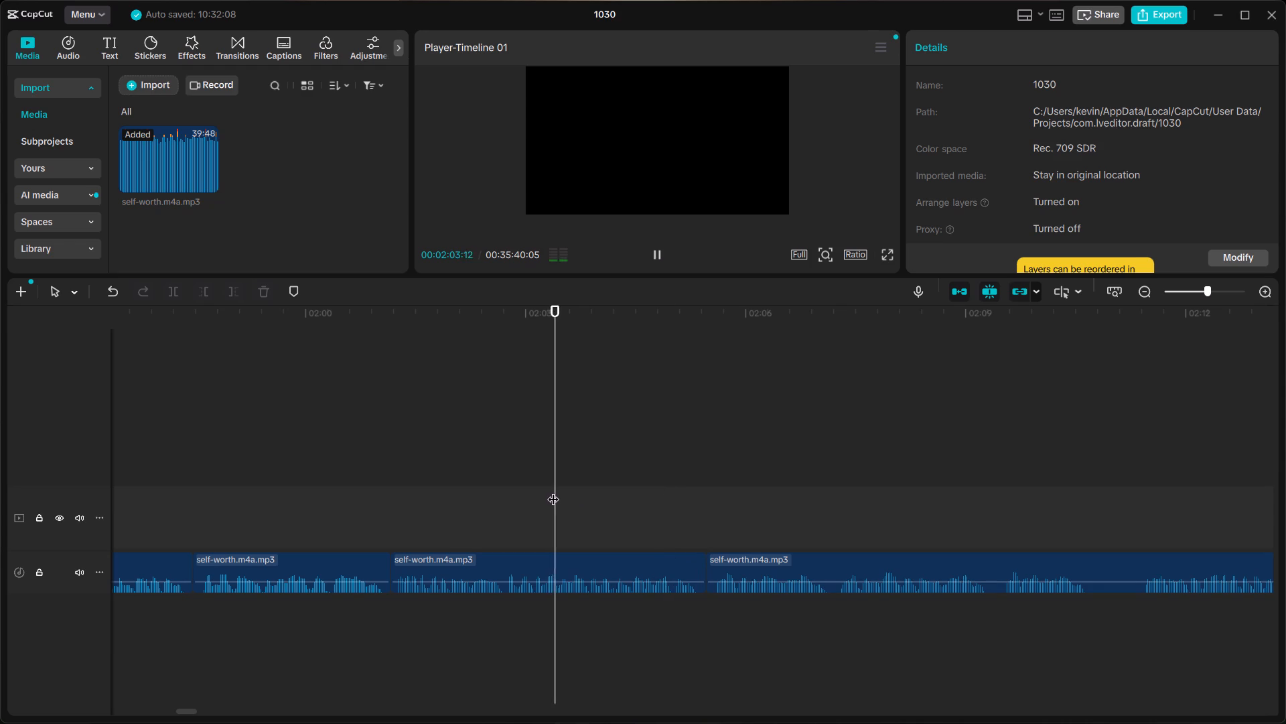
left_click(549, 515)
key("space")
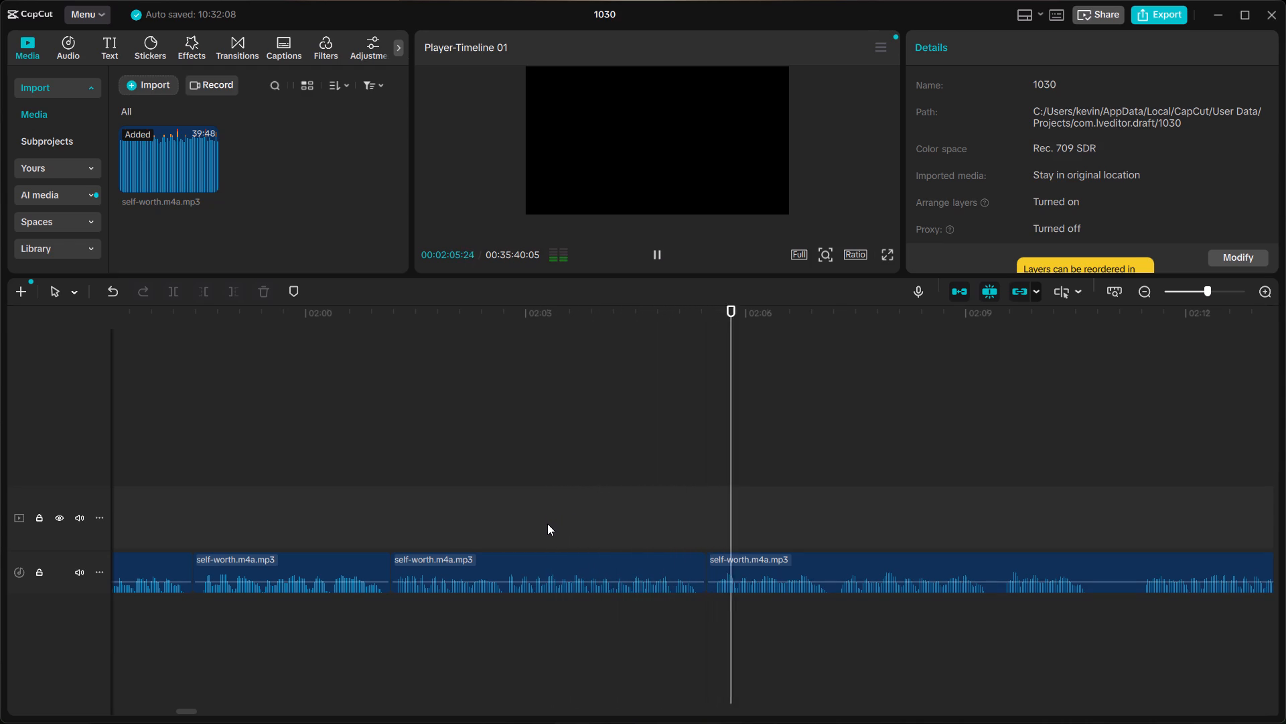
key("space")
left_click(737, 564)
left_click_drag(737, 564, 745, 566)
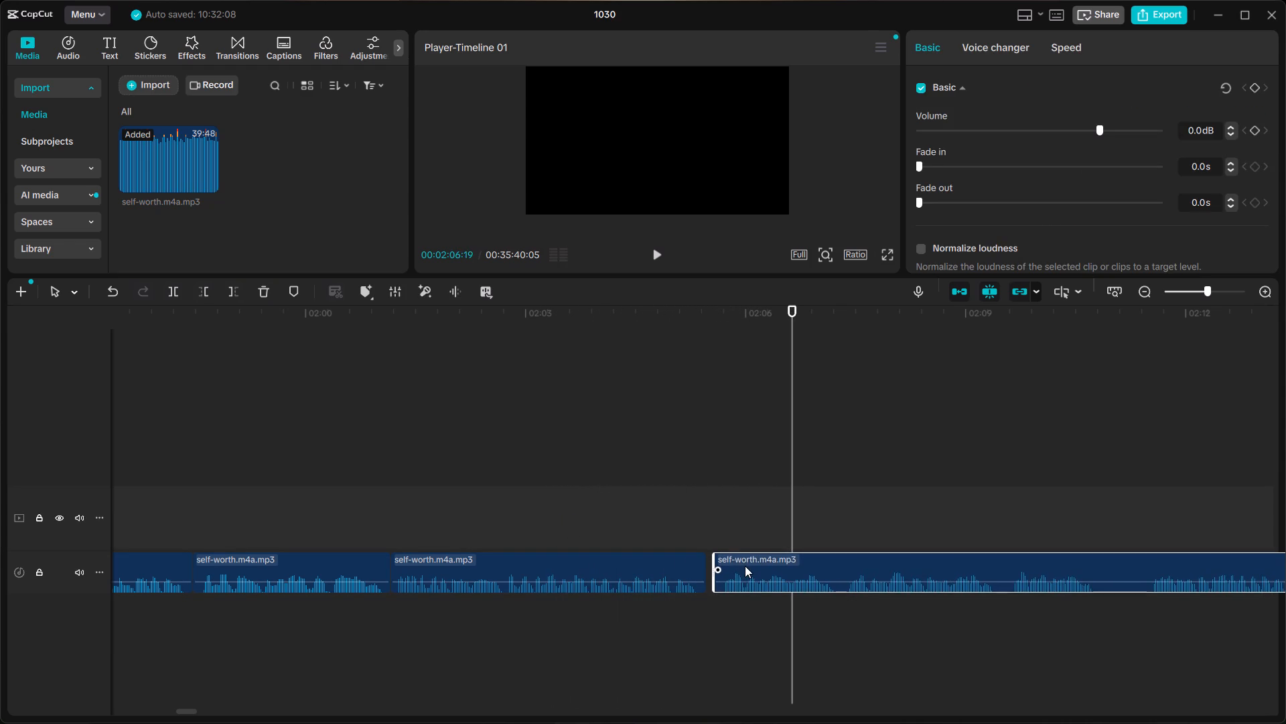
left_click_drag(745, 566, 748, 566)
left_click(545, 531)
key("space")
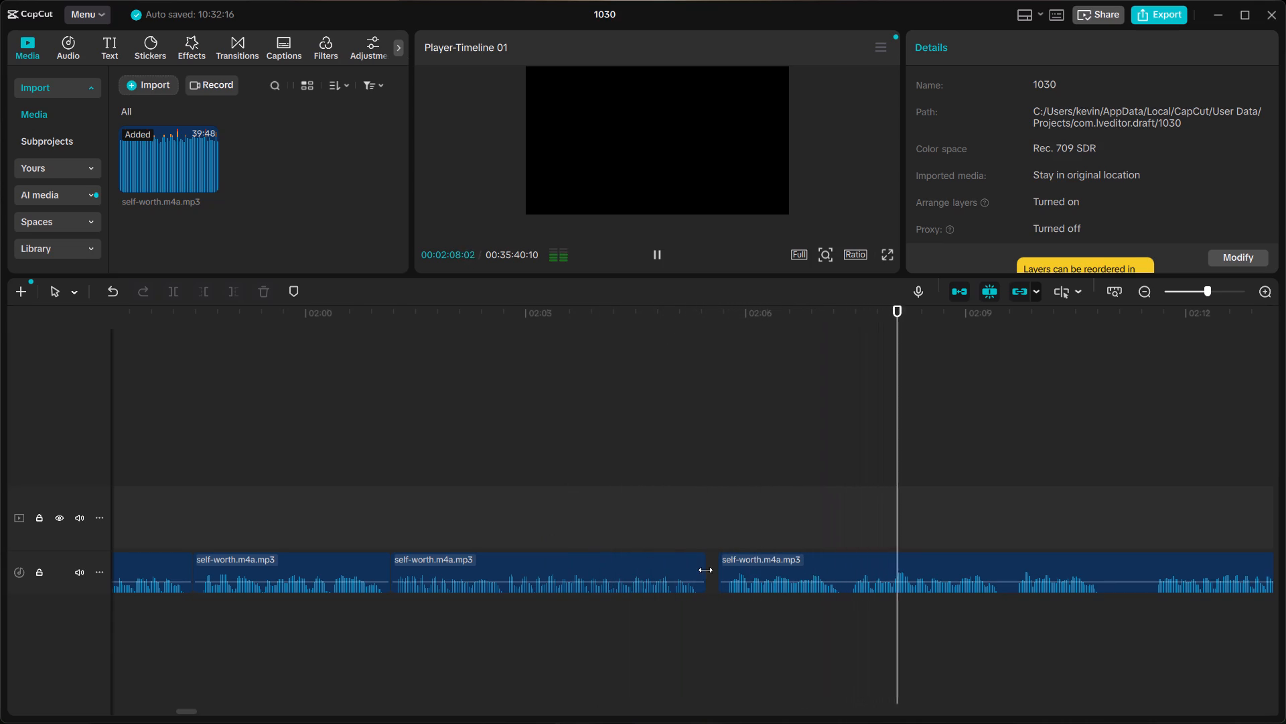
key("space")
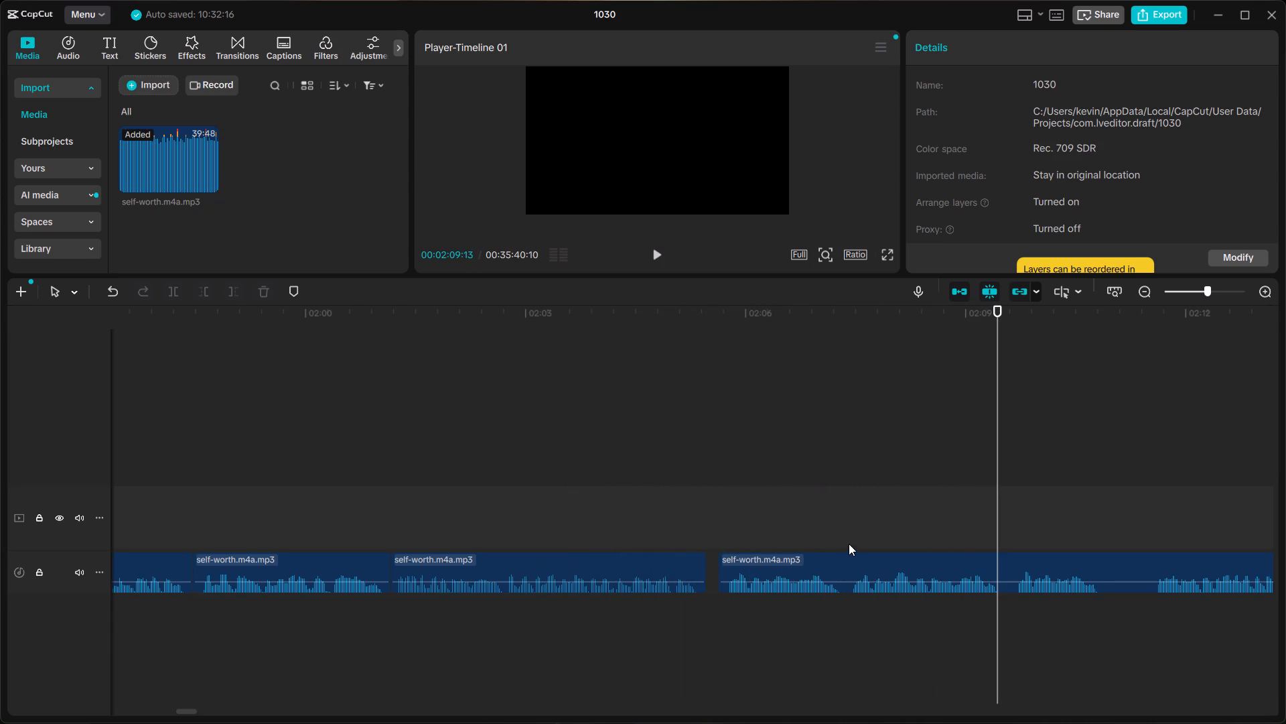
Split the clip at 02:07:12 and delete the short phrase before it, back to the pause after 02:05:14.
left_click(849, 544)
left_click(839, 559)
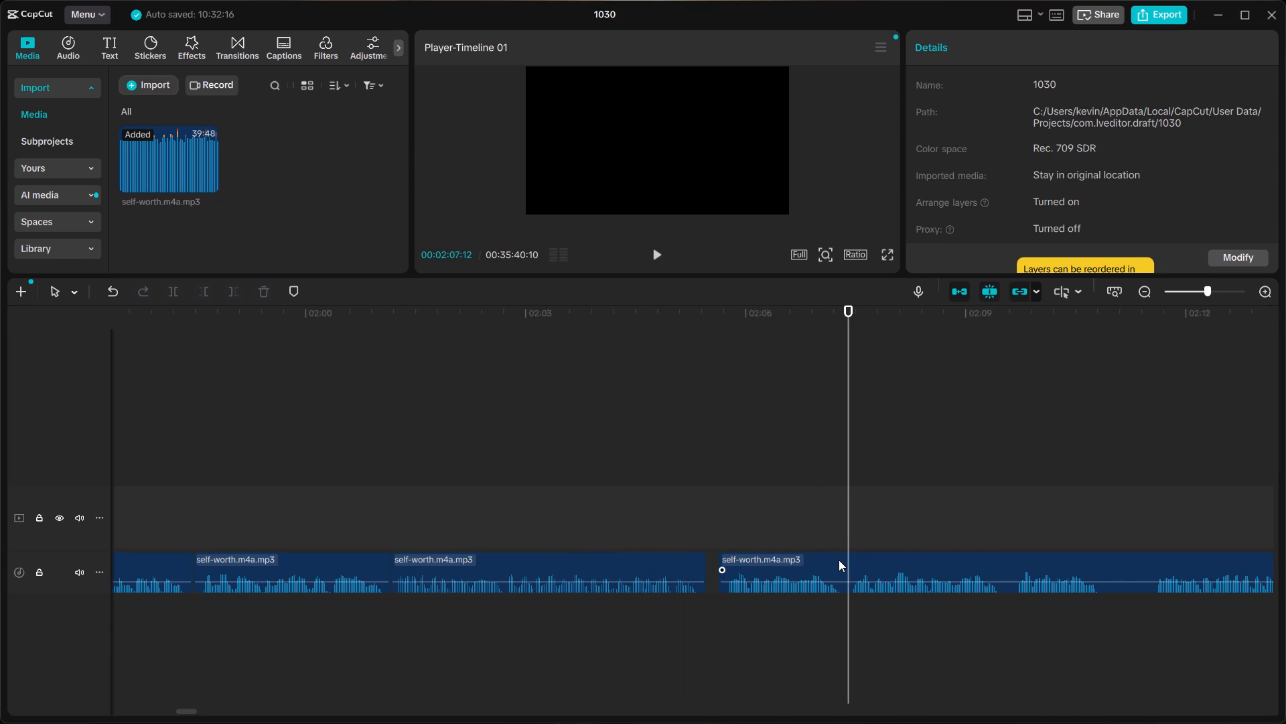
key("ctrl+b")
left_click(833, 573)
key("BackSpace")
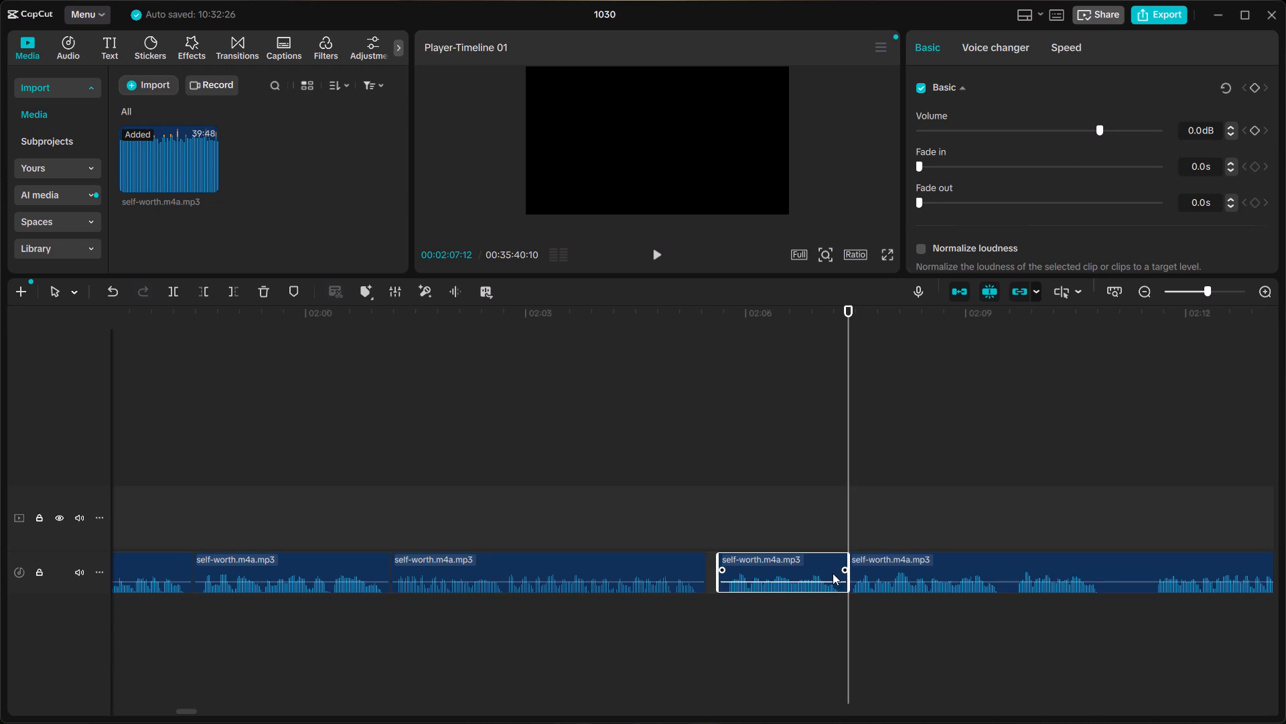
Move the following clip back to about 5 frames after 02:05:14, and play across the join to about 02:09.
left_click(869, 566)
left_click_drag(867, 566, 751, 570)
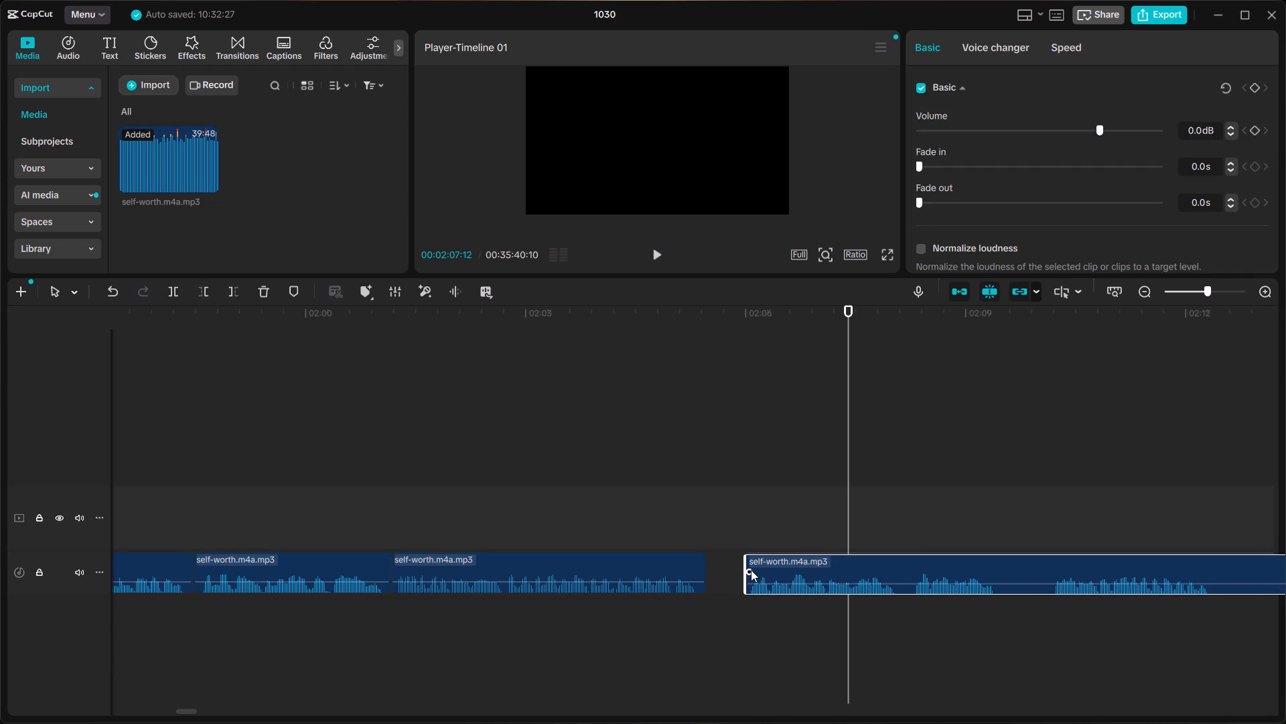
left_click_drag(751, 570, 733, 574)
left_click(728, 573)
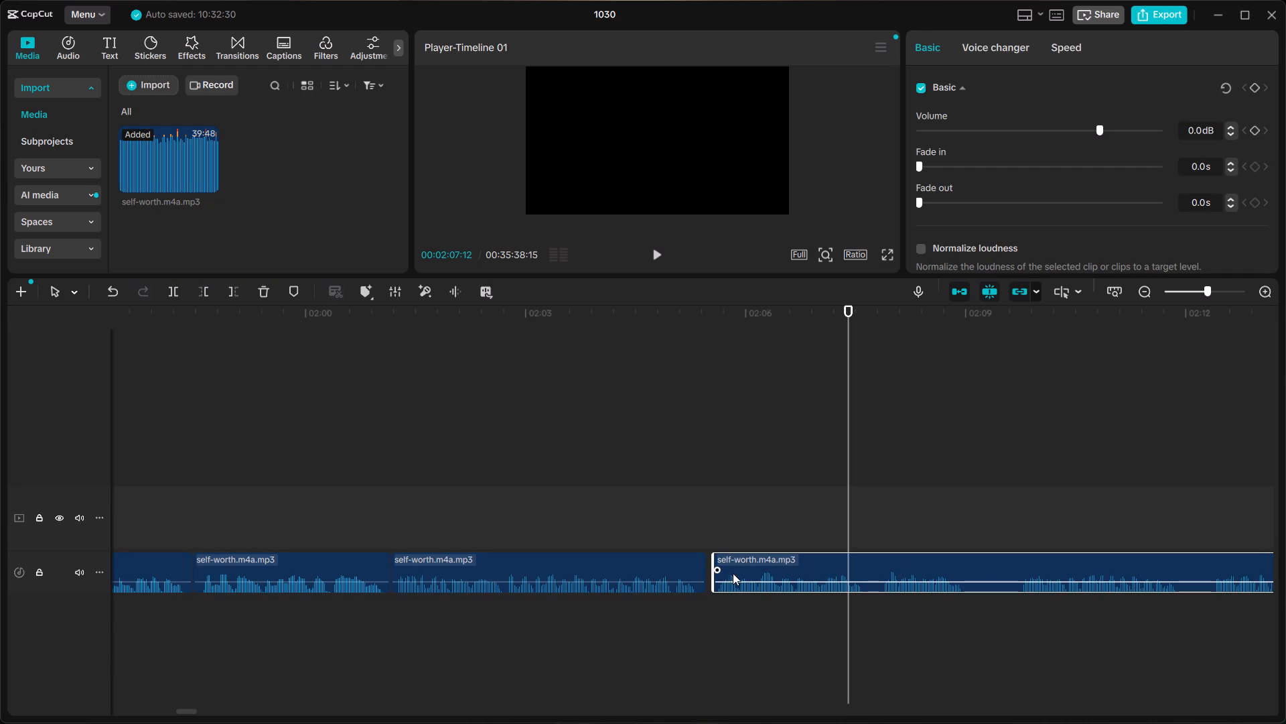
left_click(498, 514)
key("space")
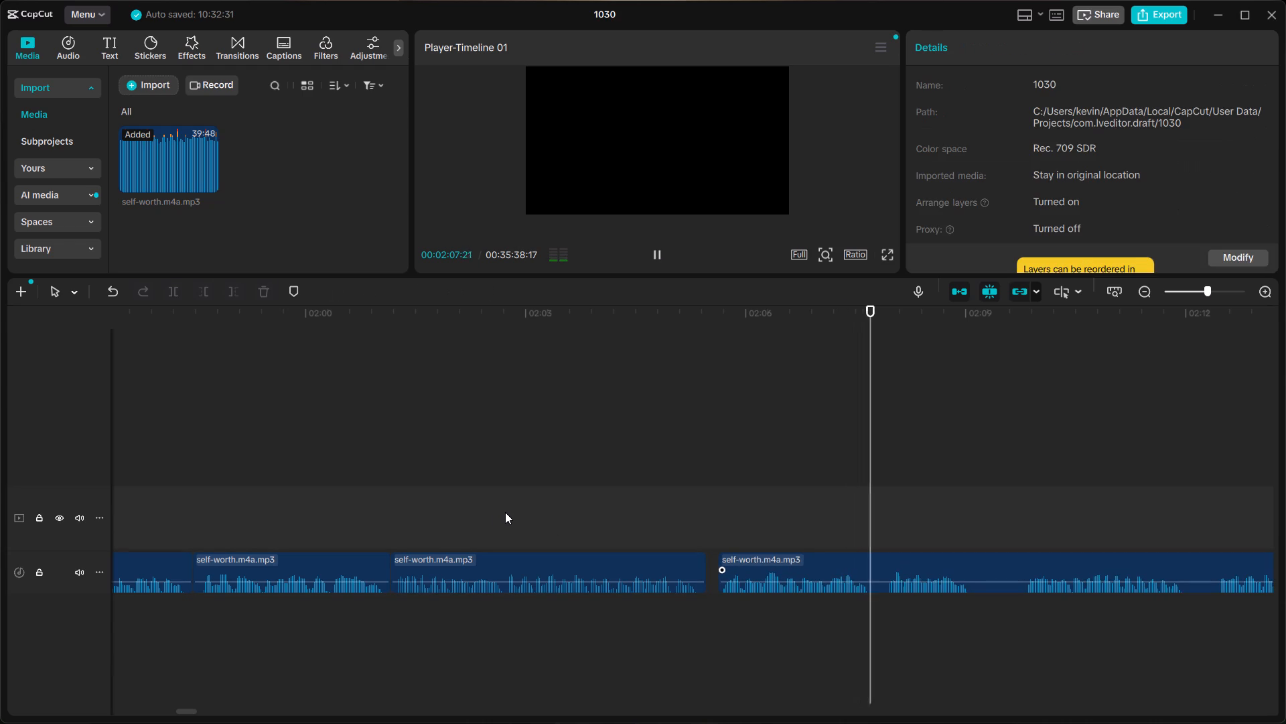
left_click(505, 512)
key("space")
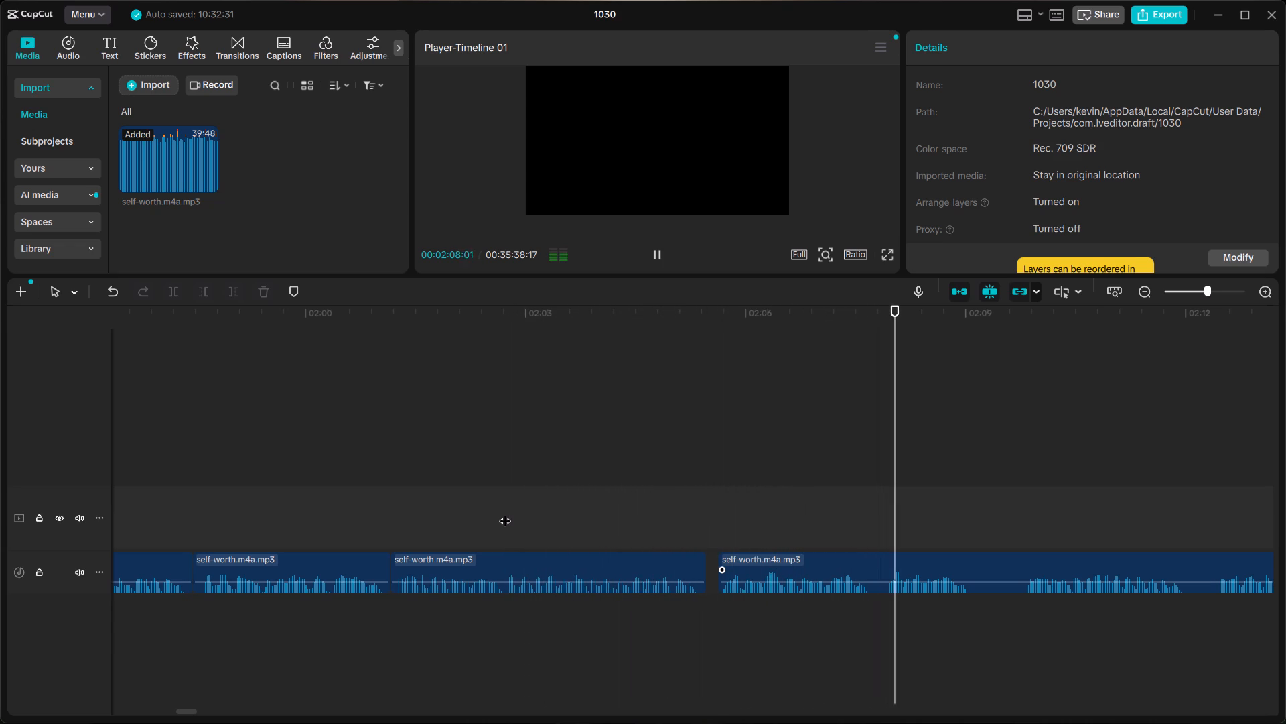
key("space")
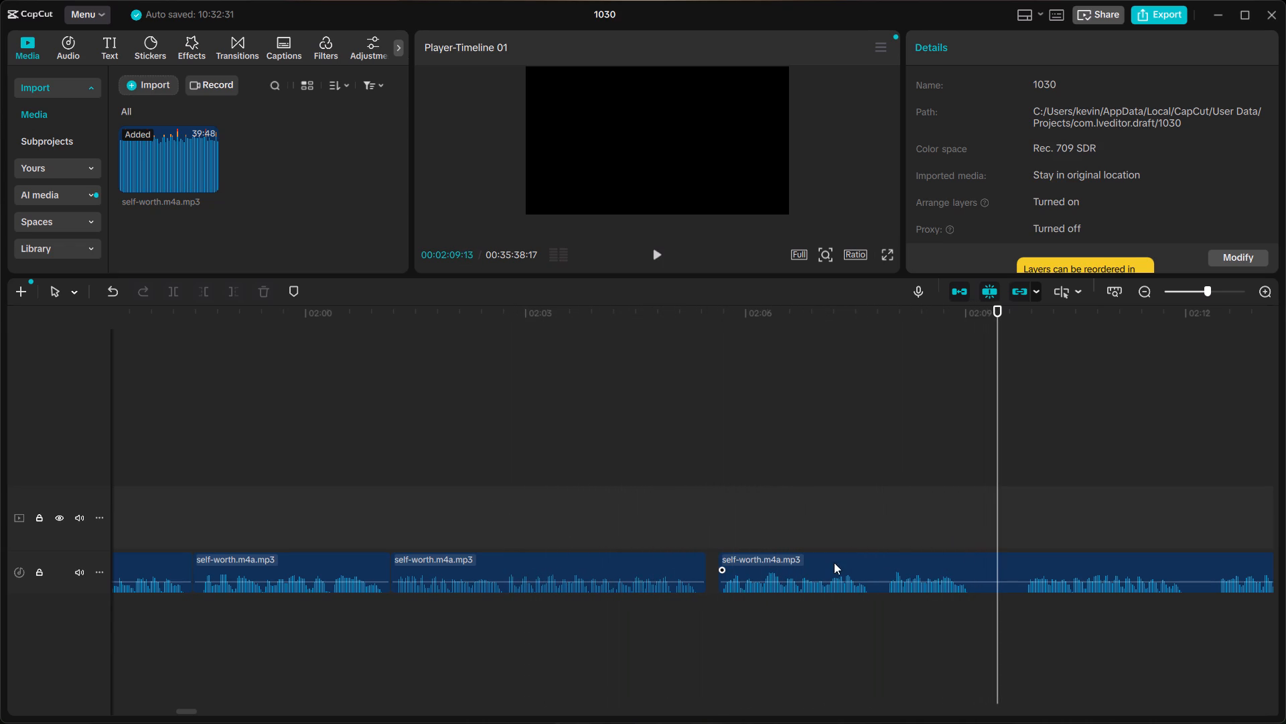
Split the clip at 02:07:22, in the silence right after the phrase ends.
left_click(881, 532)
left_click(885, 562)
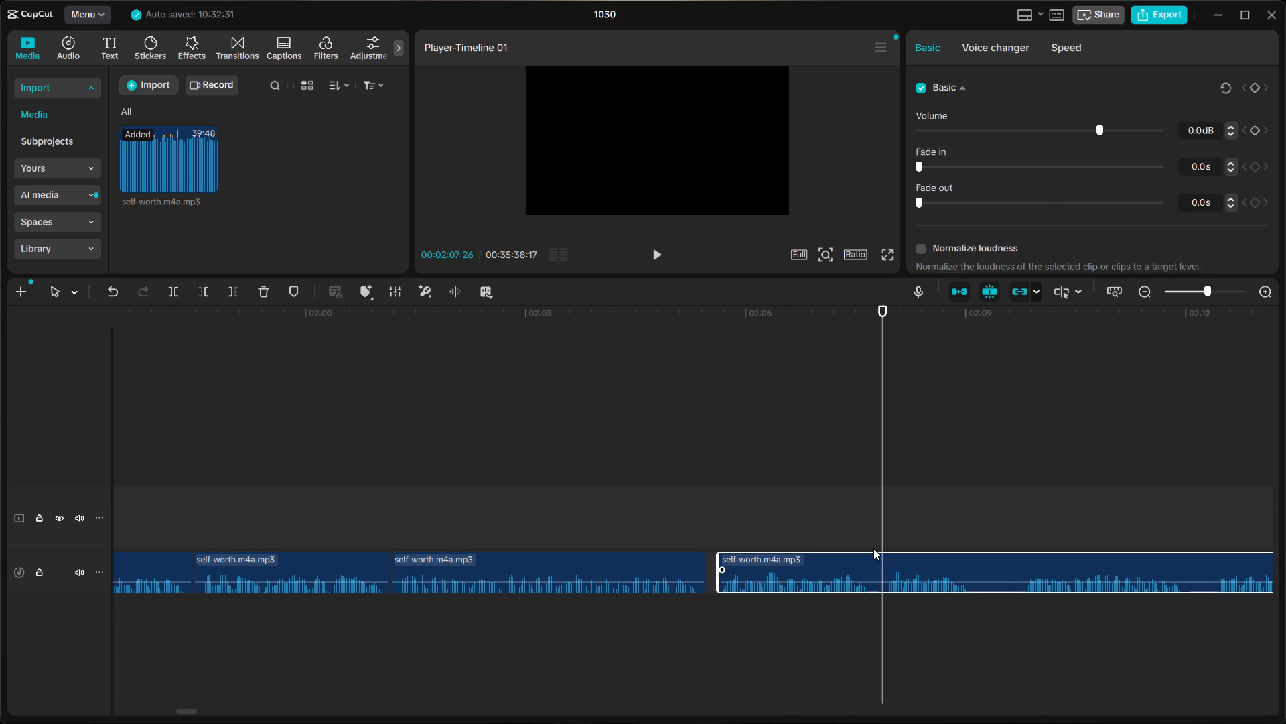
left_click(872, 537)
left_click(883, 558)
key("ctrl+b")
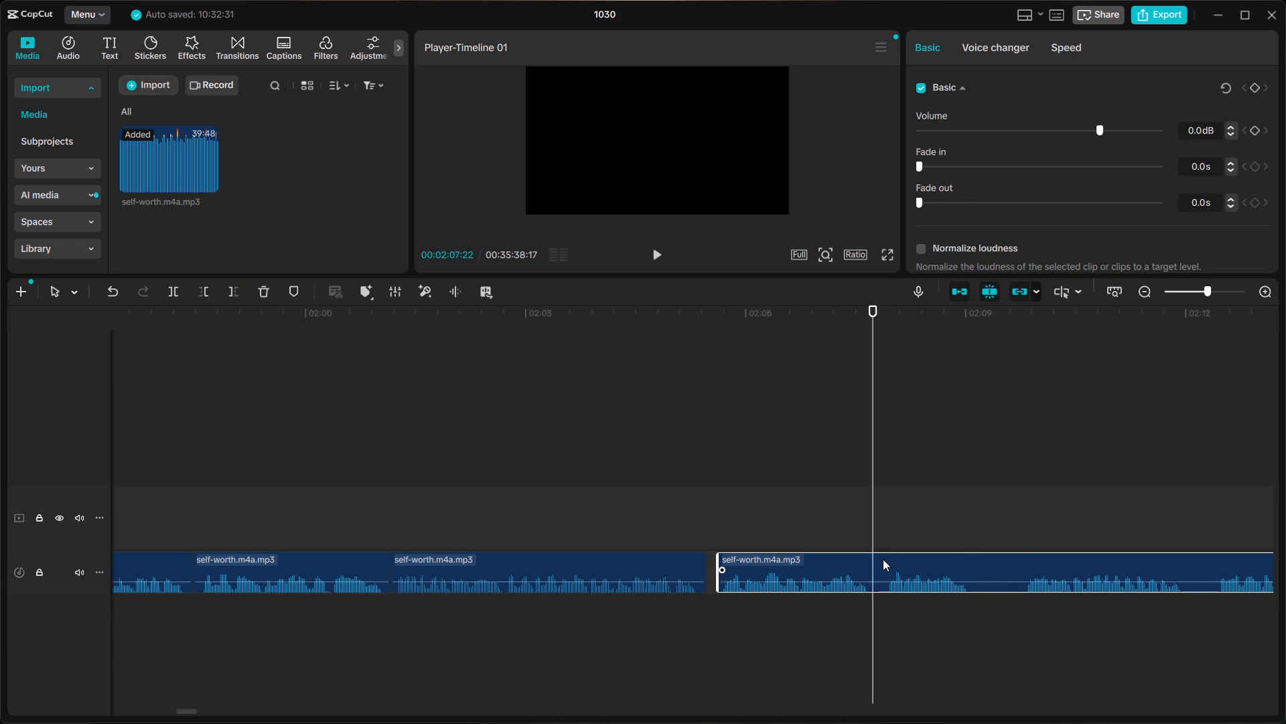
Listen to the takes between about 02:09 and 02:23 to find where the one worth keeping begins.
left_click(1016, 538)
key("space")
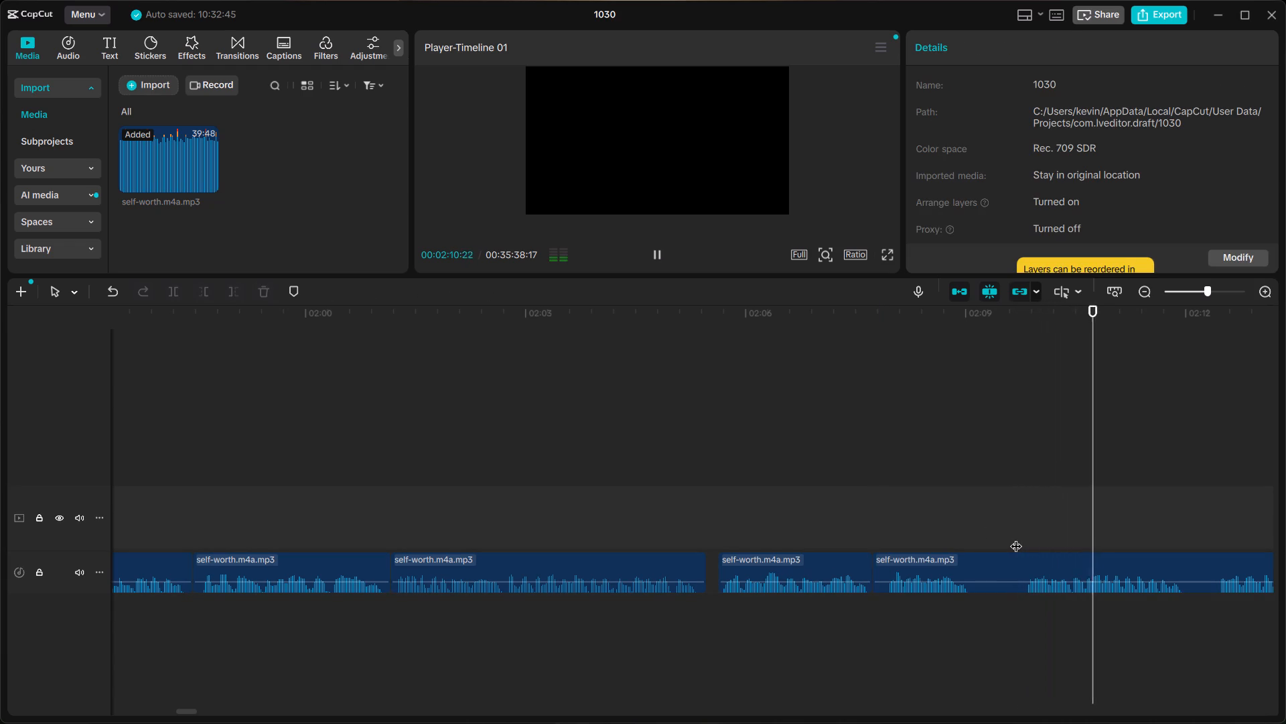
scroll(1016, 538, "left", 1)
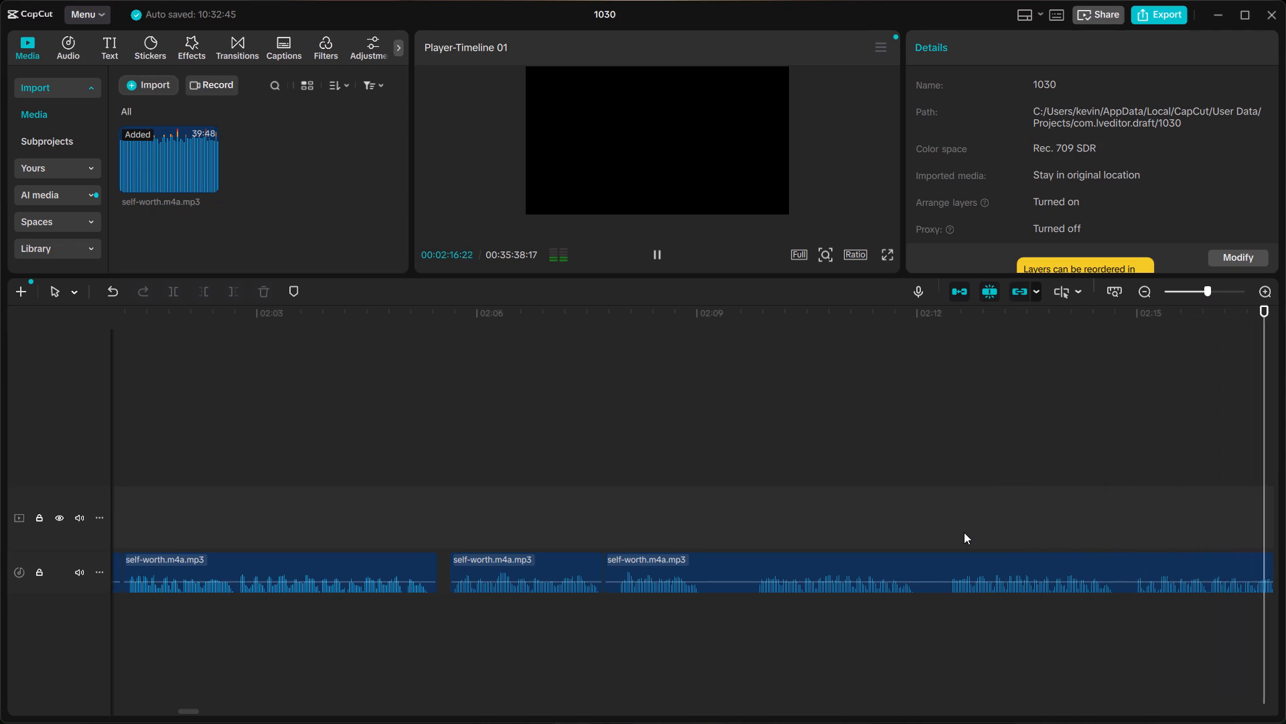
key("space")
scroll(676, 570, "right", 1)
left_click(855, 528)
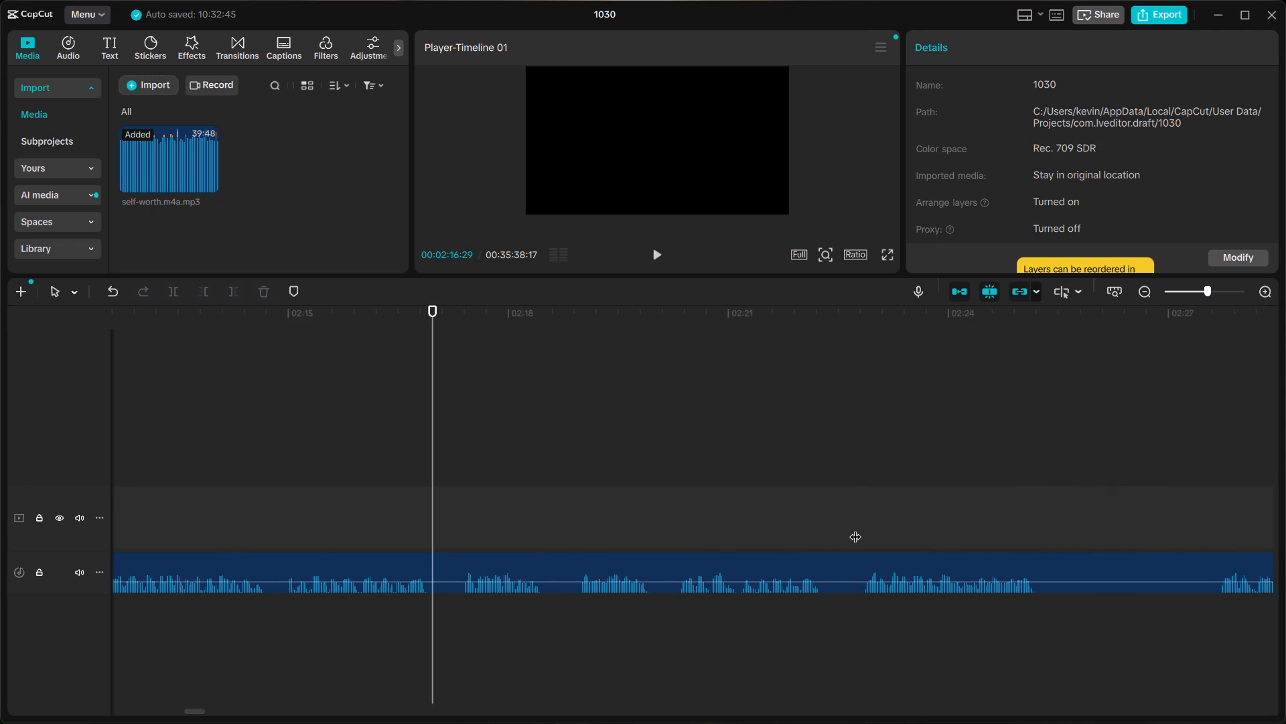
key("space")
key("space")
scroll(811, 550, "right", 2)
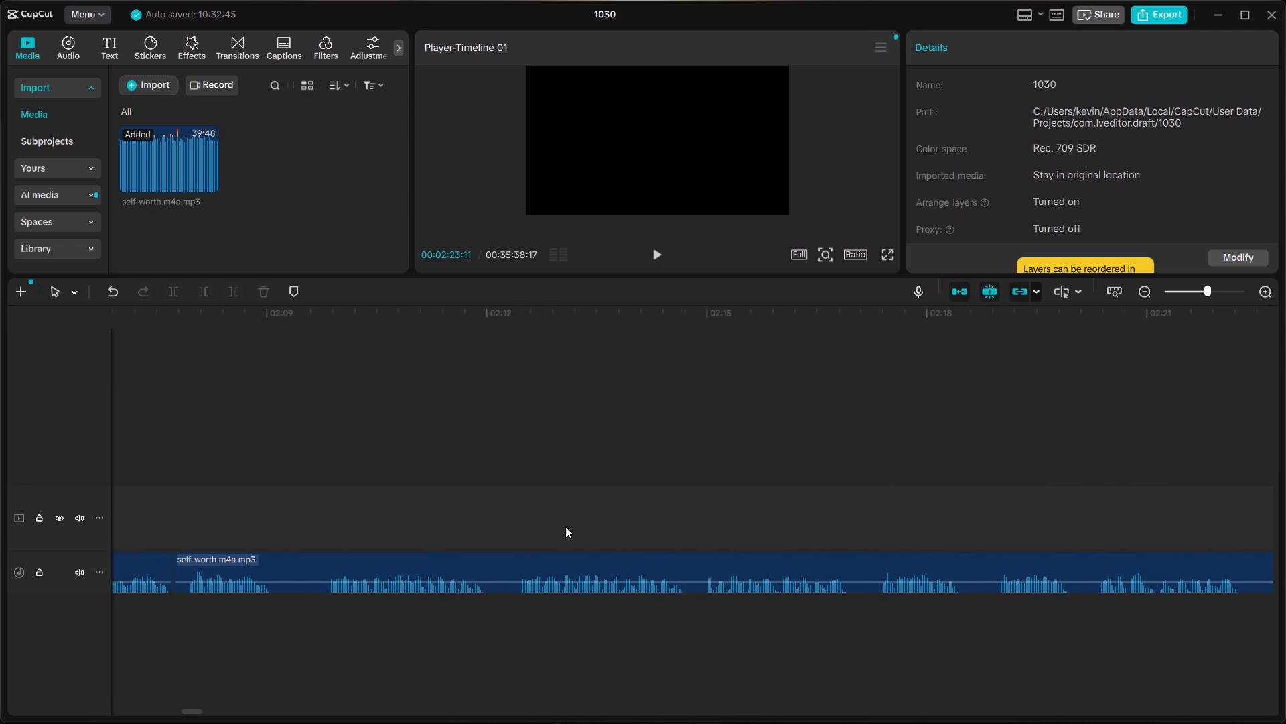
left_click(513, 536)
key("space")
scroll(513, 536, "right", 1)
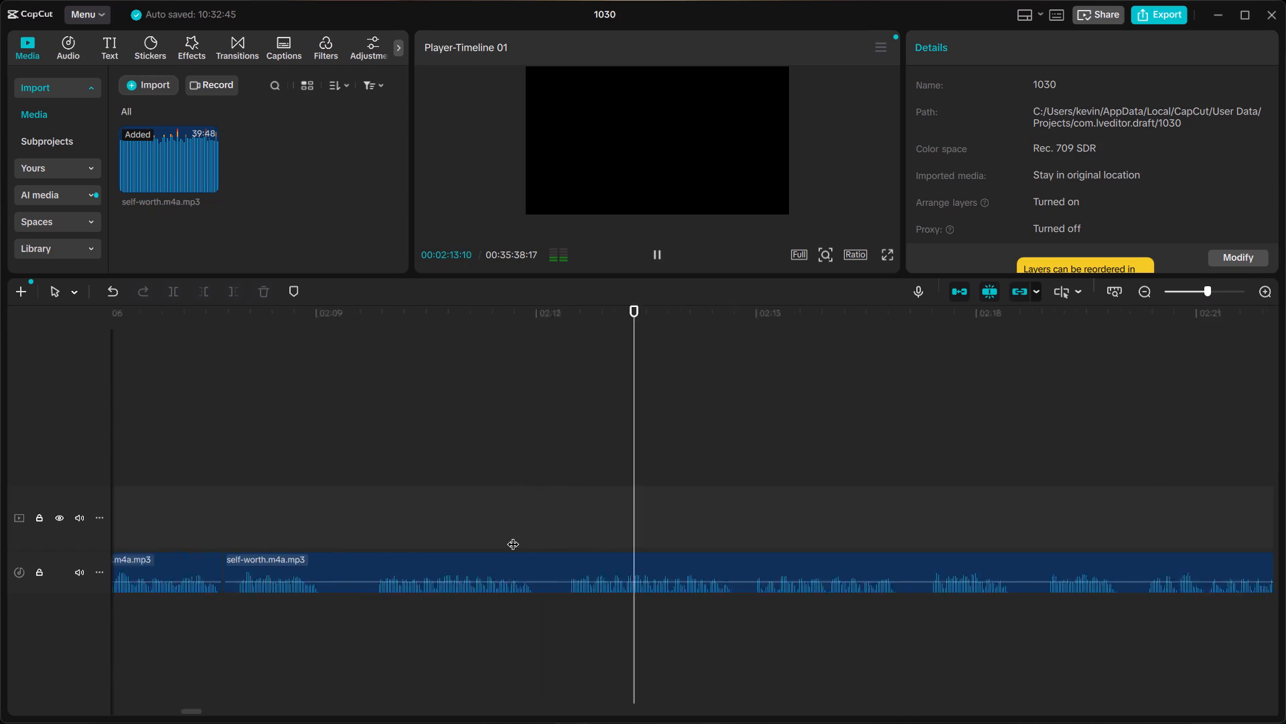
scroll(513, 536, "right", 1)
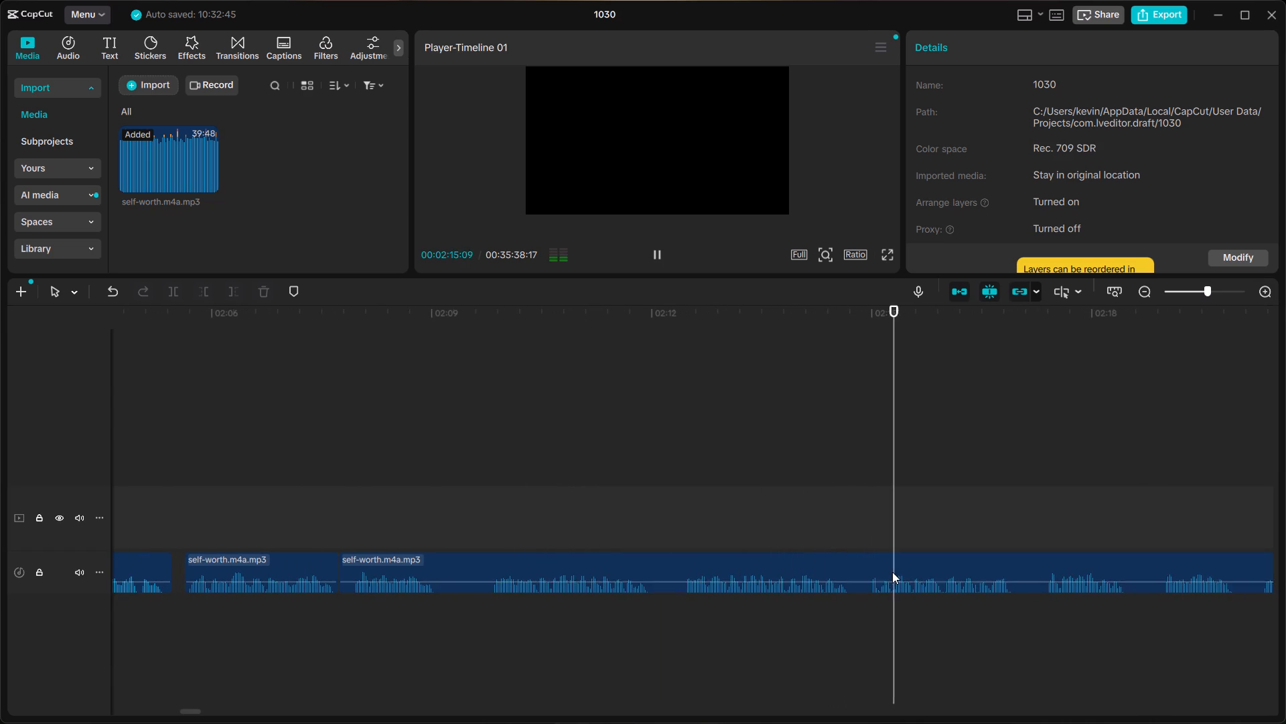
key("space")
left_click(401, 532)
key("space")
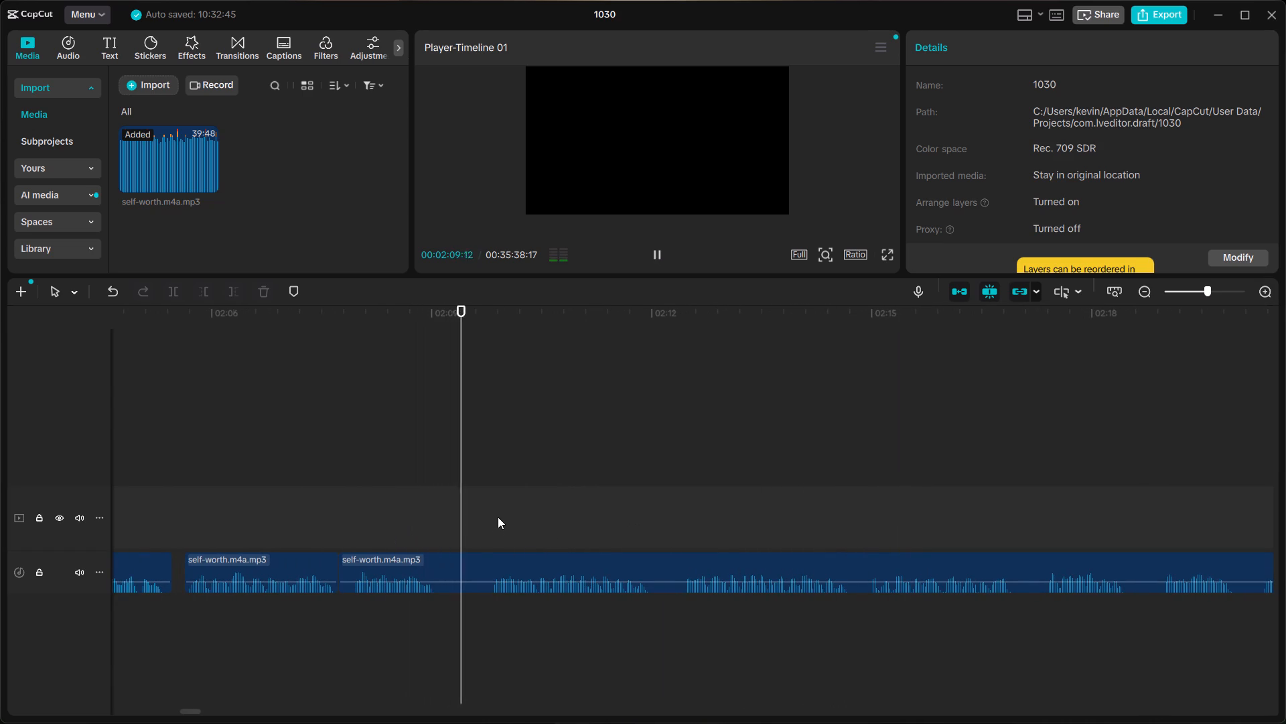
Split the clip at 02:12:11, delete the takes from 02:07:22 up to that cut, and close the gap.
left_click(684, 533)
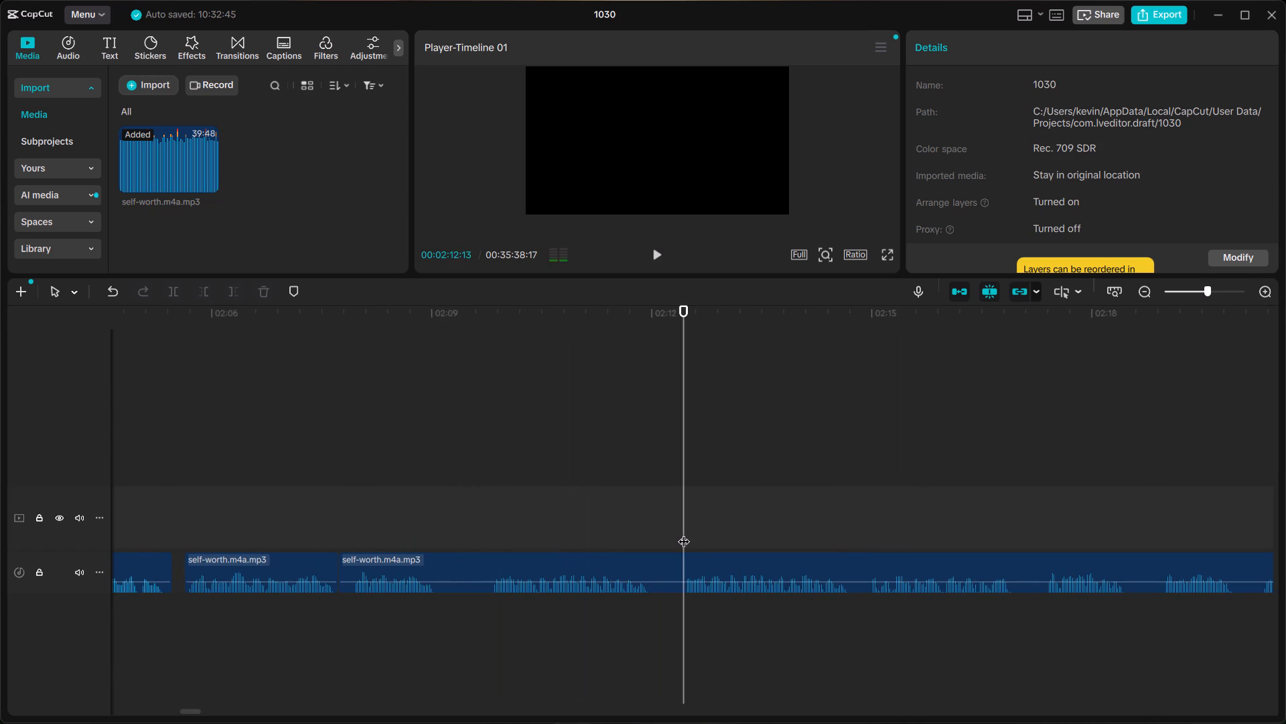
key("space")
key("space")
left_click(678, 542)
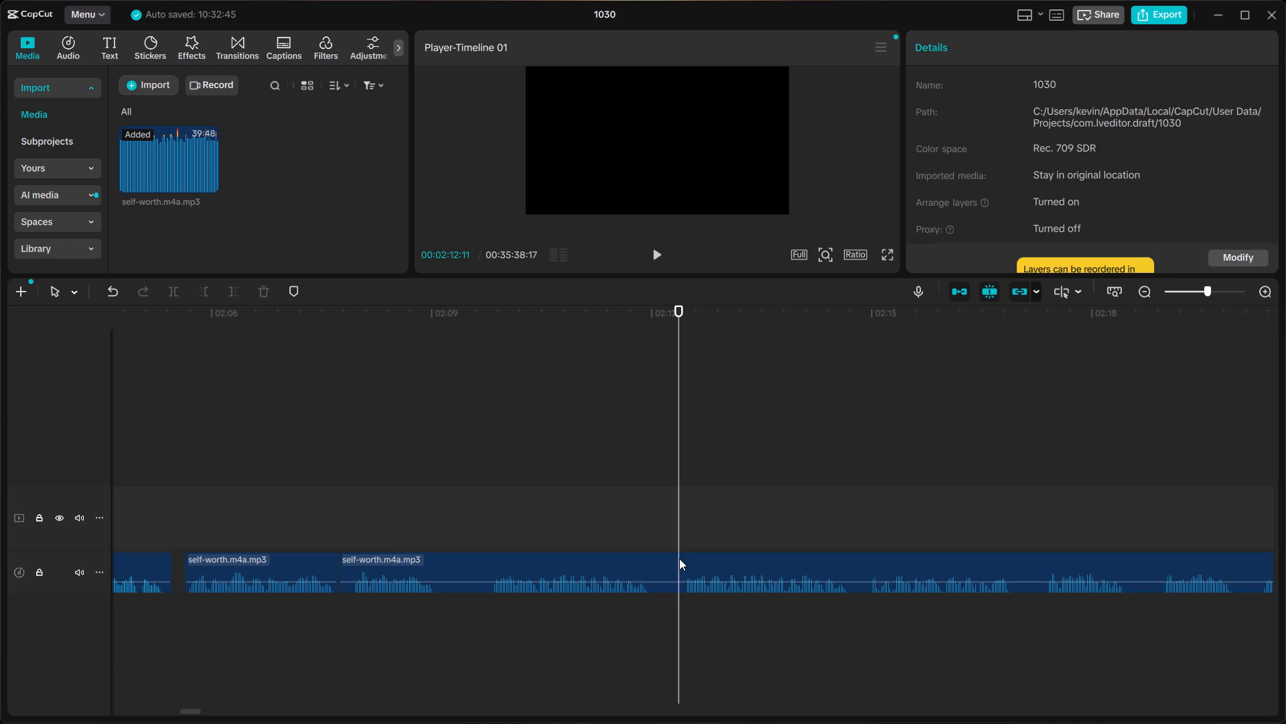
left_click(679, 558)
key("ctrl+b")
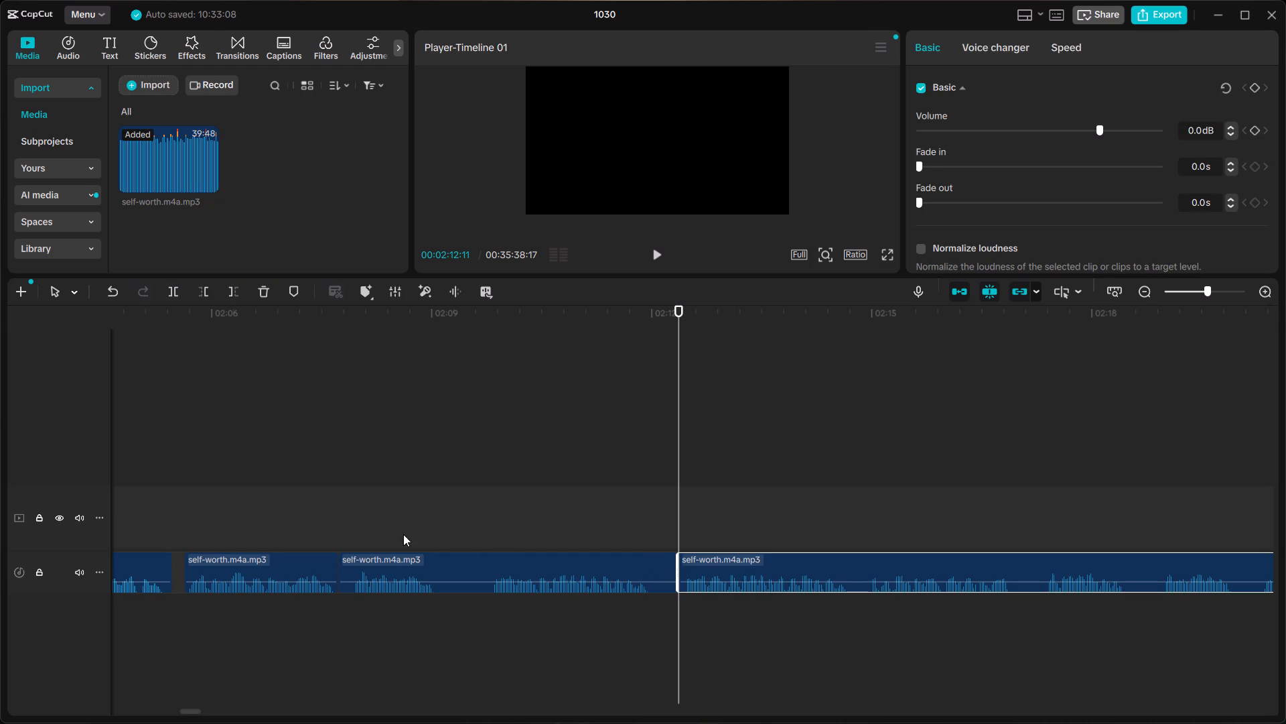
left_click(577, 575)
key("BackSpace")
right_click(565, 566)
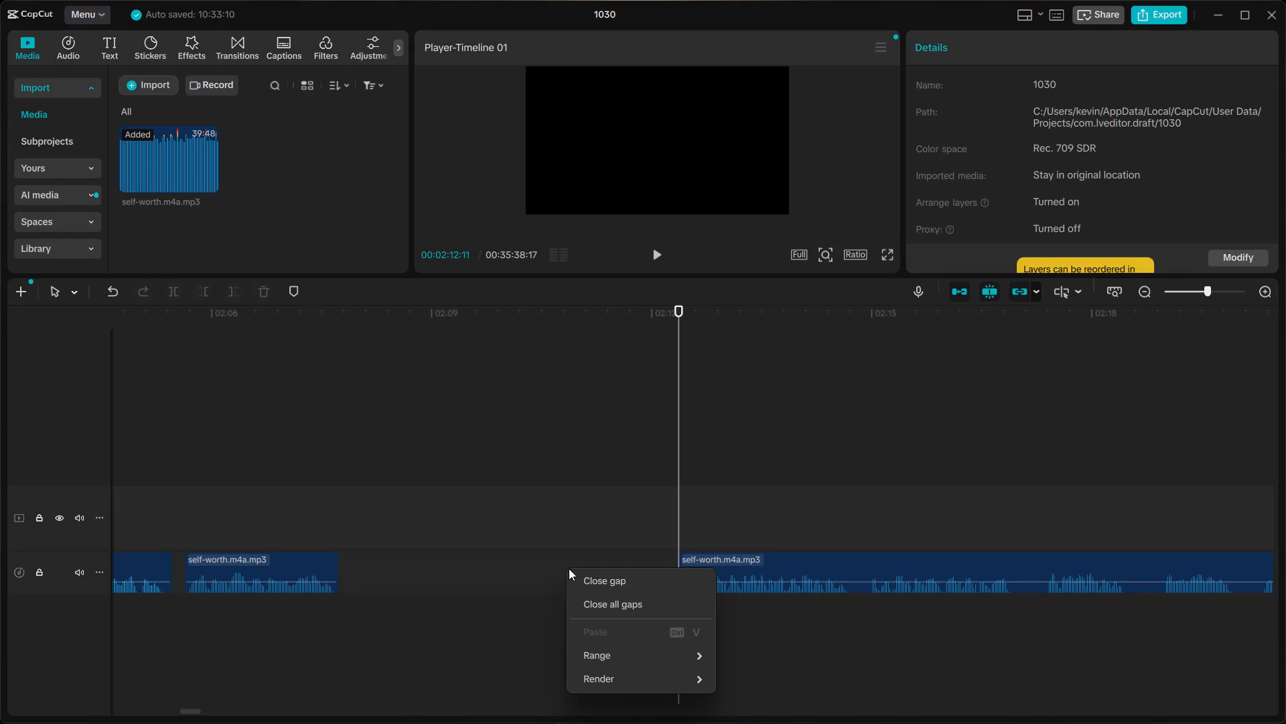
left_click(587, 568)
left_click(583, 577)
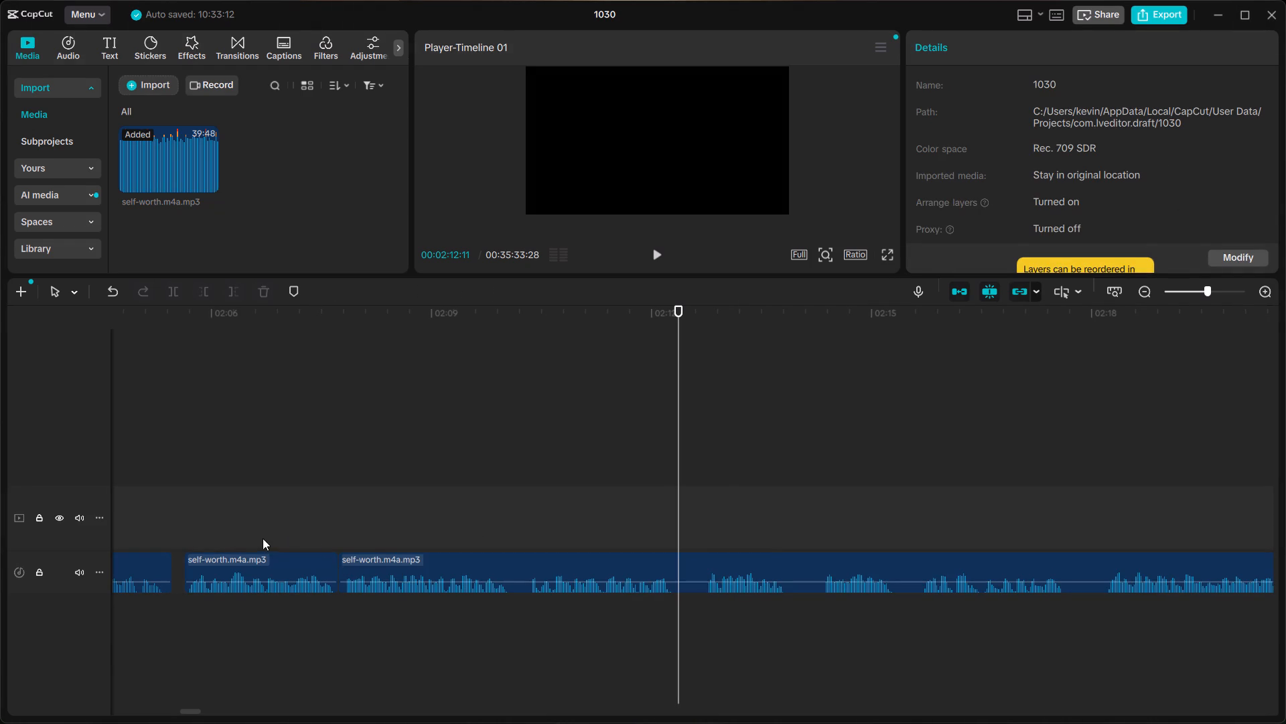
Move the following clip back to leave a pause of about 4 frames after 02:07:22, playing across the join to about 02:13.
left_click(265, 536)
key("space")
key("space")
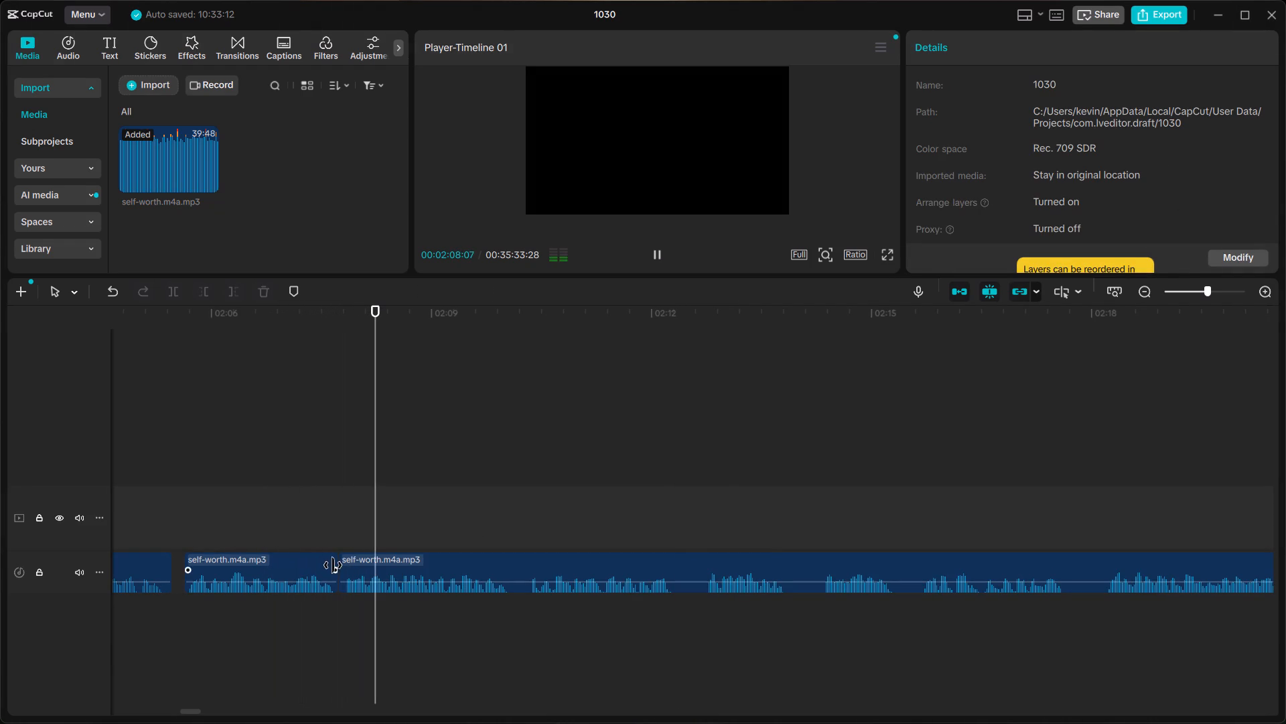
left_click(356, 572)
left_click_drag(360, 565, 367, 564)
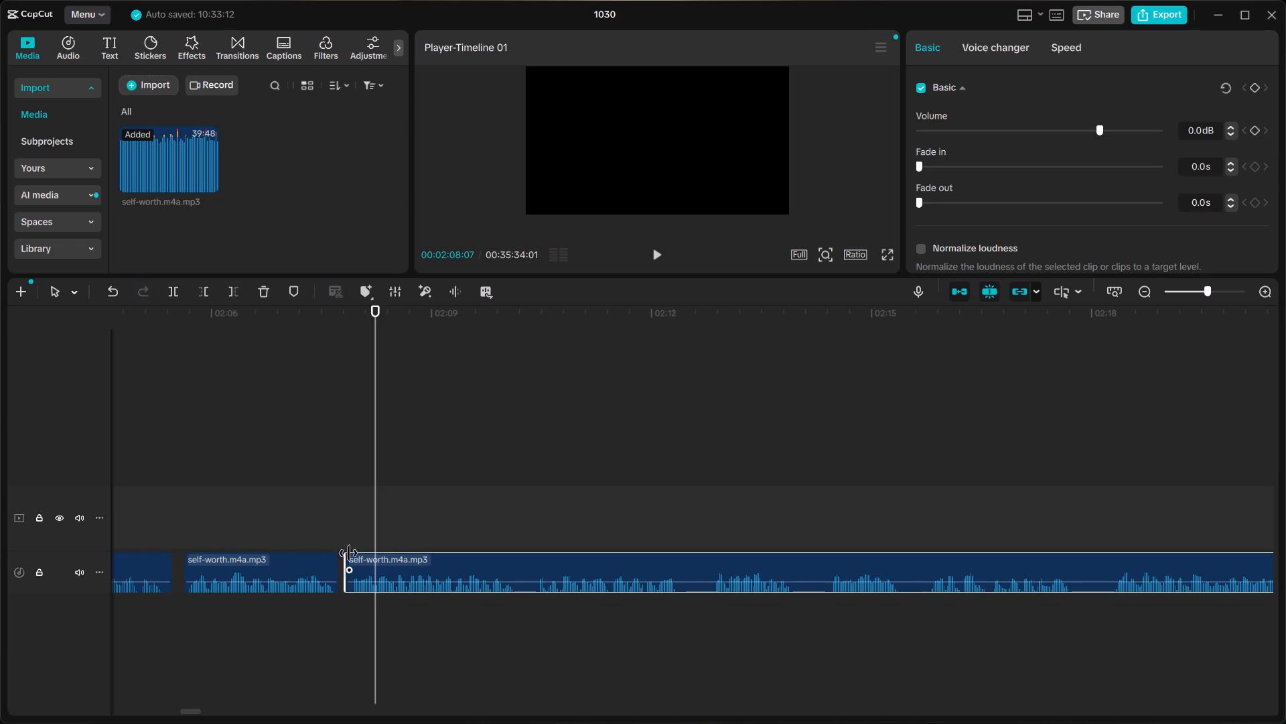
left_click(192, 517)
key("space")
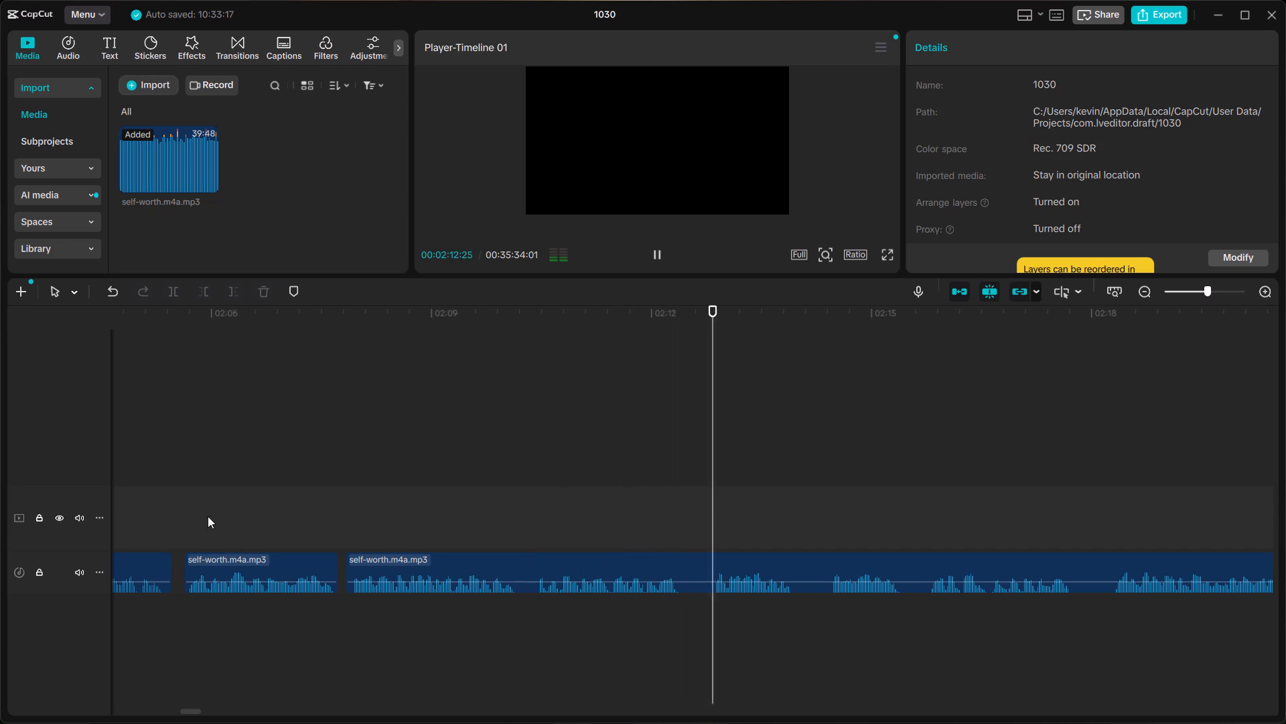
key("space")
double_click(362, 564)
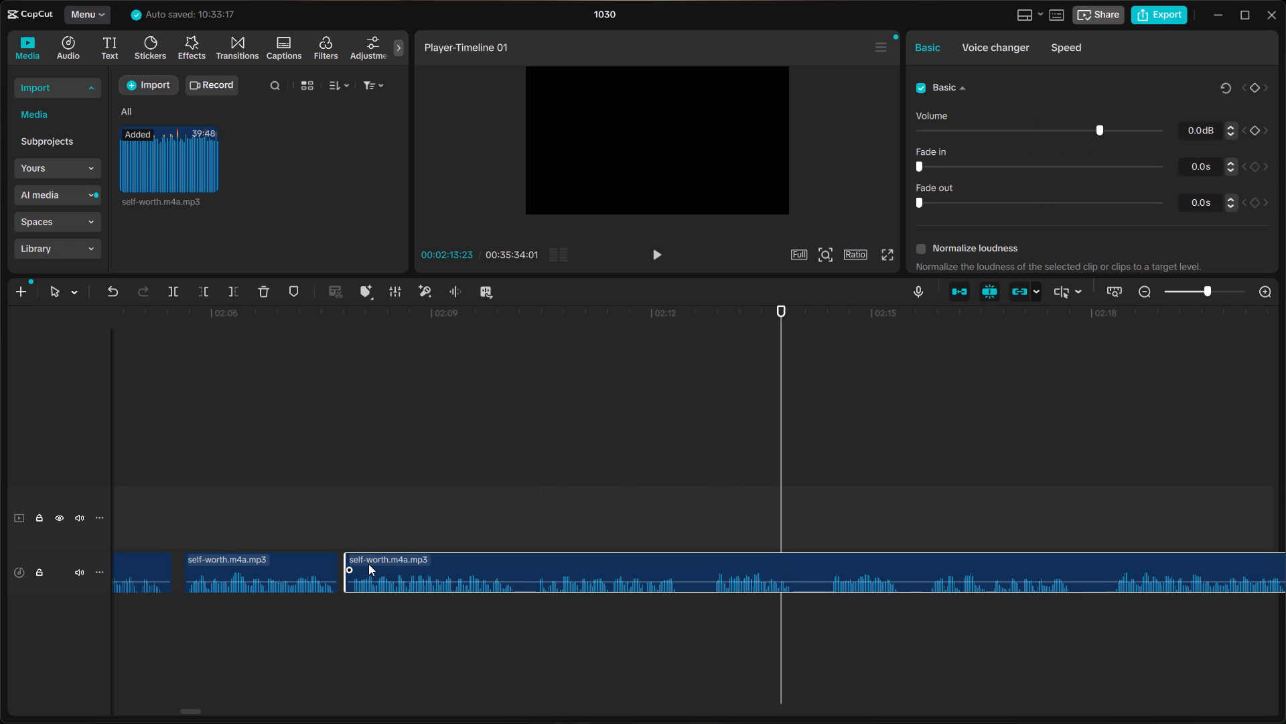
left_click(186, 505)
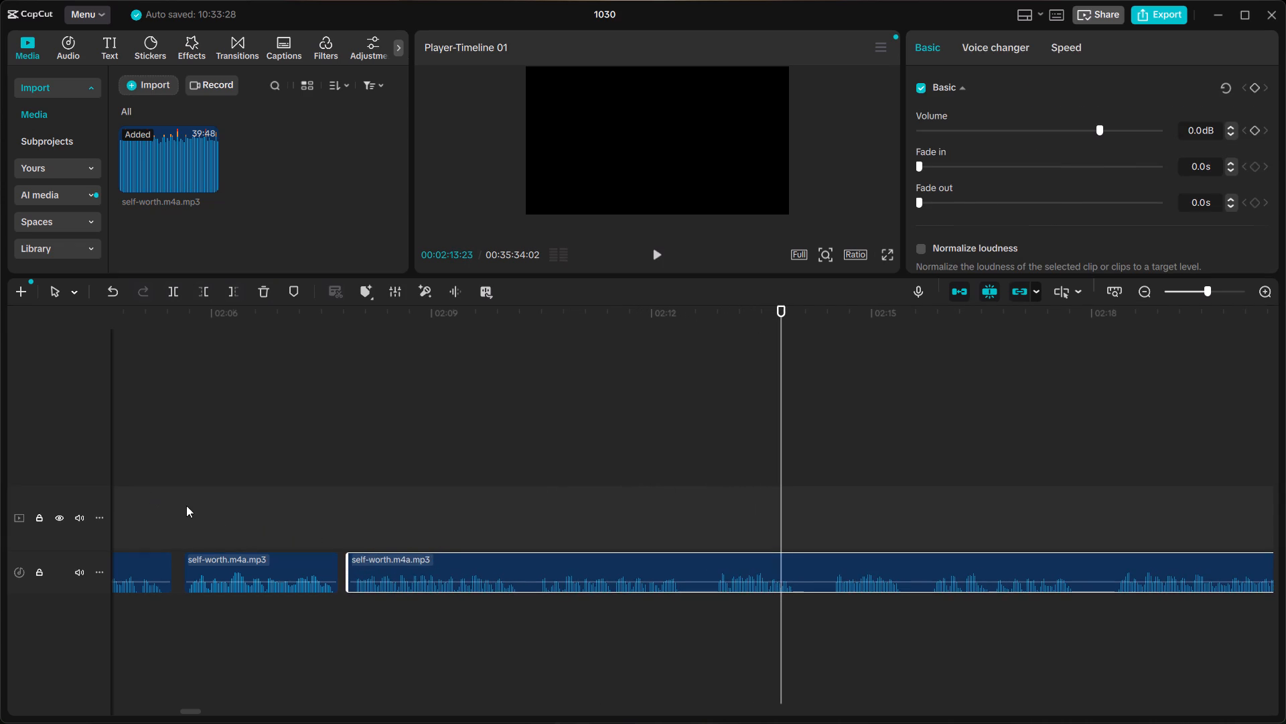
key("space")
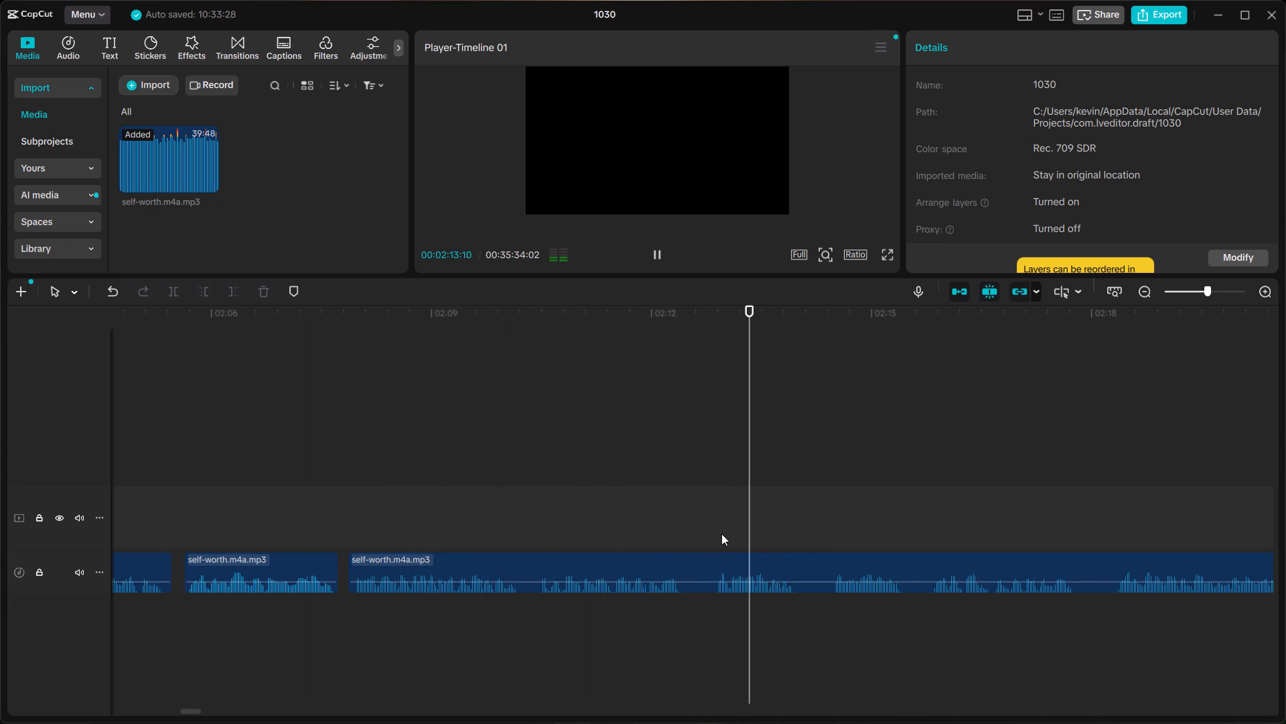
key("space")
Cut out the silence between 02:12:14 and 02:12:25 and move the following clip up against the preceding one.
scroll(786, 536, "up", 9, "ctrl")
left_click(590, 555)
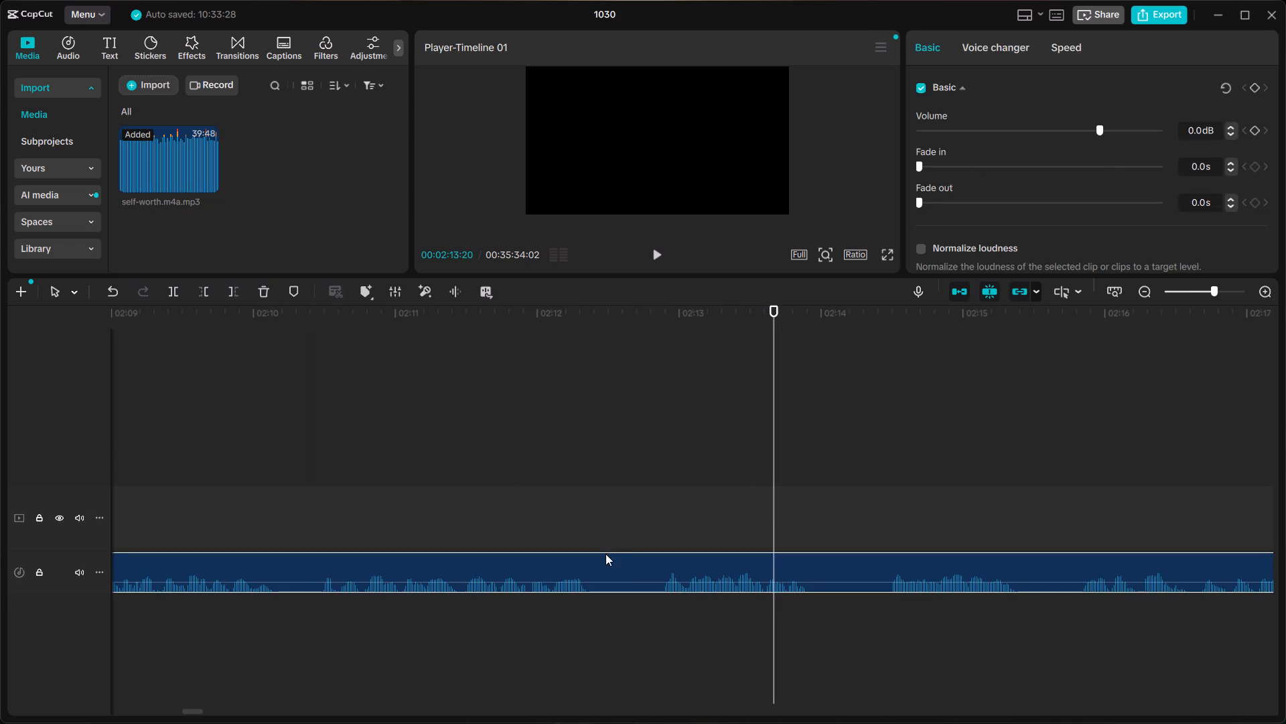
left_click(603, 545)
left_click(610, 559)
key("ctrl+b")
left_click(658, 540, "ctrl")
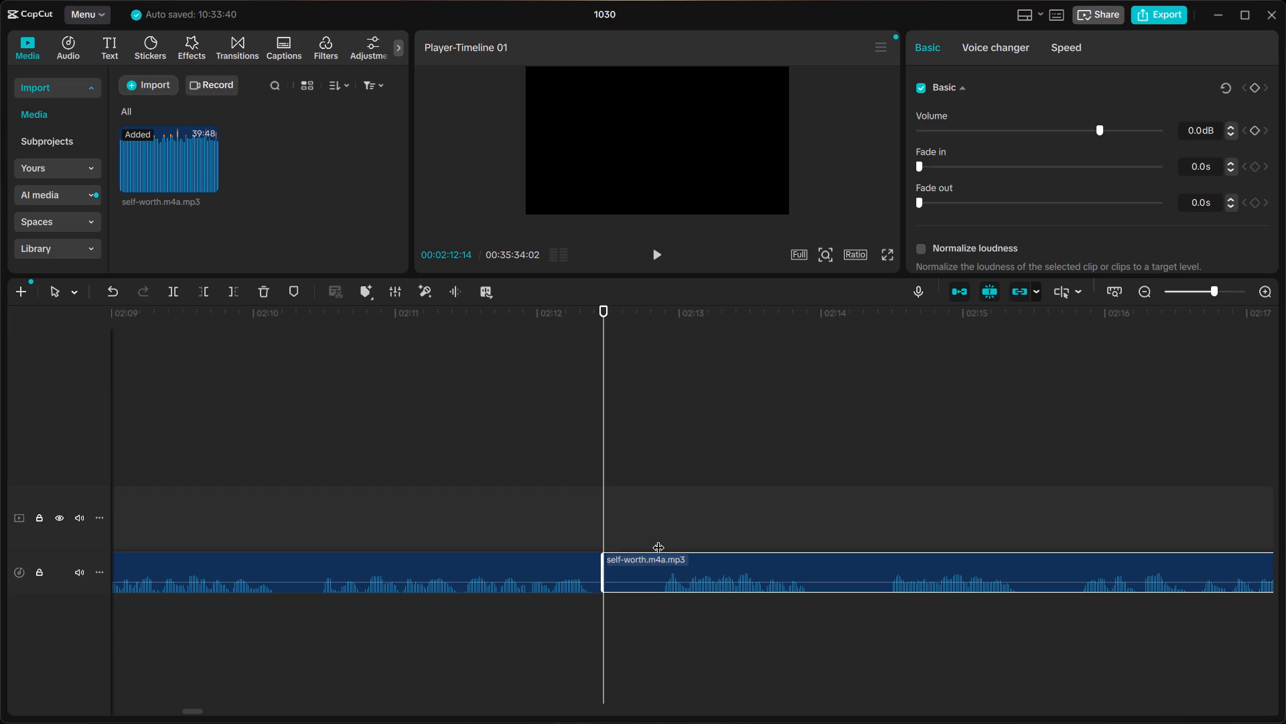
key("ctrl+b")
left_click(622, 568)
key("BackSpace")
left_click(703, 562)
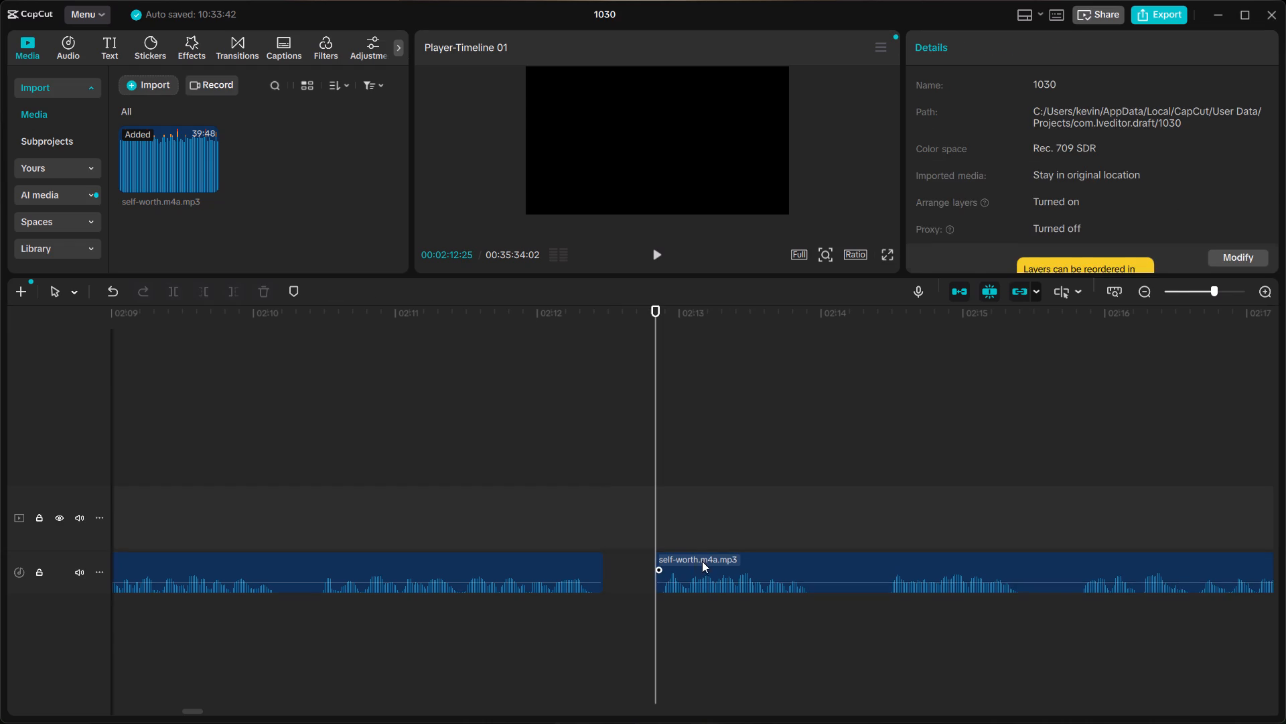
left_click_drag(702, 560, 652, 561)
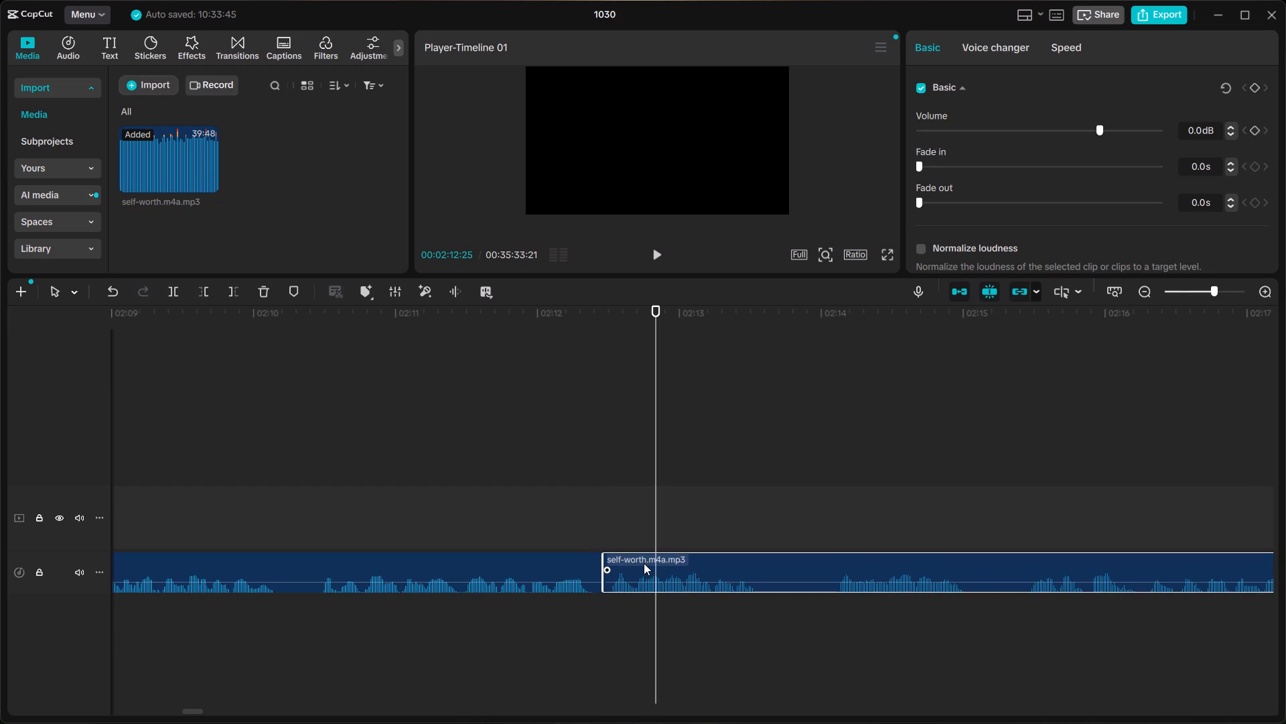
Listen across the new join and through the phrases up to about 02:26 to find where the take worth keeping begins.
scroll(642, 564, "down", 7, "ctrl")
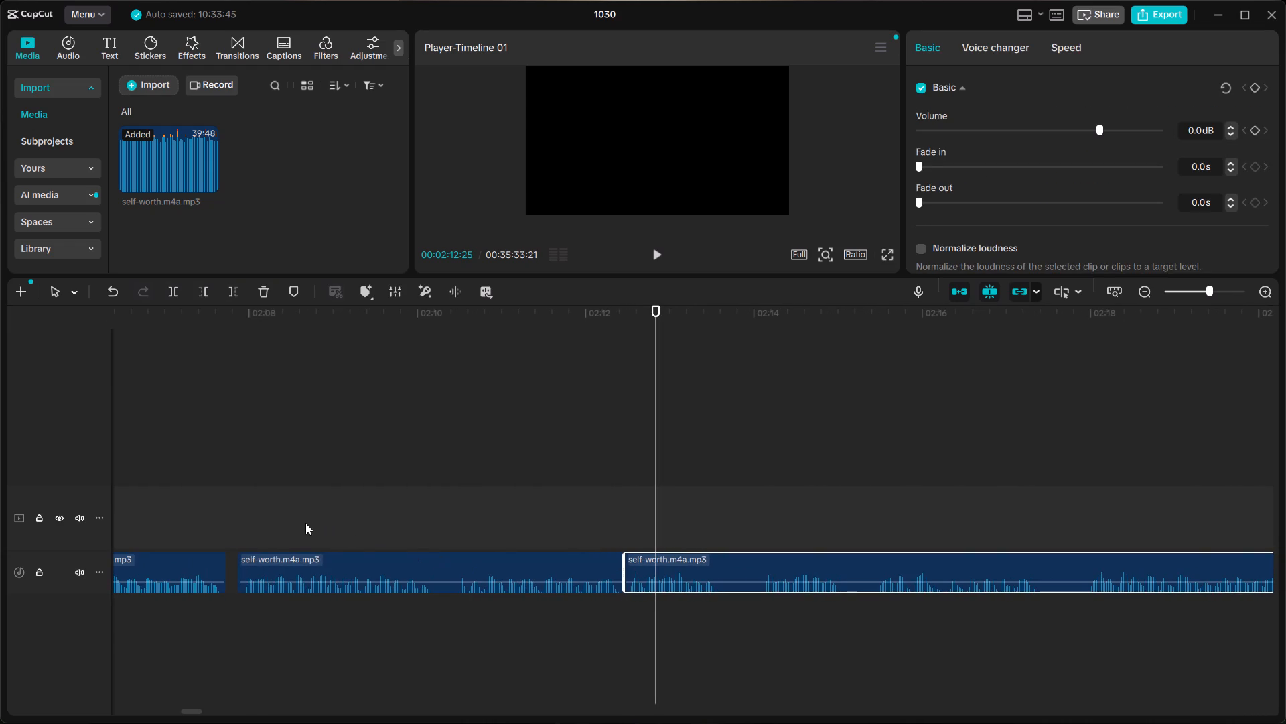
left_click(241, 509)
key("space")
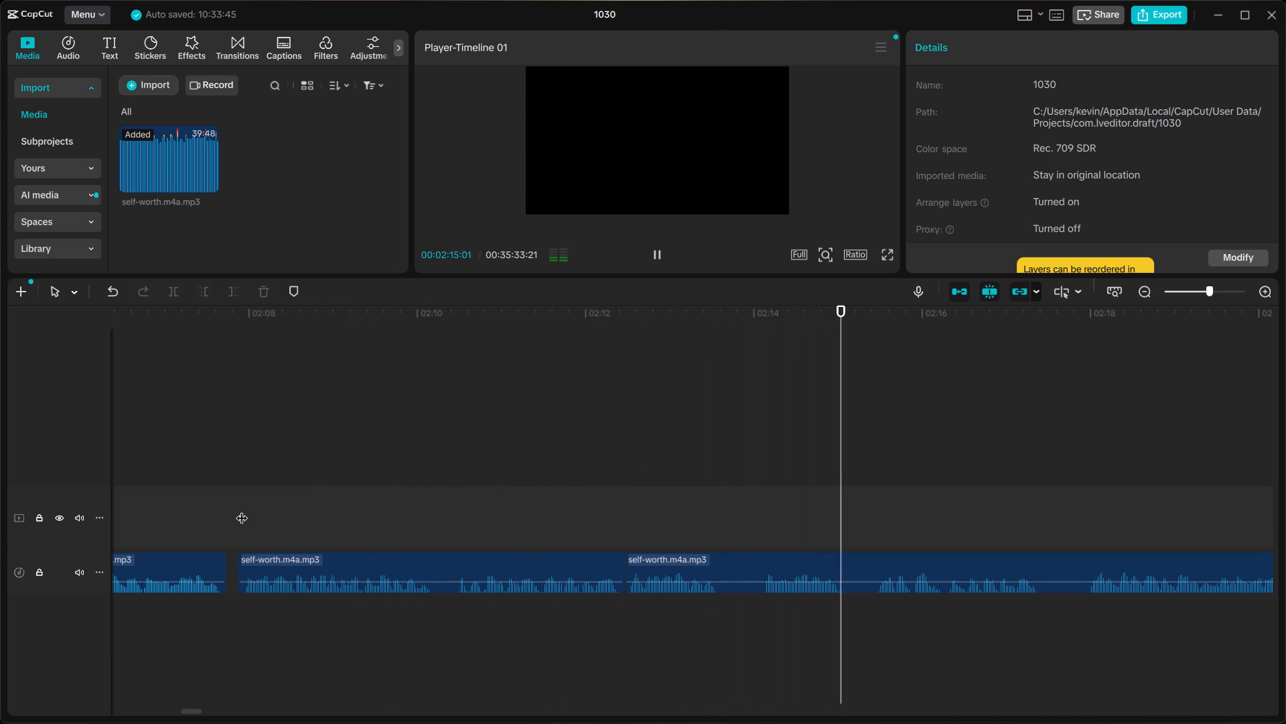
scroll(900, 589, "left", 1)
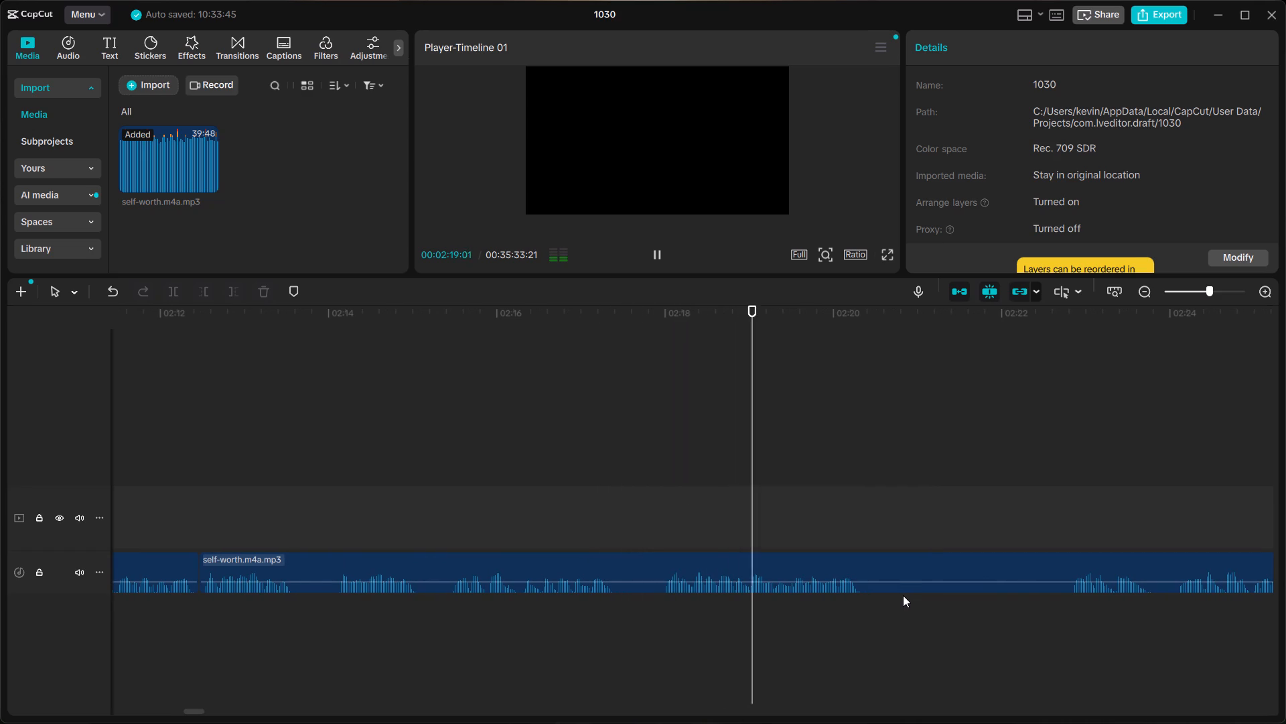
left_click(1084, 530)
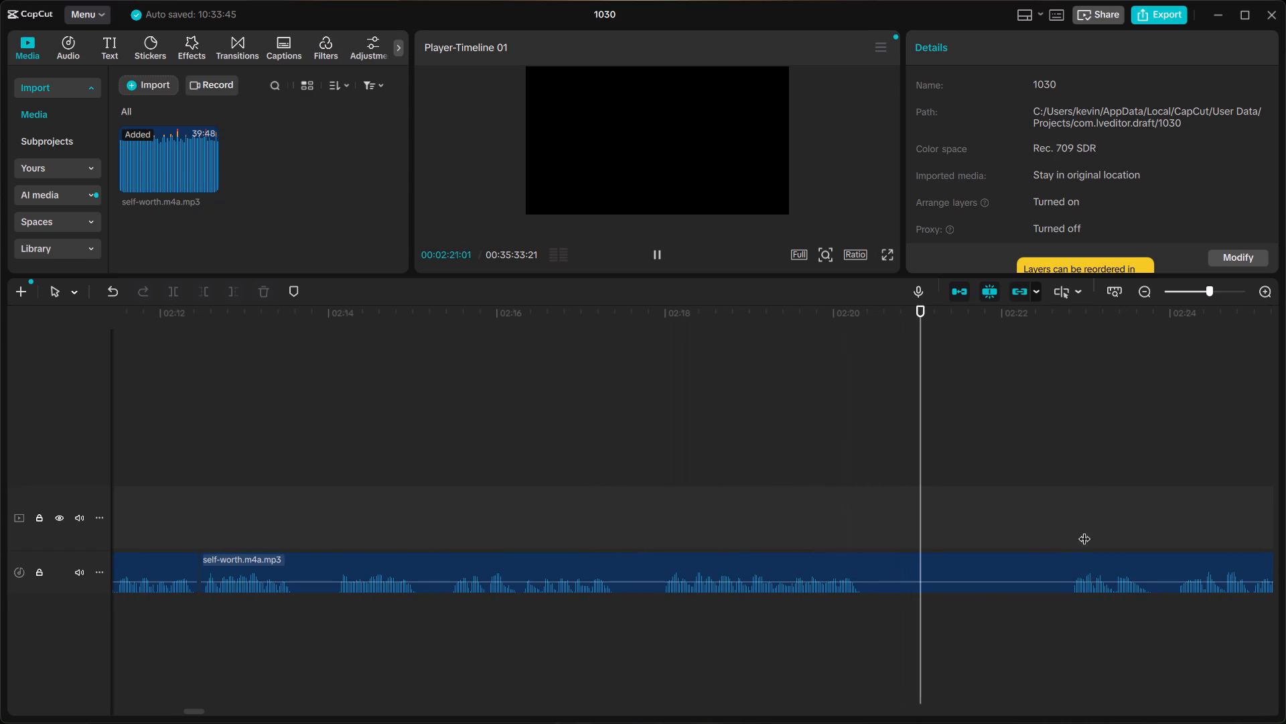
left_click(1062, 540)
key("space")
scroll(1062, 540, "left", 1)
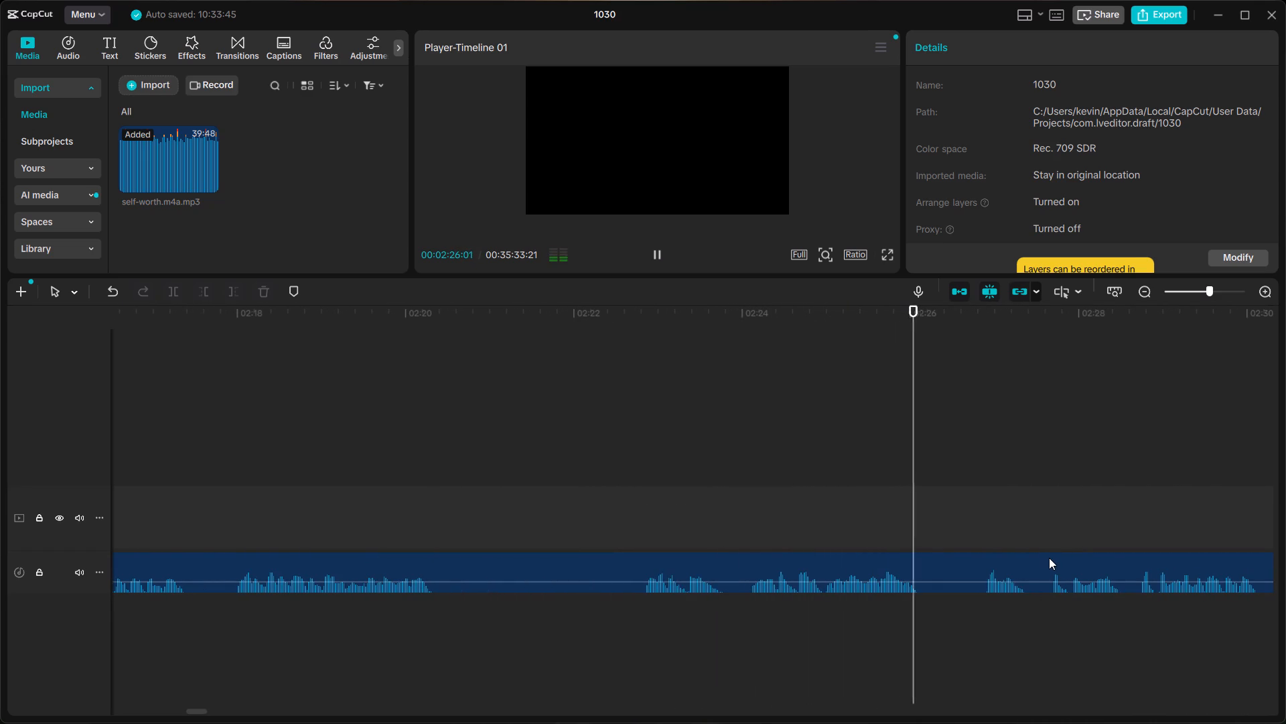
key("space")
Split the clip at 02:24:00 and 02:13:19, delete the section between the two cuts, and close the gap.
left_click(742, 544)
left_click(751, 563)
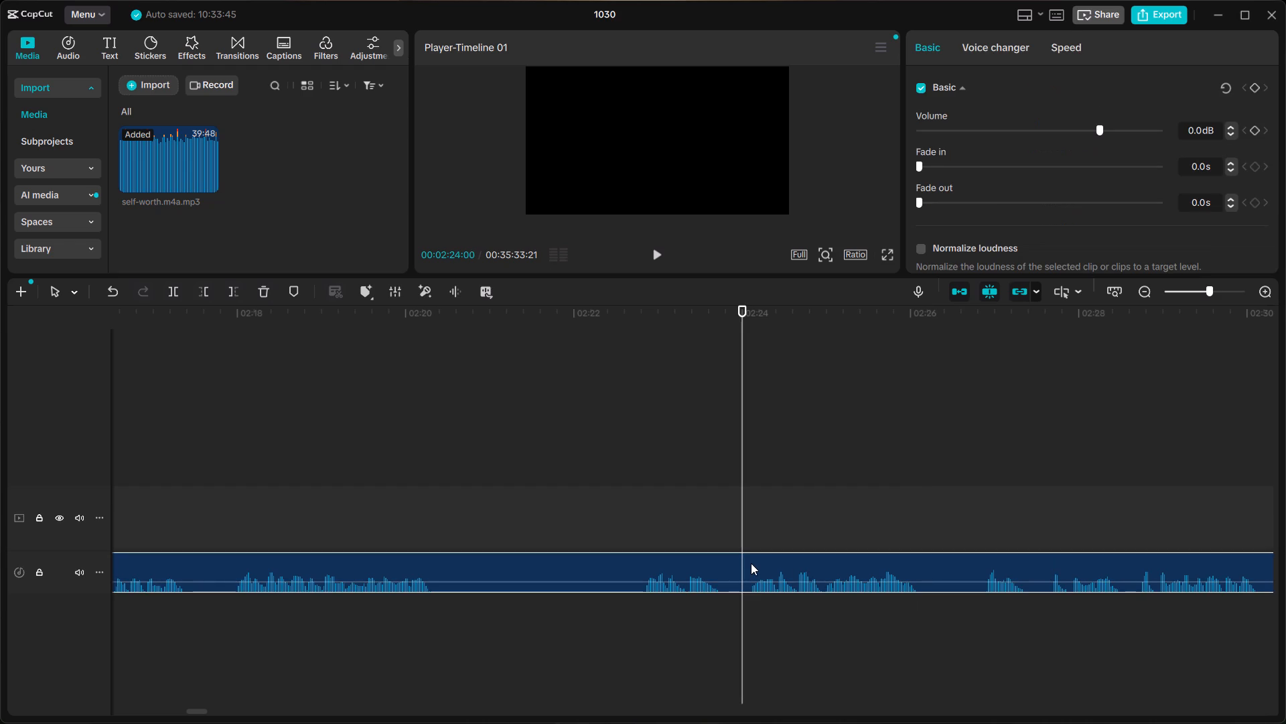
key("ctrl+b")
scroll(751, 563, "right", 2)
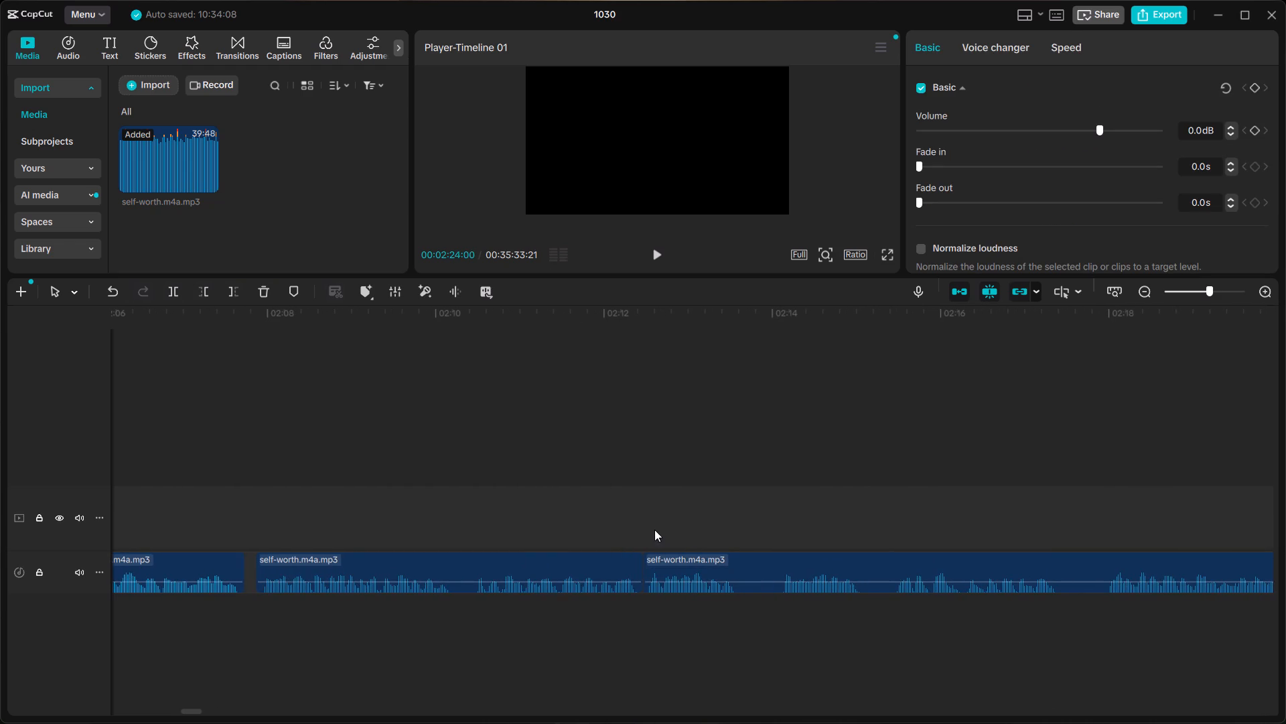
left_click(652, 530)
left_click(642, 526)
key("space")
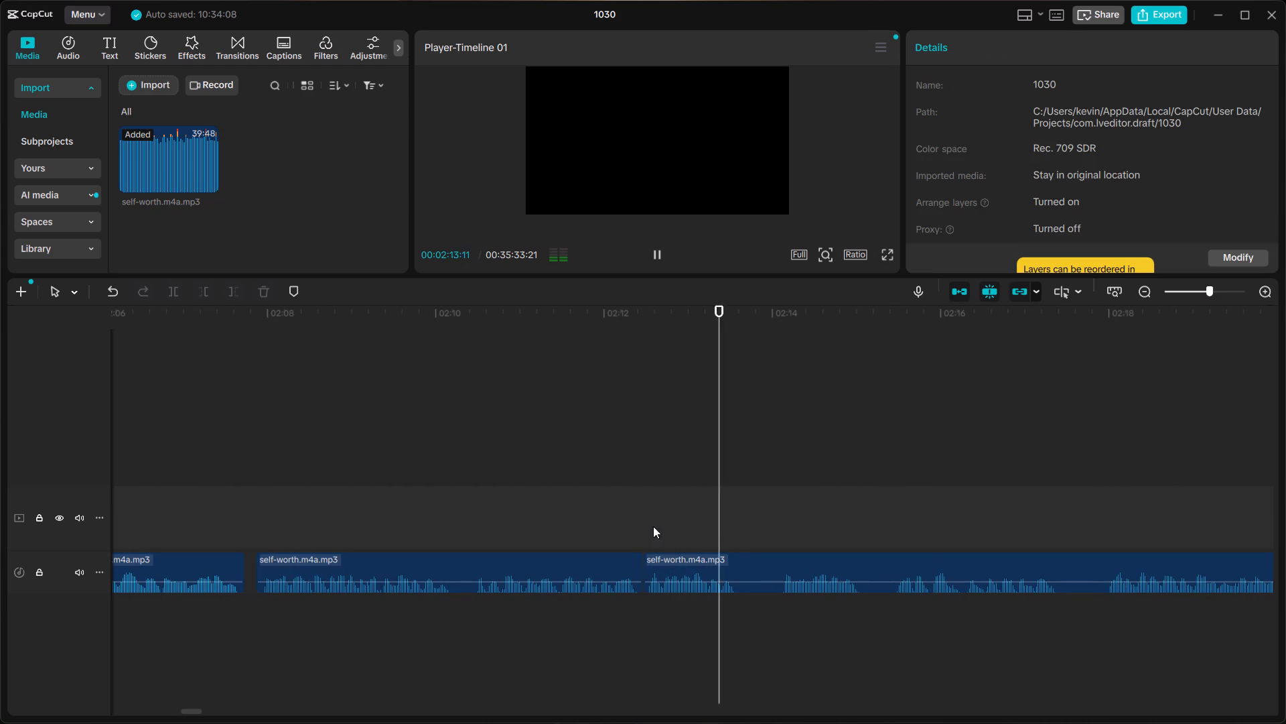
key("space")
left_click(735, 556)
left_click(752, 546)
left_click(742, 543)
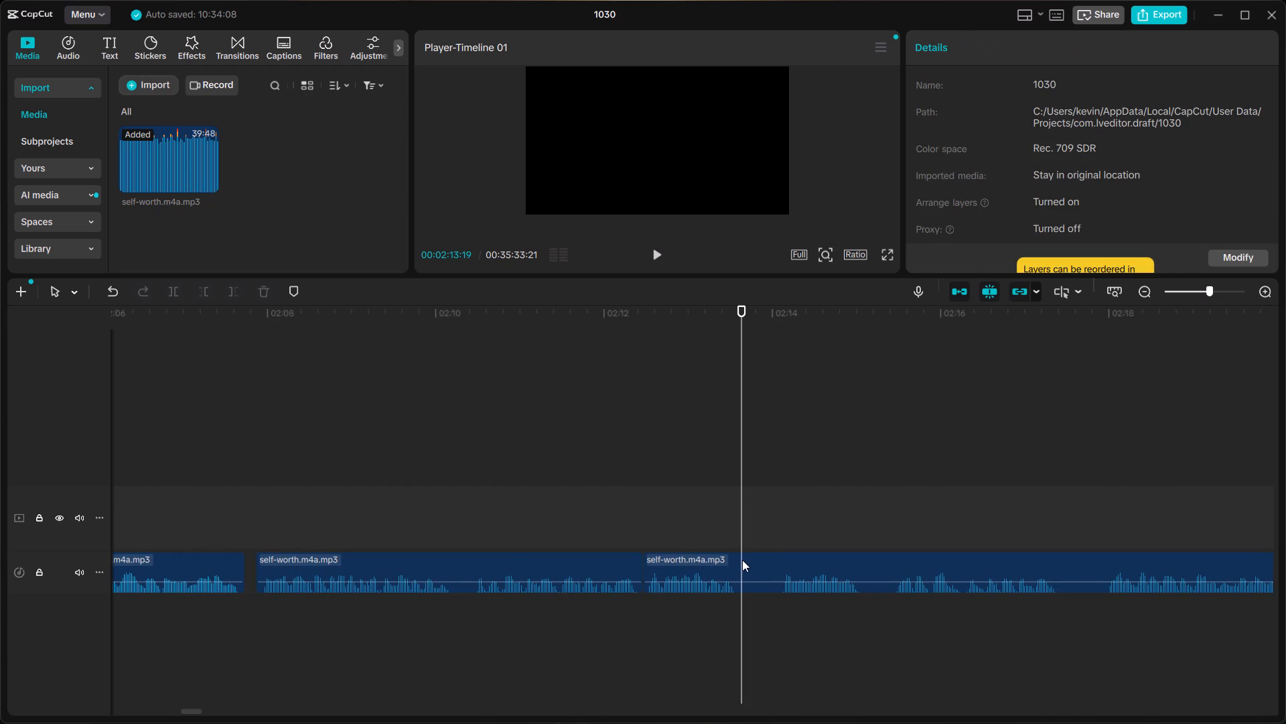
left_click(743, 560)
key("ctrl+b")
left_click(766, 563)
key("BackSpace")
right_click(766, 566)
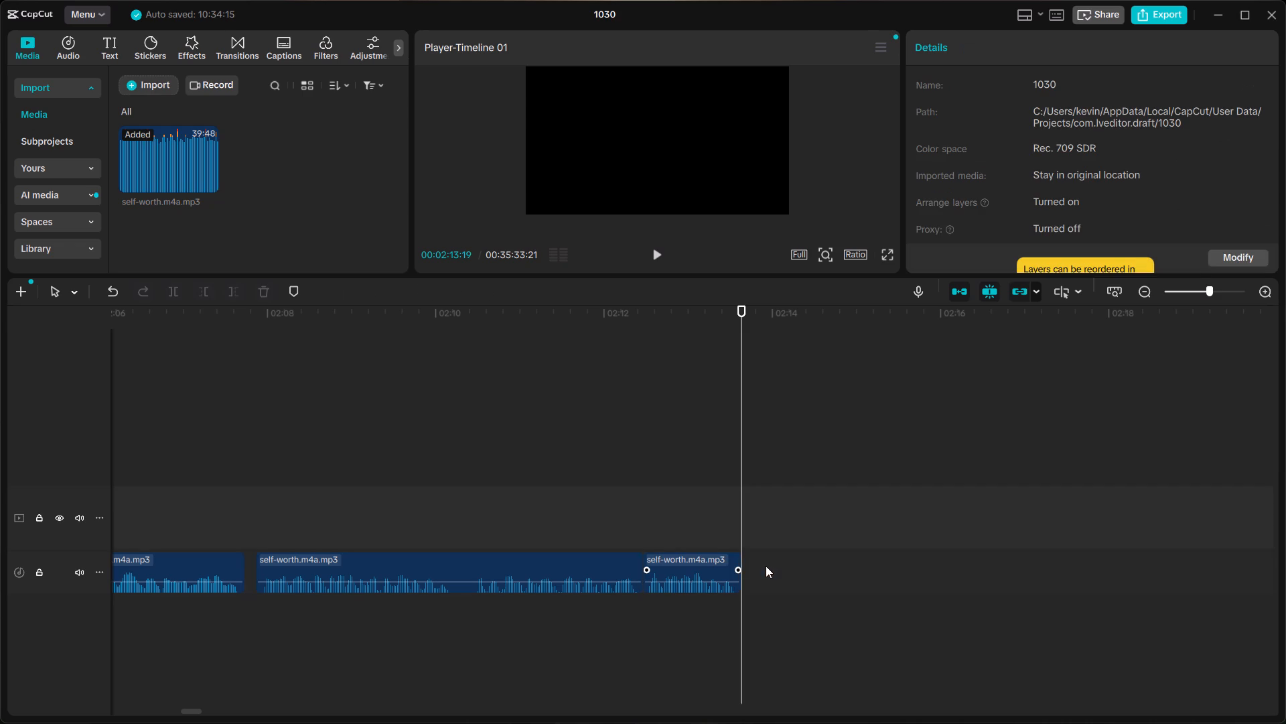
left_click(790, 572)
Move the following clip back to leave a pause of about 7 frames after 02:13:19, playing across the join to about 02:17.
left_click(665, 538)
key("space")
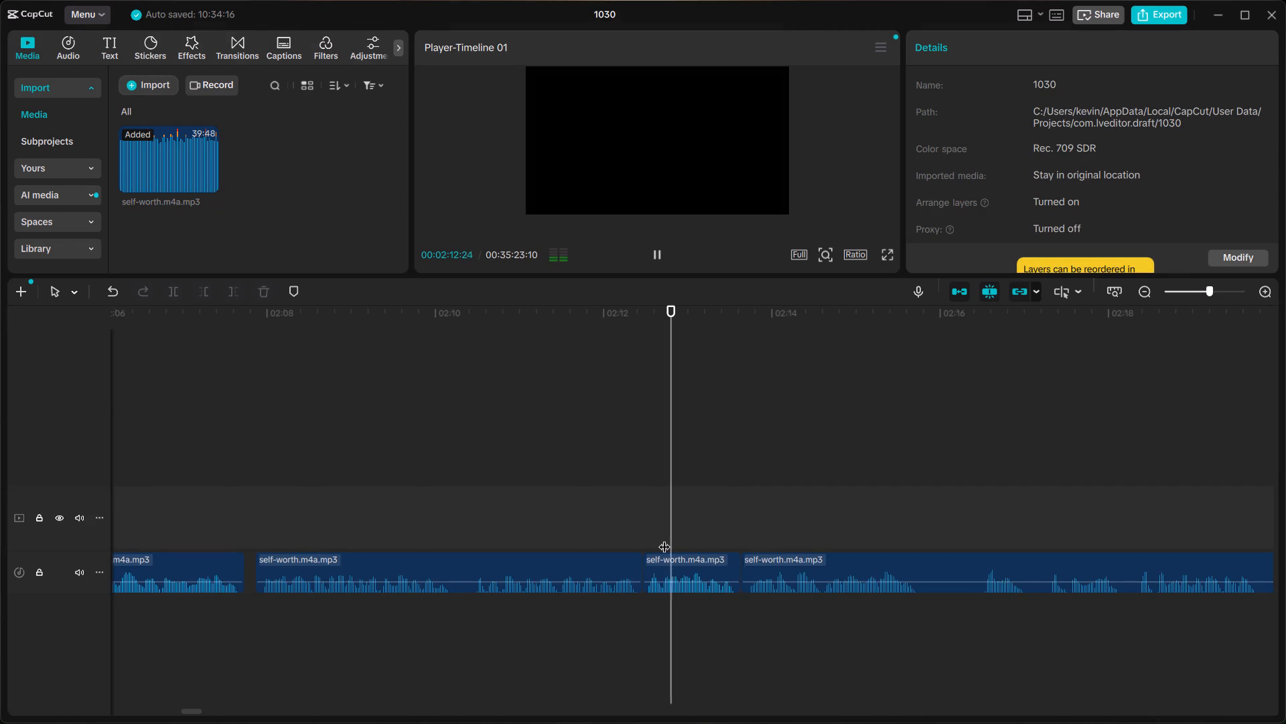
key("space")
left_click(773, 564)
left_click_drag(774, 564, 790, 564)
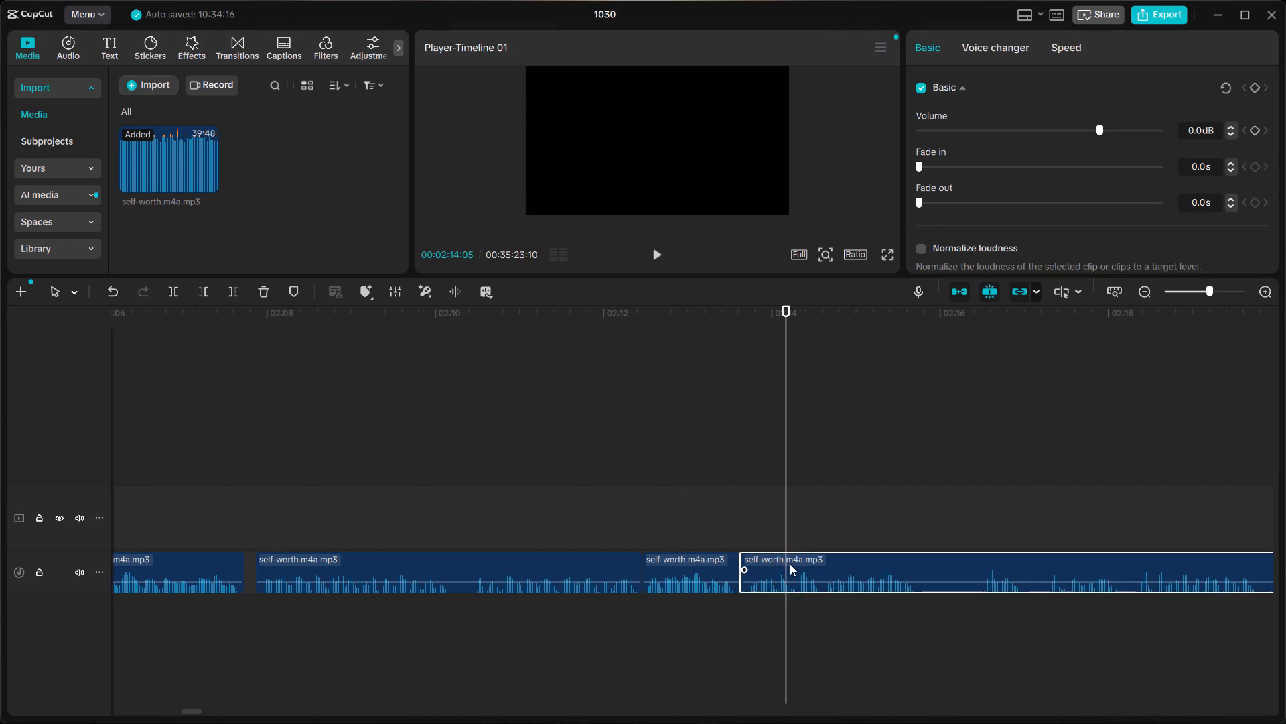
left_click_drag(790, 564, 784, 566)
left_click(648, 524)
key("space")
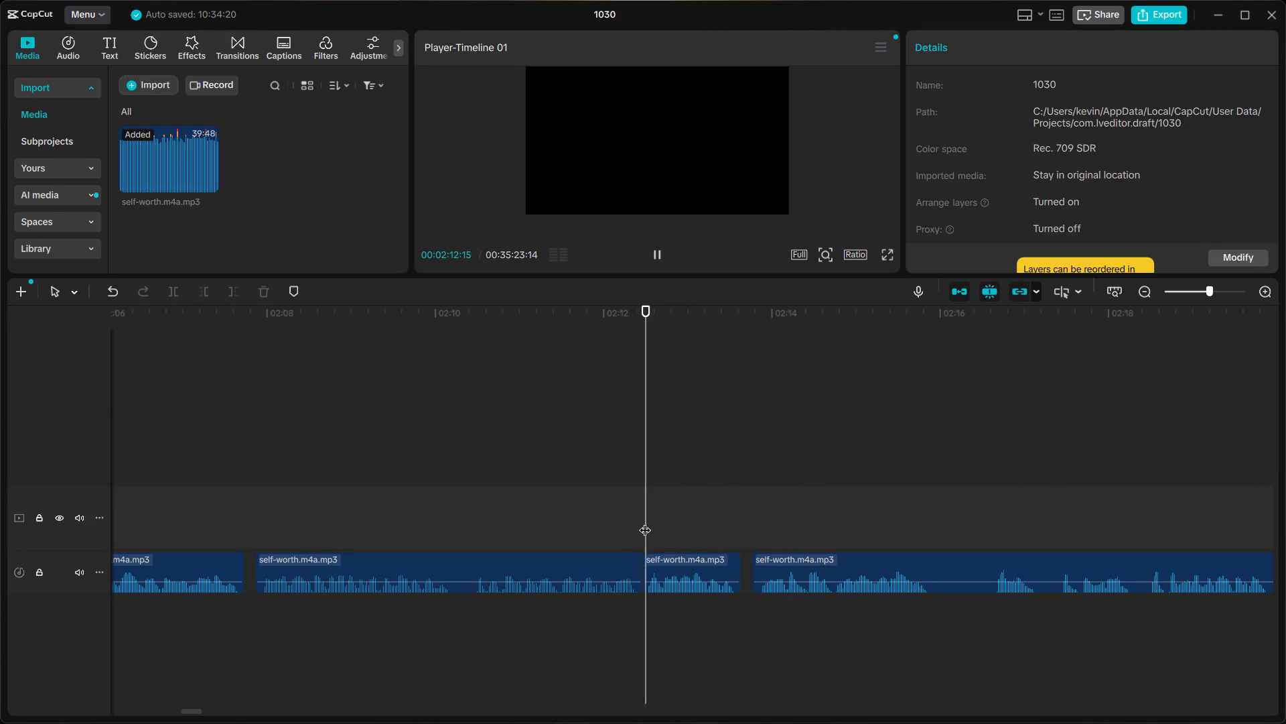
scroll(645, 522, "left", 2)
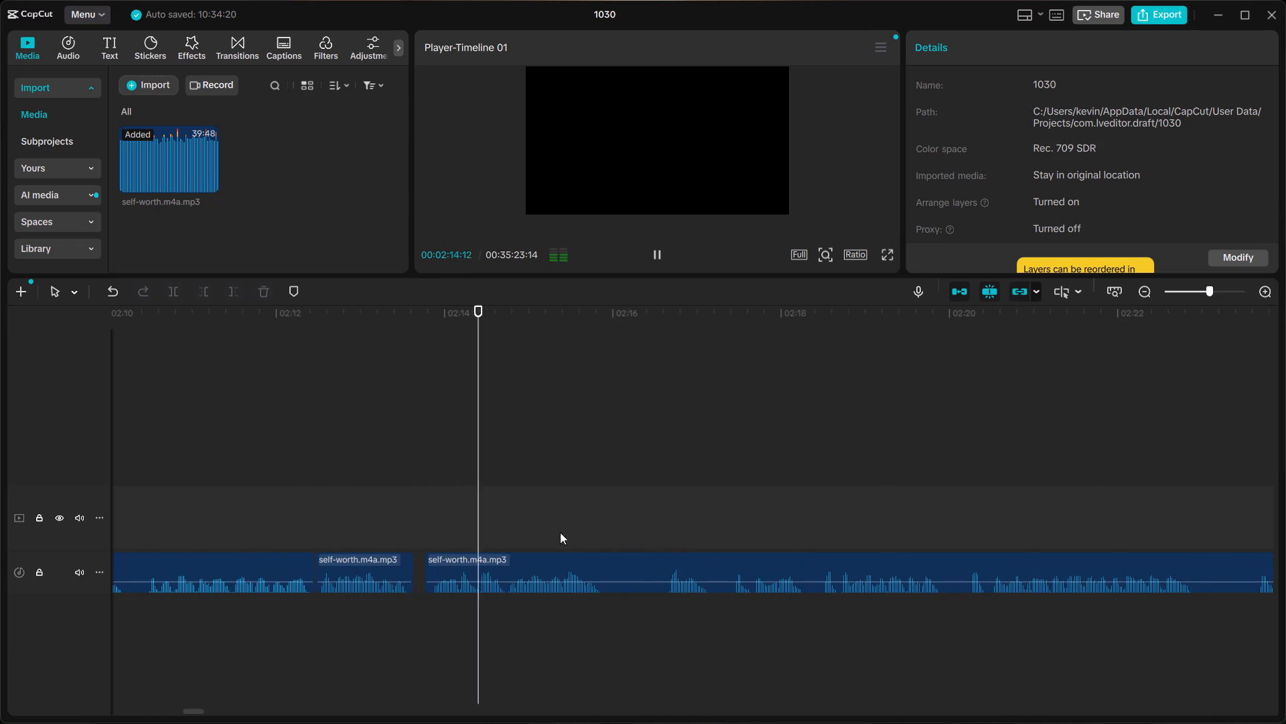
key("space")
left_click(518, 556)
left_click_drag(517, 567, 524, 568)
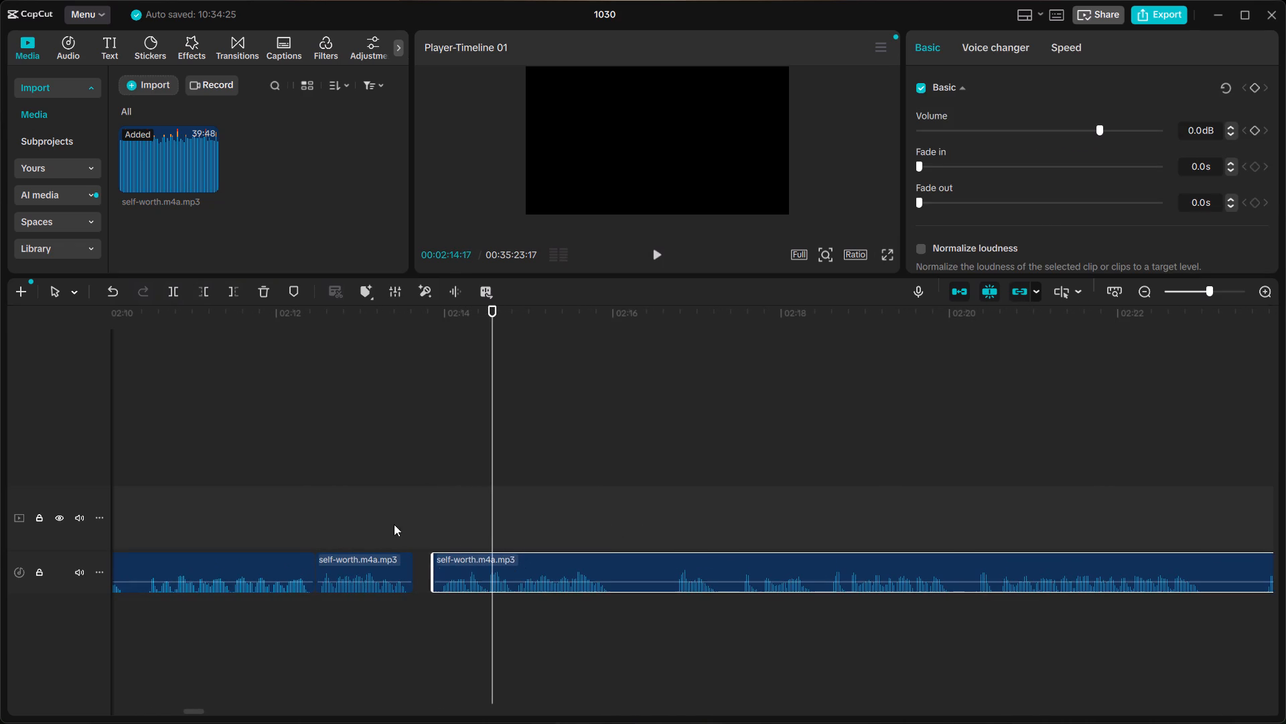
left_click(297, 505)
left_click(305, 505)
key("space")
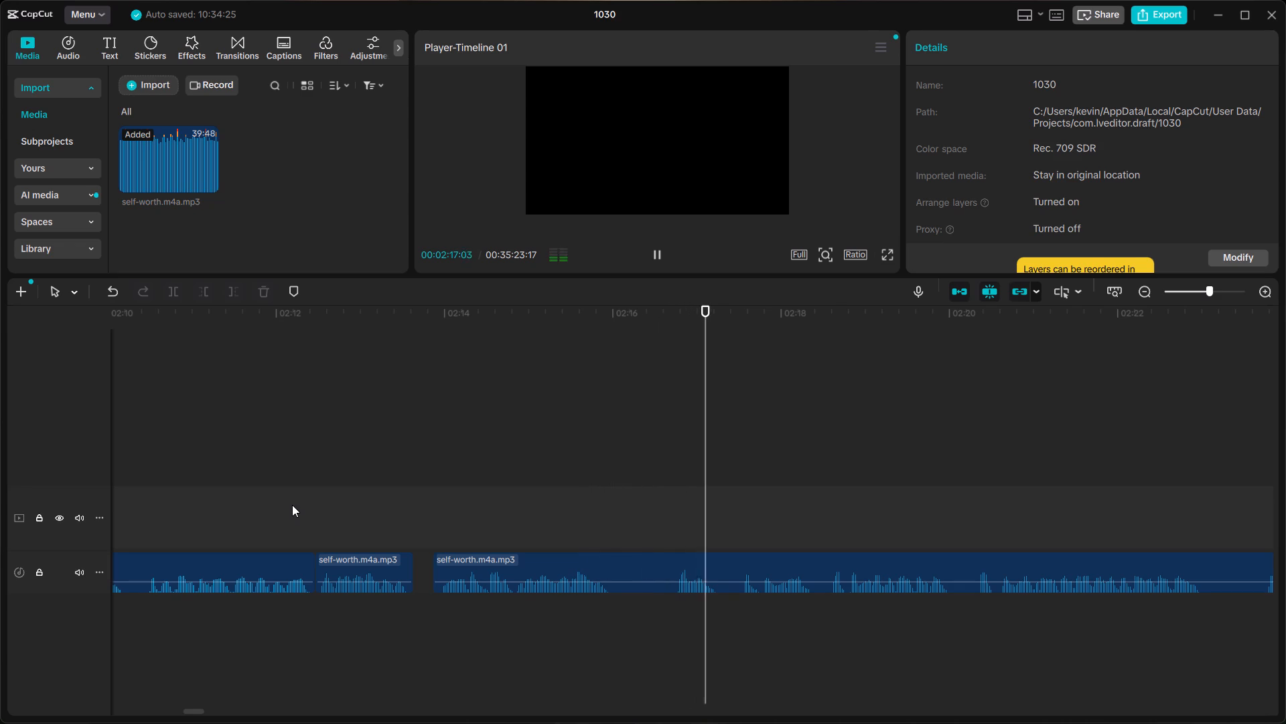
key("space")
Split the clip at 02:16:01, in the silence right after the phrase ends.
left_click(623, 550)
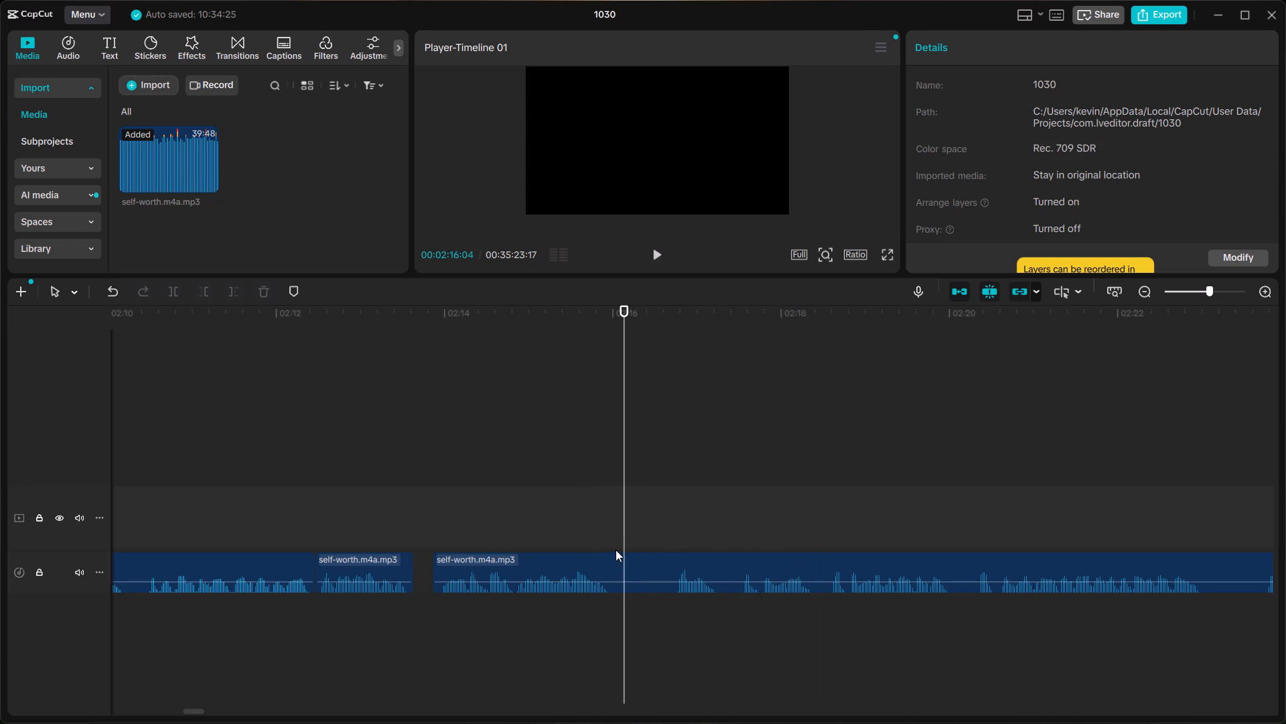
left_click(616, 550)
left_click(617, 563)
key("ctrl+b")
Listen on from about 02:18 past the repeated takes and split the clip at 02:24:04, just before the take worth keeping.
left_click(799, 530)
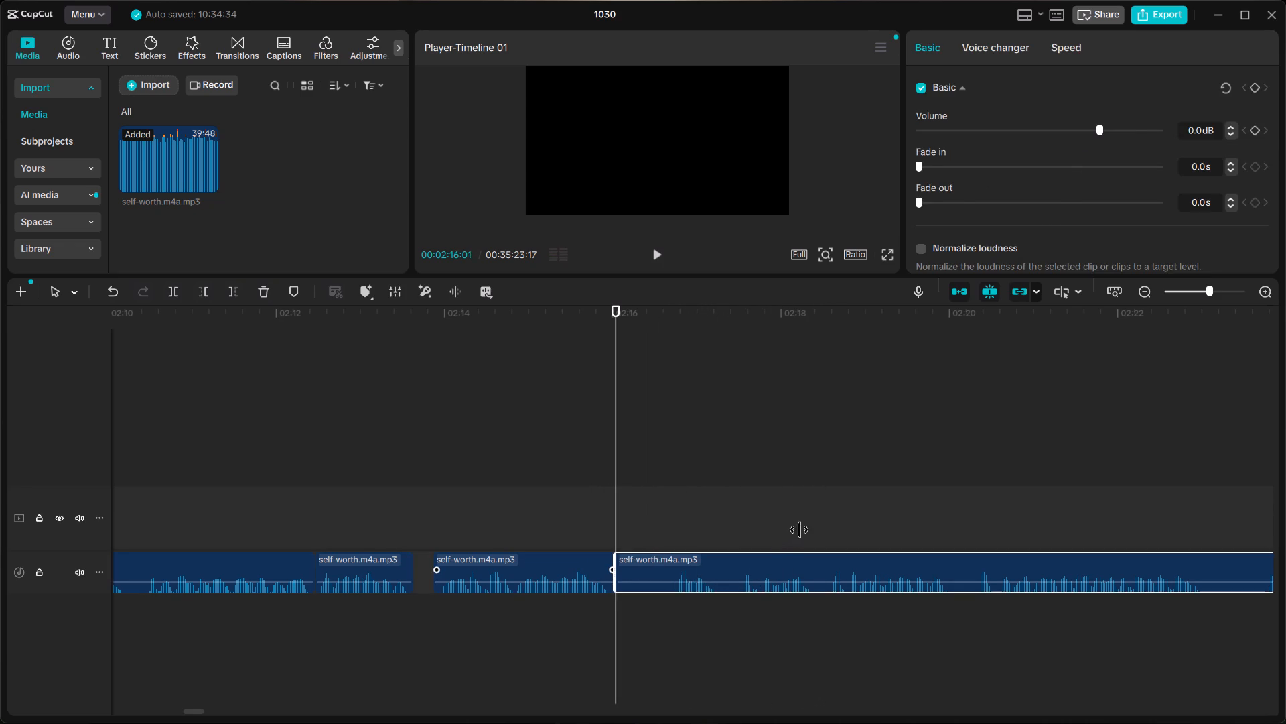
key("space")
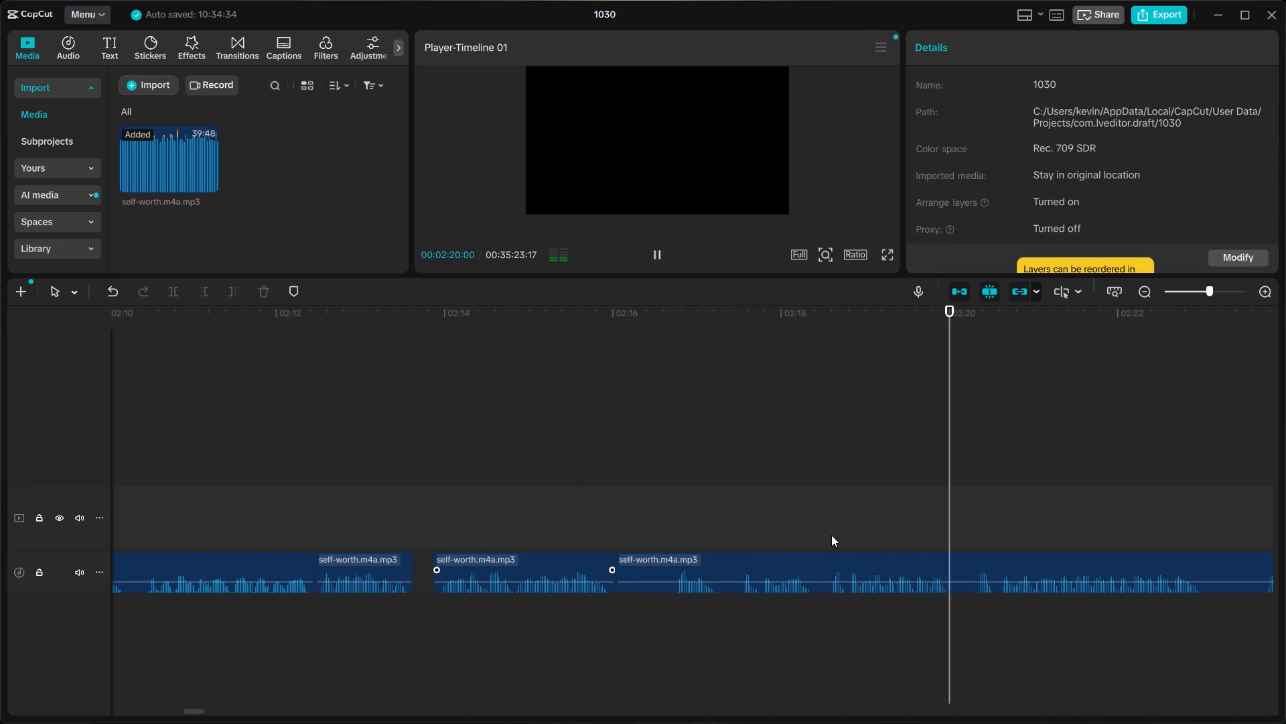
scroll(832, 561, "left", 1)
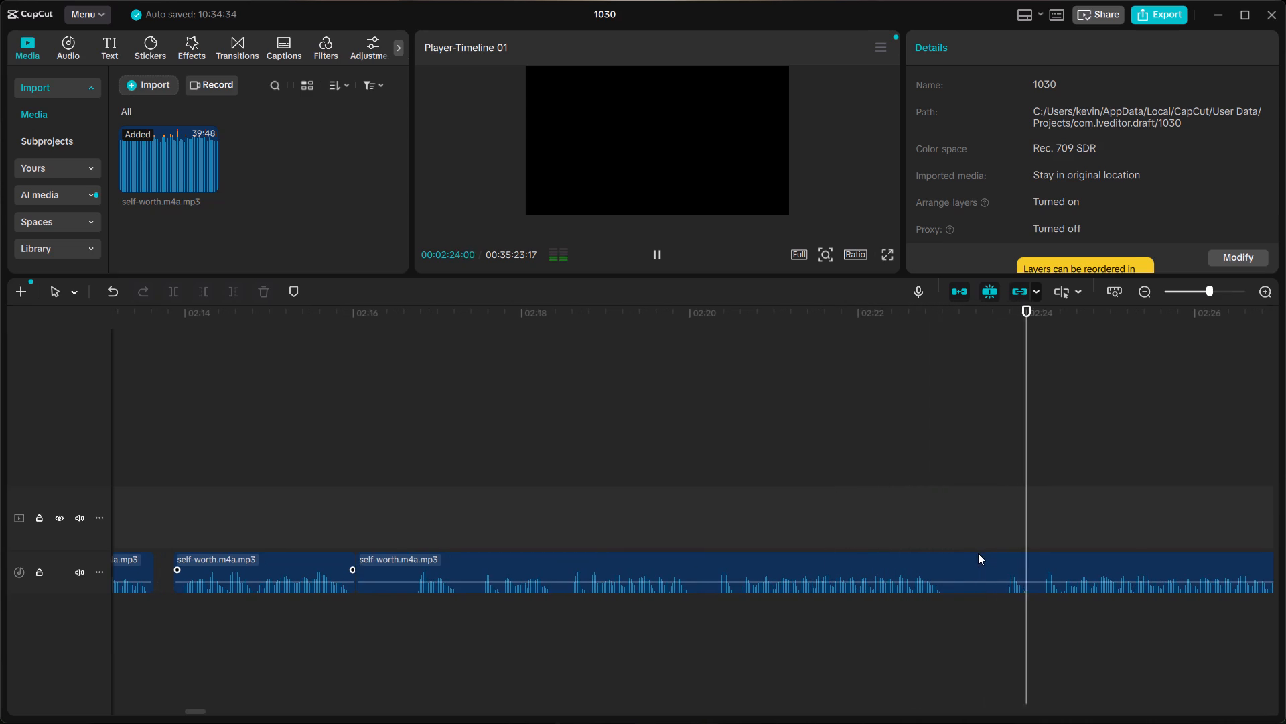
scroll(971, 562, "left", 1)
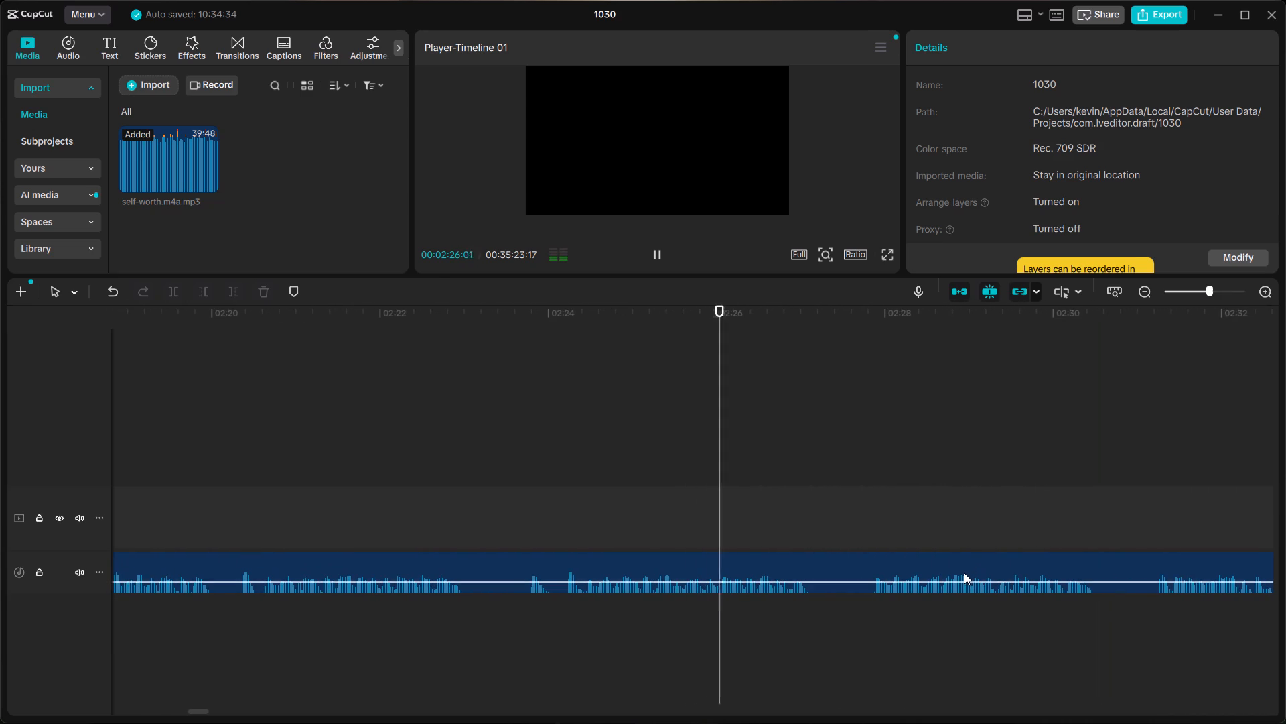
key("space")
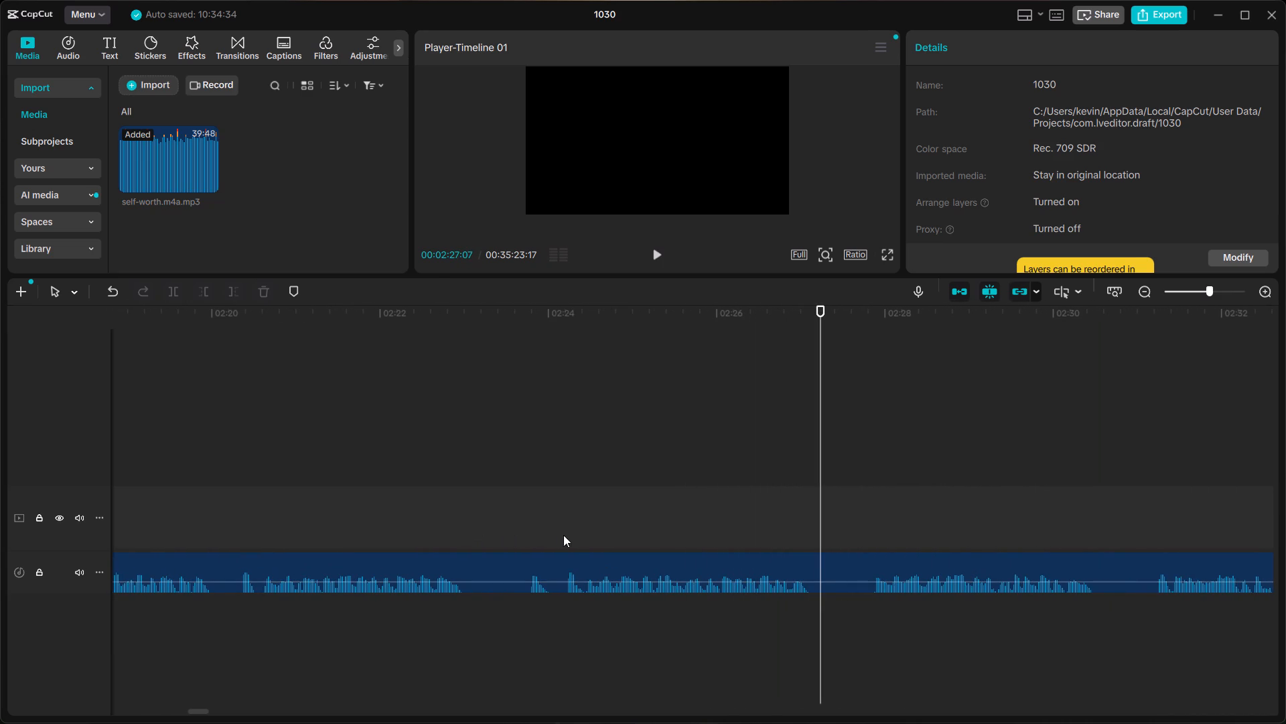
left_click(563, 535)
key("space")
key("space")
left_click(559, 541)
left_click(566, 556)
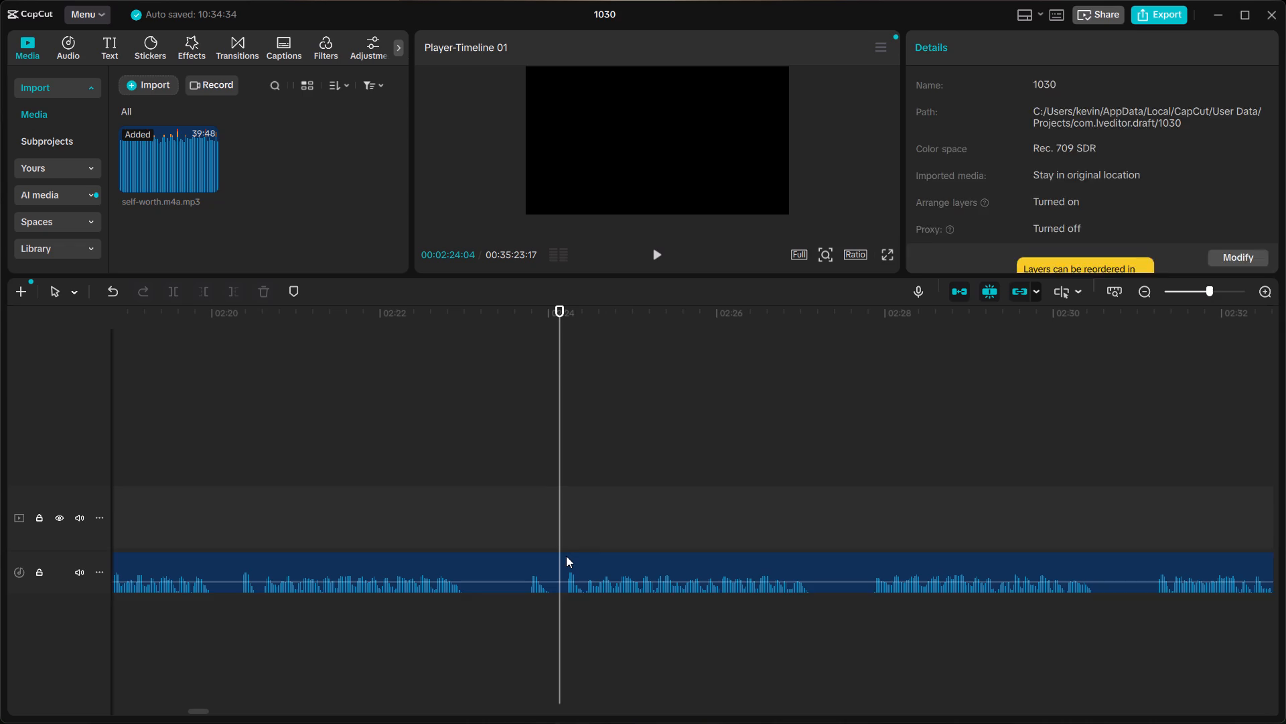
key("ctrl+b")
Delete the section between the cuts at 02:16:01 and 02:24:04, and close the gap it leaves.
left_click(525, 558)
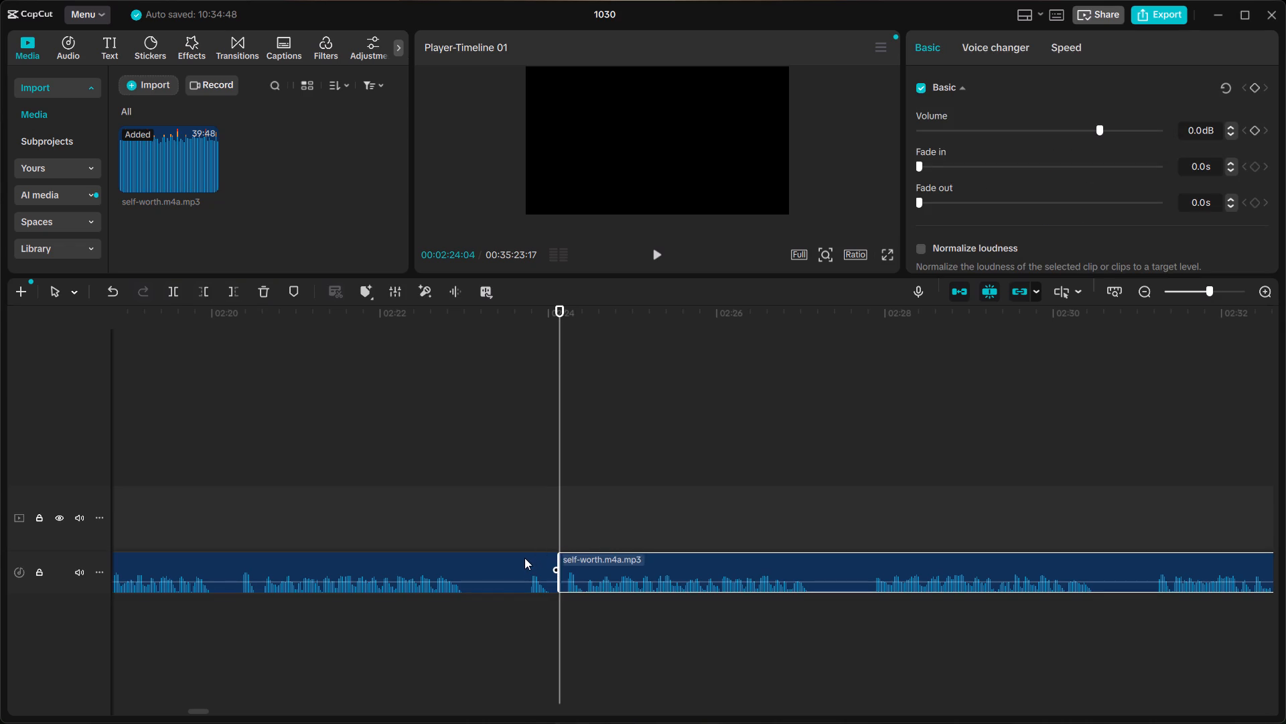
scroll(524, 558, "right", 2)
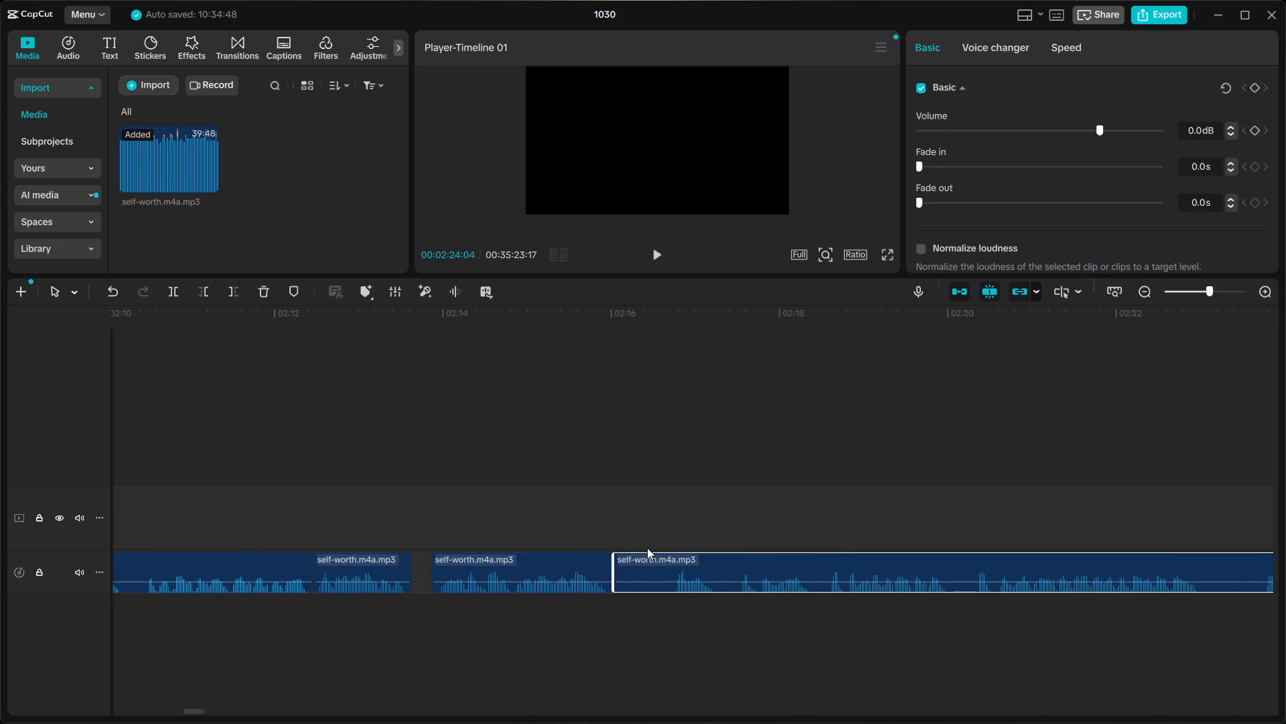
key("BackSpace")
right_click(690, 575)
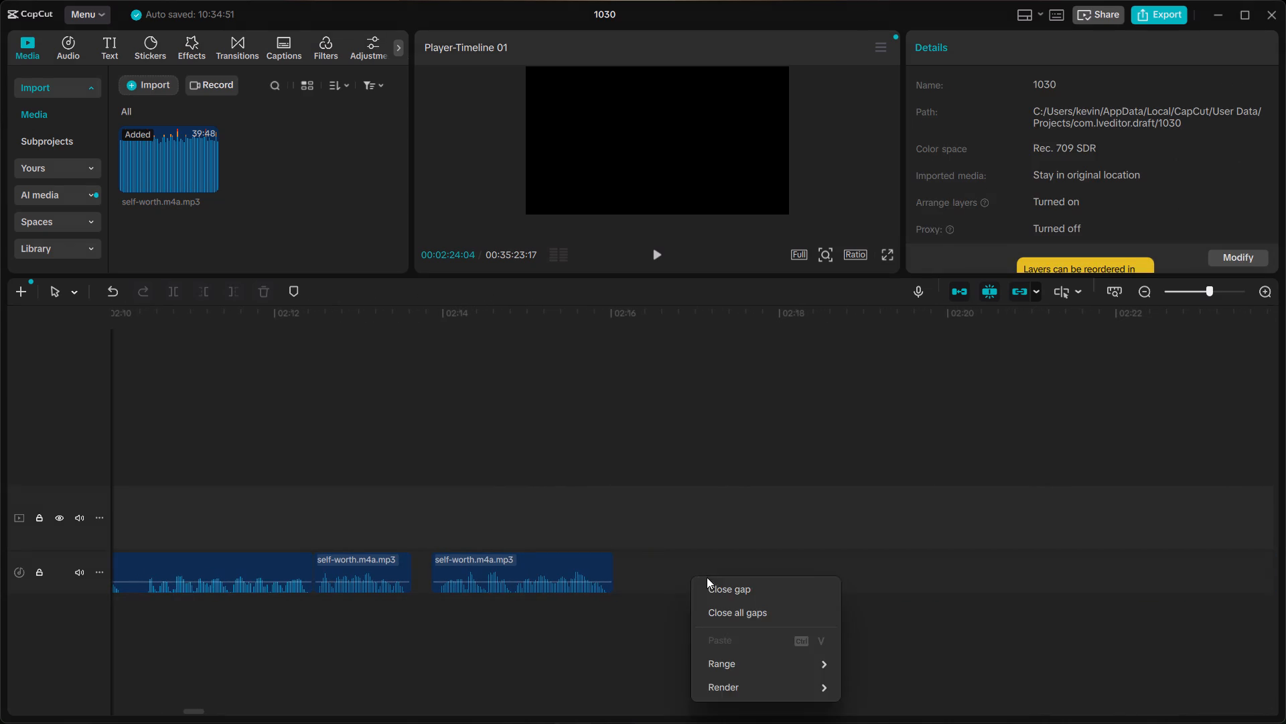
left_click(711, 583)
Move the following clip to leave a pause of about 5 frames after 02:16:01, playing across the join to about 02:22.
left_click_drag(669, 567, 678, 566)
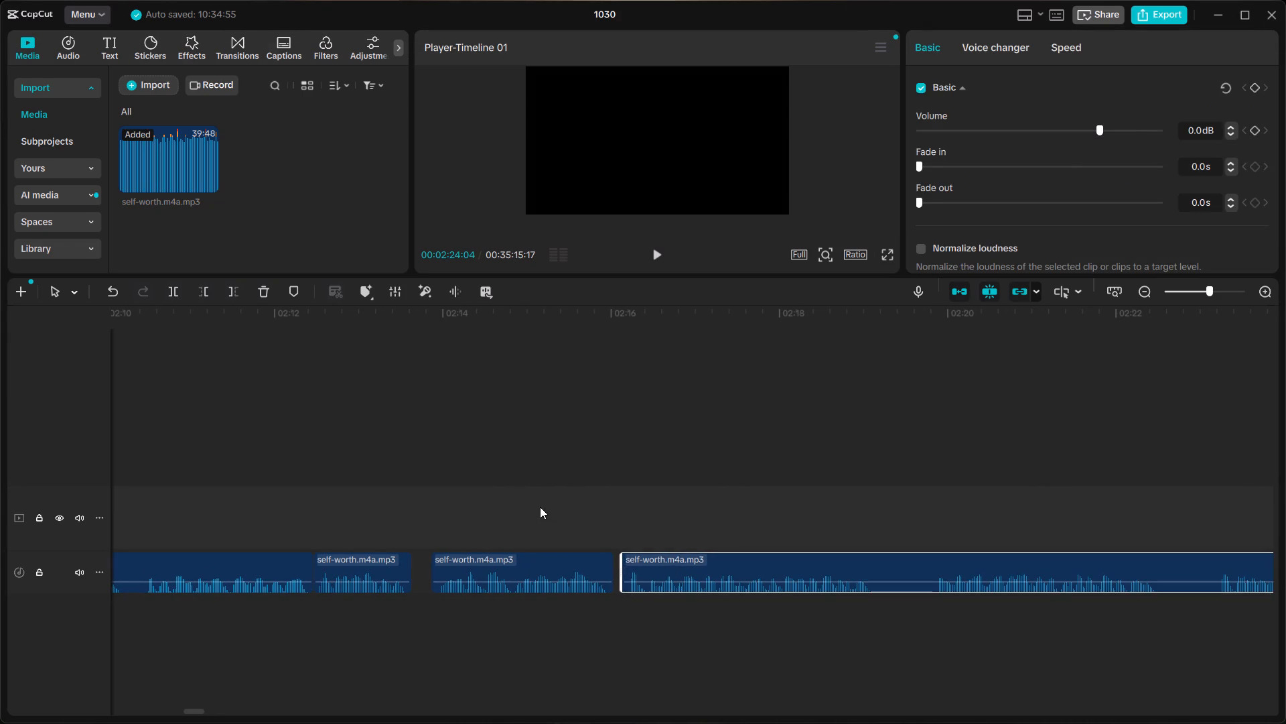
left_click(540, 507)
key("space")
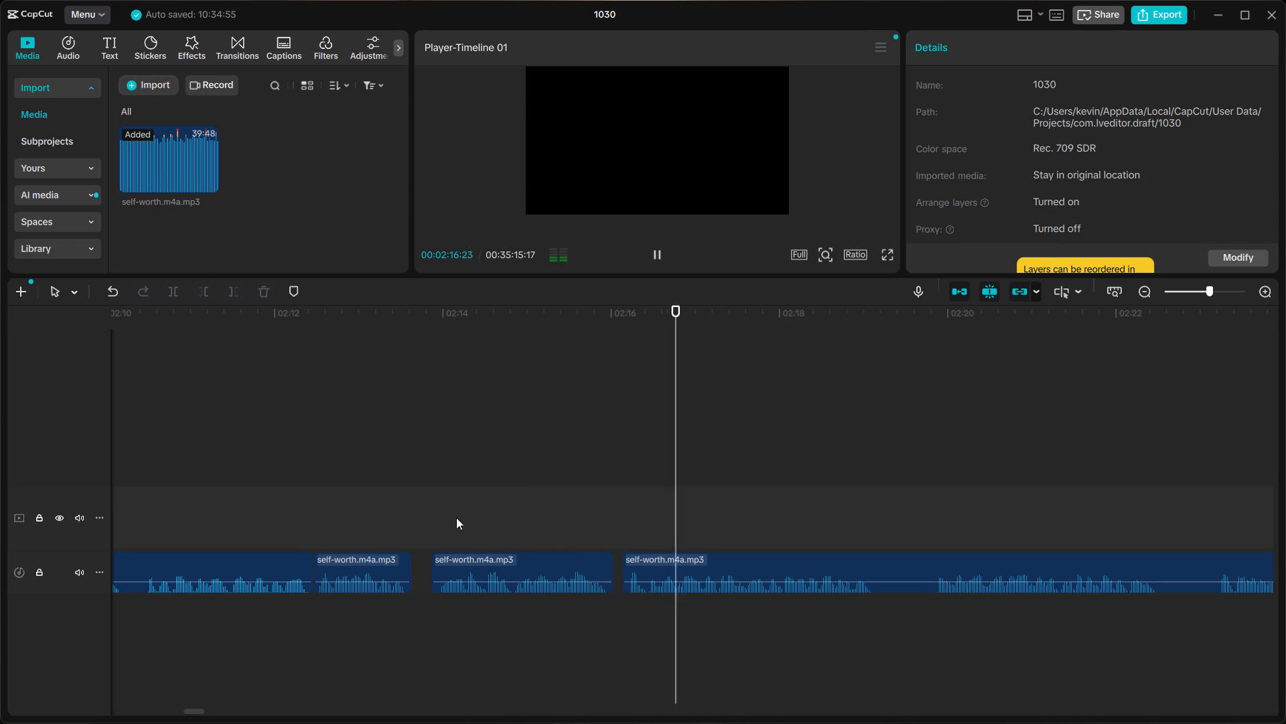
left_click(437, 518)
key("space")
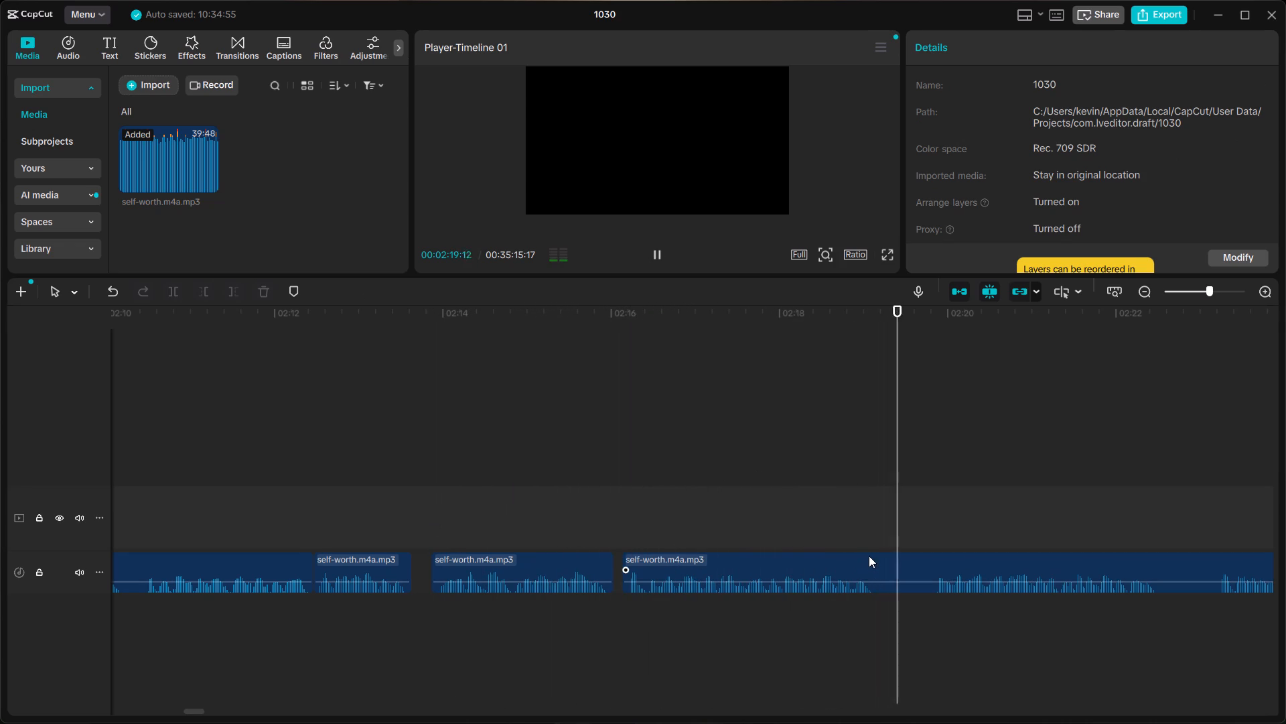
key("space")
left_click(649, 564)
left_click_drag(649, 564, 657, 564)
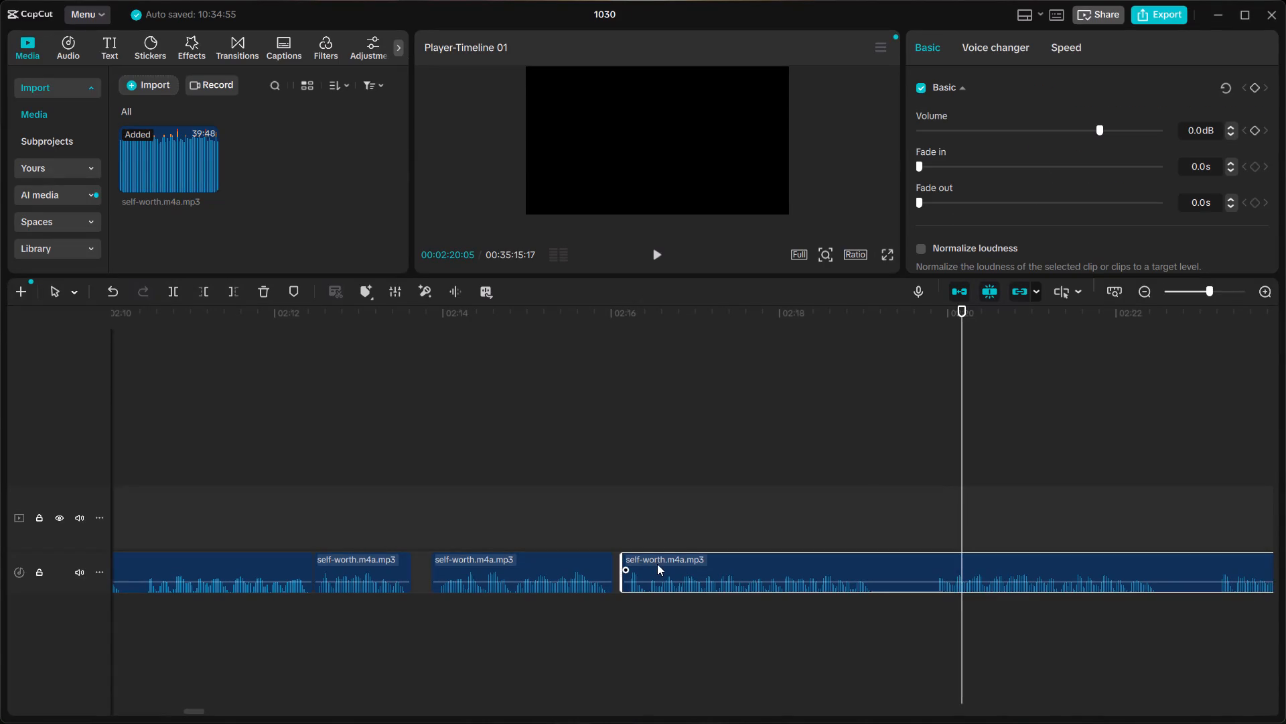
left_click_drag(657, 564, 656, 564)
left_click(440, 508)
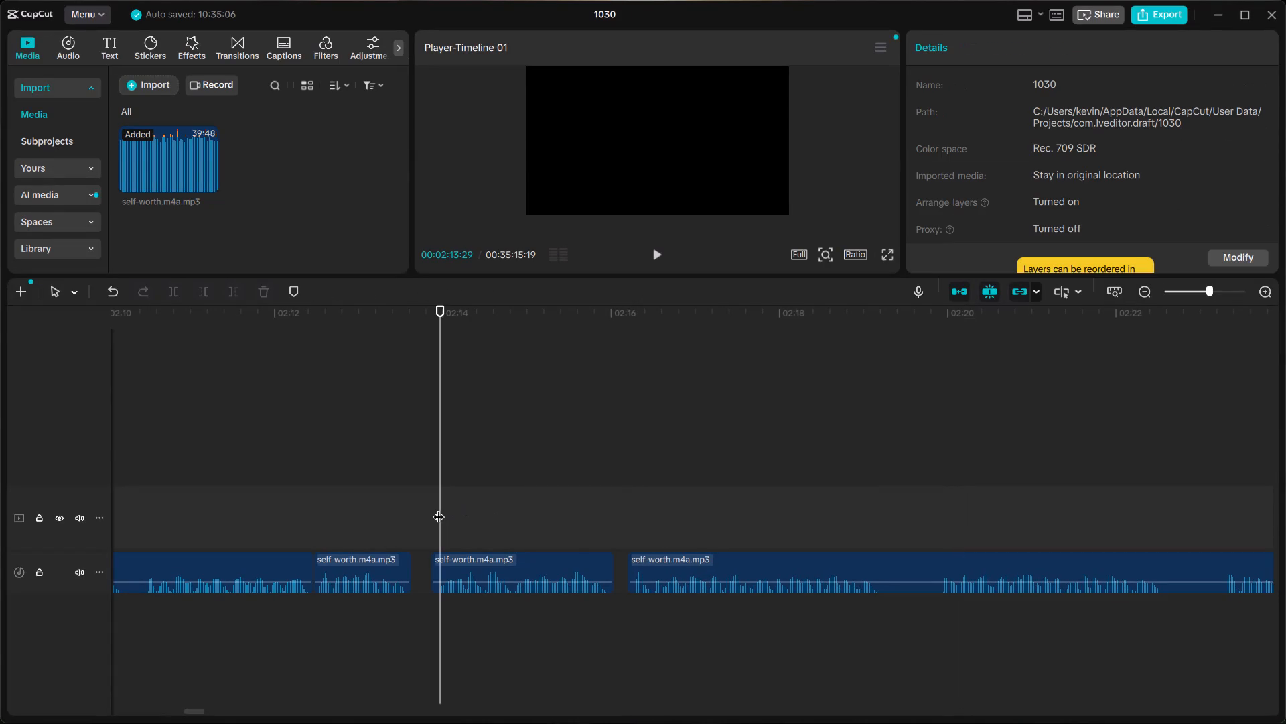
left_click(416, 503)
key("space")
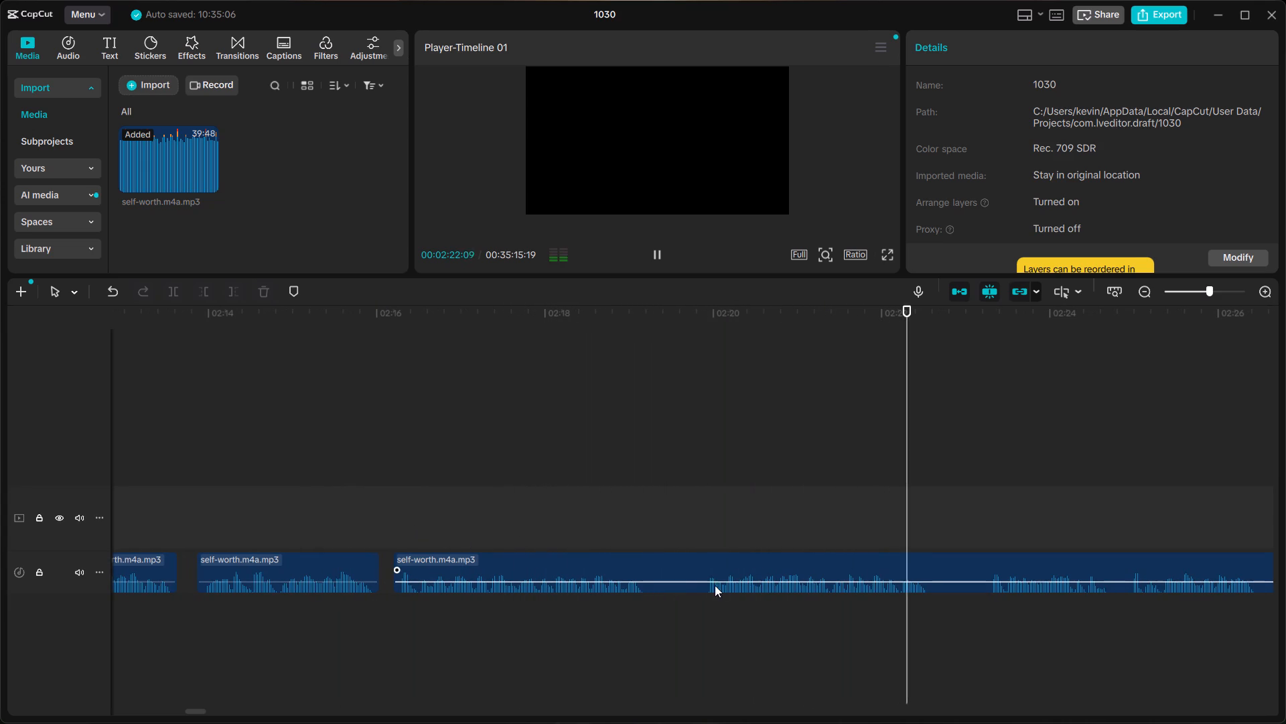
Split the clip at 02:19:08, in the silence right after the phrase ends.
key("space")
left_click(652, 552)
left_click(656, 567)
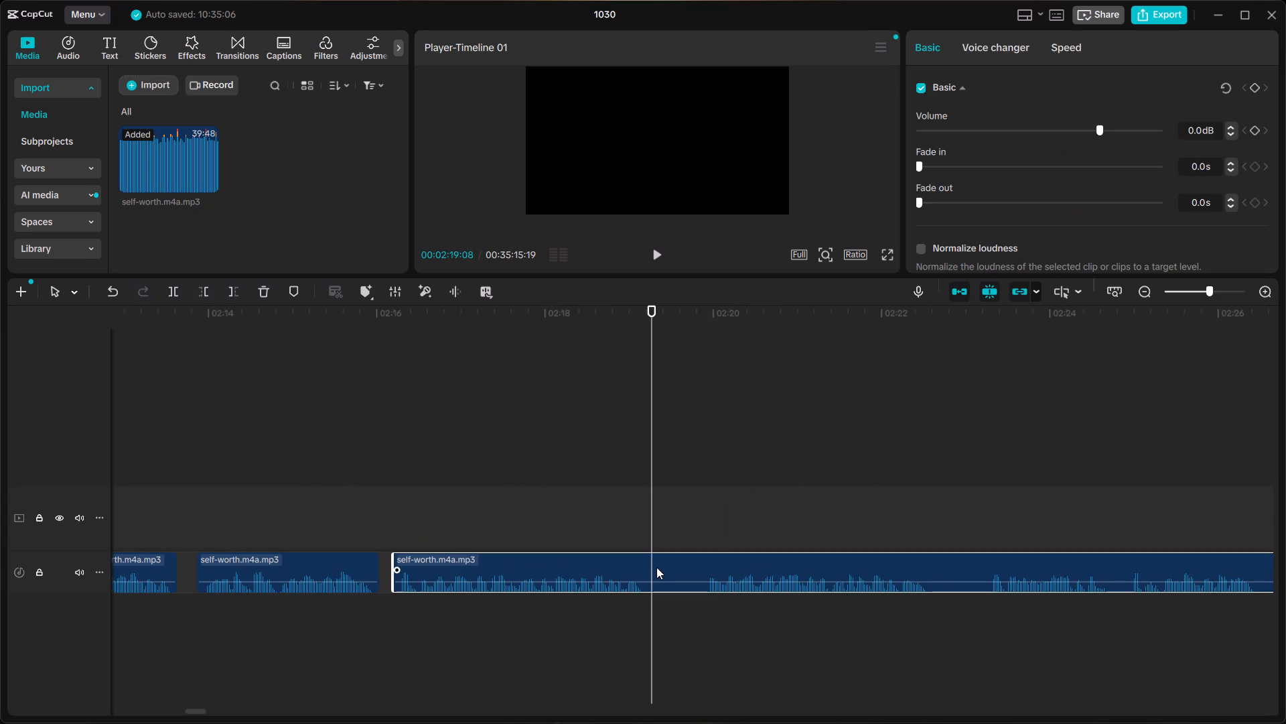
key("ctrl+b")
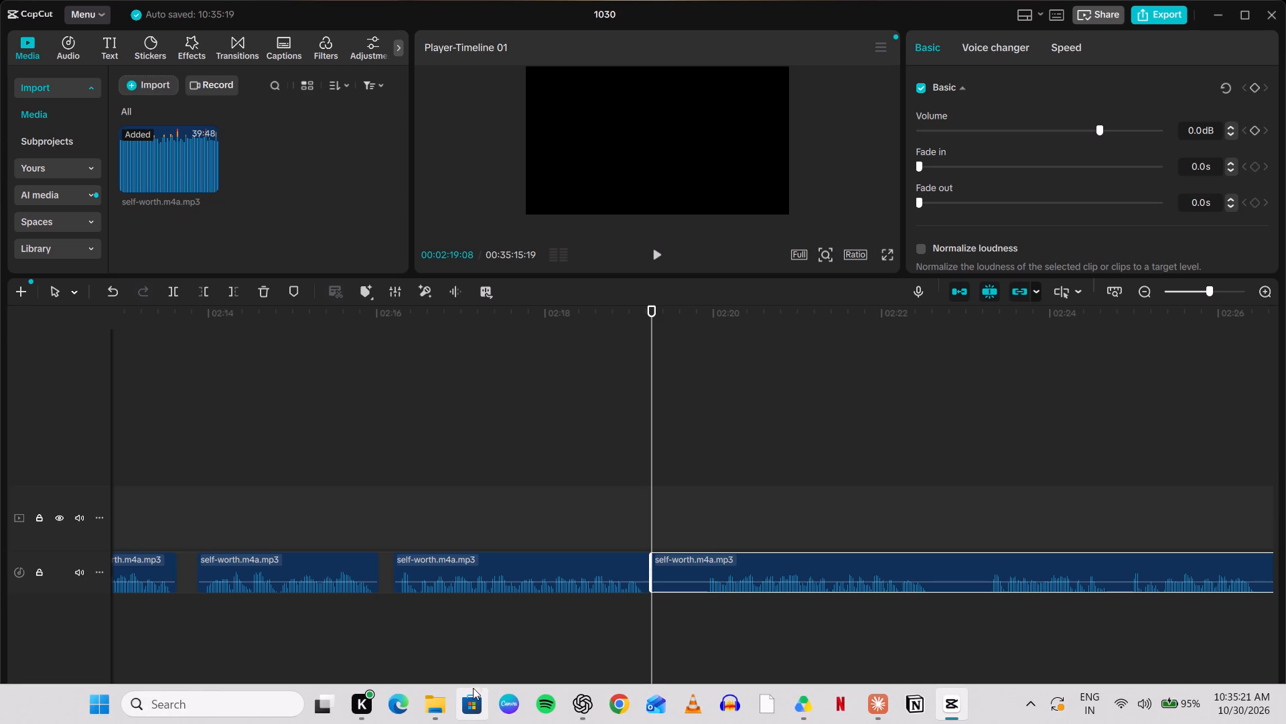
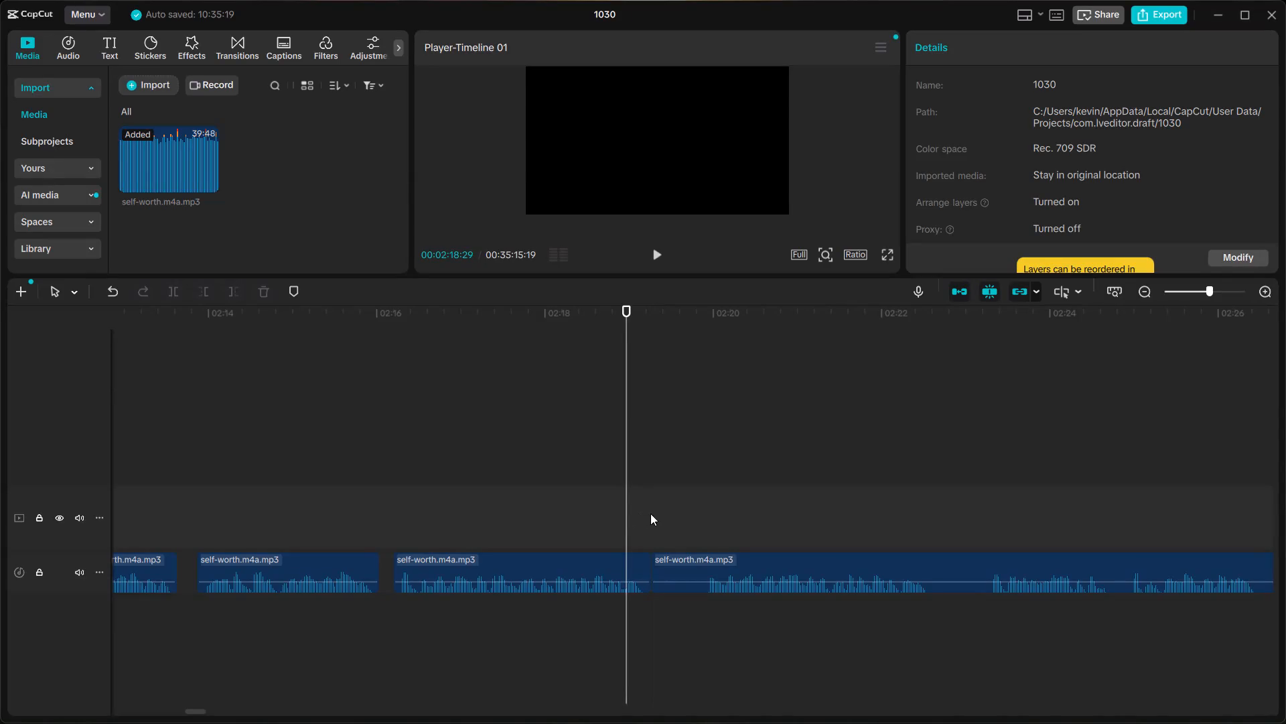
Play across the cut at 02:19:08 to about 02:24 and split the clip at 02:19:26, just before the next phrase starts.
left_click(654, 514)
left_click(693, 518)
left_click(705, 524)
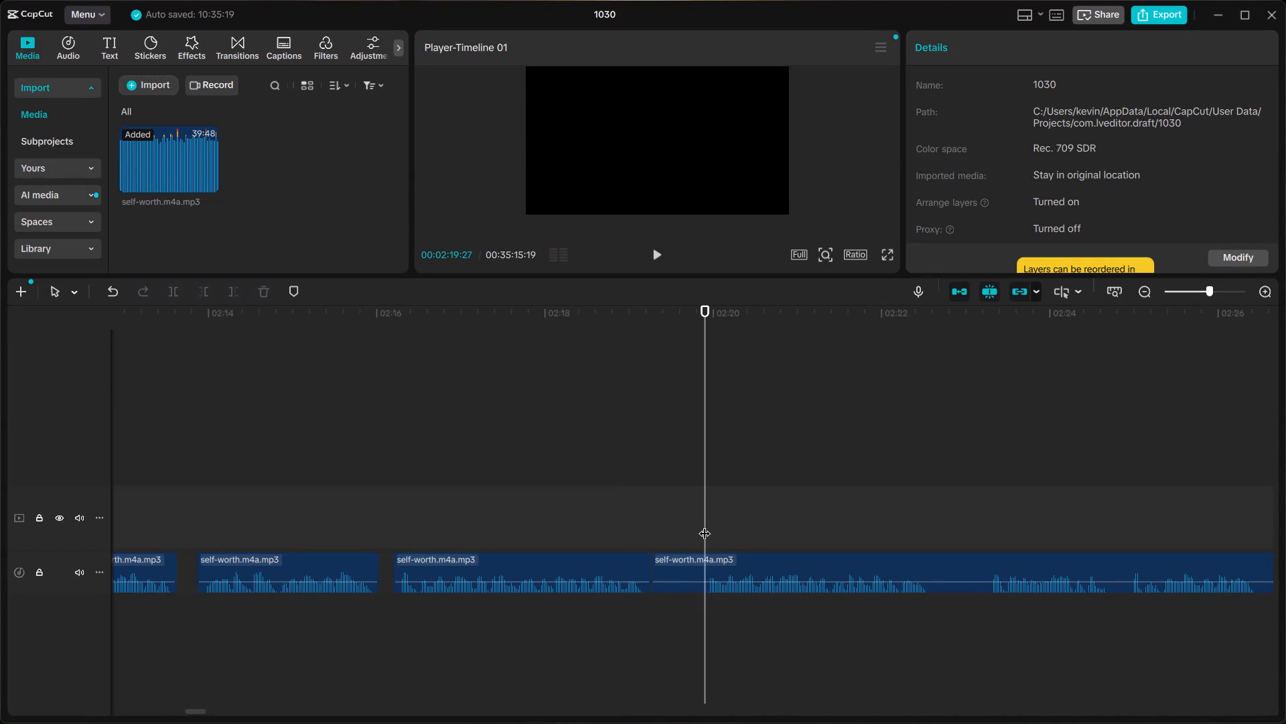
left_click(650, 524)
key("space")
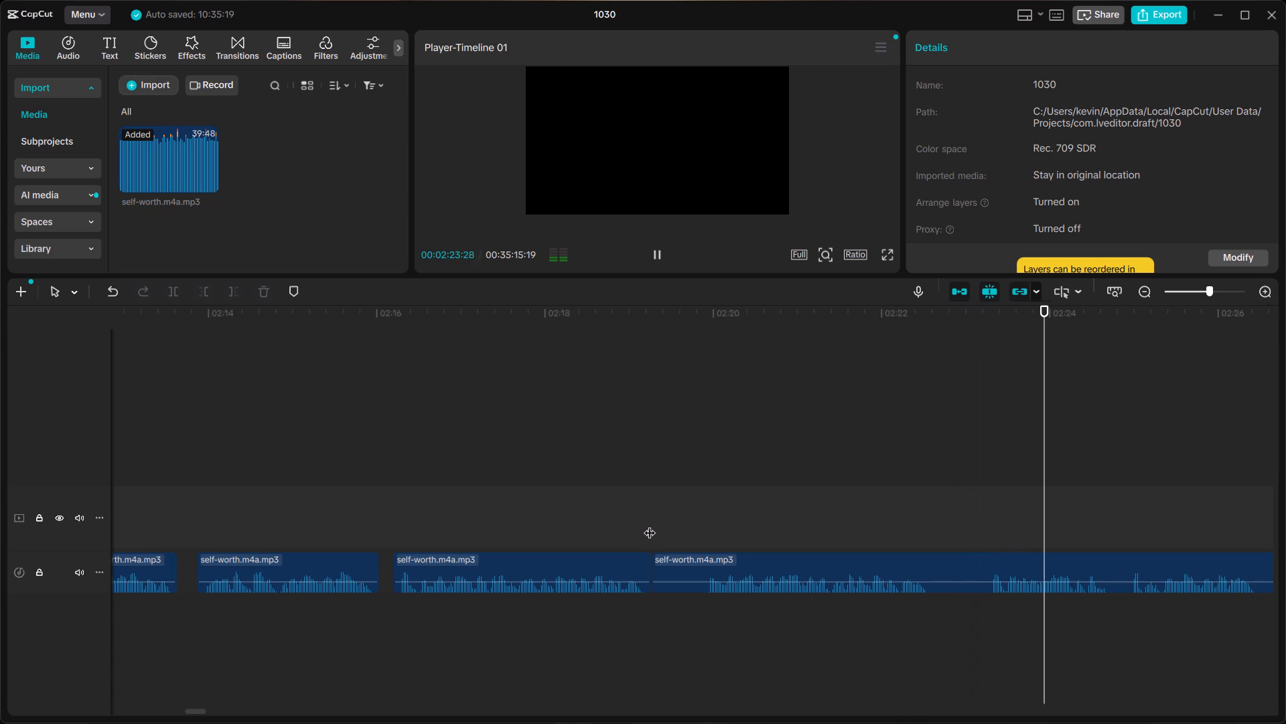
key("space")
left_click(476, 530)
key("space")
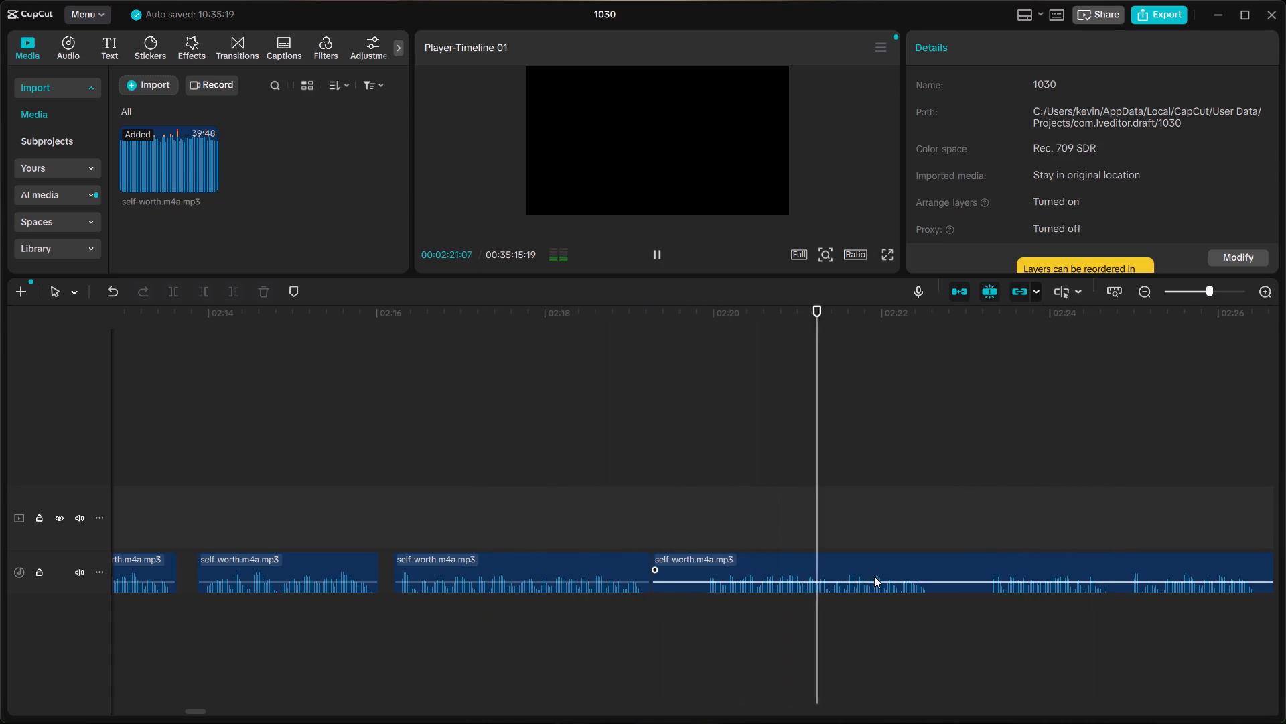
key("space")
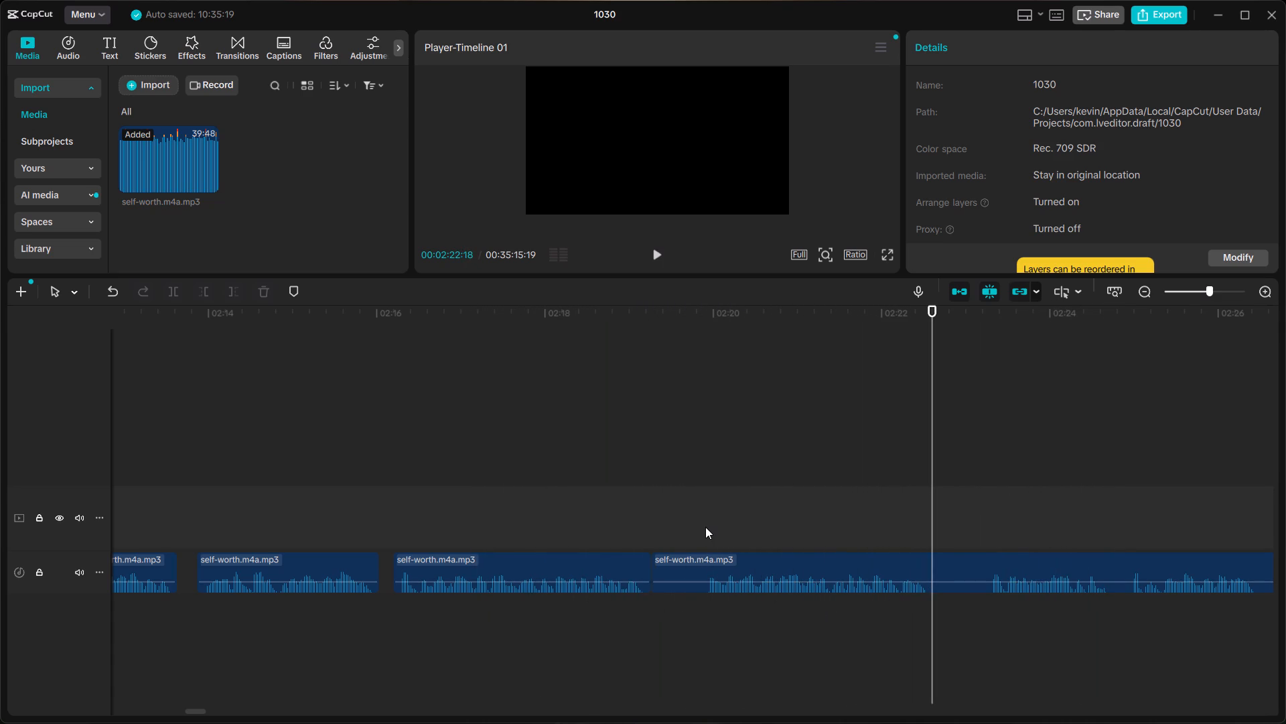
left_click(705, 527)
left_click(702, 527)
left_click(707, 566)
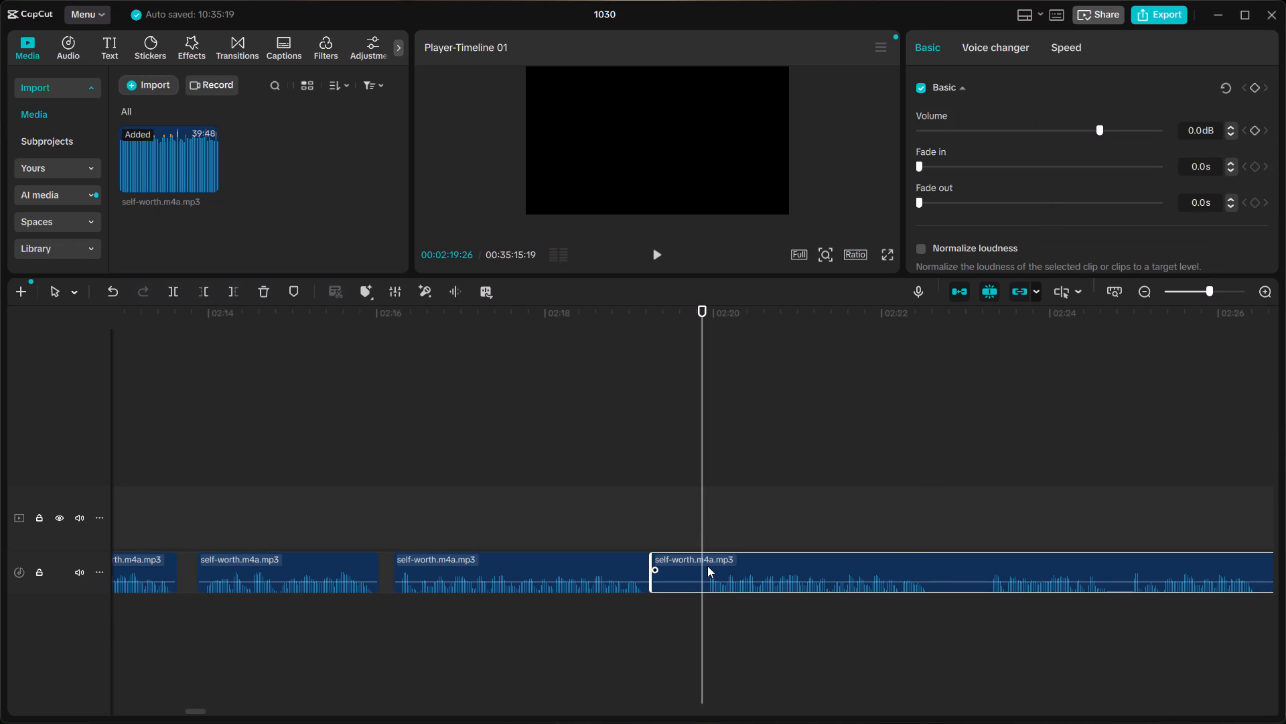
key("ctrl+b")
Delete the silence between 02:19:08 and 02:19:26, move the following clip up to close the gap, and play across the join.
left_click(679, 578)
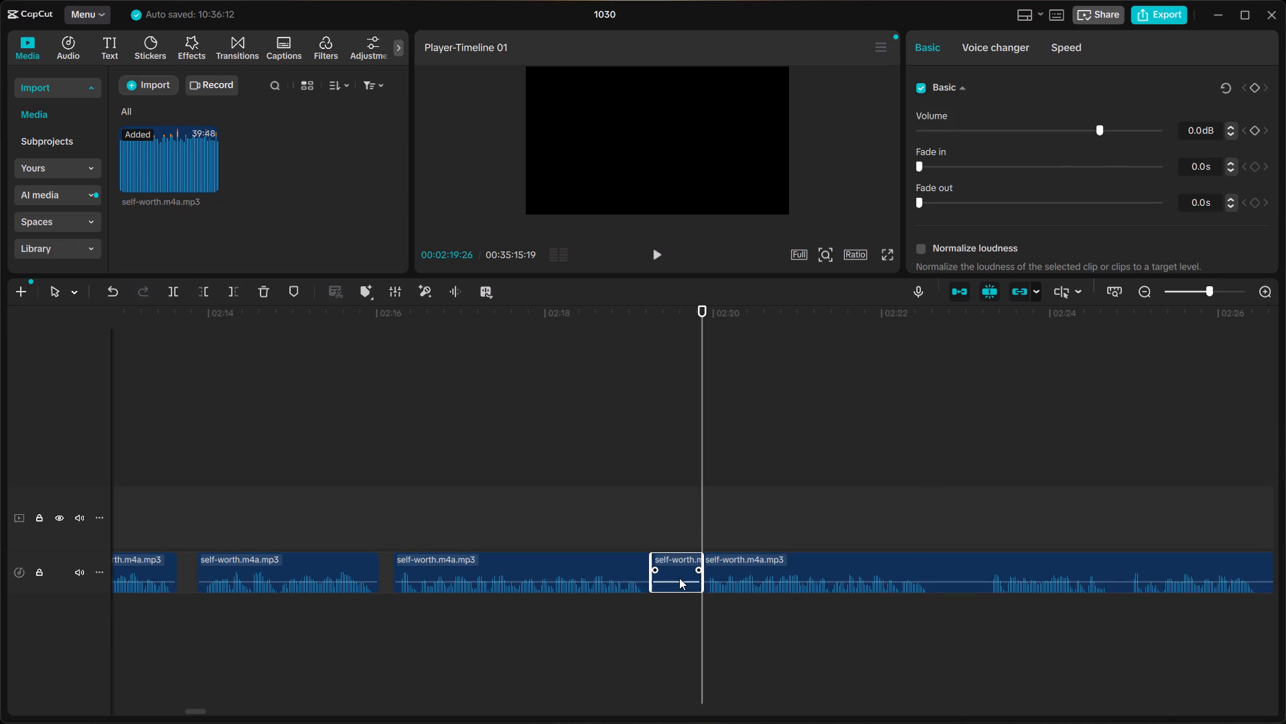
key("BackSpace")
left_click(754, 561)
left_click_drag(754, 561, 707, 561)
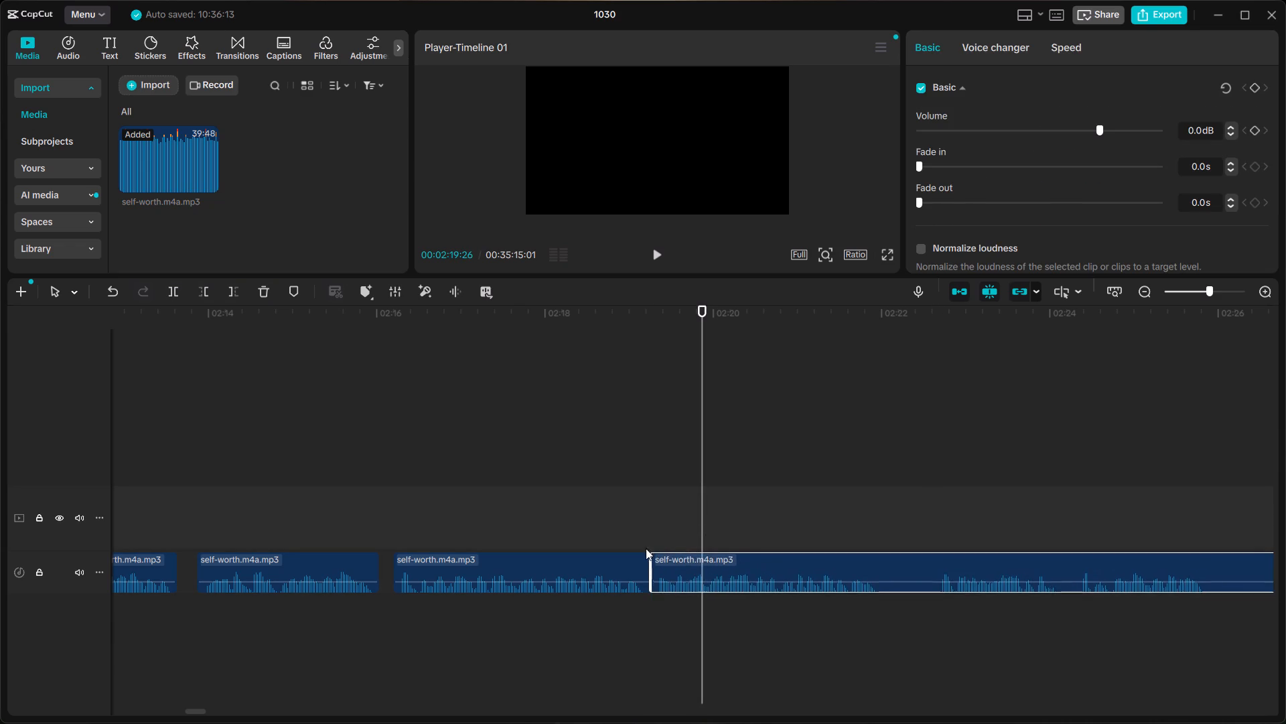
left_click(544, 517)
key("space")
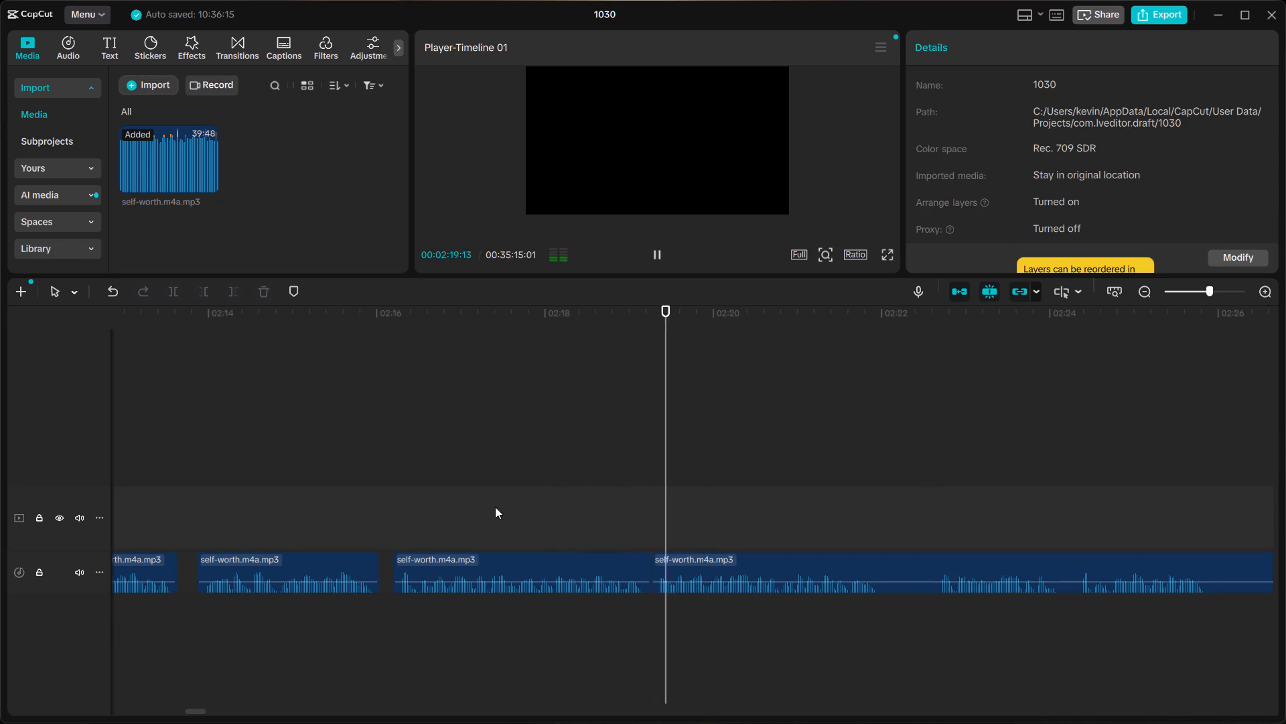
left_click(427, 516)
key("space")
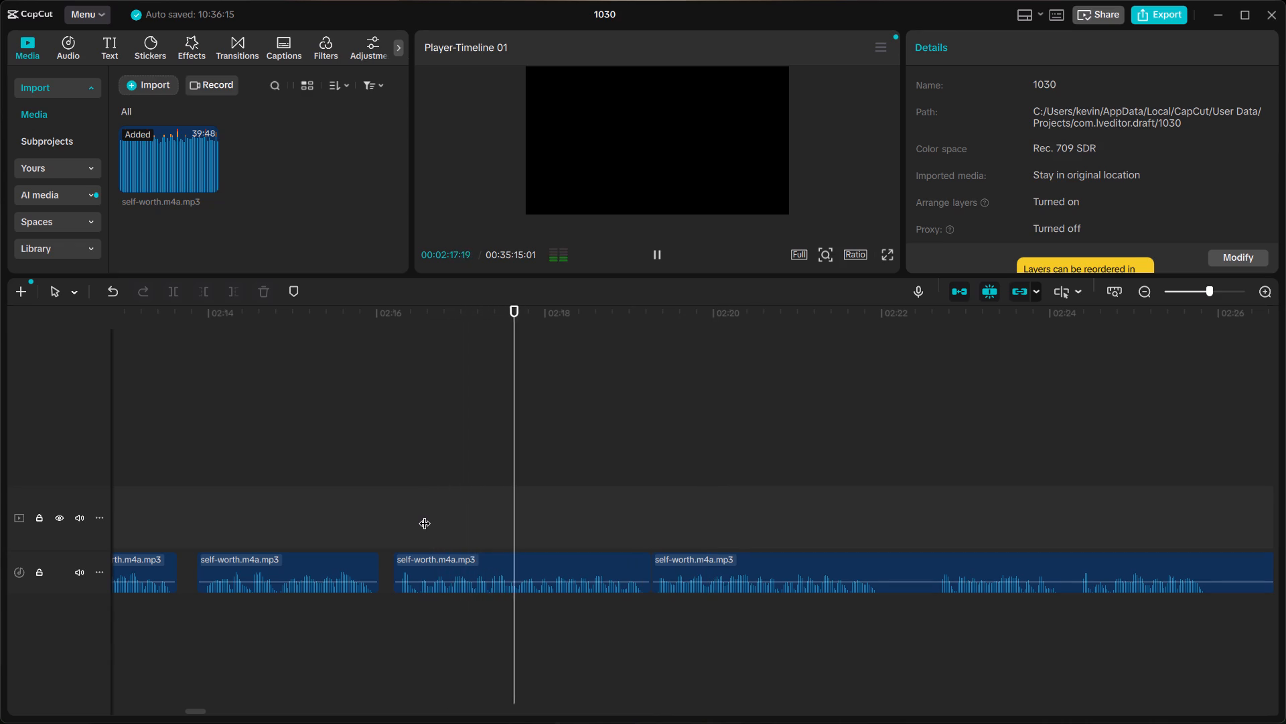
Listen on to about 02:25 and split the clip at 02:22:01, in the silence right after the phrase ends.
scroll(425, 515, "left", 1)
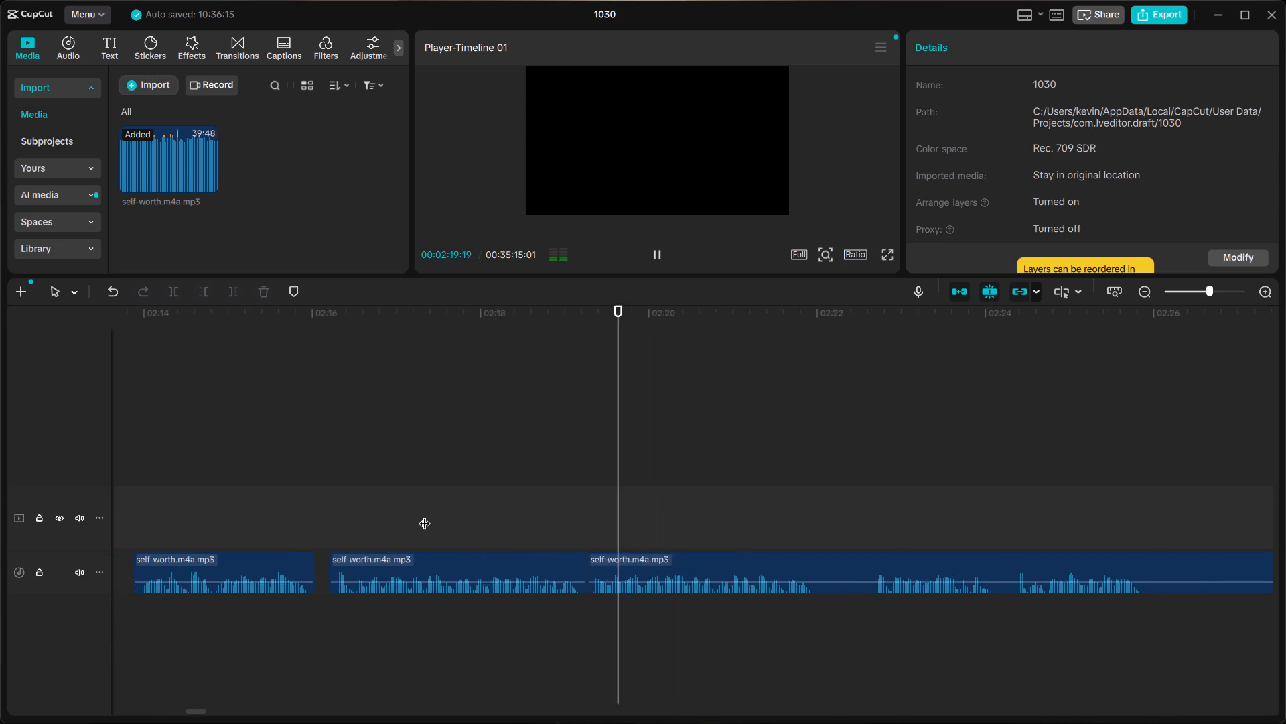
scroll(425, 515, "left", 1)
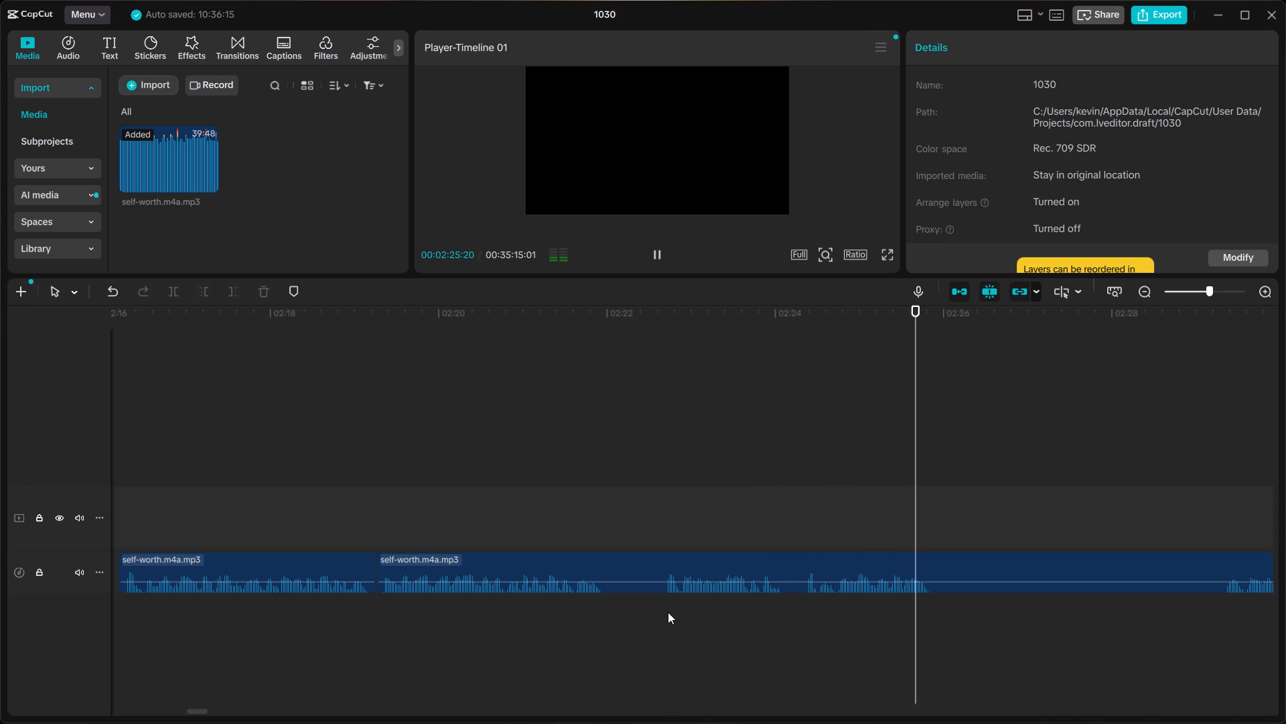
key("space")
left_click(611, 540)
left_click(610, 555)
left_click(614, 566)
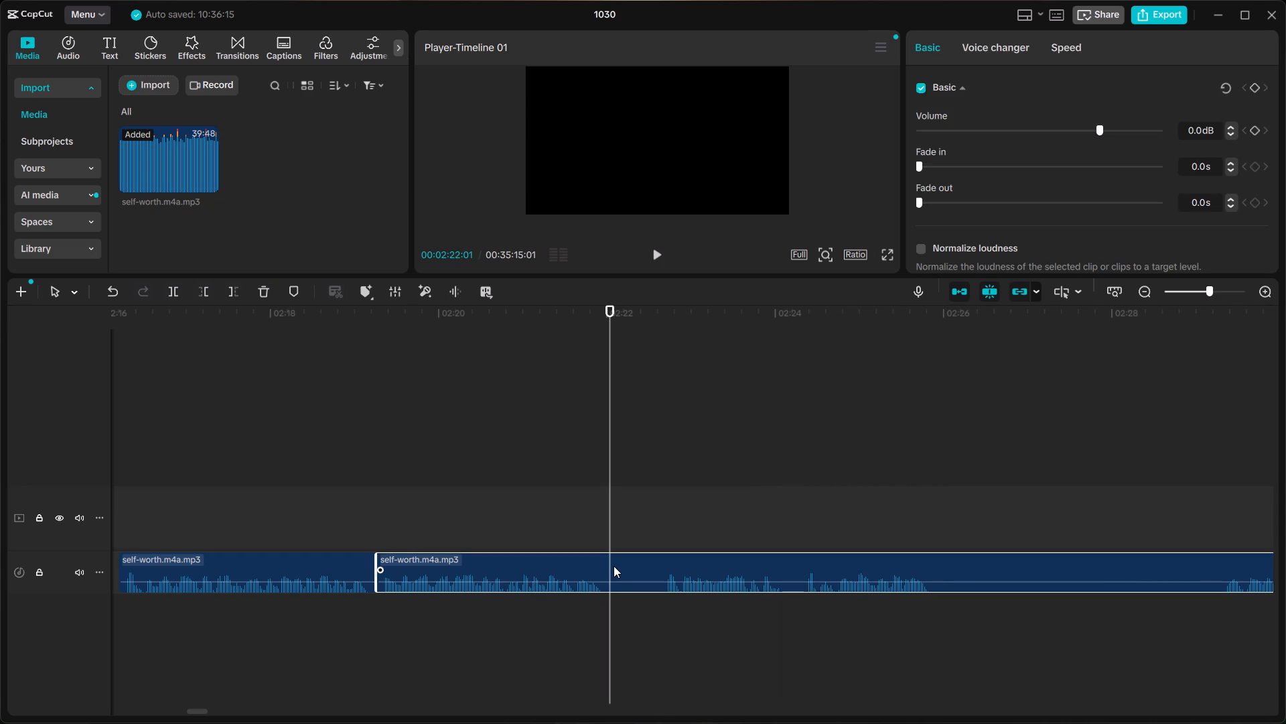
key("ctrl+b")
Listen on from about 02:29 through the repeated takes and split the clip at 02:35:29, just before the take worth keeping.
scroll(709, 534, "left", 1)
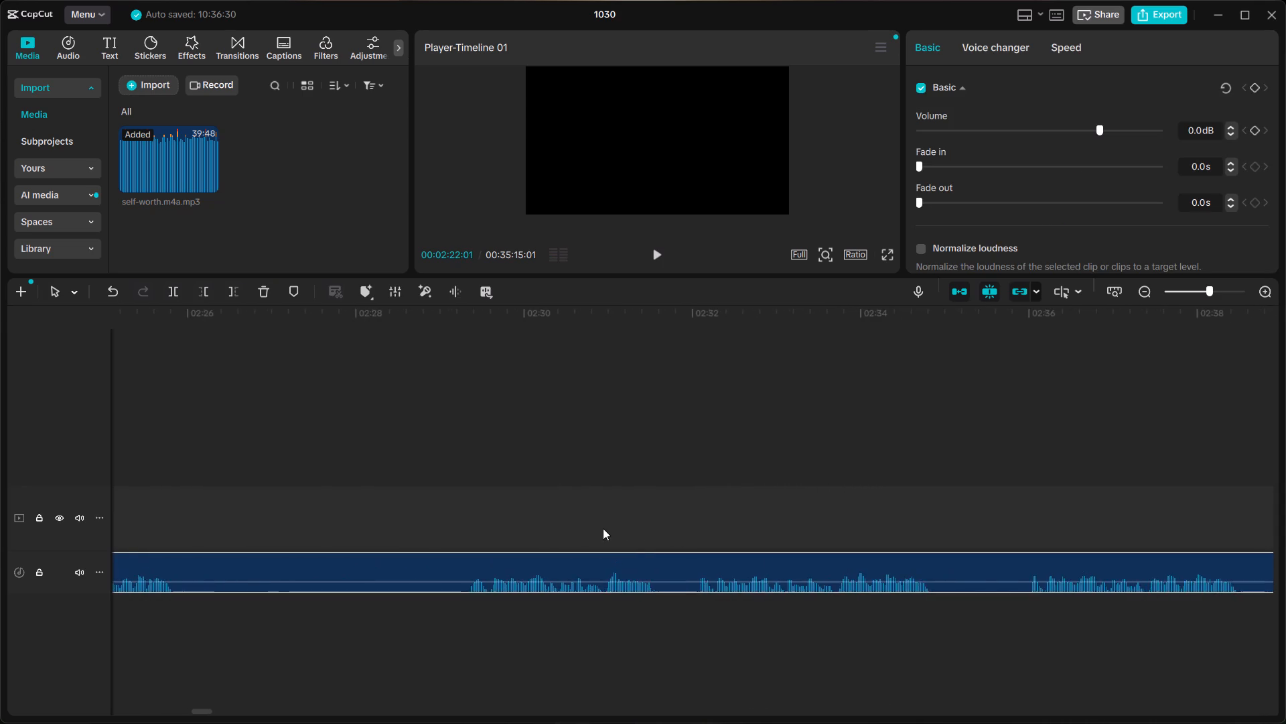
scroll(603, 528, "left", 1)
left_click(490, 524)
key("space")
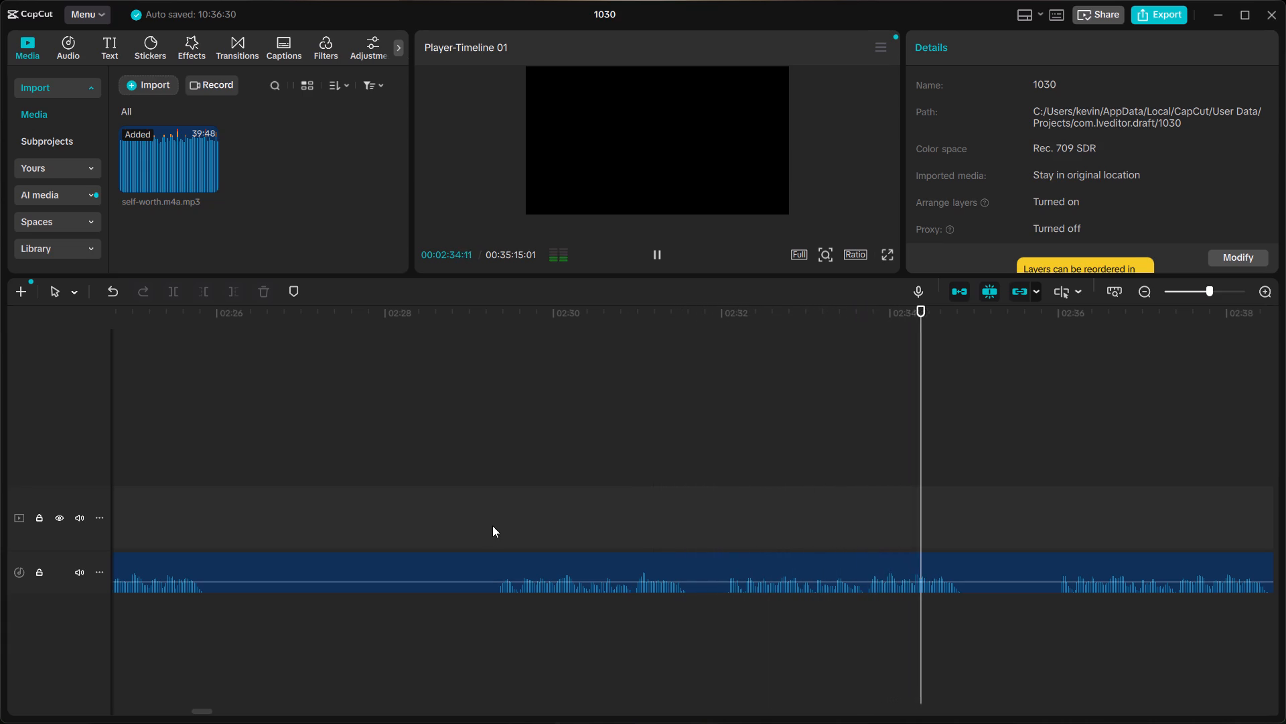
key("space")
left_click(1058, 533)
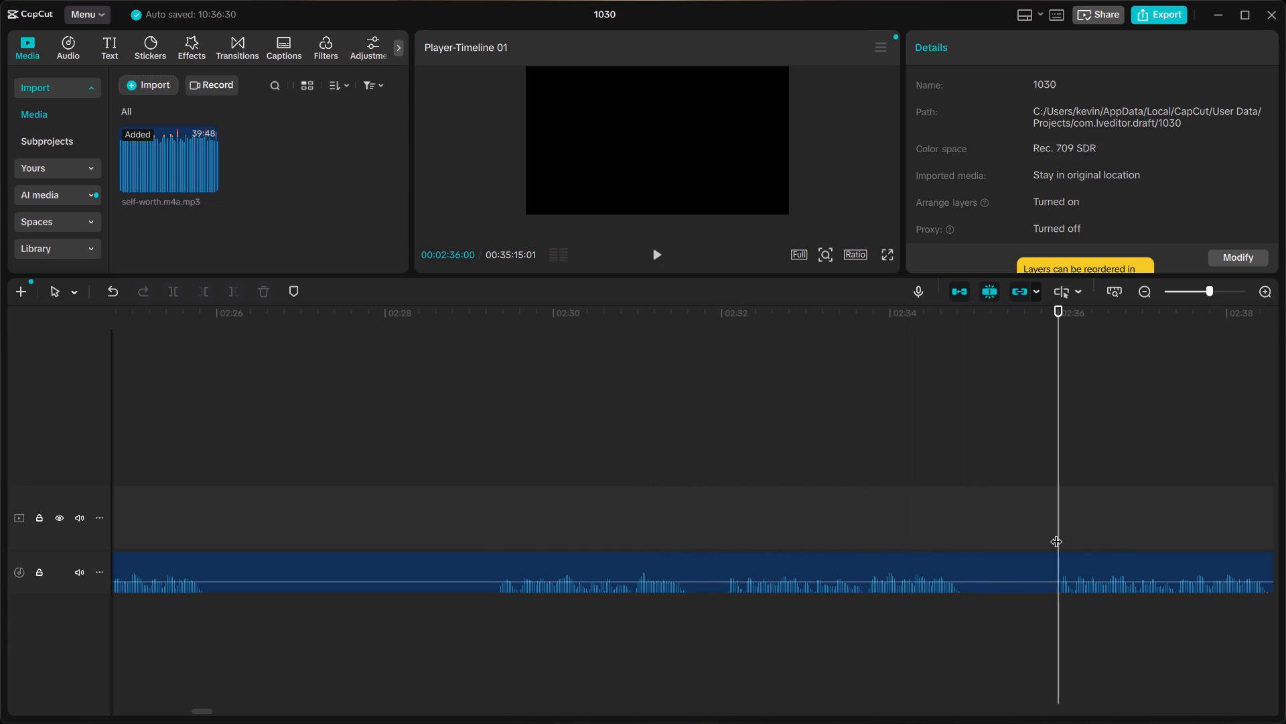
key("space")
scroll(1056, 533, "left", 1)
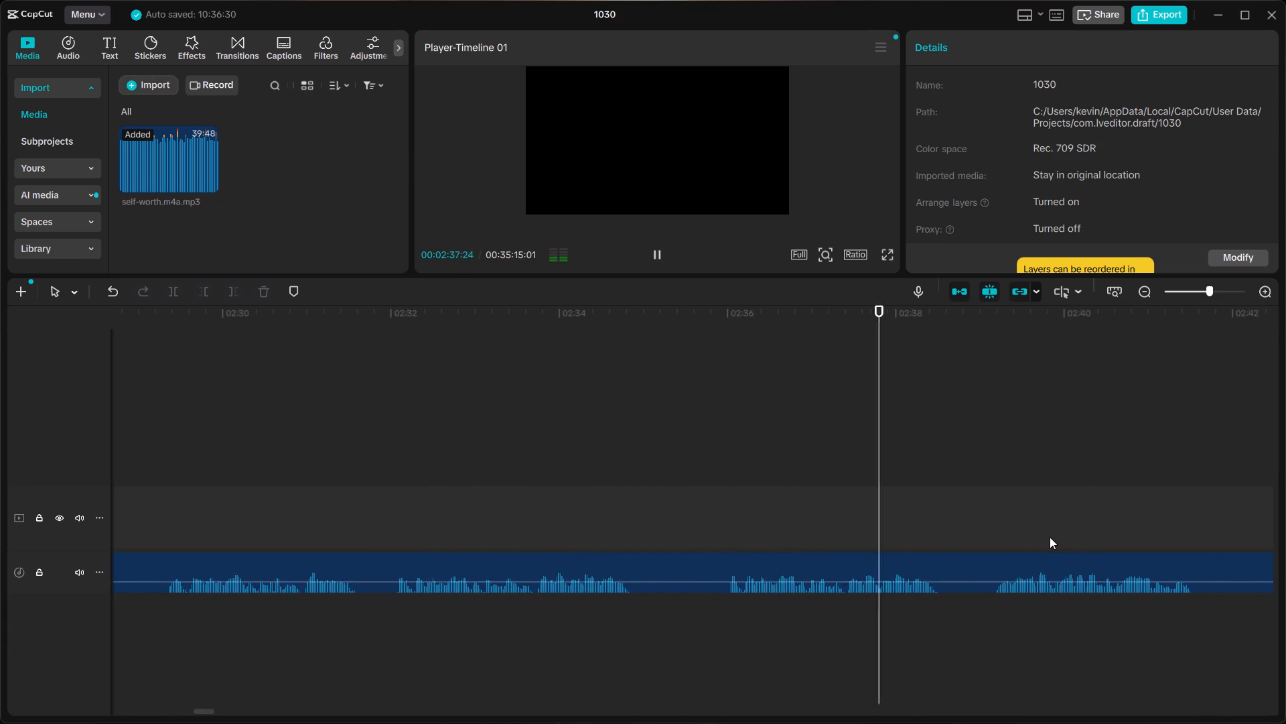
scroll(1050, 537, "left", 1)
left_click(975, 534)
key("space")
key("space")
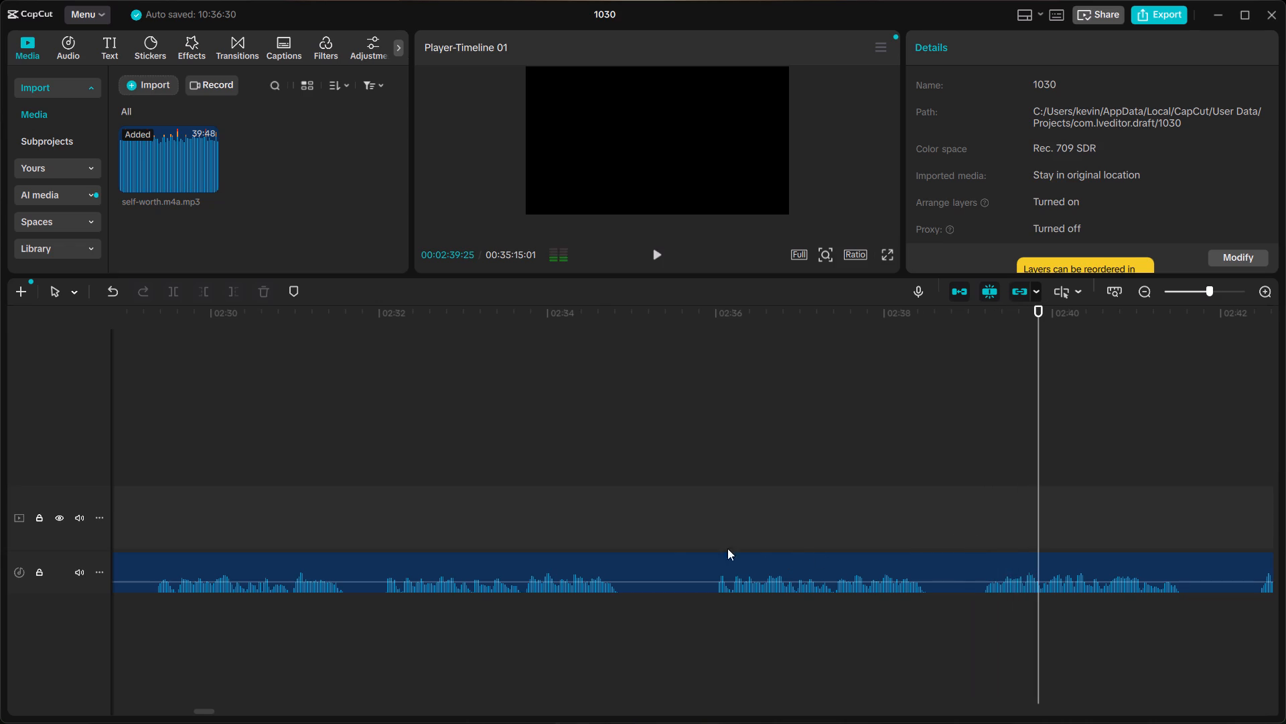
left_click(715, 535)
left_click(713, 540)
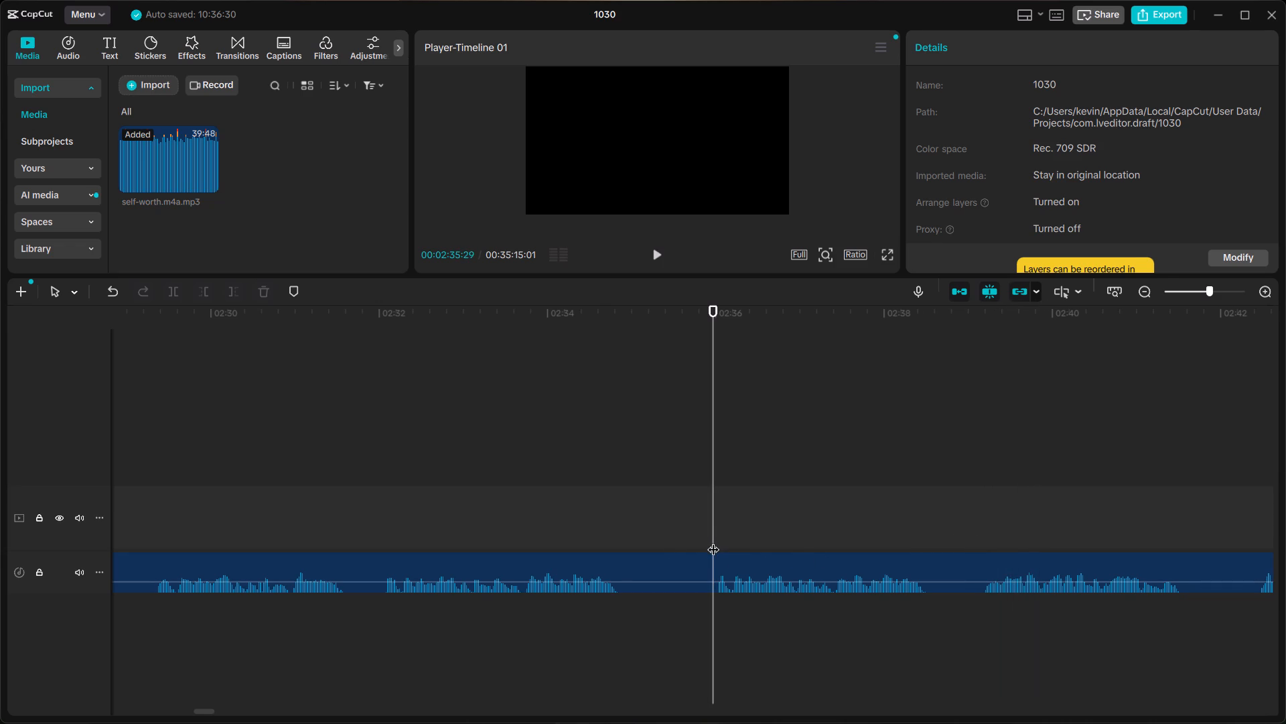
left_click(722, 561)
key("ctrl+b")
Delete the section between the cuts at 02:22:01 and 02:35:29, after a brief listen to it, and close the gap it leaves.
scroll(710, 561, "right", 1)
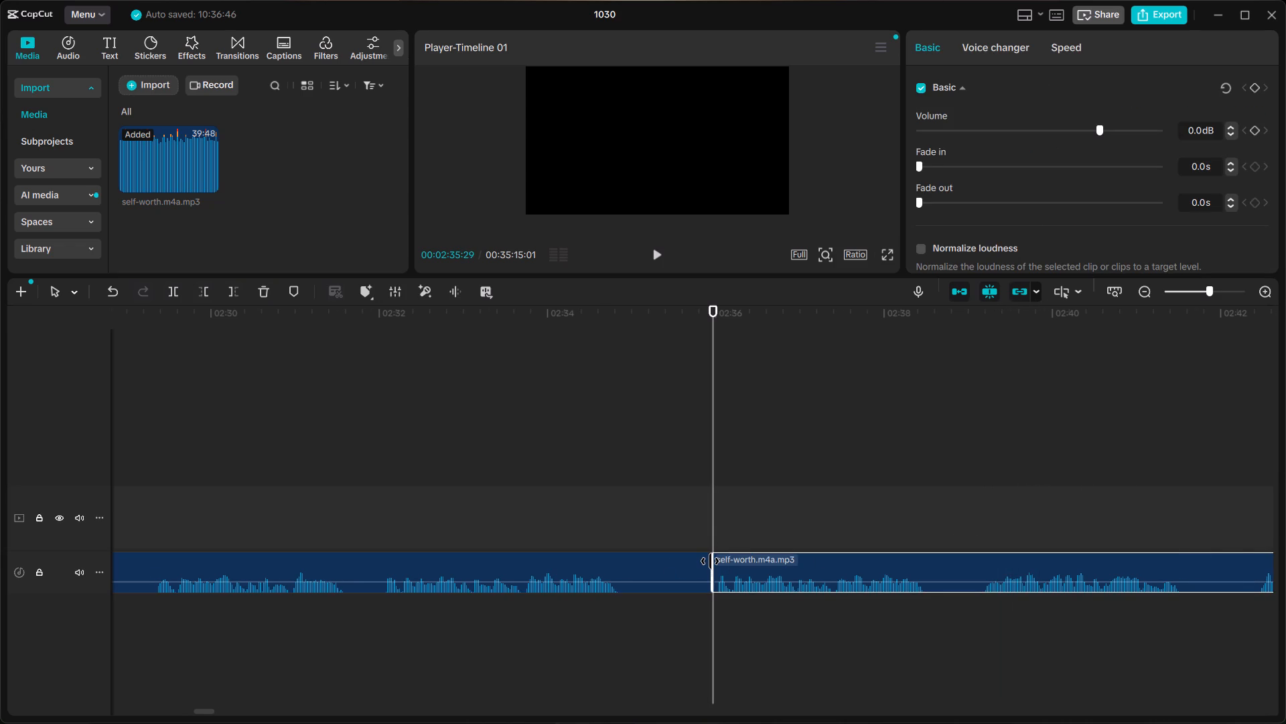
scroll(710, 561, "right", 1)
scroll(710, 561, "down", 3, "ctrl")
scroll(710, 561, "right", 1)
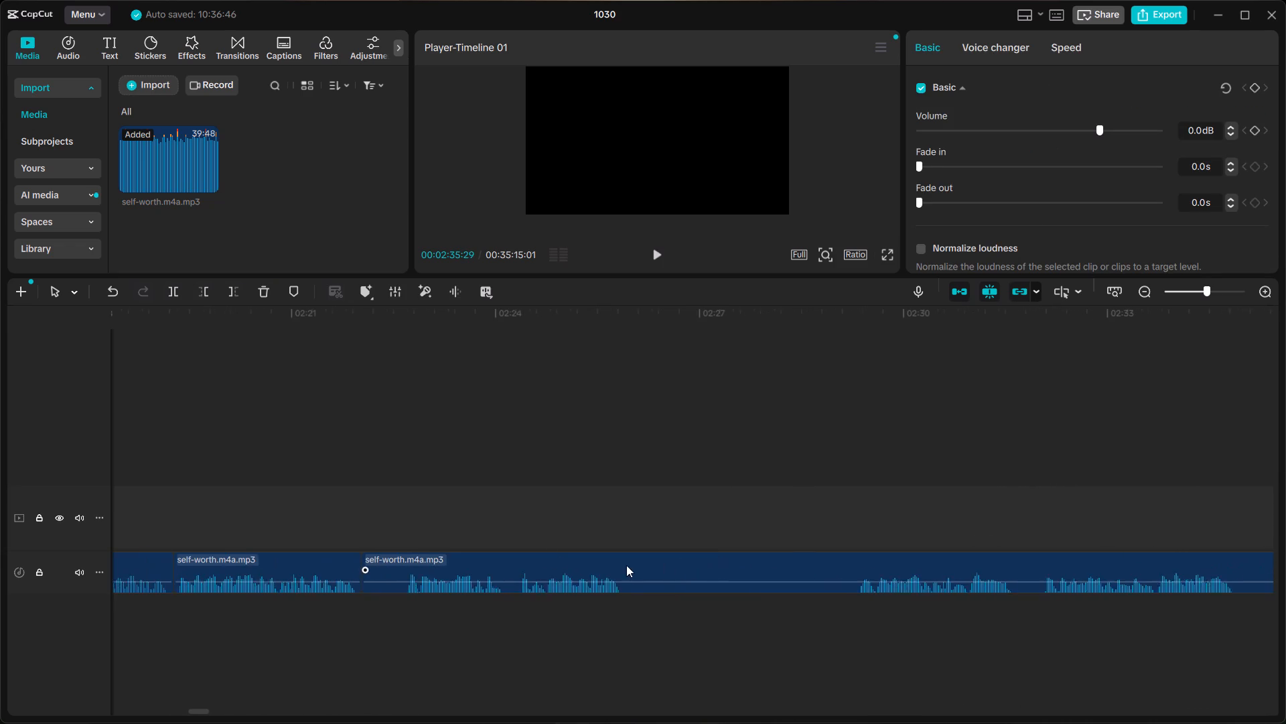
scroll(626, 565, "right", 1)
left_click(390, 528)
key("space")
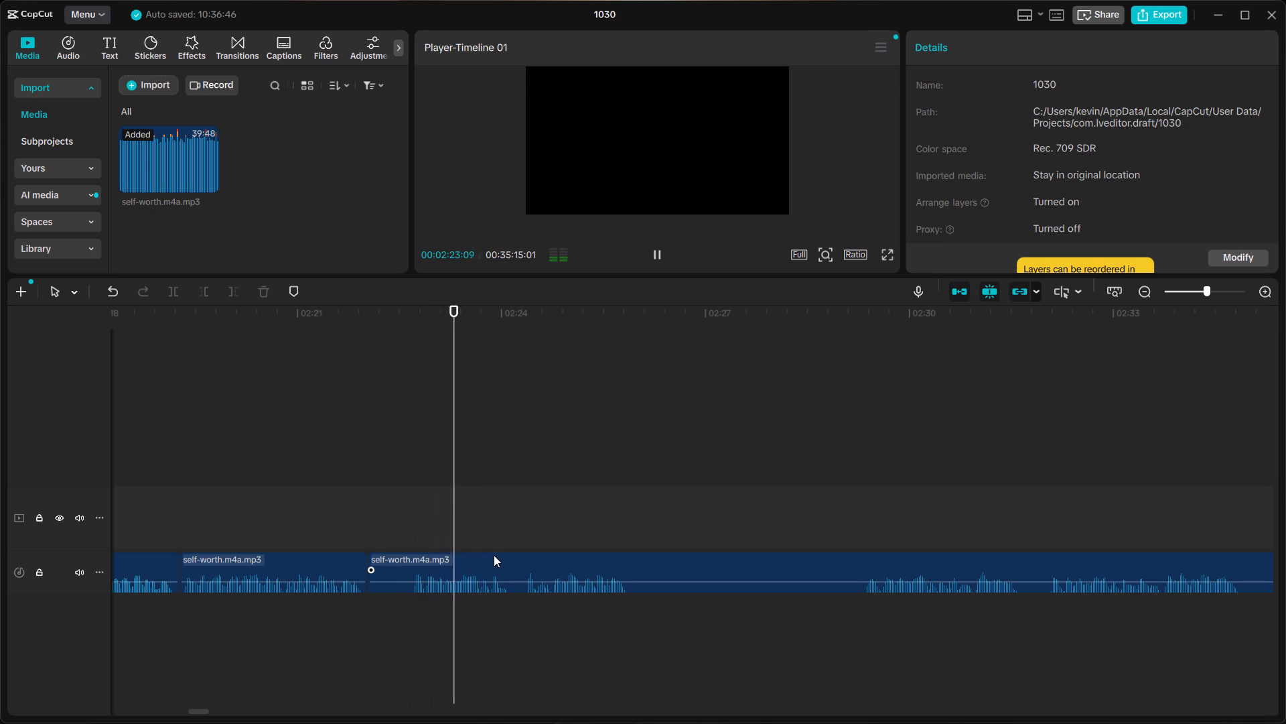
key("space")
left_click(512, 567)
key("BackSpace")
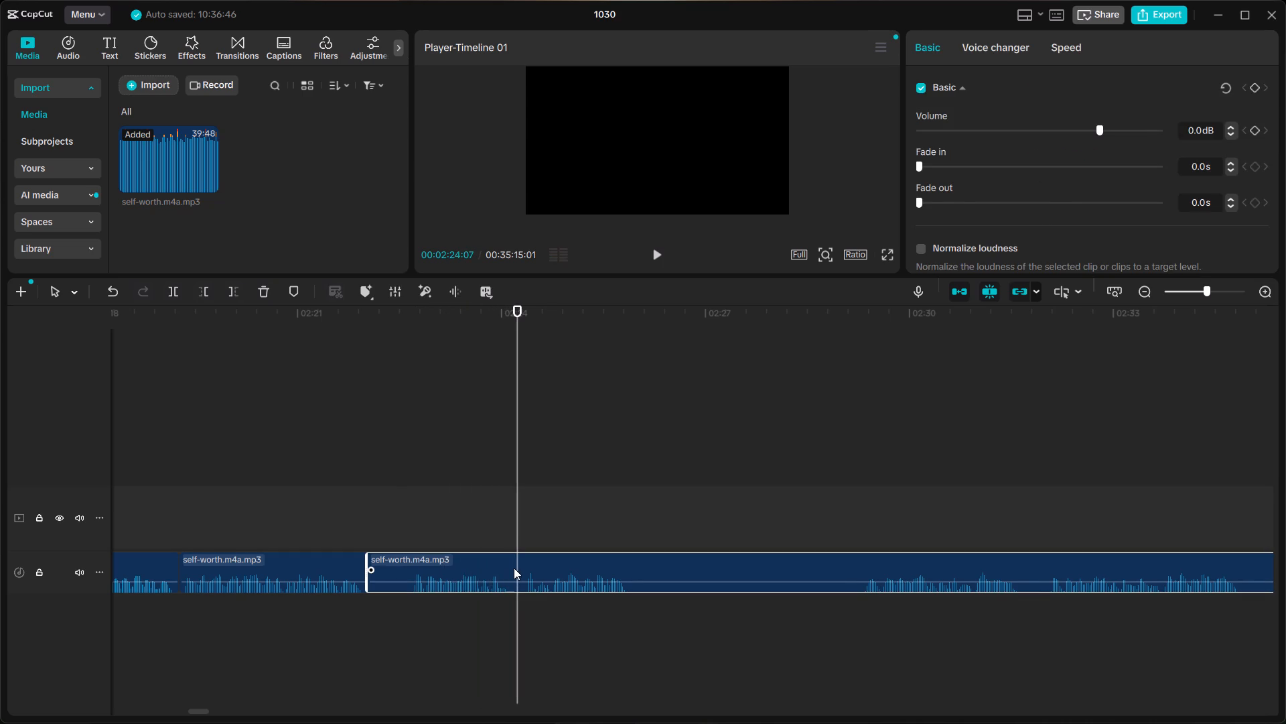
right_click(431, 562)
left_click(451, 574)
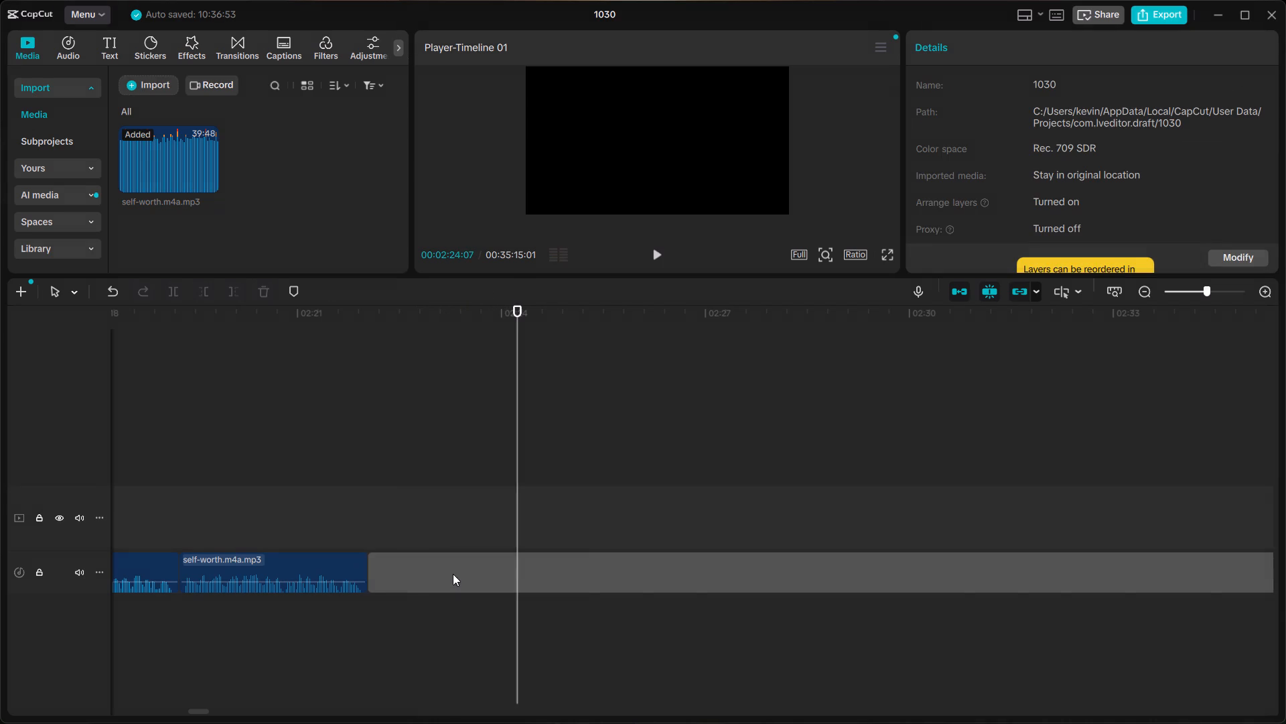
Move the following clip to leave a pause of about 5 frames after 02:22:01, playing across the join to about 02:25.
left_click(293, 511)
key("space")
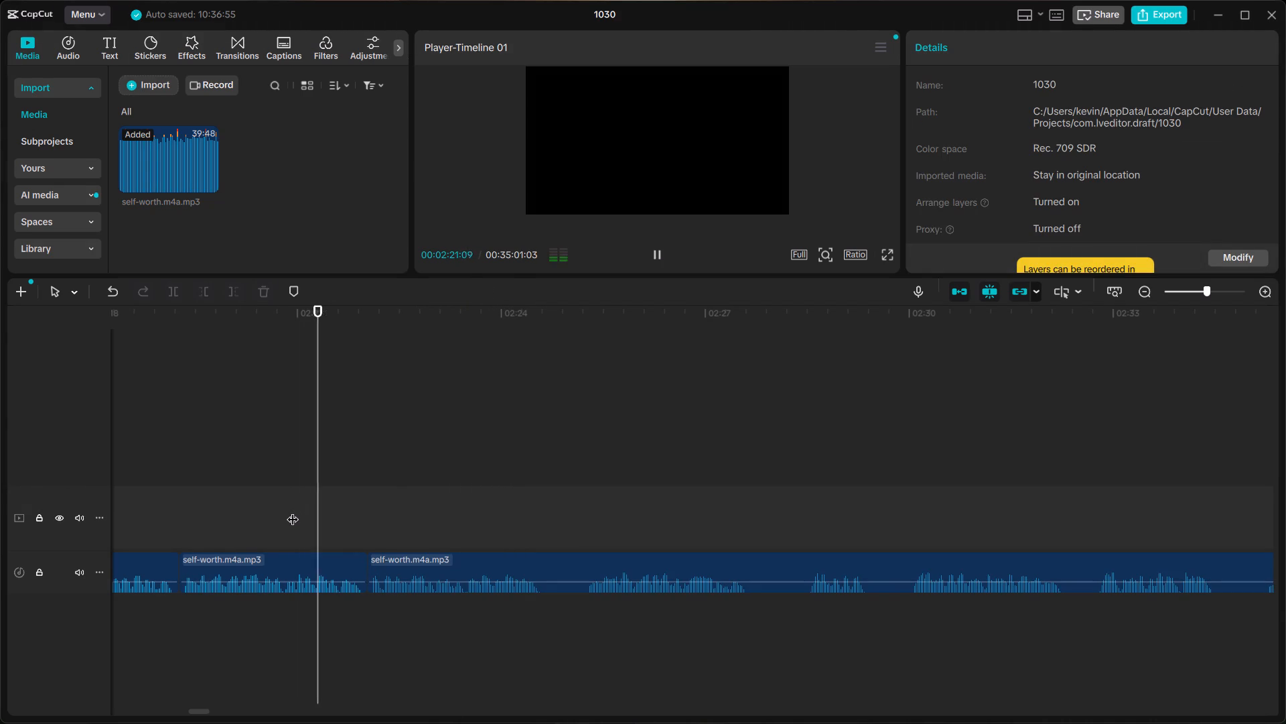
key("space")
left_click(403, 555)
left_click(398, 557)
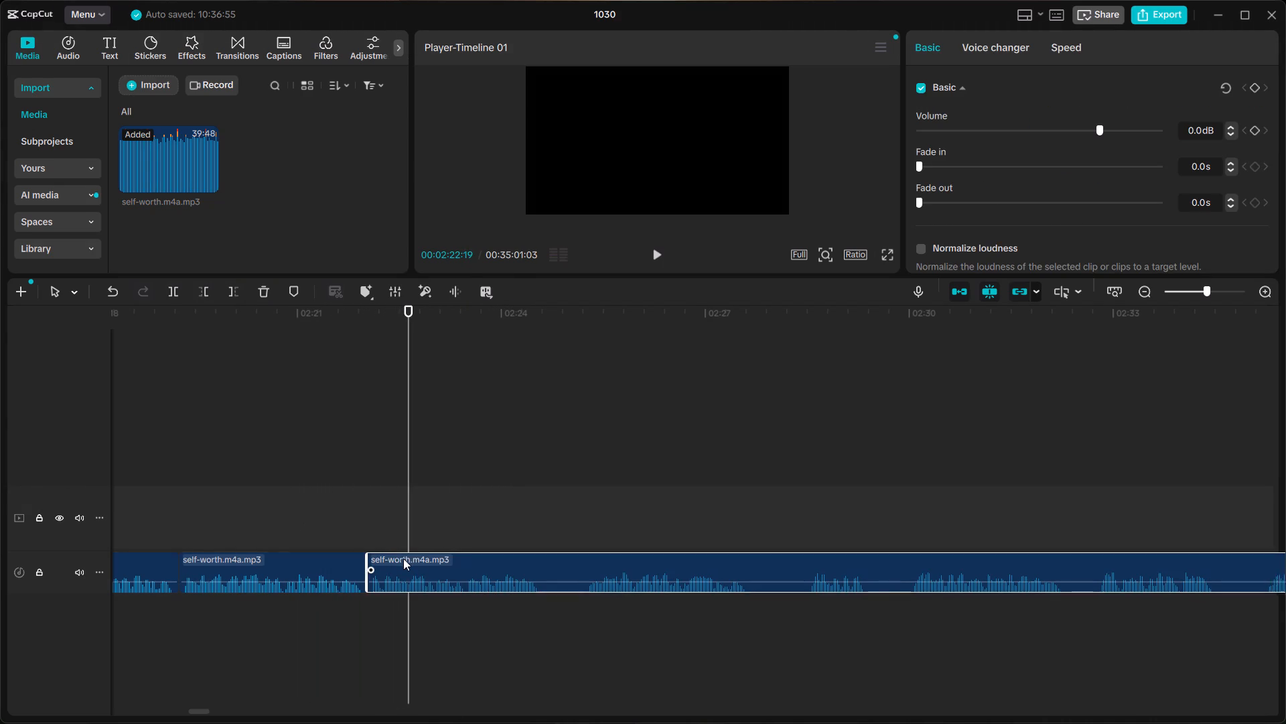
left_click(222, 529)
key("space")
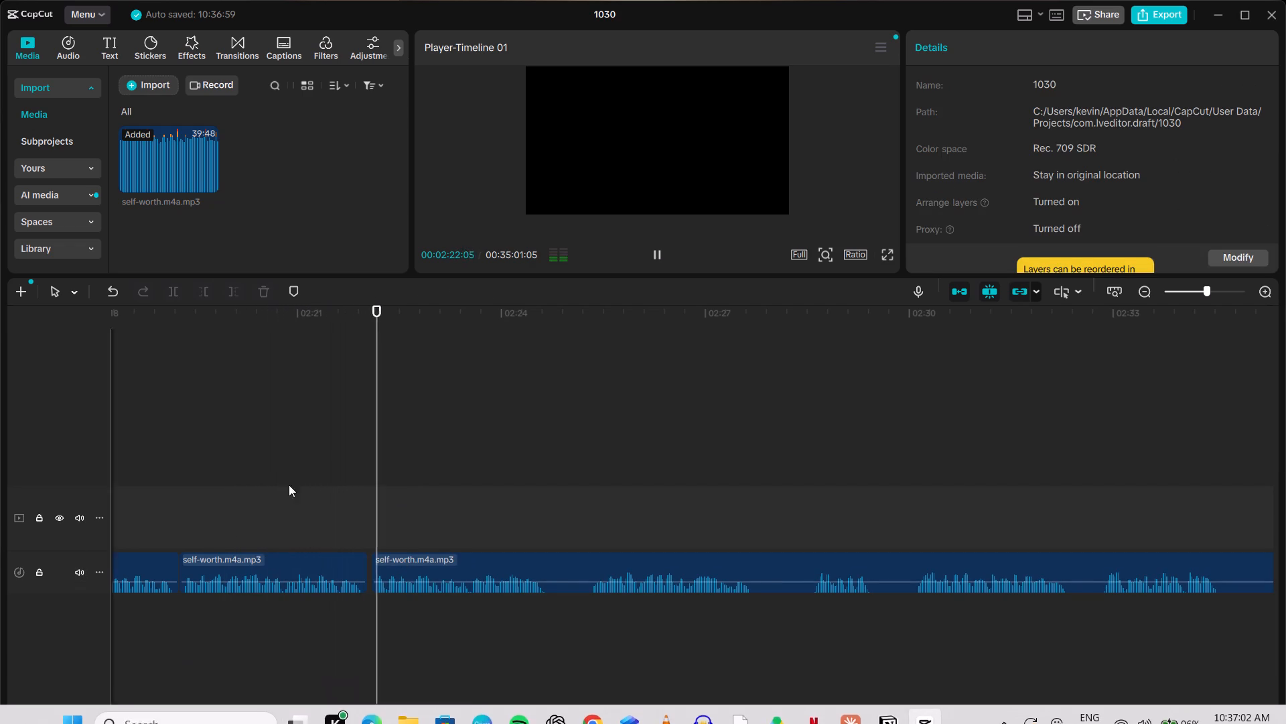
key("space")
left_click(437, 558)
left_click_drag(437, 558, 444, 560)
left_click(194, 503)
left_click(180, 508)
key("space")
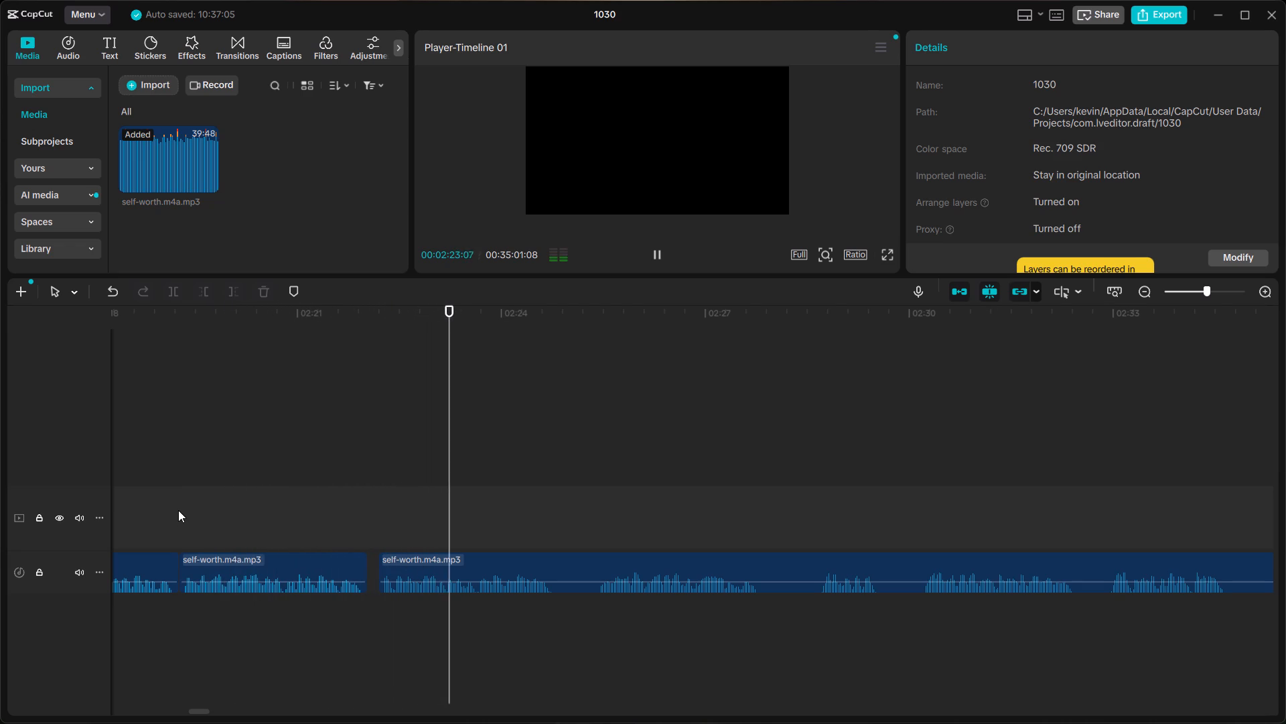
key("space")
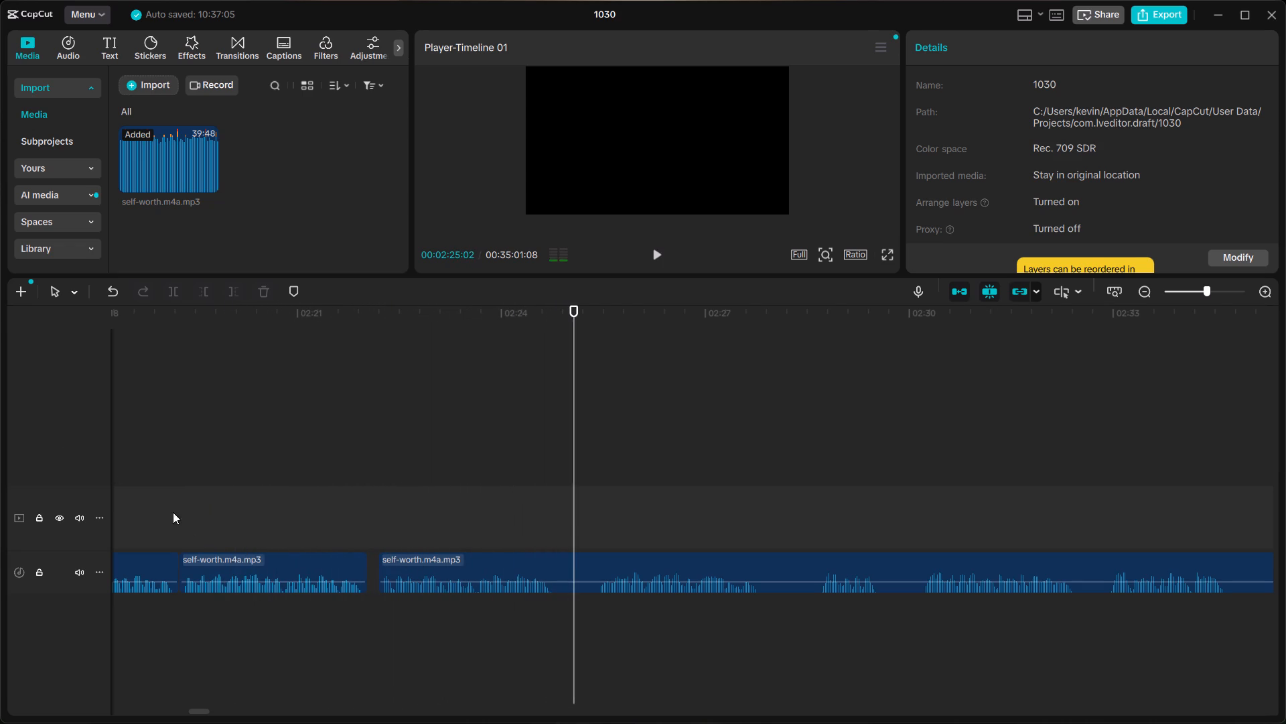
Listen on to about 02:27 and isolate the silence between the two phrases with splits at 02:24:25 and 02:25:09.
left_click(173, 512)
left_click(139, 508)
key("space")
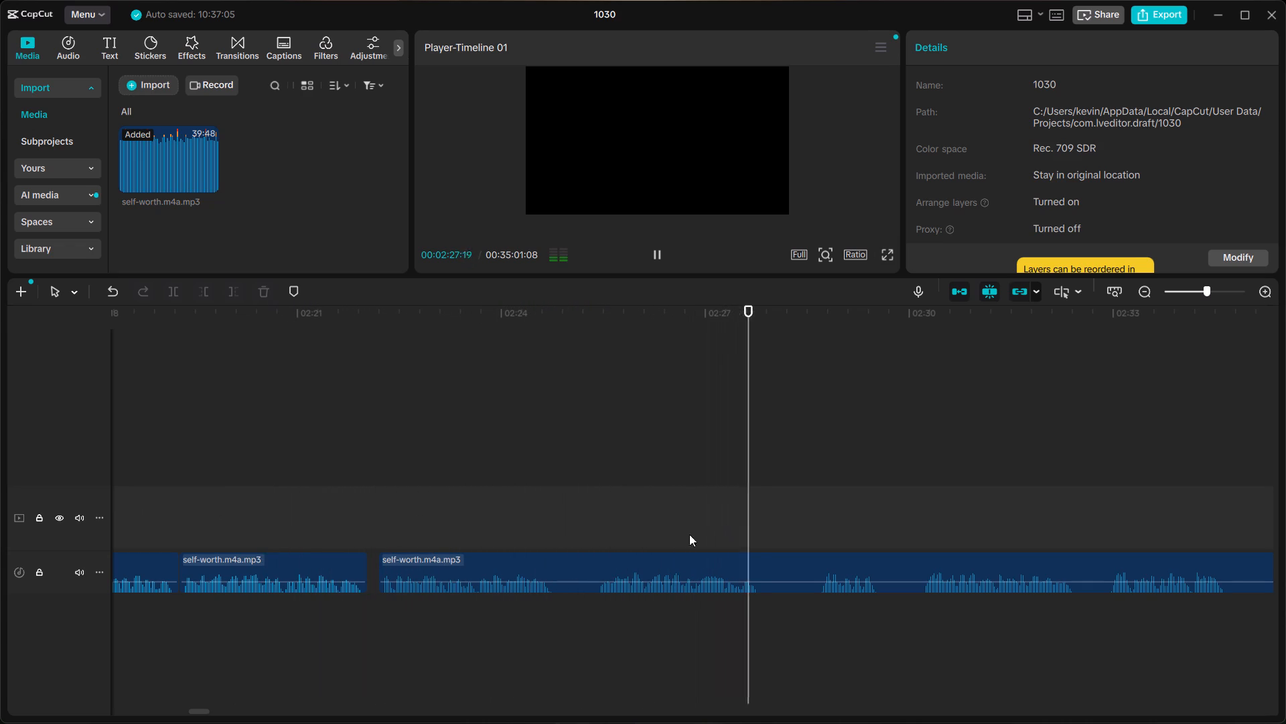
key("space")
left_click(558, 548)
left_click(563, 559)
key("ctrl+b")
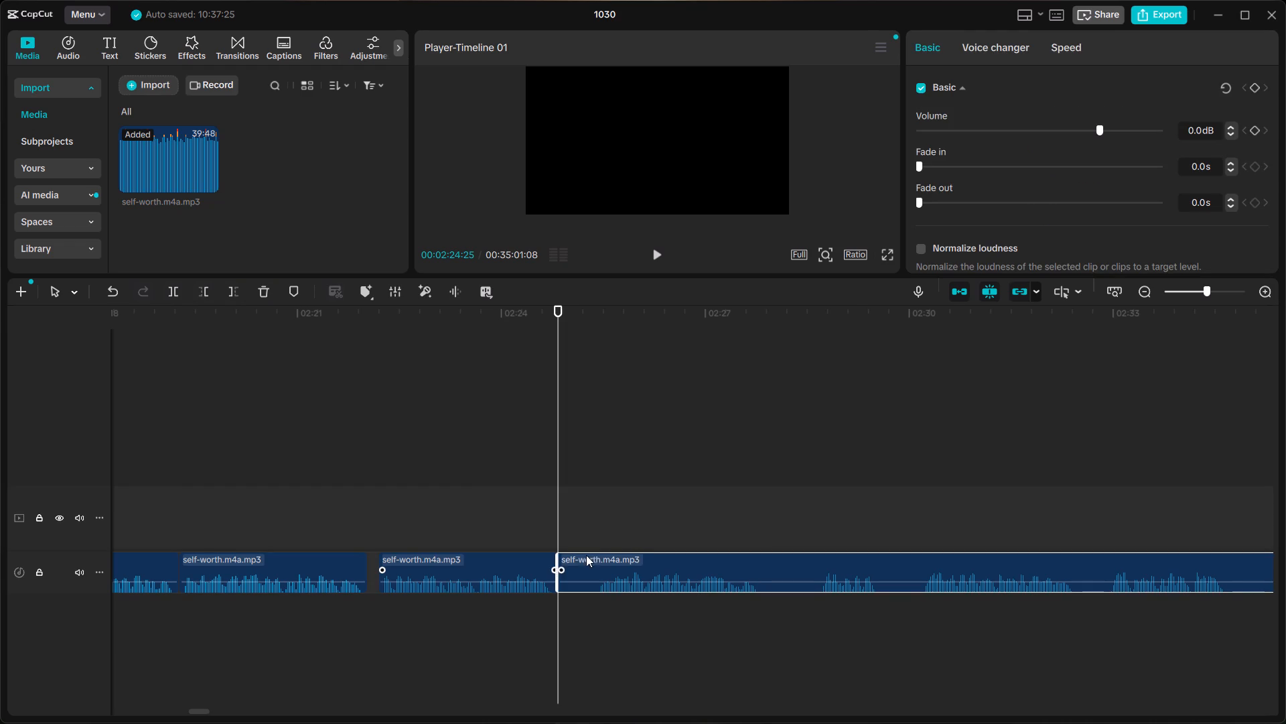
left_click(598, 537, "ctrl")
left_click(593, 563, "ctrl")
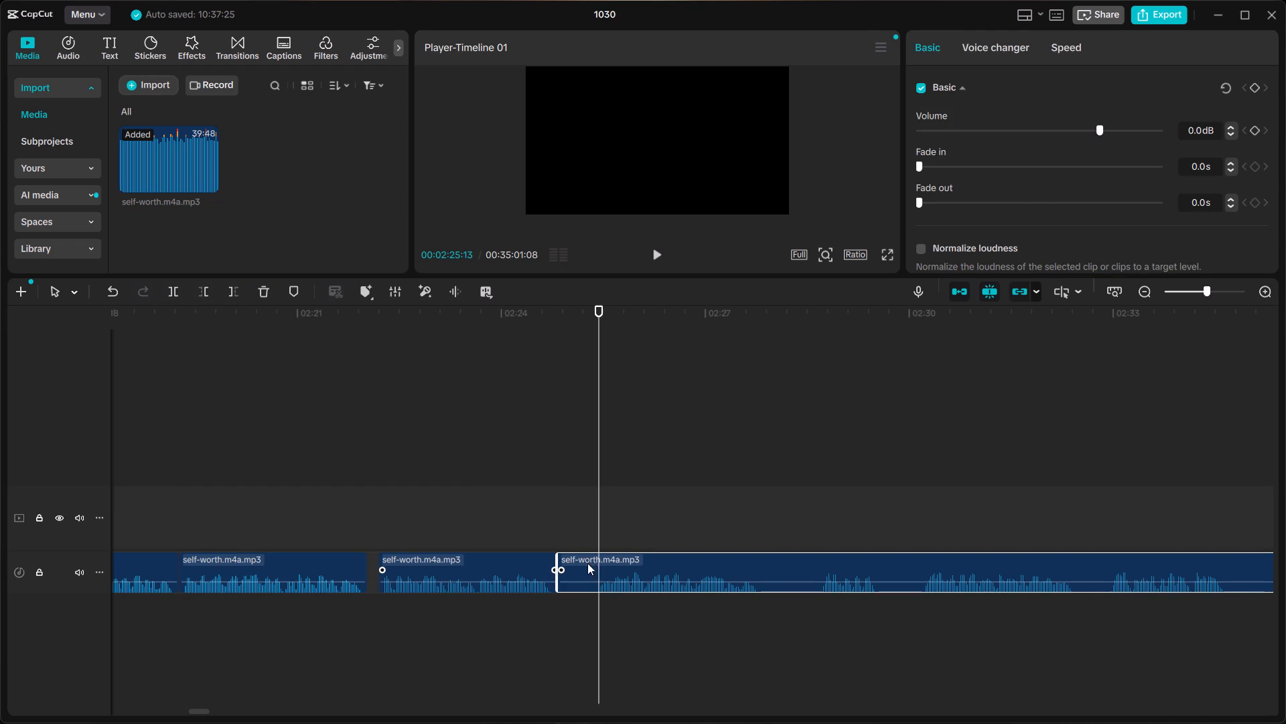
left_click(589, 526, "ctrl")
key("ctrl+b")
Delete the silence between 02:24:25 and 02:25:09, move the following clip to leave about a 2-frame pause, and play across the join.
left_click(577, 564)
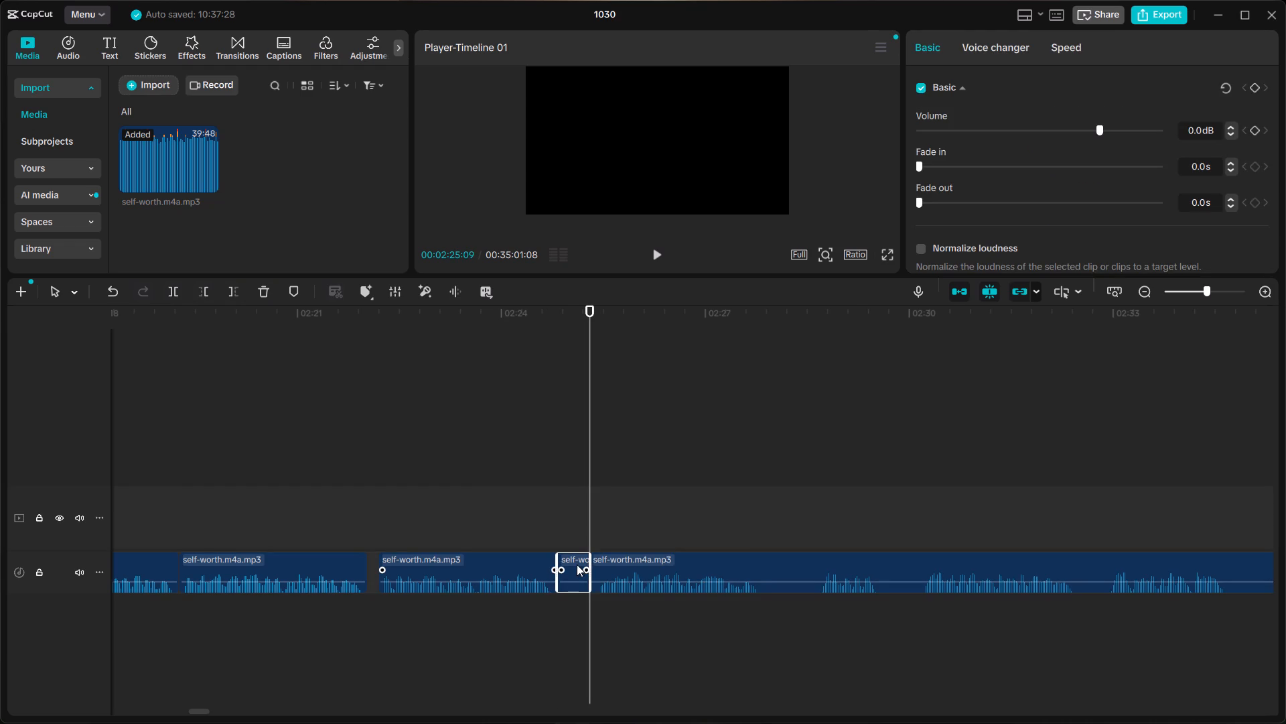
key("BackSpace")
left_click(608, 562)
left_click_drag(616, 562, 590, 572)
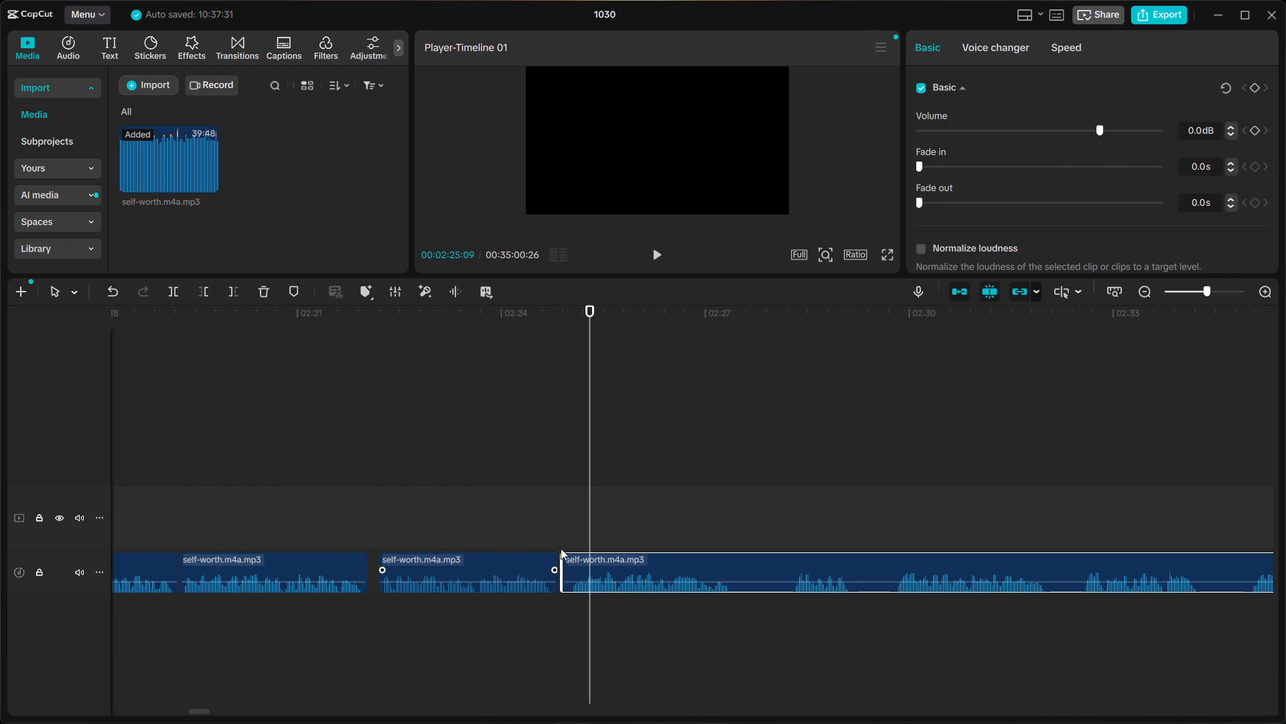
left_click(459, 529)
key("space")
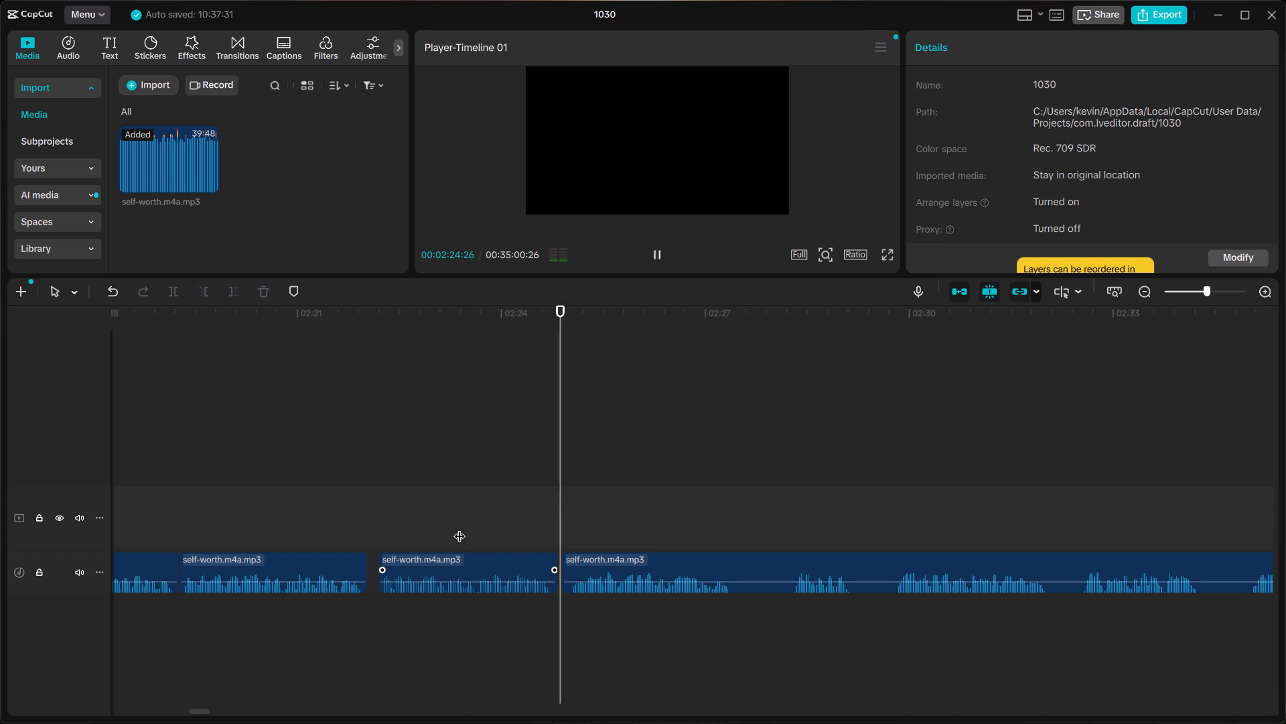
key("space")
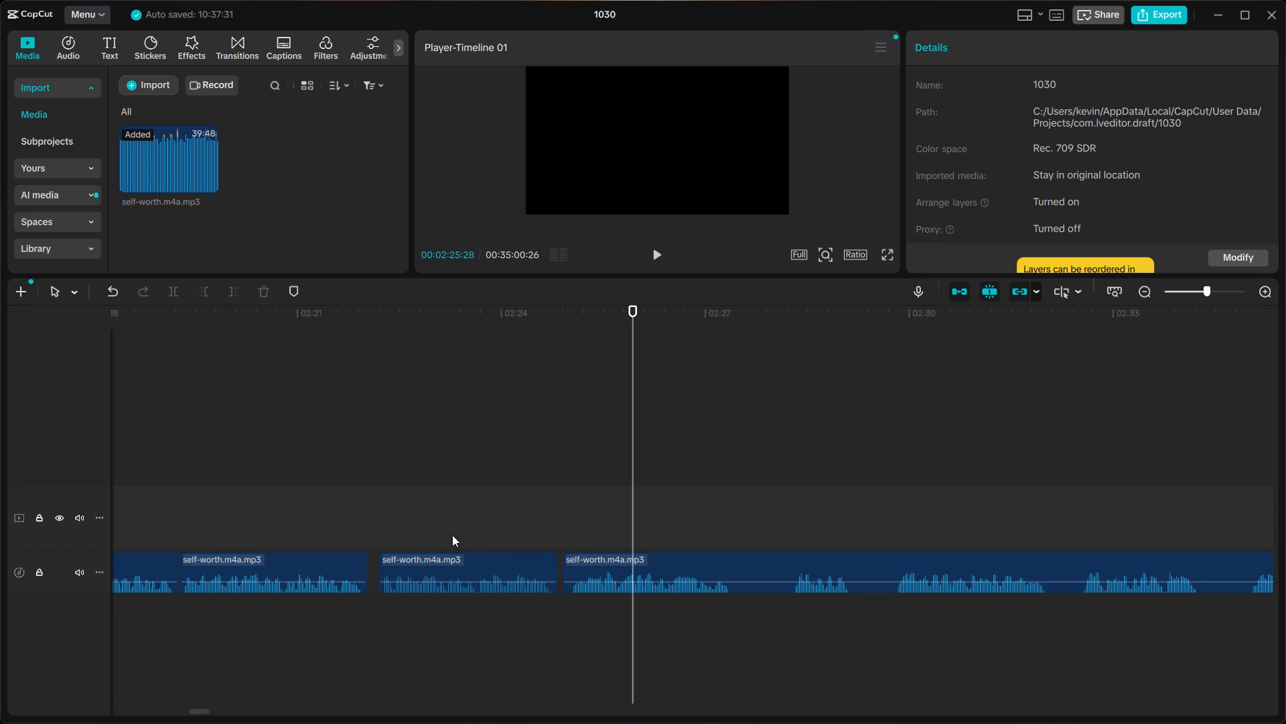
Listen on to about 02:29 and split the clip at 02:27:14, where the phrase ends.
left_click(374, 515)
key("space")
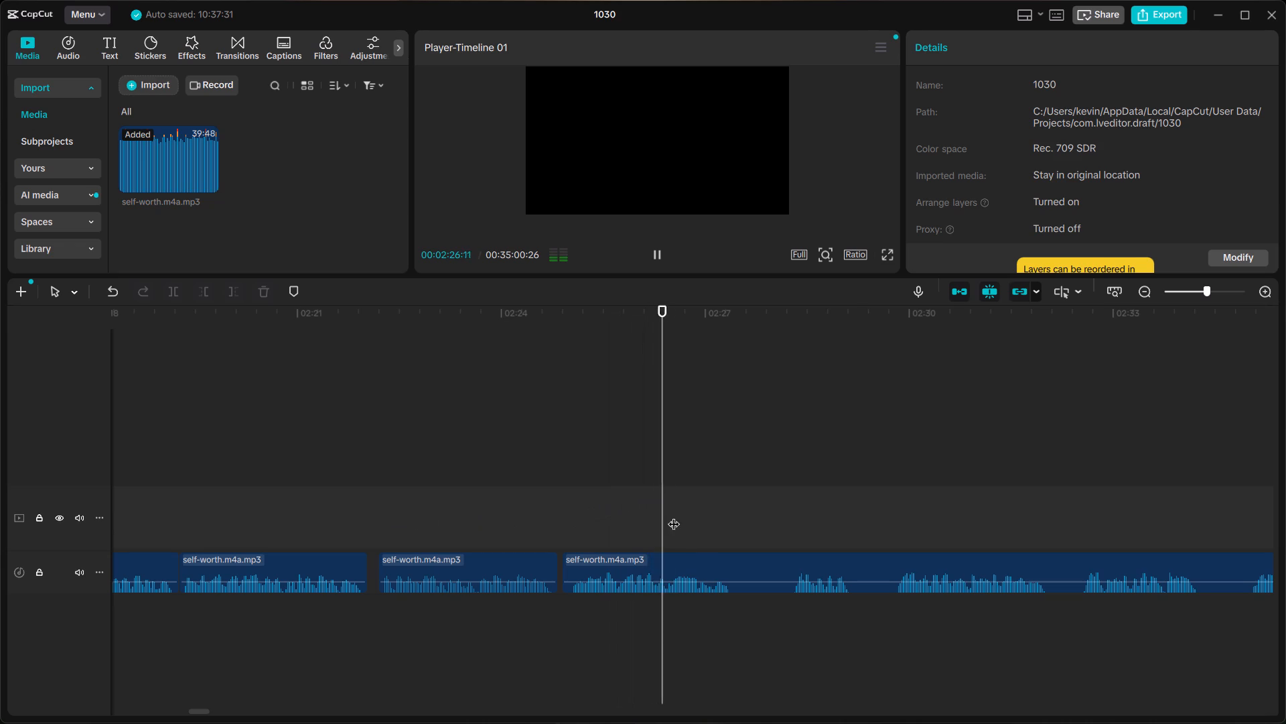
left_click(794, 538)
key("space")
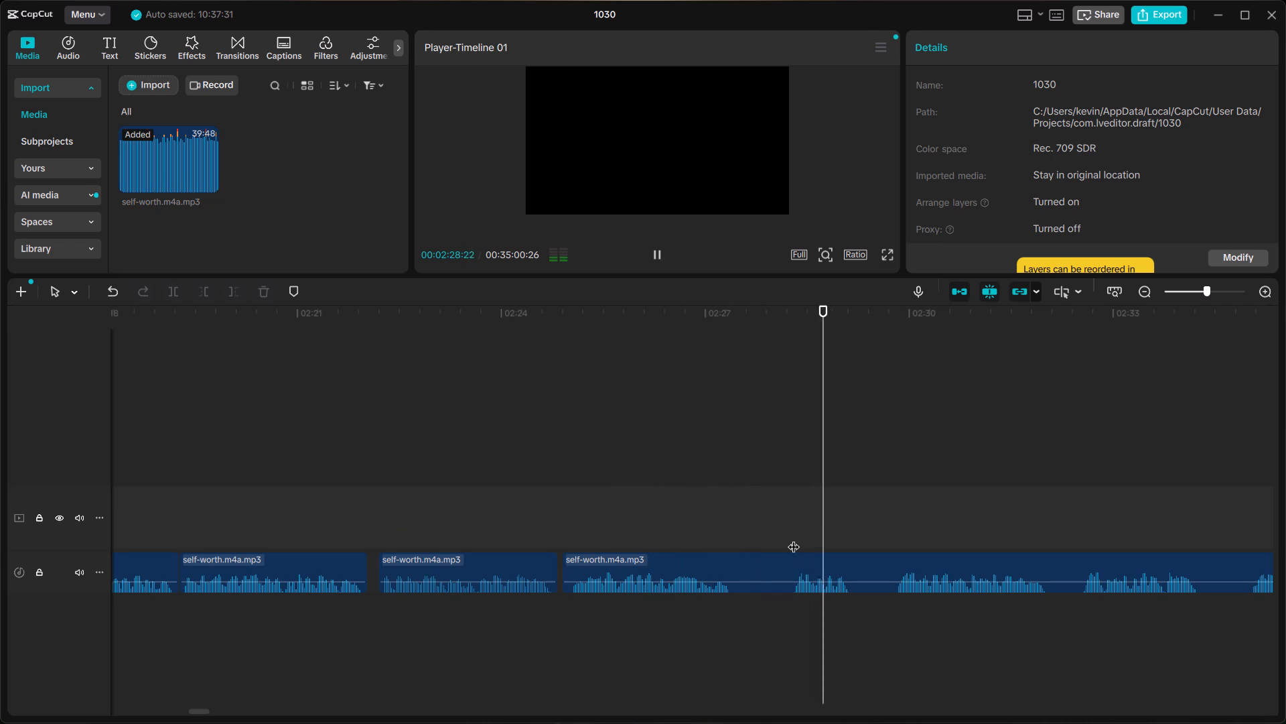
key("space")
left_click(737, 549)
left_click(743, 569)
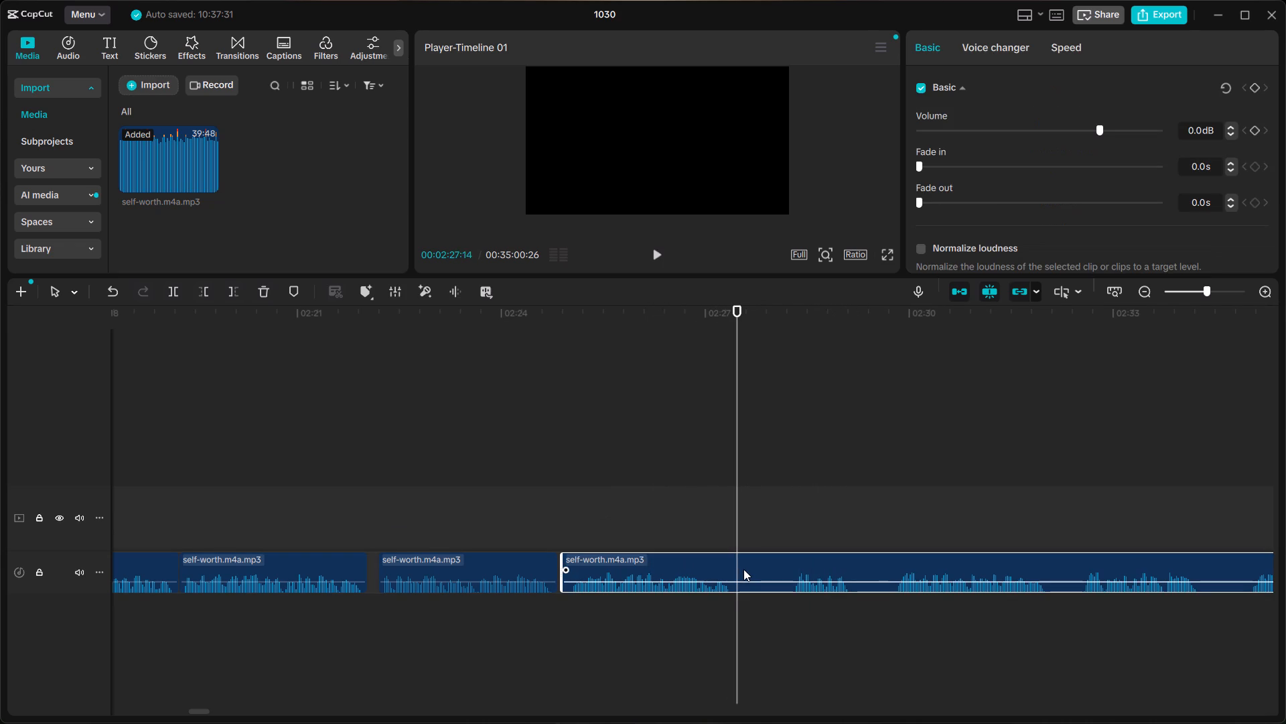
key("ctrl+b")
Listen through the takes after 02:27:14, skipping ahead as far as about 03:07, to find where the good take starts.
scroll(844, 538, "down", 5, "ctrl")
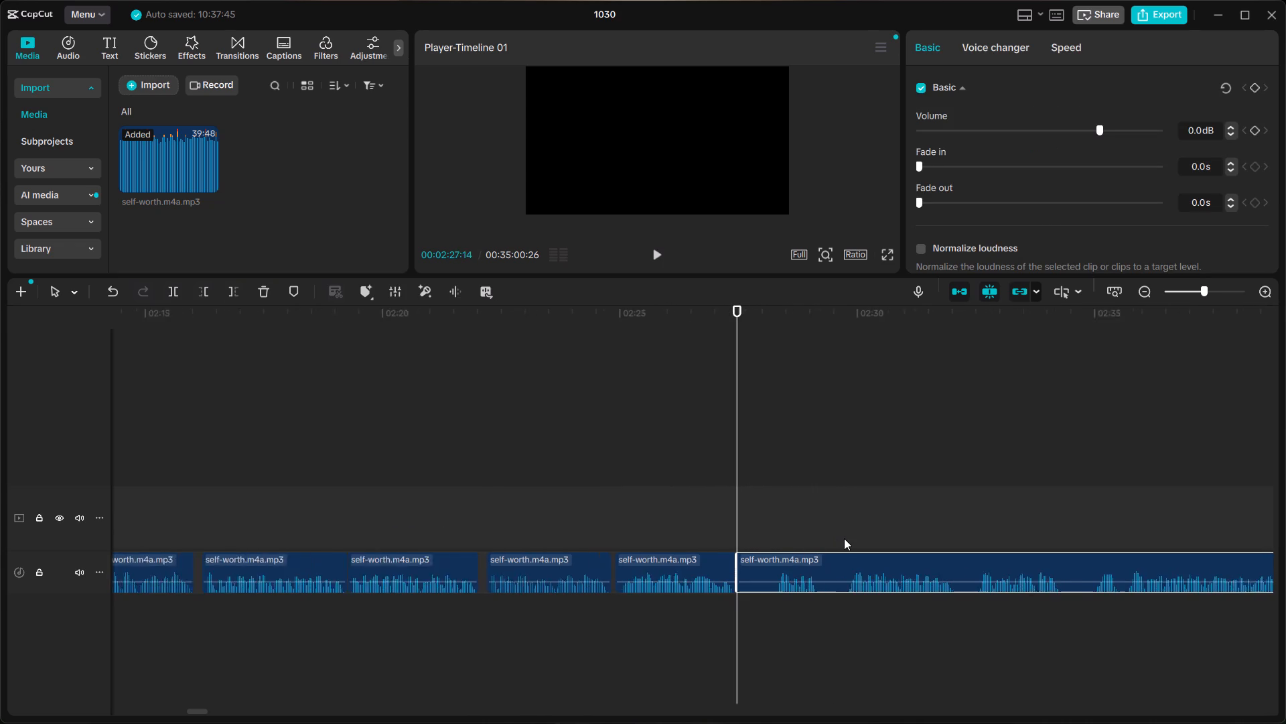
scroll(844, 538, "left", 1)
left_click(723, 544)
key("space")
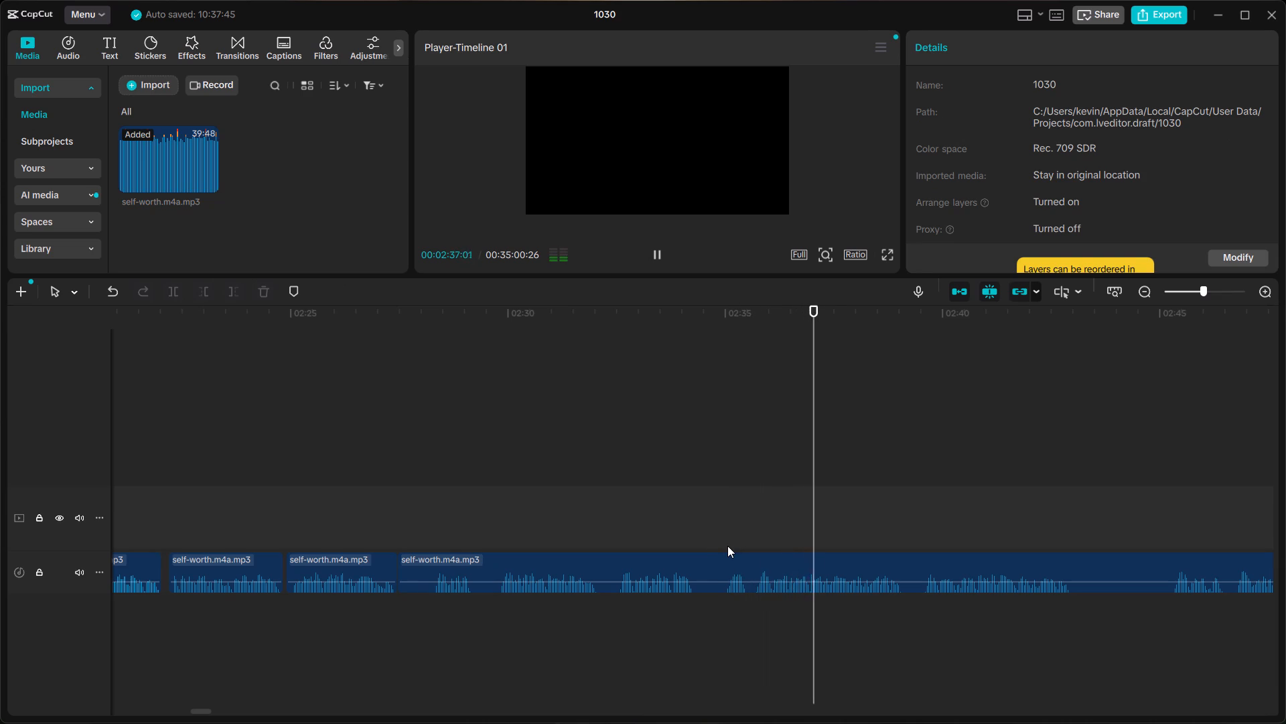
left_click(912, 542)
key("space")
scroll(930, 542, "left", 1)
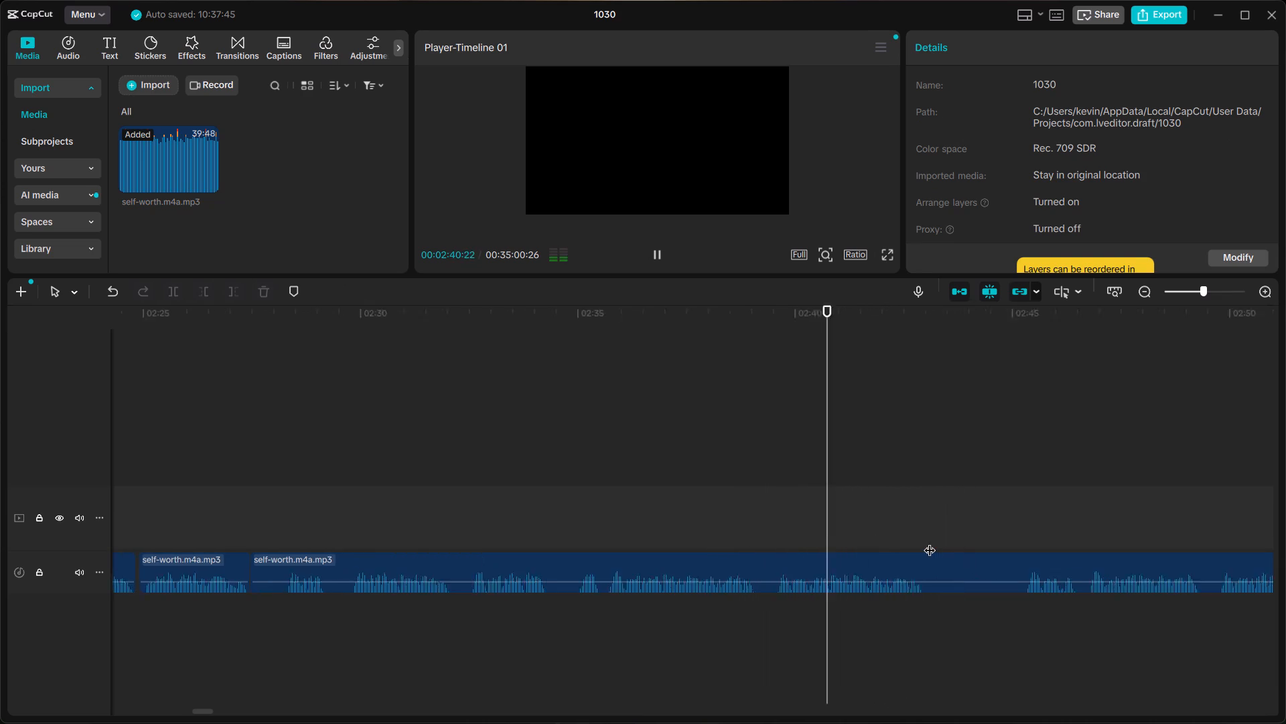
scroll(930, 542, "left", 1)
left_click(920, 548)
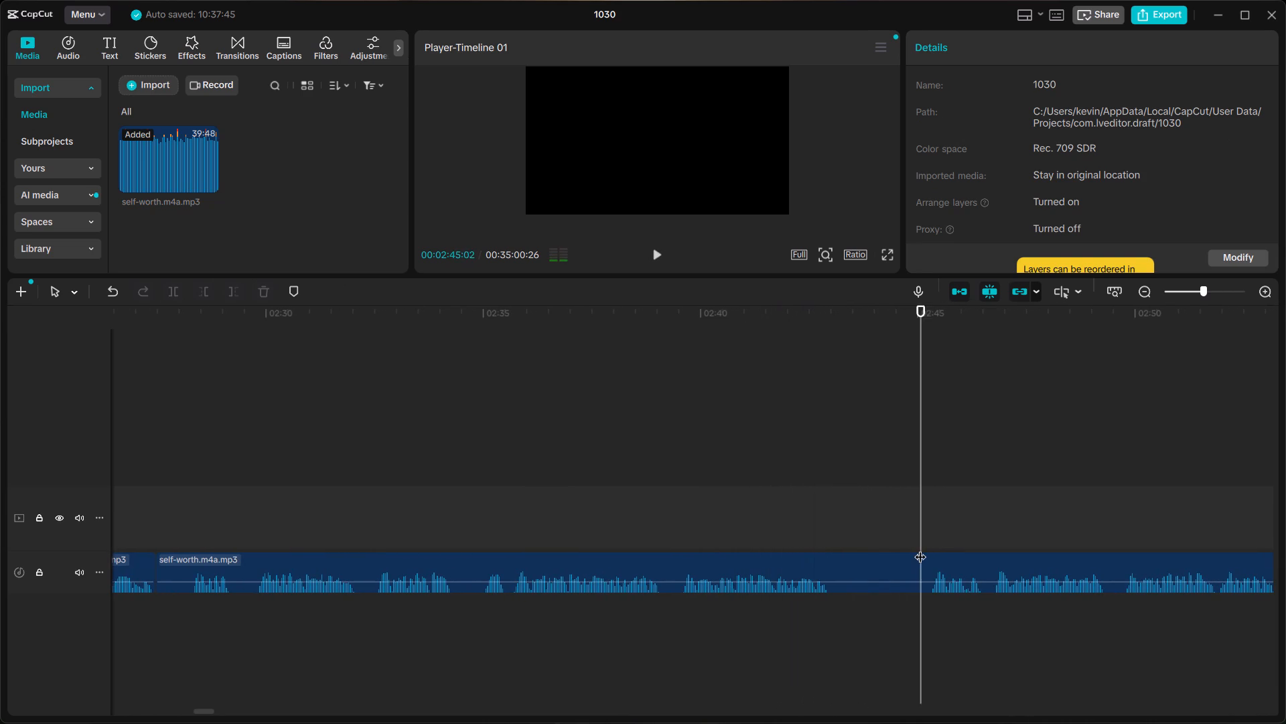
key("space")
scroll(920, 548, "left", 1)
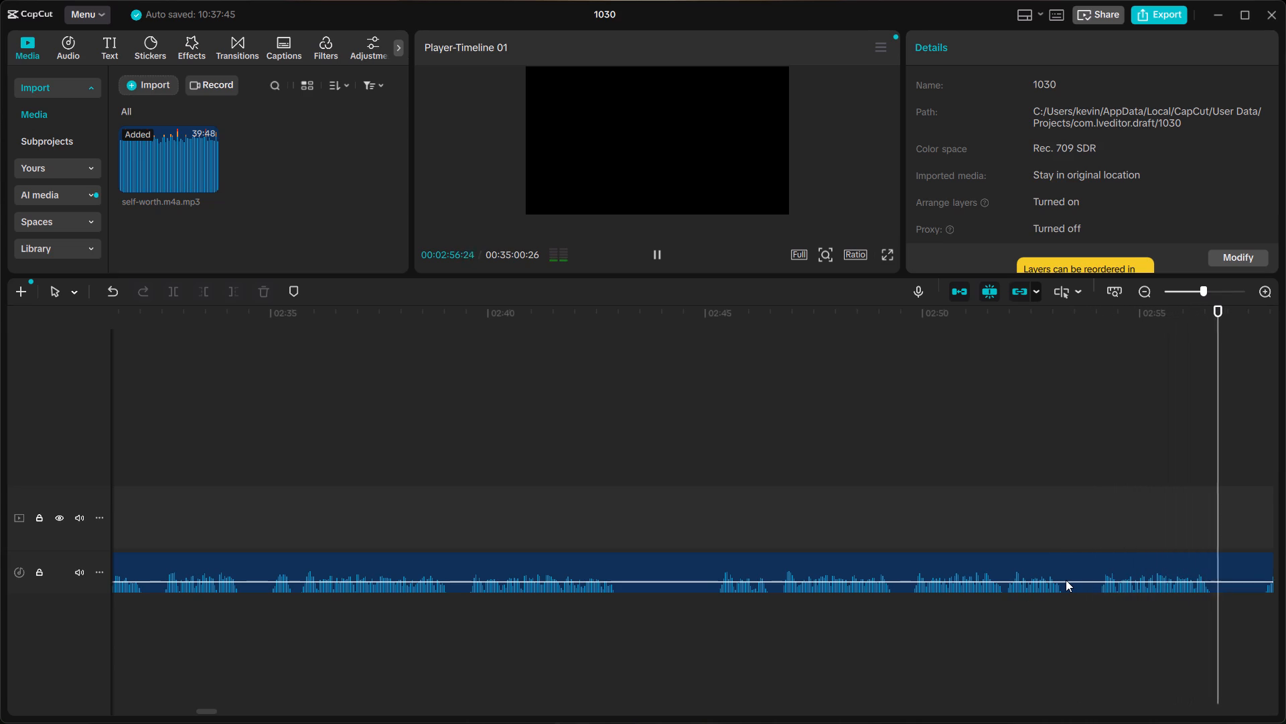
scroll(1066, 580, "left", 1)
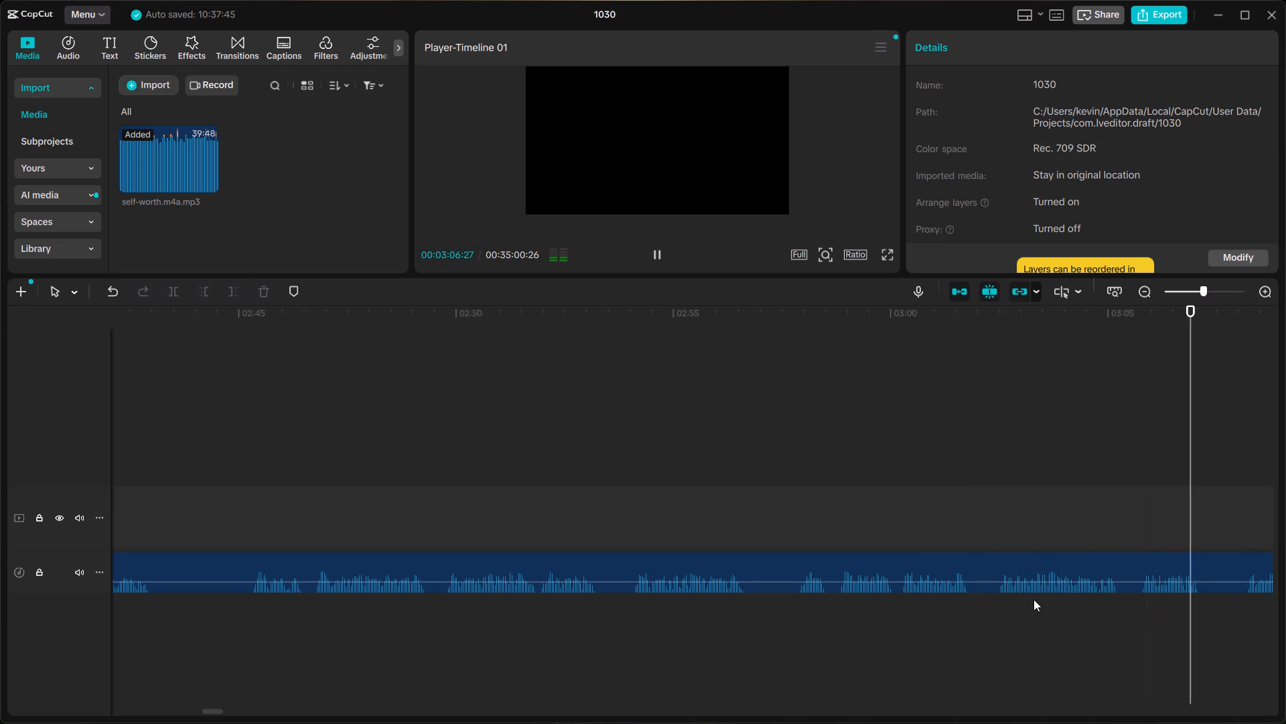
key("space")
Split the clip at 03:02:13, just before the phrase begins.
left_click(998, 532)
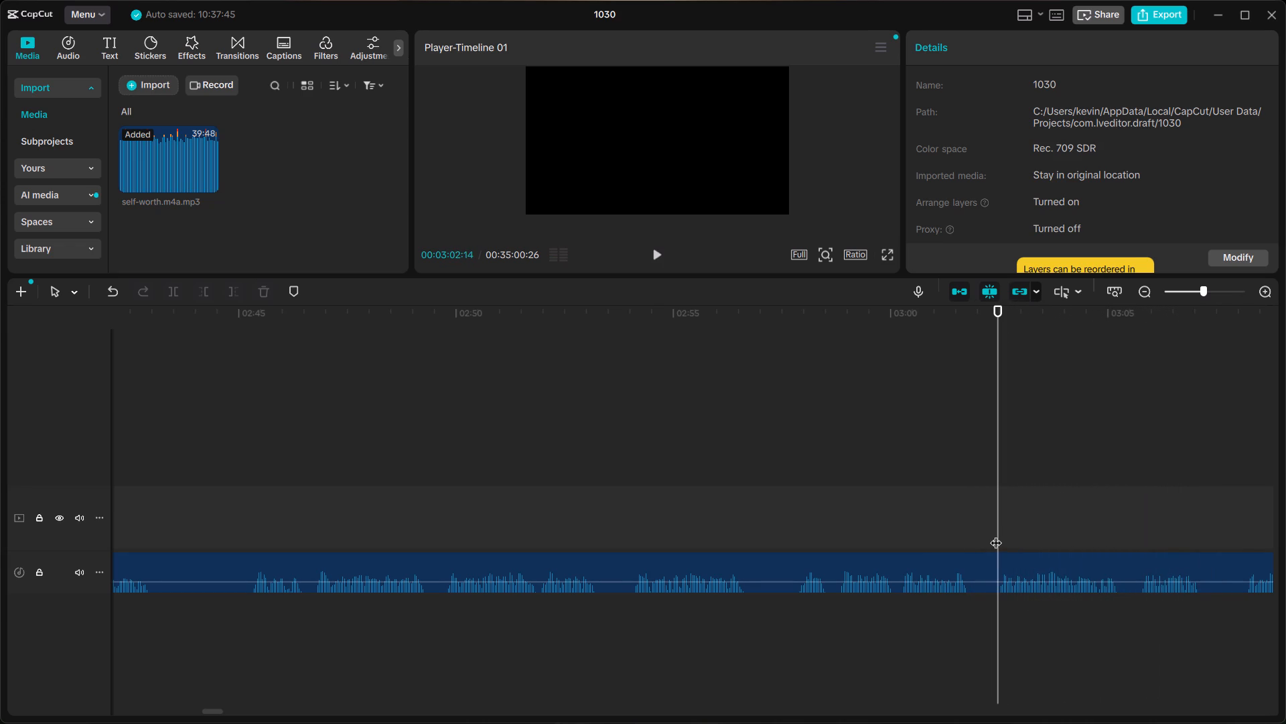
left_click(996, 534)
left_click(1009, 562)
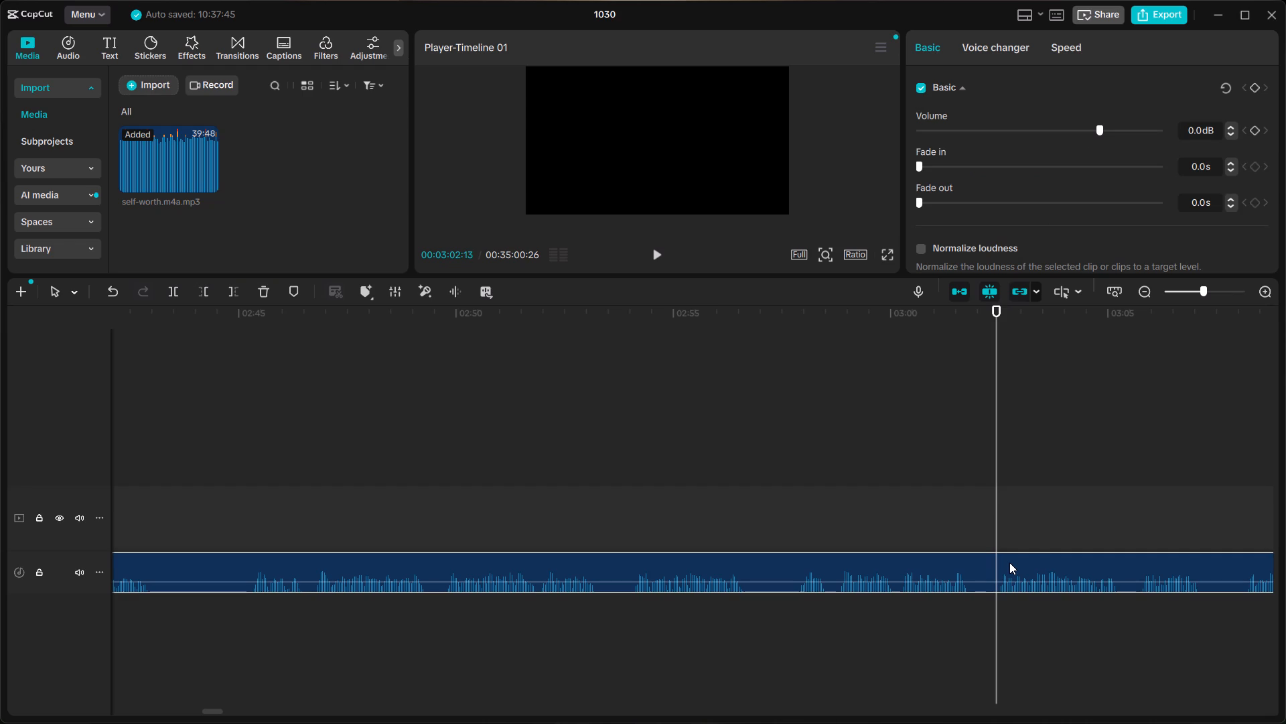
key("ctrl+b")
Delete the section between the cuts at 02:27:14 and 03:02:13, after briefly listening to its start, and close the gap it leaves.
scroll(989, 572, "right", 2)
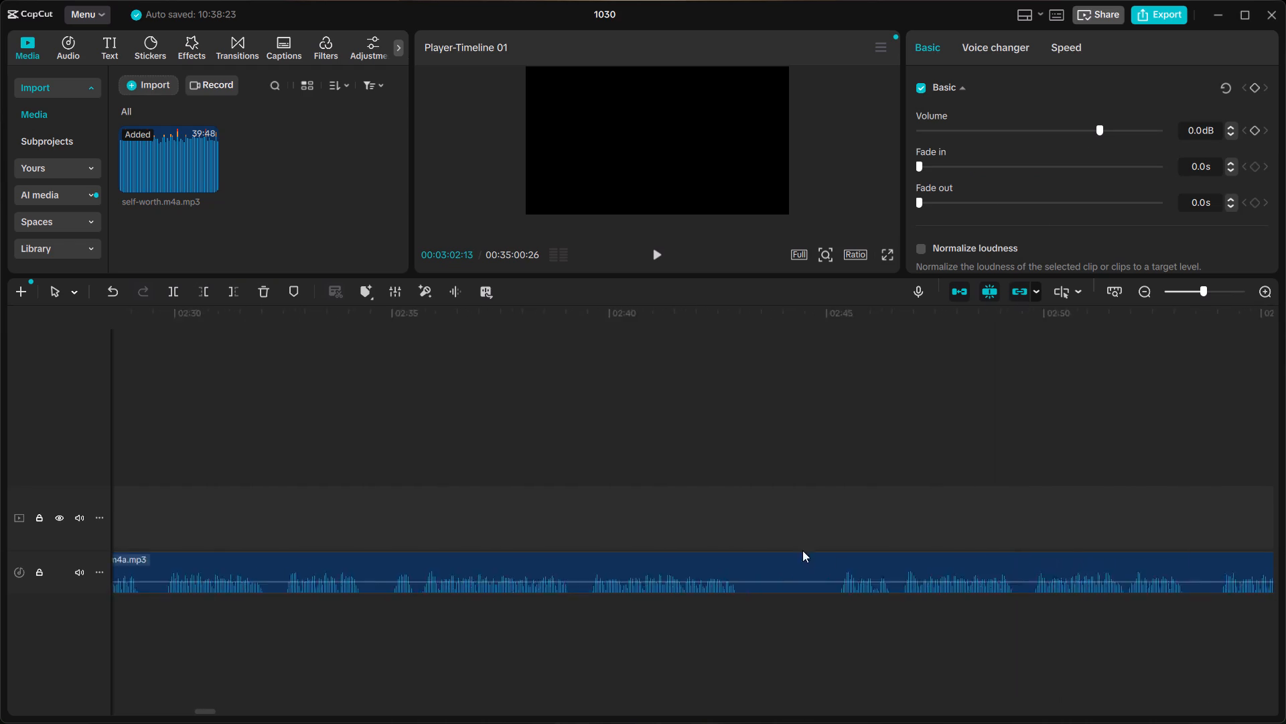
scroll(802, 550, "right", 2)
left_click(578, 503)
key("space")
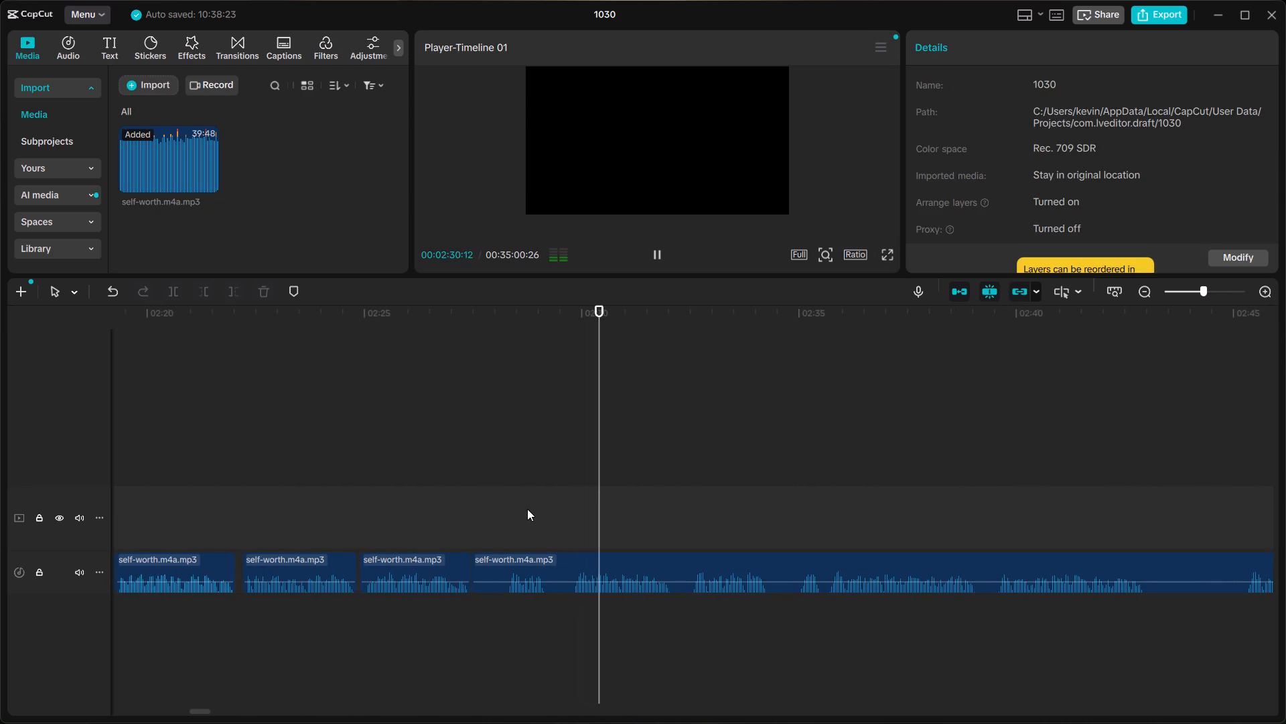
key("space")
left_click(490, 540)
key("space")
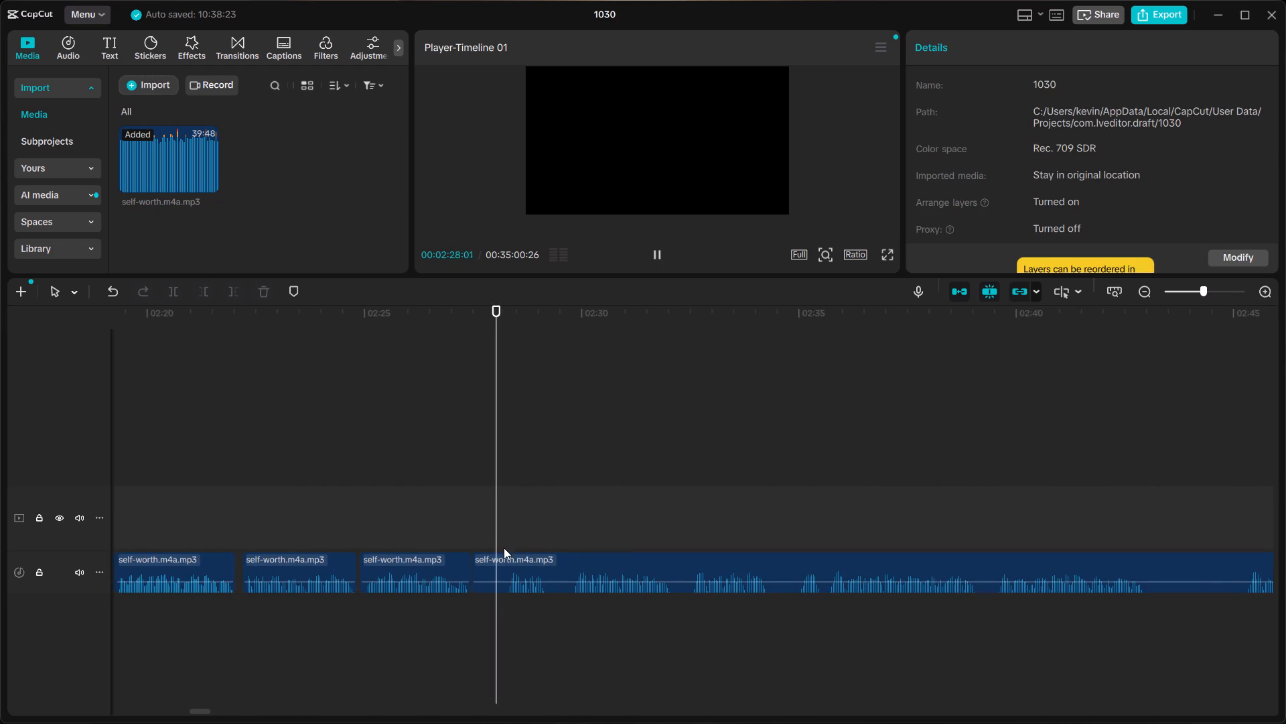
key("space")
left_click(512, 572)
key("BackSpace")
right_click(512, 573)
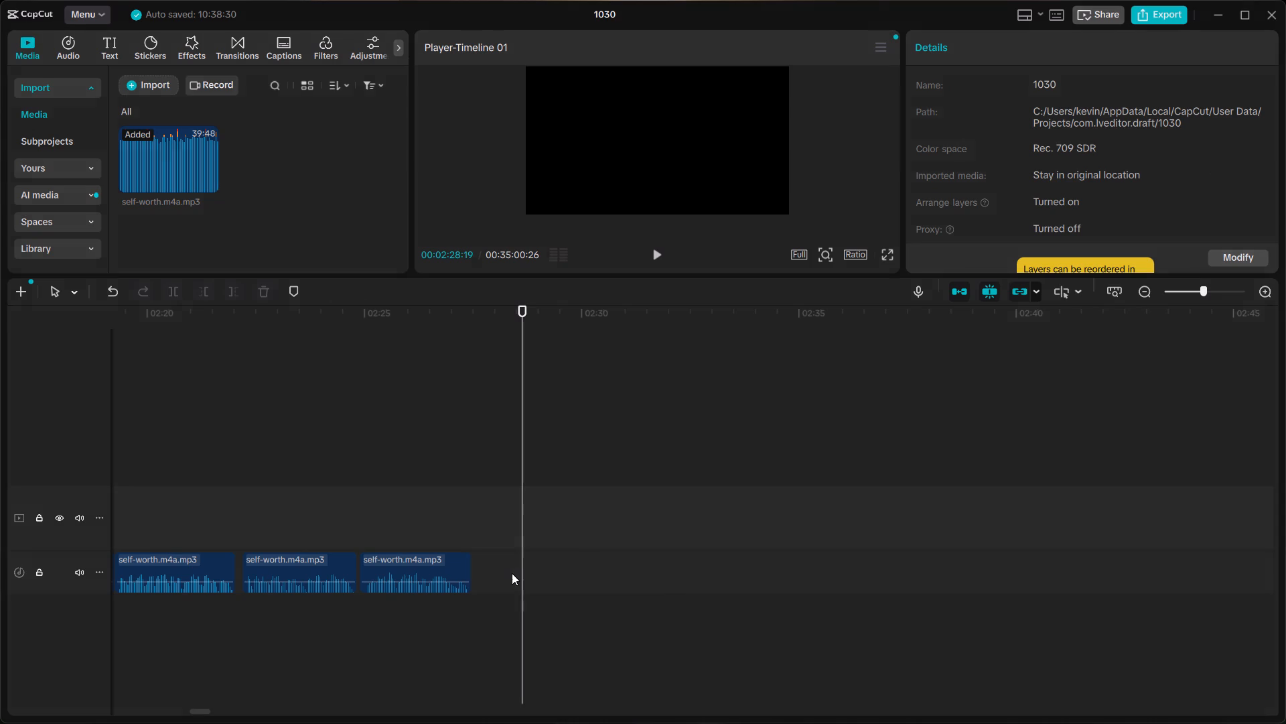
left_click(550, 582)
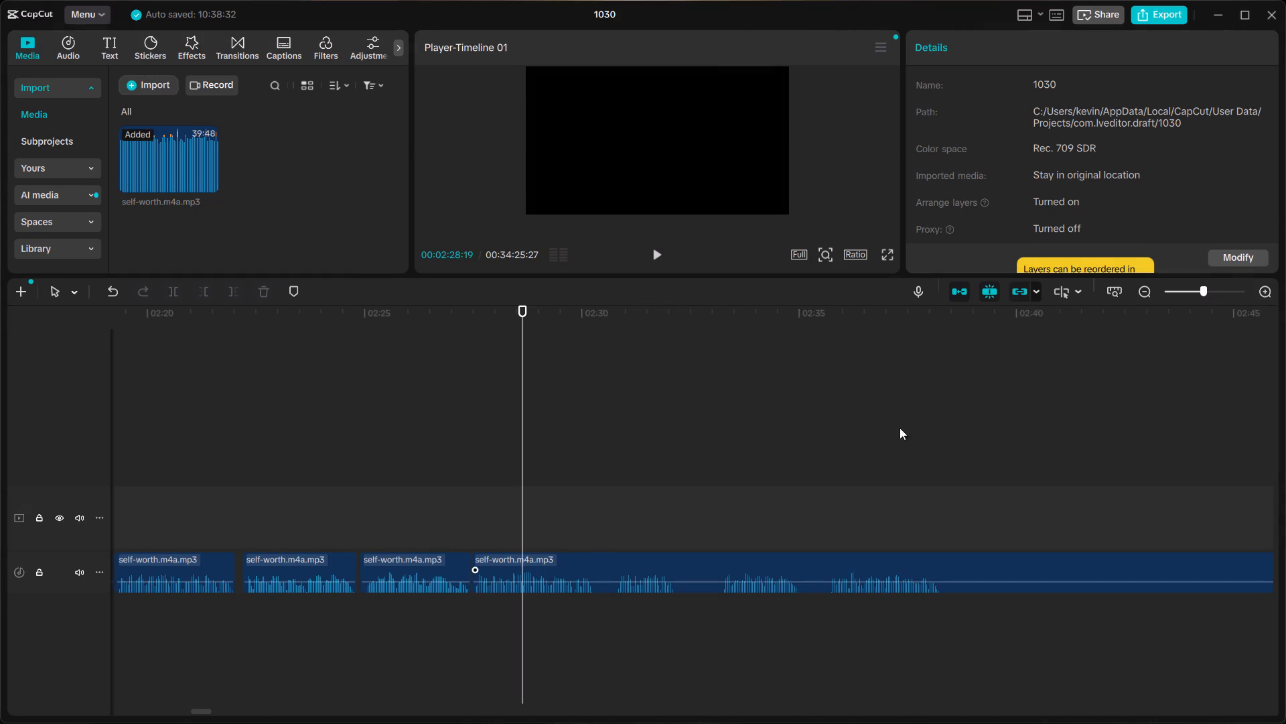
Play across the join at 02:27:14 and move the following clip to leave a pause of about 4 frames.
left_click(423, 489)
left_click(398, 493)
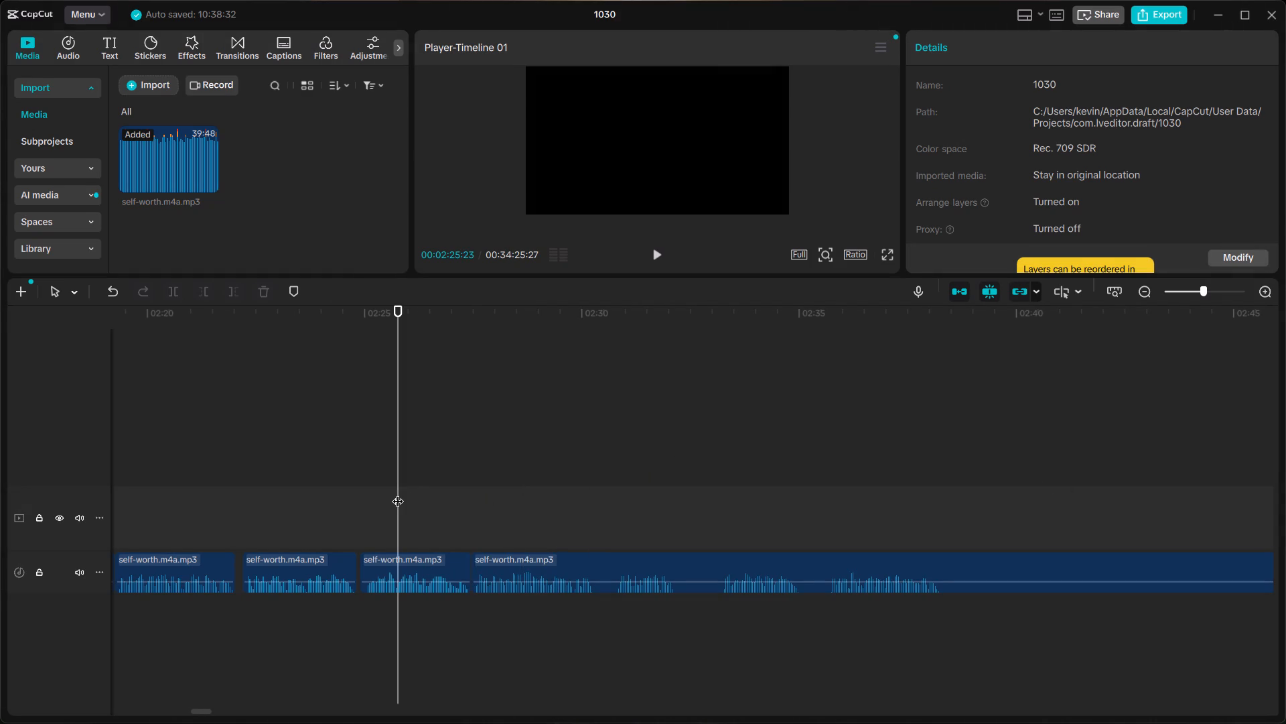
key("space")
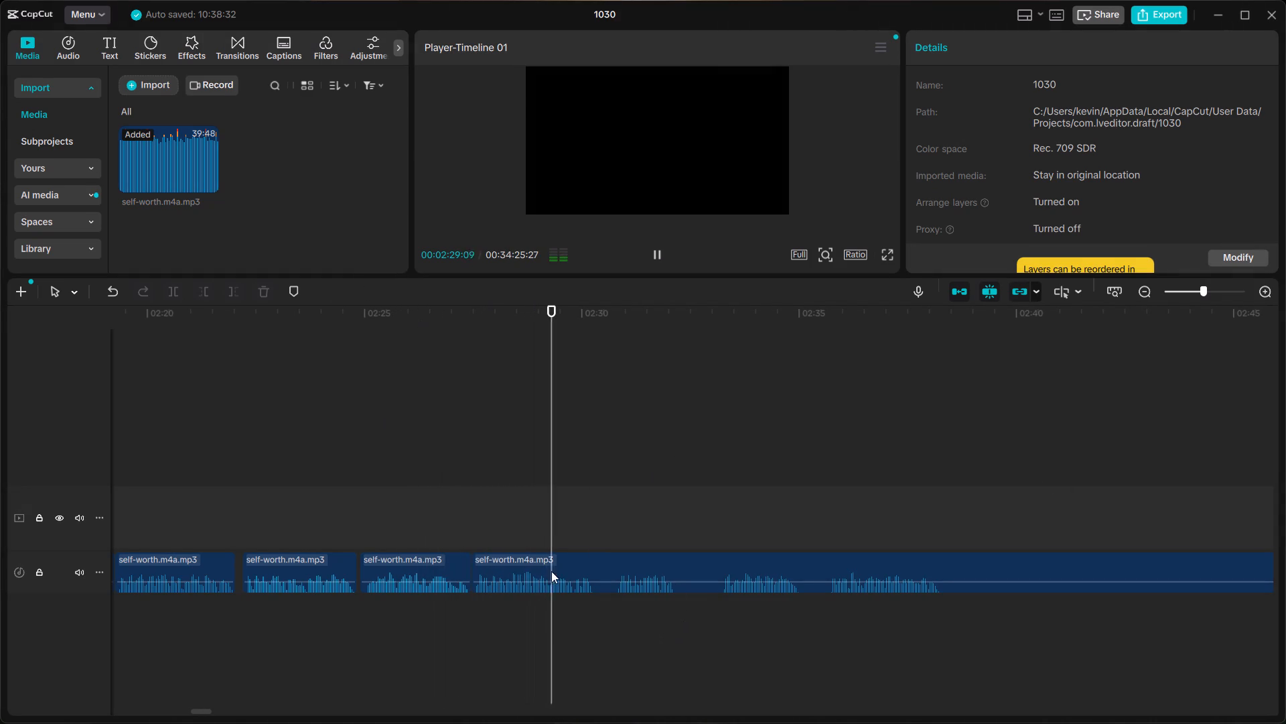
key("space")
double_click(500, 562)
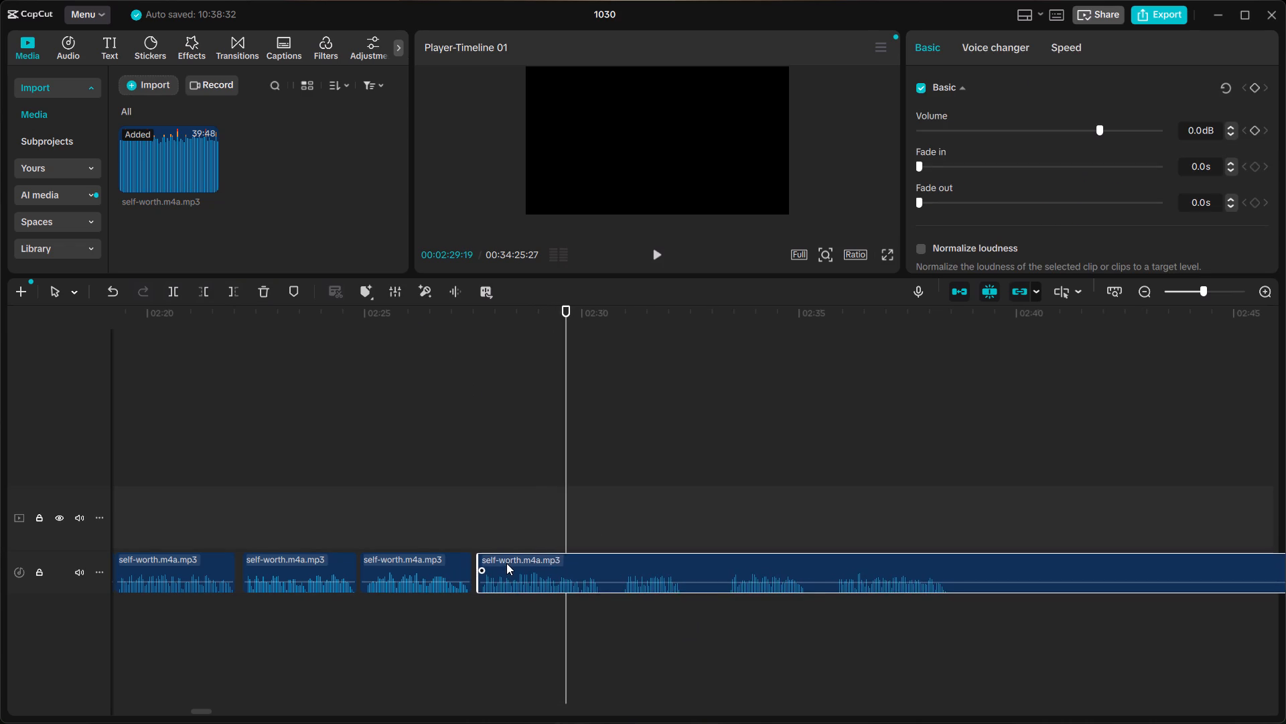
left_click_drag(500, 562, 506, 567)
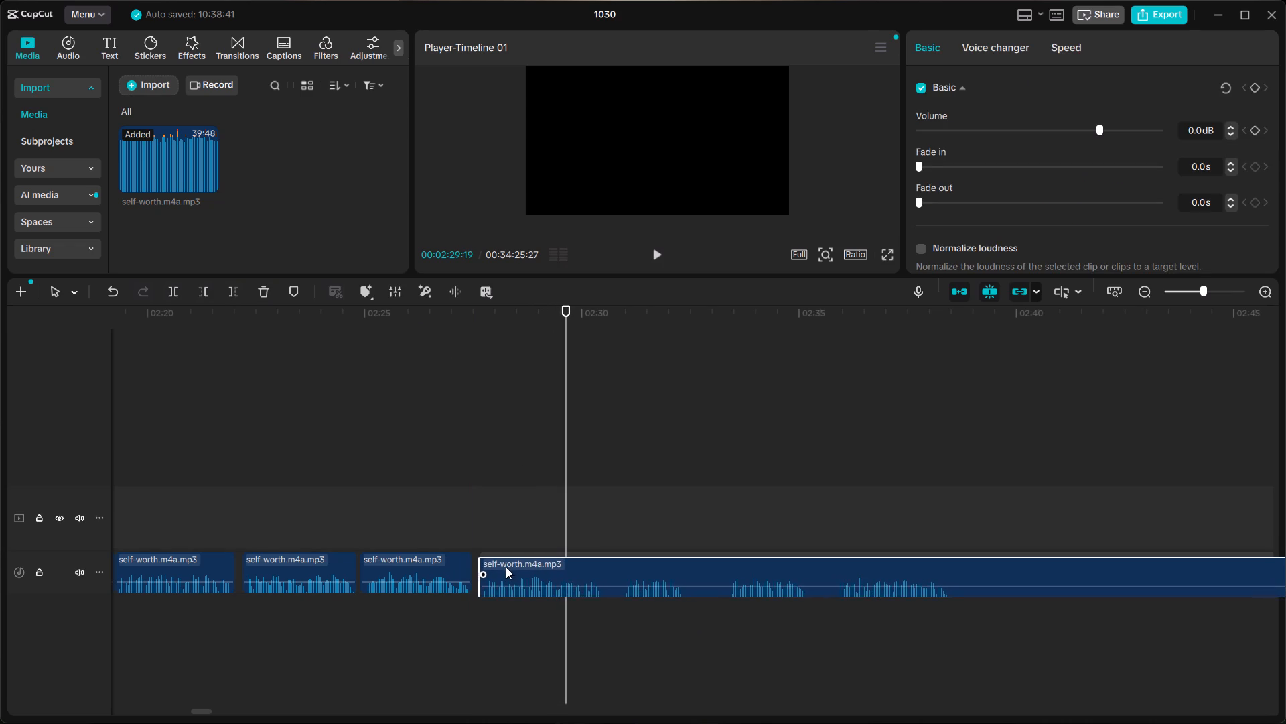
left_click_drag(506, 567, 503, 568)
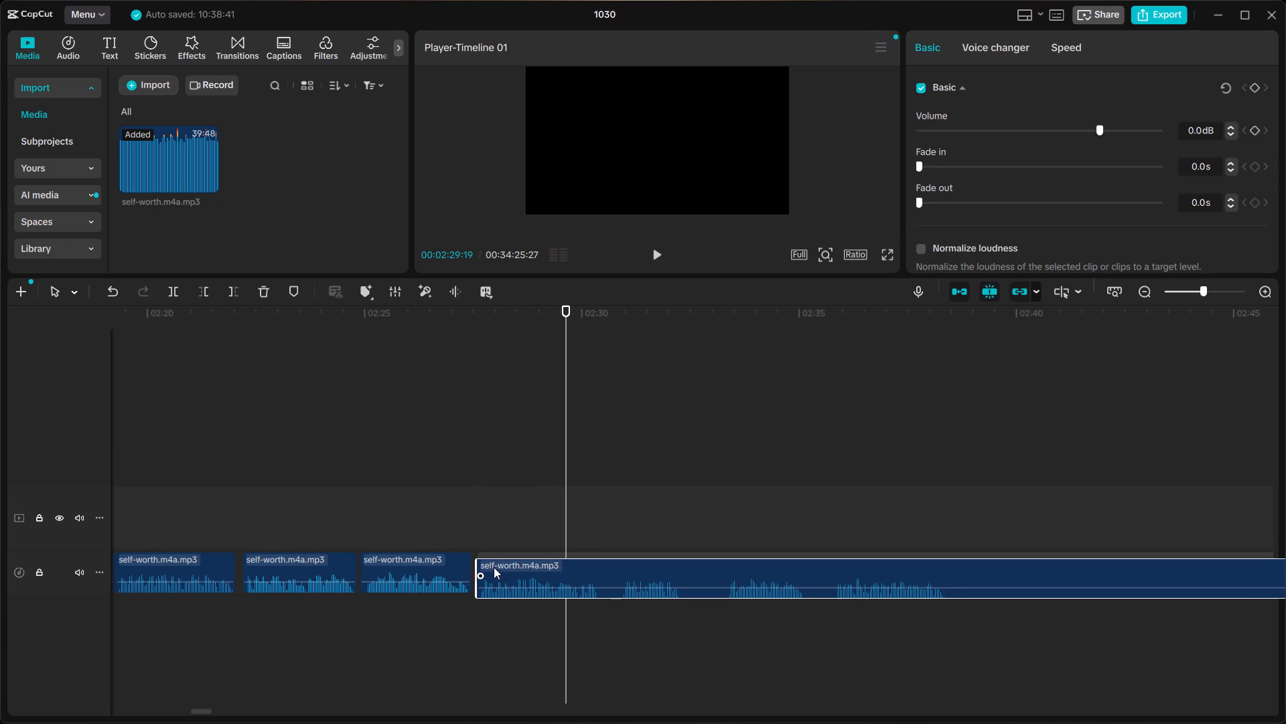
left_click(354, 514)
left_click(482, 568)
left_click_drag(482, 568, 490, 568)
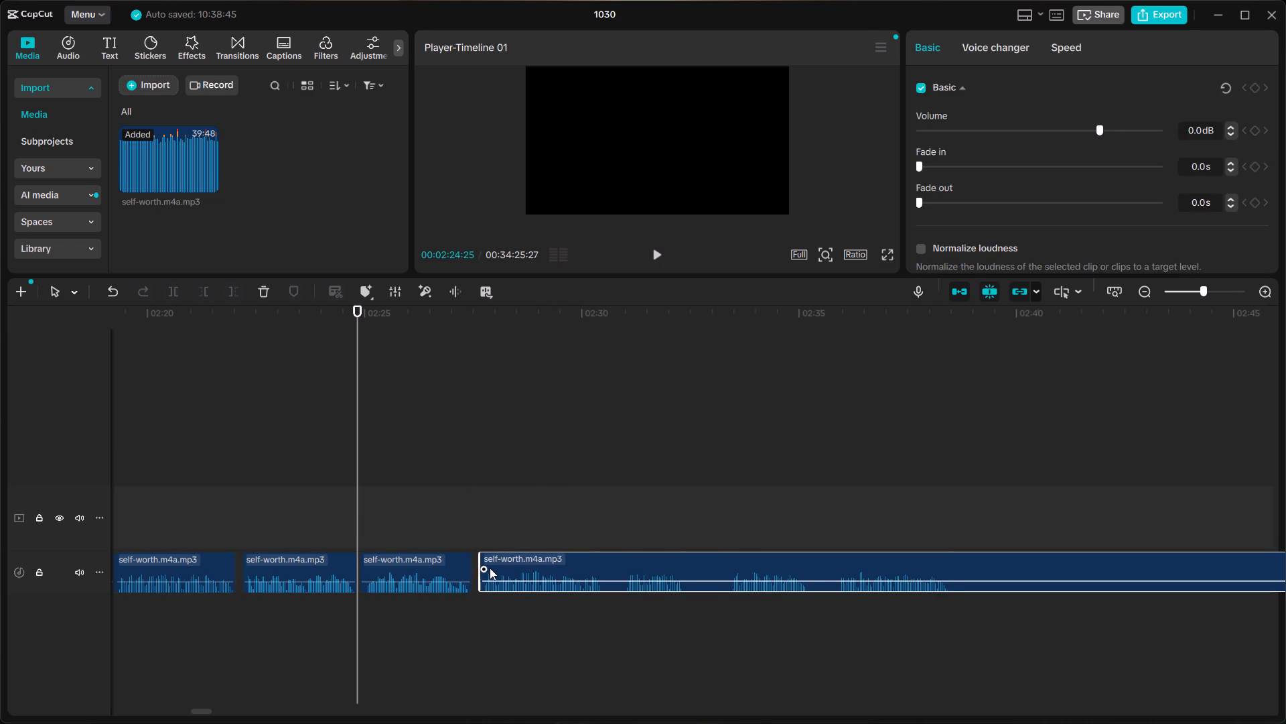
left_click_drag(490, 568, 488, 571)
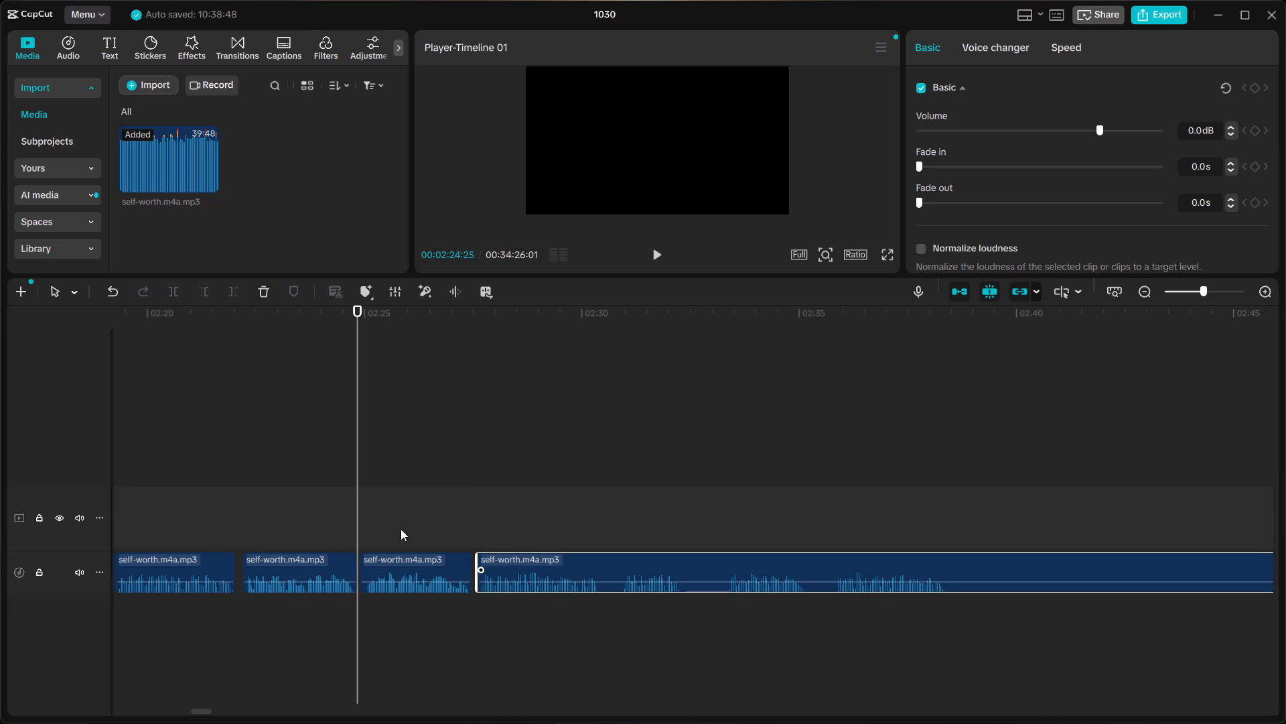
Replay from about 02:24 across the joins, delete the short clip between about 02:24:25 and 02:27:14, and close the gap.
left_click(333, 524)
key("space")
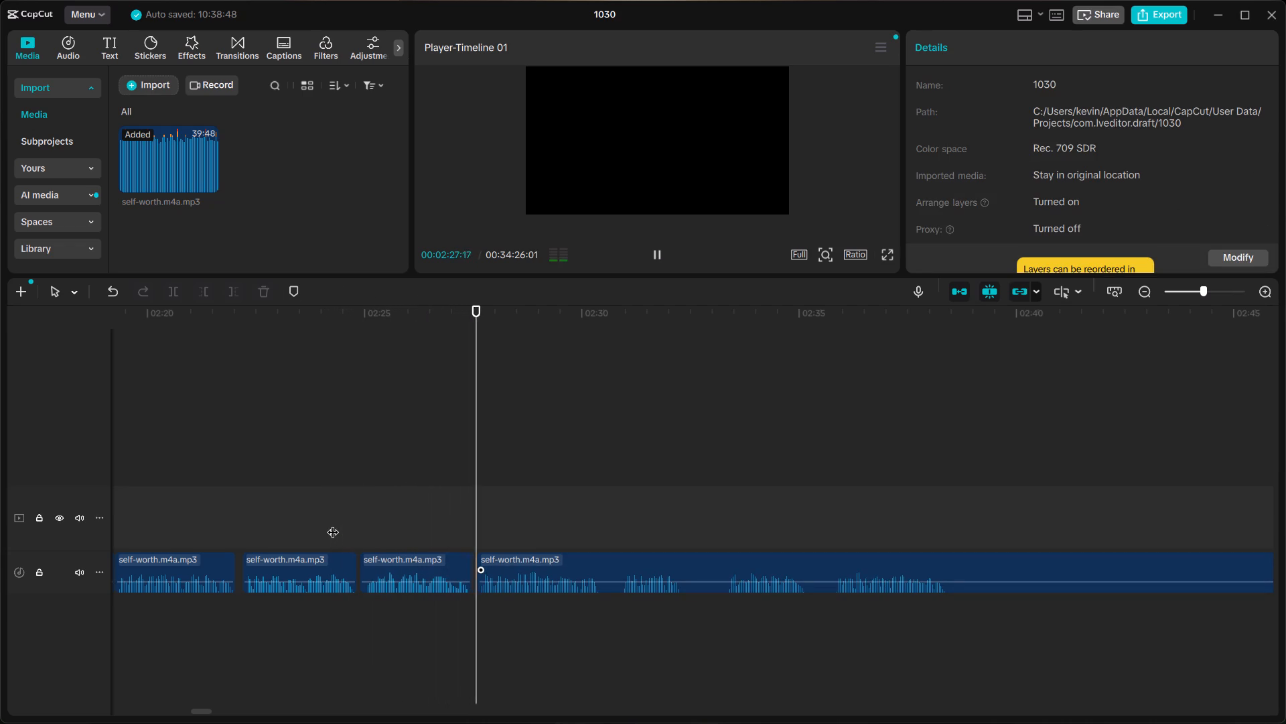
left_click(346, 520)
key("space")
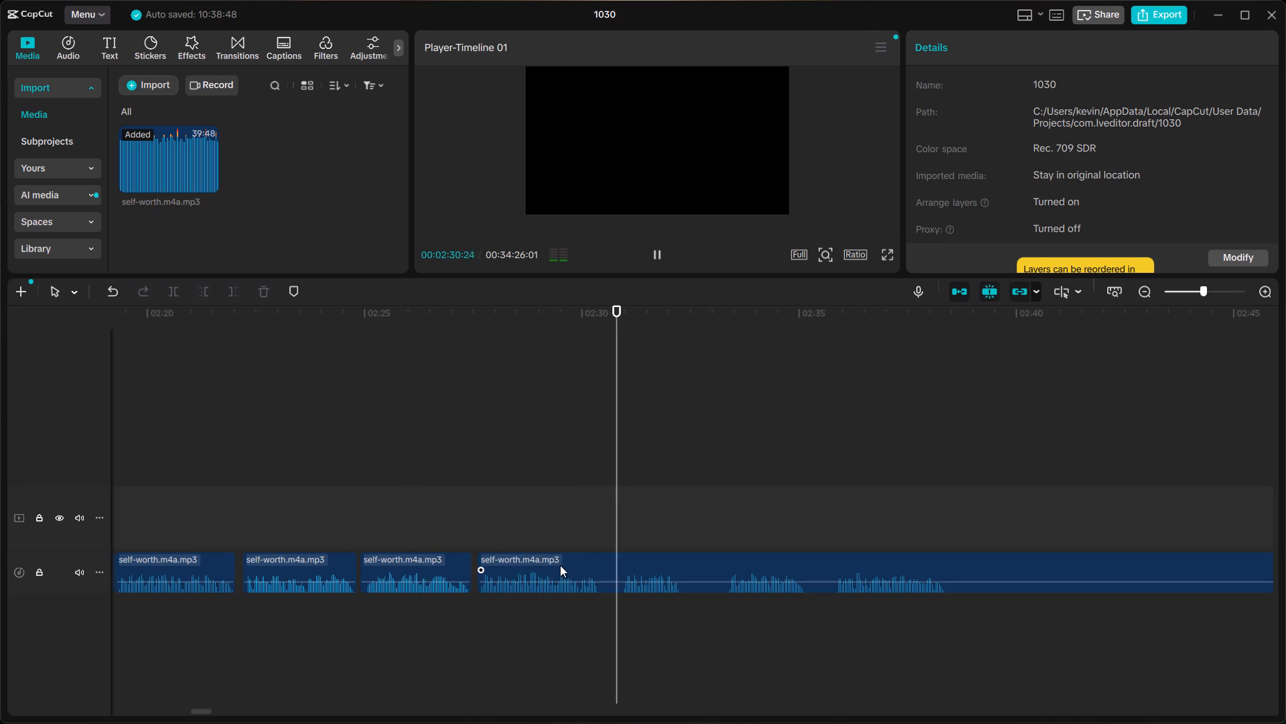
key("space")
left_click(287, 522)
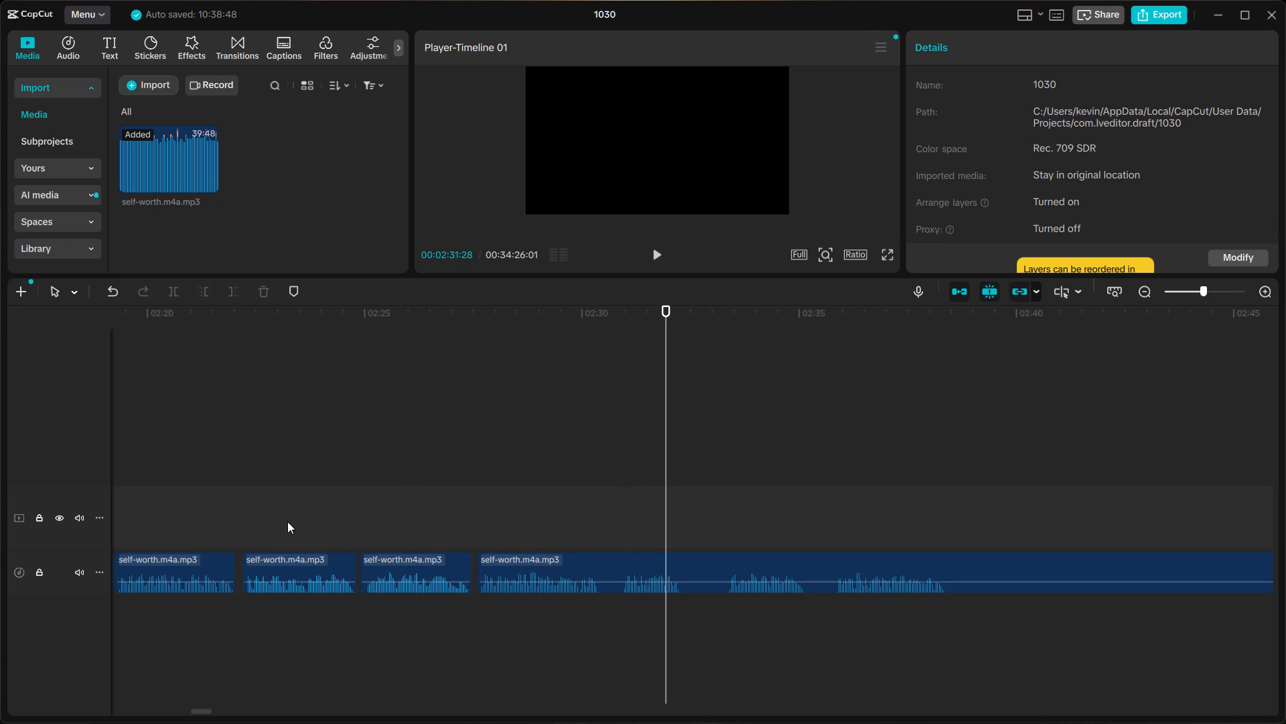
key("space")
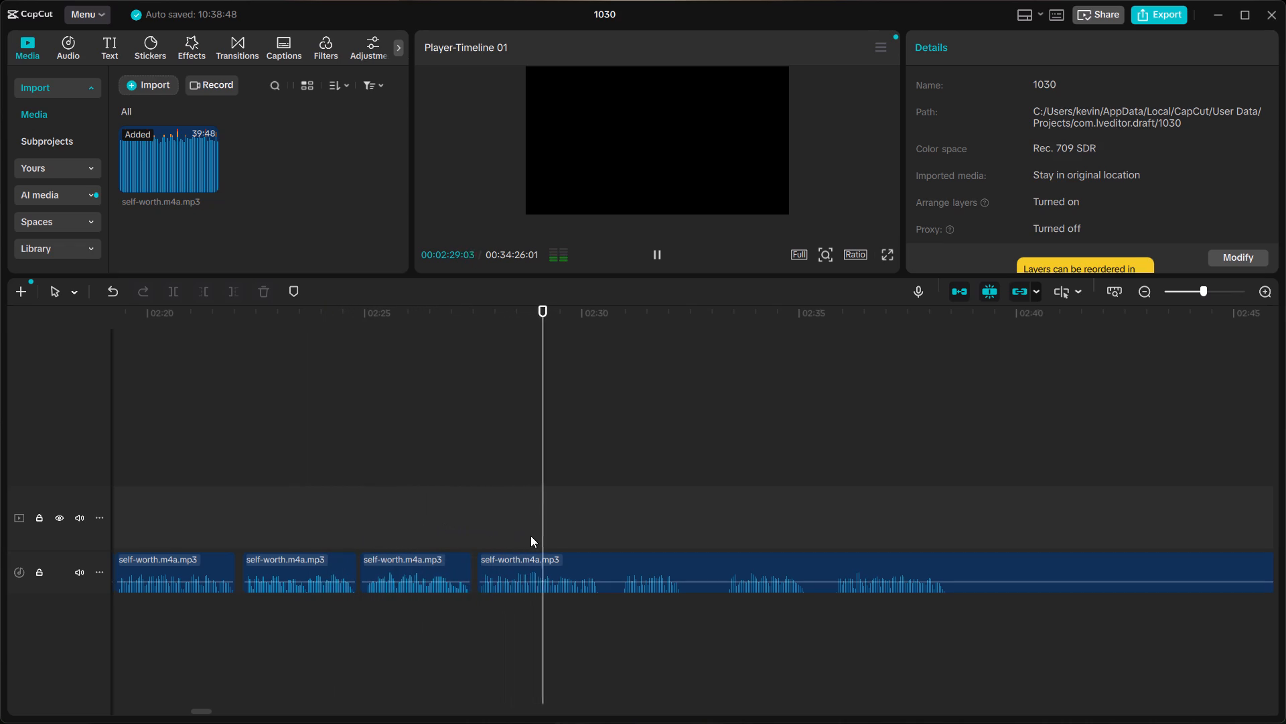
key("space")
left_click(439, 569)
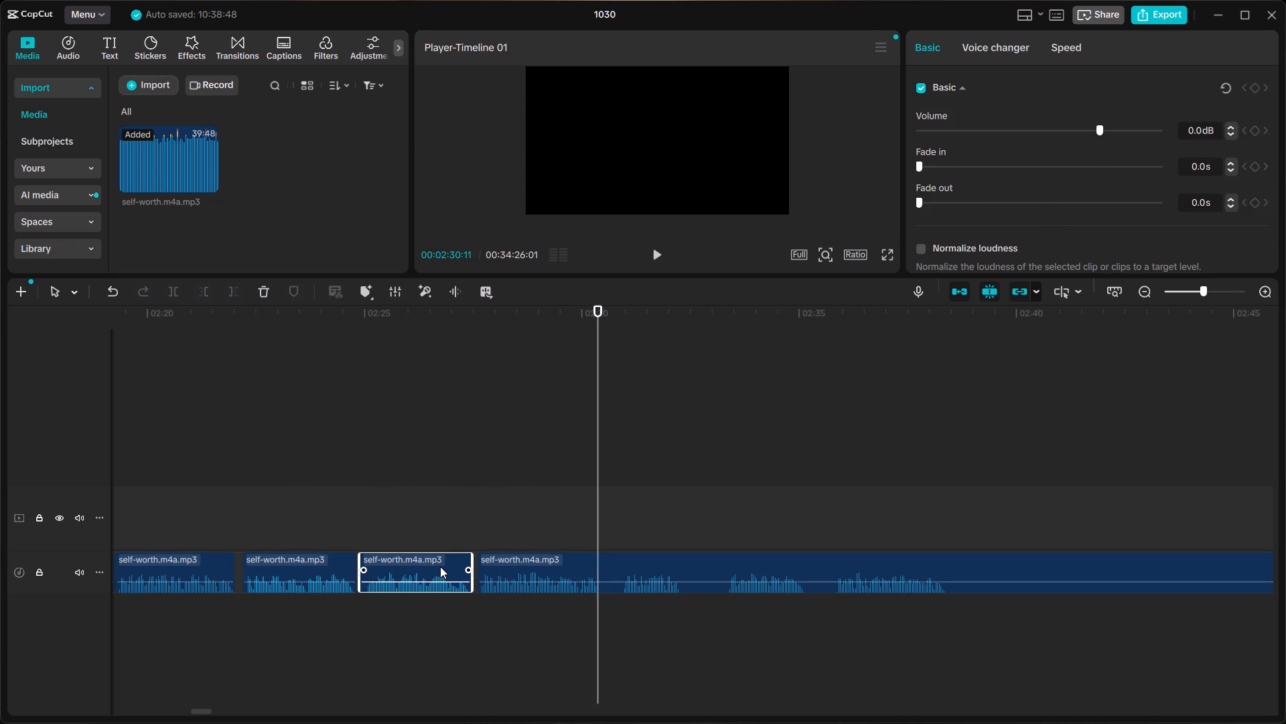
key("BackSpace")
right_click(440, 566)
left_click(468, 579)
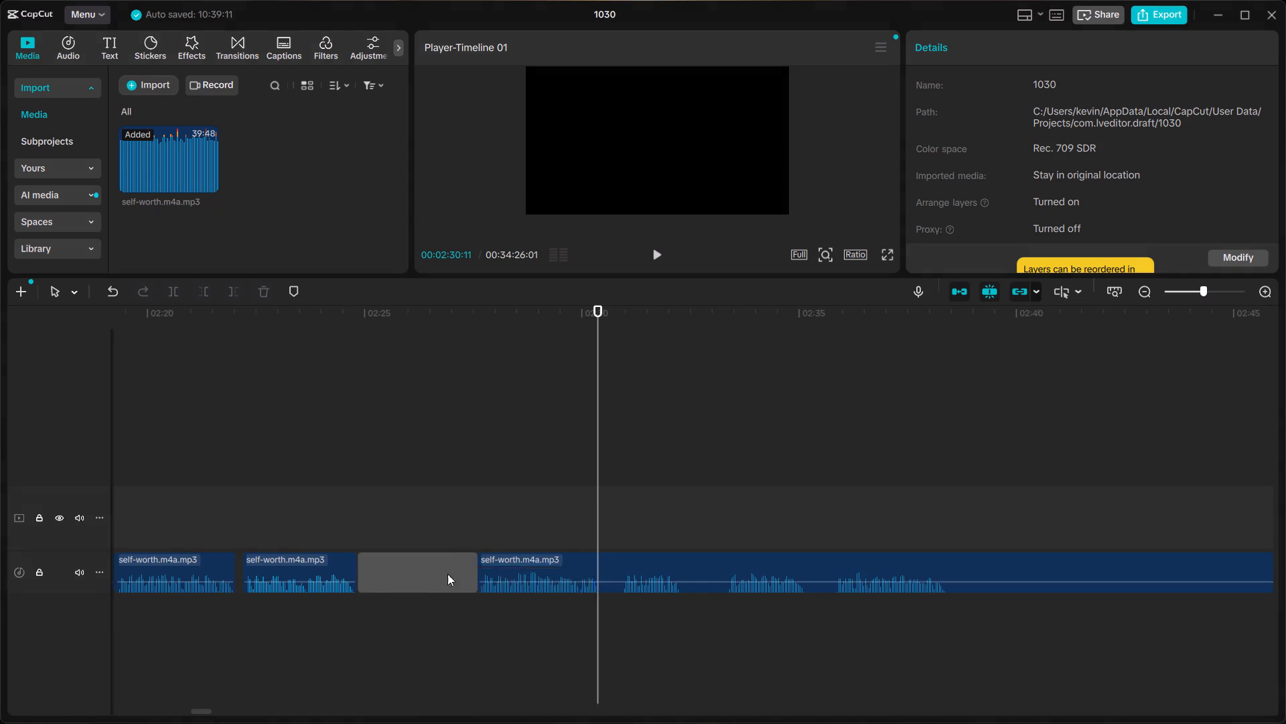
Play across the join near 02:24:25, move the following clip to leave a pause of about 4 frames, and replay the join.
left_click(297, 516)
key("space")
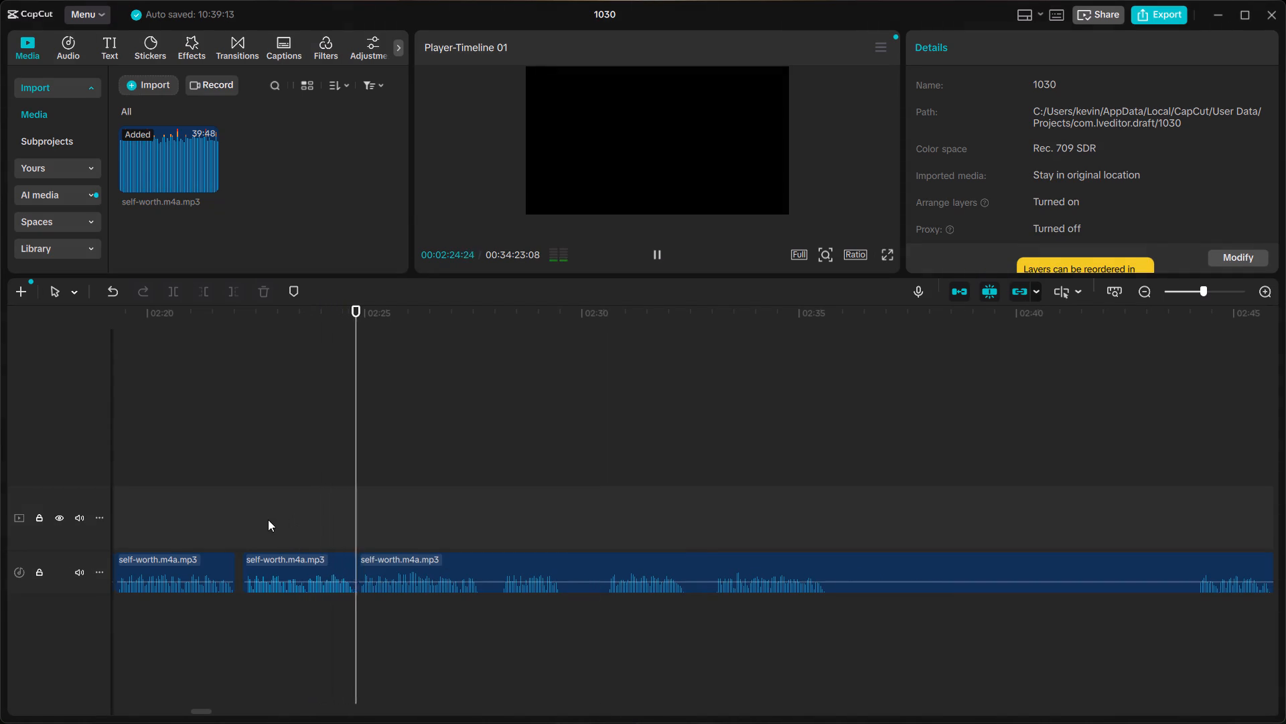
left_click(241, 523)
key("space")
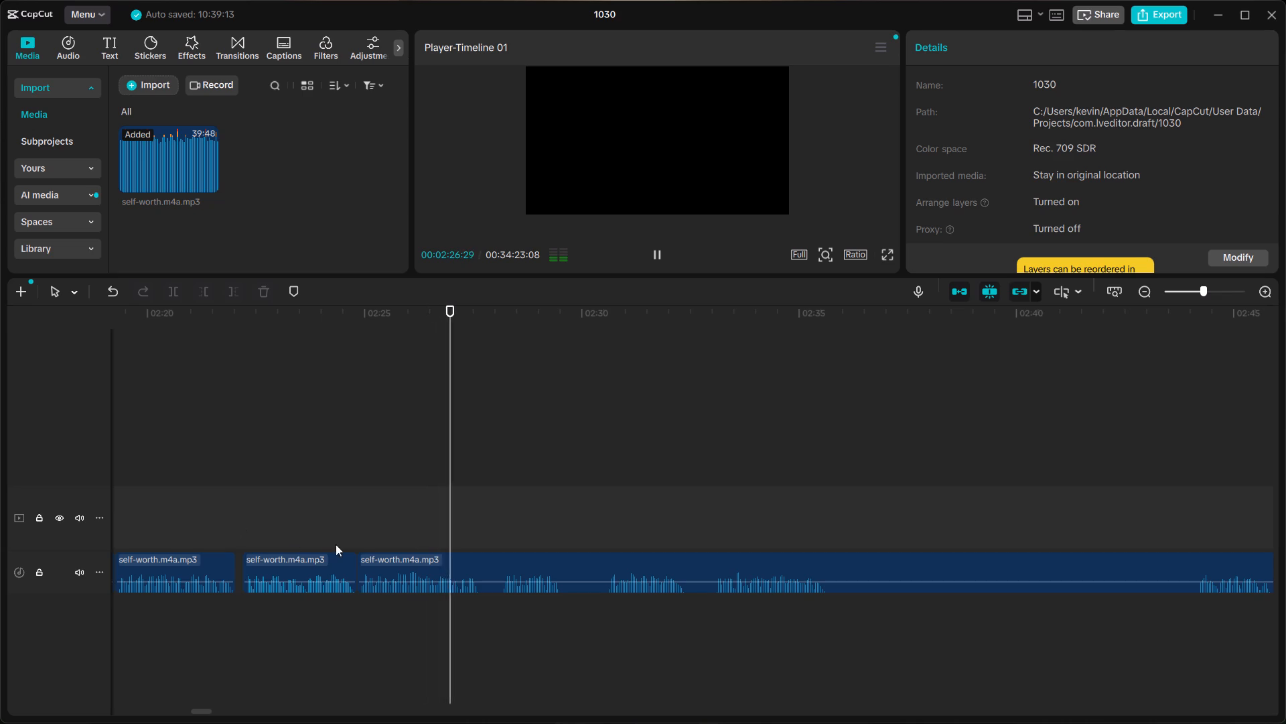
key("space")
left_click(468, 562)
left_click_drag(467, 562, 479, 563)
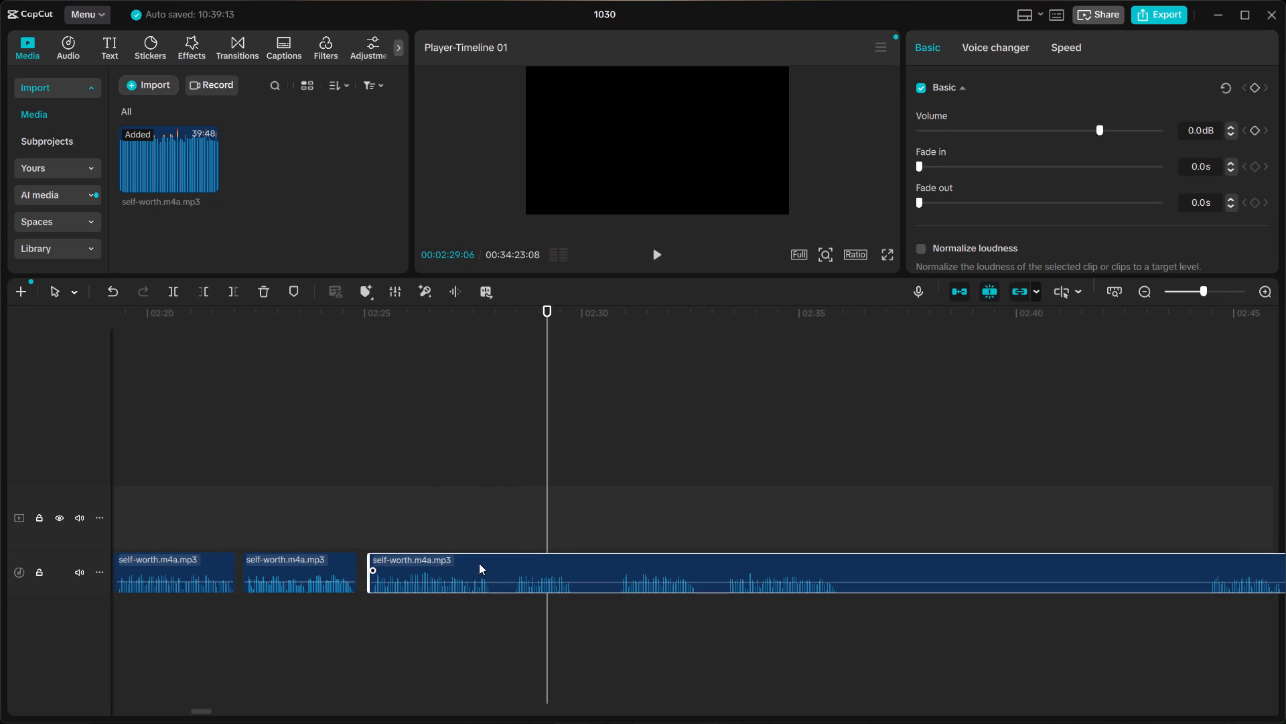
left_click_drag(479, 563, 473, 564)
left_click(221, 503)
key("space")
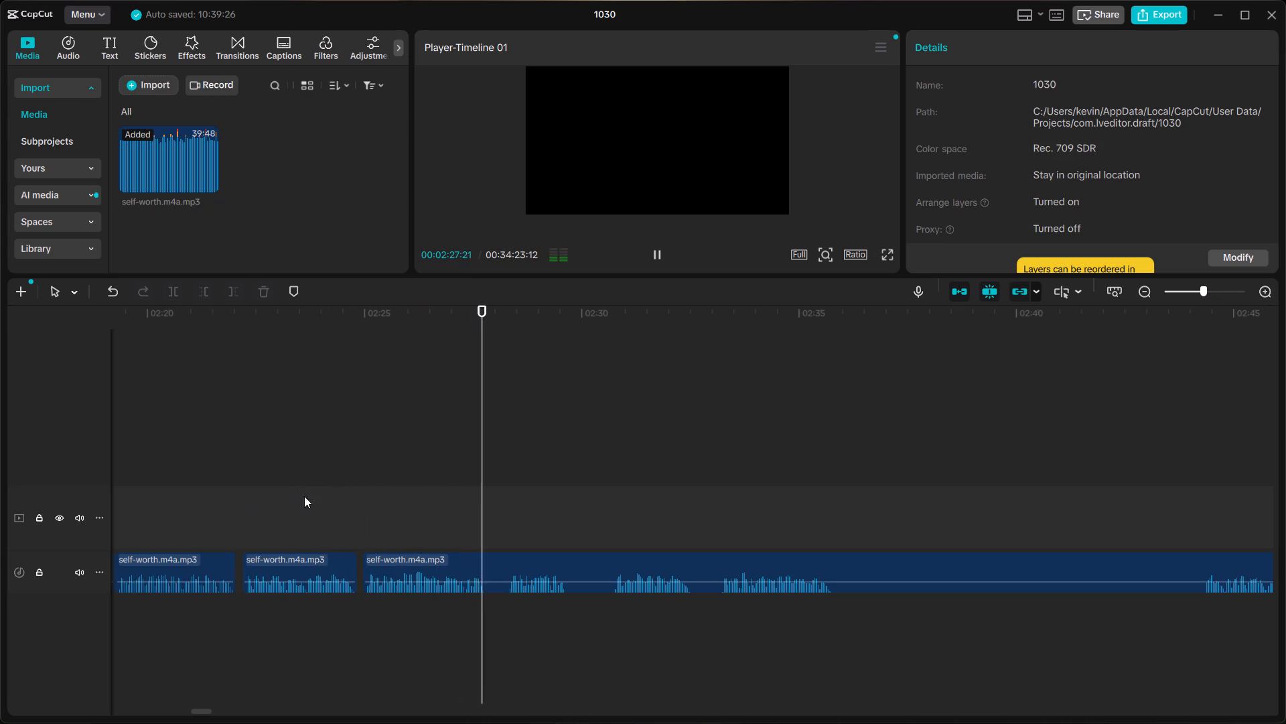
Listen to the phrases from about 02:30 to 02:35, and replay from about 02:26:20 through the pause after 02:27:24.
left_click(593, 541)
left_click(607, 541)
key("space")
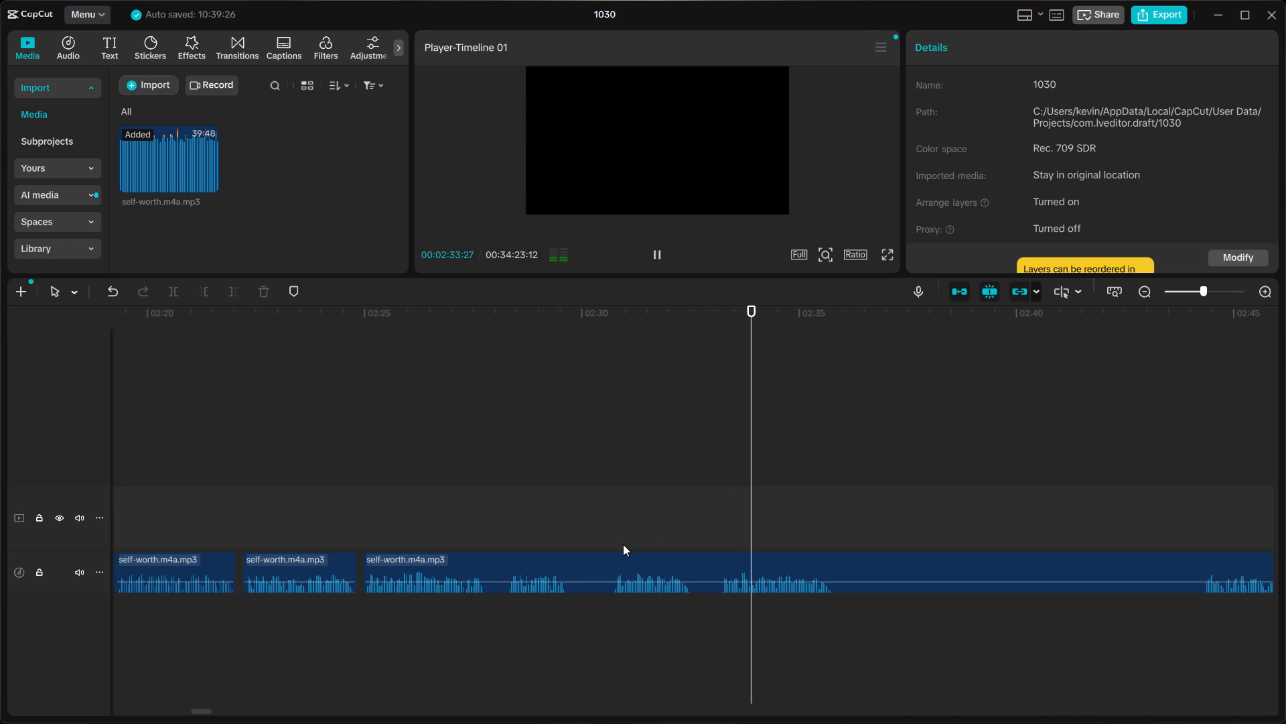
key("space")
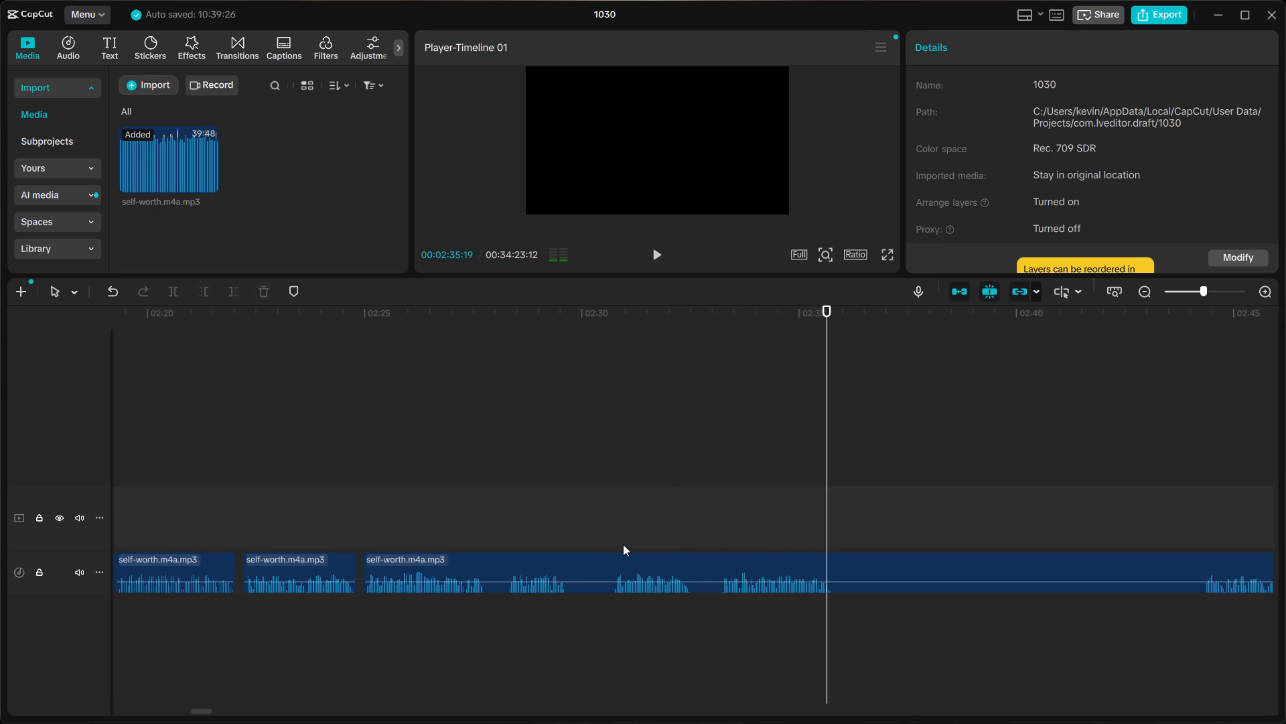
scroll(623, 544, "up", 6, "ctrl")
scroll(580, 555, "right", 1)
scroll(571, 555, "up", 1, "ctrl")
scroll(568, 556, "right", 1)
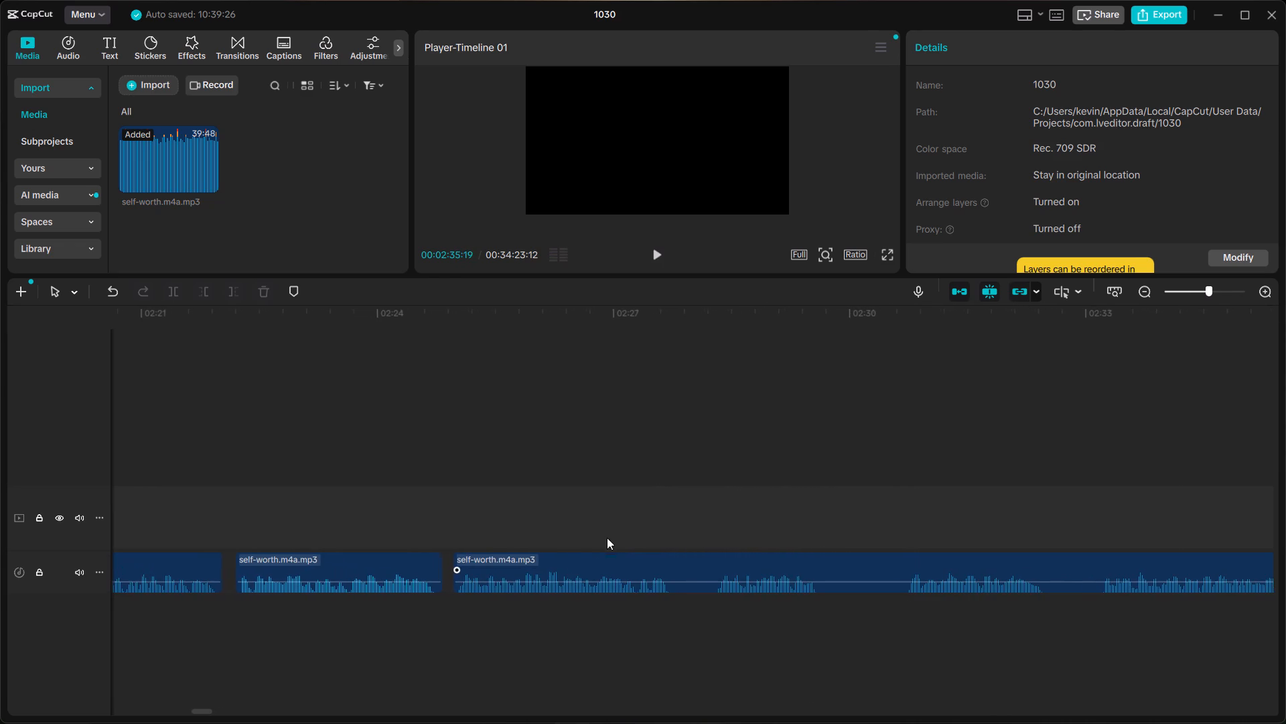
left_click(589, 535)
key("space")
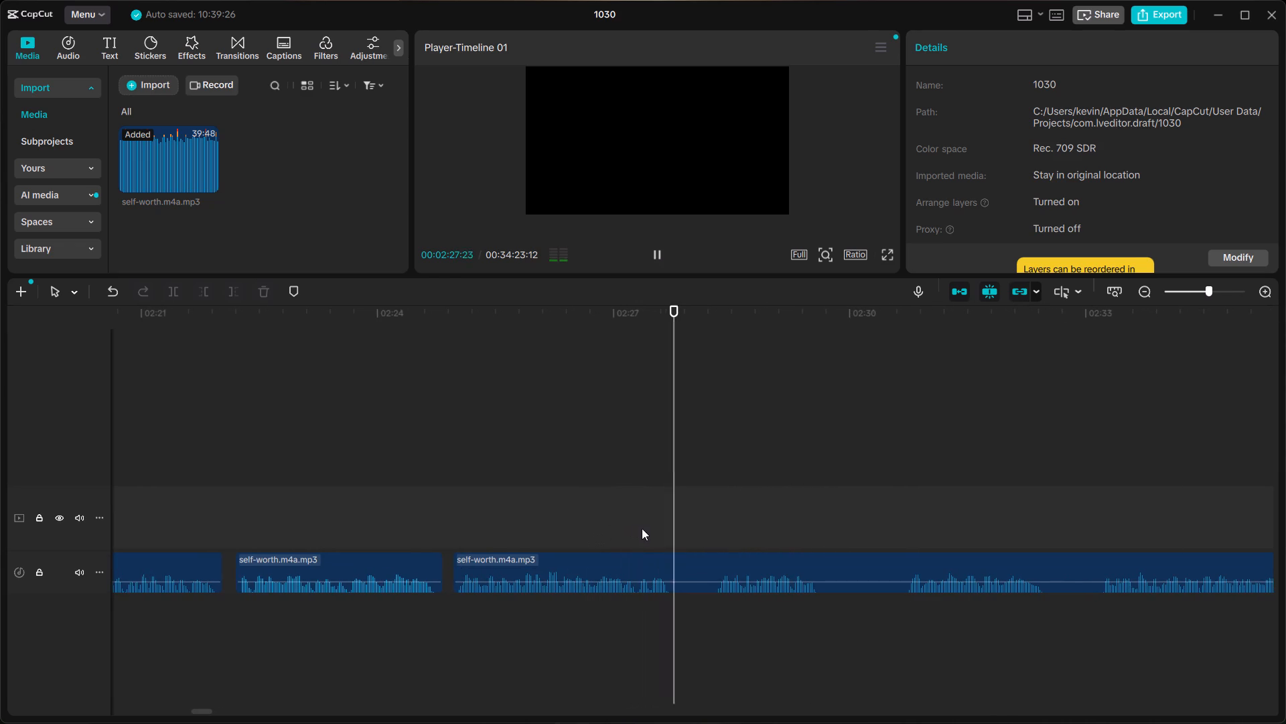
key("space")
key("space")
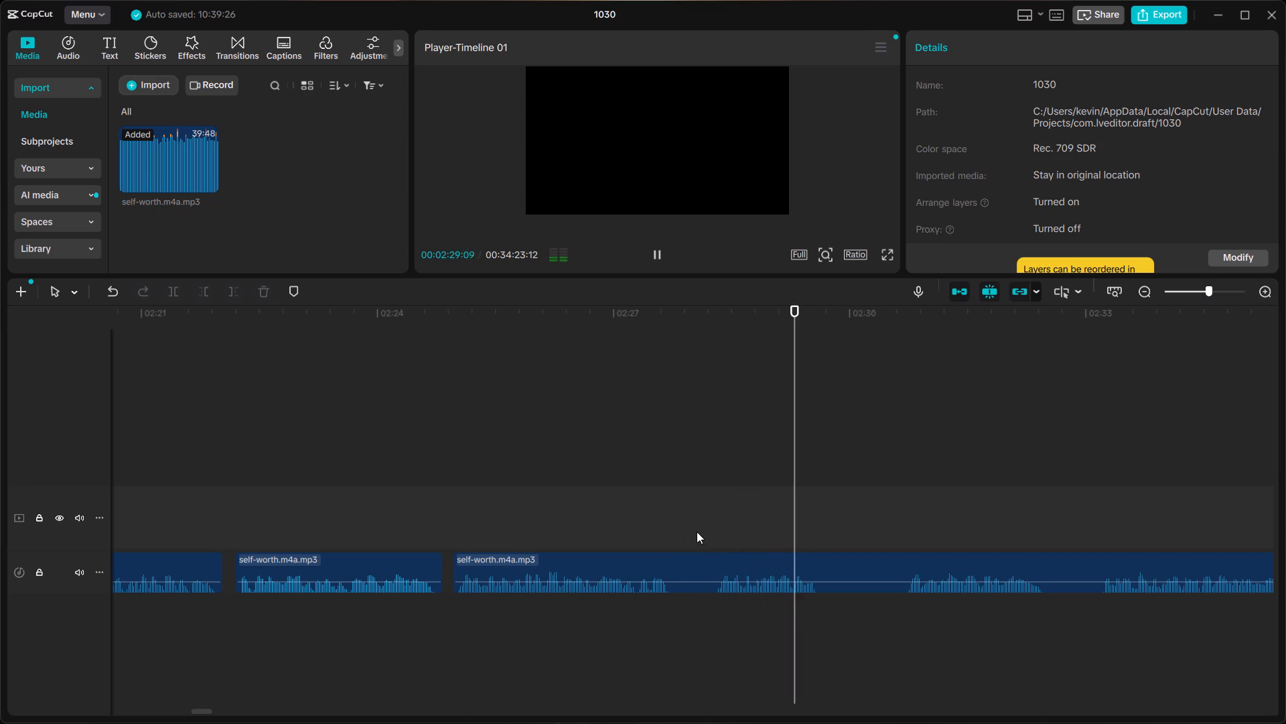
key("space")
Cut out the silence between 02:27:24 and about 02:28:06, close the gap, and replay across the join.
left_click(676, 546)
left_click(681, 568)
key("b")
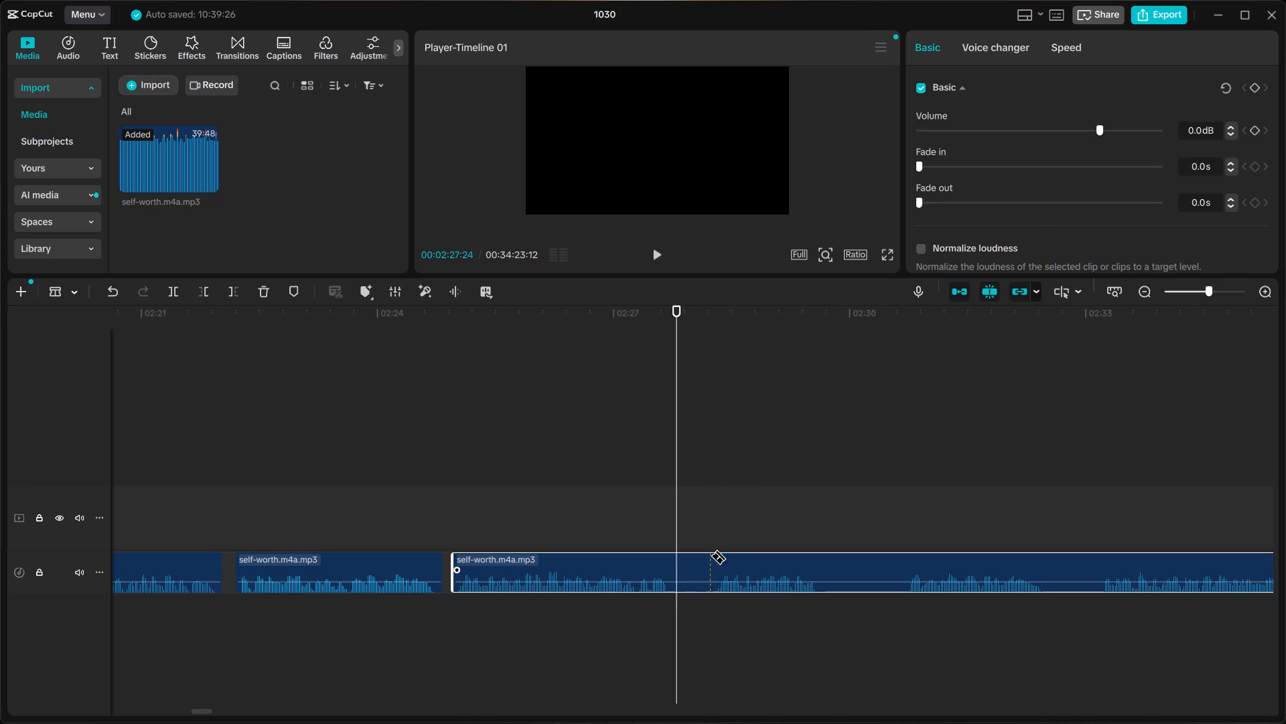
left_click(679, 562)
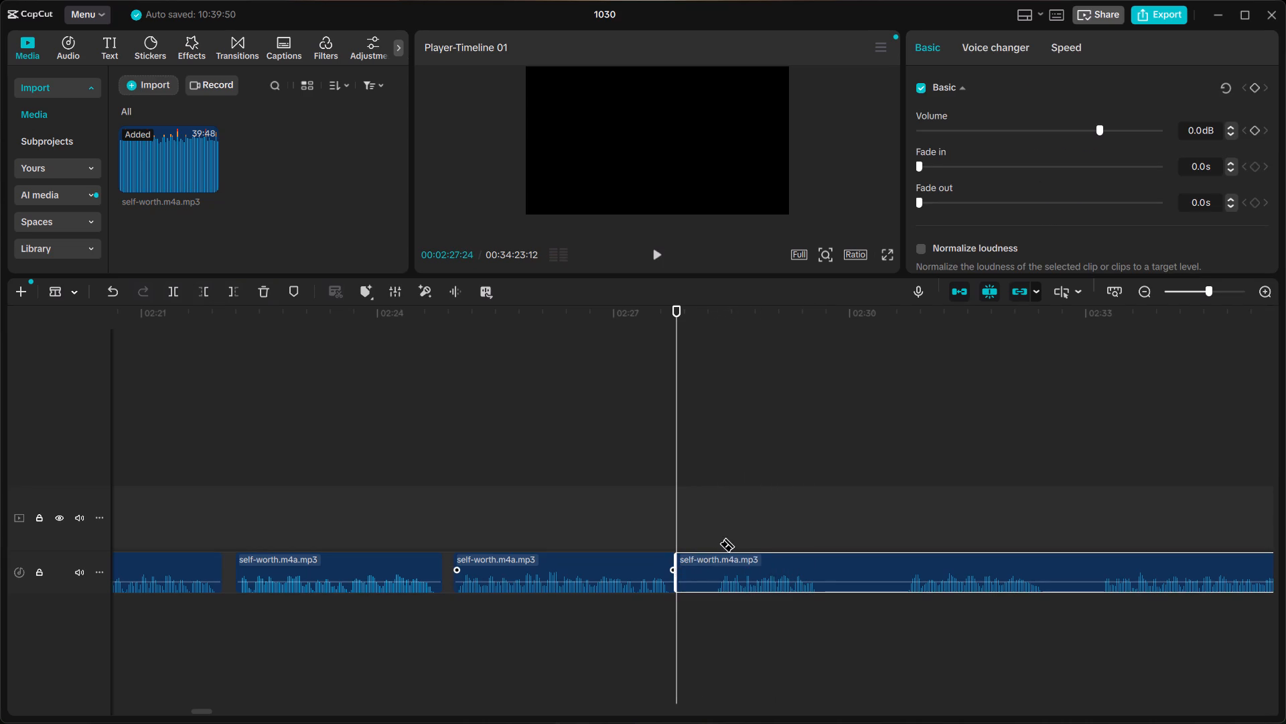
left_click(709, 569)
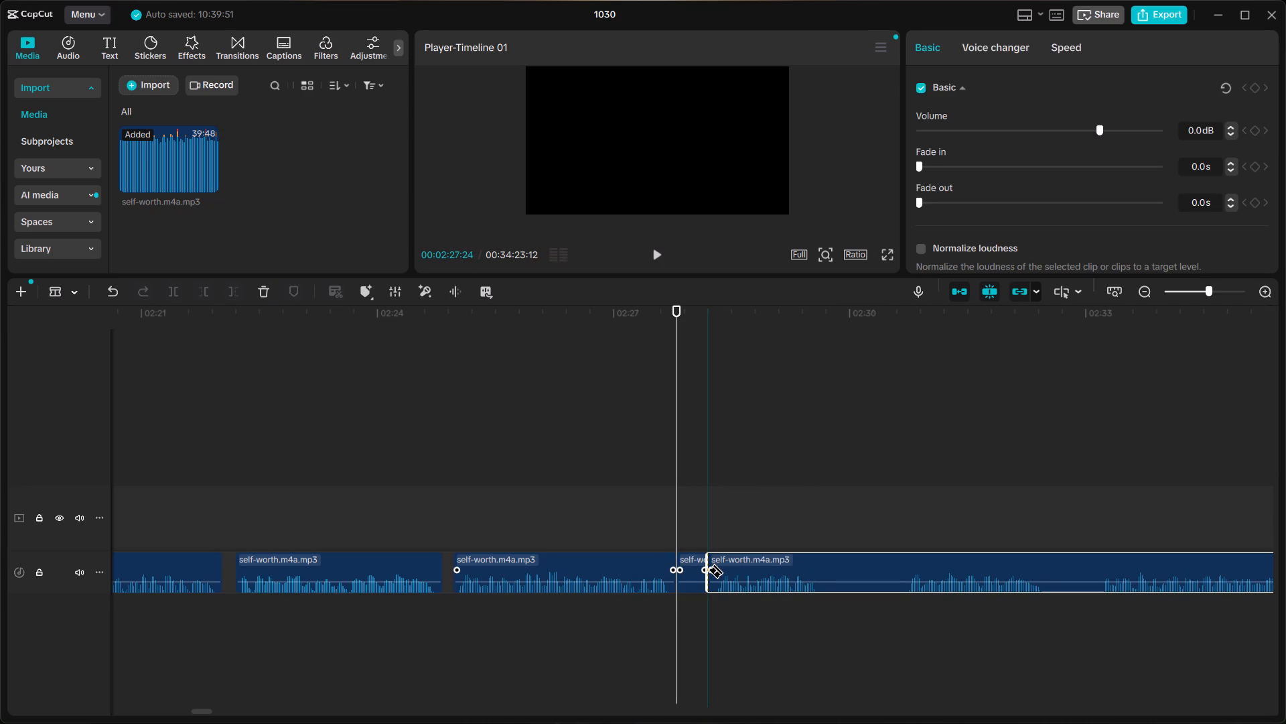
key("a")
left_click(695, 576)
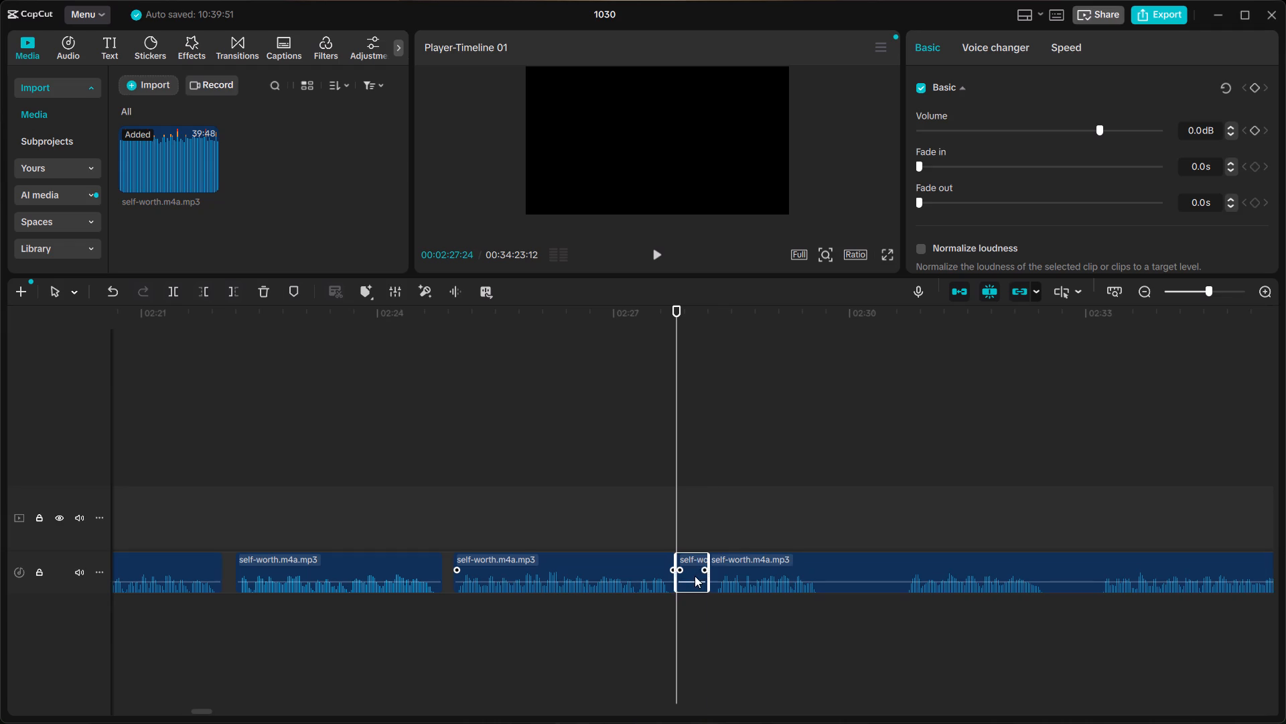
key("BackSpace")
left_click(754, 558)
left_click_drag(754, 558, 749, 558)
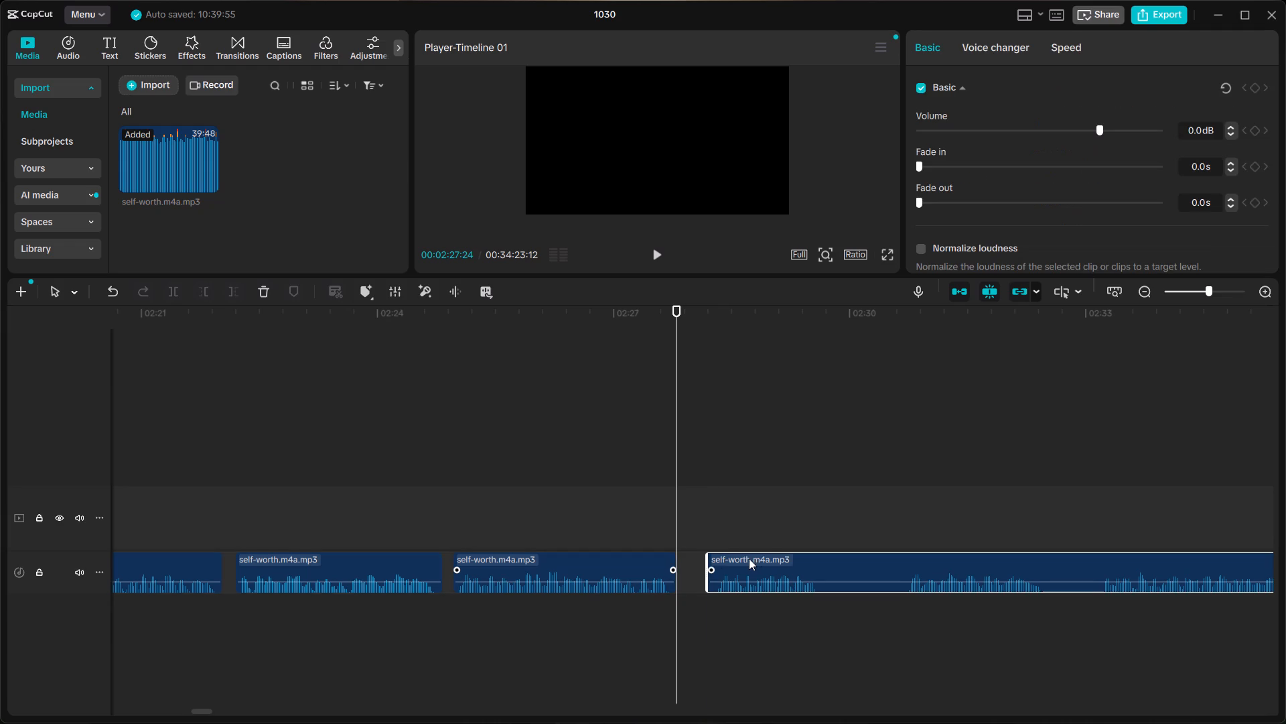
left_click_drag(749, 558, 723, 567)
left_click(608, 524)
key("space")
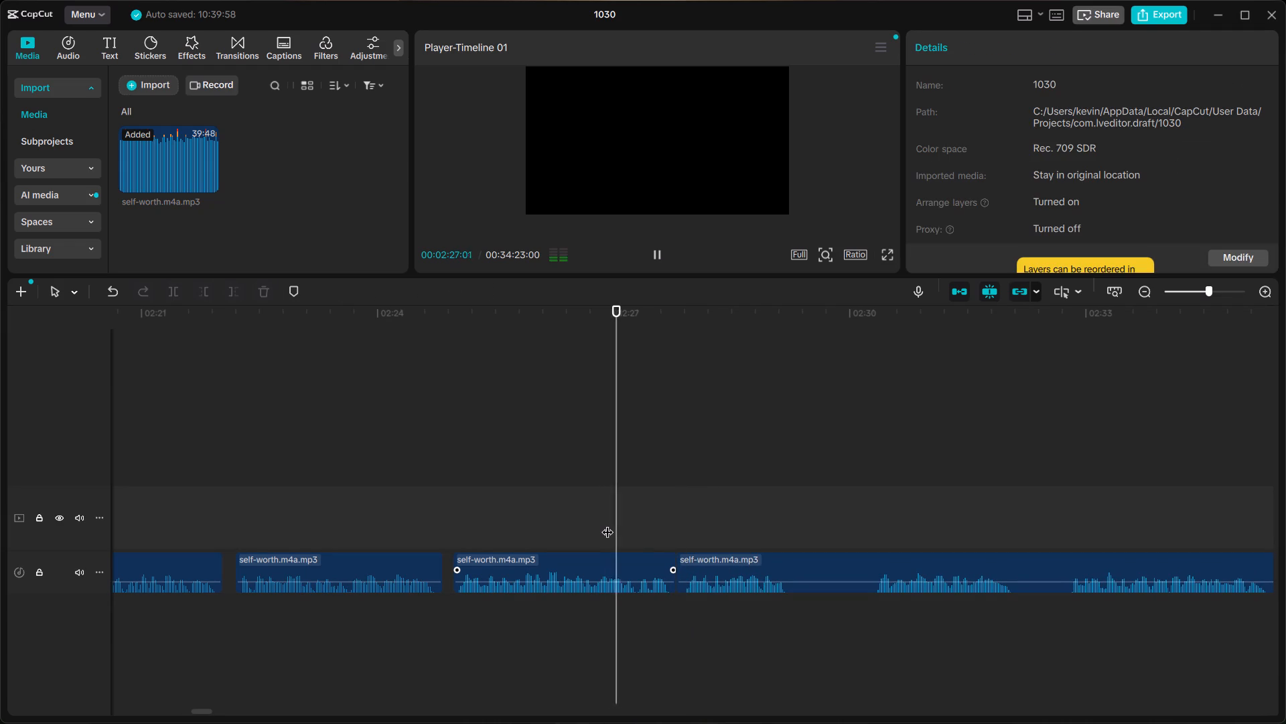
left_click(553, 518)
key("space")
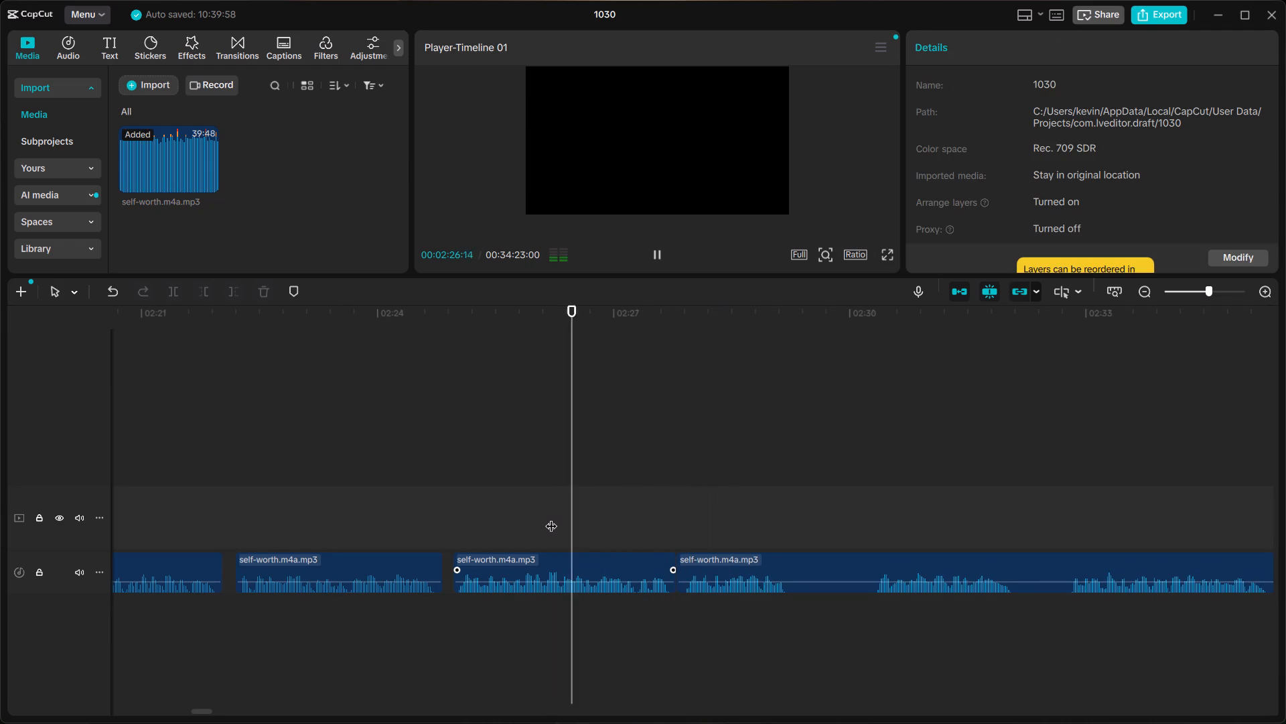
scroll(551, 518, "left", 1)
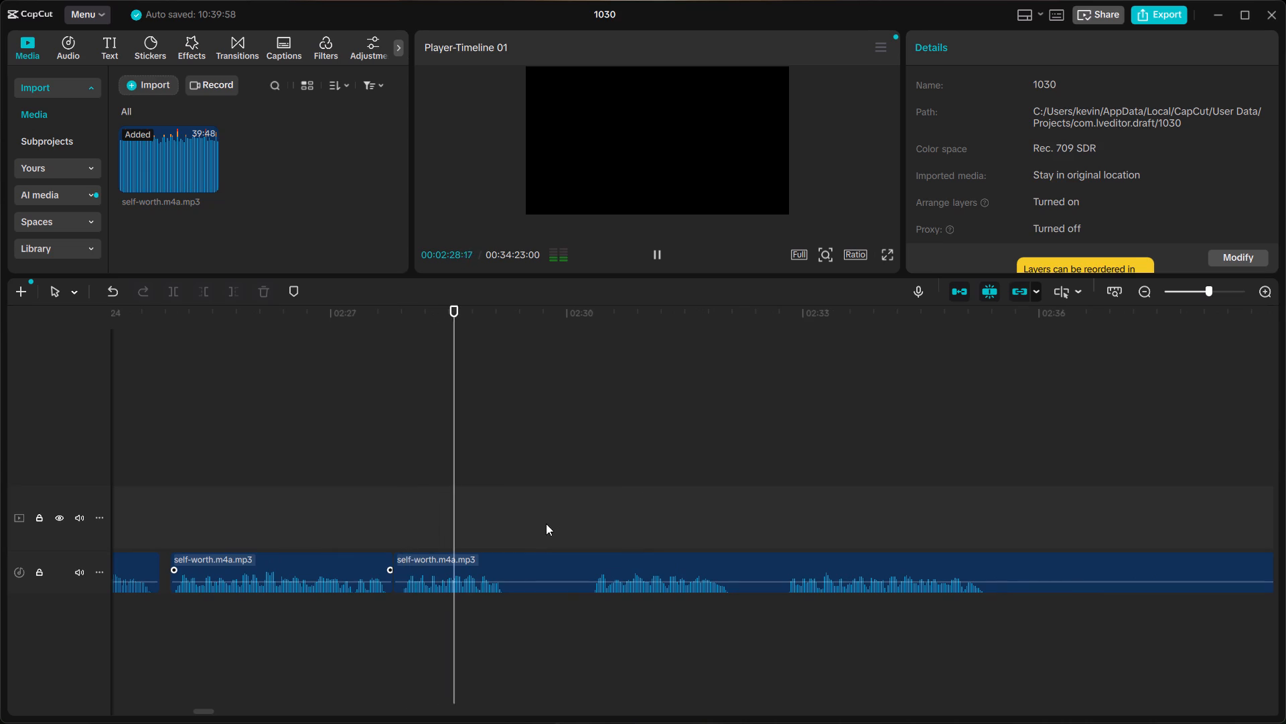
key("space")
Cut out the silence between 02:29:10 and about 02:30:09, including the small leftover piece, and close the gap.
left_click(514, 554)
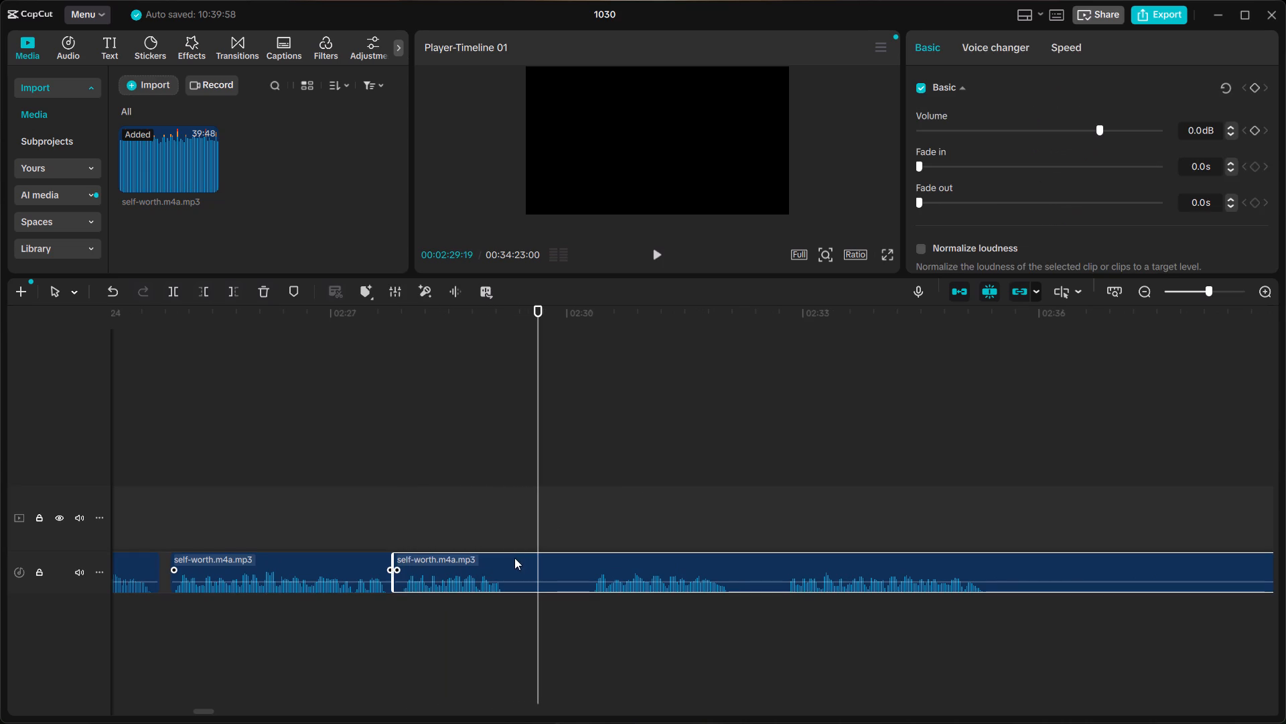
left_click(513, 538)
left_click(519, 555)
key("b")
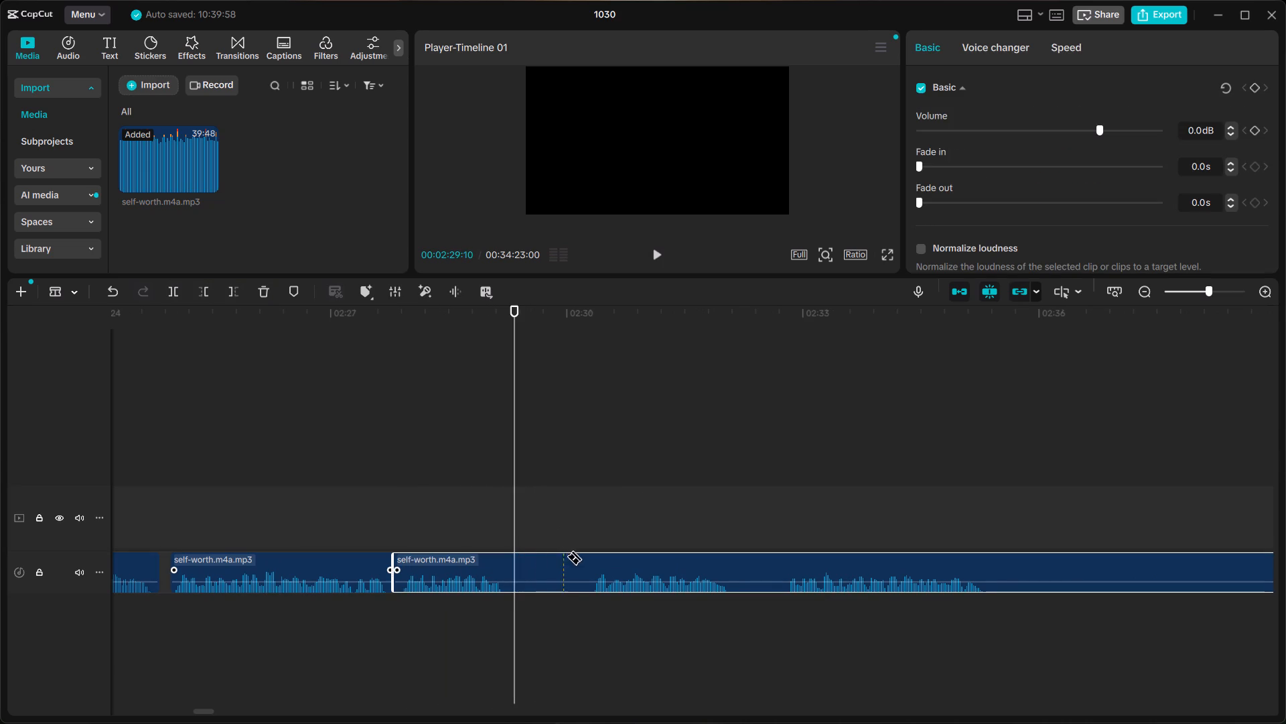
left_click(516, 564)
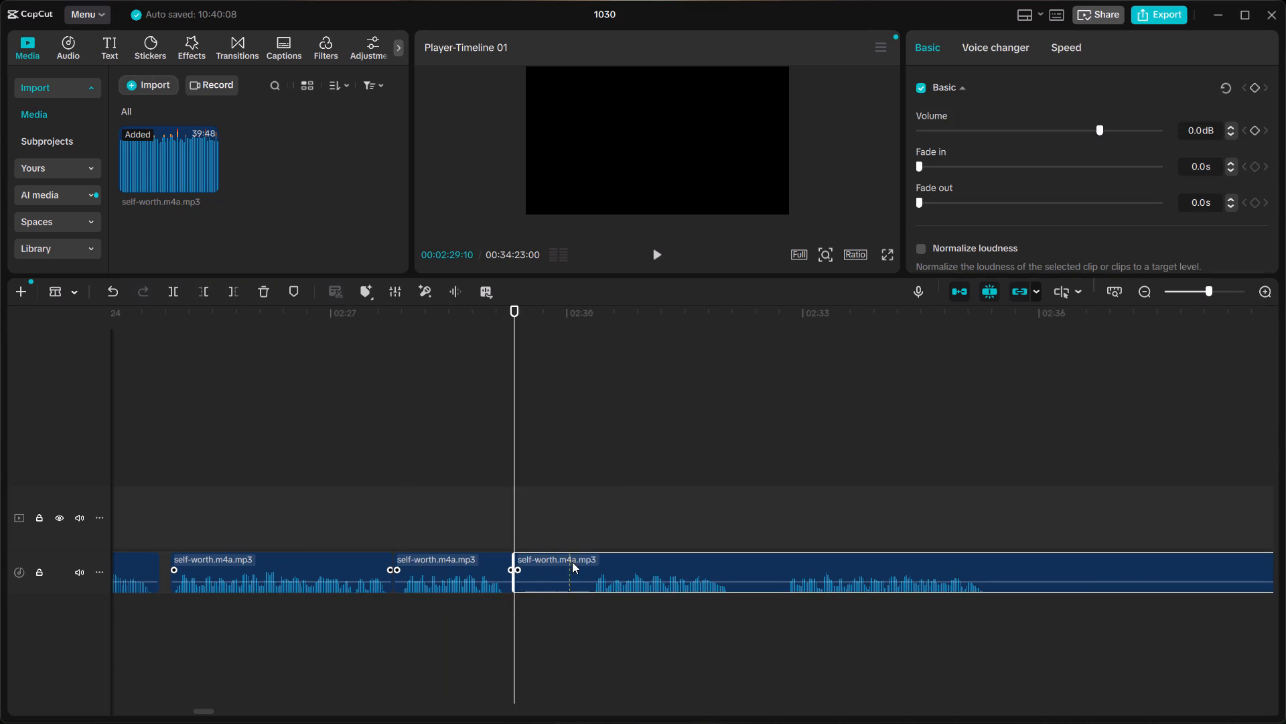
left_click(591, 562)
left_click(569, 564)
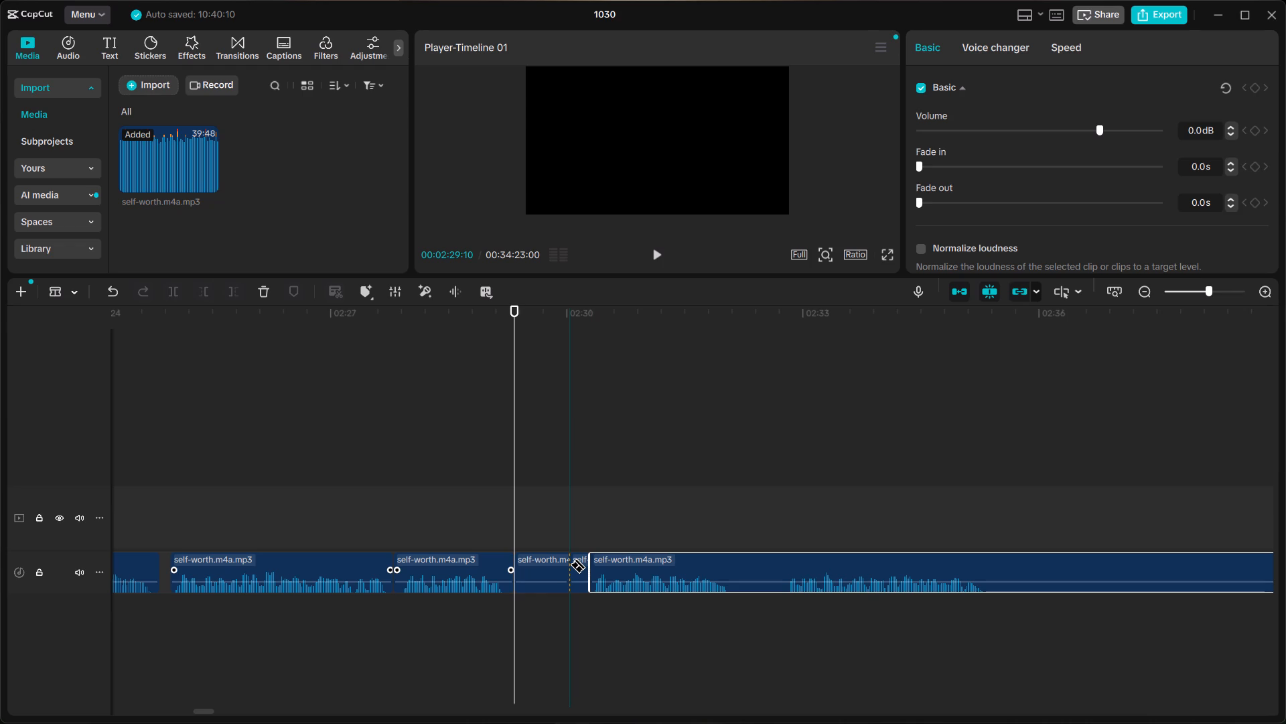
key("a")
left_click(568, 564)
left_click(553, 570)
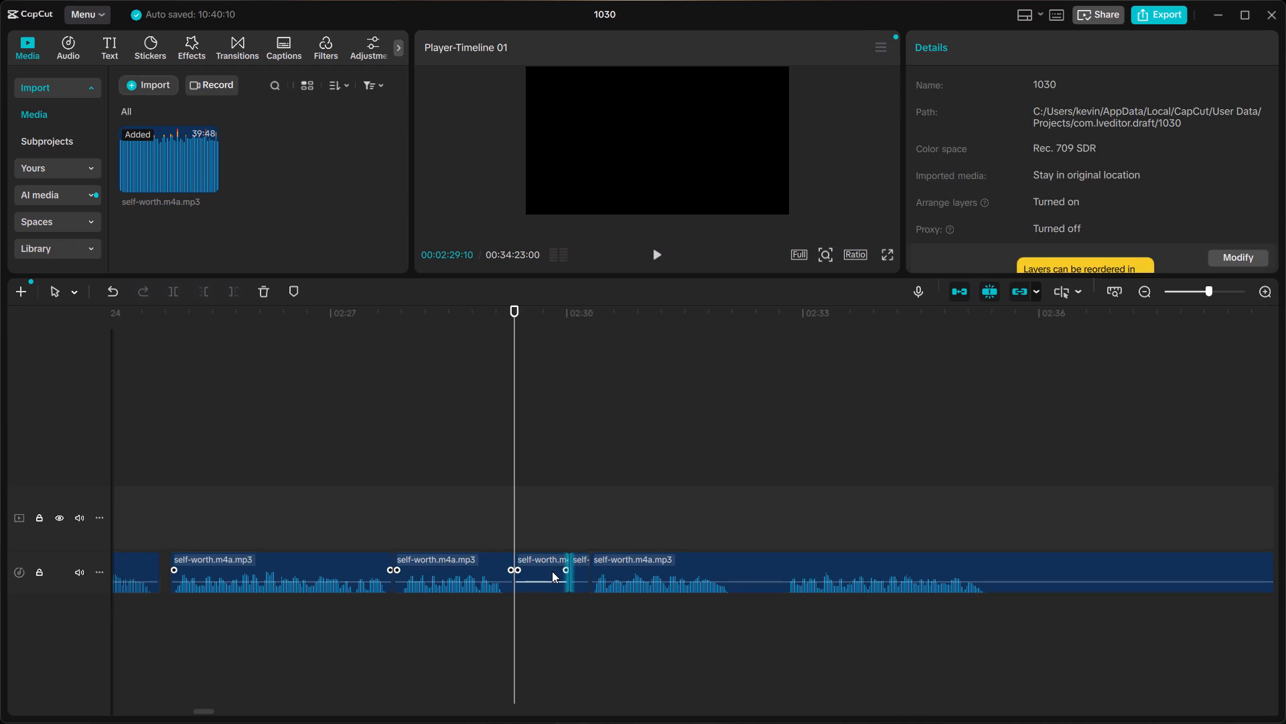
key("BackSpace")
left_click(579, 572)
key("BackSpace")
right_click(571, 572)
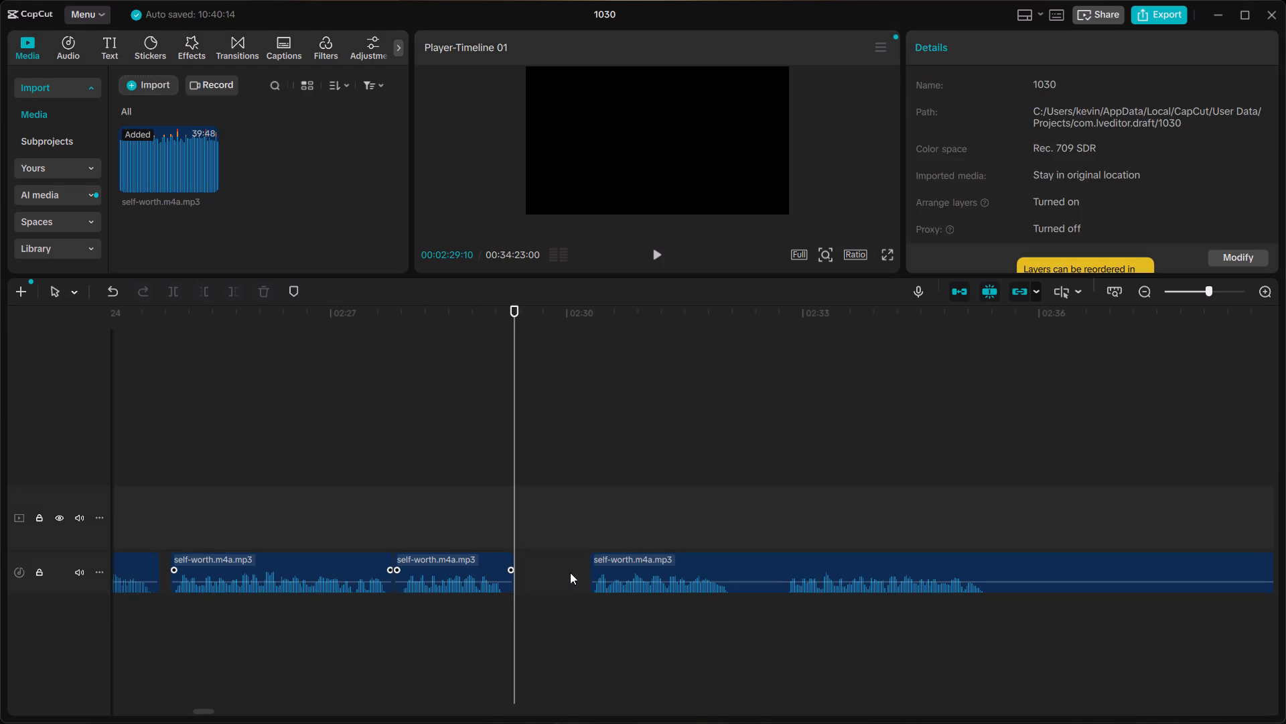
left_click(586, 579)
Replay across the join at 02:29:10, starting from about 02:28, and listen on to the end of the speech near 02:34:12.
left_click(482, 520)
key("space")
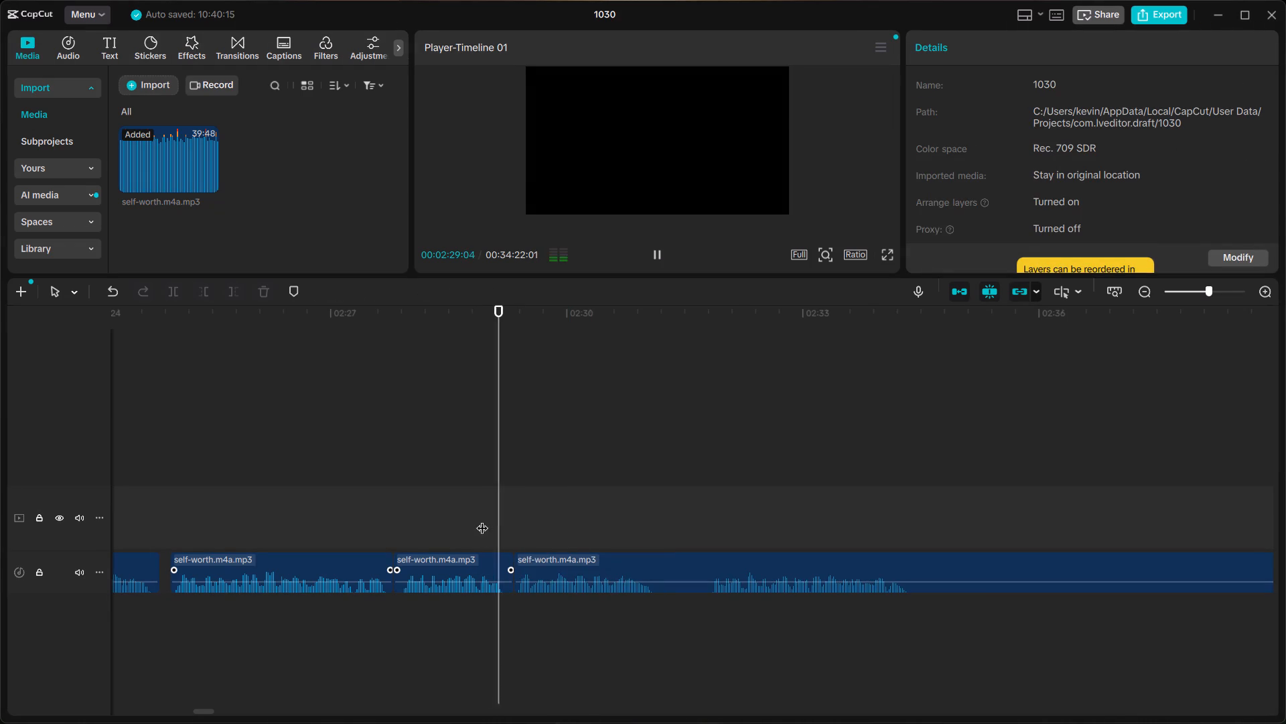
left_click(447, 510)
key("space")
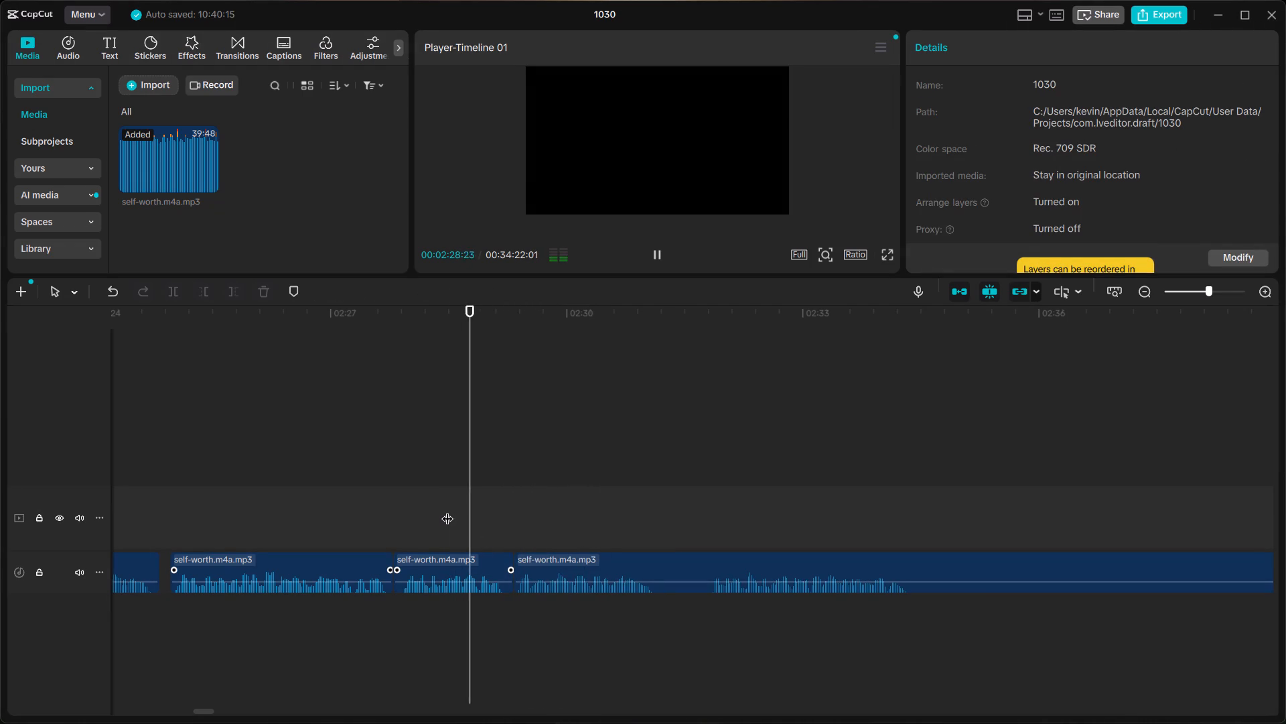
left_click(408, 501)
key("space")
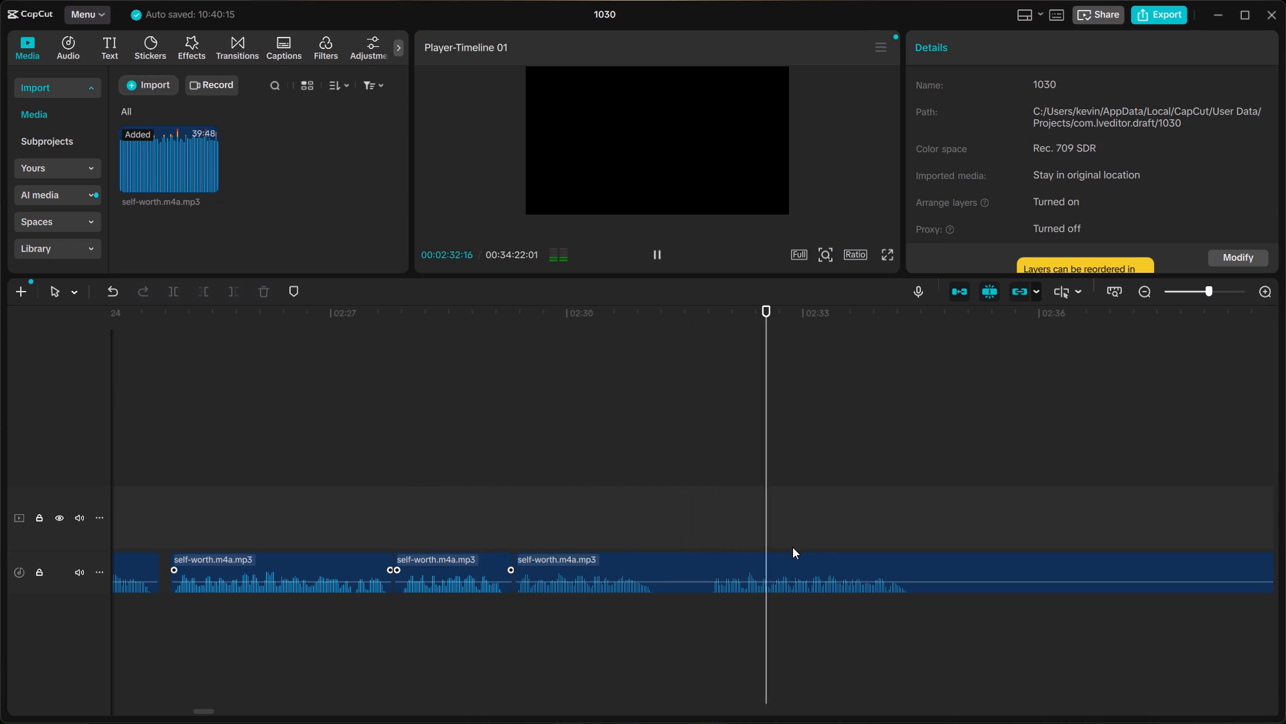
key("space")
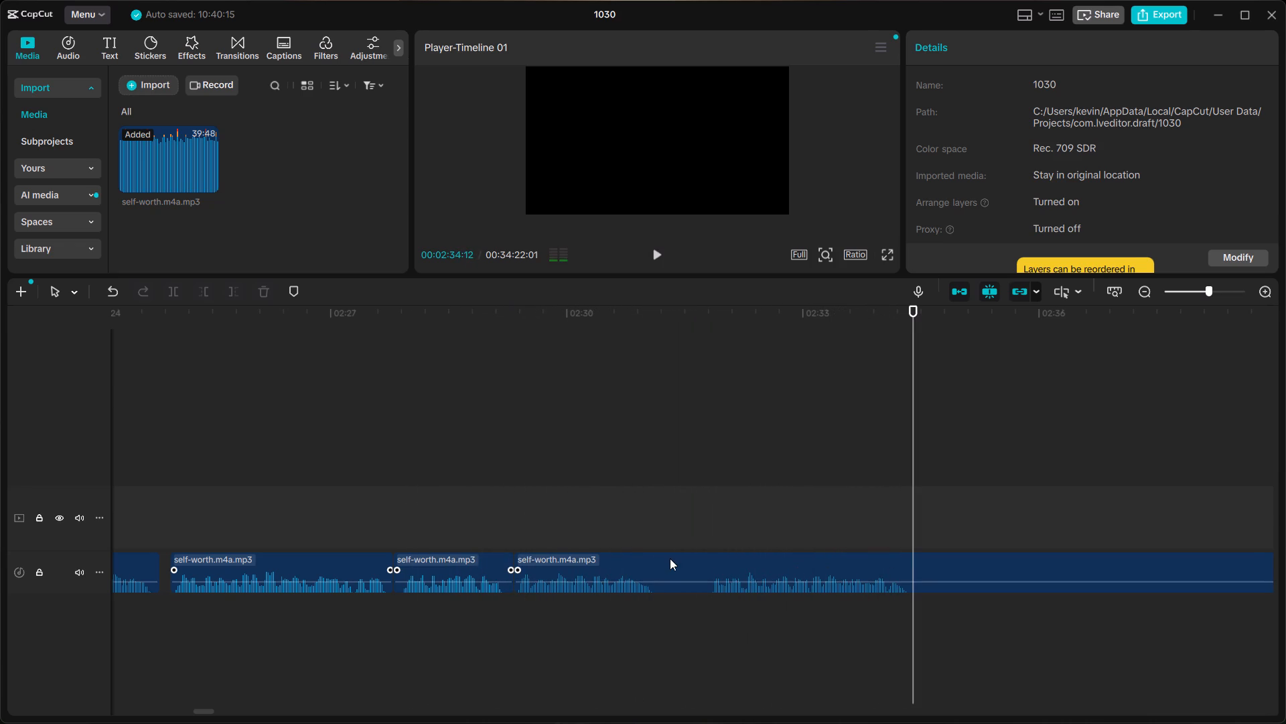
Cut out the silence between 02:31:05 and 02:31:23 and move the following clip back to close the gap.
left_click(653, 548)
left_click(664, 544)
left_click(661, 539)
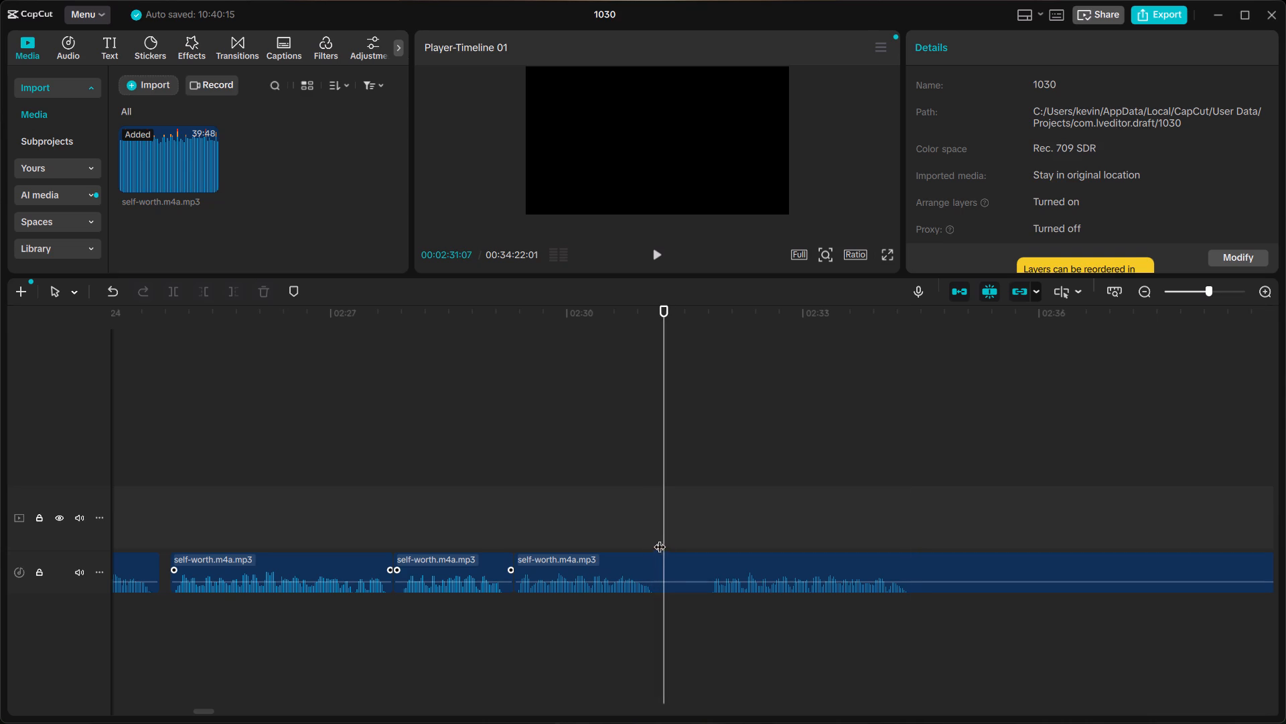
left_click(666, 556)
key("ctrl+b")
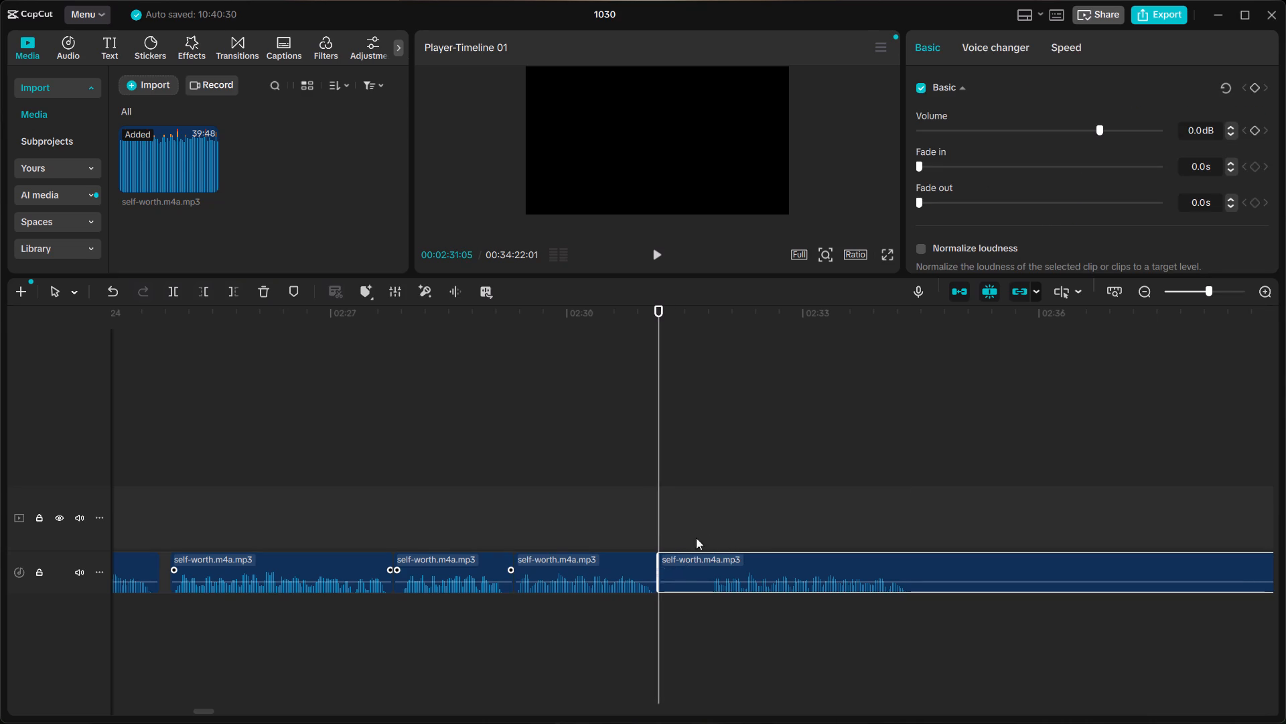
left_click(705, 542)
left_click(698, 563)
key("ctrl+b")
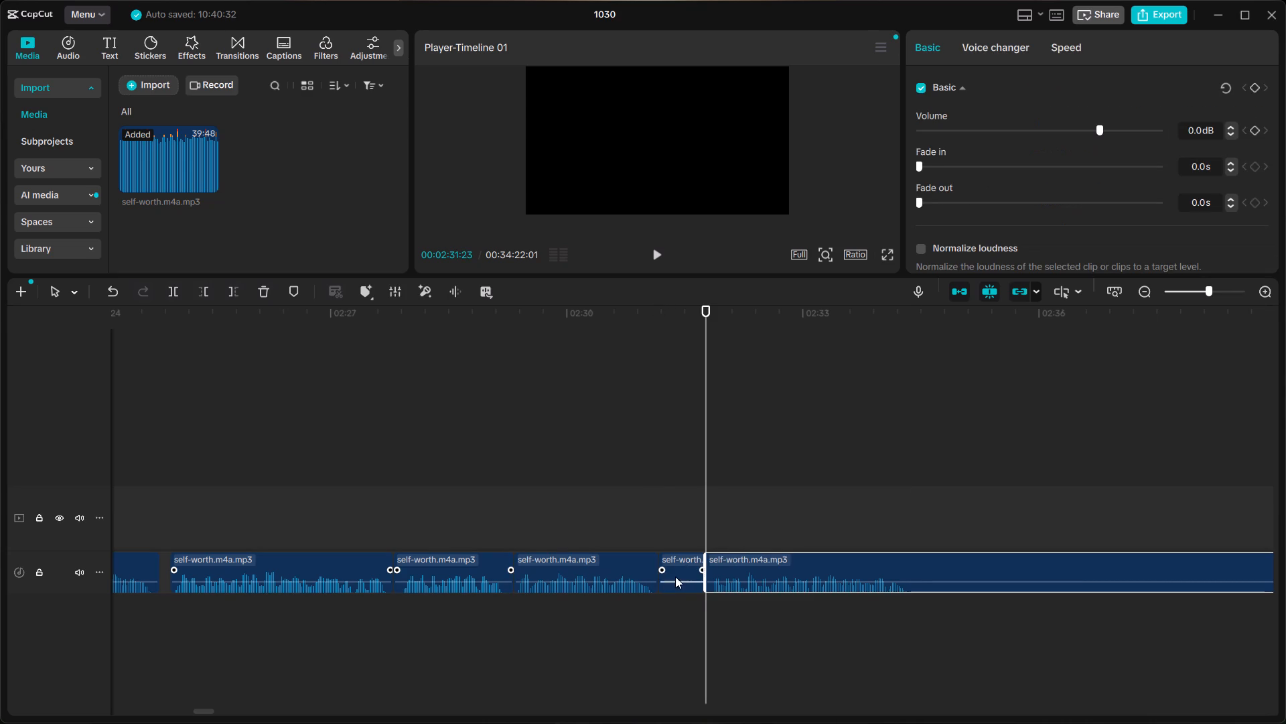
left_click(681, 572)
key("BackSpace")
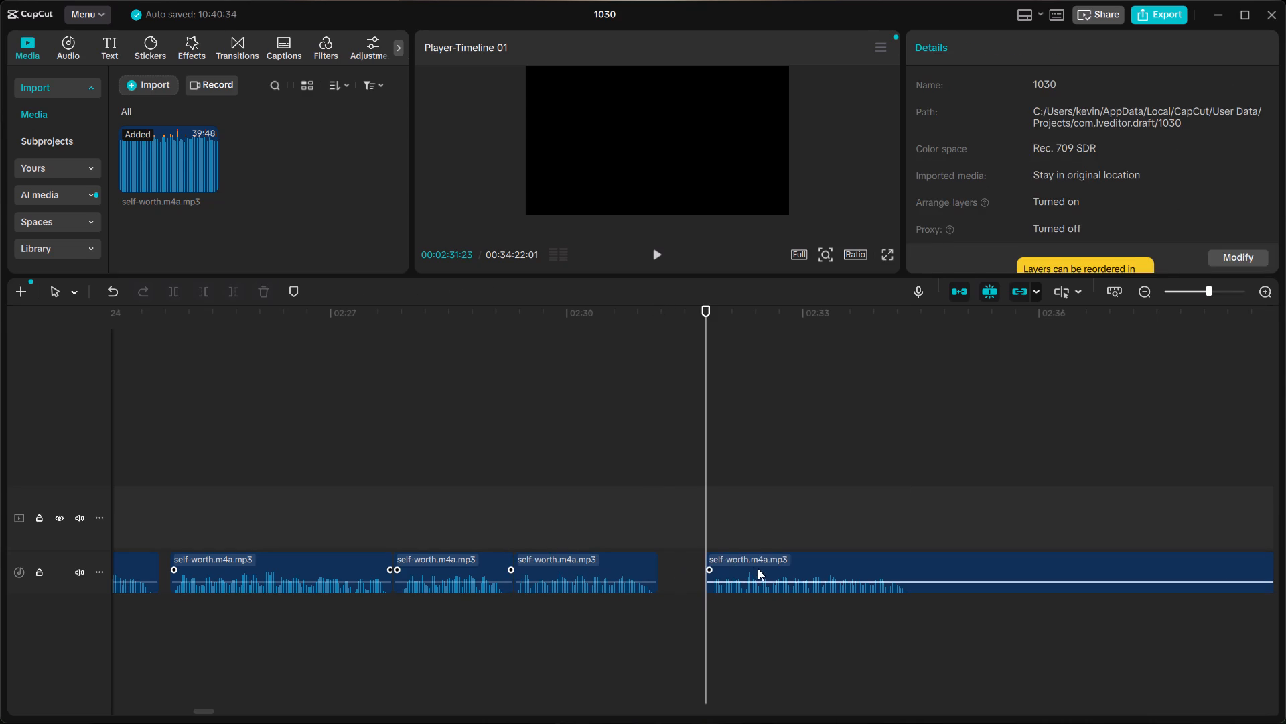
left_click(758, 568)
left_click_drag(762, 568, 714, 575)
Play across the join at 02:31:05 and split the clip at 02:33:24, just after the phrase ends.
left_click(545, 511)
key("space")
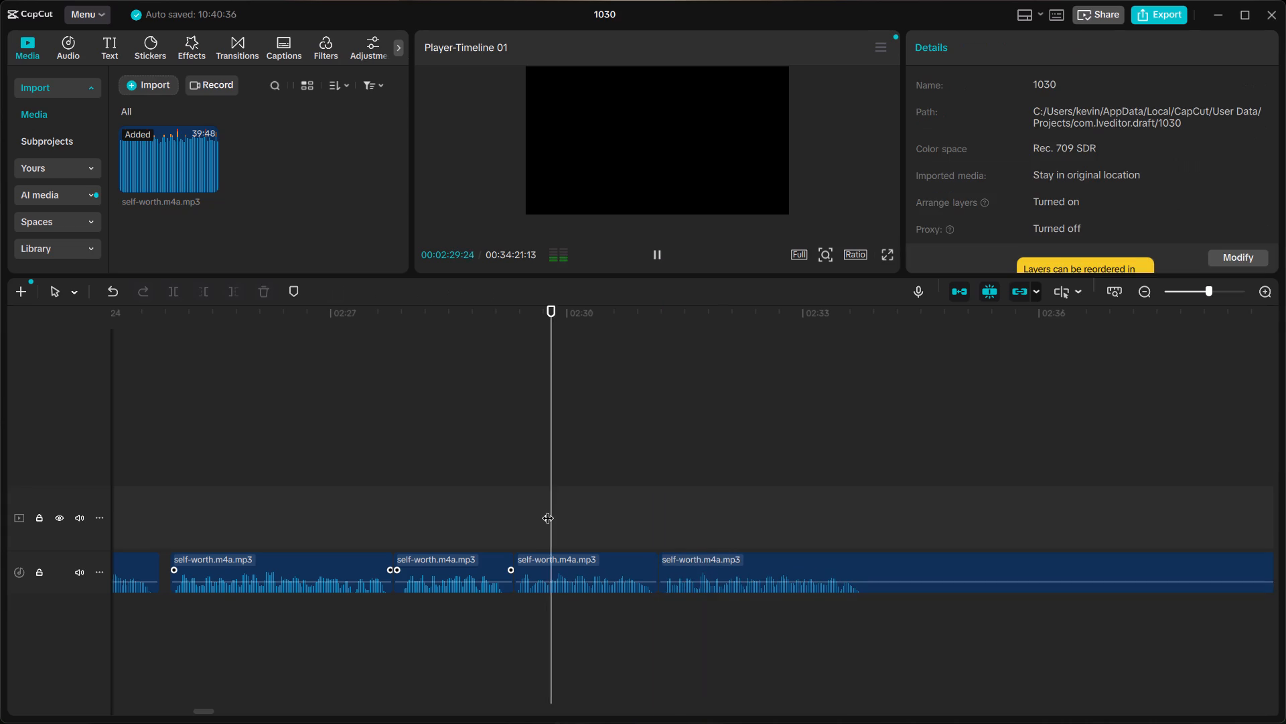
scroll(548, 509, "left", 1)
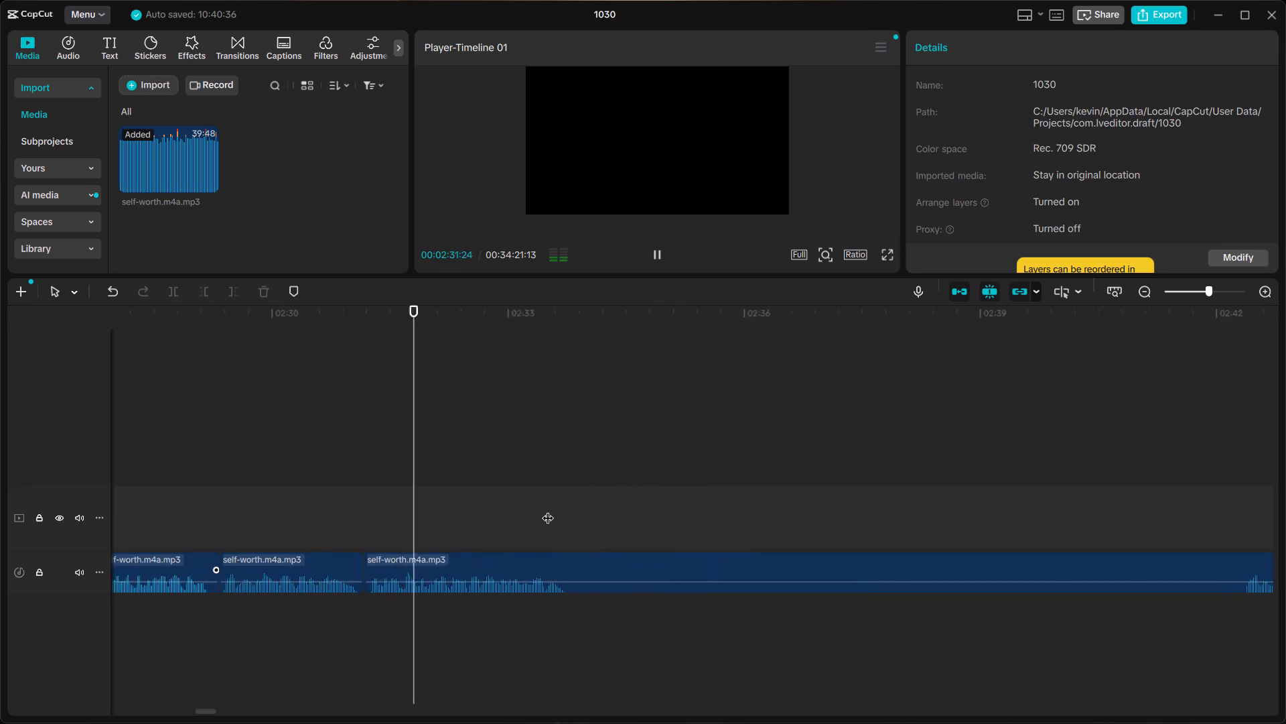
scroll(548, 509, "left", 1)
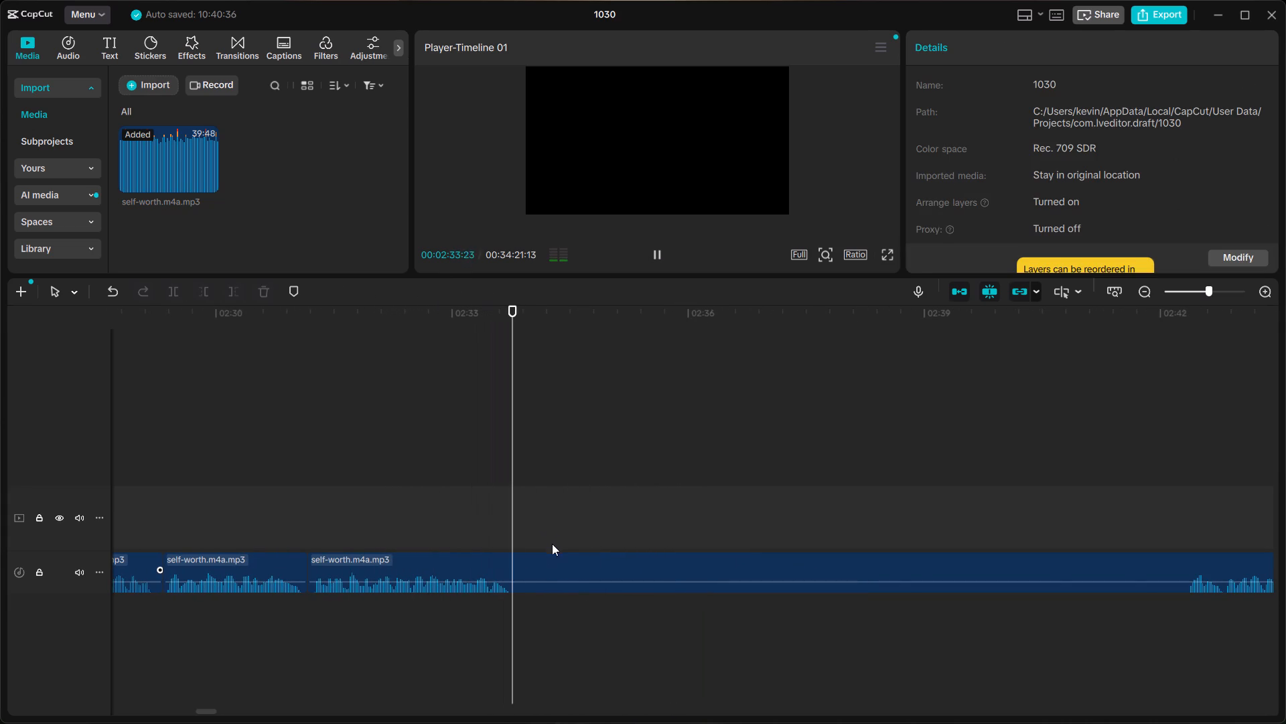
key("space")
left_click(524, 560)
left_click(520, 564)
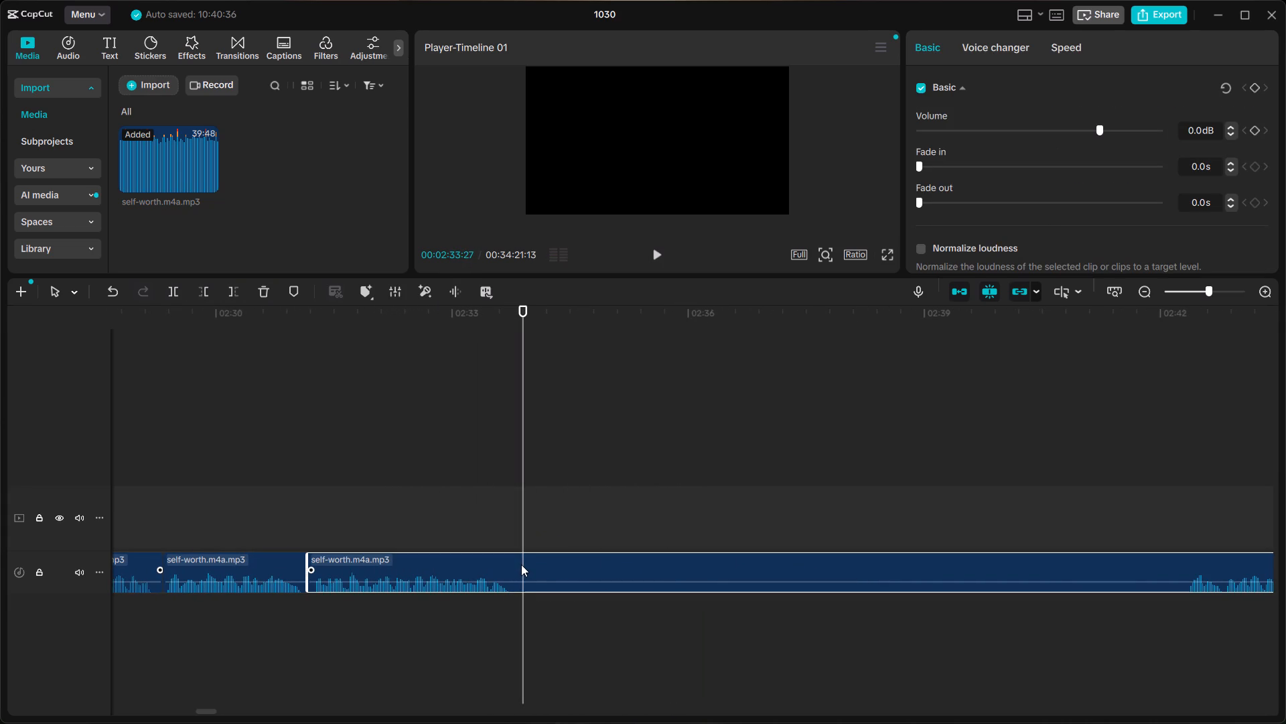
left_click(515, 550, "ctrl")
left_click(517, 560, "ctrl")
key("ctrl+b")
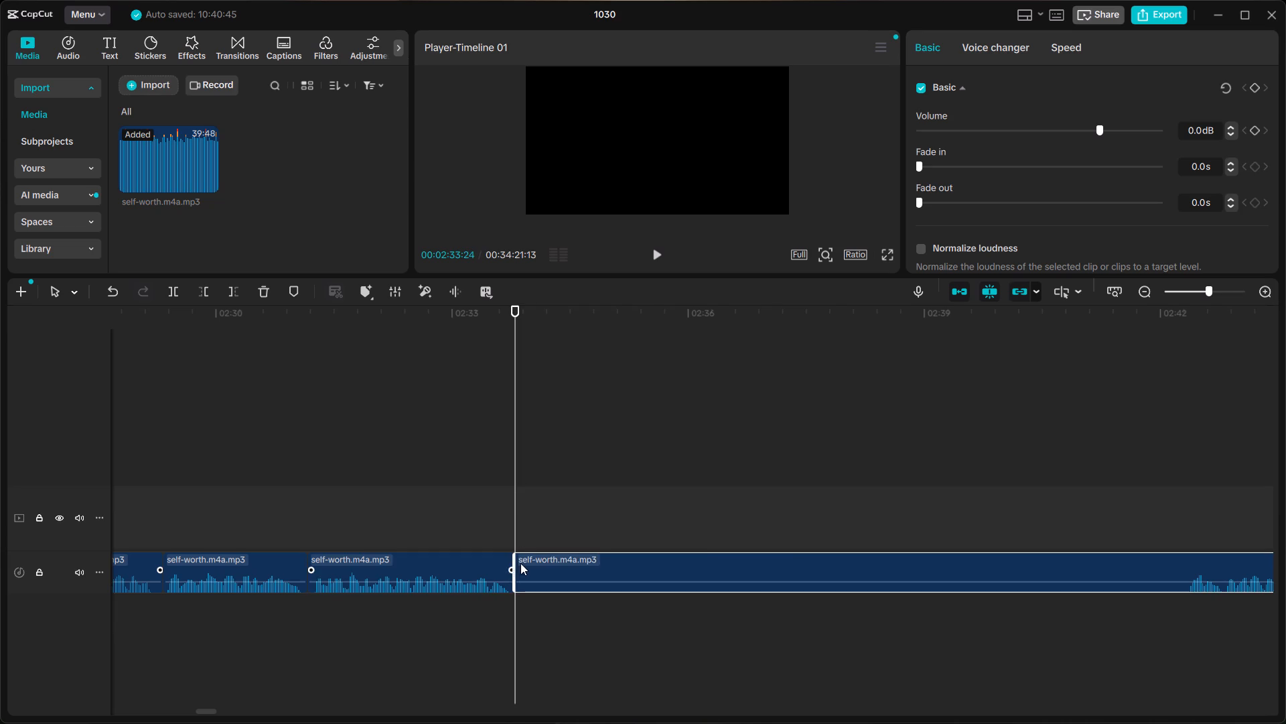
Listen on past the silence, from where the speech resumes near 02:42 to the end of the phrase at 02:54:25.
scroll(952, 570, "left", 1)
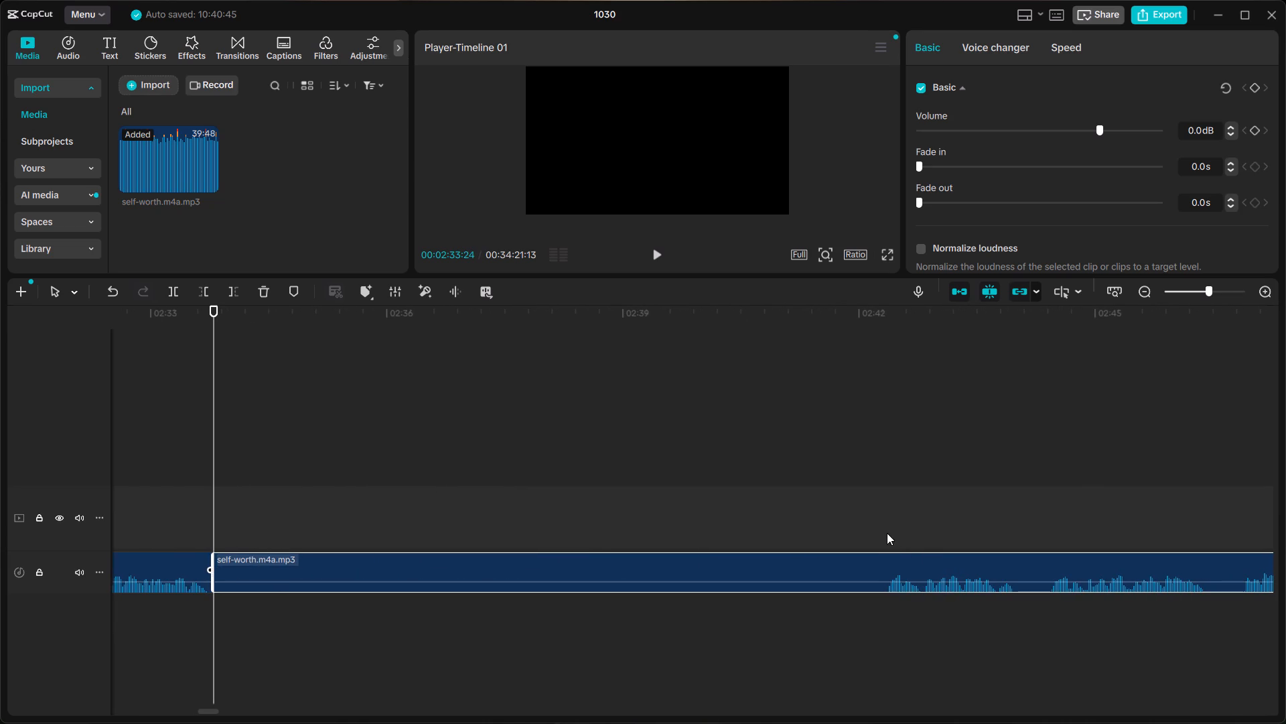
left_click(879, 528)
key("space")
scroll(879, 528, "left", 1)
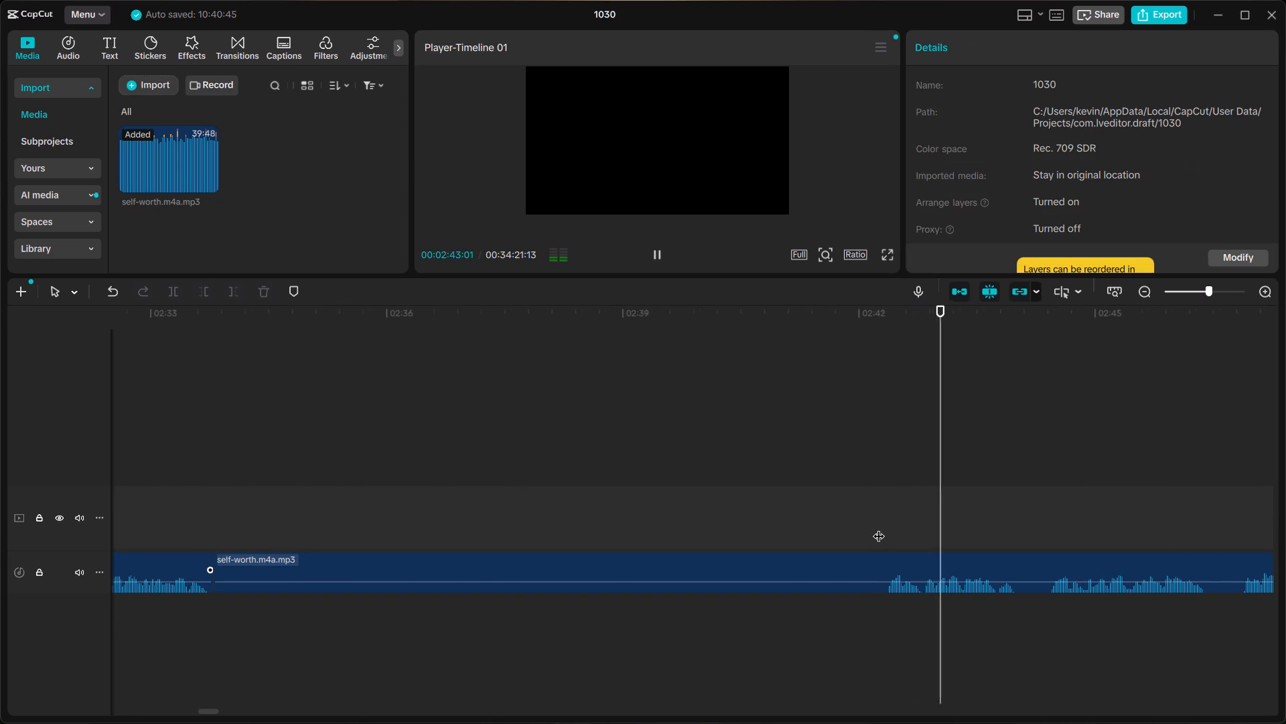
scroll(879, 528, "left", 1)
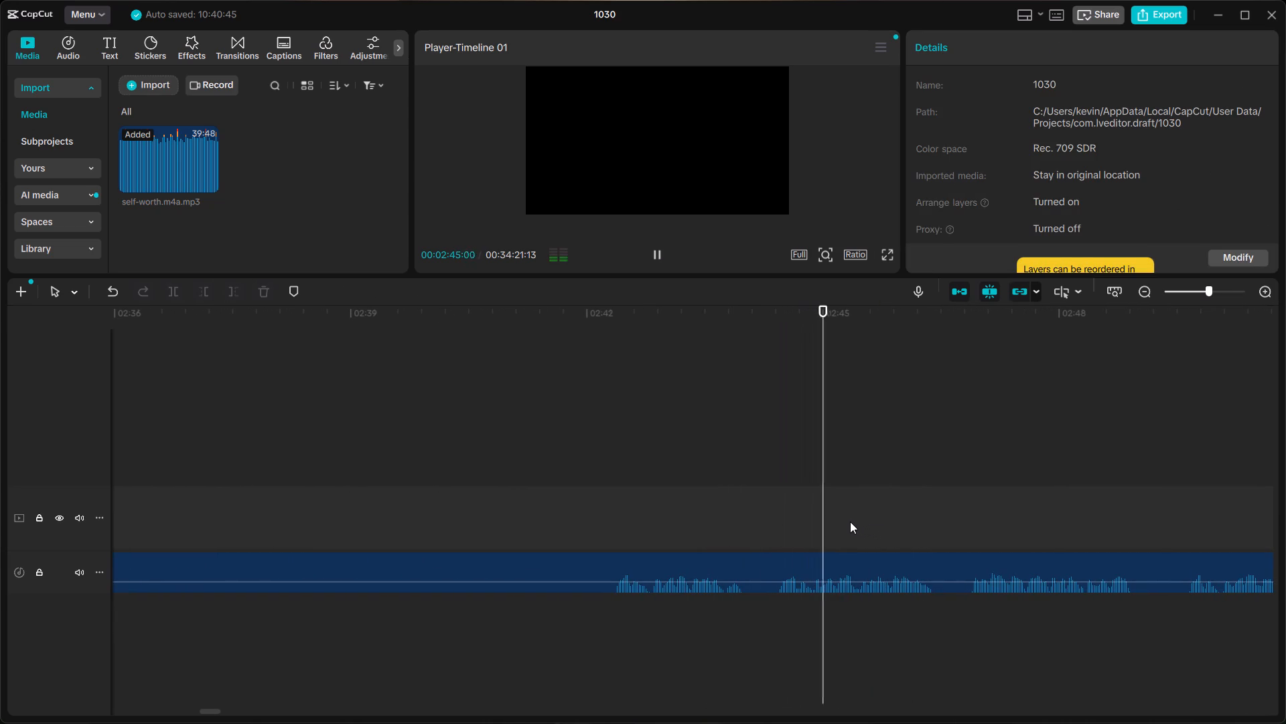
scroll(845, 522, "left", 1)
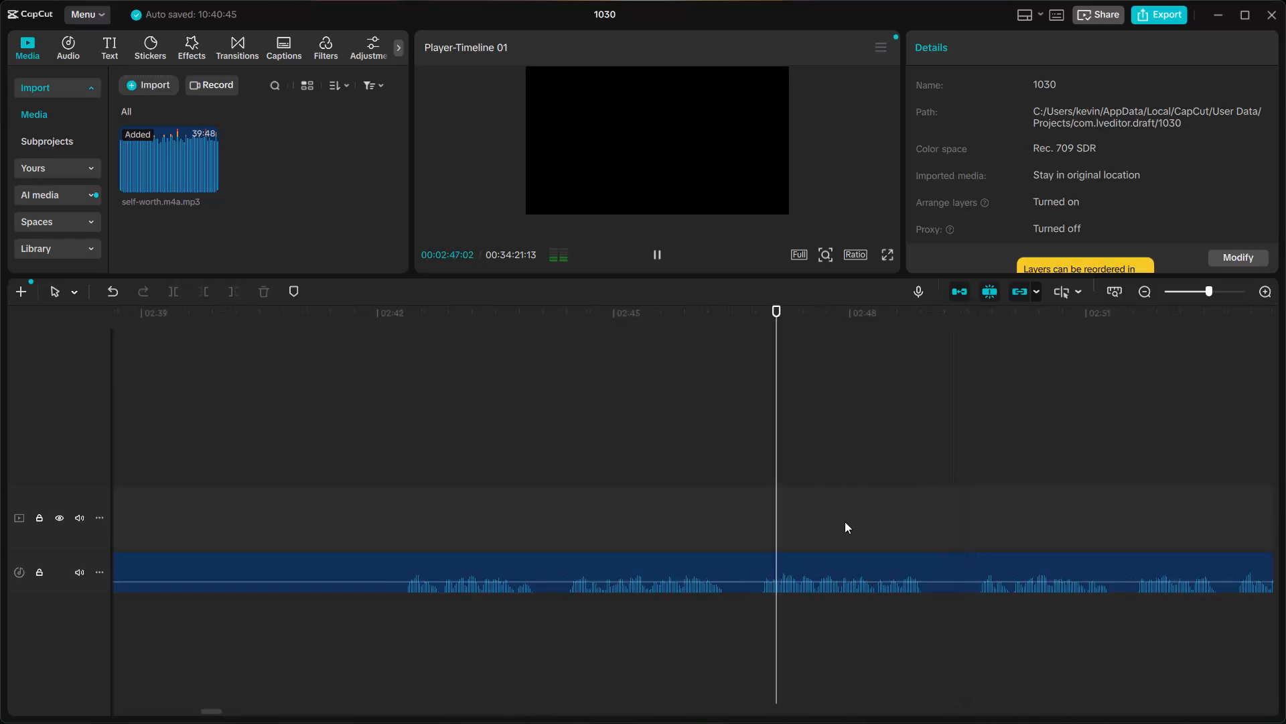
scroll(845, 522, "left", 1)
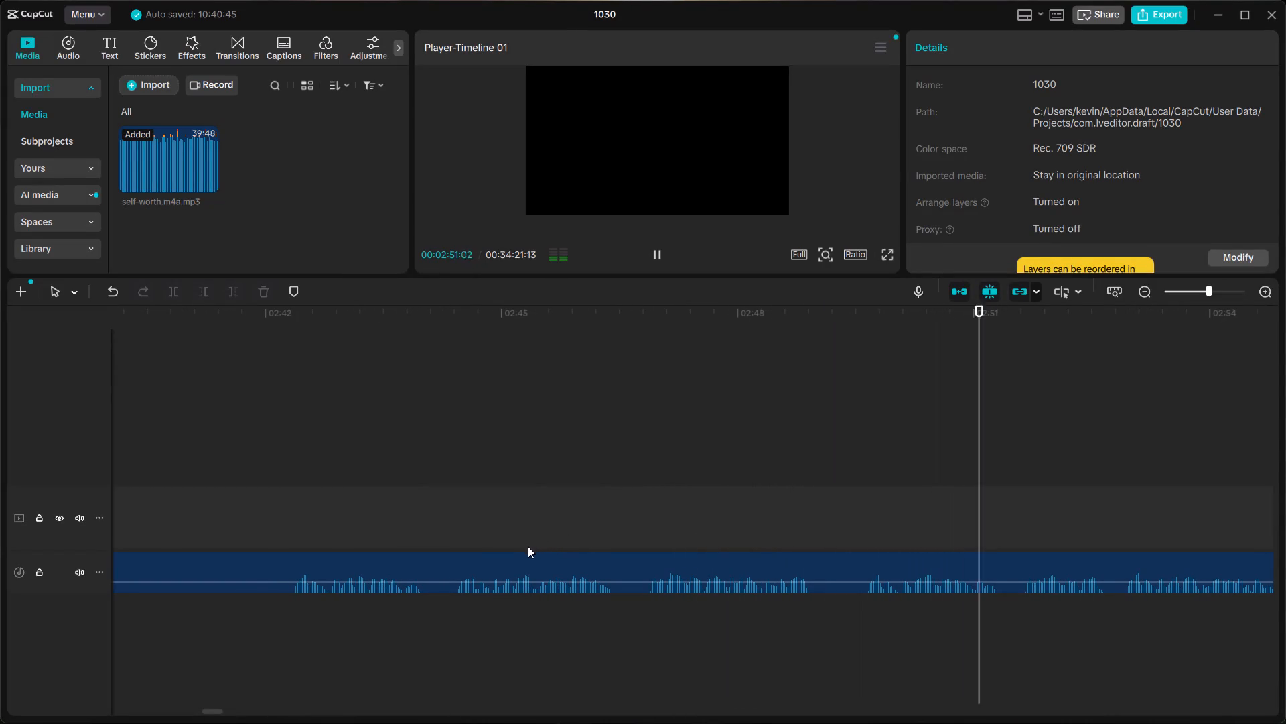
scroll(522, 547, "left", 1)
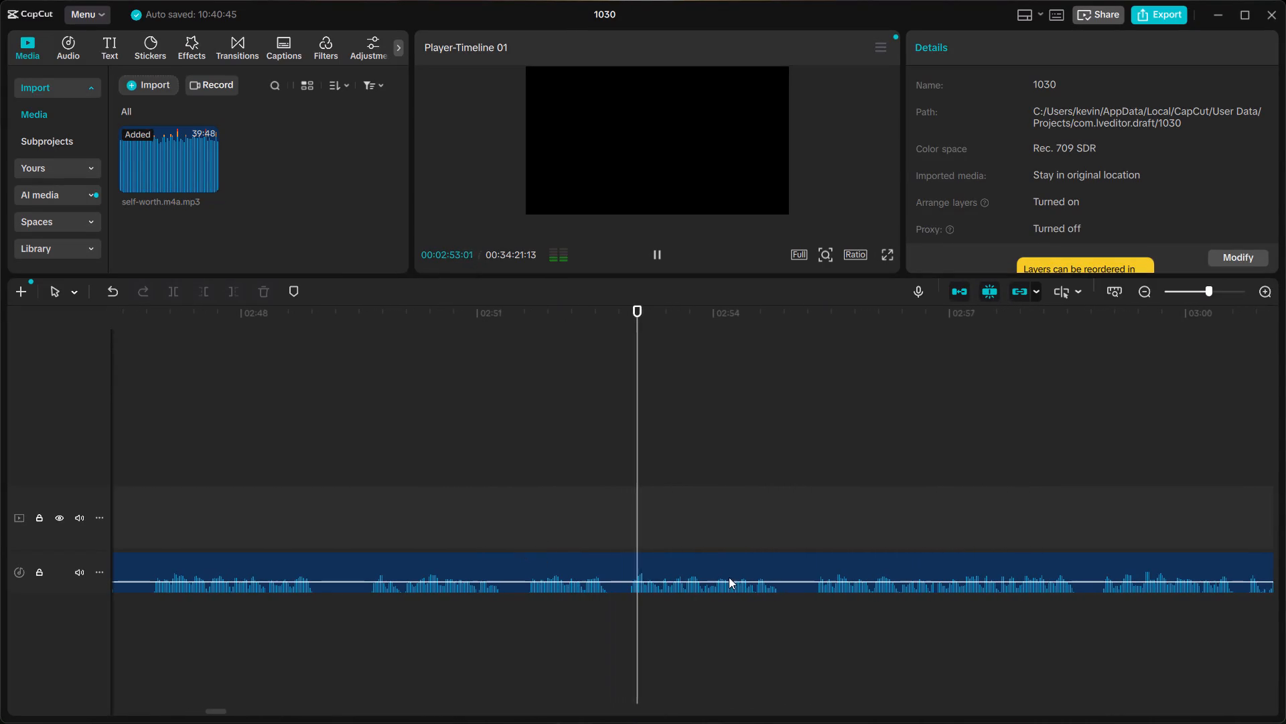
key("space")
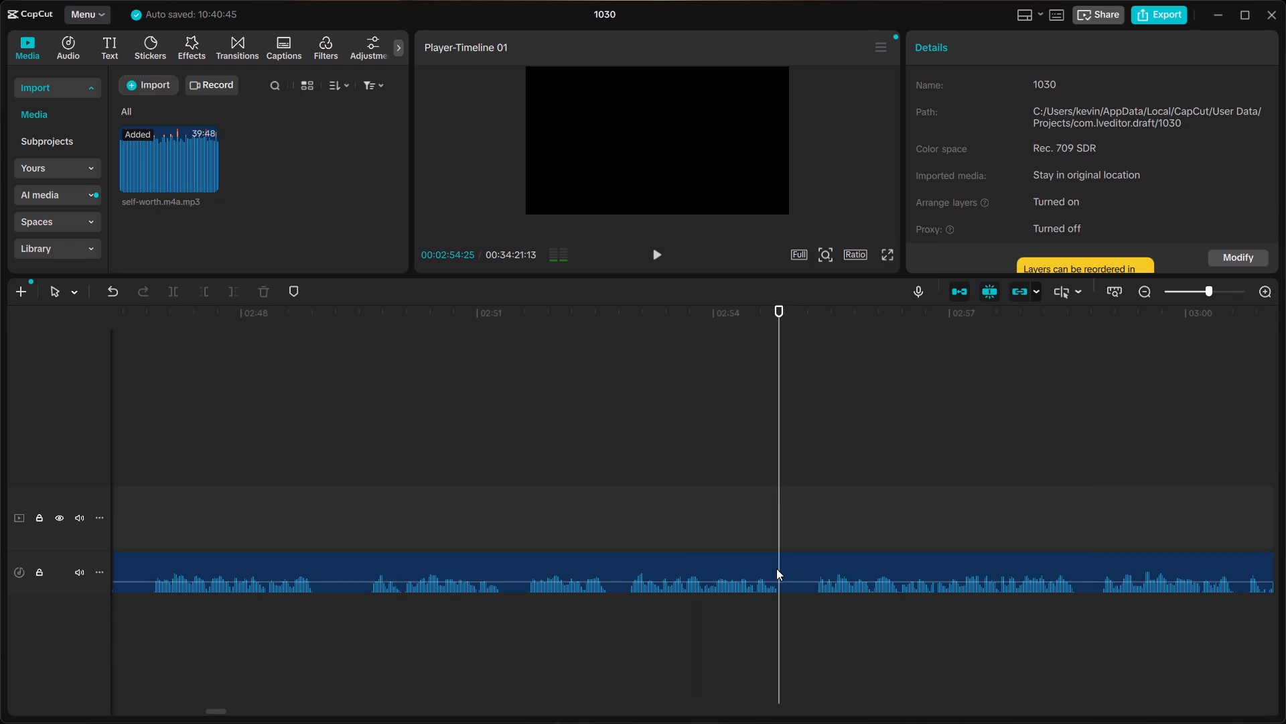
Replay the first phrases after the silence, from about 02:42:14, to pin down where the speech resumes.
scroll(776, 568, "right", 2)
left_click(545, 532)
left_click(530, 547)
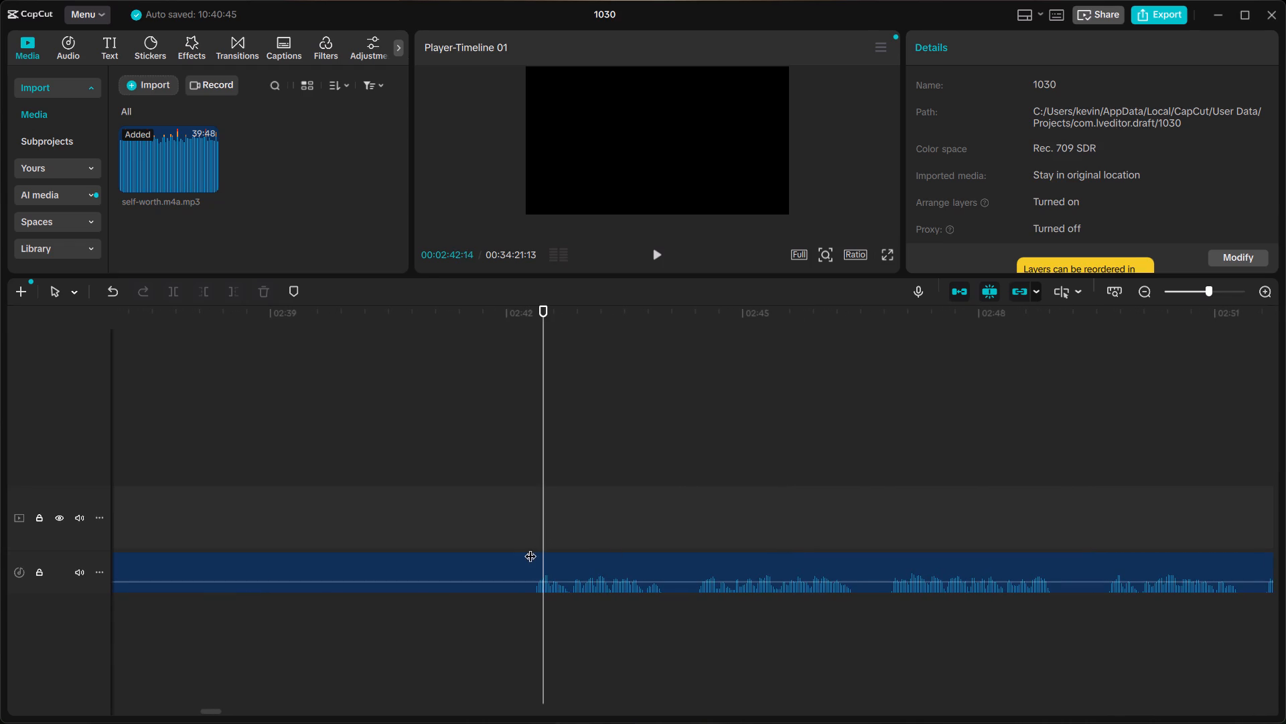
key("space")
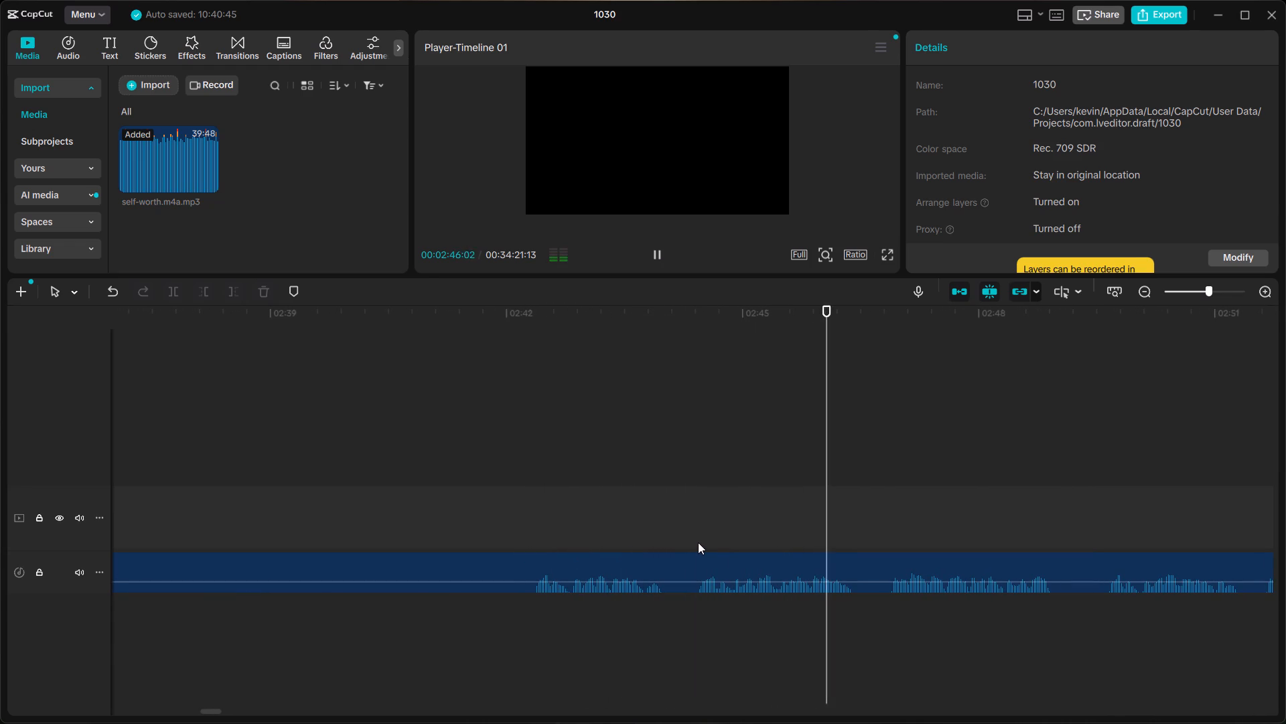
key("space")
left_click(533, 551)
key("space")
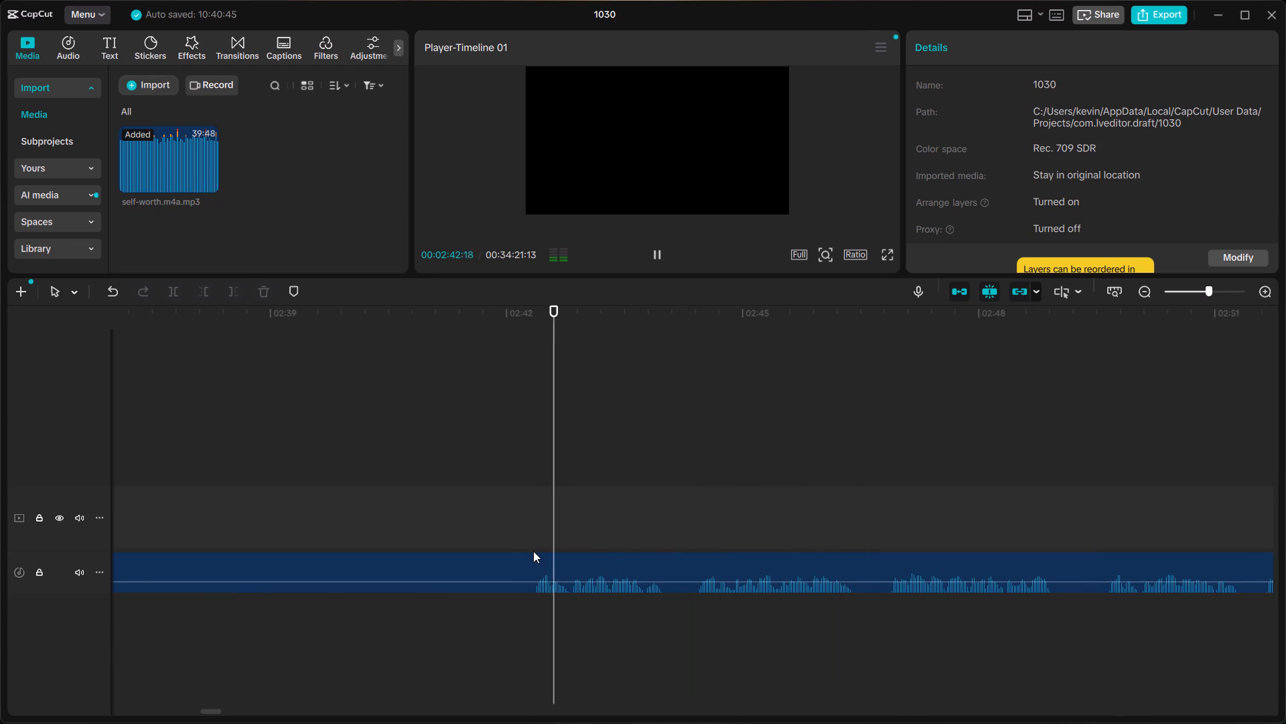
key("space")
left_click(528, 556)
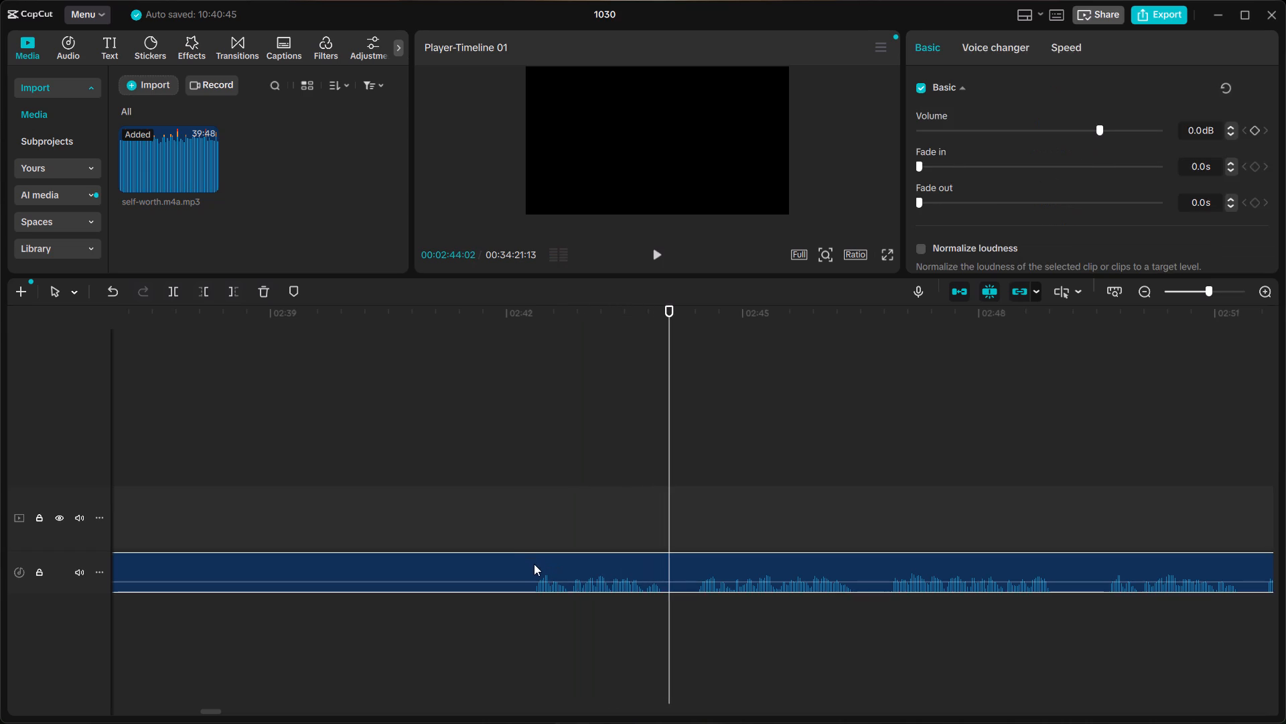
Split the clip shortly before the speech at 02:42:09, delete the silent section starting at 02:33:24, and close the gap.
left_click(531, 548)
left_click(537, 564)
key("b")
left_click(480, 562)
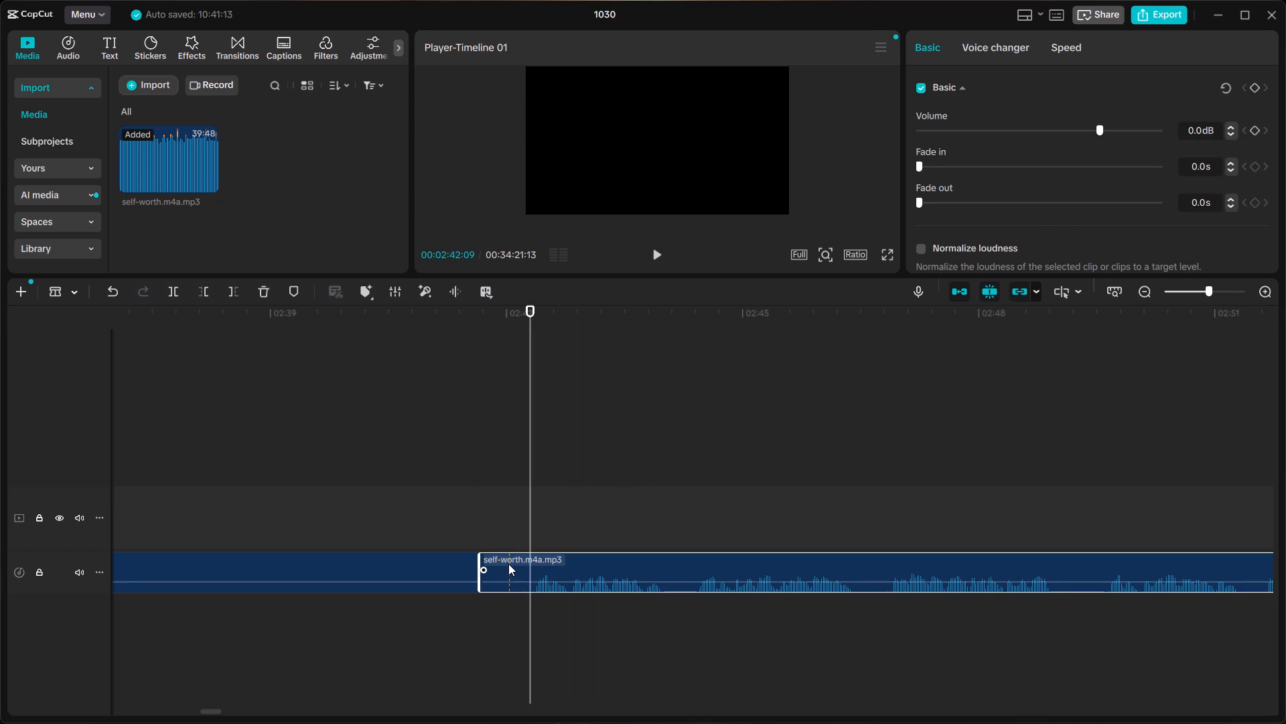
key("a")
left_click(432, 566)
scroll(432, 566, "right", 2)
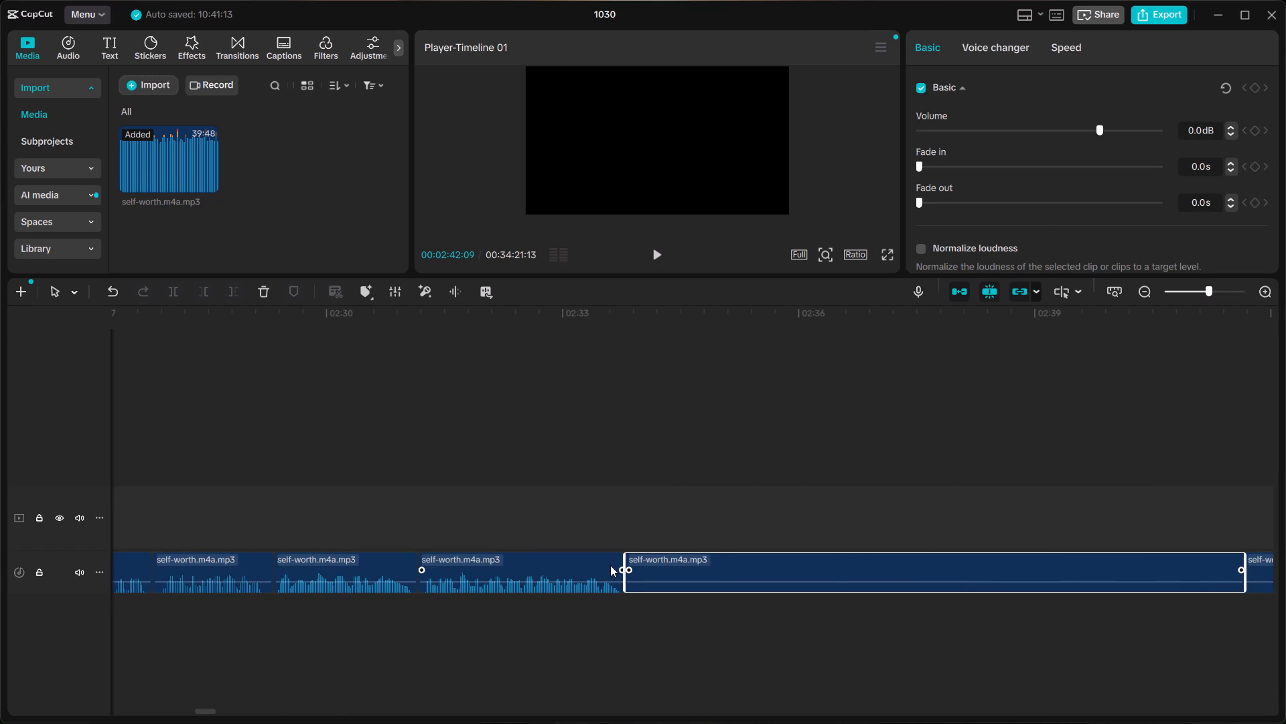
key("BackSpace")
right_click(654, 570)
left_click(695, 580)
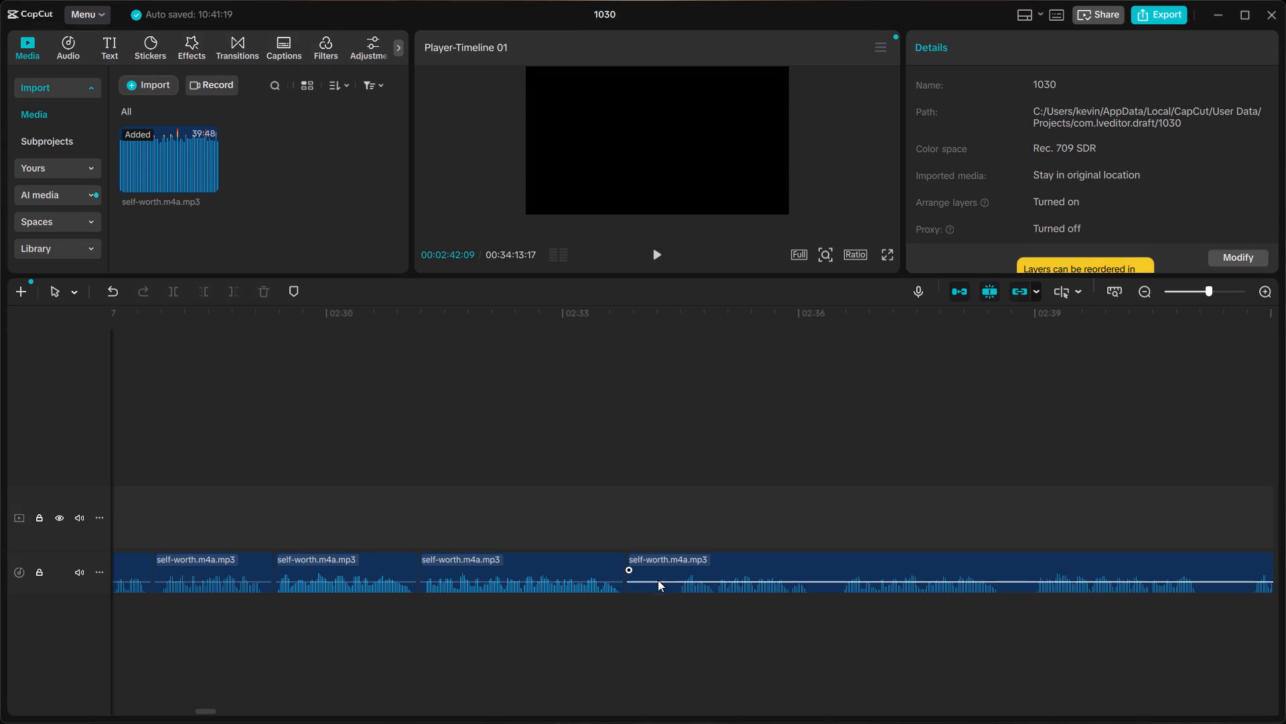
Cut out the leftover silence between 02:33:24 and 02:34:13 and move the following clip back to close the gap.
left_click(676, 543)
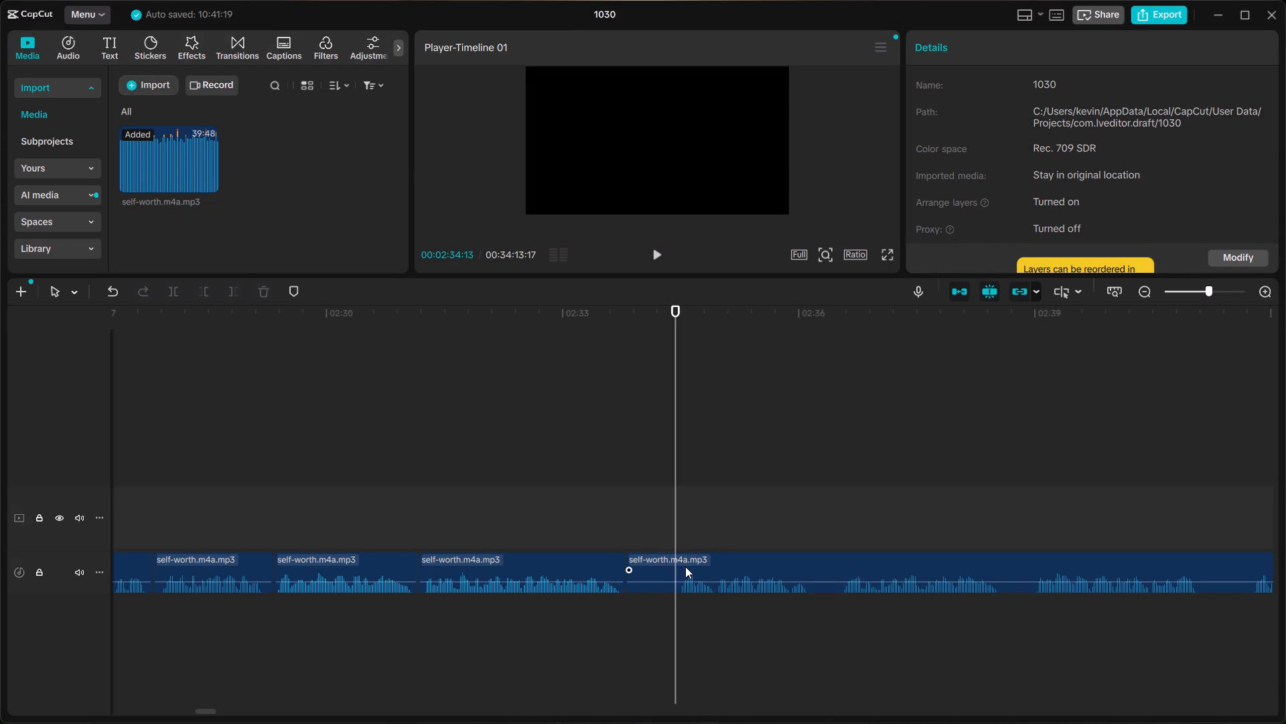
left_click(685, 566)
key("ctrl+b")
left_click(654, 573)
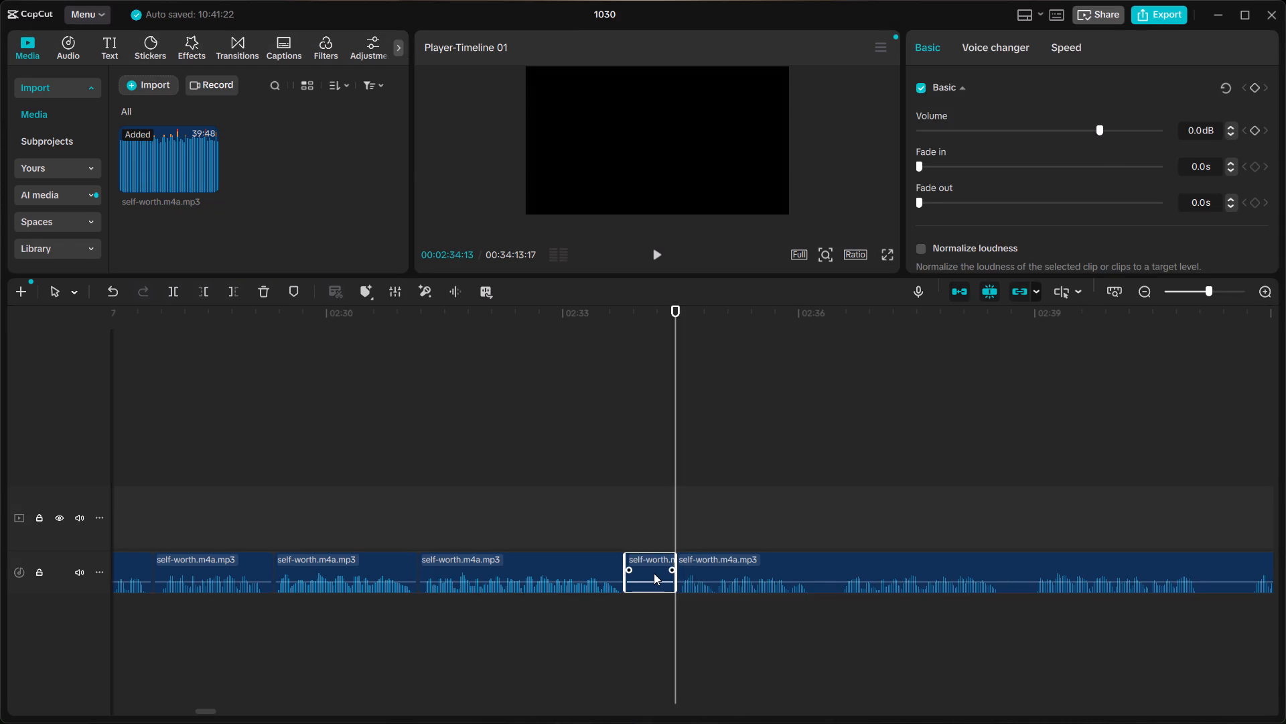
key("BackSpace")
left_click(711, 569)
left_click_drag(711, 568, 661, 572)
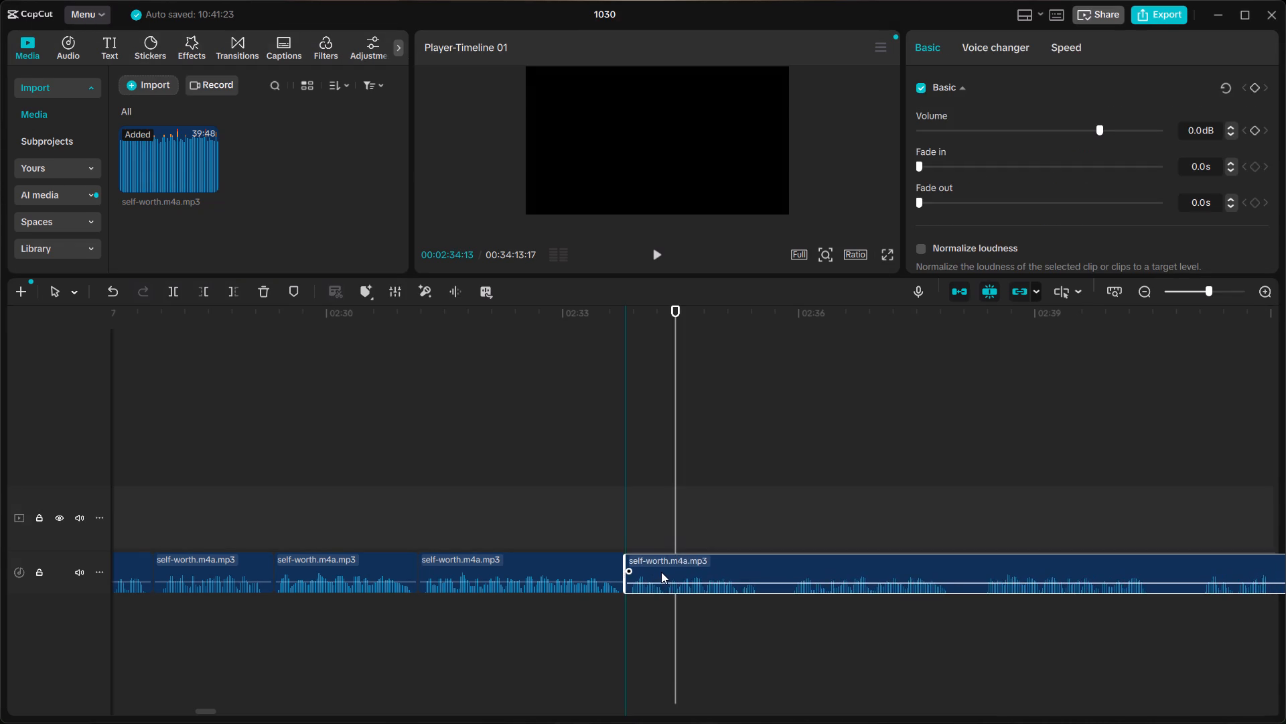
left_click_drag(661, 572, 662, 574)
Play across the join at 02:33:24 and shift the following clip about 5 frames later to leave a short pause.
left_click(441, 516)
key("space")
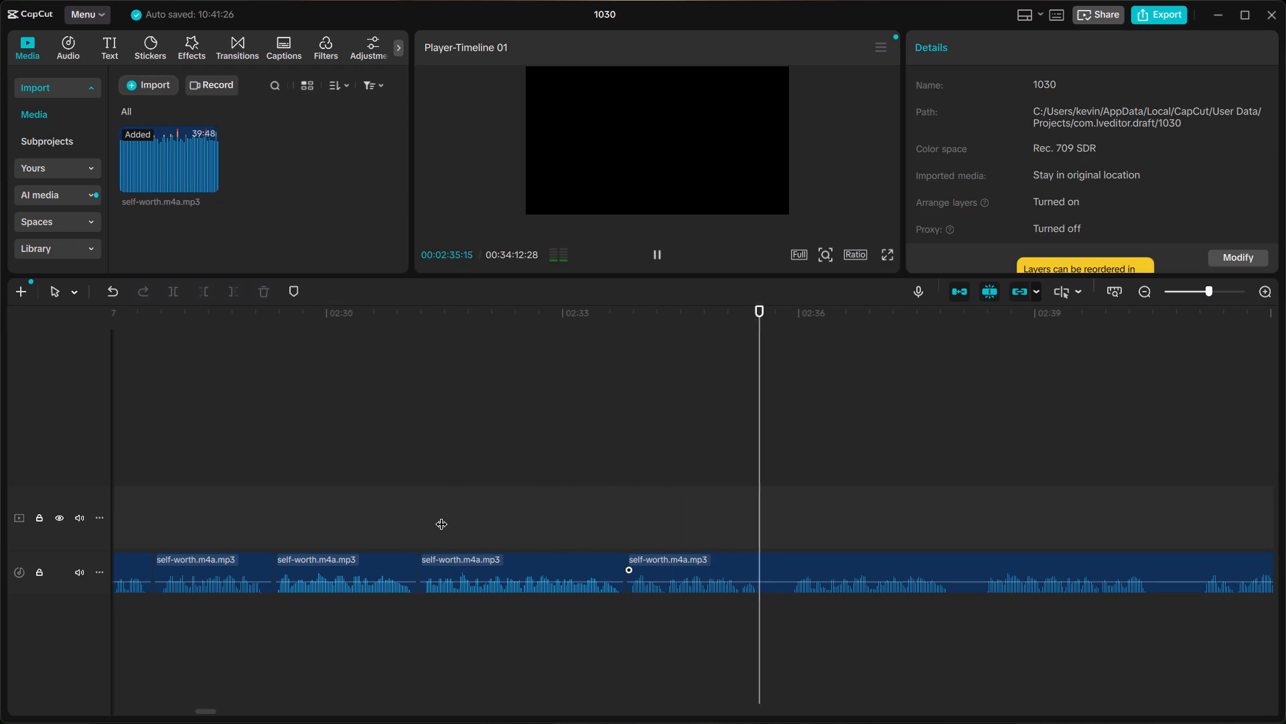
key("space")
left_click(659, 563)
left_click_drag(659, 563, 671, 567)
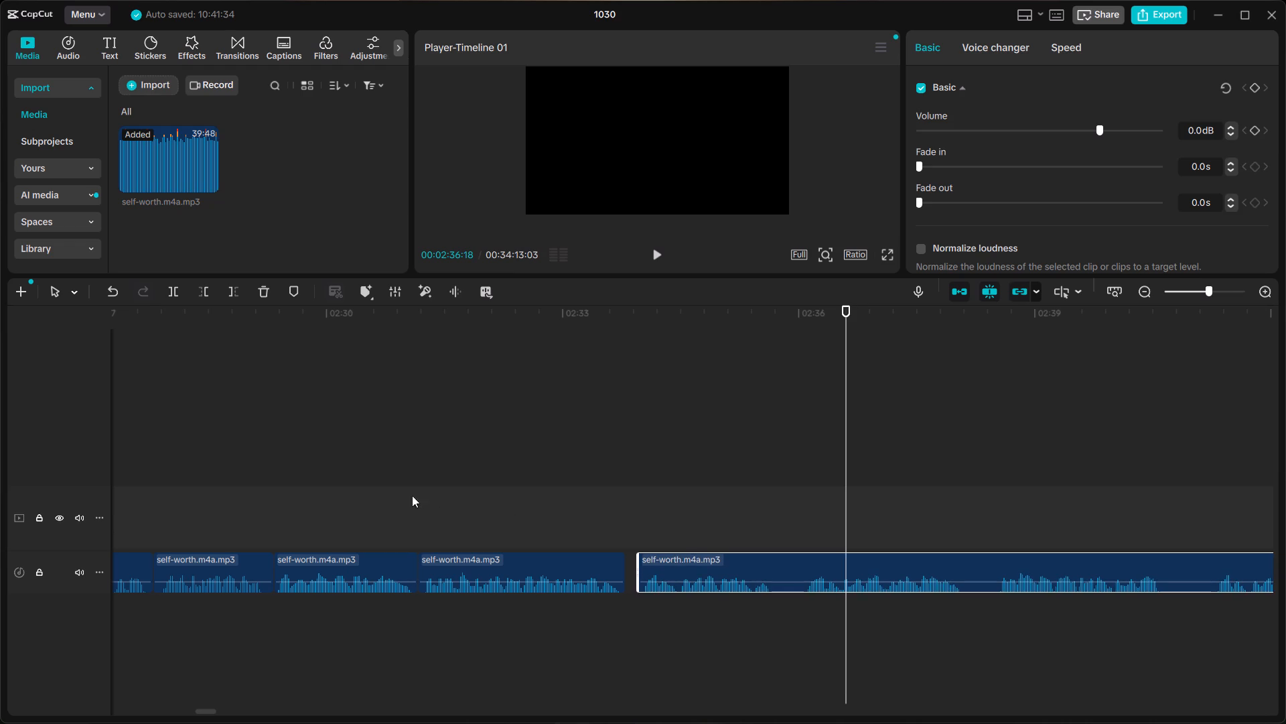
Listen from about 02:31 across the adjusted pause and on to 03:12:26, skipping the silence before 02:57:14.
left_click(412, 495)
key("space")
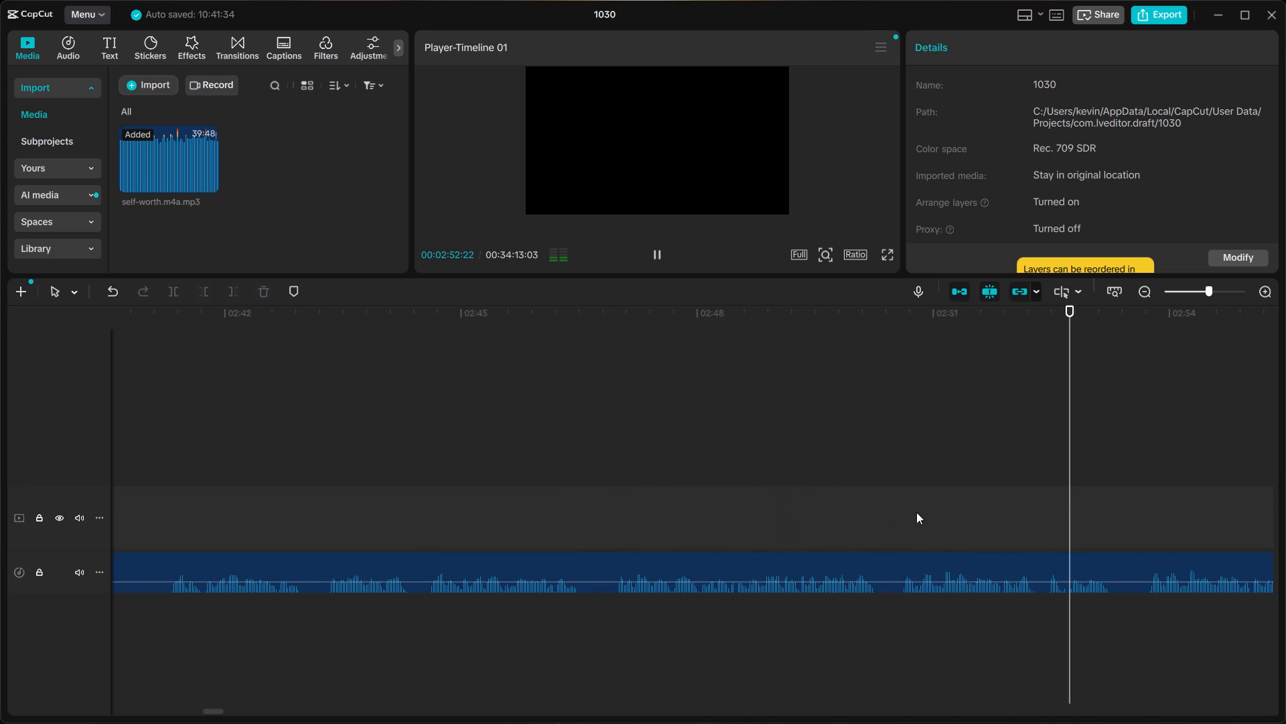
scroll(1132, 499, "left", 1)
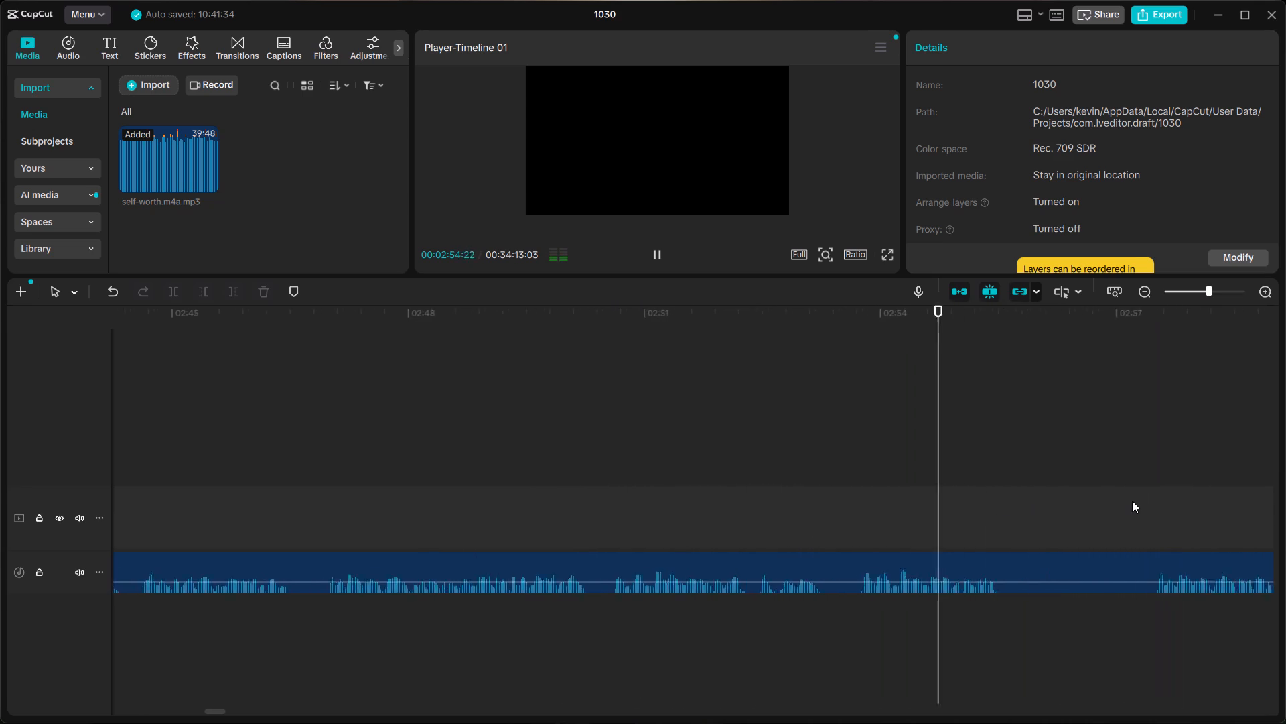
scroll(1132, 501, "left", 2)
left_click(835, 530)
left_click(853, 526)
key("space")
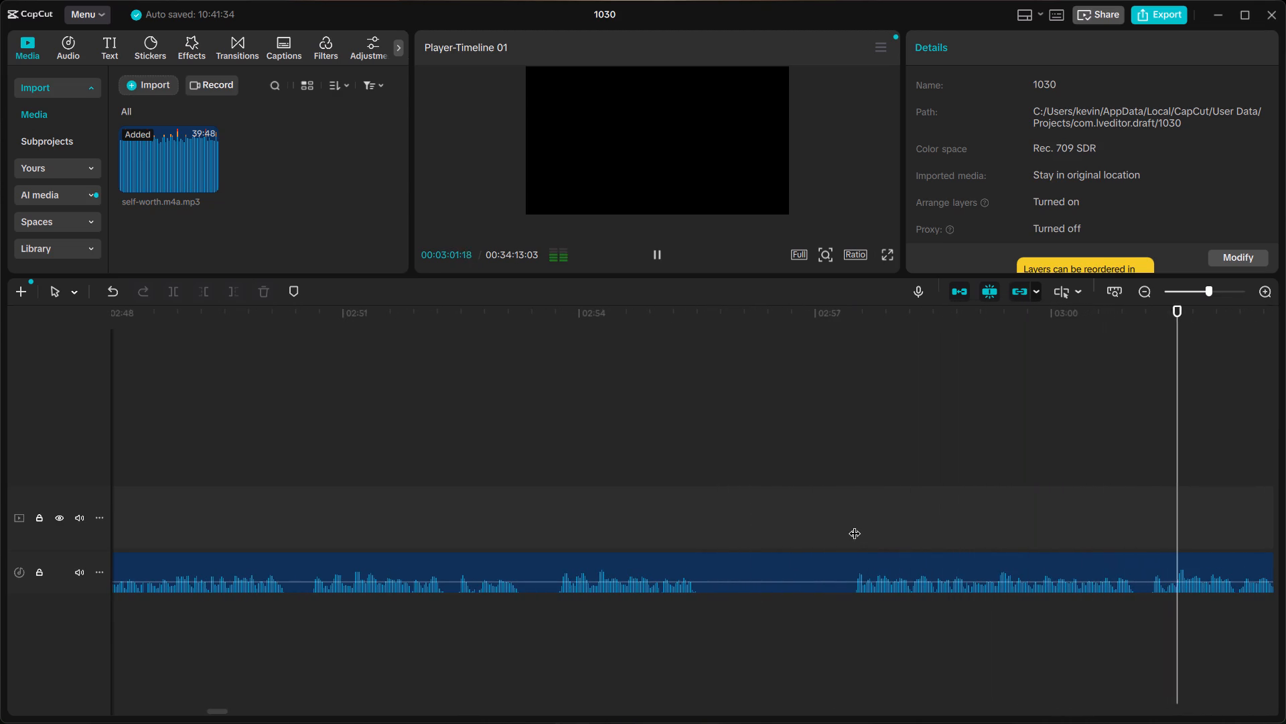
scroll(855, 525, "left", 2)
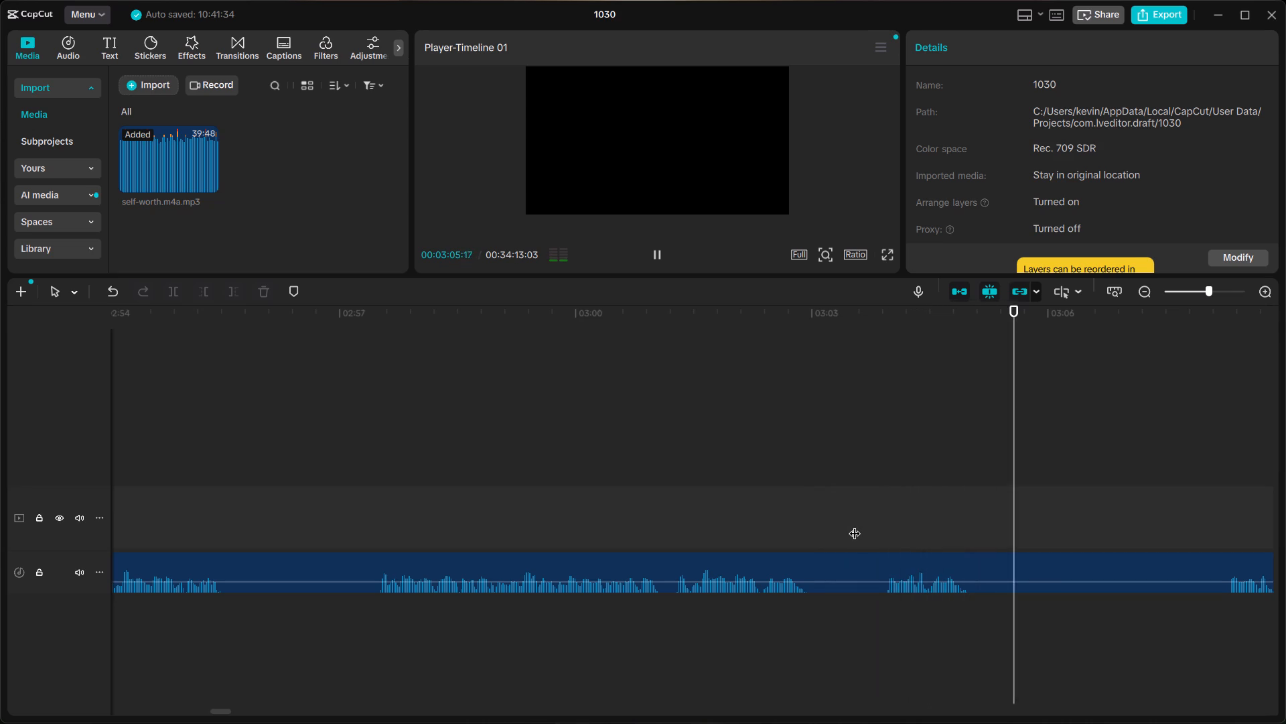
scroll(1203, 532, "left", 1)
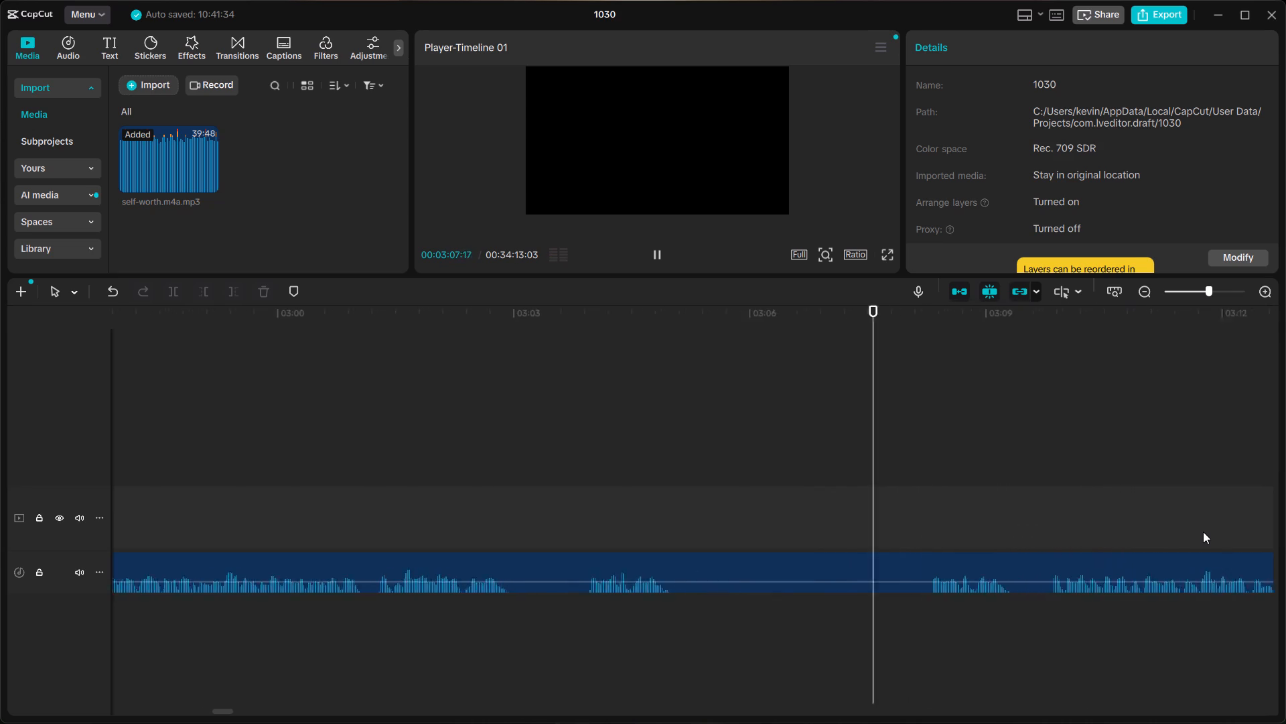
scroll(1203, 532, "left", 1)
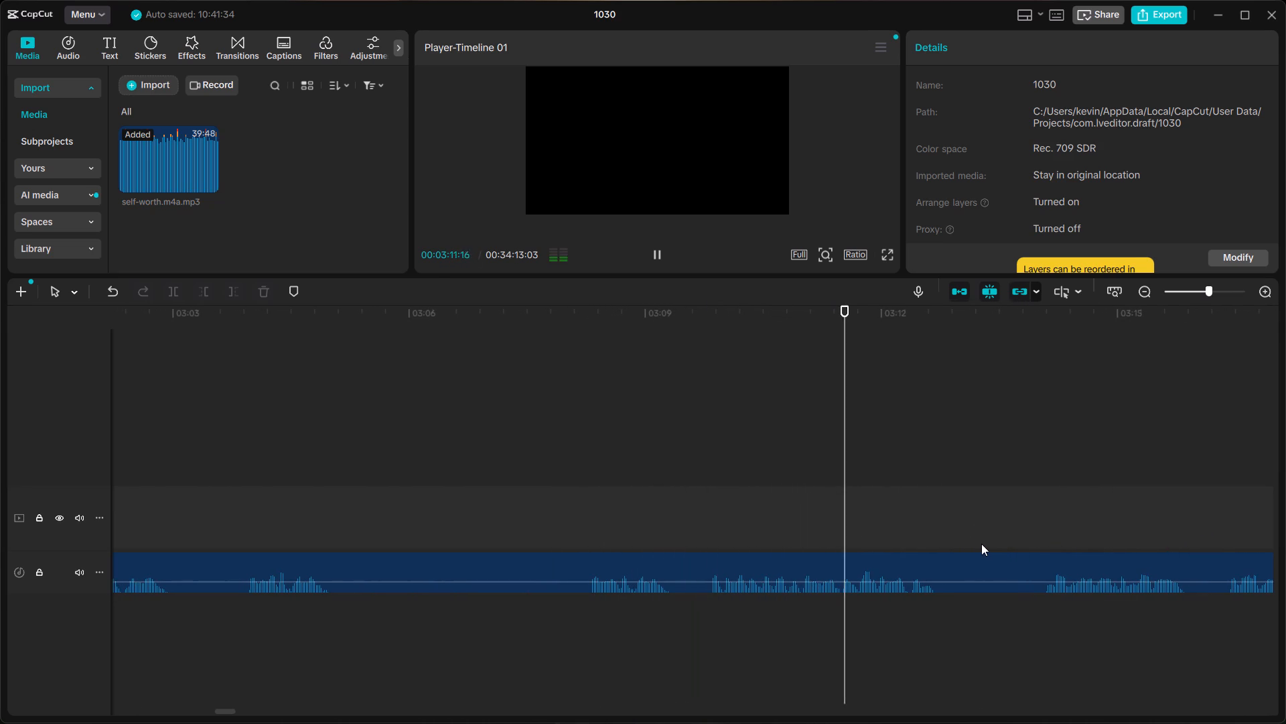
key("space")
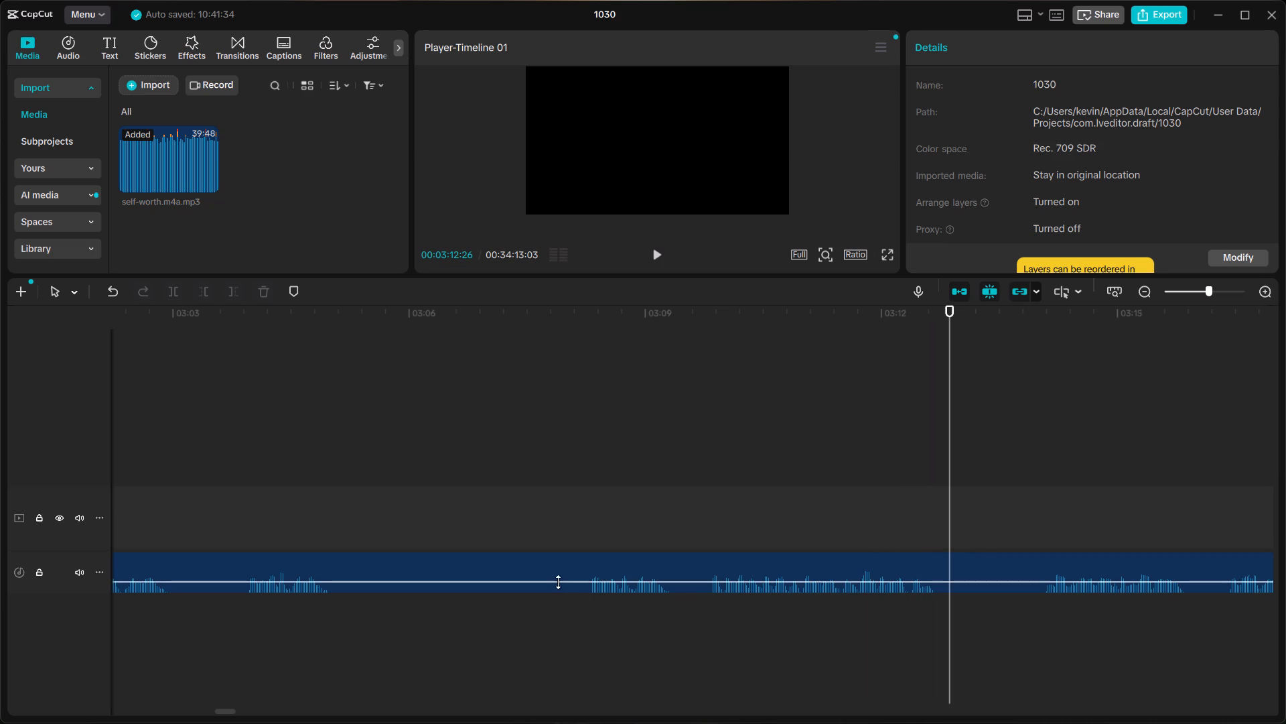
Split the clip at 02:57:13, just before the phrase begins, and select the part before the split.
left_click(581, 540)
scroll(581, 540, "right", 1)
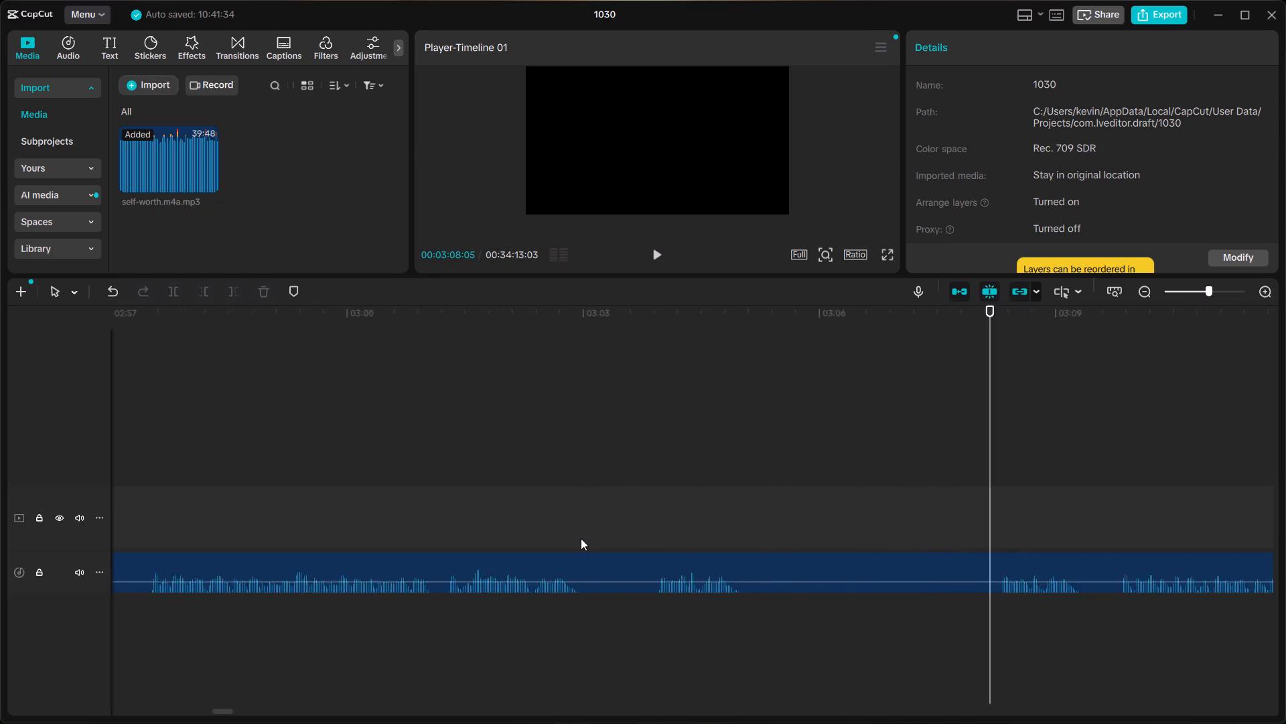
scroll(581, 538, "right", 2)
left_click(497, 538)
left_click(490, 545)
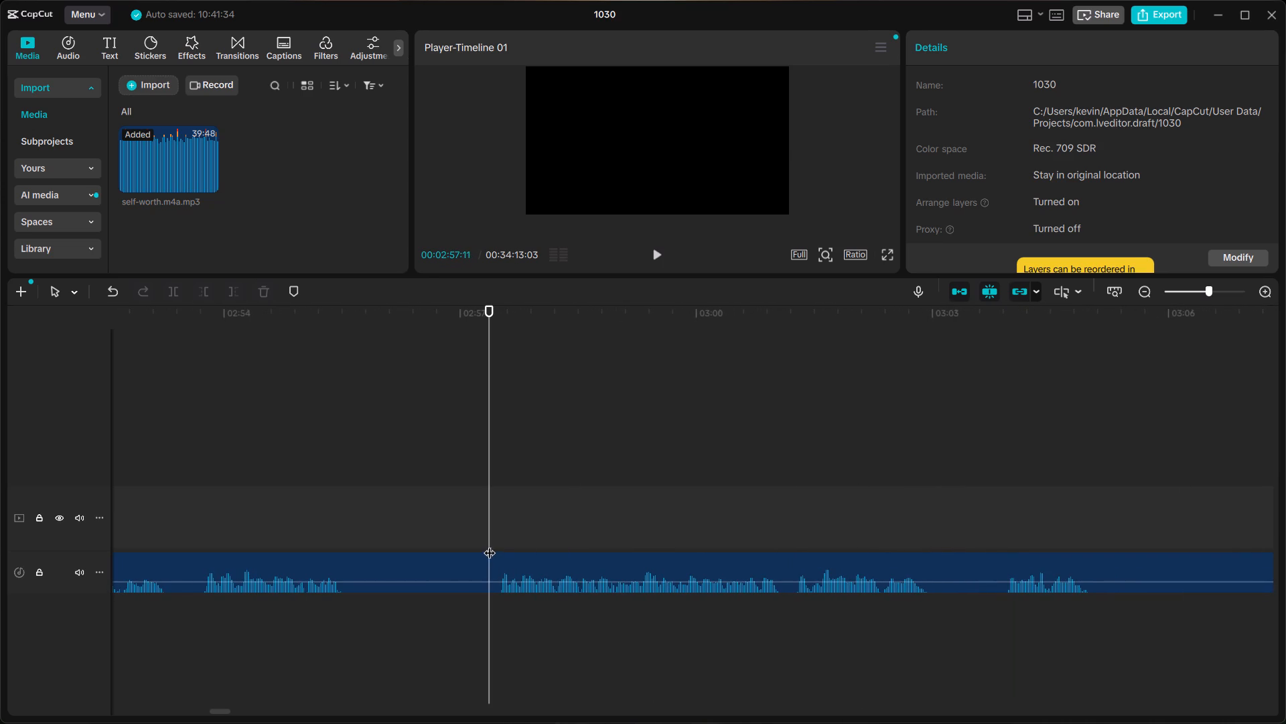
left_click(498, 536)
left_click(490, 539)
left_click(496, 548)
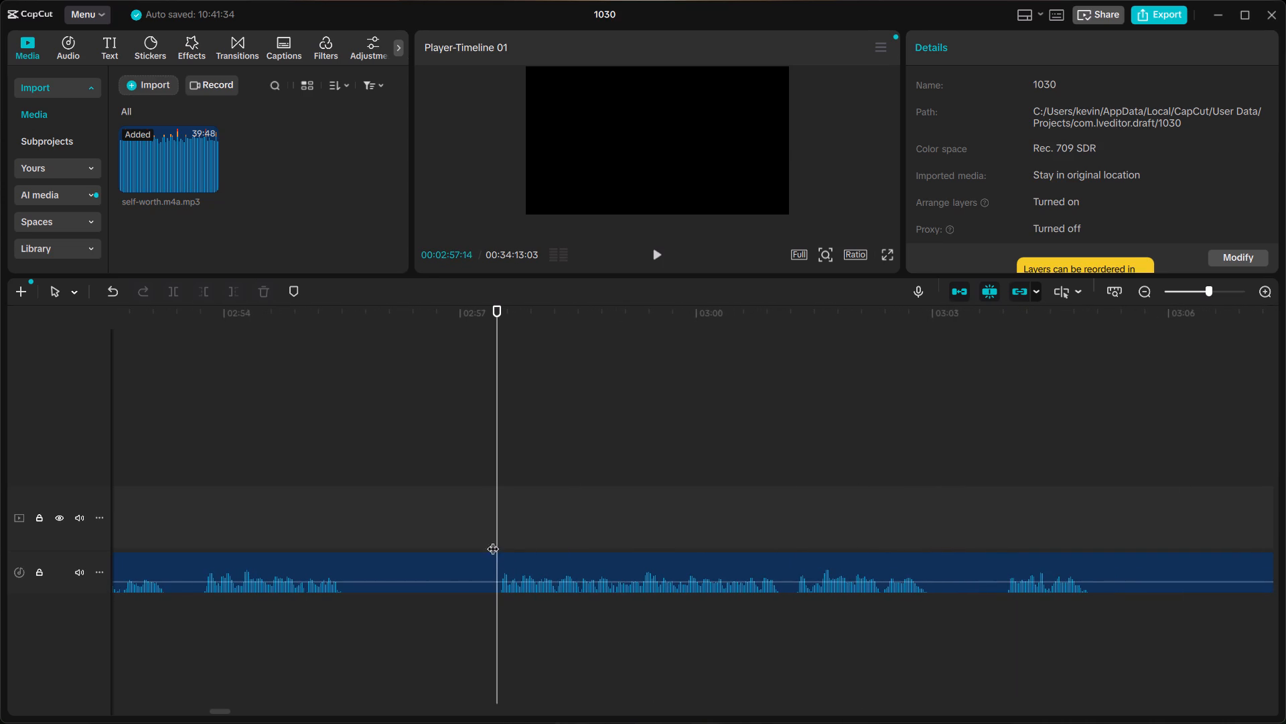
left_click(493, 540)
left_click(503, 551)
left_click(494, 538)
left_click(498, 555)
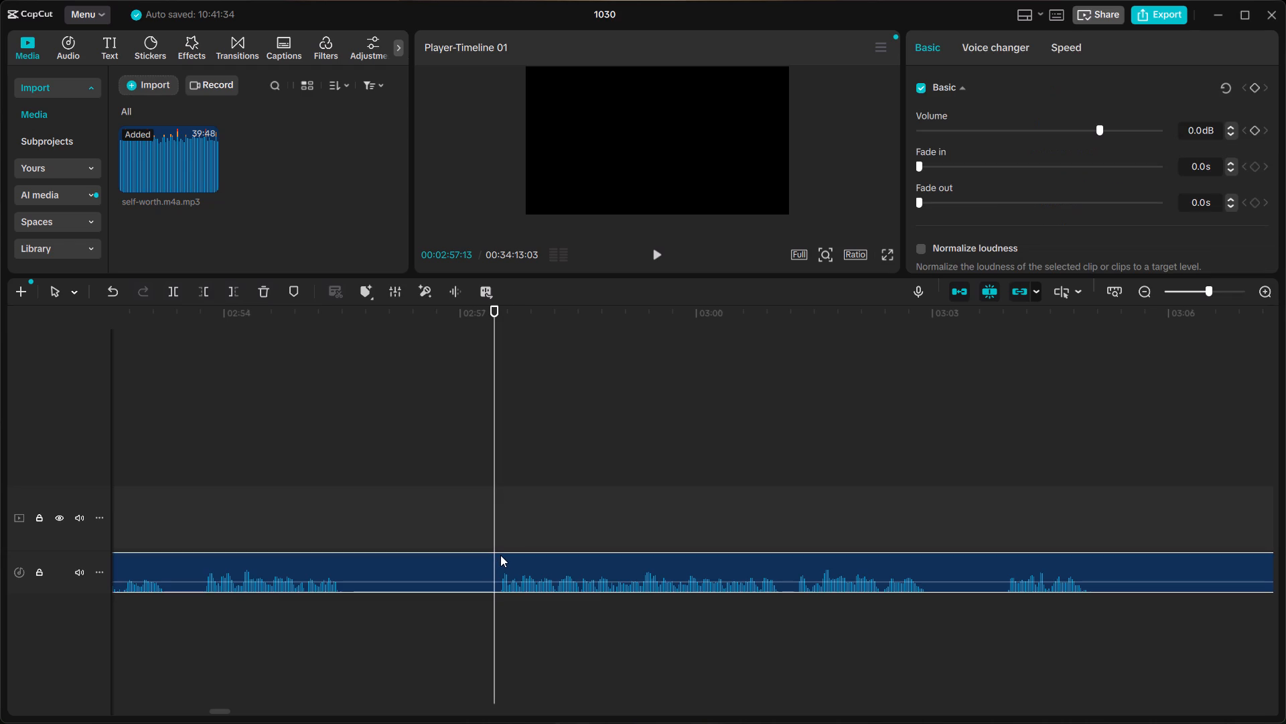
key("ctrl+b")
left_click(475, 553)
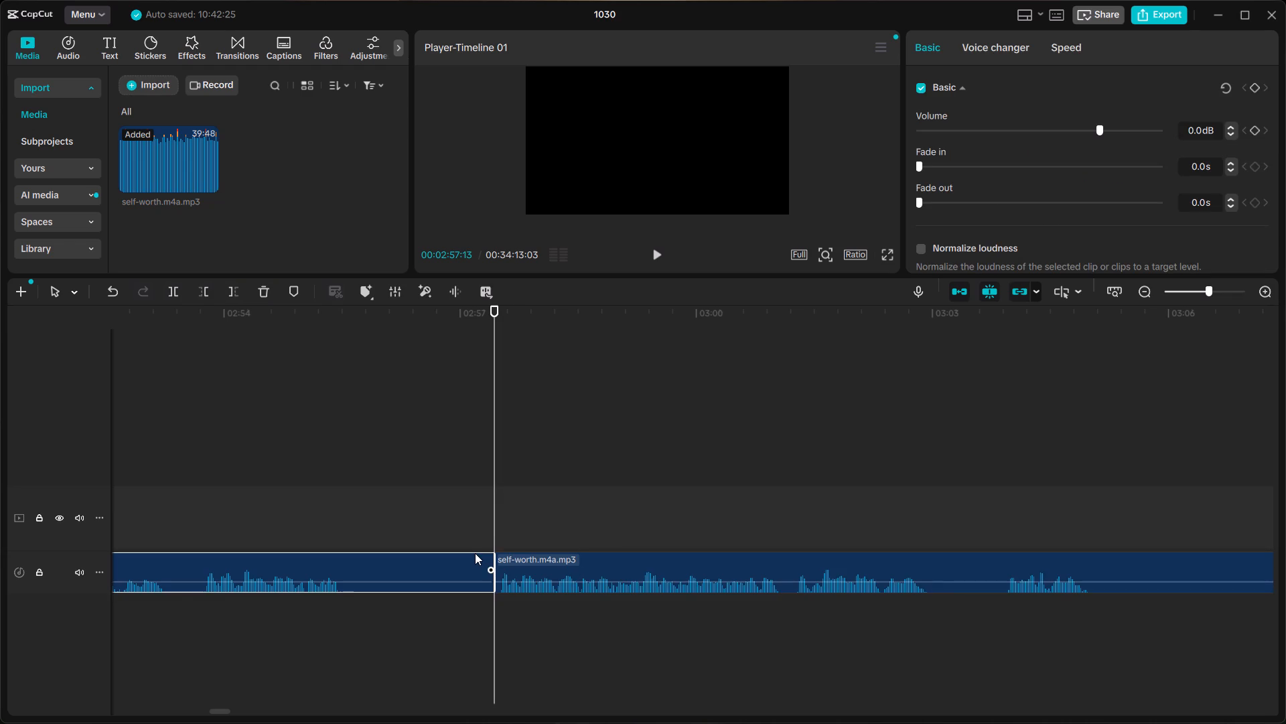
Play from the short pause after 02:33:24, split the clip at 02:35:22 where the phrase ends, and select the following part.
scroll(475, 553, "right", 6)
left_click(378, 524)
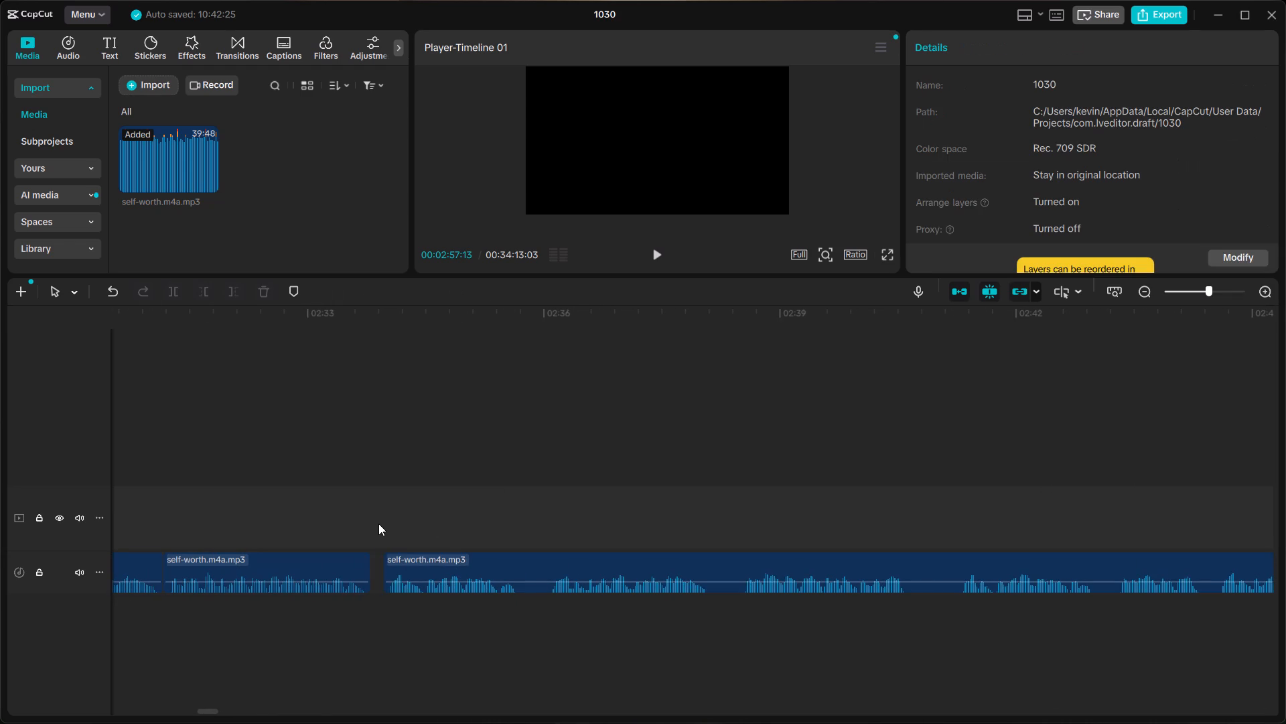
key("space")
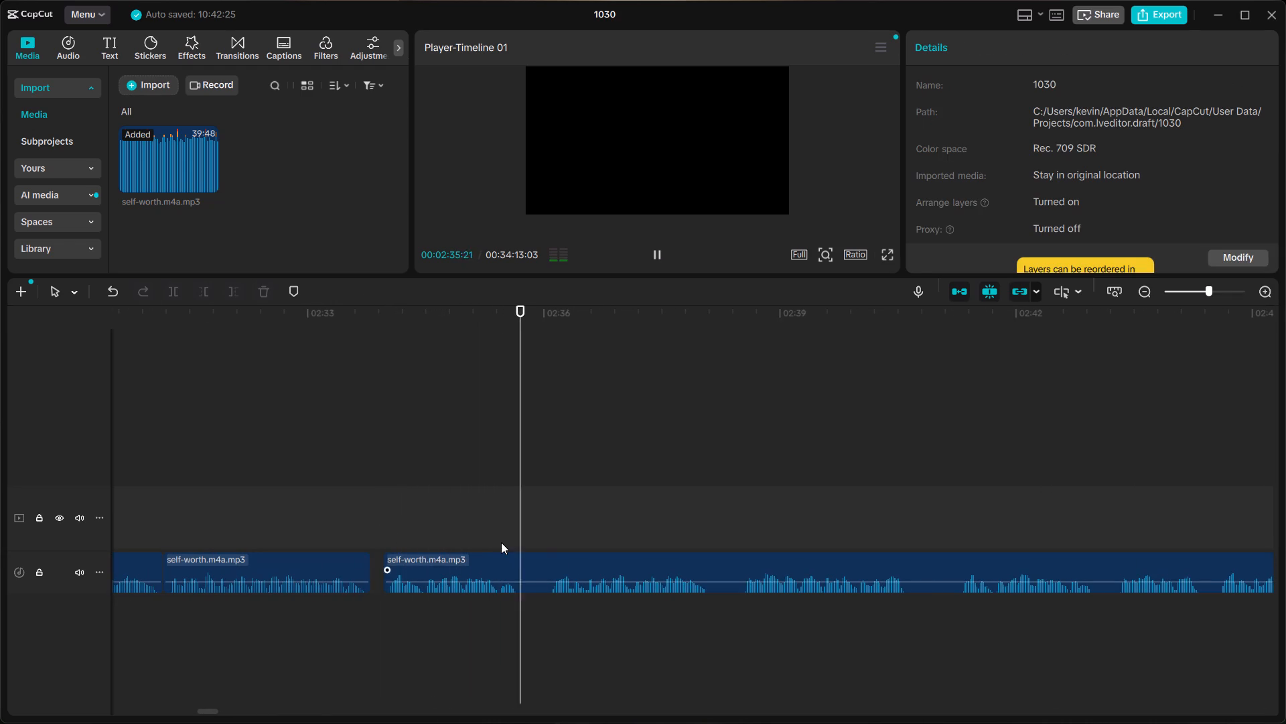
key("space")
left_click(524, 562)
left_click(522, 552)
left_click(528, 568)
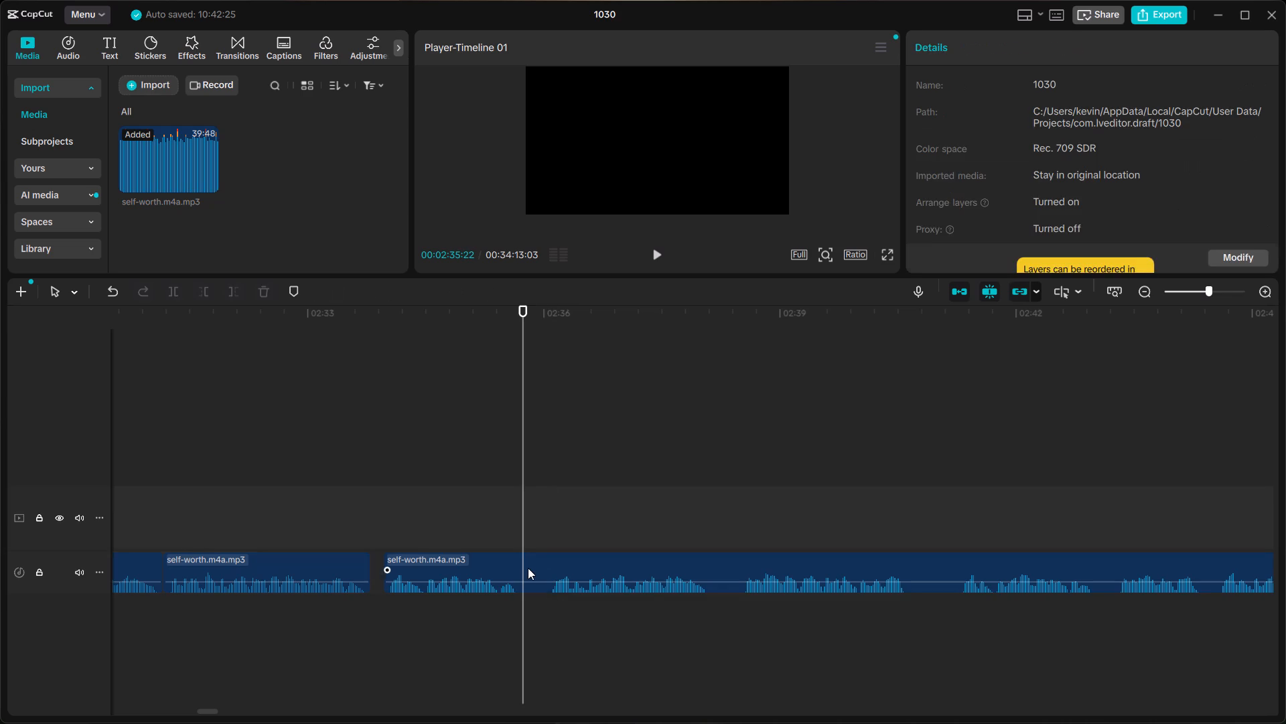
key("ctrl+b")
left_click(532, 568)
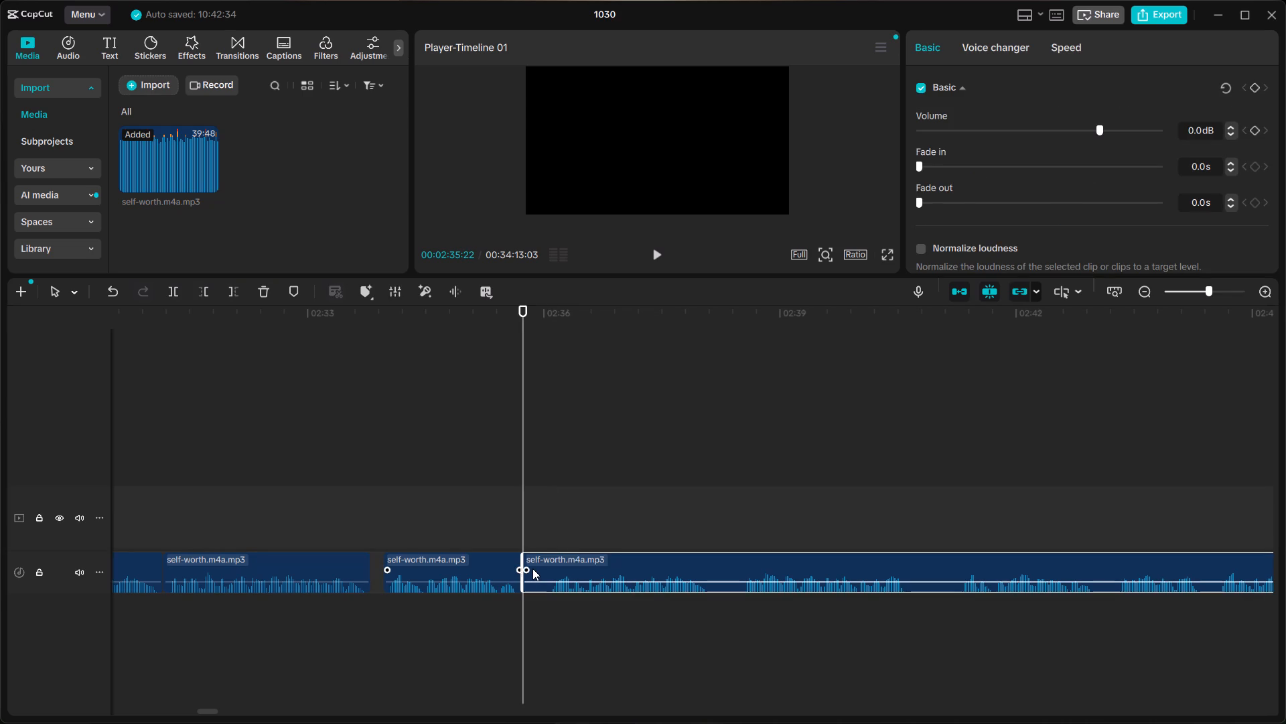
Delete the selected part after 02:35:22, close the gap, and shift the following clip about 3 frames later for a short pause.
key("BackSpace")
right_click(532, 568)
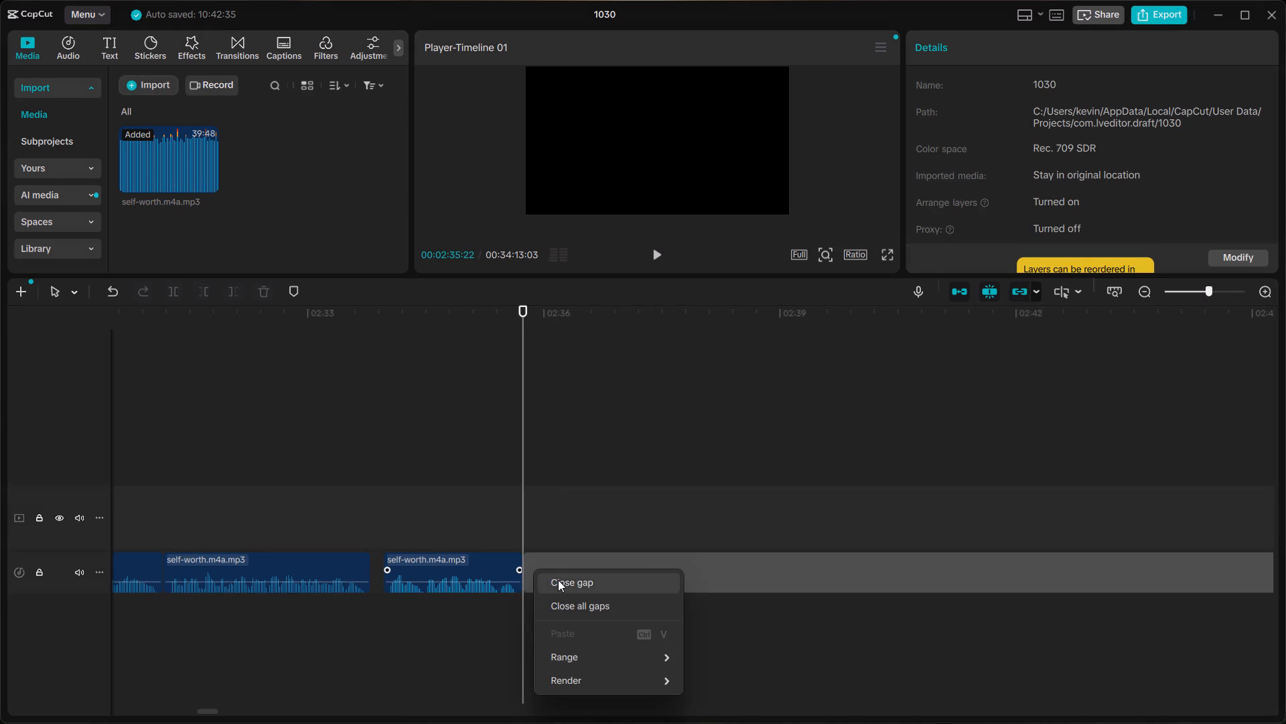
left_click(558, 580)
left_click_drag(548, 564, 557, 564)
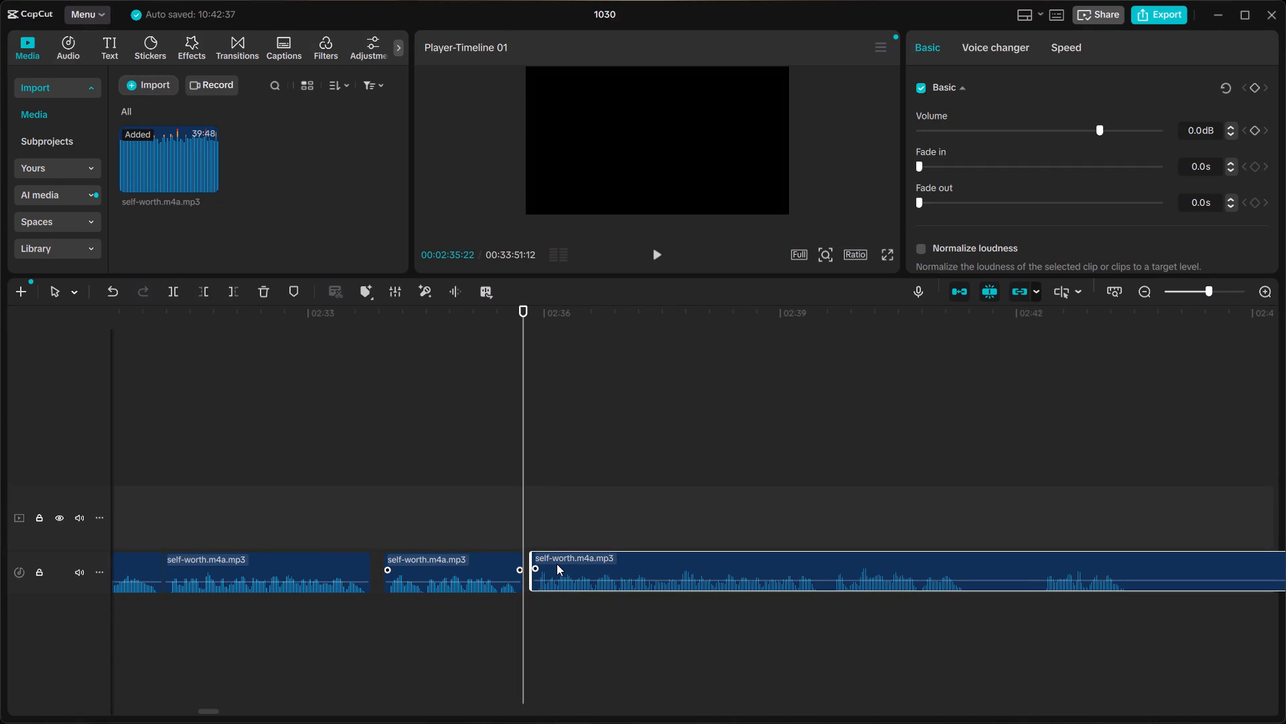
left_click_drag(557, 564, 555, 565)
Play from about 02:34 across the join at 02:35:22 and split the clip at 02:41:13, just after the phrase ends.
left_click(401, 526)
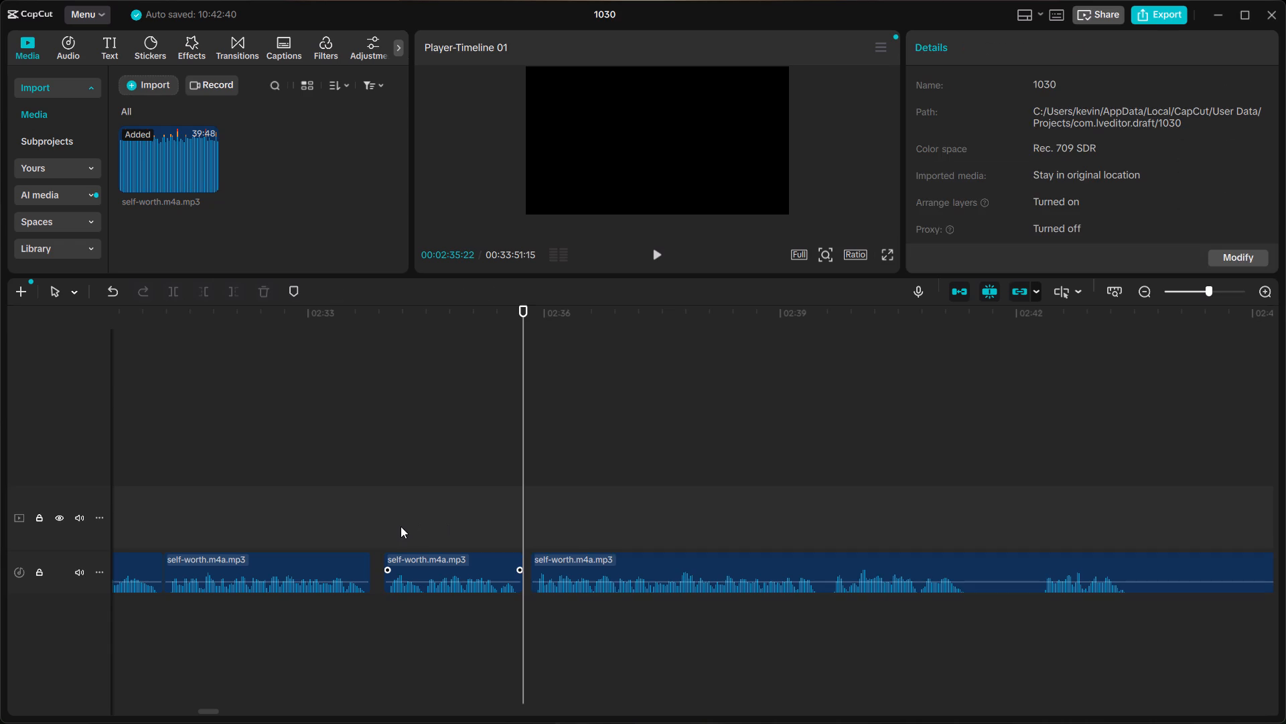
left_click(386, 526)
key("space")
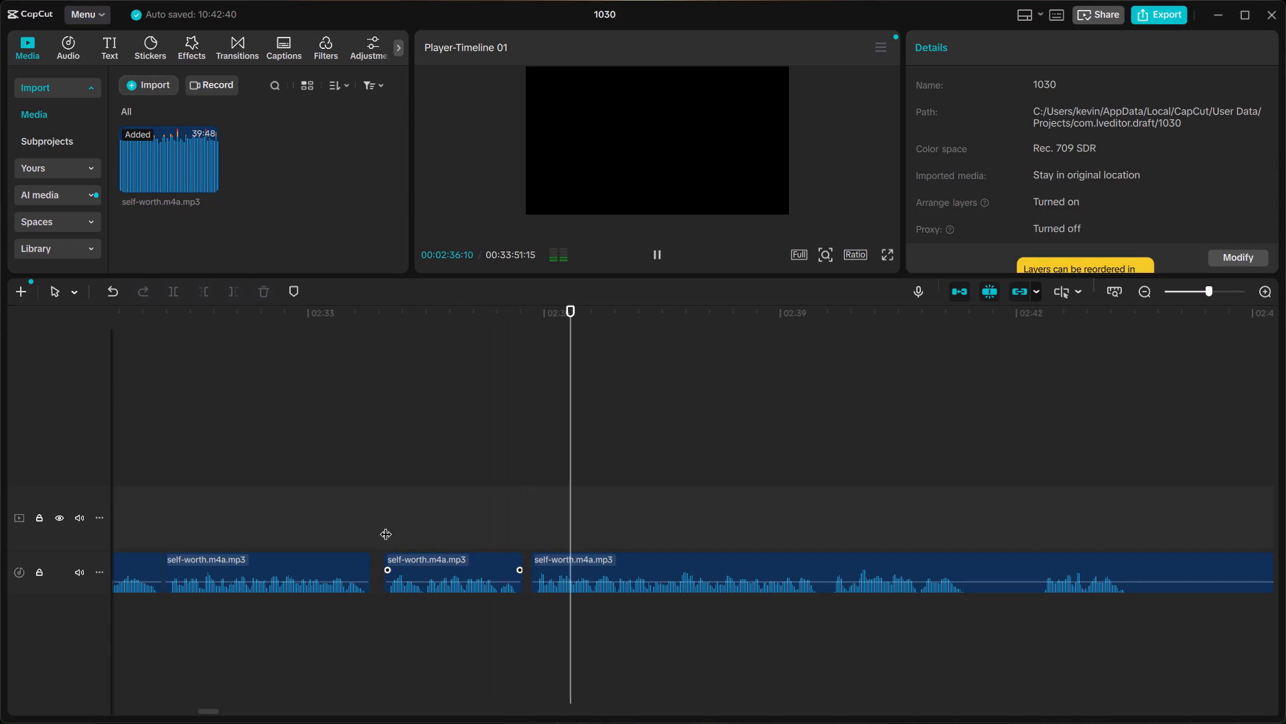
scroll(825, 516, "left", 1)
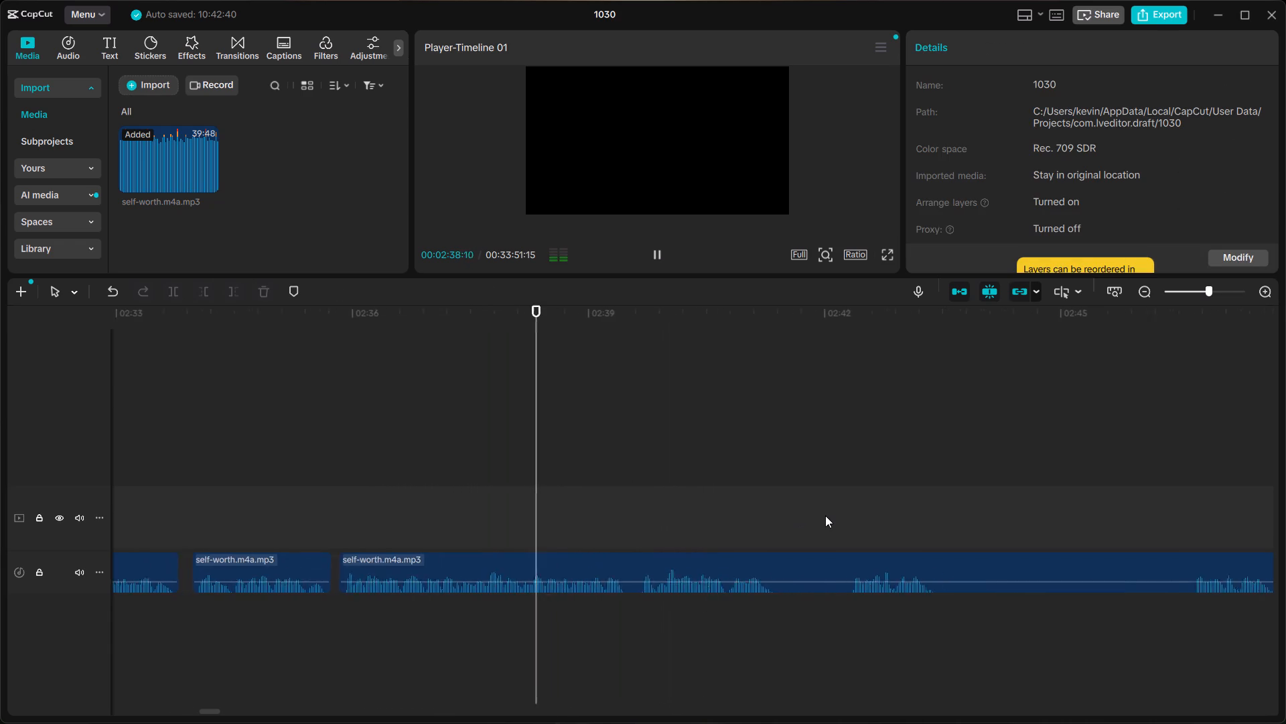
scroll(825, 516, "left", 1)
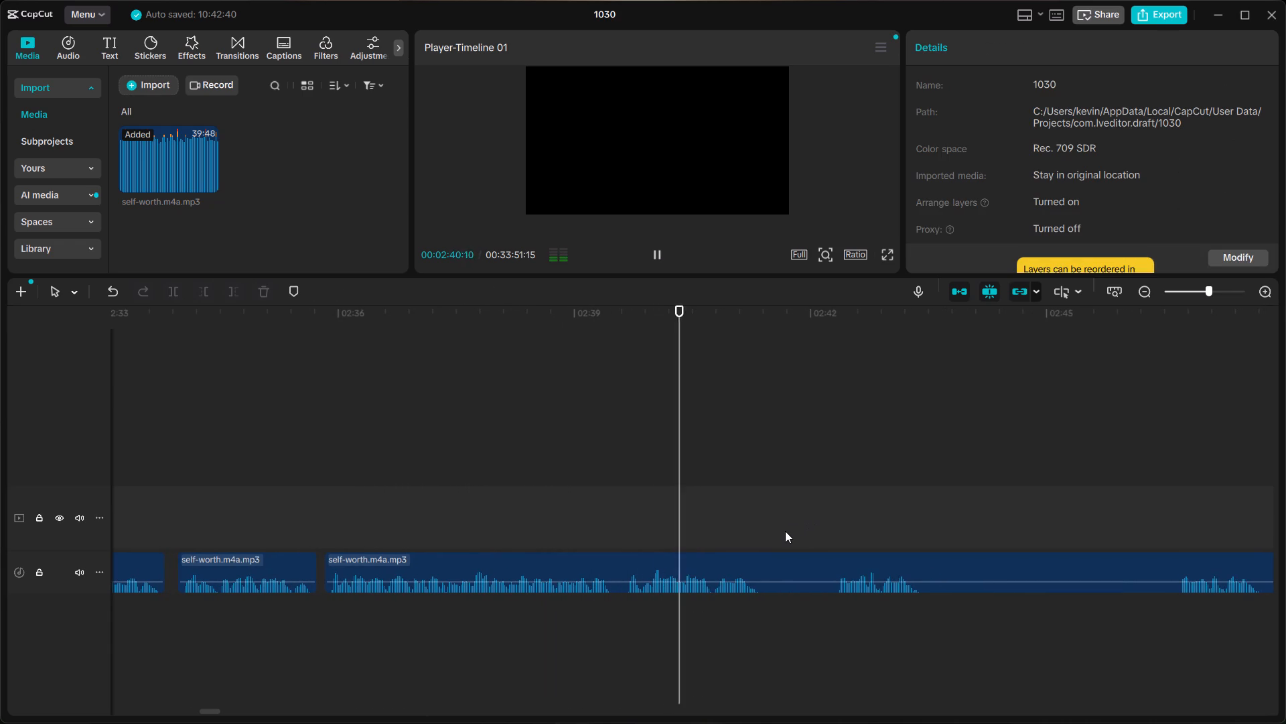
key("space")
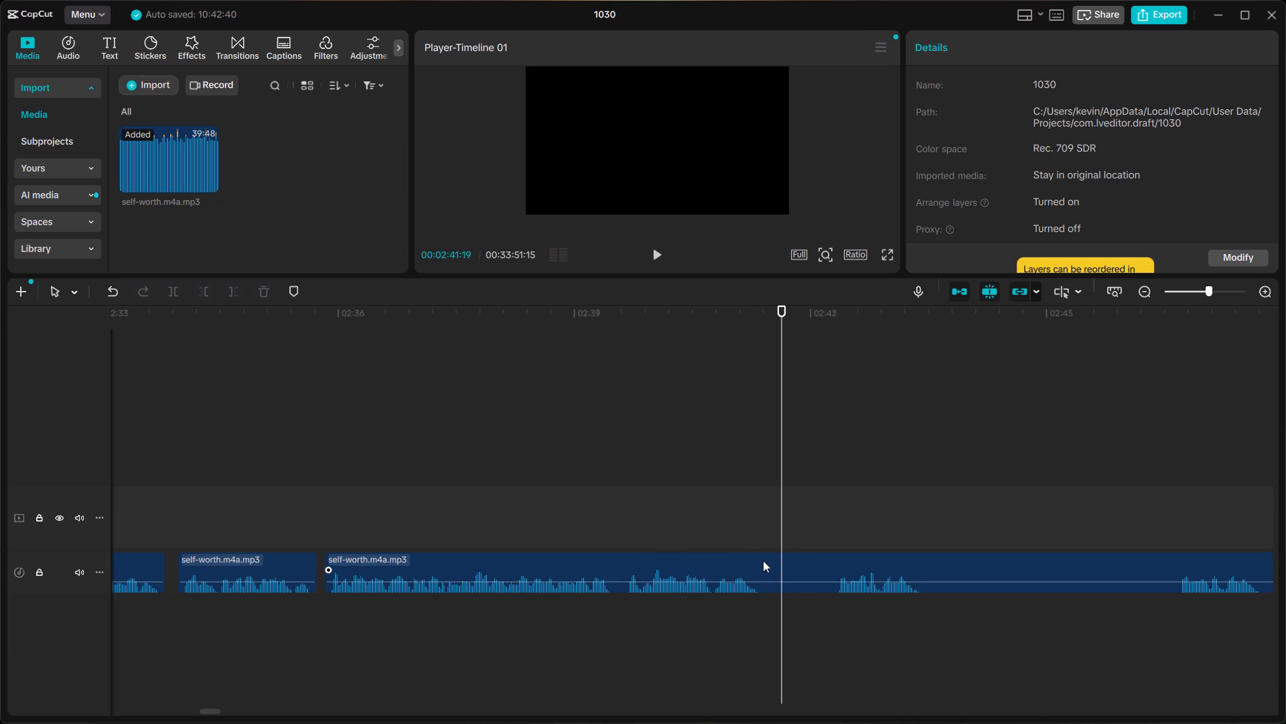
left_click(762, 560)
left_click(762, 542)
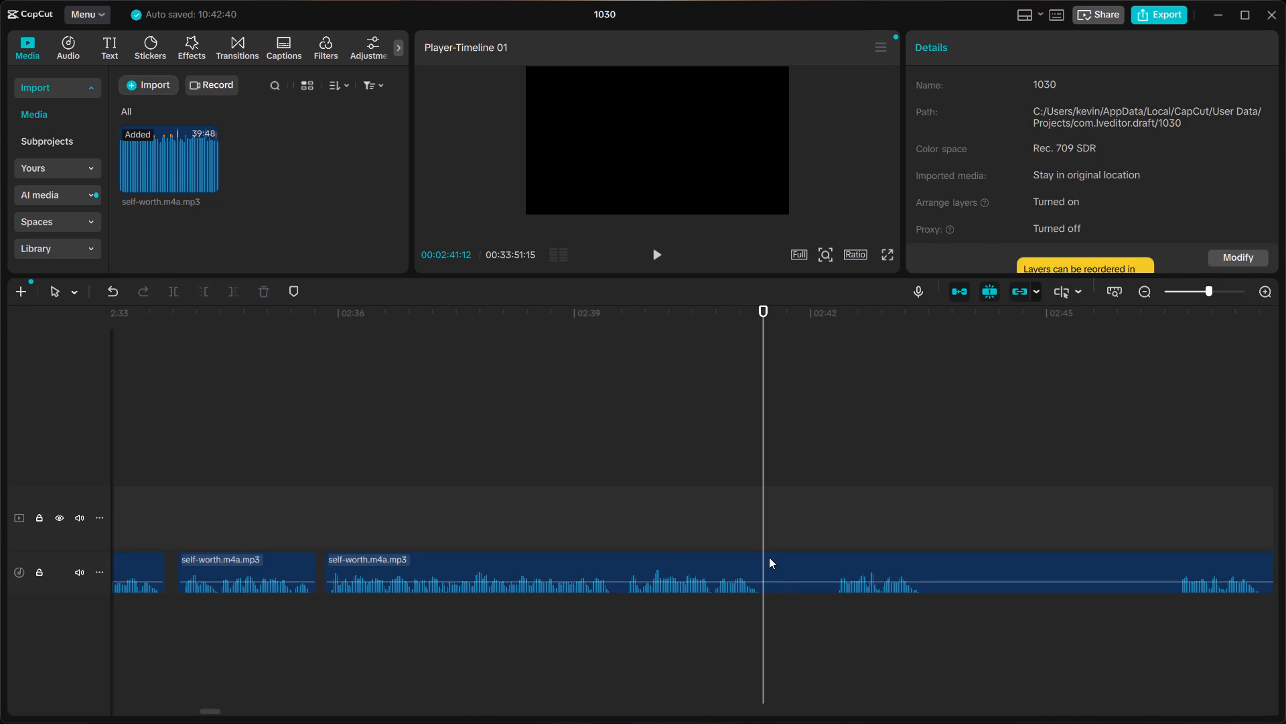
left_click(769, 557)
left_click(753, 529)
left_click(767, 536)
left_click(782, 560)
key("ctrl+b")
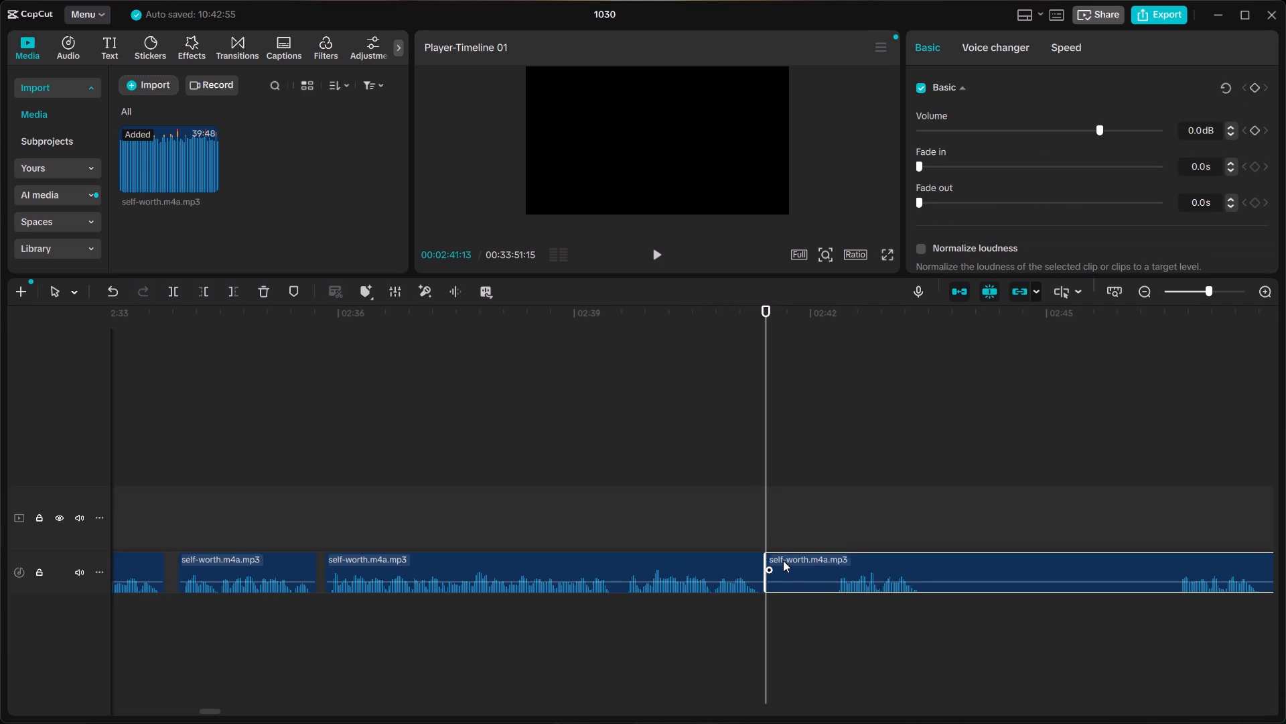
Listen to the phrases between about 02:46:22 and 02:53:27 to find where the usable take begins.
scroll(846, 557, "left", 1)
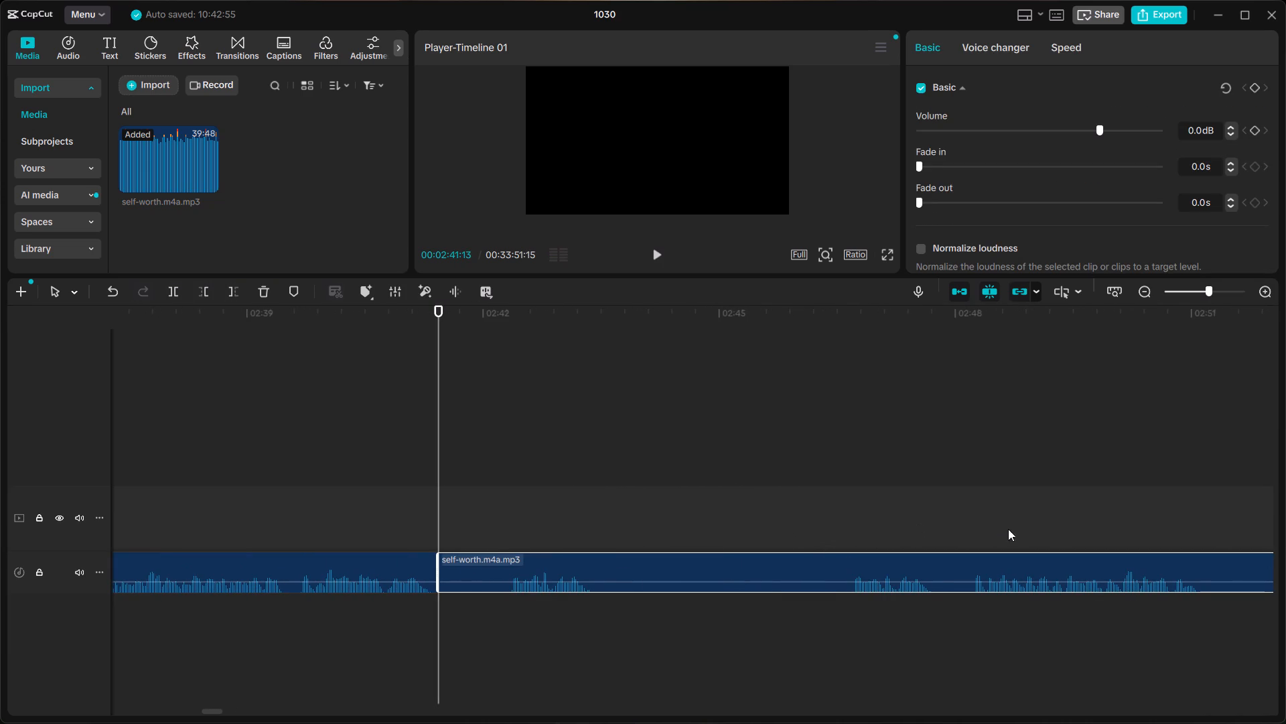
left_click(970, 522)
key("space")
scroll(970, 522, "left", 1)
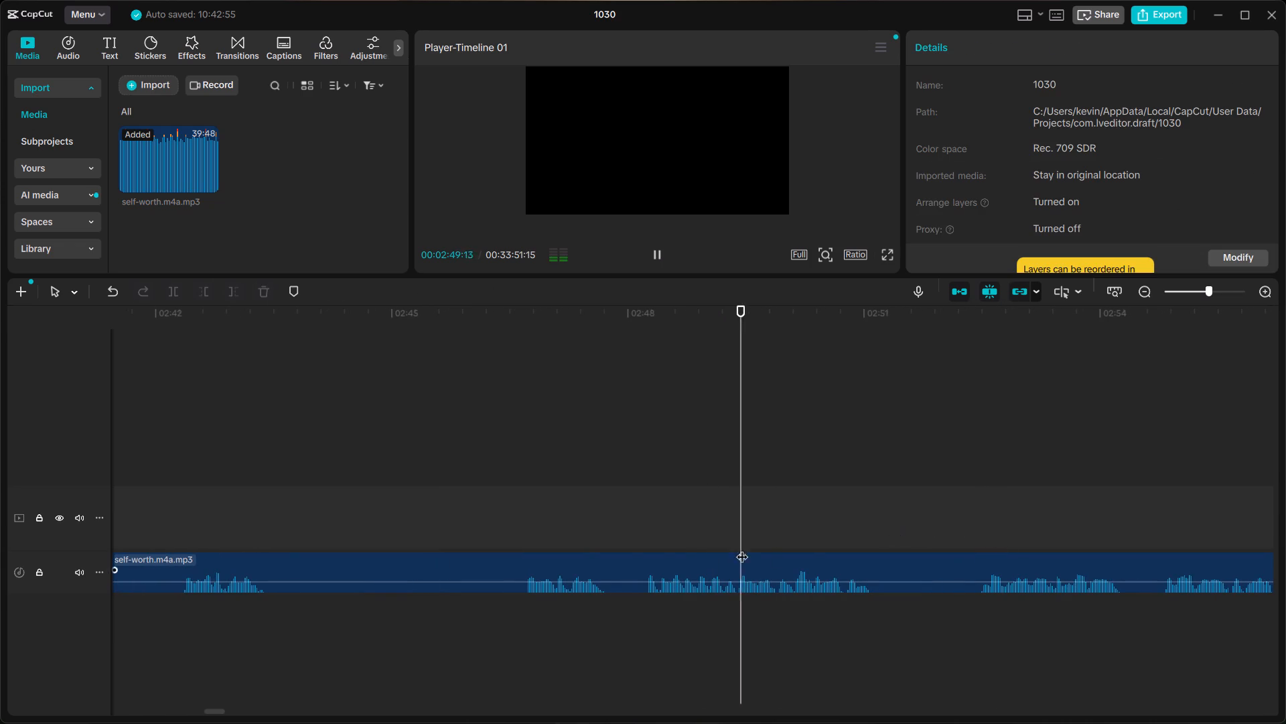
key("space")
left_click(523, 538)
key("space")
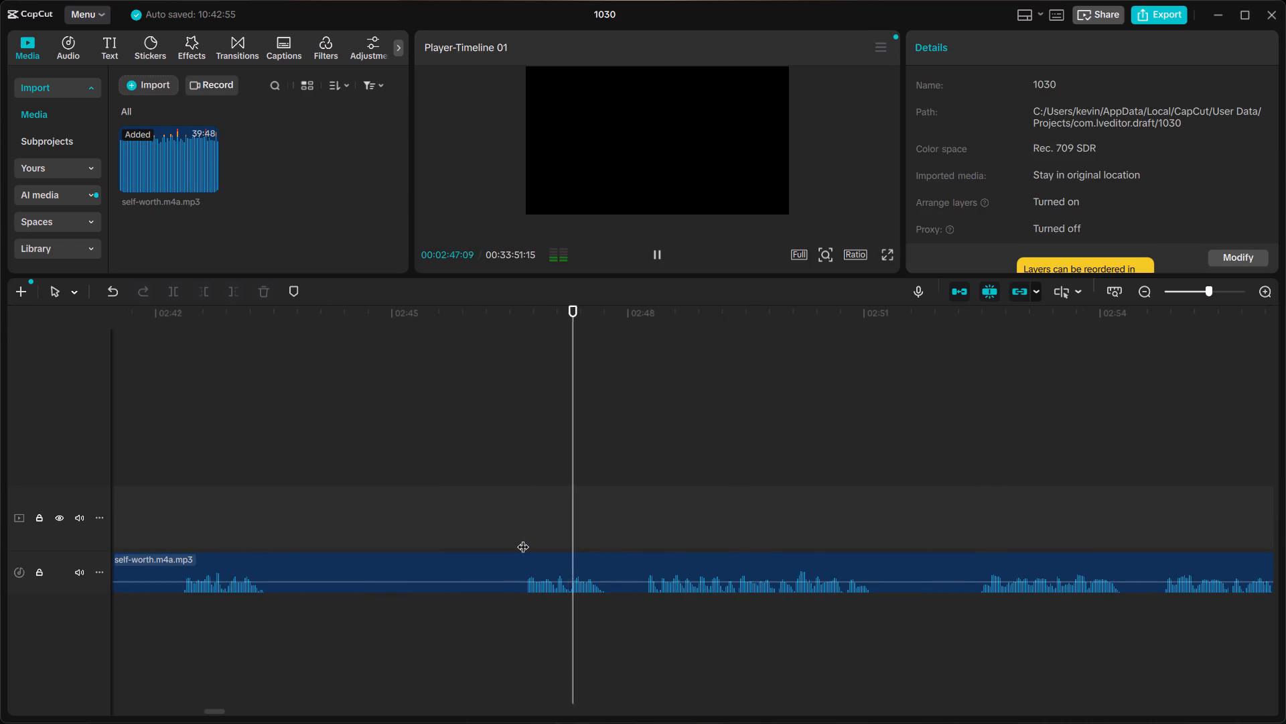
key("space")
left_click(645, 512)
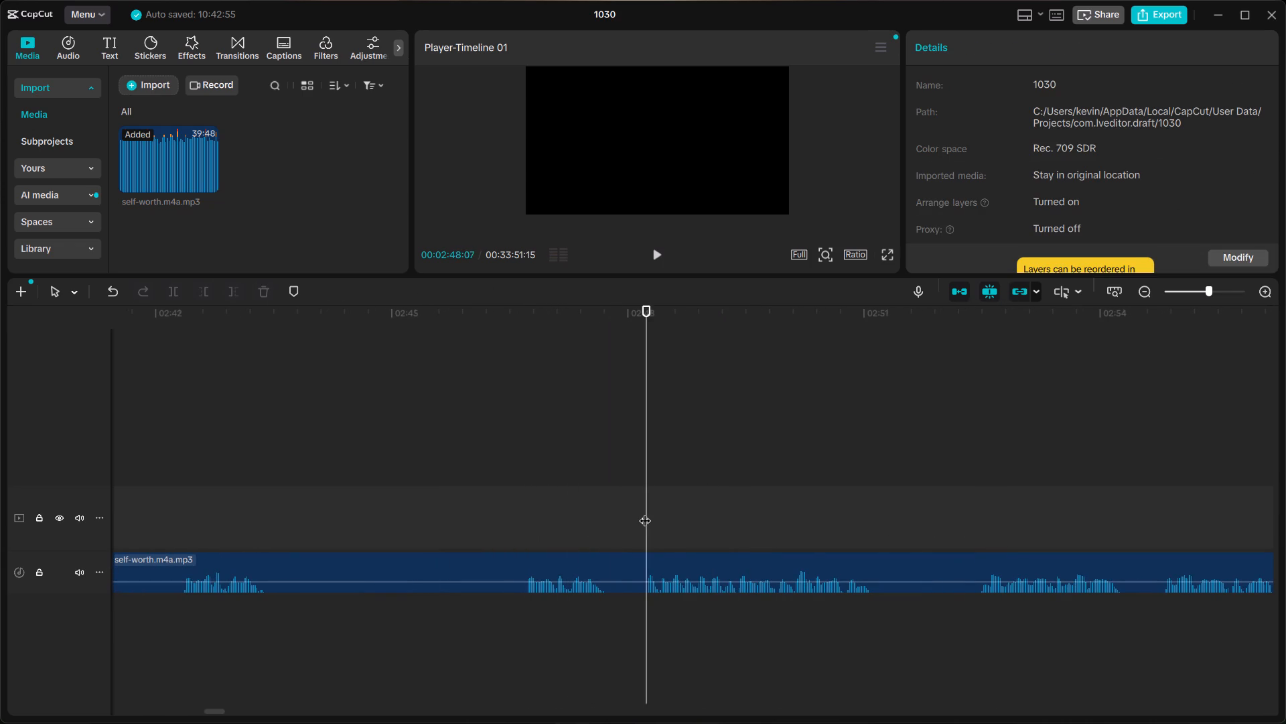
key("space")
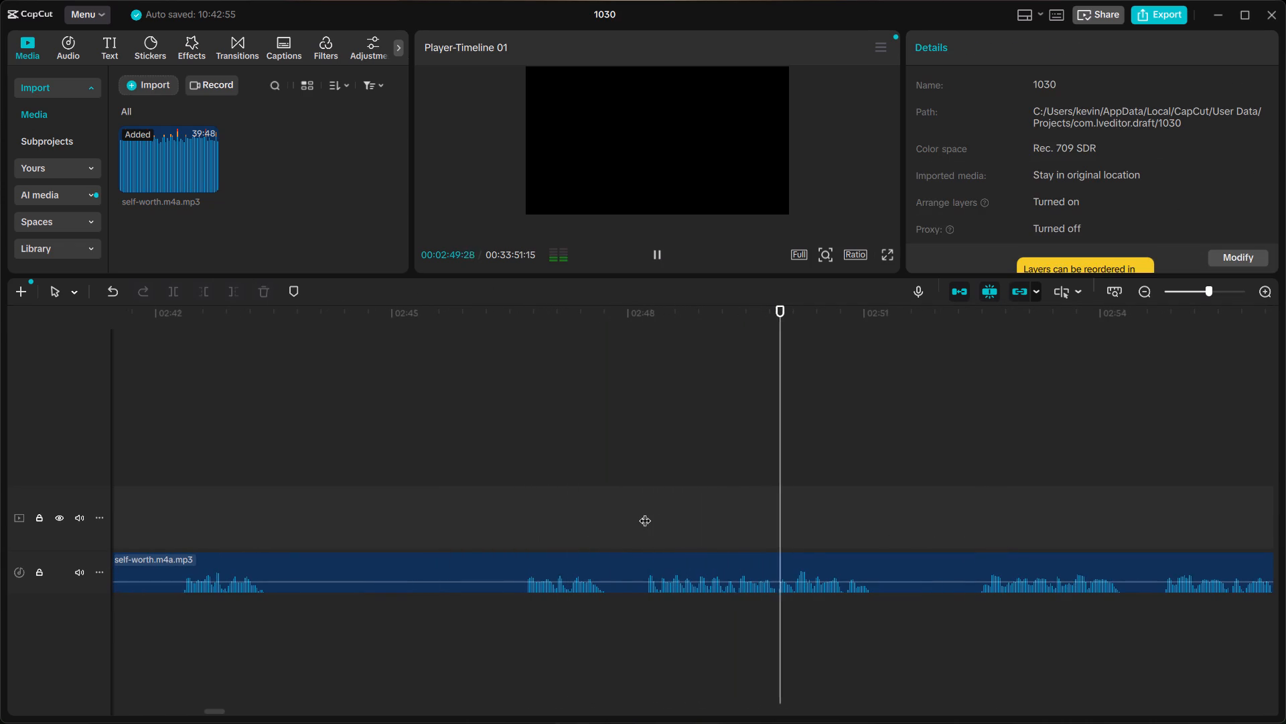
key("space")
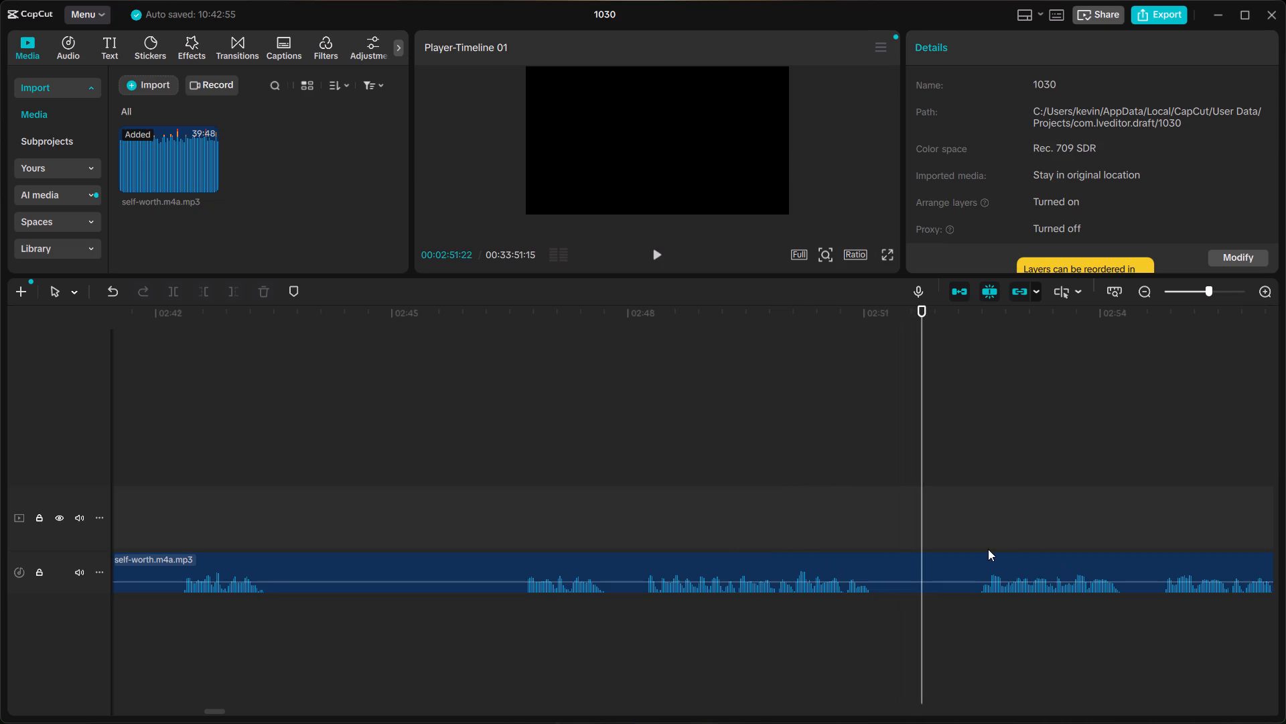
left_click(979, 540)
key("space")
key("space")
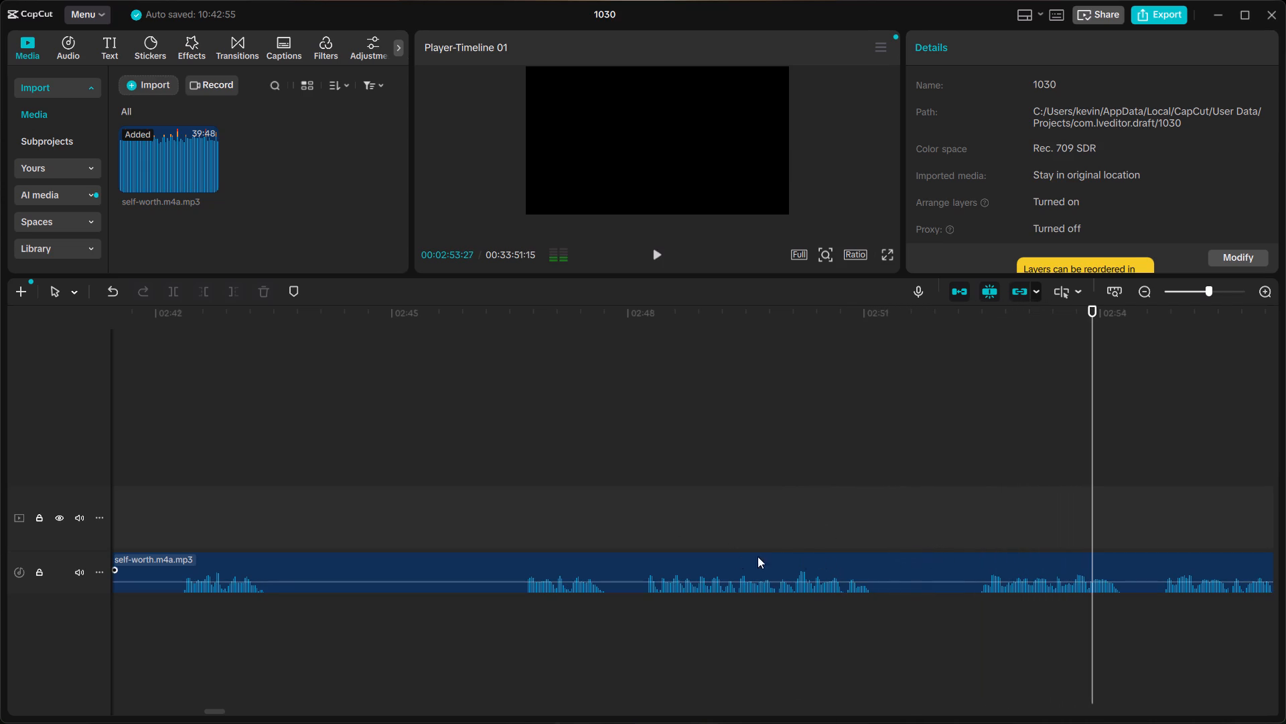
Split the clip at 02:48:03, delete the part between 02:41:13 and this split, and close the gap.
left_click(637, 543)
left_click(645, 556)
key("ctrl+b")
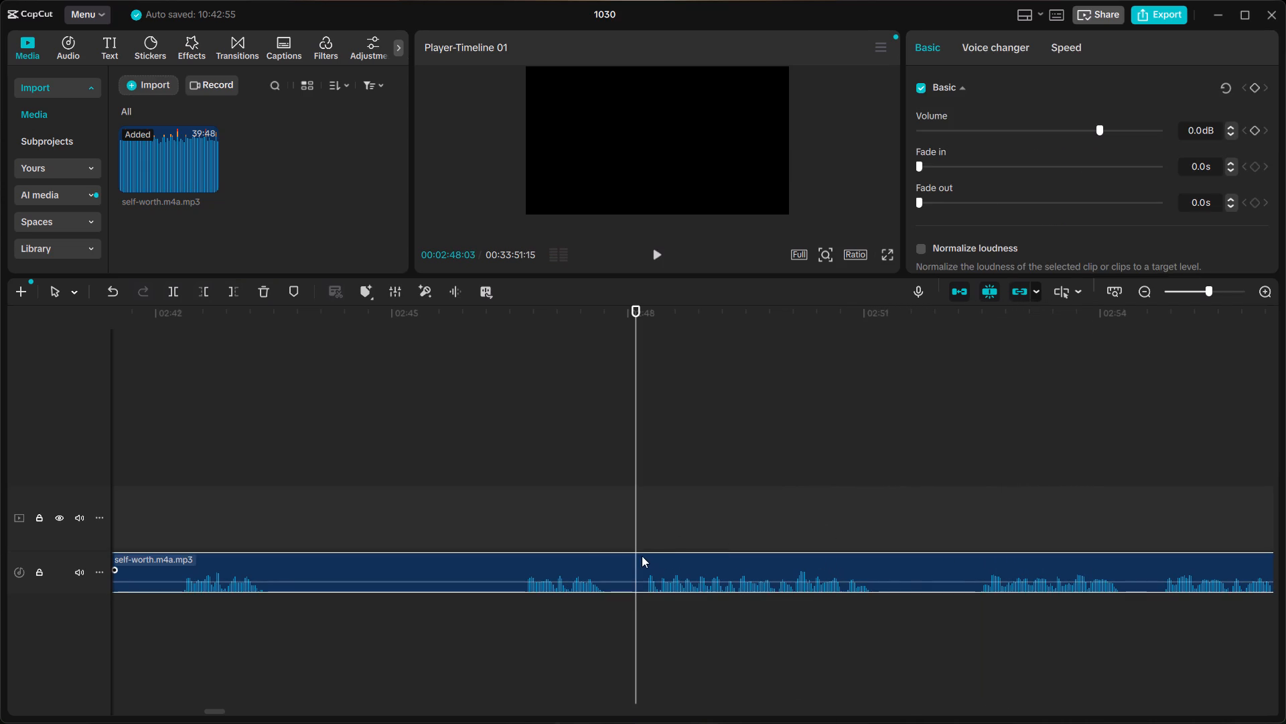
left_click(584, 550)
left_click(585, 560)
scroll(587, 561, "right", 1)
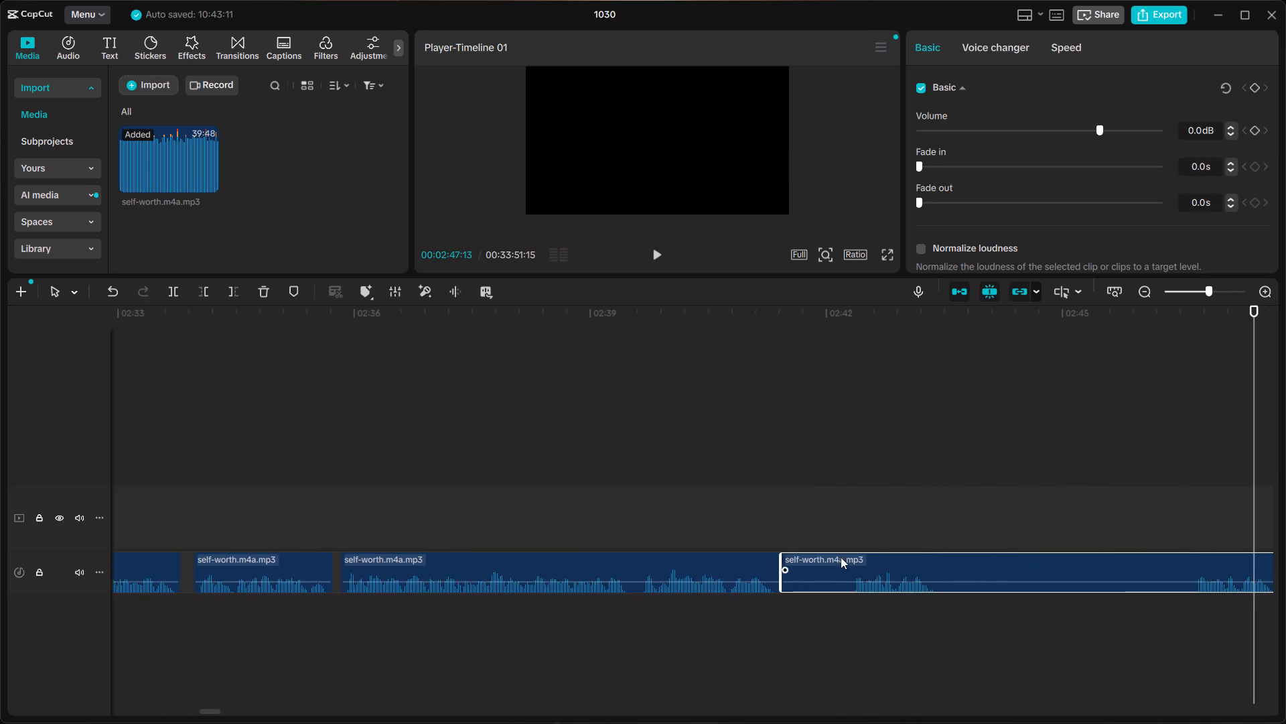
scroll(841, 557, "right", 1)
key("BackSpace")
right_click(826, 607)
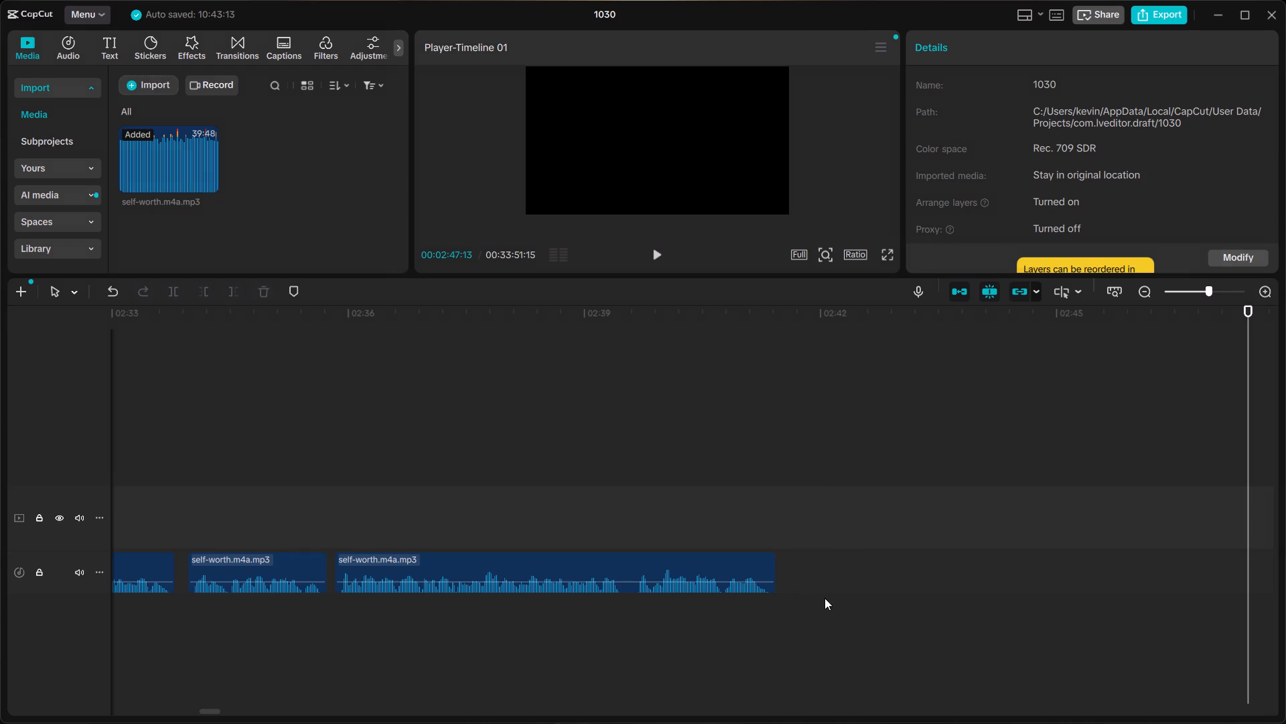
left_click(823, 581)
left_click(823, 579)
right_click(823, 579)
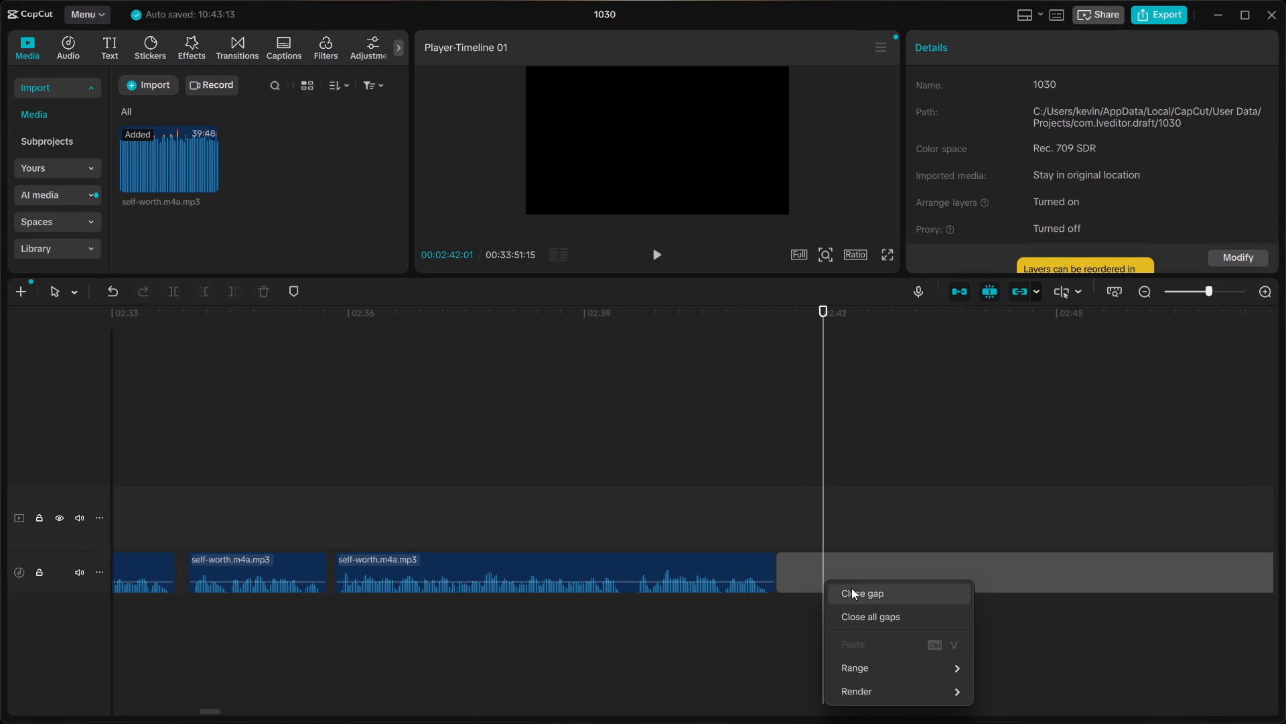
left_click(853, 593)
Shift the clip after the join at 02:41:13 about 2 frames later to leave a short pause.
left_click(794, 564)
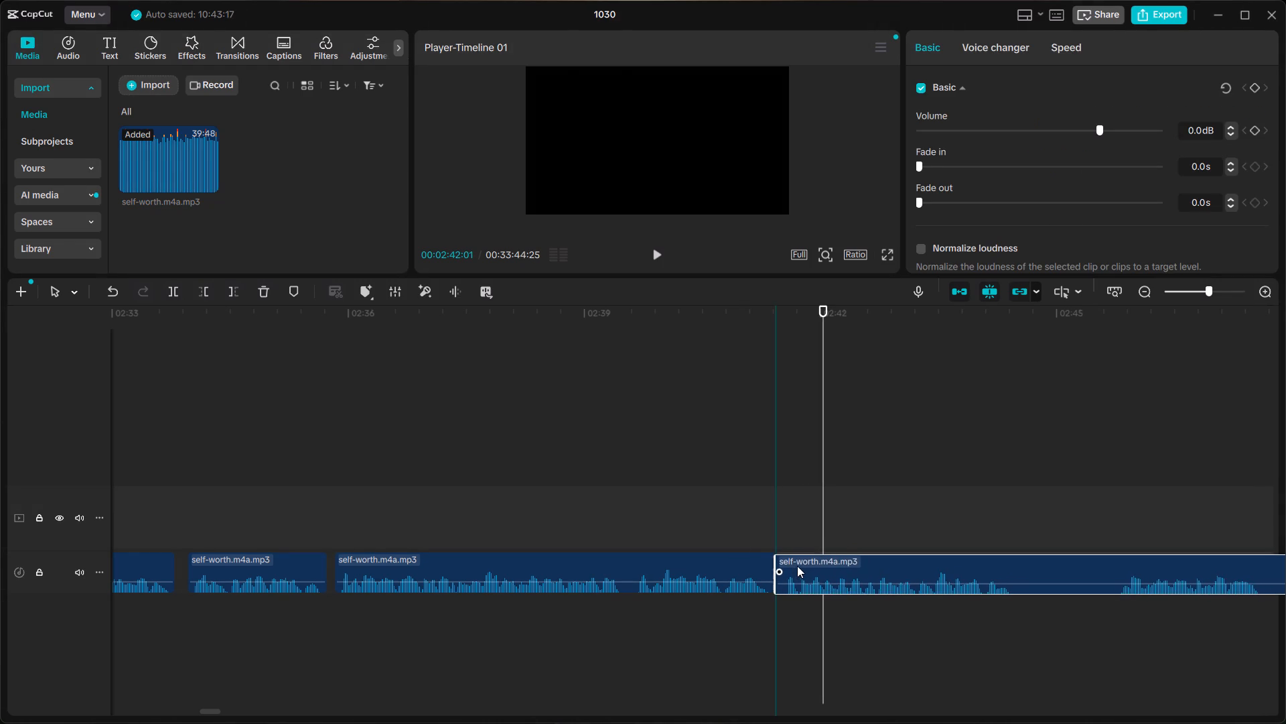
left_click_drag(804, 562, 814, 567)
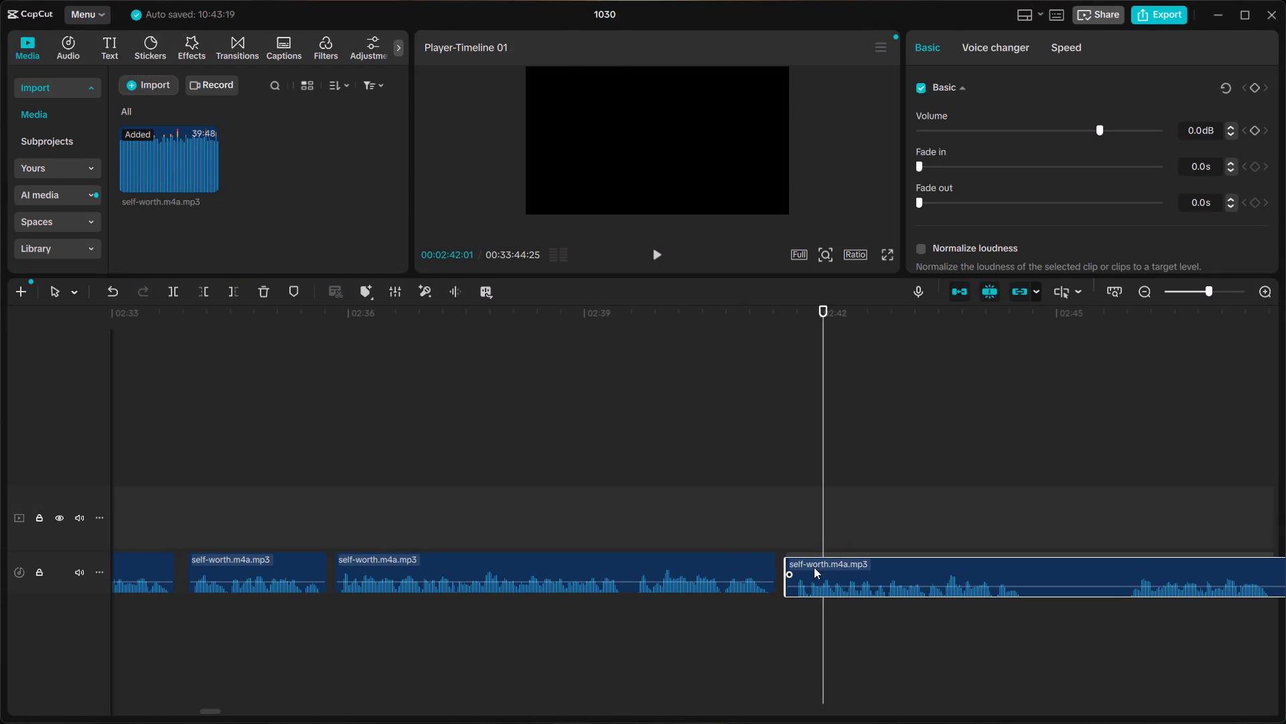
left_click_drag(814, 567, 810, 566)
Listen from about 02:34 across the pauses after 02:35:22 and 02:41:13 and on to 02:50:14.
left_click(559, 492)
key("space")
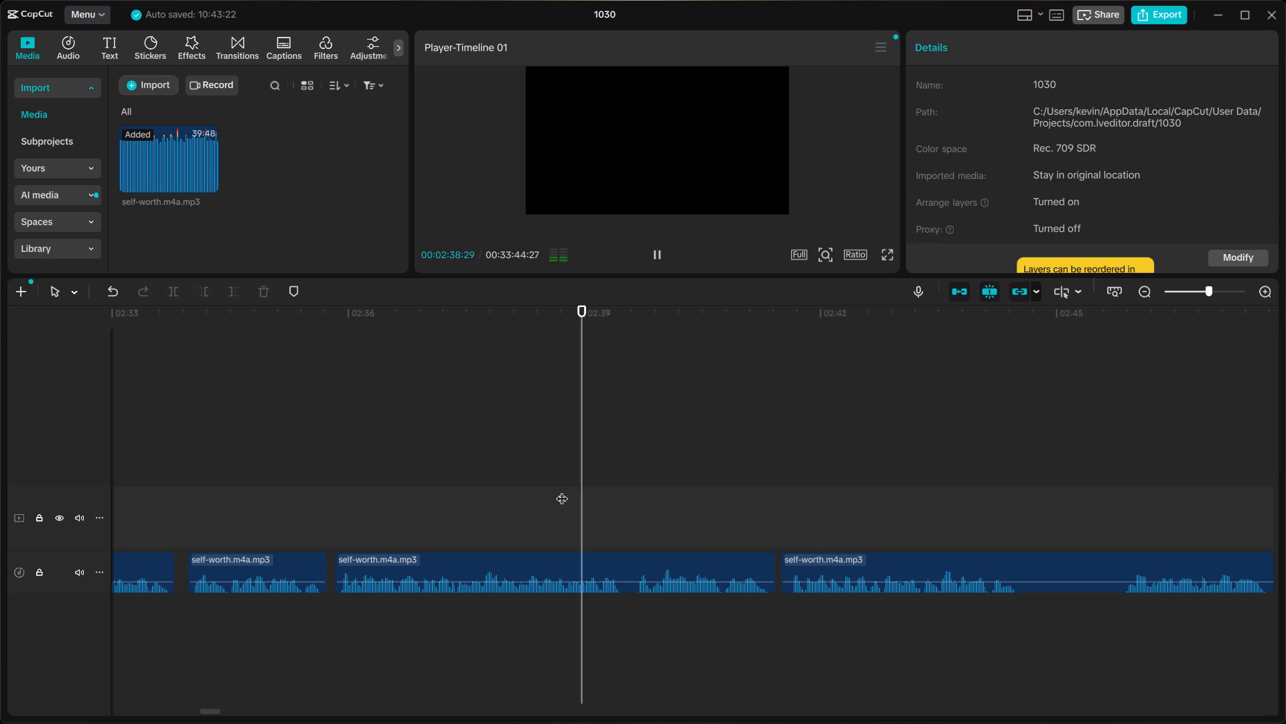
left_click(347, 496)
key("space")
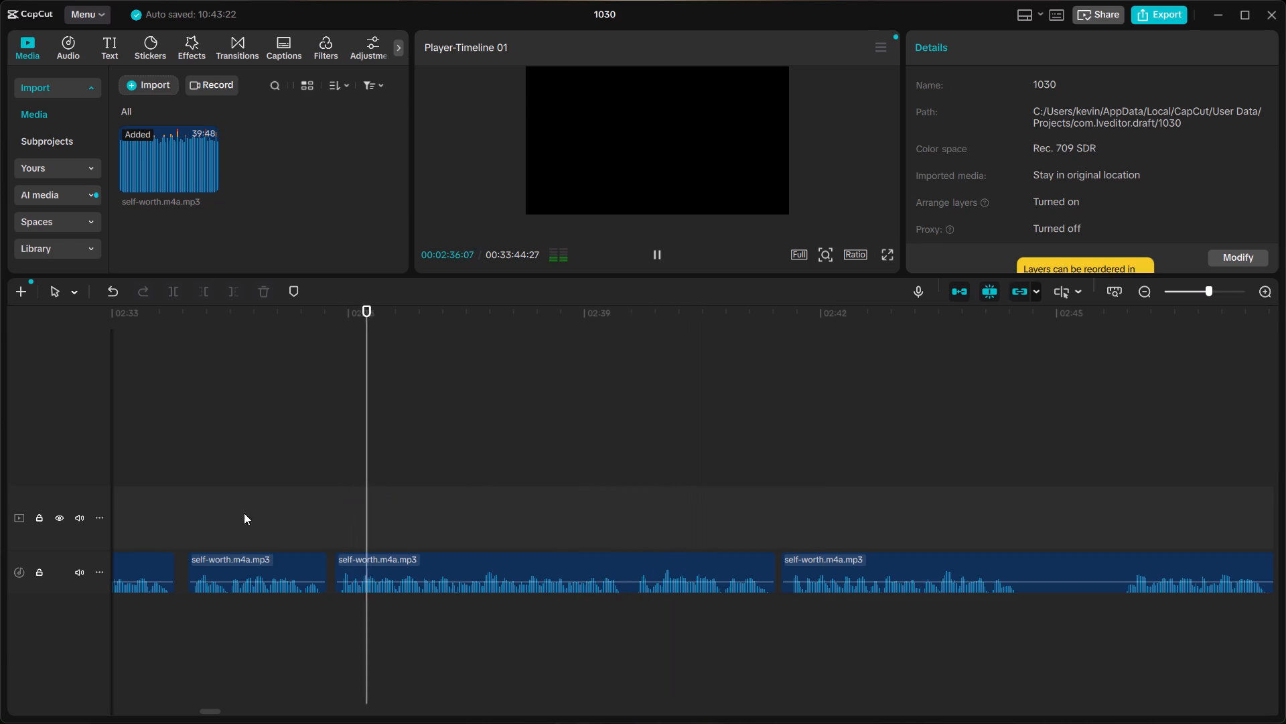
key("space")
left_click(166, 517)
left_click(184, 517)
key("space")
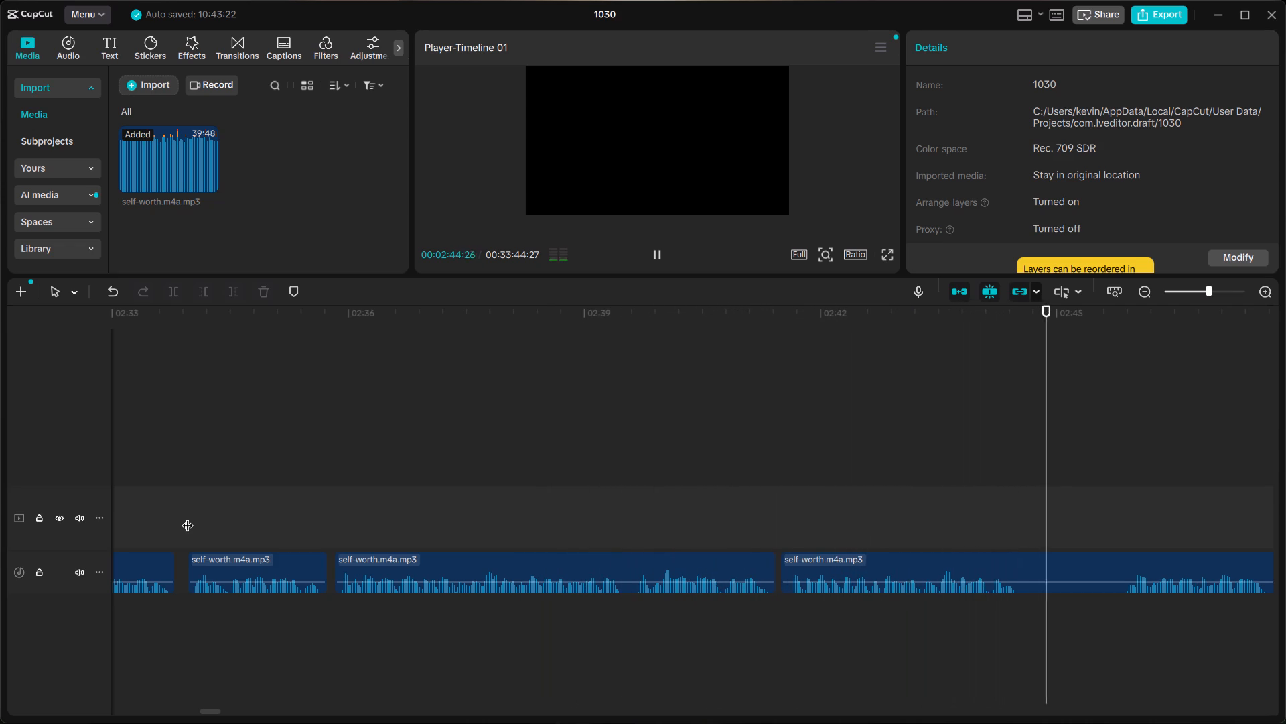
scroll(879, 520, "left", 1)
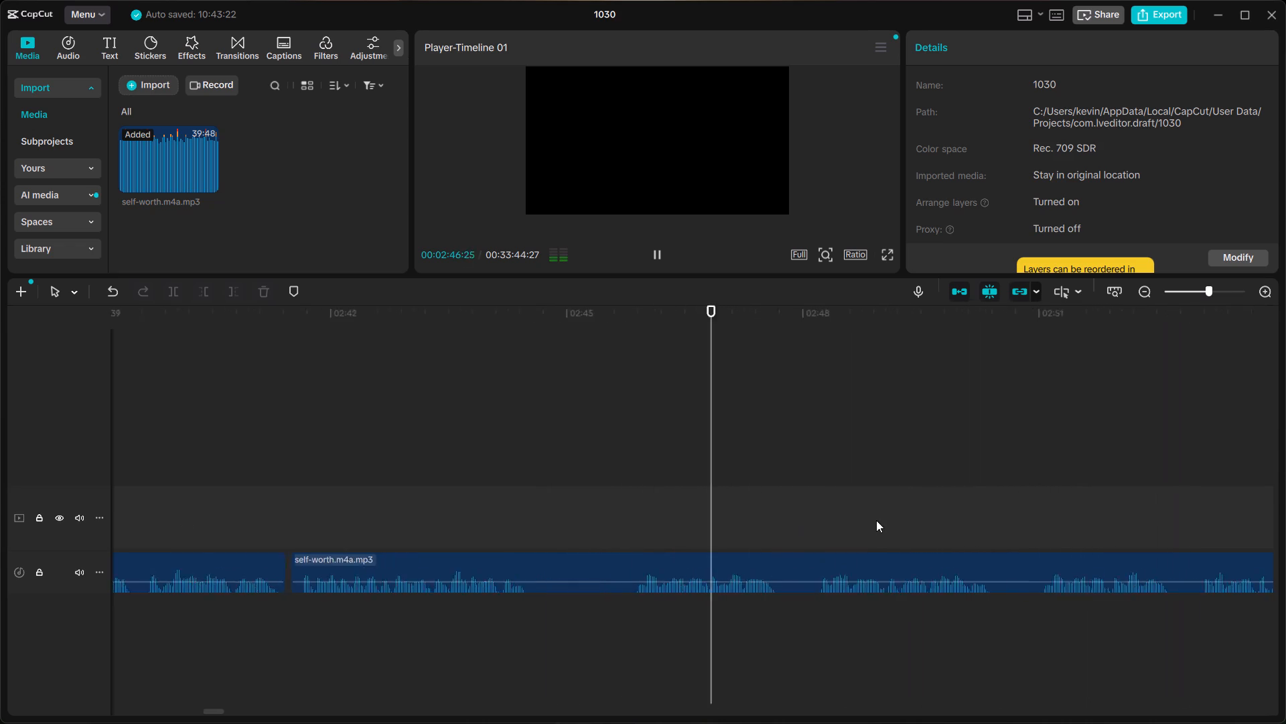
scroll(876, 520, "left", 1)
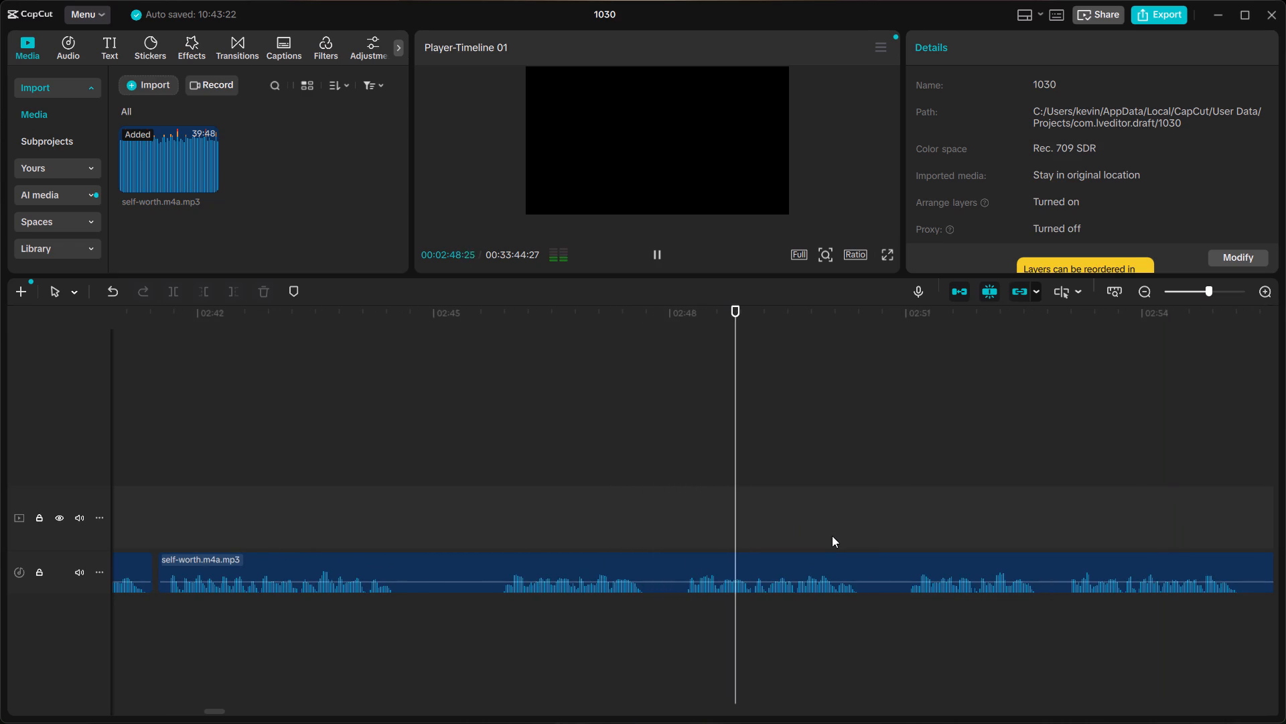
key("space")
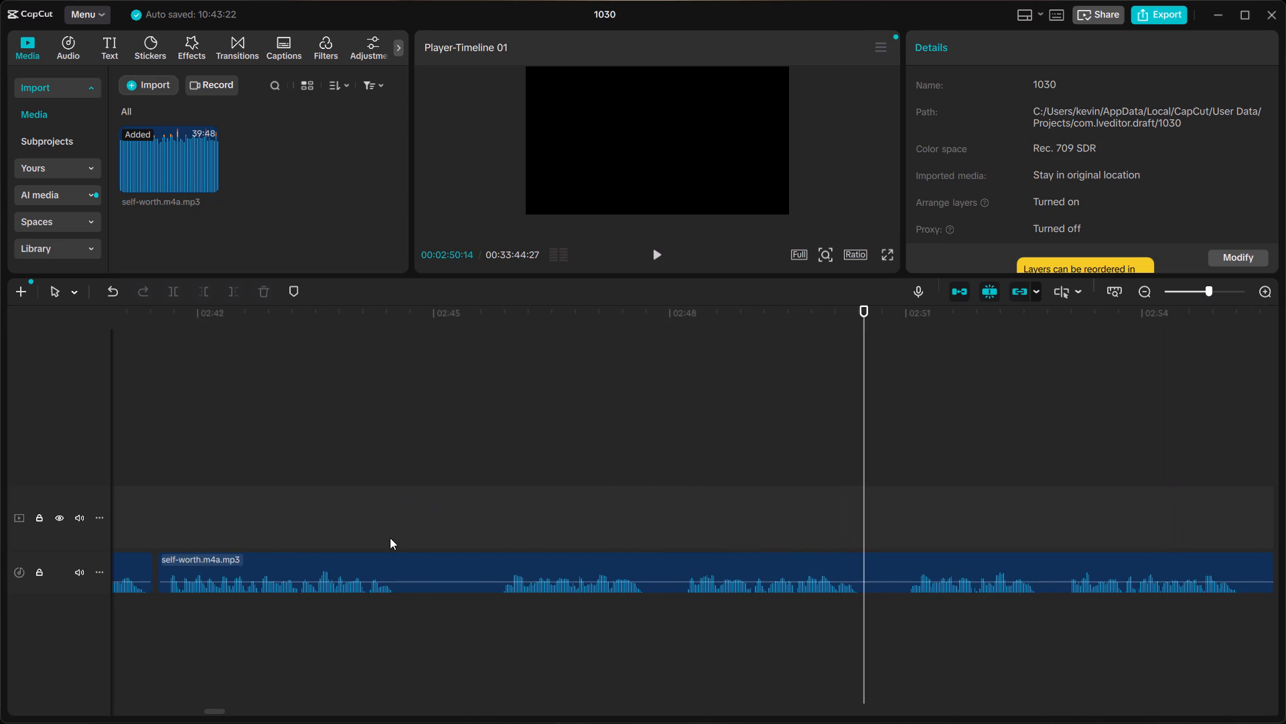
Split the clip at 02:44:17, just after the phrase ends.
left_click(398, 540)
left_click(406, 562)
left_click(382, 540)
left_click(399, 546)
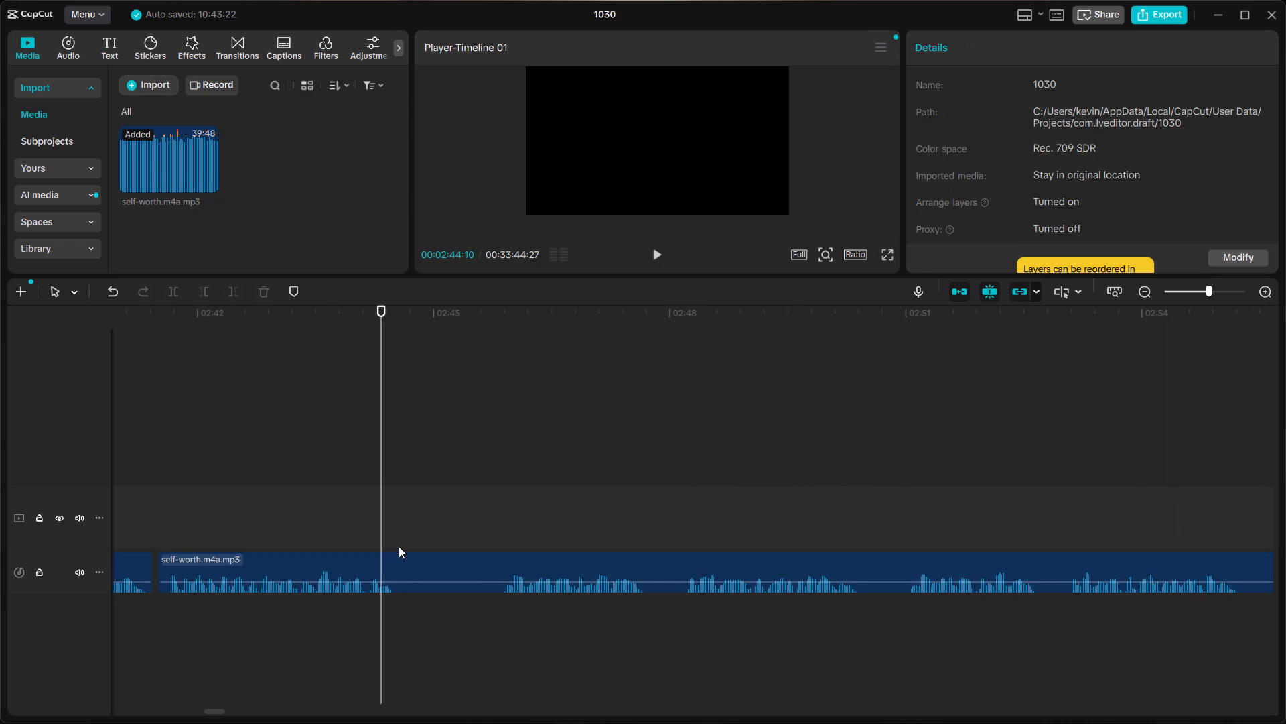
left_click(409, 558)
key("ctrl+b")
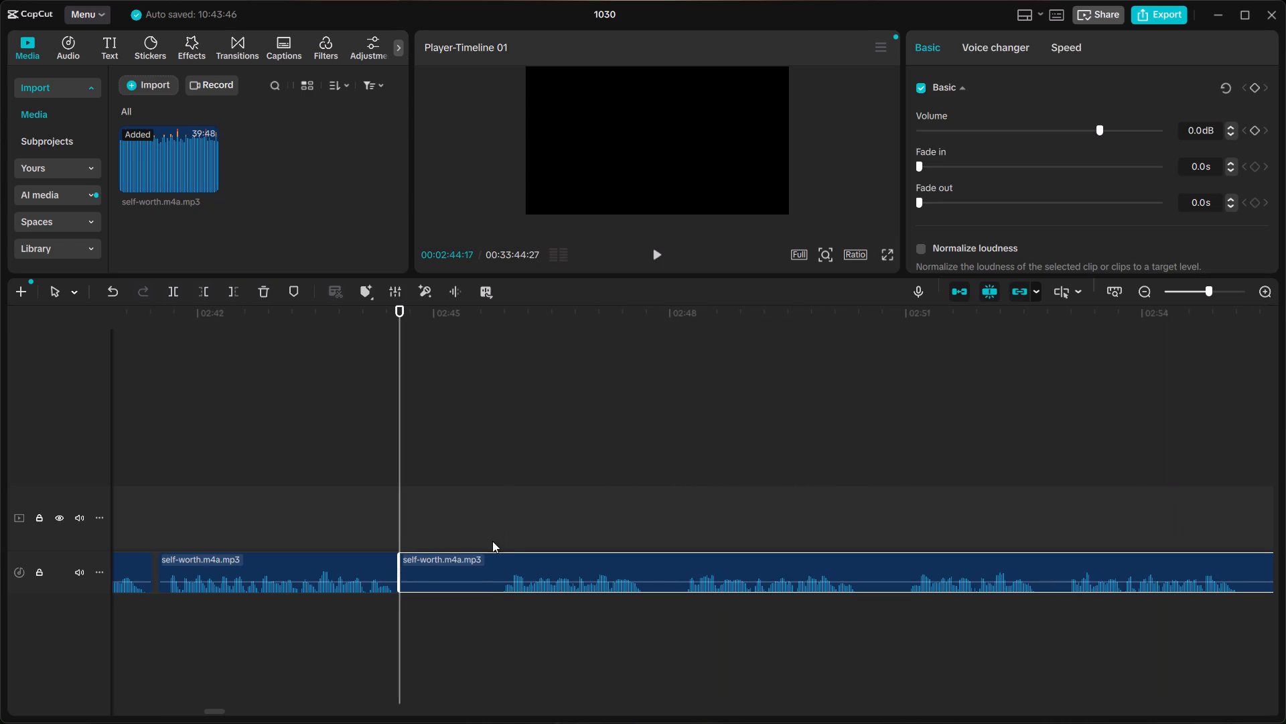
Split the following clip at 02:45:24, just before the next phrase, and delete the silent piece between the two splits.
left_click(492, 541)
left_click(492, 562)
left_click(497, 562)
left_click(494, 531)
left_click(469, 531)
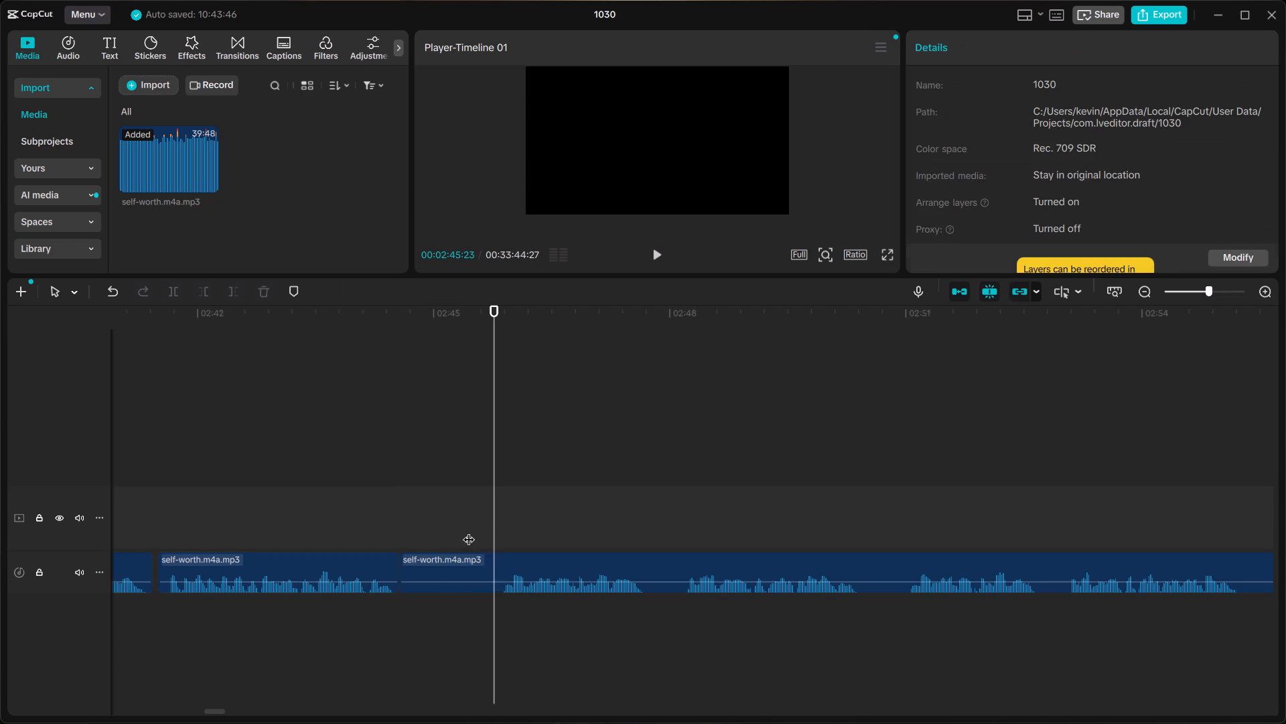
left_click(496, 531)
left_click(502, 555)
key("ctrl+b")
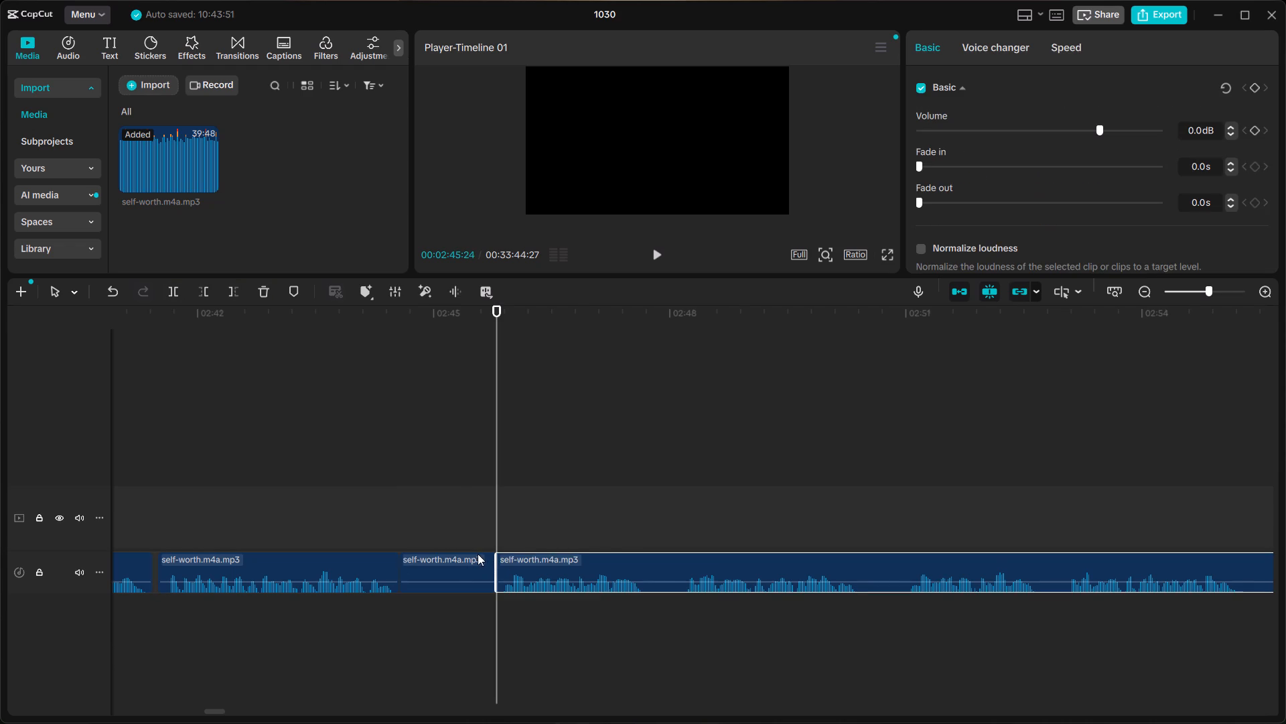
left_click(473, 560)
key("BackSpace")
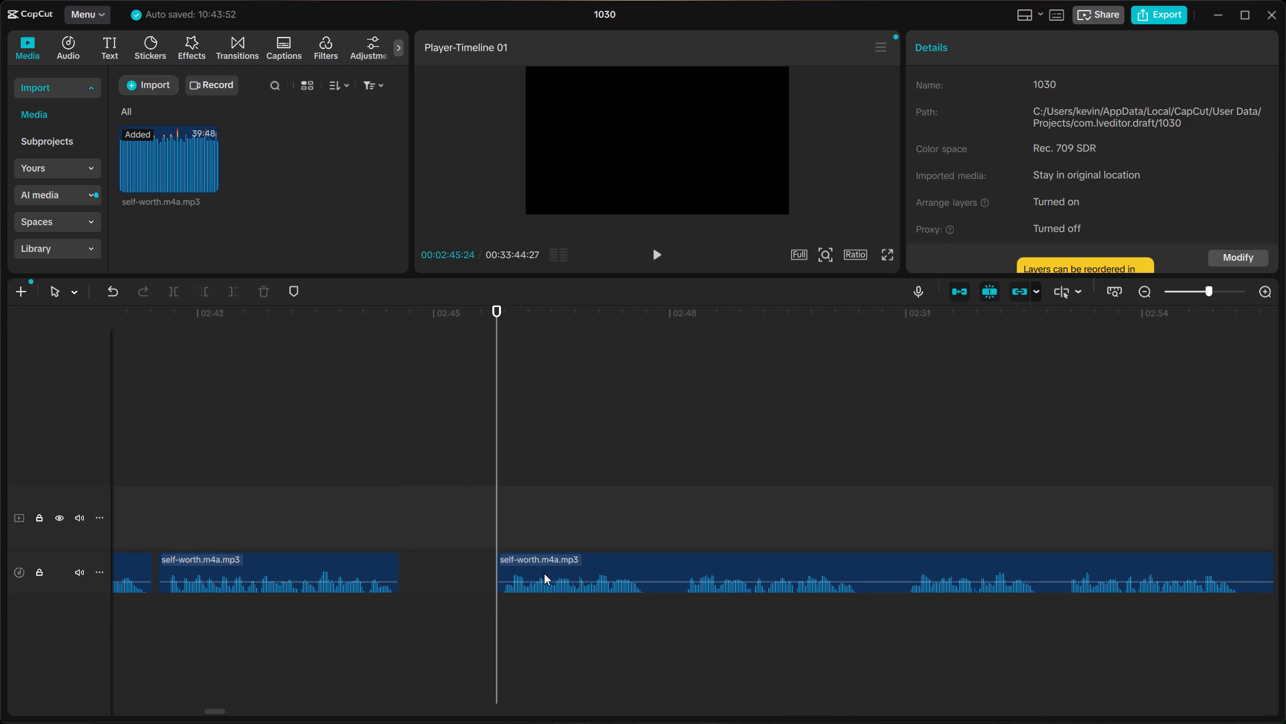
Move the following clip earlier so that it starts at 02:44:17, directly against the previous clip's end.
left_click(549, 568)
left_click_drag(549, 564, 458, 572)
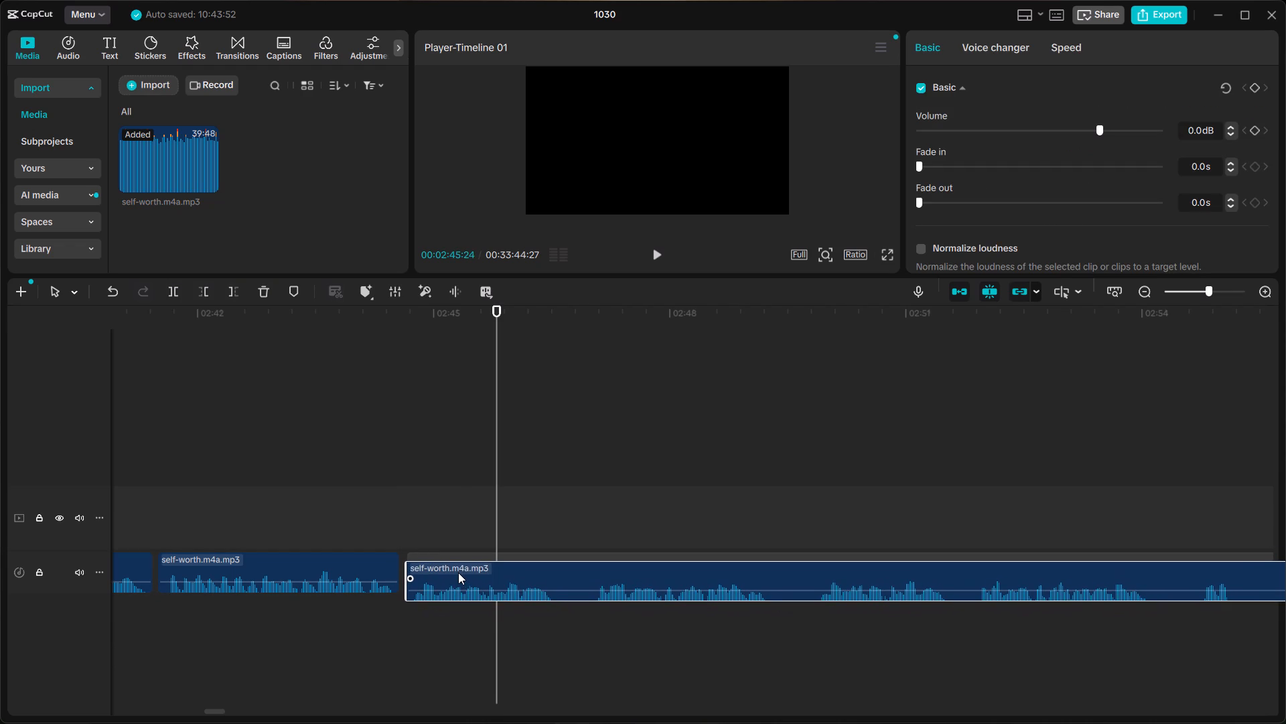
left_click_drag(458, 572, 454, 570)
Move the clip that follows the 02:44:17 cut slightly later, leaving a short pause of a few frames before it.
left_click(251, 514)
key("space")
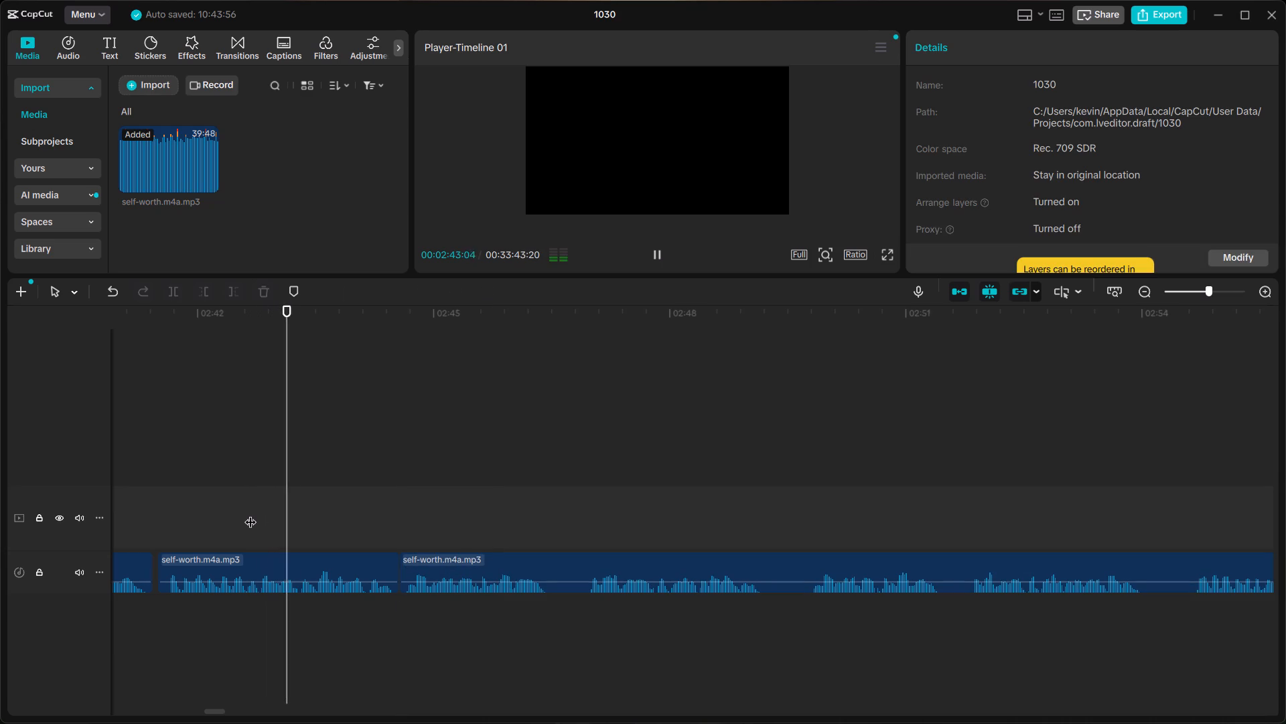
key("space")
left_click(155, 515)
key("space")
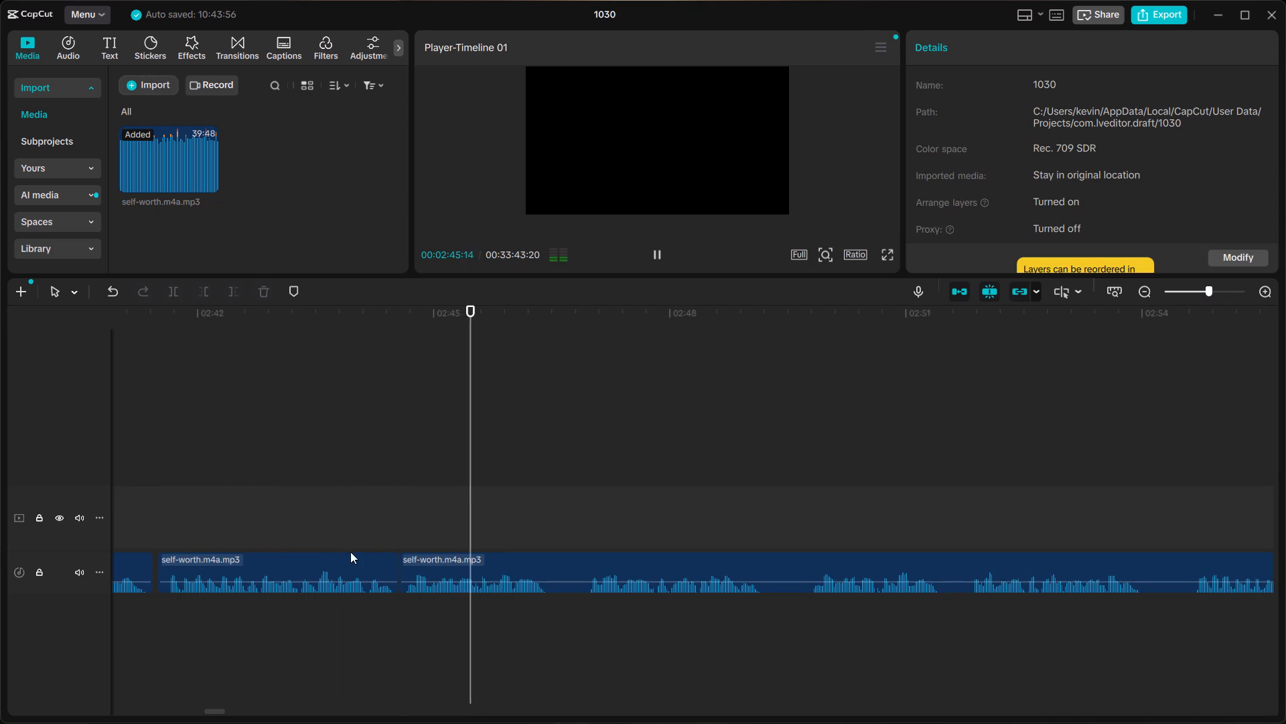
key("space")
left_click(434, 570)
left_click_drag(434, 570, 441, 568)
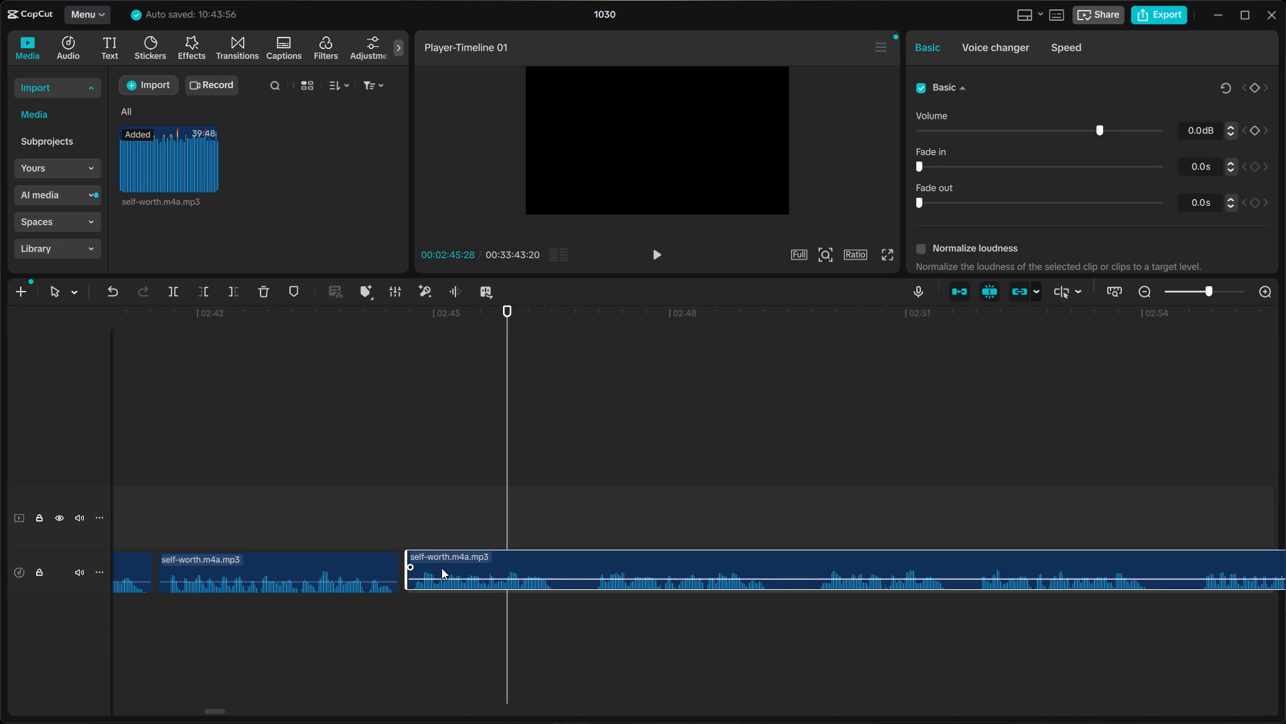
left_click_drag(441, 568, 440, 570)
Split the clip at 02:46:17, just after the phrase ends.
left_click(188, 522)
key("space")
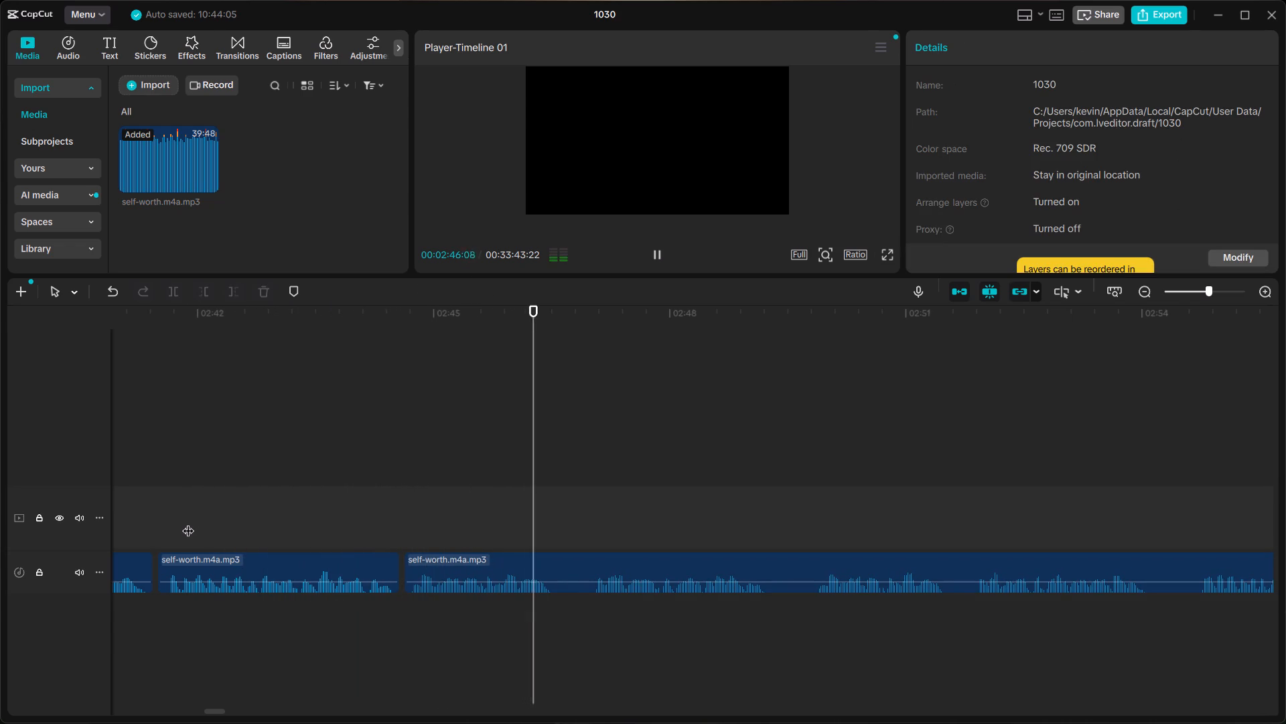
key("space")
left_click(554, 548)
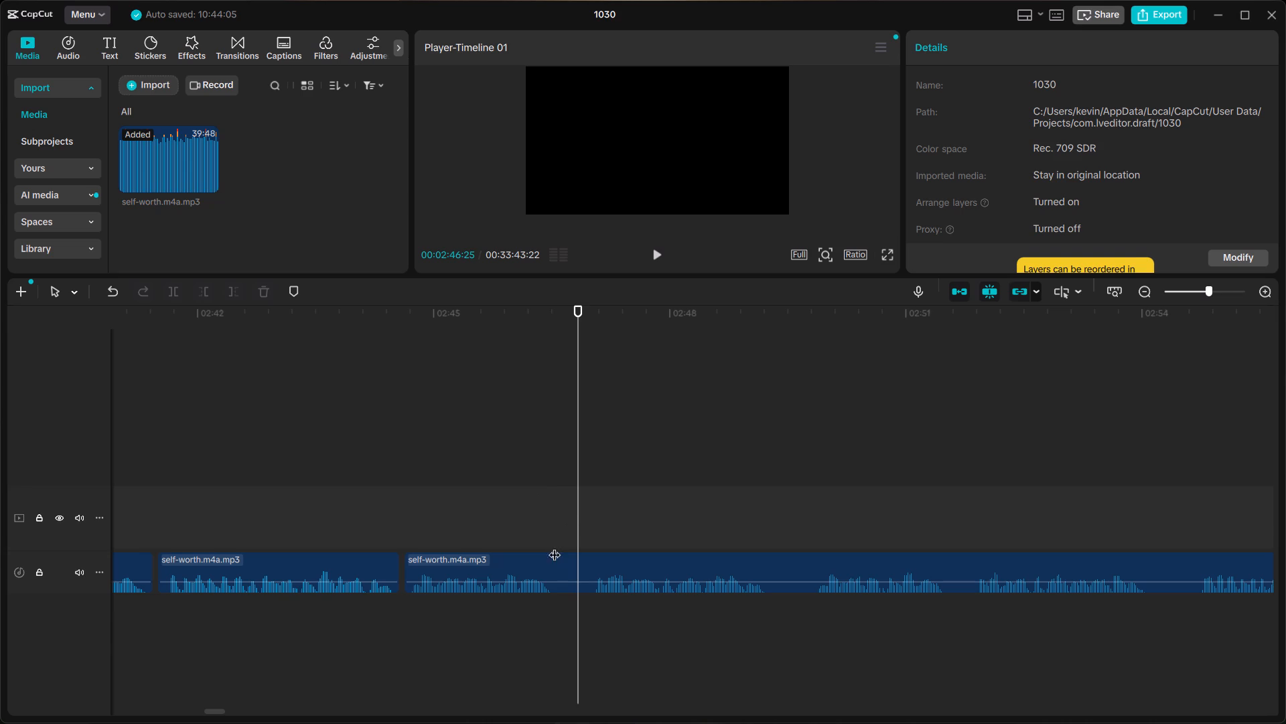
left_click(563, 551)
left_click(563, 564)
left_click(556, 552)
left_click(569, 560)
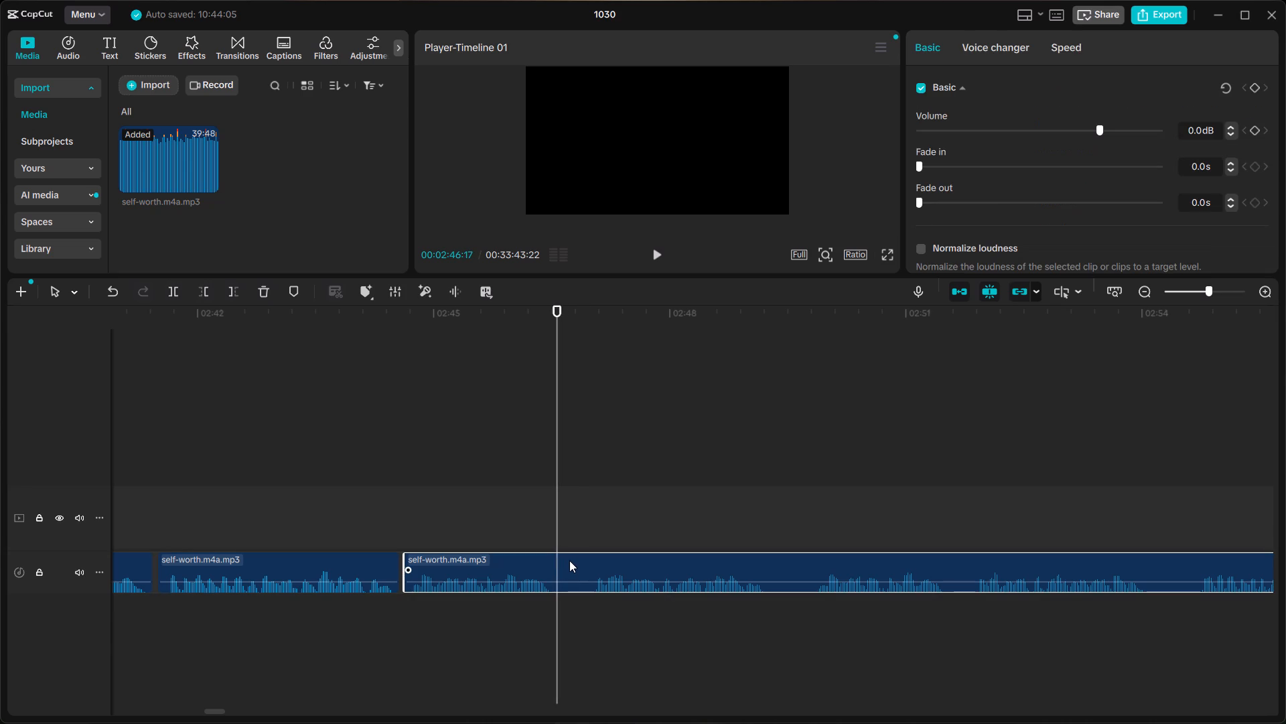
key("ctrl+b")
Move the clip after the 02:46:17 split slightly later, and nudge the short clip before it so small pauses separate them.
left_click(178, 530)
left_click(154, 519)
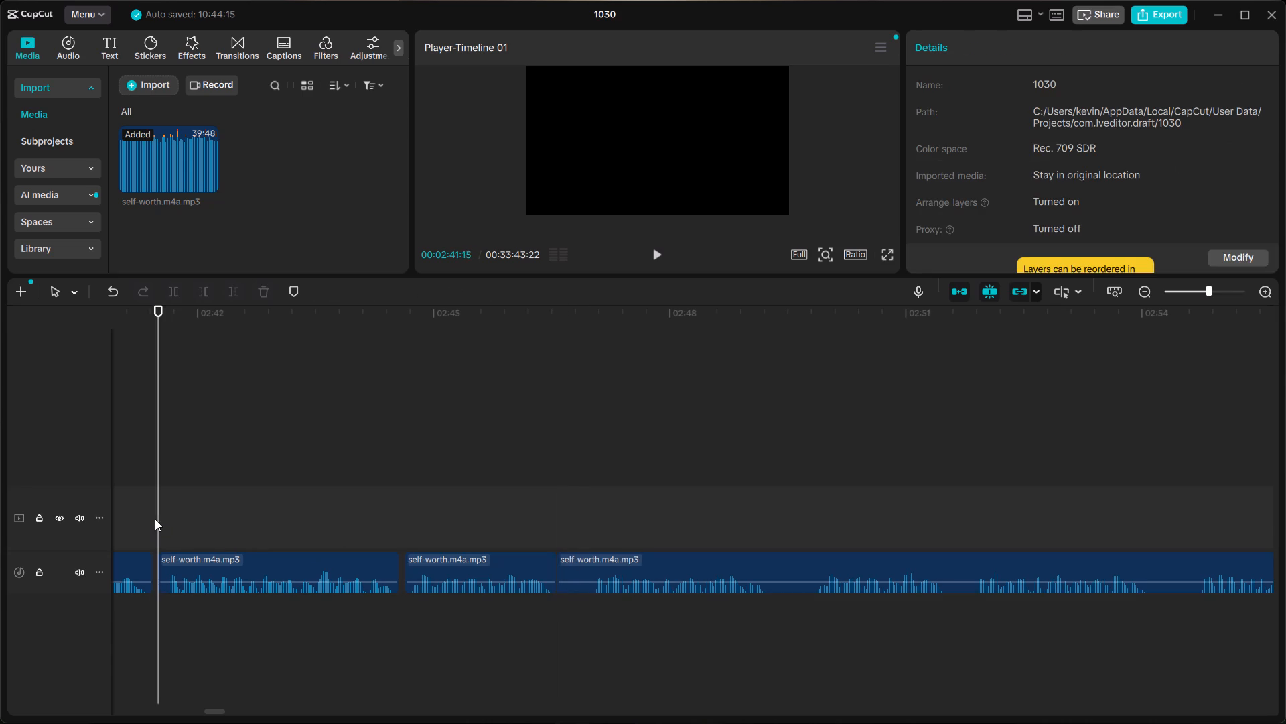
key("space")
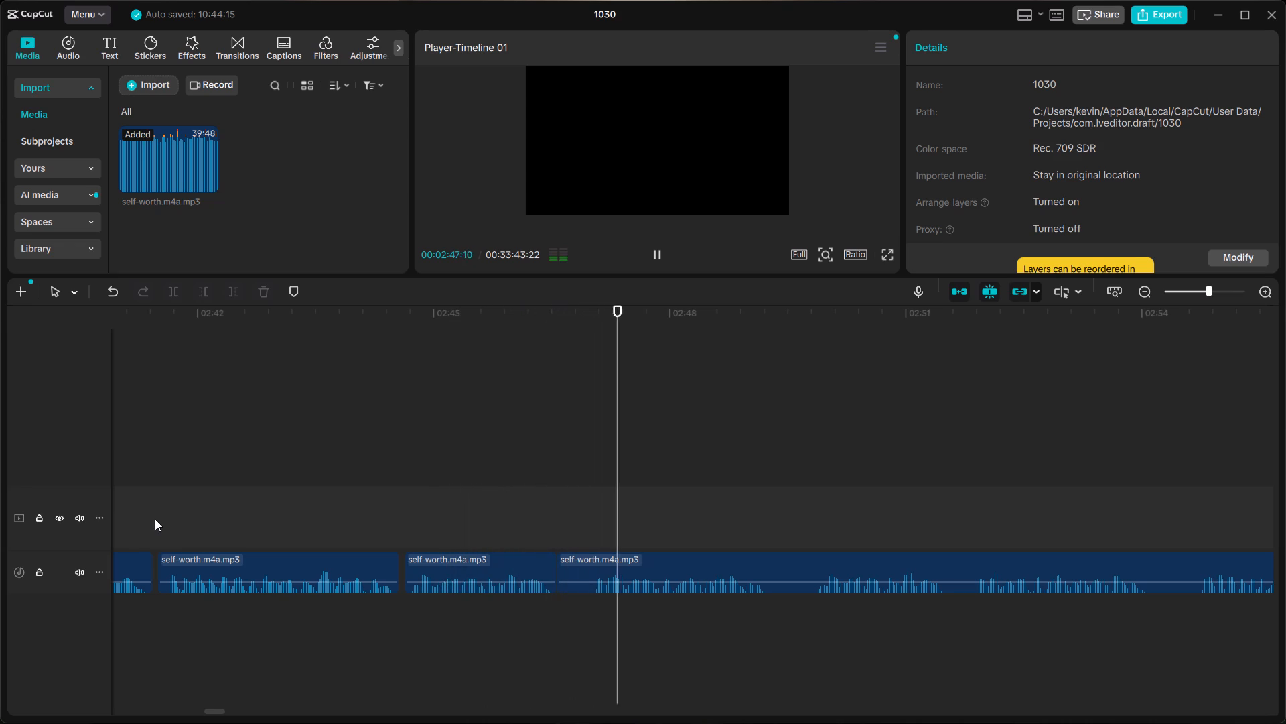
key("space")
left_click(587, 567)
left_click_drag(587, 562, 596, 562)
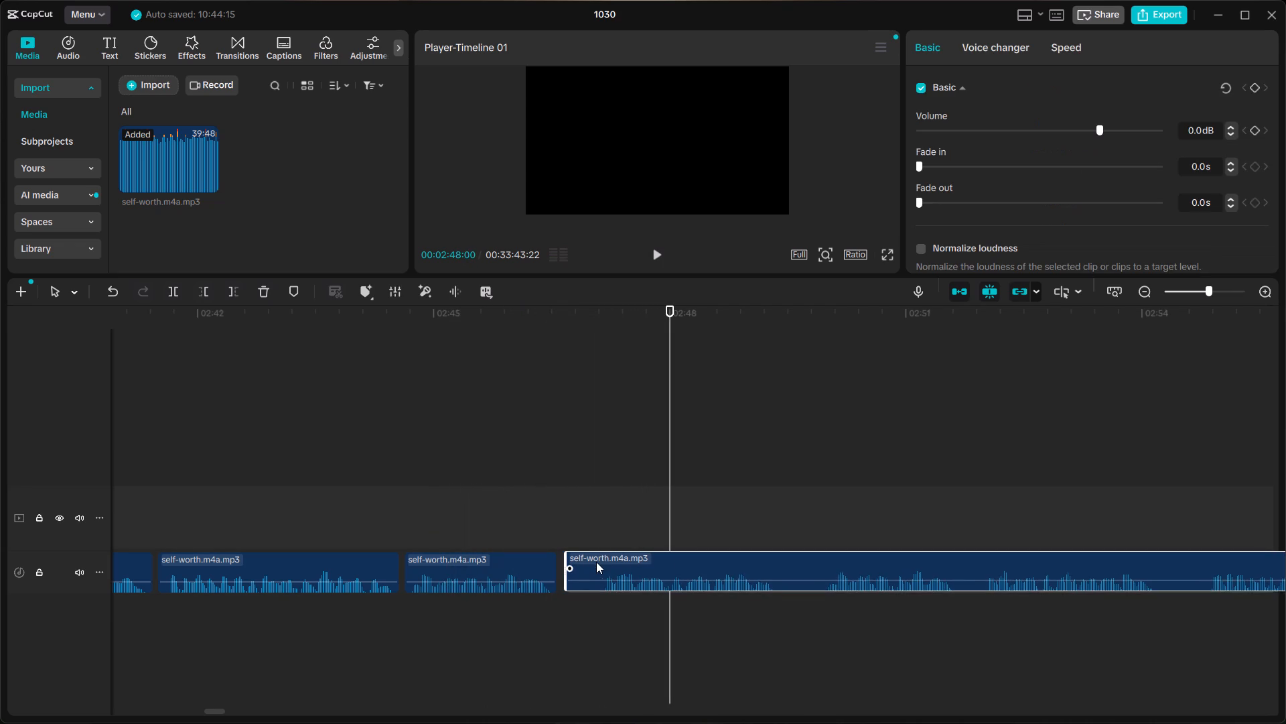
left_click_drag(596, 562, 597, 562)
double_click(505, 565)
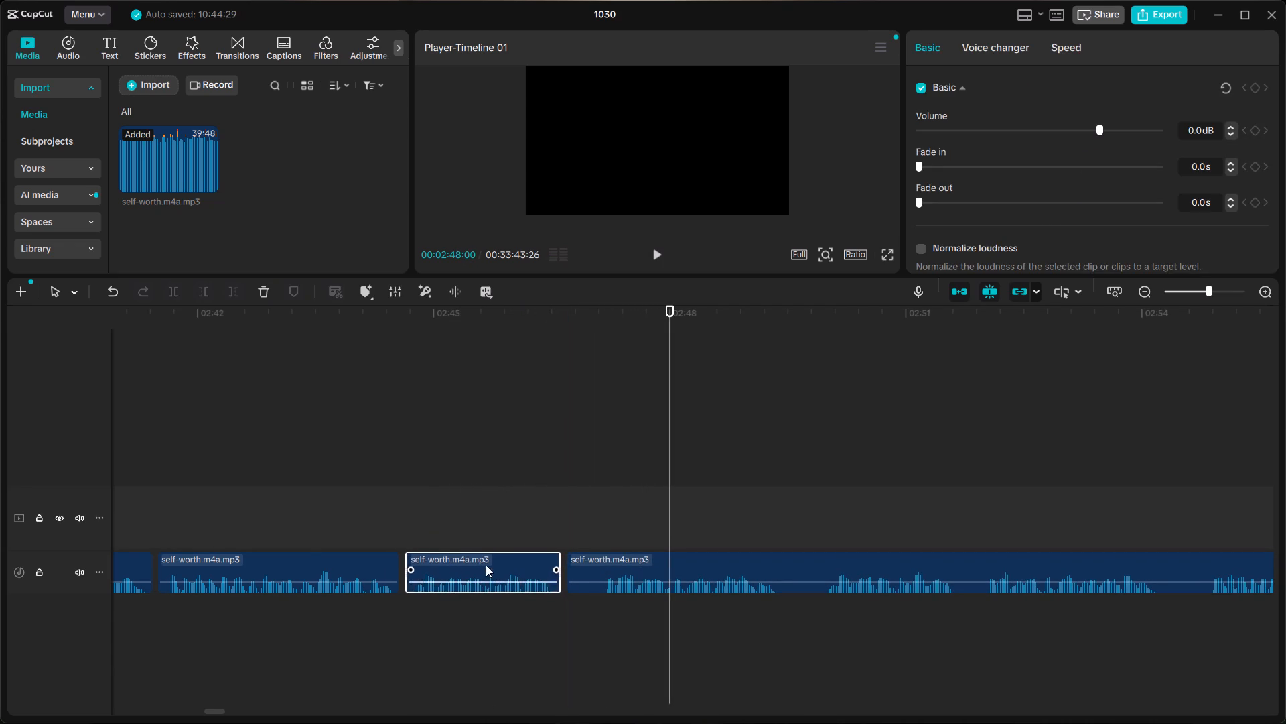
Split the clip at 02:51:29, just before the phrase is repeated, and delete the piece preceding that split.
left_click(166, 518)
key("space")
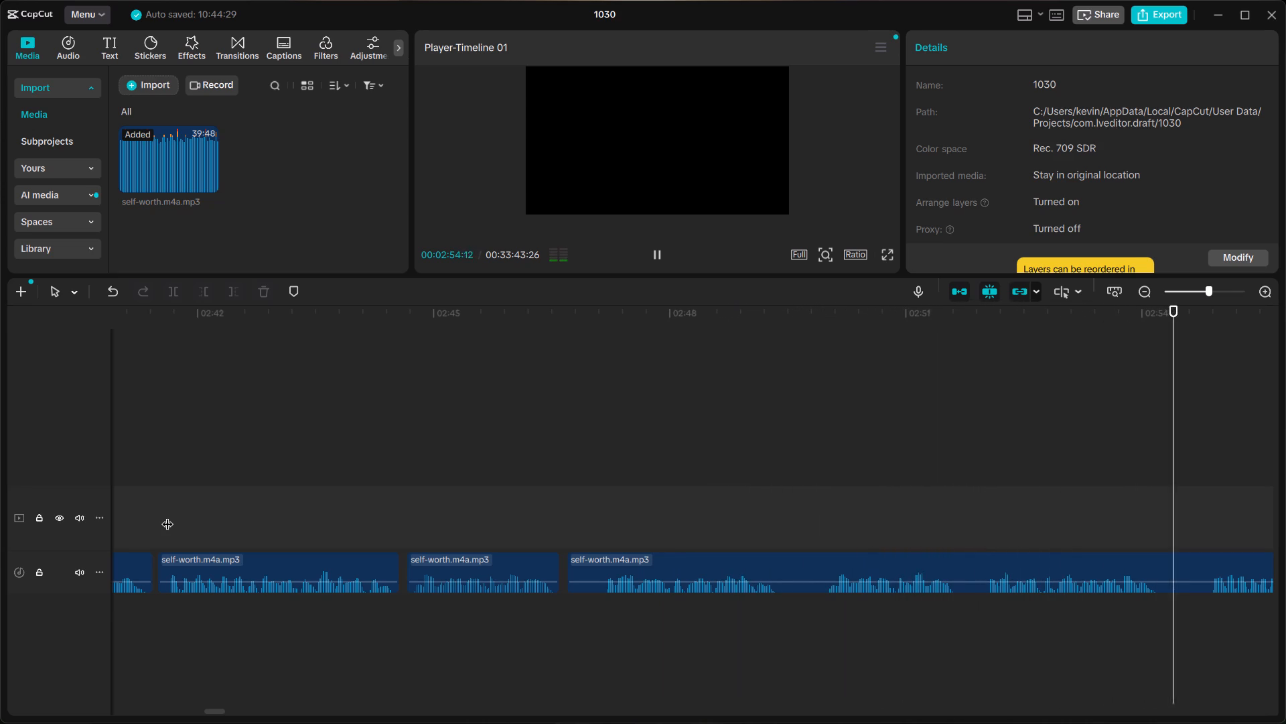
key("space")
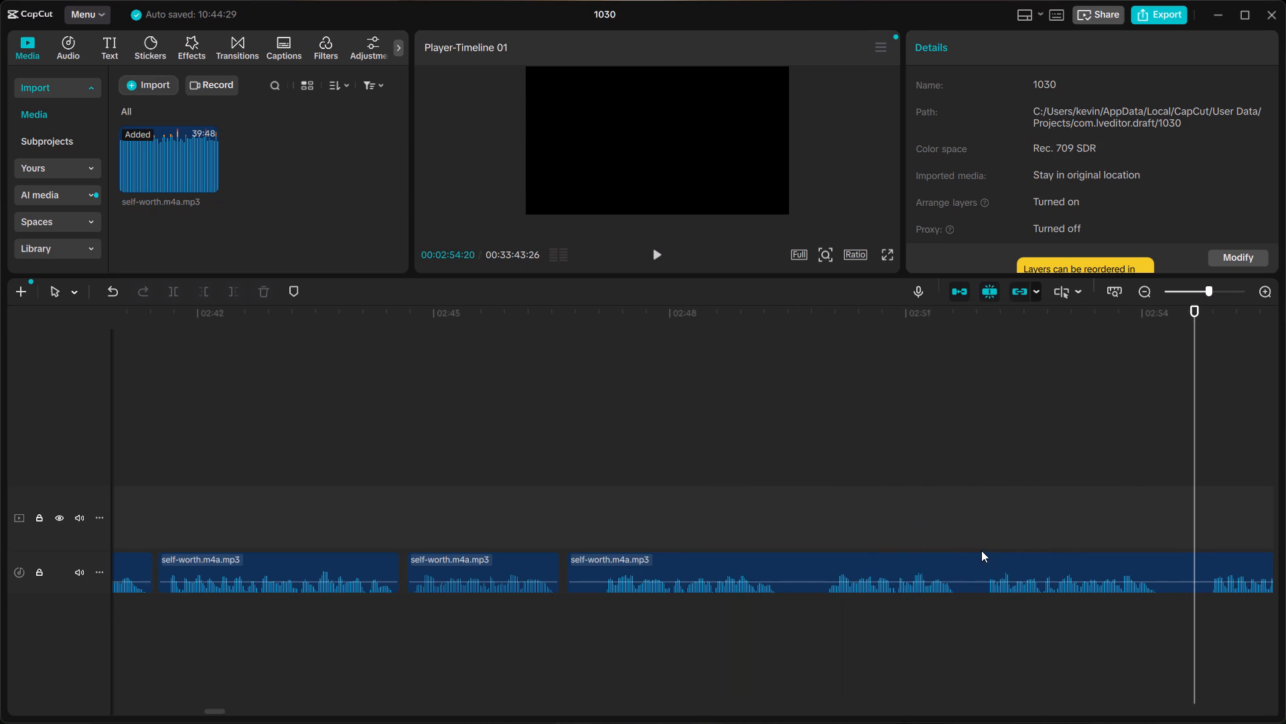
left_click(981, 550)
left_click(995, 560)
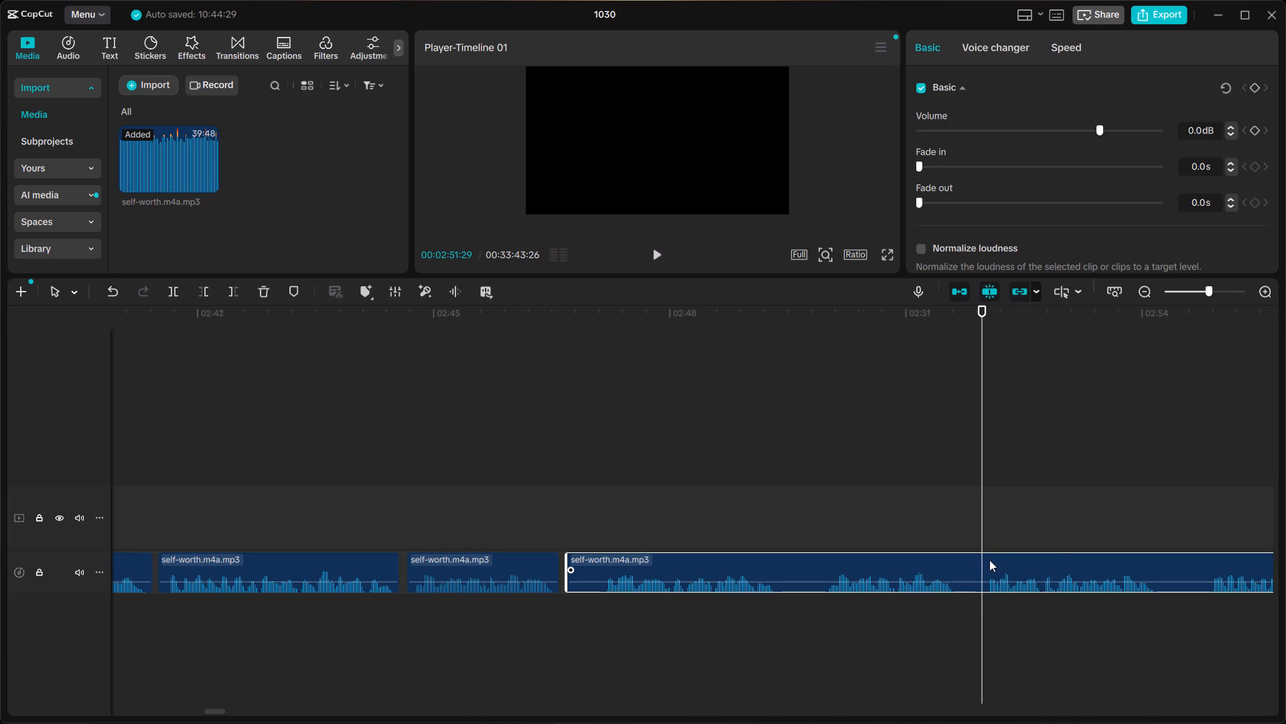
key("ctrl+b")
left_click(968, 560)
key("BackSpace")
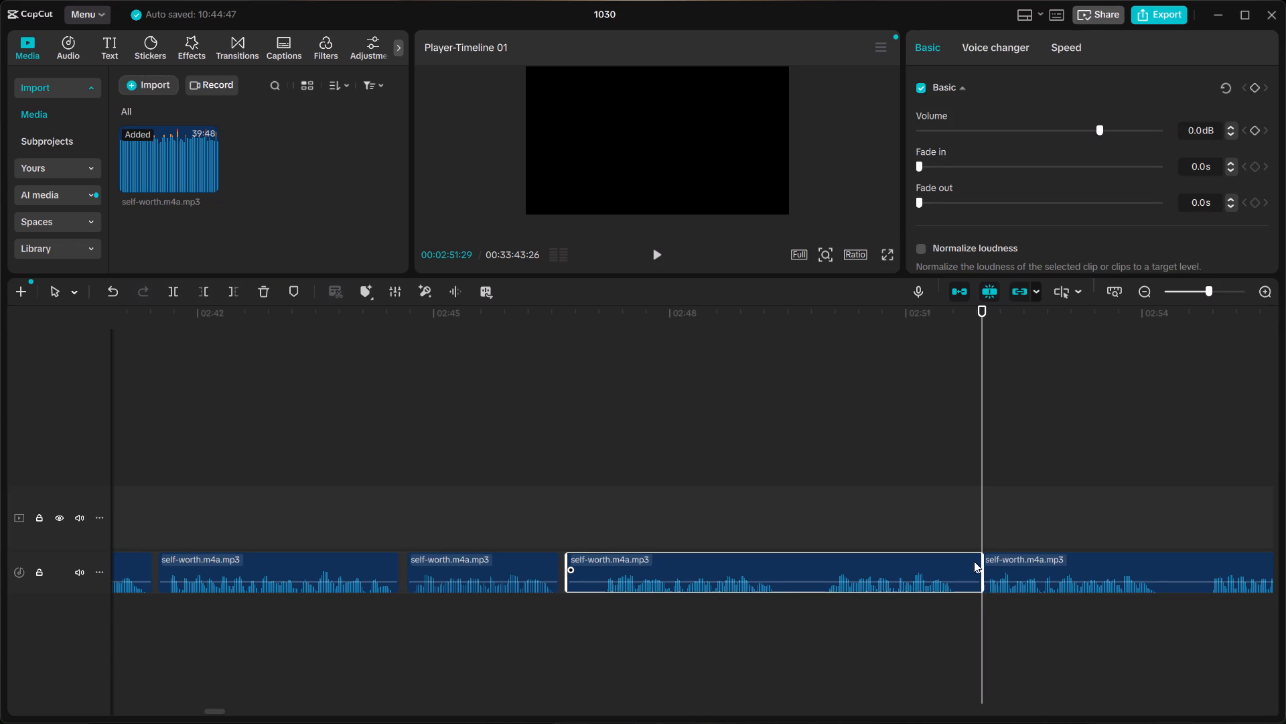
Move the remaining clip earlier to just after the short clip ending near 02:46:17, keeping a small pause between them.
left_click(1033, 566)
left_click_drag(1030, 566, 620, 566)
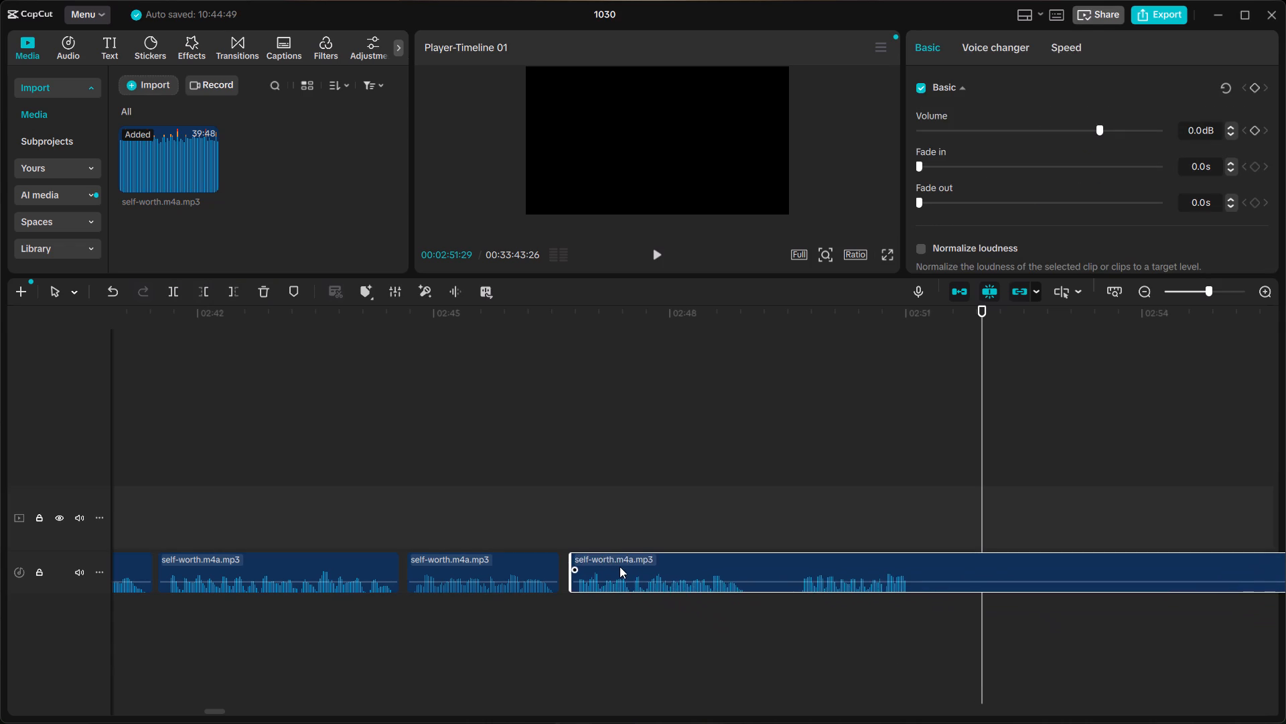
left_click_drag(620, 566, 615, 568)
Split the clip at 02:49:00, in the silence just after its first phrase ends.
left_click(425, 518)
key("space")
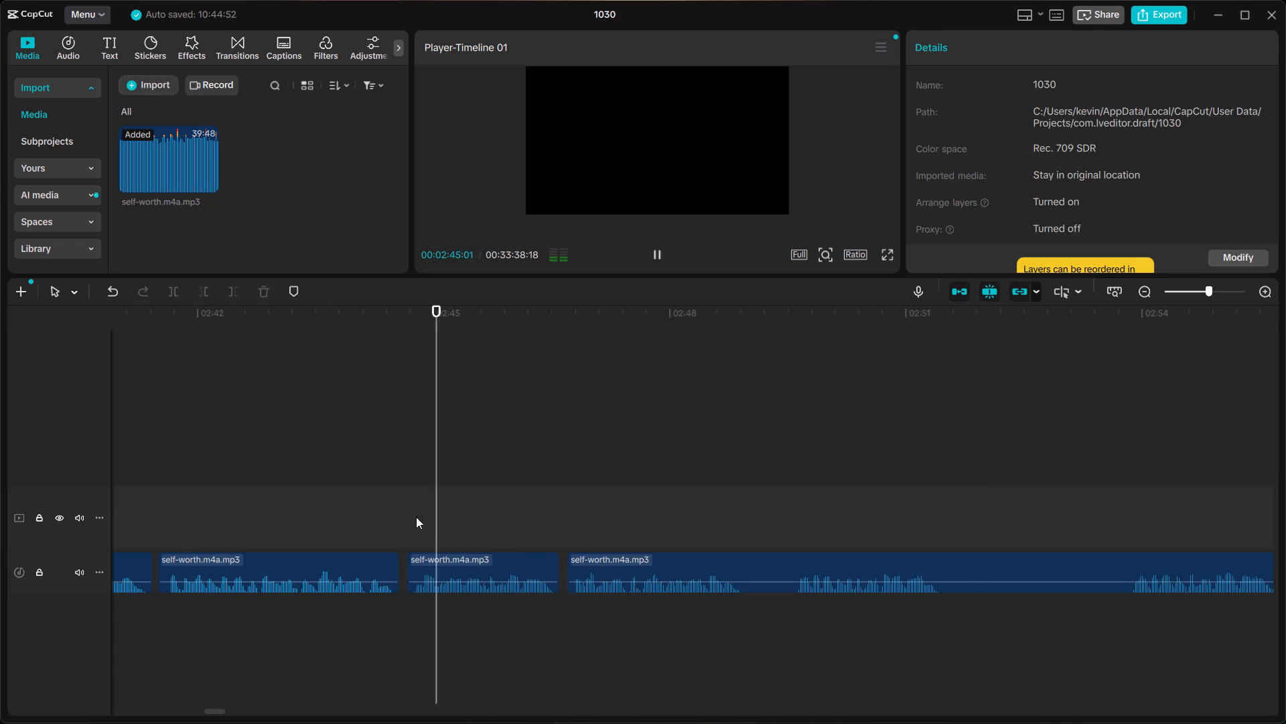
left_click(416, 517)
left_click(407, 518)
key("space")
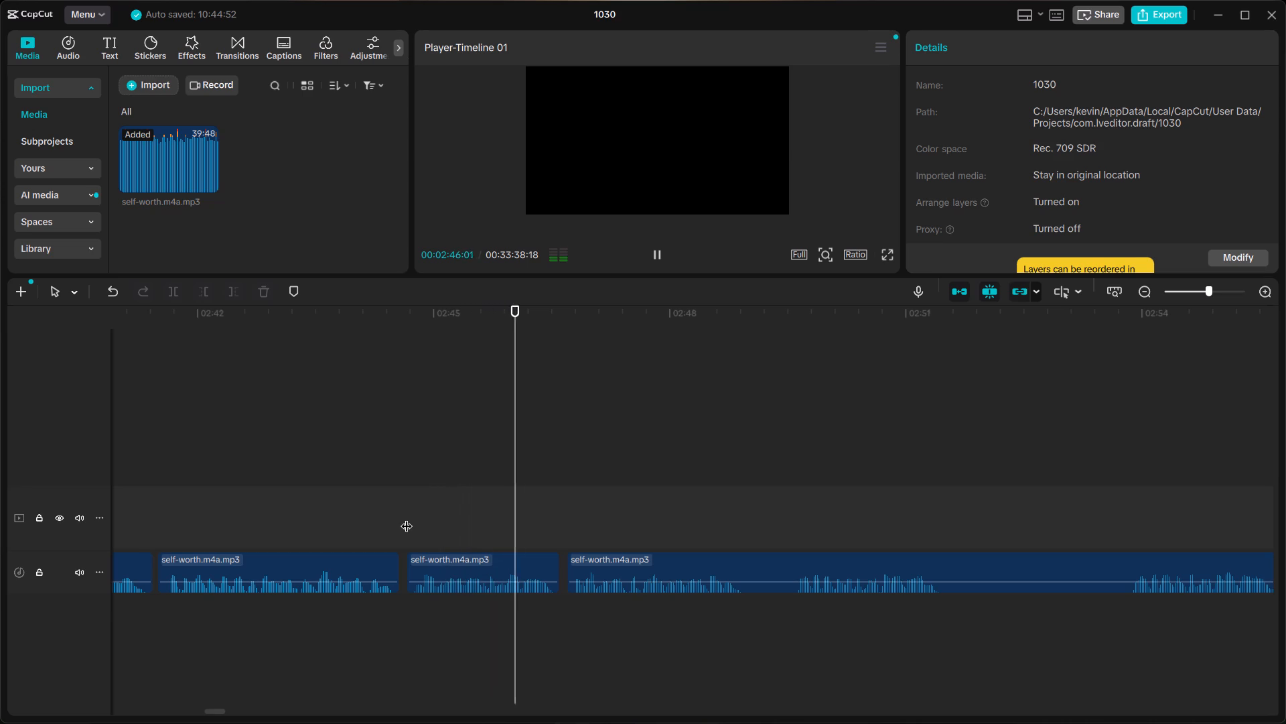
scroll(407, 518, "left", 1)
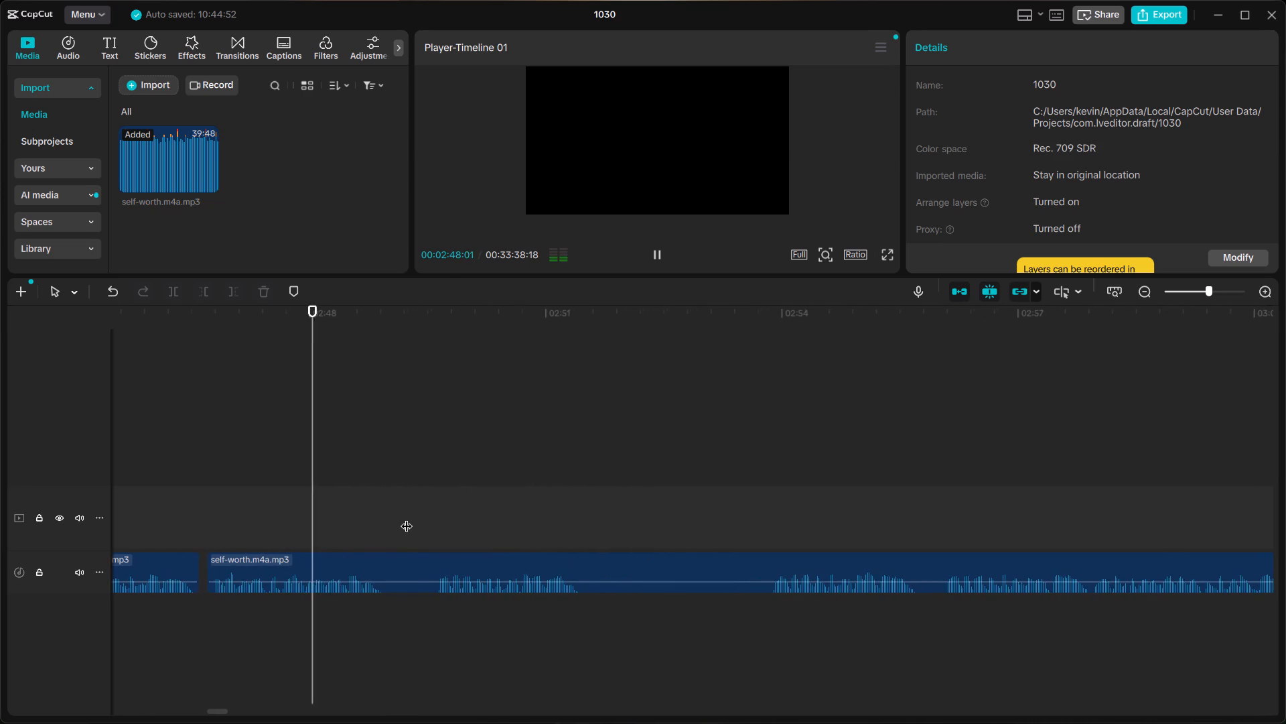
key("space")
left_click(397, 544)
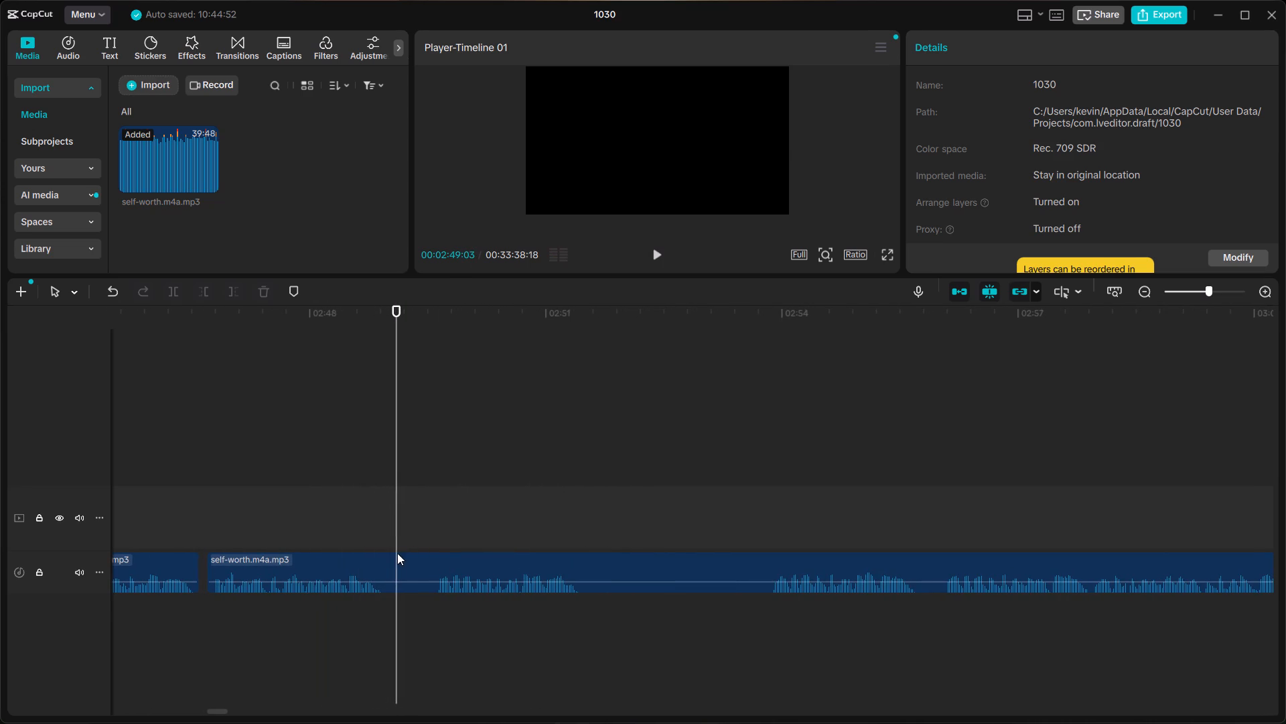
left_click(388, 544)
left_click(396, 564)
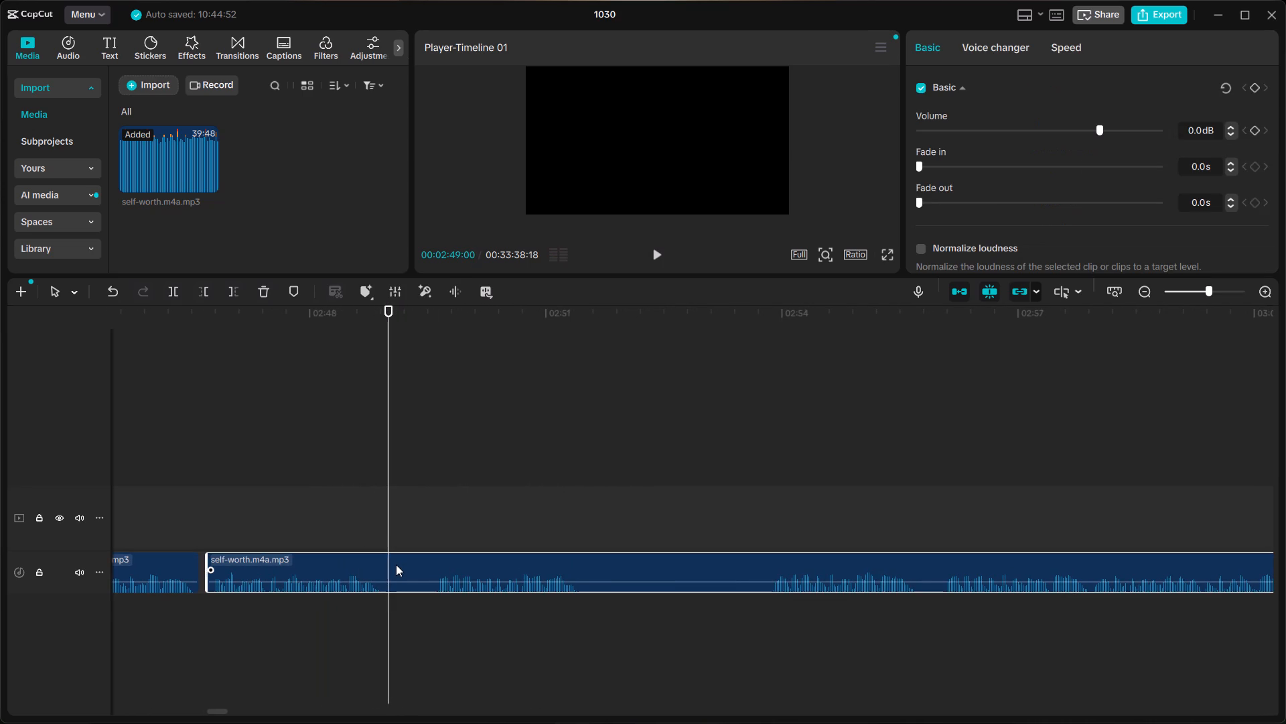
key("ctrl+b")
Listen through the repeated take and split the clip at 02:53:24, just before the phrase to keep begins.
left_click(429, 537)
key("space")
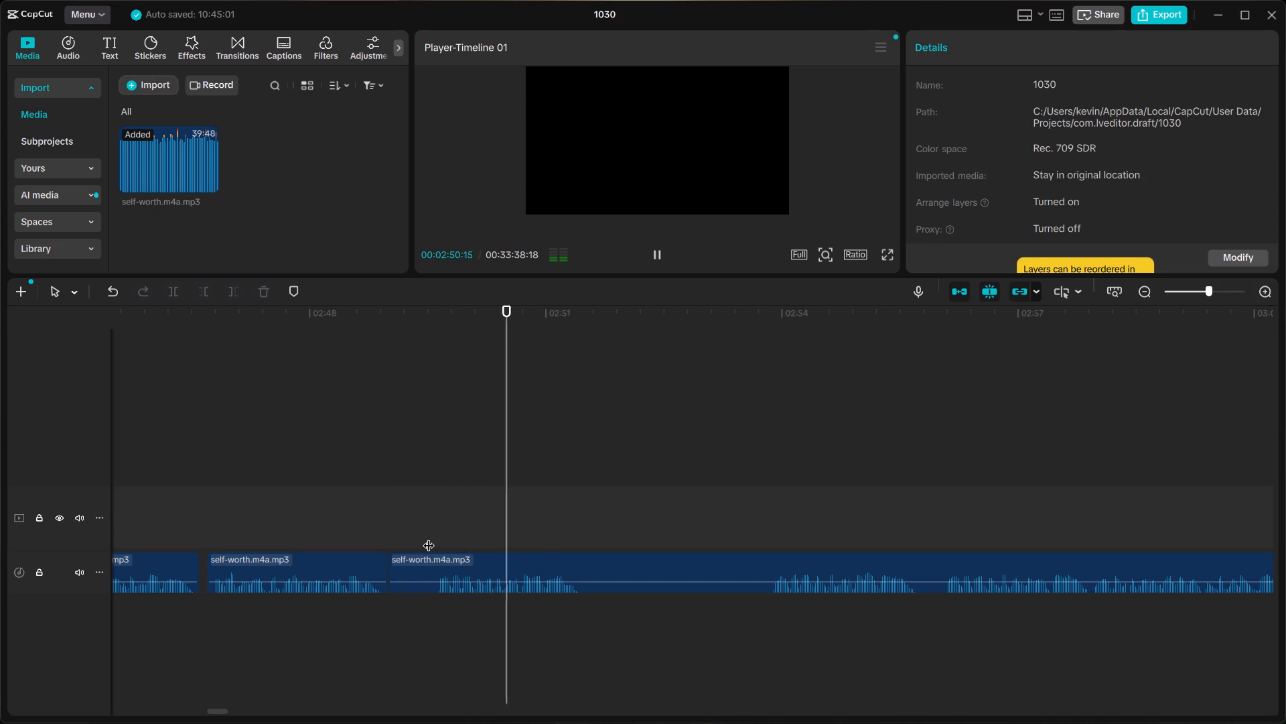
left_click(764, 530)
key("space")
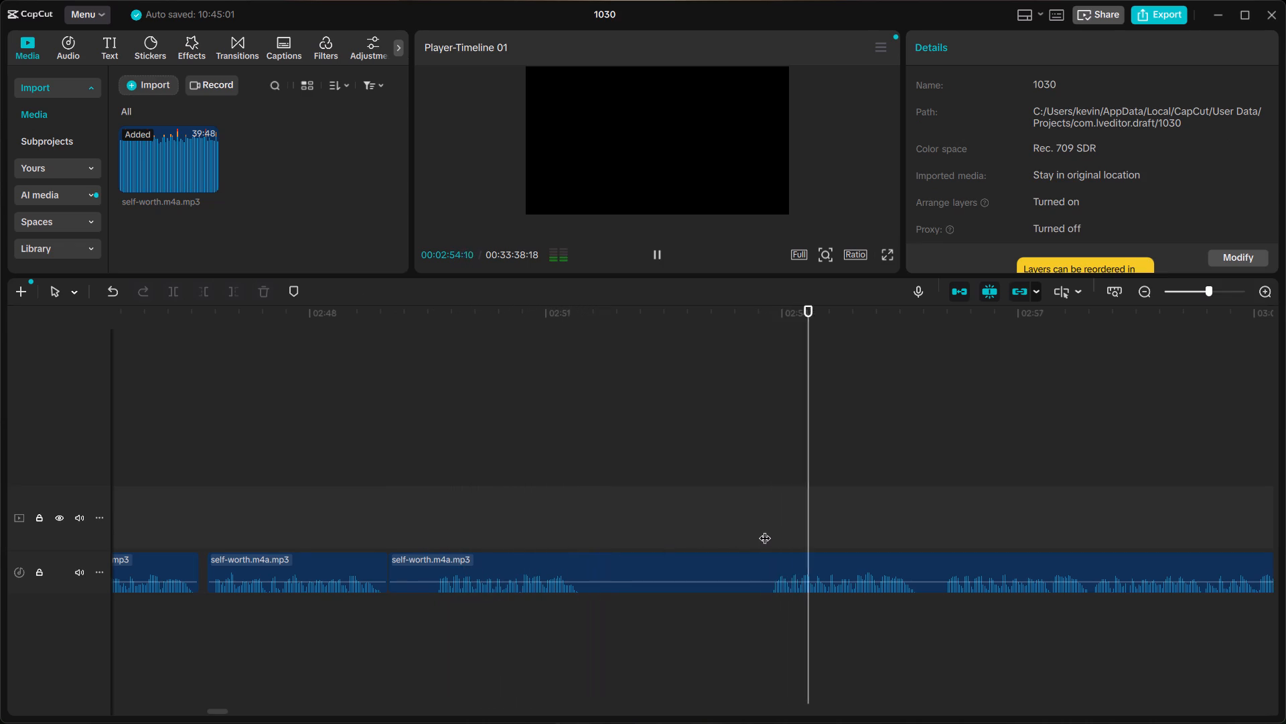
scroll(765, 530, "left", 1)
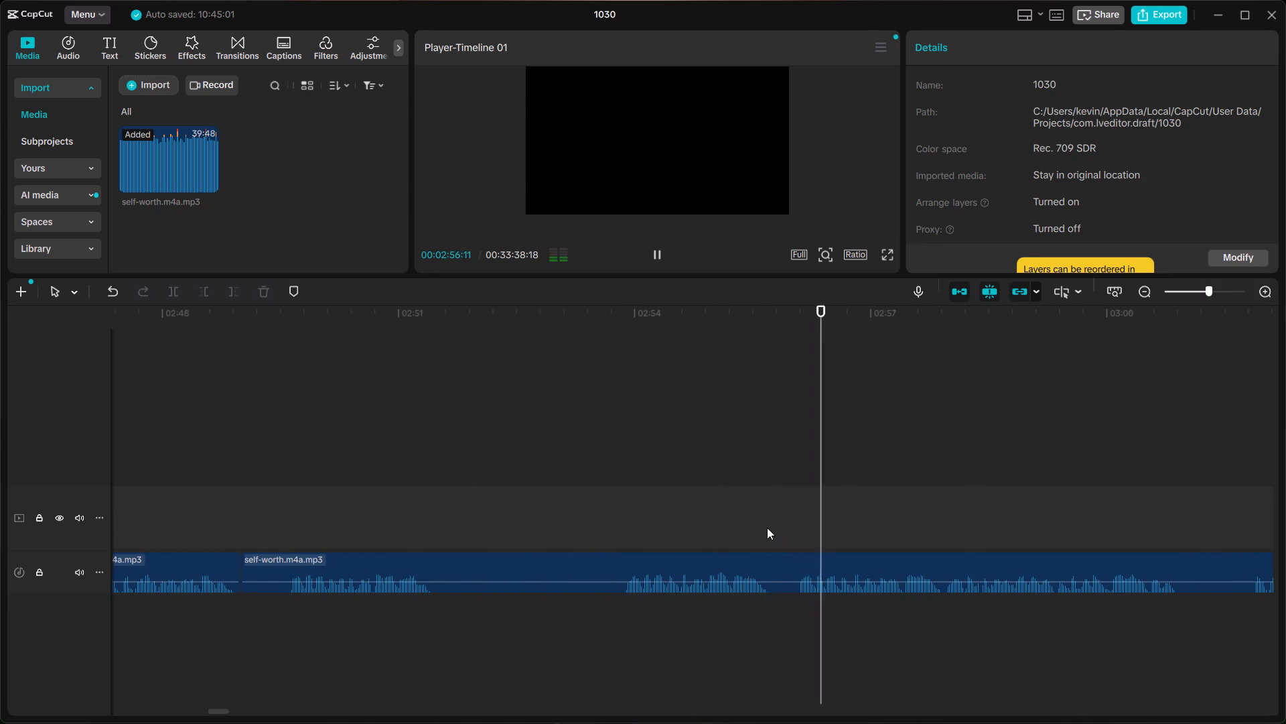
scroll(767, 528, "left", 1)
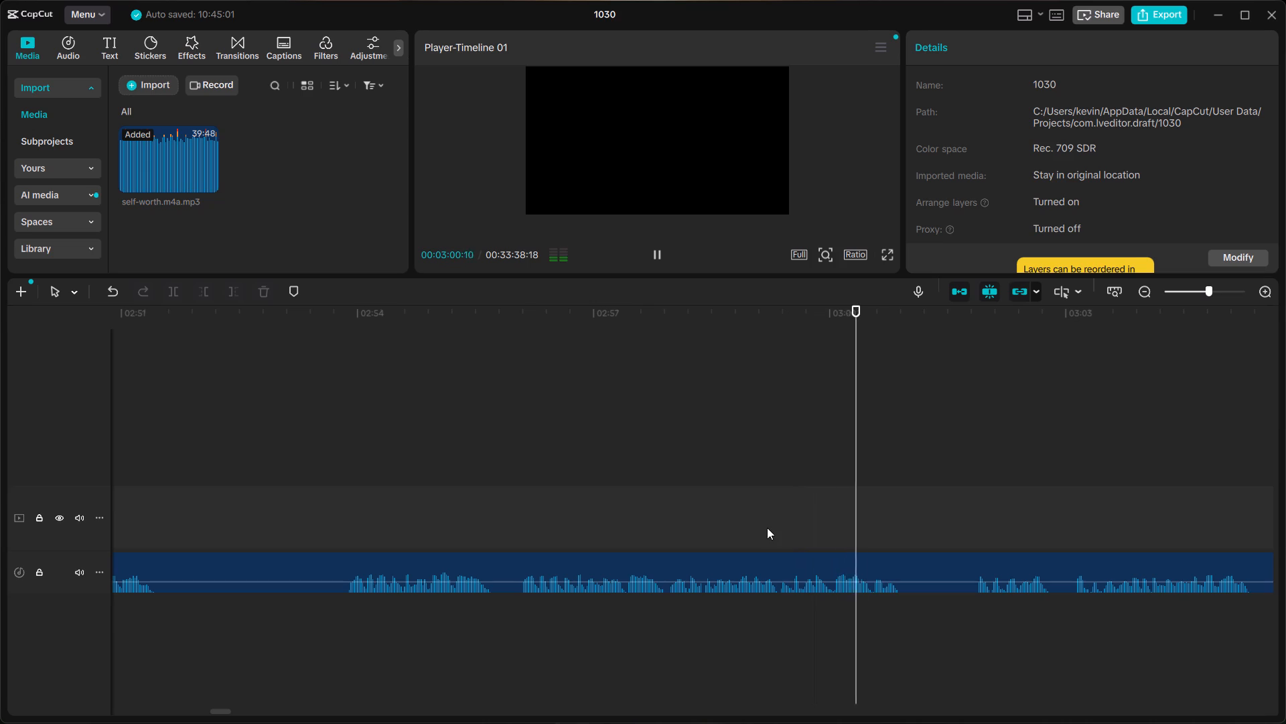
key("space")
left_click(518, 542)
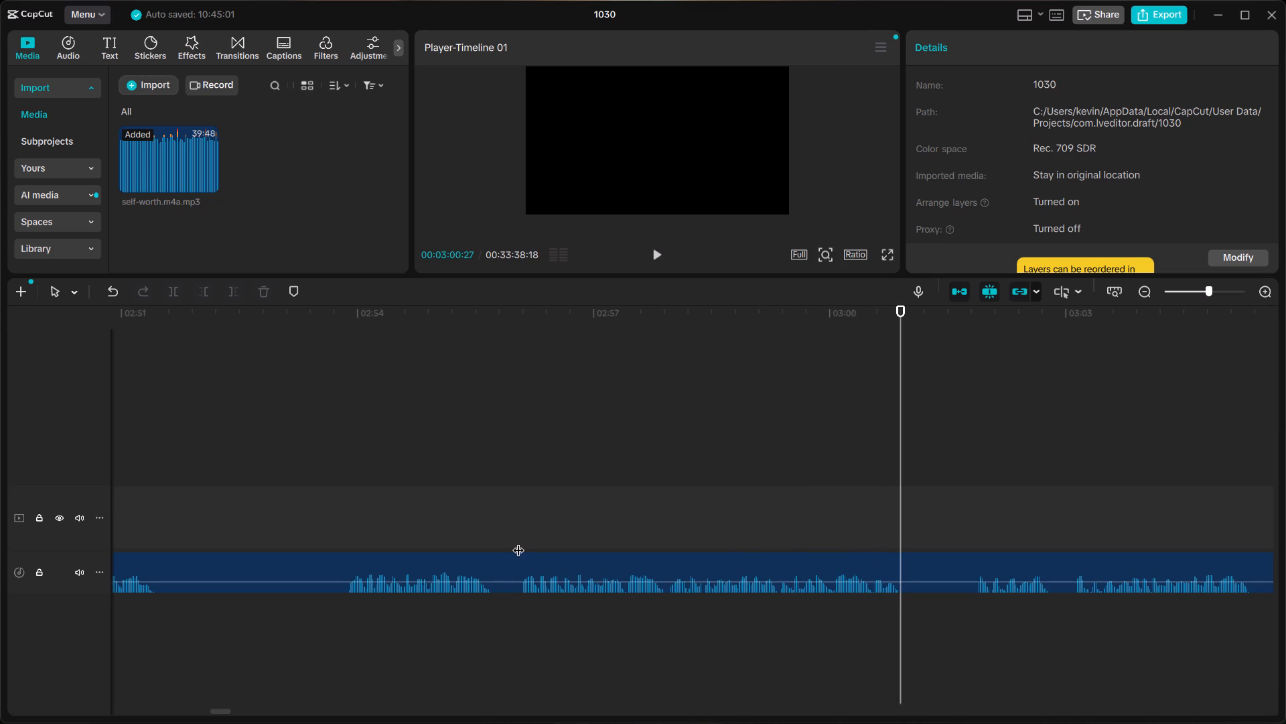
left_click(343, 539)
key("space")
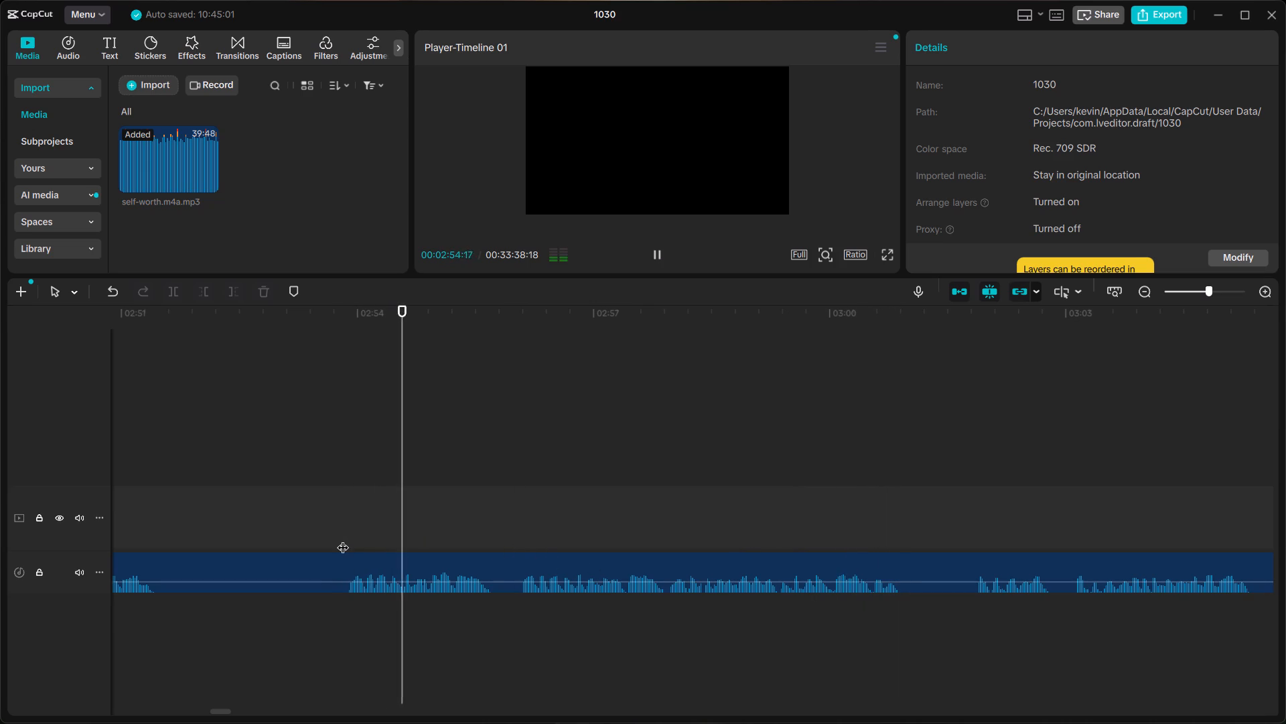
left_click(343, 539)
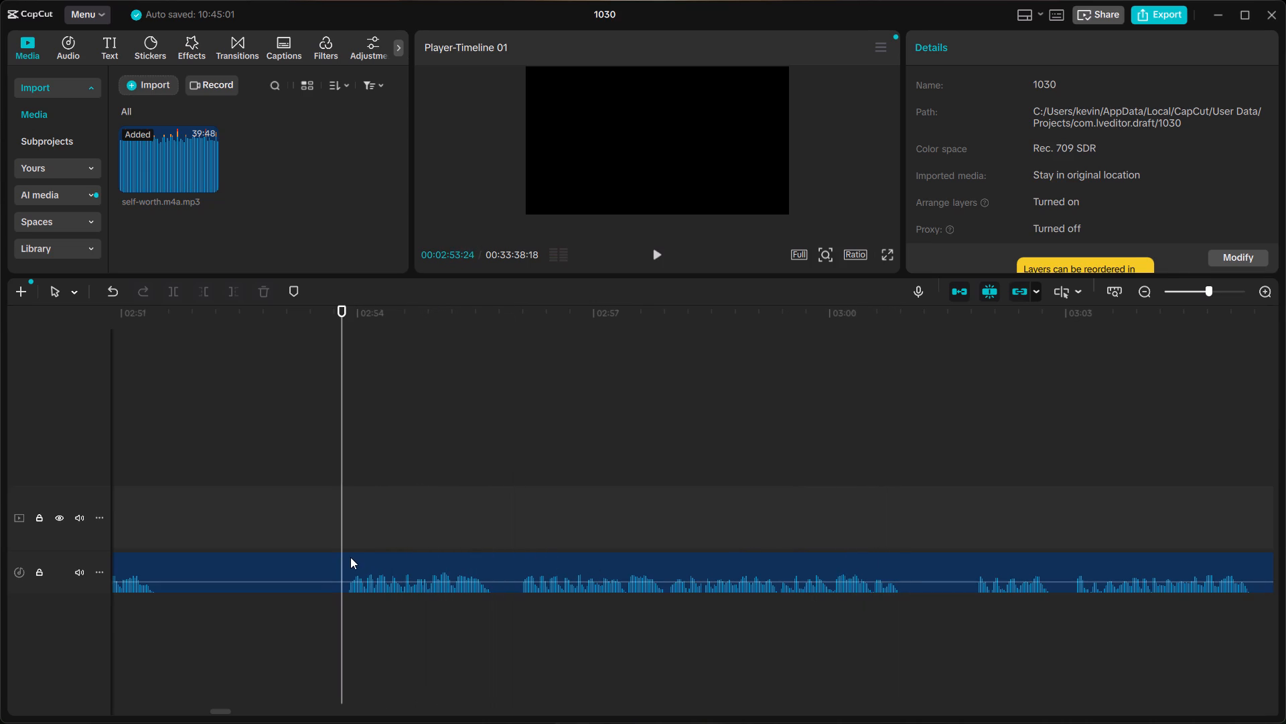
left_click(350, 557)
key("ctrl+b")
Delete the piece between the 02:49:00 and 02:53:24 splits and close the gap it leaves.
scroll(350, 557, "right", 2)
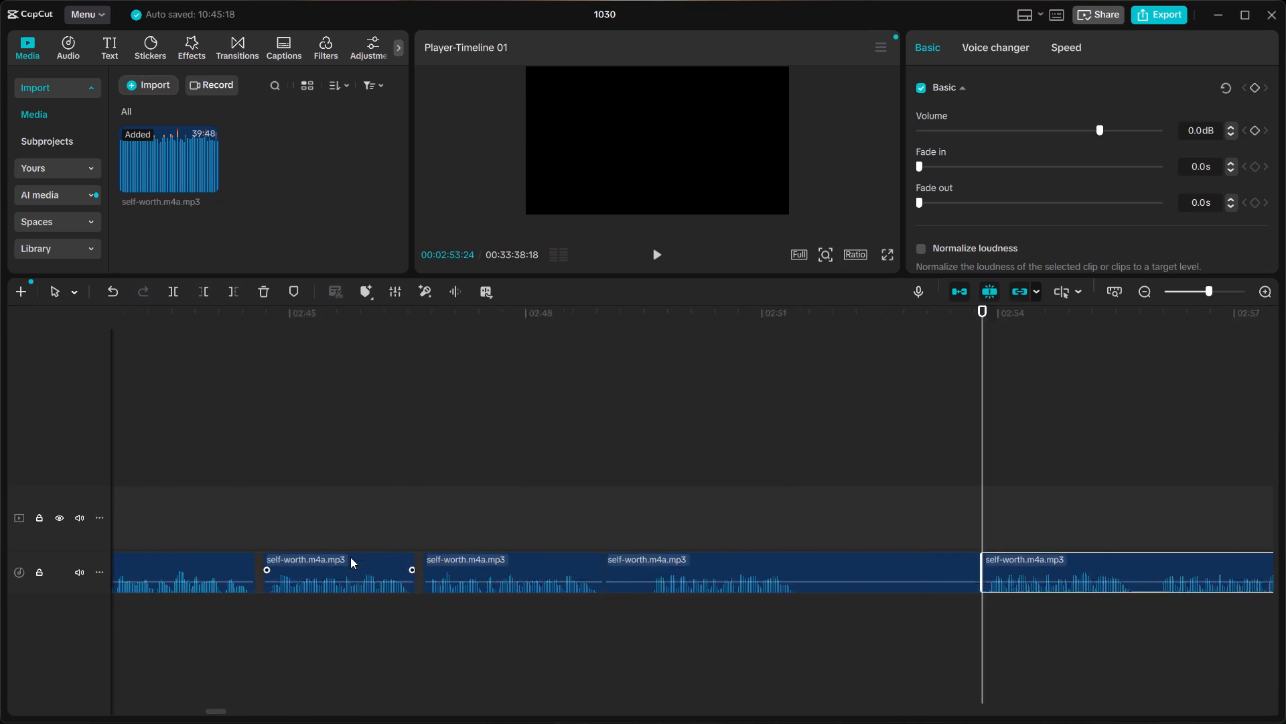
scroll(350, 557, "right", 1)
left_click(483, 501)
key("space")
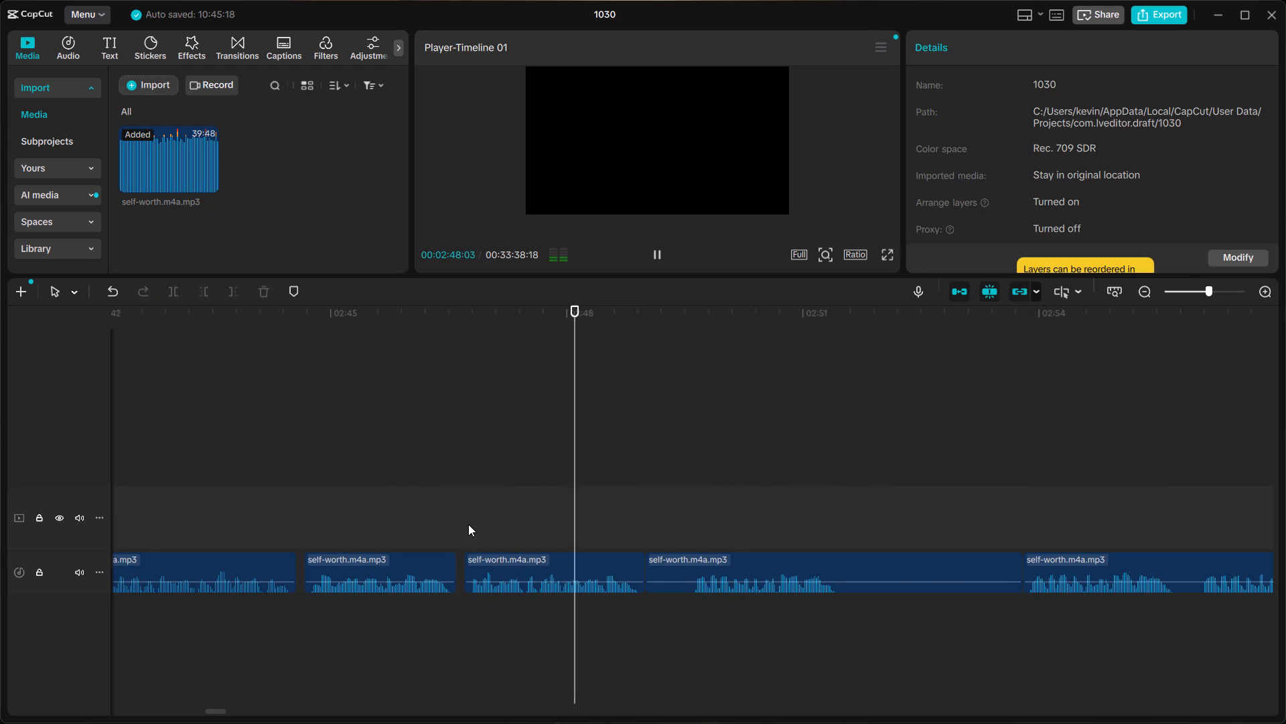
left_click(468, 524)
key("space")
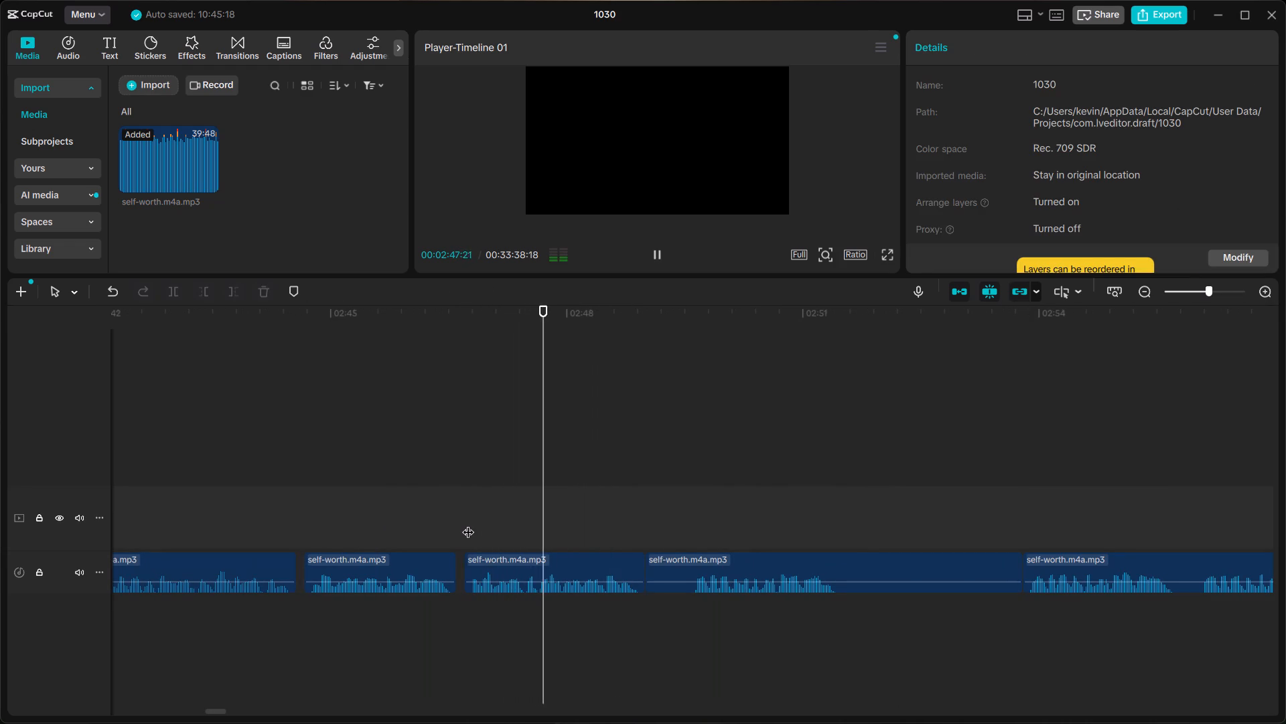
key("space")
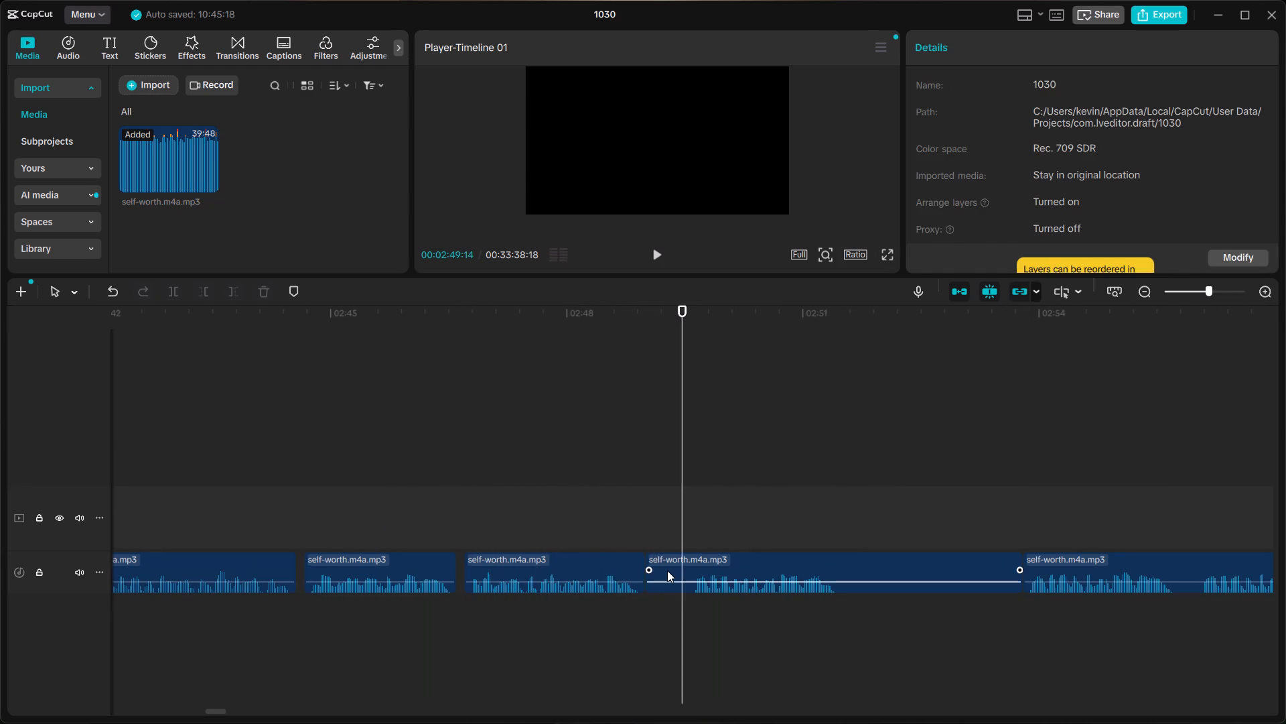
left_click(667, 570)
key("BackSpace")
right_click(709, 561)
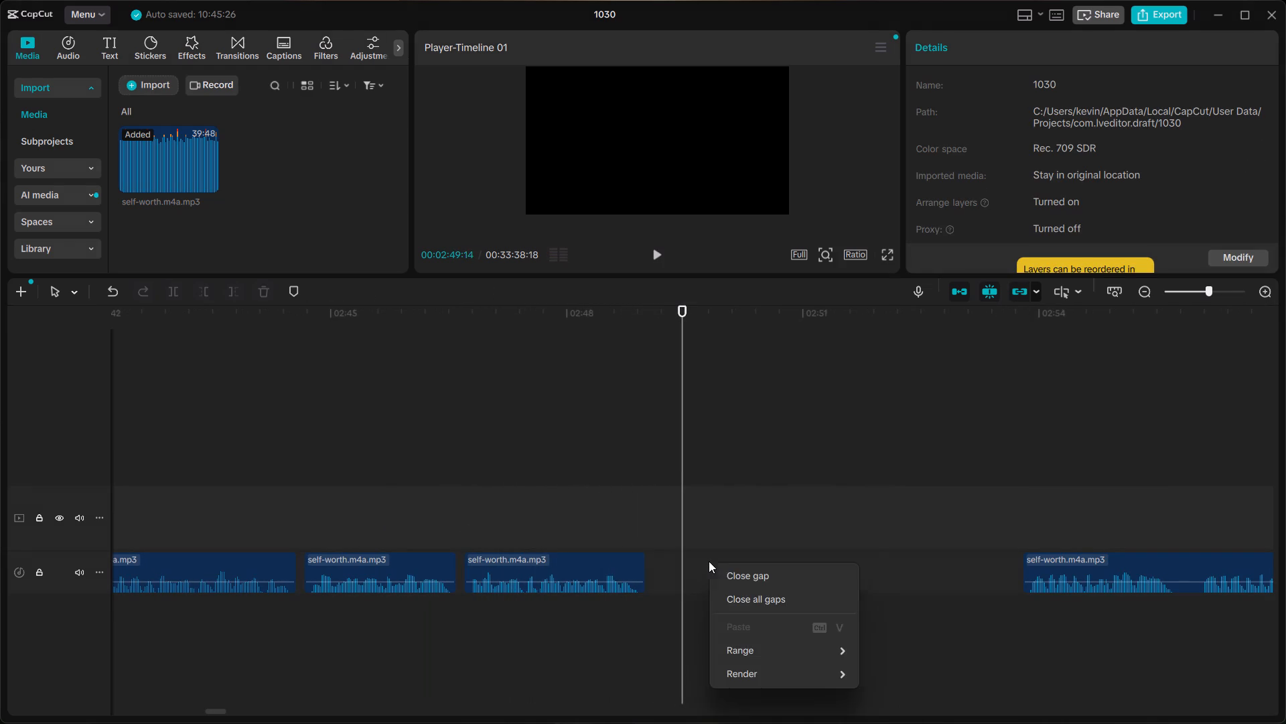
left_click(729, 570)
Listen across the join at 02:49:00 and on to 02:53:01.
left_click(573, 516)
key("space")
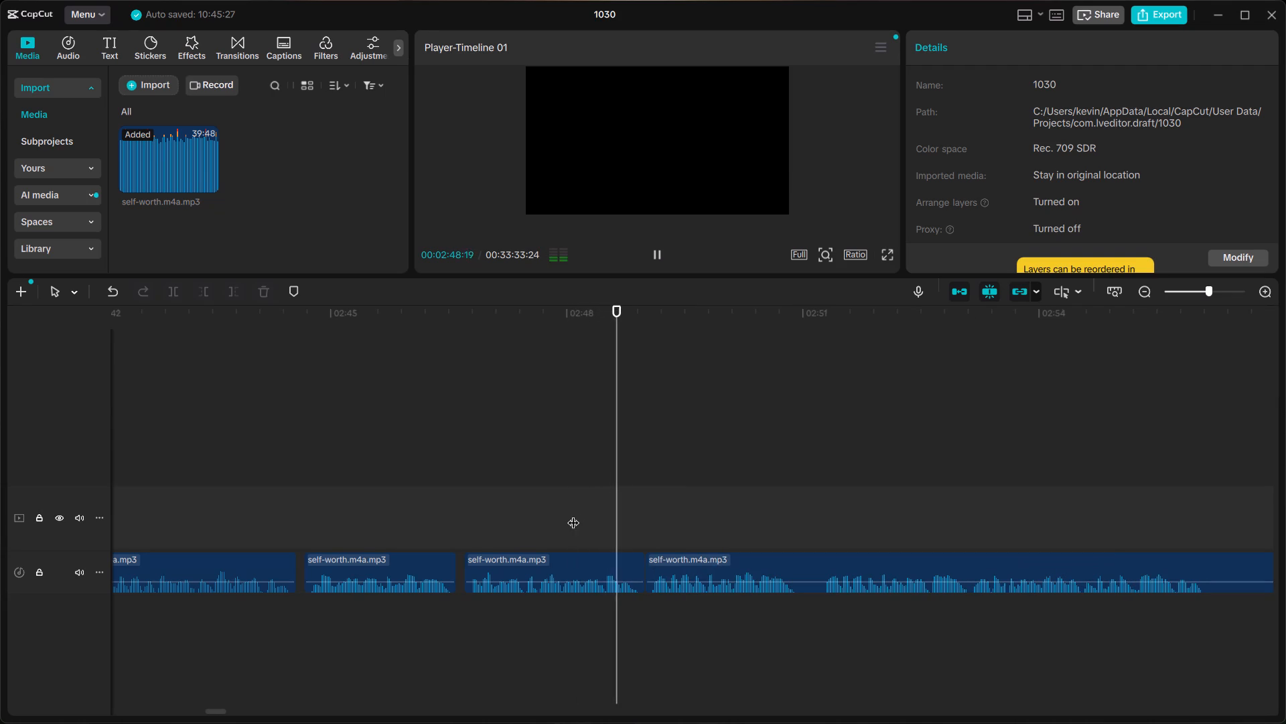
left_click(484, 507)
key("space")
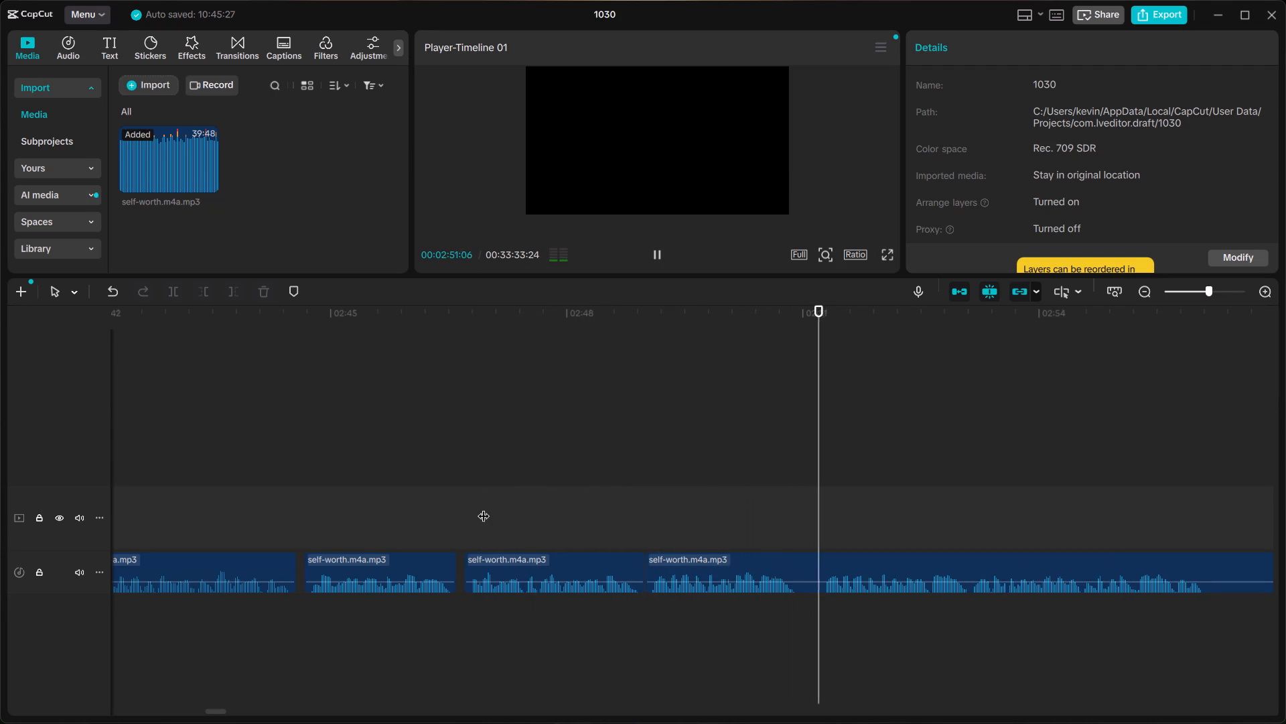
key("space")
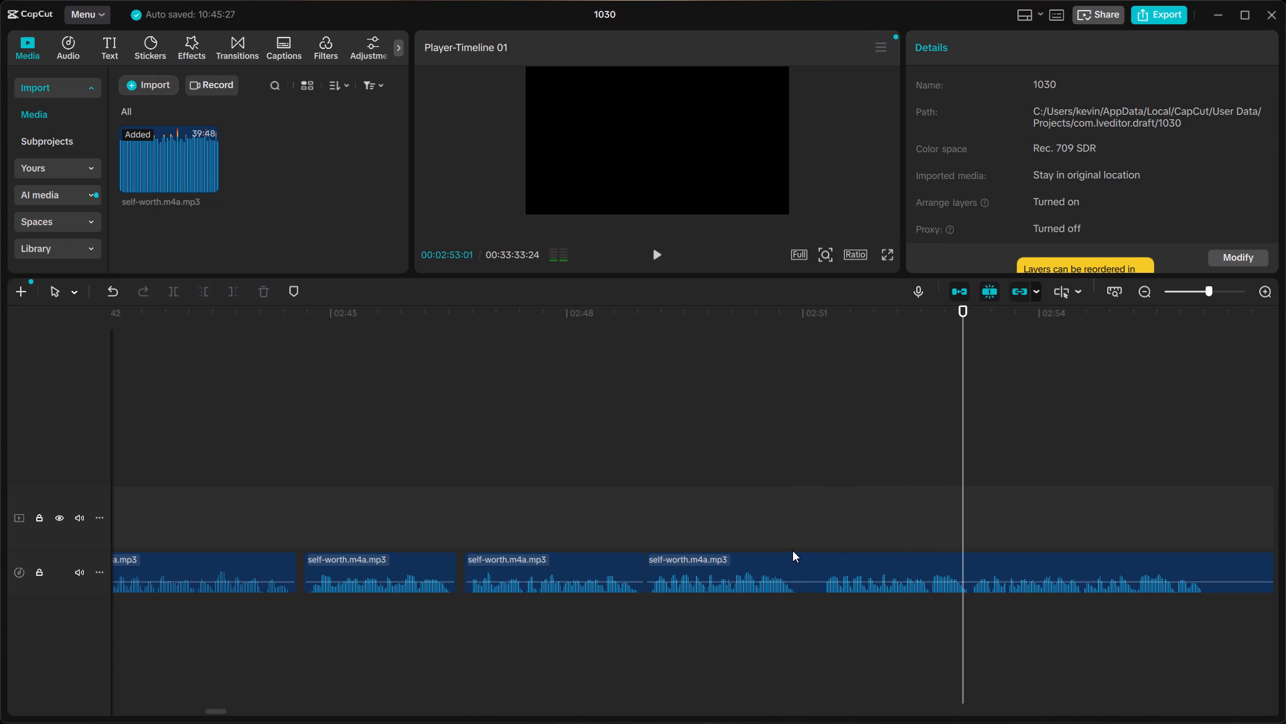
Cut out the piece between the join at 02:49:00 and 02:51:06, just before the phrase to keep, and close the gap.
left_click(818, 546)
left_click(823, 554)
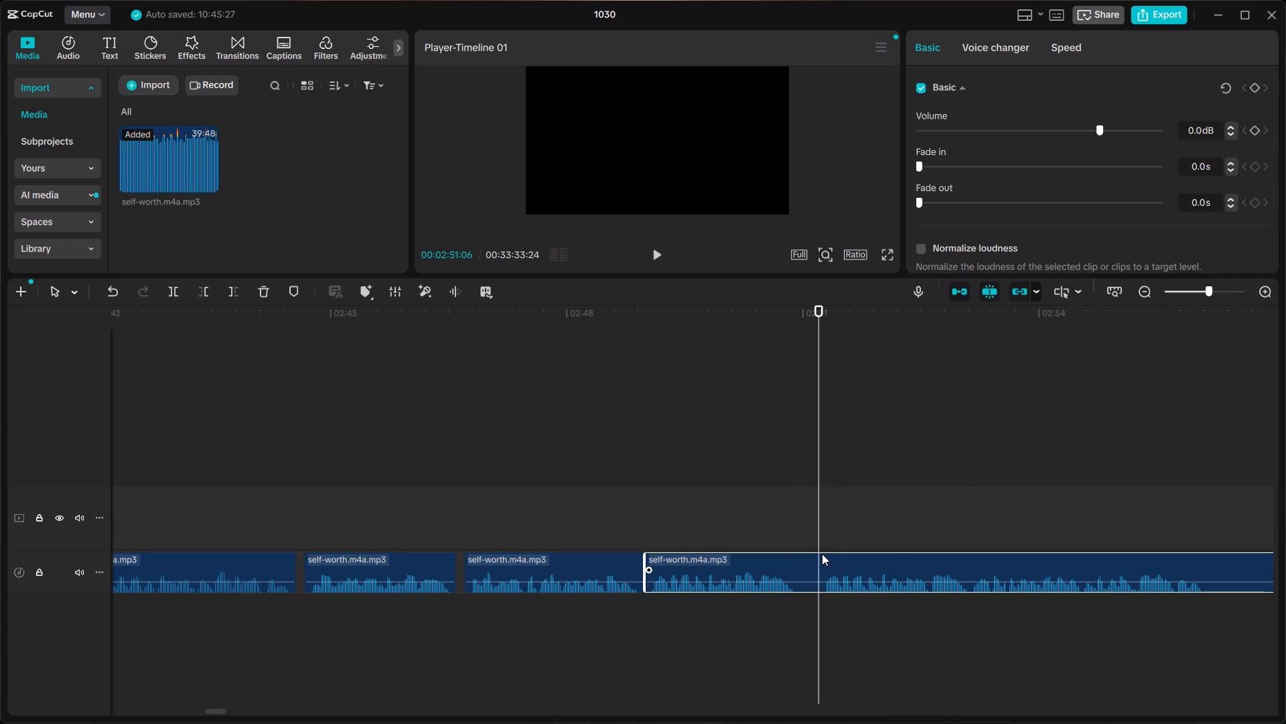
key("ctrl+b")
left_click(804, 556)
key("BackSpace")
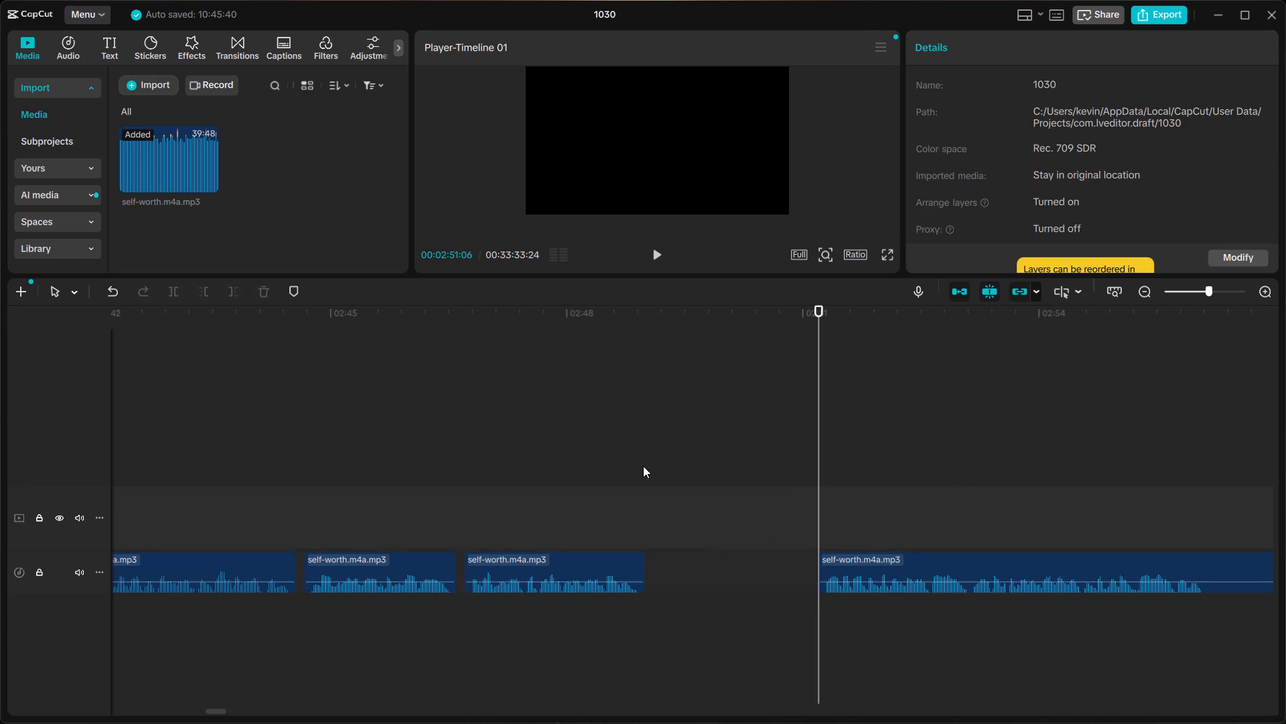
right_click(726, 564)
left_click(734, 572)
Listen across the join at 02:49:00 and on to 02:54:07, where the phrase has ended.
left_click(558, 509)
key("space")
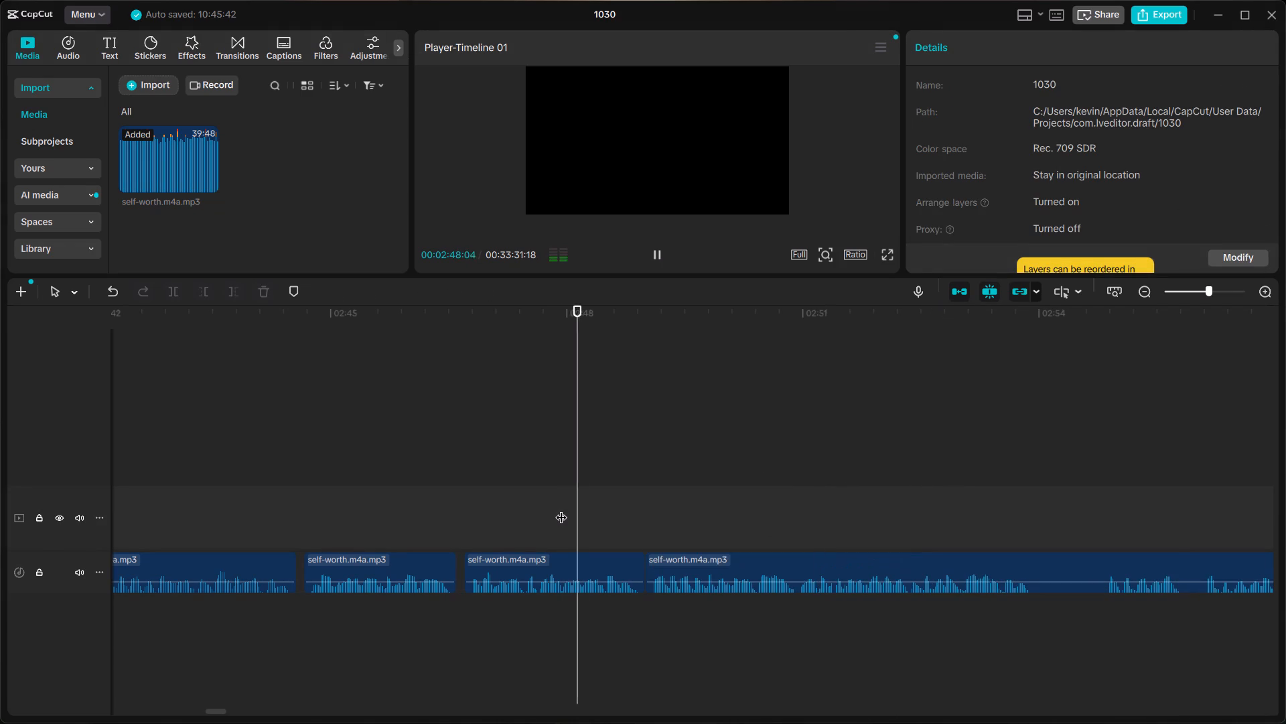
left_click(453, 504)
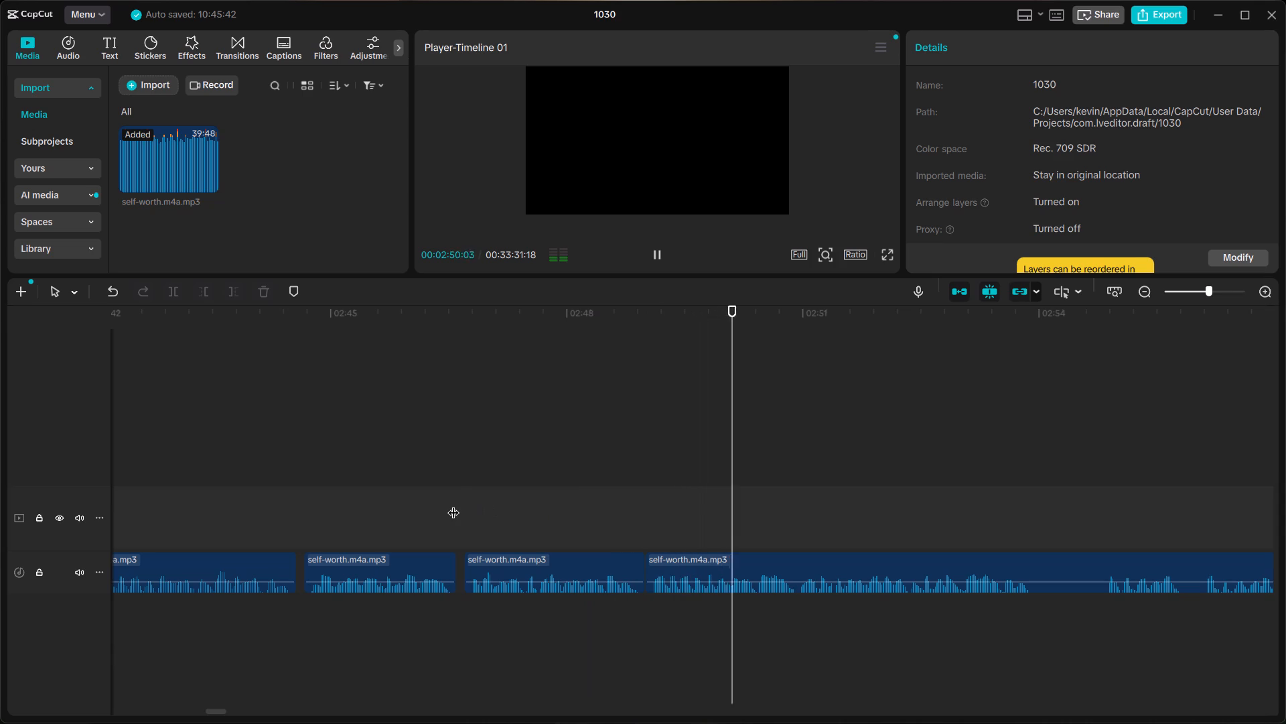
key("space")
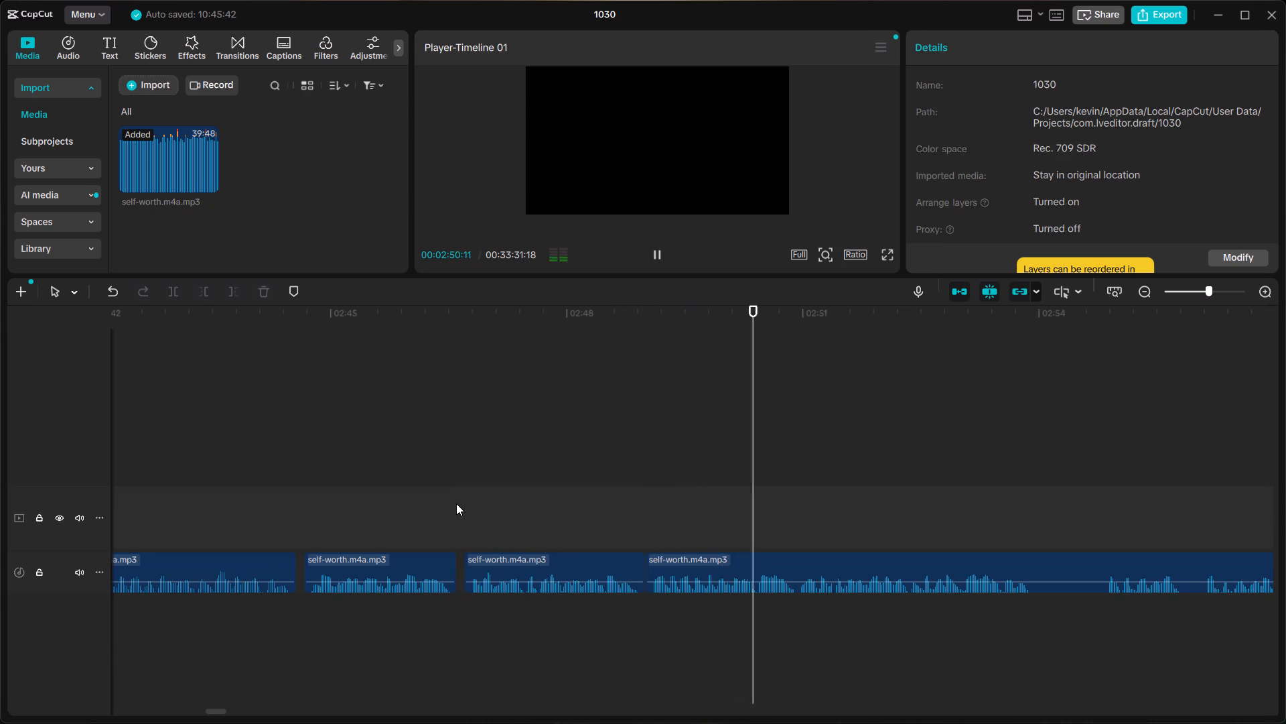
scroll(902, 501, "left", 1)
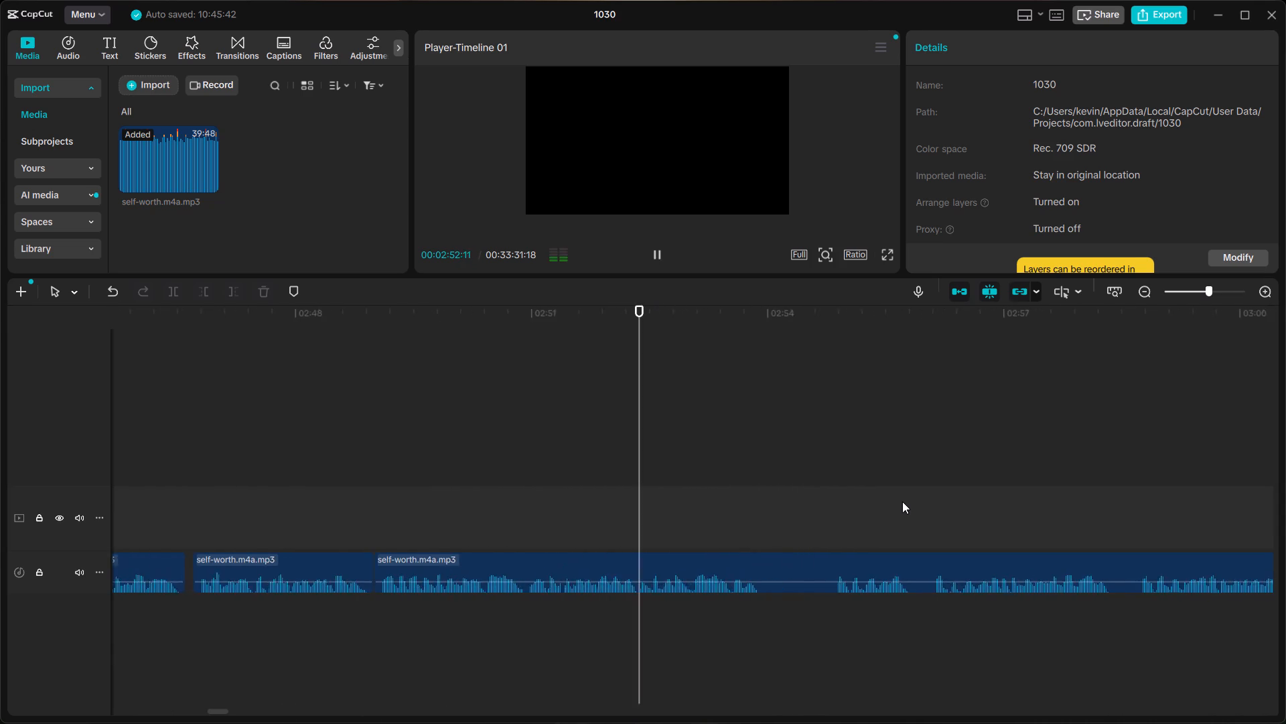
scroll(902, 501, "left", 1)
key("space")
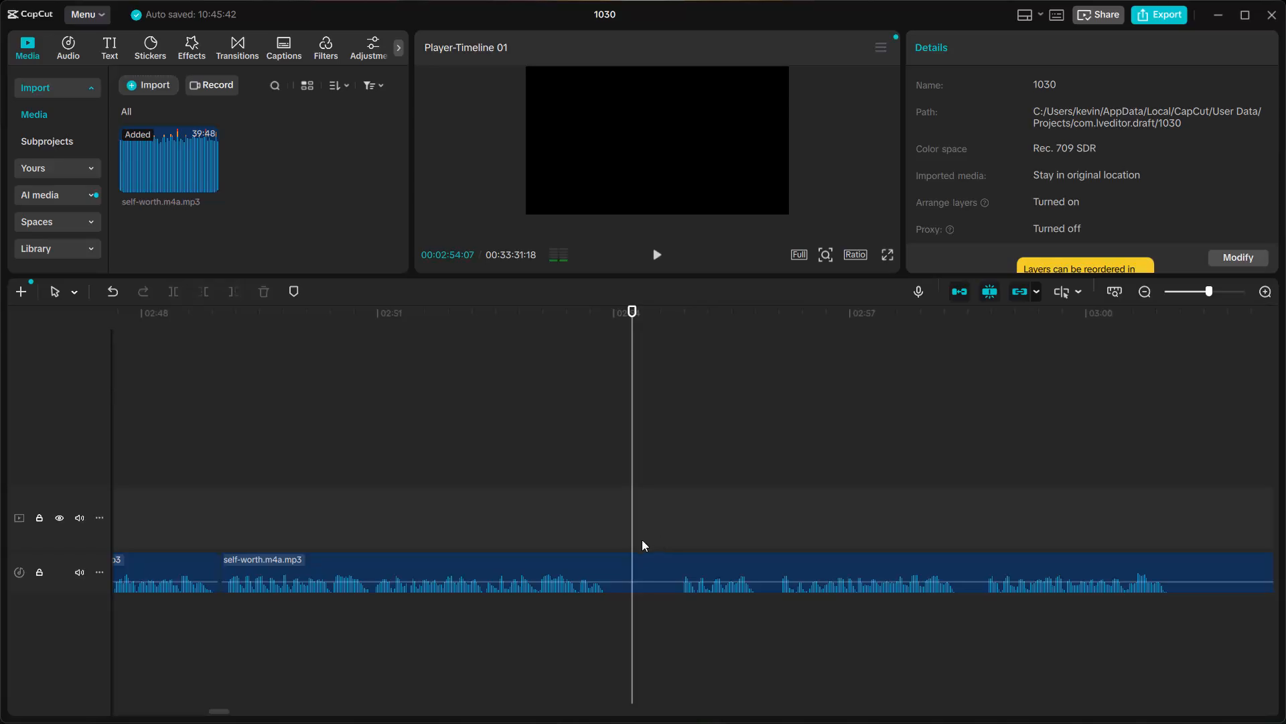
Split the clip at 02:54:00, in the silence just after the phrase ends.
left_click(618, 545)
left_click(605, 542)
left_click(613, 546)
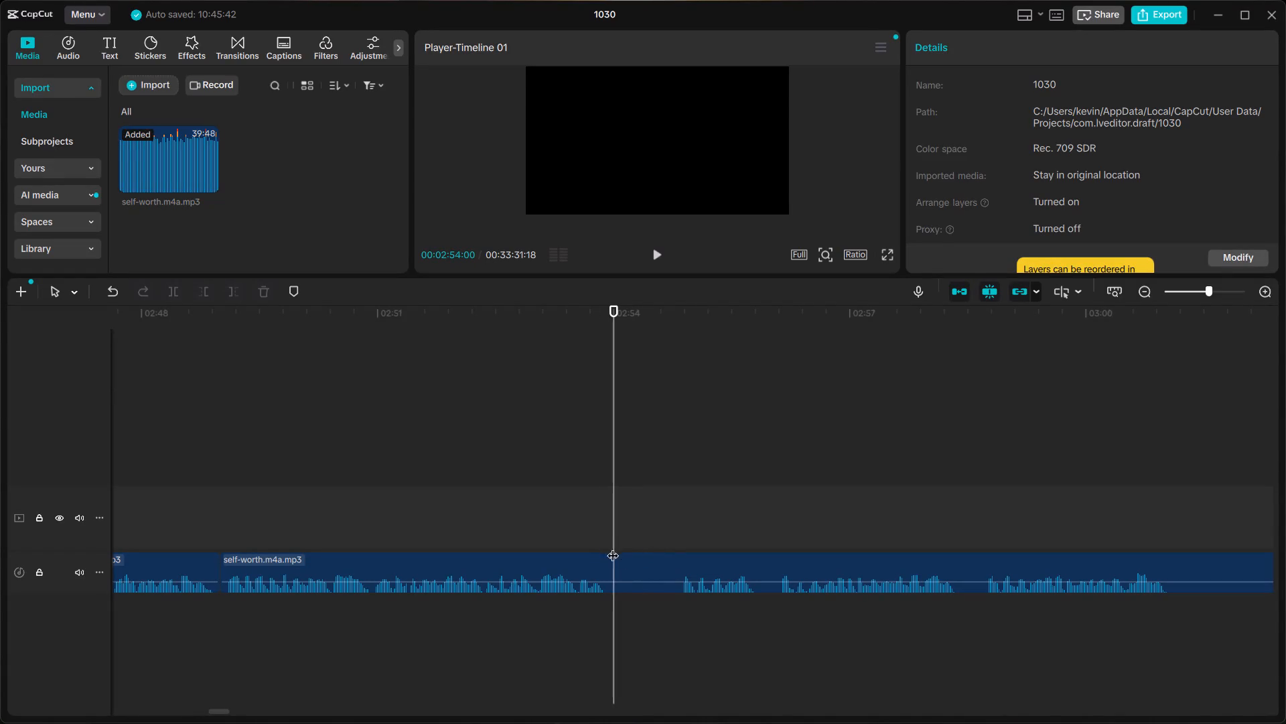
left_click(619, 560)
key("b")
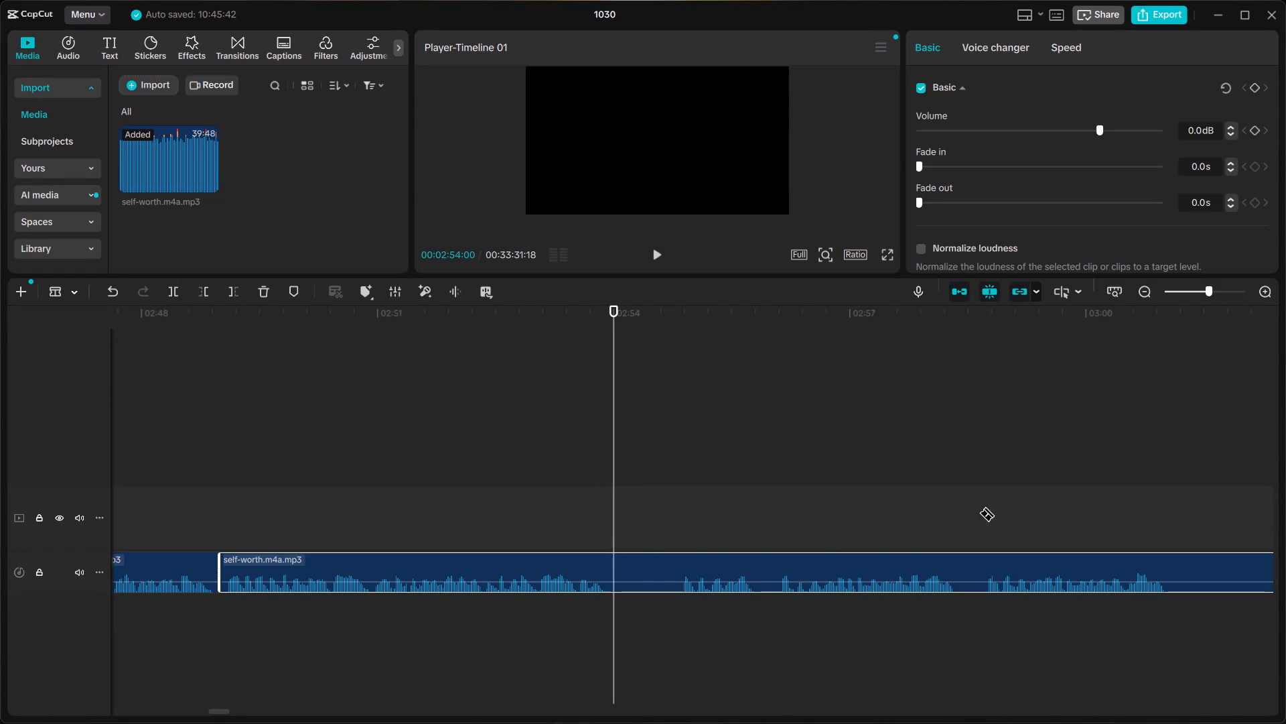
left_click(616, 563)
key("a")
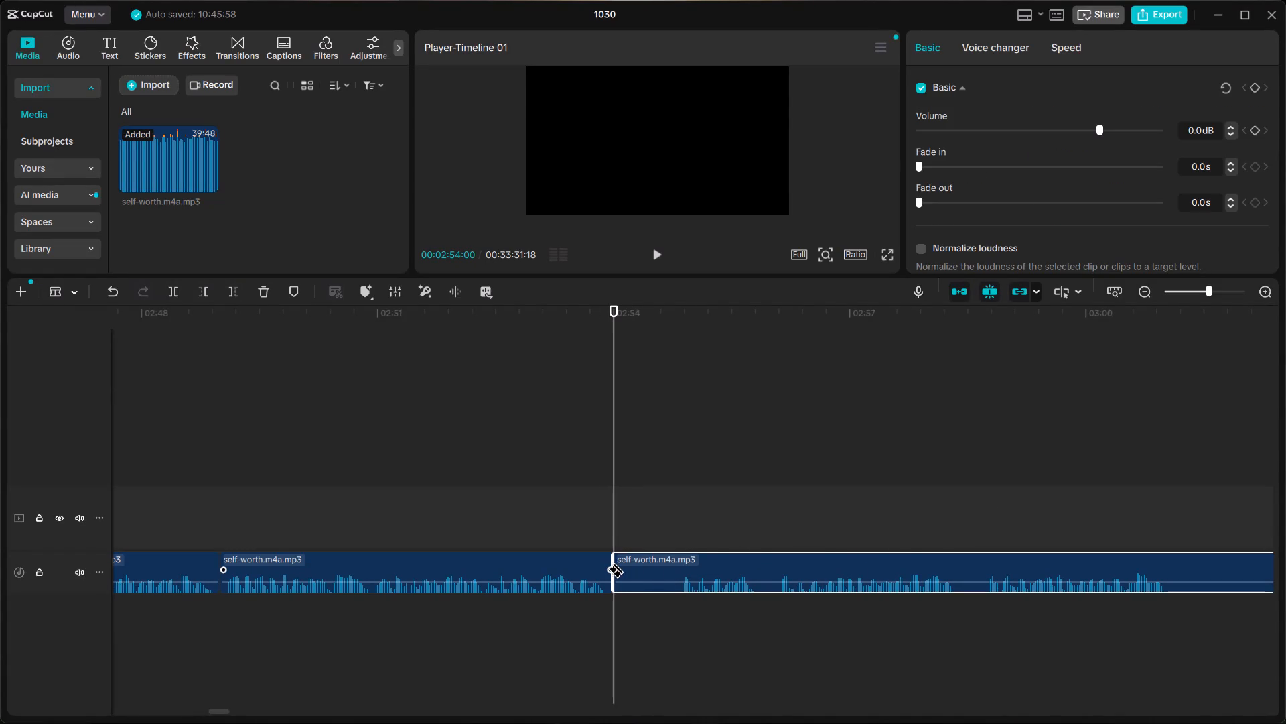
Listen to the phrases after the 02:54:00 split, sampling from 02:58:21 up to 03:04:19, to find repeated takes.
left_click(987, 529)
key("space")
left_click(985, 527)
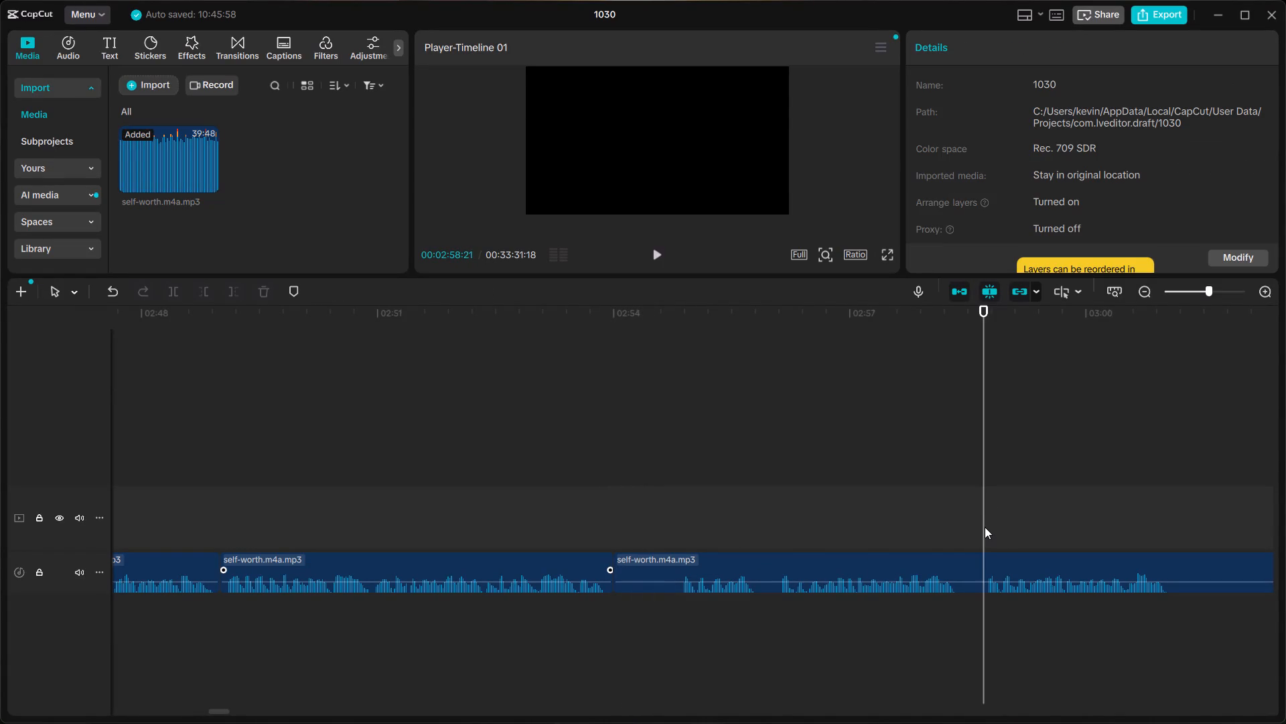
key("space")
scroll(985, 527, "left", 1)
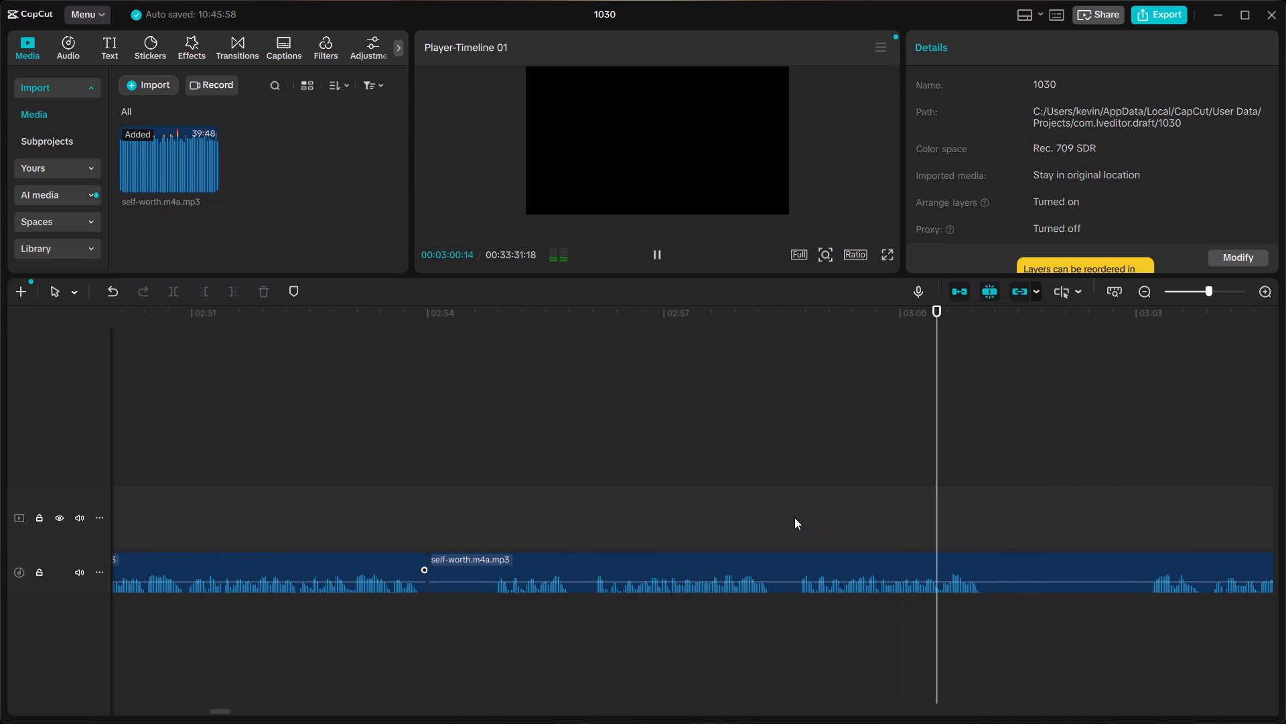
left_click(794, 518)
key("space")
scroll(891, 524, "left", 1)
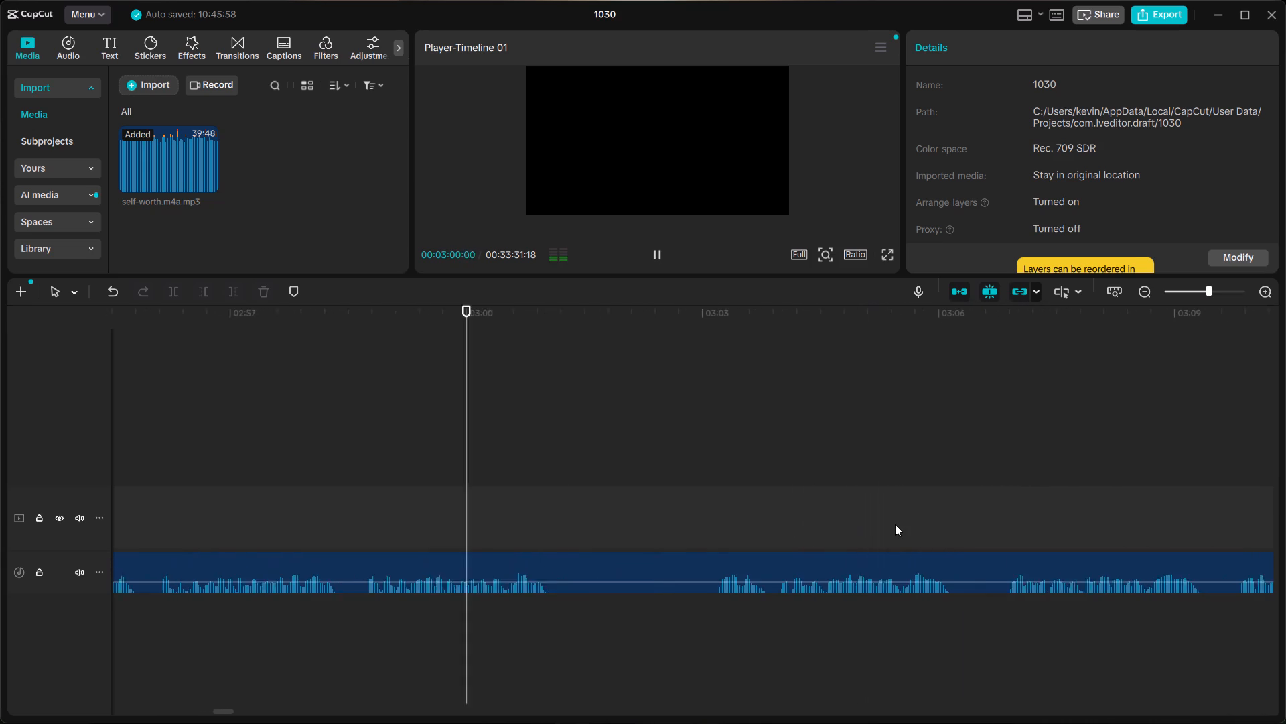
scroll(895, 524, "left", 1)
left_click(770, 528)
key("space")
key("space")
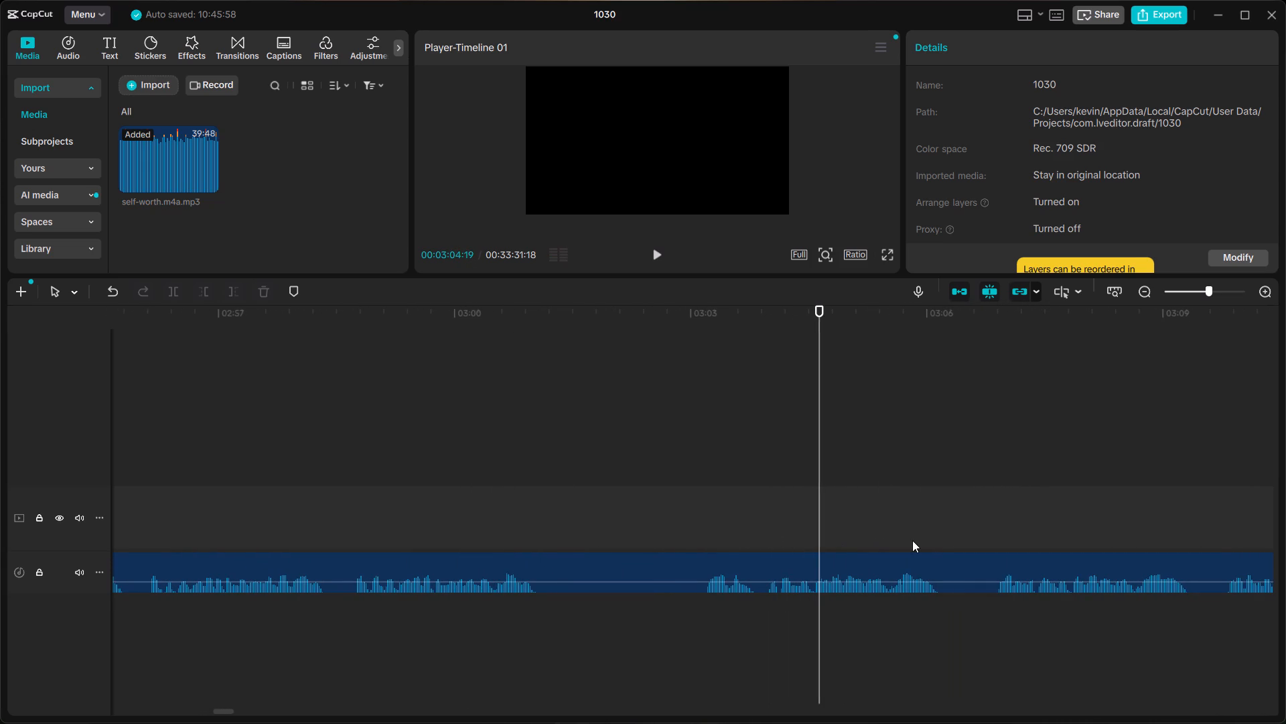
Replay the phrases between 02:56:04 and 03:00:28 and compare them to decide which take to keep.
left_click(353, 544)
key("space")
scroll(353, 544, "right", 1)
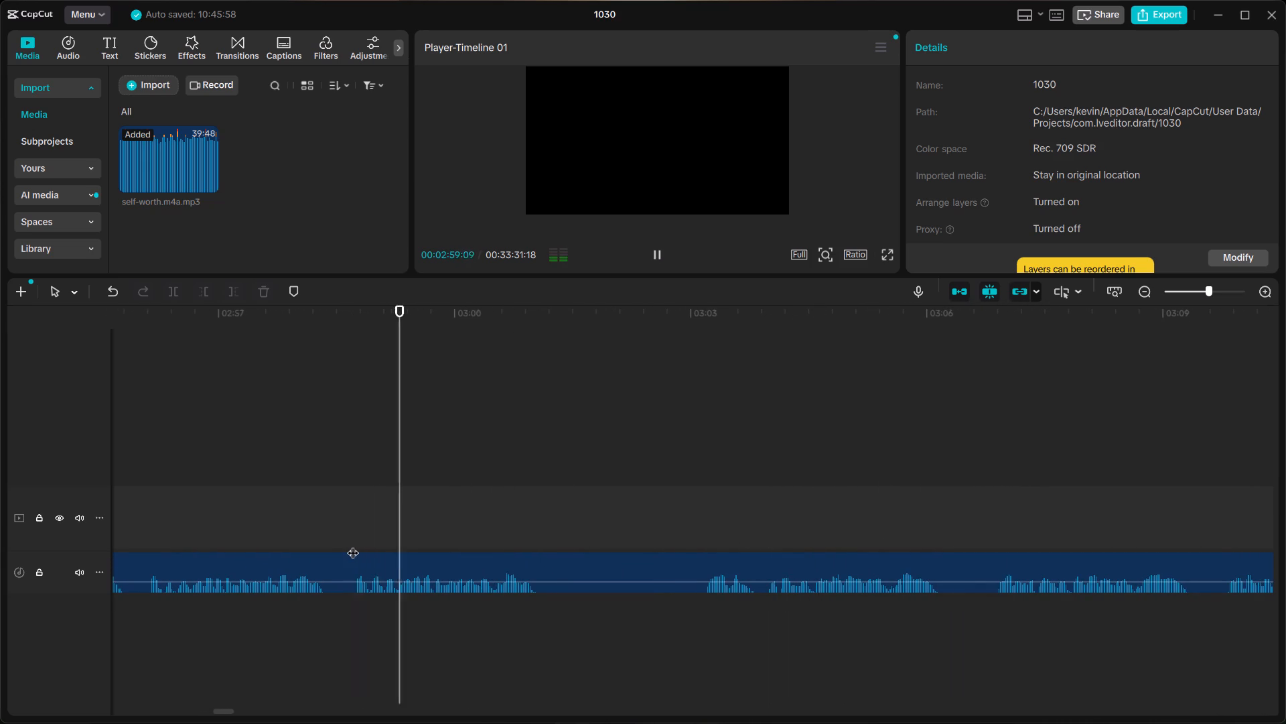
scroll(353, 544, "right", 1)
left_click(332, 552)
key("space")
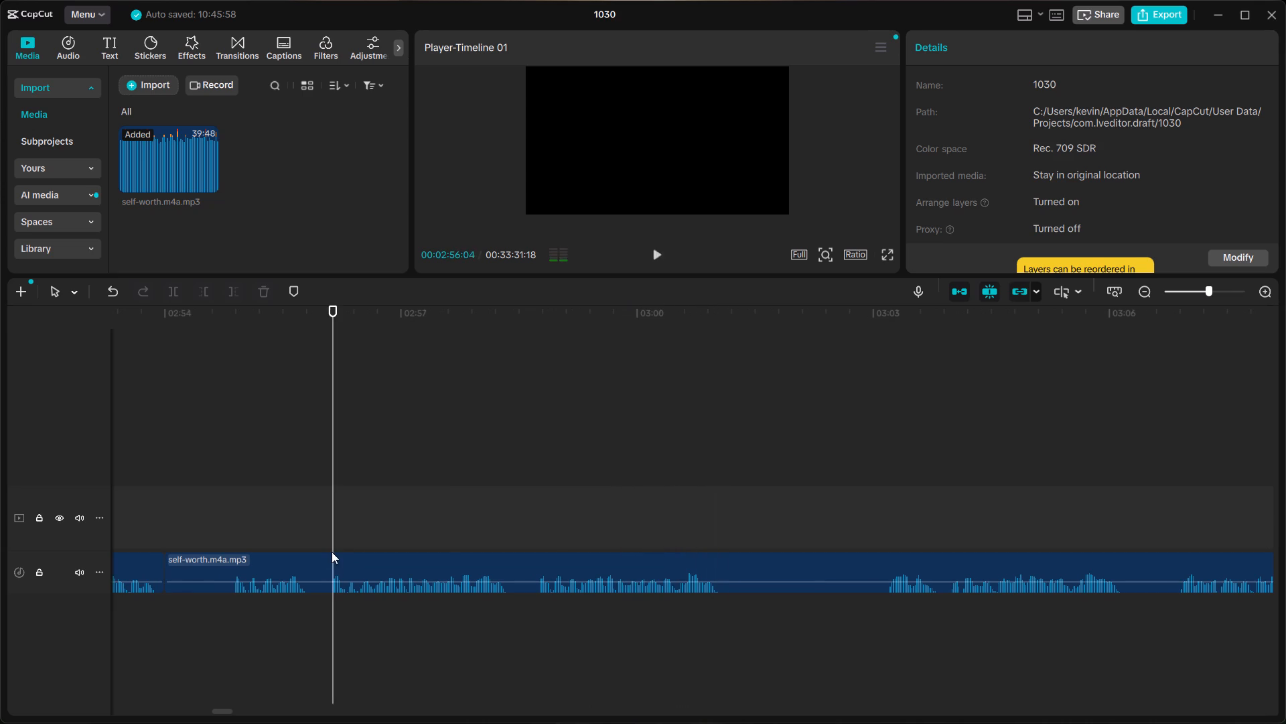
scroll(332, 552, "right", 1)
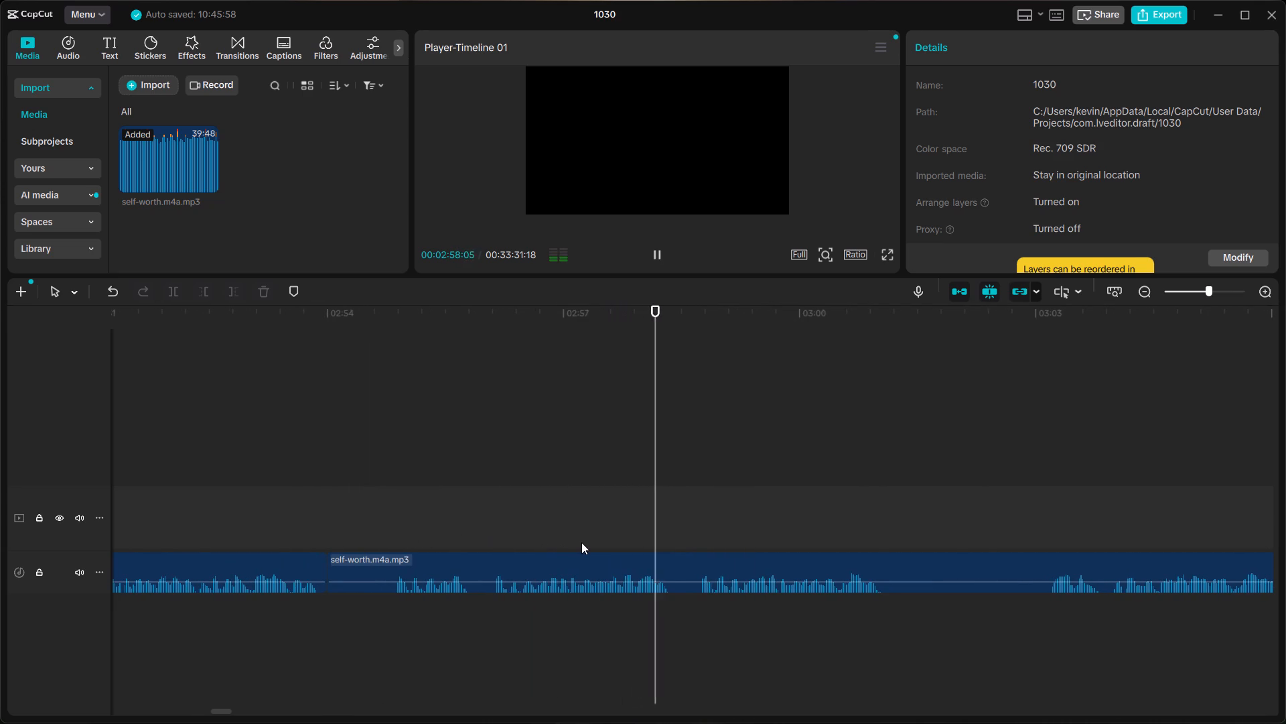
key("space")
left_click(480, 548)
key("space")
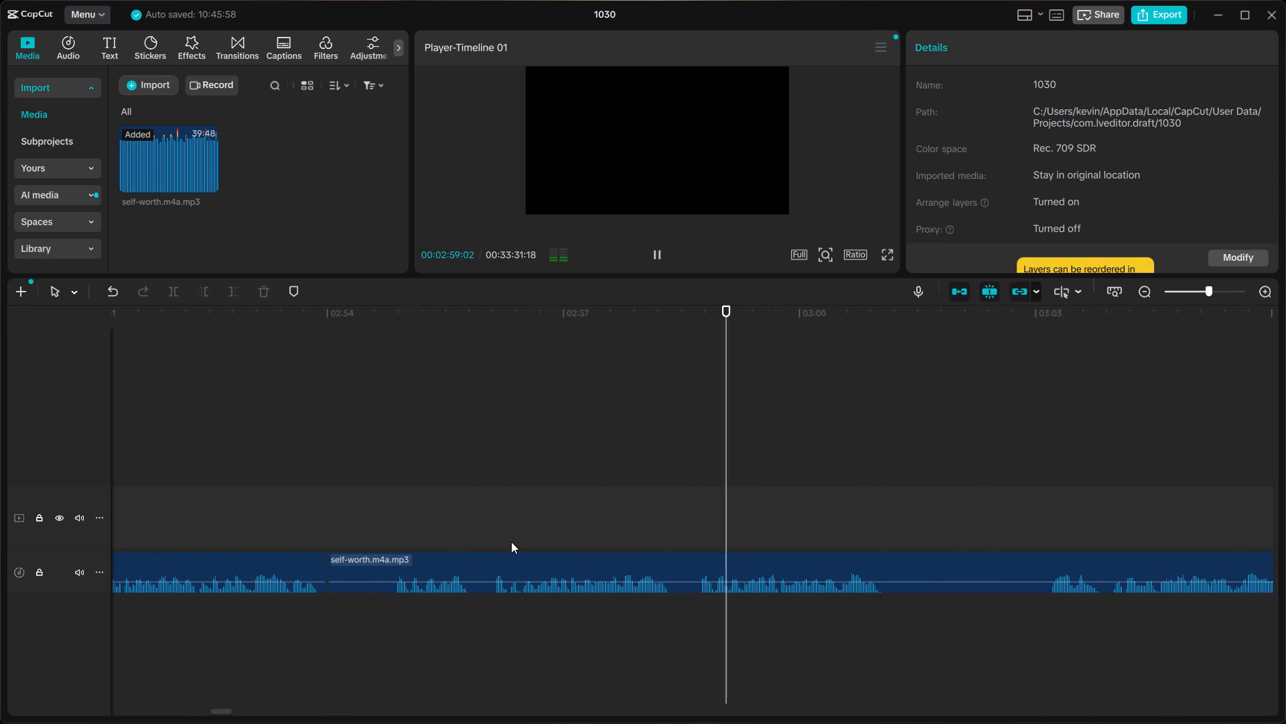
key("space")
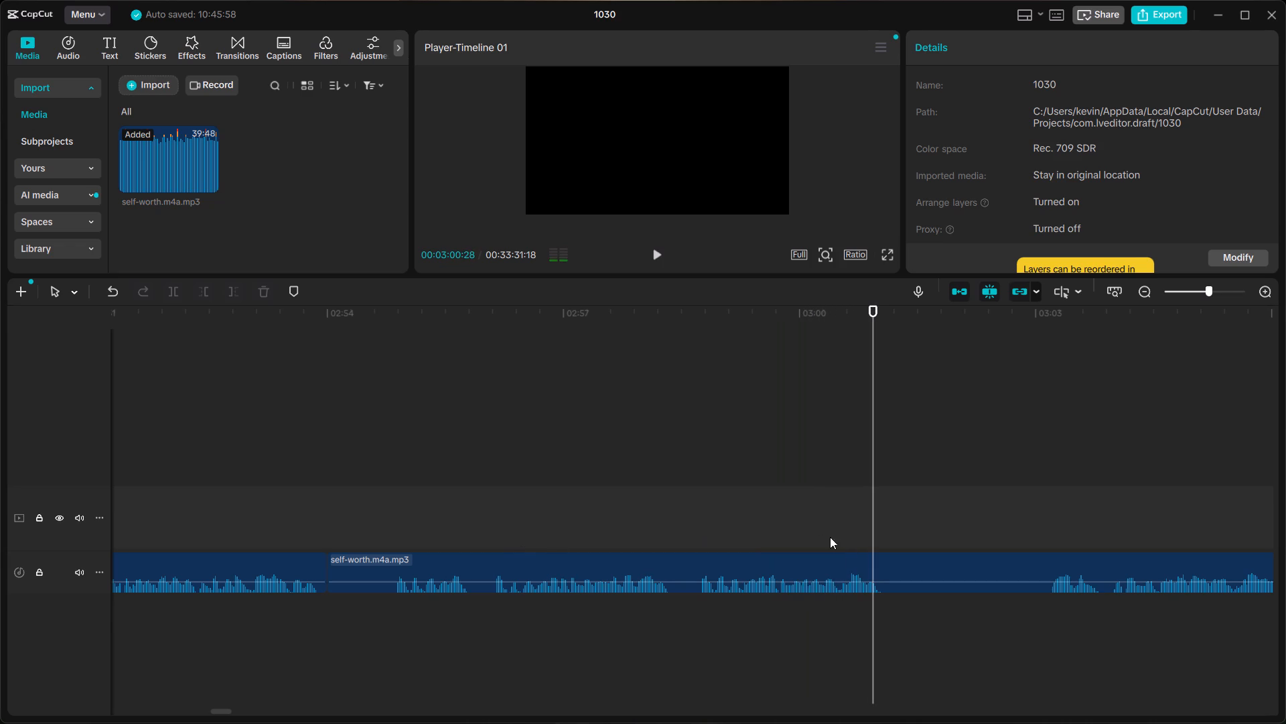
Cut out the piece between the 02:54:00 split and 02:58:19, just before the take to keep, and close the gap.
left_click(693, 536)
left_click(697, 560)
key("ctrl+b")
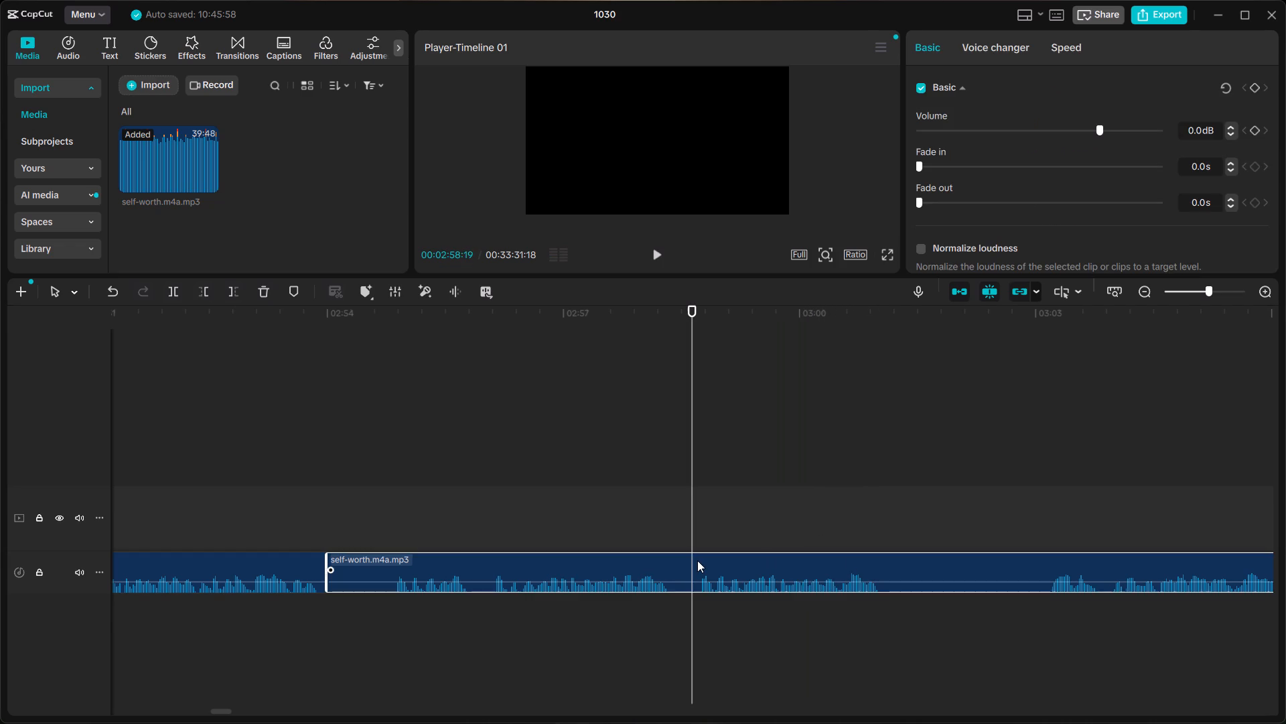
left_click(670, 554)
key("BackSpace")
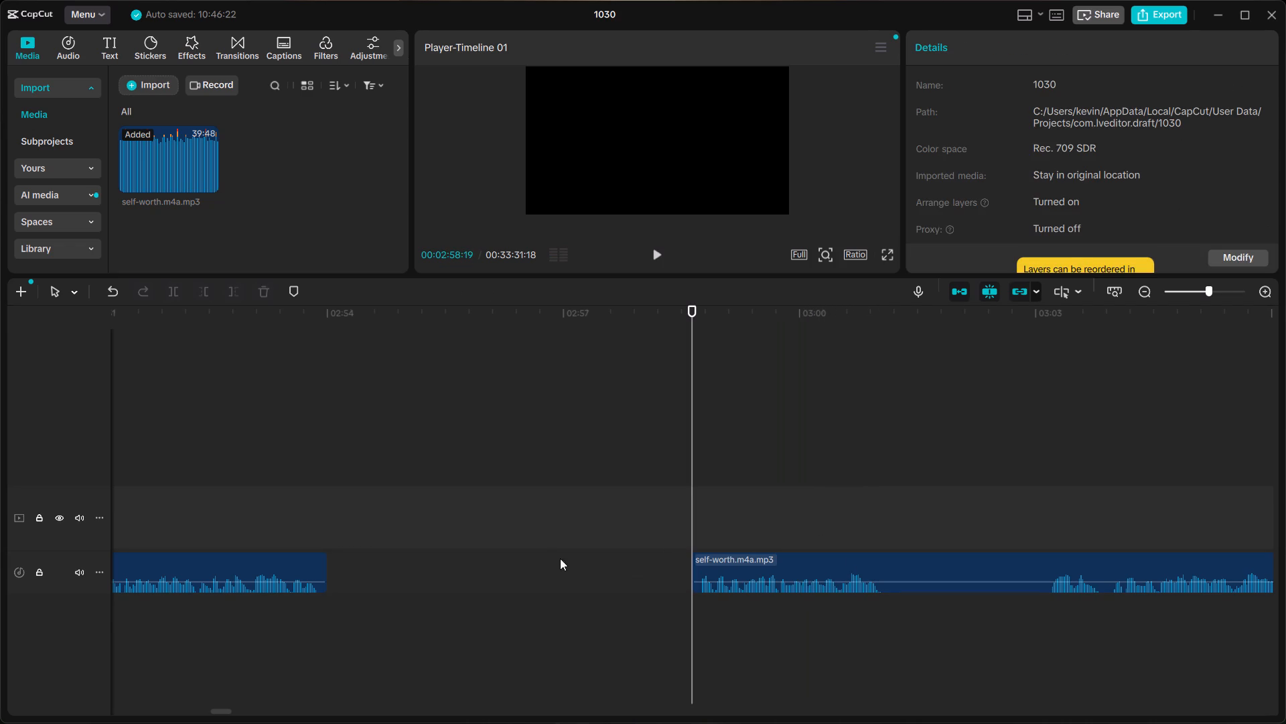
right_click(540, 560)
left_click(551, 583)
Listen across the join at 02:54:00 and on to 02:56:23.
scroll(518, 570, "right", 1)
left_click(406, 524)
key("space")
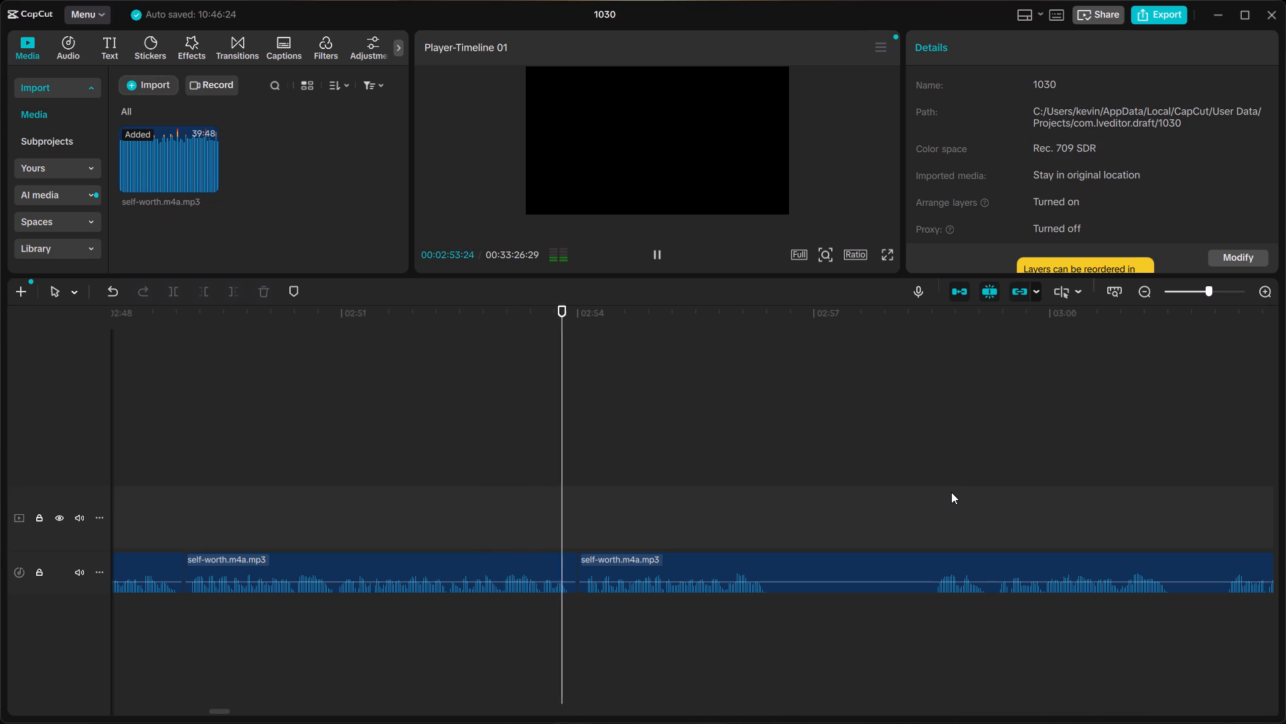
scroll(951, 492, "left", 1)
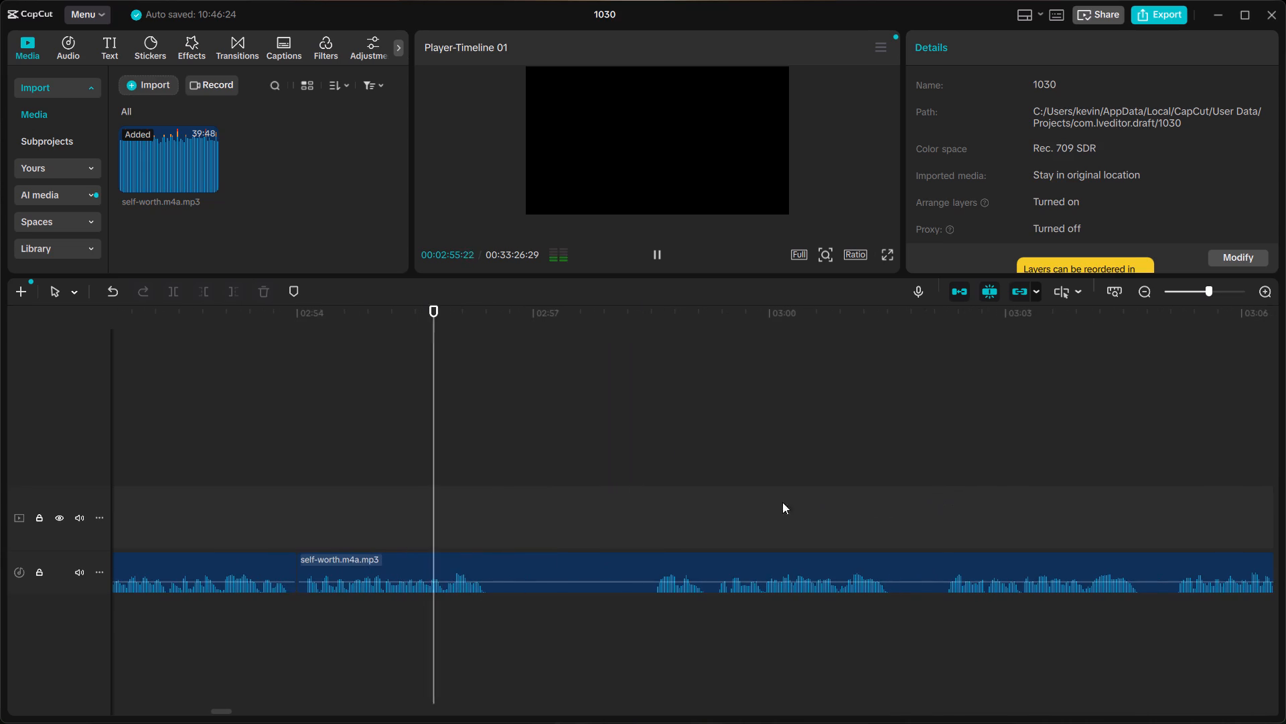
key("space")
Split the clip at 02:56:14, in the silence just after the kept phrase ends.
left_click(496, 559)
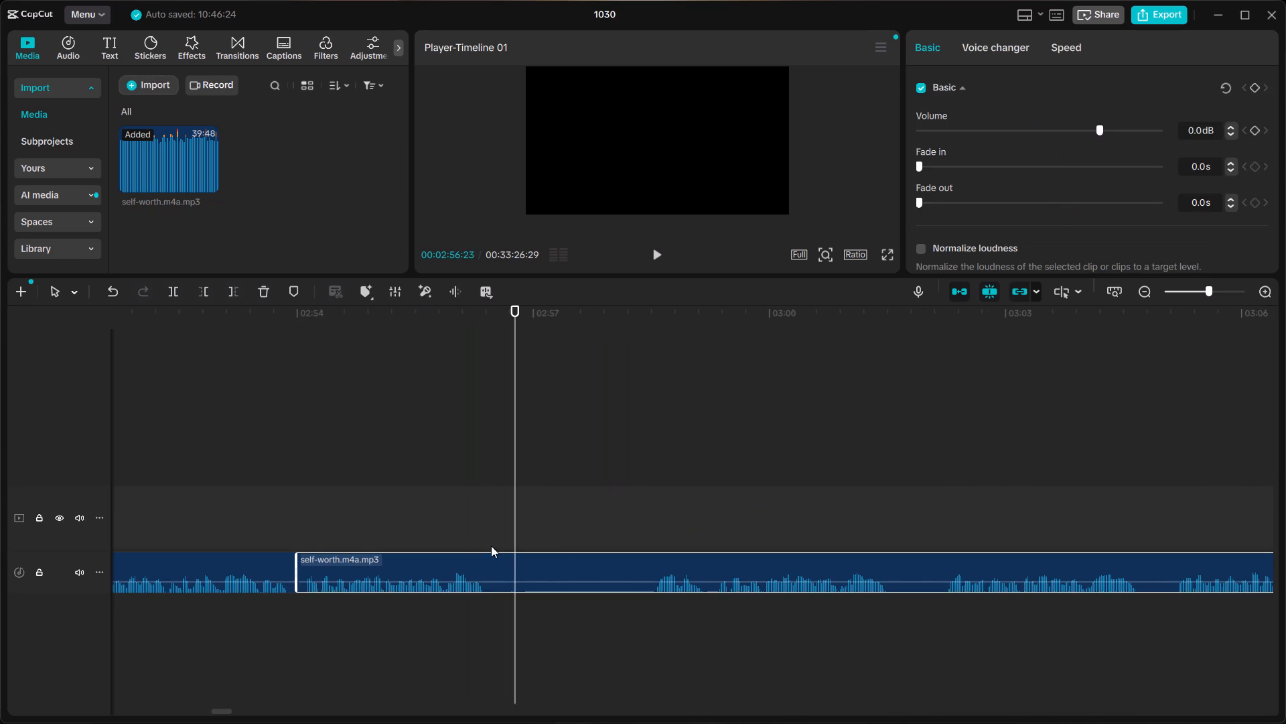
left_click(491, 546)
left_click(497, 568)
key("ctrl+b")
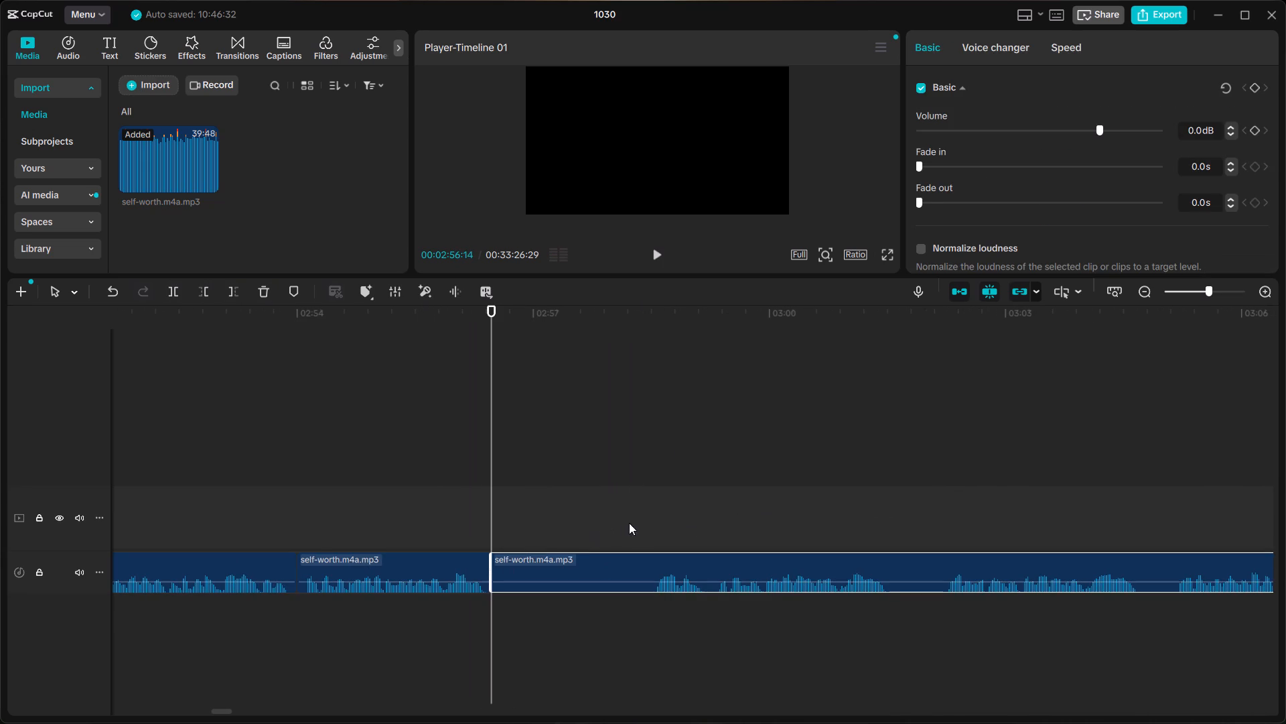
Listen to the phrases after the 02:56:14 split, from about 02:58 to 03:10:04, to find where the speech to keep begins.
left_click(644, 522)
key("space")
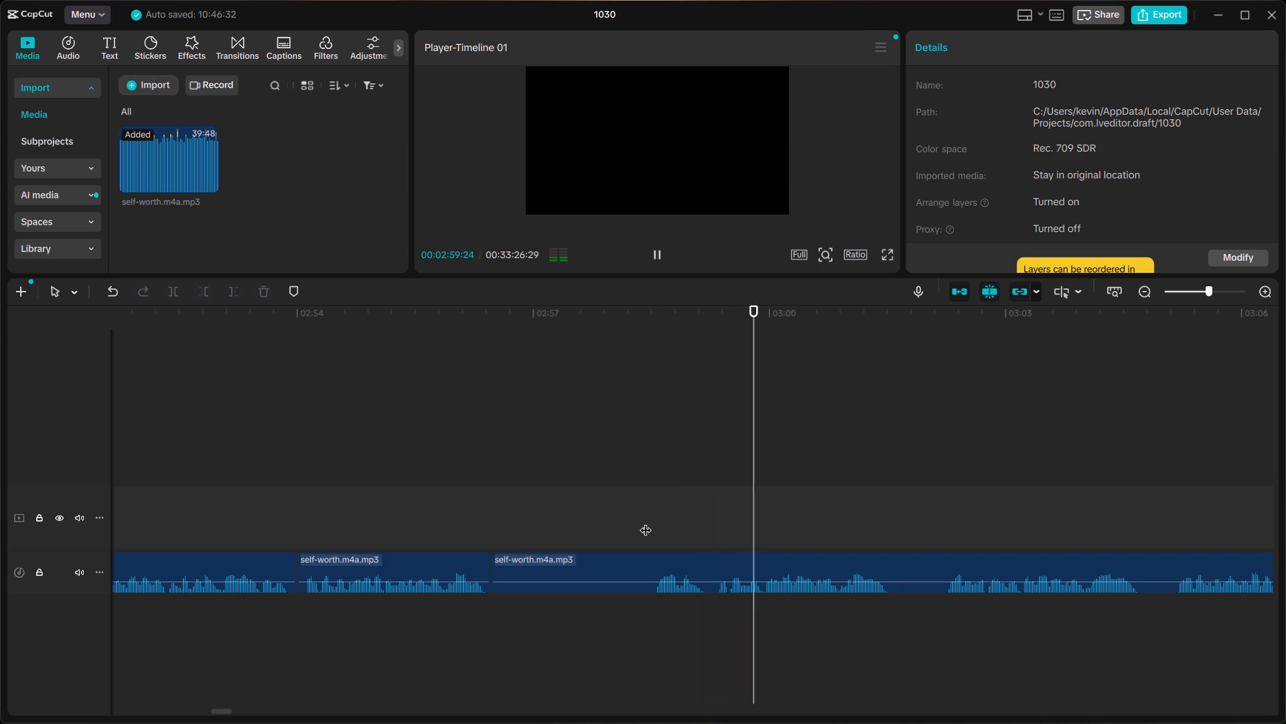
scroll(646, 522, "left", 1)
left_click(664, 516)
key("space")
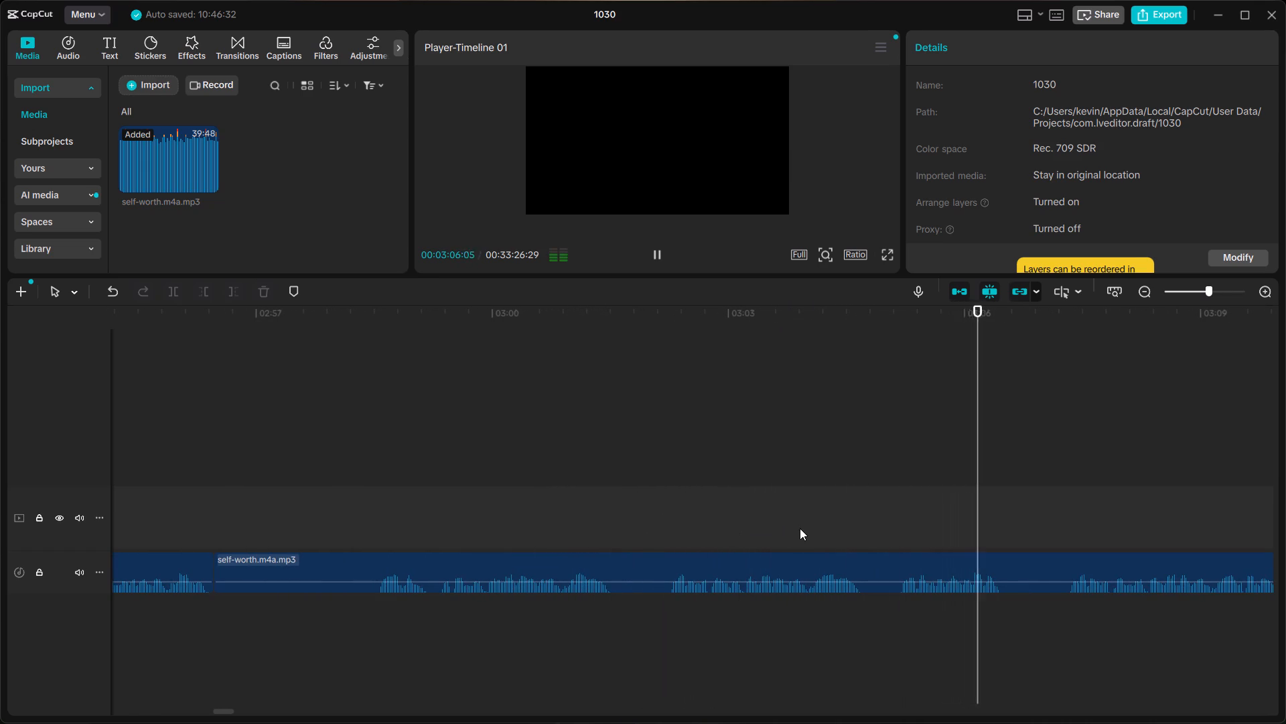
scroll(800, 528, "left", 1)
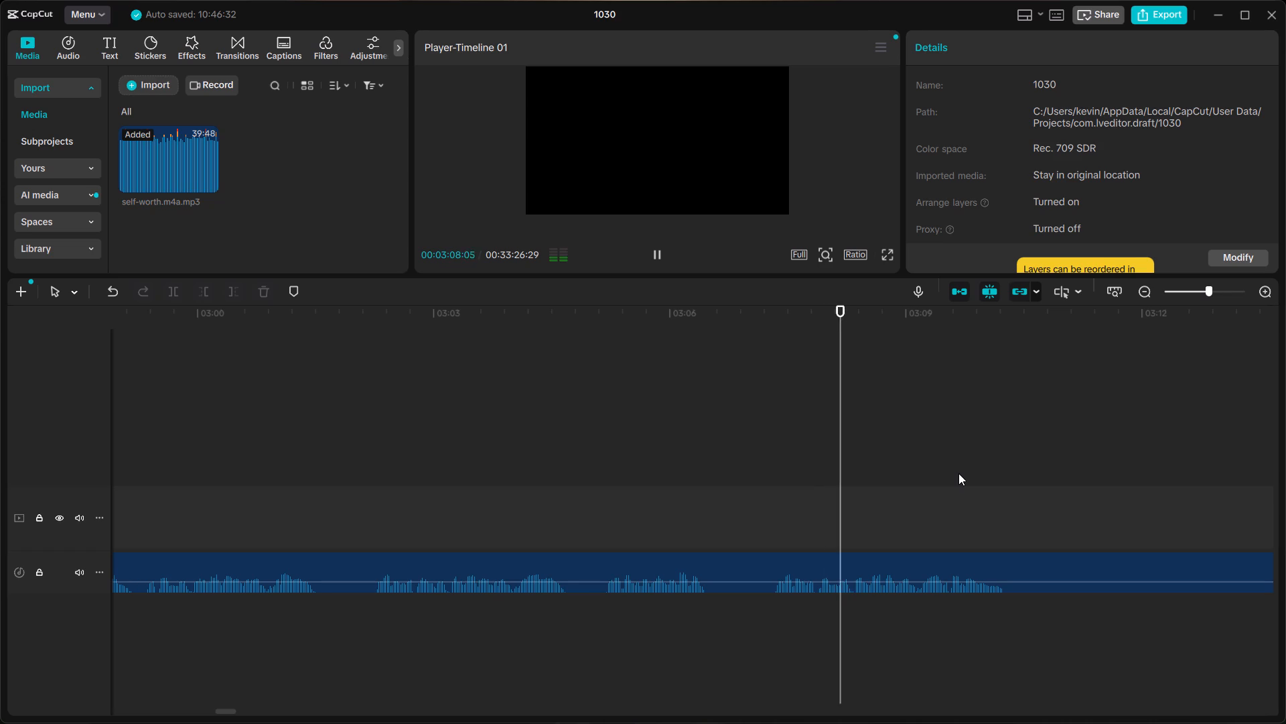
scroll(959, 473, "left", 2)
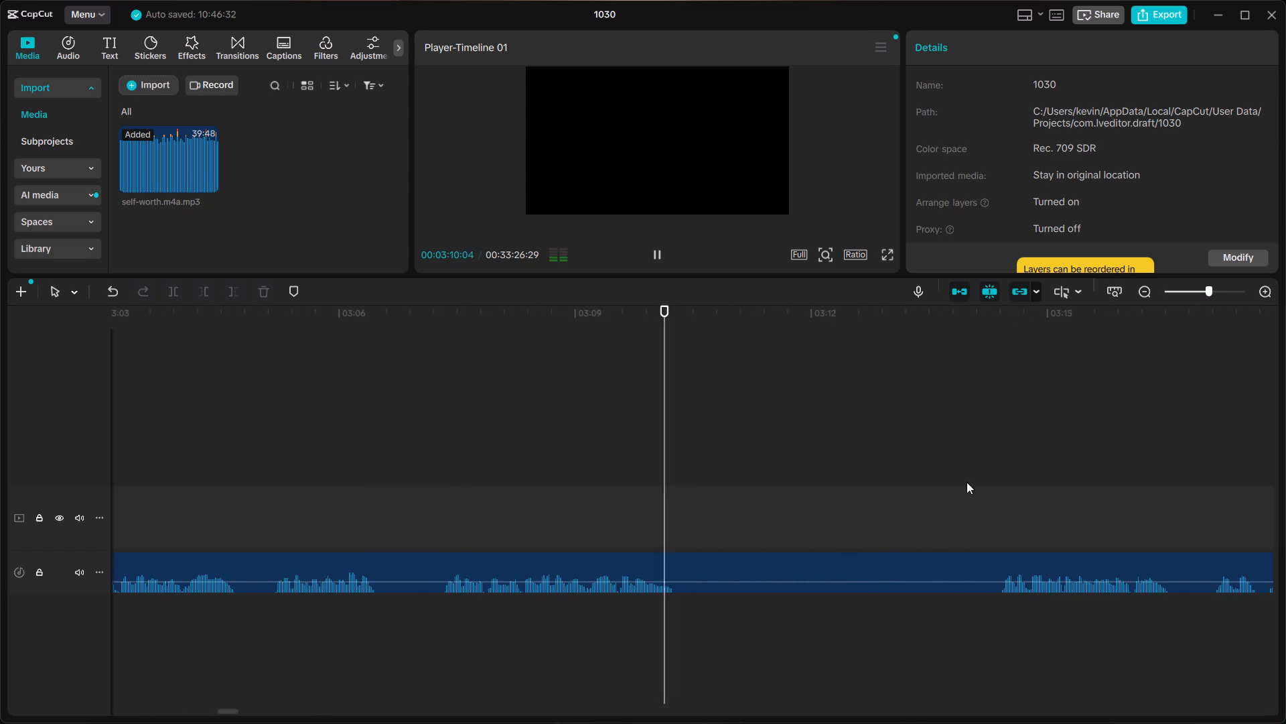
Skip the long silence after 03:10 and listen to the phrases from about 03:14 to 03:22:16.
left_click(964, 489)
key("space")
left_click(987, 514)
left_click(999, 533)
key("space")
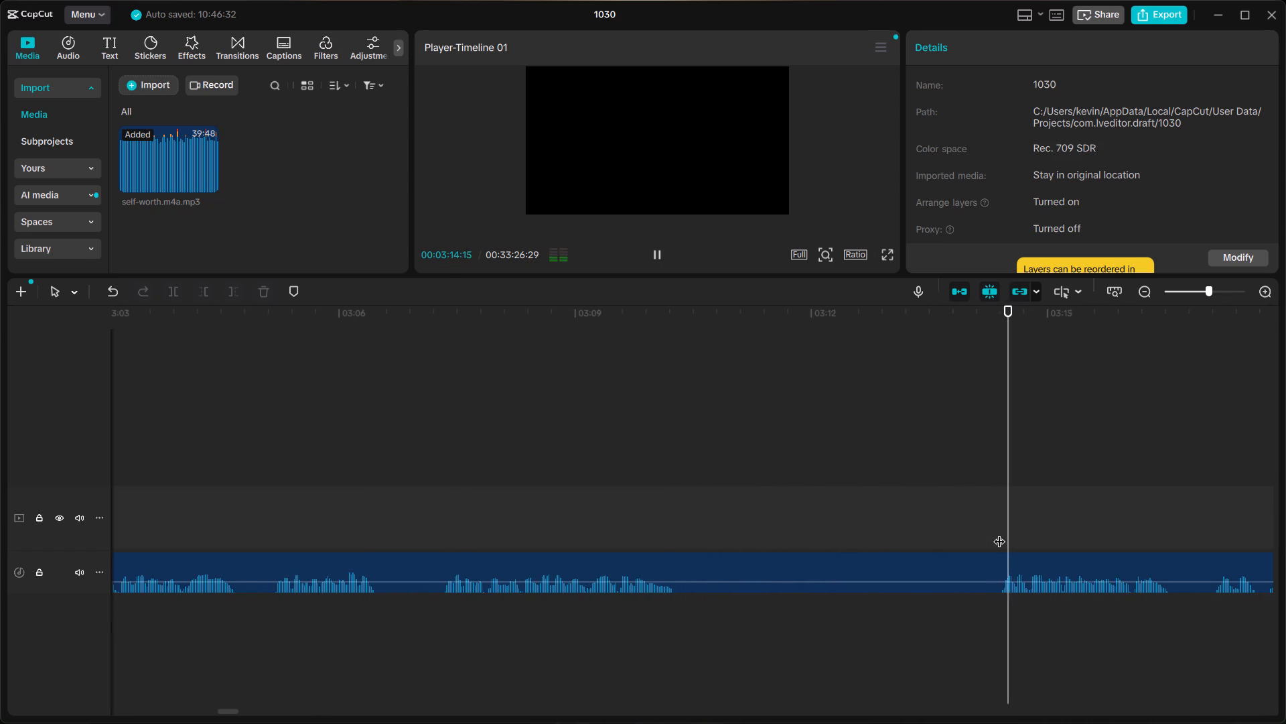
scroll(999, 533, "left", 1)
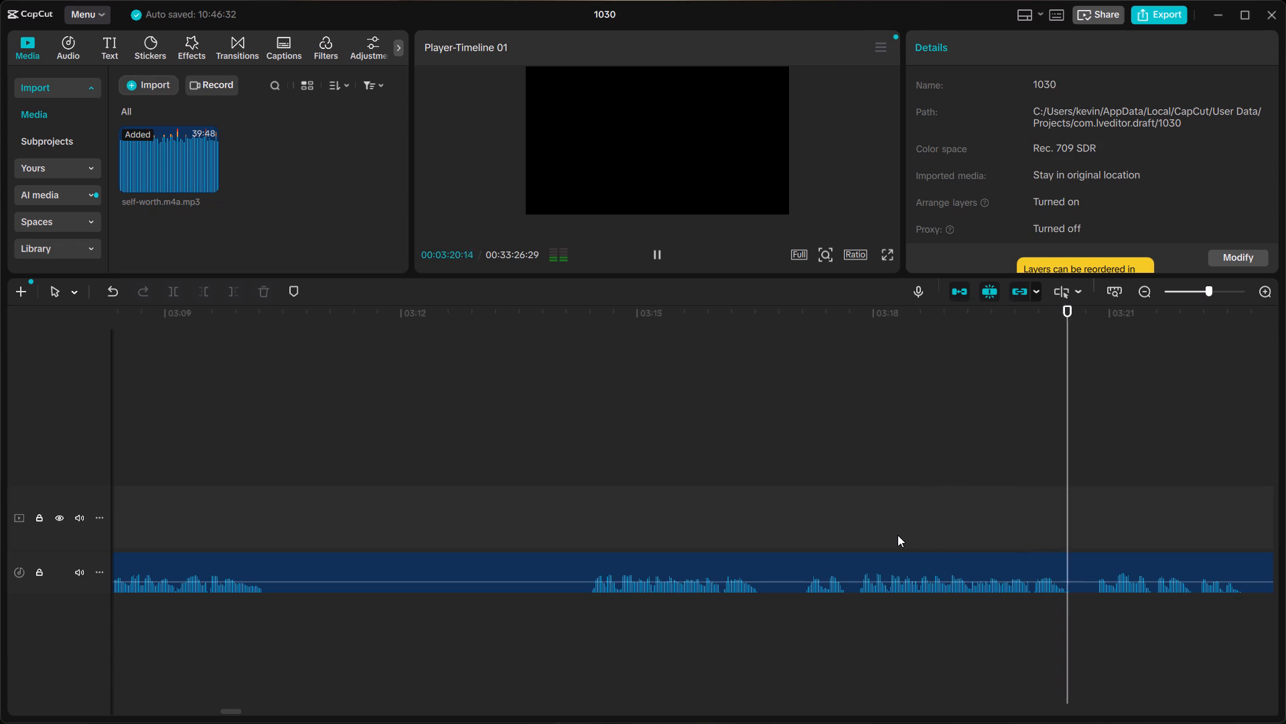
scroll(898, 535, "left", 1)
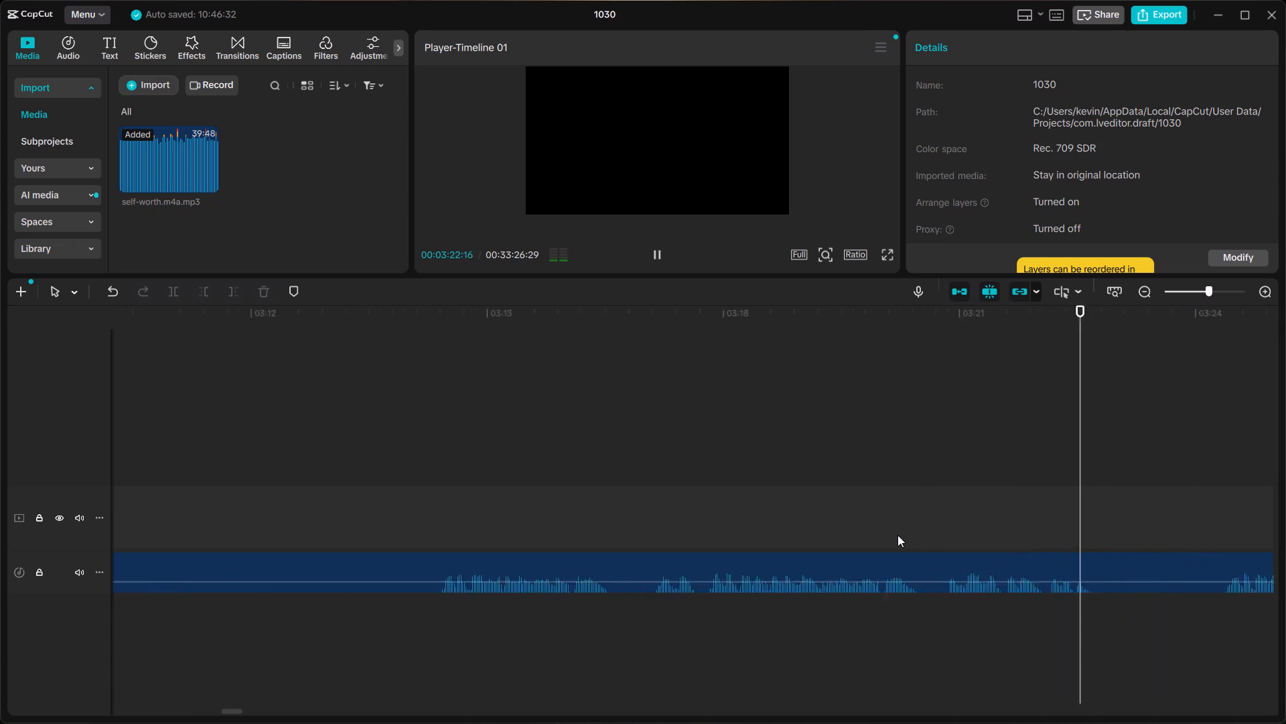
scroll(898, 535, "left", 1)
Listen to the repeated phrases from about 03:23 to 03:46:27, skipping the long silence, to find the take to keep.
left_click(1016, 534)
key("space")
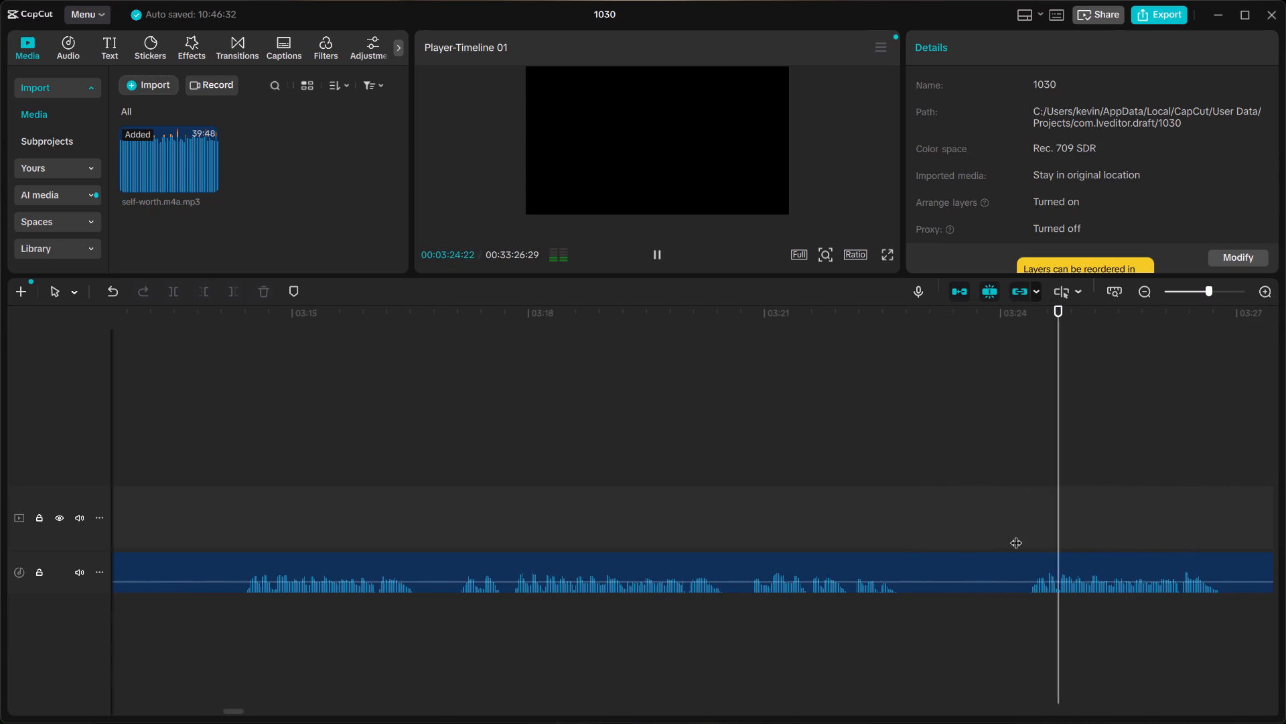
scroll(1016, 534, "left", 1)
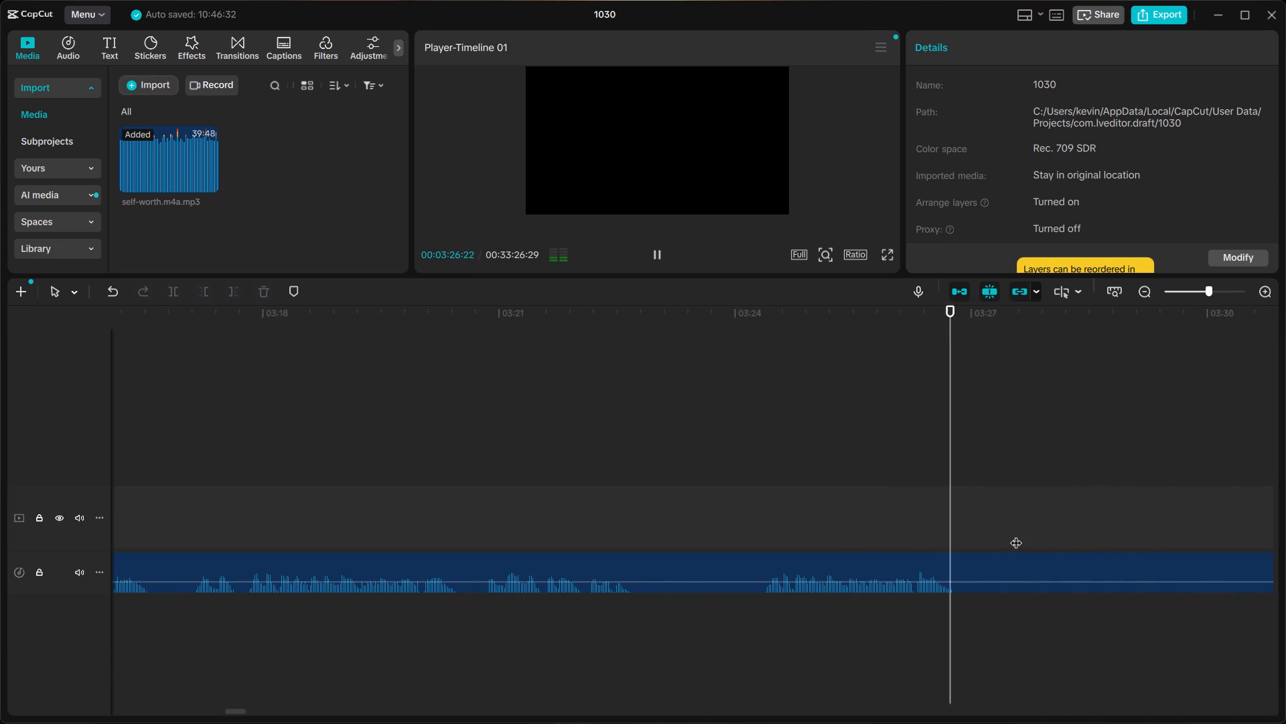
scroll(1016, 534, "left", 3)
left_click(936, 524)
left_click(921, 527)
left_click(908, 532)
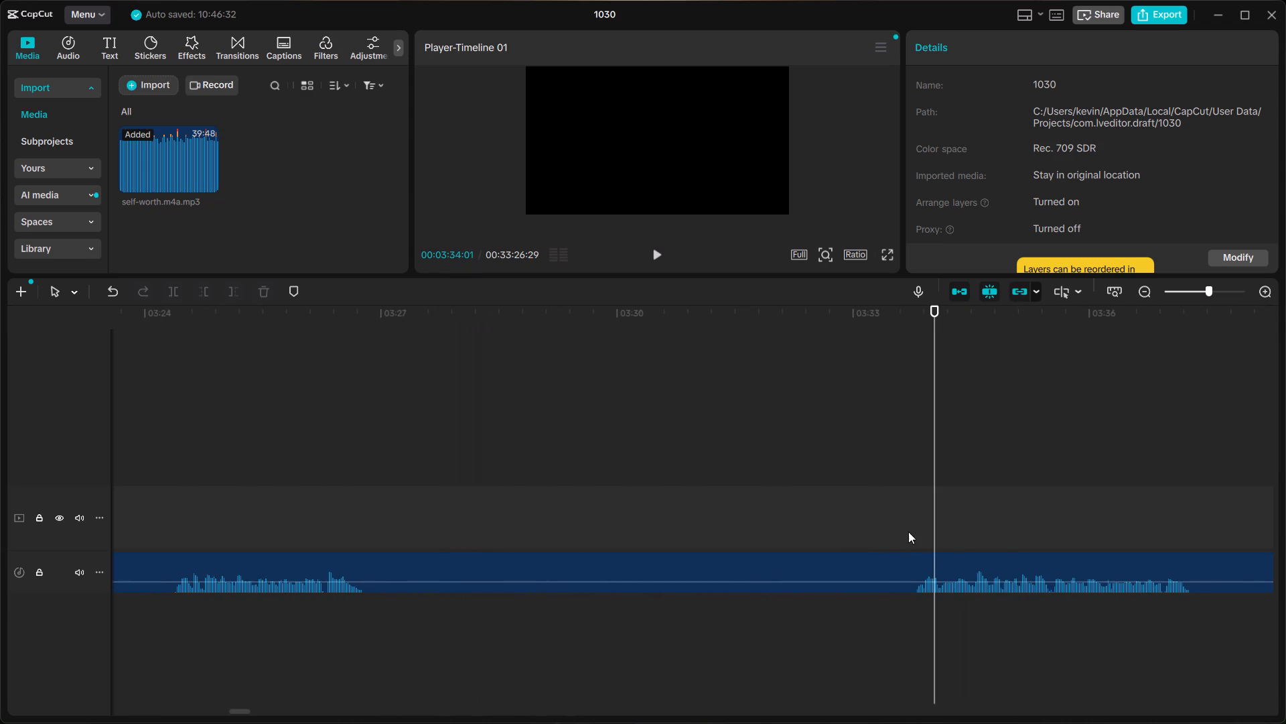
key("space")
scroll(908, 532, "left", 1)
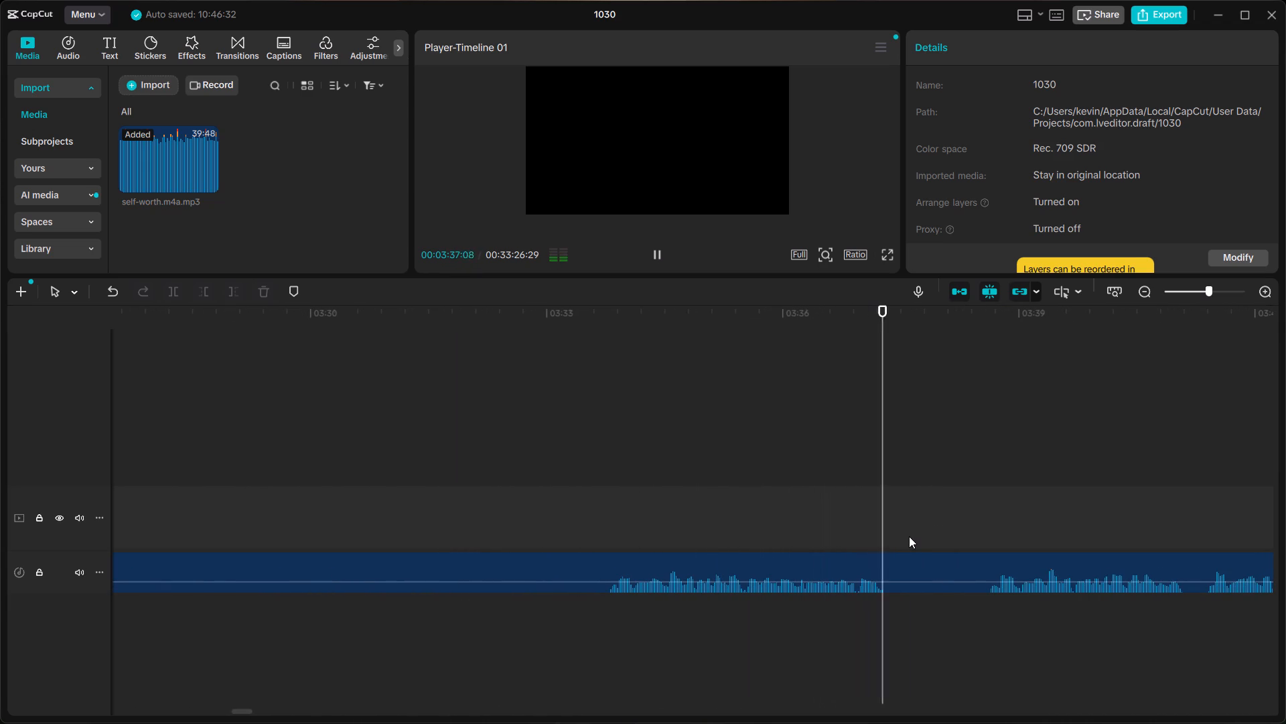
left_click(986, 532)
key("space")
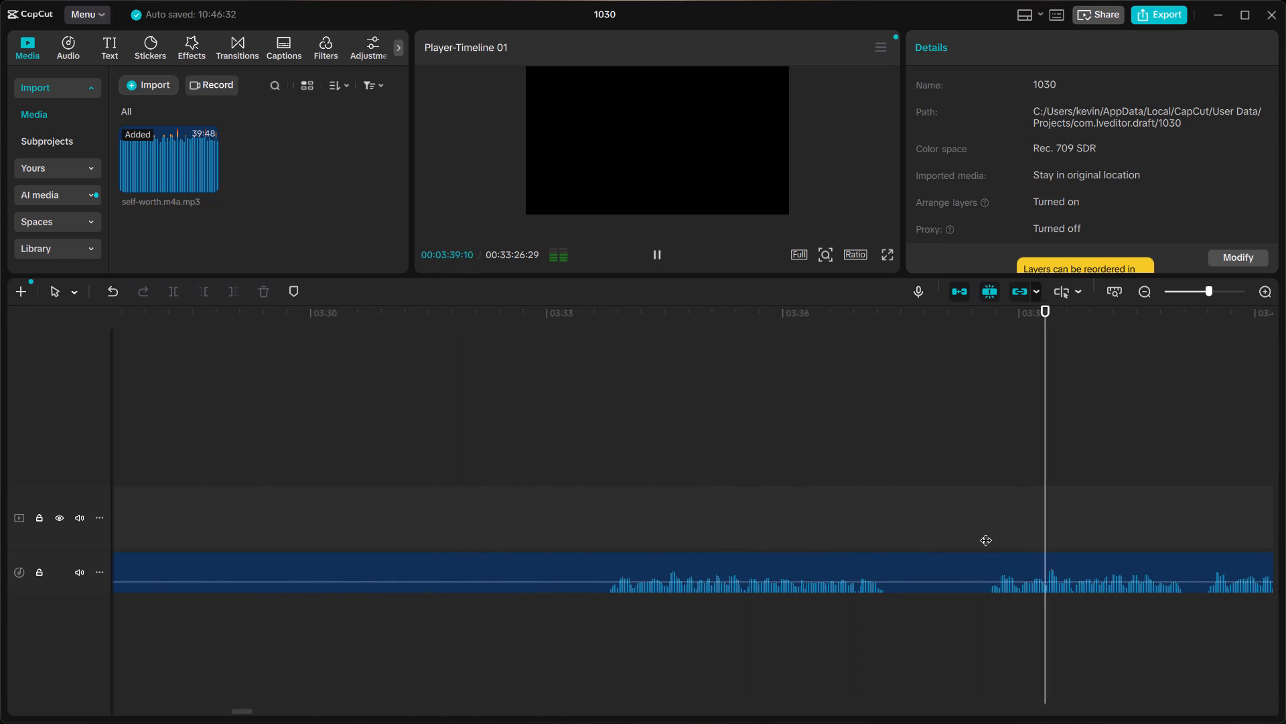
scroll(987, 532, "left", 2)
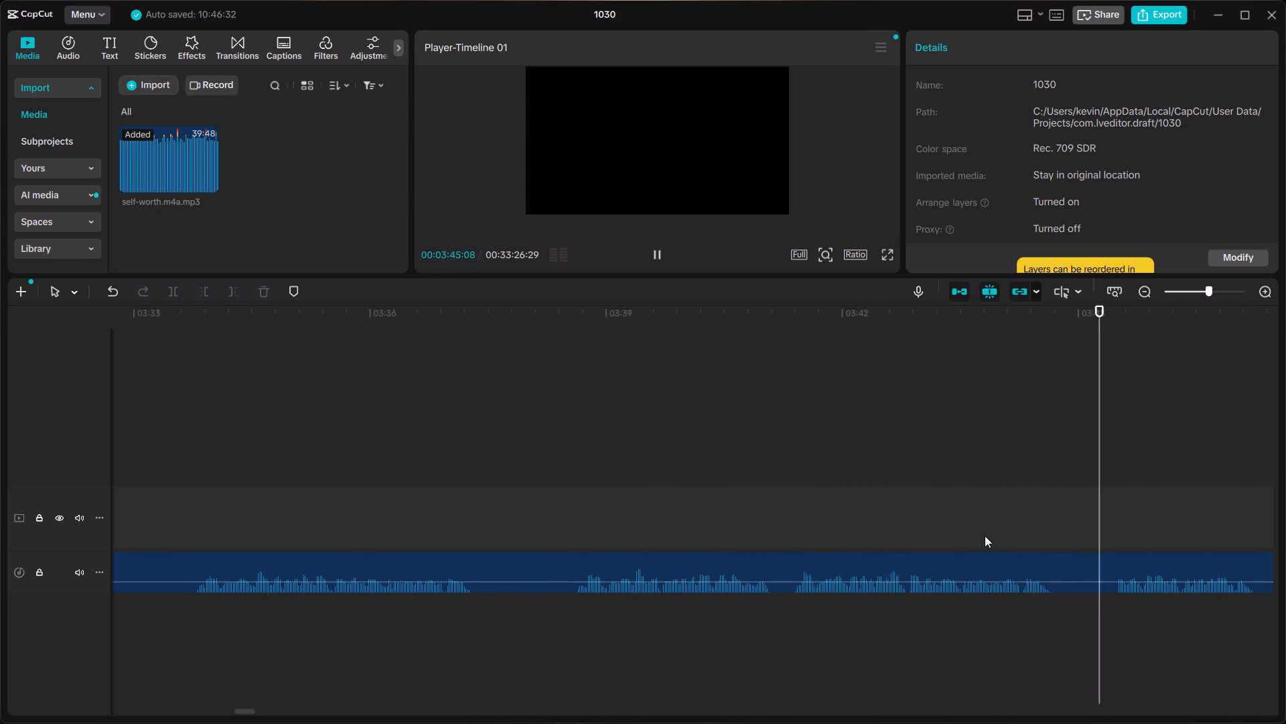
key("space")
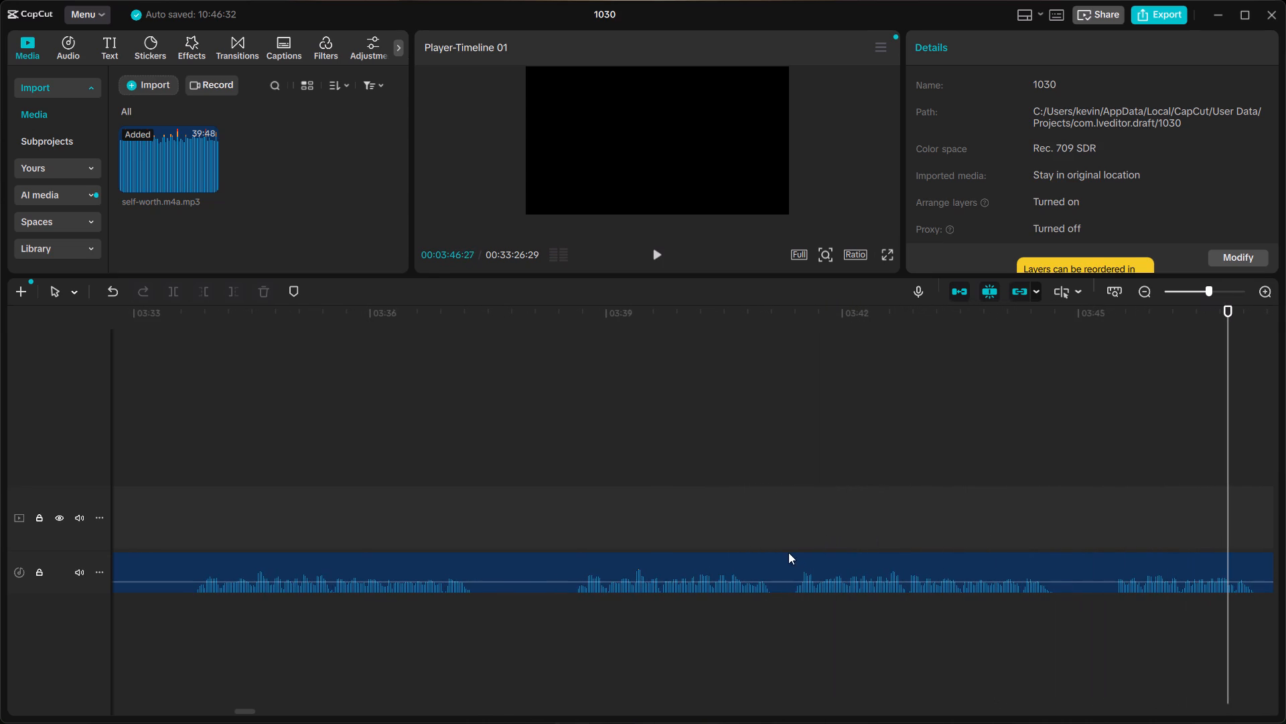
Split the clip at 03:41:09, just before the kept take begins, and delete the rejected takes preceding it.
left_click(788, 552)
left_click(792, 559)
key("ctrl+b")
left_click(760, 555)
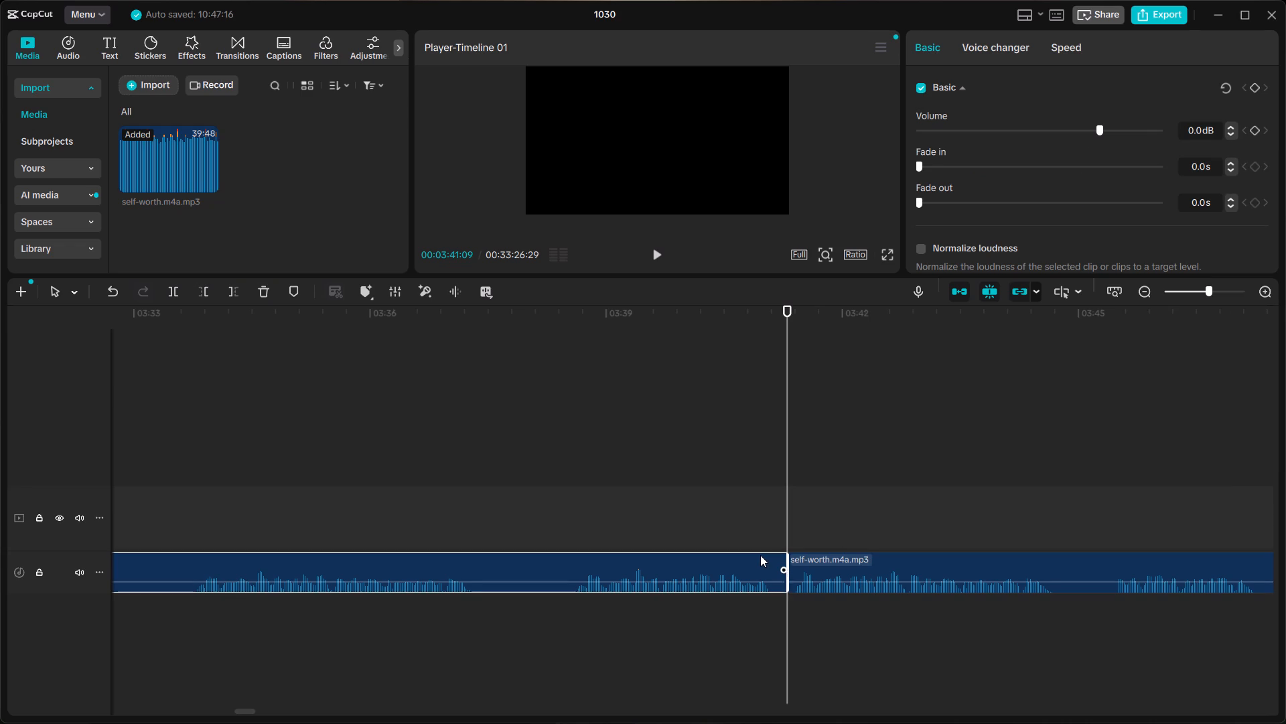
key("BackSpace")
Close the gap left between the 02:56:14 cut and the kept take.
scroll(760, 555, "right", 7)
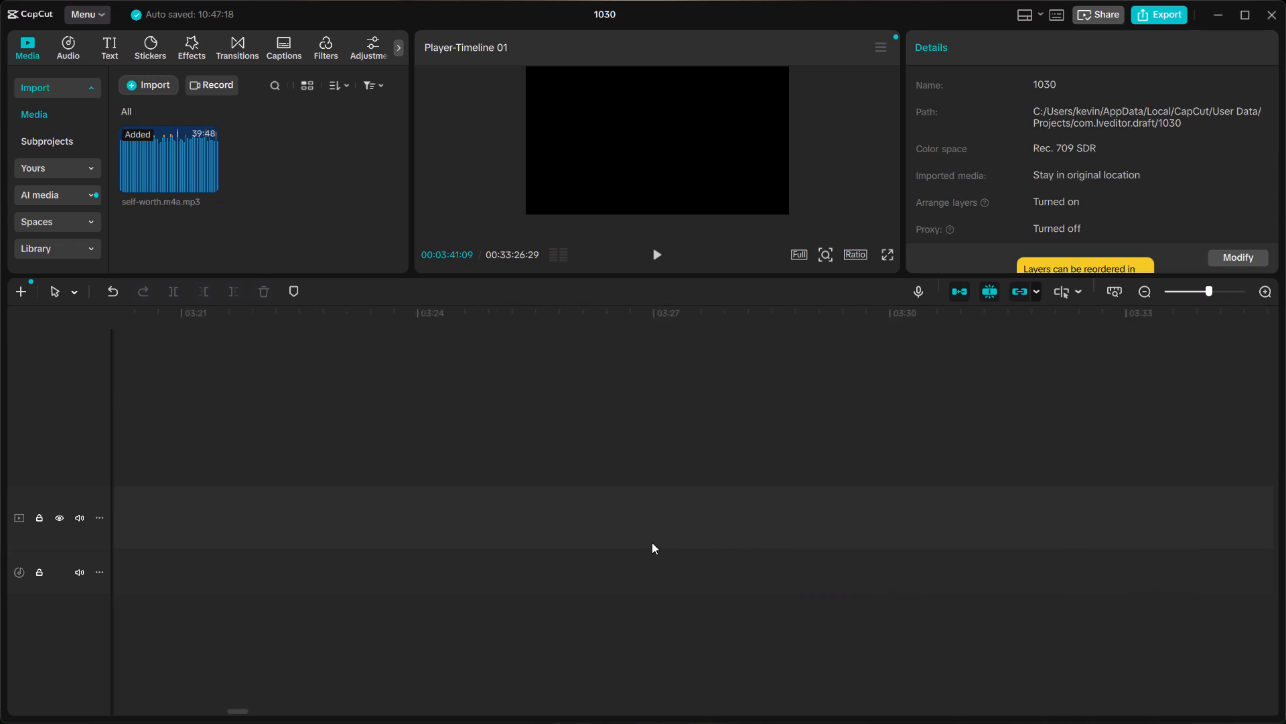
scroll(652, 542, "right", 6)
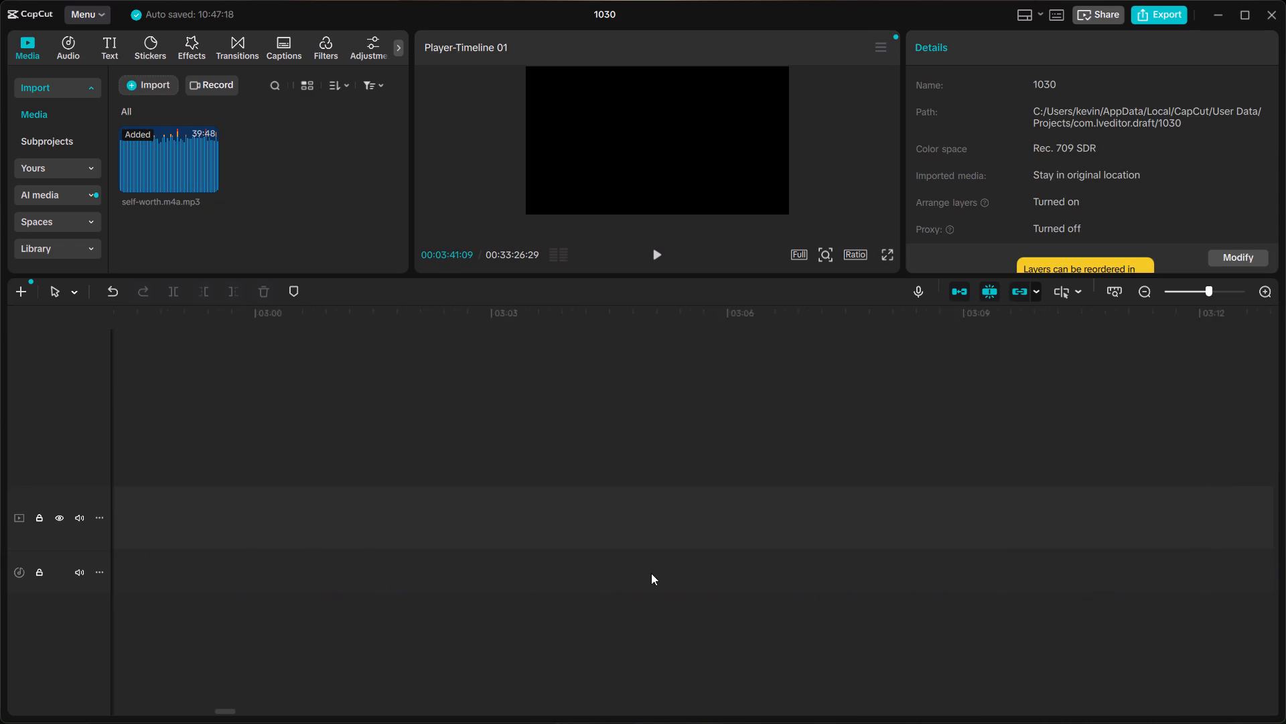
scroll(651, 573, "right", 1)
left_click(778, 578)
right_click(690, 589)
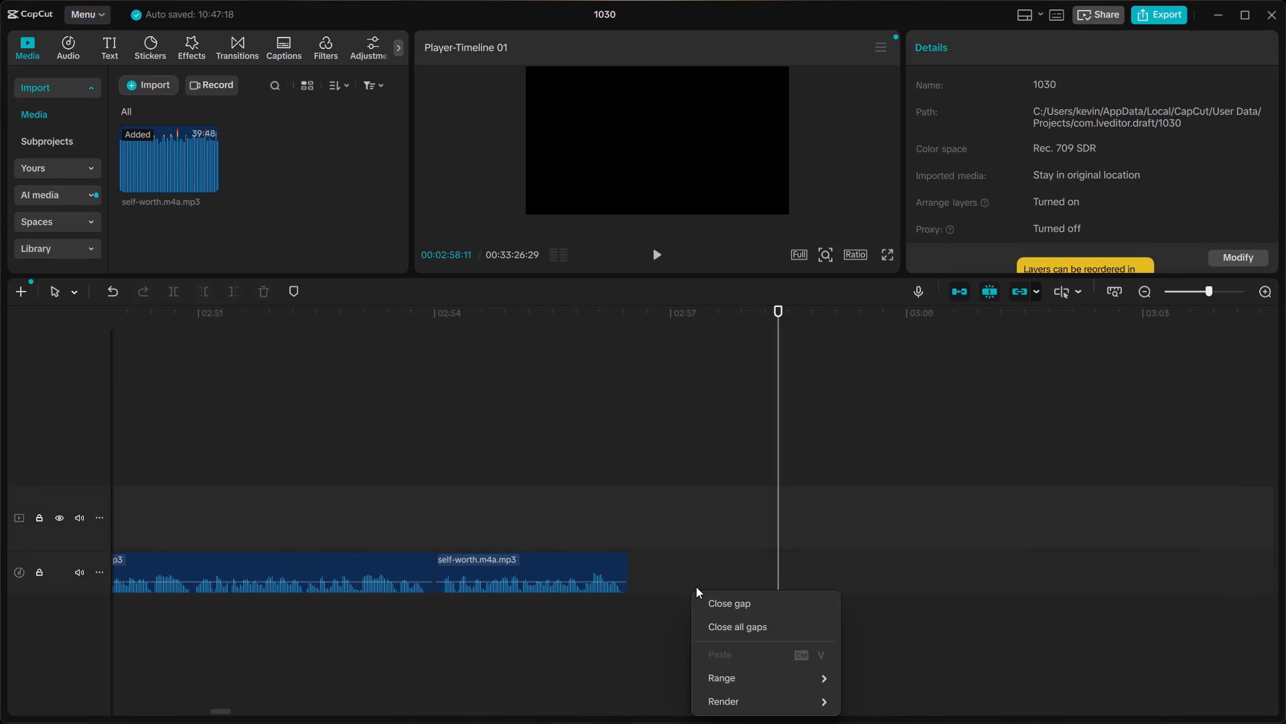
left_click(725, 600)
Nudge the kept take slightly later to leave a short pause after 02:56:14, and check the flow by playing from about 02:54.
left_click_drag(668, 562, 679, 564)
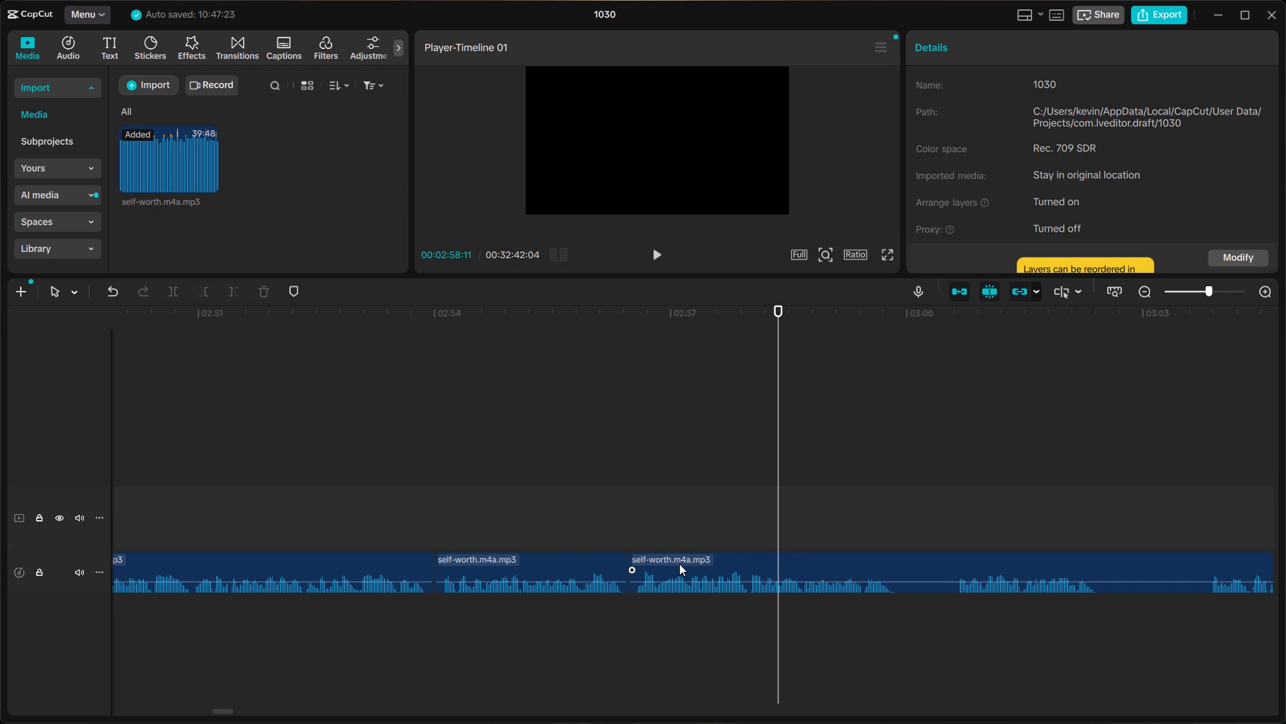
left_click_drag(679, 564, 674, 566)
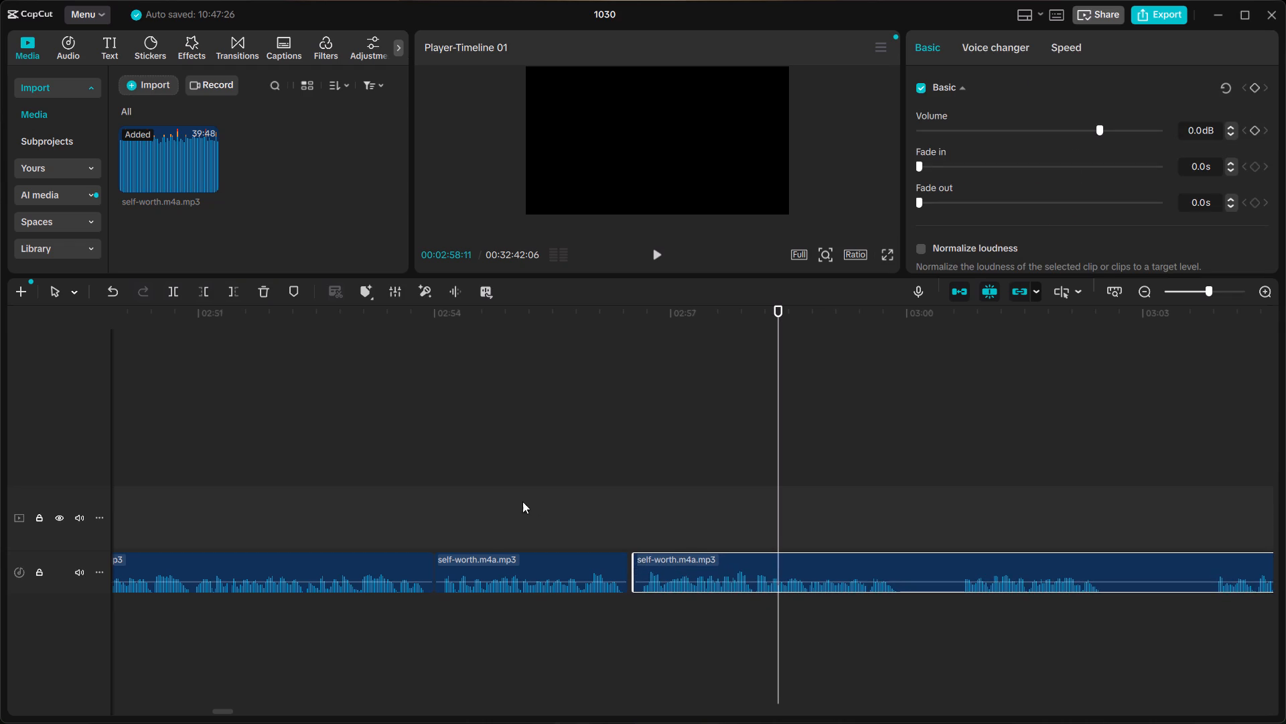
left_click(491, 516)
left_click(442, 518)
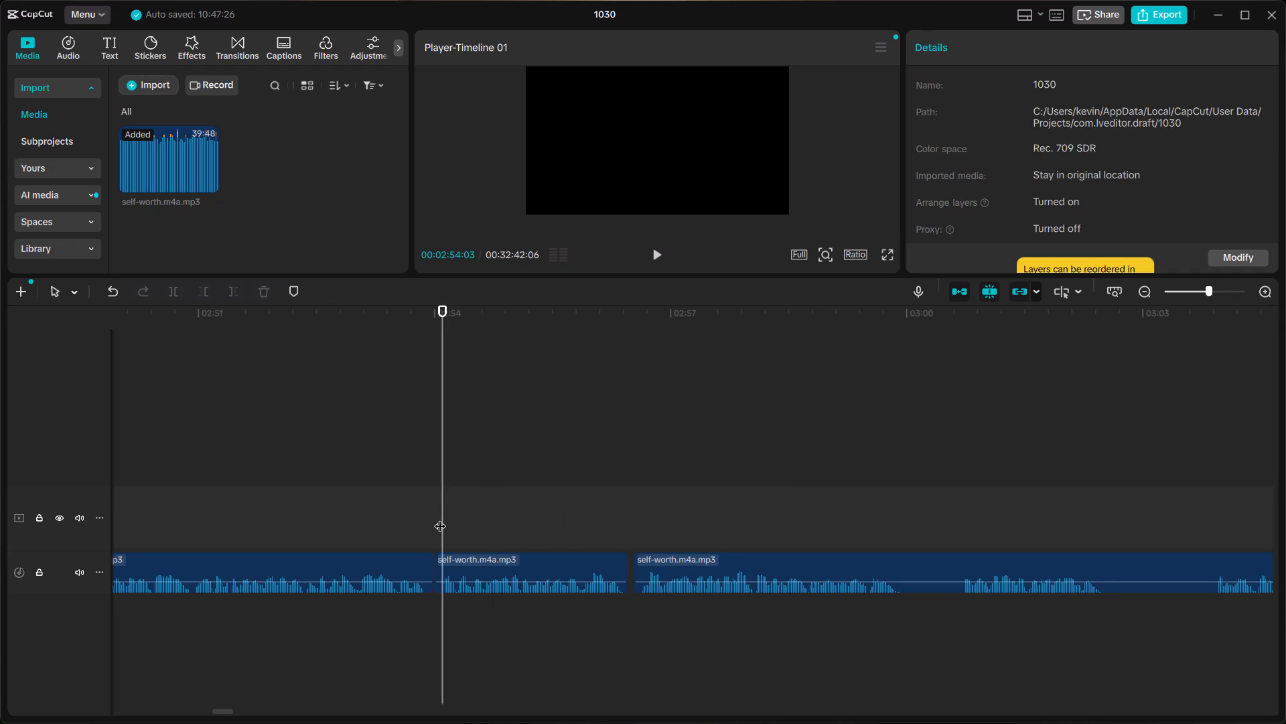
key("space")
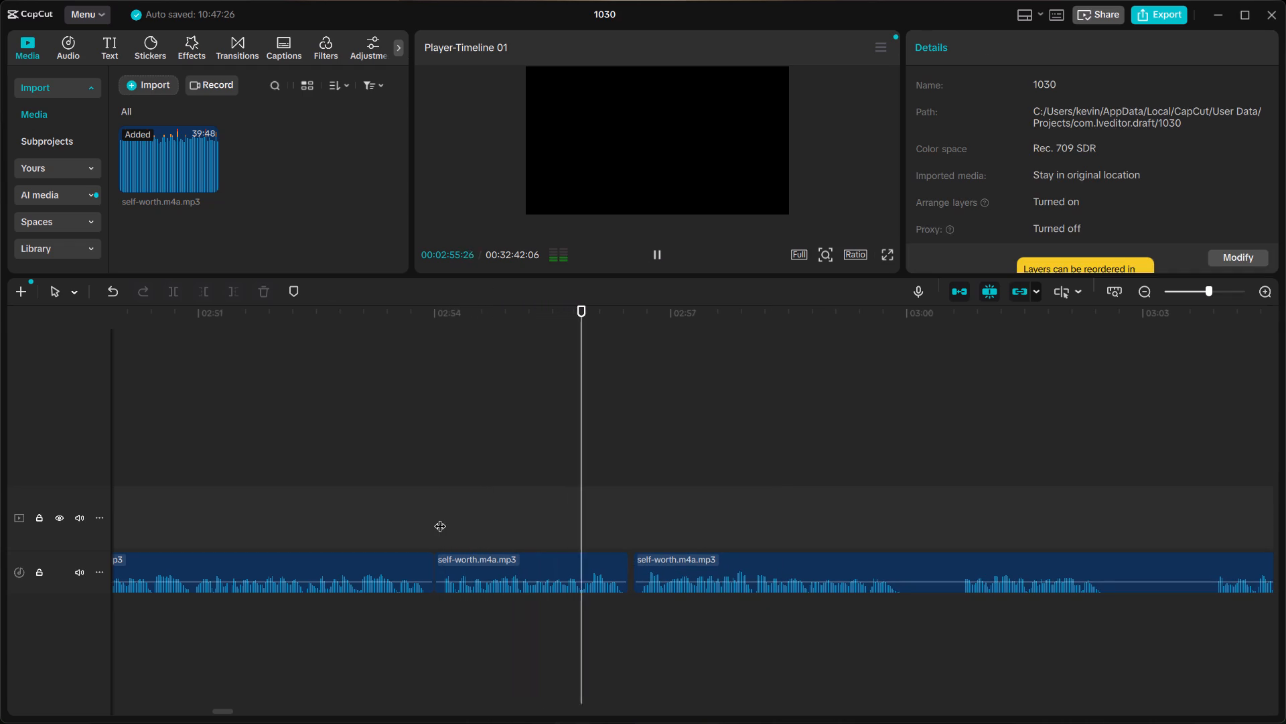
scroll(440, 518, "left", 1)
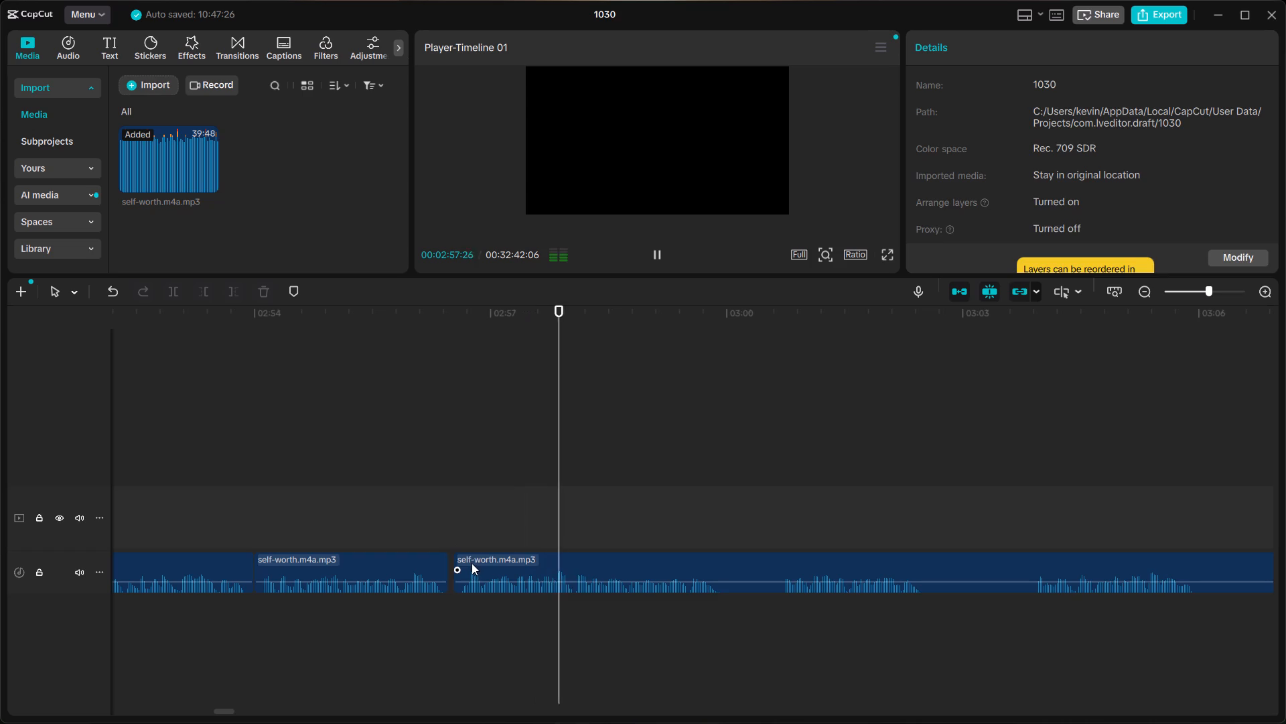
left_click(472, 564)
left_click_drag(472, 564, 478, 568)
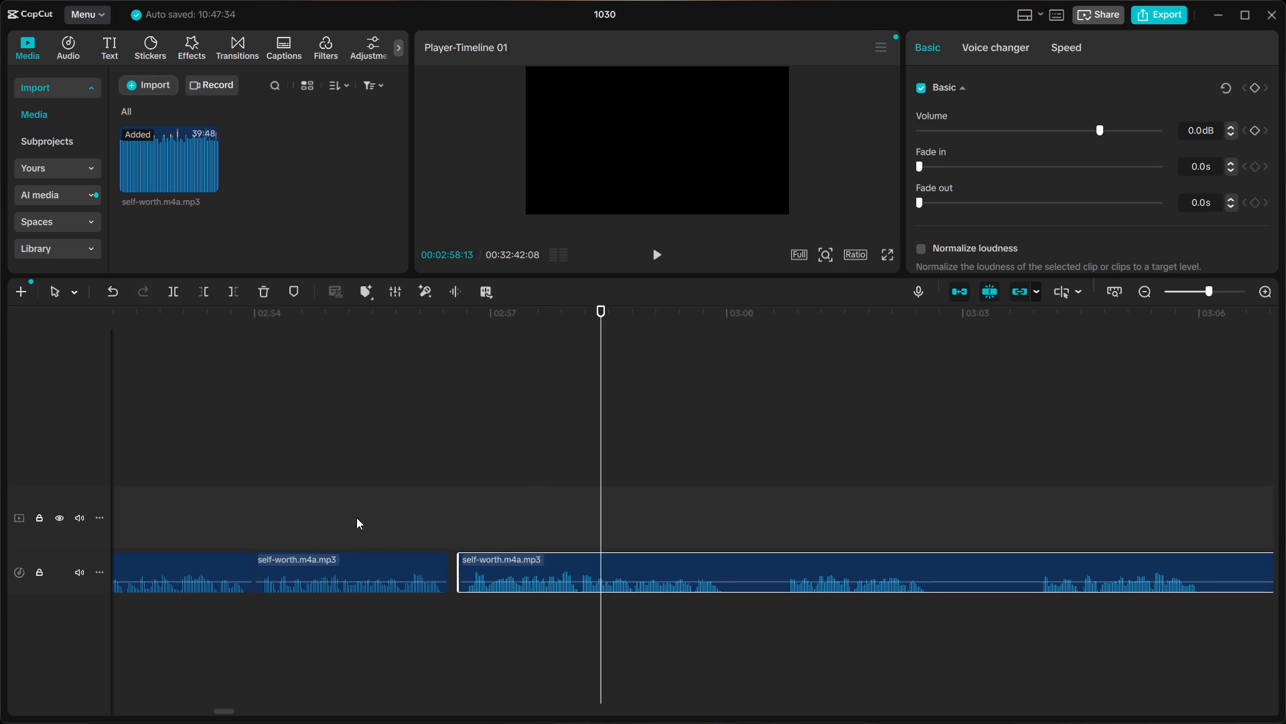
left_click(242, 519)
key("space")
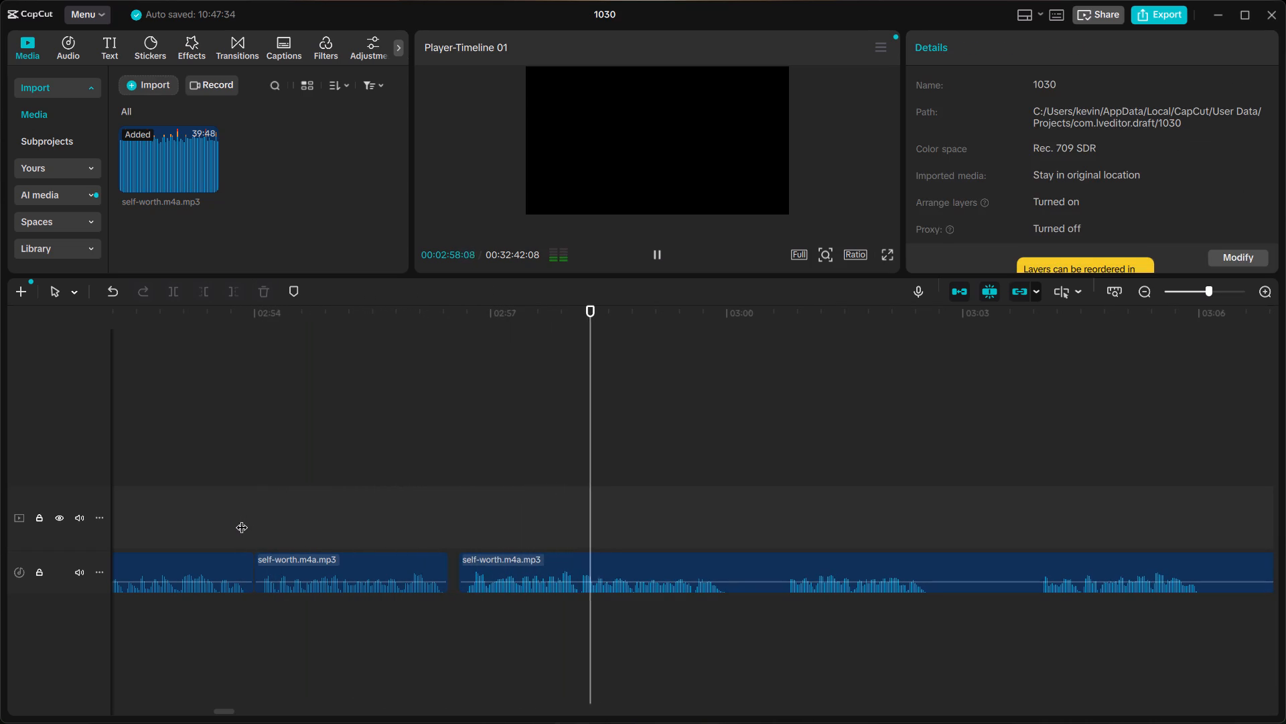
key("space")
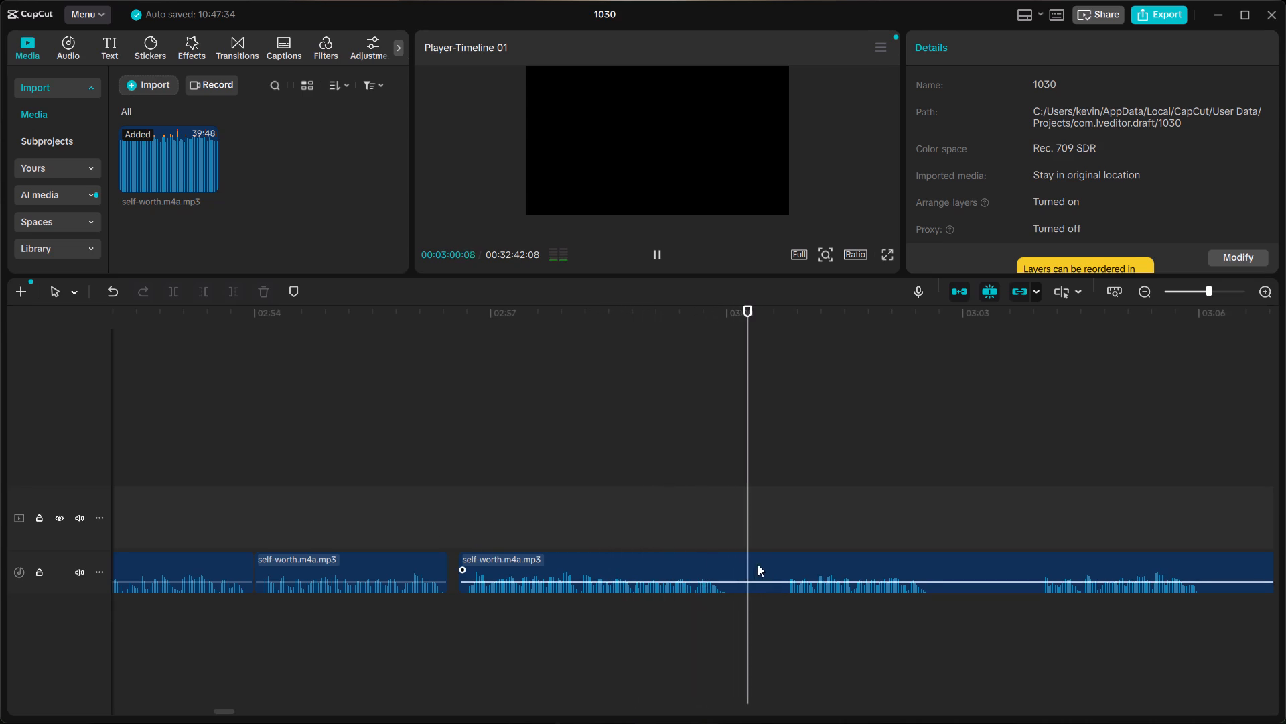
Split the clip at 03:00:03 and 03:00:20 and delete the silent piece between the two cuts.
left_click(739, 554)
left_click(726, 556)
left_click(733, 541)
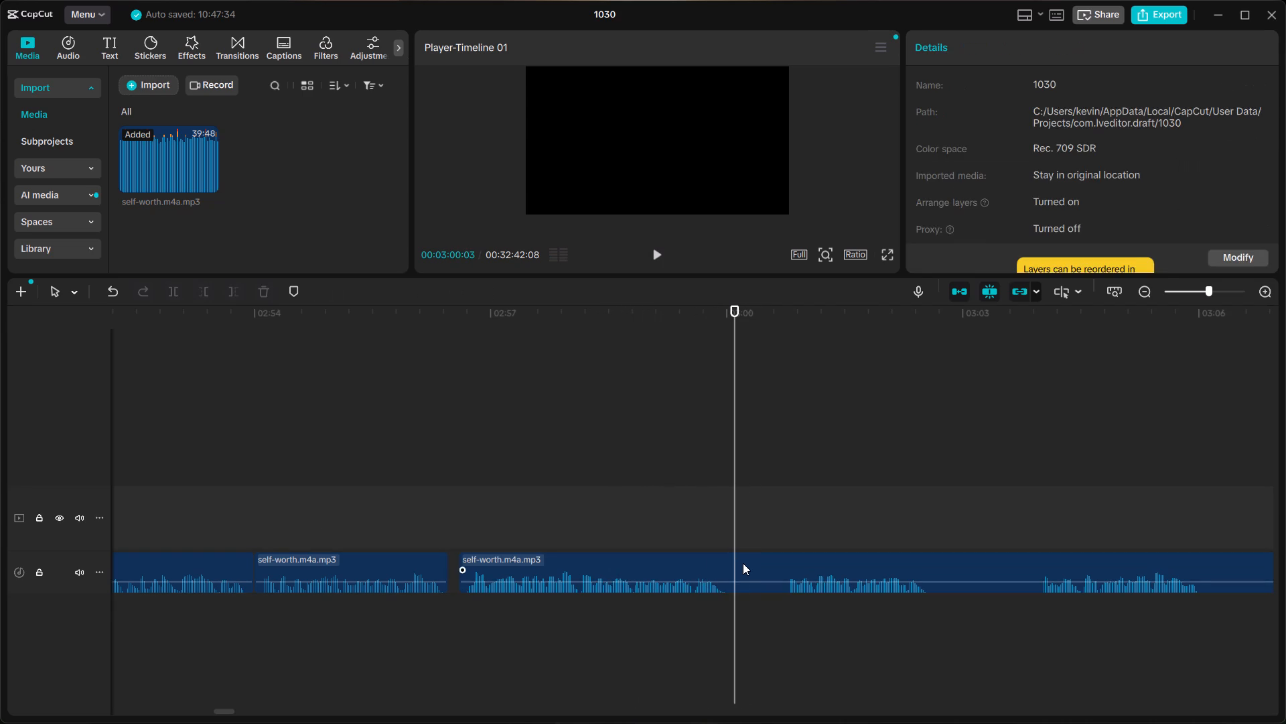
left_click(743, 563)
key("ctrl+b")
left_click(783, 556, "ctrl")
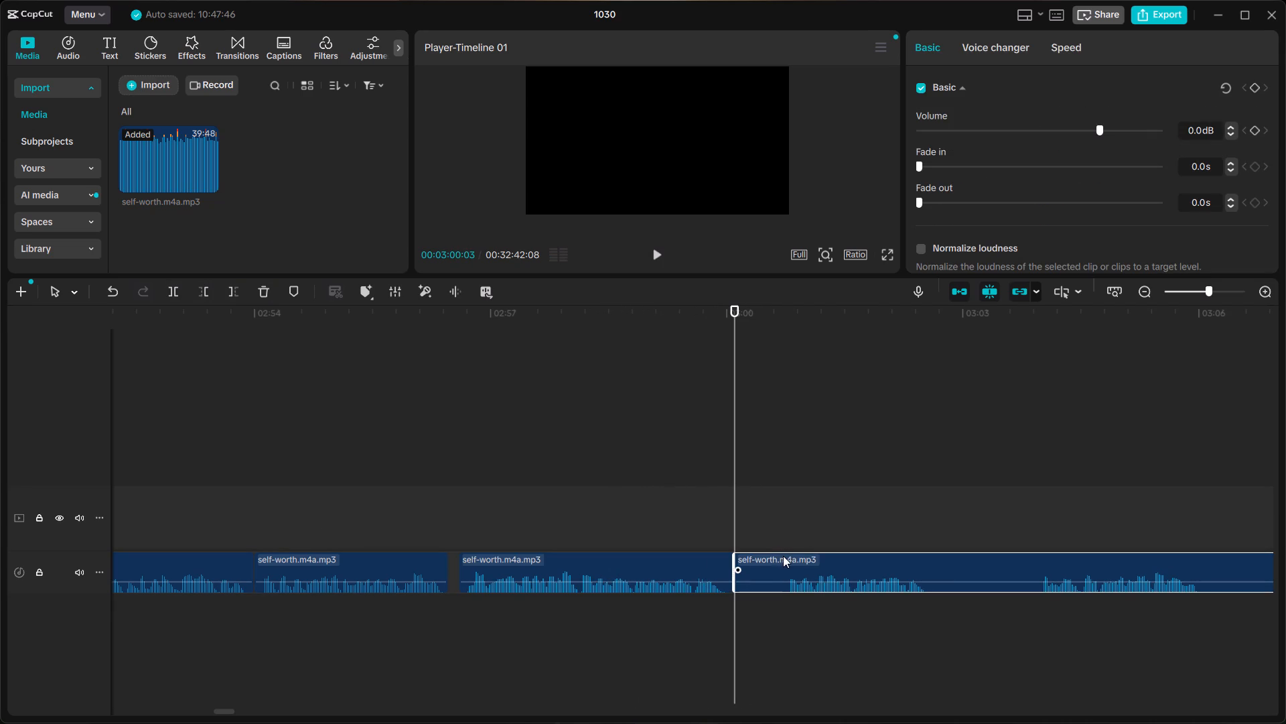
left_click(780, 536, "ctrl")
key("ctrl+b")
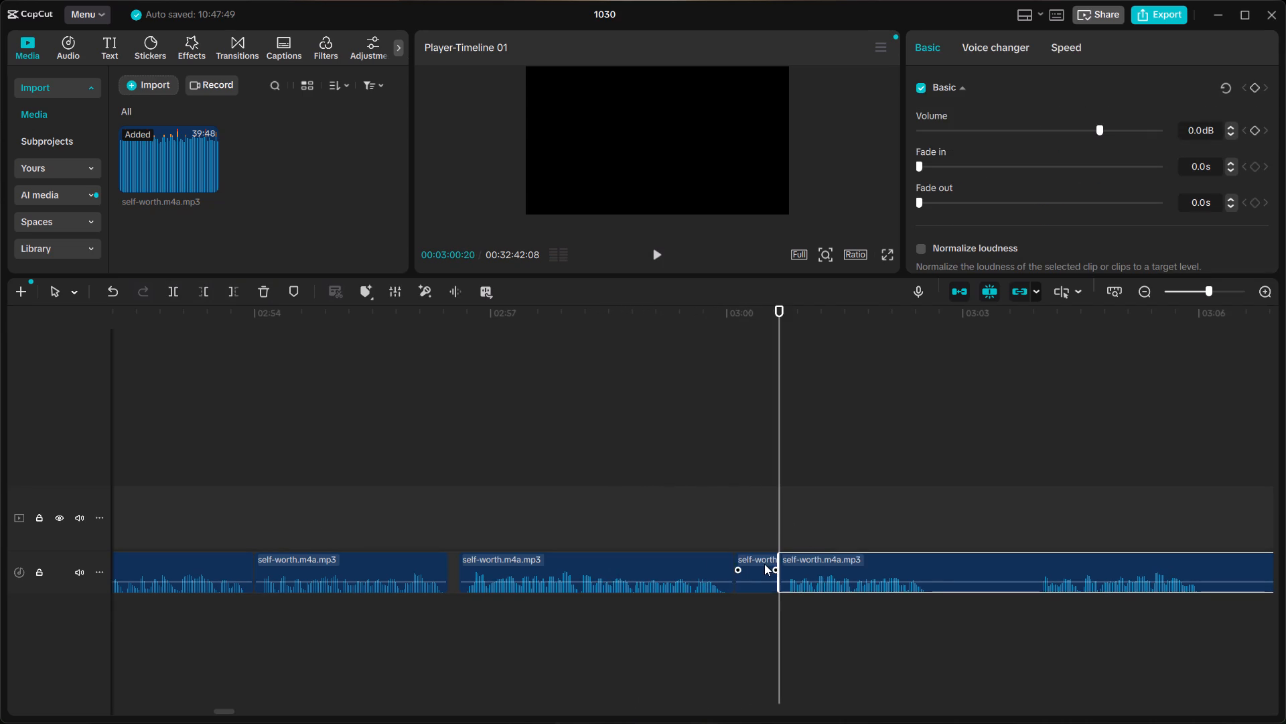
left_click(764, 564)
key("BackSpace")
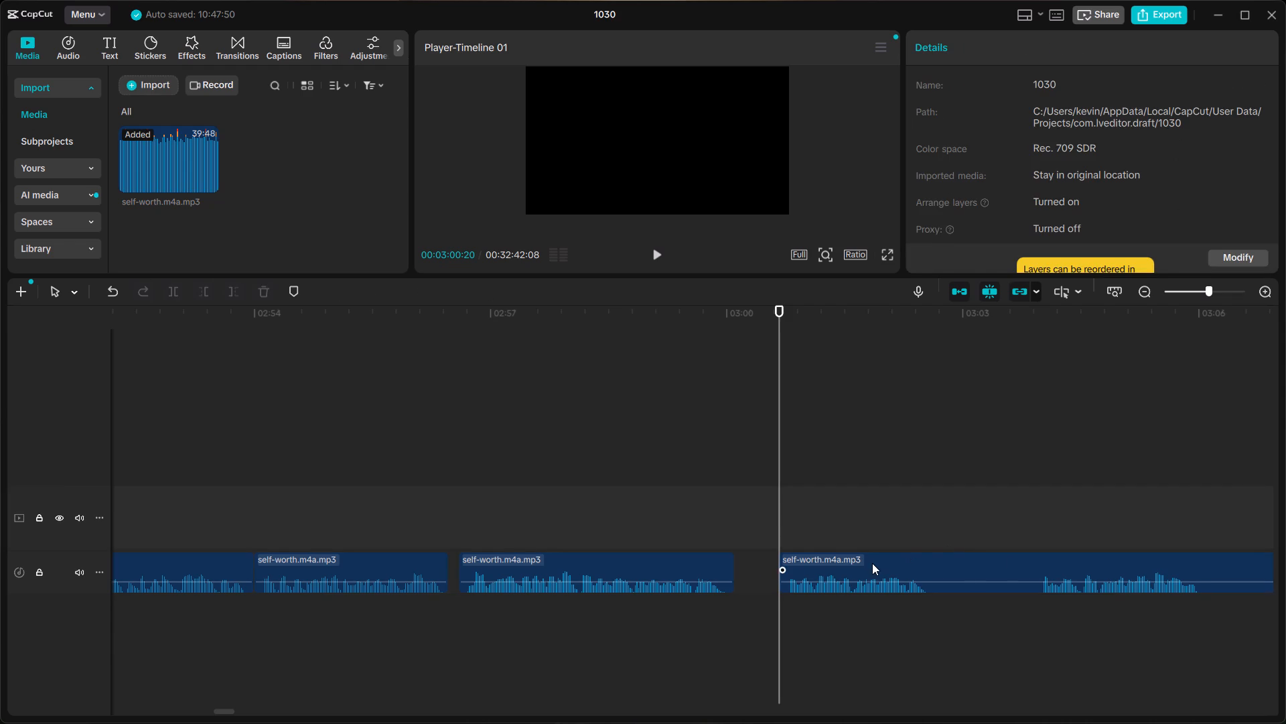
Move the following clip back to meet the 03:00:03 cut and listen across the join.
left_click(872, 563)
left_click_drag(871, 561, 825, 561)
left_click(615, 507)
key("space")
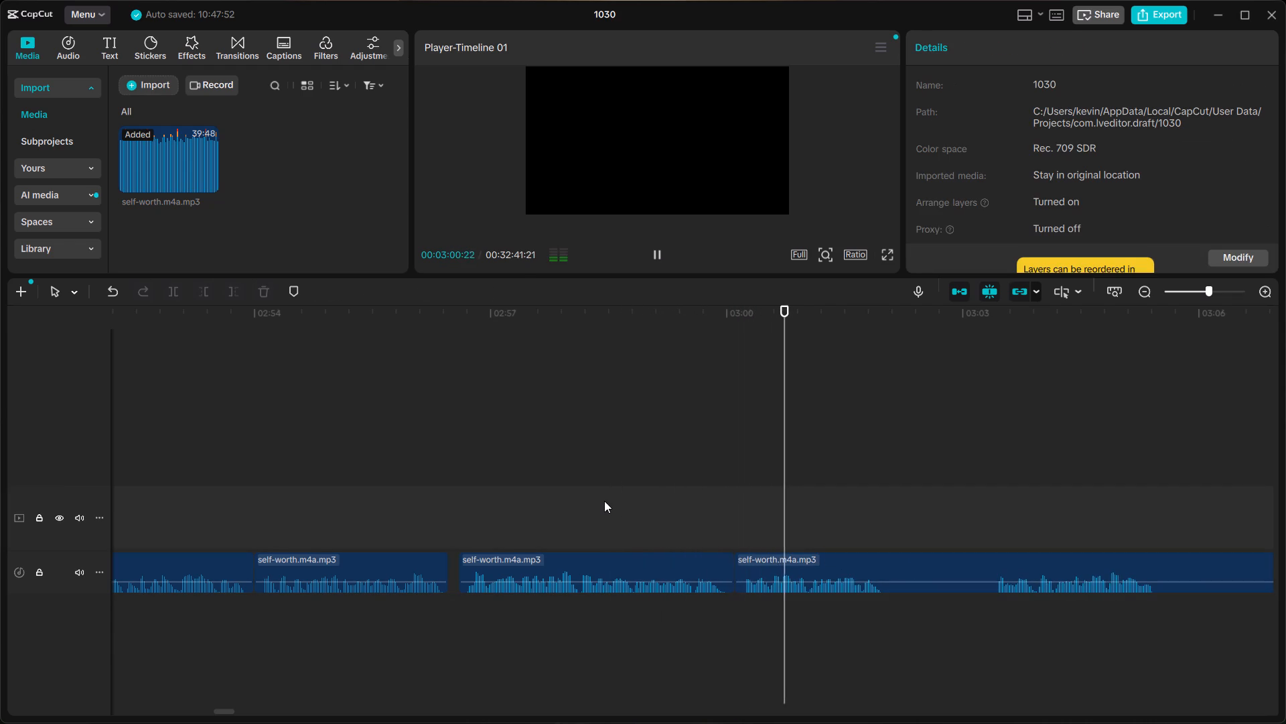
left_click(478, 507)
left_click(457, 521)
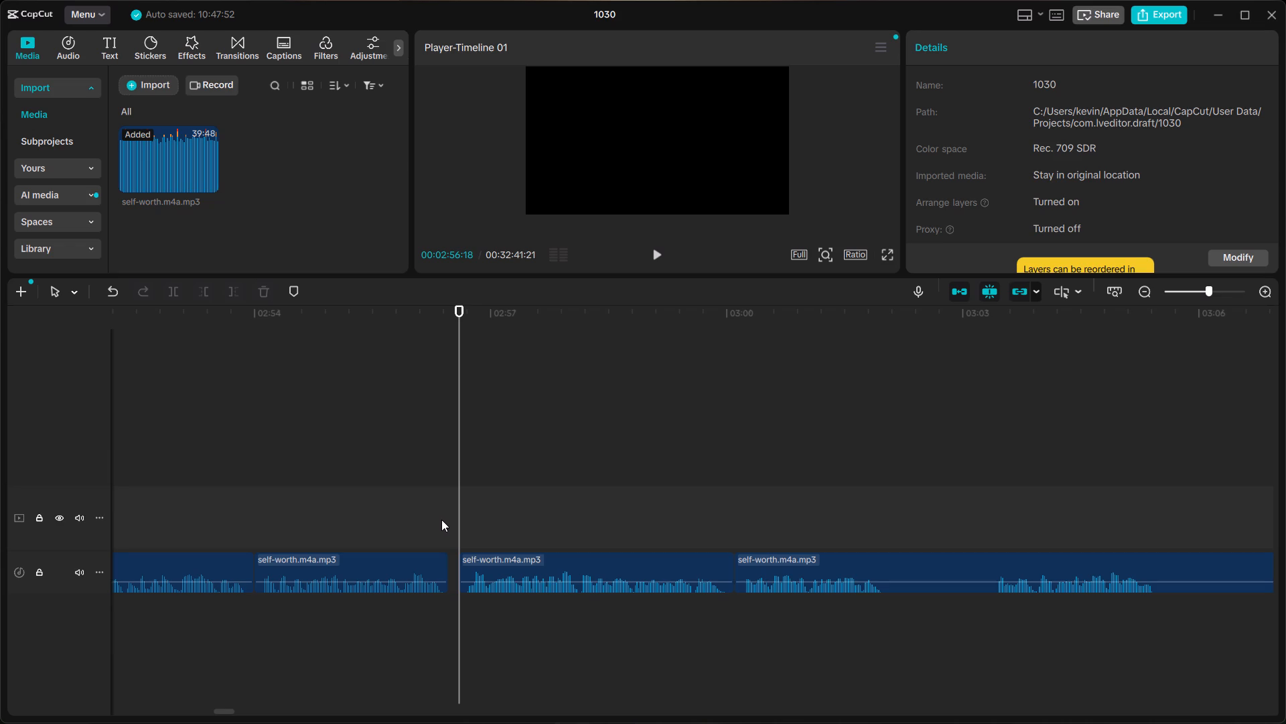
key("space")
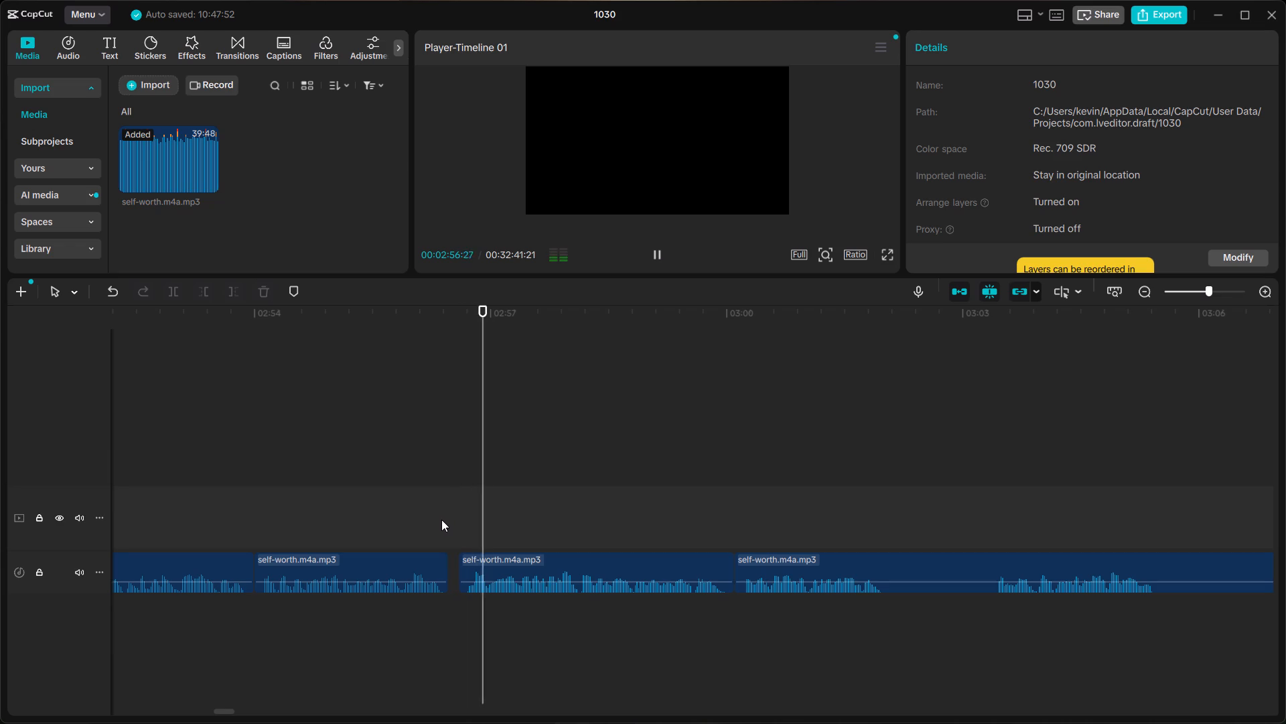
scroll(441, 520, "left", 1)
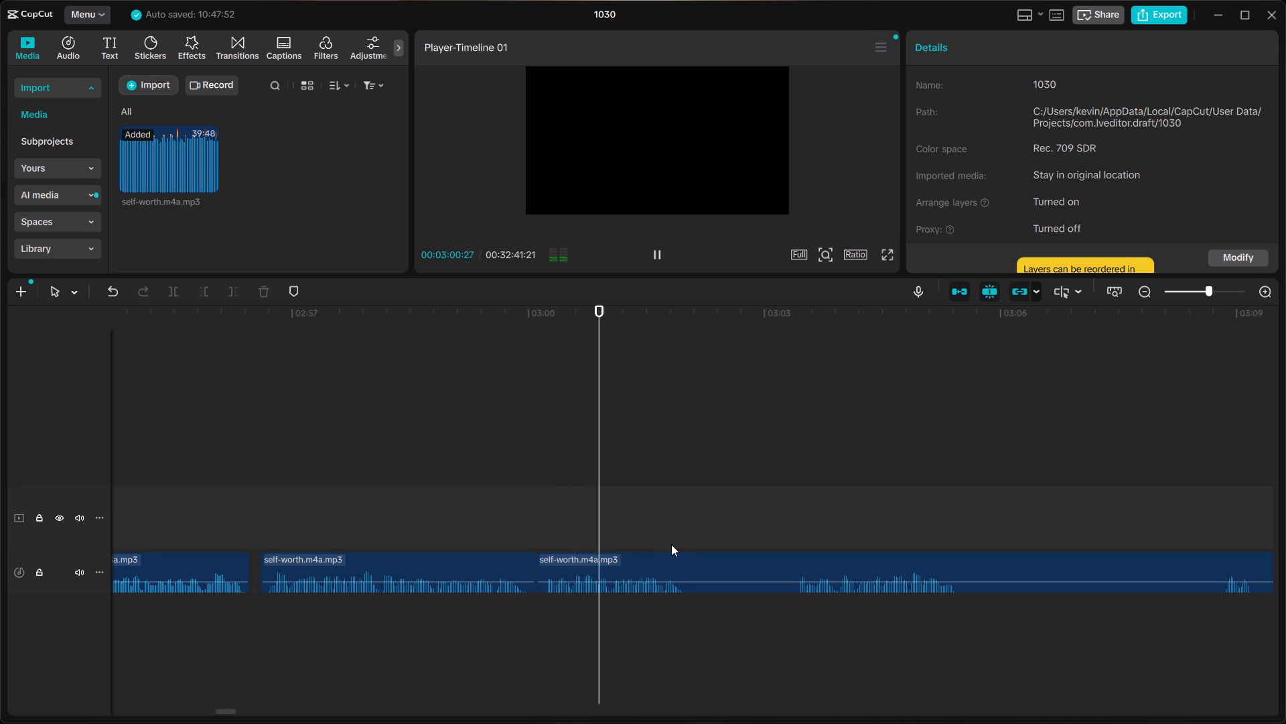
scroll(676, 546, "left", 1)
Split the clip at 03:02:02, in the silence just after the phrase ends.
key("space")
left_click(551, 557)
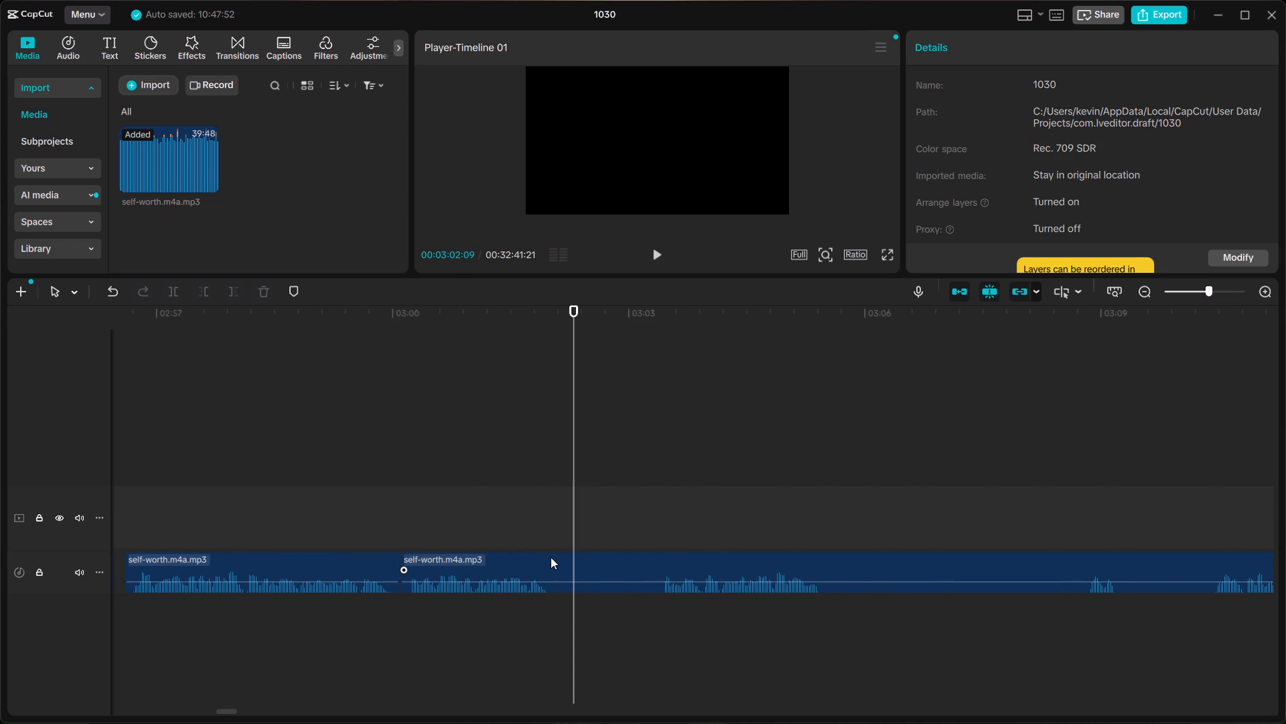
left_click(551, 543)
left_click(557, 549)
left_click(567, 560)
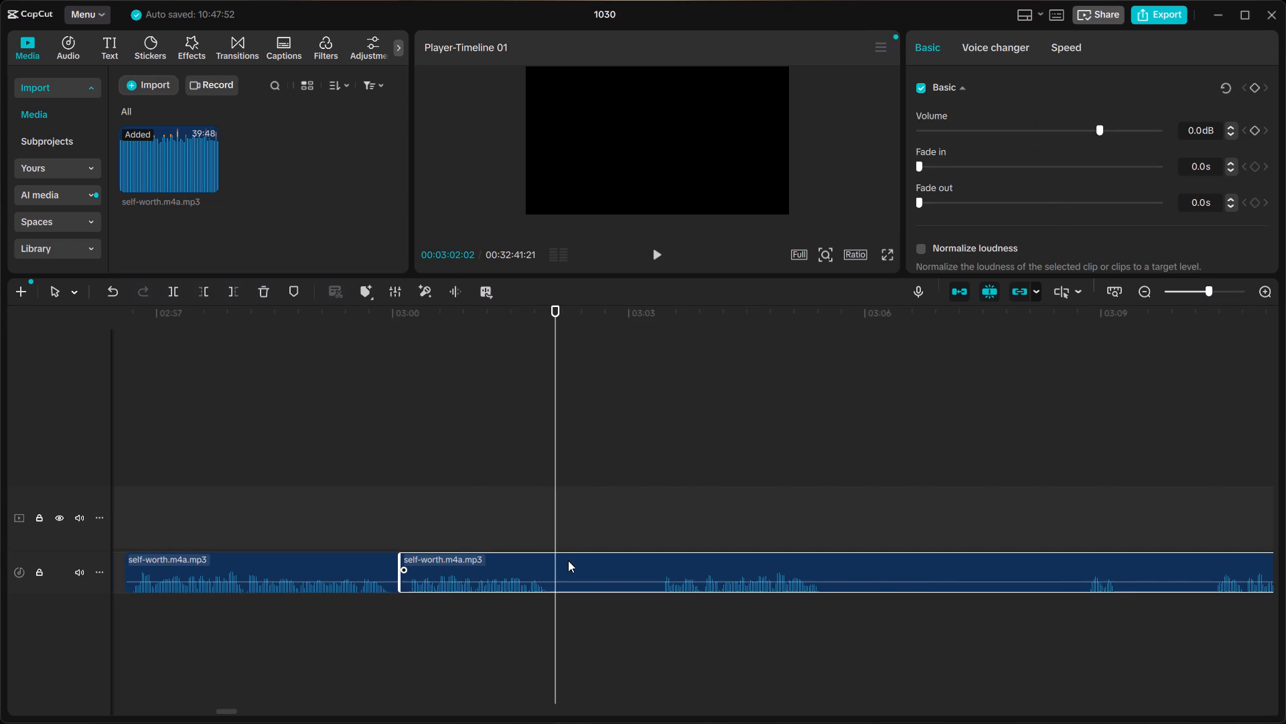
key("ctrl+b")
Listen to the phrase from about 03:03 to 03:06 and the one from 03:10:12 to 03:13:20 to compare the takes.
left_click(653, 534)
key("space")
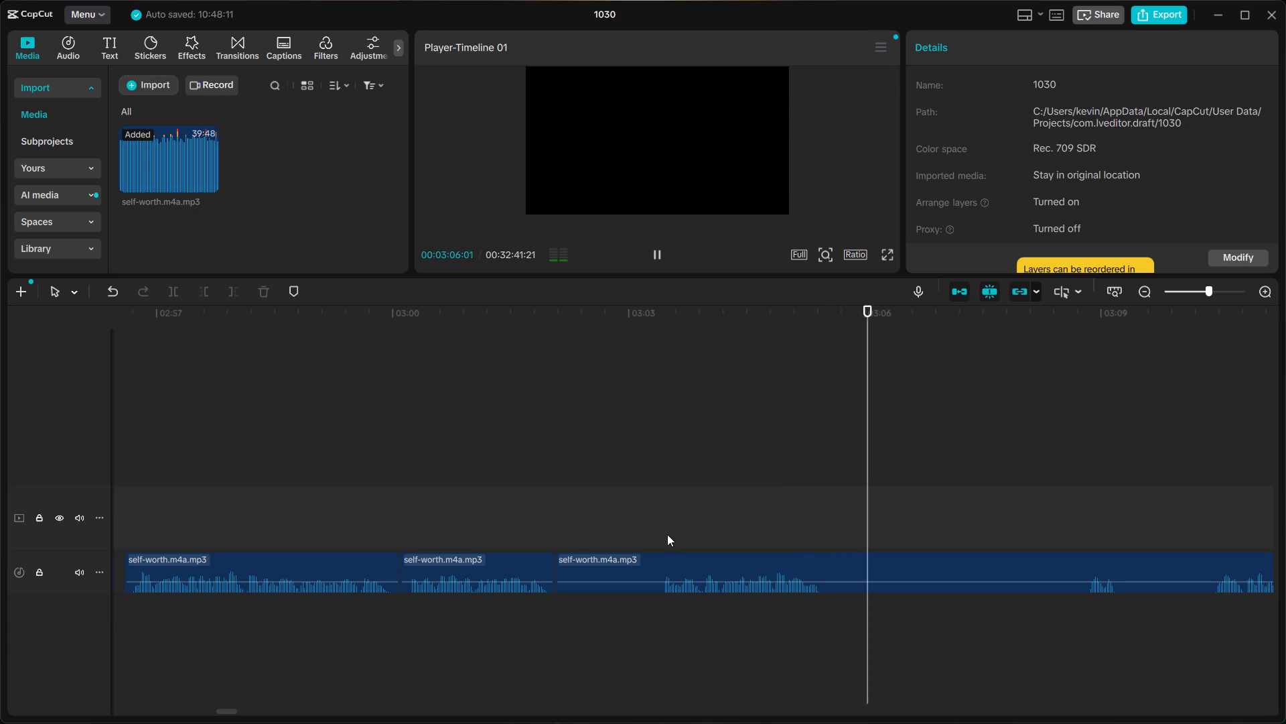
left_click(652, 528)
scroll(975, 528, "left", 2)
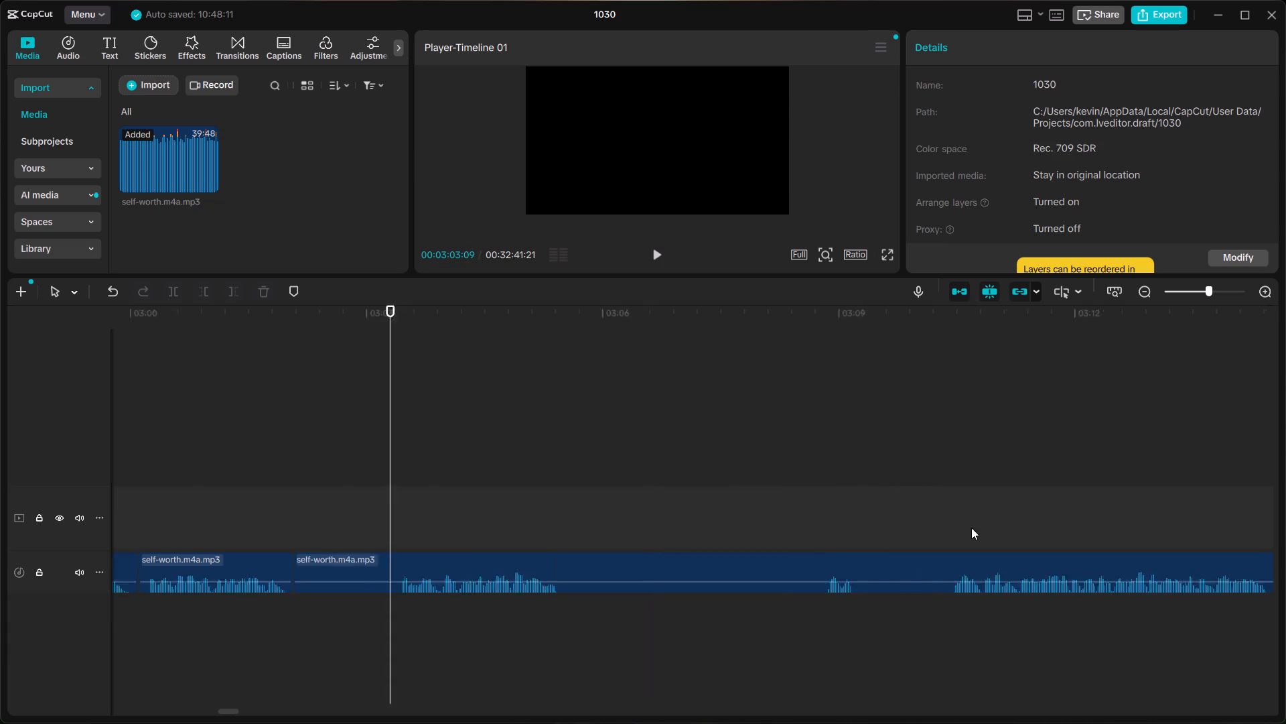
scroll(971, 528, "left", 4)
left_click(593, 536)
left_click(604, 537)
left_click(611, 532)
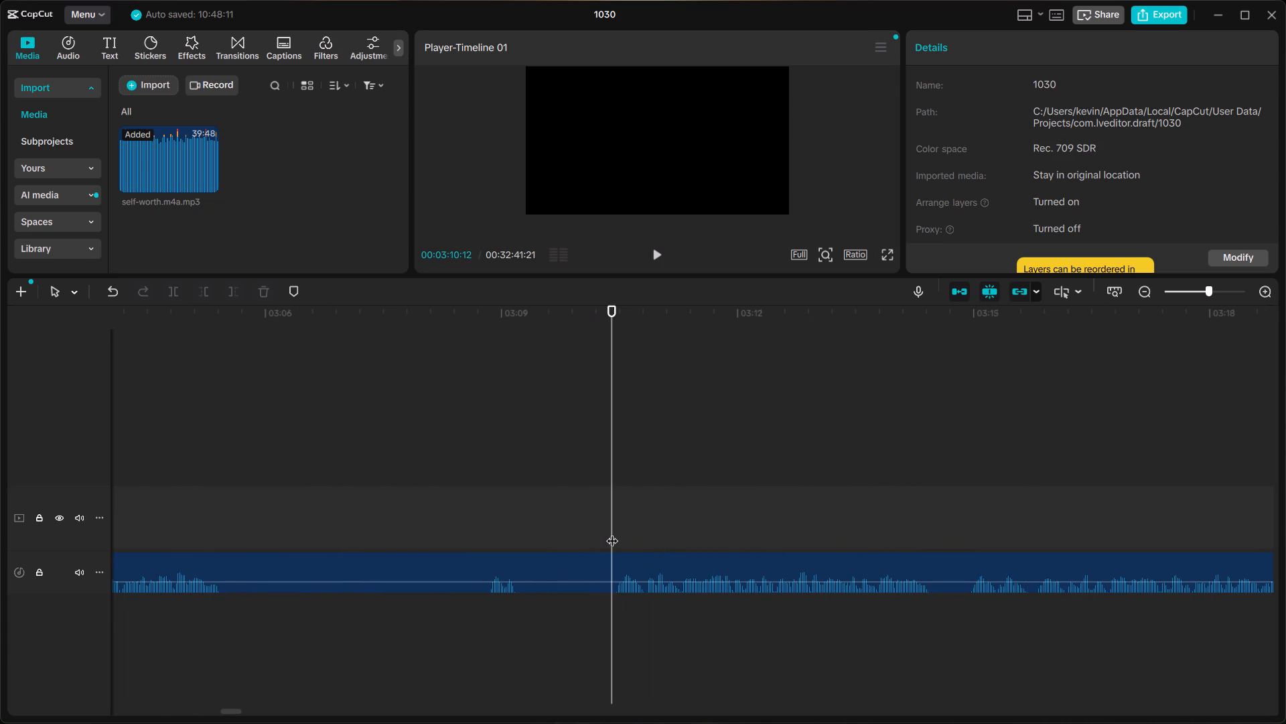
key("space")
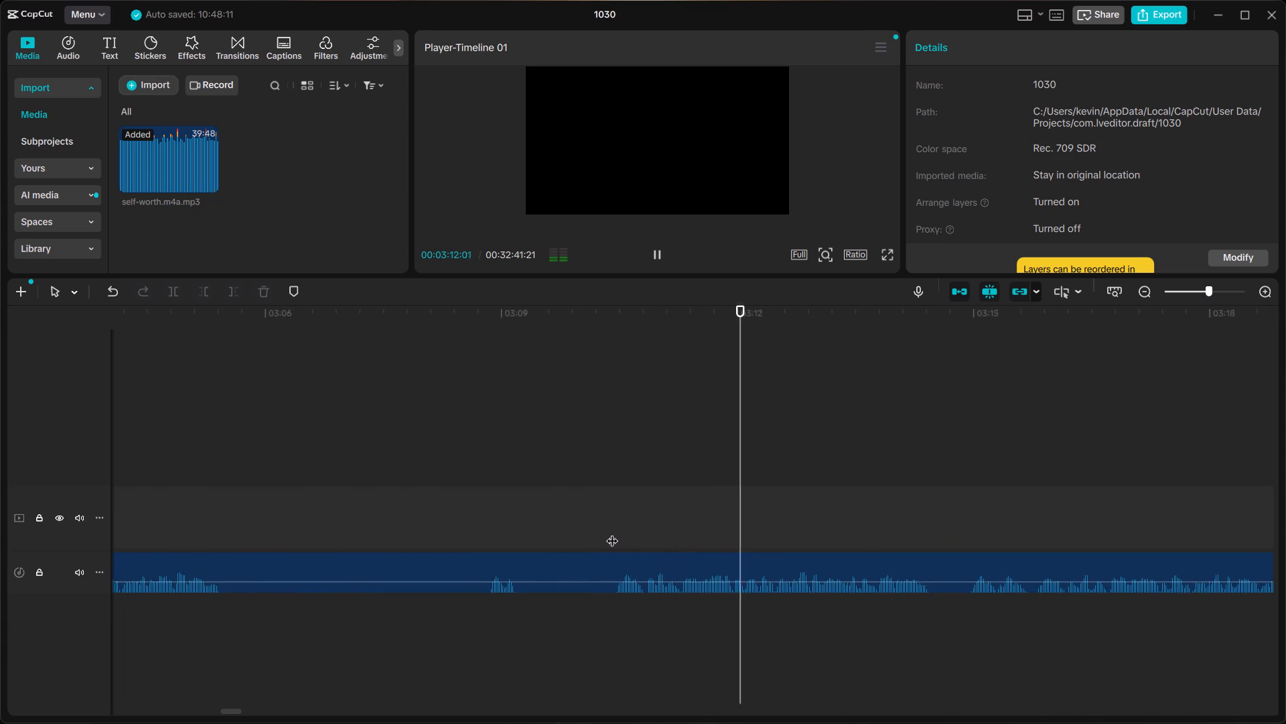
key("space")
Cut out the silence between the 03:02:02 cut and 03:03:11, just before the phrase starts, and close the gap.
scroll(612, 532, "right", 1)
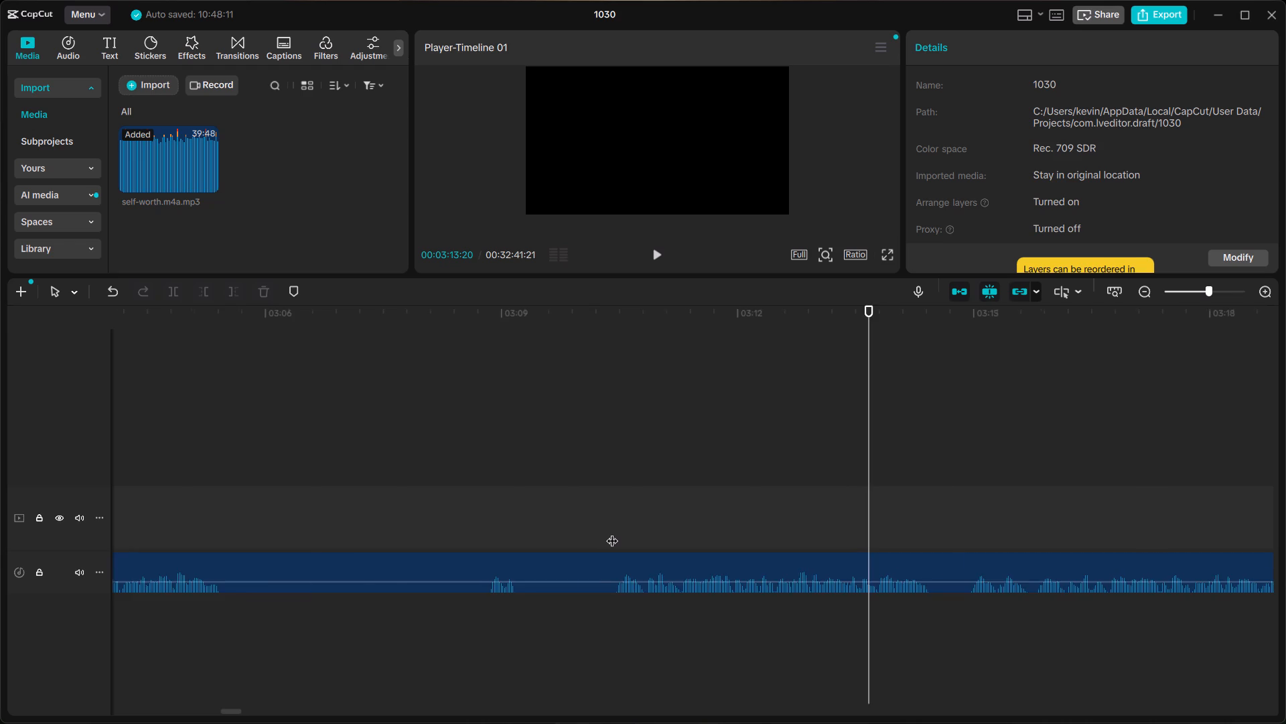
scroll(612, 532, "right", 1)
left_click(760, 550)
left_click(763, 552)
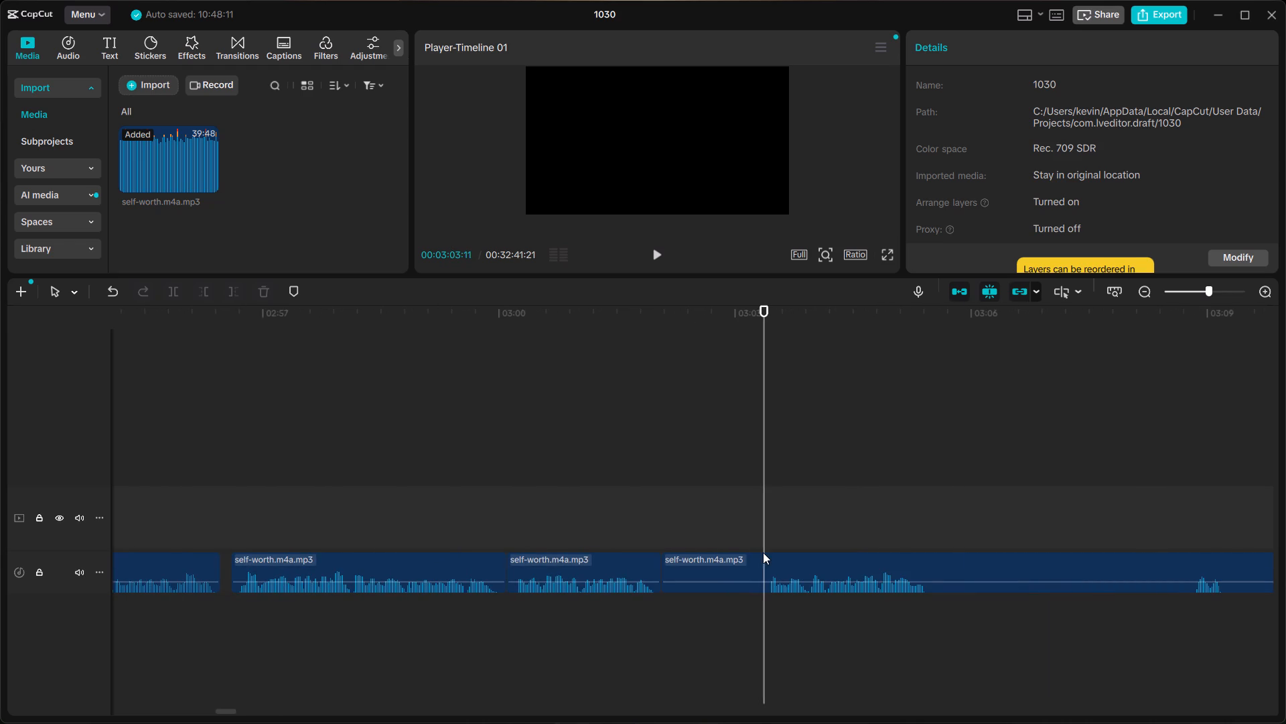
key("ctrl+b")
left_click(766, 561, "ctrl")
key("ctrl+b")
left_click(751, 564)
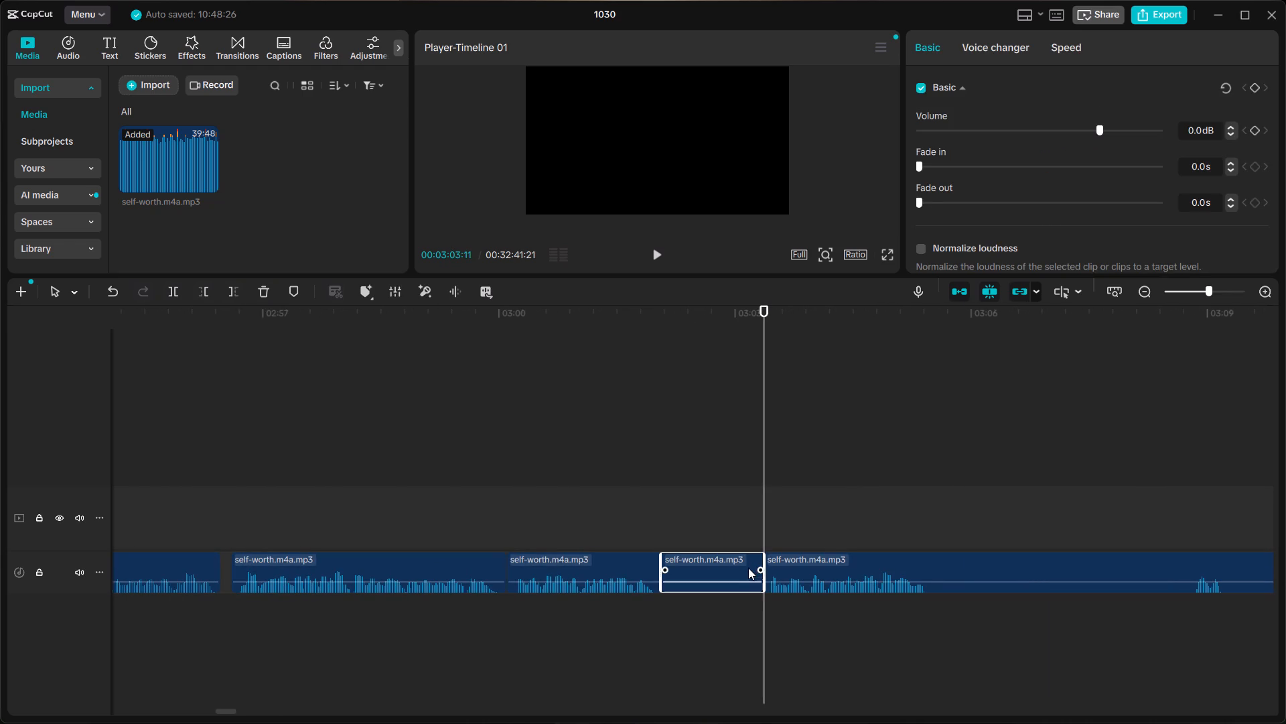
key("BackSpace")
right_click(711, 575)
left_click(725, 582)
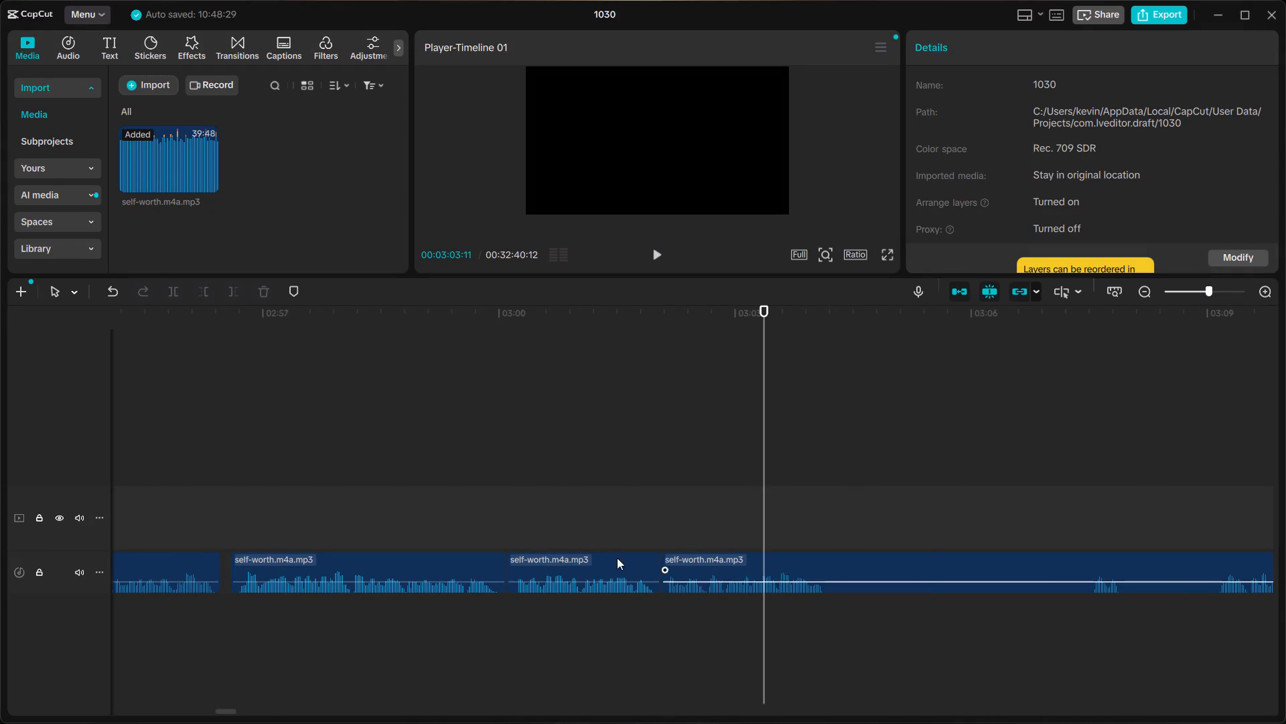
Listen across the join at 03:02:02, from about 03:01 to the end of the following phrase near 03:04:18.
left_click(581, 524)
key("space")
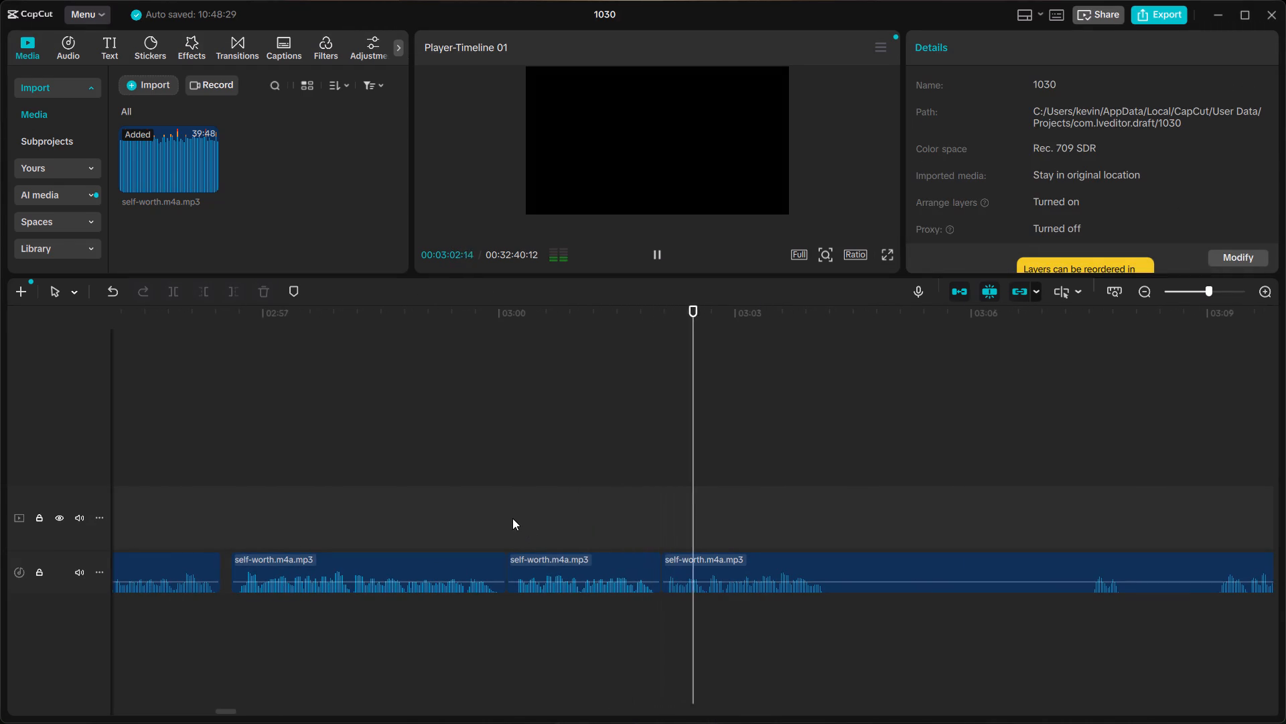
left_click(512, 518)
key("space")
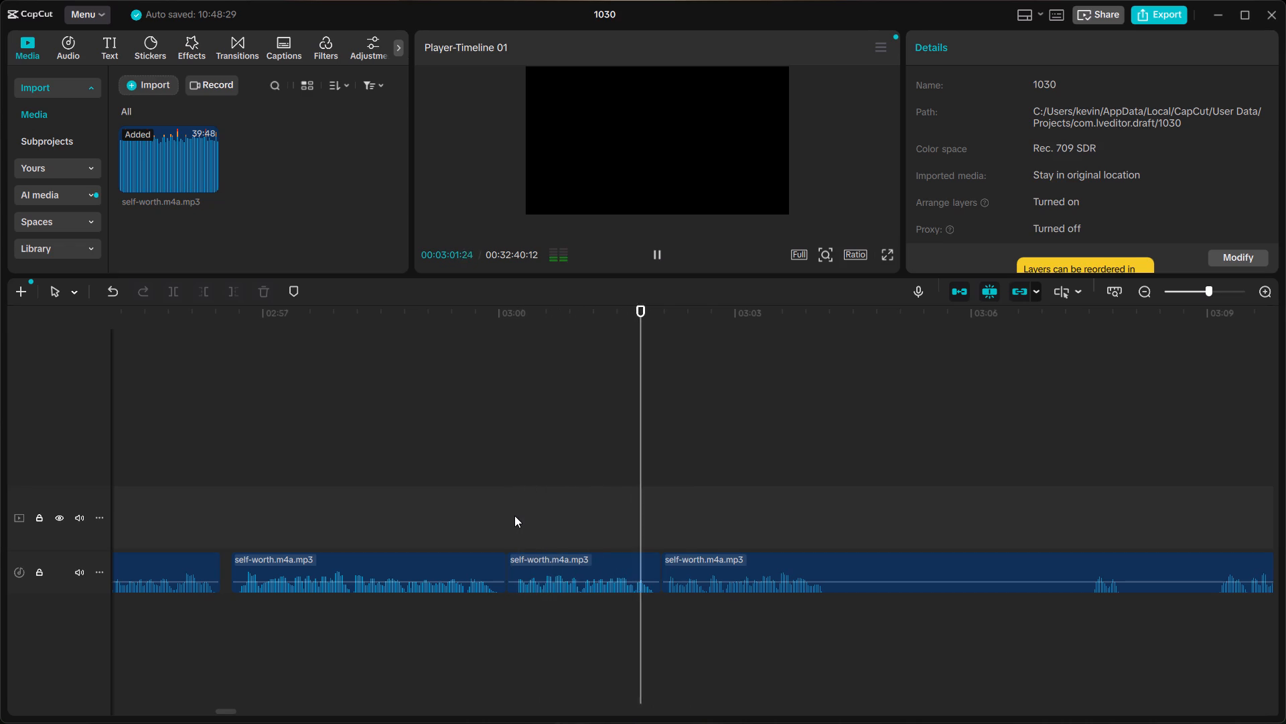
scroll(514, 516, "left", 1)
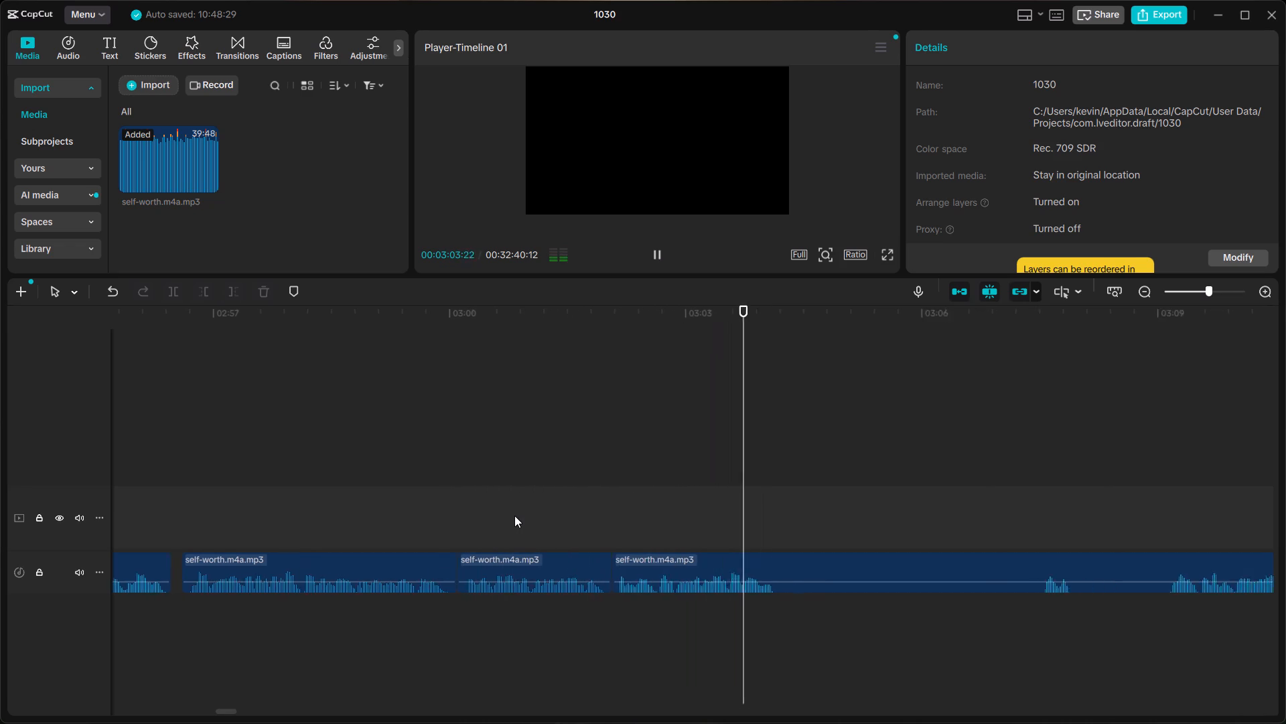
scroll(514, 516, "left", 1)
key("space")
Split the clip at about 03:04:06, in the silence just after the phrase ends.
left_click(674, 557)
left_click(679, 544)
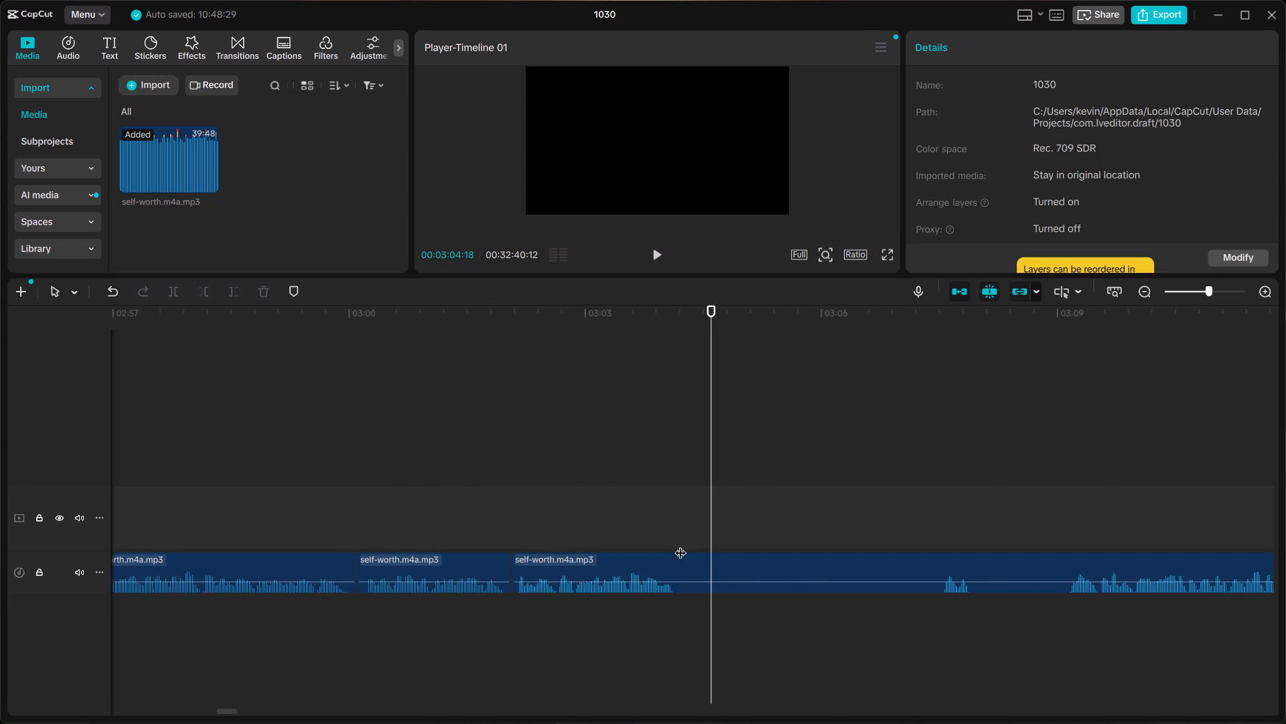
left_click(685, 557)
key("ctrl+b")
Listen to the takes from 03:07:13 to about 03:18 and from about 03:24 to 03:28:01.
left_click(932, 524)
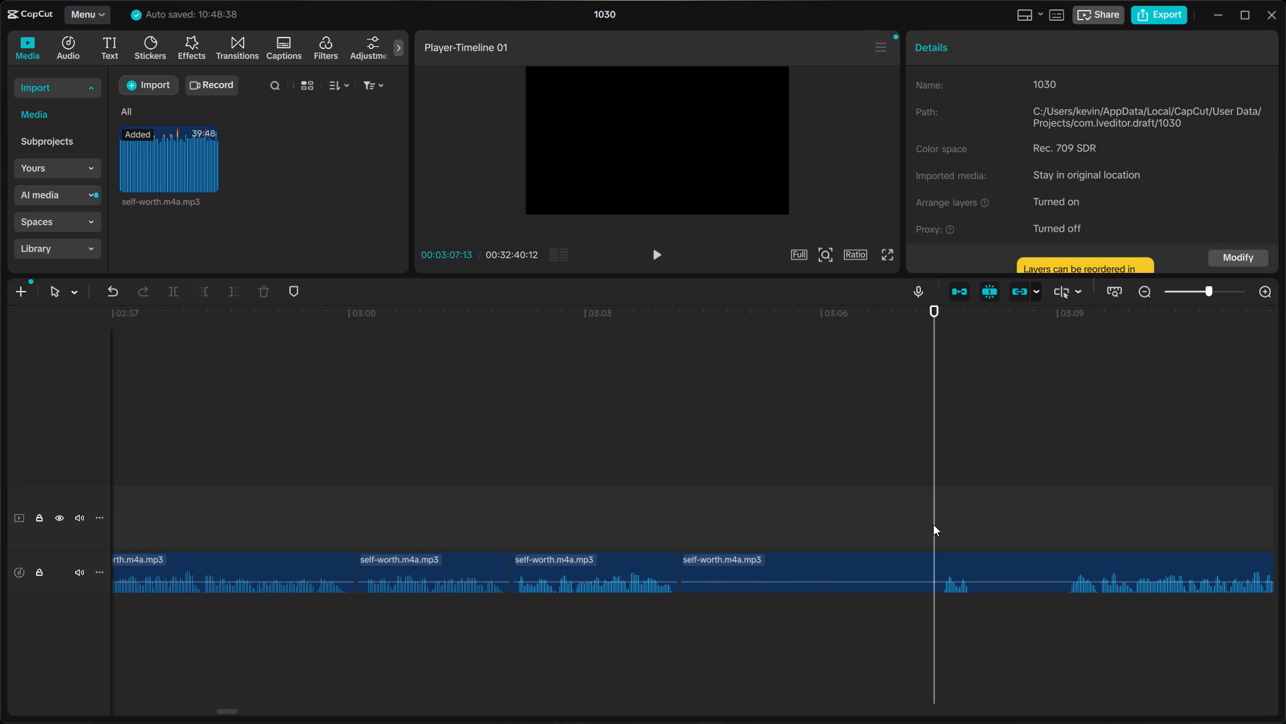
key("space")
scroll(934, 524, "left", 1)
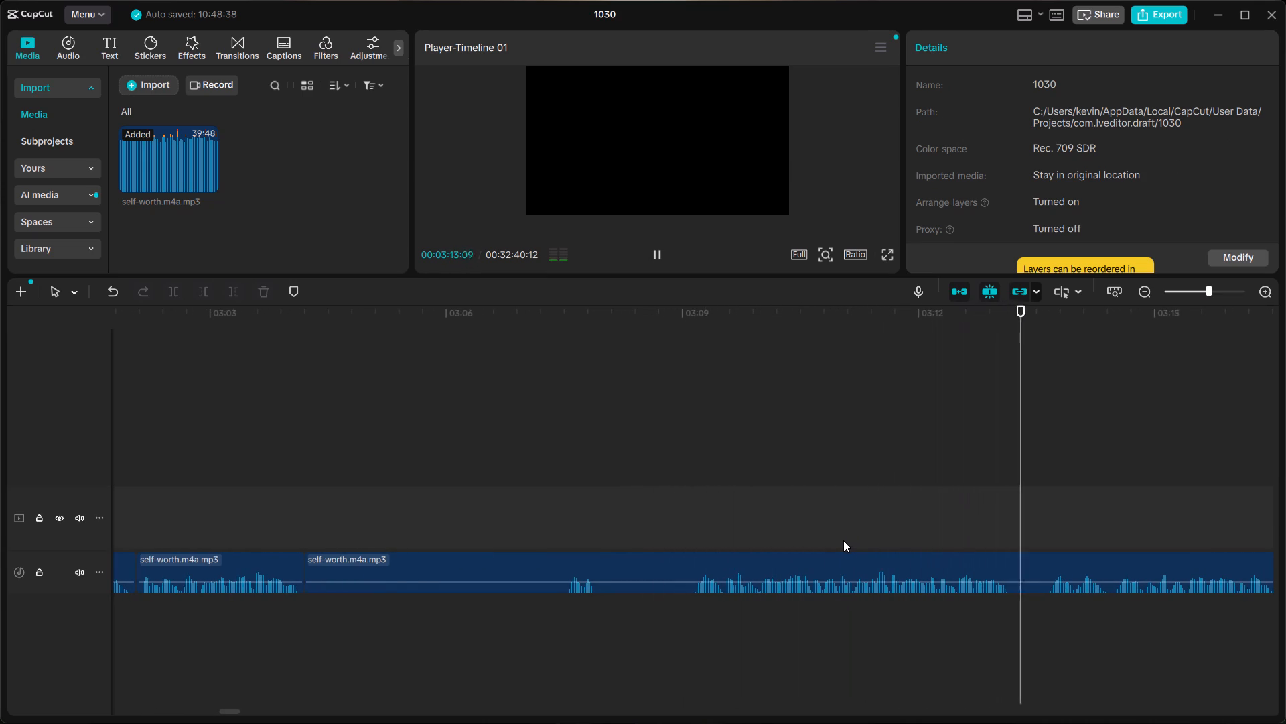
scroll(843, 540, "left", 1)
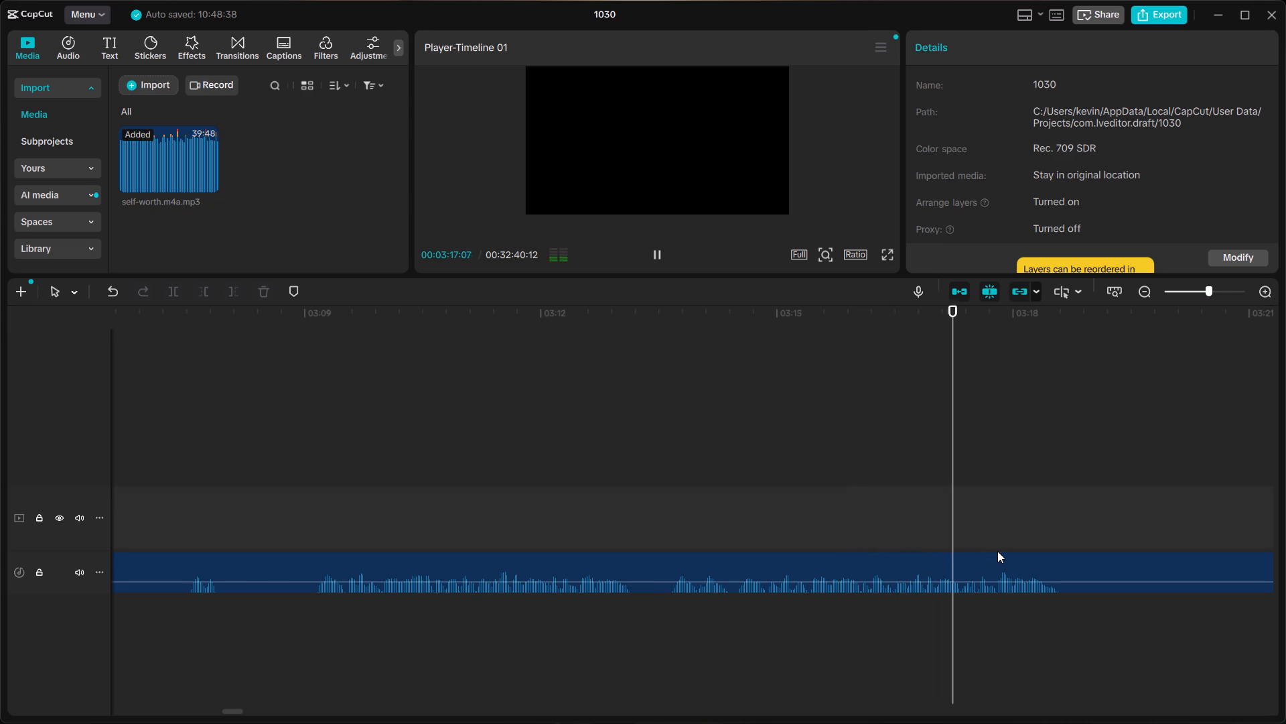
scroll(997, 551, "left", 1)
left_click(1049, 521)
key("space")
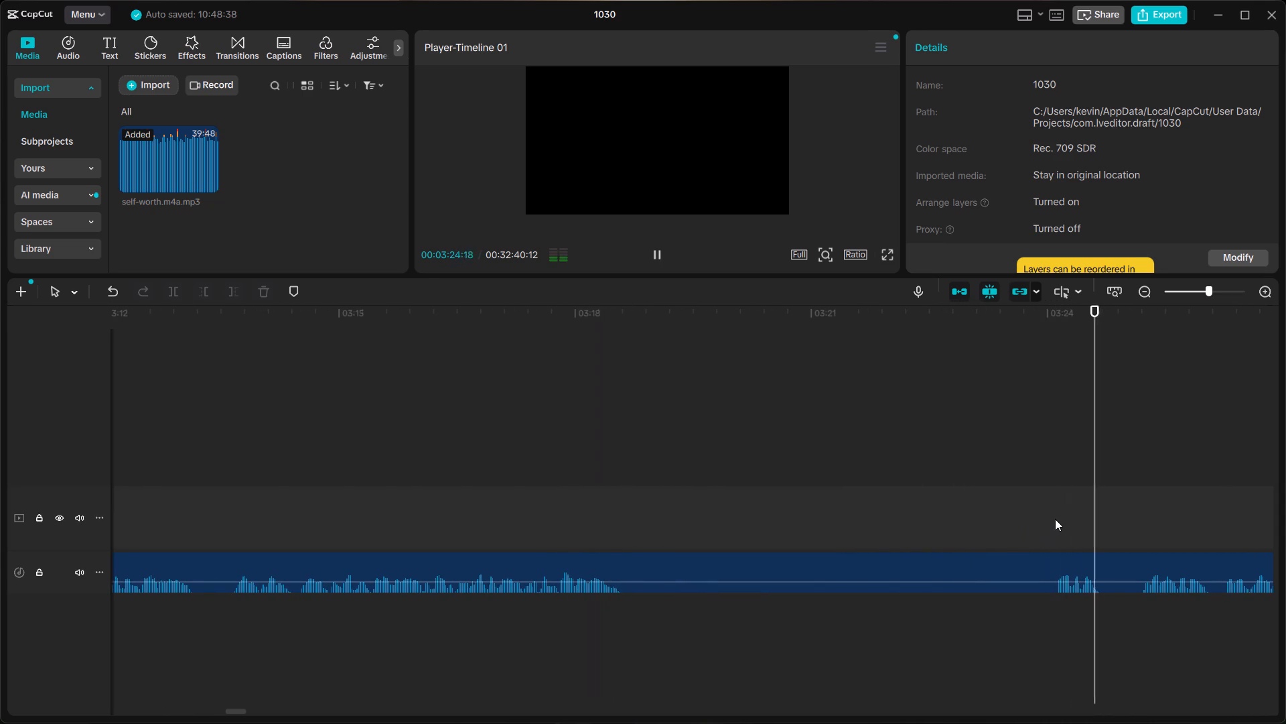
scroll(1055, 519, "left", 1)
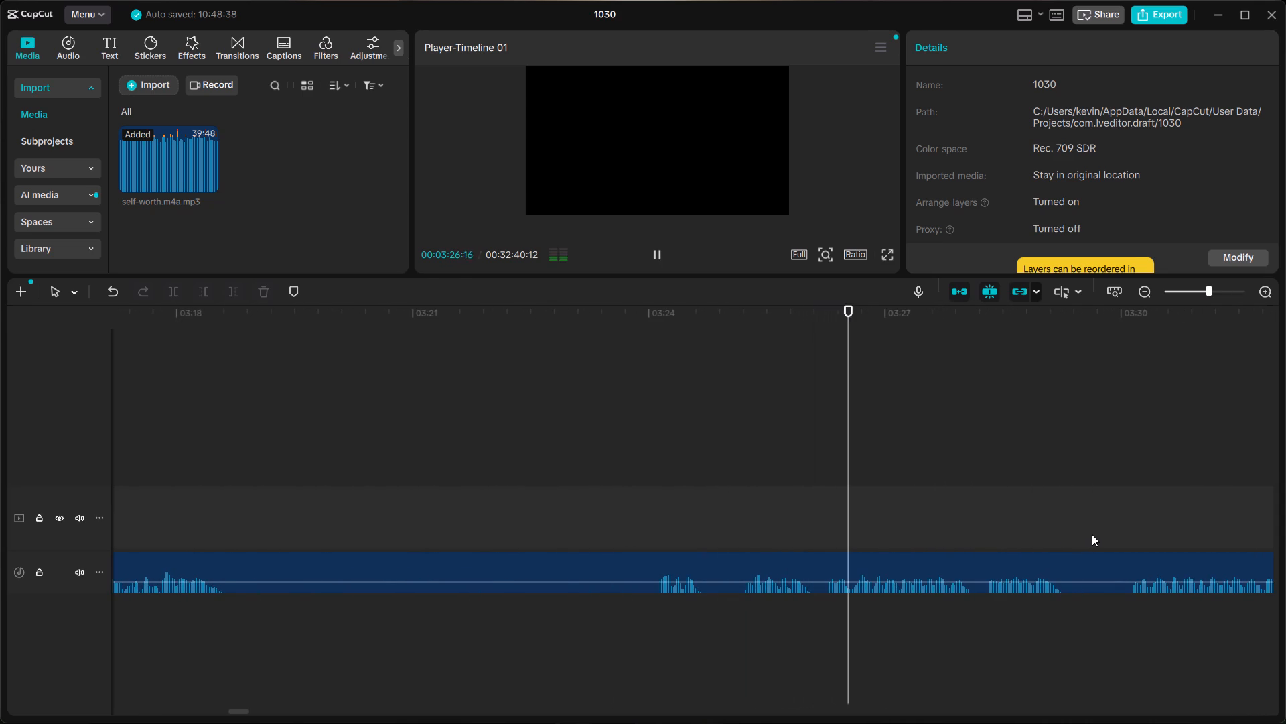
key("space")
Replay the two phrases between about 03:09 and 03:17 to compare them with the preceding take.
scroll(1037, 536, "right", 1)
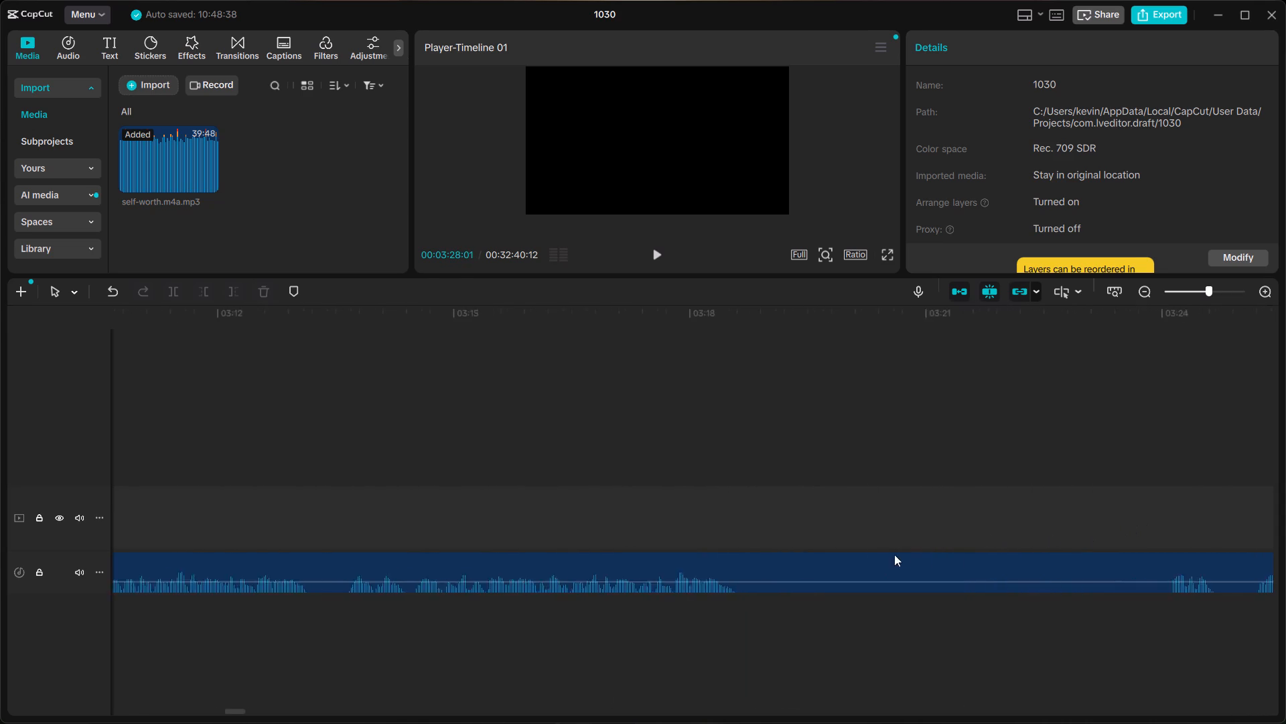
scroll(894, 554, "right", 2)
left_click(594, 528)
key("space")
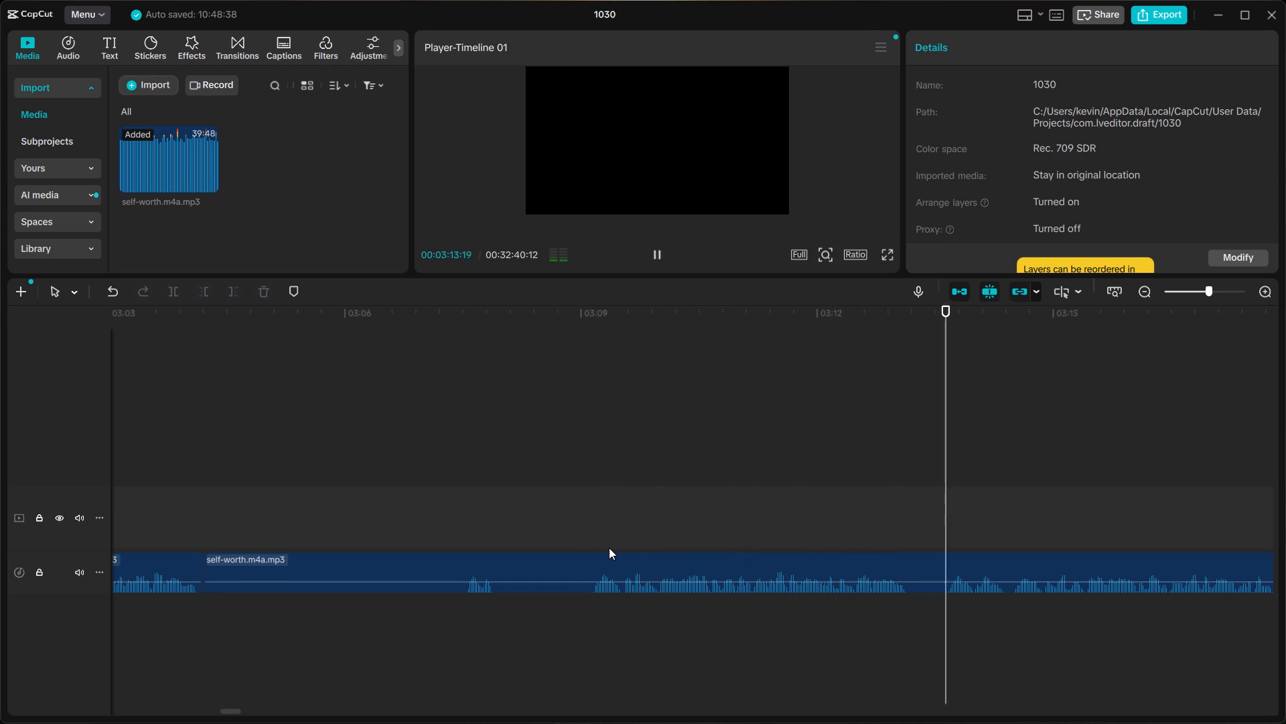
scroll(609, 548, "left", 1)
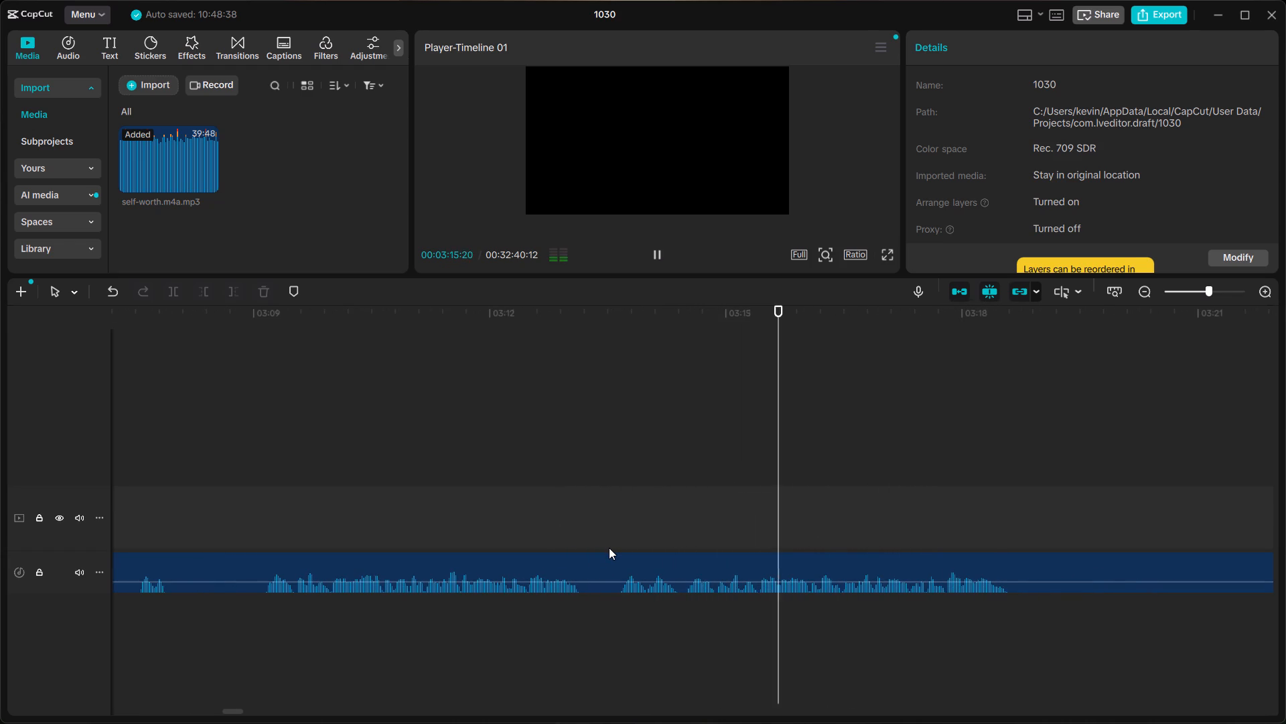
key("space")
key("space")
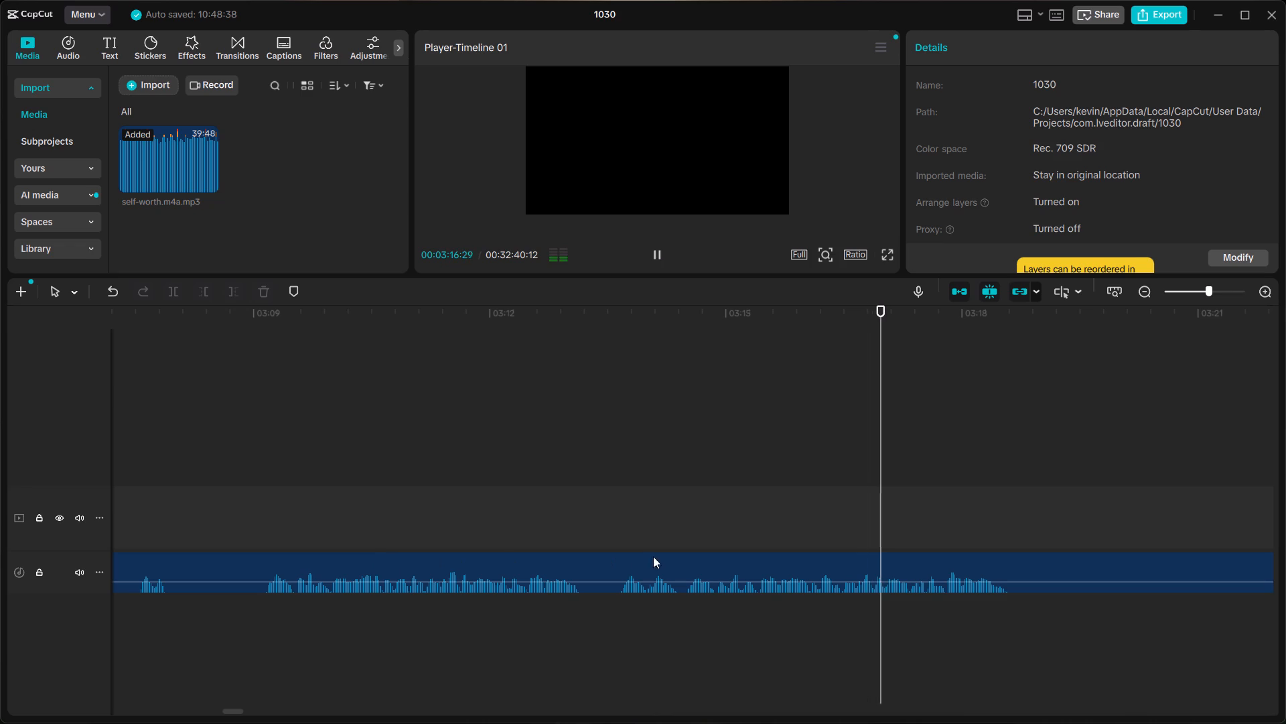
key("space")
left_click(286, 535)
key("space")
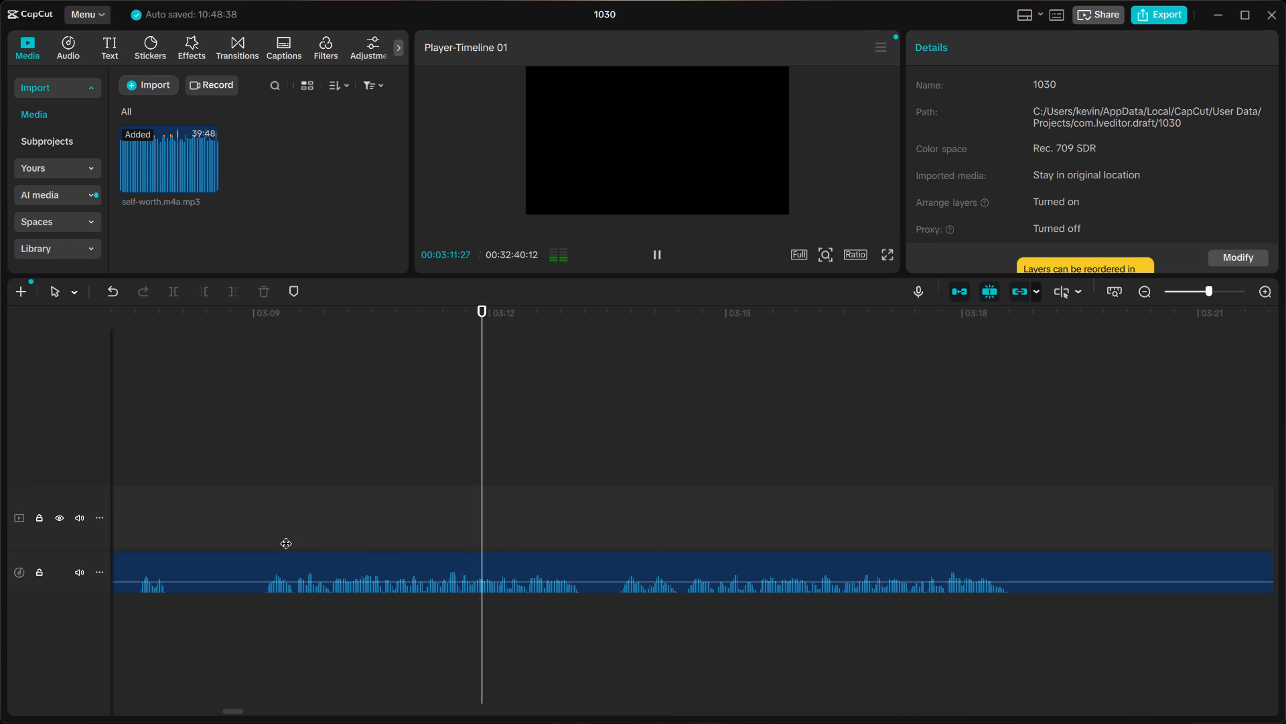
Find the short dip between words in the phrase starting near 03:09 and split the clip there, at 03:10:29.
left_click(272, 536)
left_click(269, 537)
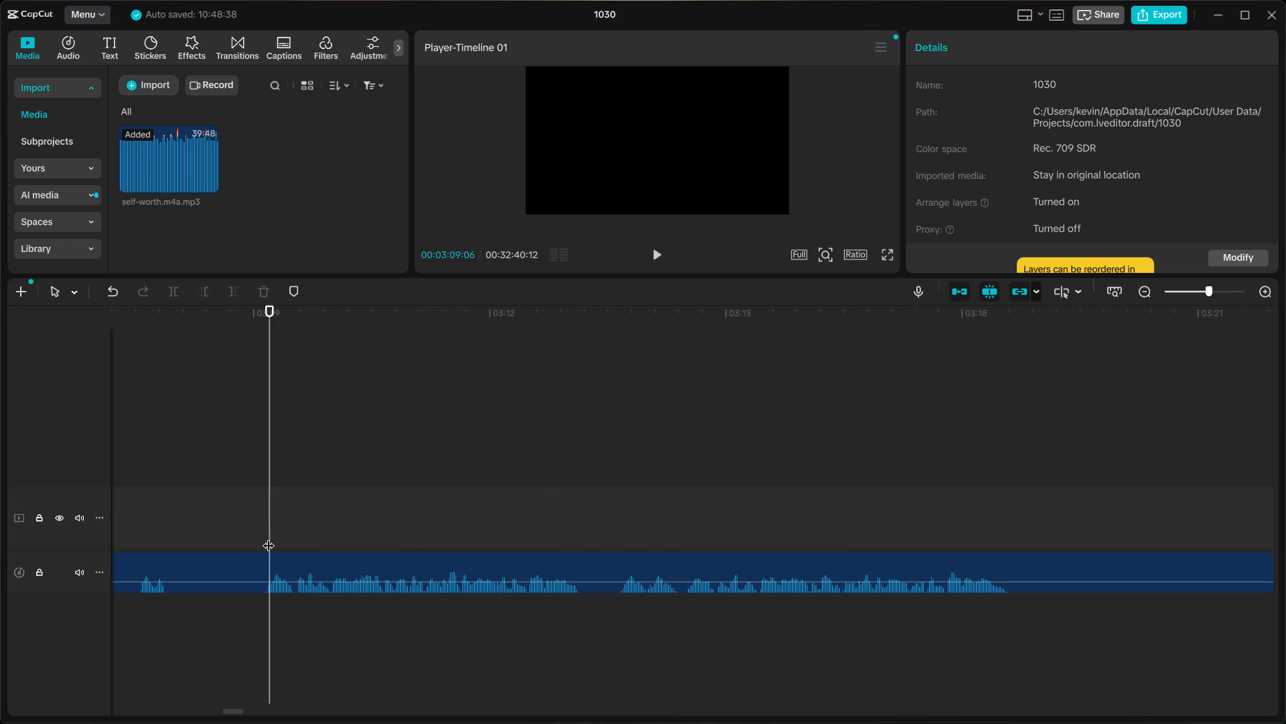
scroll(269, 538, "up", 11, "ctrl")
left_click(259, 534)
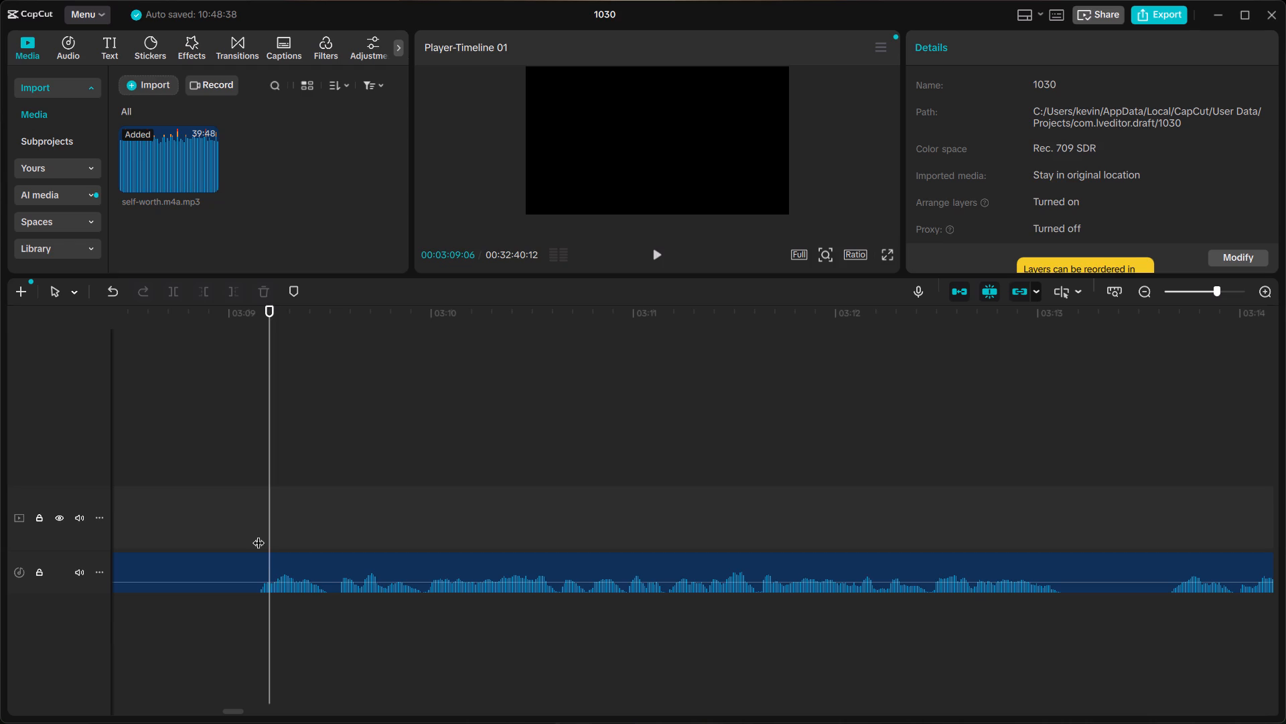
key("space")
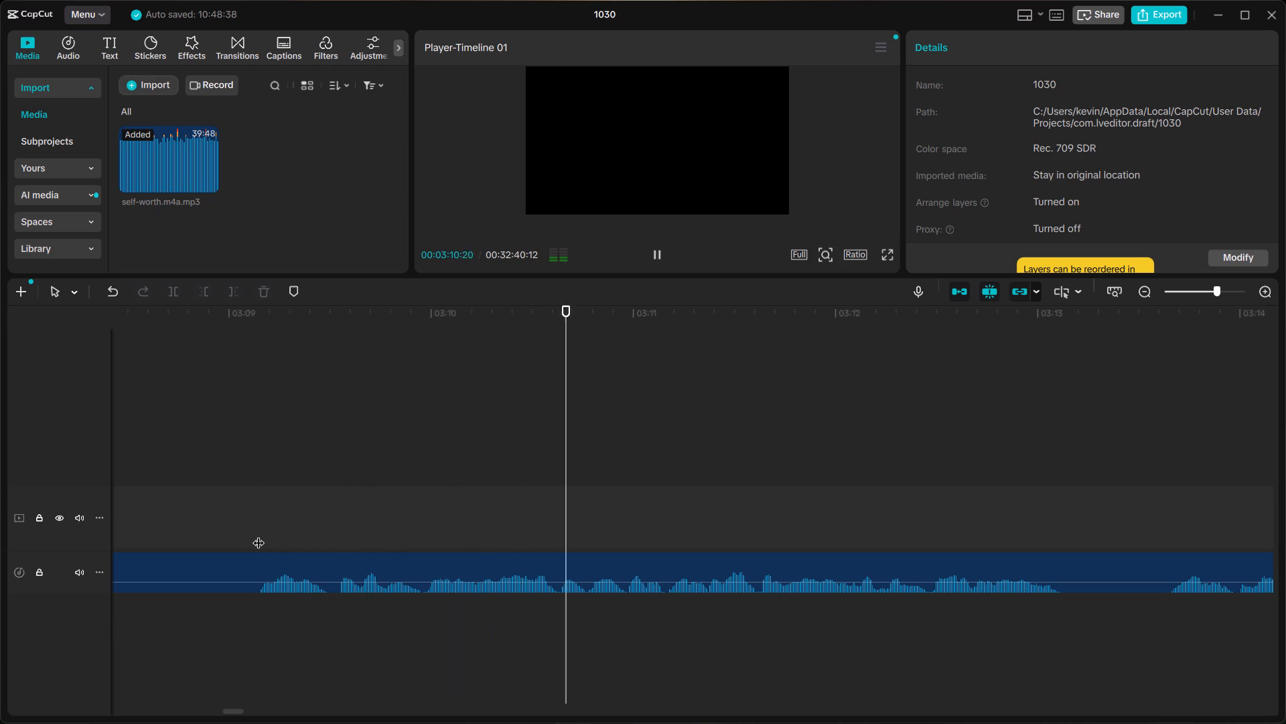
key("space")
scroll(310, 534, "up", 8, "ctrl")
scroll(421, 538, "up", 3, "ctrl")
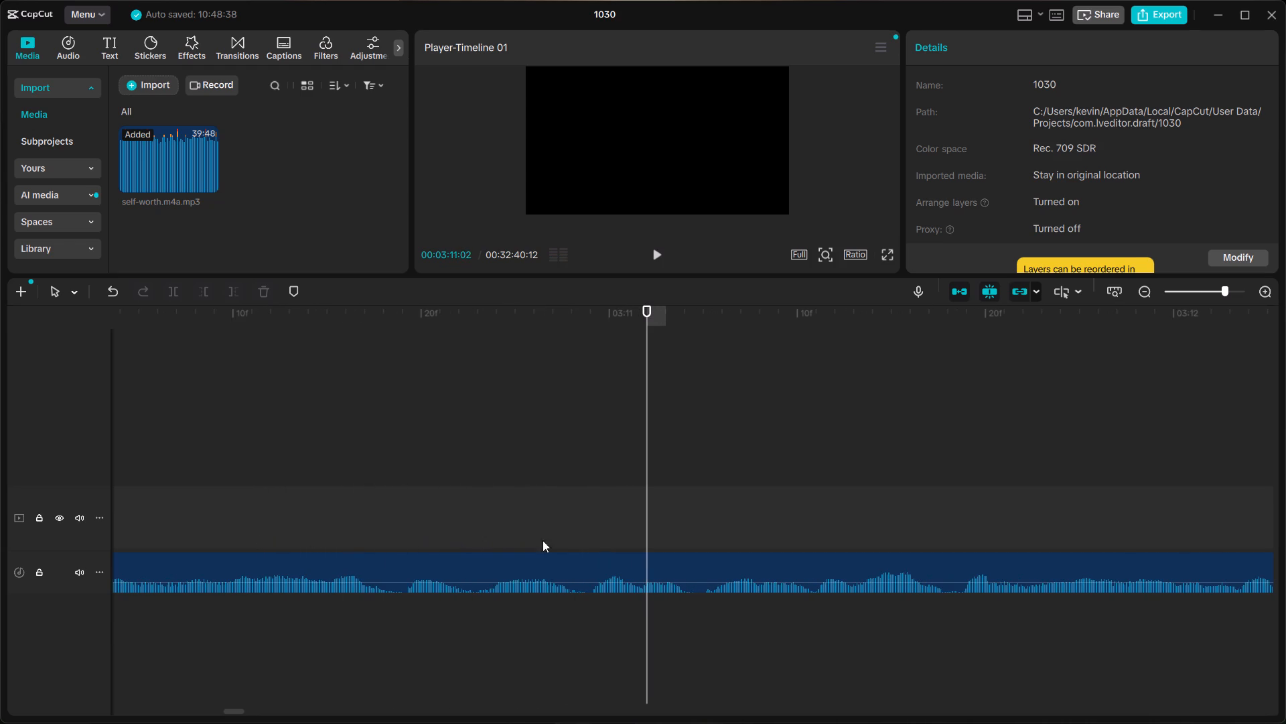
left_click(590, 538)
key("space")
key("space")
left_click(590, 538)
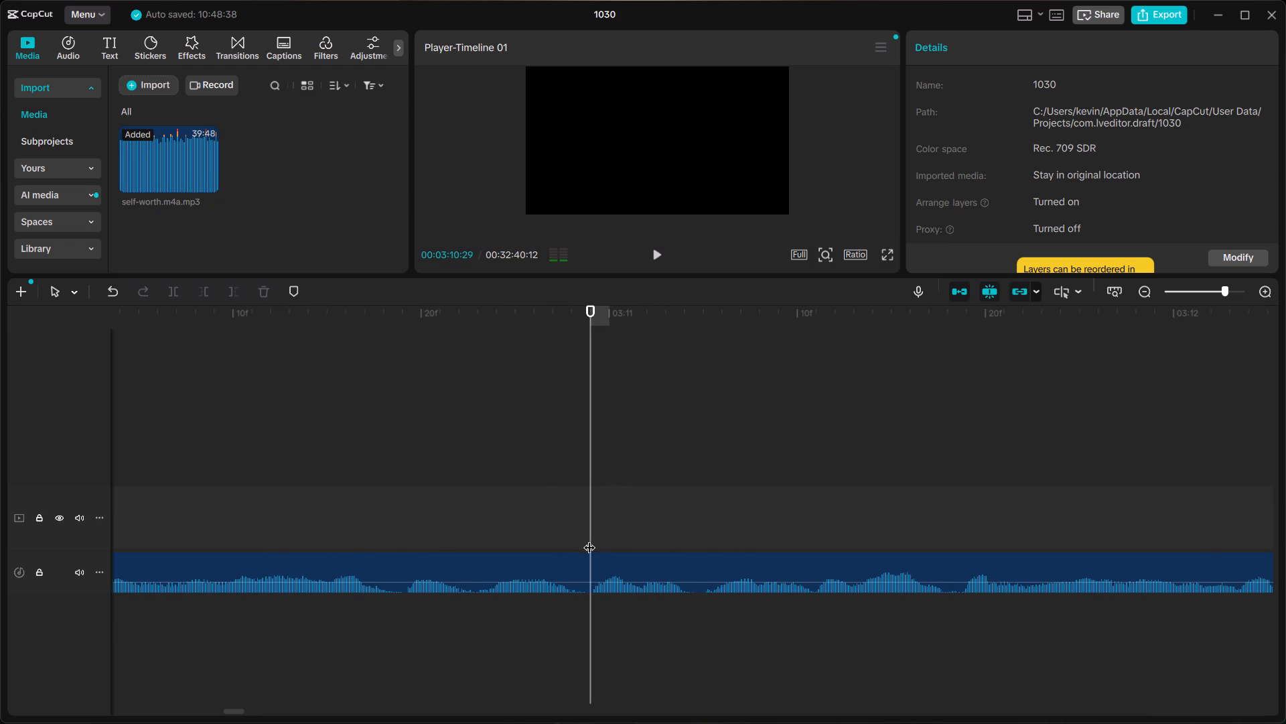
left_click(603, 567)
key("ctrl+b")
Split the clip at 03:09:01, delete the piece between the cut just after 03:04 and this one, and close the gap.
scroll(563, 557, "down", 8, "ctrl")
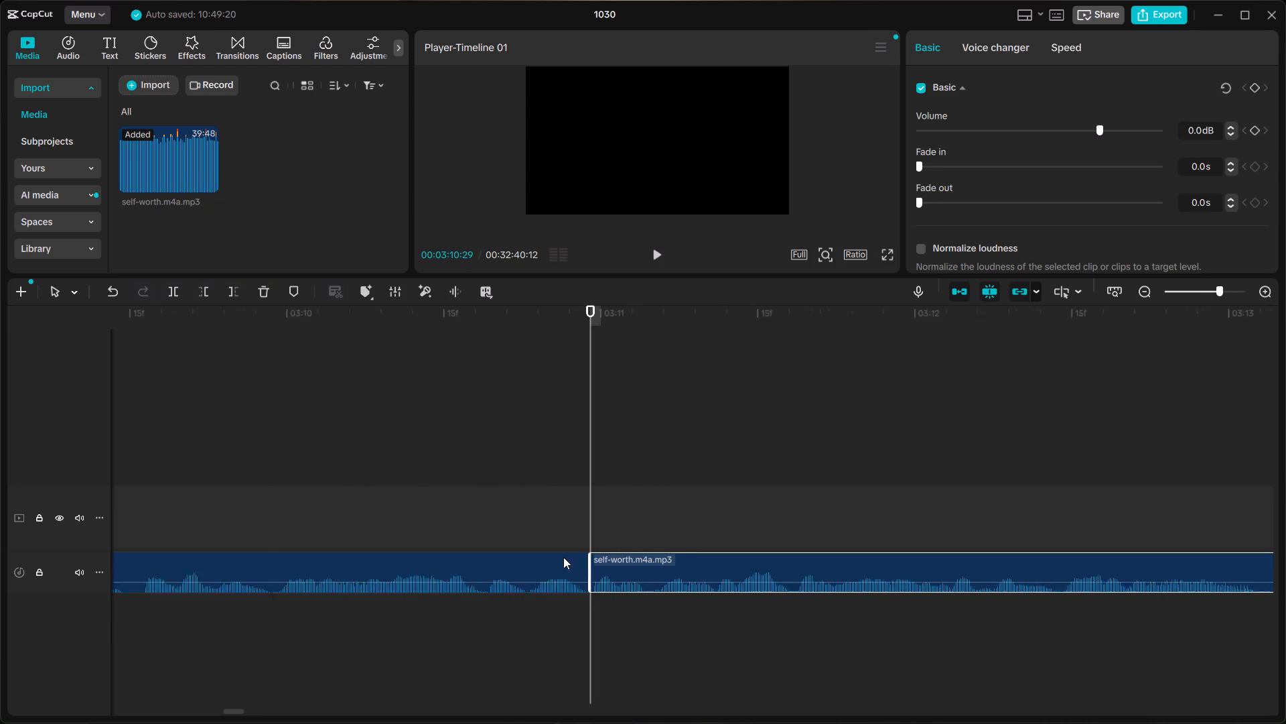
scroll(563, 557, "down", 11, "ctrl")
left_click(402, 547)
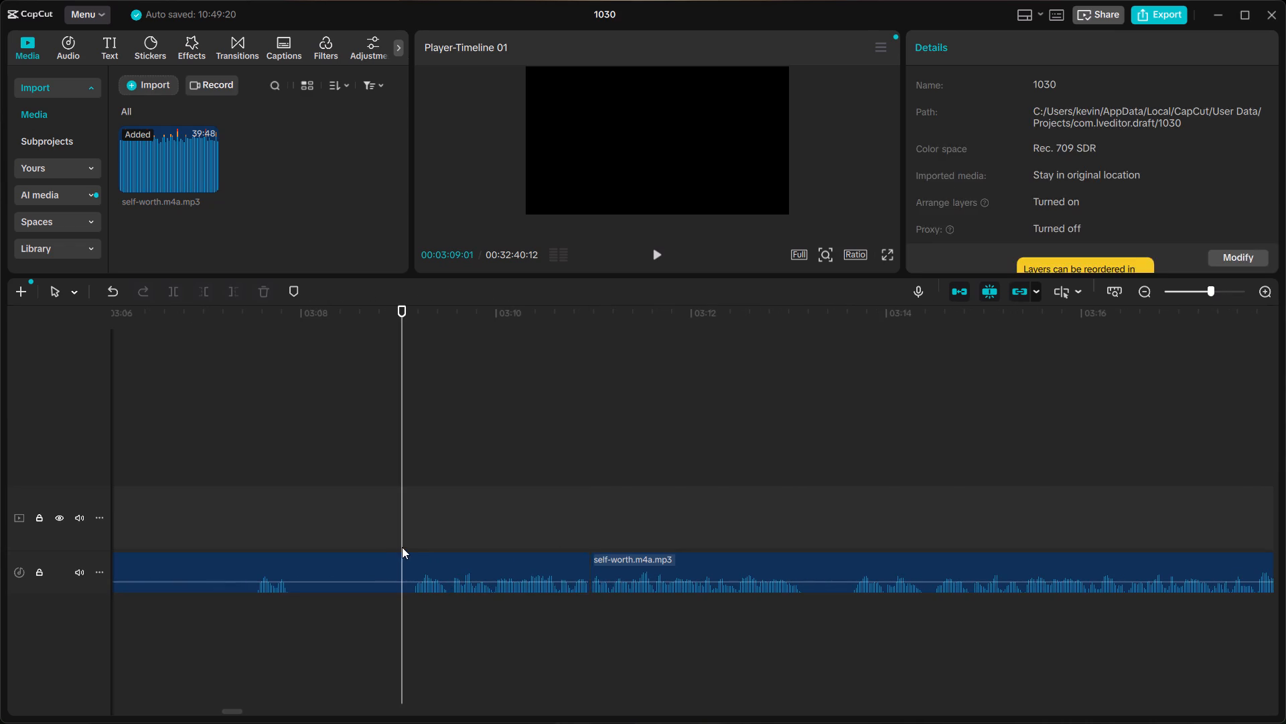
left_click(405, 557)
key("ctrl+b")
scroll(405, 557, "right", 2)
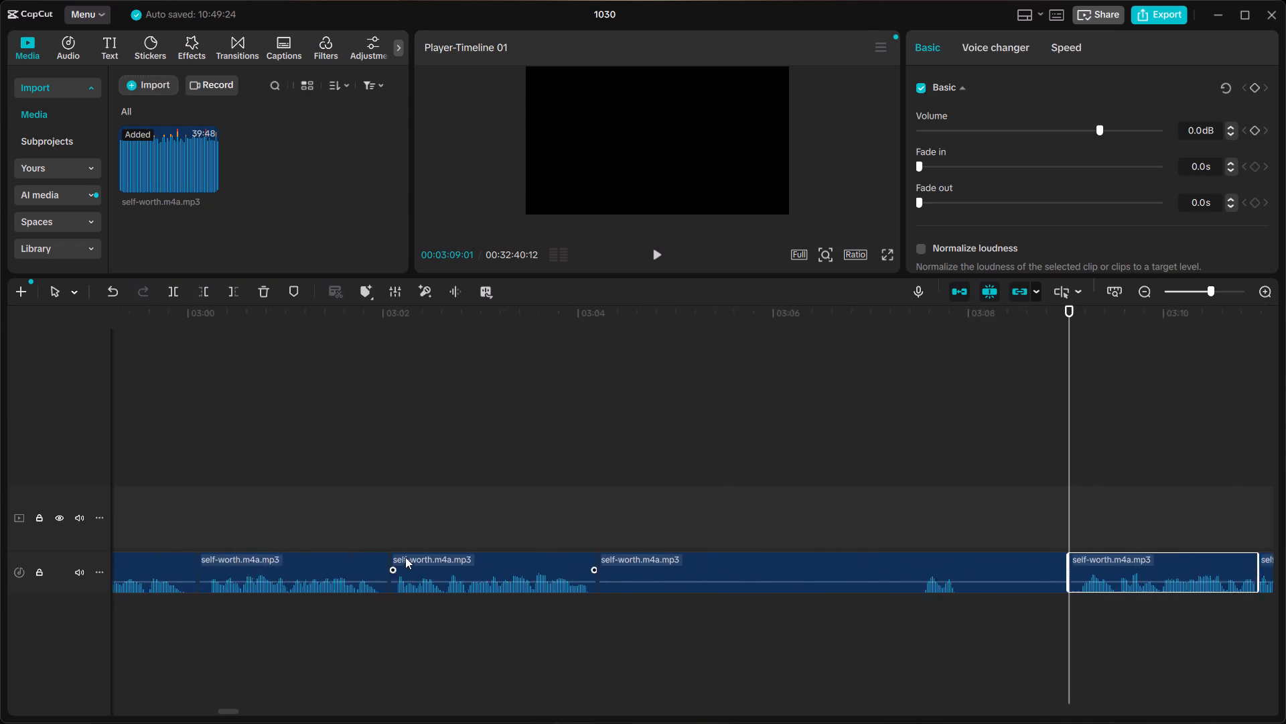
scroll(405, 557, "right", 1)
left_click(665, 572)
key("BackSpace")
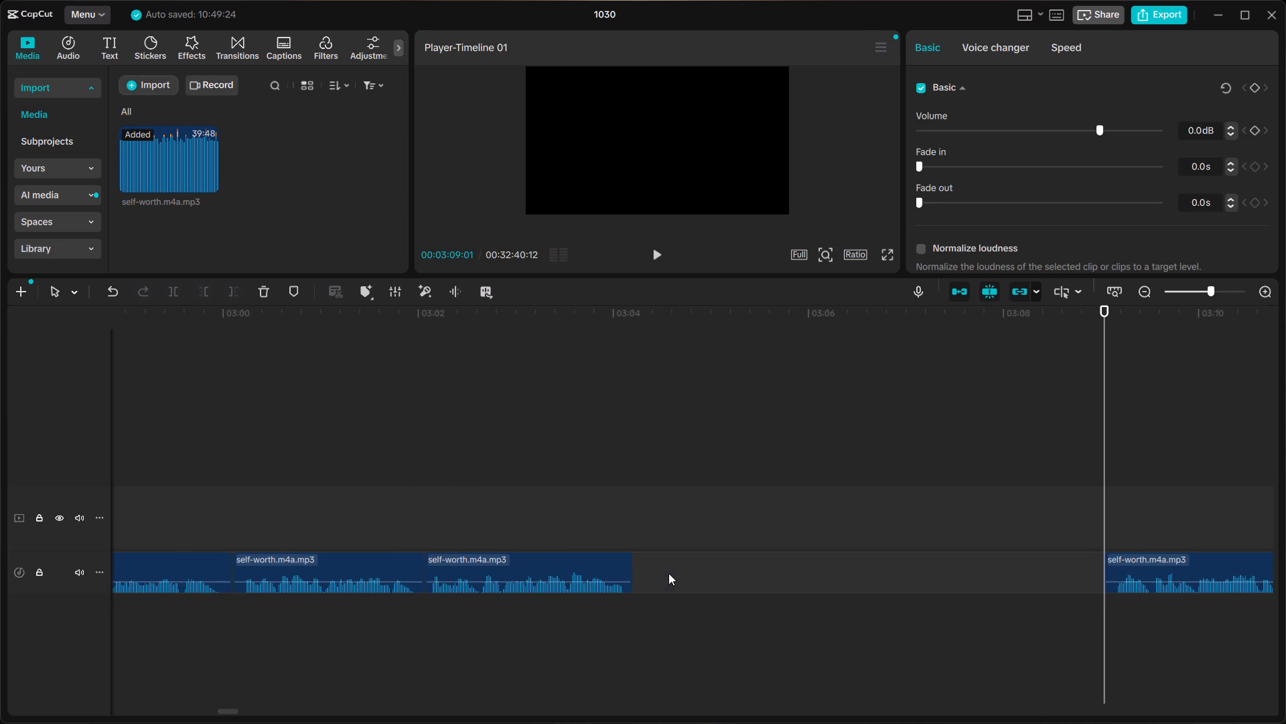
left_click(678, 564)
left_click(678, 564)
right_click(678, 564)
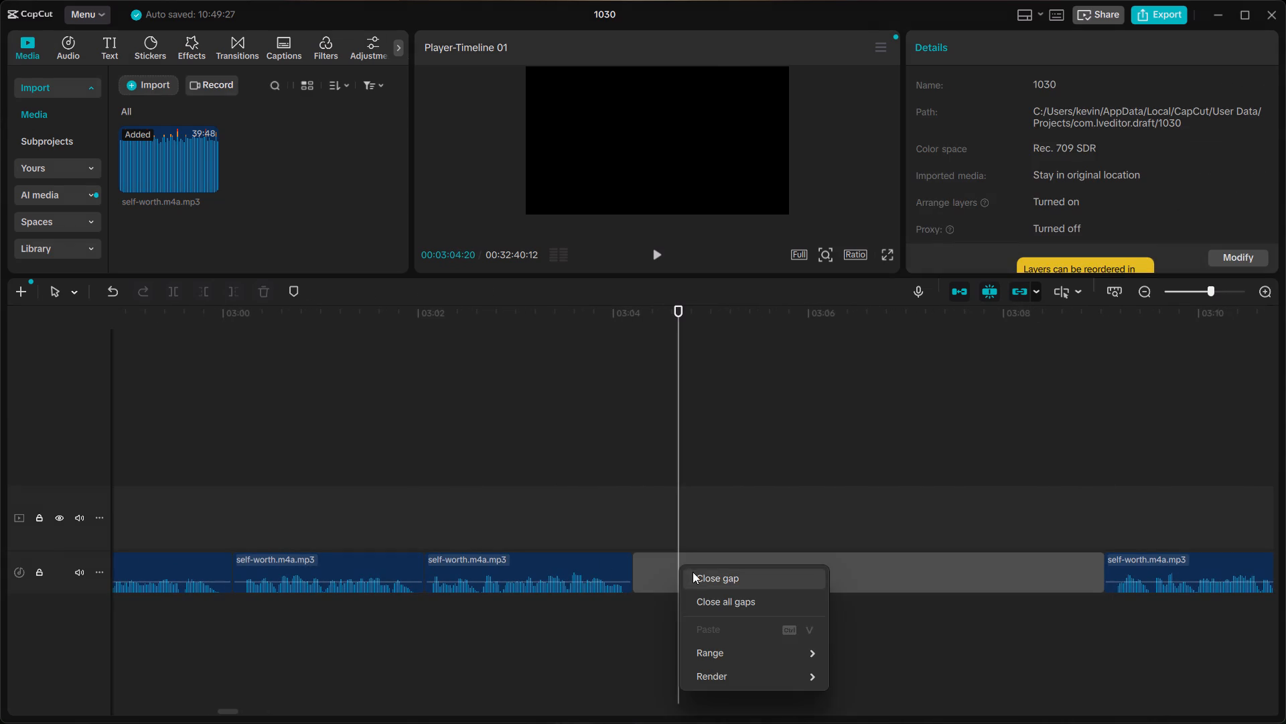
left_click(693, 572)
Listen across the joins from about 03:02 to 03:07 to check how the phrases flow together.
left_click(552, 538)
left_click(522, 534)
key("space")
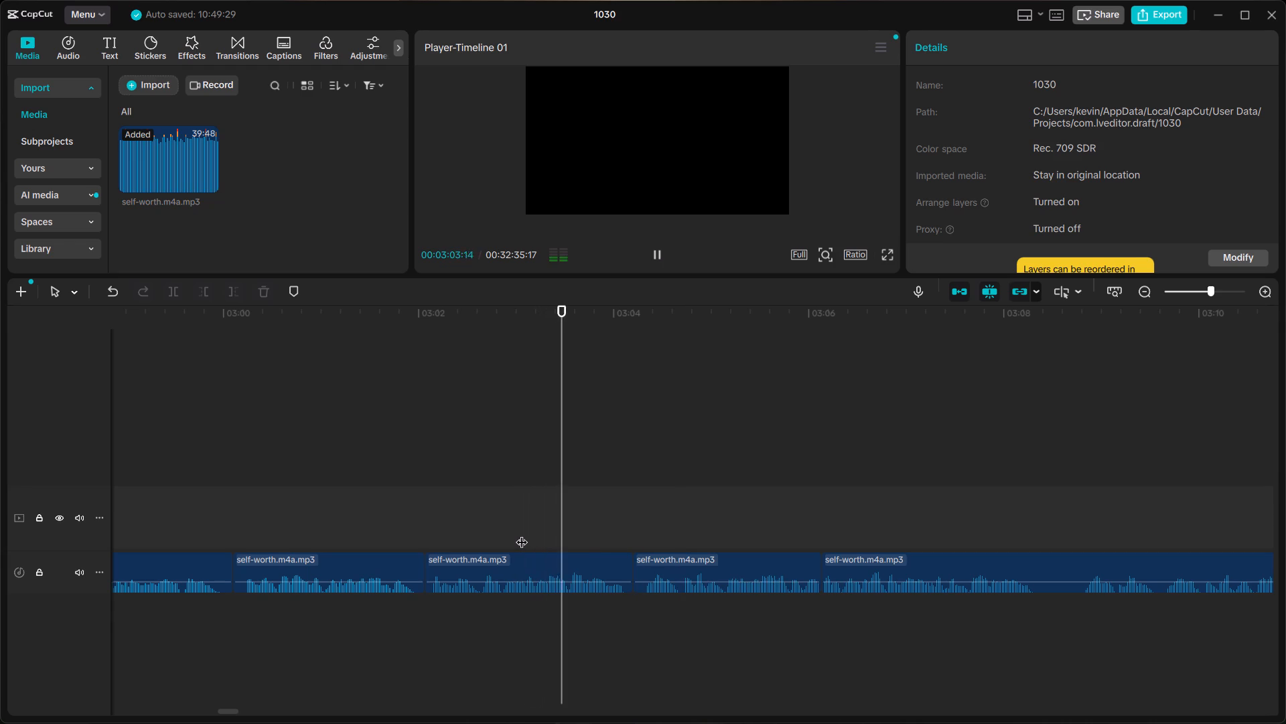
left_click(447, 530)
key("space")
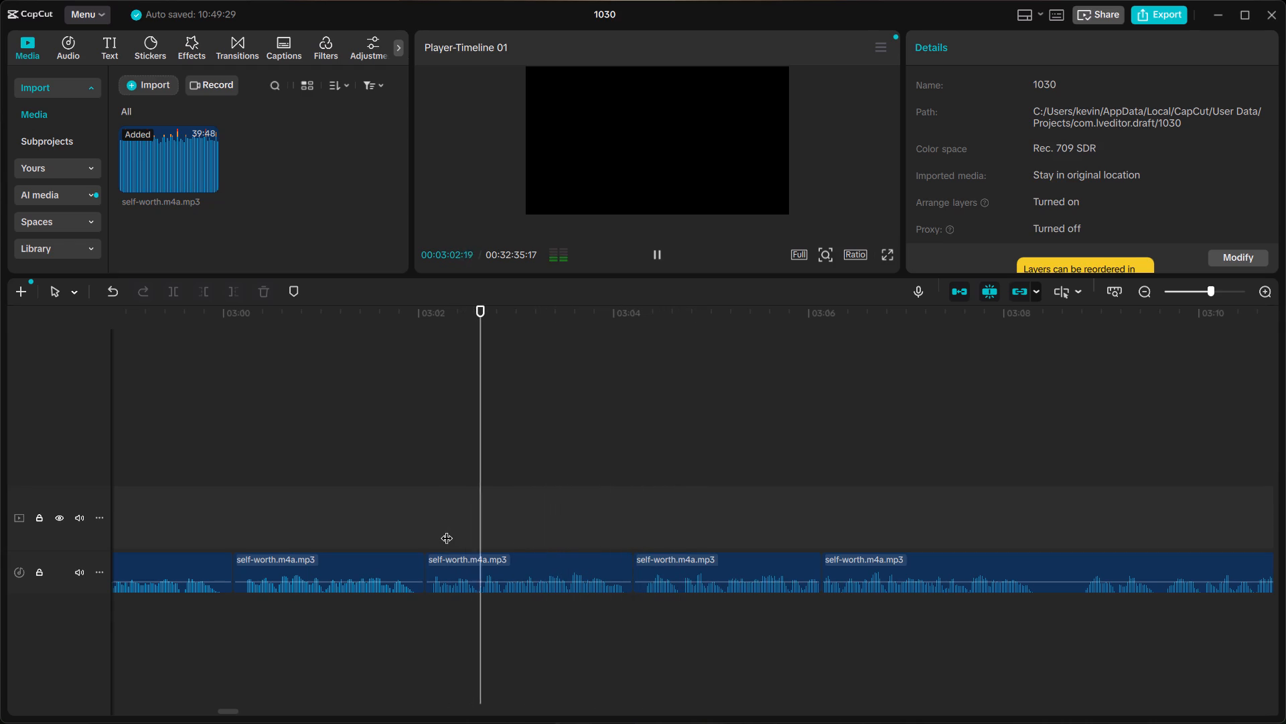
scroll(470, 487, "left", 1)
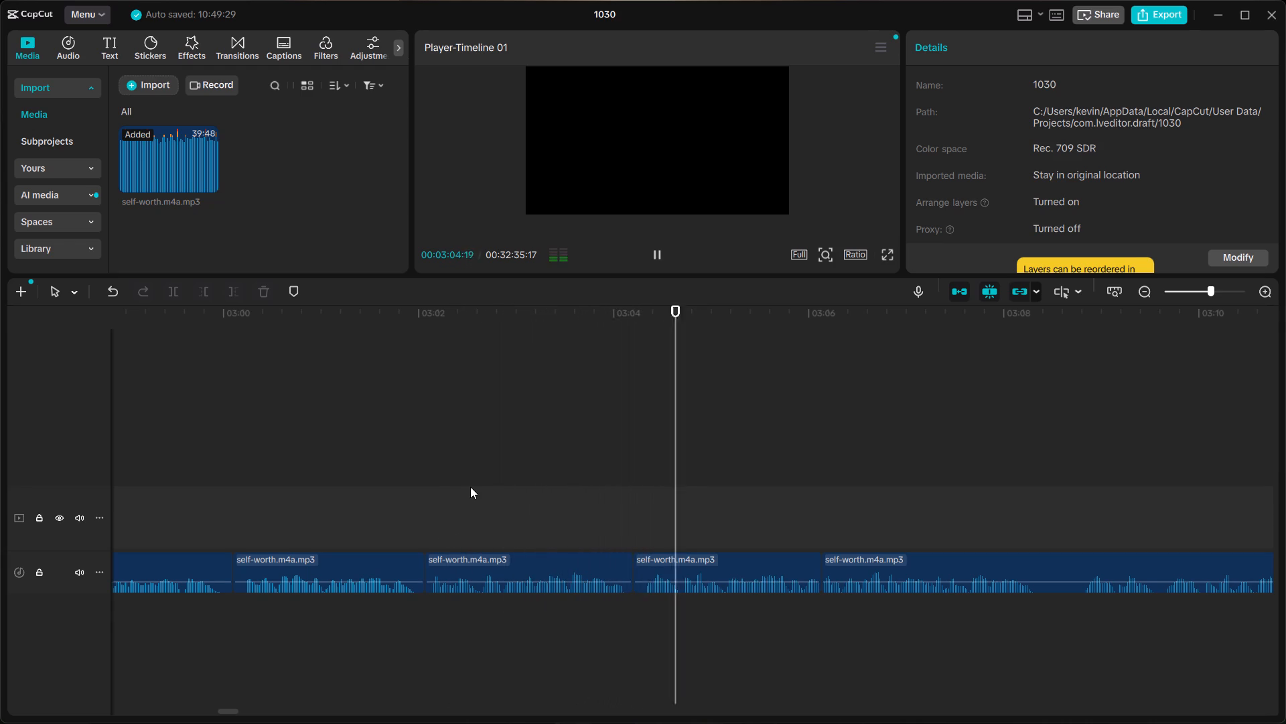
scroll(470, 487, "left", 1)
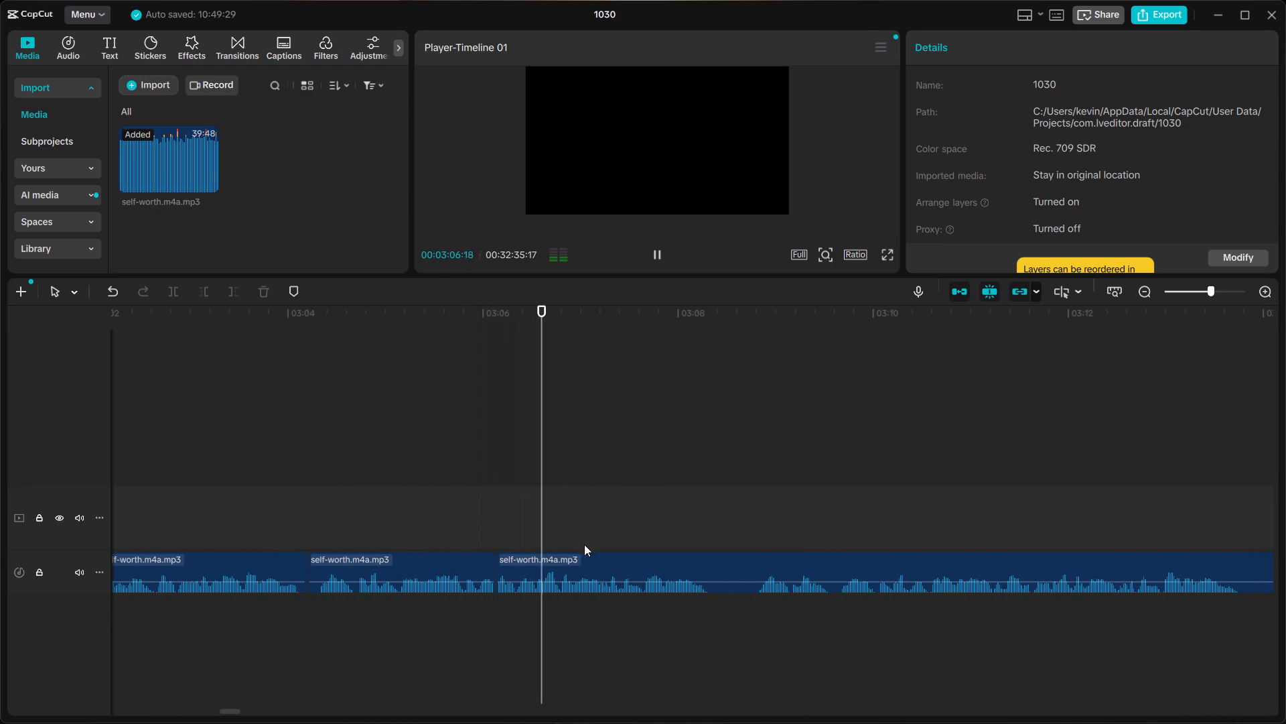
Listen to the phrases between about 03:08 and 03:12 to find where the repeated take gives way to the wanted words.
left_click(752, 534)
key("space")
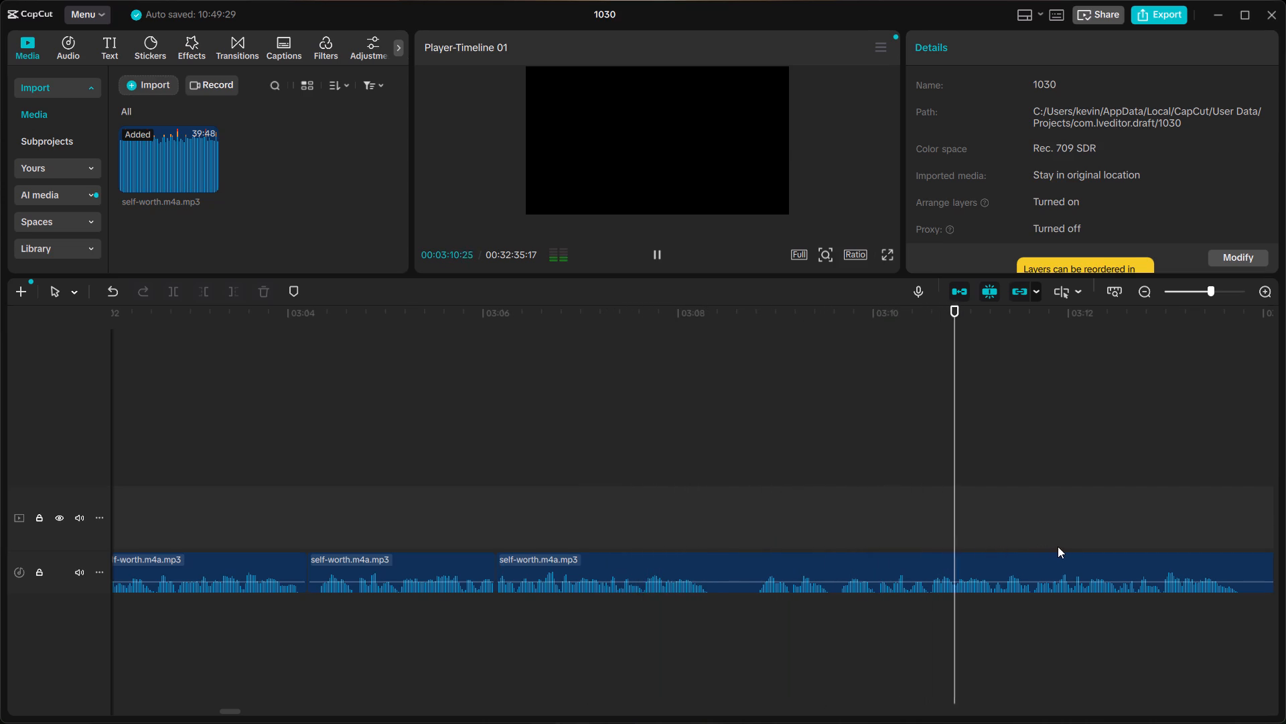
key("space")
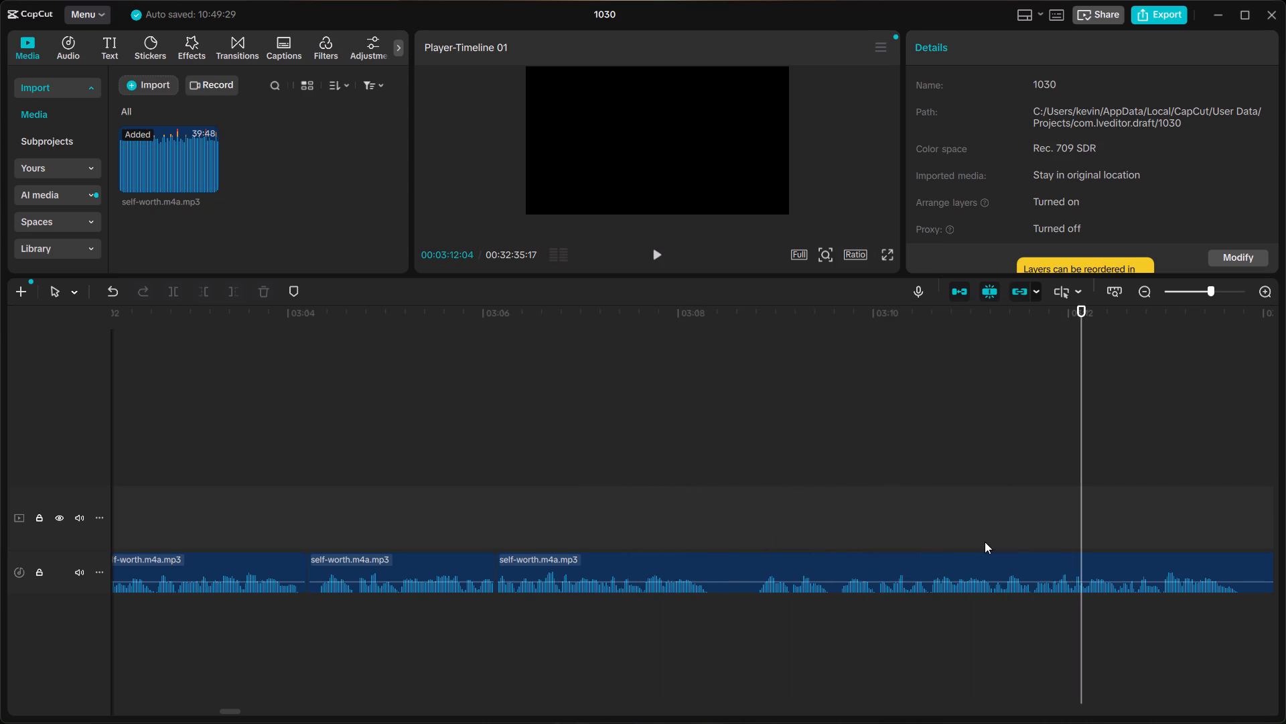
scroll(985, 542, "up", 15, "ctrl")
left_click(603, 520)
key("space")
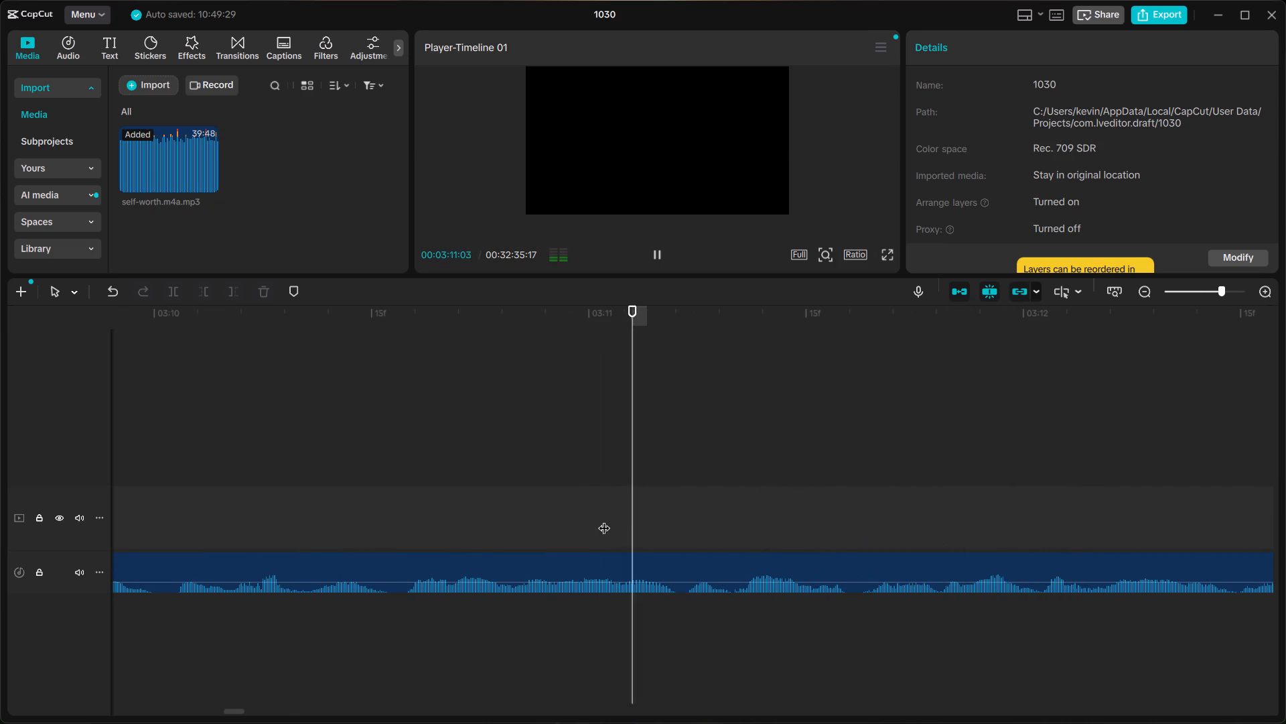
key("space")
key("space")
key("space")
Find the short dip between words after 03:11 and split the clip there, at 03:11:18.
left_click(864, 524)
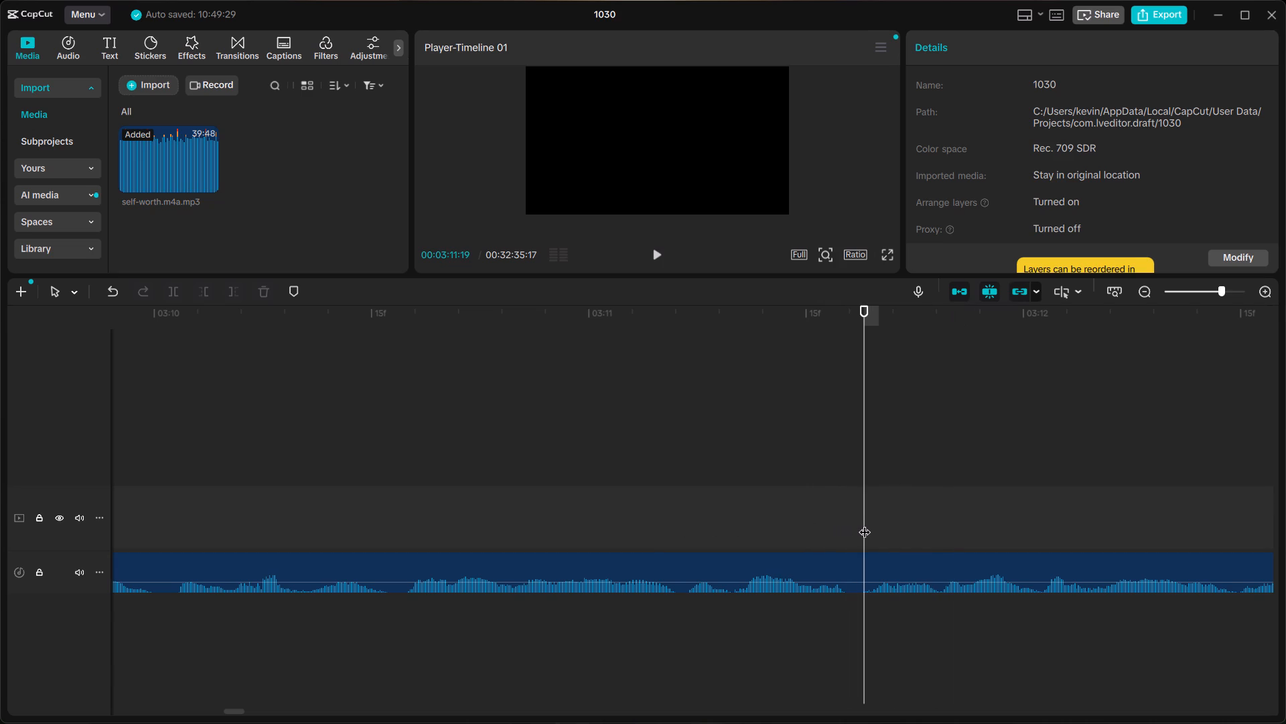
key("space")
key("space")
left_click(862, 525)
double_click(857, 527)
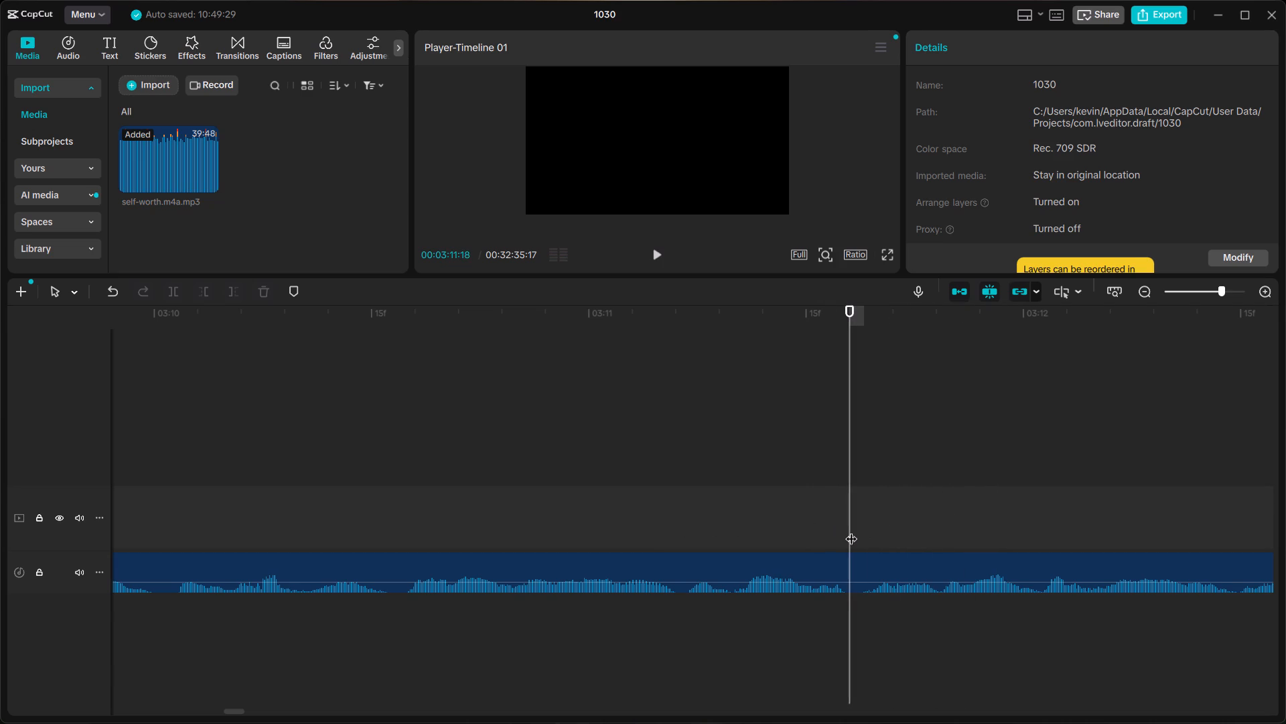
key("space")
key("space")
left_click(851, 530)
left_click(867, 567)
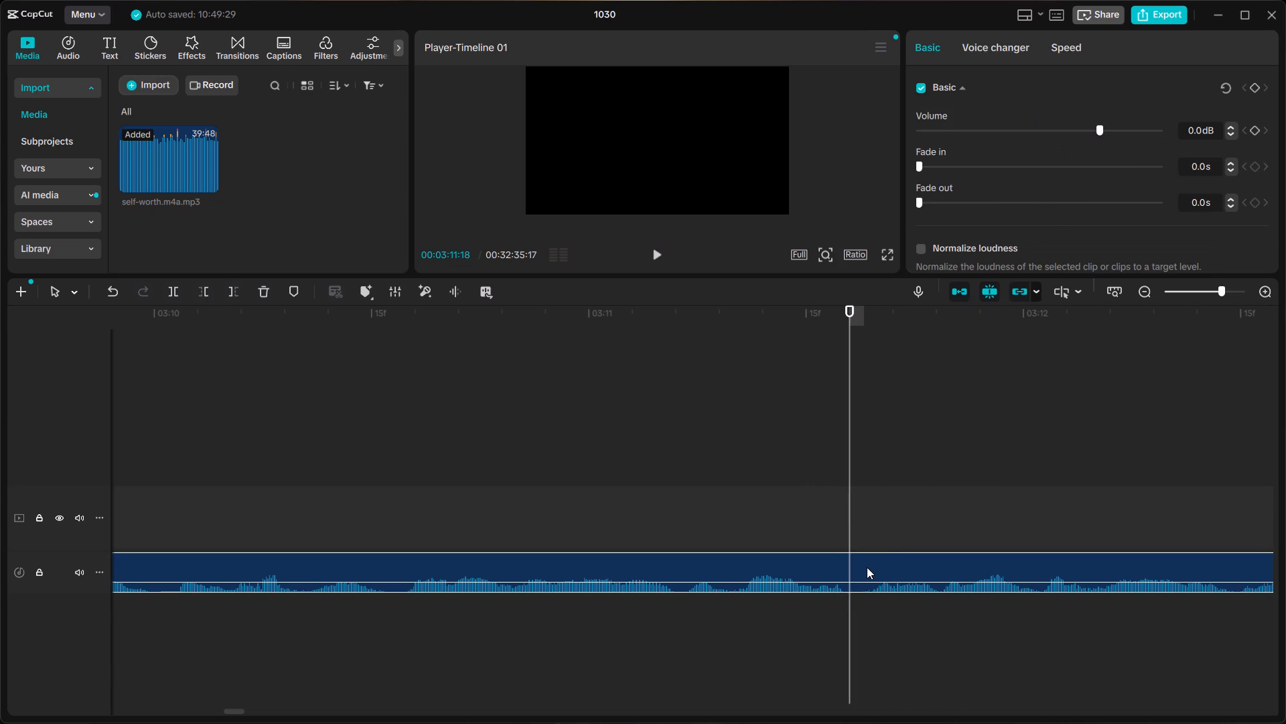
key("ctrl+b")
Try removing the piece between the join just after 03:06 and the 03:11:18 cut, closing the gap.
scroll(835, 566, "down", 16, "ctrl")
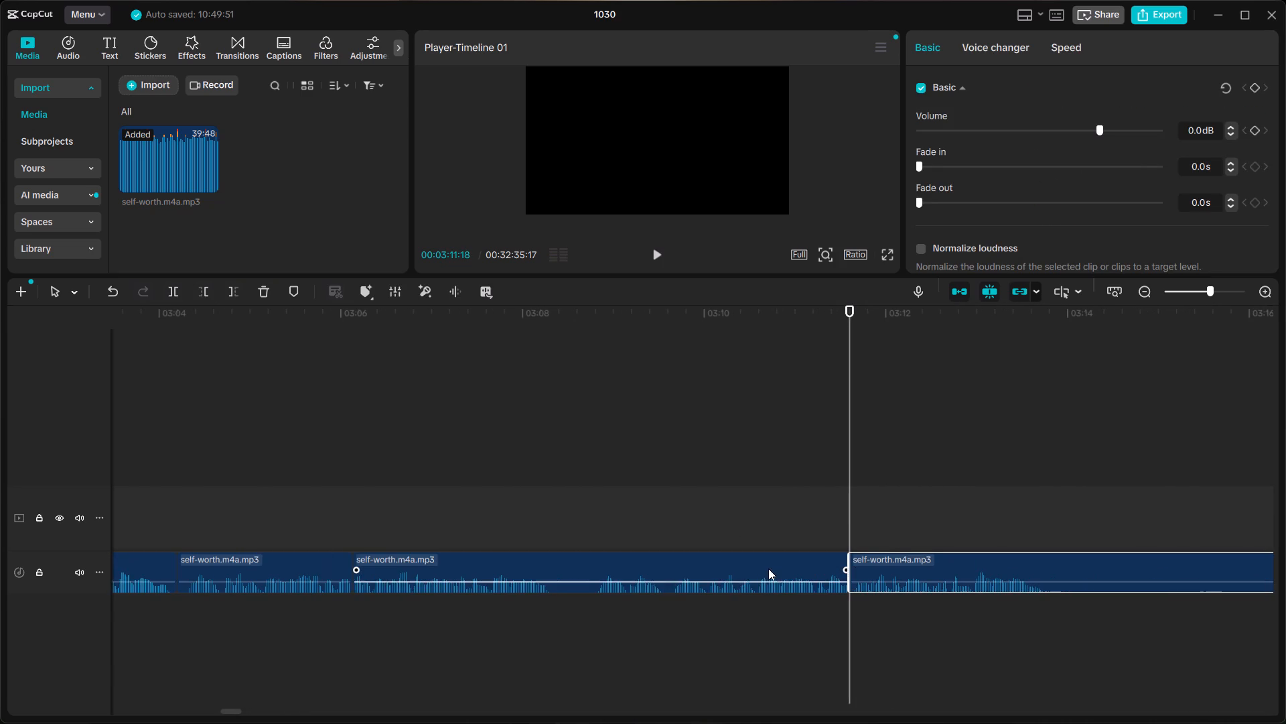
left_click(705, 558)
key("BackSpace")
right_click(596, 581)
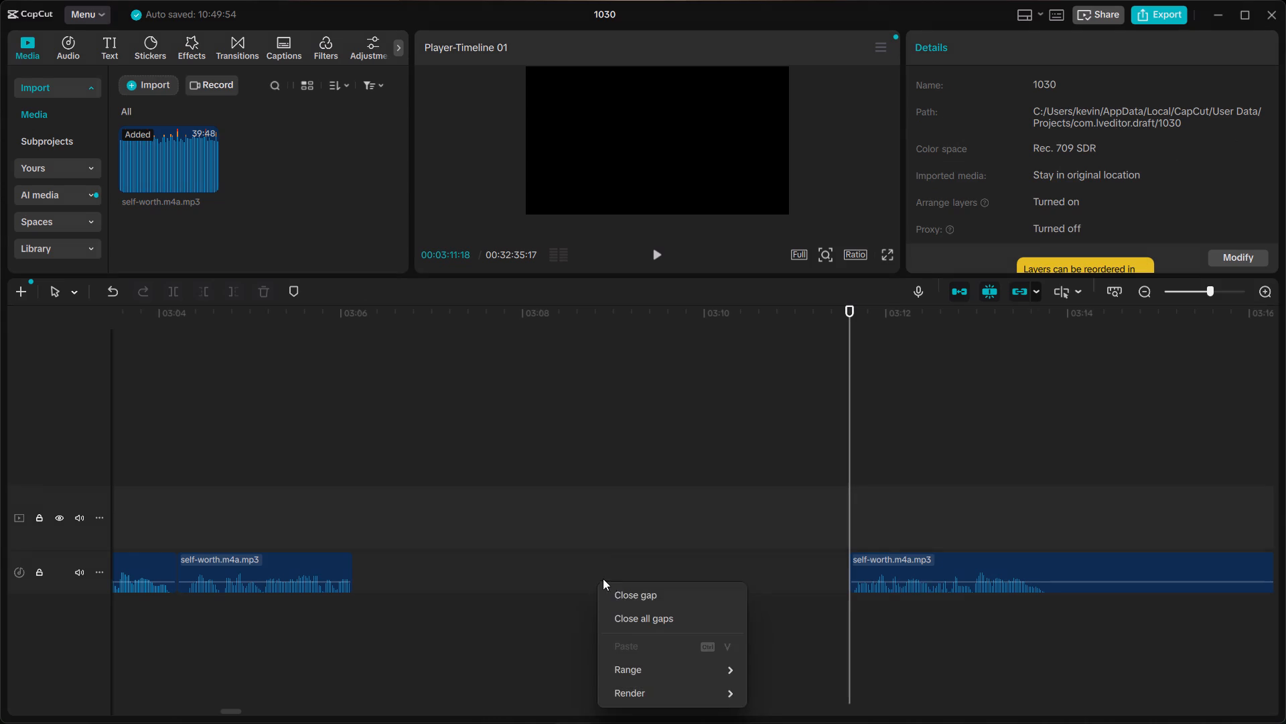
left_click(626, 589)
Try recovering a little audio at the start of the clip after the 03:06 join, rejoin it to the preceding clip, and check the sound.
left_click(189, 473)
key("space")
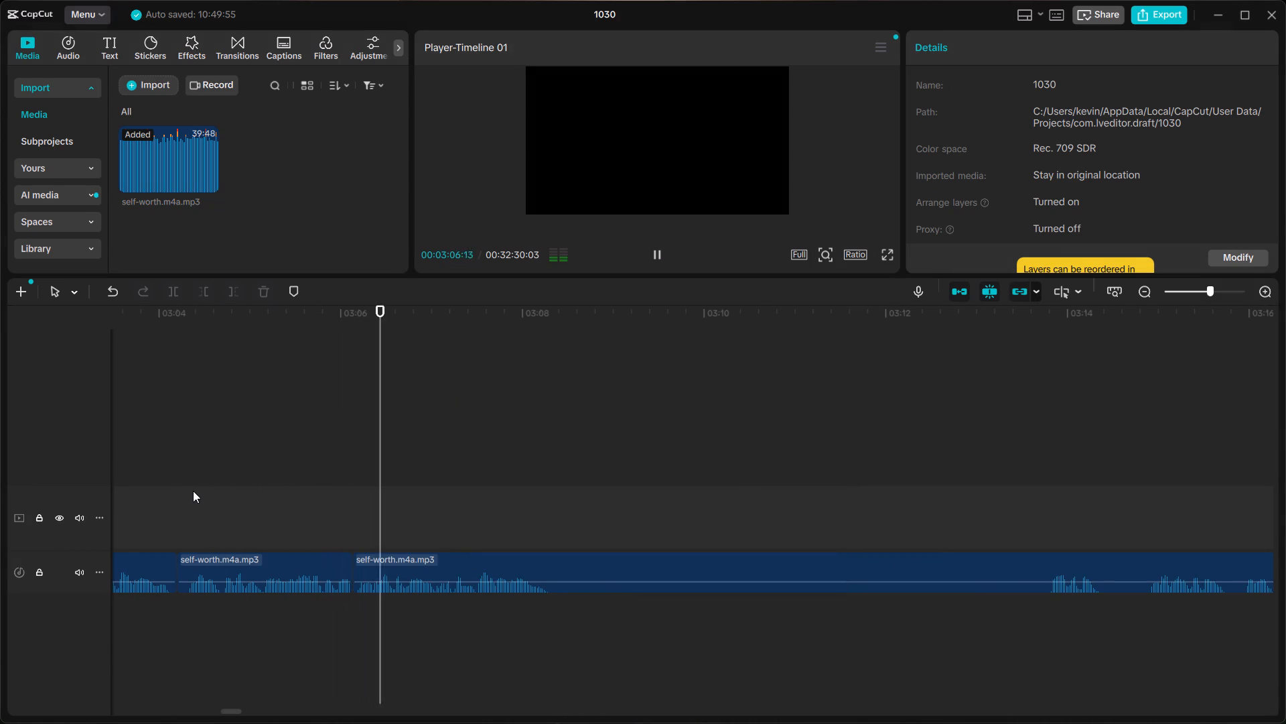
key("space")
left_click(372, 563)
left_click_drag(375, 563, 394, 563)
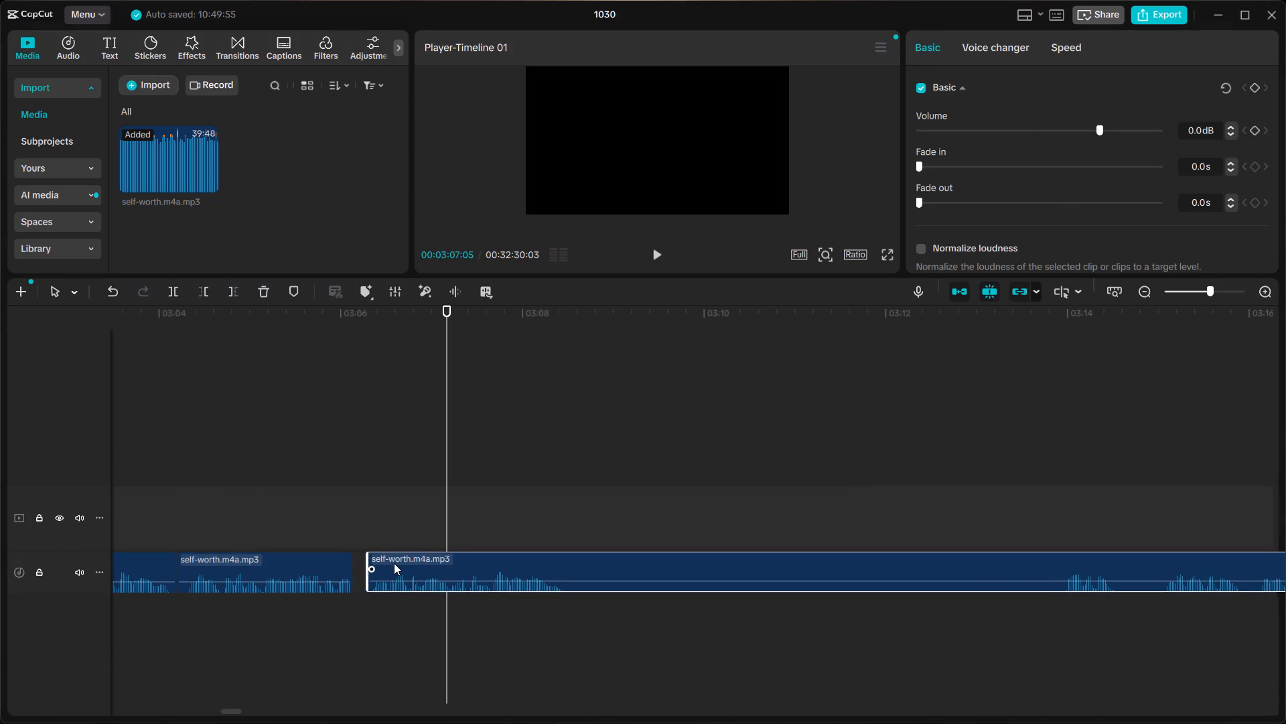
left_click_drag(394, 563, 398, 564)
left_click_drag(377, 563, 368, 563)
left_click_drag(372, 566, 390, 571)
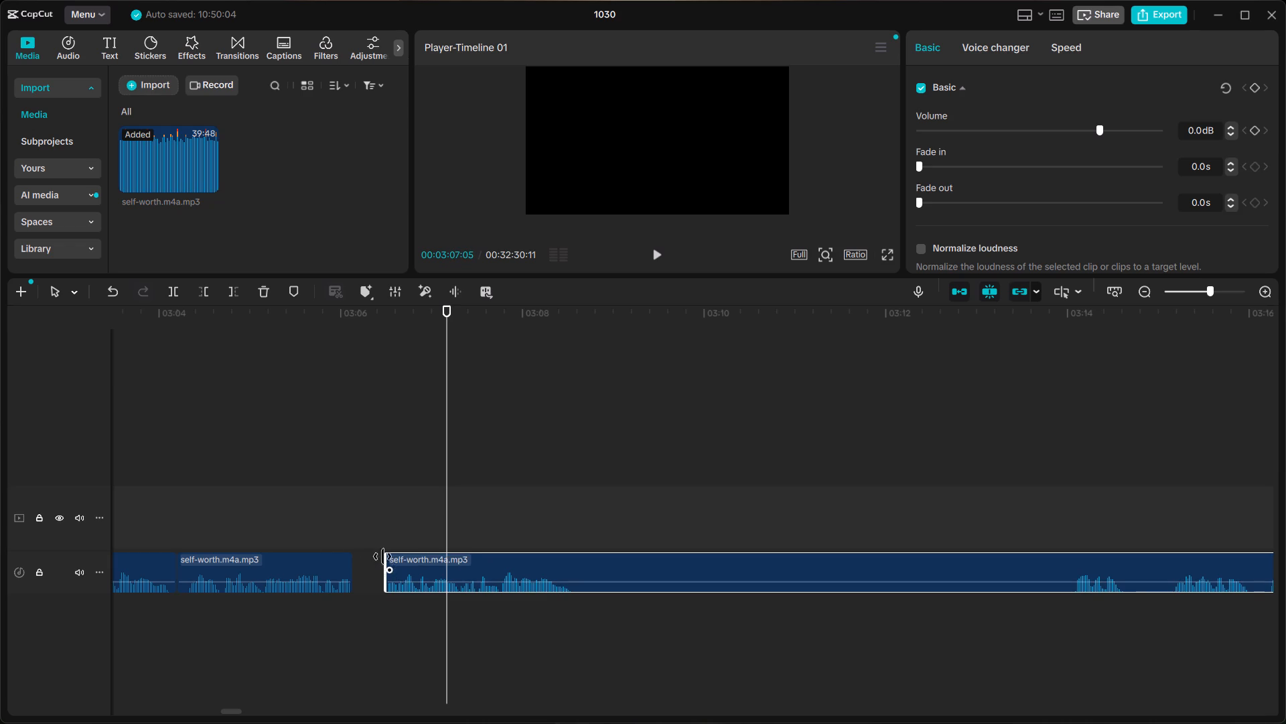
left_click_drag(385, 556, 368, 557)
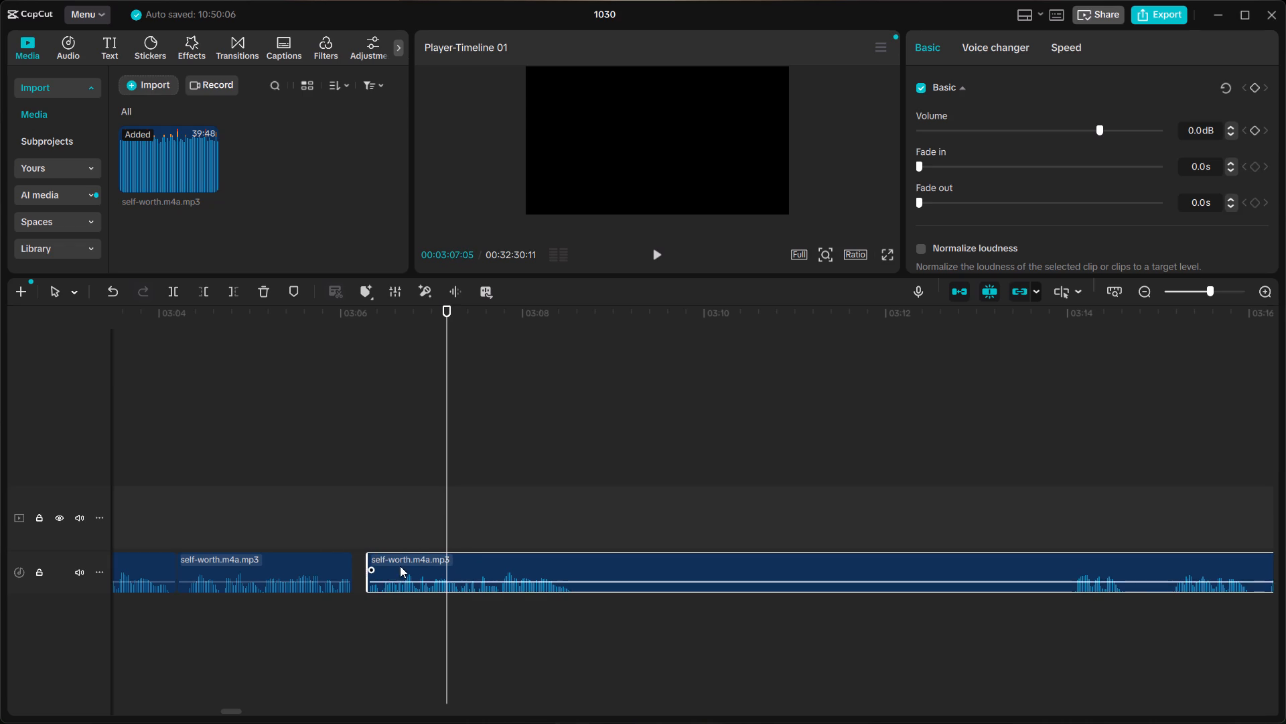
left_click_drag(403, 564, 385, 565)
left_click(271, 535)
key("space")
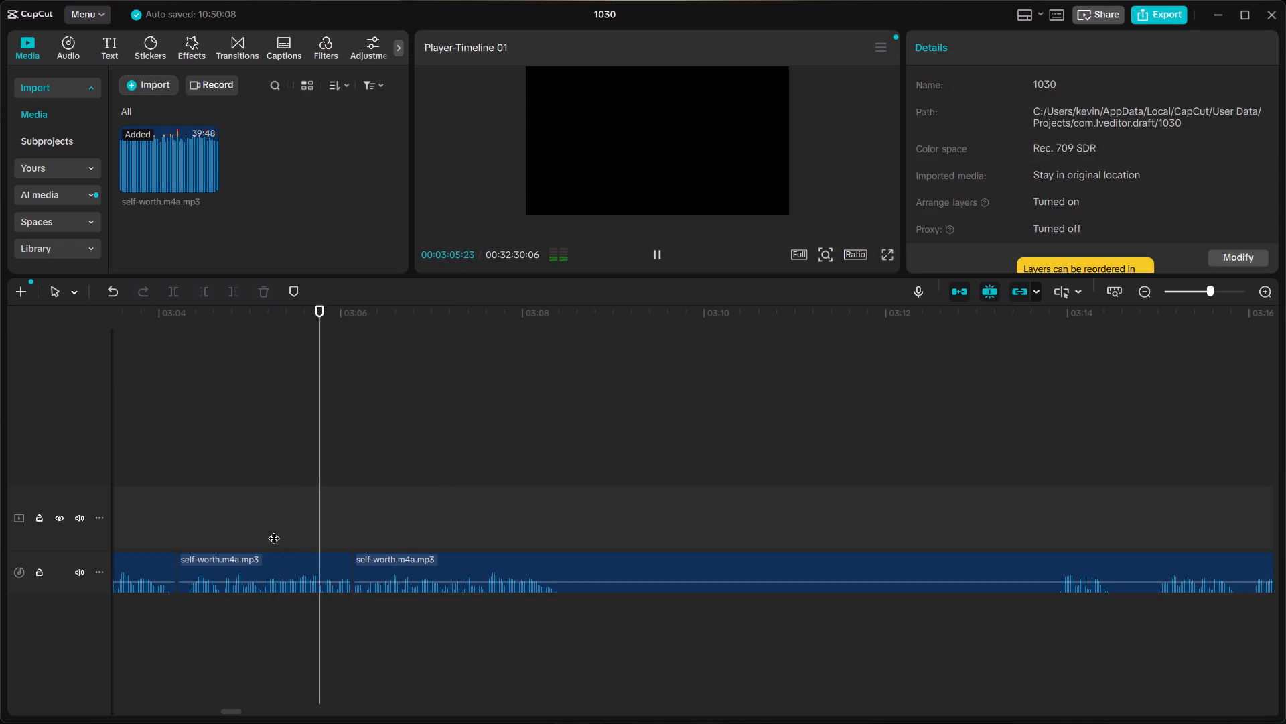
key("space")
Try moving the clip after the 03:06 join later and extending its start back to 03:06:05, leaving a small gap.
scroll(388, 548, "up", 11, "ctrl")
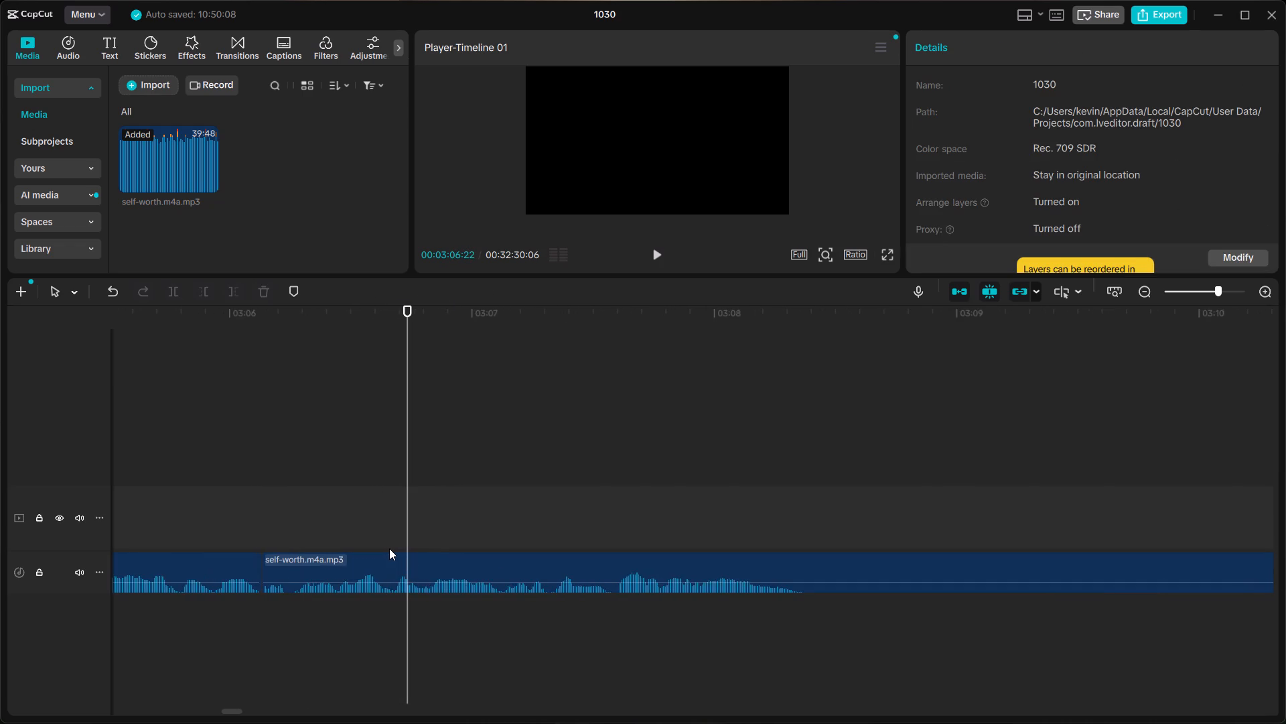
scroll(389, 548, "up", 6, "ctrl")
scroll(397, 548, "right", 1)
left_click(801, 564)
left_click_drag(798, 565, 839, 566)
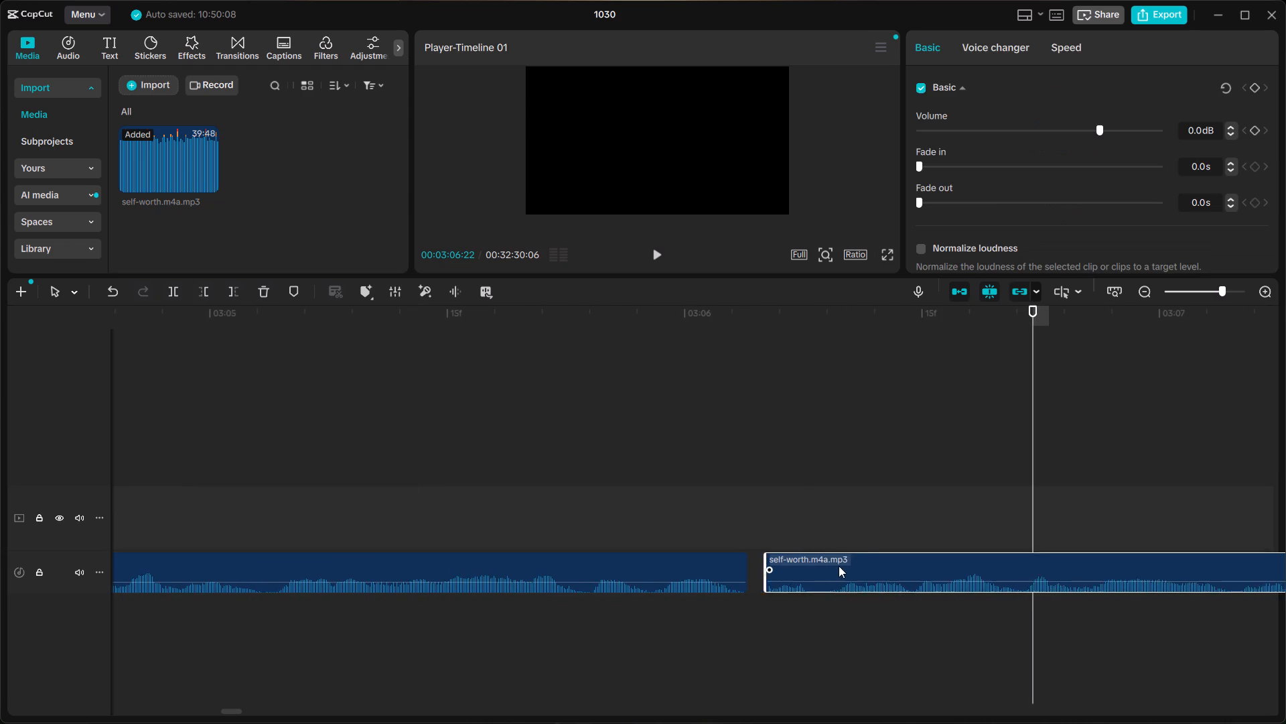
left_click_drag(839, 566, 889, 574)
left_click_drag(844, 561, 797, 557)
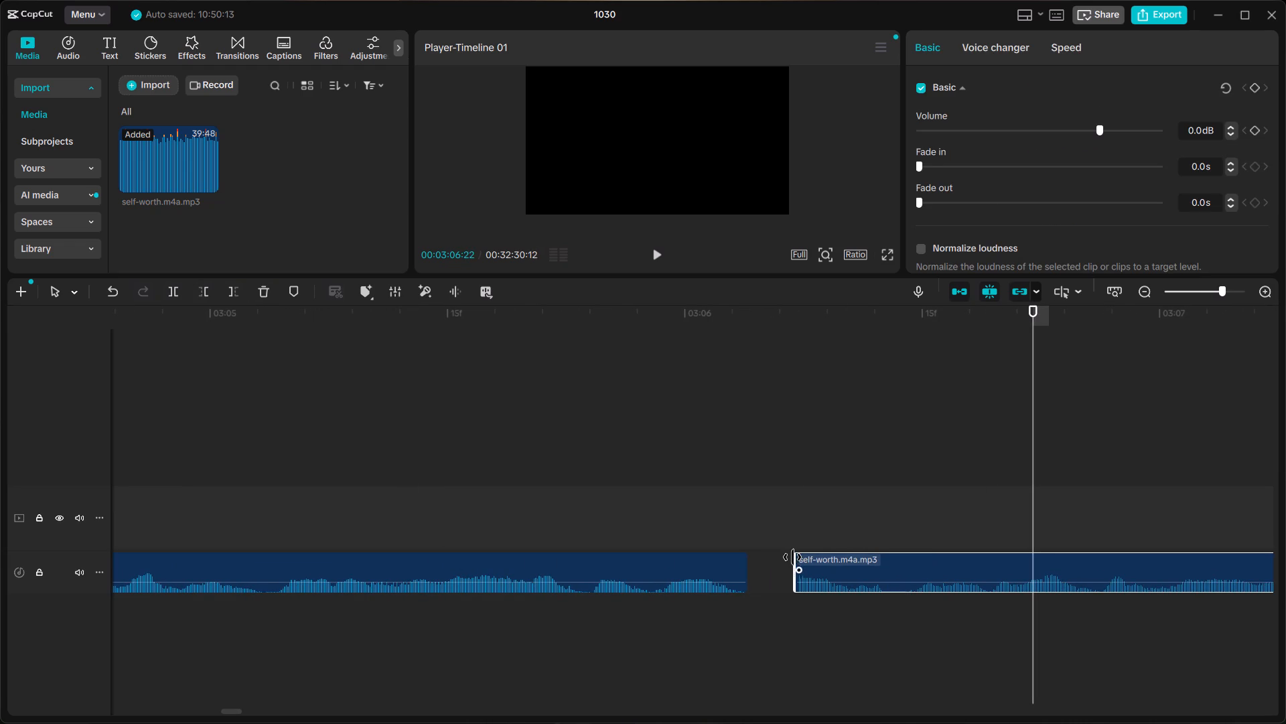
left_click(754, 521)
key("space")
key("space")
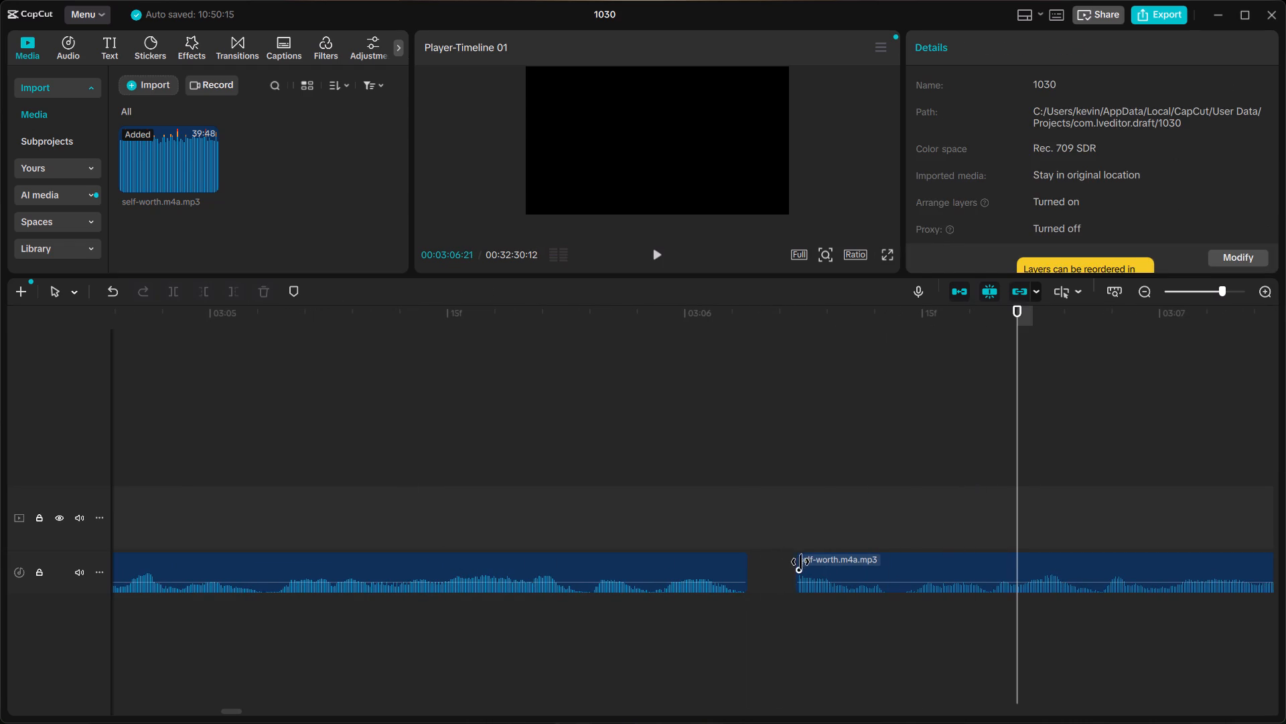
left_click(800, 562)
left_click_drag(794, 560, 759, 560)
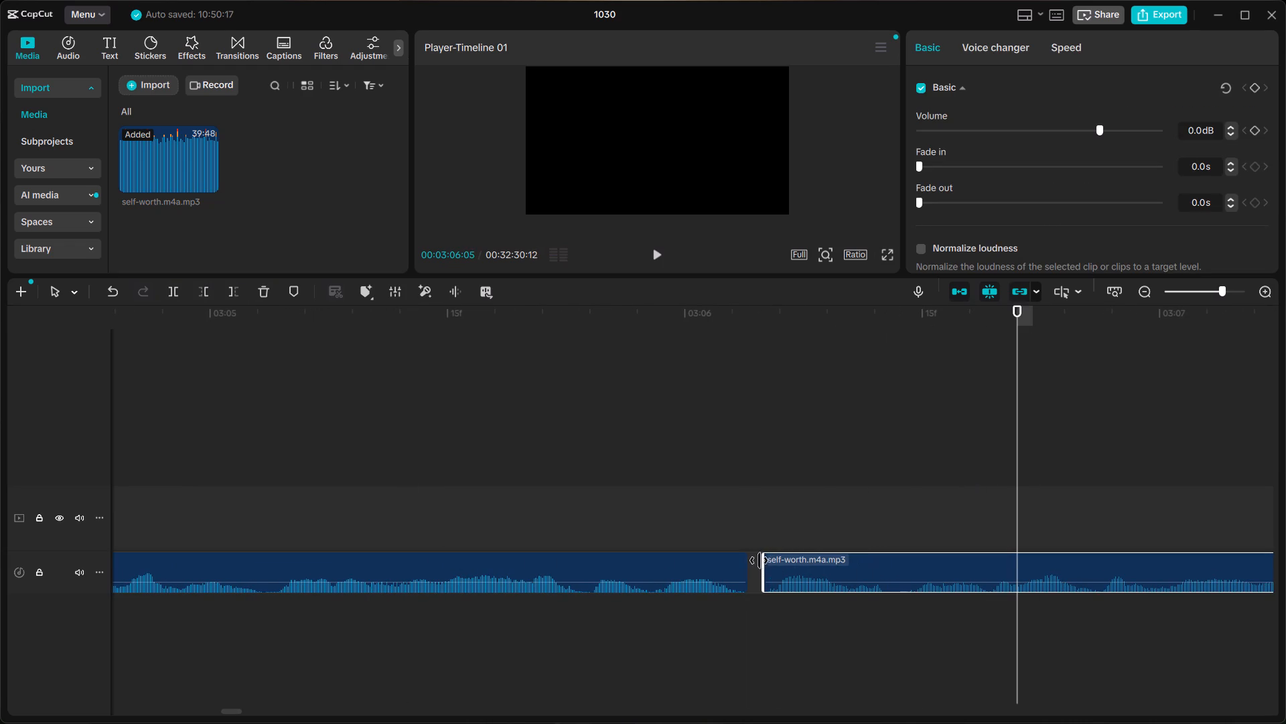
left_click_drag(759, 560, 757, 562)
Replay the recovered audio around 03:06:05 repeatedly to find where the unwanted sound ends.
left_click(681, 533)
key("space")
key("space")
left_click(713, 516)
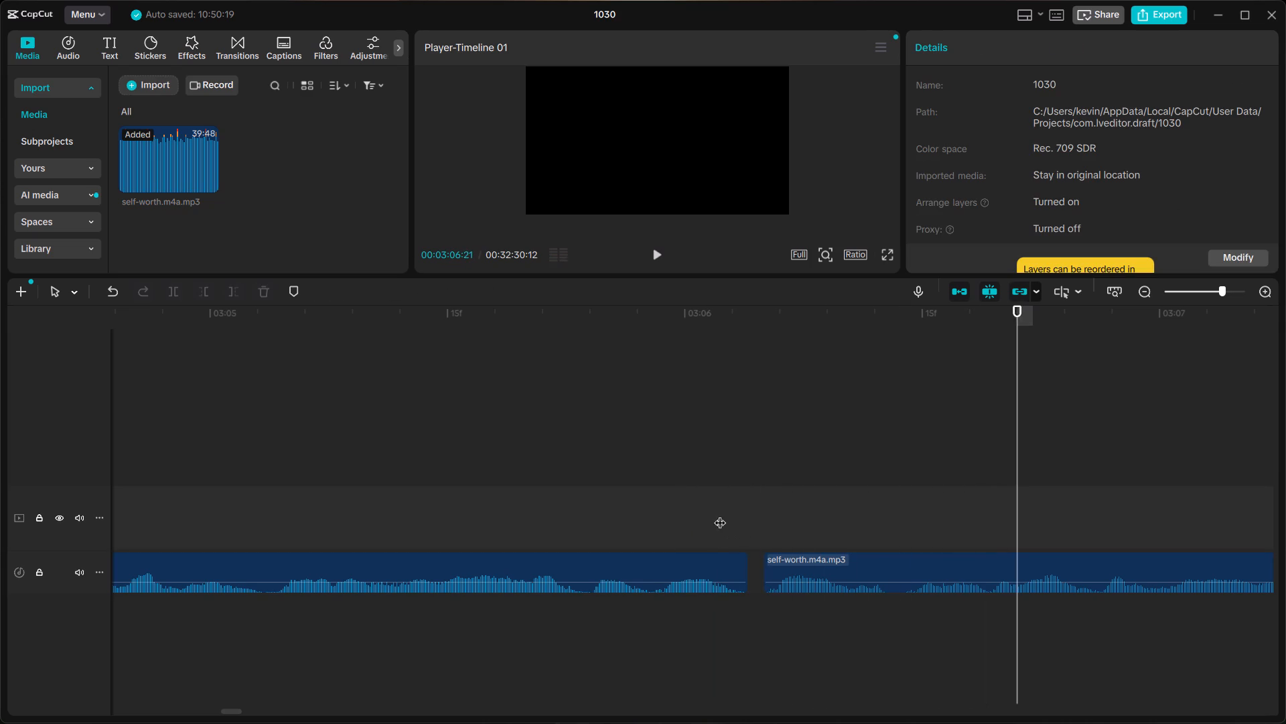
key("space")
key("space")
left_click(760, 521)
key("space")
key("space")
left_click(760, 521)
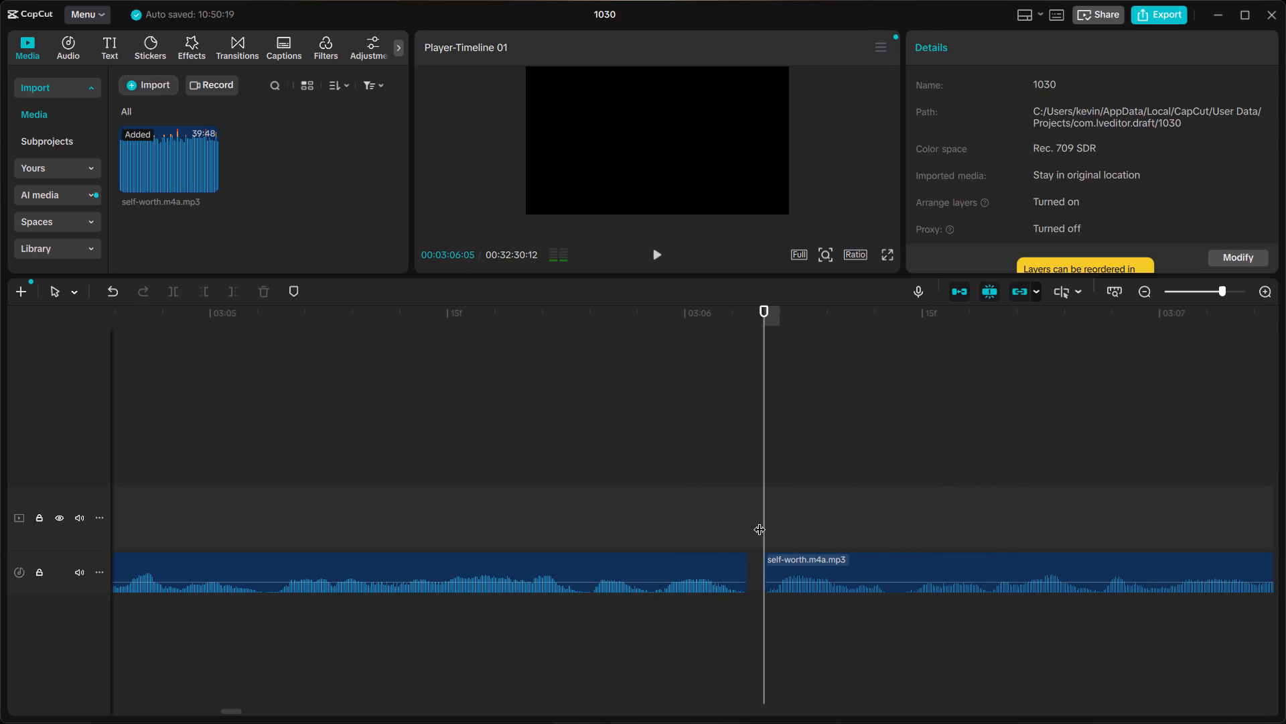
key("space")
key("space")
left_click(760, 521)
key("space")
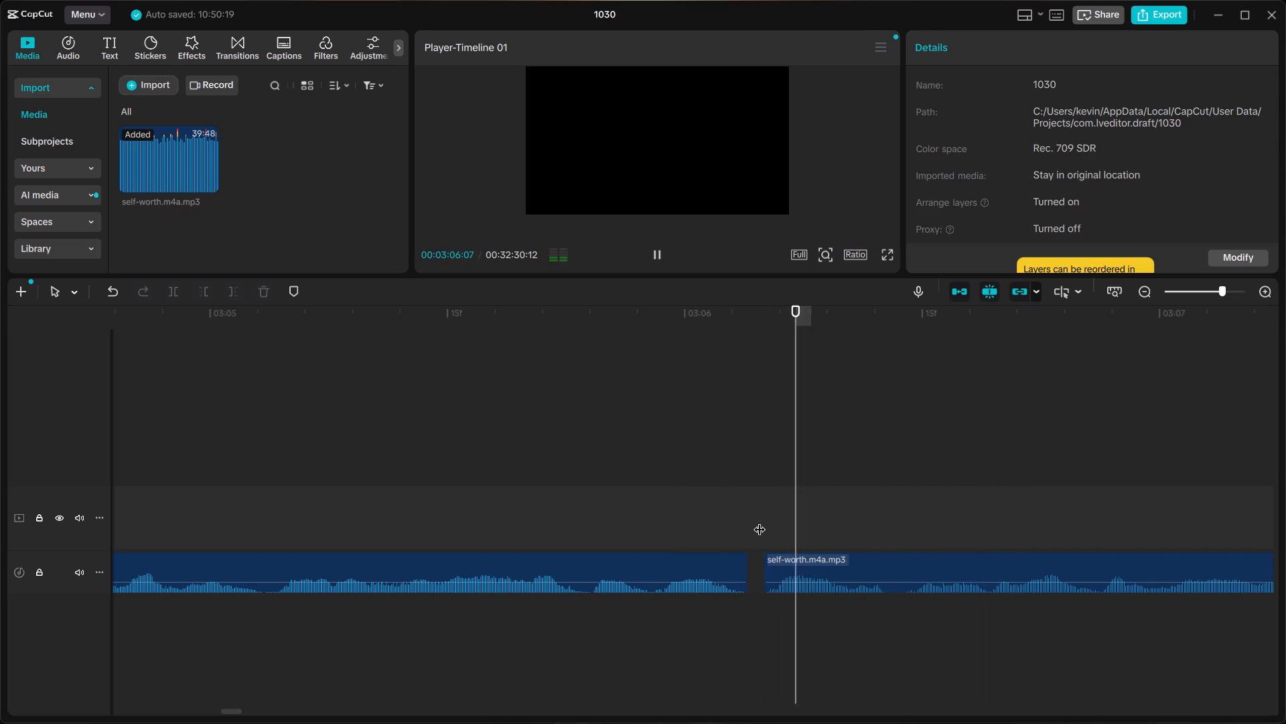
key("space")
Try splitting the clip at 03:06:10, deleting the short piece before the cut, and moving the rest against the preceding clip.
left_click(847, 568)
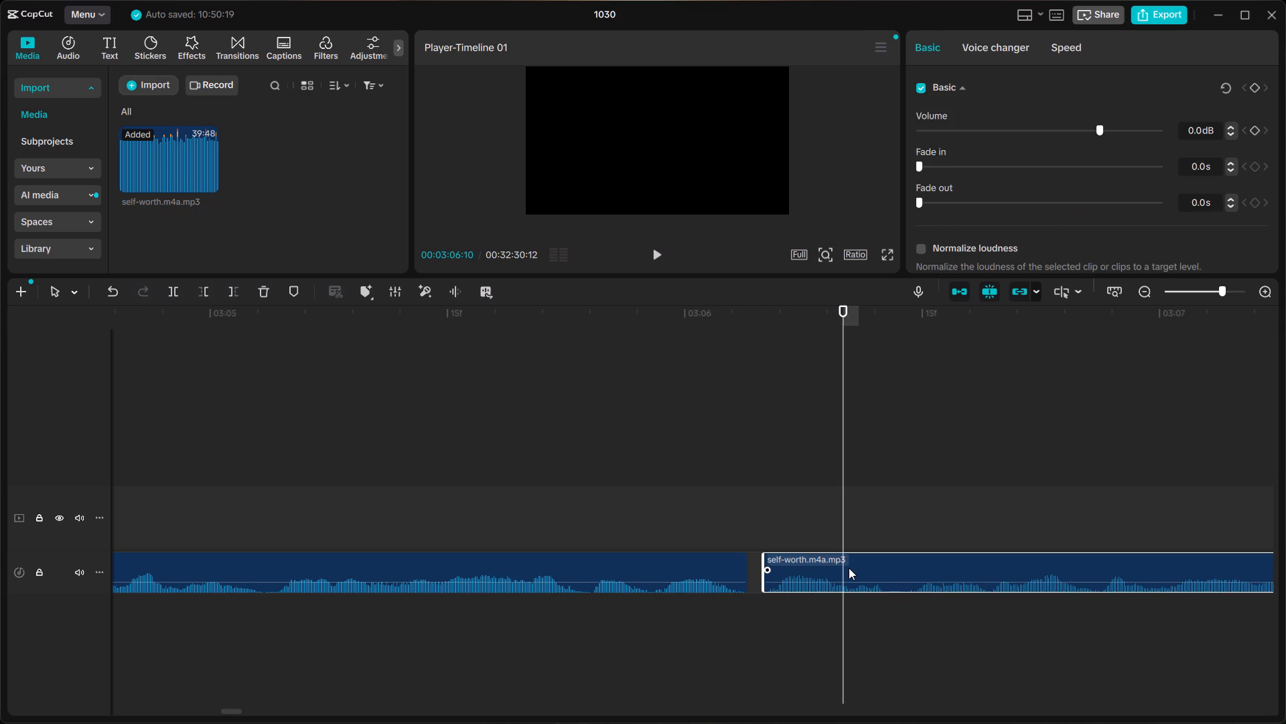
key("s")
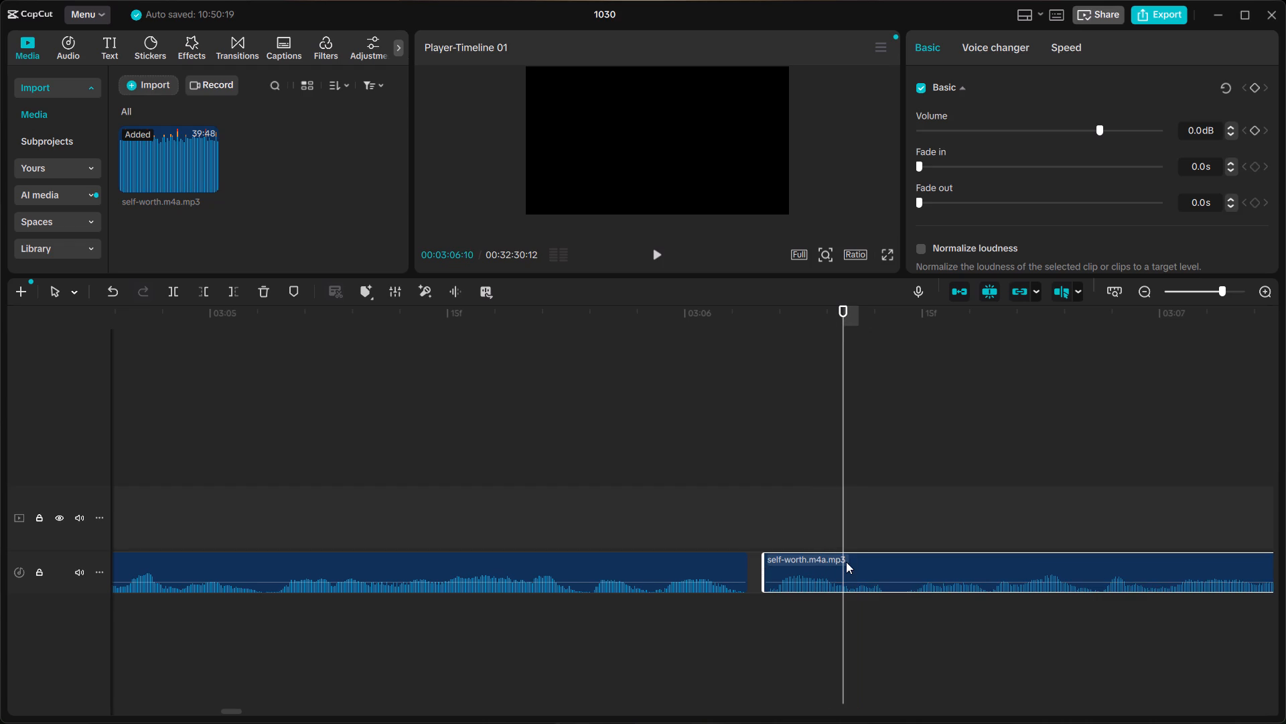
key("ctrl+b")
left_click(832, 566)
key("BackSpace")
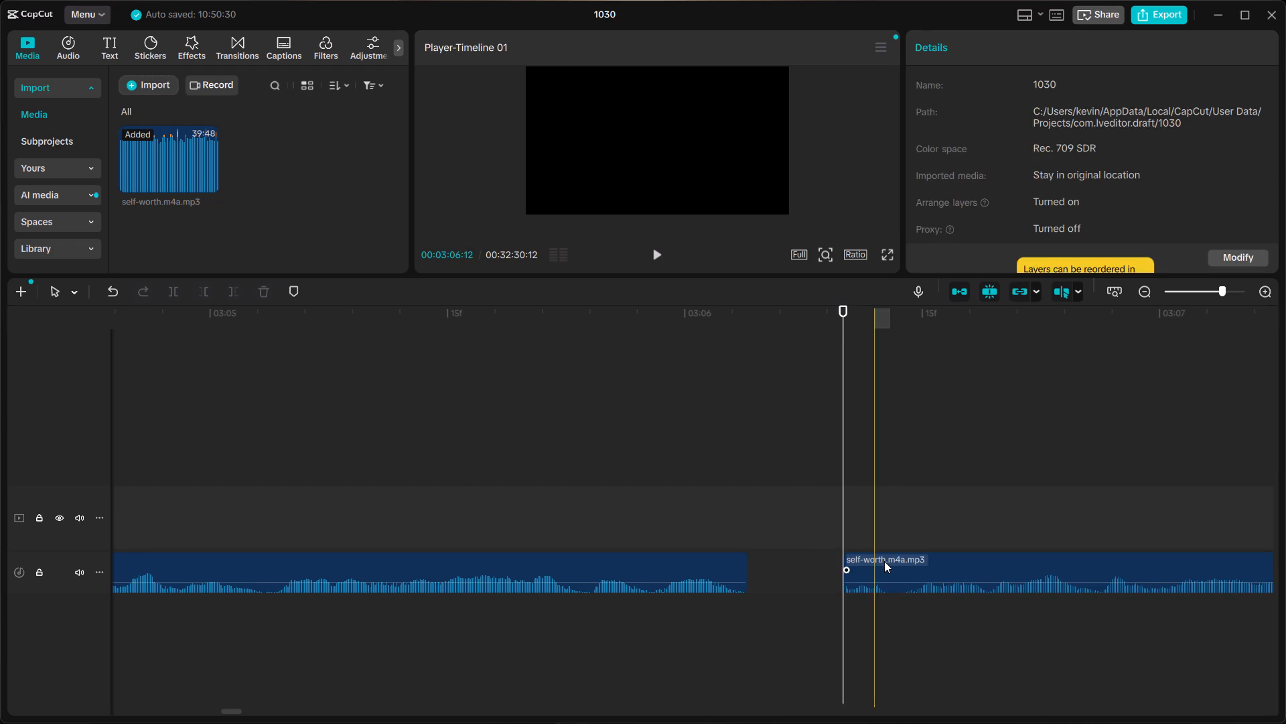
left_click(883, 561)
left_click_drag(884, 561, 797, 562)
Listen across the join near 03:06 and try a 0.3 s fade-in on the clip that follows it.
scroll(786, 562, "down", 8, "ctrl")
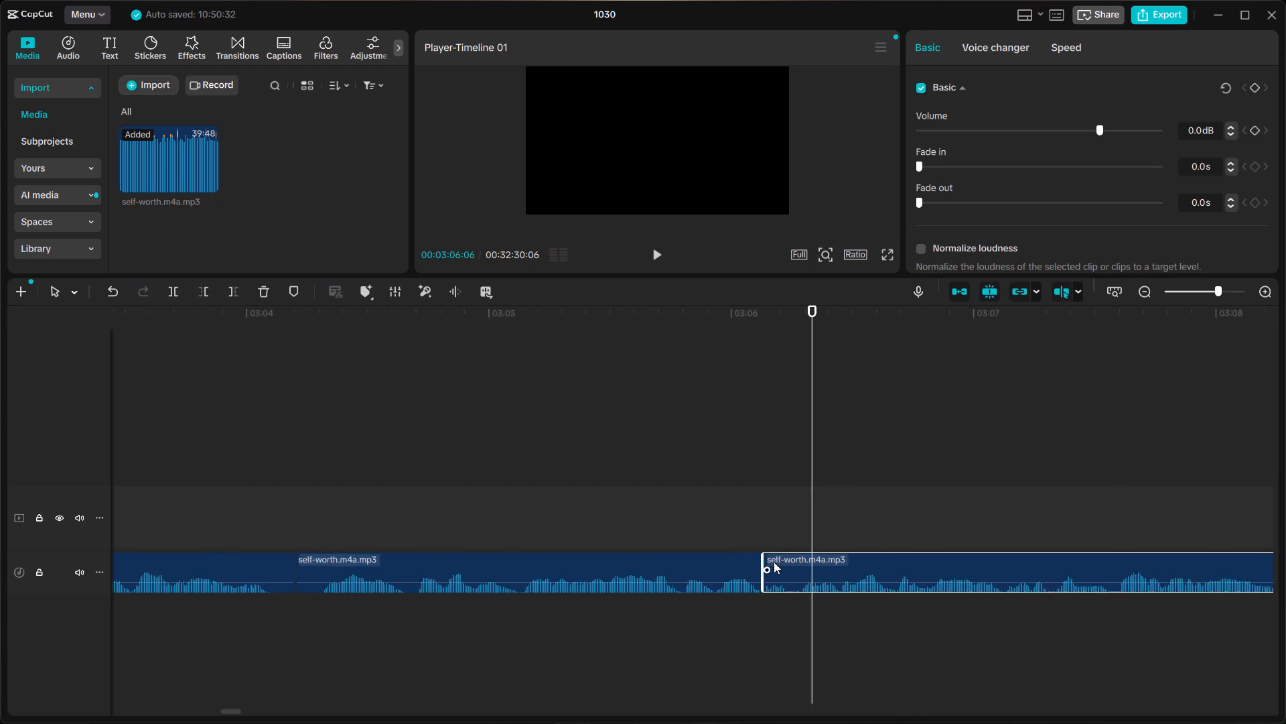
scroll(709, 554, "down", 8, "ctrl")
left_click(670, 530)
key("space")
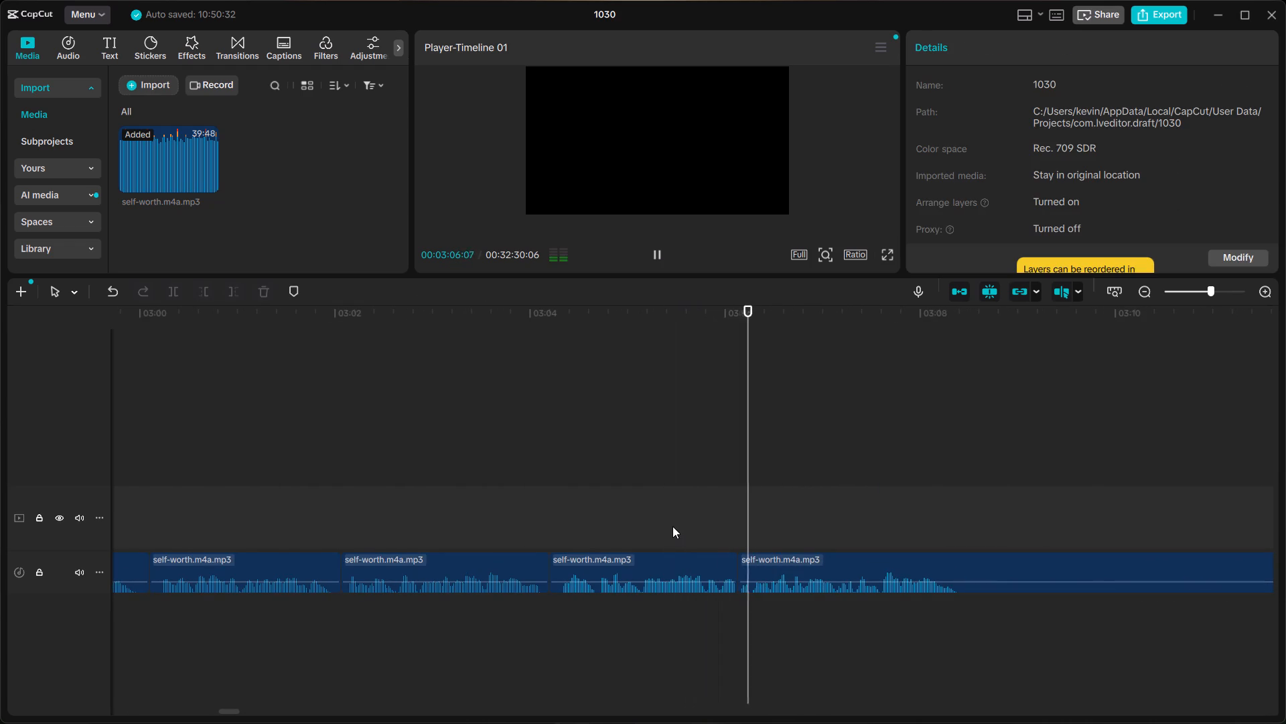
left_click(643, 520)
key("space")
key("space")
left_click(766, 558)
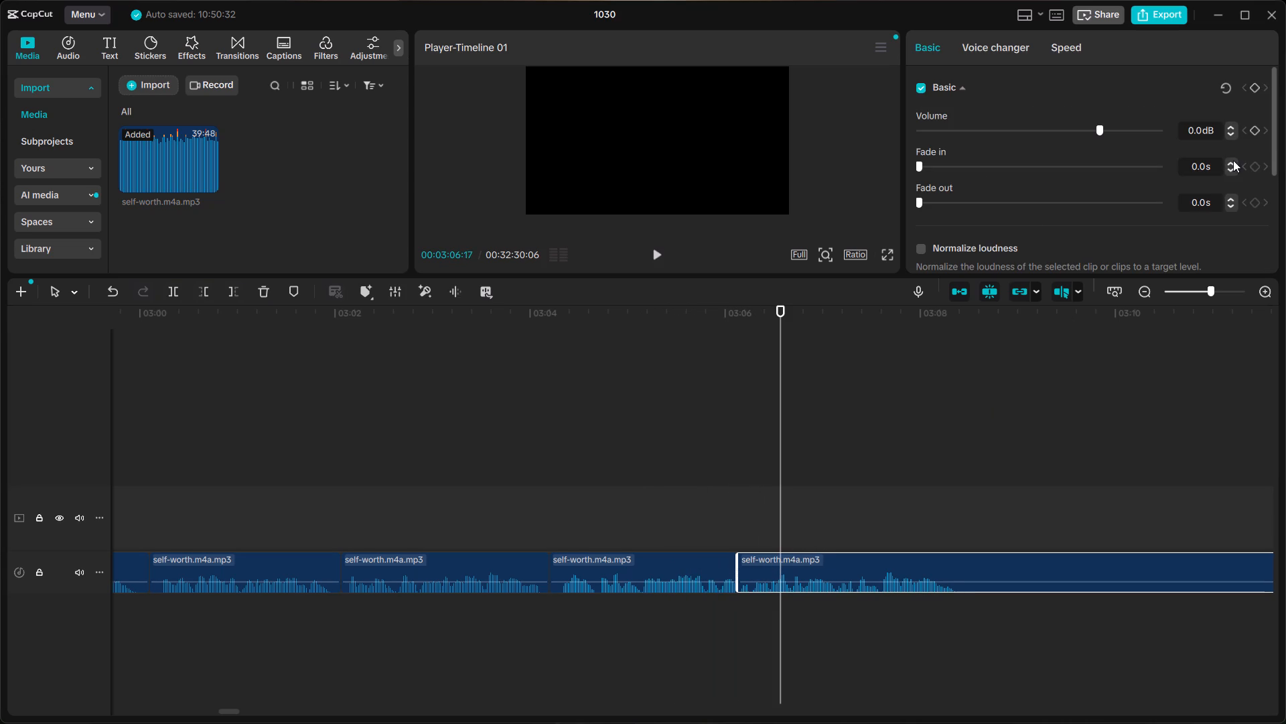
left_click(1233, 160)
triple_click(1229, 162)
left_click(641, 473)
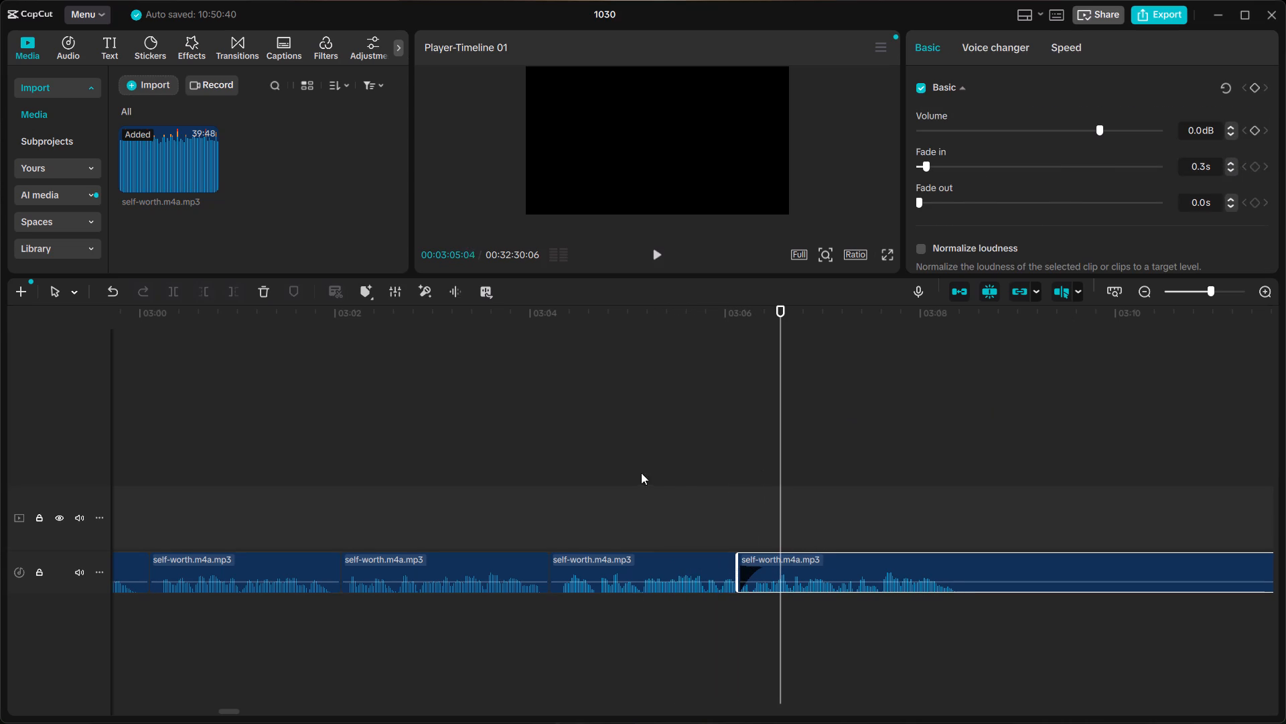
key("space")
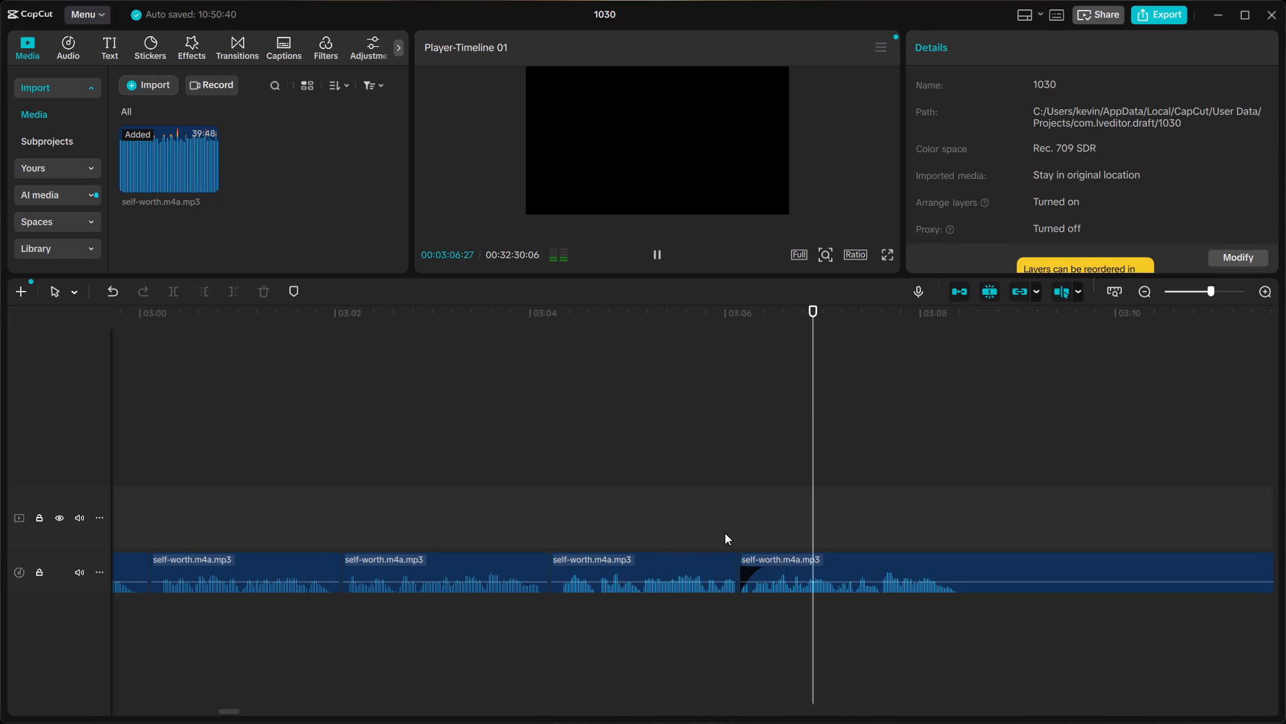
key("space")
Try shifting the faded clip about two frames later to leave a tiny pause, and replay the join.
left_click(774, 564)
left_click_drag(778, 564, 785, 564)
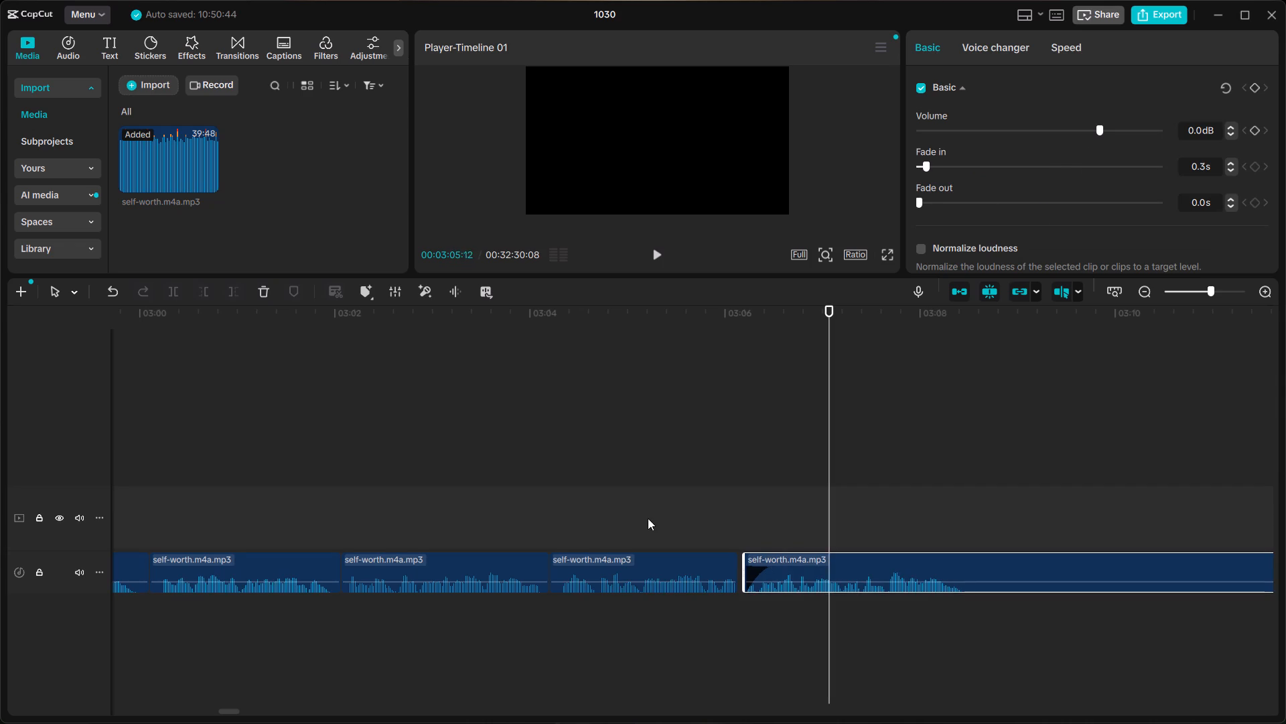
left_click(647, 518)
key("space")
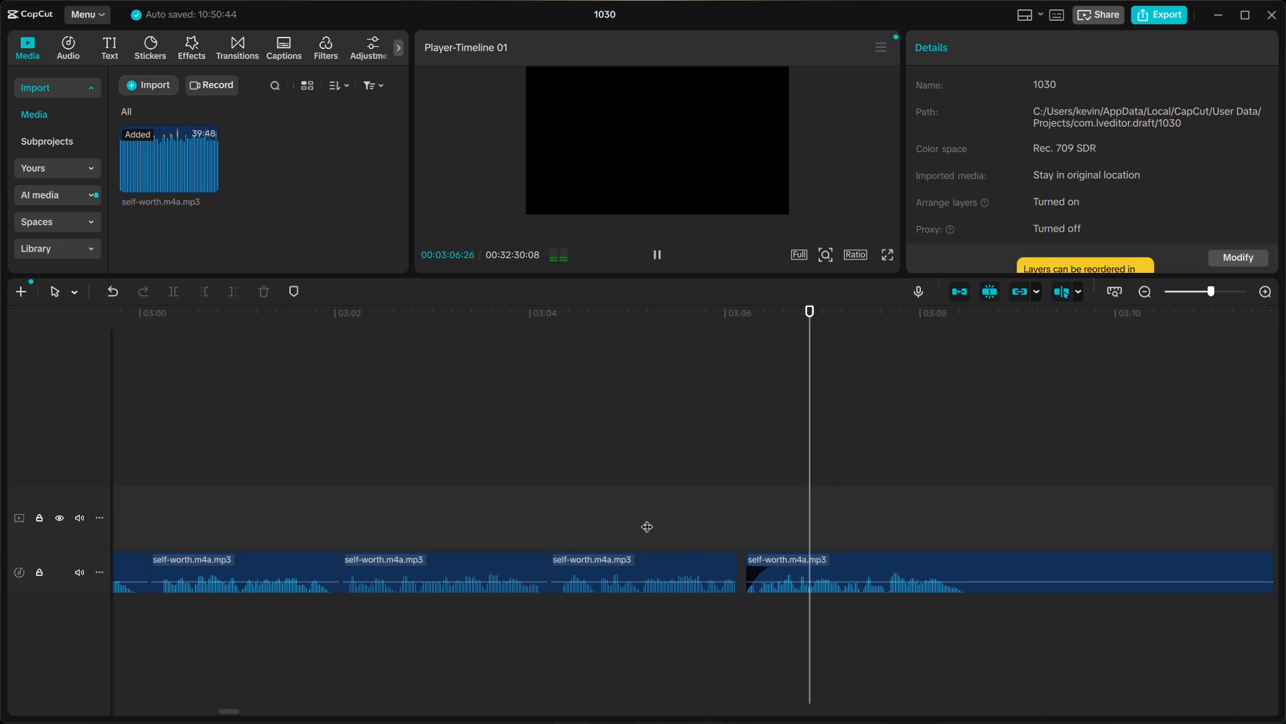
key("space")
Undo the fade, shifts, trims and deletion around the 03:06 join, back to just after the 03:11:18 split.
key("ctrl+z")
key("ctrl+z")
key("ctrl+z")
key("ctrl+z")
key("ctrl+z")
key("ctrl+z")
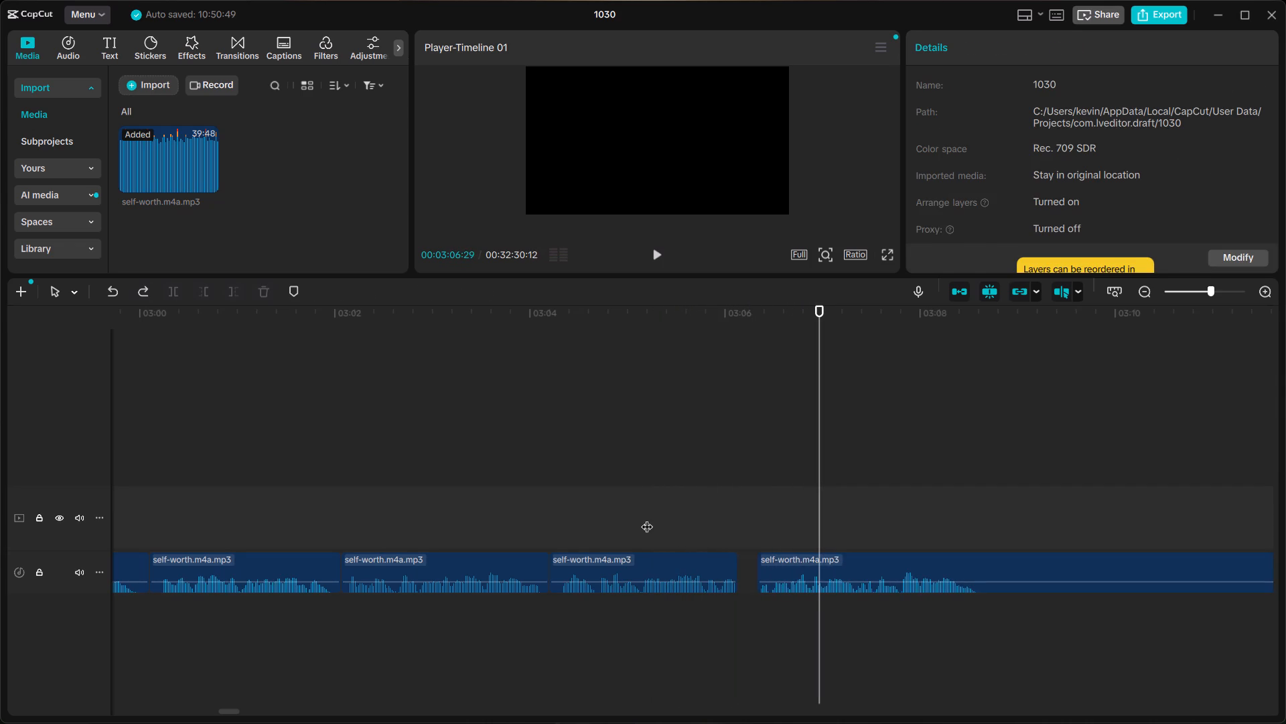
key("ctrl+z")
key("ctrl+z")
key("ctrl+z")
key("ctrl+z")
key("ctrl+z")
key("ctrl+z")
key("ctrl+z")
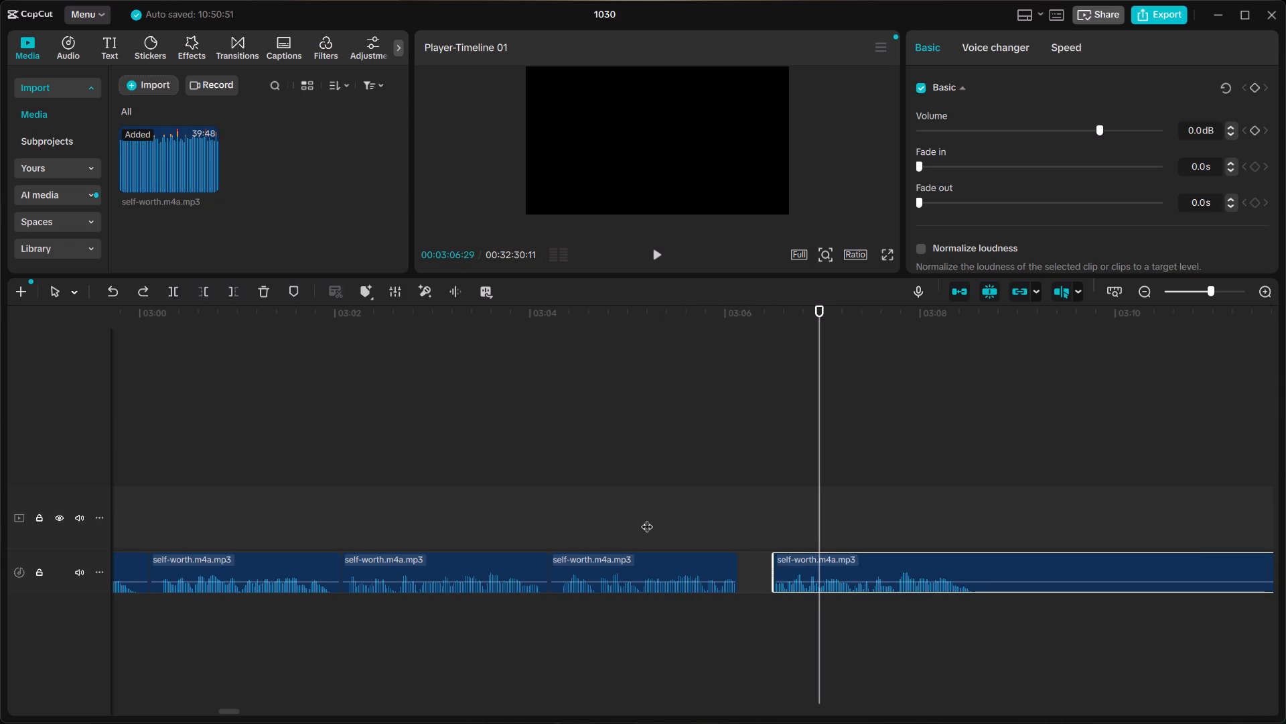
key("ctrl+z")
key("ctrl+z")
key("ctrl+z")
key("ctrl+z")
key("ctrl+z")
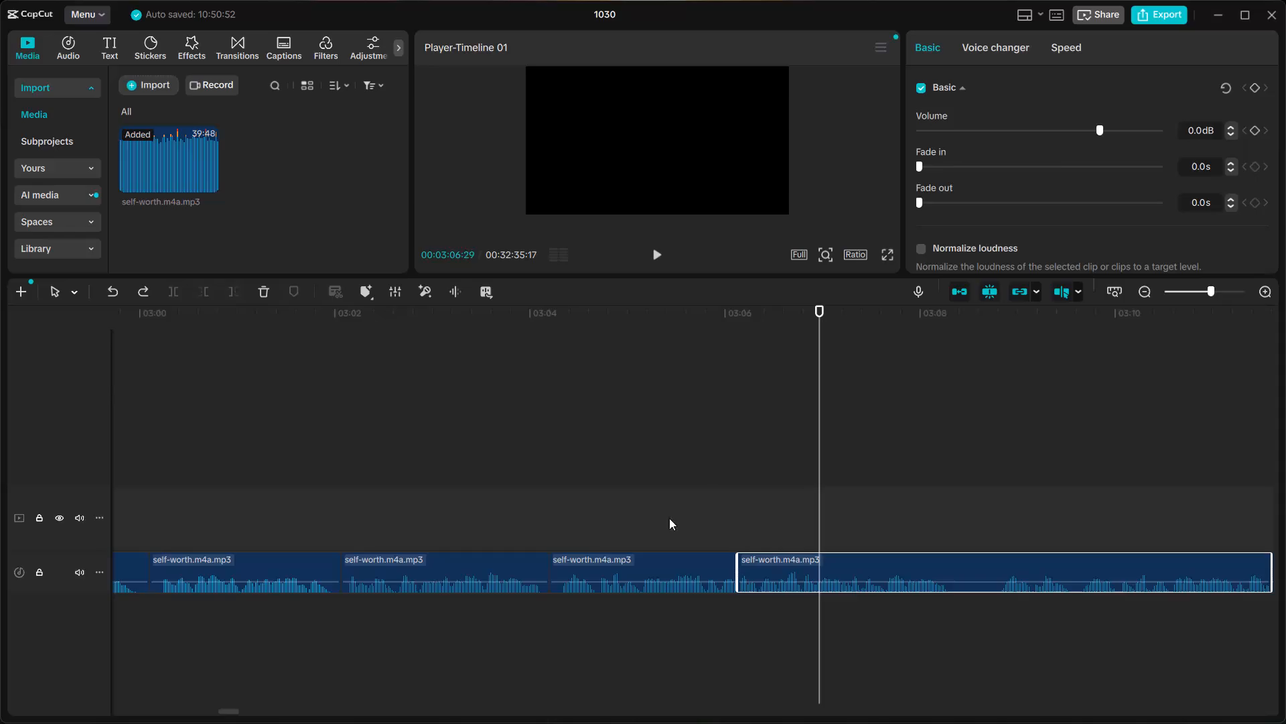
Listen on from 03:06 and split the clip at 03:08:14, in the pause after the first phrase.
left_click(706, 520)
key("space")
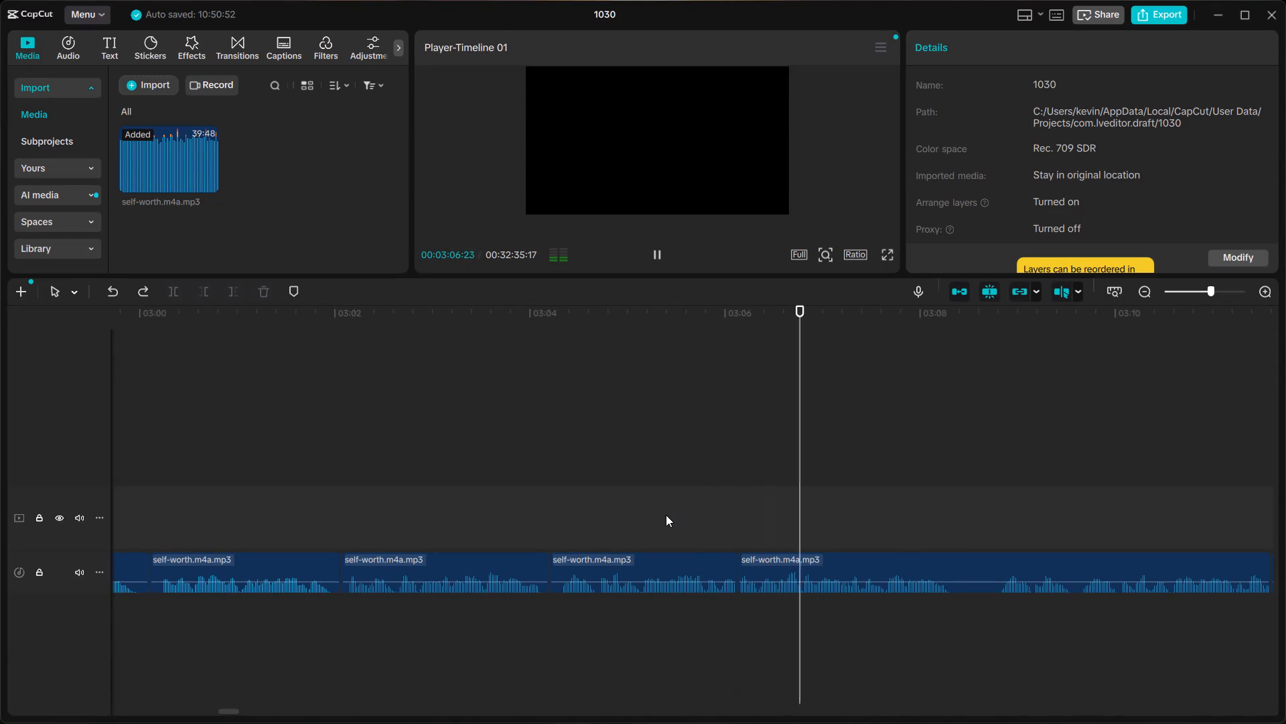
scroll(645, 517, "left", 1)
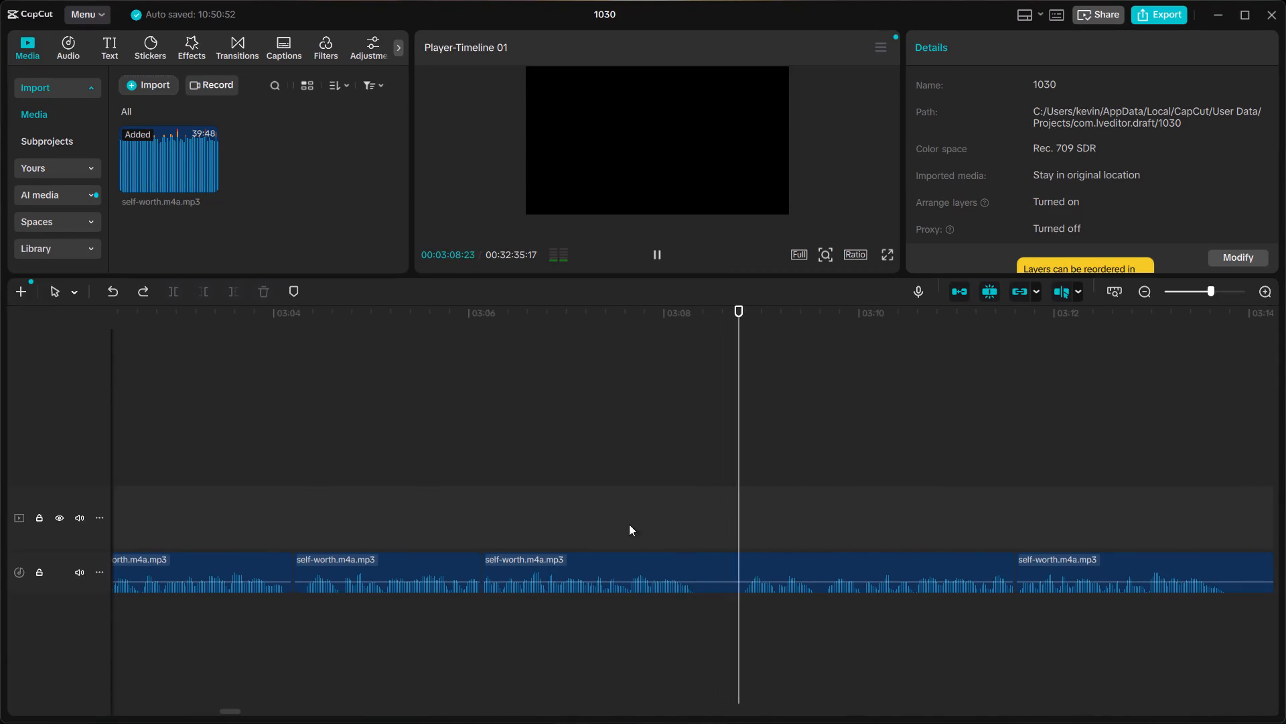
key("space")
left_click(699, 536)
left_click(710, 553)
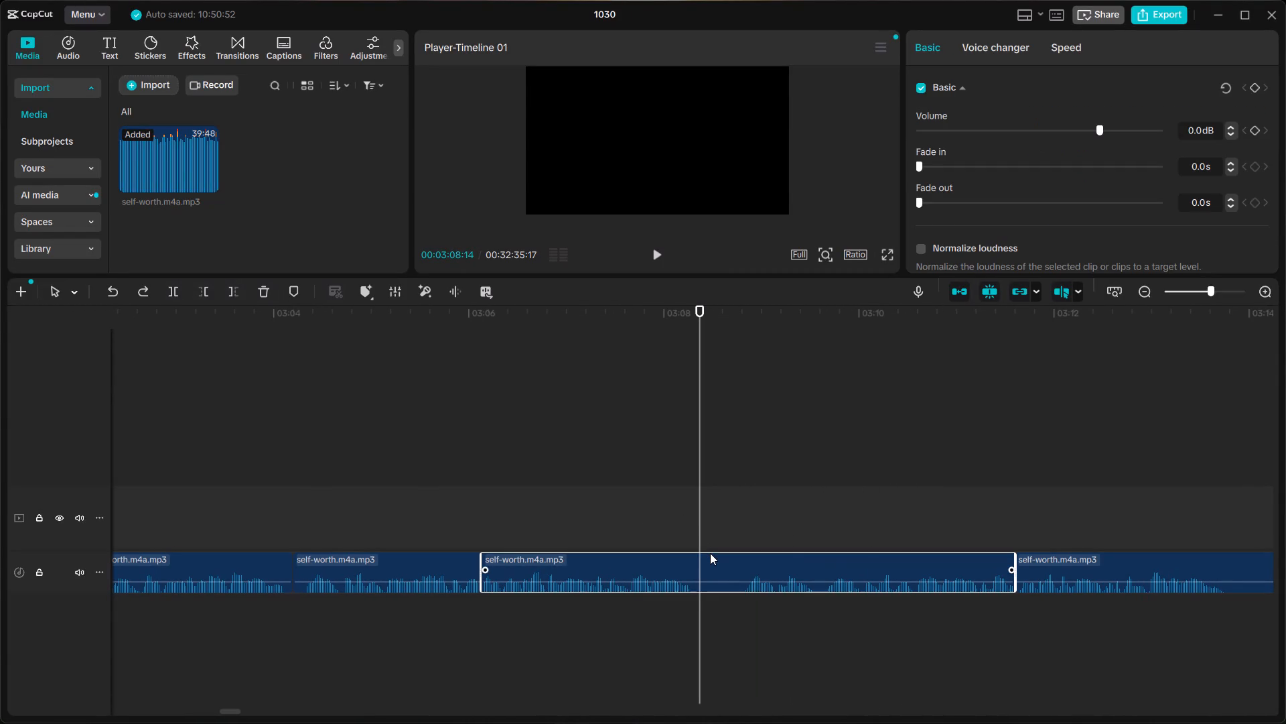
key("ctrl+b")
Listen through the following takes and split the long clip at 03:25:08, just before the speech resumes.
left_click(237, 509)
key("space")
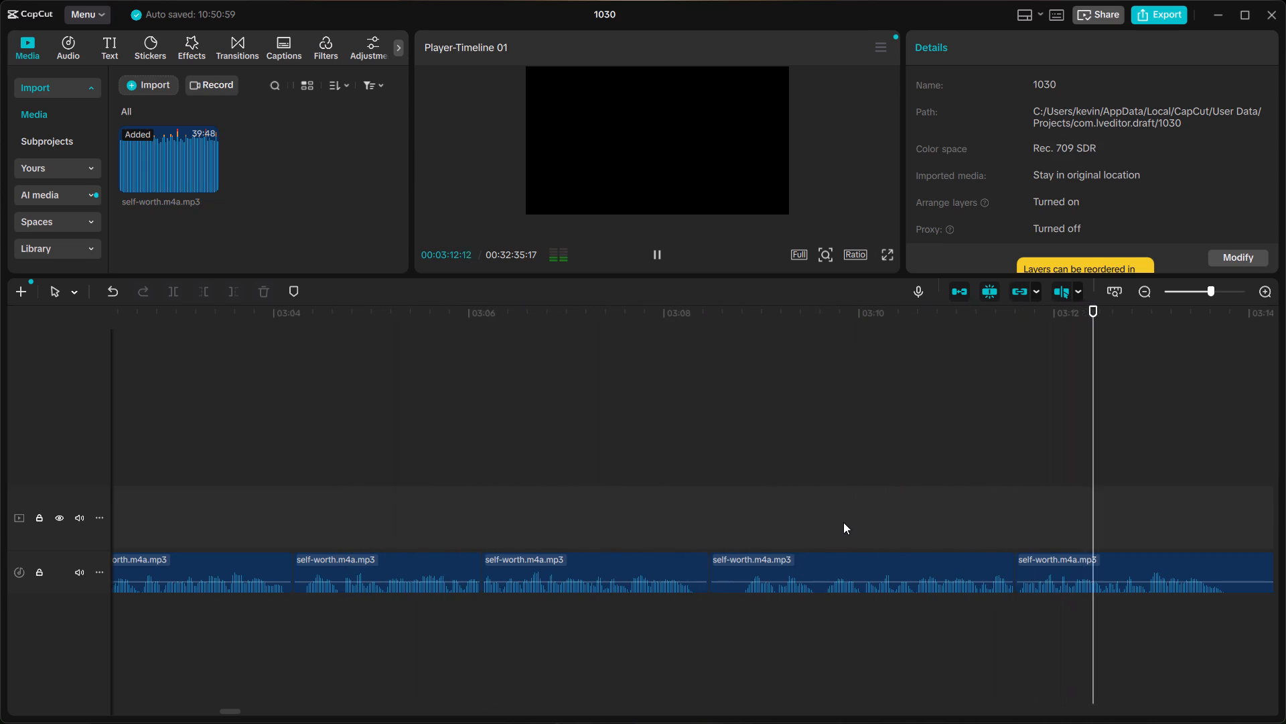
scroll(843, 522, "left", 1)
left_click(1165, 537)
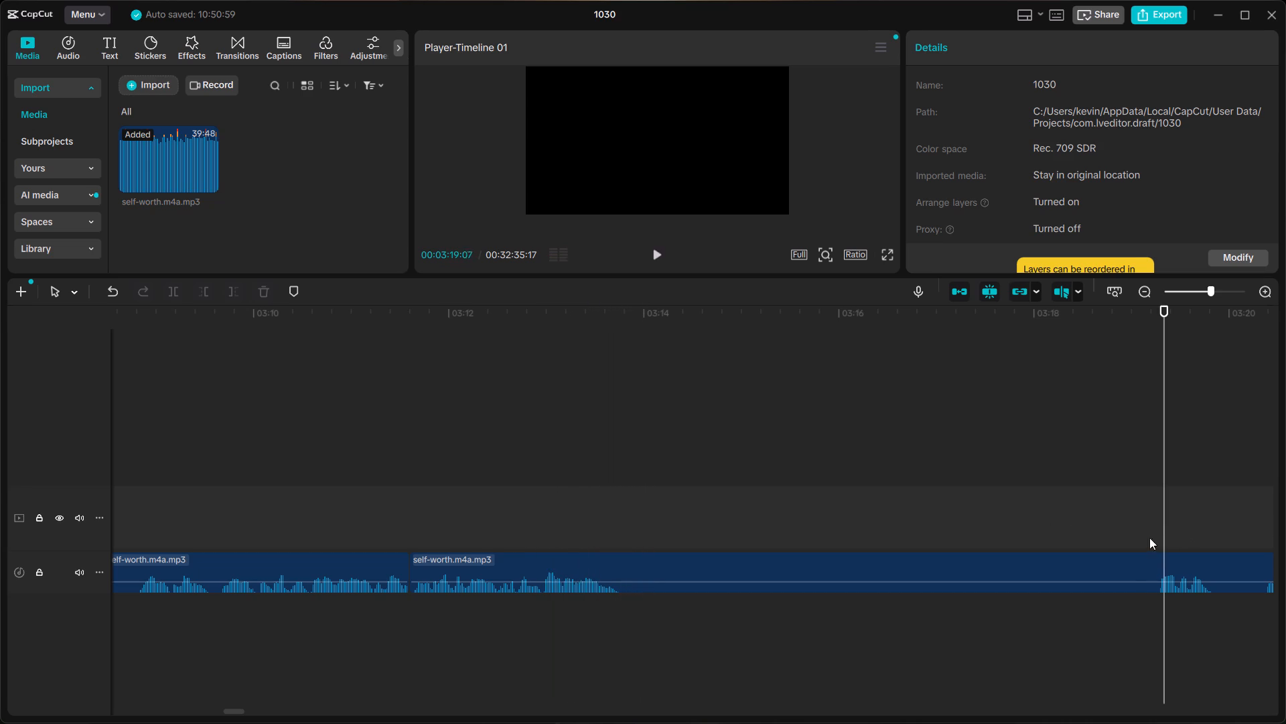
left_click(1149, 538)
key("space")
scroll(1149, 538, "left", 1)
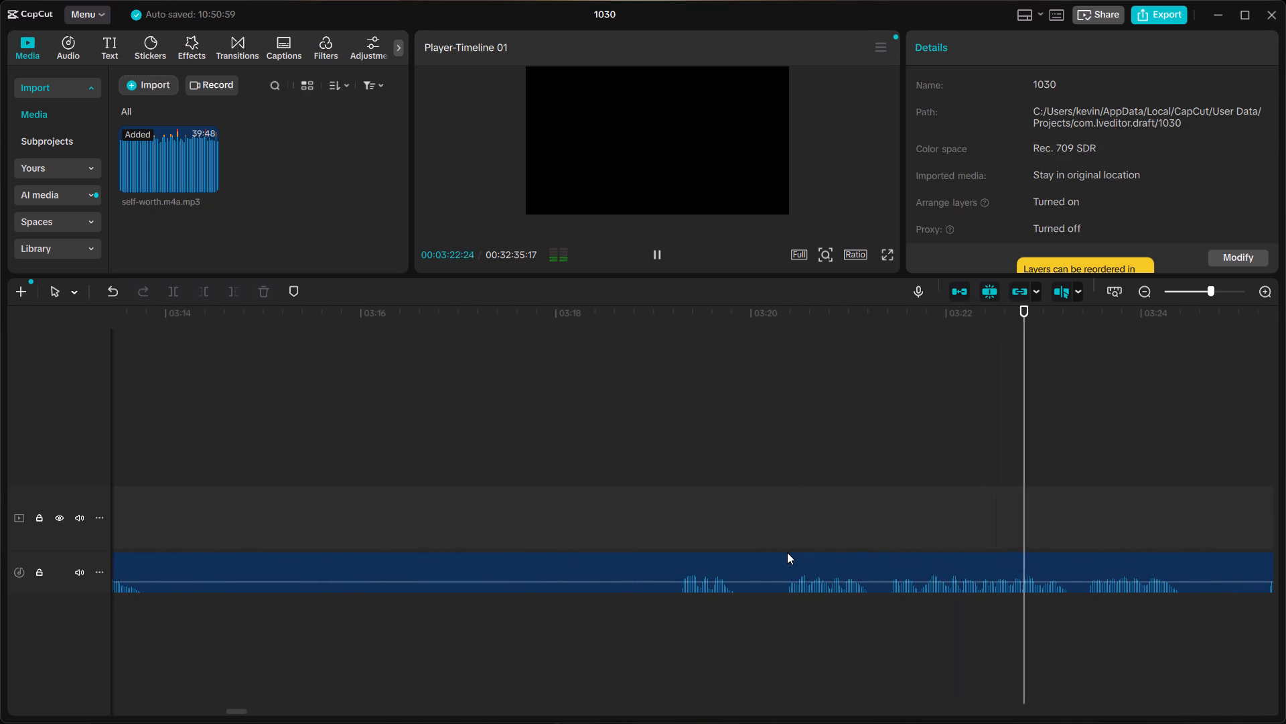
scroll(787, 552, "left", 1)
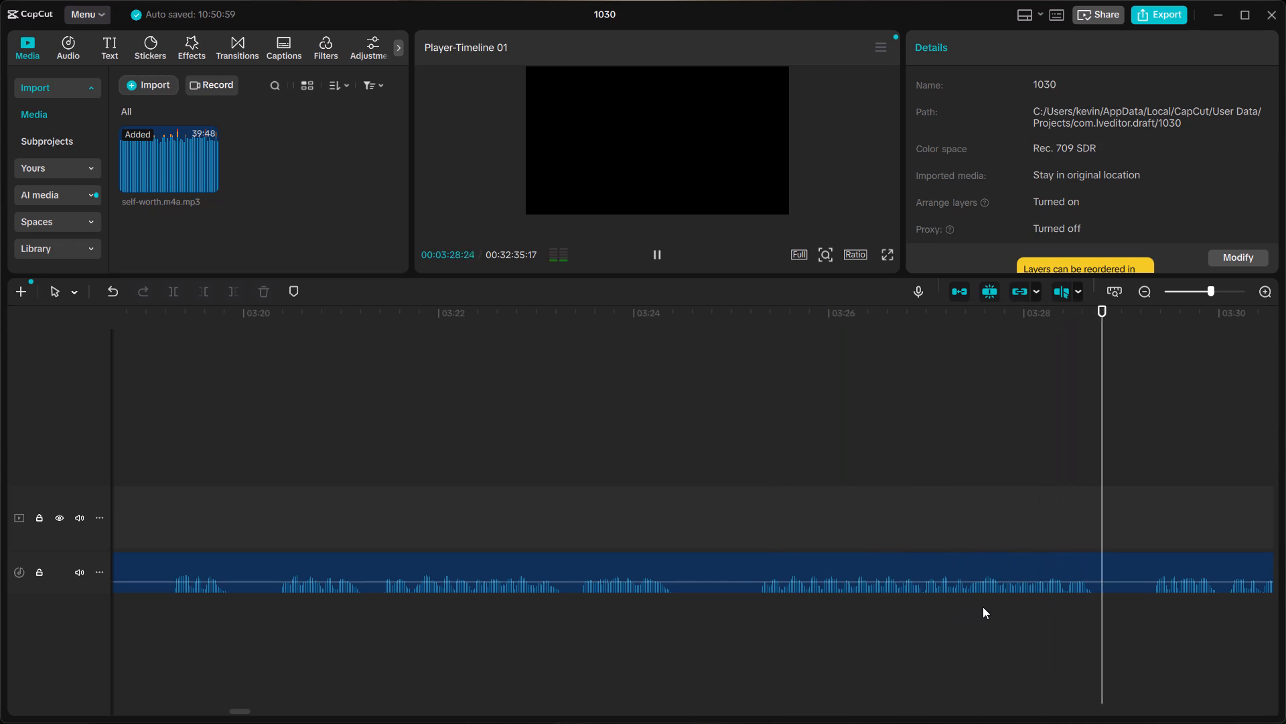
scroll(983, 607, "left", 1)
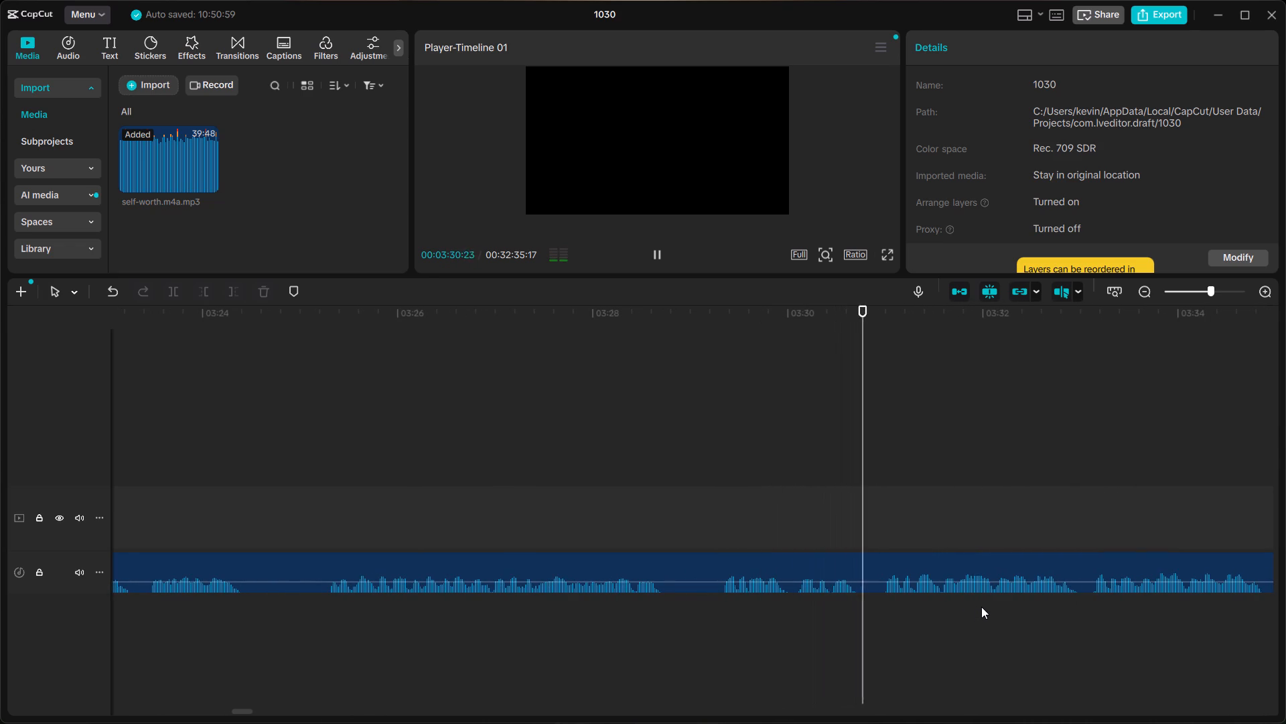
key("space")
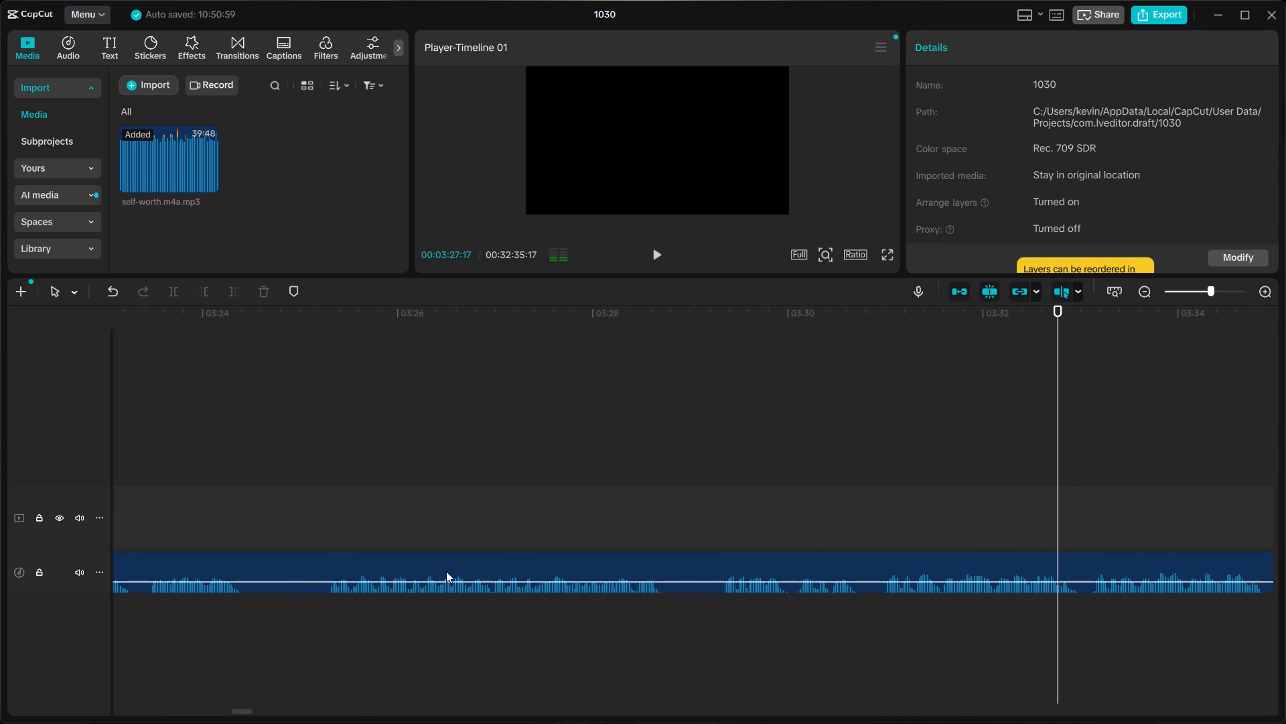
left_click(325, 547)
left_click(330, 556)
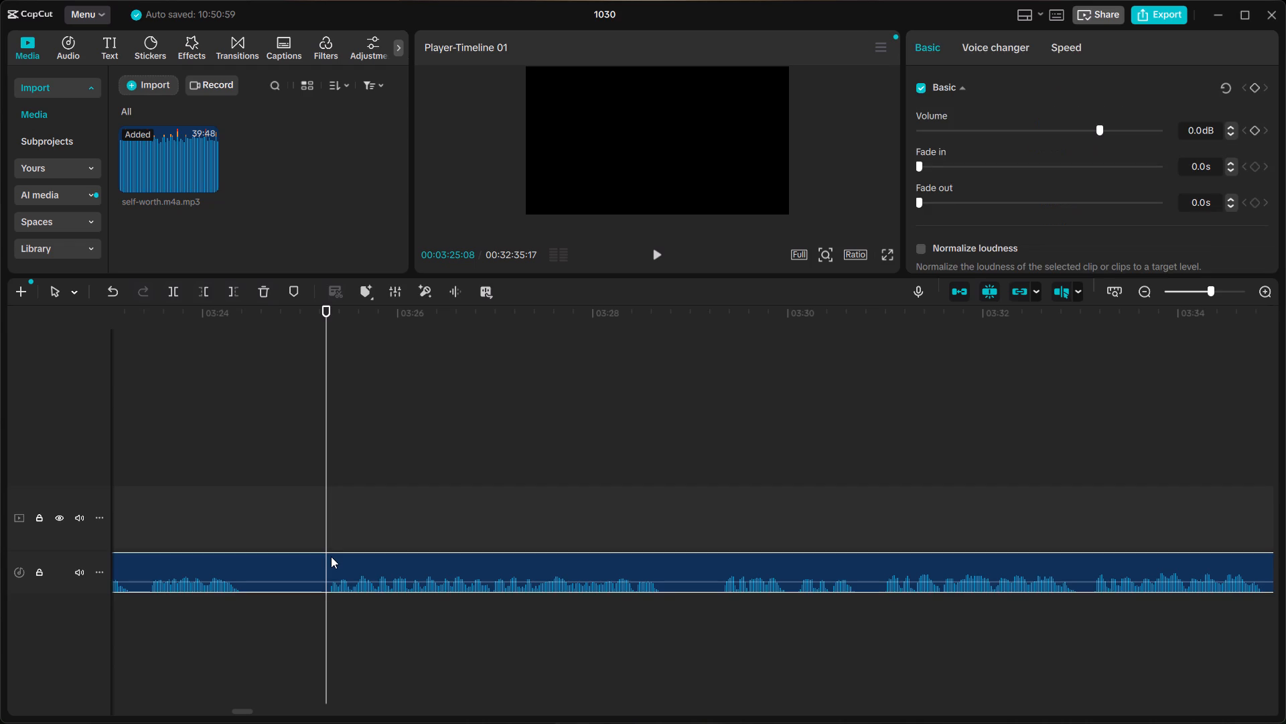
key("ctrl+b")
Replay the takes around 03:10 and delete the two clips between the 03:08:14 and 03:25:08 cuts.
scroll(331, 556, "down", 9, "ctrl")
scroll(331, 556, "right", 2)
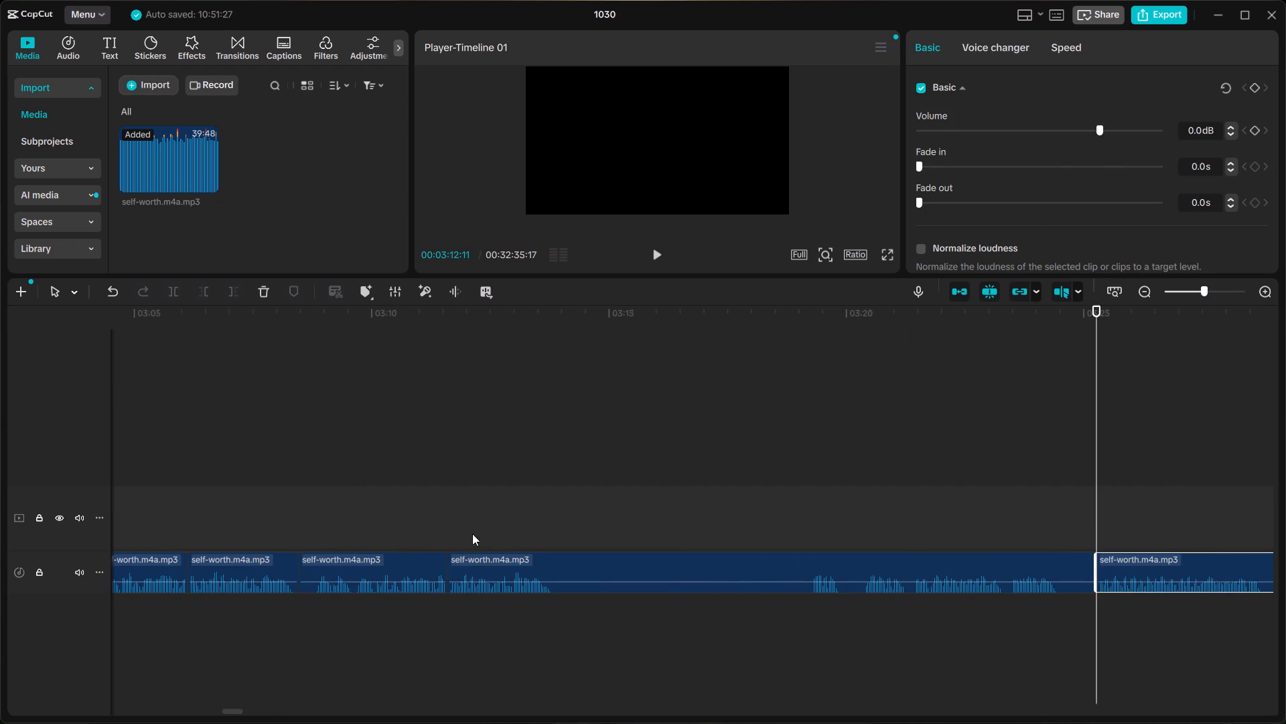
left_click(461, 530)
key("space")
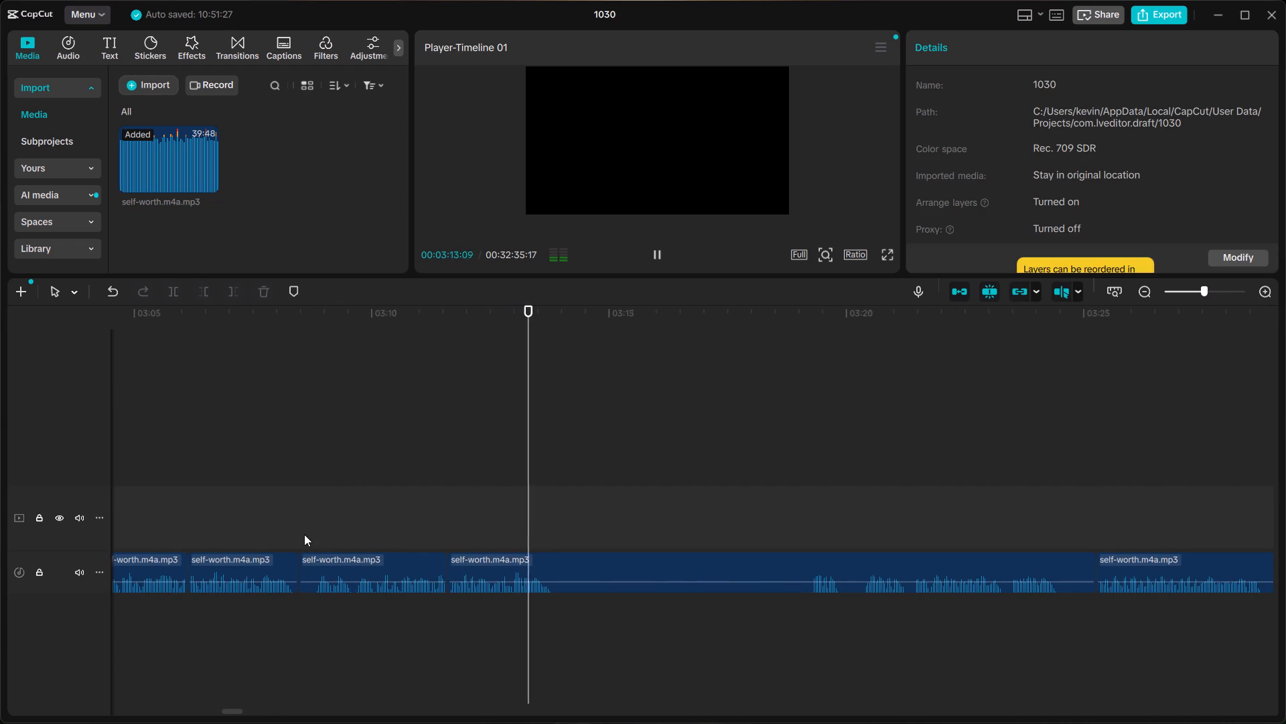
left_click(304, 534)
key("space")
key("space")
left_click(360, 565)
key("BackSpace")
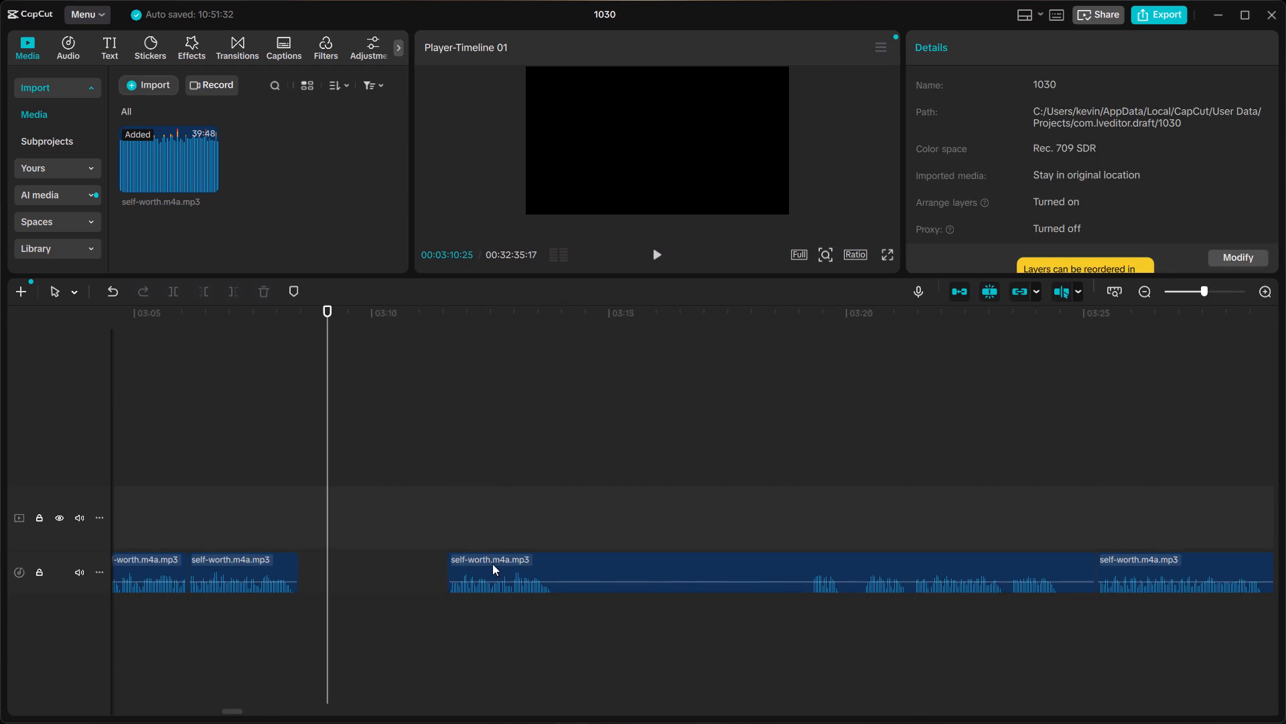
left_click(497, 564)
key("BackSpace")
Move the remaining clip from 03:25:08 back to the end of the 03:06 clip, leaving a gap of a few frames.
left_click(224, 524)
key("space")
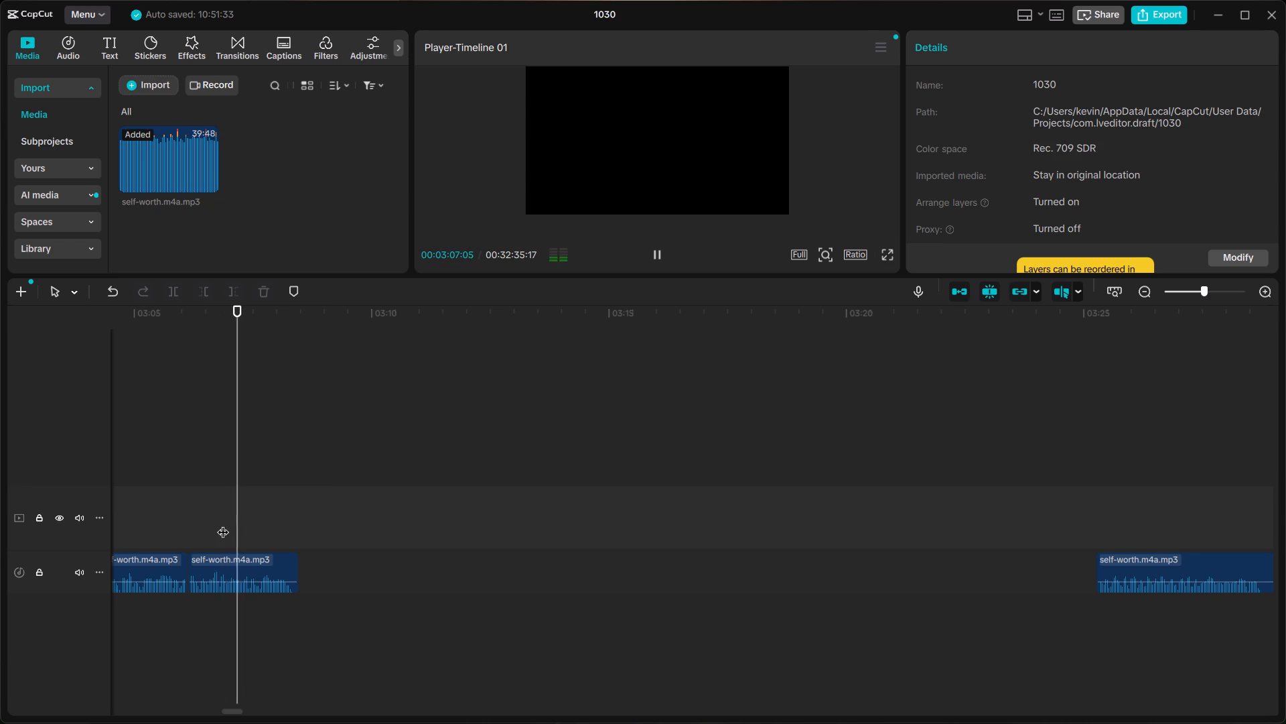
key("space")
left_click(1131, 569)
left_click_drag(1131, 569, 1103, 565)
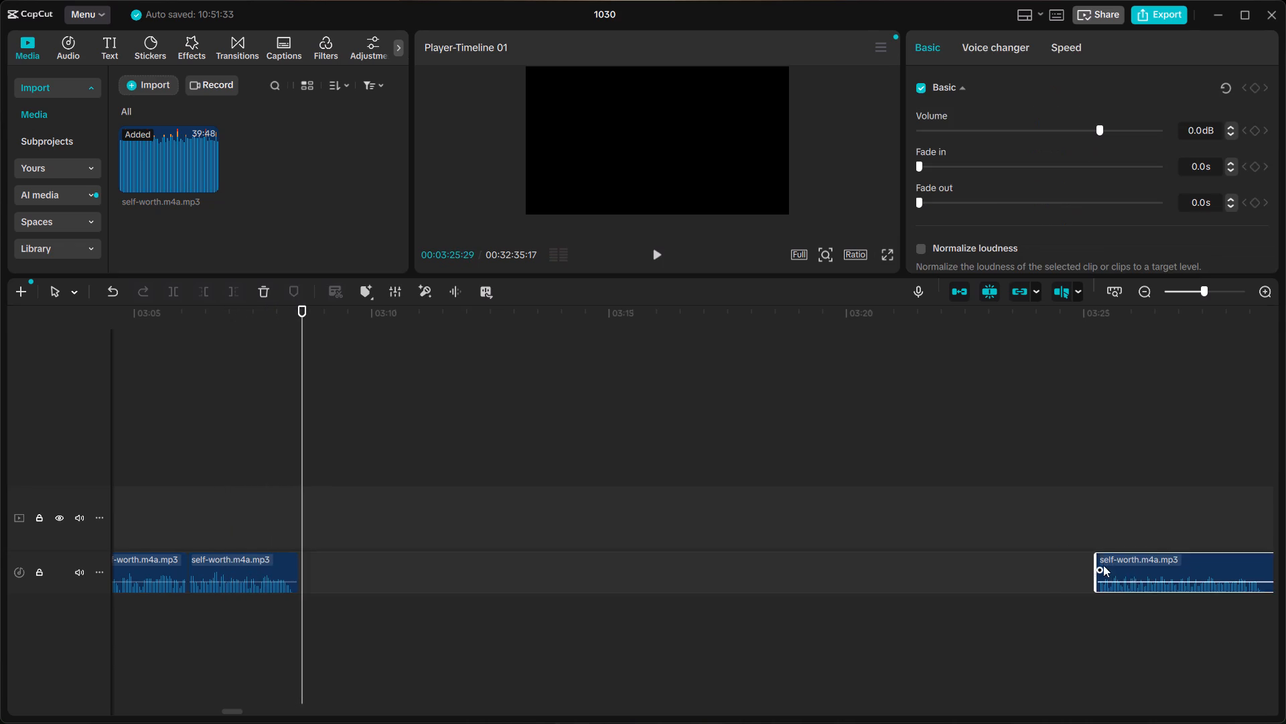
left_click_drag(1103, 565, 332, 573)
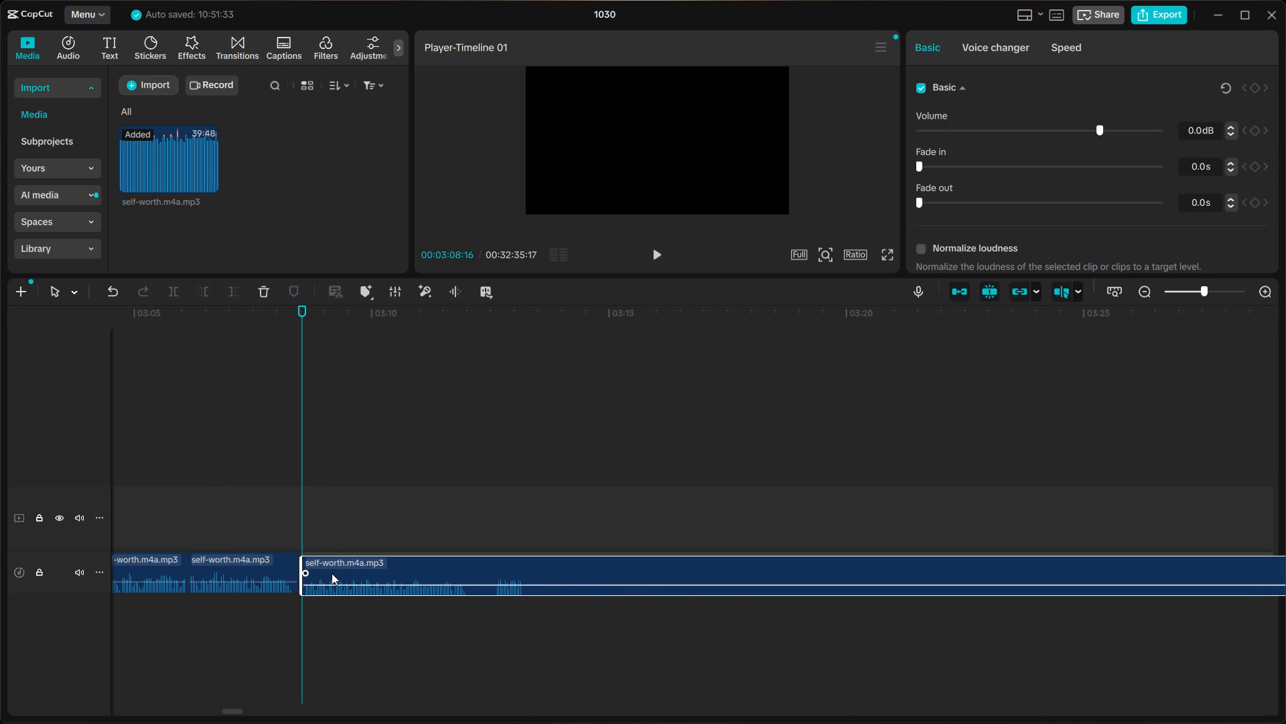
left_click_drag(332, 573, 335, 573)
Replay the join near 03:08 and shift the following clip about two frames earlier to tighten the gap.
left_click(249, 528)
key("space")
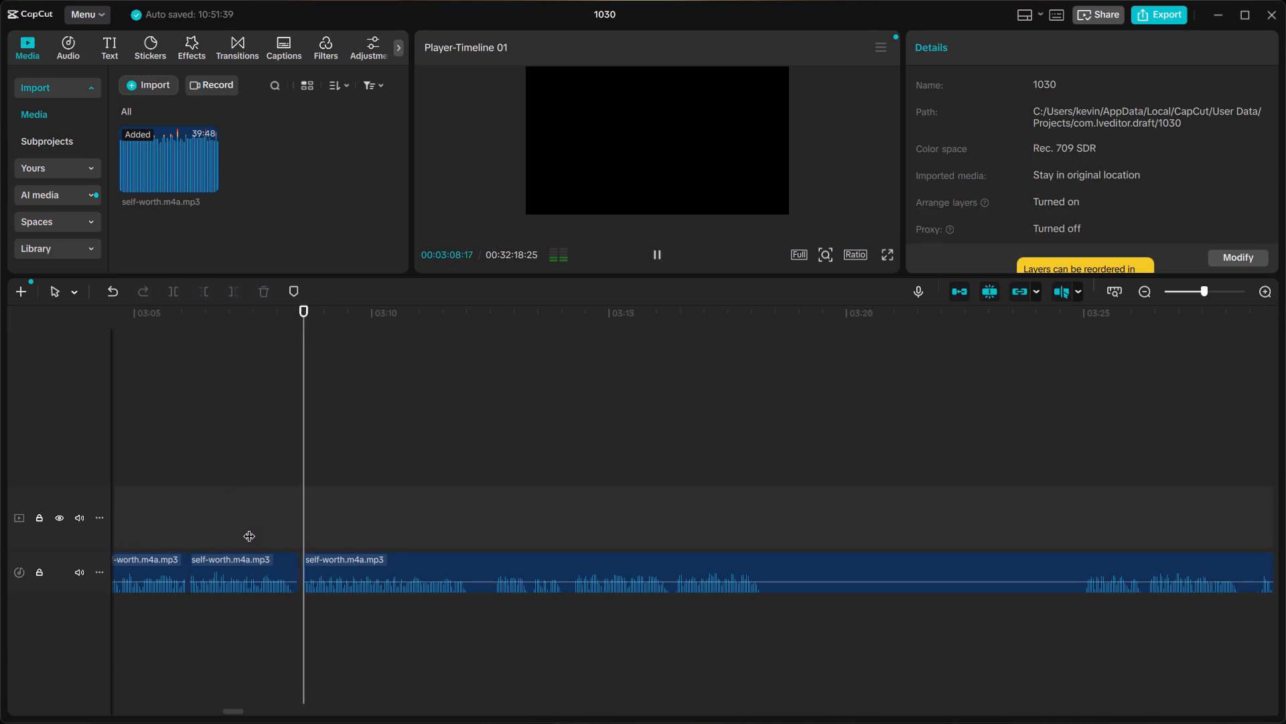
key("space")
scroll(249, 528, "up", 14, "ctrl")
scroll(257, 524, "right", 1)
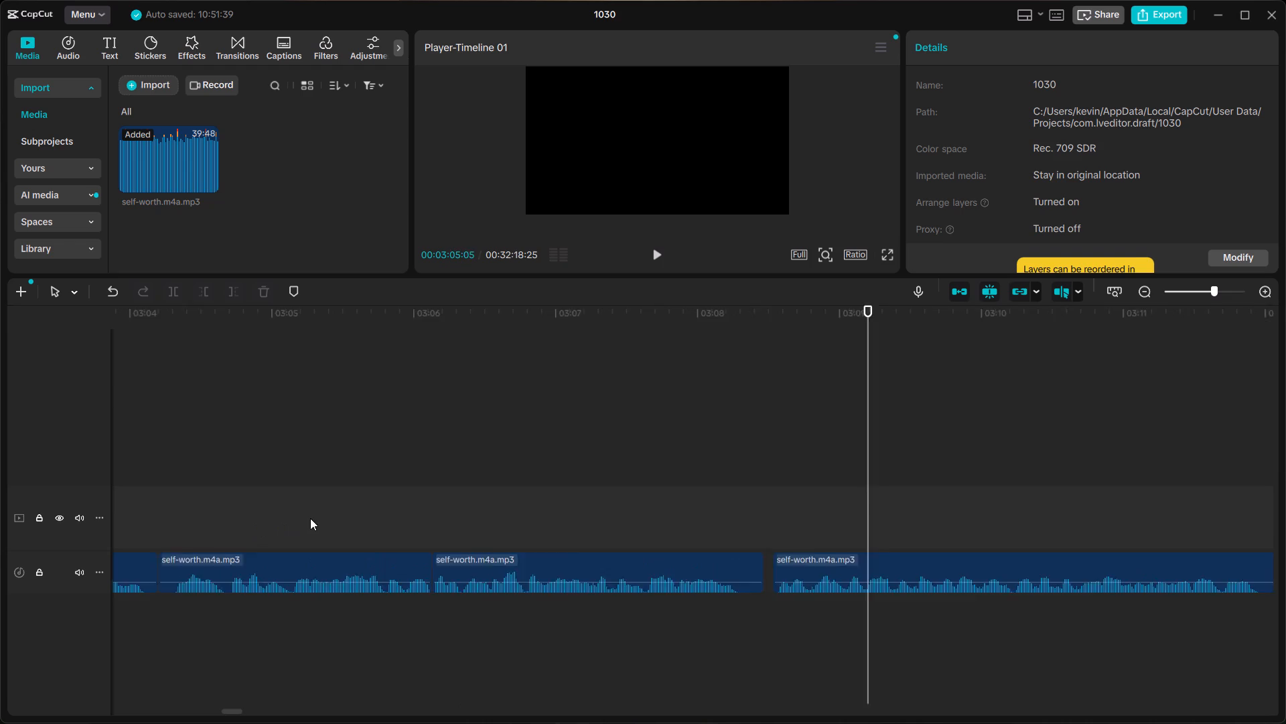
scroll(310, 518, "right", 1)
left_click(503, 509)
key("space")
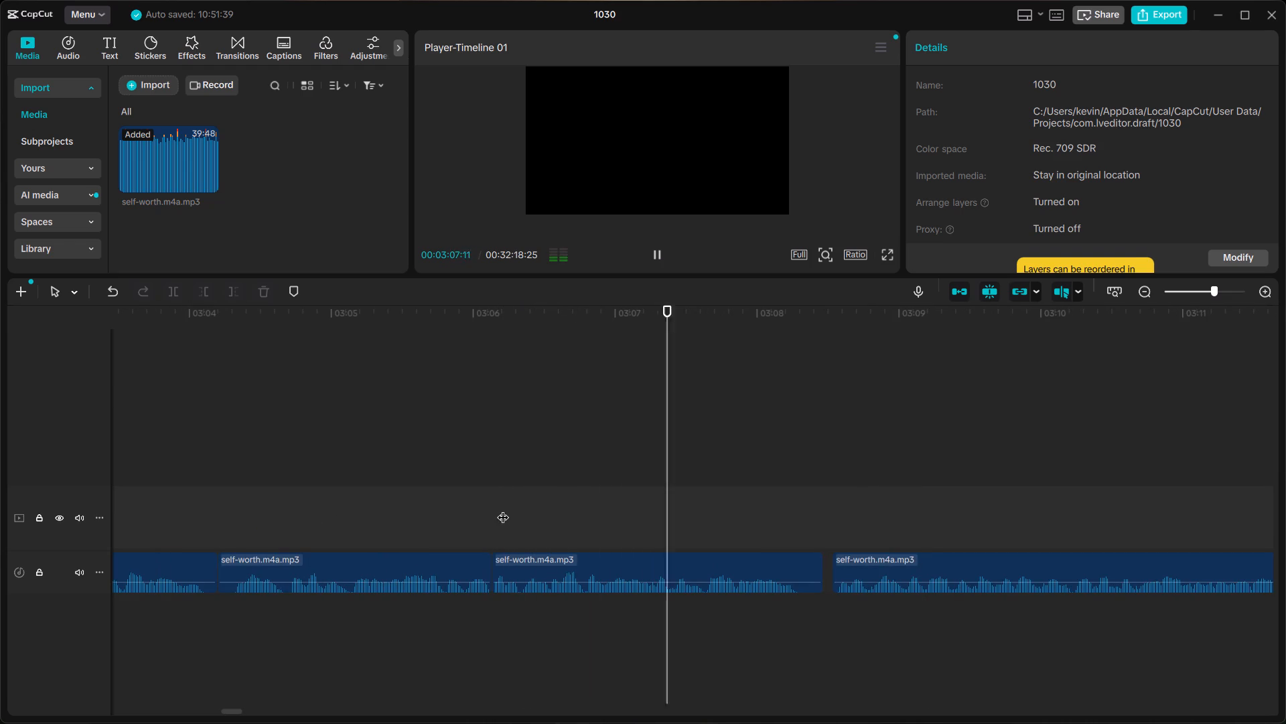
key("space")
left_click(889, 559)
left_click_drag(889, 559, 878, 564)
Listen across the tightened join and split the clip at 03:12:00, in the pause after the phrase.
left_click(480, 484)
key("space")
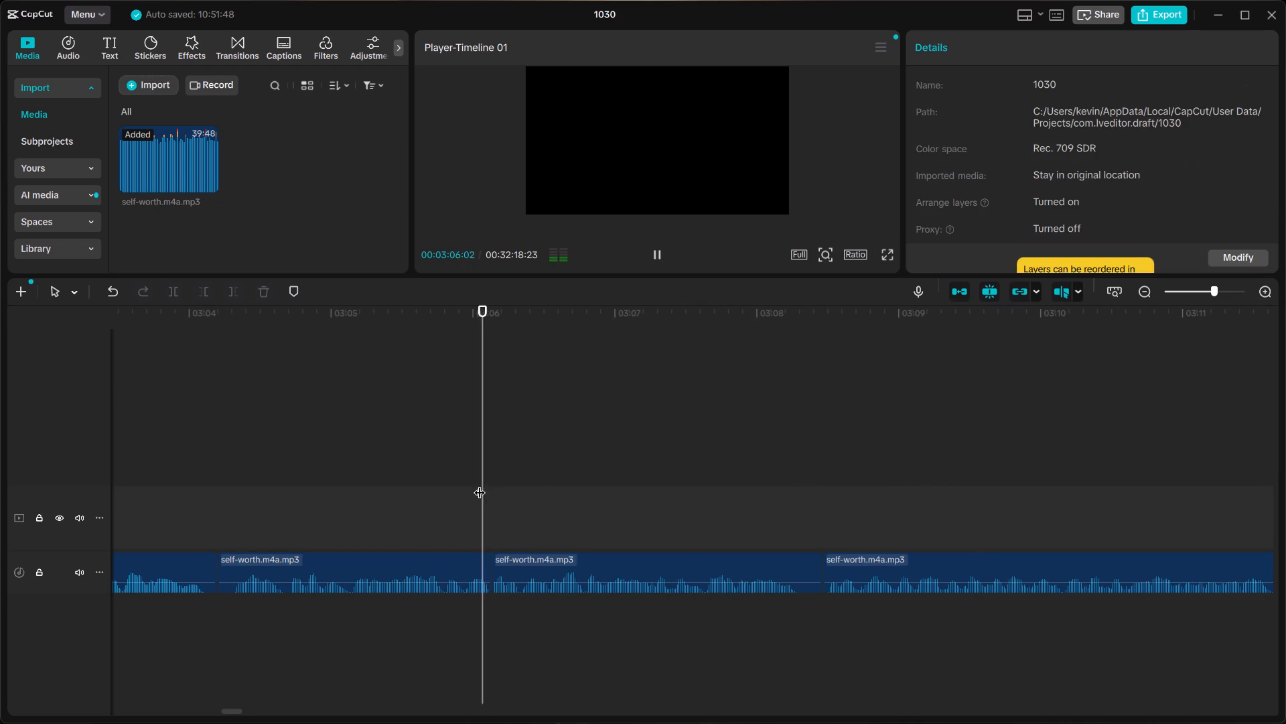
scroll(480, 484, "left", 1)
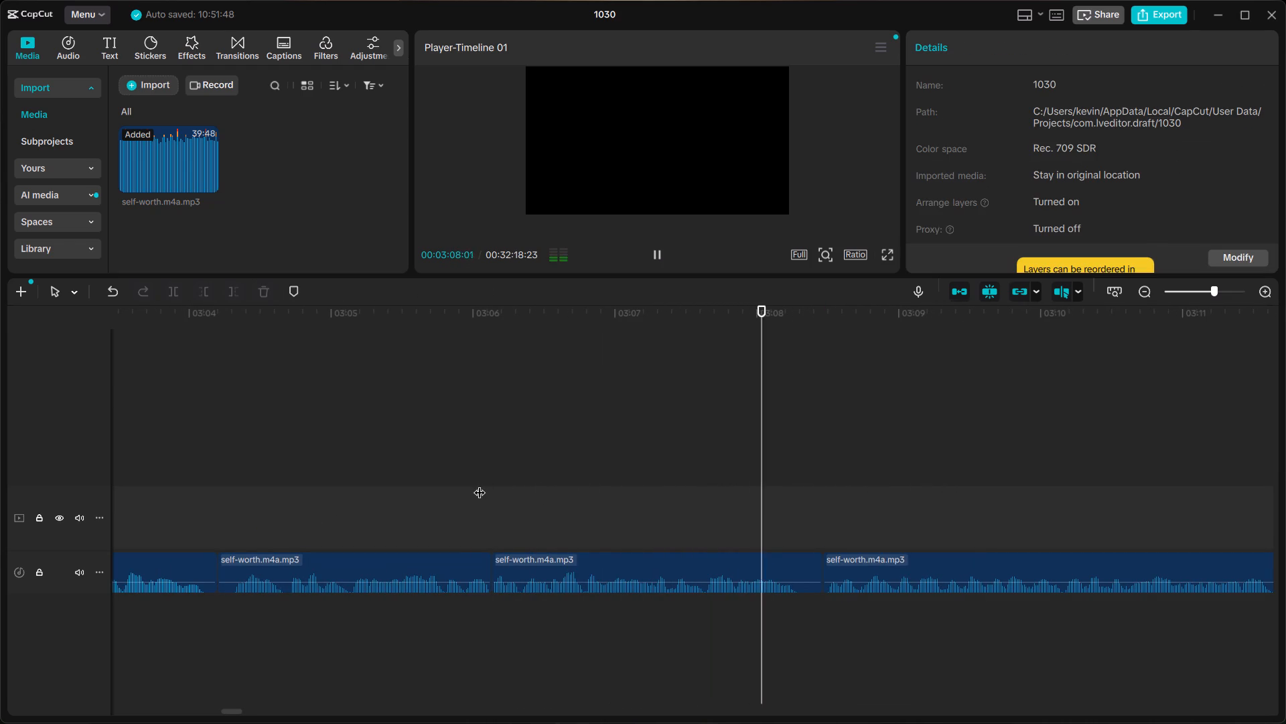
scroll(480, 484, "left", 2)
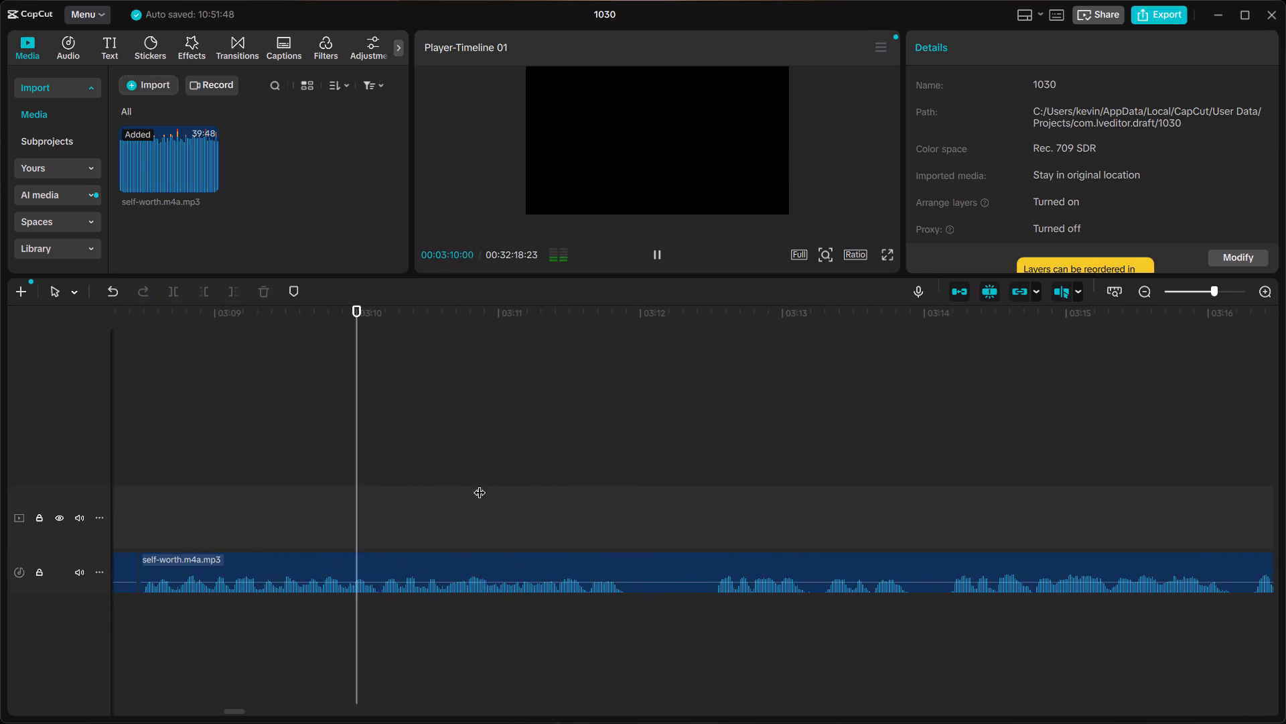
key("space")
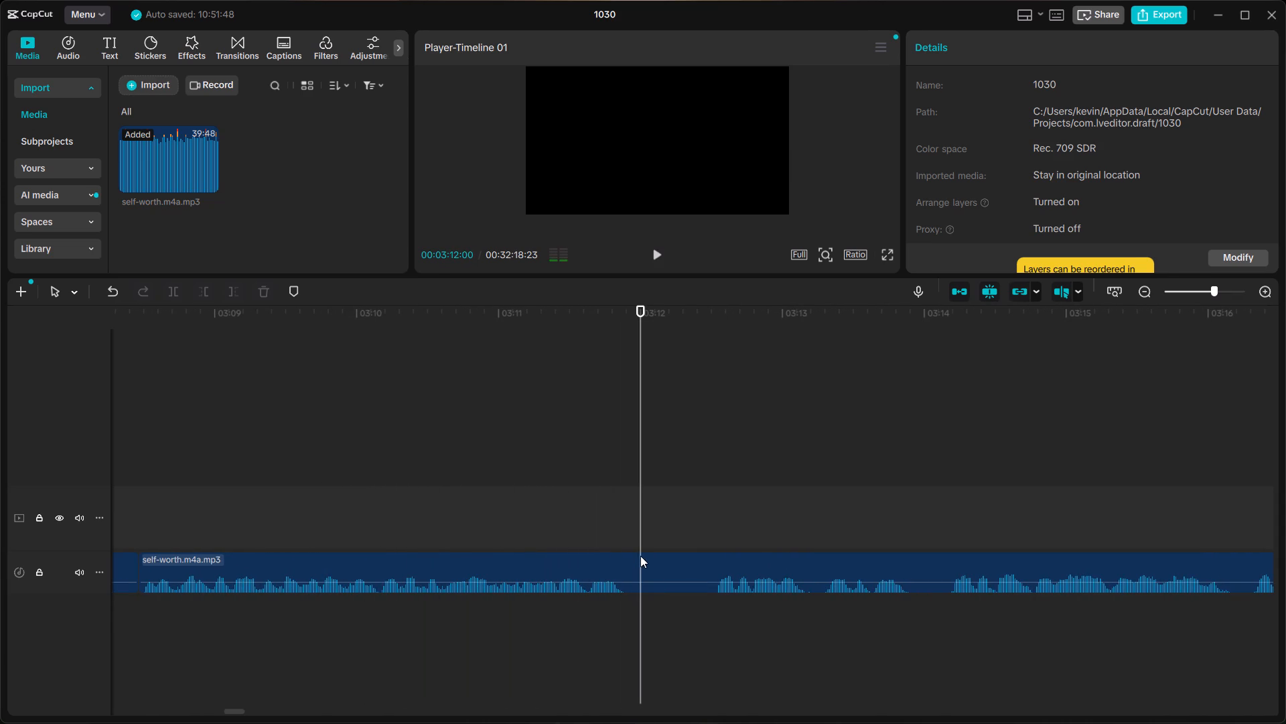
left_click(640, 556)
key("ctrl+b")
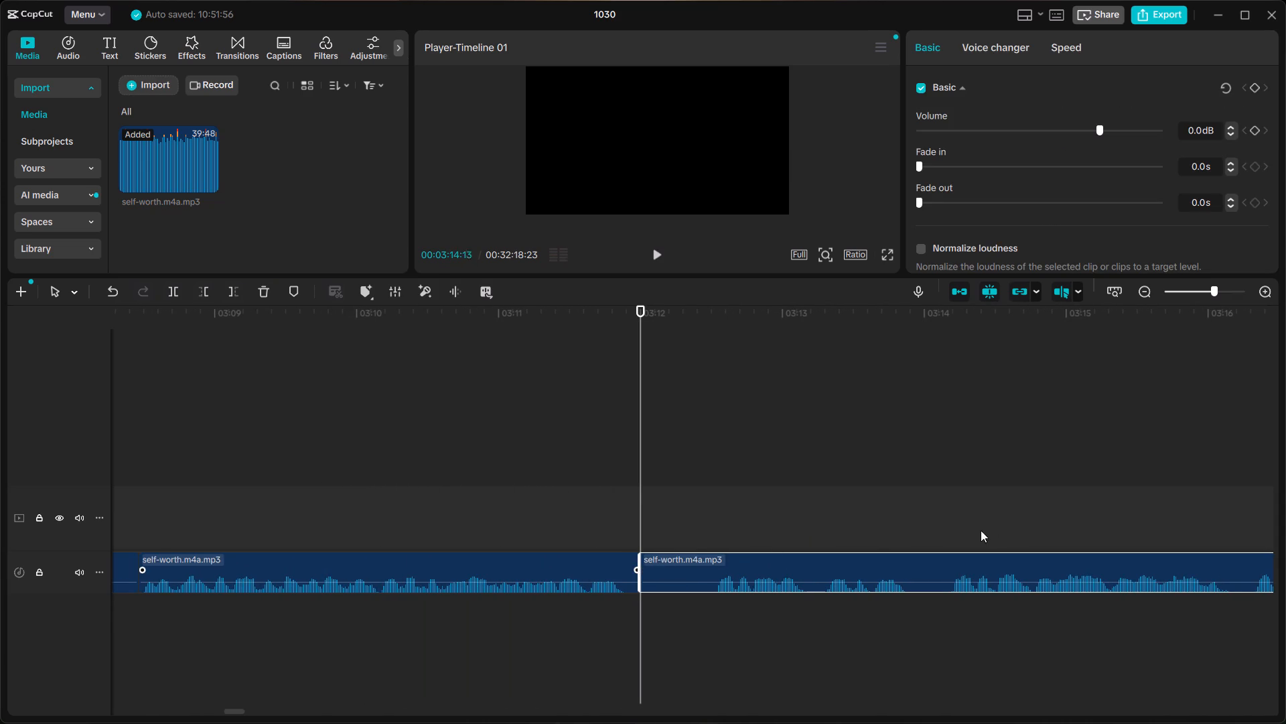
Listen on, split the clip at 03:16:10, and delete the piece between 03:12:00 and that cut.
left_click(952, 528)
key("space")
scroll(952, 528, "left", 2)
scroll(930, 526, "right", 1)
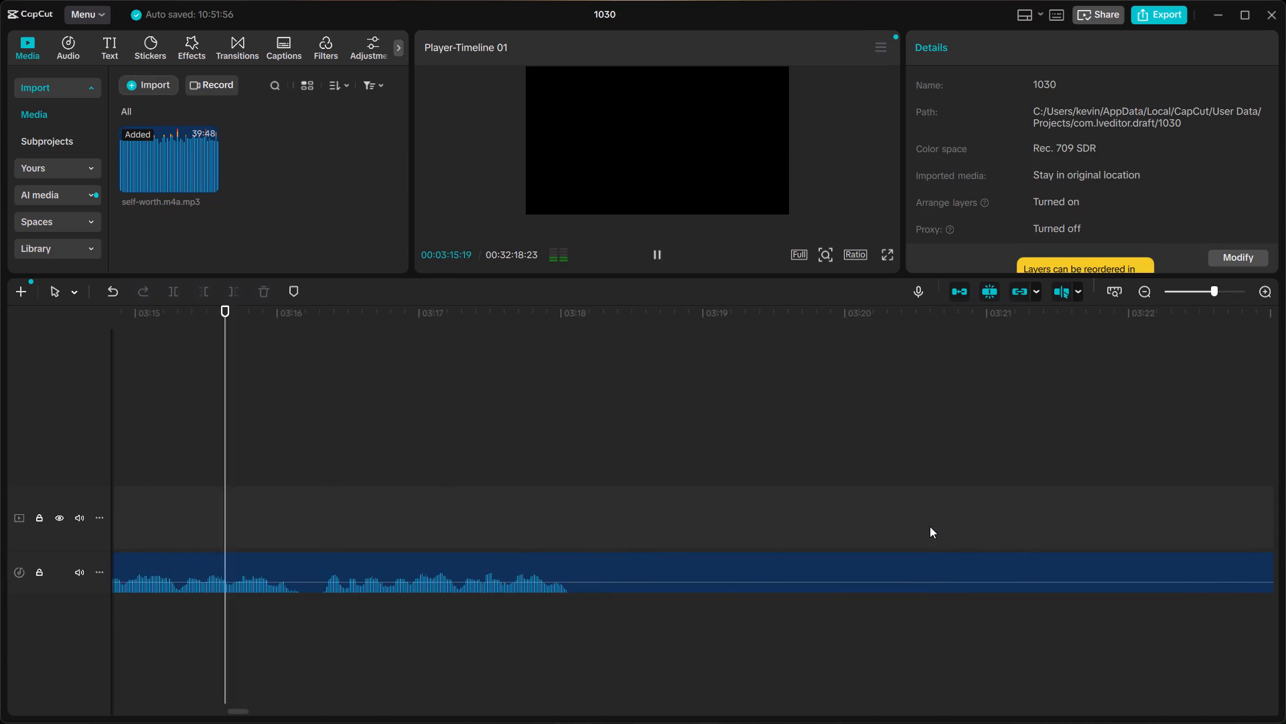
scroll(930, 526, "right", 1)
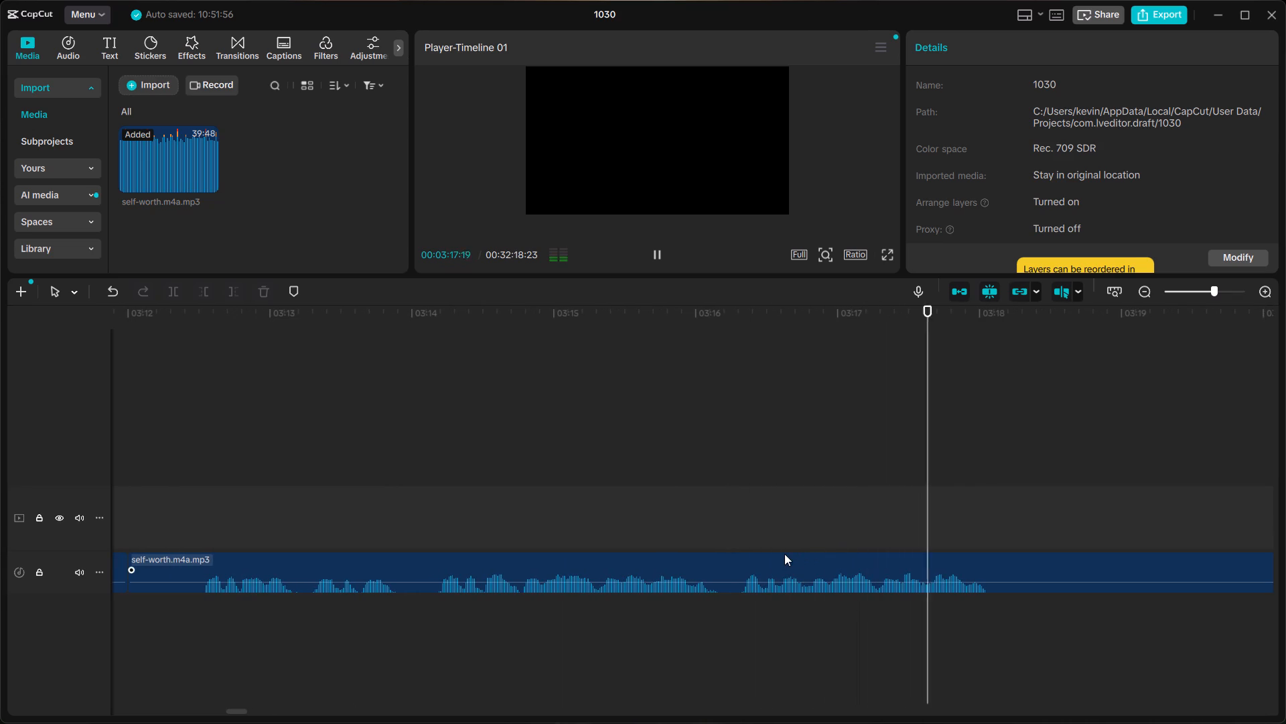
key("space")
left_click(739, 536)
left_click(735, 536)
left_click(745, 559)
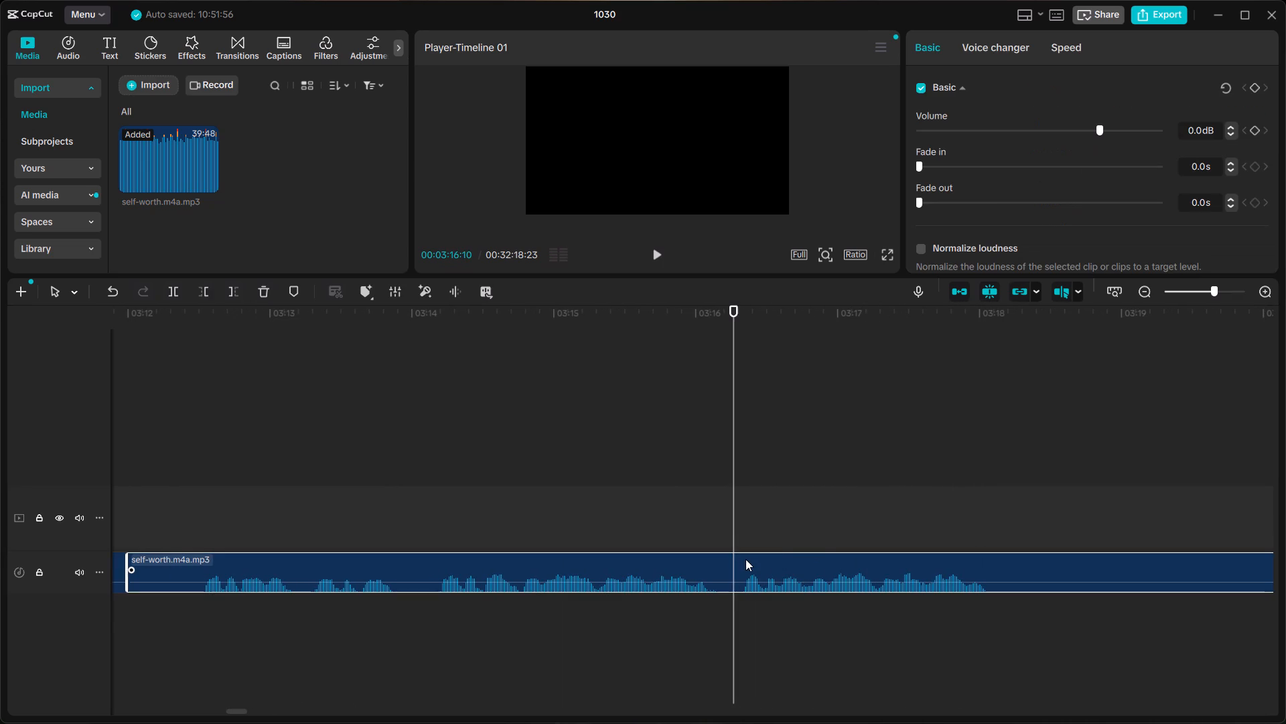
key("ctrl+b")
left_click(694, 559)
scroll(694, 559, "right", 1)
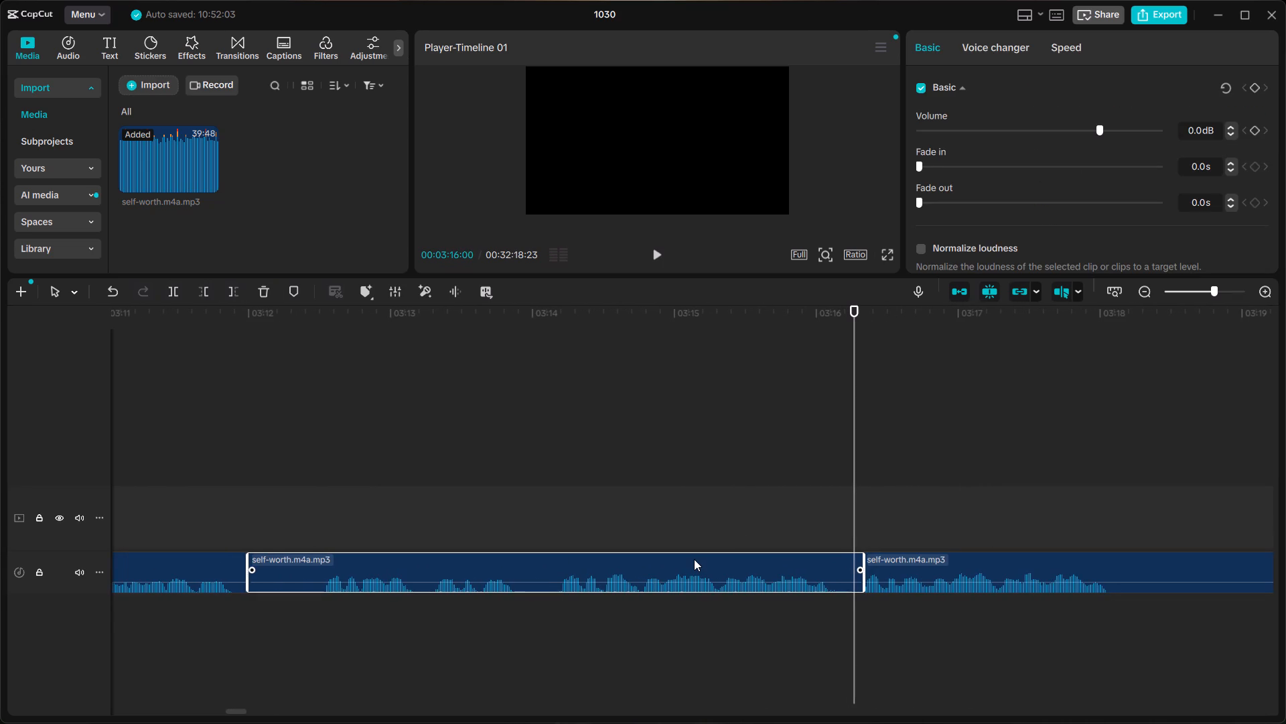
key("BackSpace")
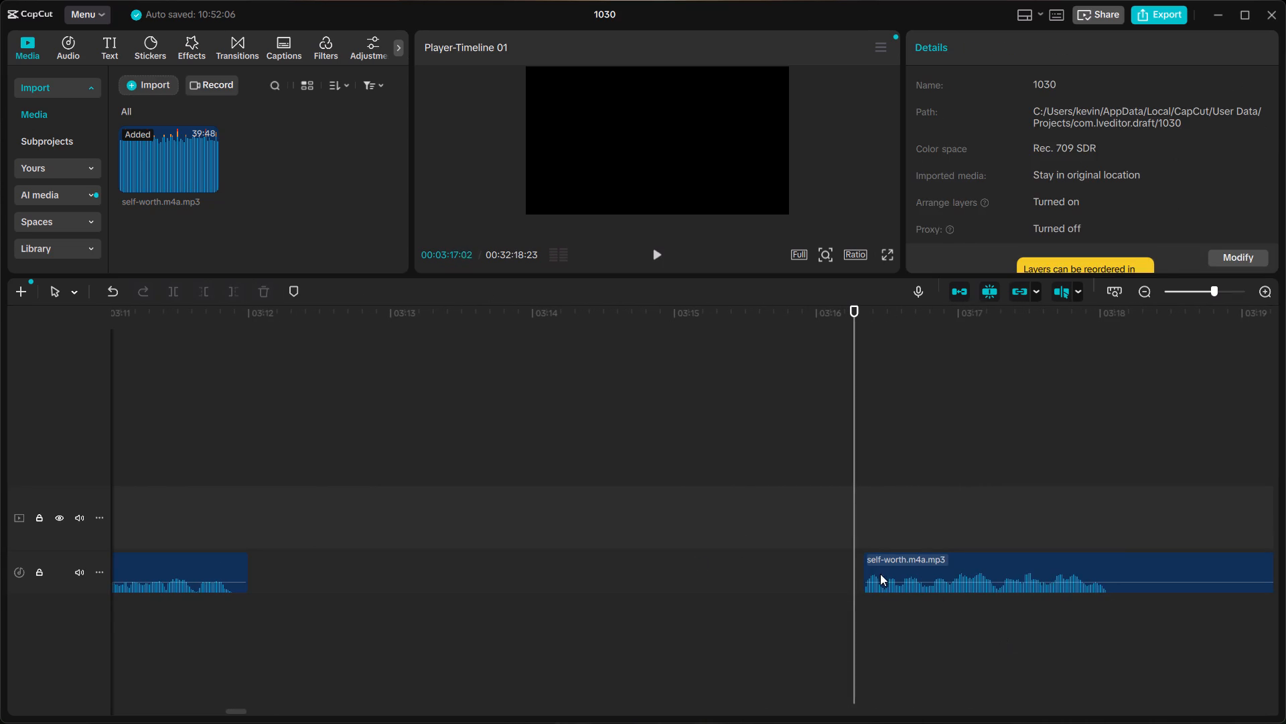
Extend the remaining clip's start back to 03:16:08 and move it on the same track against the clip ending at 03:12:00.
left_click(873, 566)
left_click_drag(863, 560, 858, 560)
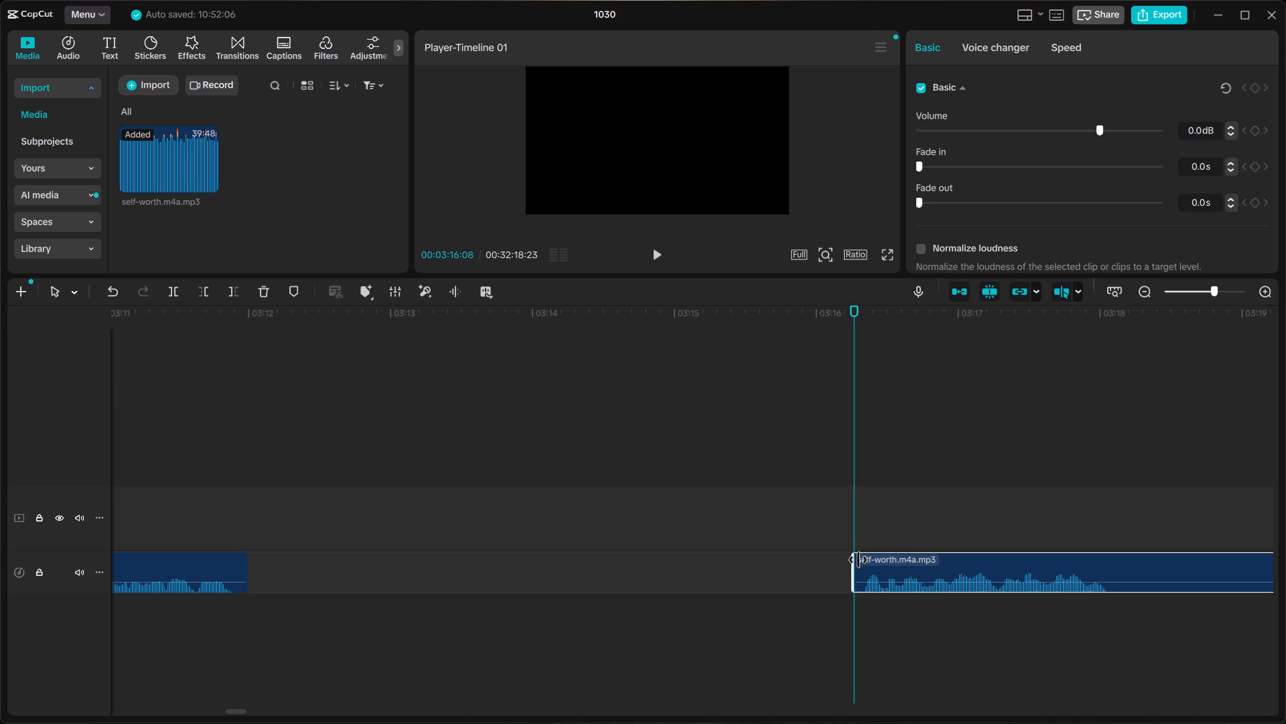
left_click_drag(858, 560, 857, 560)
left_click_drag(877, 561, 315, 567)
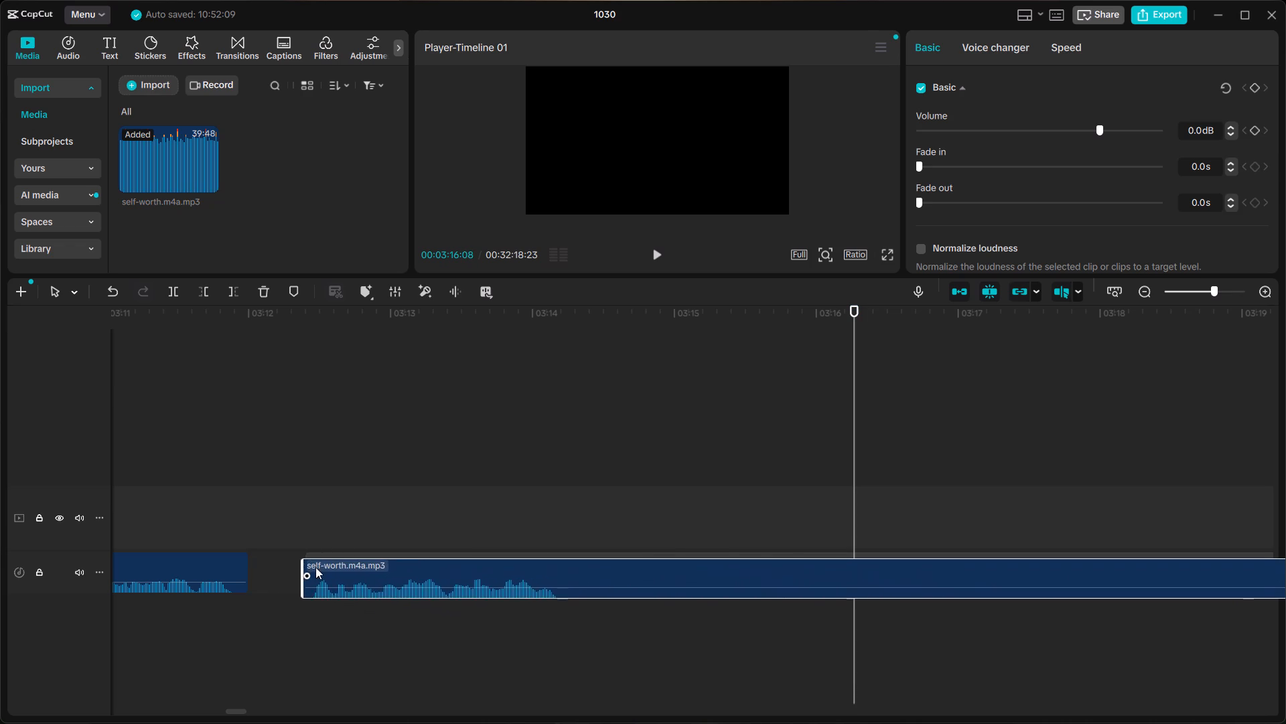
left_click_drag(315, 567, 265, 556)
left_click_drag(297, 603, 305, 573)
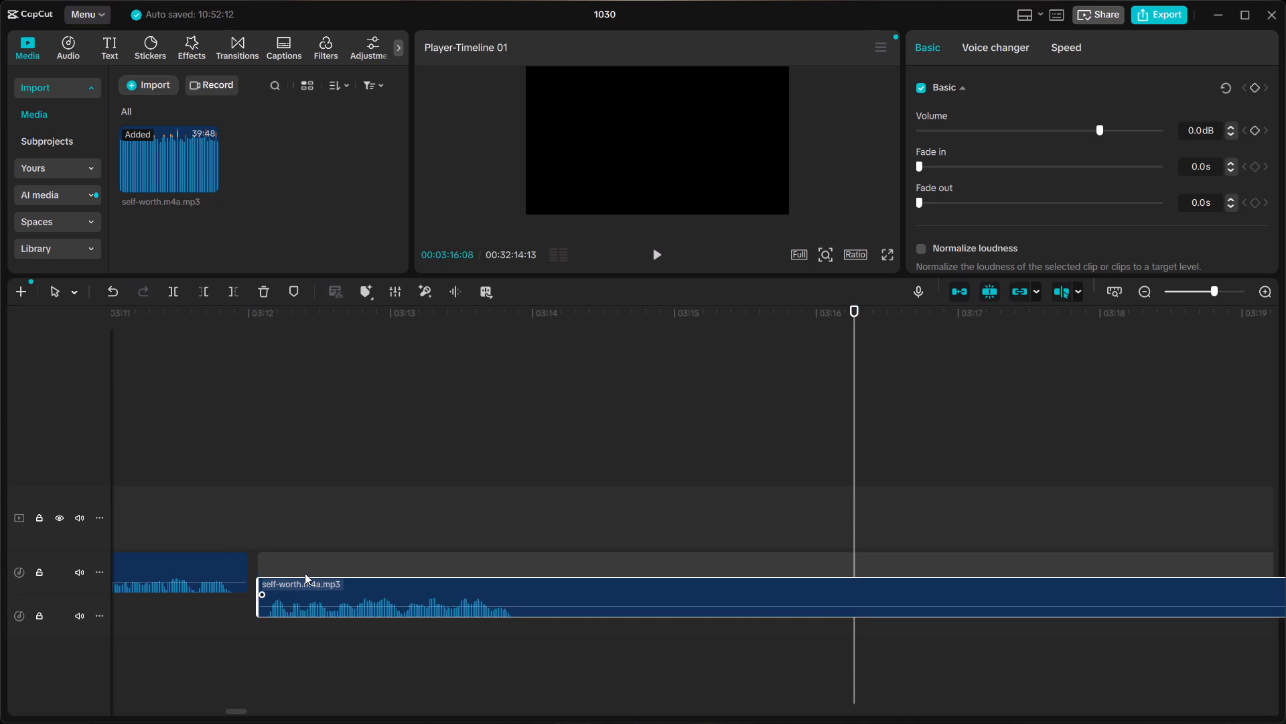
left_click_drag(305, 573, 311, 567)
Listen across the join at 03:12:00 and split the following clip at about 03:13:28, in the pause after the phrase.
scroll(743, 518, "right", 1)
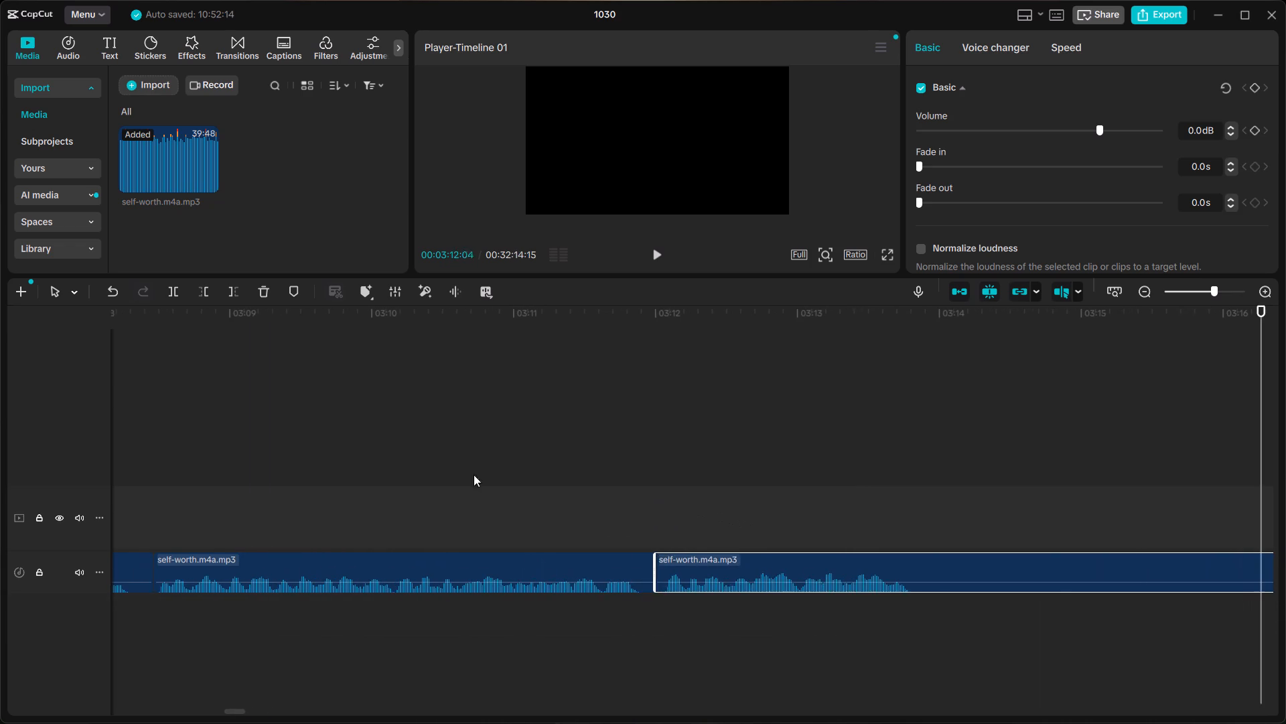
left_click(436, 473)
left_click(380, 483)
key("space")
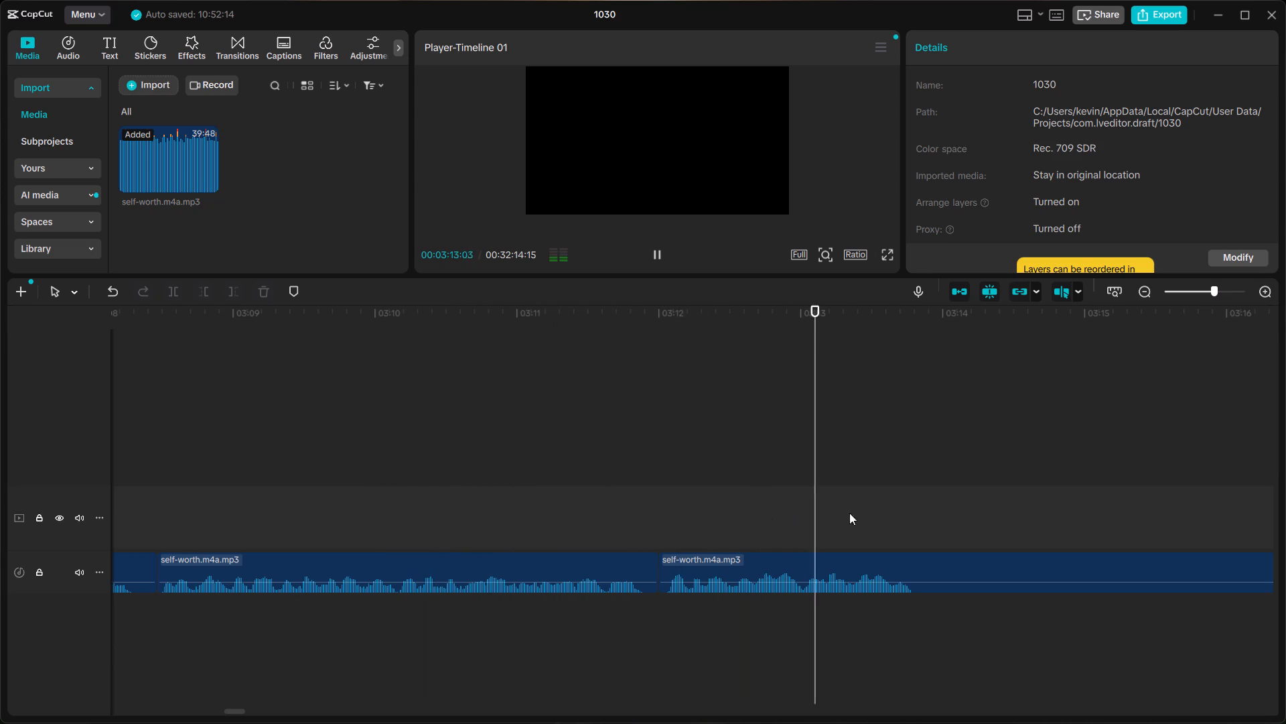
key("space")
left_click(926, 533)
left_click(935, 560)
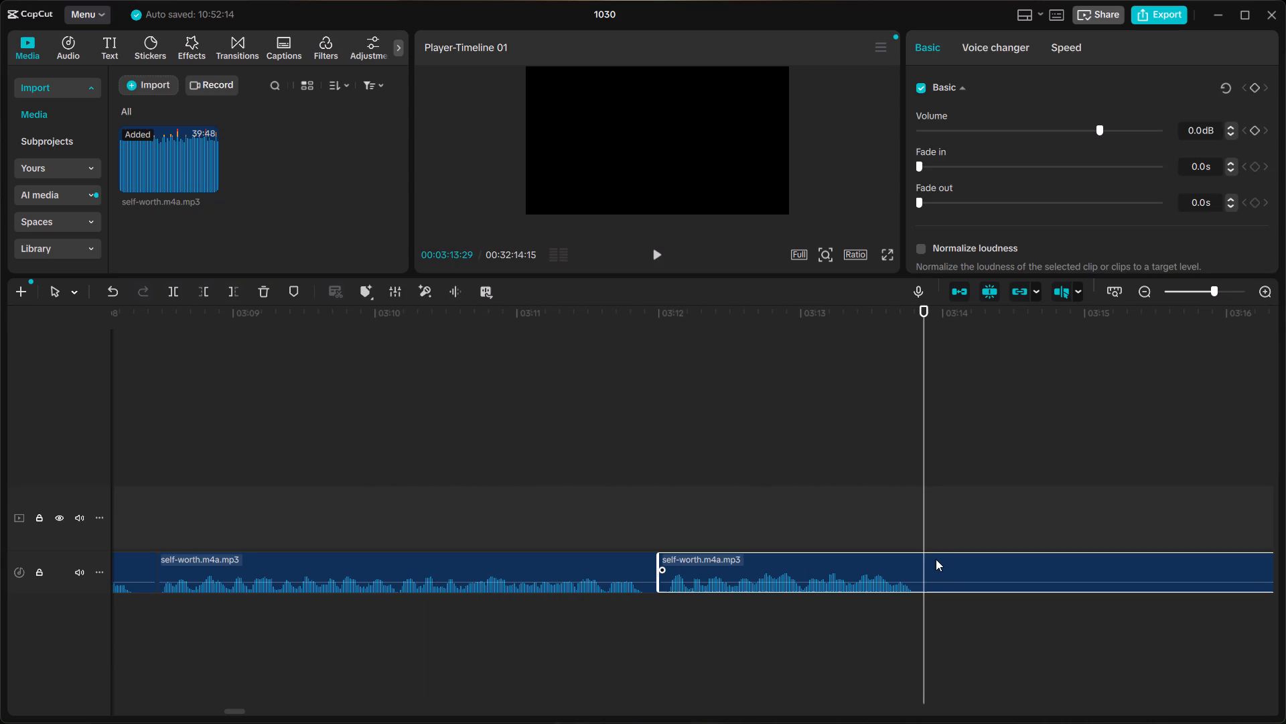
key("ctrl+v")
key("ctrl+b")
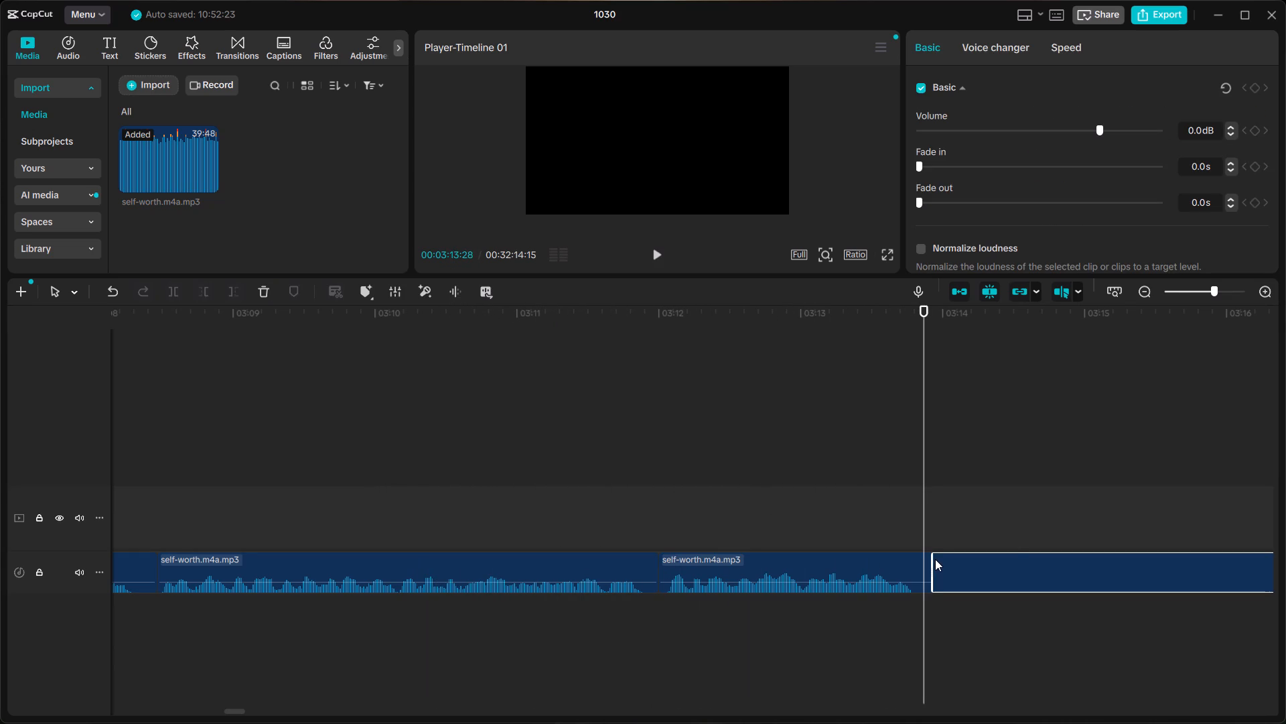
left_click(935, 559, "ctrl")
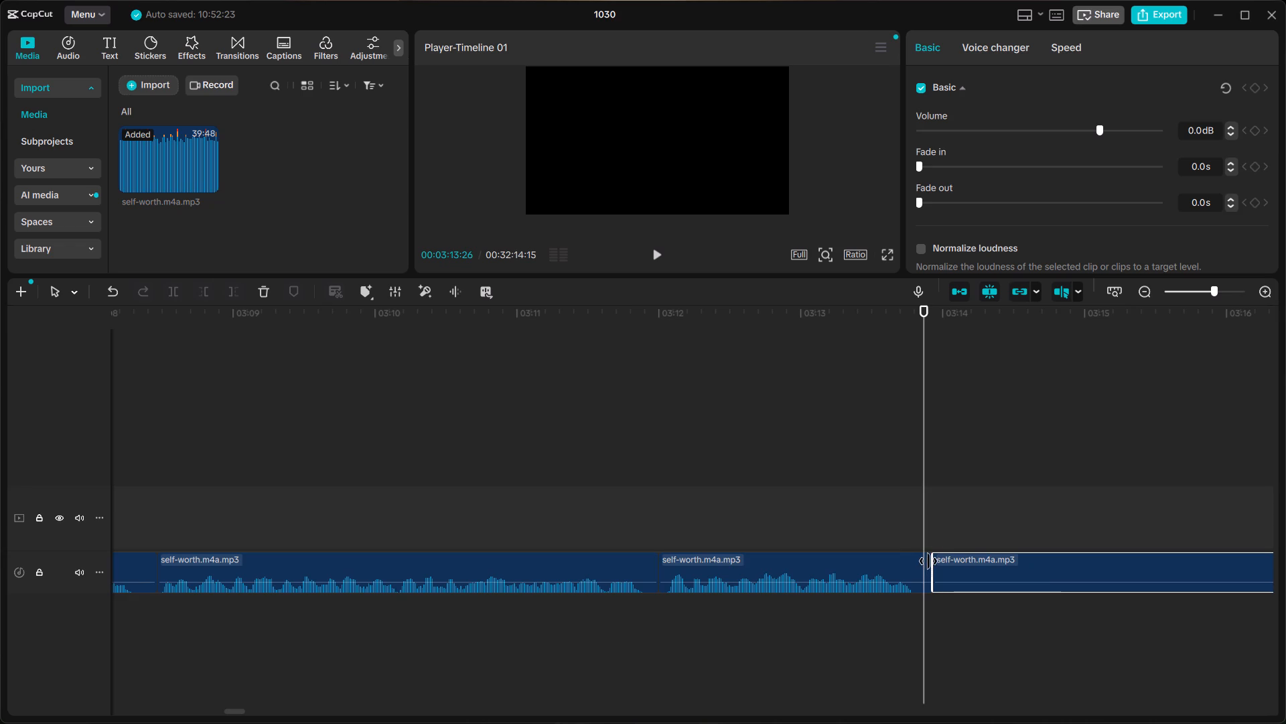
Listen to the takes between 03:20 and 03:53 to find where the repeated phrases end and the usable take starts.
scroll(928, 561, "left", 3)
left_click(891, 526)
key("space")
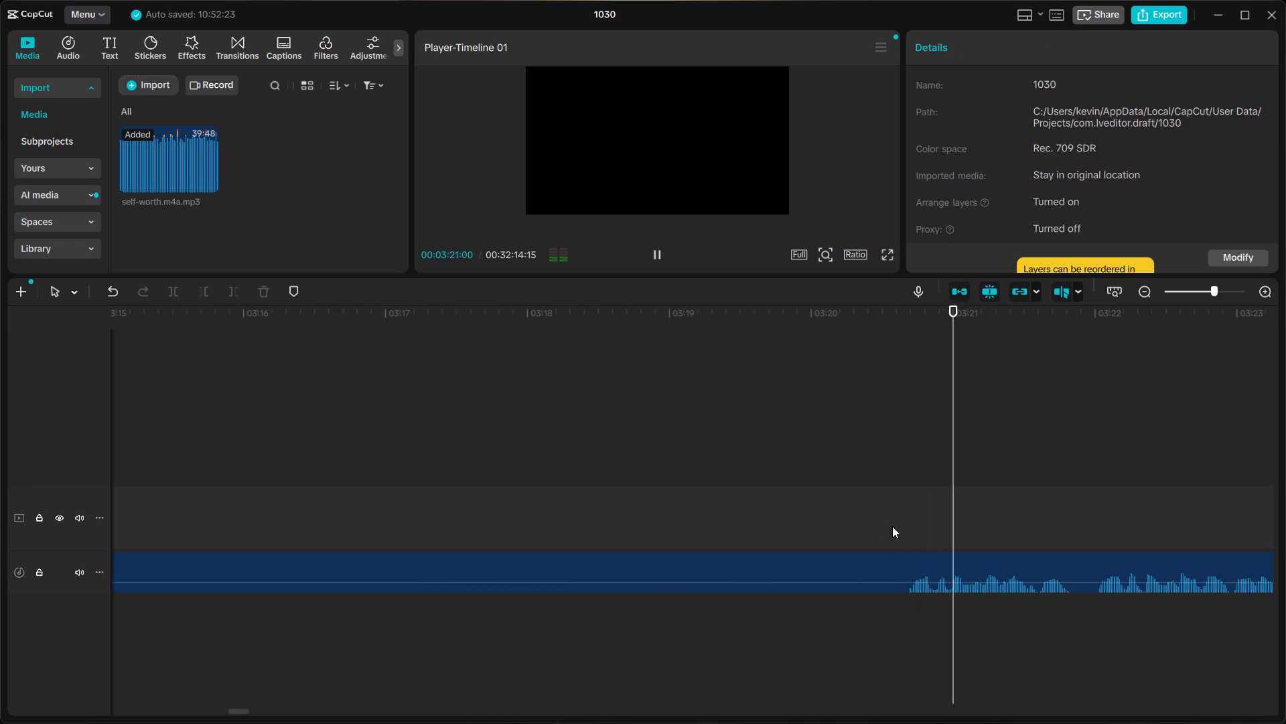
scroll(892, 526, "left", 1)
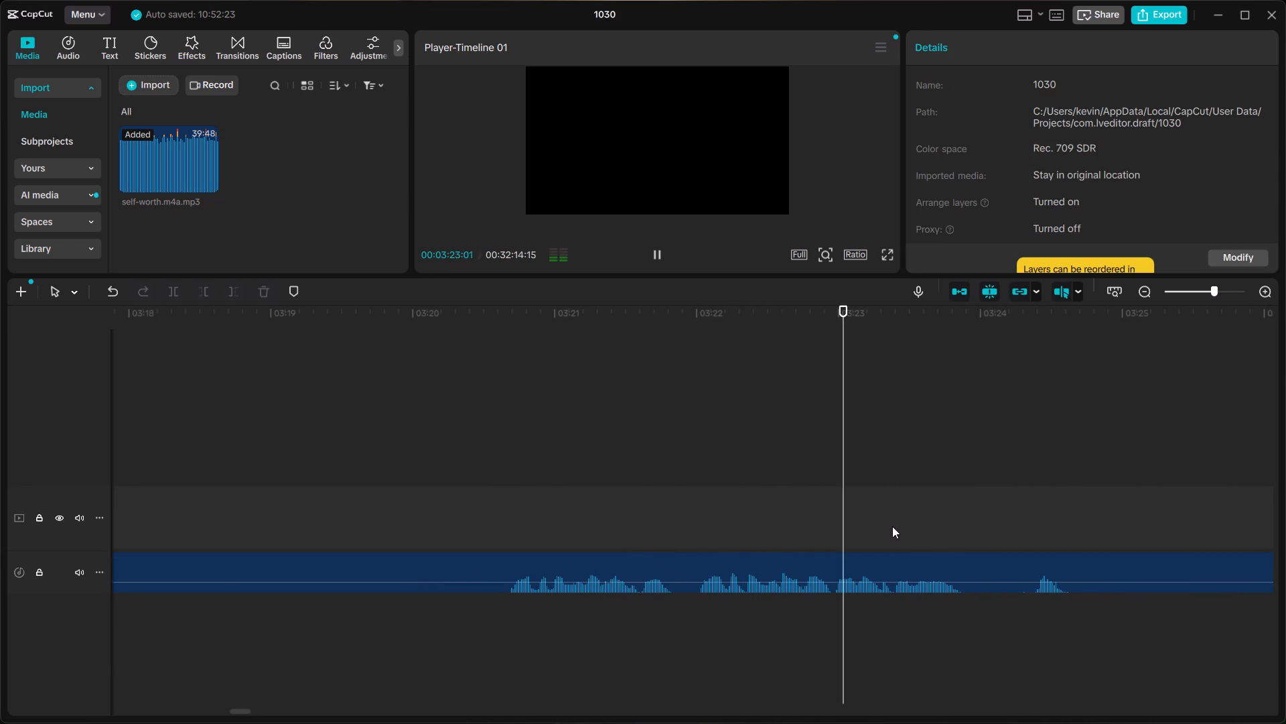
scroll(892, 526, "left", 1)
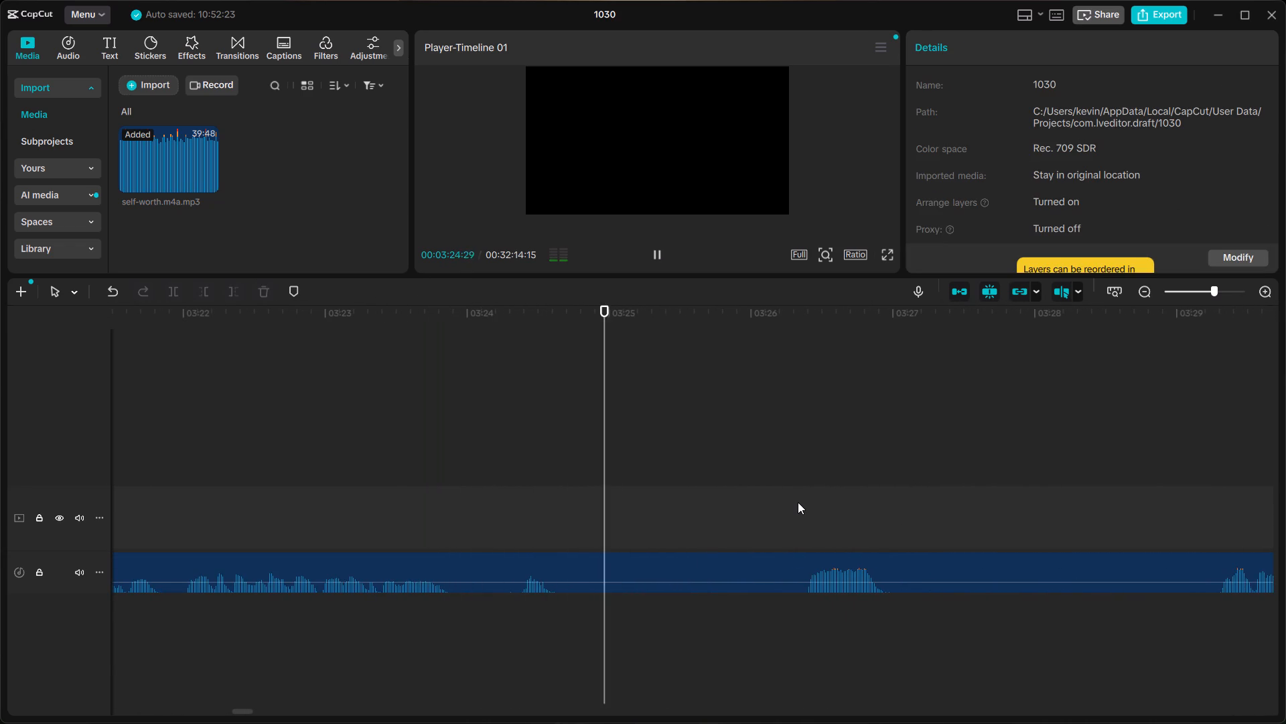
scroll(798, 502, "left", 1)
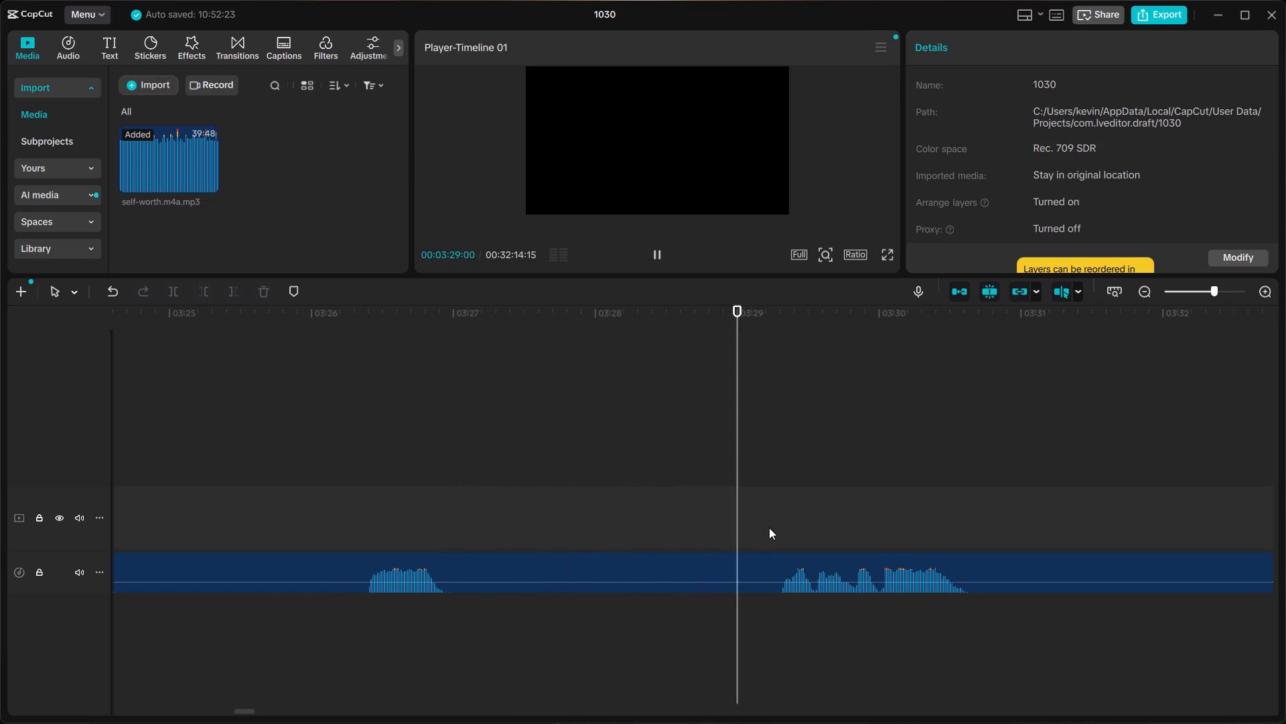
scroll(769, 528, "left", 1)
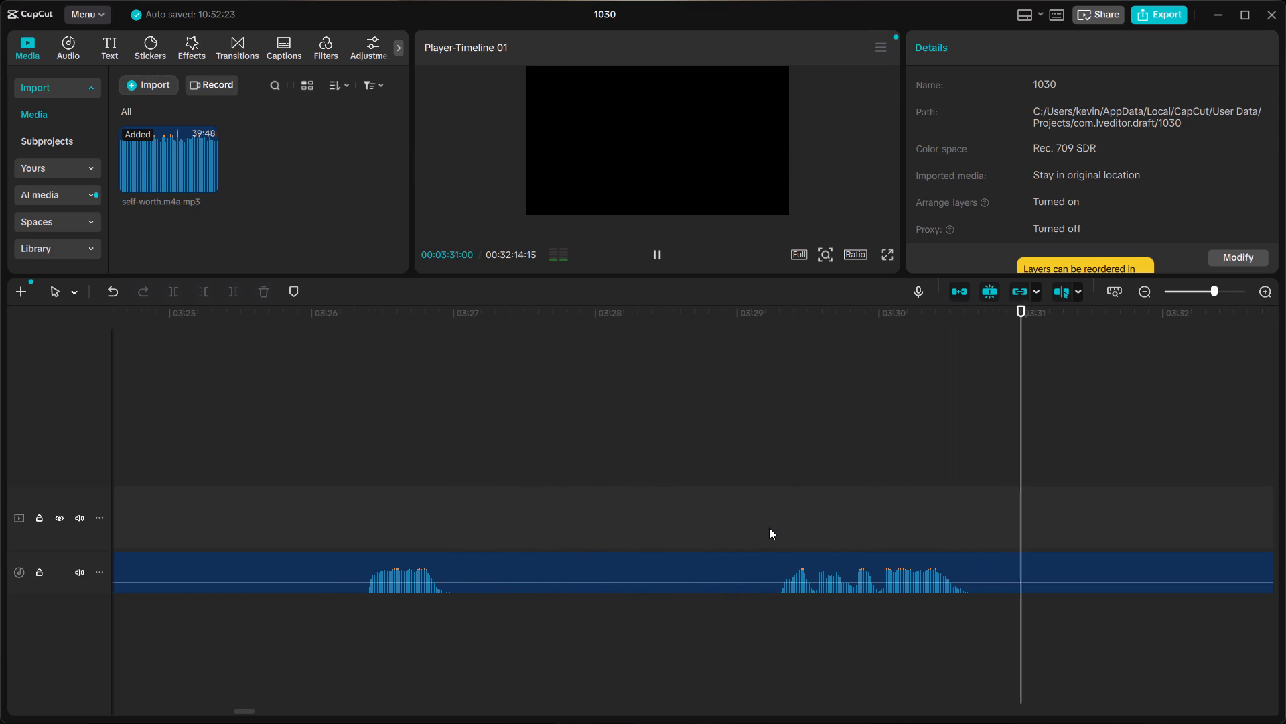
scroll(769, 528, "left", 2)
left_click(865, 522)
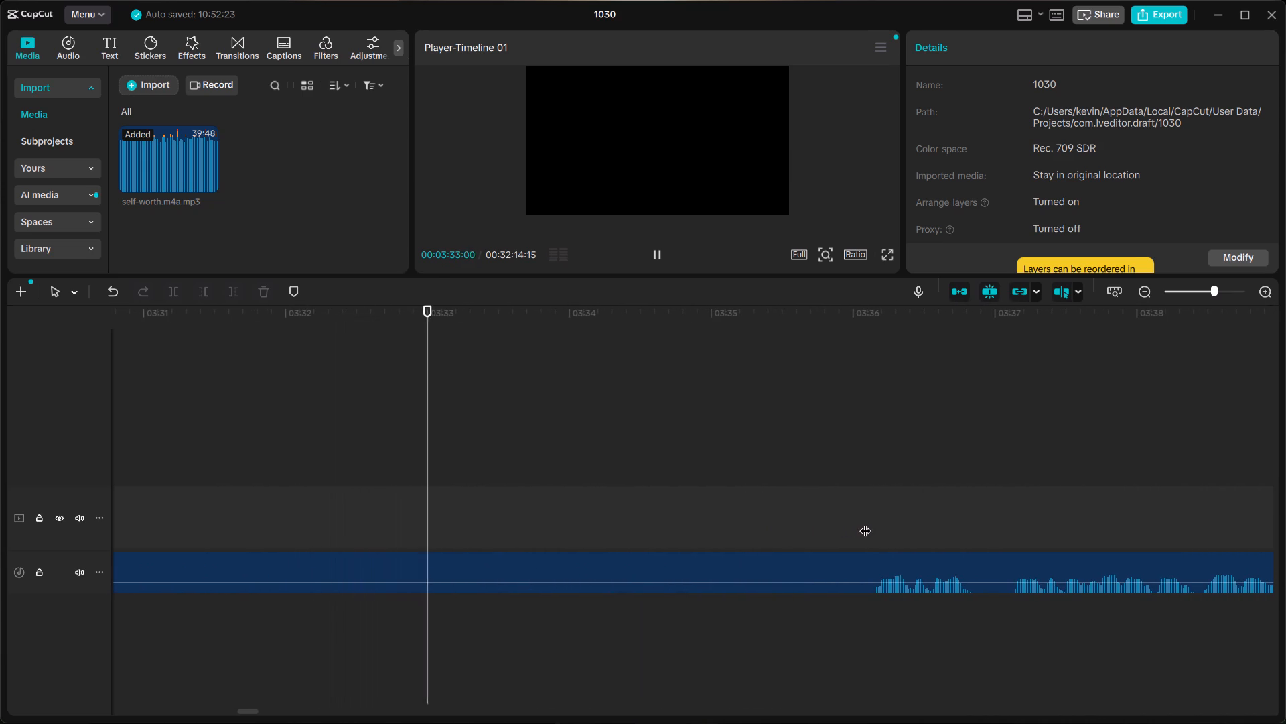
key("space")
scroll(865, 522, "left", 1)
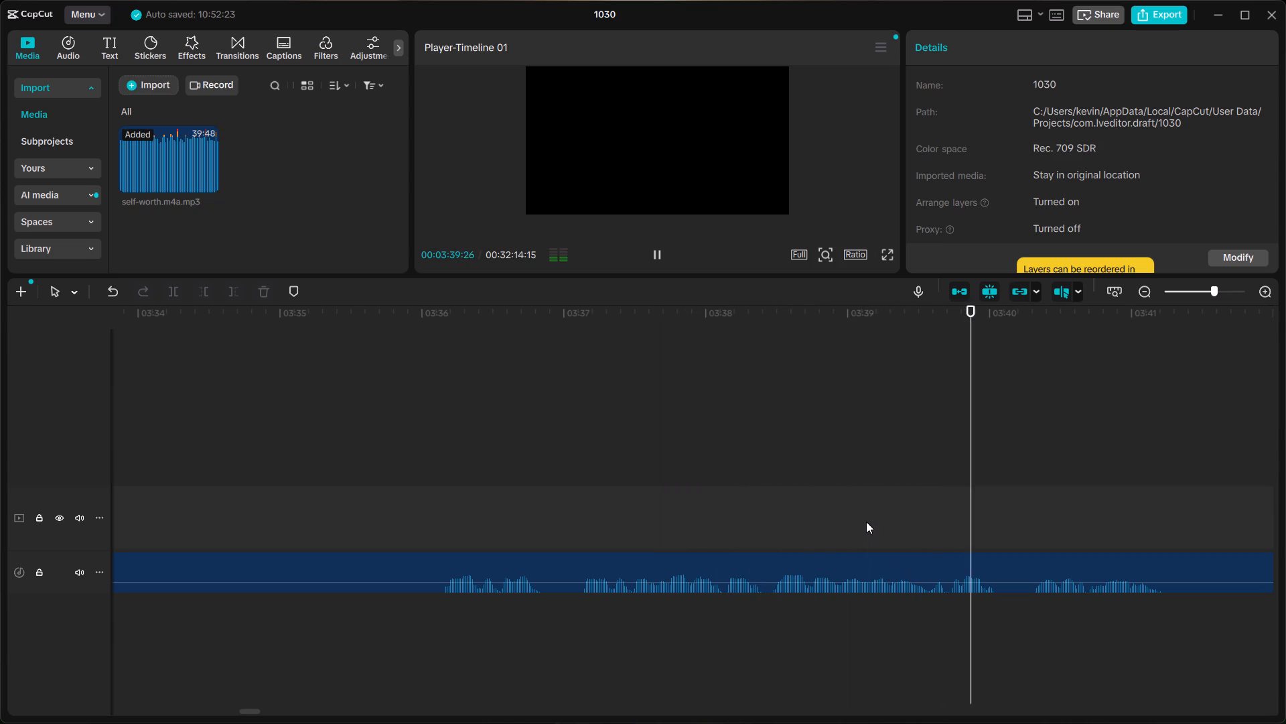
scroll(866, 522, "left", 2)
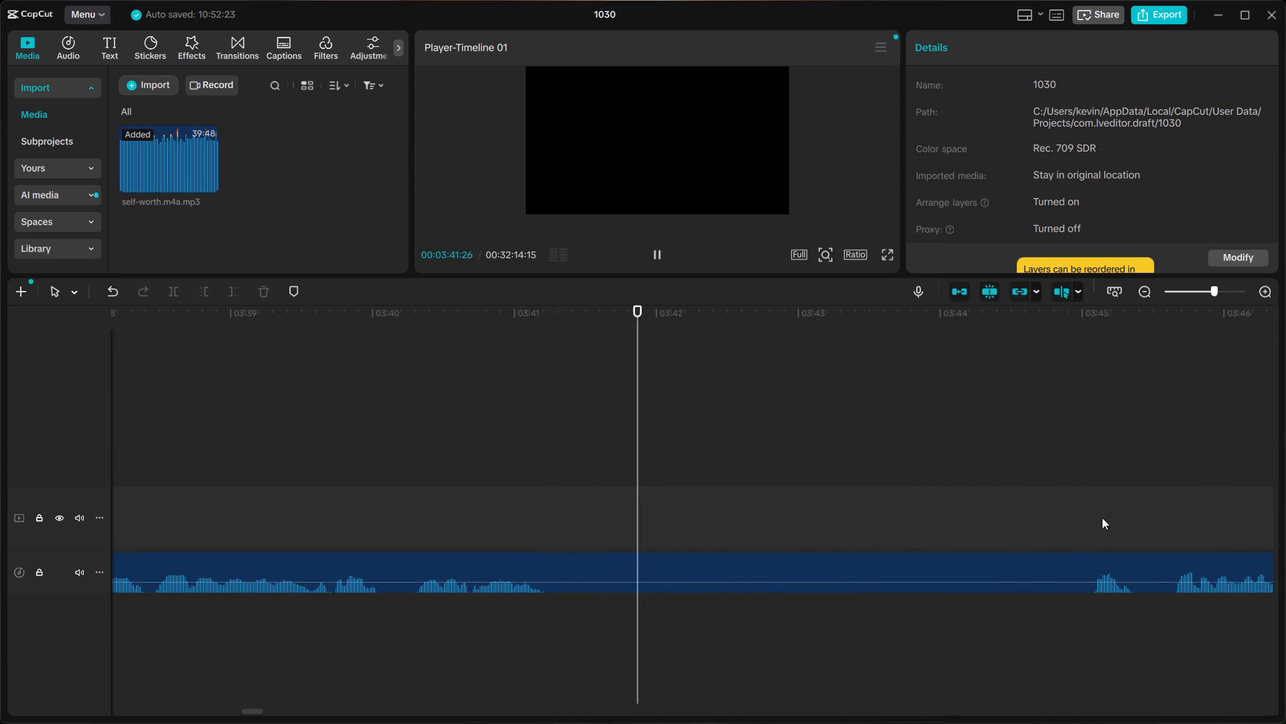
left_click(1097, 520)
key("space")
scroll(1096, 520, "left", 3)
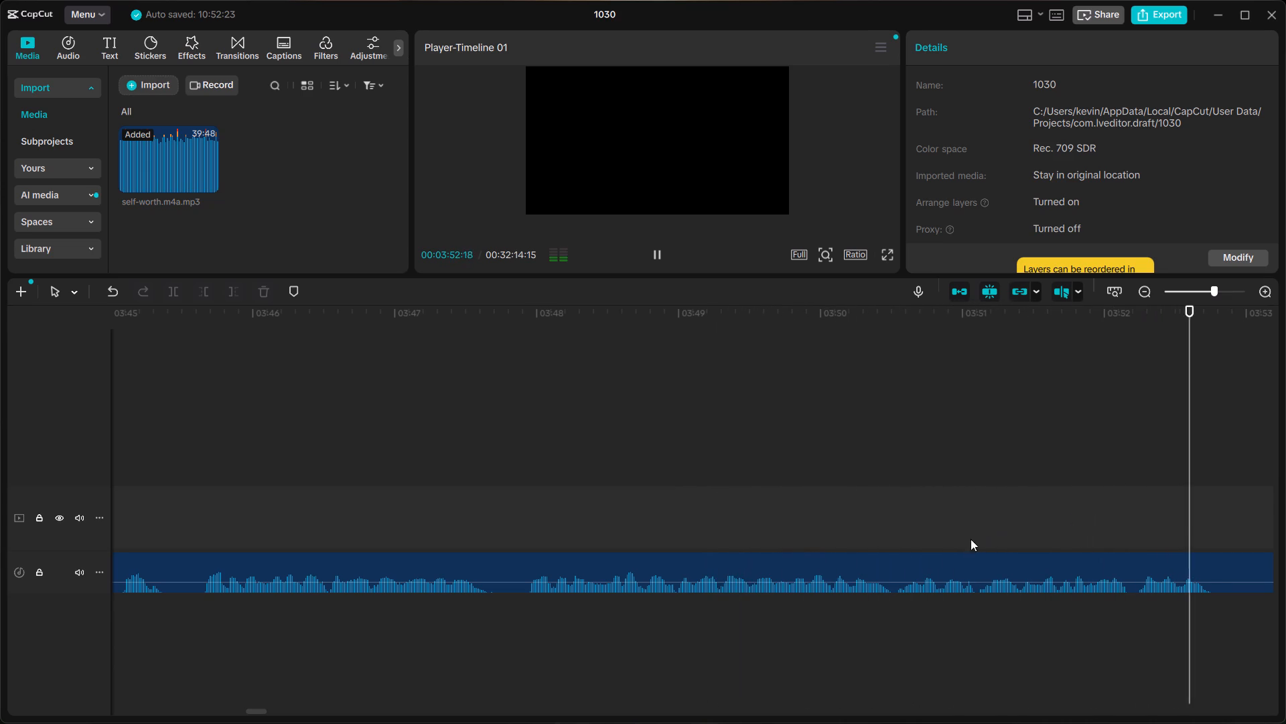
key("space")
Split the clip at about 03:47:29, in the pause before the usable take, and delete the piece between 03:13:28 and that cut.
left_click(525, 550)
left_click(533, 563)
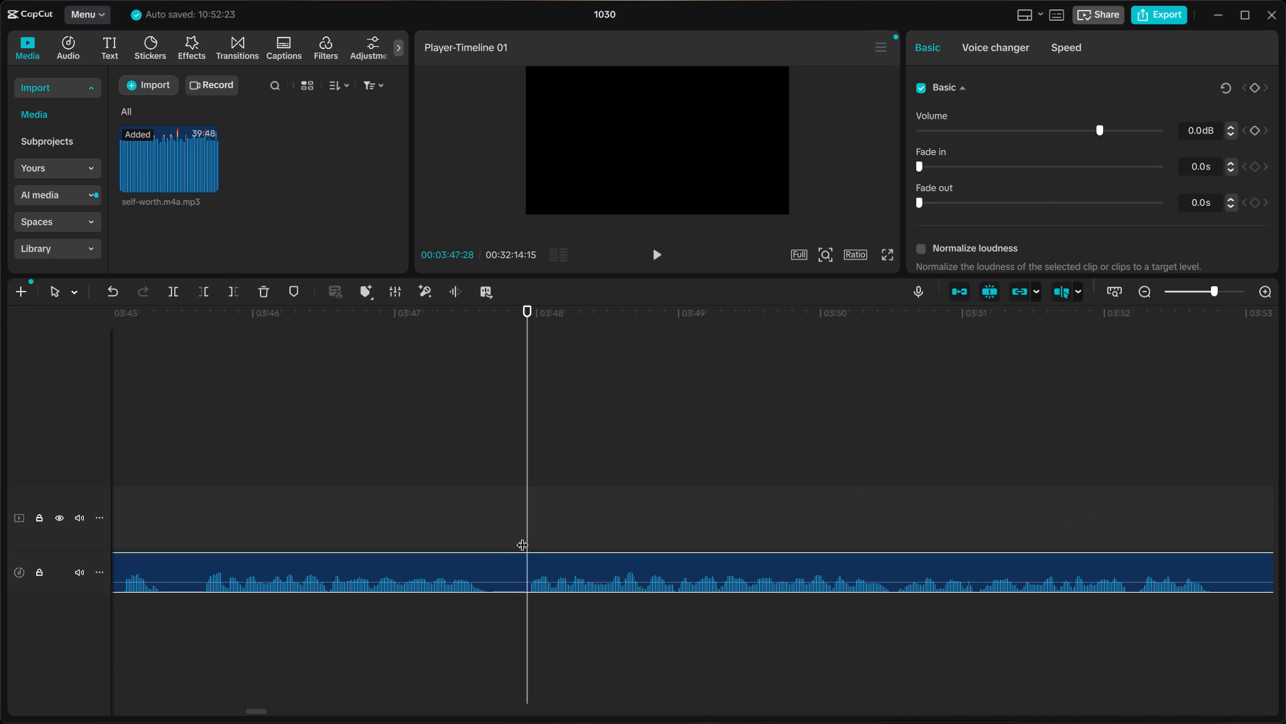
left_click(522, 534)
left_click(530, 558)
key("ctrl+b")
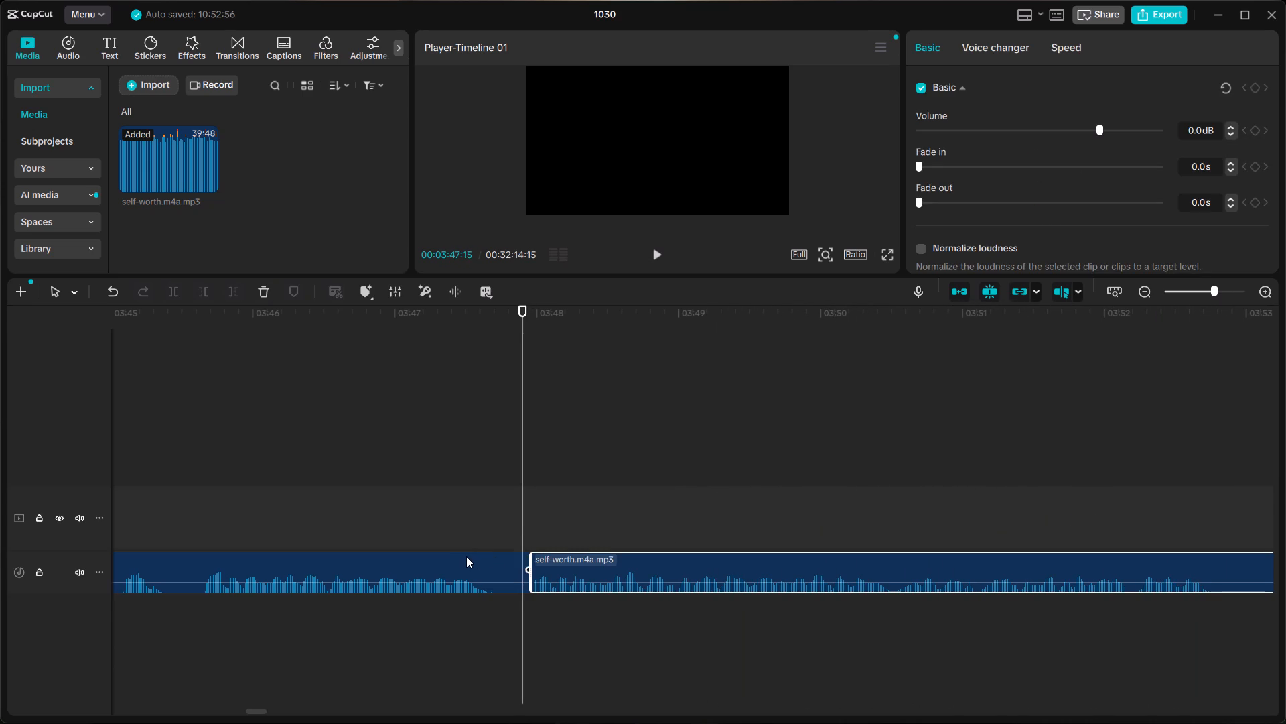
left_click(514, 554)
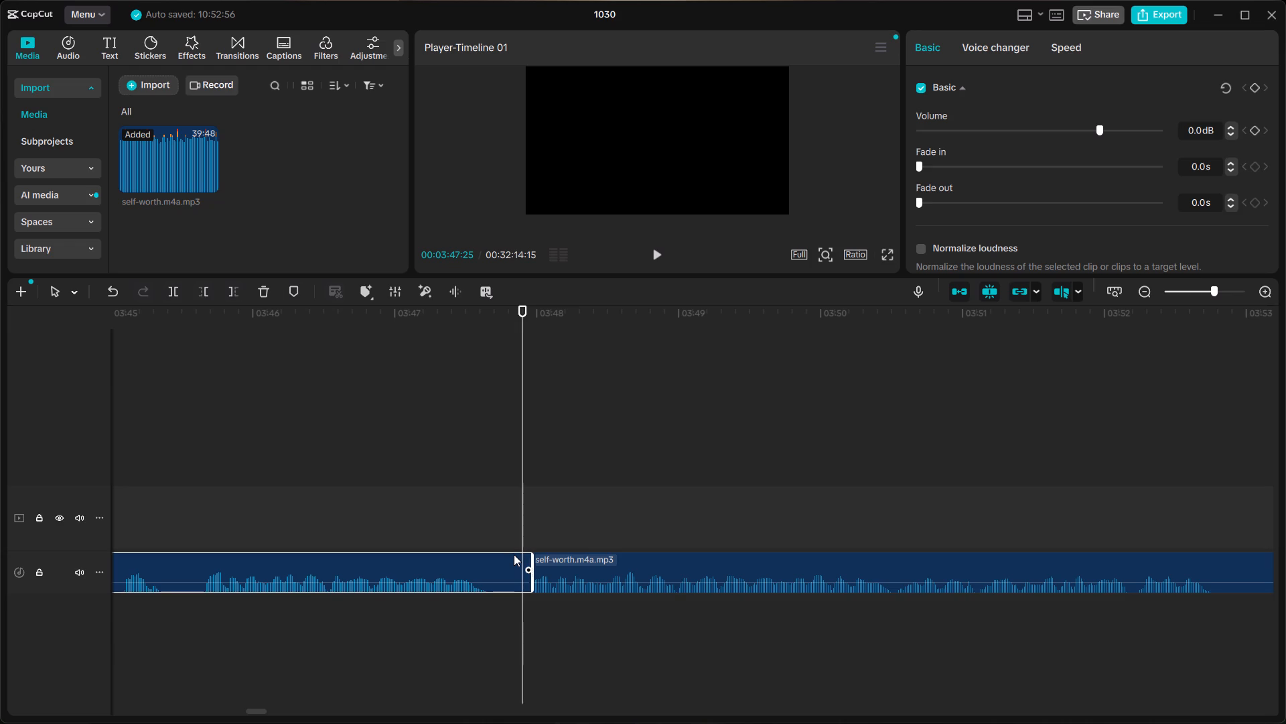
key("BackSpace")
Extend the remaining clip's start back to about 03:47:27 and move it on the same track against the clip ending at 03:13:28.
left_click(563, 556)
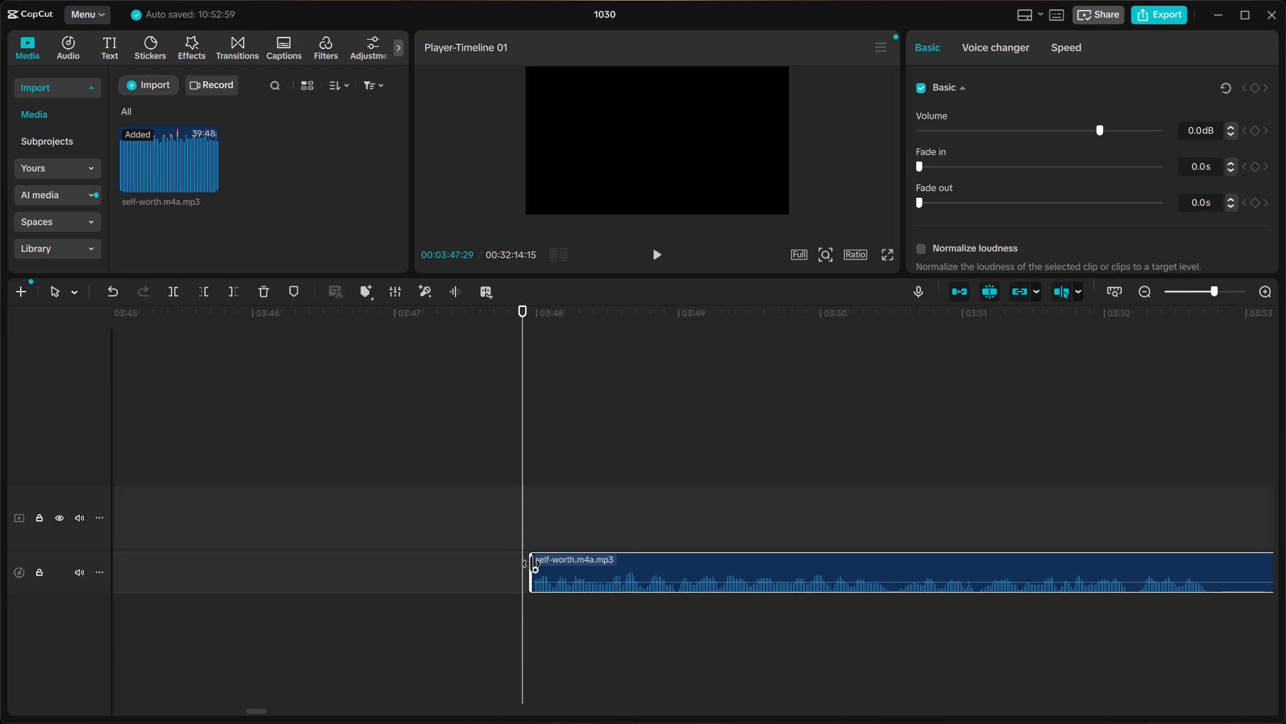
left_click_drag(531, 564, 521, 572)
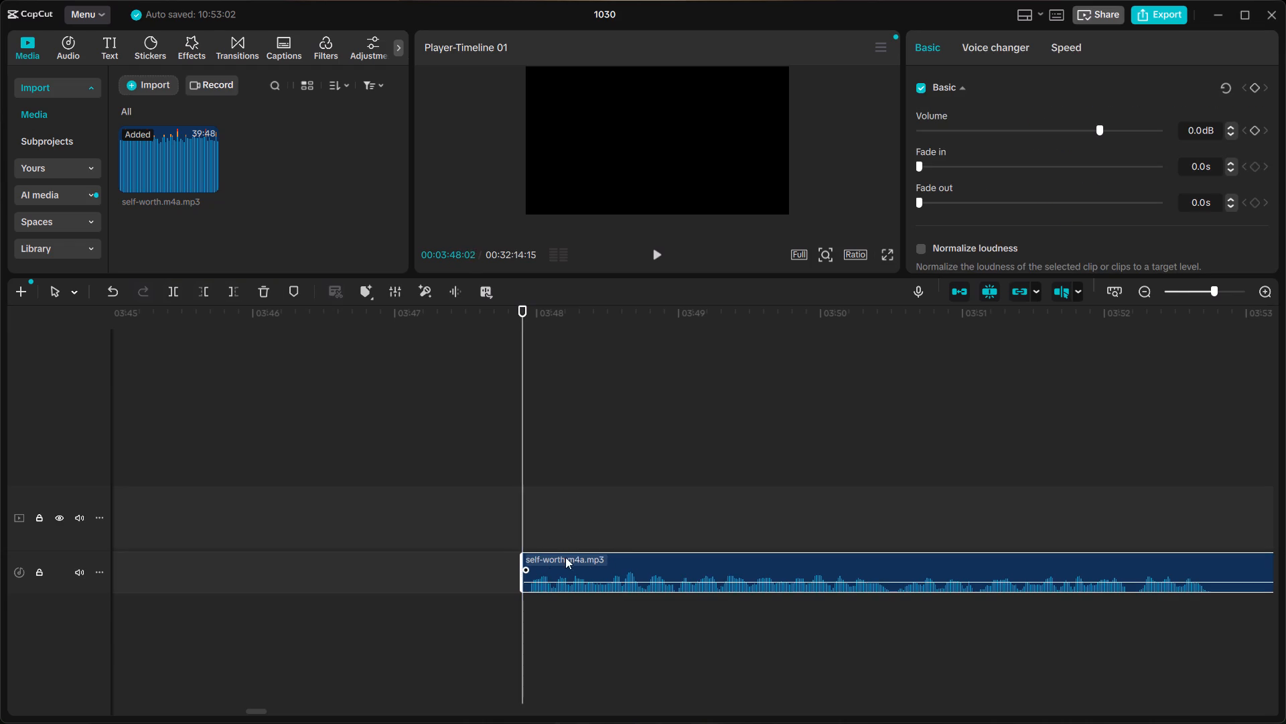
left_click_drag(586, 558, 534, 562)
scroll(534, 562, "right", 5)
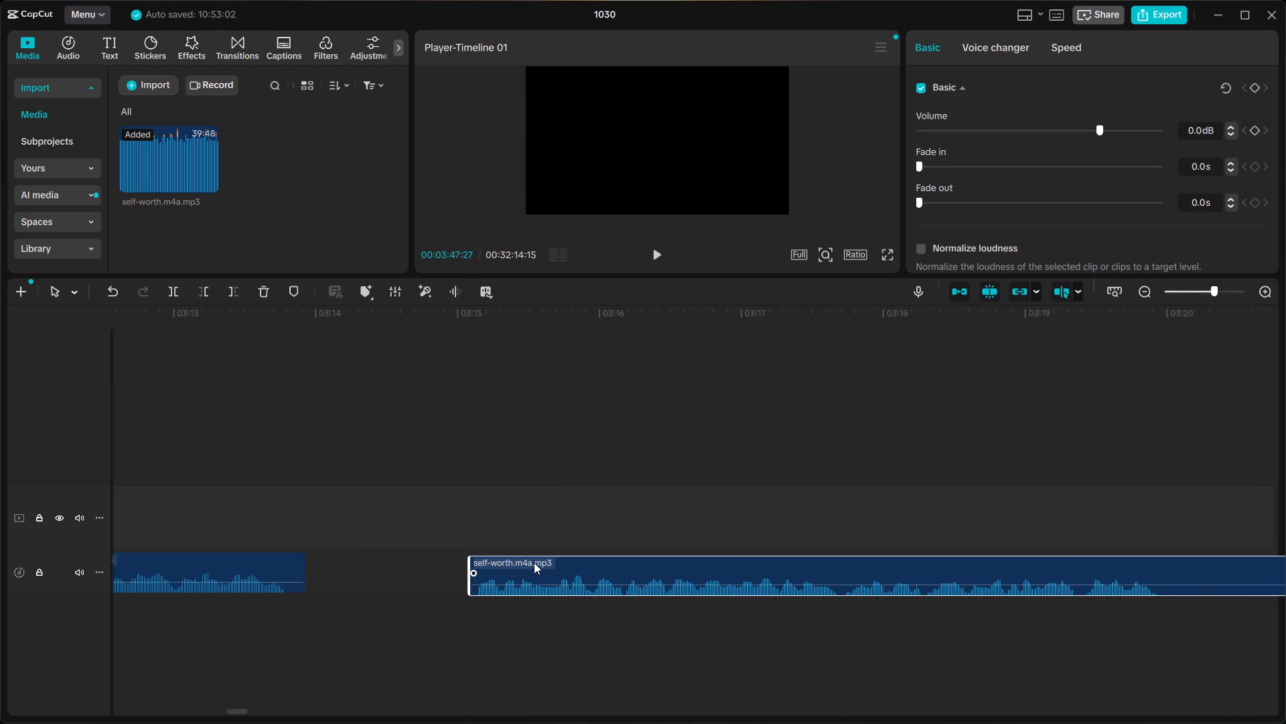
left_click_drag(534, 562, 532, 562)
scroll(534, 562, "right", 1)
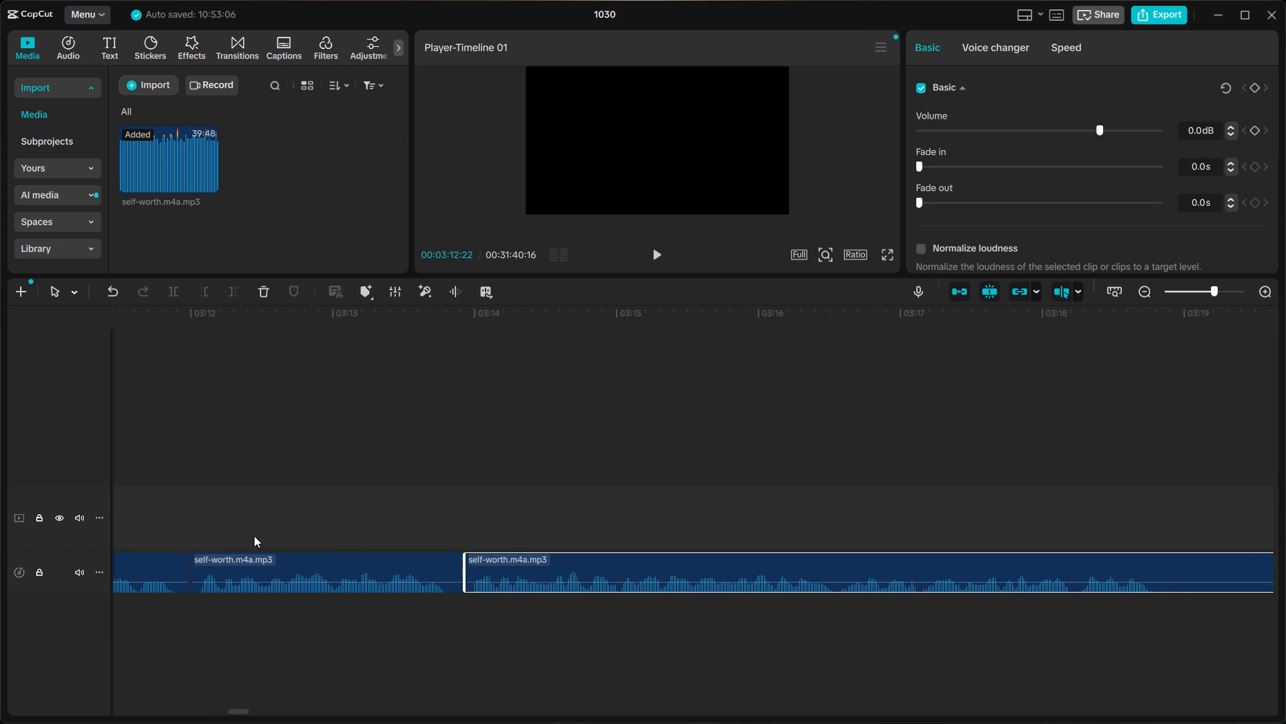
Listen across the join near 03:14, trim about two frames off the preceding clip's end, and close up the following clip.
left_click(254, 535)
key("space")
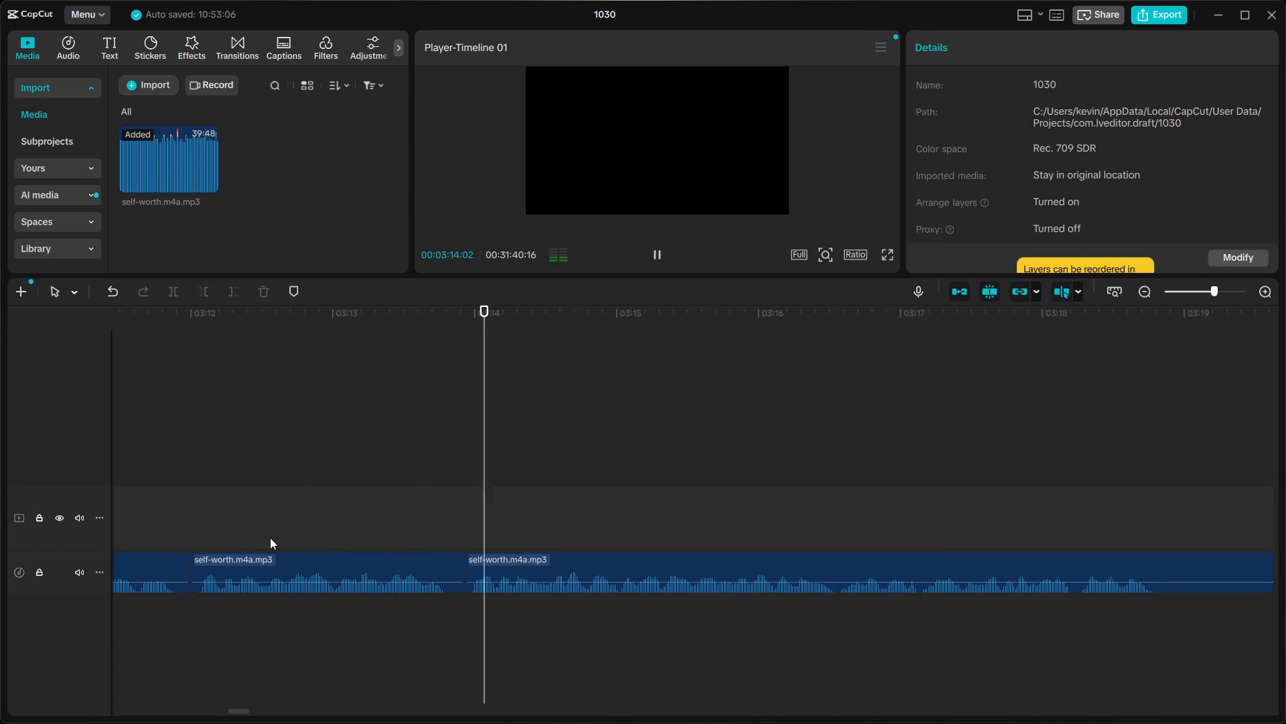
key("space")
left_click(190, 527)
key("space")
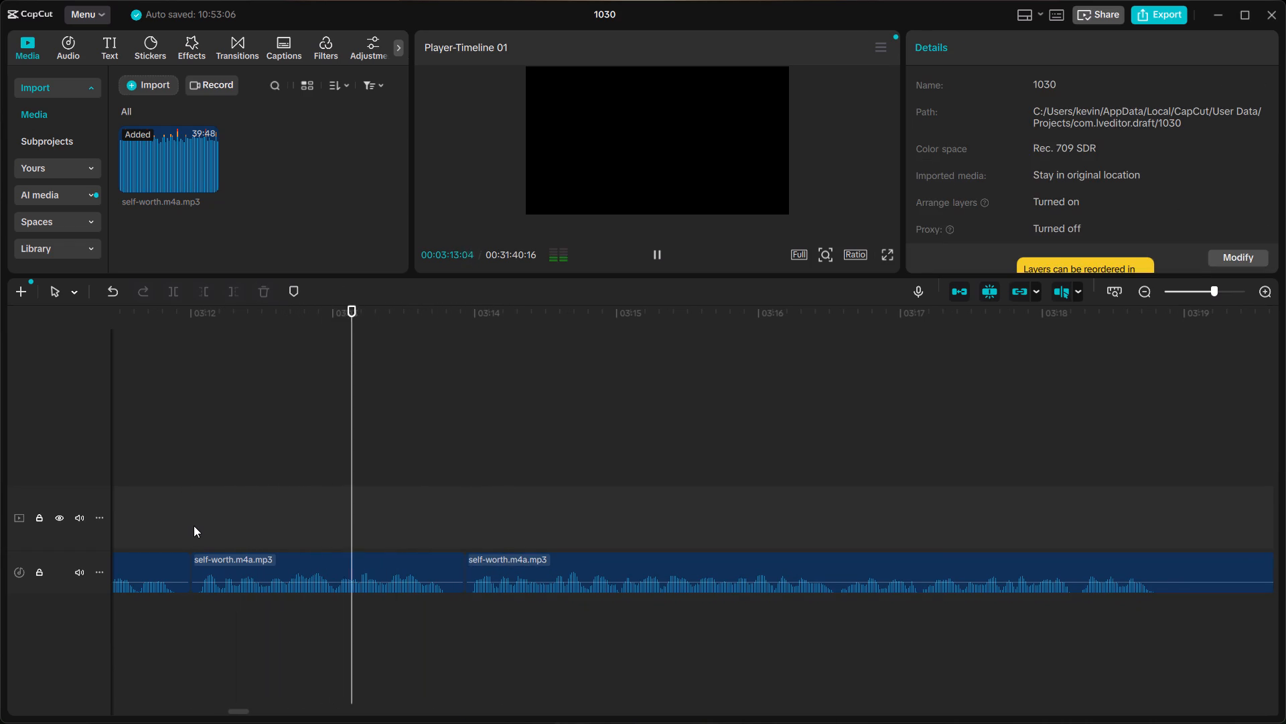
key("space")
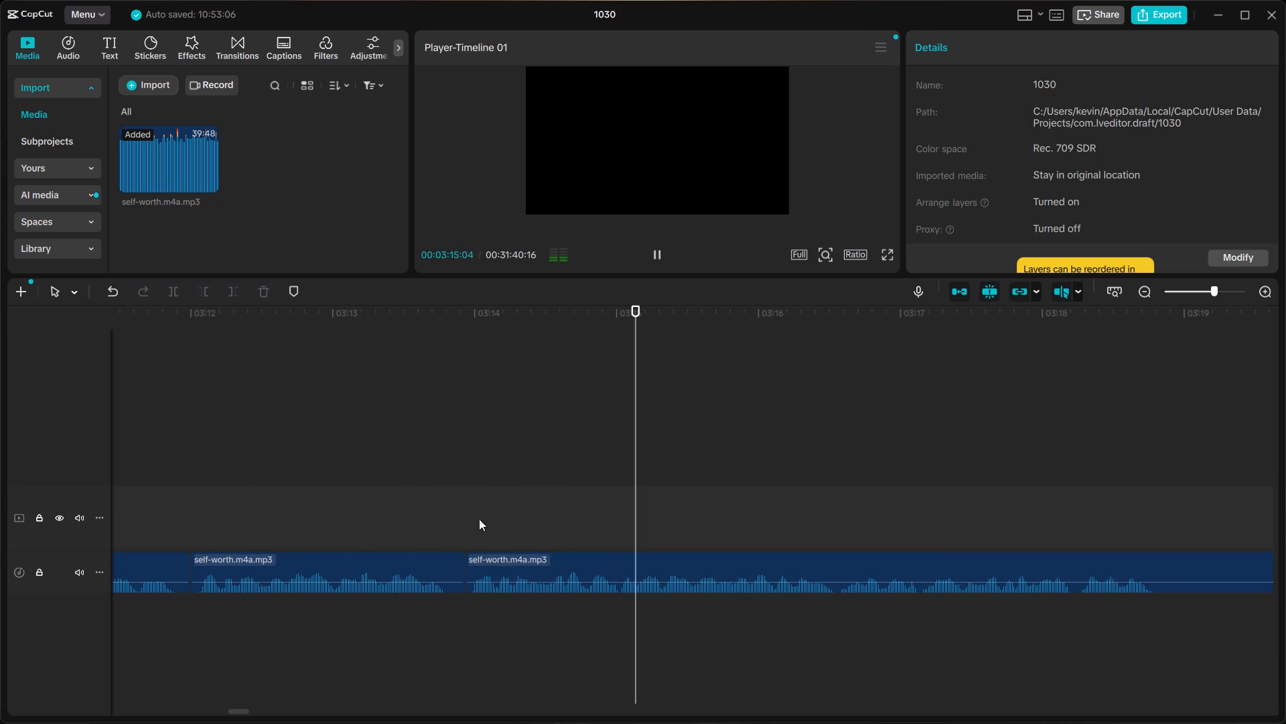
scroll(579, 514, "down", 6, "ctrl")
left_click(480, 566)
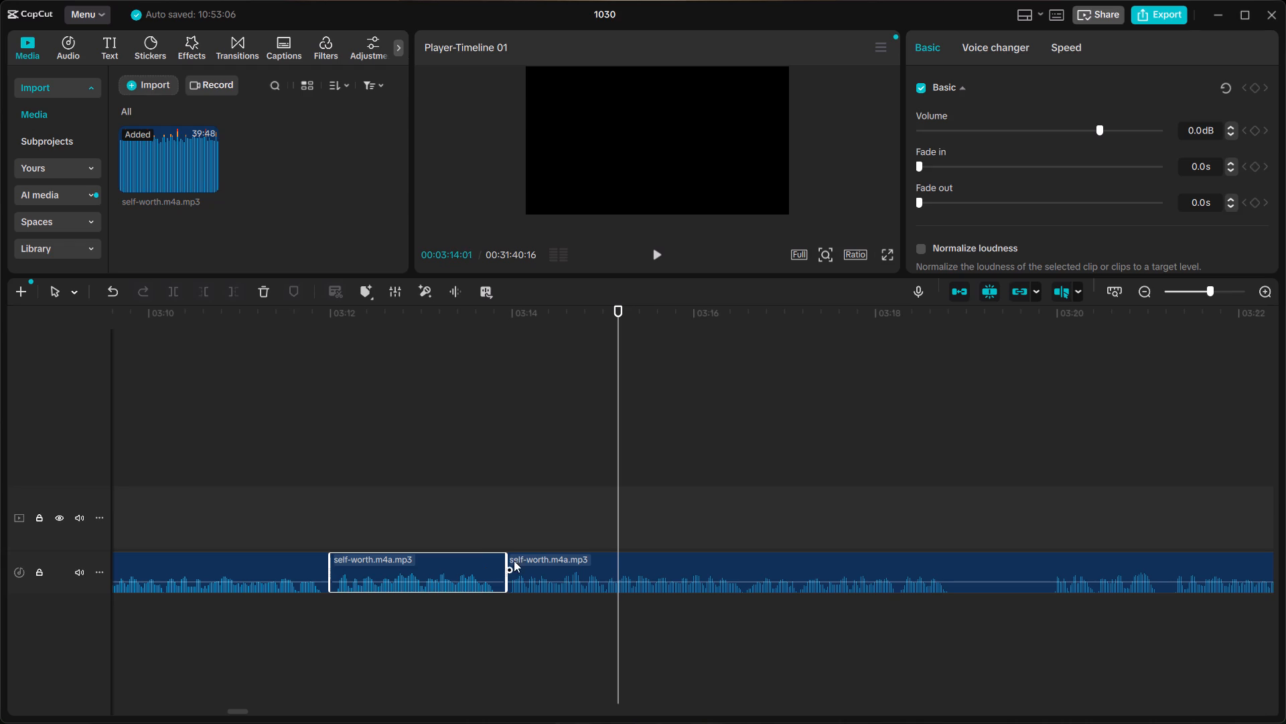
left_click_drag(507, 558, 498, 563)
left_click_drag(498, 563, 497, 563)
left_click_drag(524, 565, 514, 565)
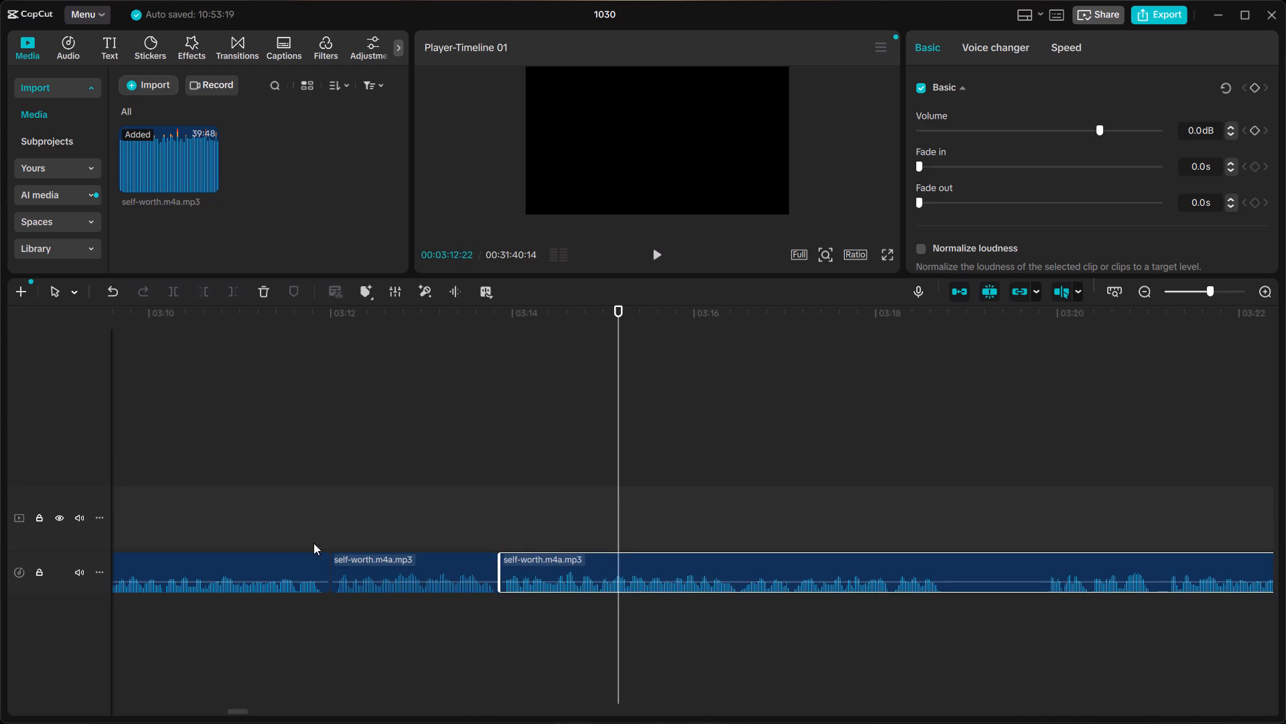
Replay the speech across the join near 03:14 and shift the following clip about two frames later to widen the pause.
left_click(222, 540)
left_click(188, 523)
key("space")
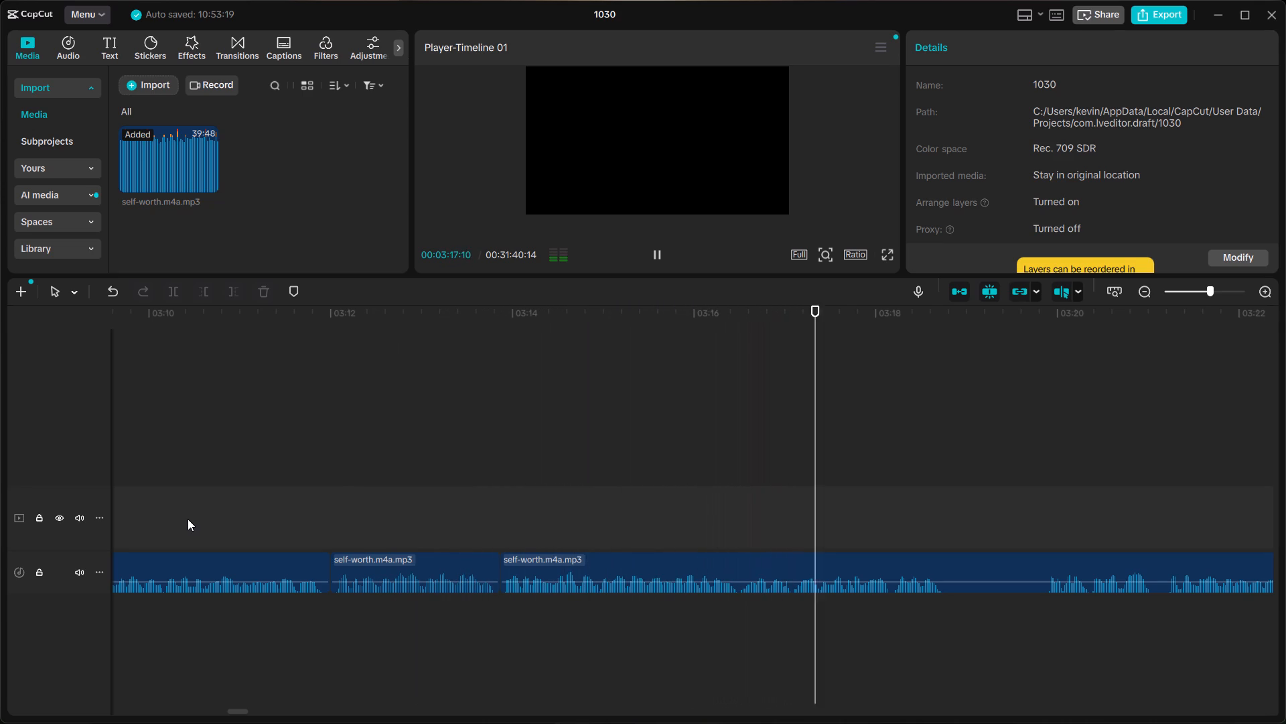
left_click(151, 471)
key("space")
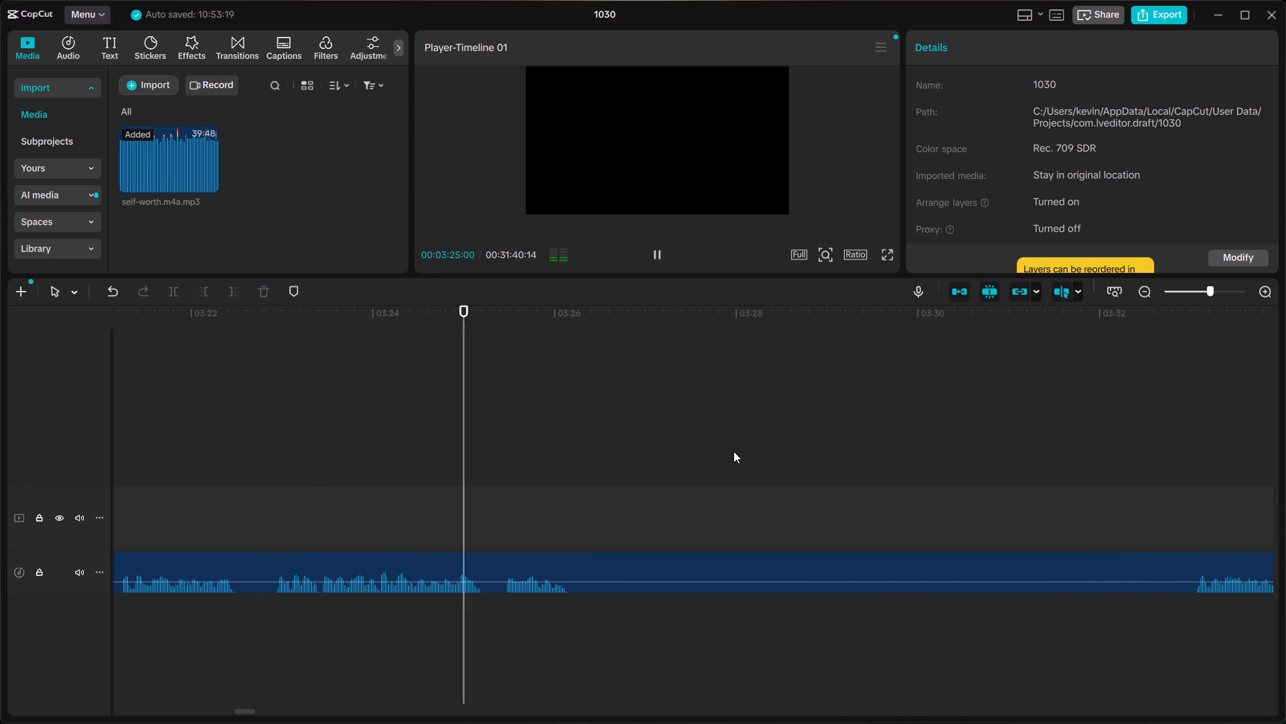
scroll(733, 451, "right", 1)
key("space")
scroll(748, 531, "right", 1)
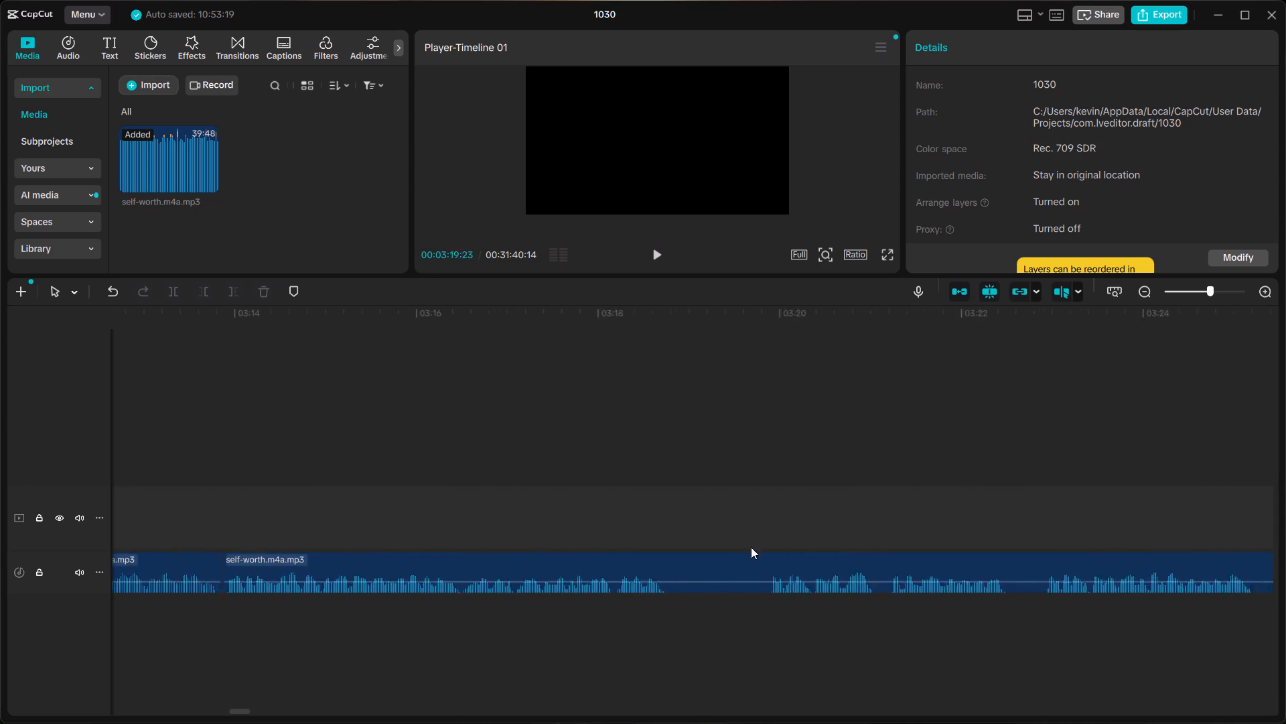
scroll(751, 547, "right", 2)
left_click(624, 564)
left_click_drag(616, 560, 622, 567)
Split the clip at about 03:23:02, in the pause just before the next phrase.
scroll(683, 550, "left", 2)
left_click(424, 523)
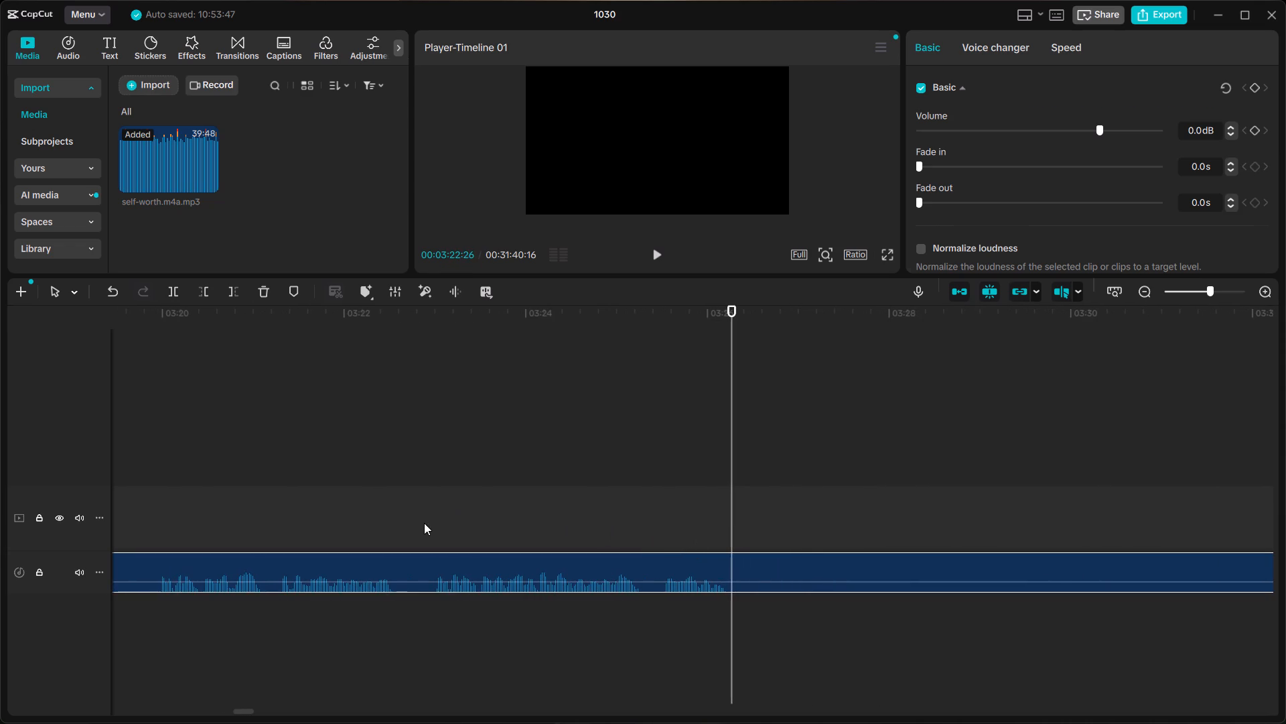
left_click(430, 549)
left_click(433, 552)
left_click(442, 565, "ctrl")
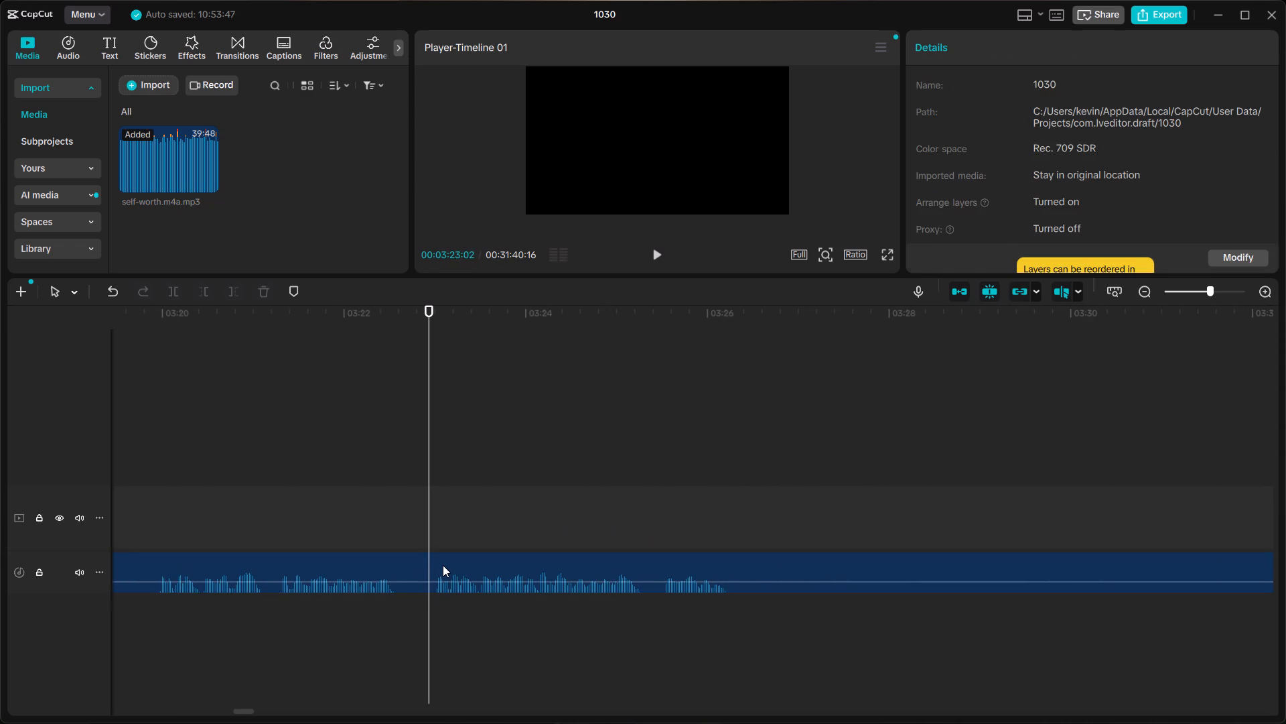
key("ctrl+b")
Replay the speech after 03:14, split the clip in the pause at about 03:19:00, and delete the piece running up to about 03:23.
left_click(412, 560)
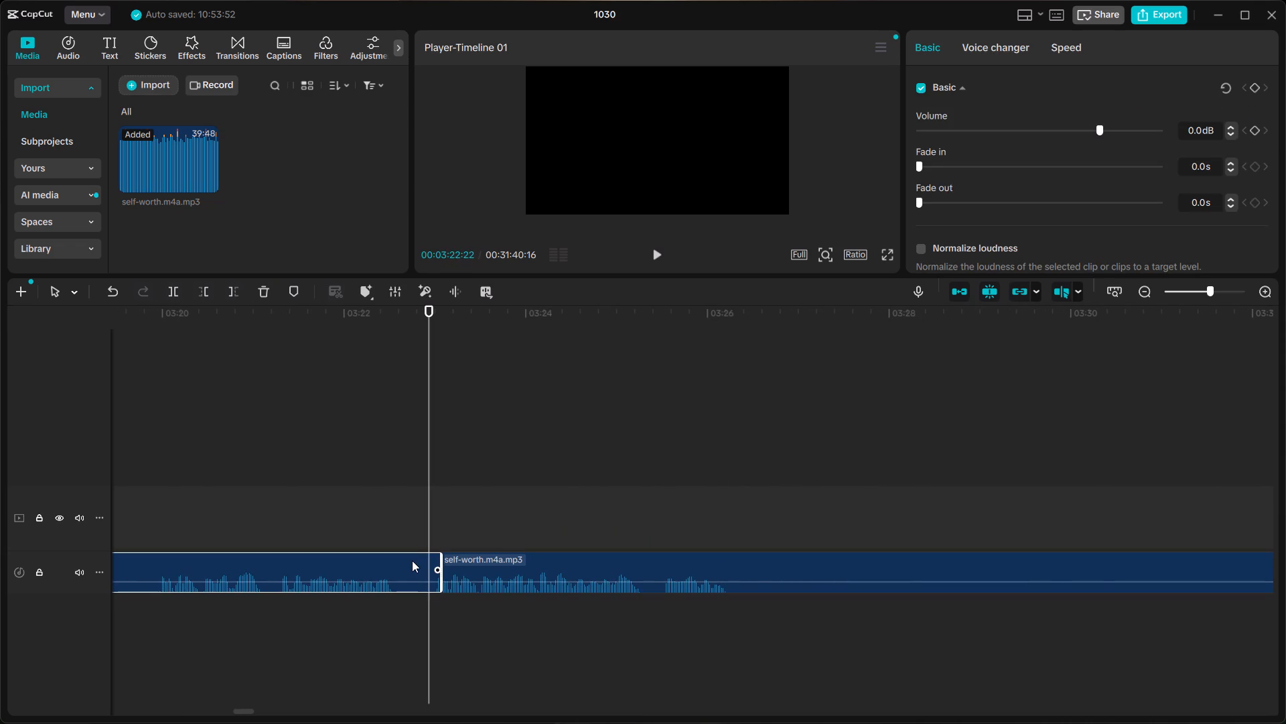
scroll(412, 560, "right", 2)
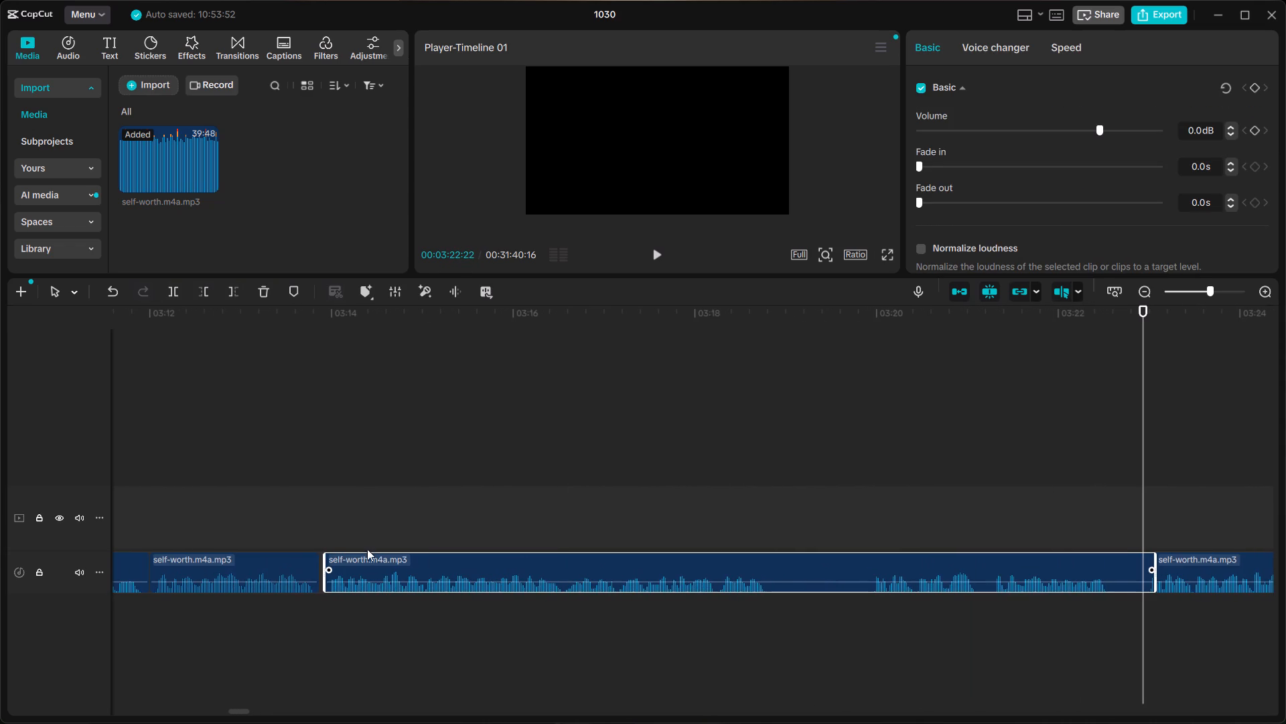
left_click(329, 521)
key("space")
key("space")
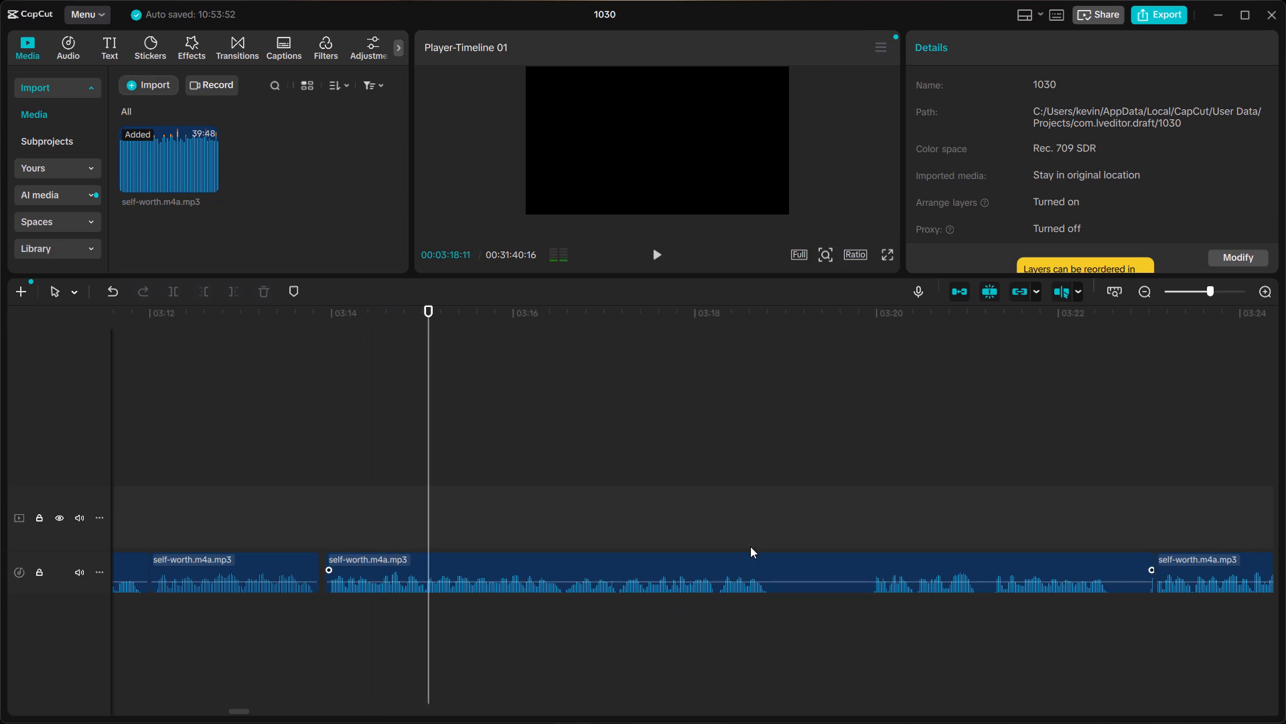
left_click(771, 536)
left_click(780, 561)
left_click(756, 540)
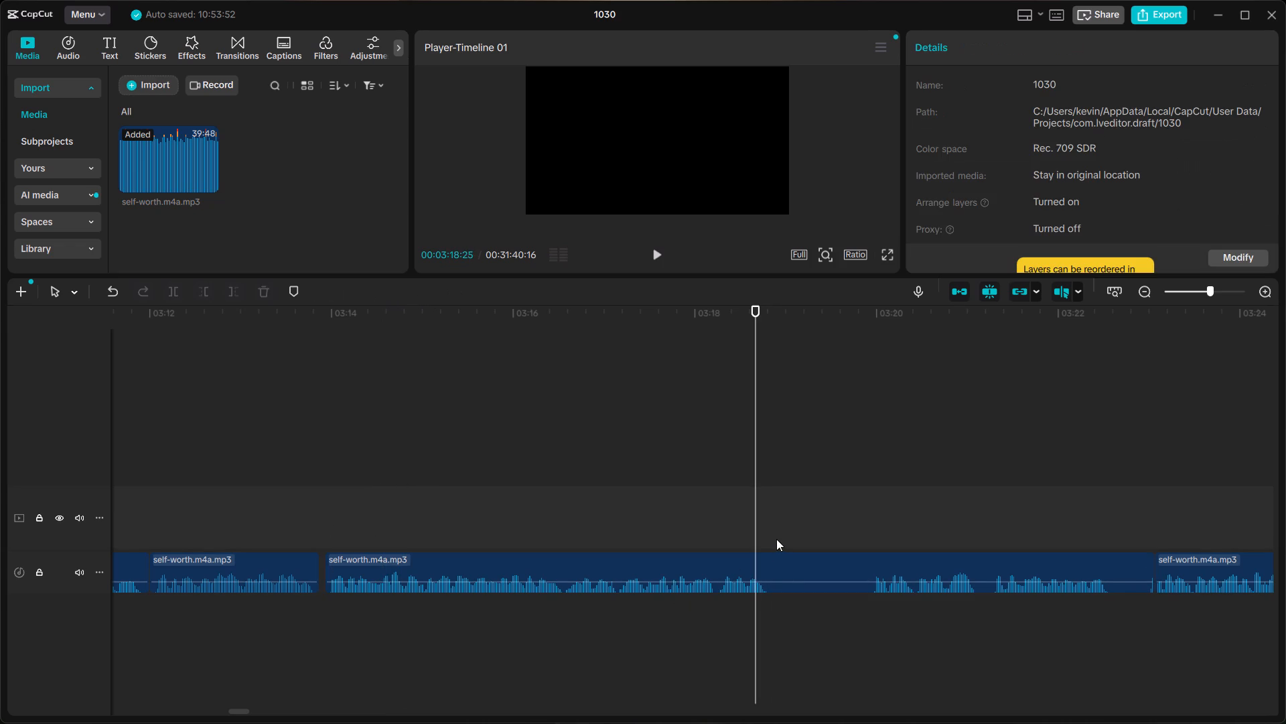
left_click(777, 539)
left_click(786, 562)
key("ctrl+b")
left_click(797, 565)
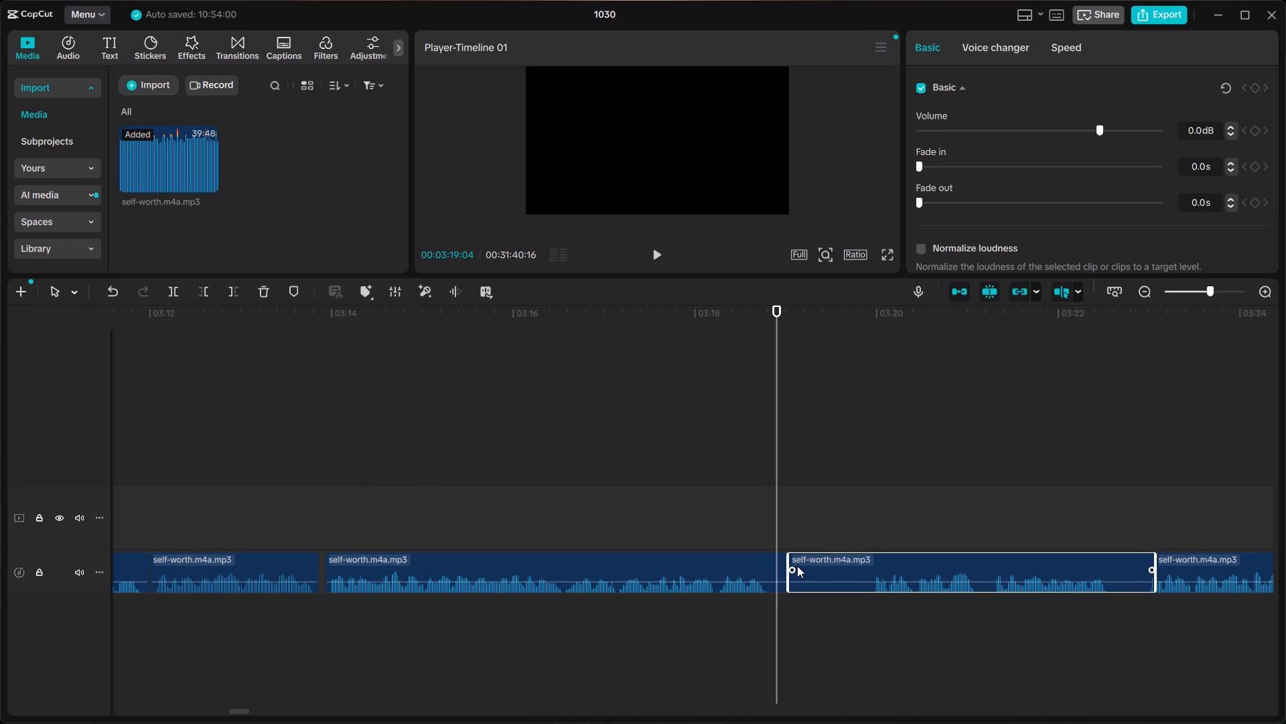
key("BackSpace")
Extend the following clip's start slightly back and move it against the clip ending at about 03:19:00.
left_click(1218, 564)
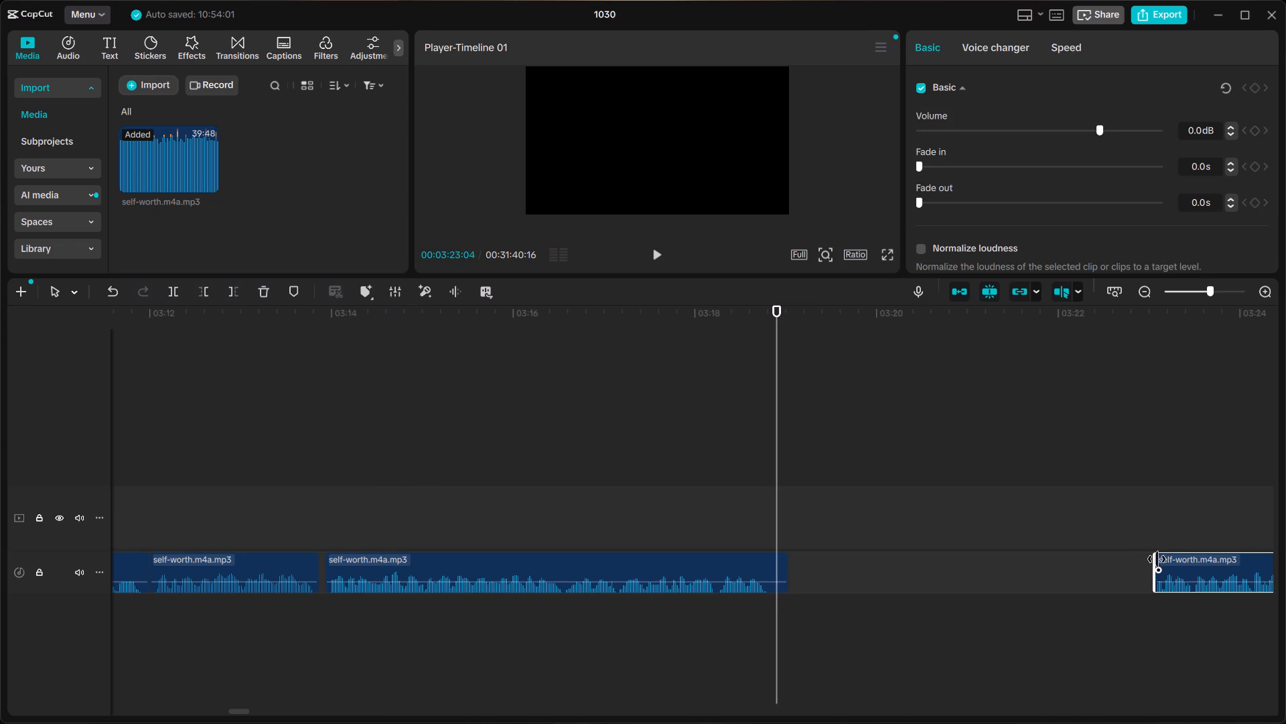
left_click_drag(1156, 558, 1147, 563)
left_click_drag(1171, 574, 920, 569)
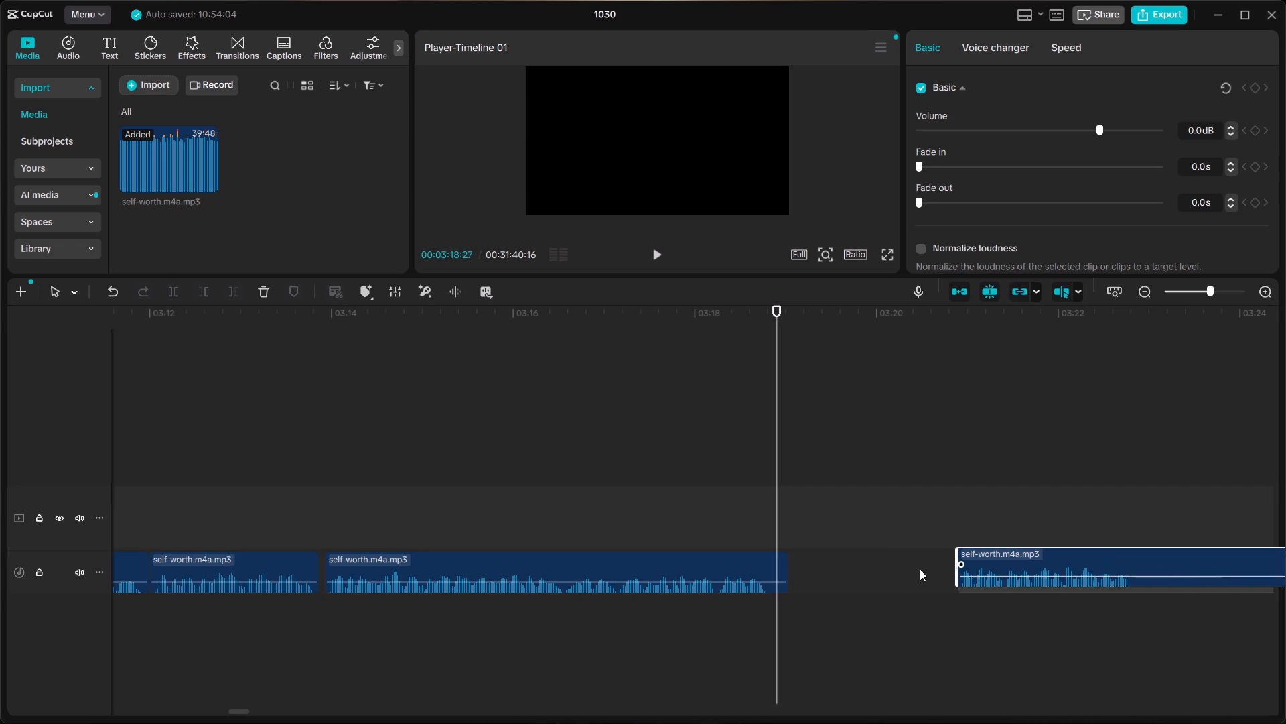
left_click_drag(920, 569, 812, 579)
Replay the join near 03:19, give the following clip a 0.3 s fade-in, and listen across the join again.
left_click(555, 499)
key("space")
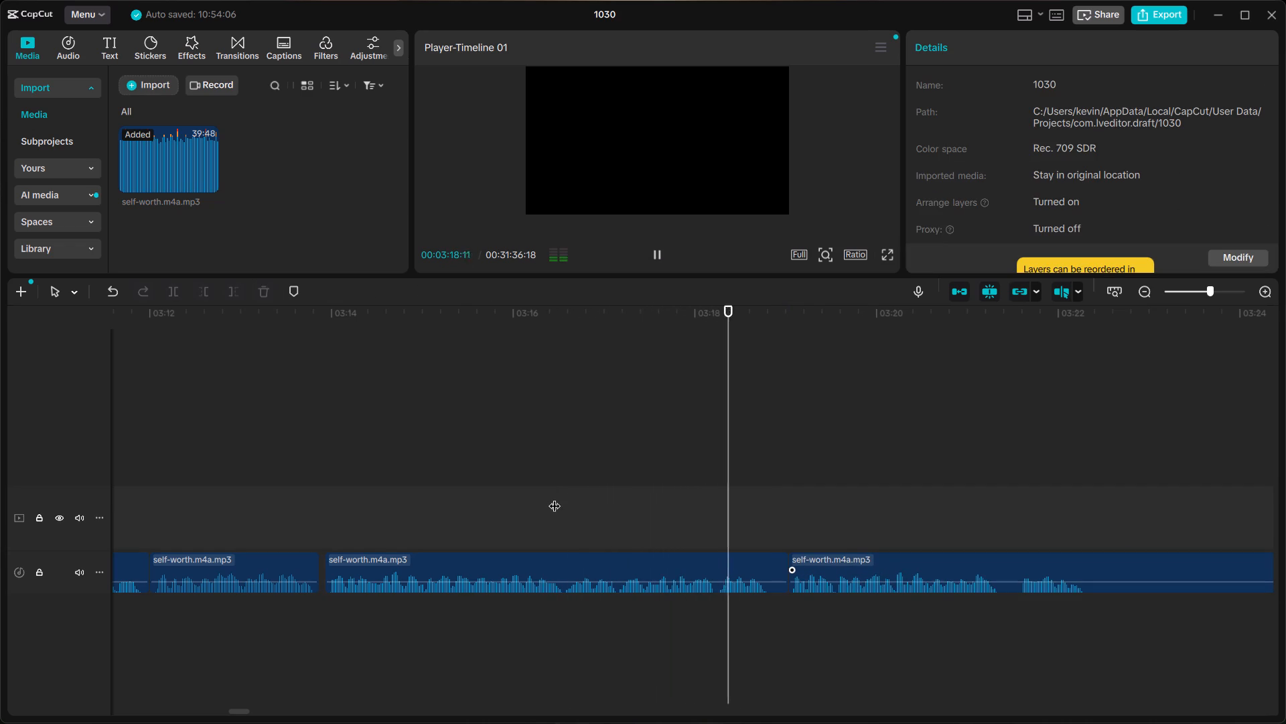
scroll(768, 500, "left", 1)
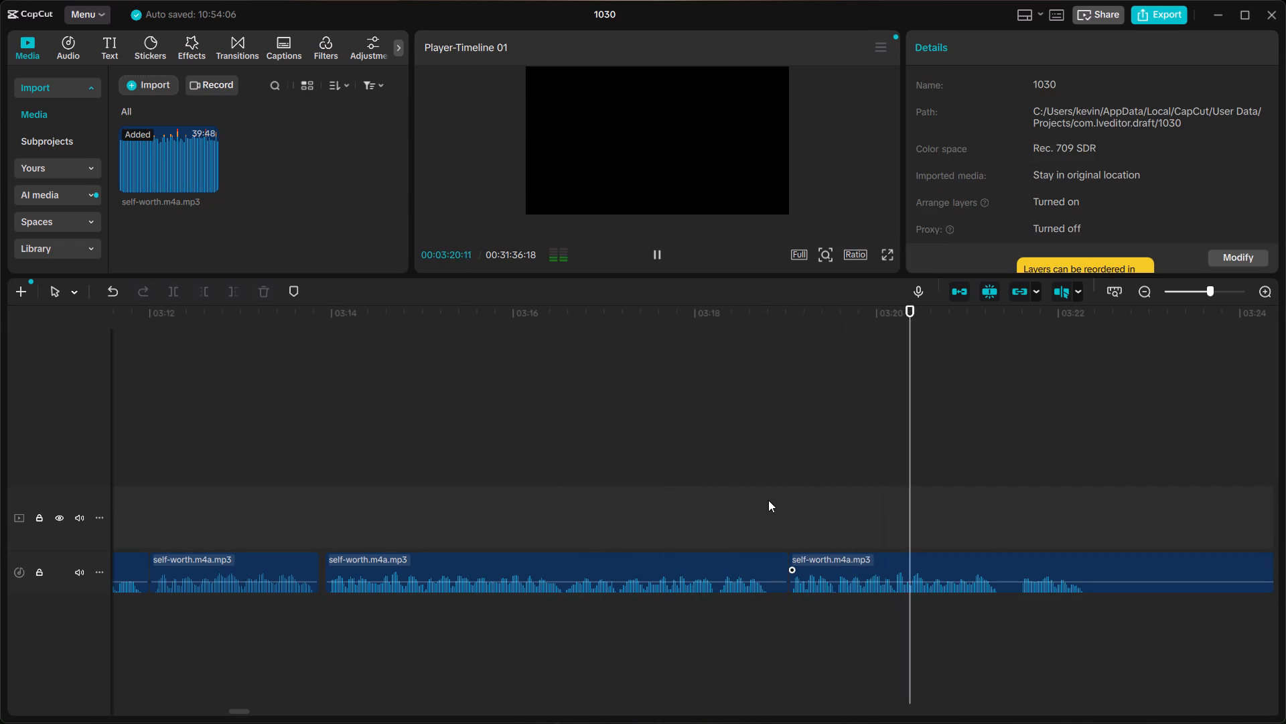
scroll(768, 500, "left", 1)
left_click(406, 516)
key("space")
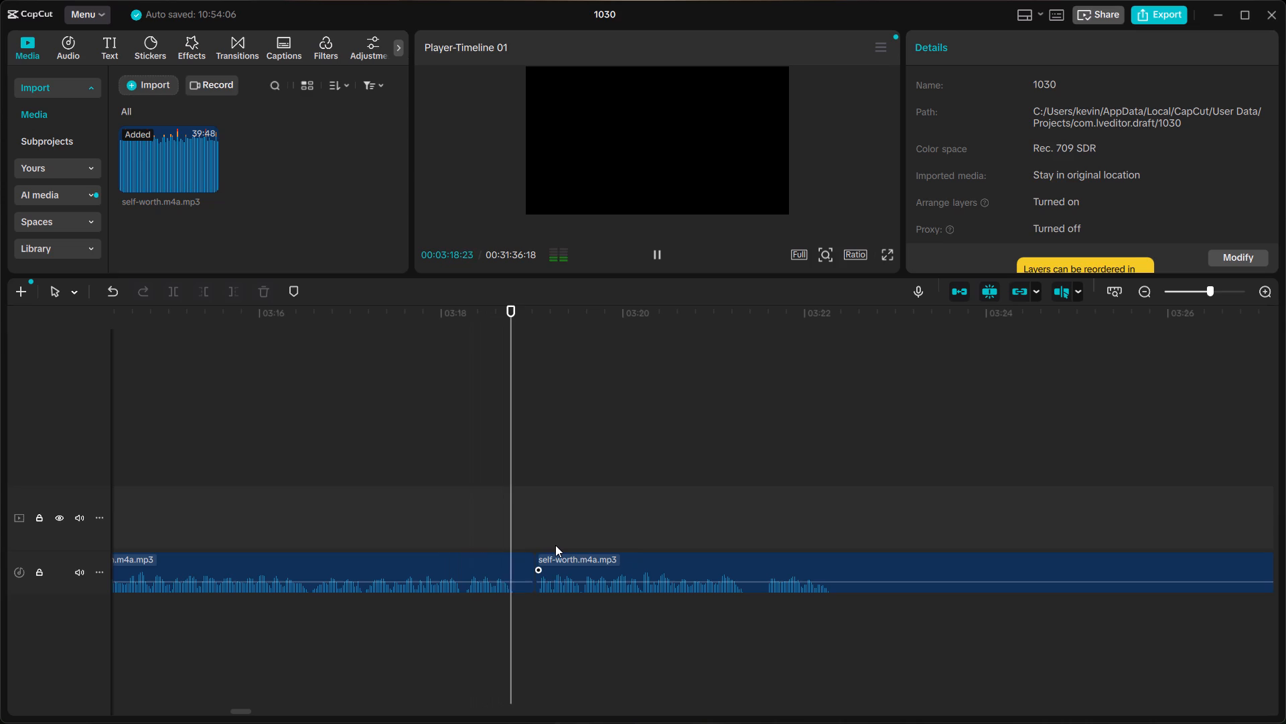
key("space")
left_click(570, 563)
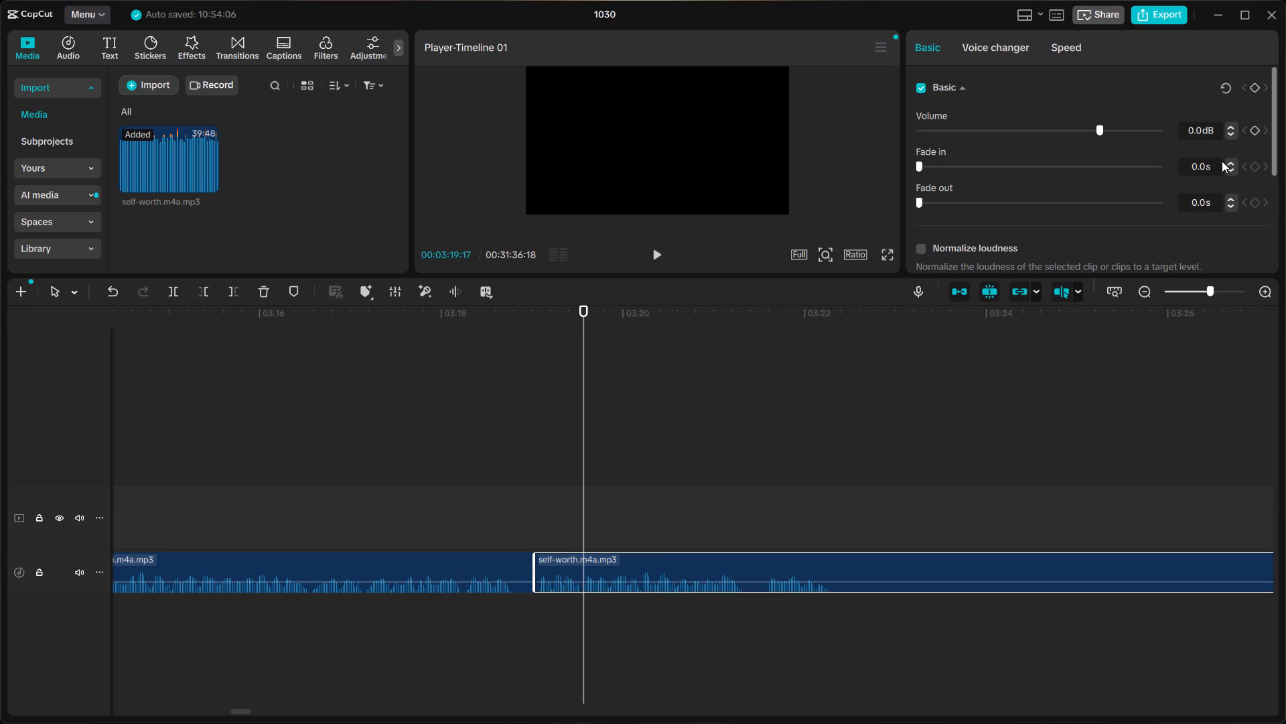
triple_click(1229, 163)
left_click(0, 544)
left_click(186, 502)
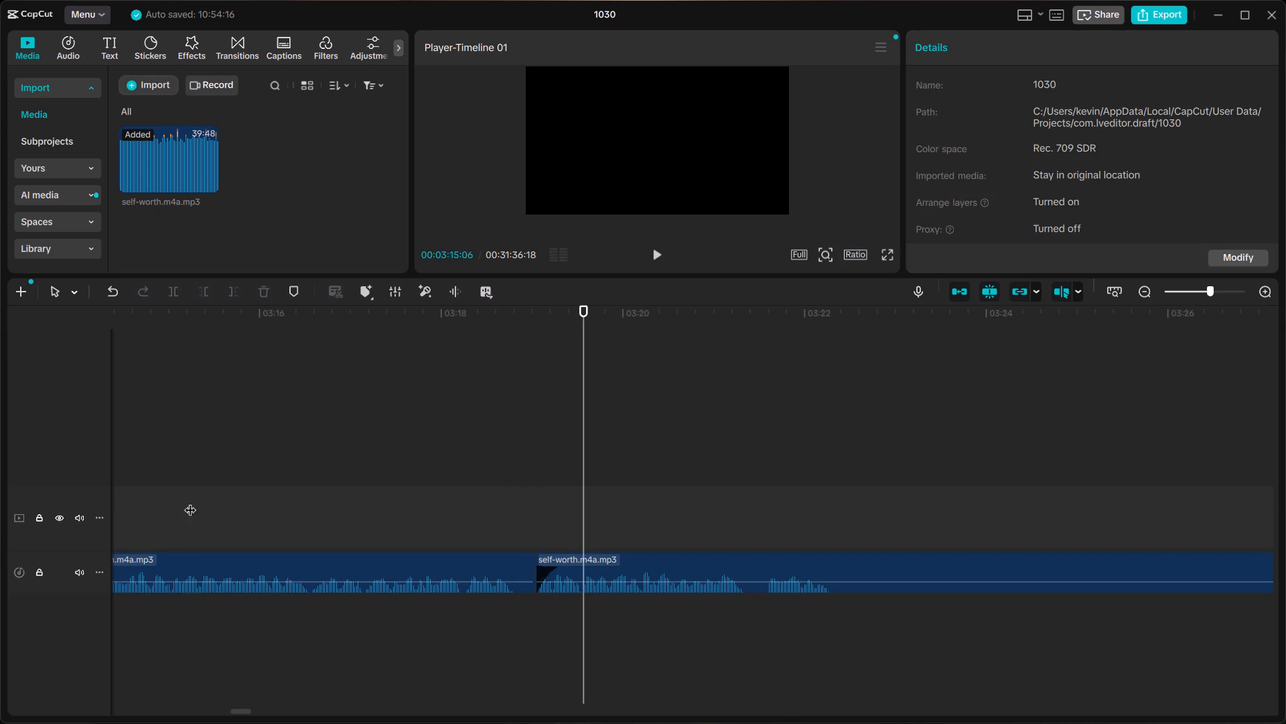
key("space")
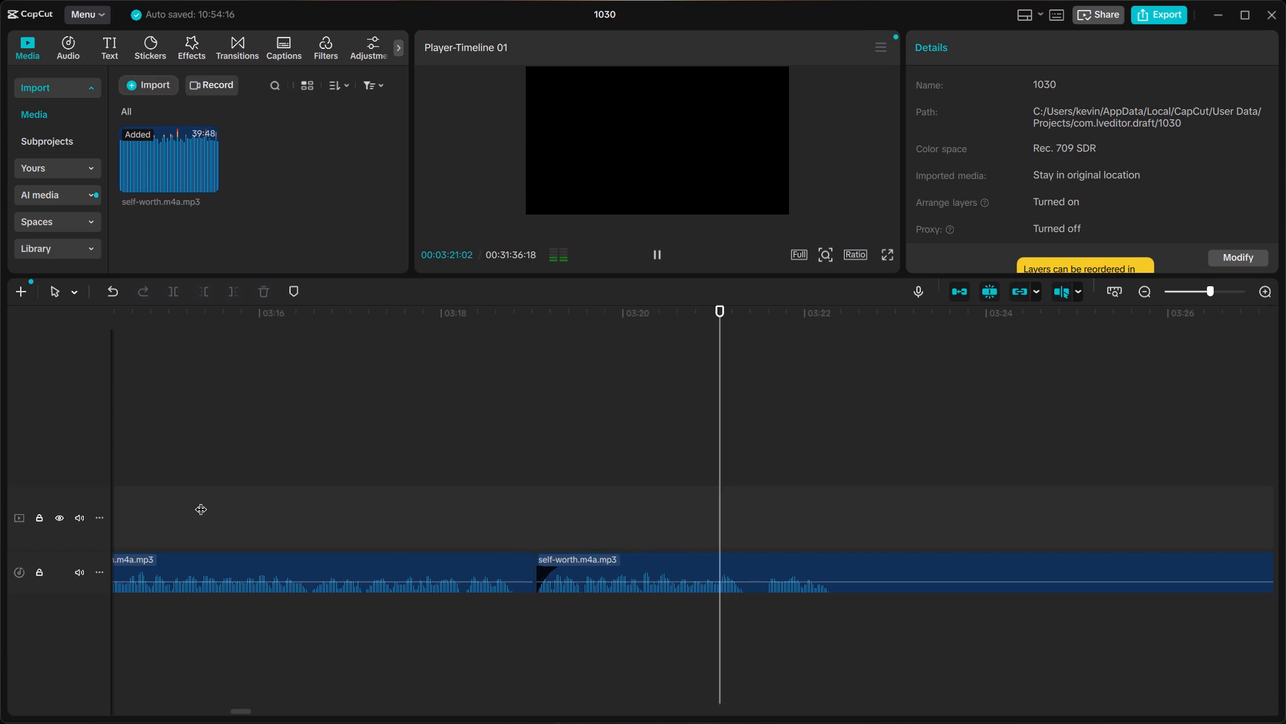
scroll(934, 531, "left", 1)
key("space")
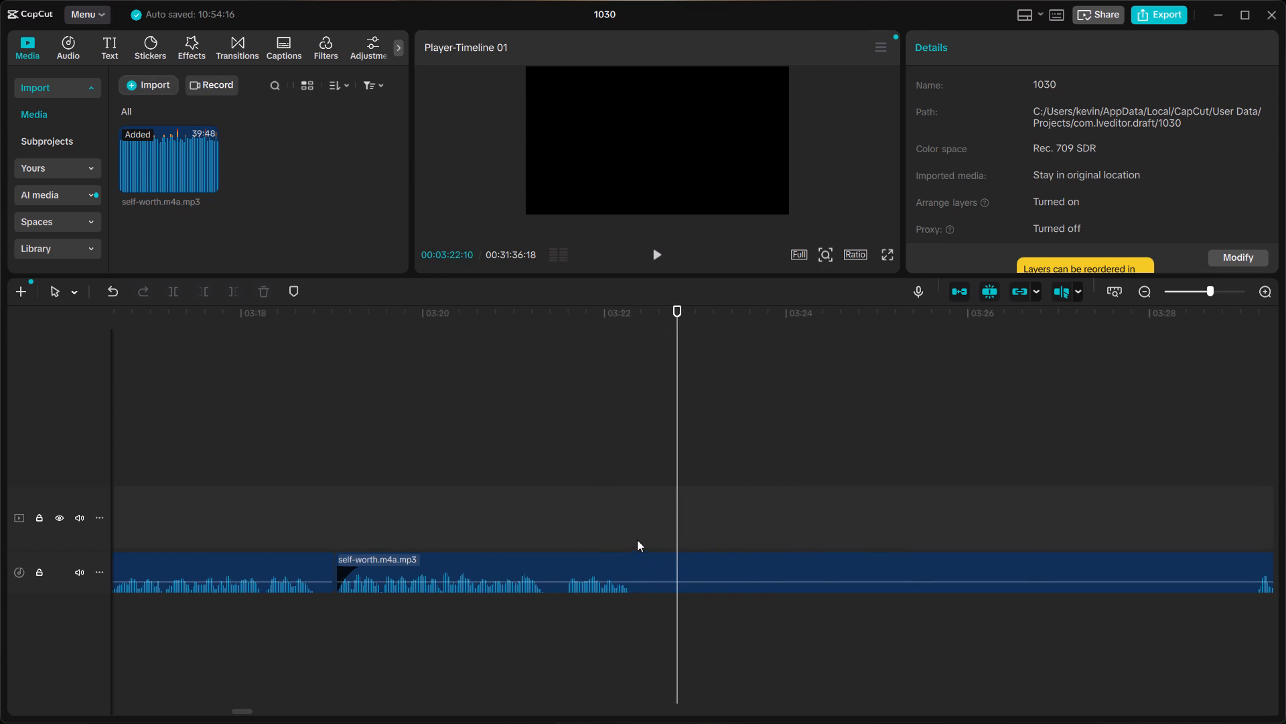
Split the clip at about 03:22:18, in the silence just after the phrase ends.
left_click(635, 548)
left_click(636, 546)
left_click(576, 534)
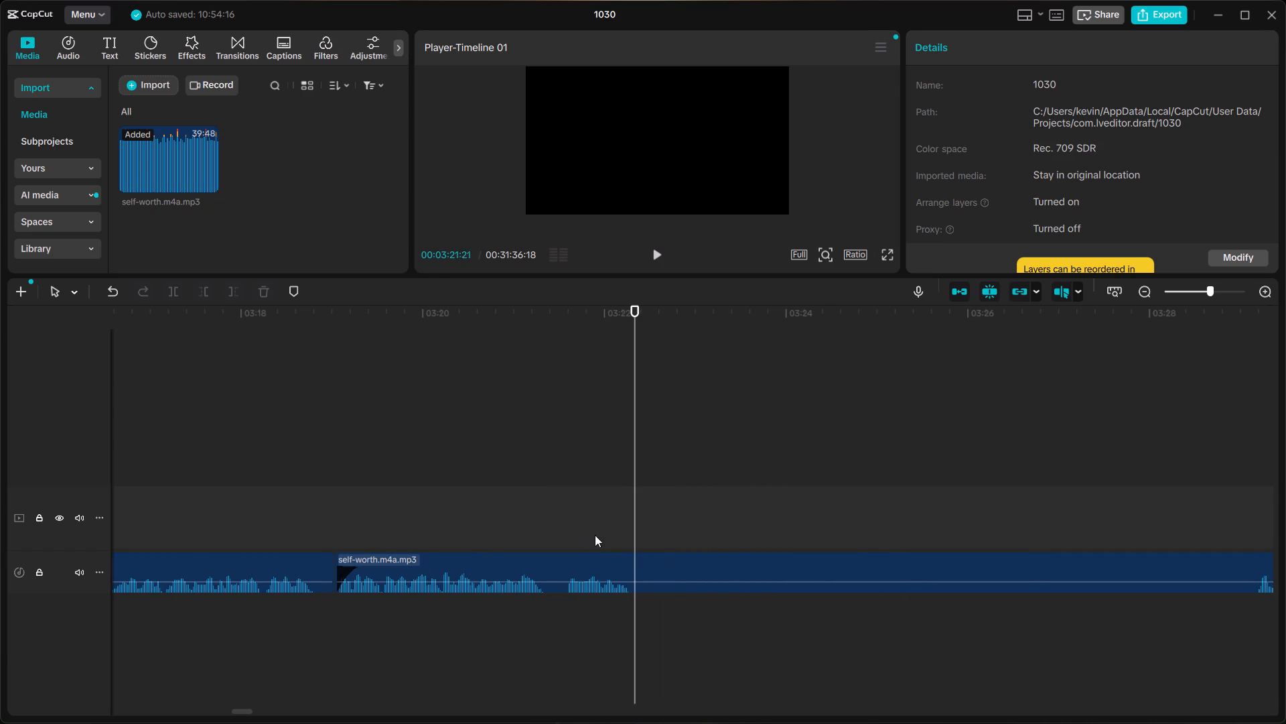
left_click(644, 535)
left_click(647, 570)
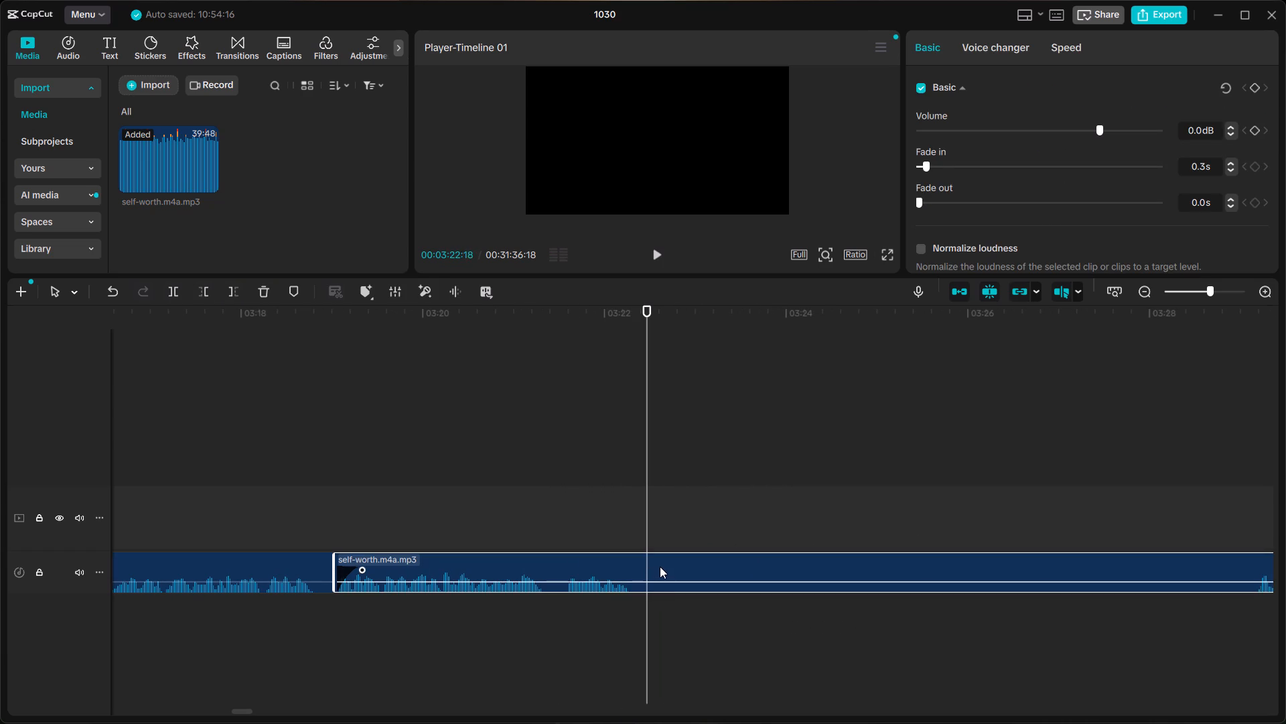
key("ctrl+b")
Listen to the repeated takes from about 03:29 and split the clip at about 03:34:27, just before the last take.
scroll(704, 545, "left", 2)
left_click(567, 525)
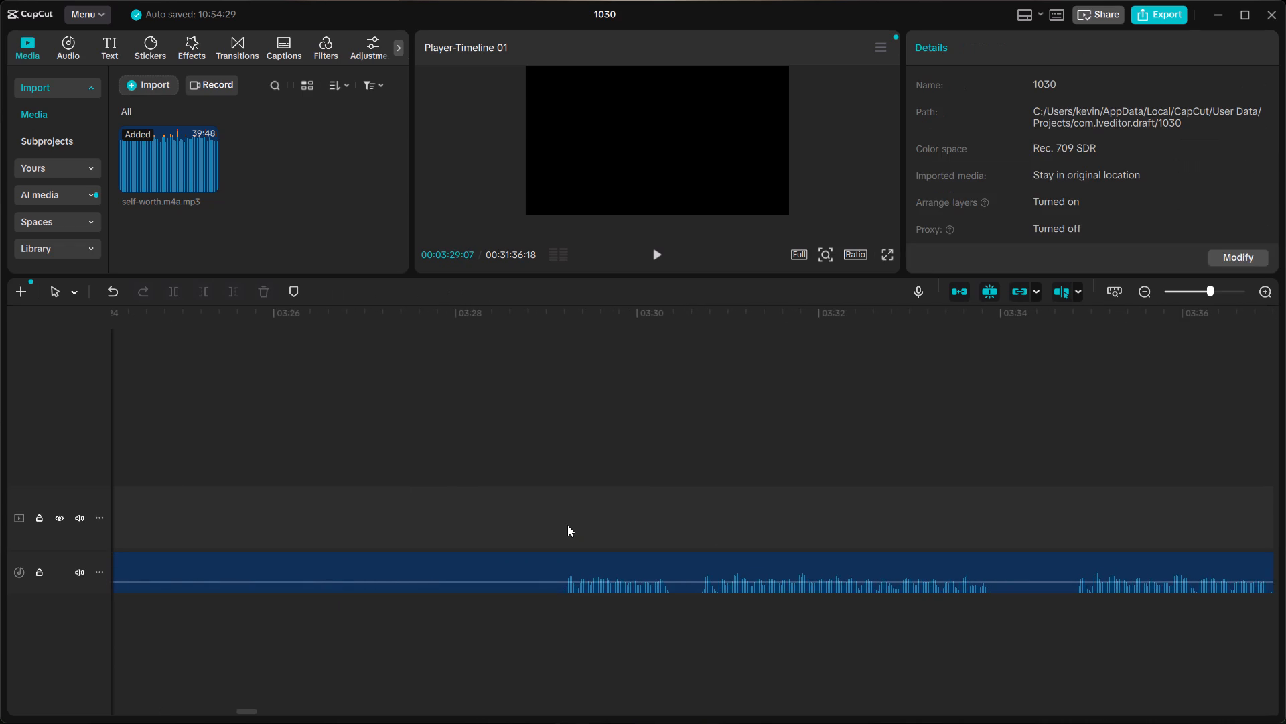
left_click(560, 525)
key("space")
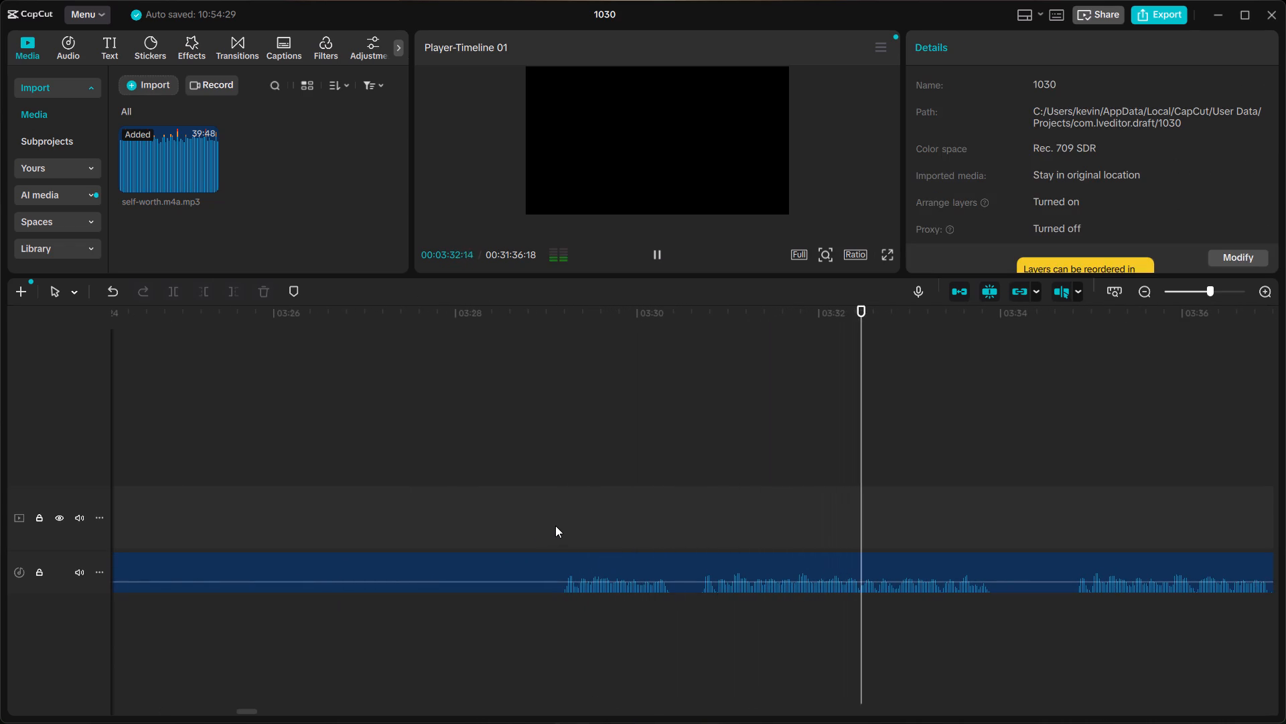
scroll(826, 506, "left", 1)
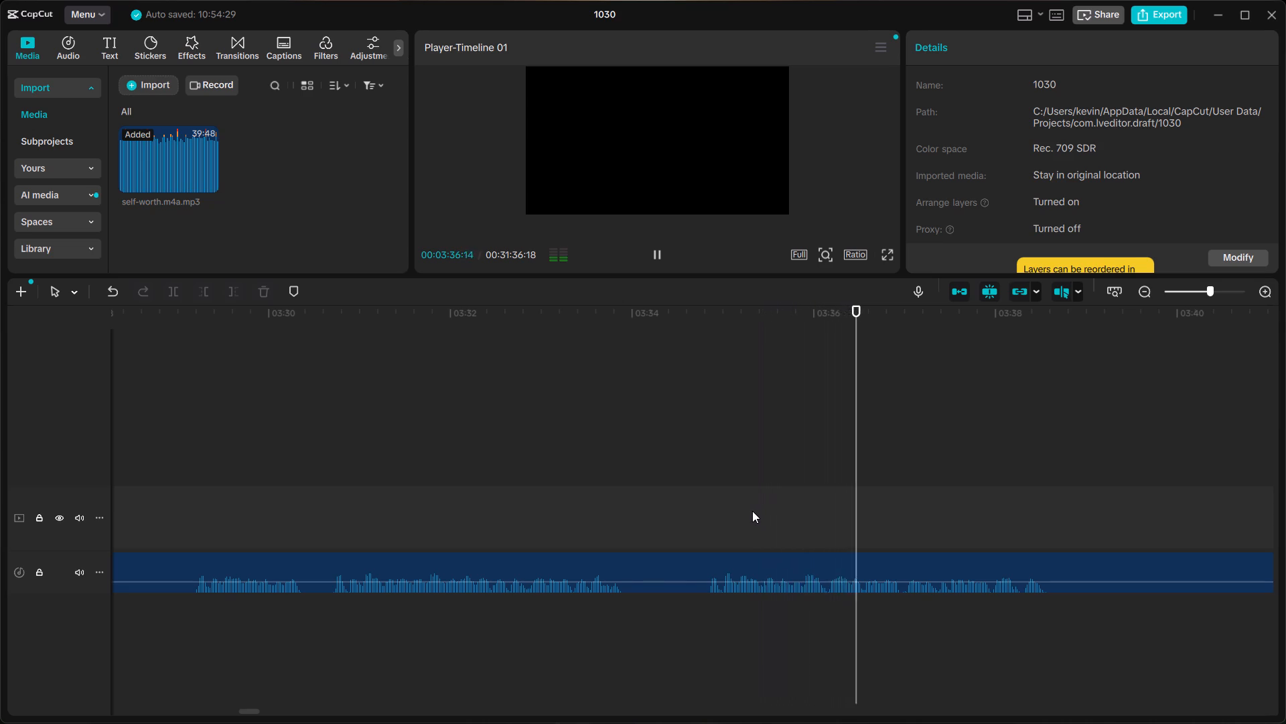
scroll(752, 511, "left", 2)
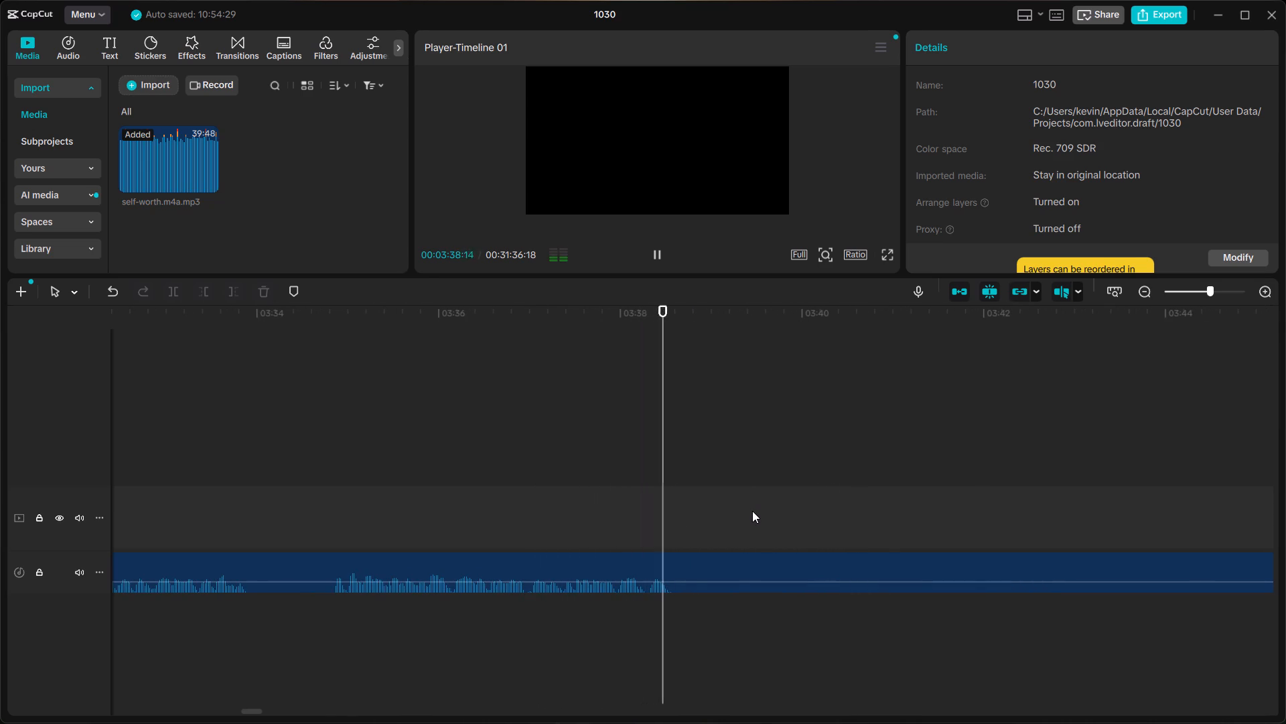
key("space")
left_click(330, 535)
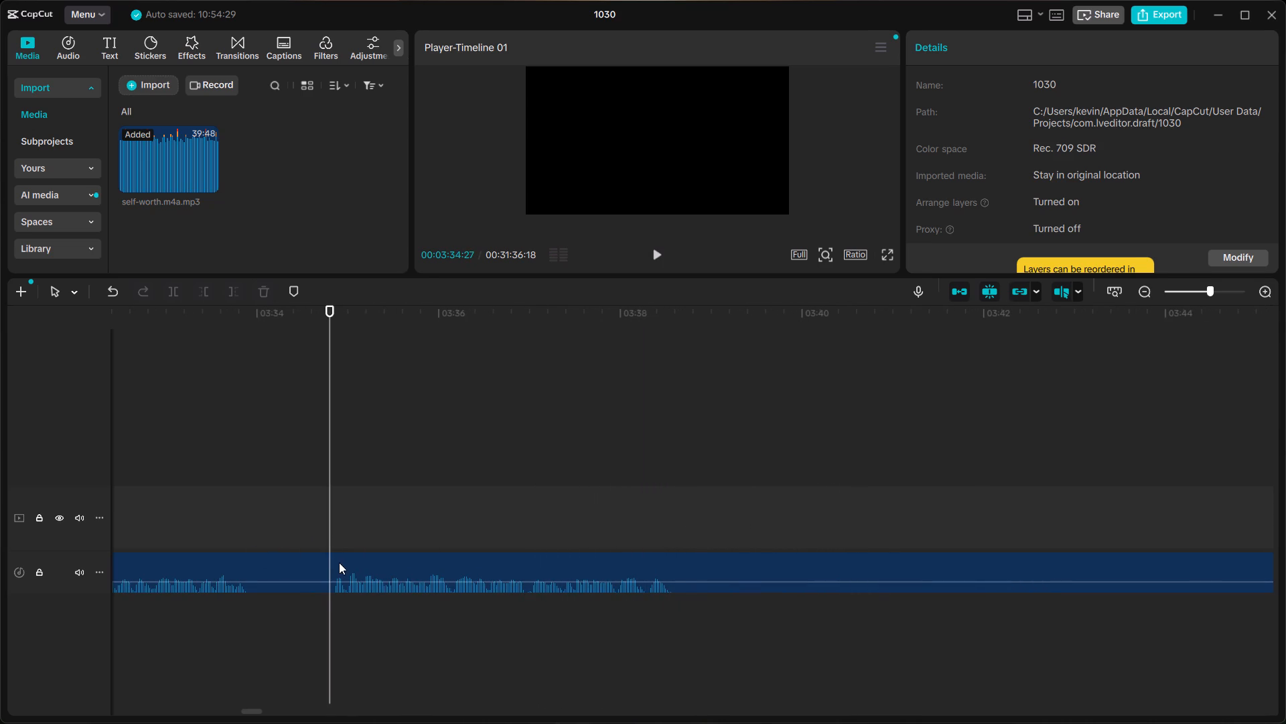
left_click(339, 562)
key("ctrl+b")
Delete the two pieces of earlier takes between about 03:19:00 and 03:34:27, and close the gap they leave.
scroll(689, 549, "left", 2)
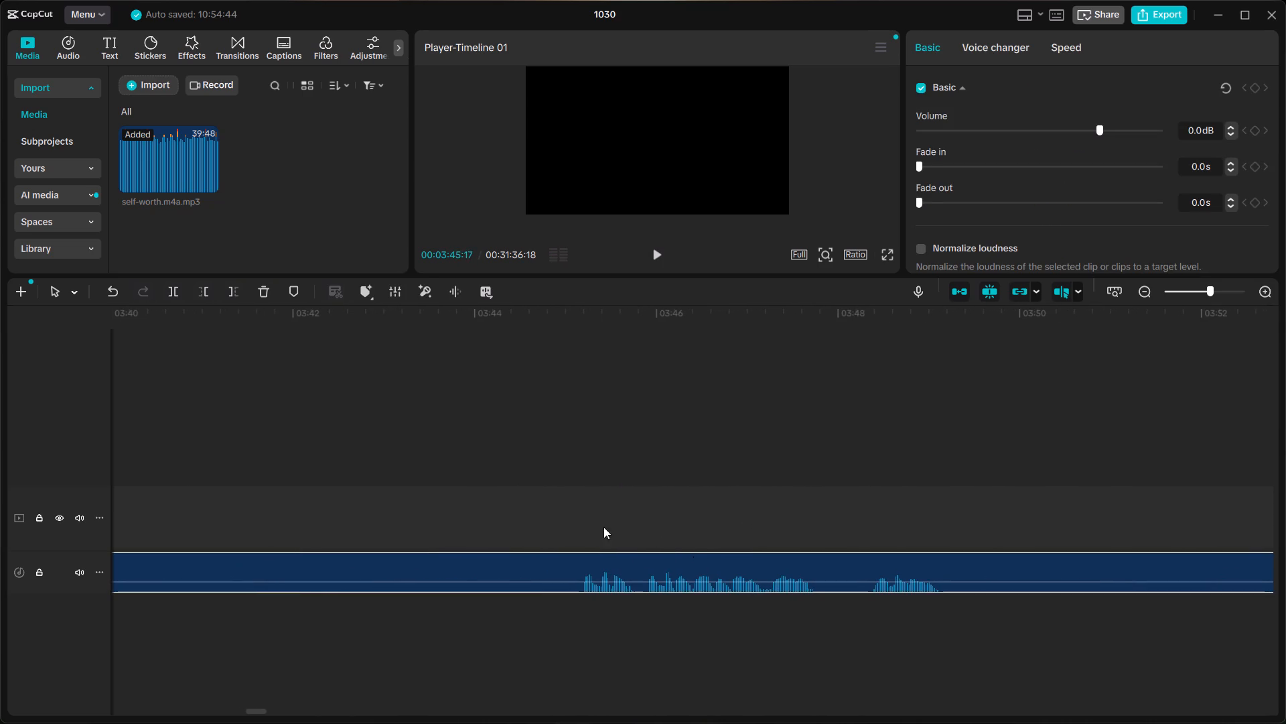
left_click(574, 536)
key("space")
key("space")
scroll(573, 536, "right", 1)
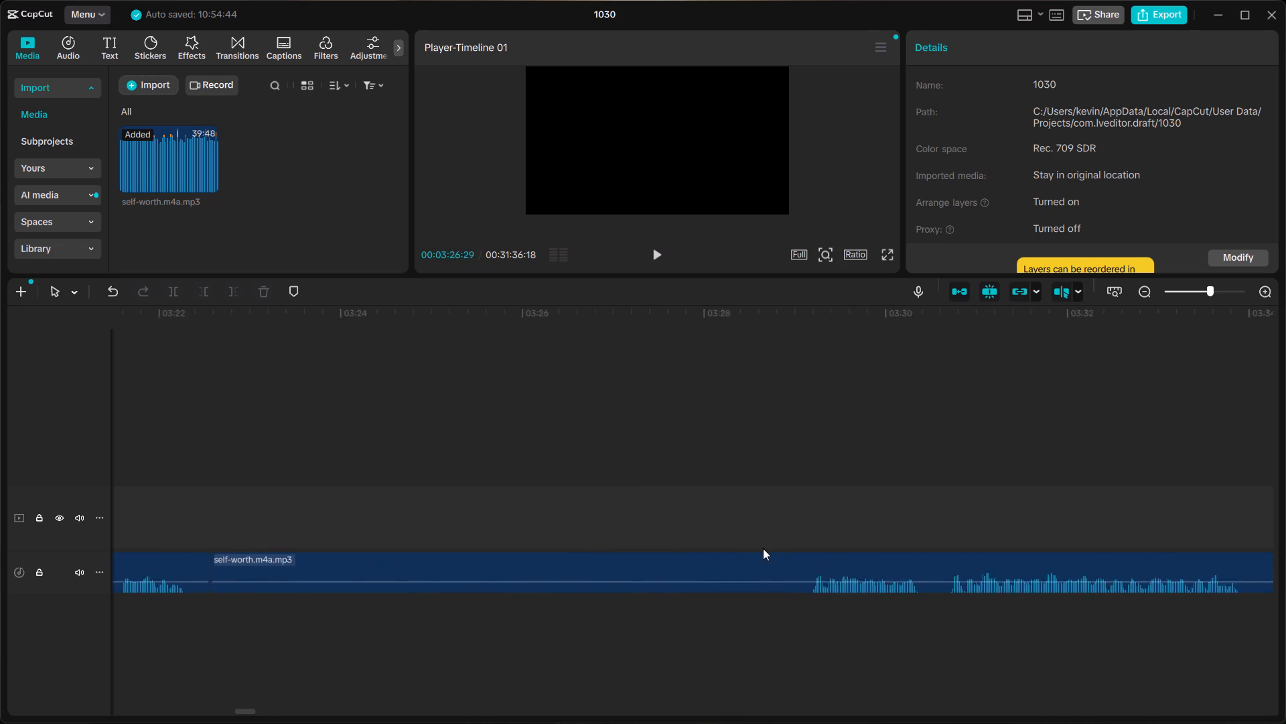
scroll(763, 548, "right", 1)
left_click(856, 556)
scroll(856, 556, "right", 2)
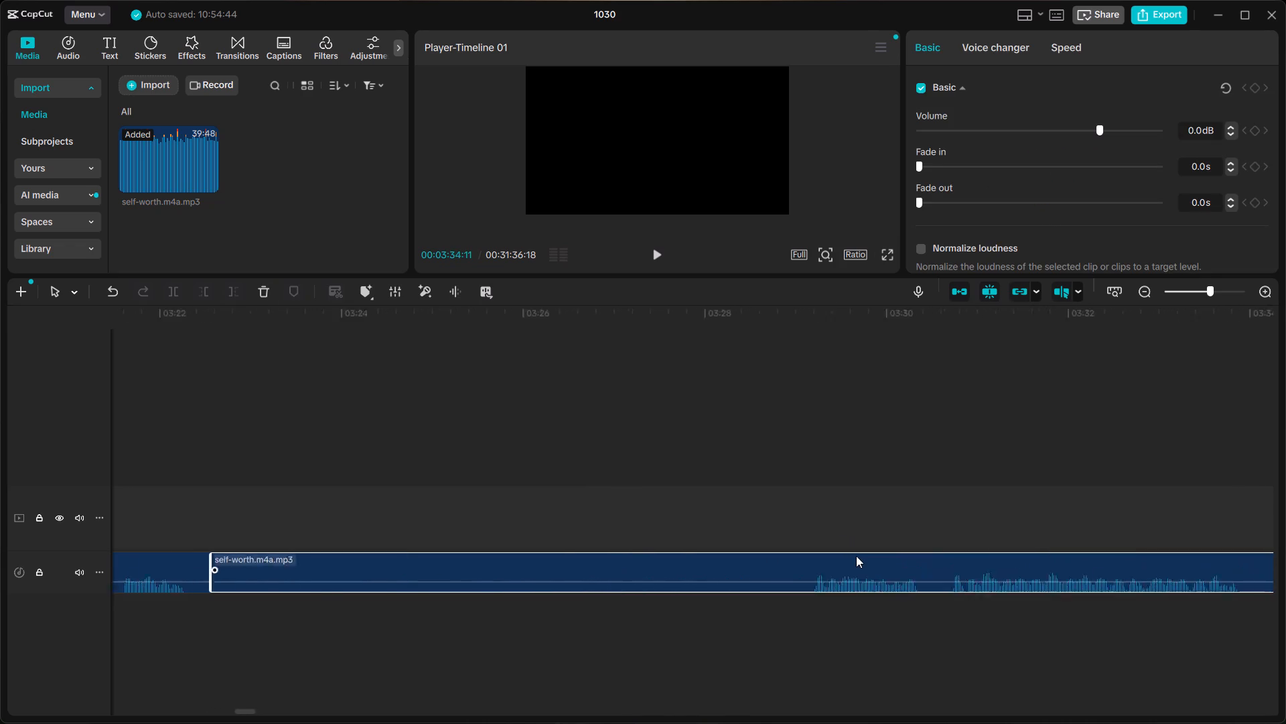
scroll(856, 556, "right", 1)
key("BackSpace")
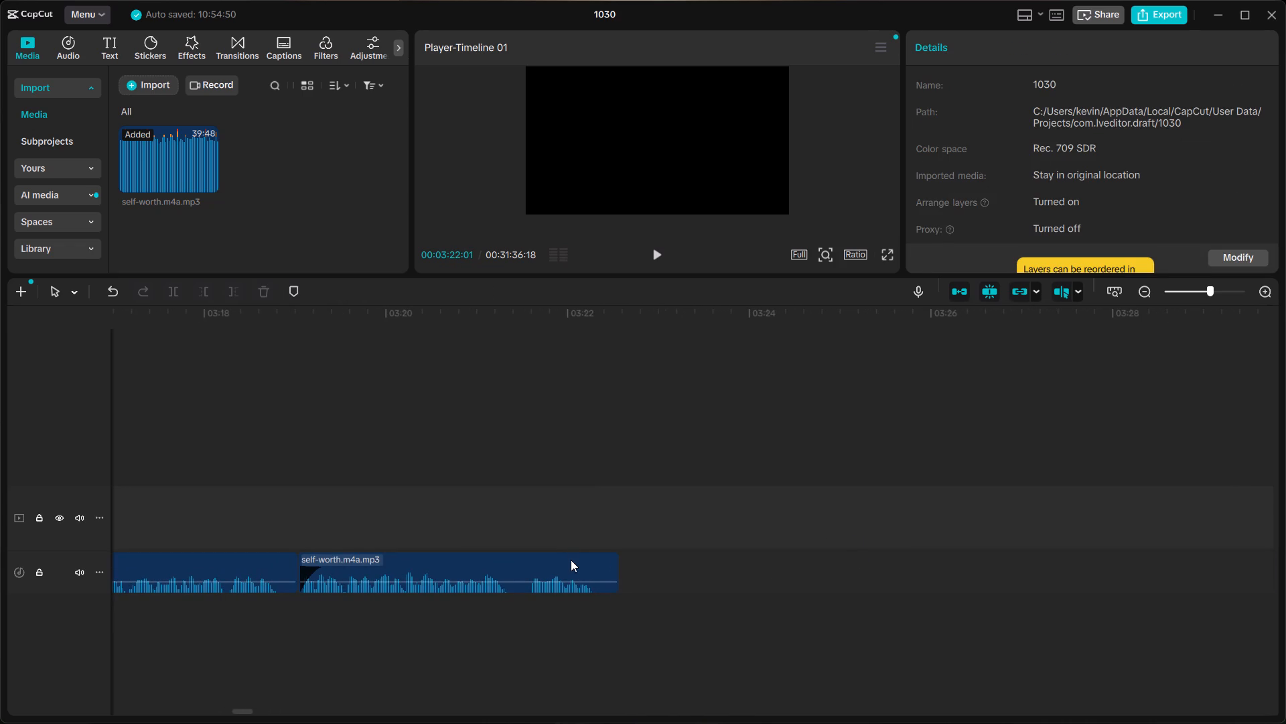
left_click(571, 560)
key("BackSpace")
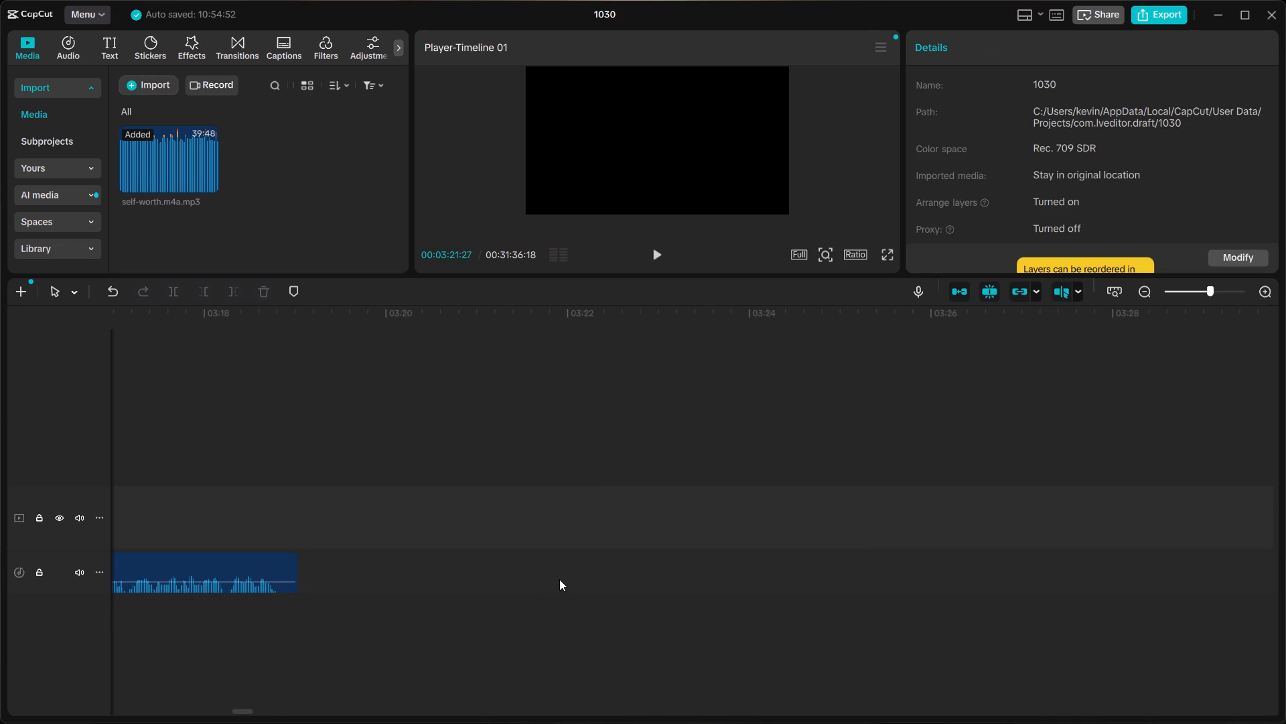
right_click(559, 579)
left_click(583, 599)
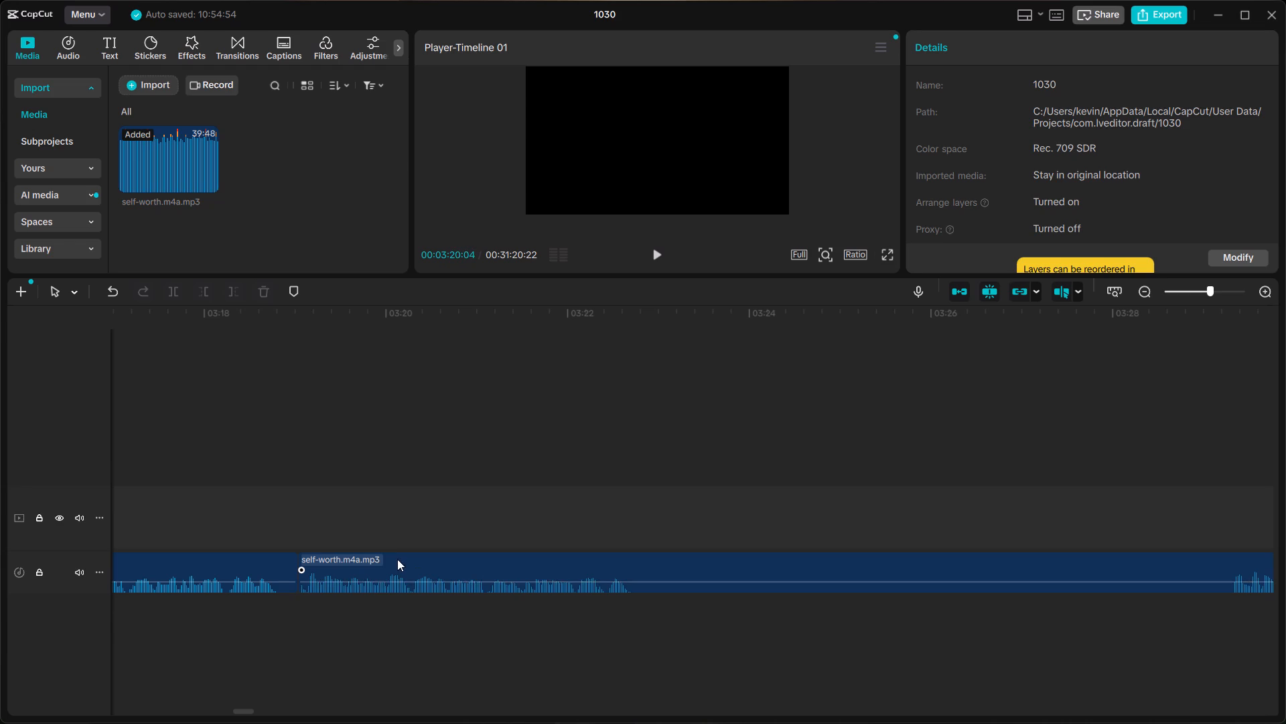
Extend the start of the clip after 03:19 by about four frames and fit it back against the preceding clip.
left_click(397, 575)
left_click_drag(395, 577, 415, 575)
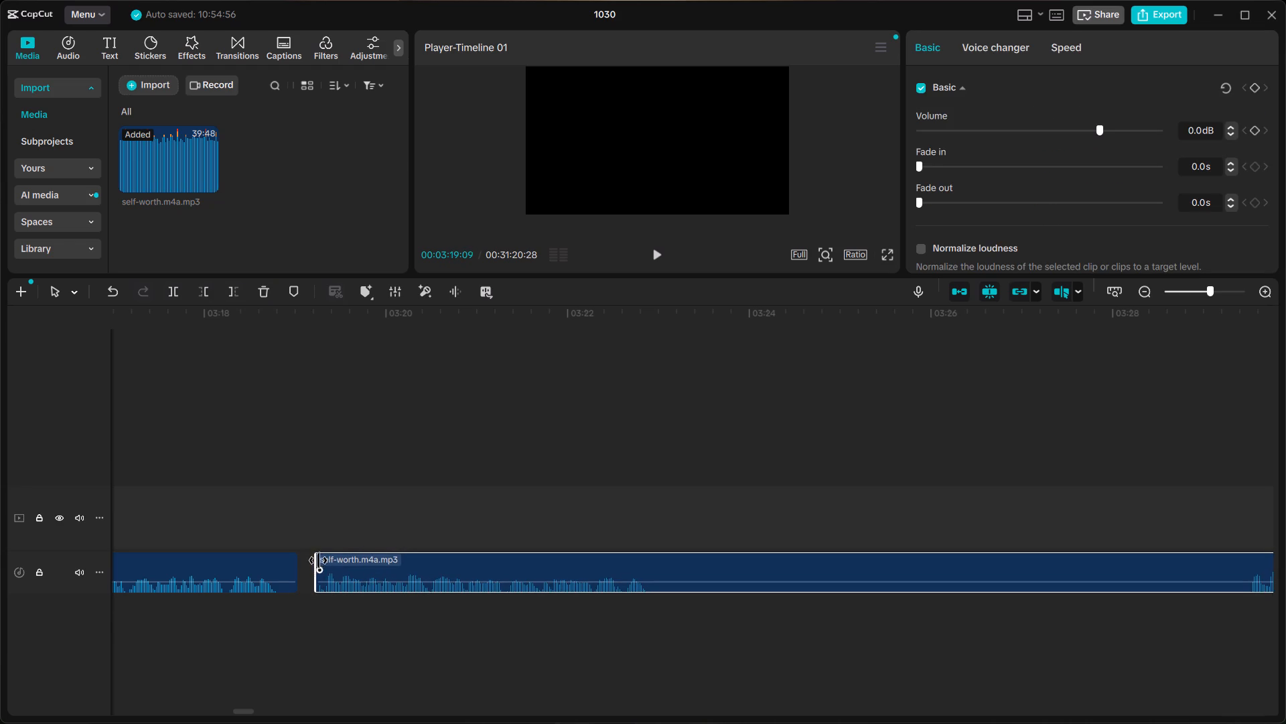
left_click_drag(313, 560, 302, 565)
left_click_drag(332, 569, 333, 569)
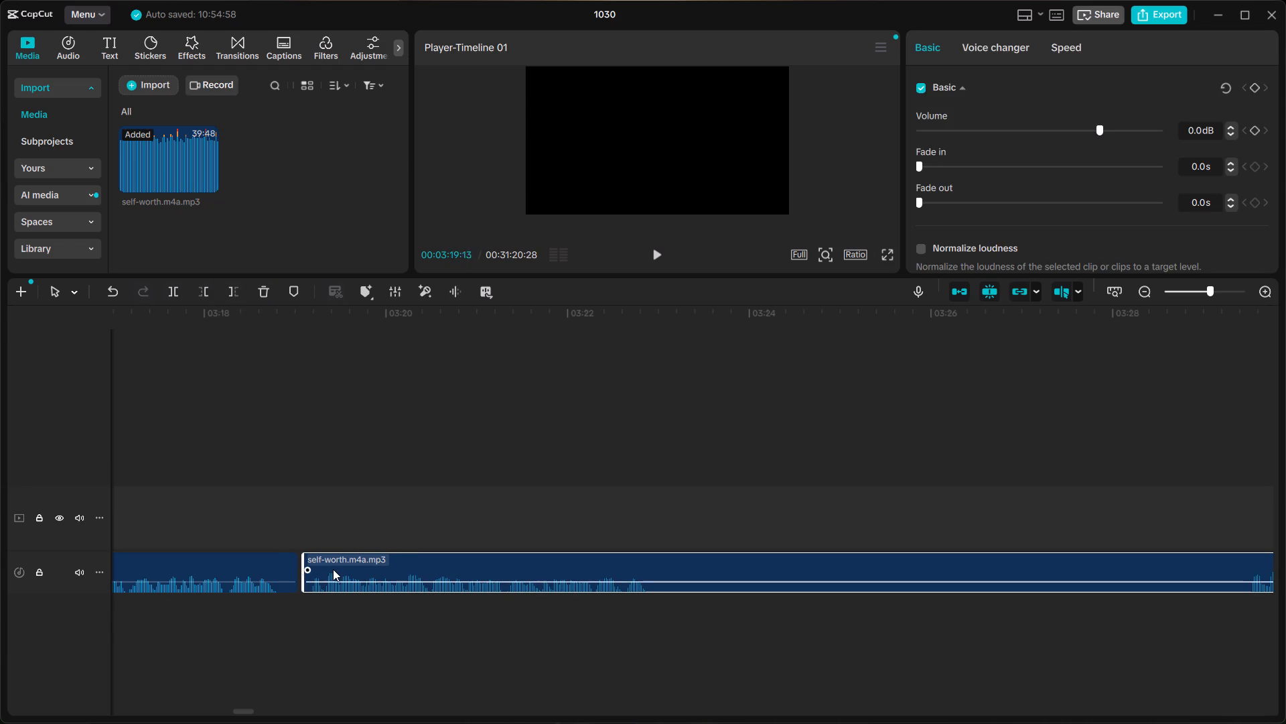
left_click_drag(333, 569, 322, 569)
Replay the join near 03:19 and split the clip at about 03:23:03, in the silence after the phrase.
scroll(591, 615, "right", 1)
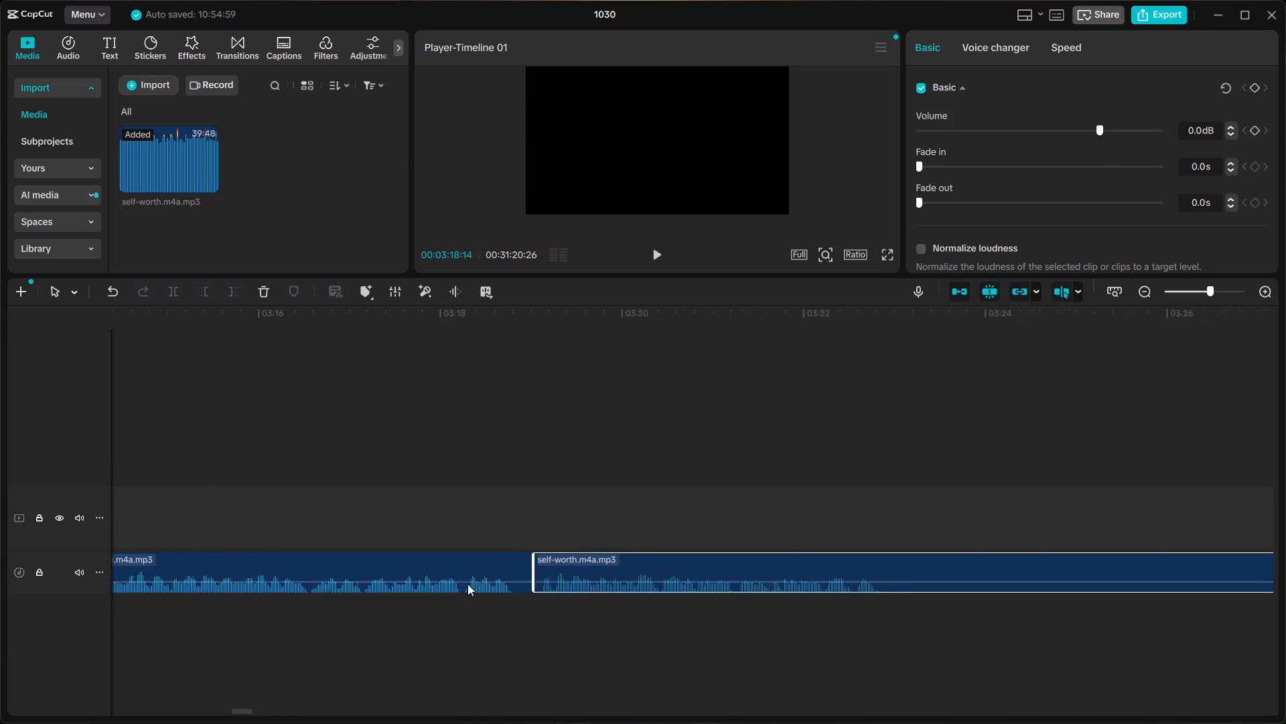
scroll(468, 584, "right", 1)
left_click(282, 501)
key("space")
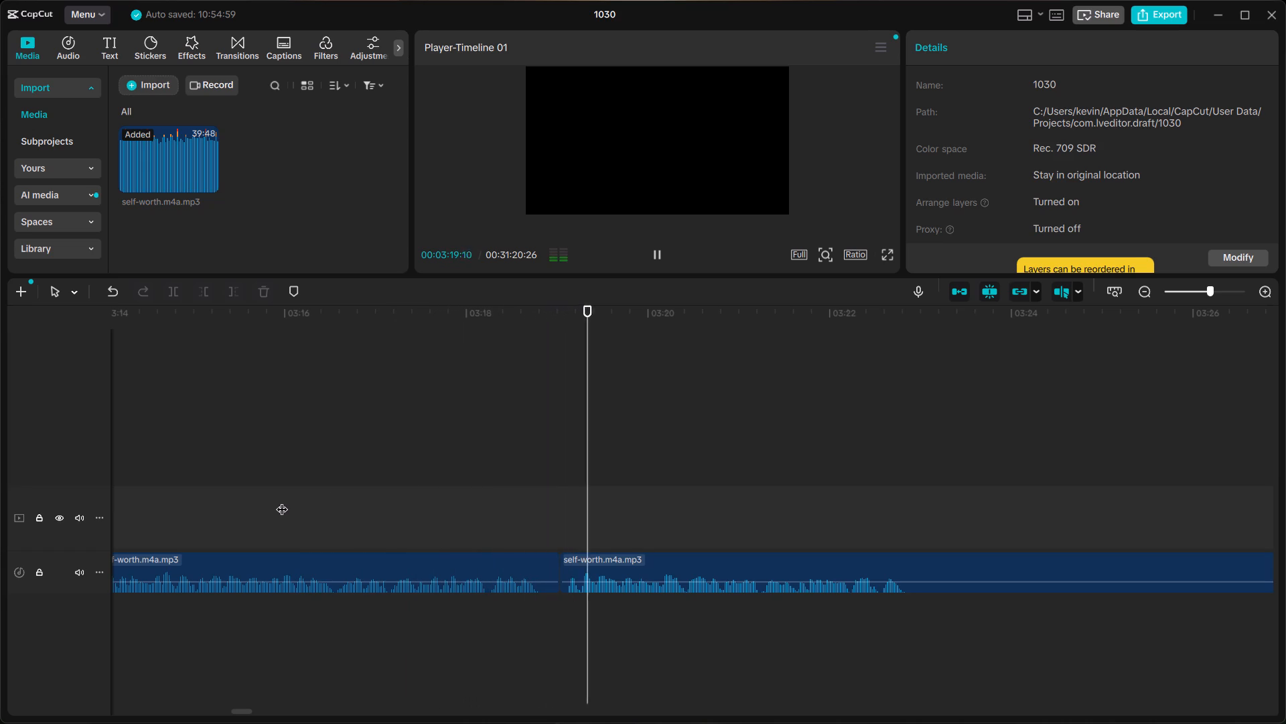
left_click(504, 522)
key("space")
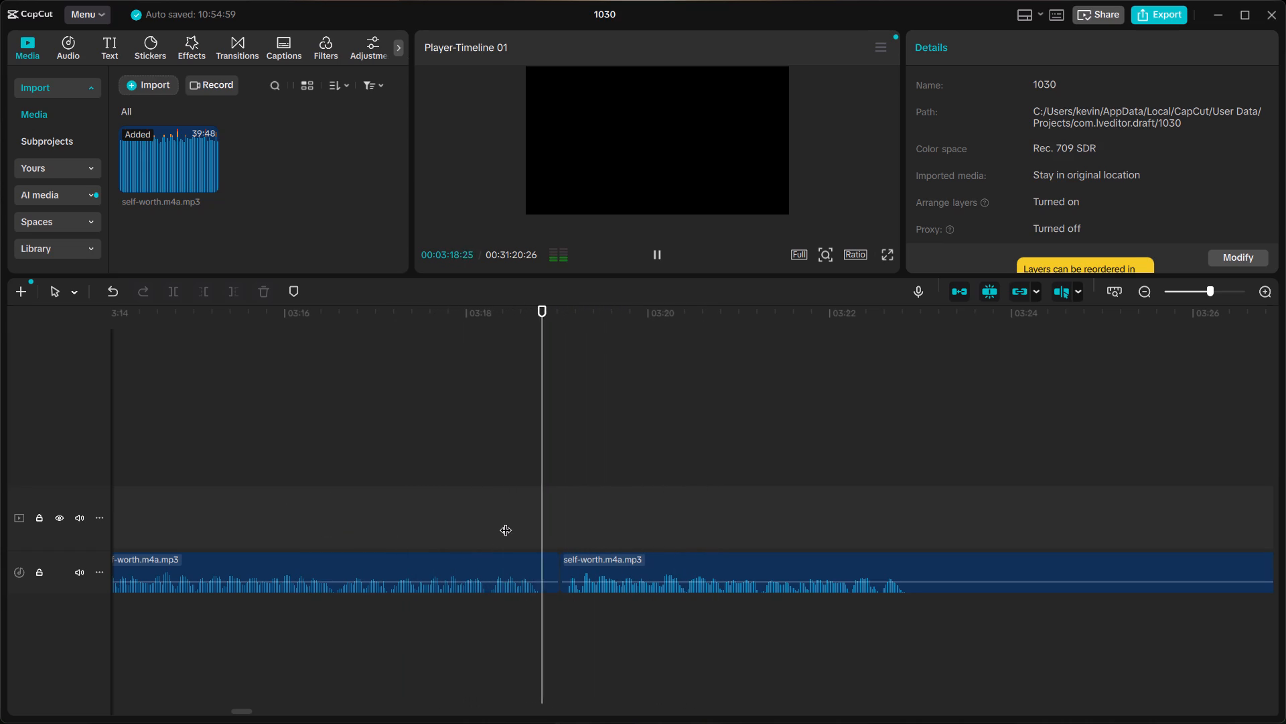
scroll(506, 522, "left", 1)
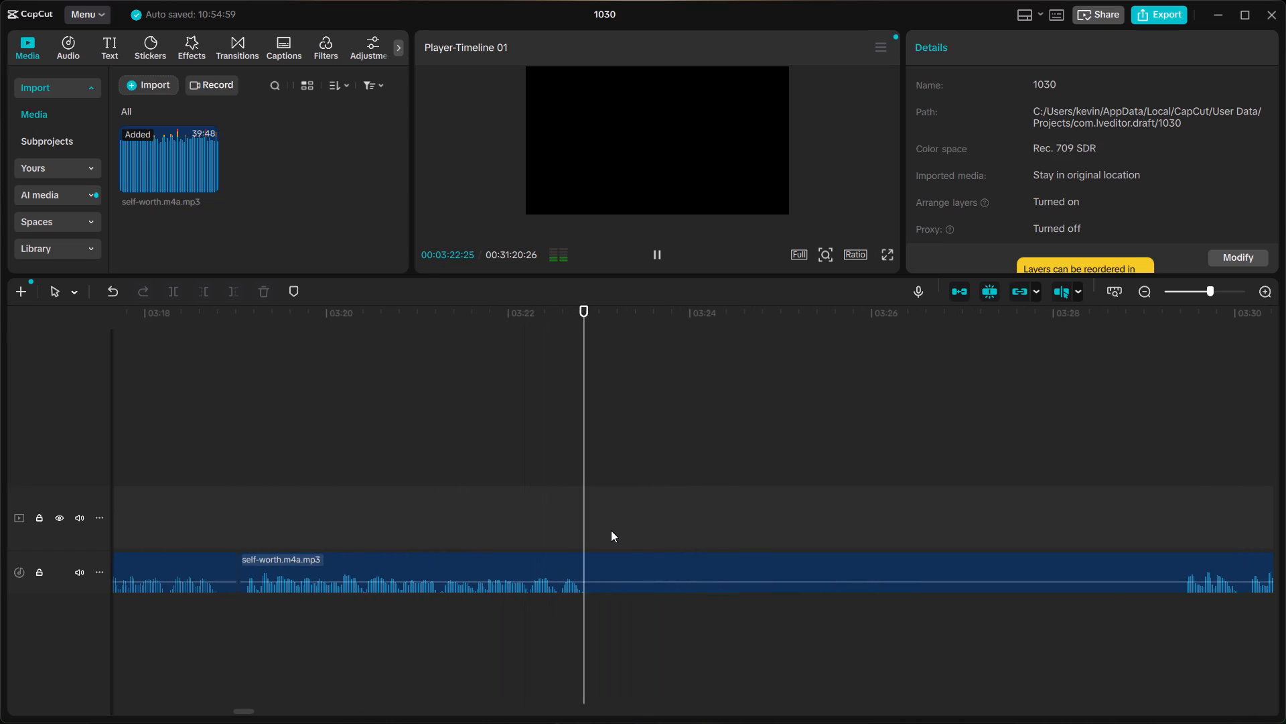
key("space")
left_click(592, 540)
left_click(603, 564)
key("ctrl+b")
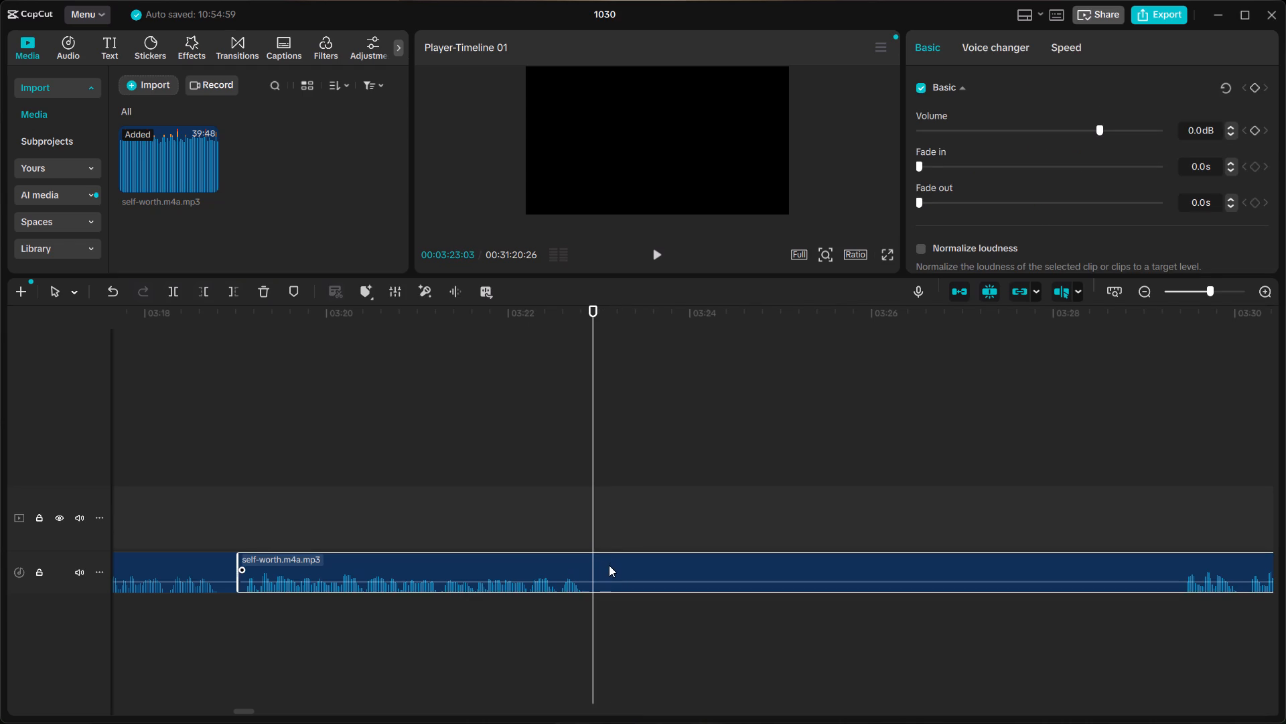
scroll(701, 557, "left", 1)
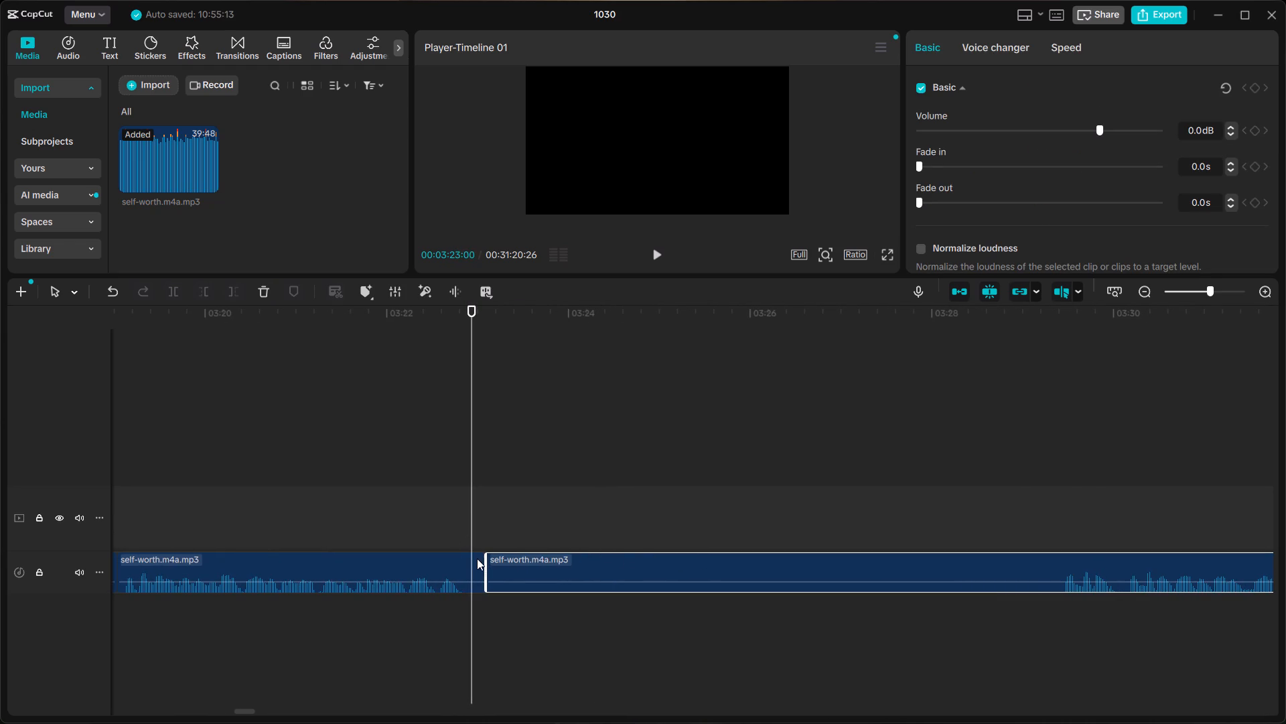
Cut about three frames of silence between 03:23:00 and 03:23:03, and fit the following clip back against the preceding one.
left_click(477, 558)
key("ctrl+b")
key("BackSpace")
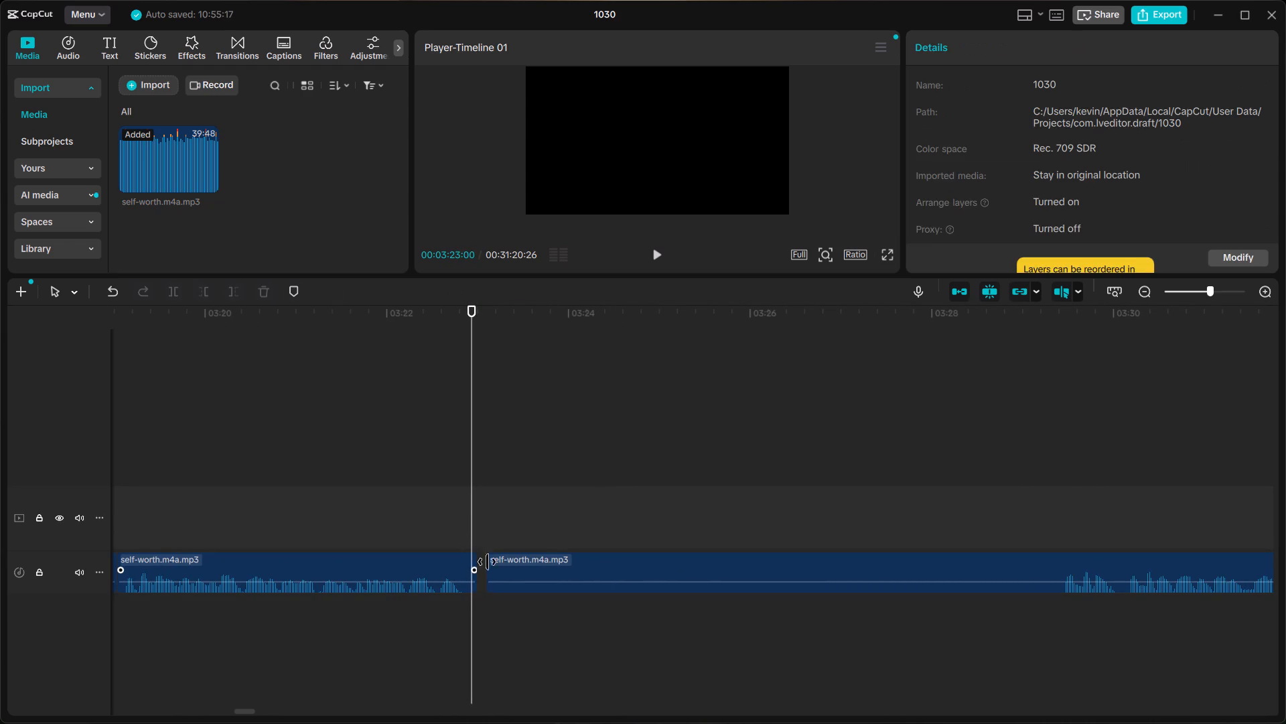
double_click(534, 569)
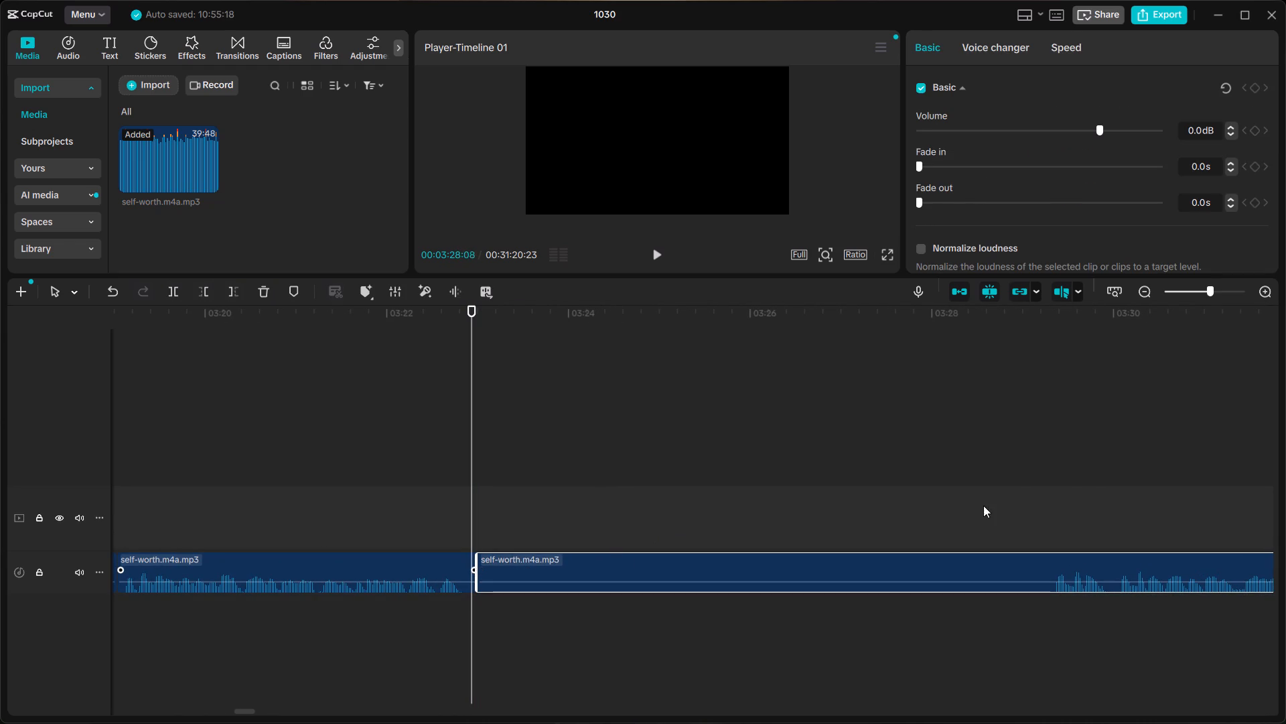
Listen from about 03:29, split the clip at about 03:30:03, and delete the piece between 03:23:00 and that split.
left_click(1027, 503)
key("space")
scroll(1035, 501, "left", 1)
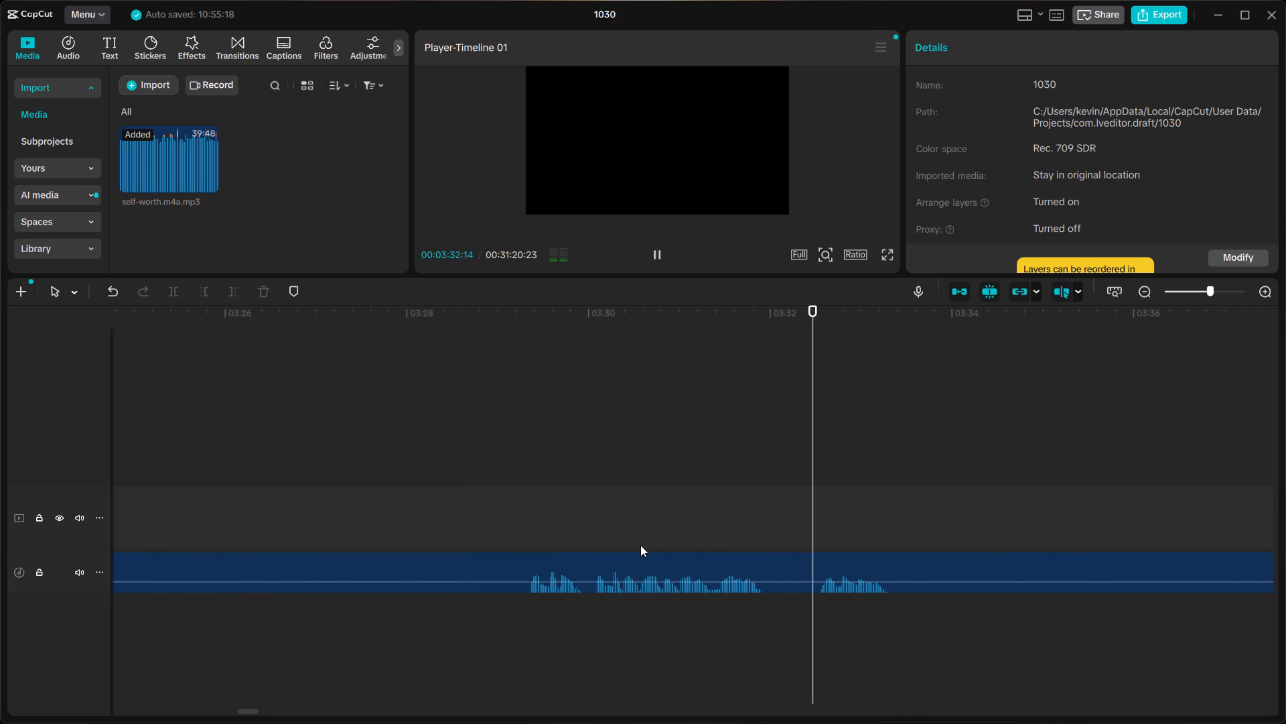
key("space")
left_click(589, 541)
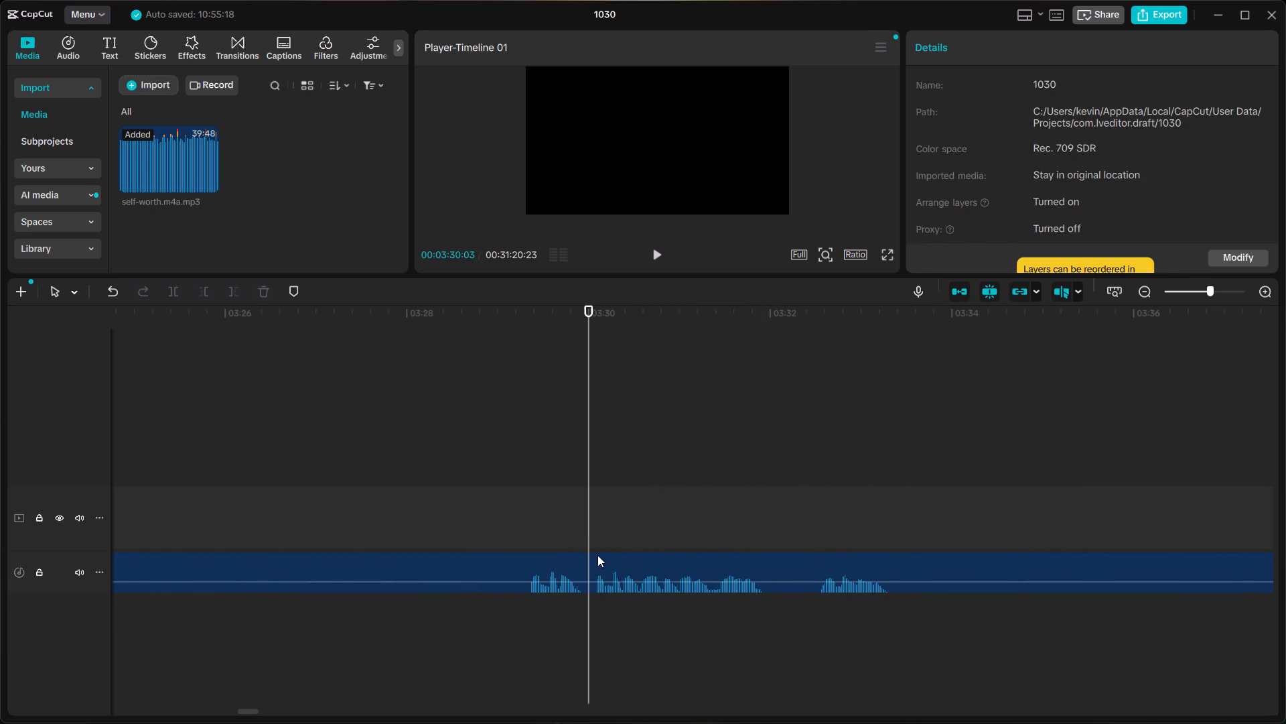
left_click(597, 556)
key("ctrl+b")
left_click(571, 548)
key("space")
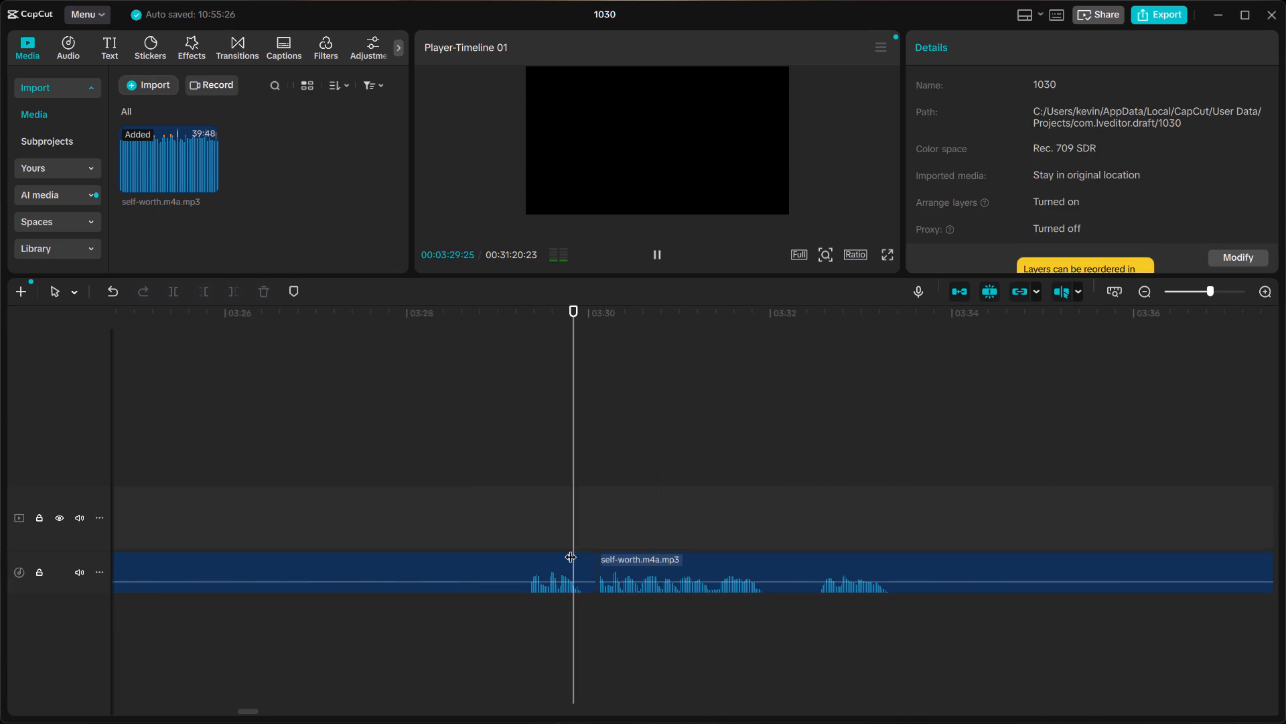
key("space")
left_click(530, 560)
key("BackSpace")
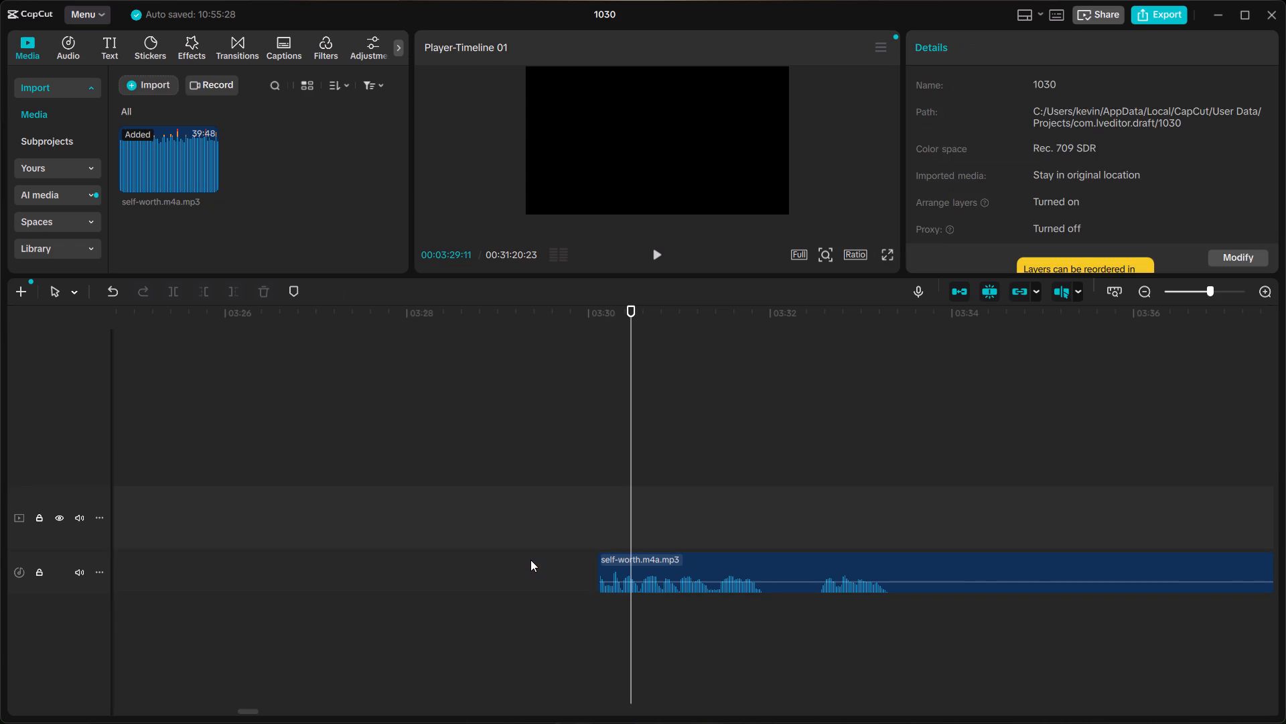
Move the following clips back to about 03:23:15, extend the first one's start by about four frames, and replay the join.
scroll(530, 560, "right", 1)
left_click(1144, 559)
left_click_drag(1149, 558, 549, 561)
left_click_drag(518, 562, 518, 561)
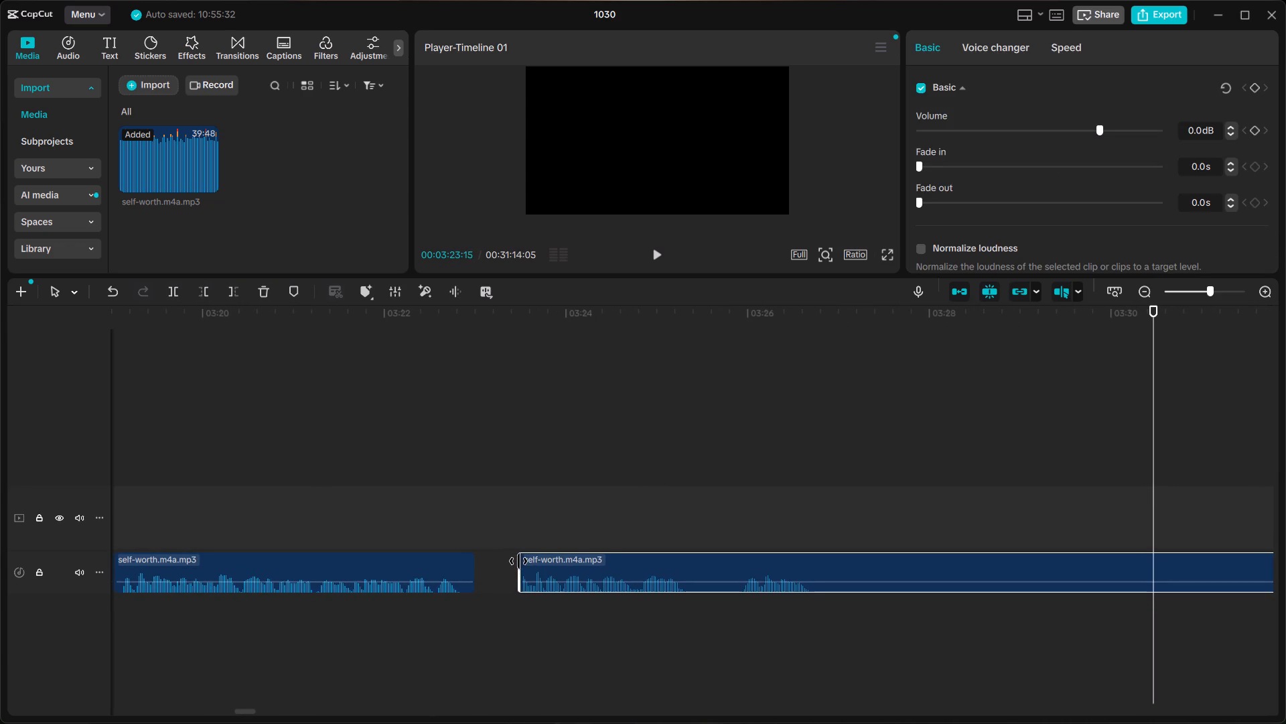
left_click_drag(518, 561, 508, 567)
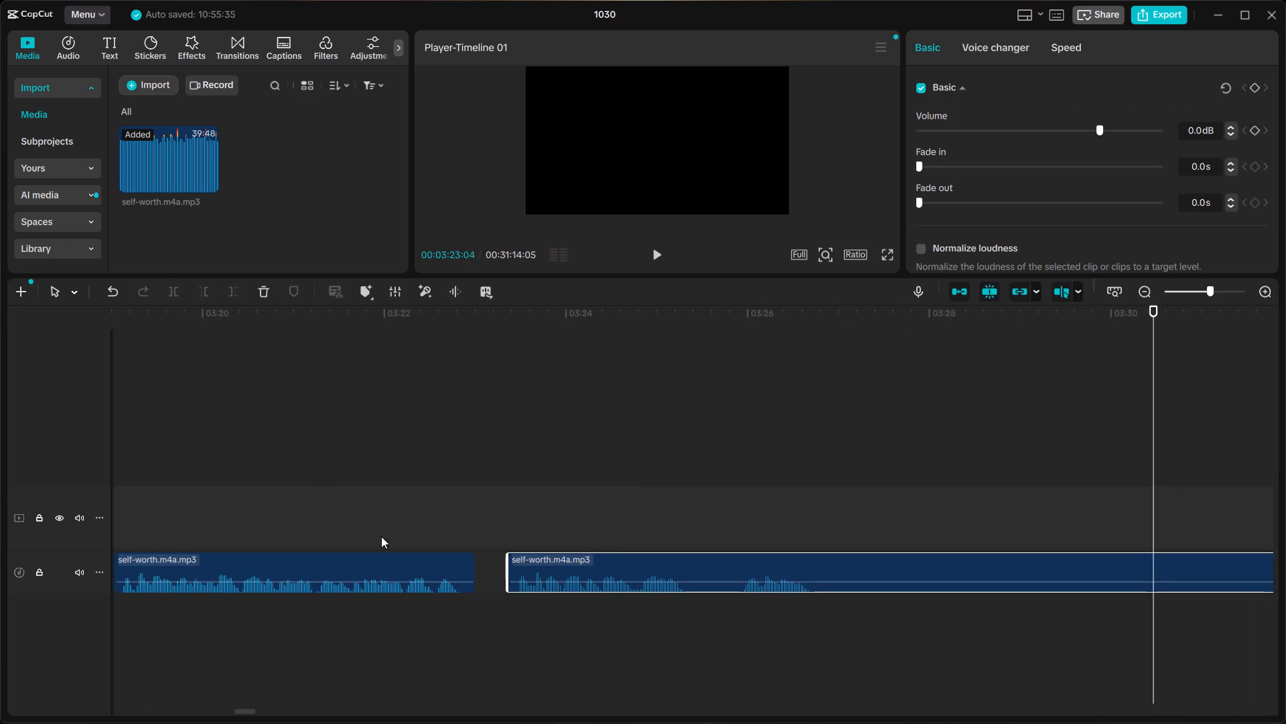
left_click(228, 525)
key("space")
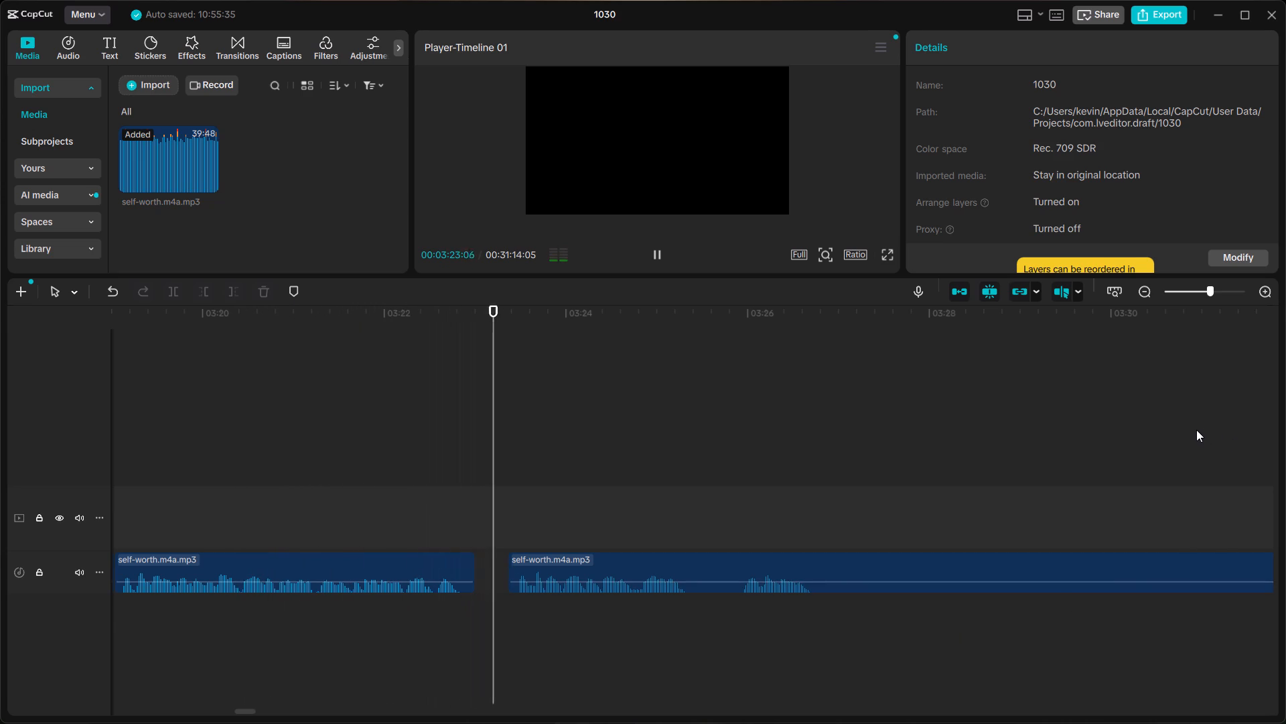
key("space")
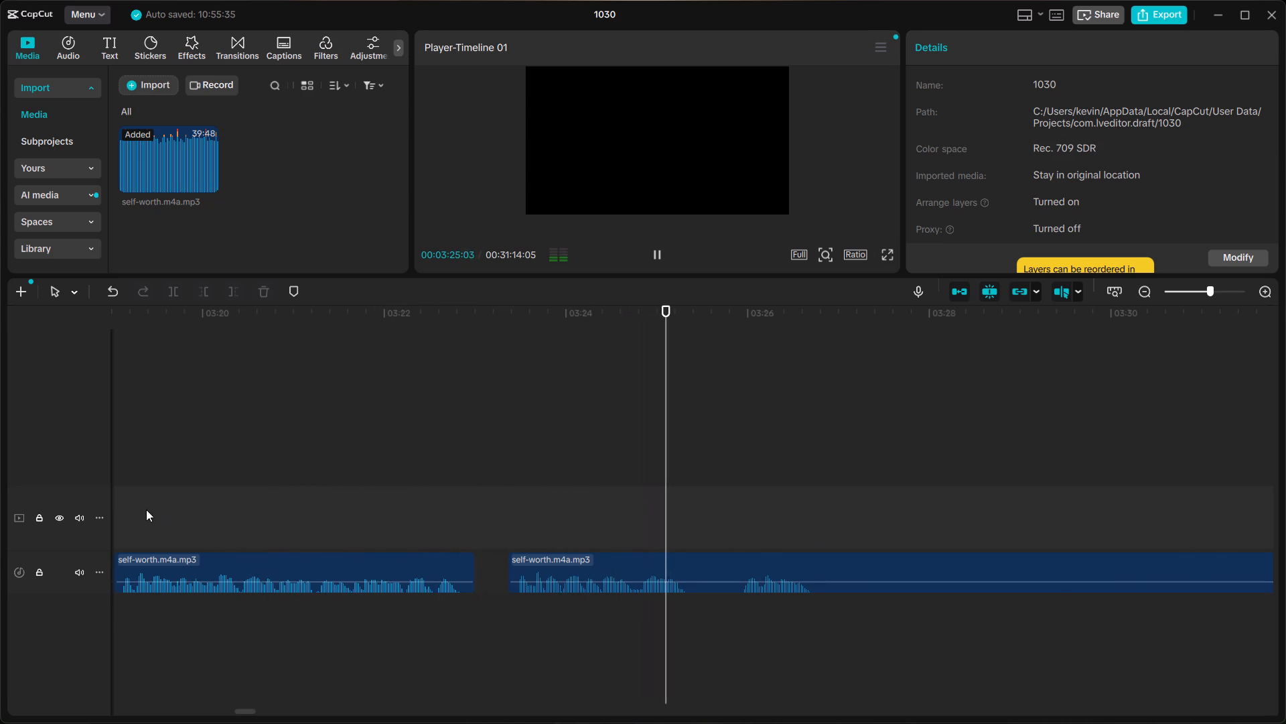
scroll(537, 498, "right", 1)
left_click(303, 505)
key("space")
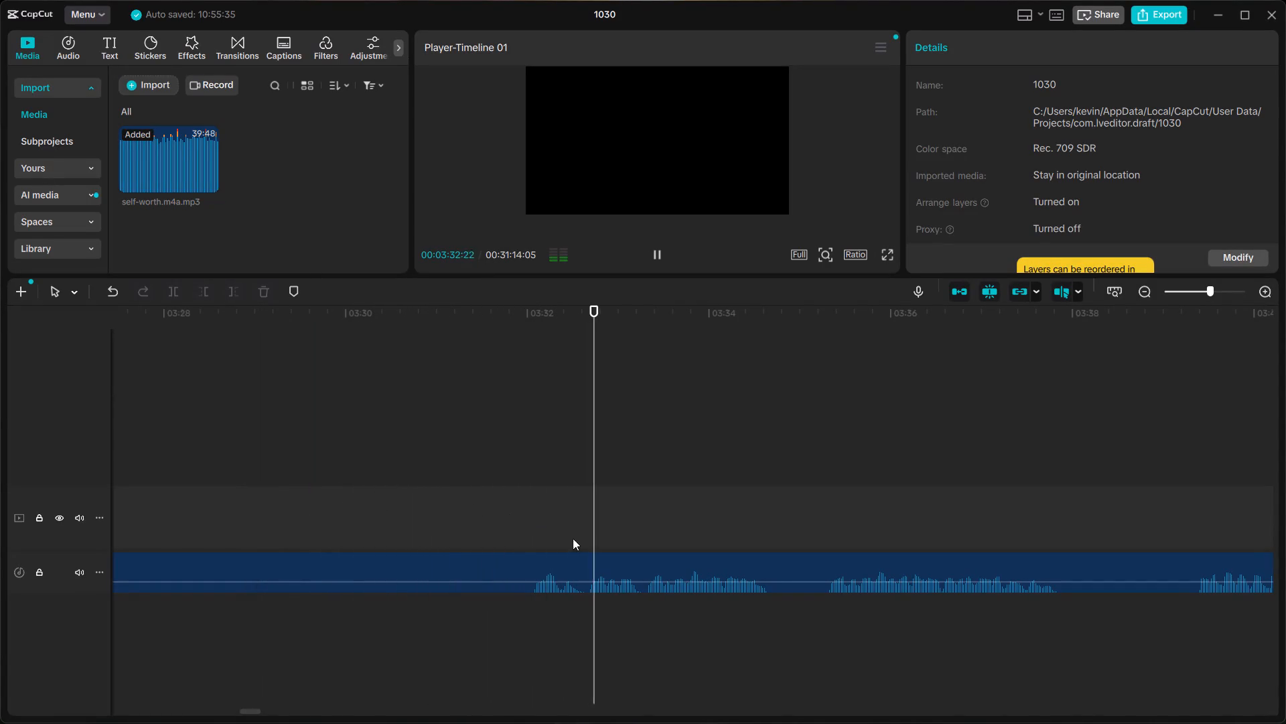
key("space")
Cut the stretch of silence between about 03:25:17 and 03:25:27, and fit the following clip back against the preceding one.
scroll(636, 557, "right", 1)
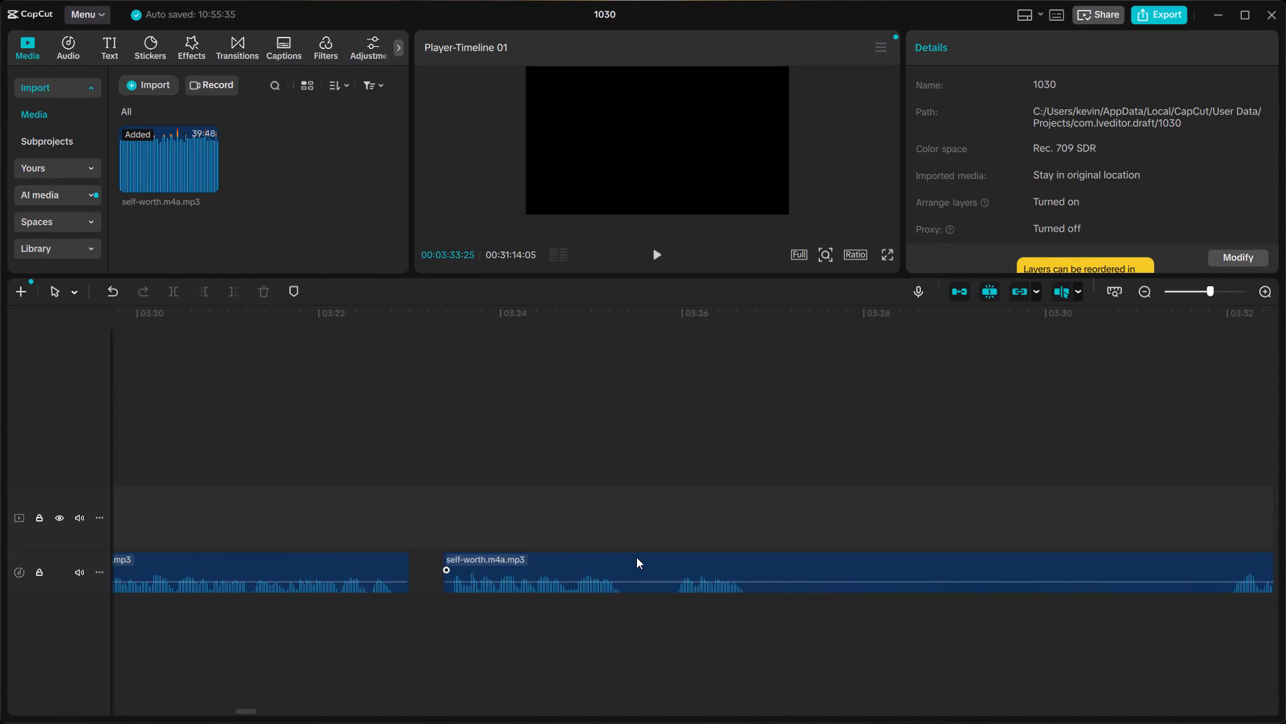
scroll(636, 557, "right", 1)
left_click(644, 541)
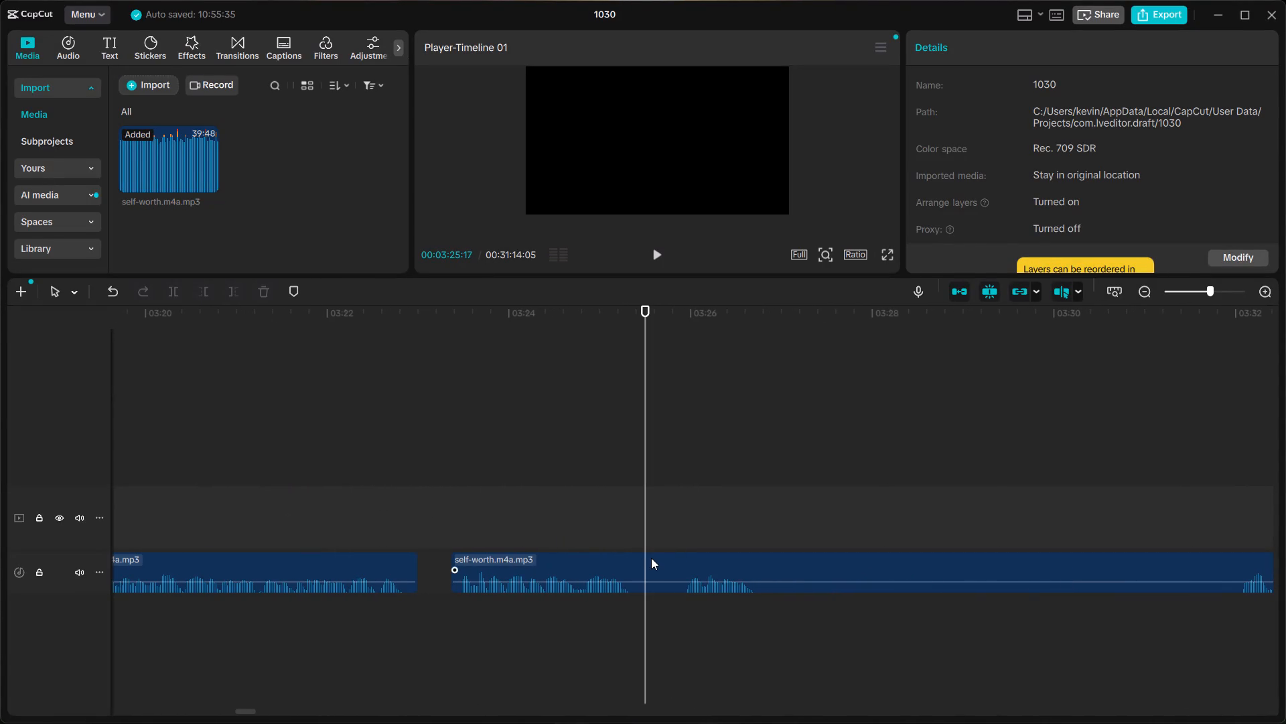
left_click(651, 558)
key("ctrl+b")
left_click(681, 546, "ctrl")
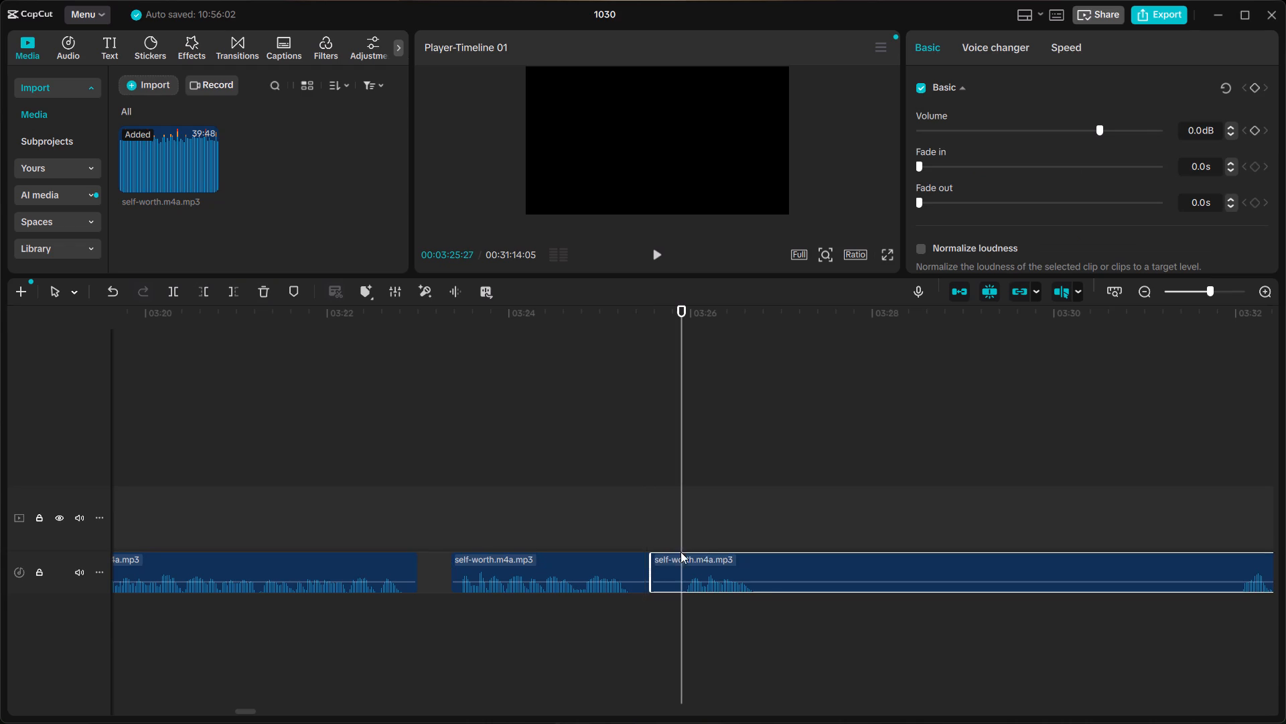
key("ctrl+b")
left_click(669, 569)
key("BackSpace")
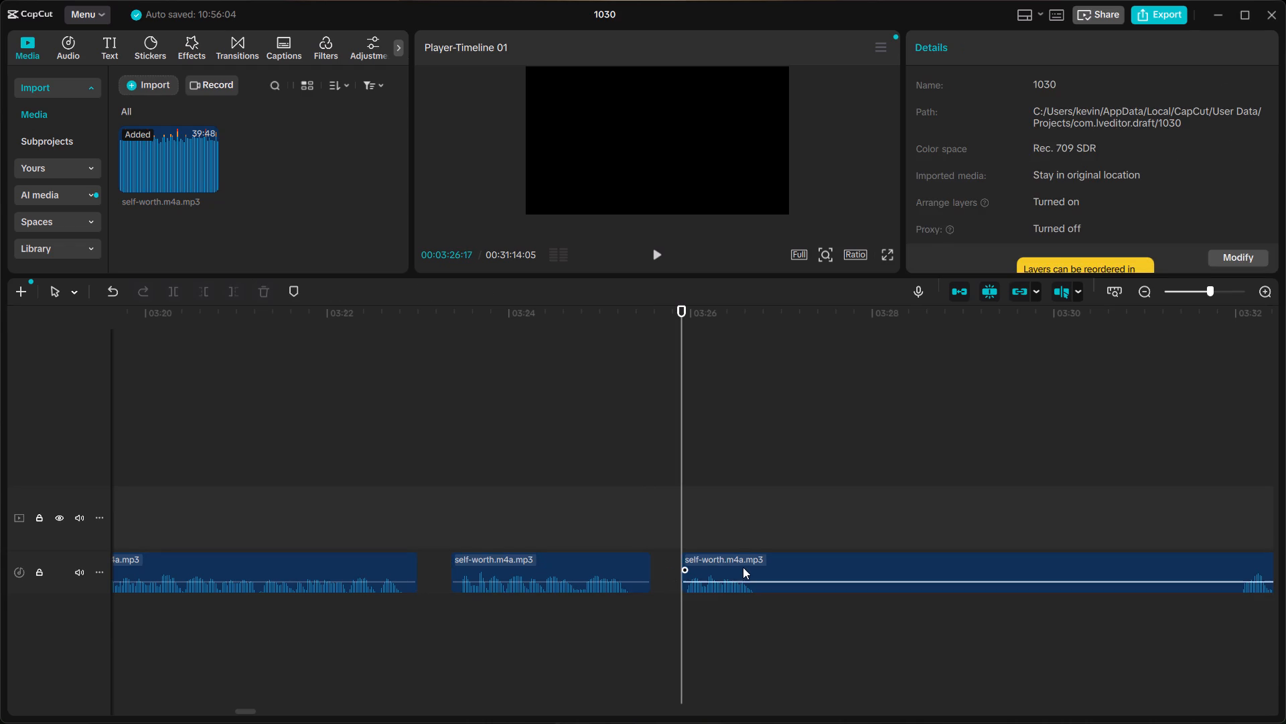
left_click(741, 567)
left_click_drag(741, 567, 715, 575)
Replay the join near 03:25:17 and split the clip at about 03:26:17, in the silence after the phrase.
left_click(415, 524)
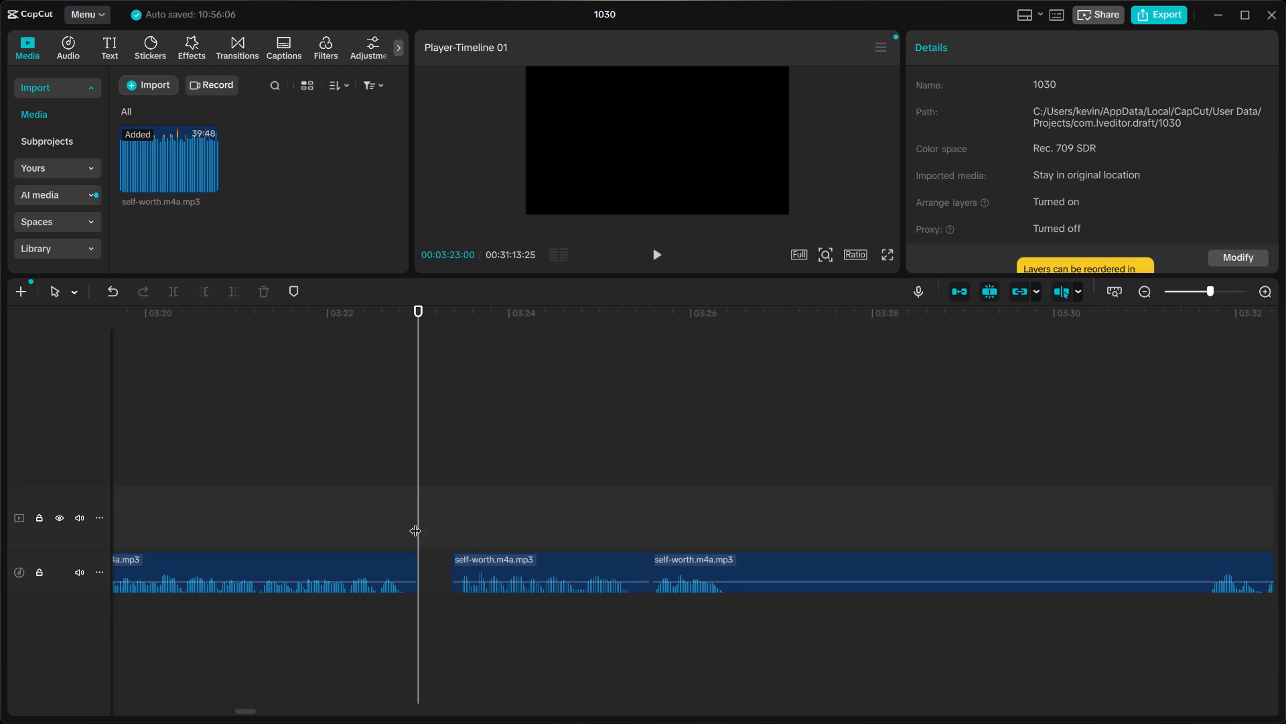
left_click(450, 504)
key("space")
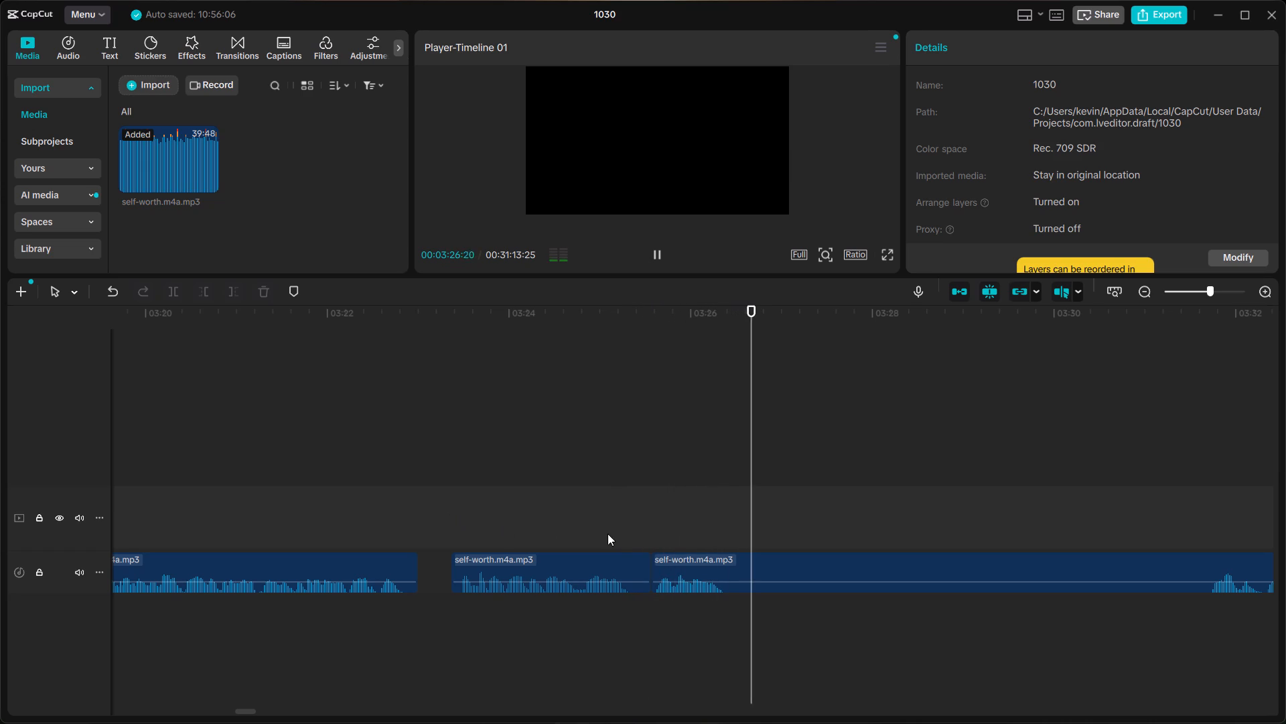
key("space")
left_click(726, 534)
left_click(734, 541)
left_click(741, 566)
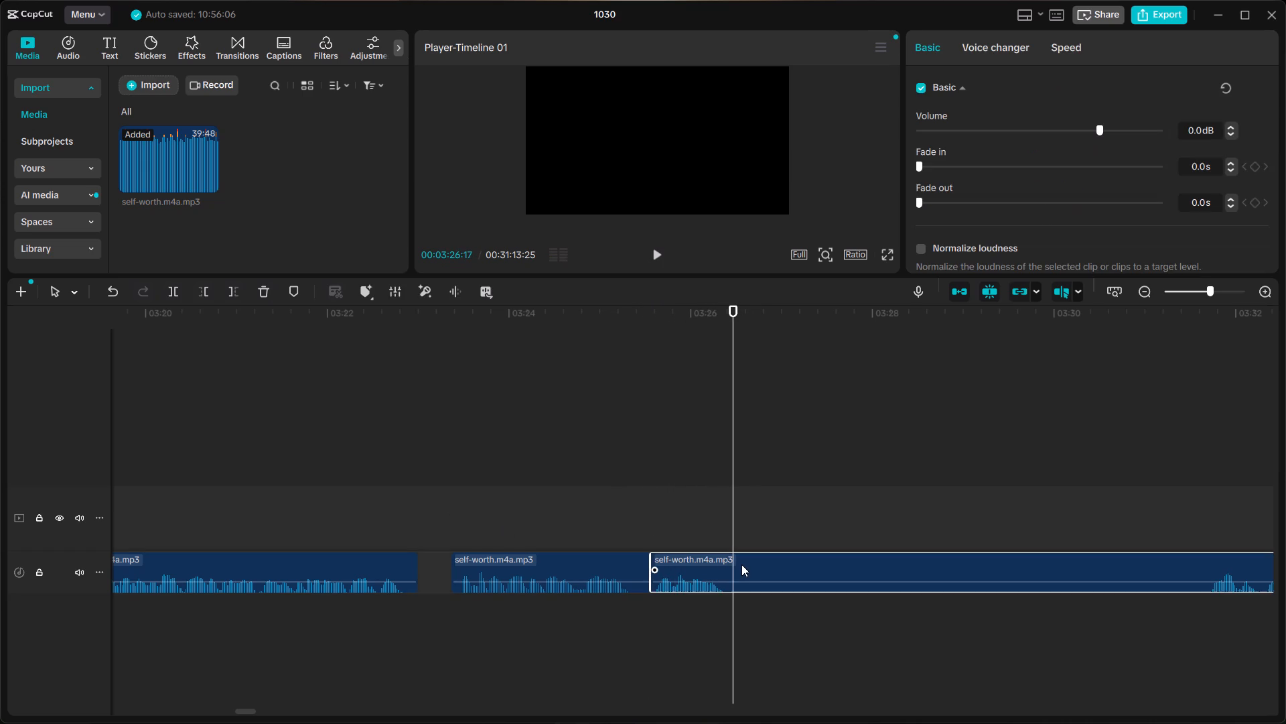
key("ctrl+b")
Listen to the takes from about 03:31 to 03:45 and split the clip at about 03:40:20, just before the last take.
scroll(798, 542, "left", 1)
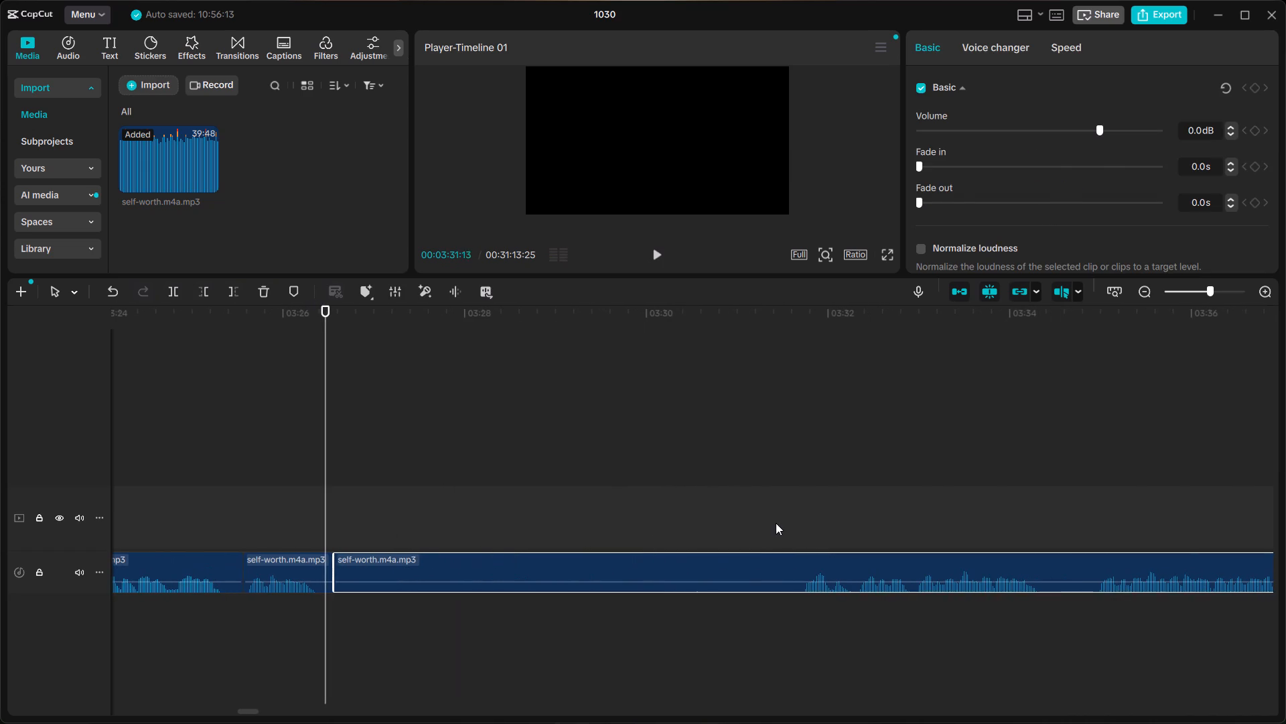
left_click(776, 523)
left_click(793, 520)
key("space")
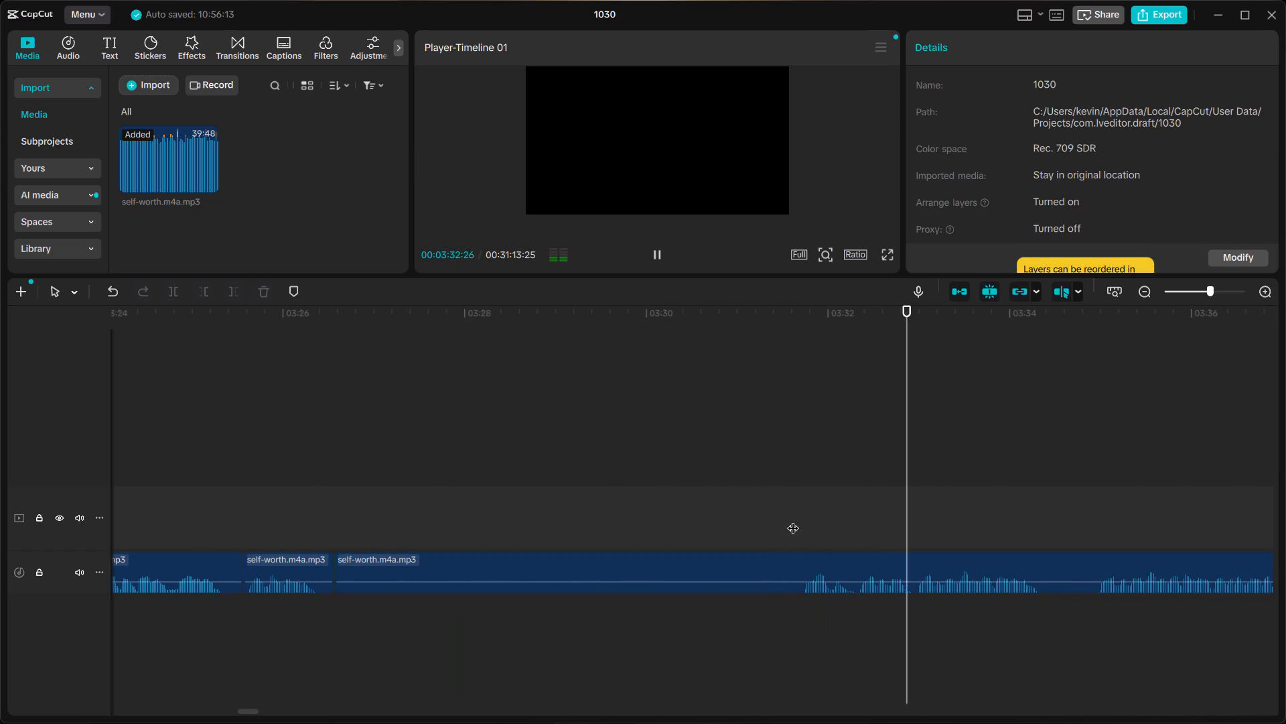
scroll(793, 520, "left", 1)
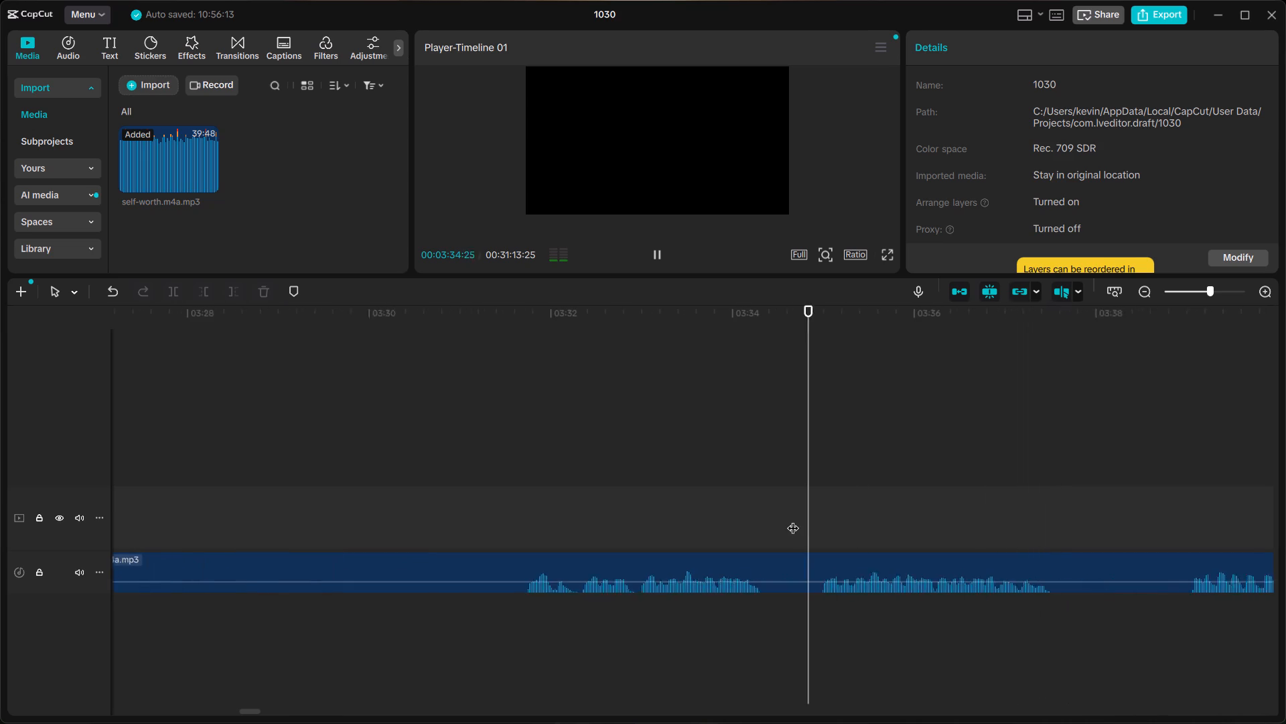
scroll(793, 520, "left", 1)
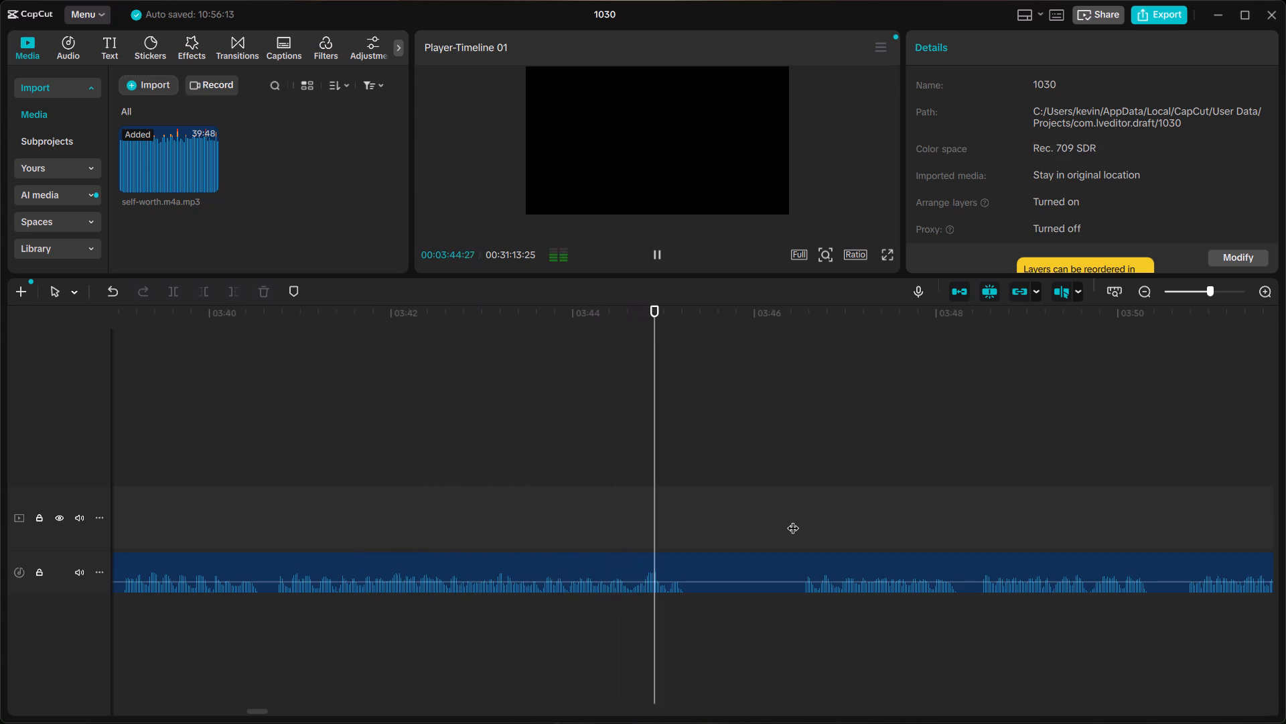
key("space")
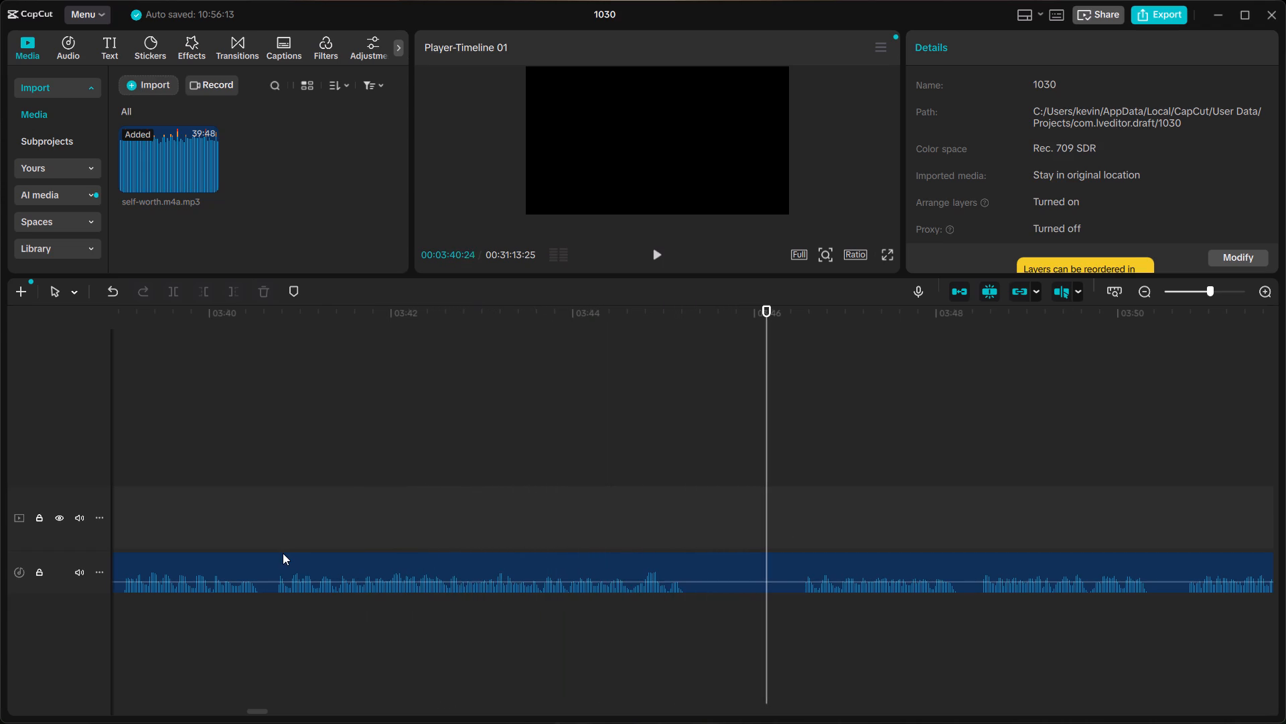
left_click(269, 539)
left_click(273, 564)
key("ctrl+b")
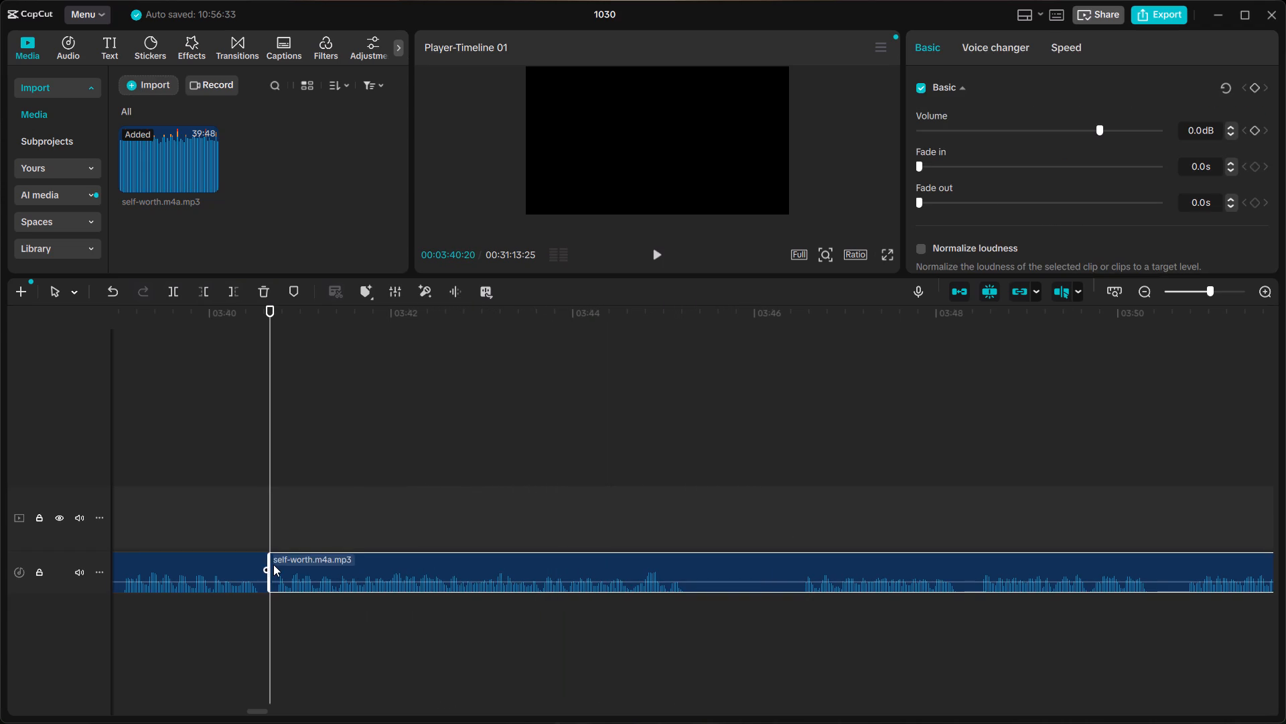
Delete the piece of earlier takes between about 03:26:17 and 03:40:20, and close the gap it leaves.
scroll(273, 564, "right", 5)
left_click(602, 554)
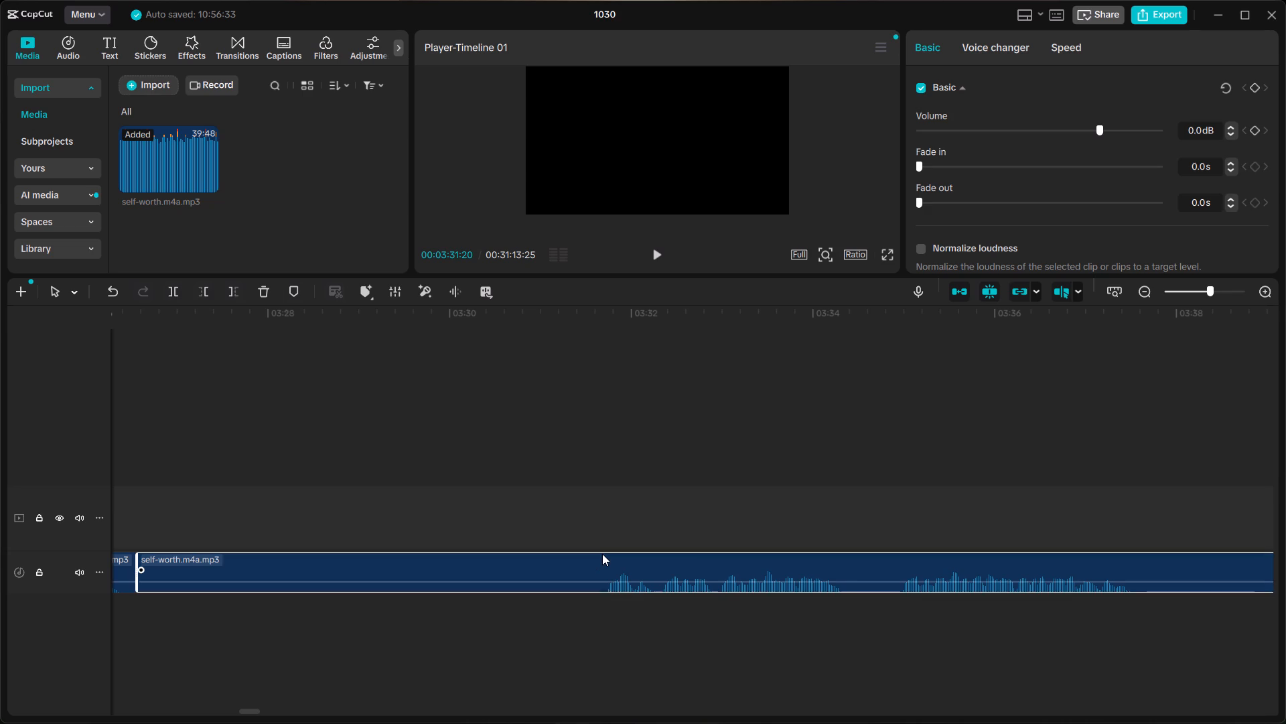
key("BackSpace")
scroll(602, 554, "right", 1)
right_click(618, 571)
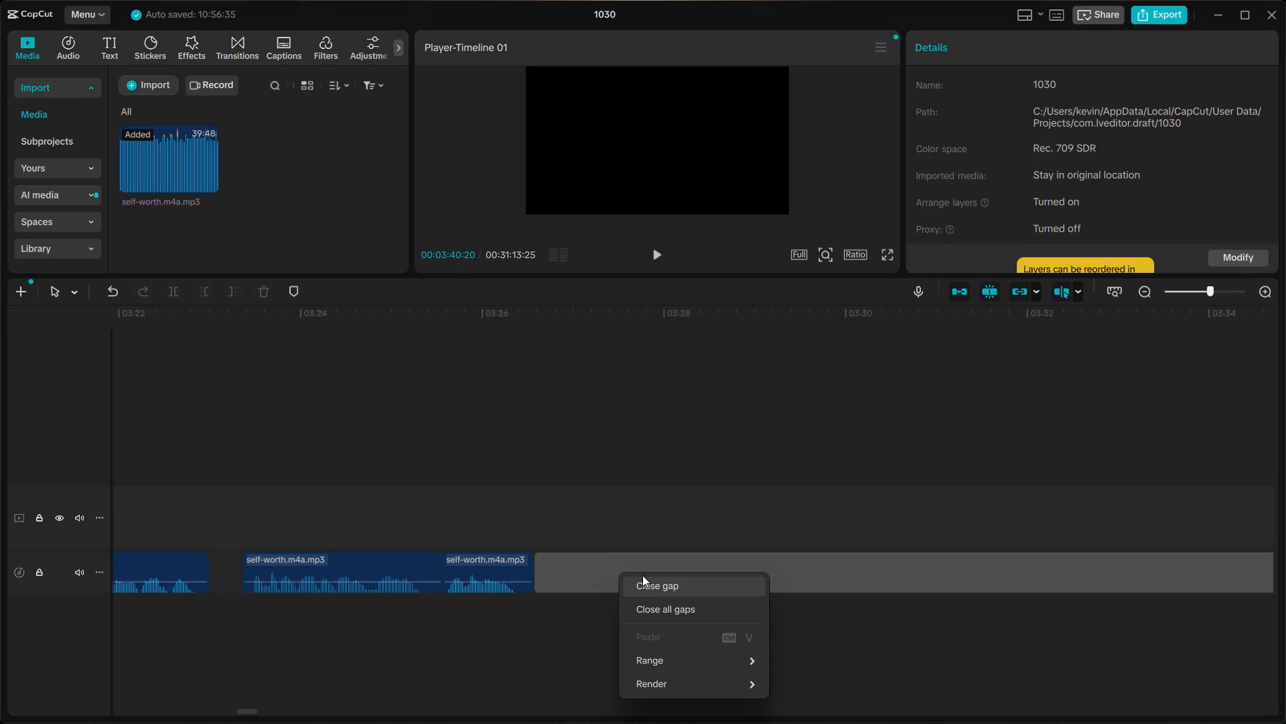
left_click(643, 576)
Replay the join near 03:26:17 and shift the clip after it about two frames later to leave a slightly longer pause.
left_click(457, 499)
key("space")
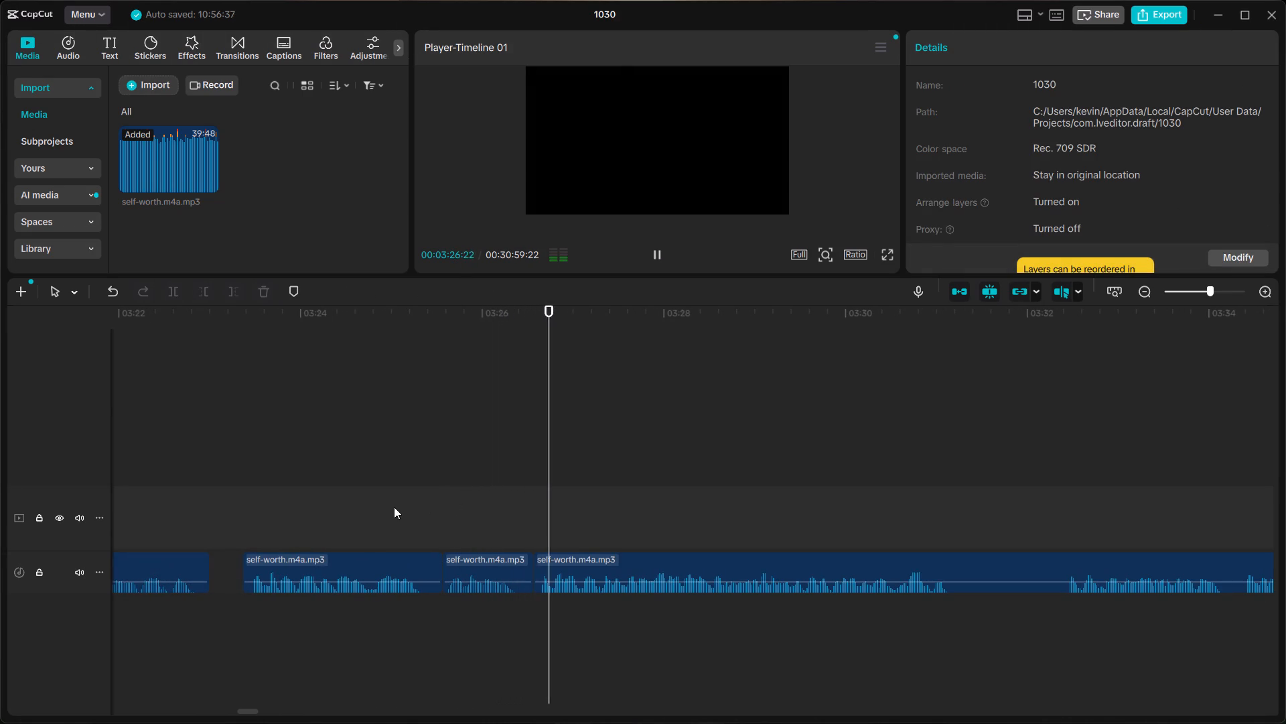
left_click(394, 507)
key("space")
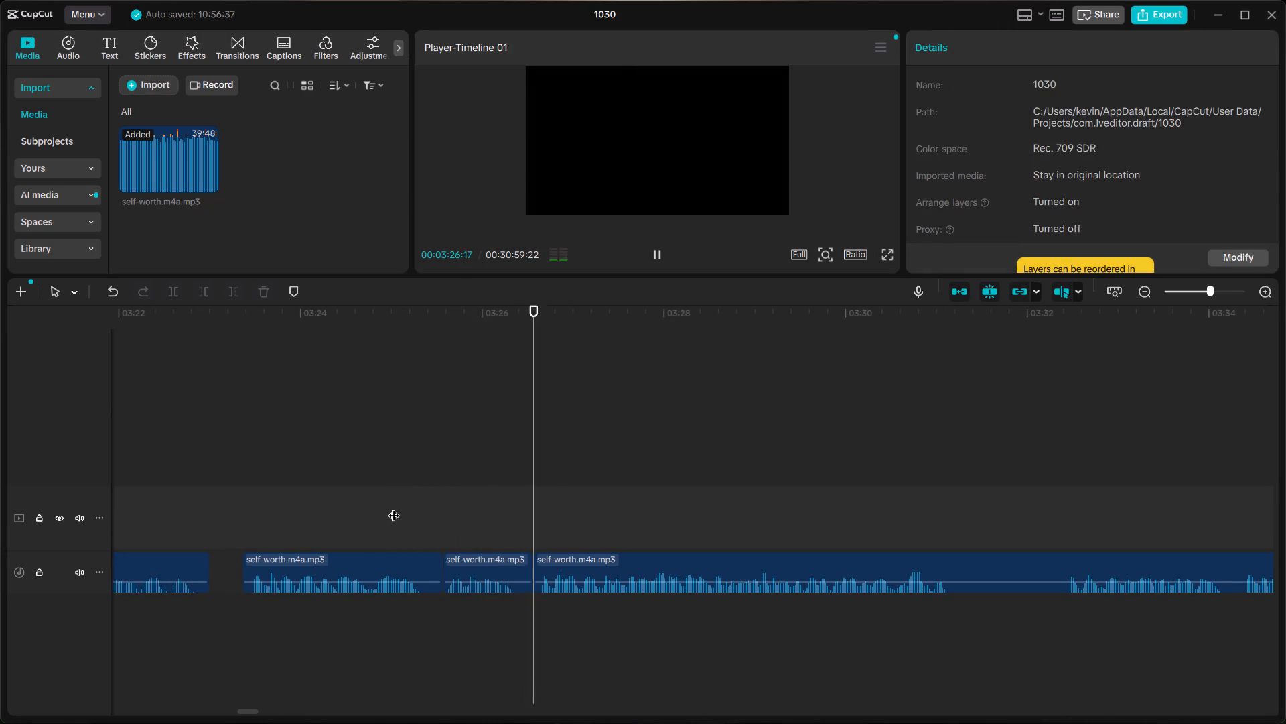
scroll(394, 507, "left", 1)
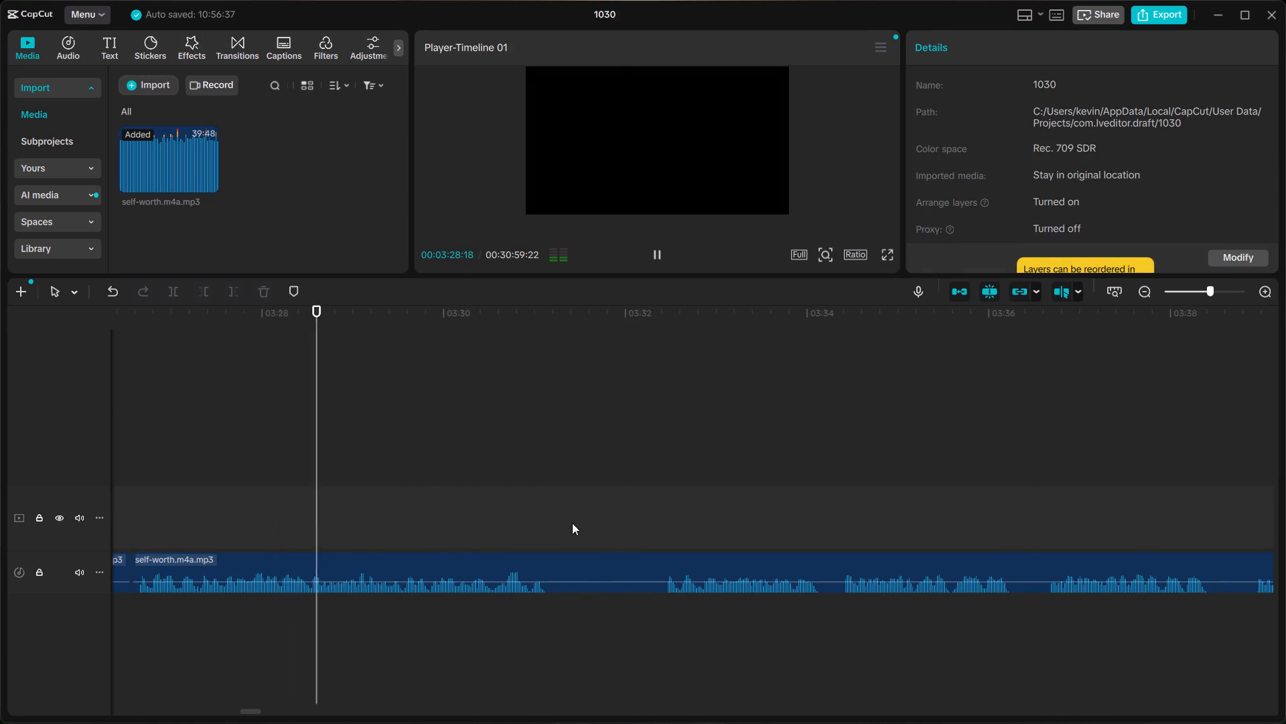
key("space")
scroll(346, 558, "right", 1)
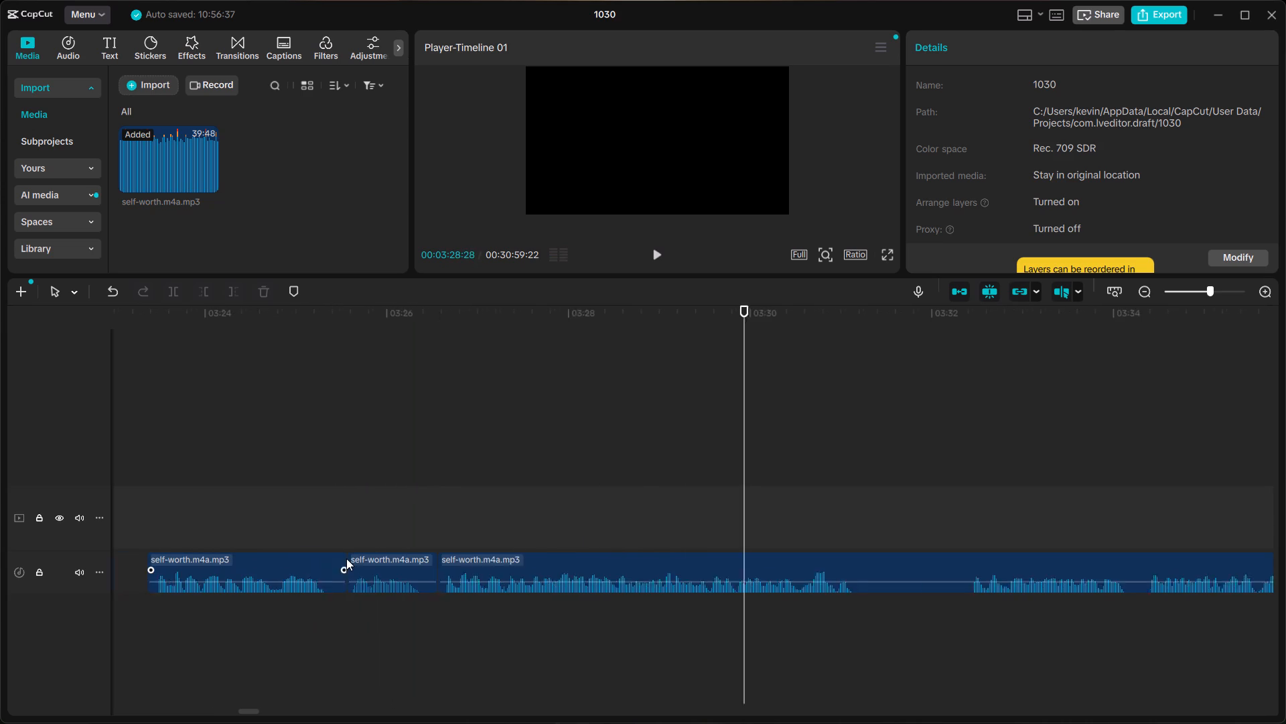
scroll(346, 558, "right", 1)
left_click(510, 560)
left_click_drag(510, 560, 517, 563)
Replay the join near 03:26:17 and split the clip at about 03:31:10, in the silence after the phrase.
left_click(289, 499)
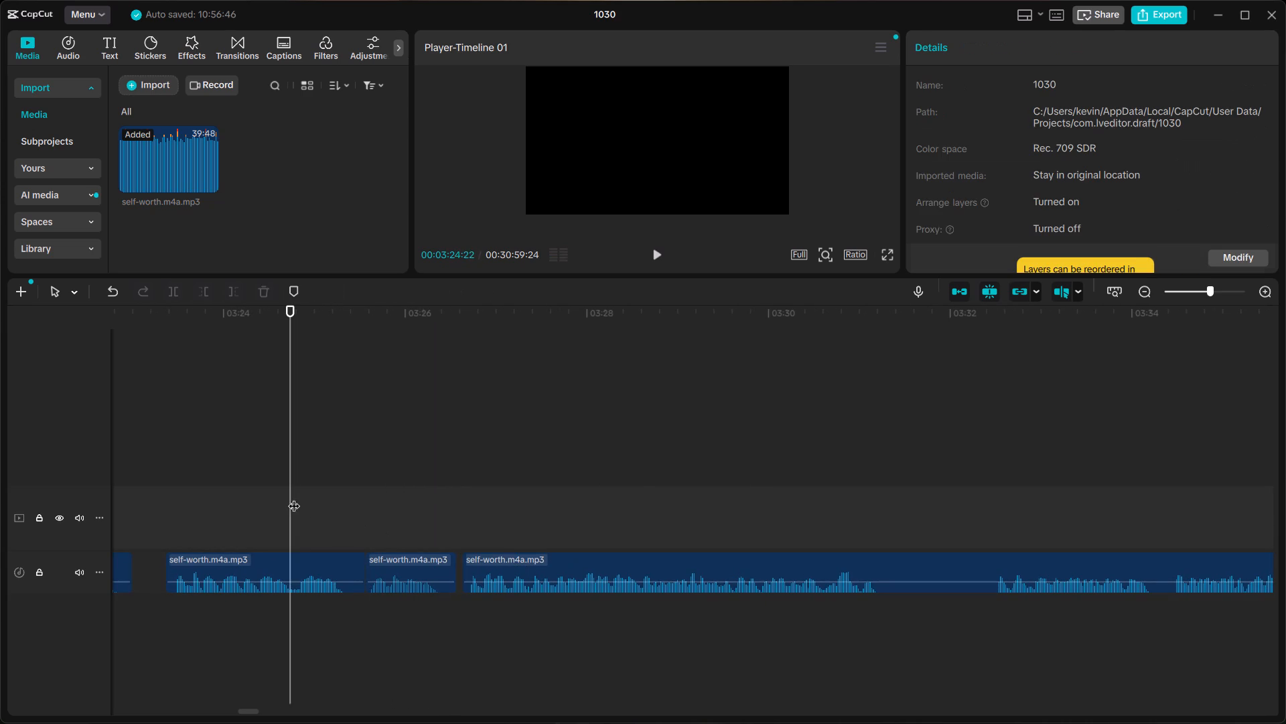
key("space")
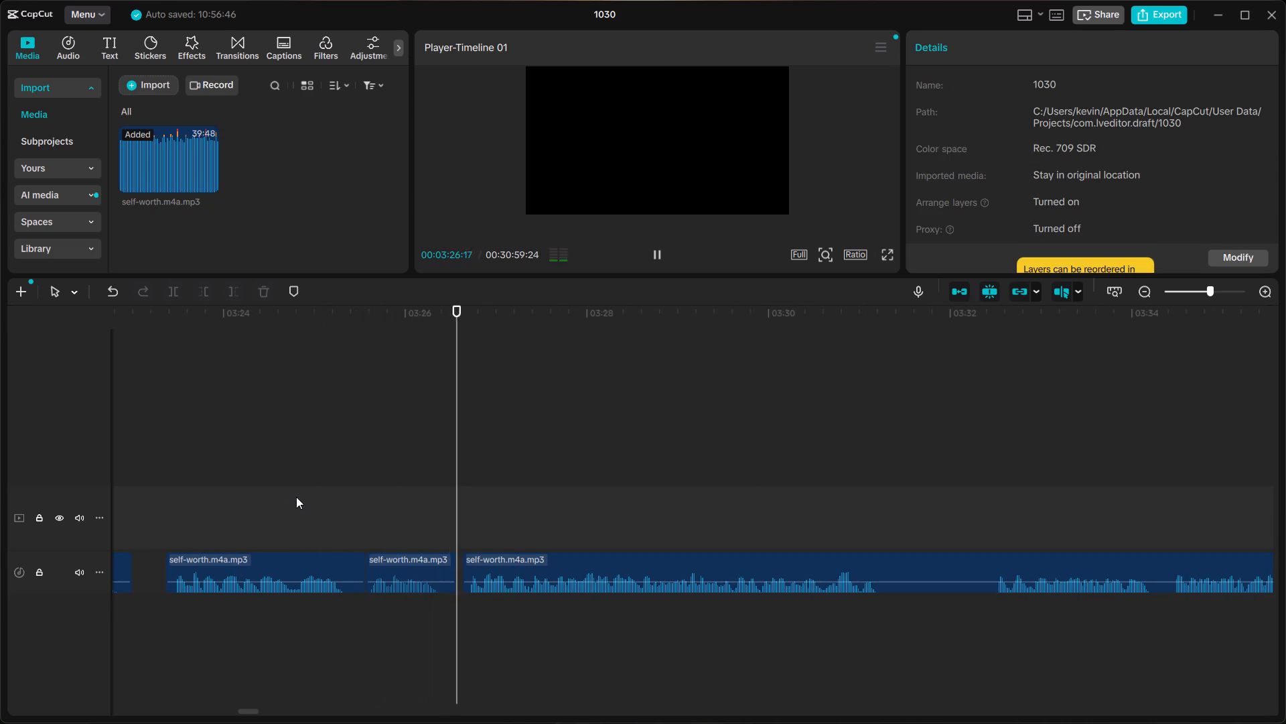
scroll(296, 497, "left", 1)
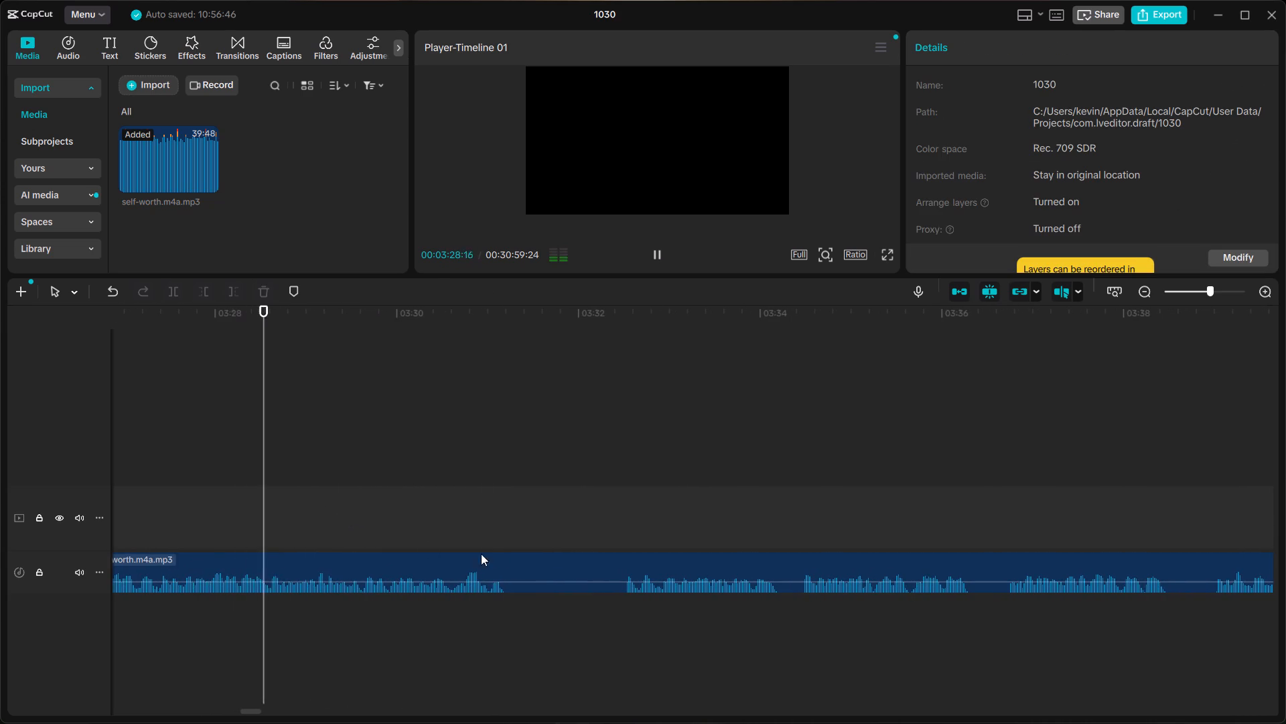
scroll(492, 554, "left", 1)
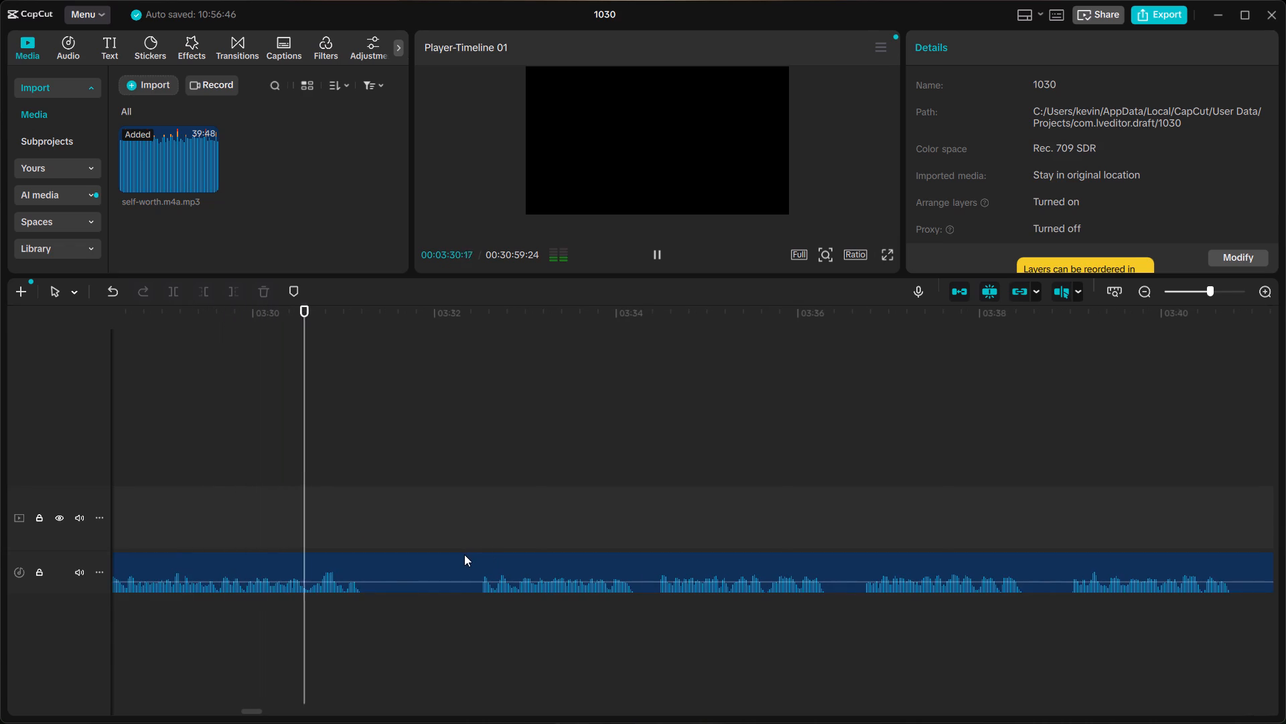
key("space")
left_click(374, 545)
left_click(378, 562)
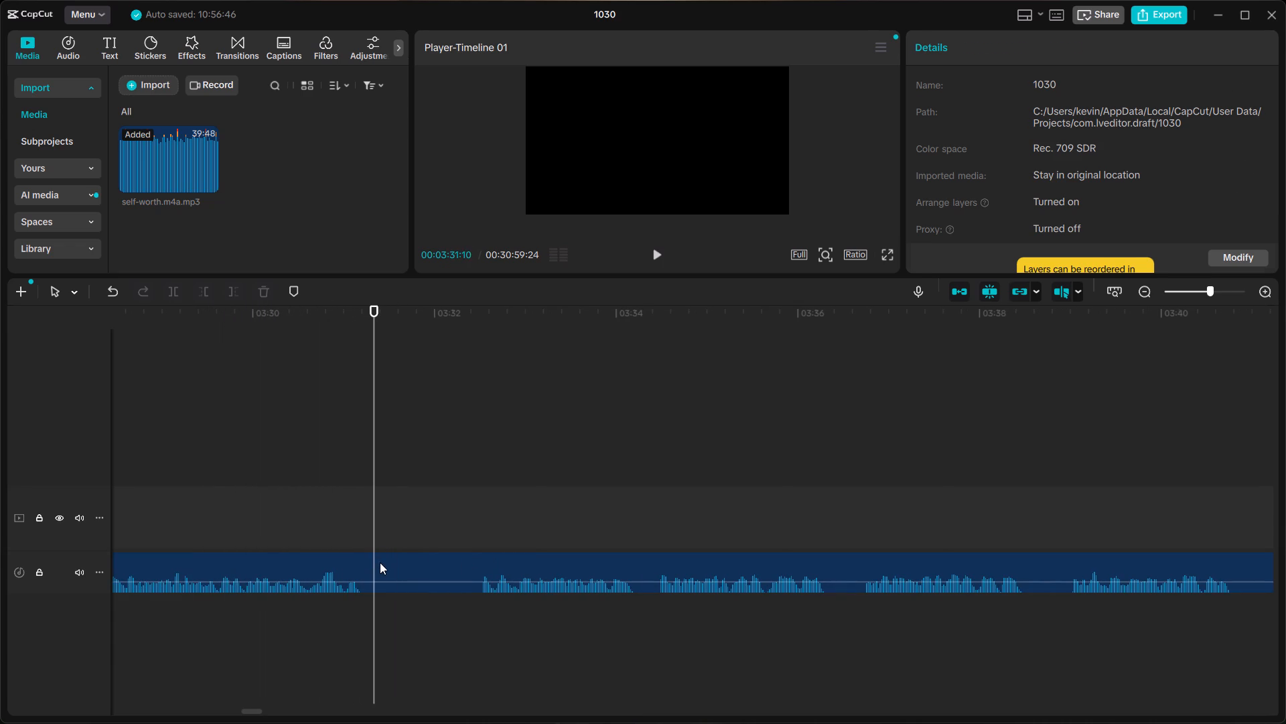
key("ctrl+b")
Listen to the repeated takes from about 03:32 to 03:55 to find which one to keep.
left_click(478, 531)
key("space")
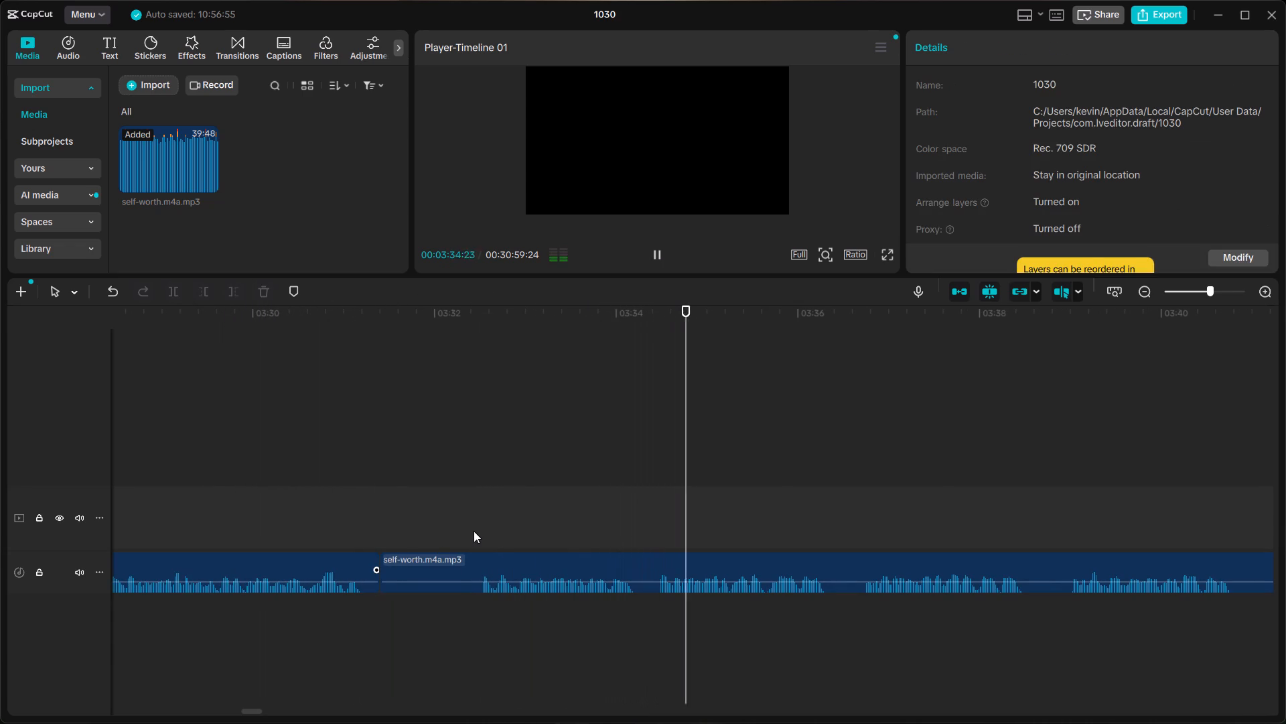
scroll(474, 531, "left", 1)
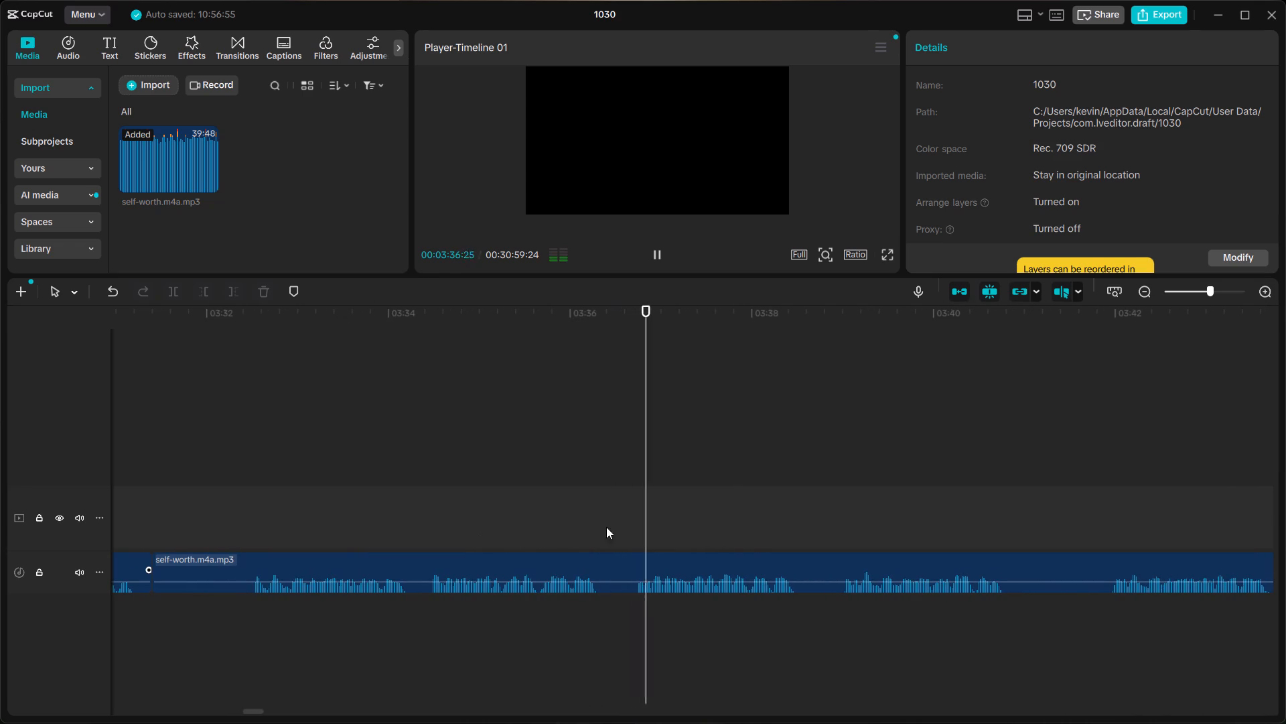
scroll(792, 520, "left", 1)
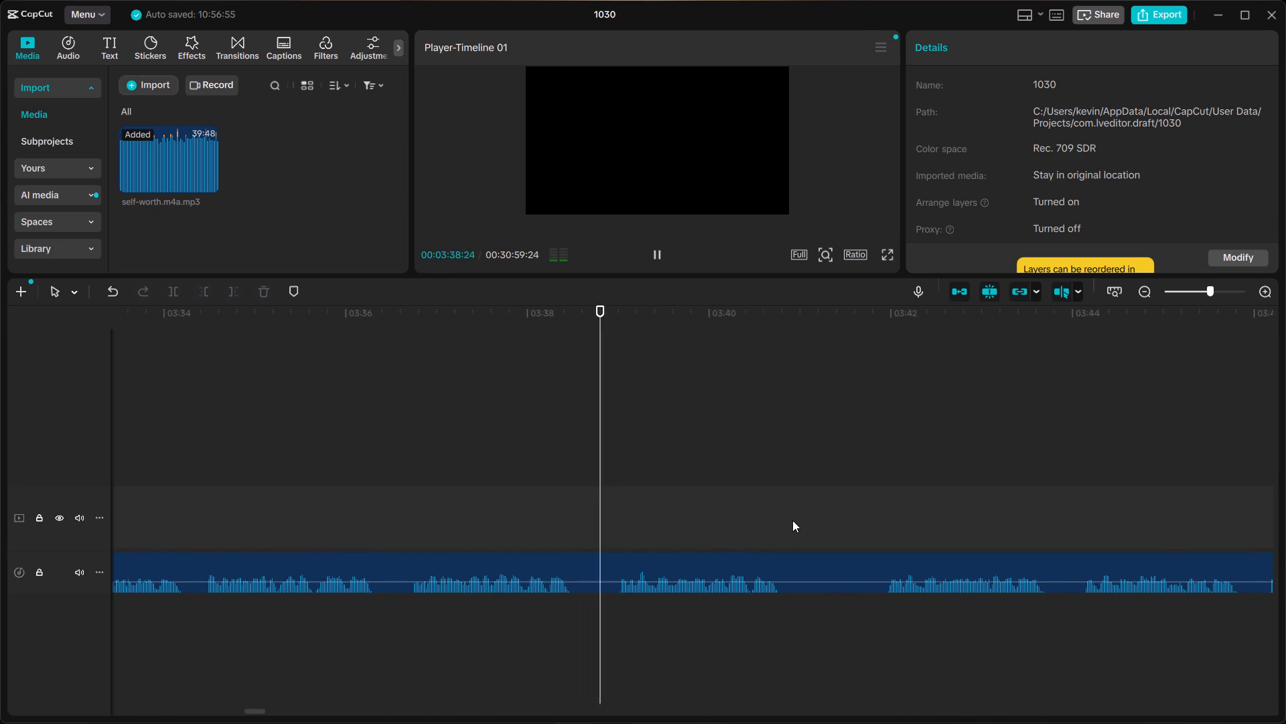
scroll(792, 520, "left", 1)
double_click(589, 528)
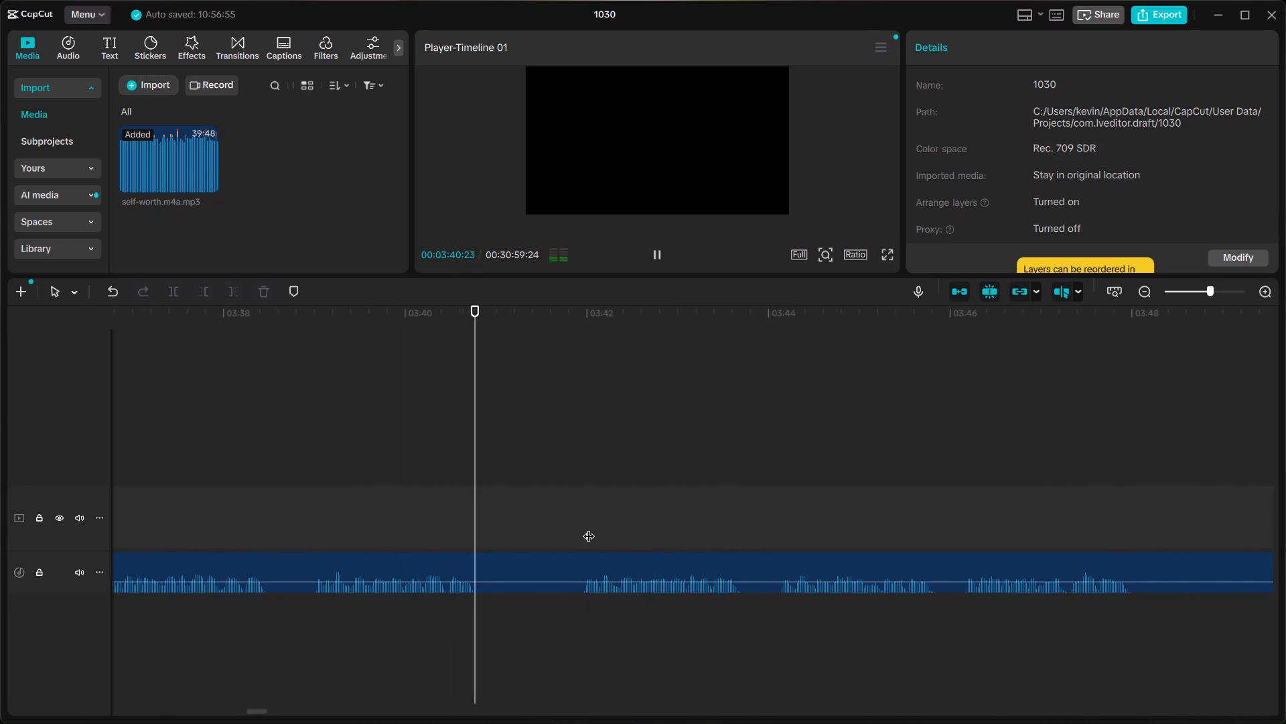
left_click(576, 533)
key("space")
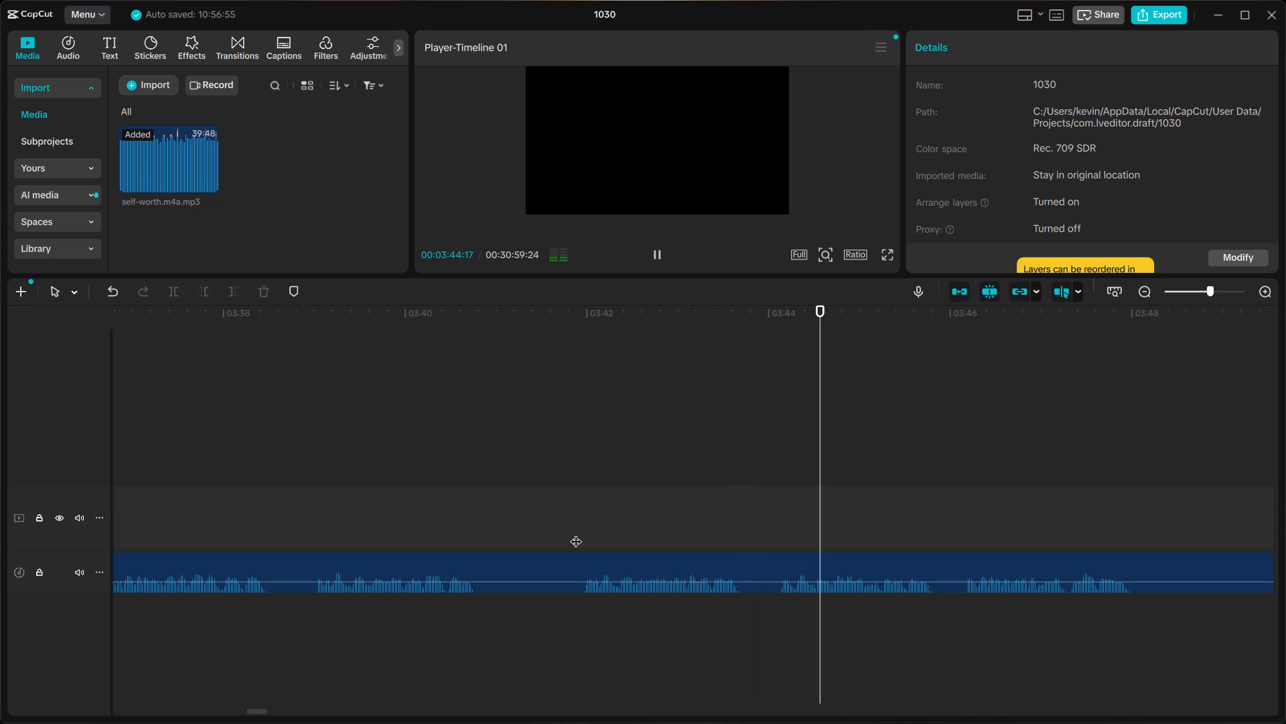
scroll(576, 533, "left", 3)
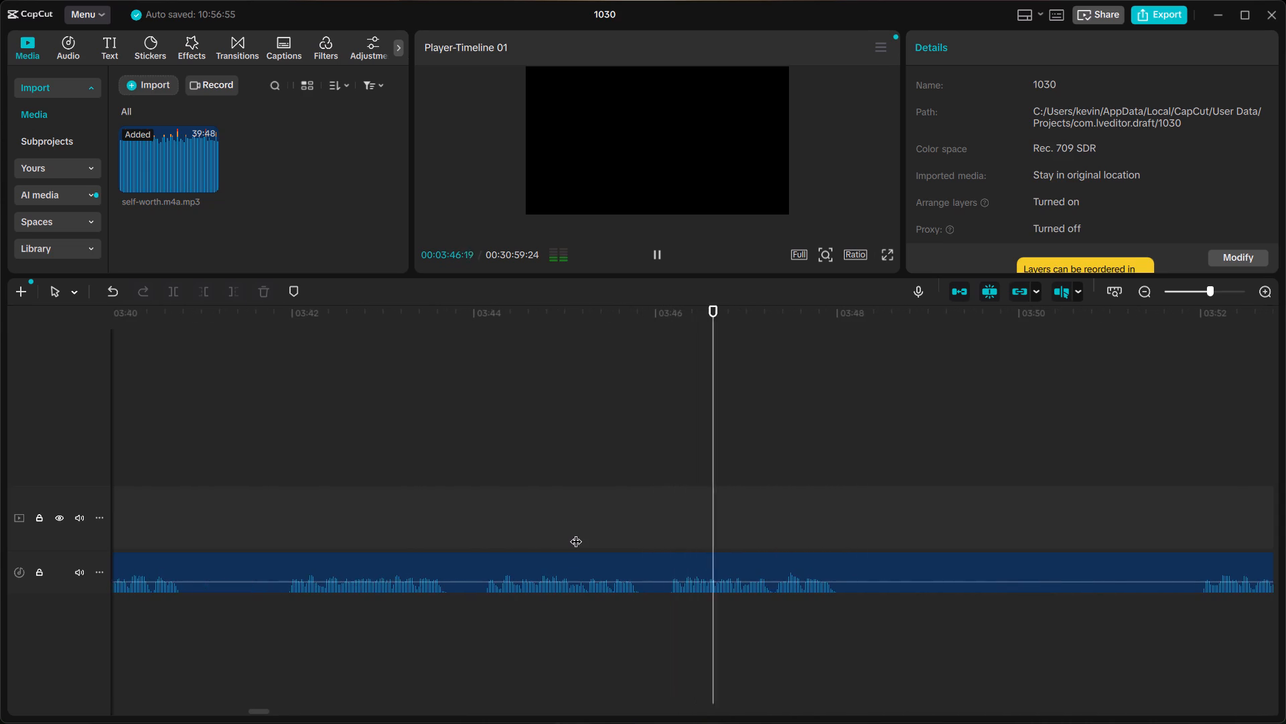
scroll(576, 533, "left", 1)
left_click(846, 520)
key("space")
left_click(831, 524)
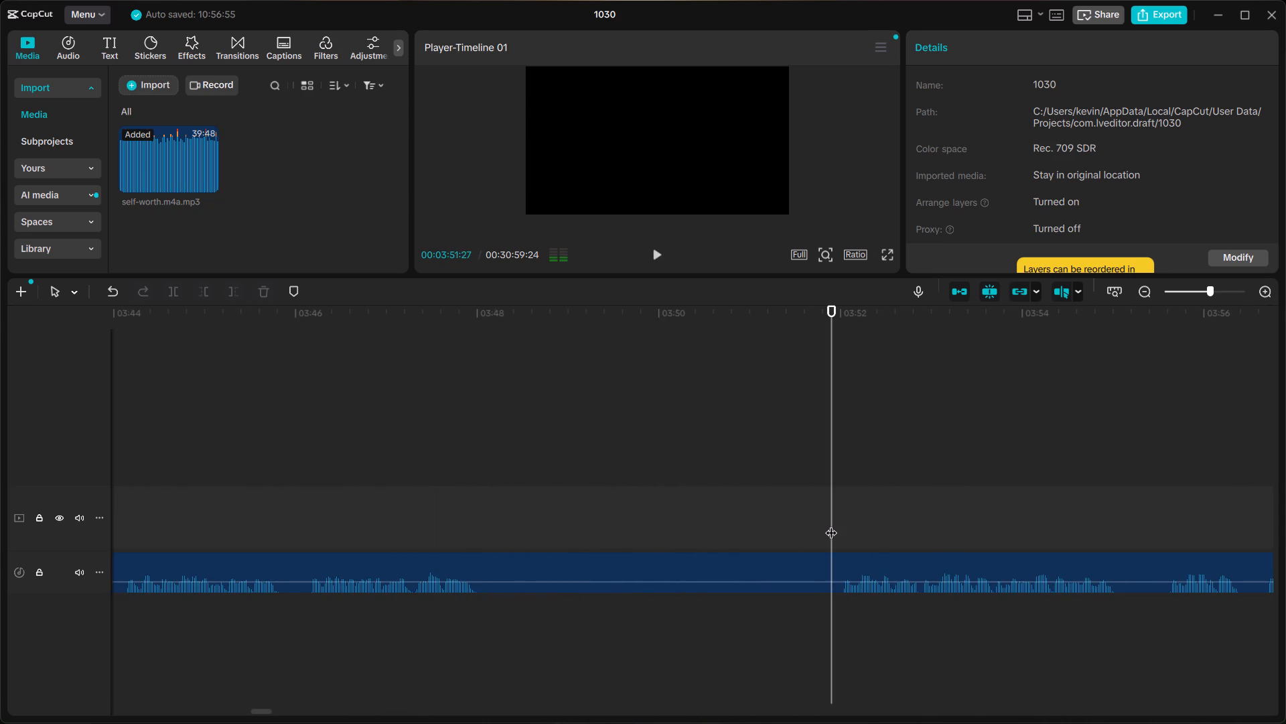
key("space")
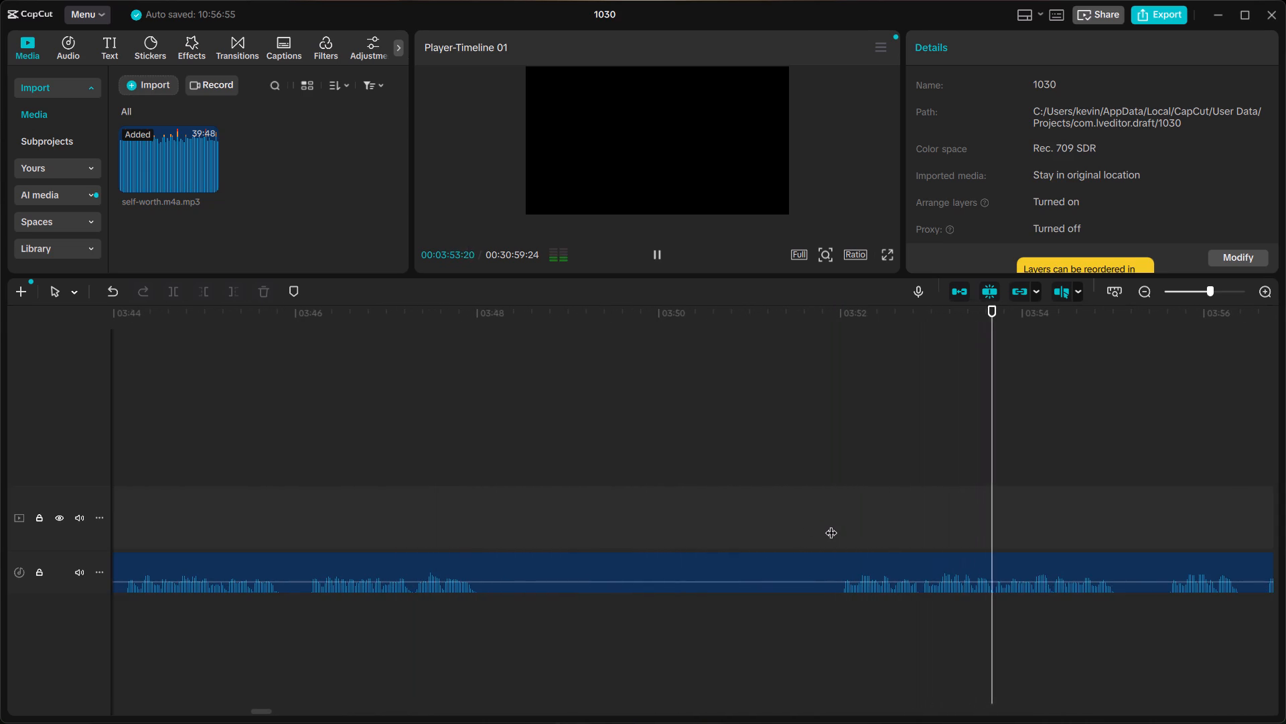
key("space")
Replay the take starting near 03:42 and split the clip at about 03:42:00, just before it.
scroll(390, 507, "right", 1)
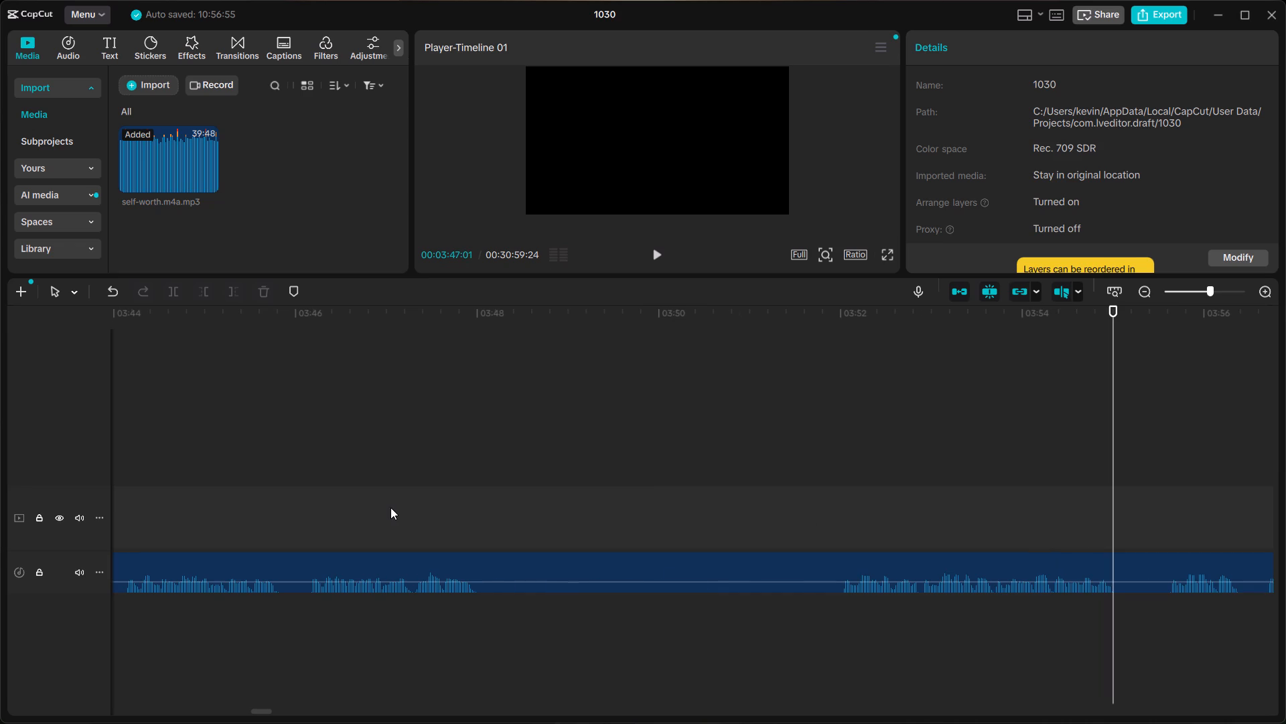
scroll(390, 507, "right", 1)
left_click(382, 529)
key("space")
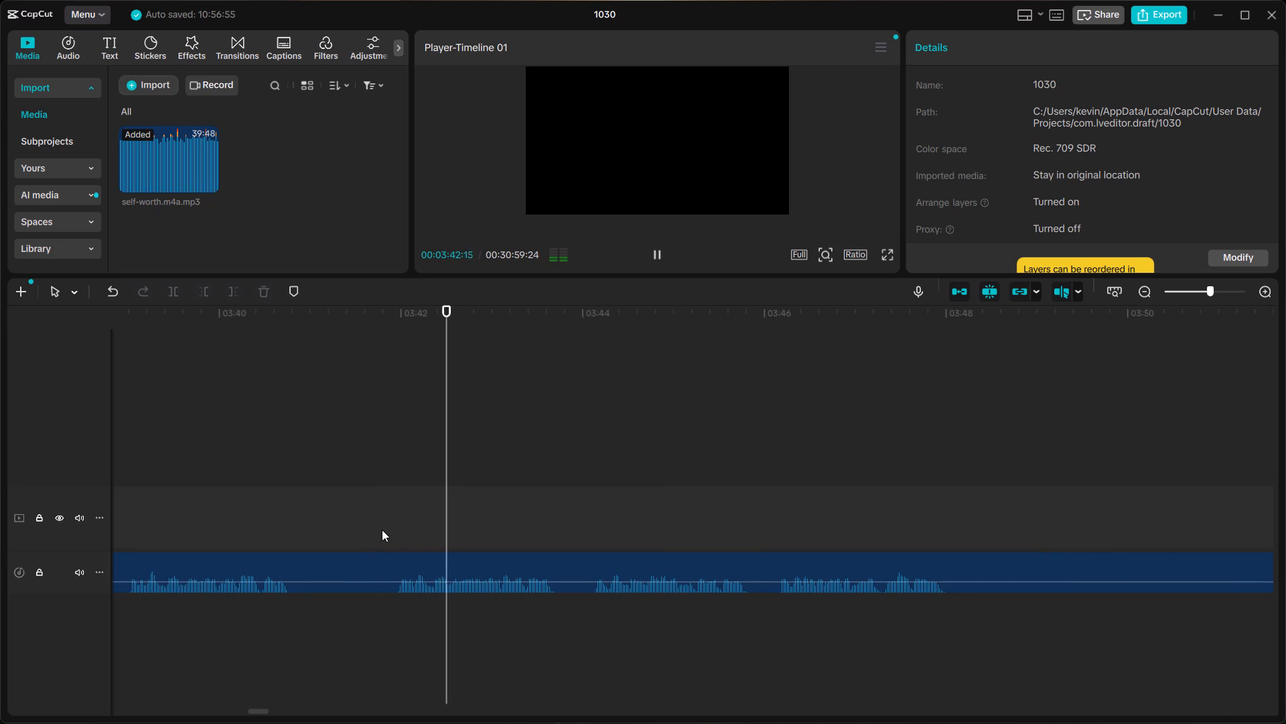
key("space")
left_click(392, 538)
left_click(401, 553)
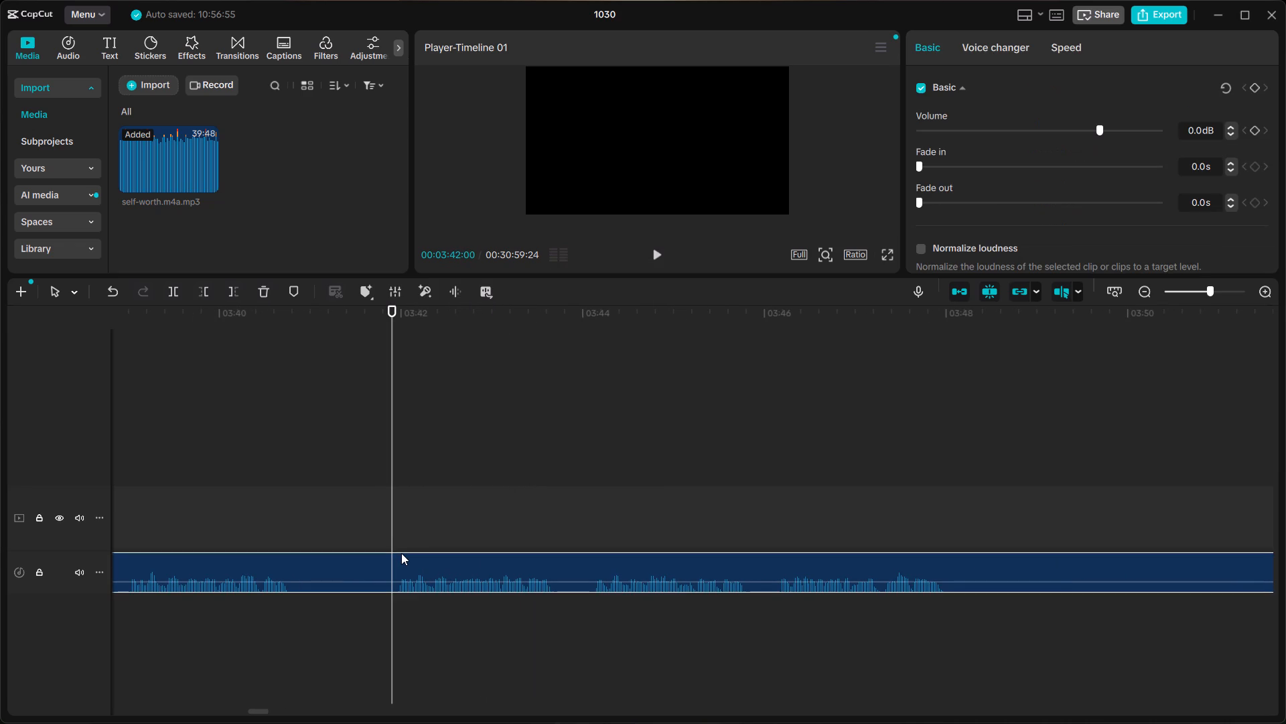
key("ctrl+b")
Listen again to the takes between about 03:32 and 03:42, checking each against the take to keep.
scroll(401, 553, "right", 1)
left_click(512, 529)
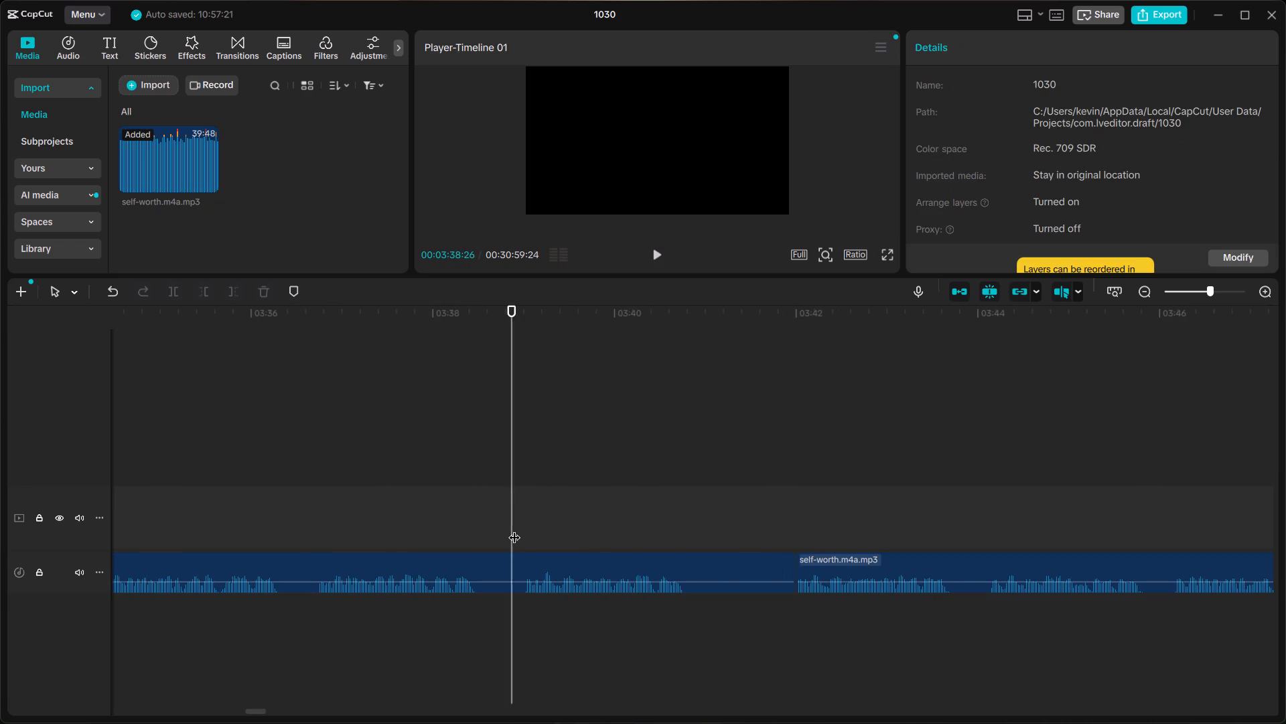
key("space")
key("space")
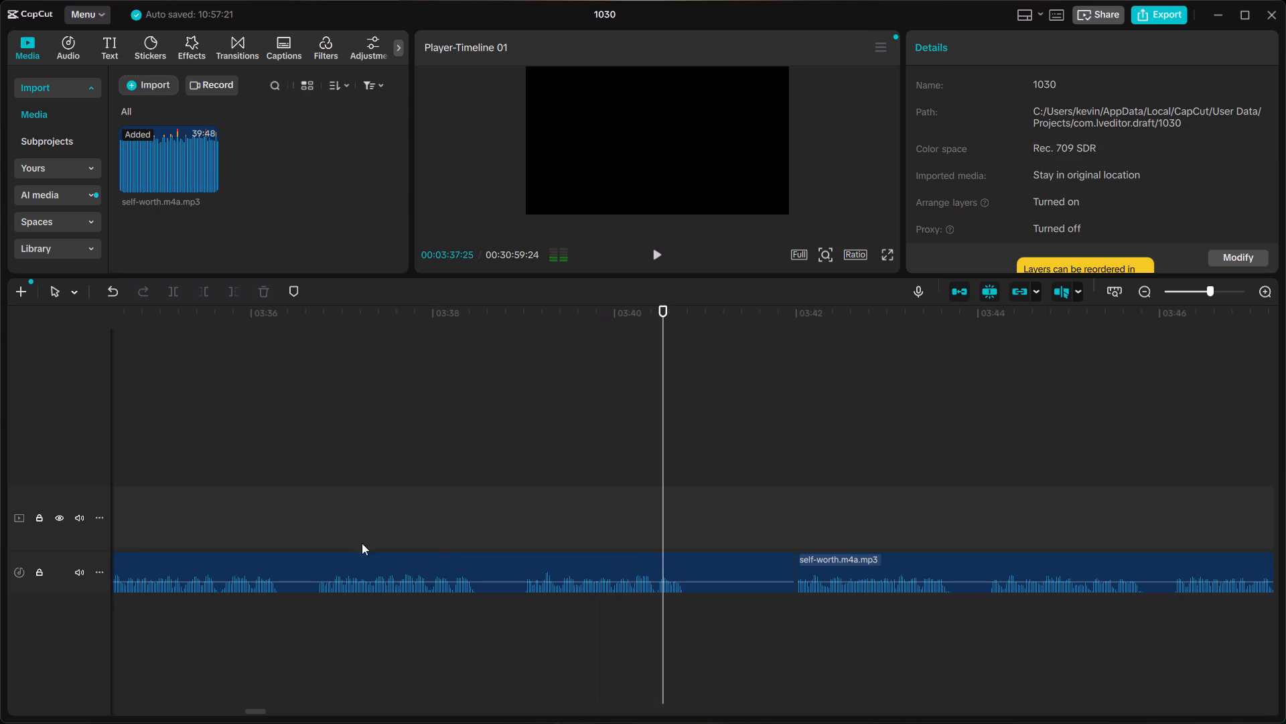
left_click(304, 539)
key("space")
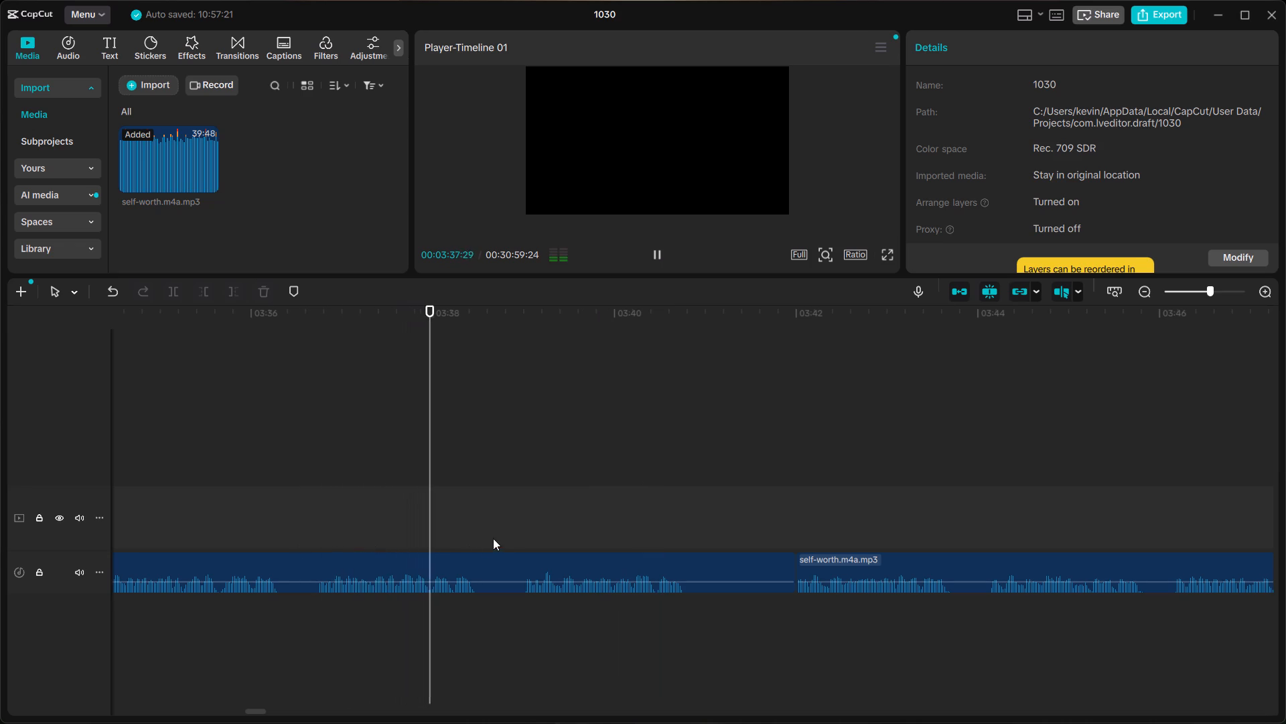
left_click(500, 532)
key("space")
scroll(501, 532, "right", 2)
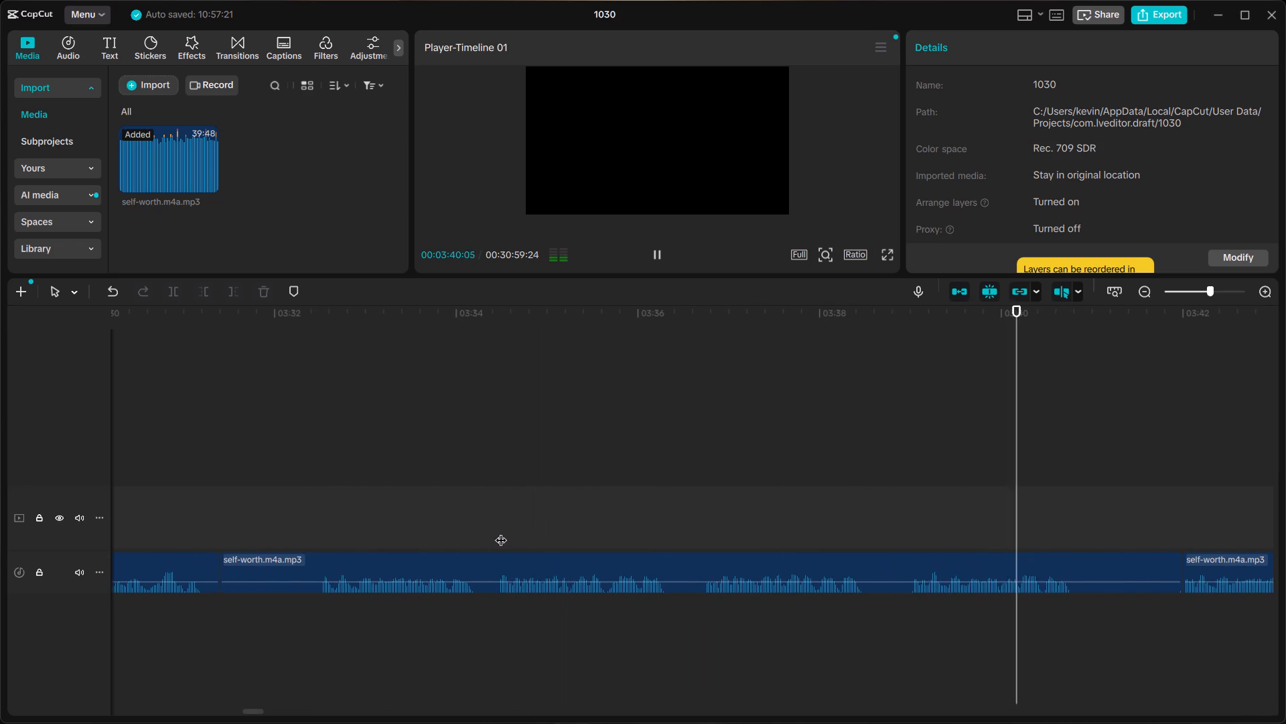
left_click(496, 531)
key("space")
key("space")
left_click(311, 538)
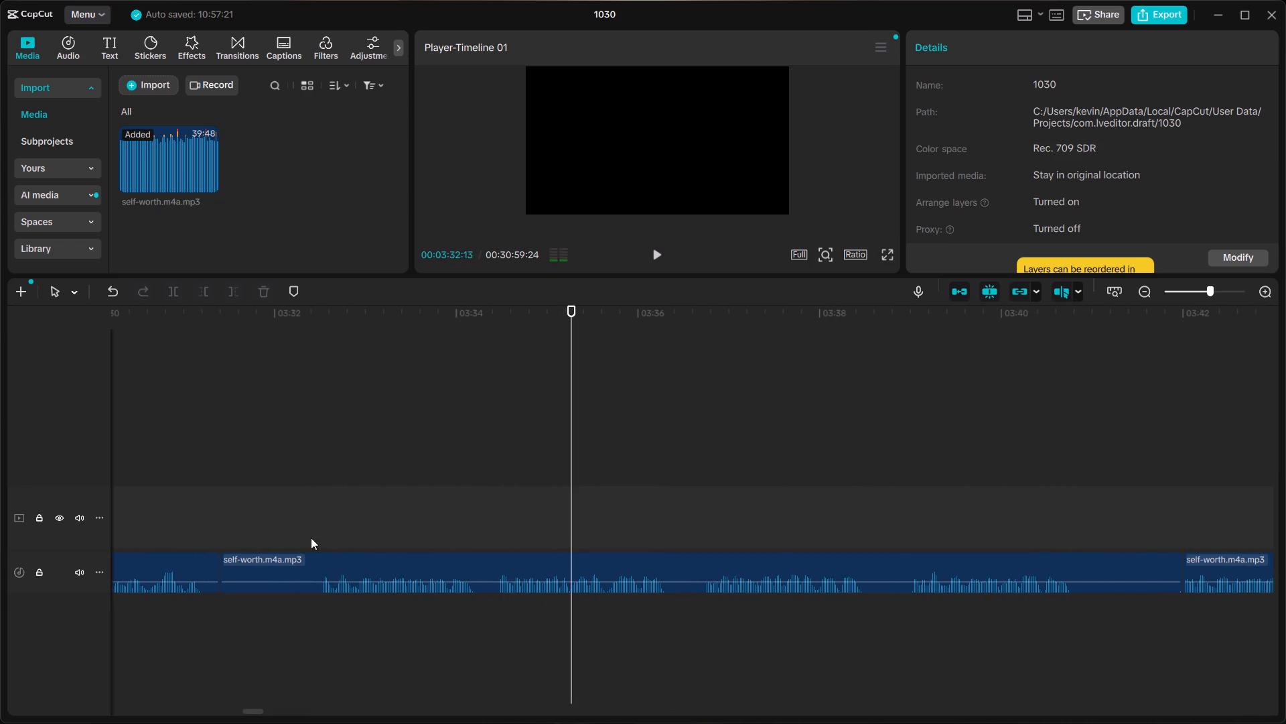
key("space")
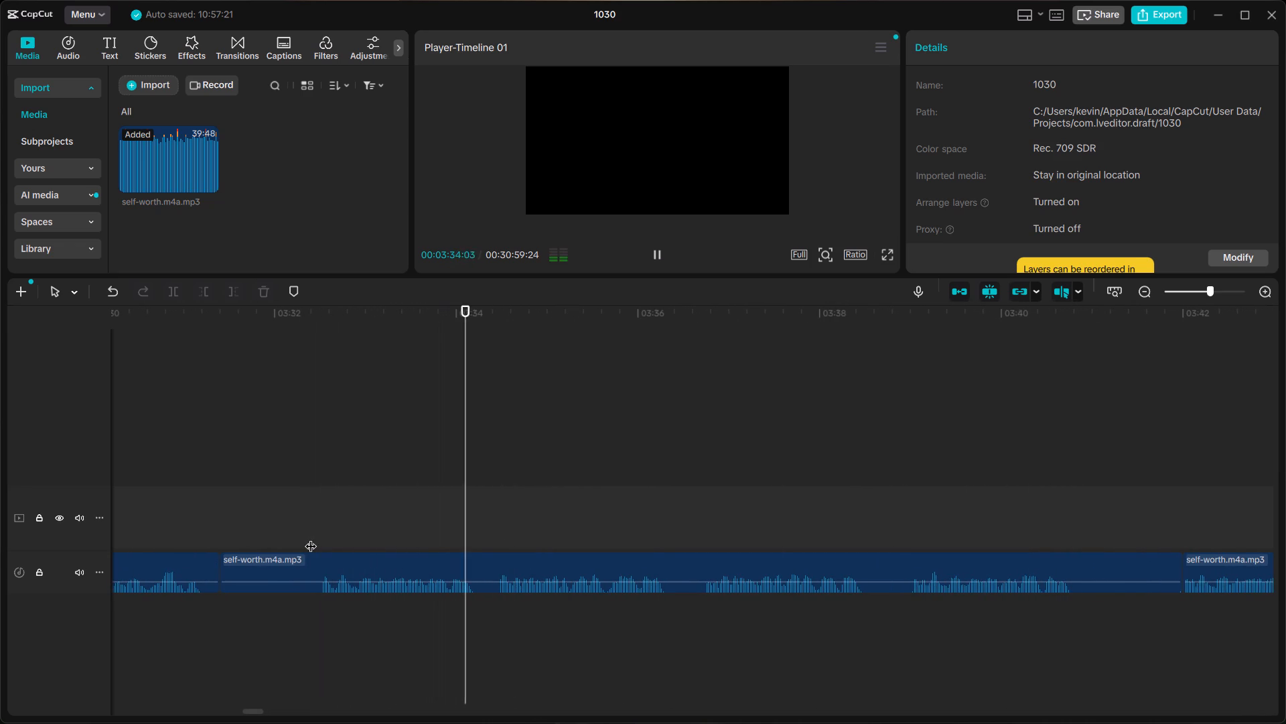
key("space")
Delete the piece of earlier takes between about 03:31:10 and 03:42:00.
left_click(420, 566)
key("BackSpace")
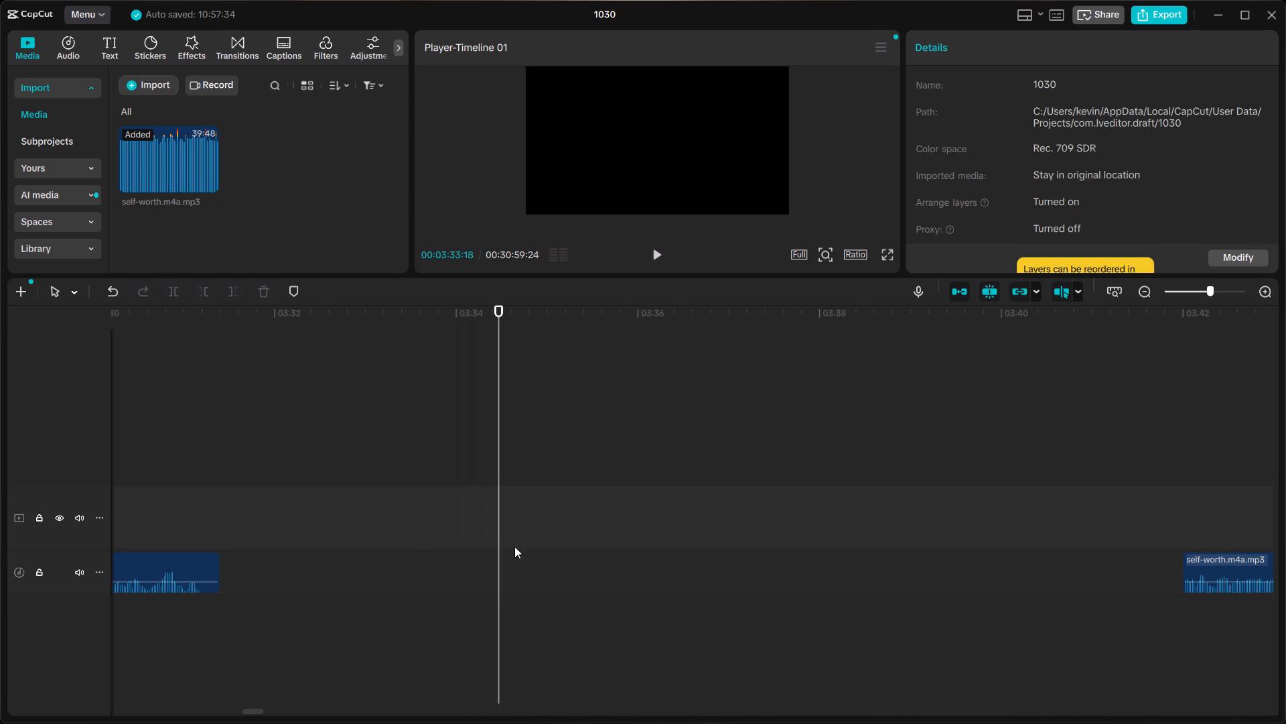
Extend the start of the clip at 03:42:00 a few frames earlier and move it back to close the gap near 03:31:10.
left_click(1225, 562)
left_click_drag(1180, 557, 1150, 566)
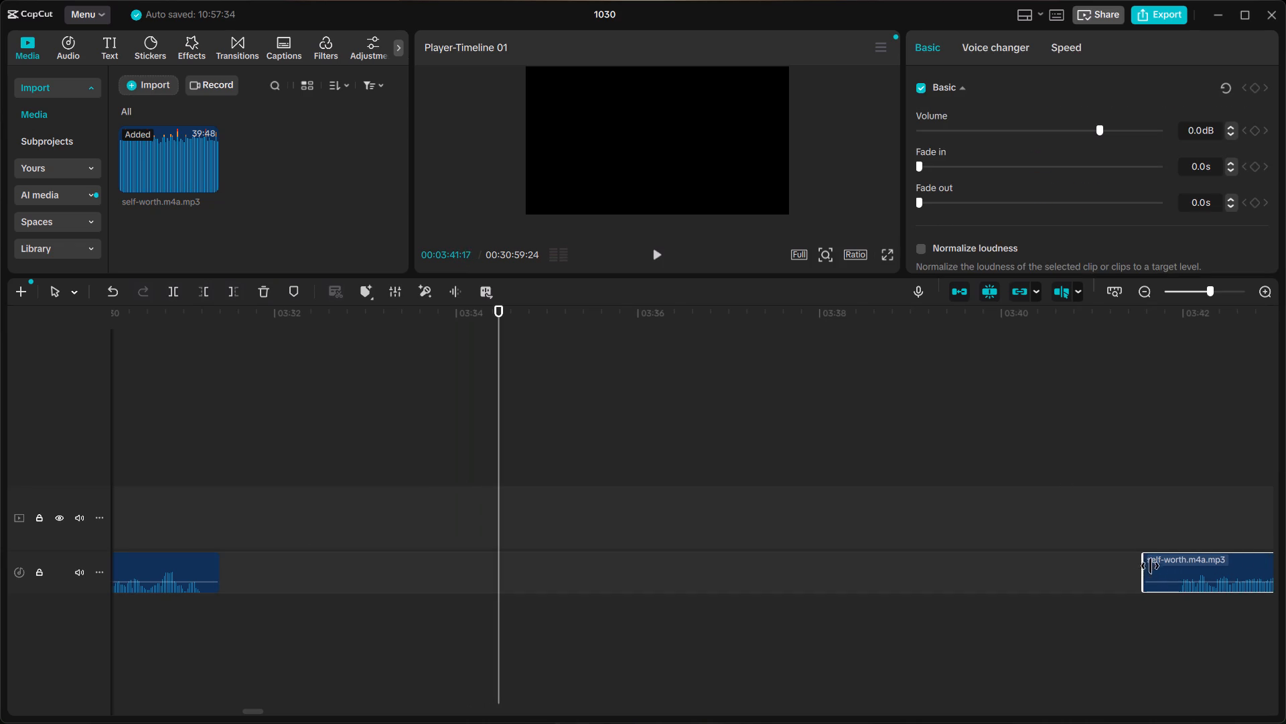
left_click_drag(1150, 566, 1165, 570)
left_click_drag(1202, 565, 271, 559)
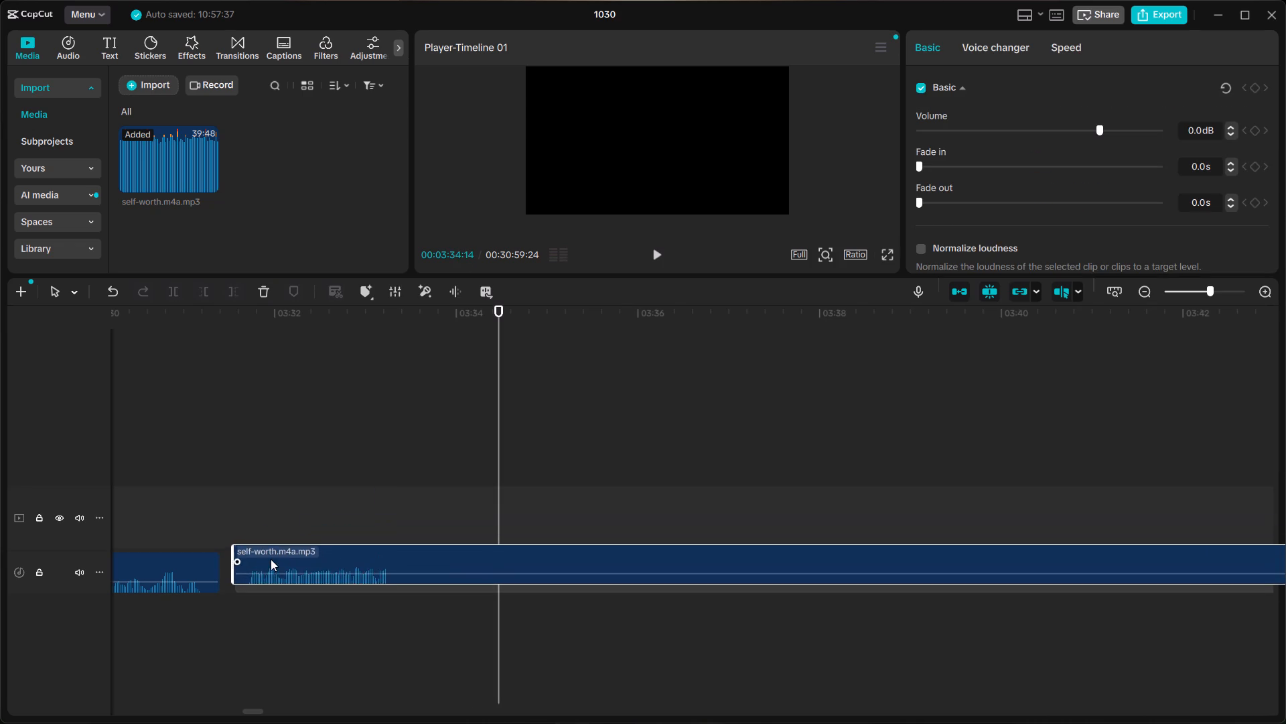
left_click_drag(271, 559, 259, 562)
Replay the join near 03:31:10 and split the clip at about 03:33:15, in the silence after the first phrase.
scroll(135, 499, "right", 1)
left_click(177, 511)
key("space")
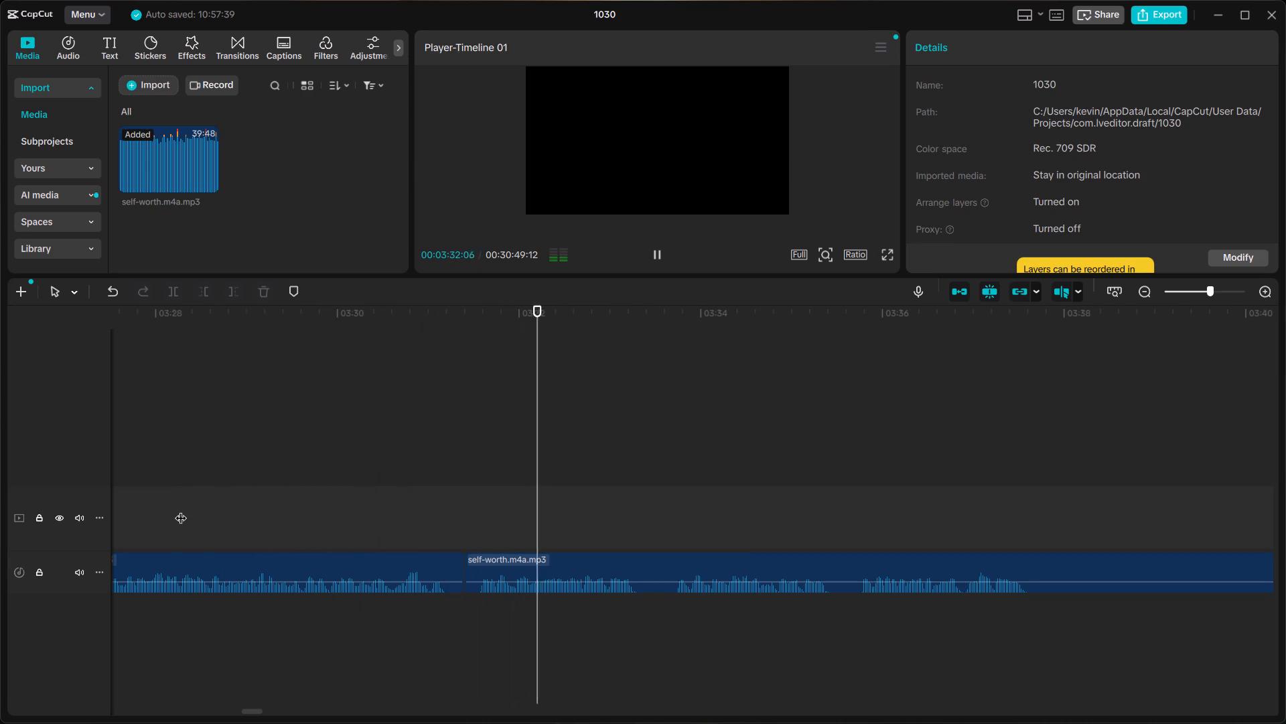
scroll(569, 551, "left", 1)
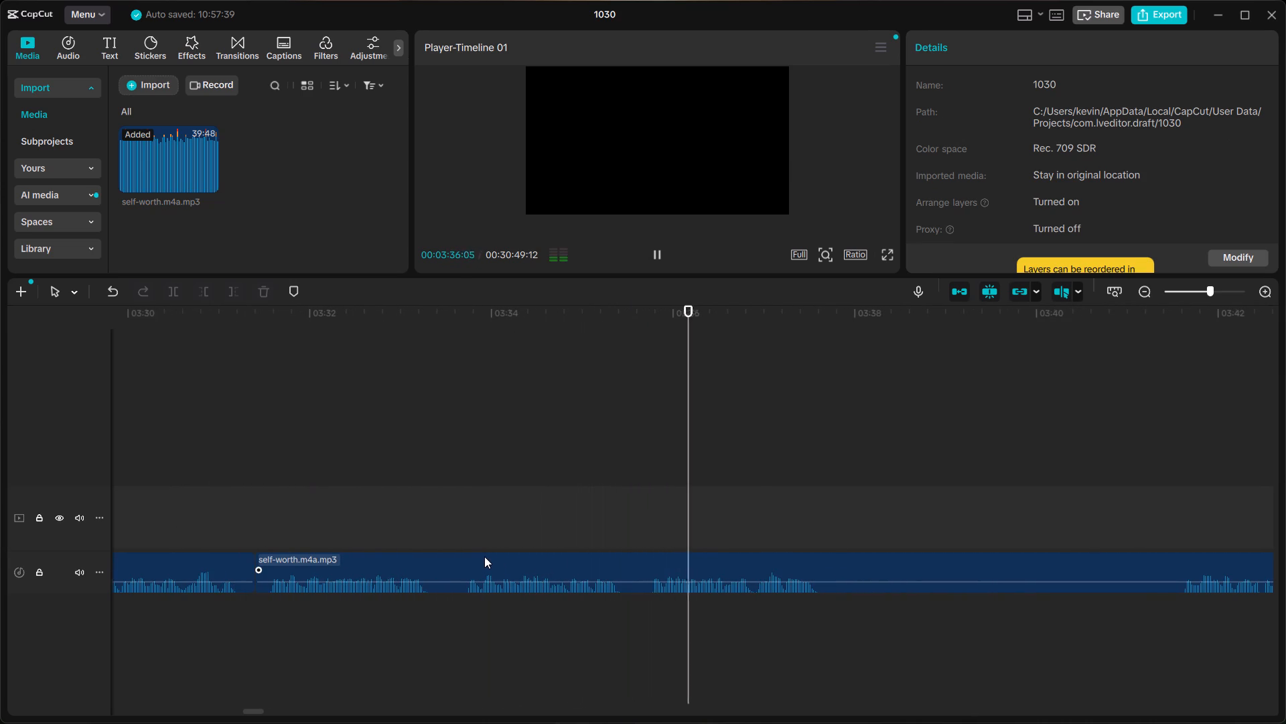
key("space")
left_click(440, 545)
left_click(443, 567)
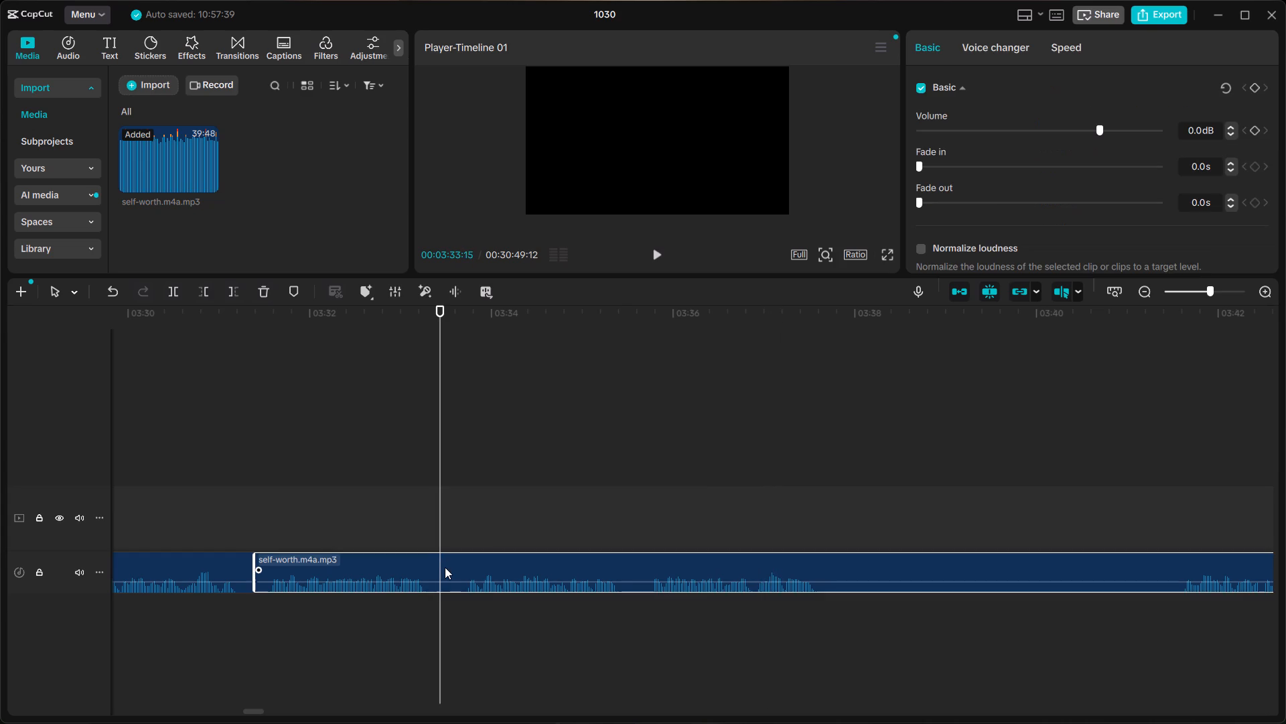
key("ctrl+b")
Split the clip at about 03:35:20 and delete the repeated take between about 03:33:15 and that cut.
left_click(650, 538)
left_click(644, 550)
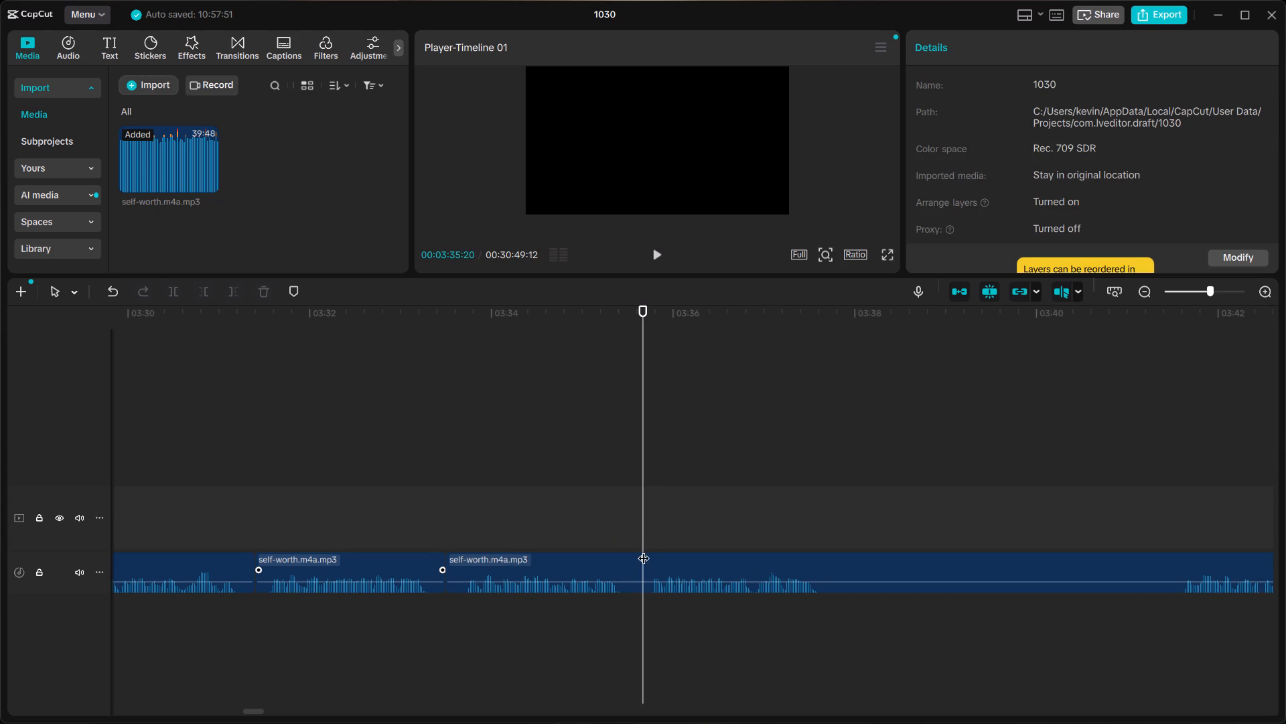
left_click(650, 560, "ctrl")
key("ctrl+b")
left_click(621, 562)
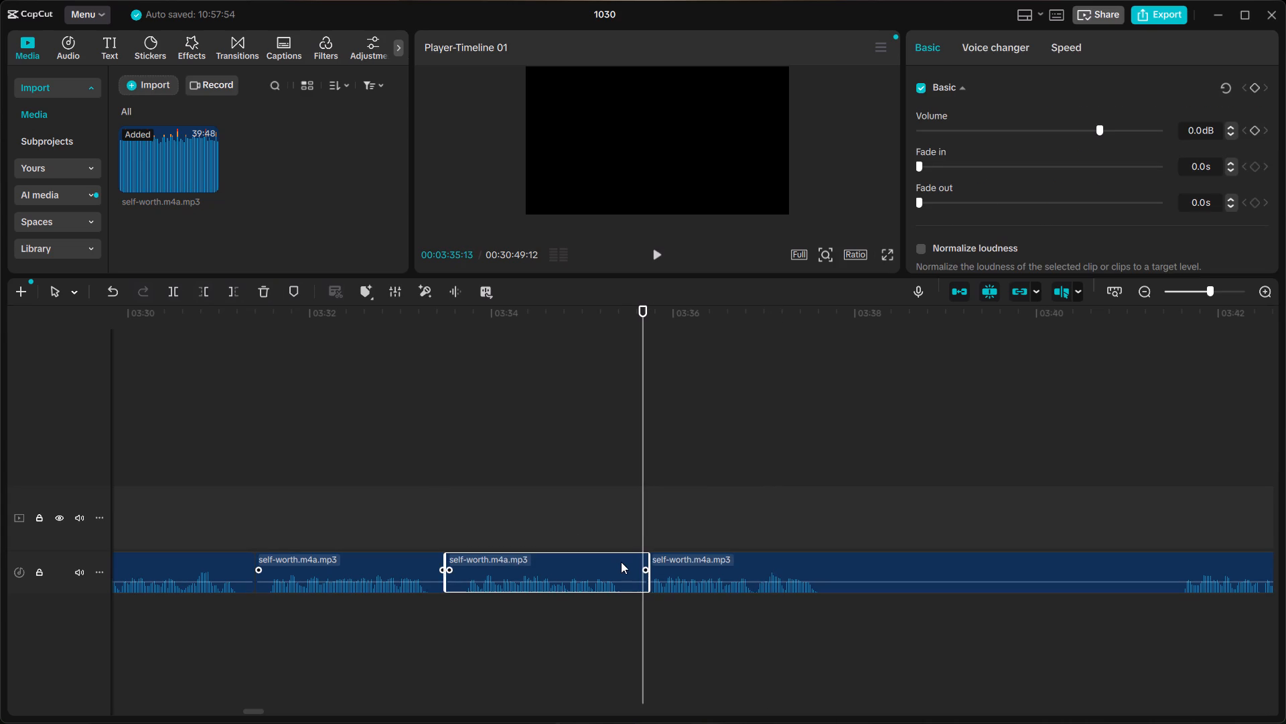
key("BackSpace")
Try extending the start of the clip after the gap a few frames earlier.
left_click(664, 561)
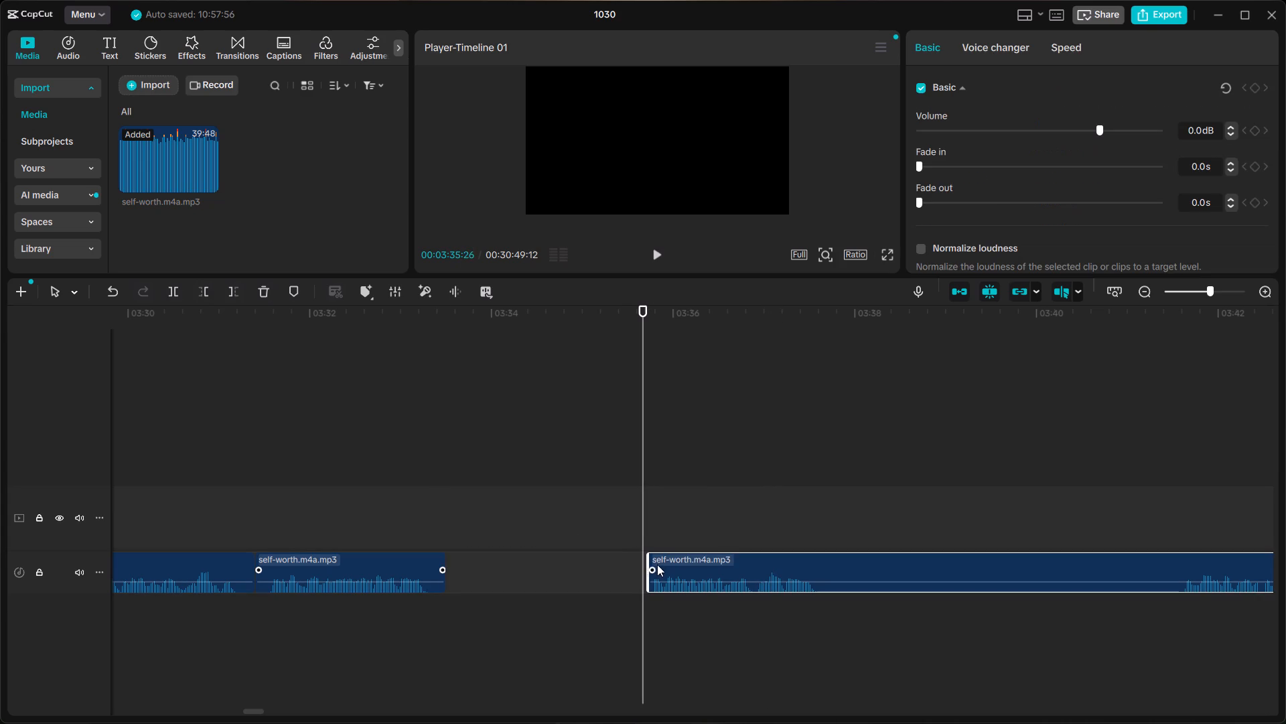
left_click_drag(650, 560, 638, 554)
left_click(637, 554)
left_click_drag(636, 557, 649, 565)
Move the clip after the gap back to about 03:33:15, leaving almost no space before it.
left_click_drag(681, 564, 482, 570)
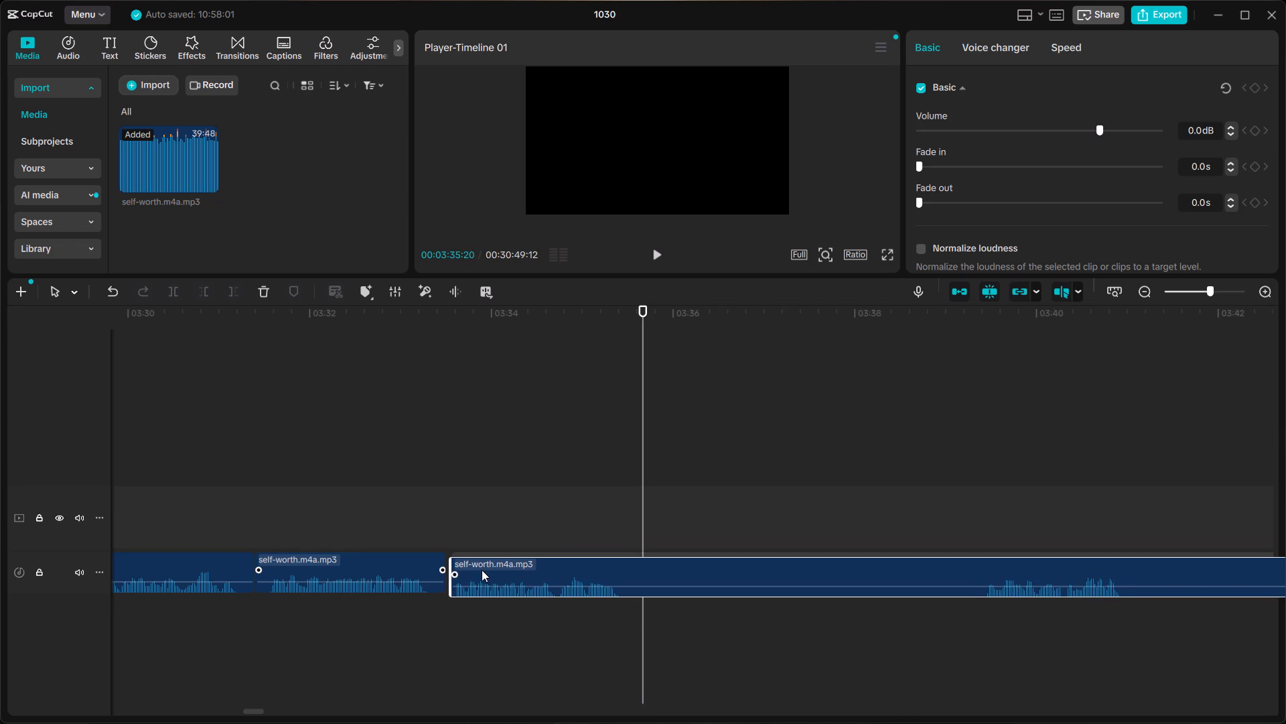
left_click_drag(482, 570, 478, 570)
Replay the join near 03:33:15 and split the clip at about 03:35:13, in the silence after the phrase.
left_click(231, 492)
key("space")
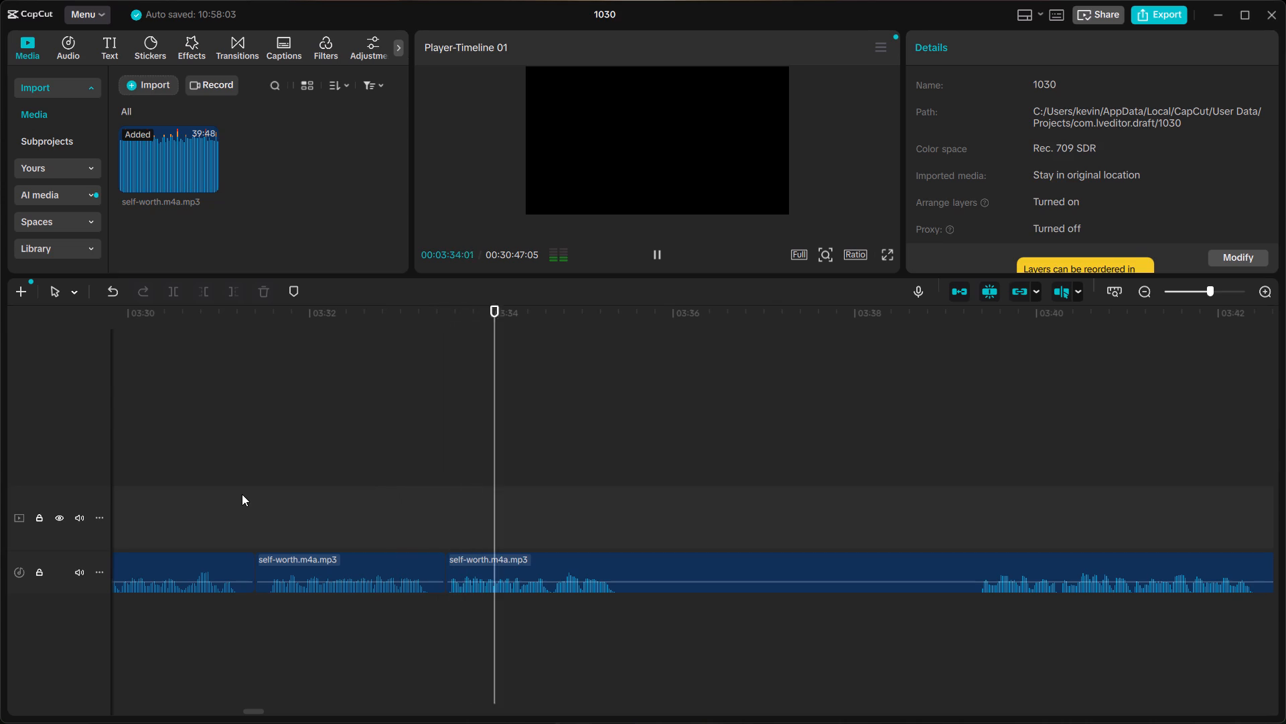
left_click(260, 501)
key("space")
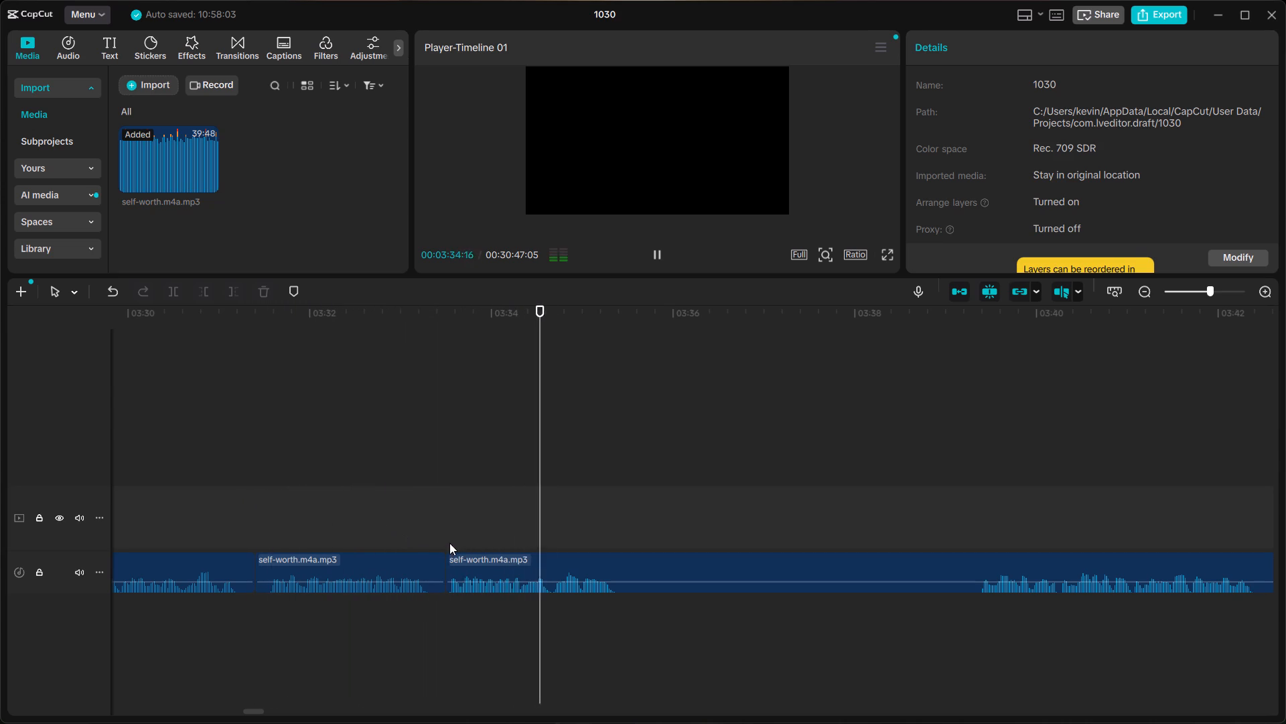
key("space")
left_click(619, 556)
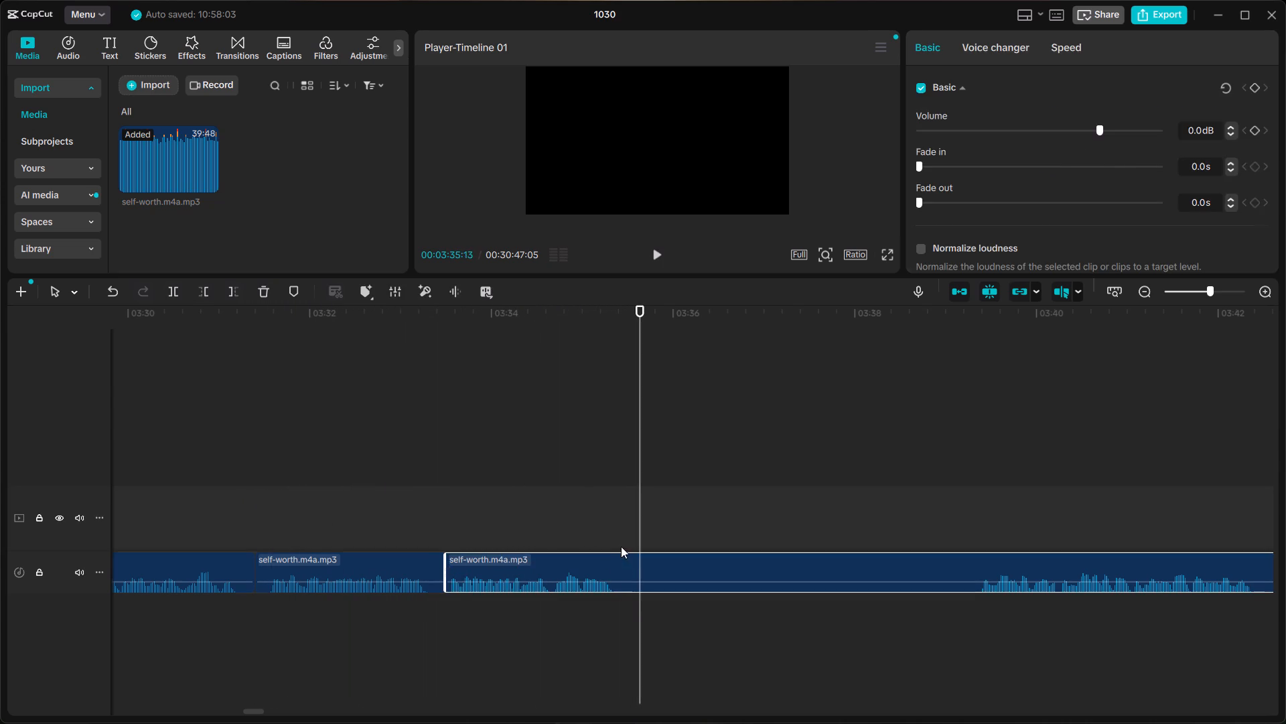
left_click(621, 546)
left_click(624, 561)
key("ctrl+b")
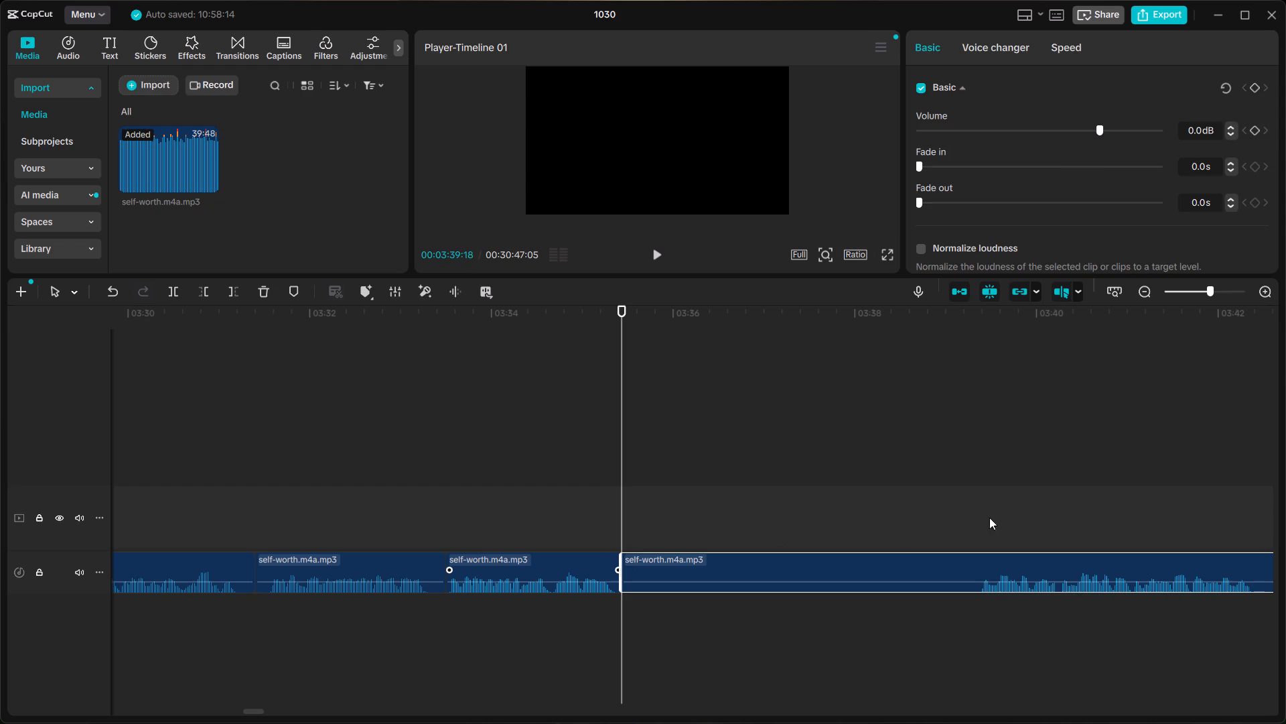
Listen on from about 03:39 for the take to keep and split the clip at about 03:44:02, just before that phrase.
left_click(986, 518)
left_click(970, 517)
key("space")
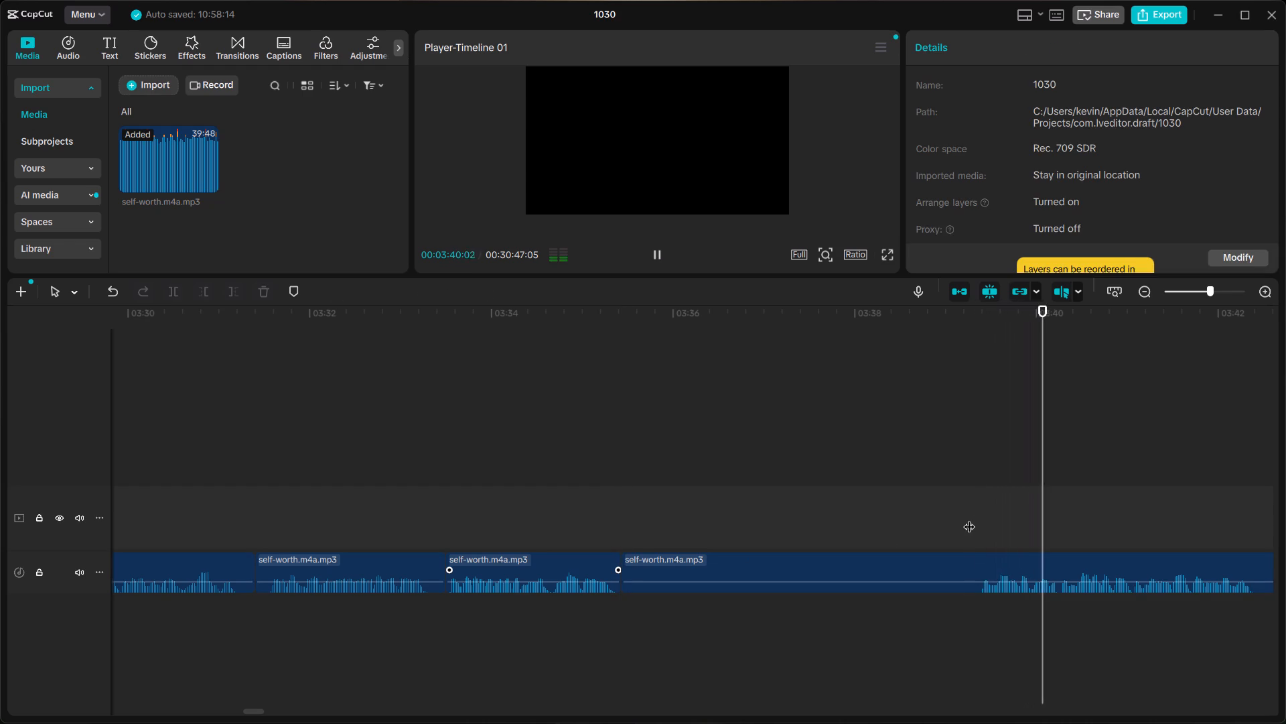
scroll(969, 518, "left", 1)
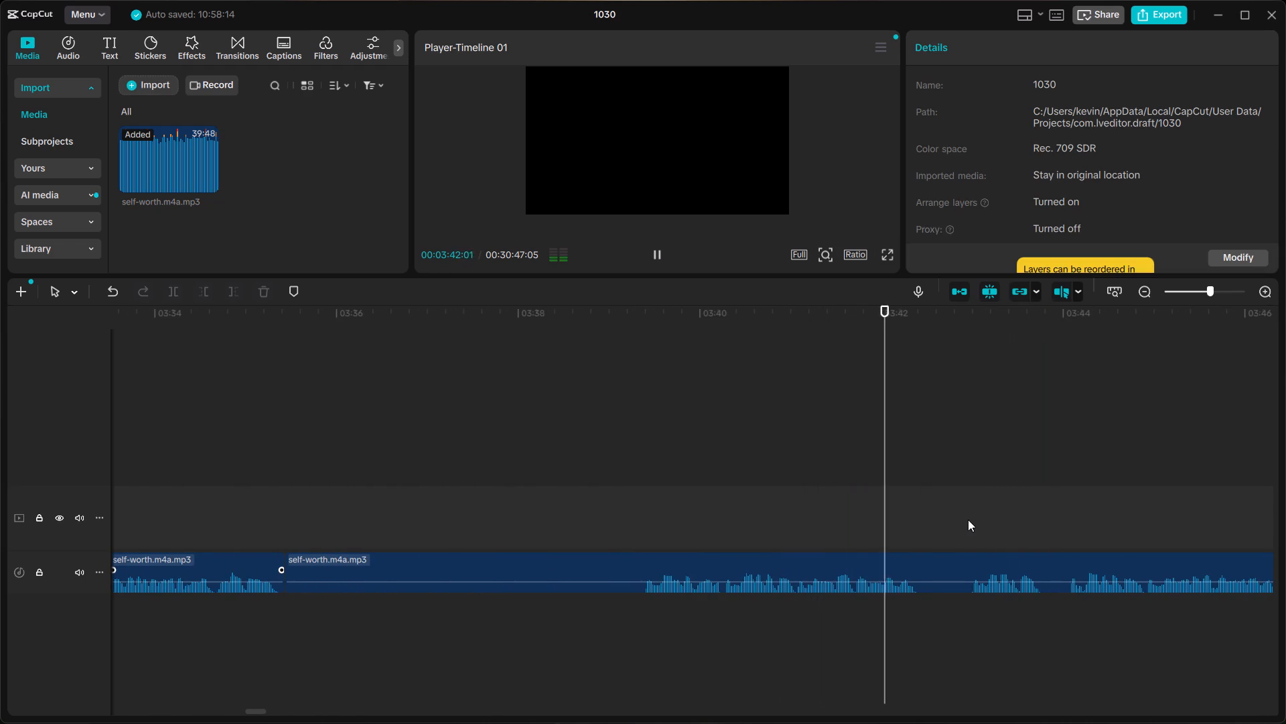
left_click(965, 520)
key("space")
scroll(965, 520, "left", 1)
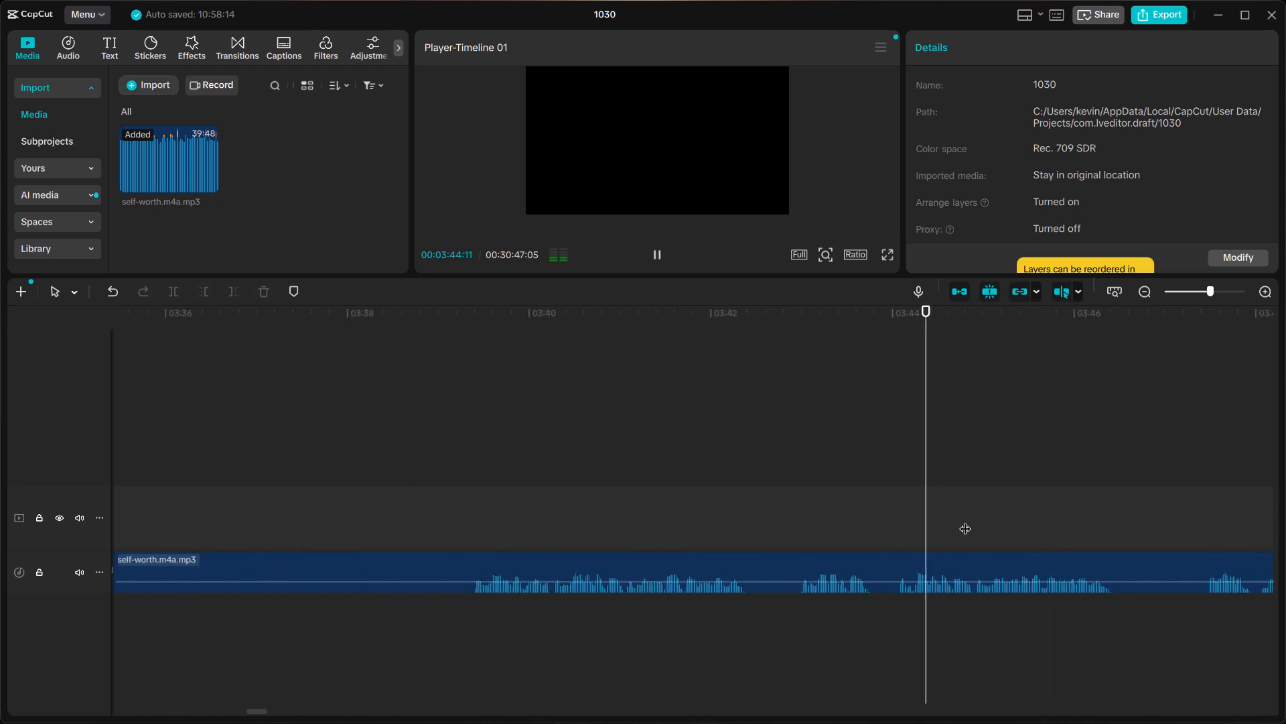
scroll(965, 520, "left", 1)
key("space")
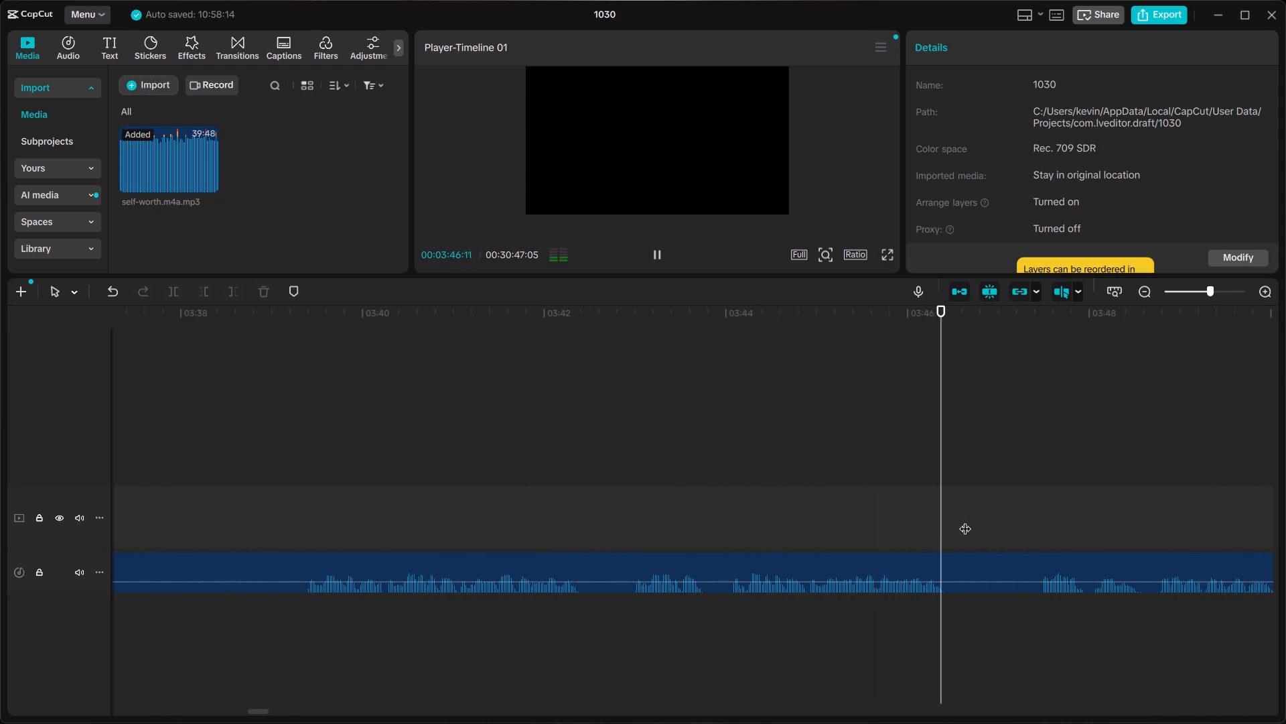
scroll(965, 520, "up", 12, "ctrl")
left_click(537, 527)
key("space")
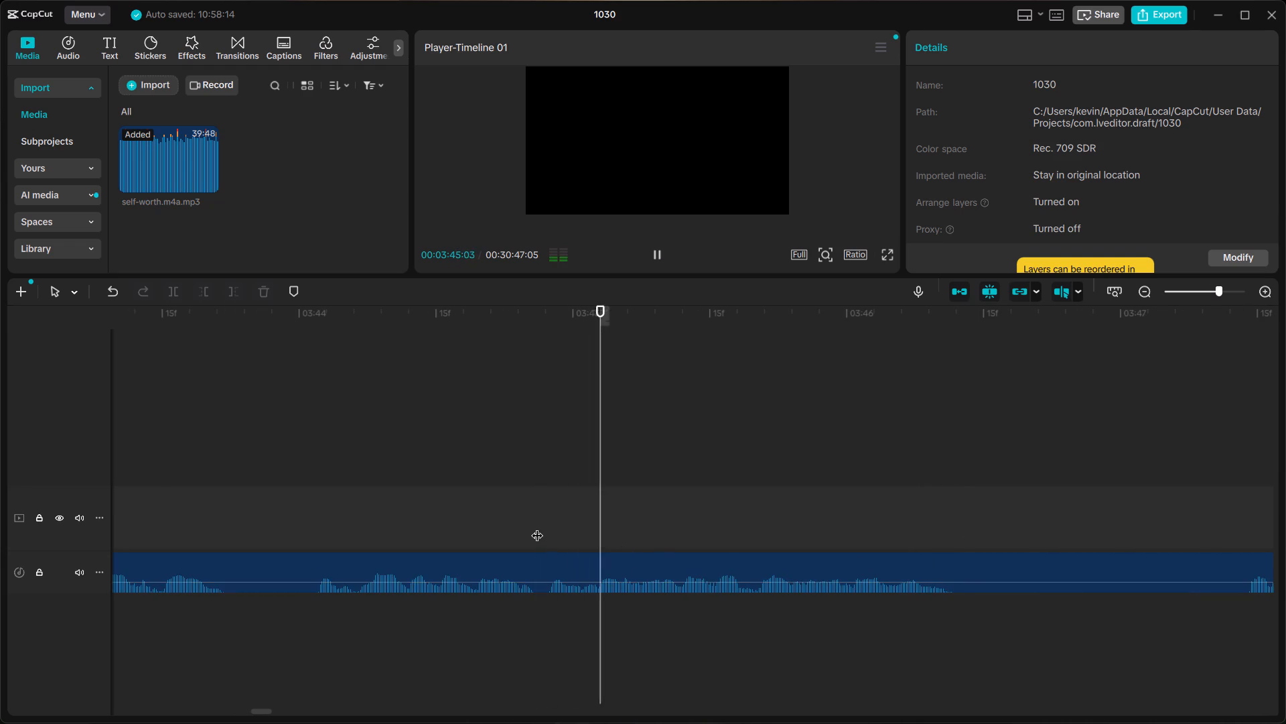
key("space")
left_click(299, 528)
left_click(311, 540)
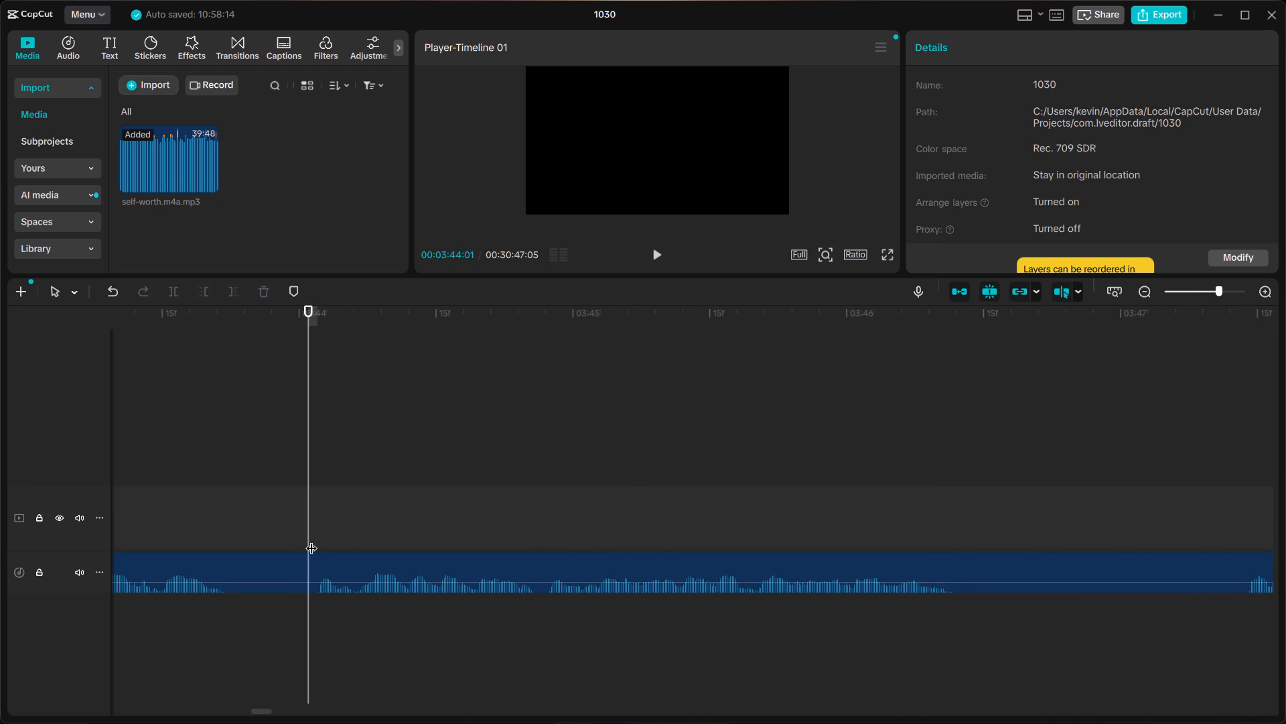
key("space")
key("space")
left_click(311, 540)
left_click(324, 549)
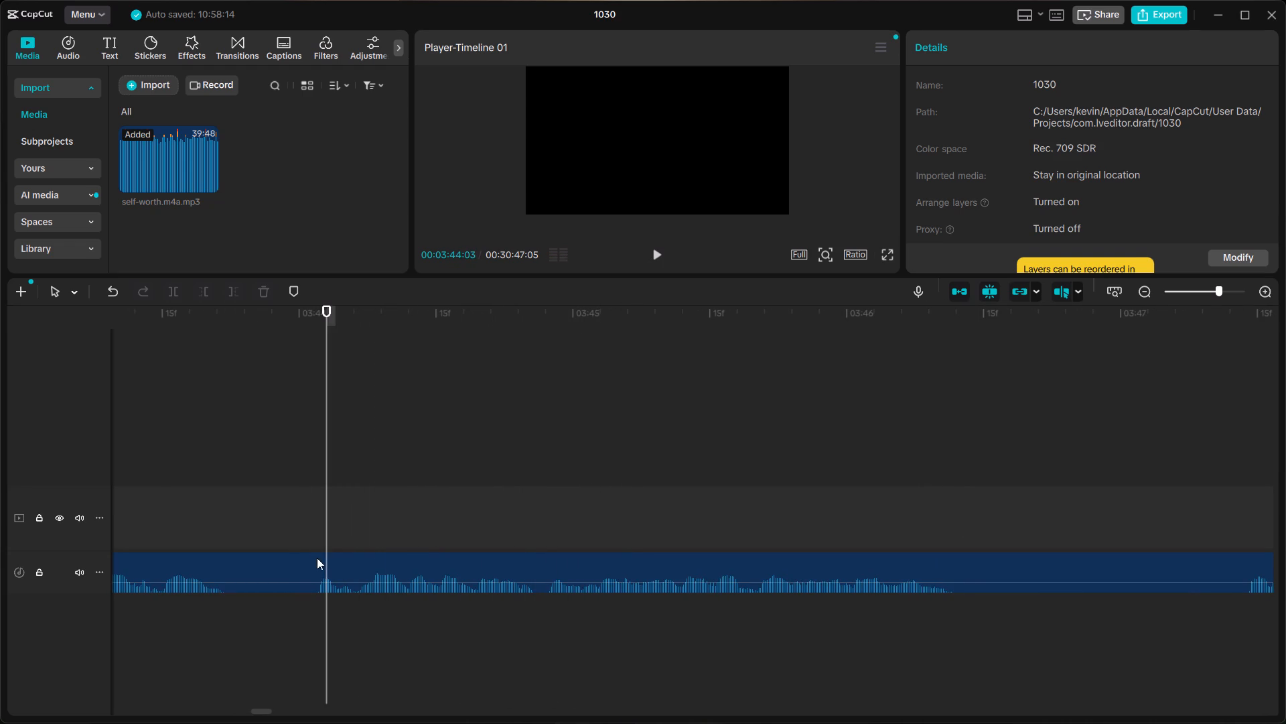
left_click(304, 549)
left_click(317, 573)
key("ctrl+b")
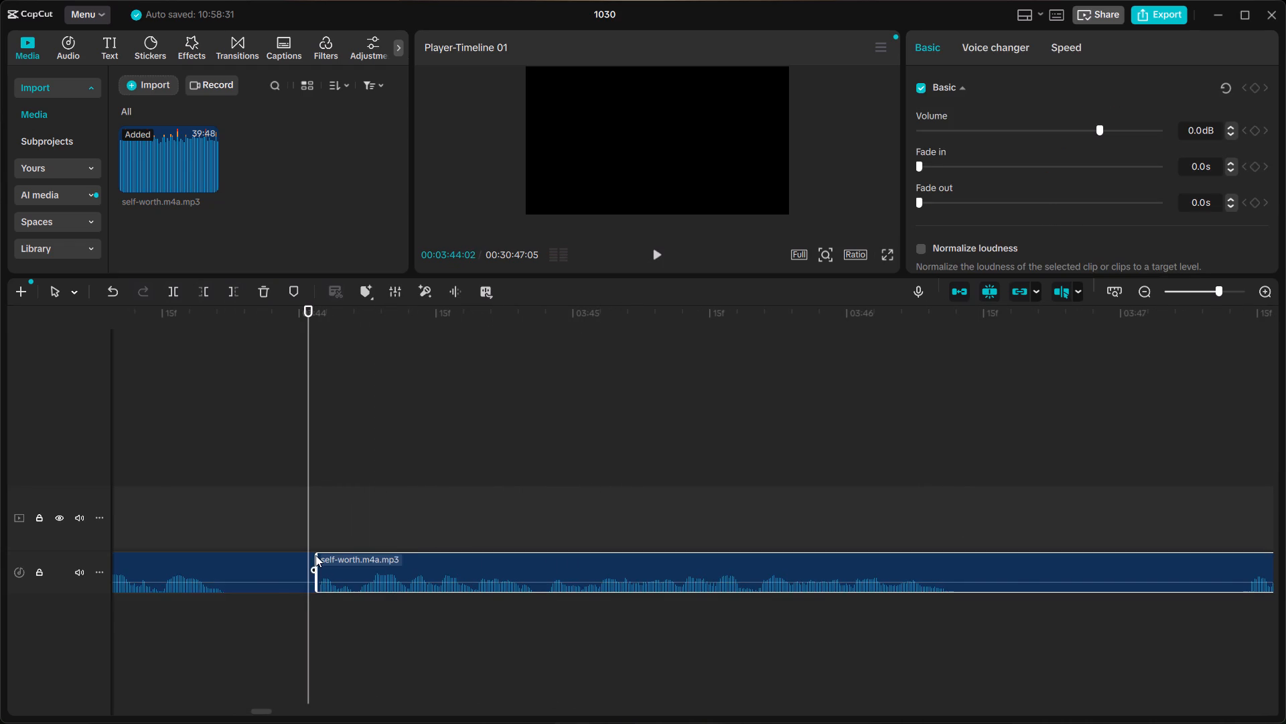
Delete the silence and repeated takes between about 03:35:13 and 03:44:02 and close the gap.
scroll(314, 554, "down", 8, "ctrl")
scroll(311, 552, "right", 4)
left_click(595, 568)
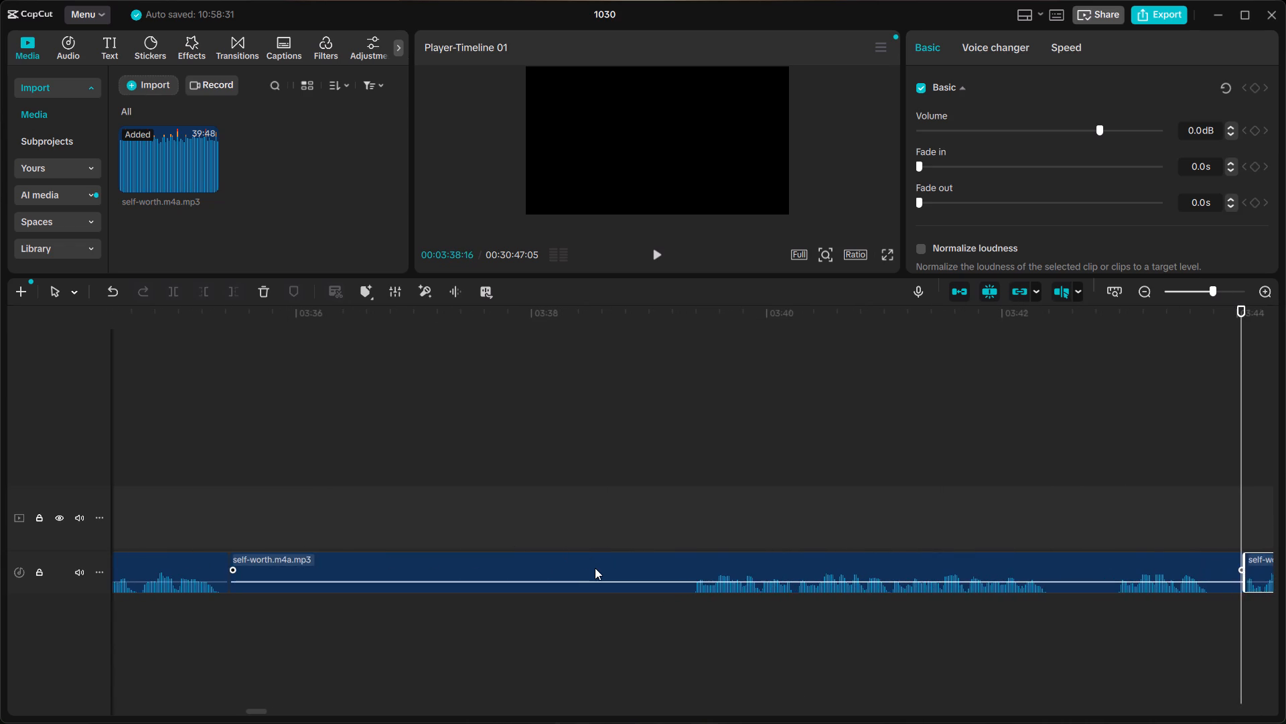
key("BackSpace")
right_click(591, 566)
left_click(628, 570)
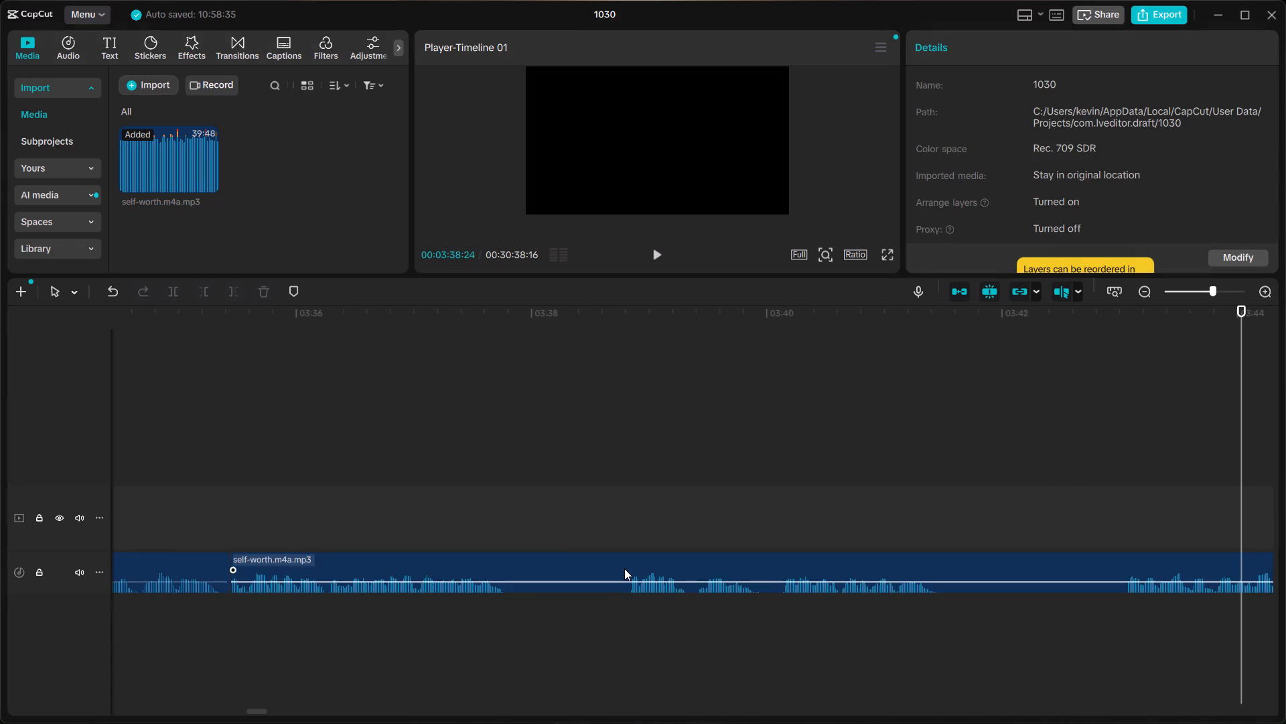
Nudge the clip starting near 03:35:13 a few frames later and back, leaving almost no space before it.
scroll(624, 568, "down", 5, "ctrl")
left_click(382, 564)
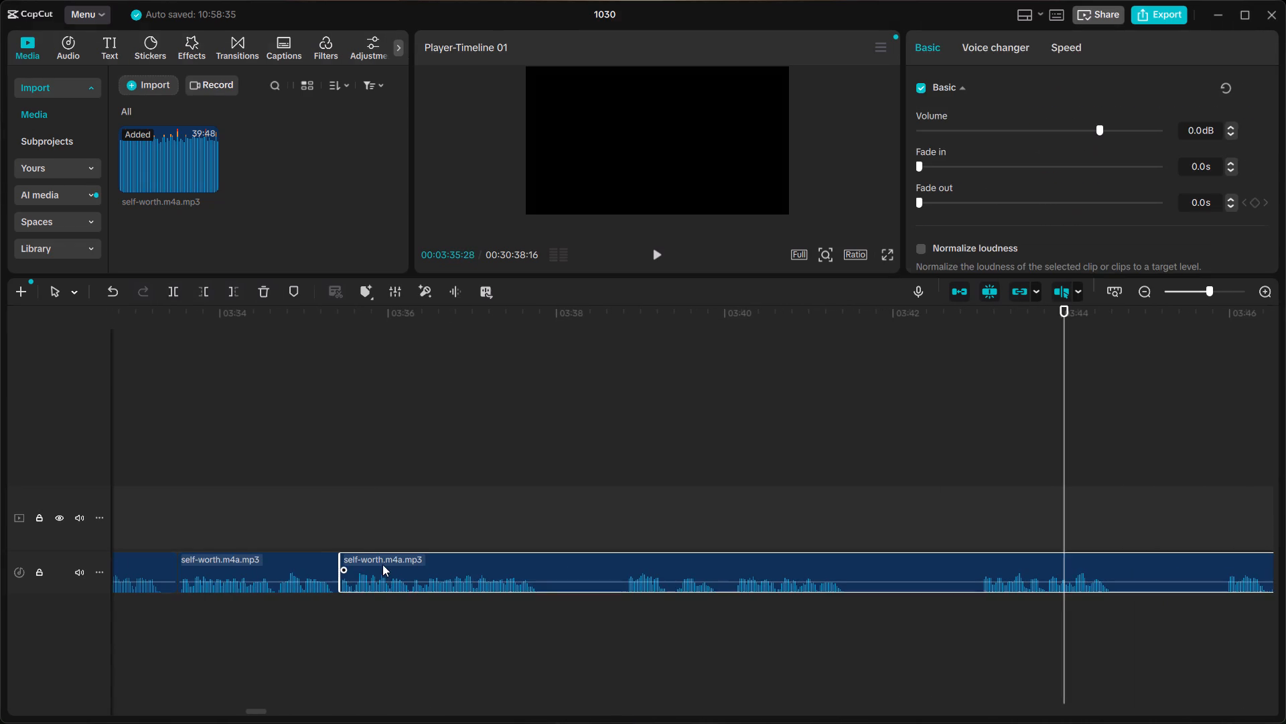
left_click_drag(382, 564, 391, 564)
left_click(350, 554)
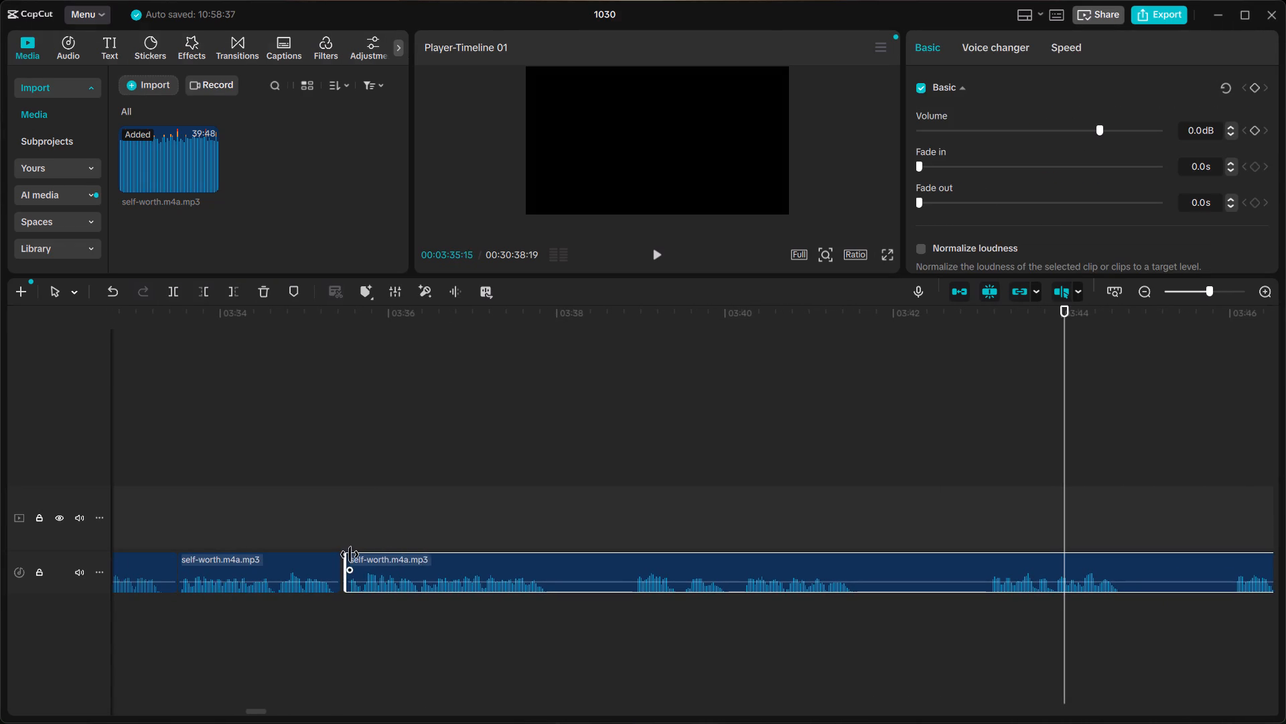
left_click_drag(356, 564, 350, 564)
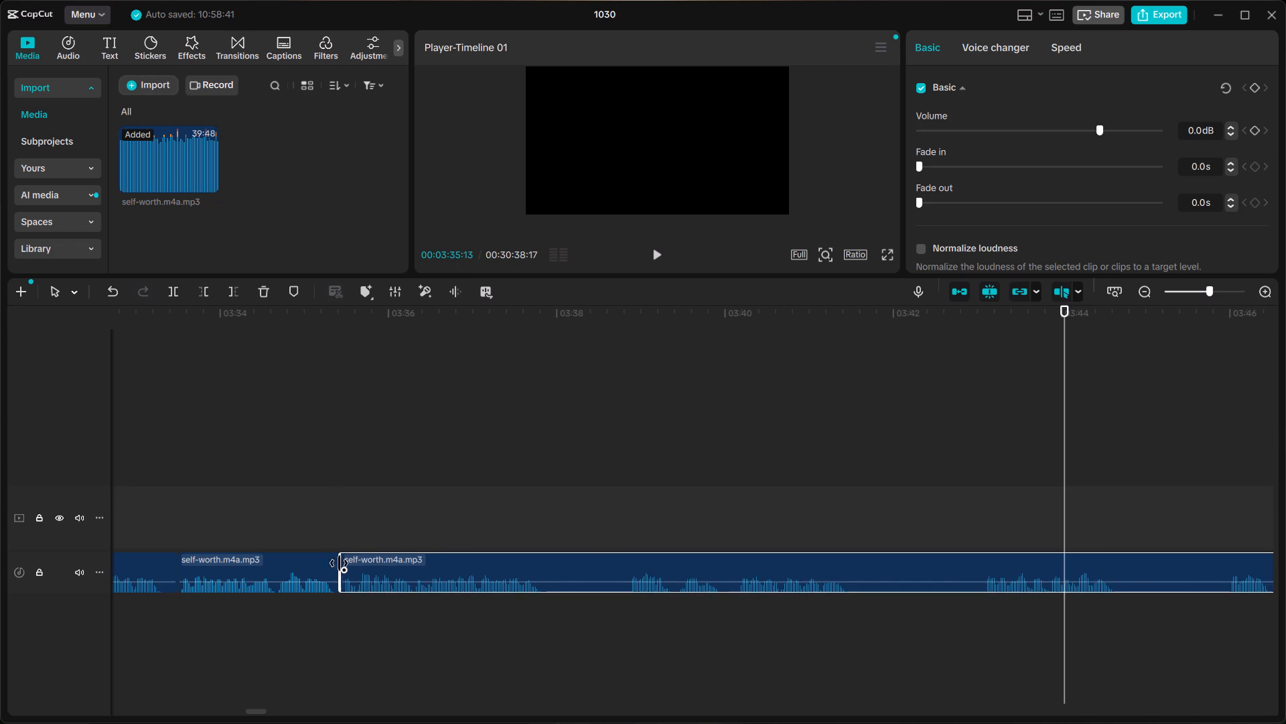
Replay the recent joins and trim the end of the clip before 03:33:15 to about 03:33:12.
scroll(316, 551, "right", 1)
left_click(327, 524)
key("space")
left_click(300, 524)
key("space")
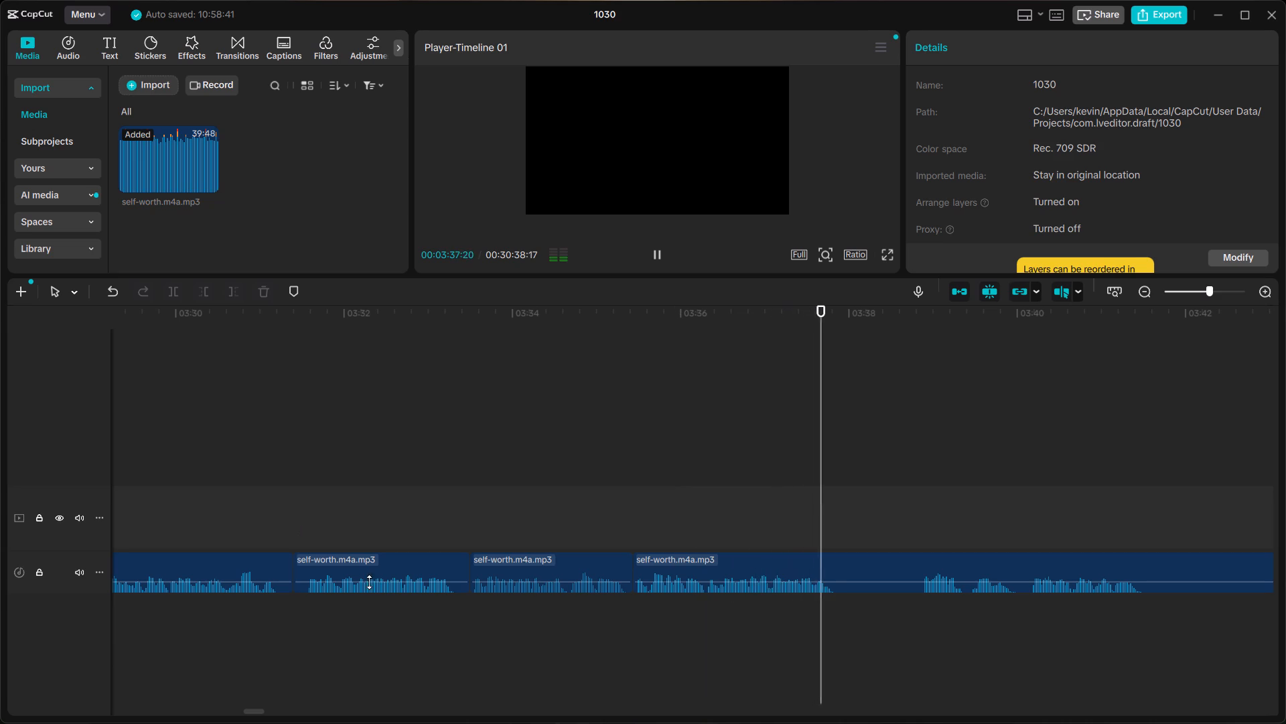
key("space")
left_click(442, 568)
left_click_drag(471, 557, 468, 556)
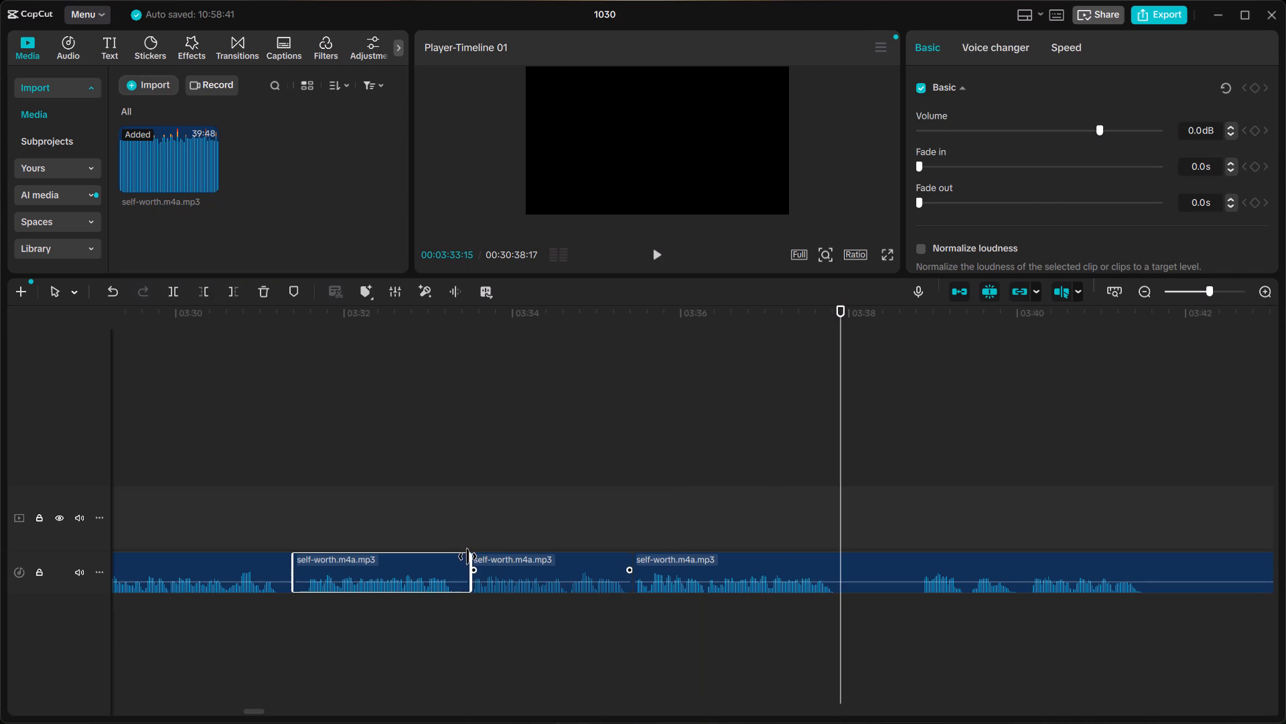
left_click_drag(468, 556, 458, 557)
Move the two following clips a few frames earlier, to start at about 03:33:12 and 03:35:10.
left_click_drag(497, 565, 487, 563)
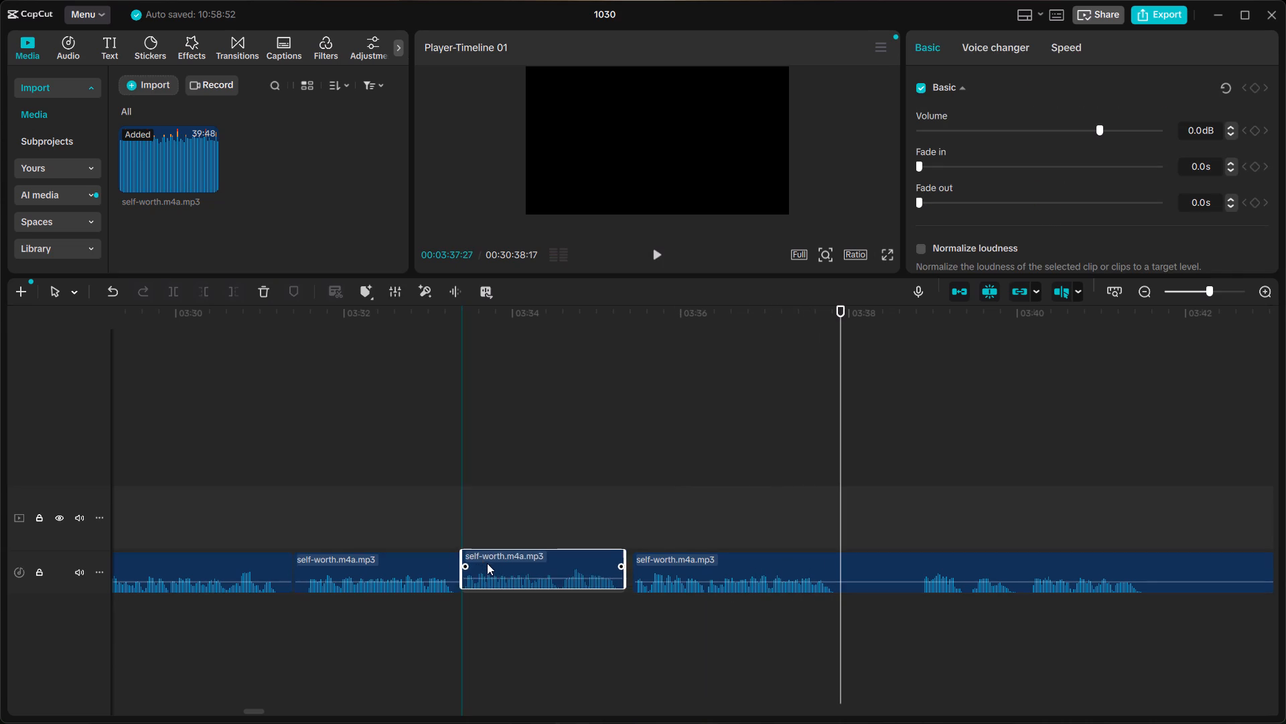
left_click_drag(487, 563, 487, 562)
left_click_drag(662, 566, 655, 566)
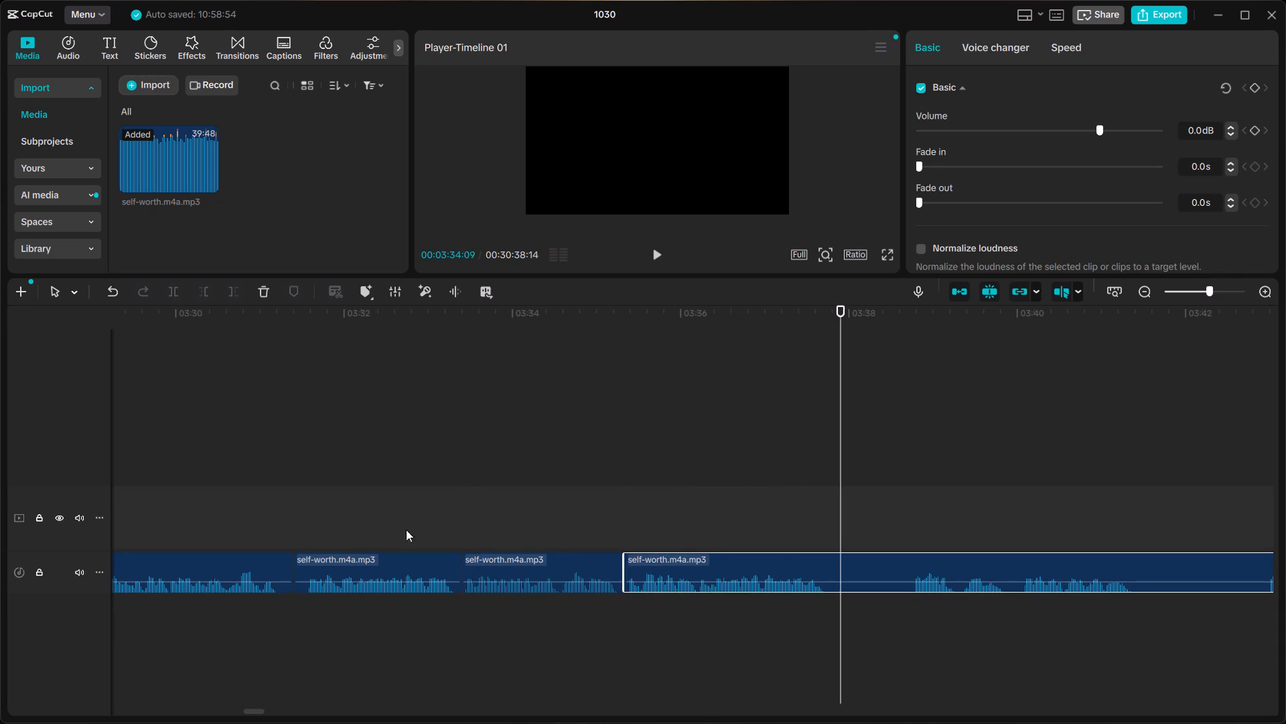
Listen from about 03:31 to past 03:48 to check the joins and compare the takes that follow.
left_click(276, 520)
key("space")
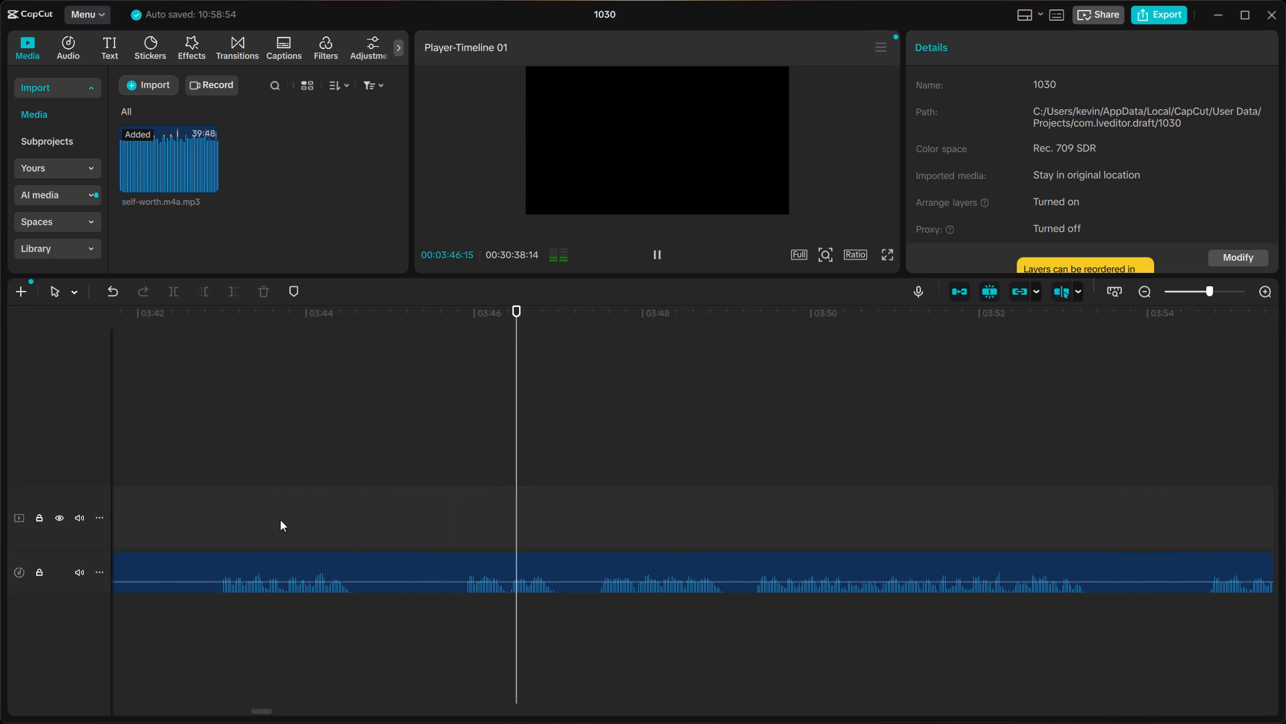
scroll(766, 507, "right", 1)
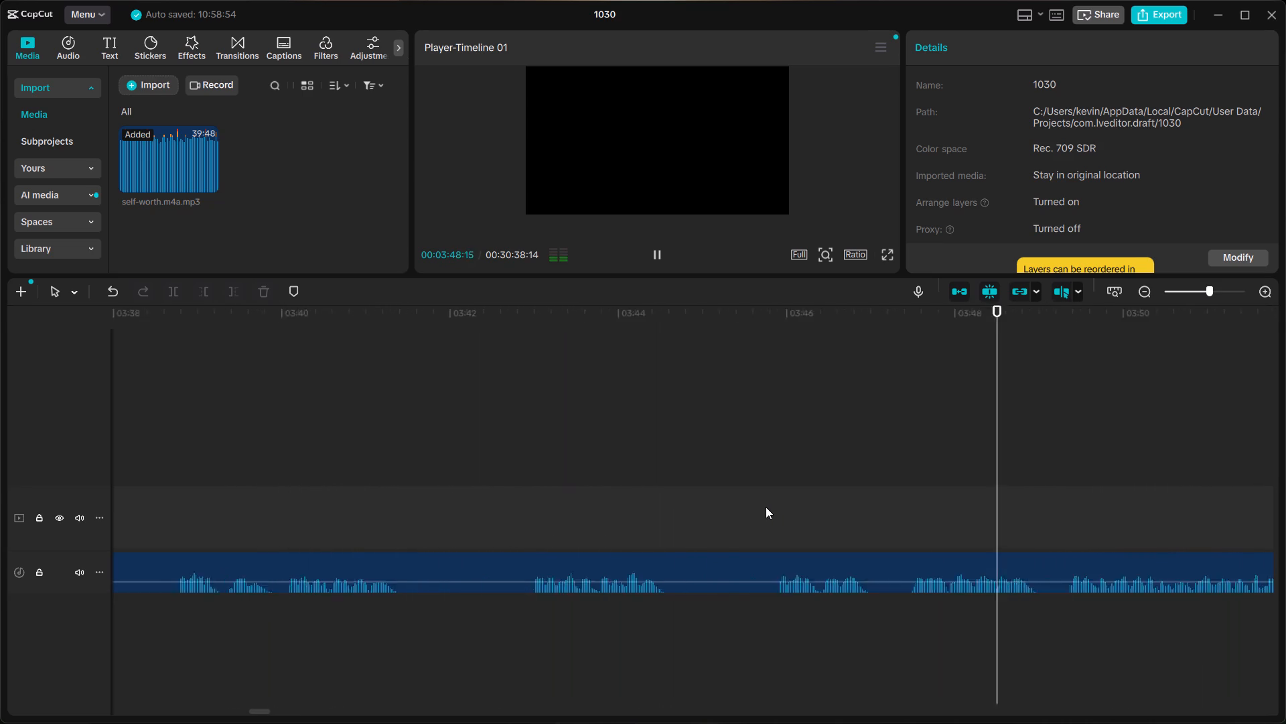
scroll(766, 507, "right", 1)
key("space")
scroll(614, 545, "right", 2)
scroll(1065, 526, "left", 1)
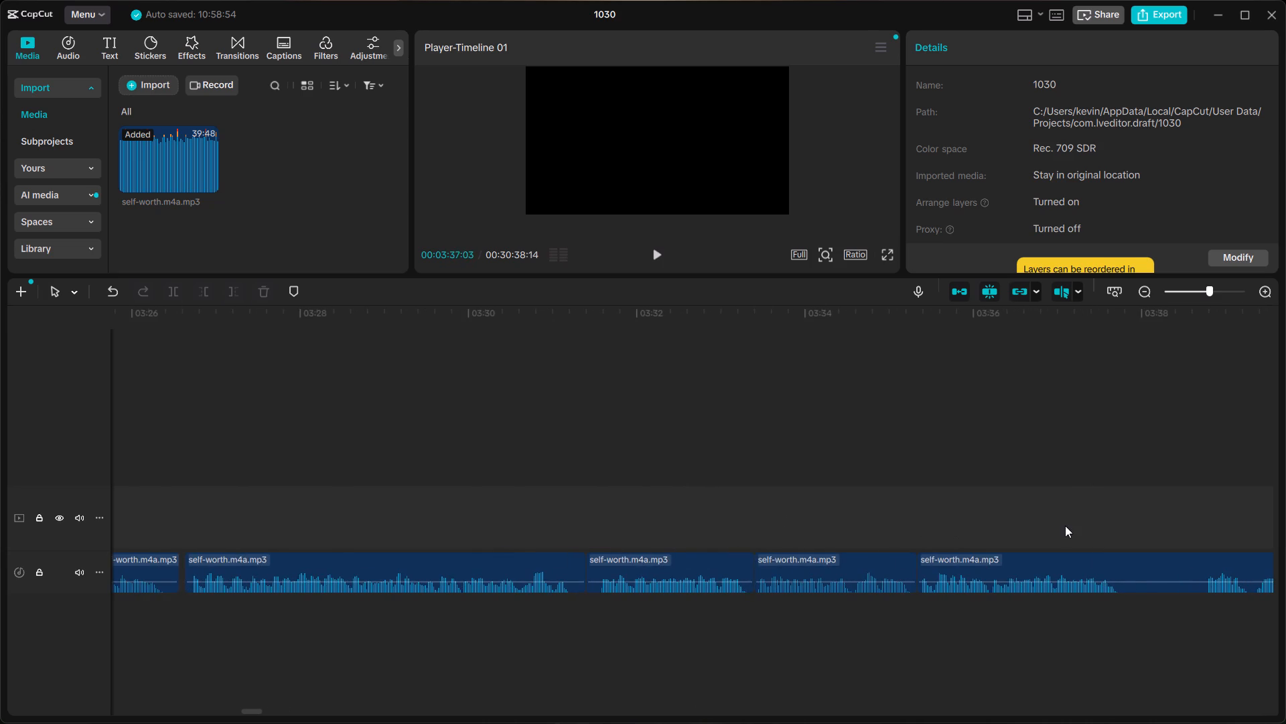
scroll(1065, 526, "left", 1)
Replay the end of the phrase and split the clip at about 03:37:26, in the silence after it.
left_click(656, 507)
key("space")
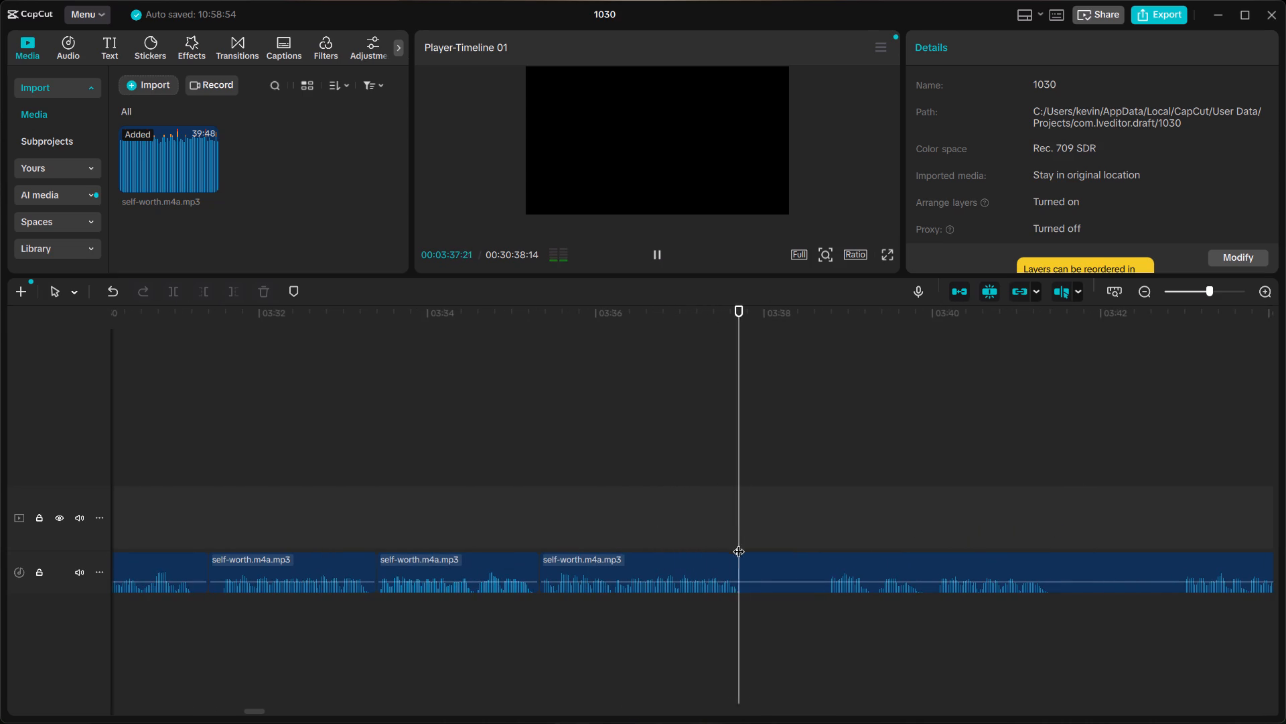
key("space")
left_click(742, 533)
left_click(685, 525)
left_click(749, 530)
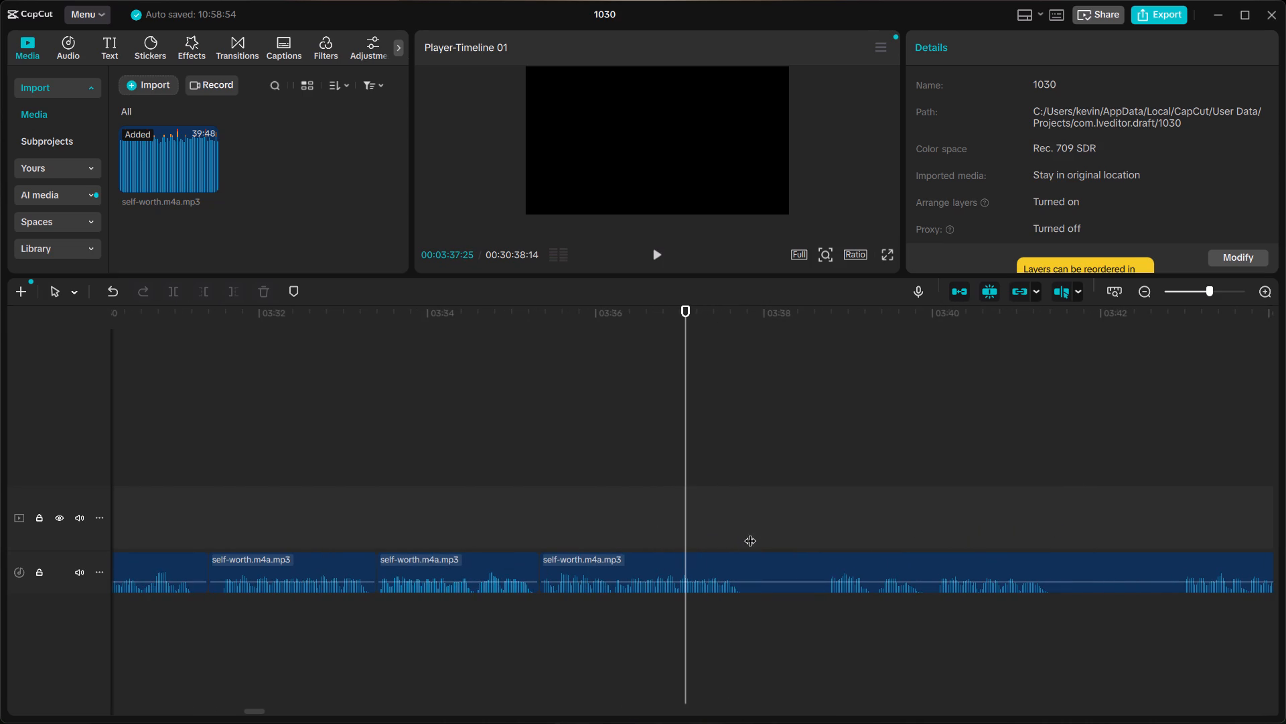
left_click(753, 554)
key("ctrl+b")
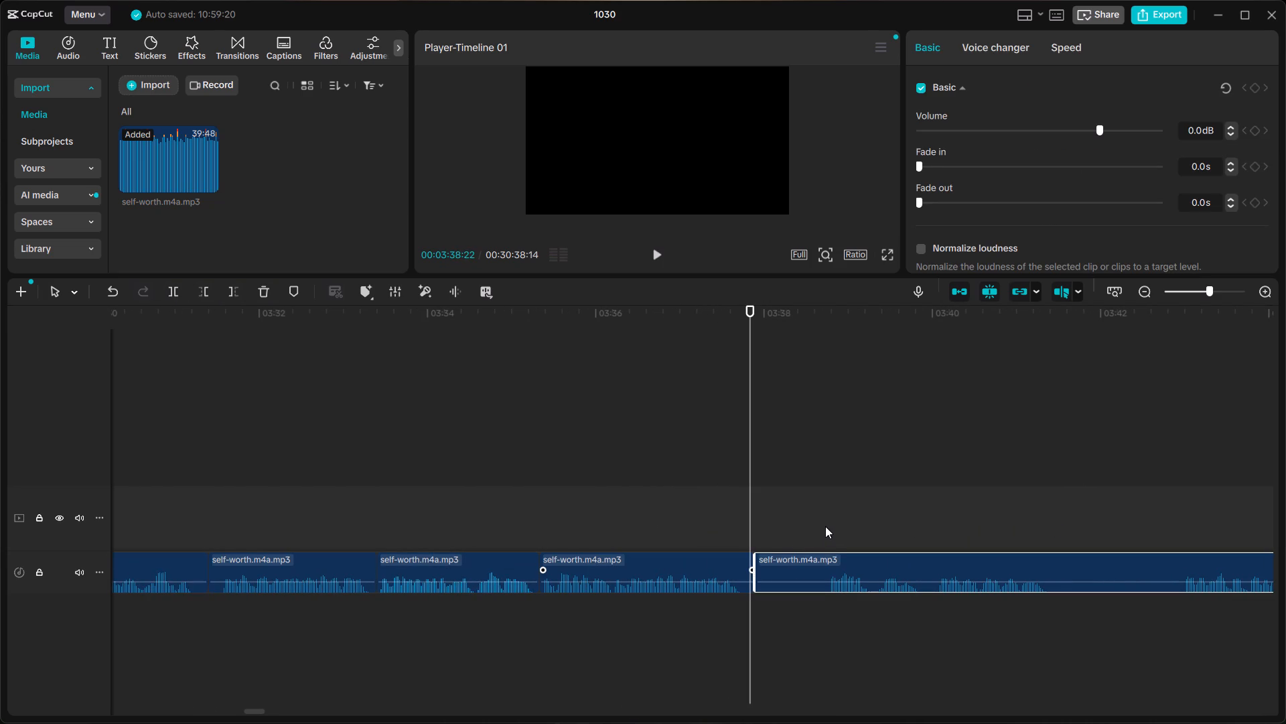
Listen ahead for the take to keep and split the clip at about 03:54:20, just before that phrase.
scroll(825, 526, "left", 2)
left_click(548, 526)
key("space")
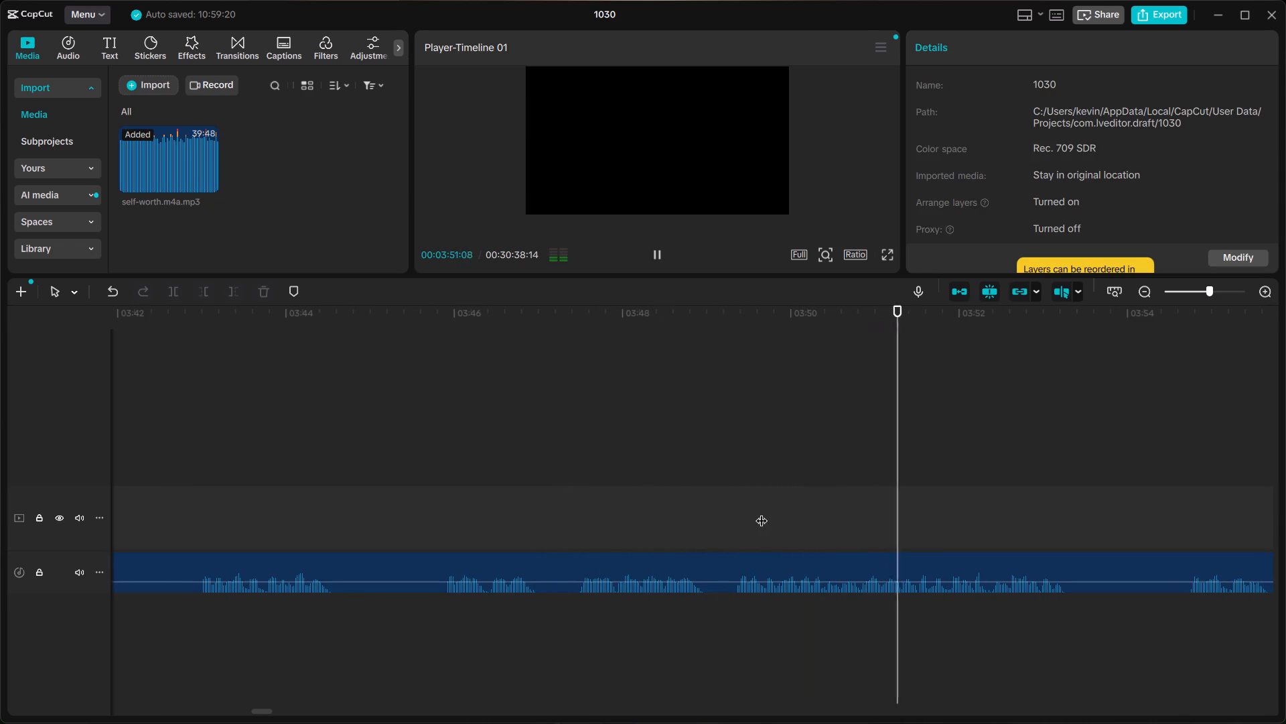
scroll(762, 512, "left", 1)
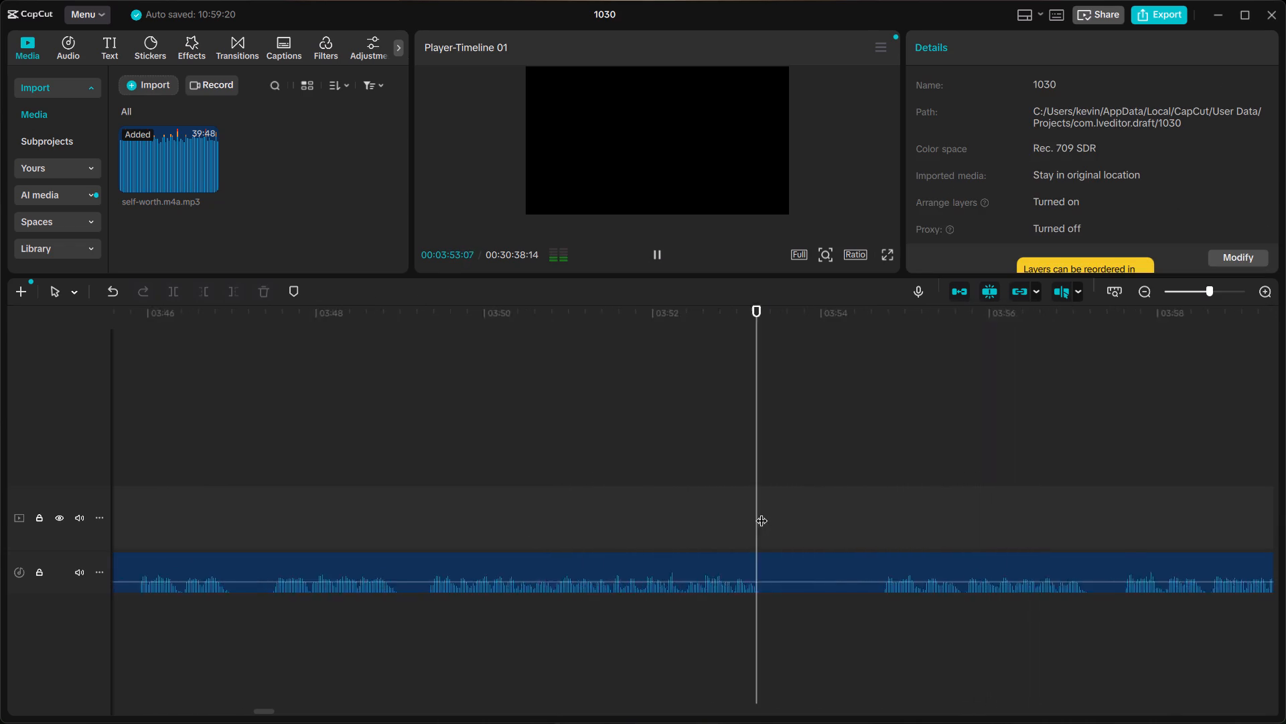
scroll(762, 512, "left", 1)
left_click(762, 512)
left_click(784, 512)
key("space")
scroll(784, 512, "left", 1)
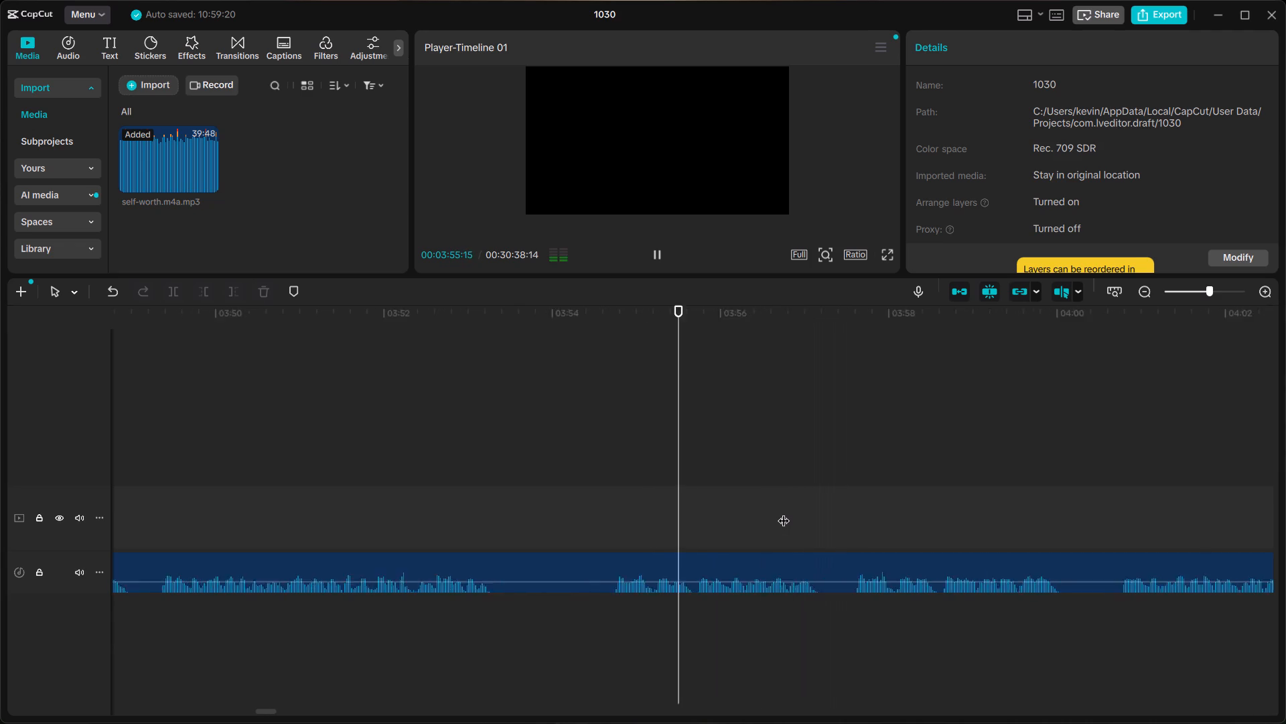
scroll(784, 512, "left", 1)
key("space")
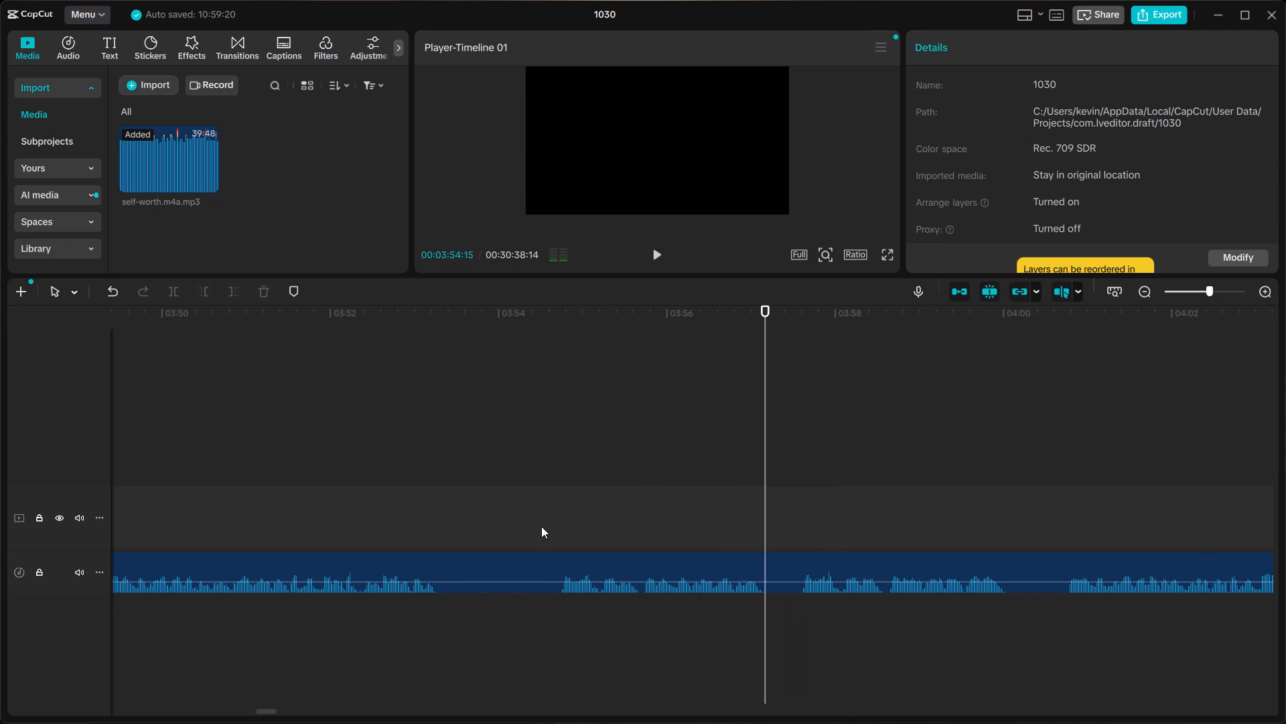
left_click(541, 526)
left_click(555, 545)
left_click(560, 558)
key("ctrl+b")
Delete the repeated takes between about 03:37:26 and 03:54:20 and close the gap.
left_click(507, 562)
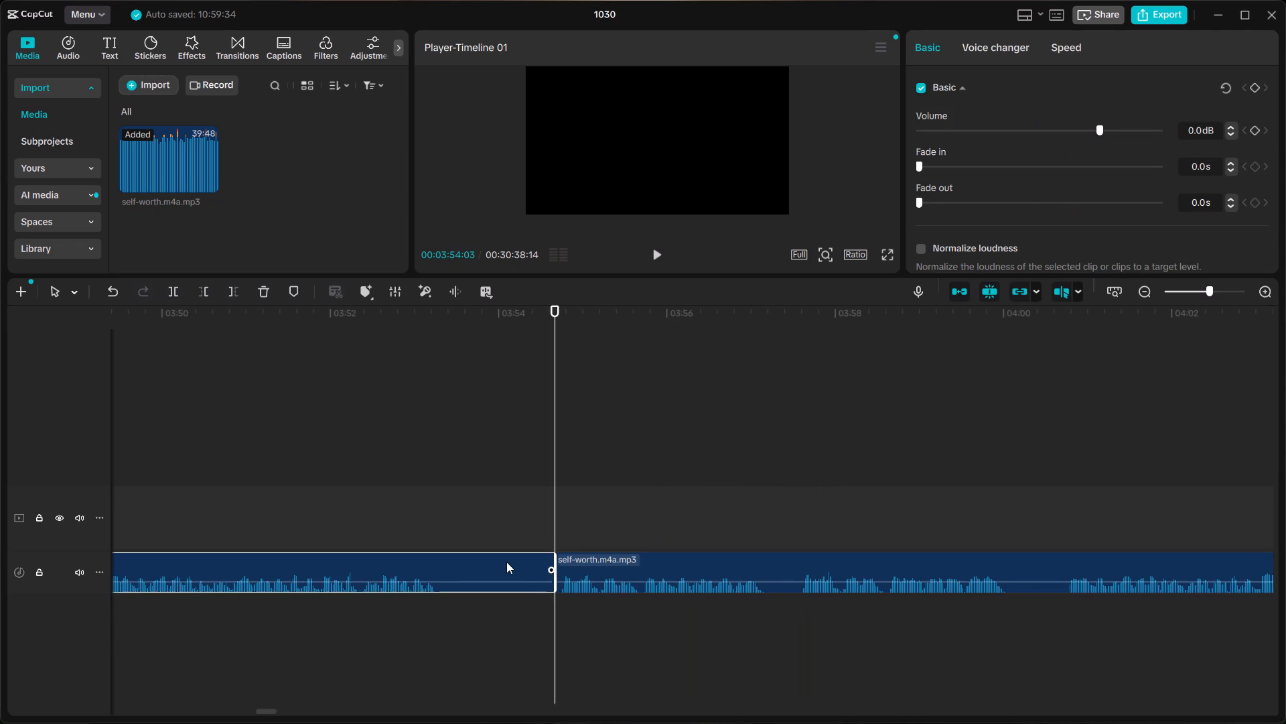
scroll(506, 562, "right", 4)
key("BackSpace")
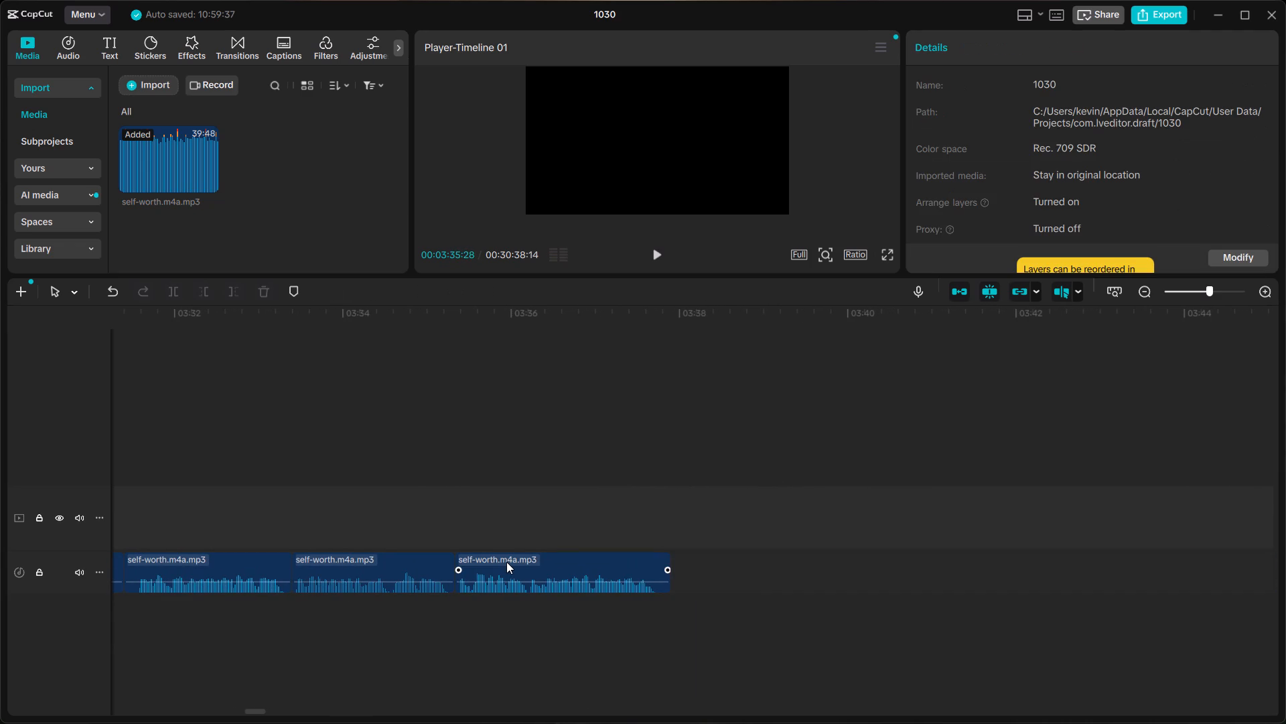
right_click(772, 580)
left_click(793, 594)
Listen from about 03:35 past 03:41 to check the new join and compare the phrases before and after the pause.
left_click(484, 497)
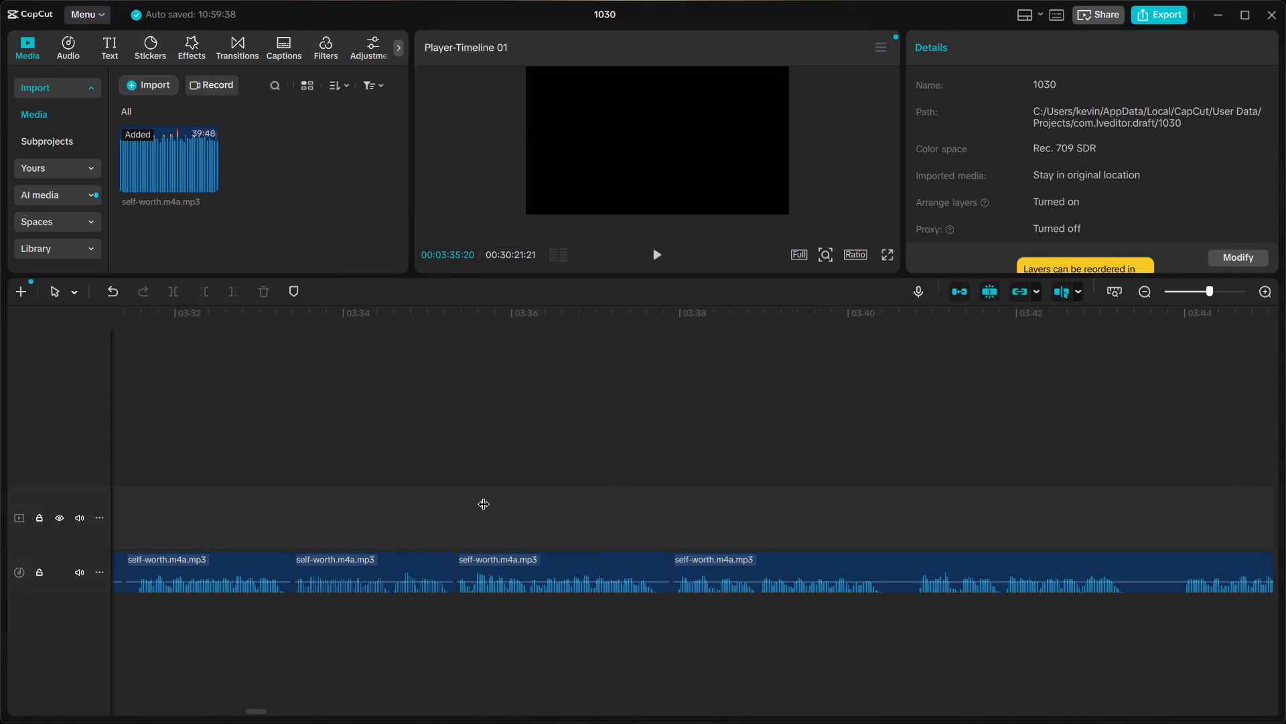
key("space")
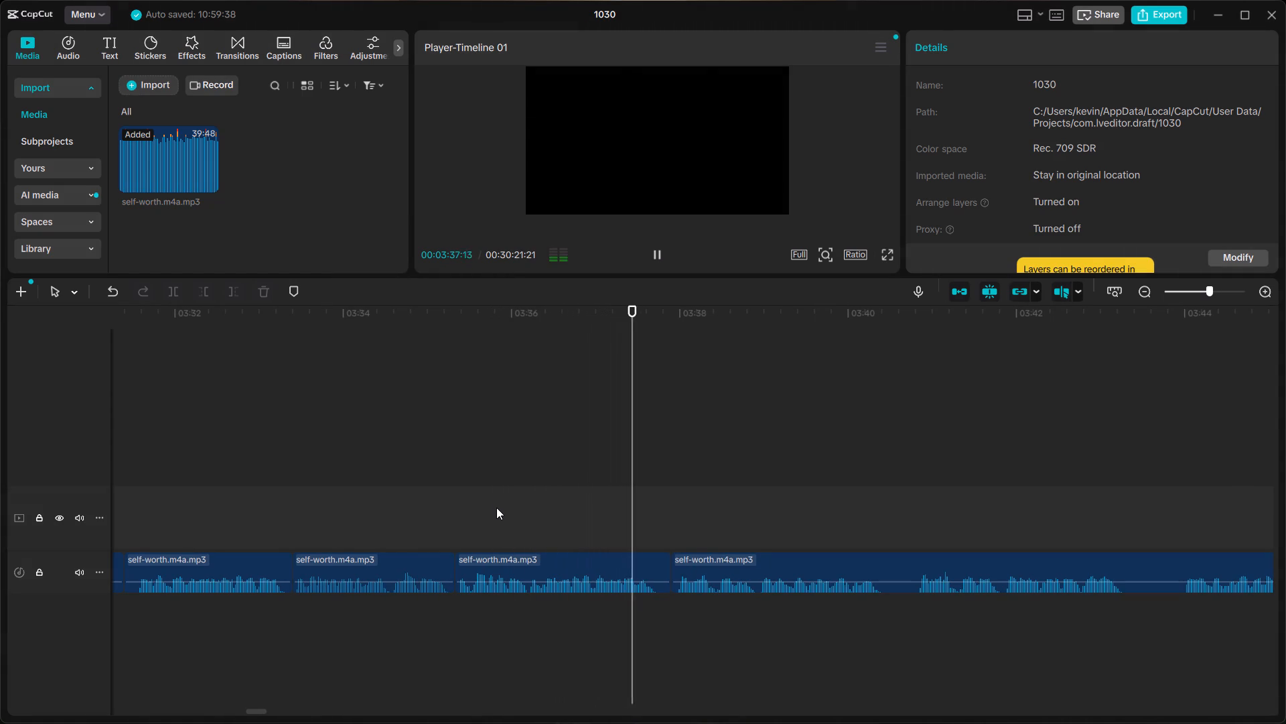
left_click(453, 510)
key("space")
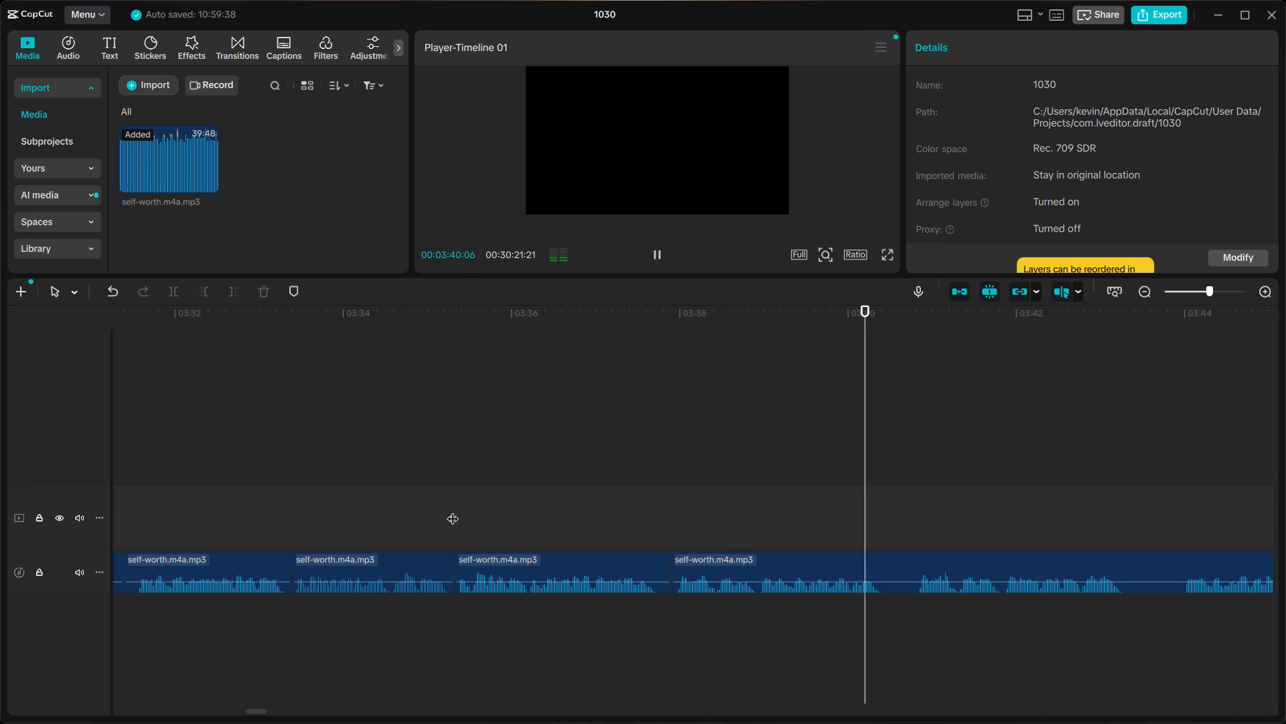
key("space")
left_click(891, 545)
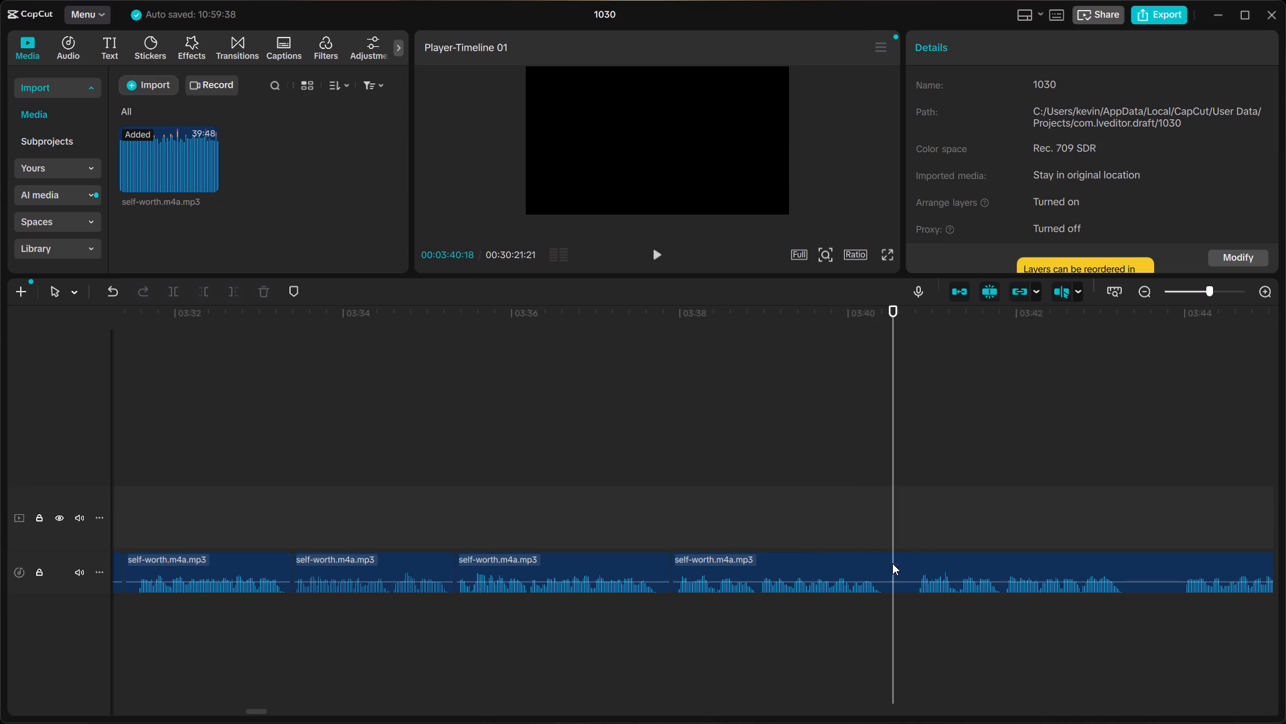
left_click(874, 544)
key("space")
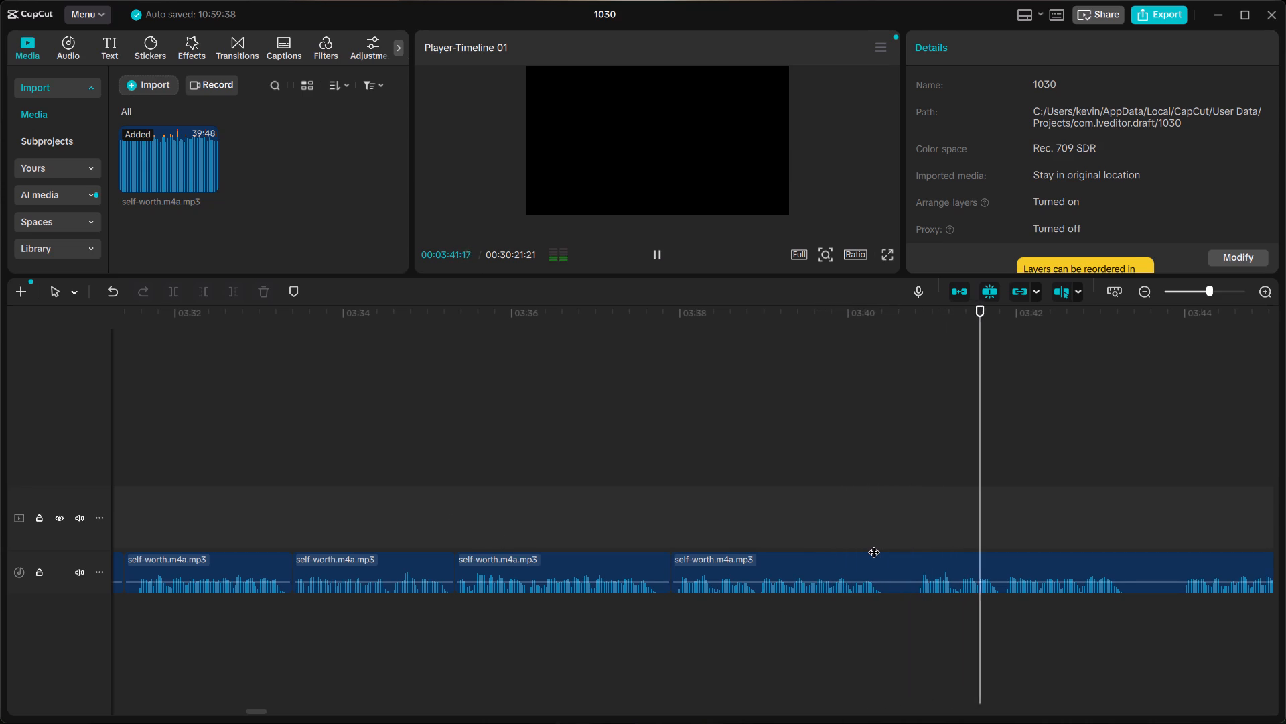
key("space")
Split the clip at about 03:40:23, just before the take to keep.
left_click(873, 544)
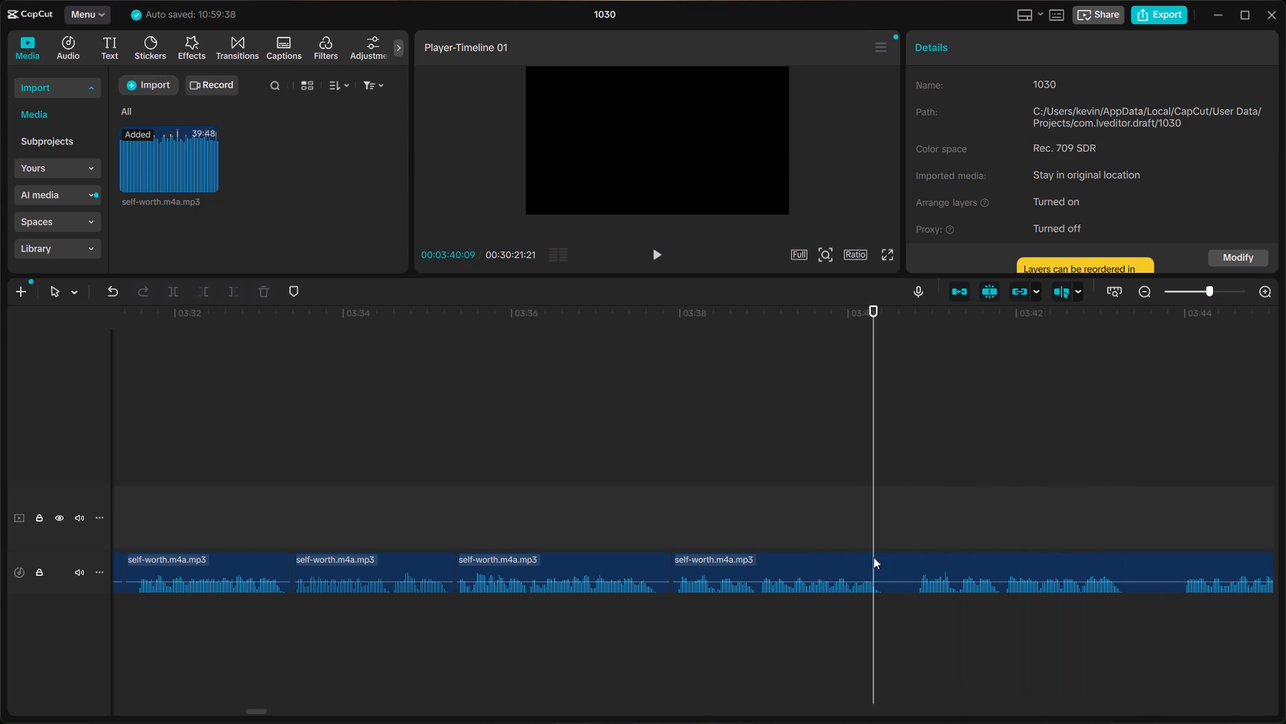
left_click(908, 554)
left_click(909, 576)
left_click(912, 556)
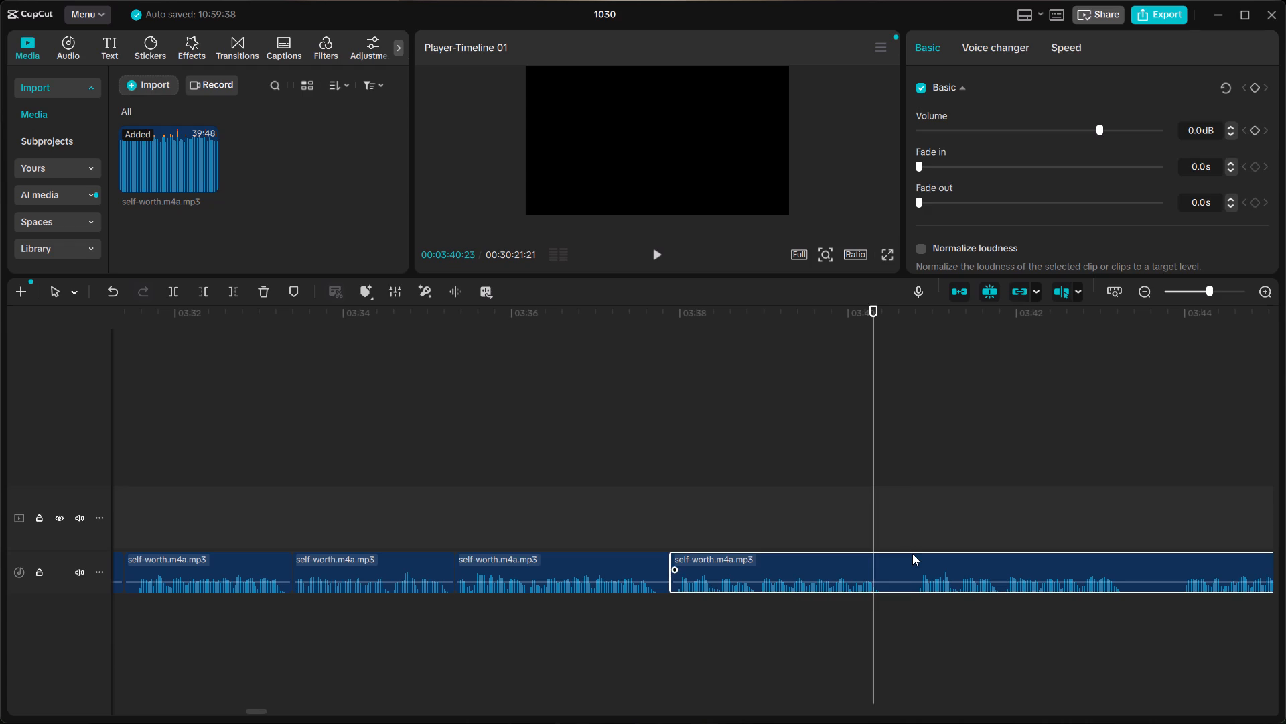
left_click(909, 541)
left_click(911, 558)
key("ctrl+b")
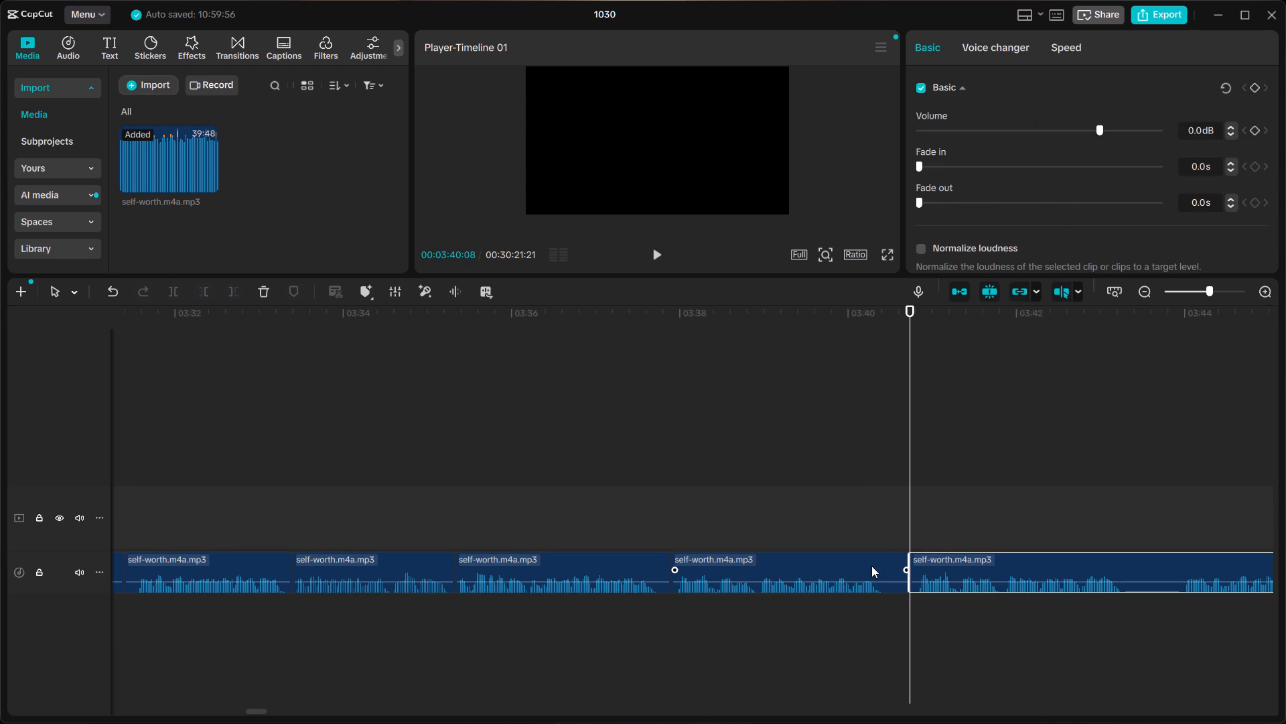
Replay the start of the take at about 03:38, delete that piece up to about 03:40:23, and close the gap.
left_click(804, 548)
left_click(681, 519)
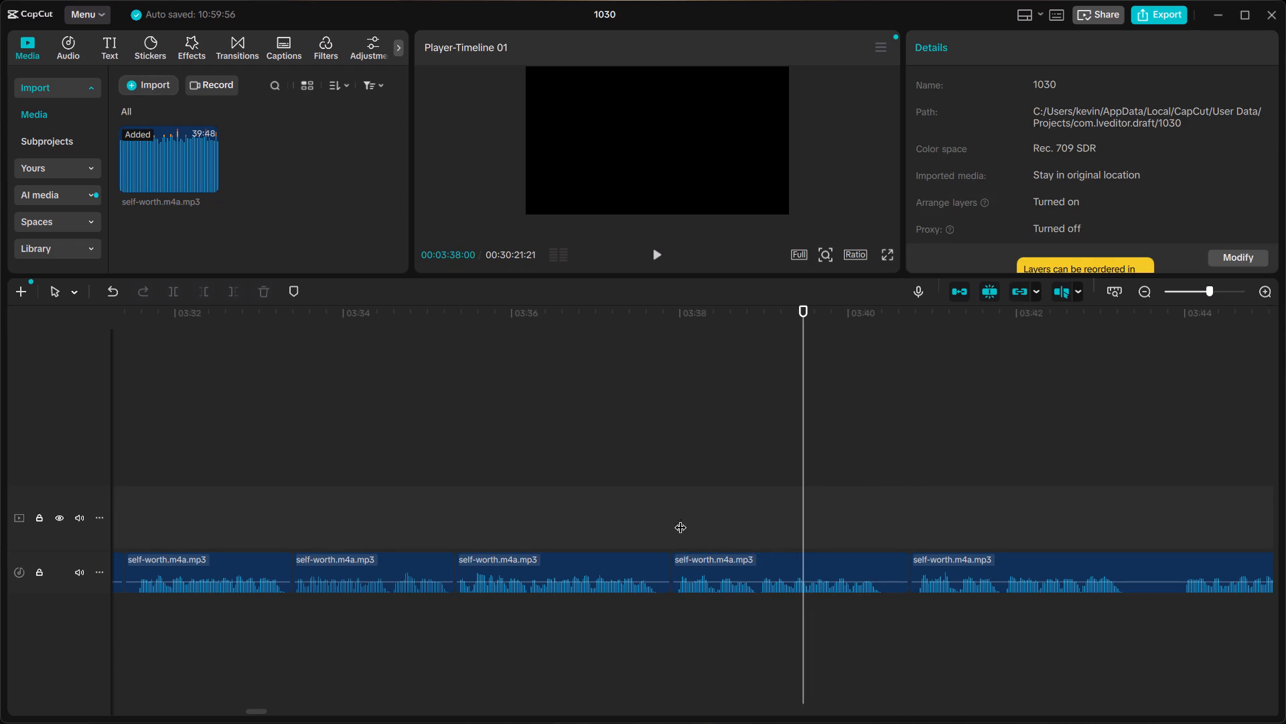
key("space")
key("space")
left_click(753, 564)
key("BackSpace")
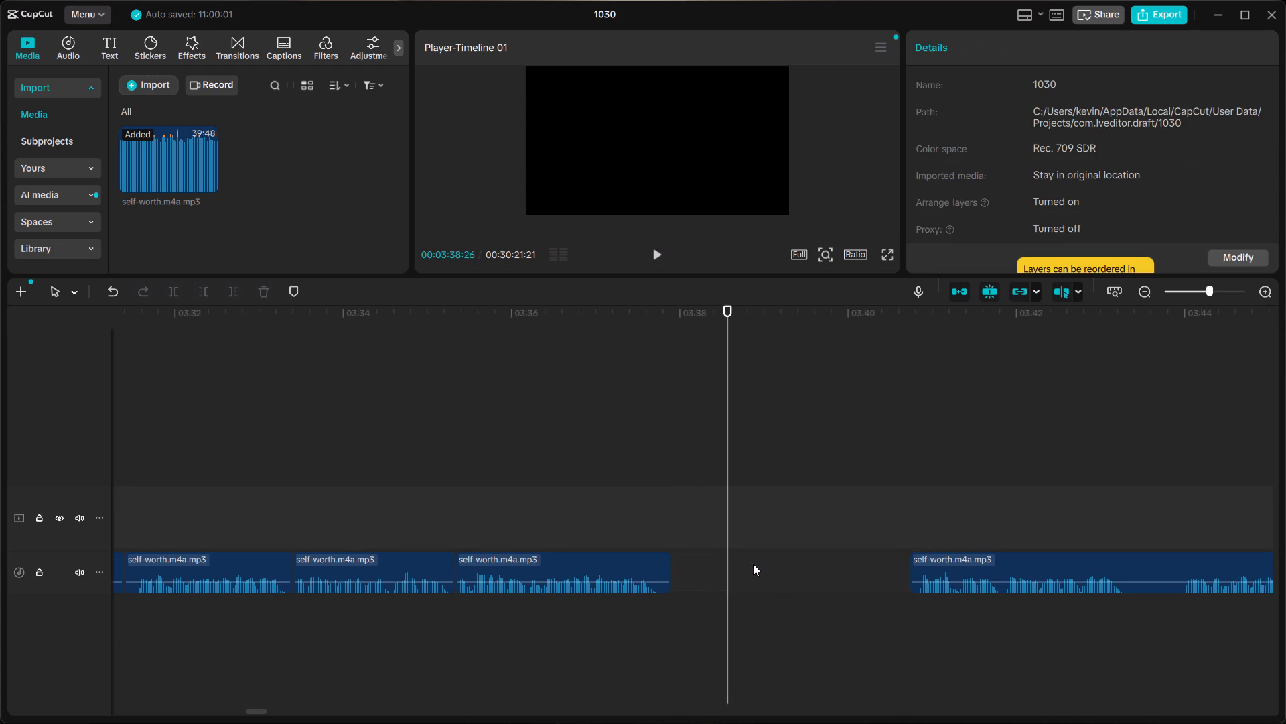
left_click(753, 564)
right_click(753, 564)
left_click(783, 570)
Listen across the new join and split the clip at about 03:40:19, in the silence after the phrase.
left_click(544, 499)
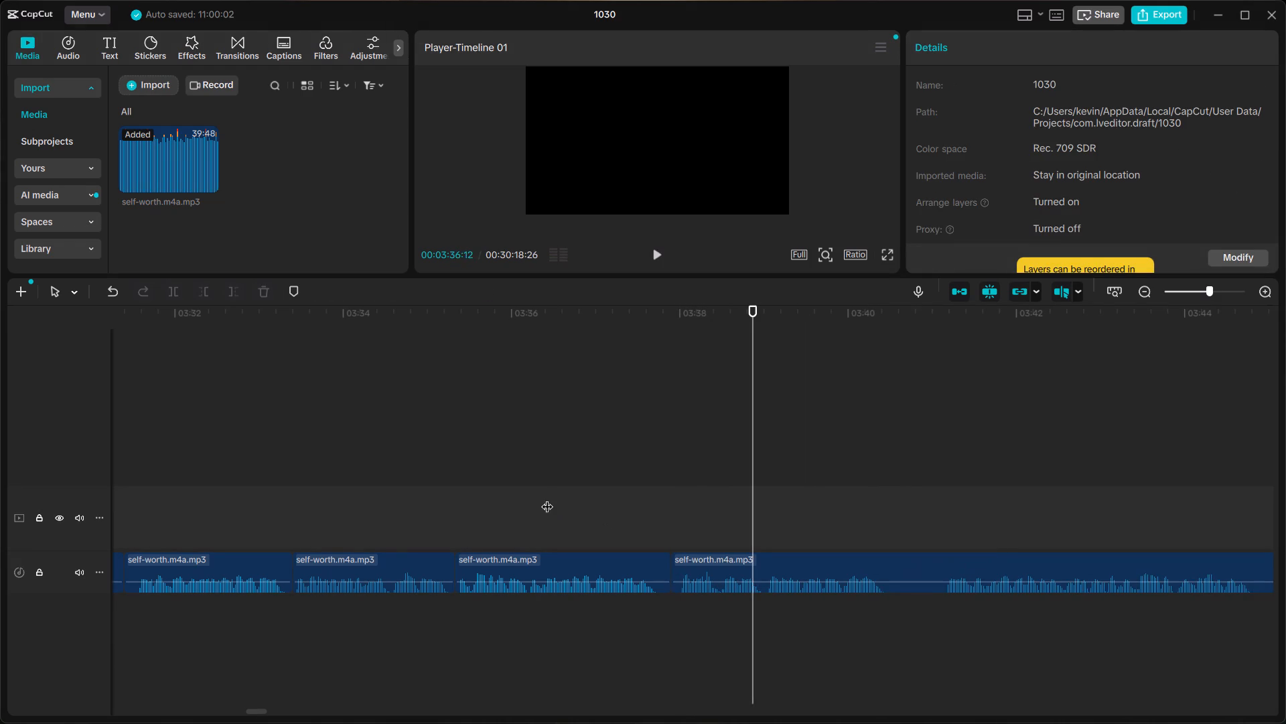
key("space")
left_click(468, 485)
key("space")
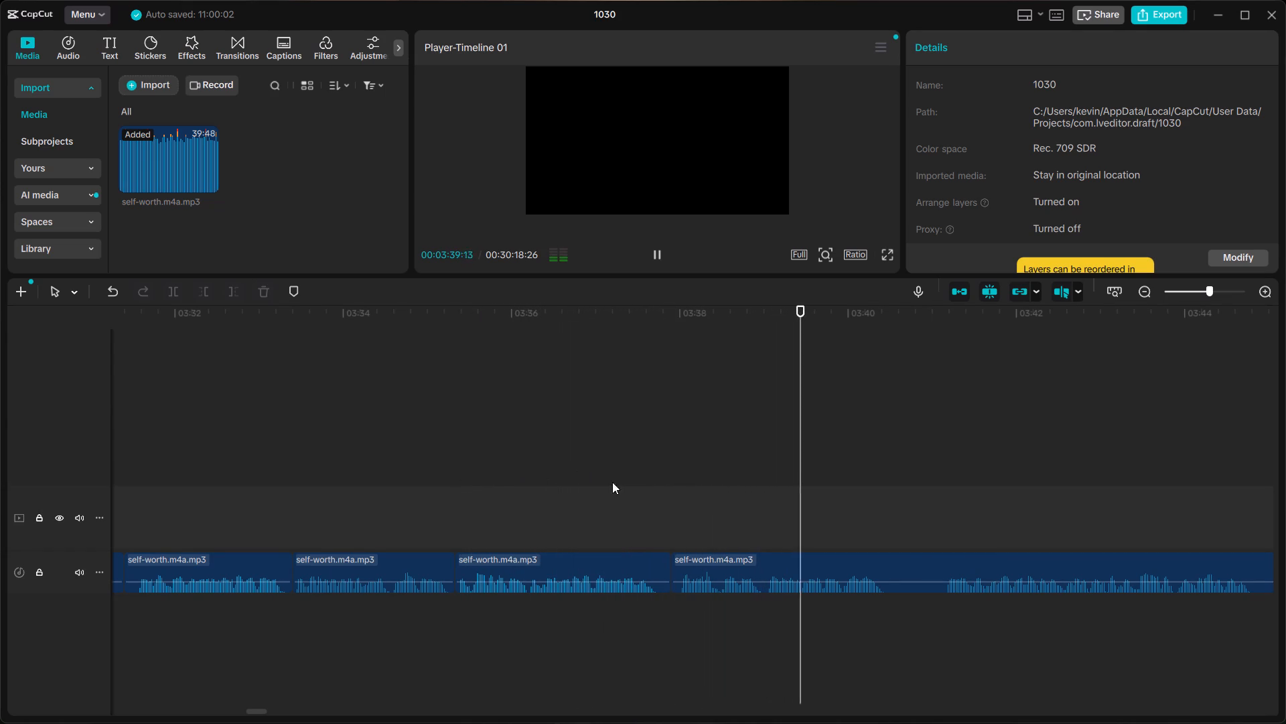
scroll(722, 526, "left", 1)
key("space")
left_click(793, 527)
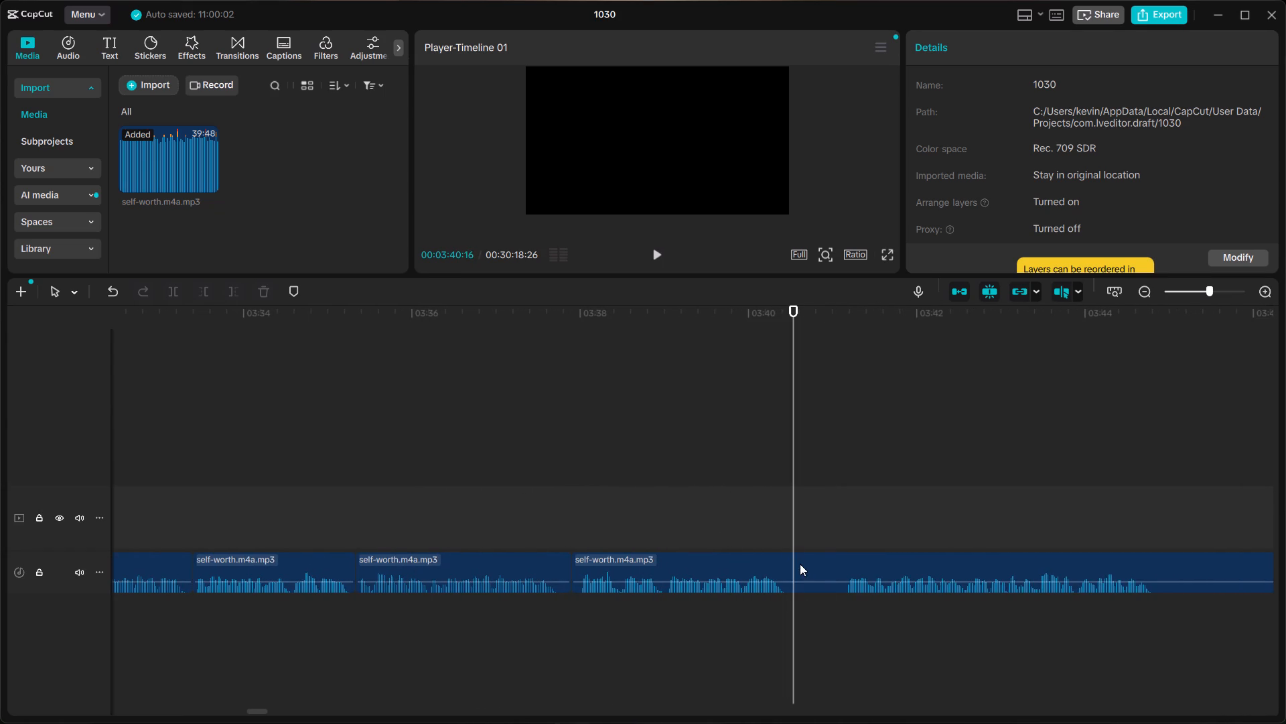
left_click(802, 566)
key("ctrl+b")
Split the clip again at about 03:41:03, delete the silent piece before it, and move the following clip up against the phrase.
left_click(842, 546)
left_click(841, 564)
key("ctrl+b")
left_click(824, 564)
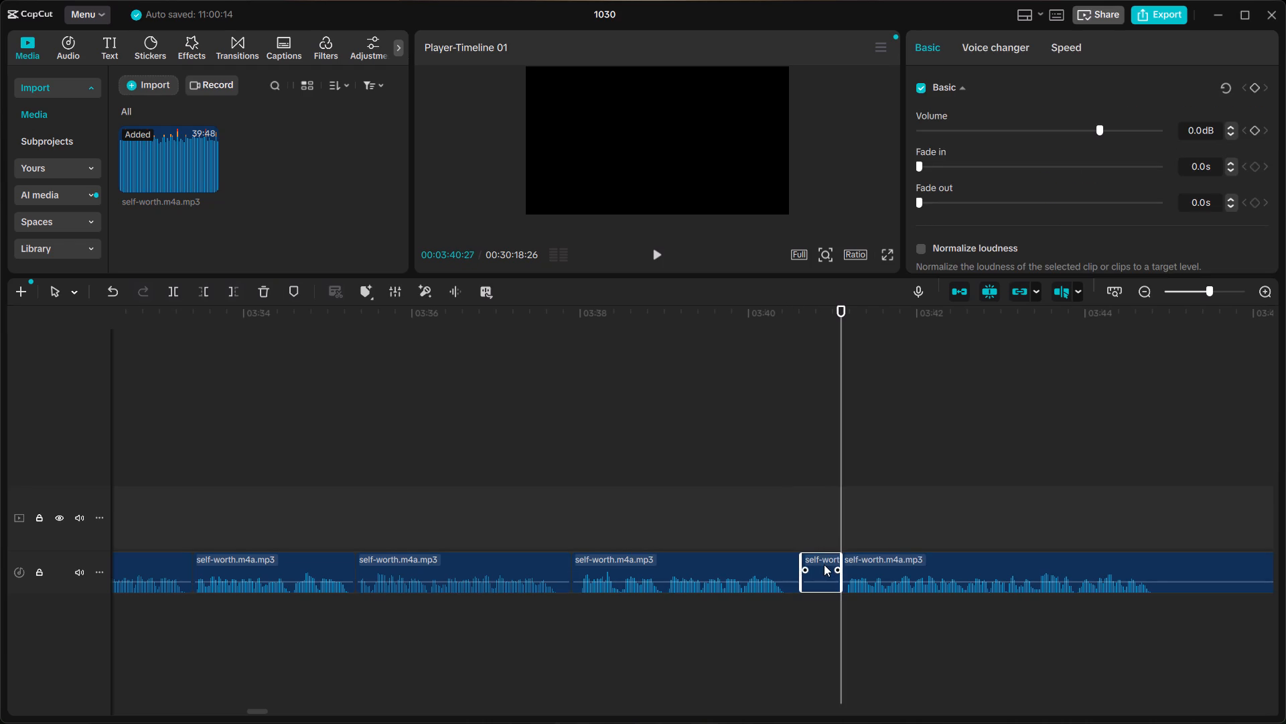
key("BackSpace")
left_click(900, 565)
left_click_drag(898, 565, 867, 561)
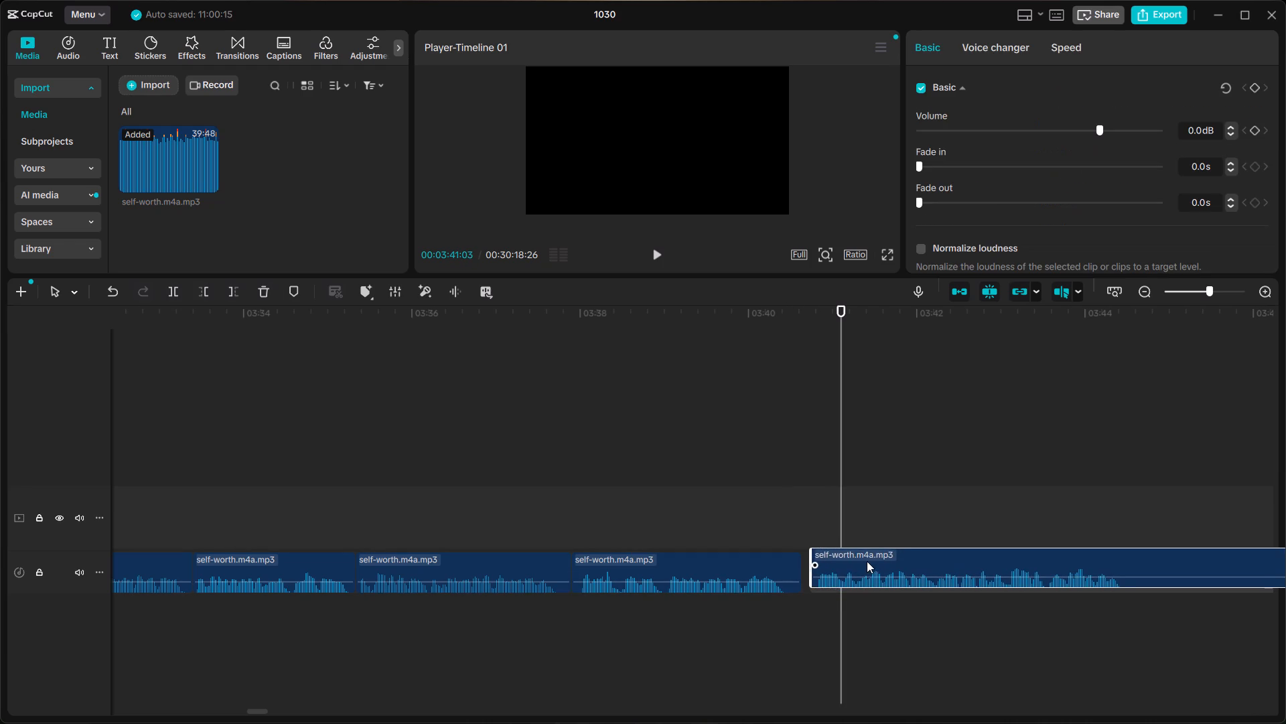
left_click_drag(867, 561, 863, 562)
Listen from about 03:39 past 03:43, and sample the take starting near 03:51.
left_click(679, 501)
key("space")
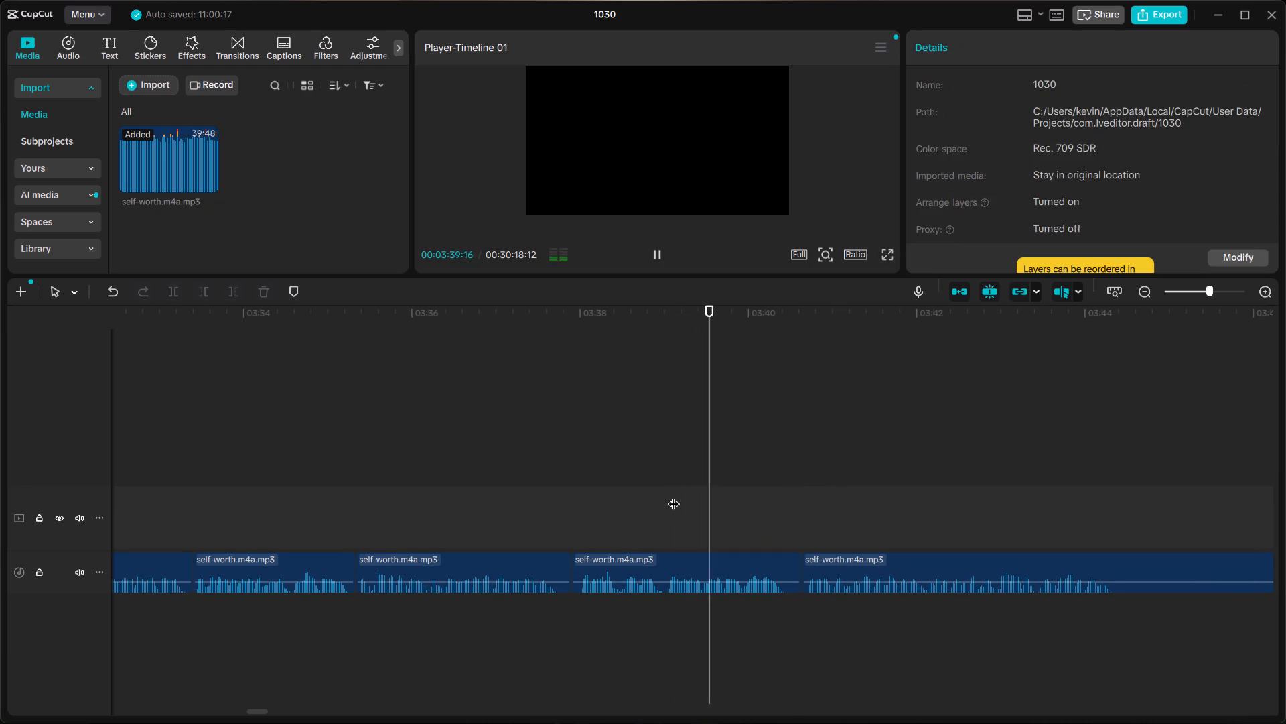
scroll(674, 495, "left", 1)
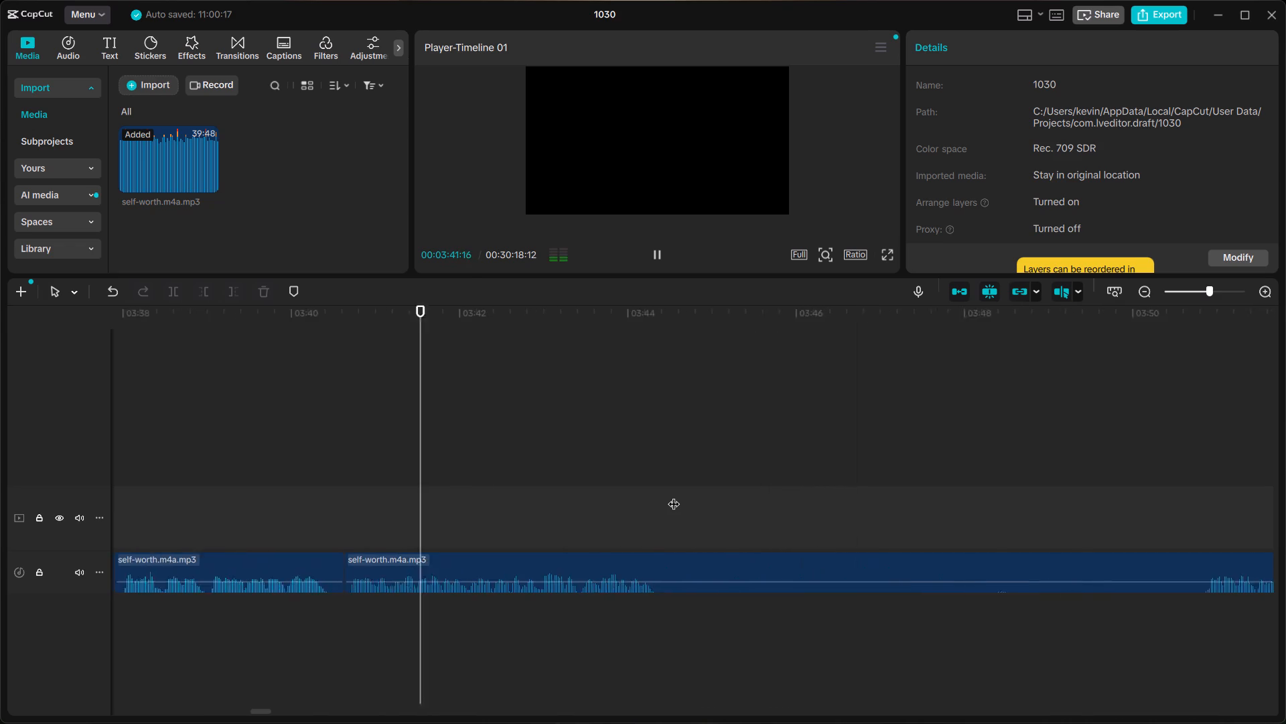
scroll(674, 495, "left", 1)
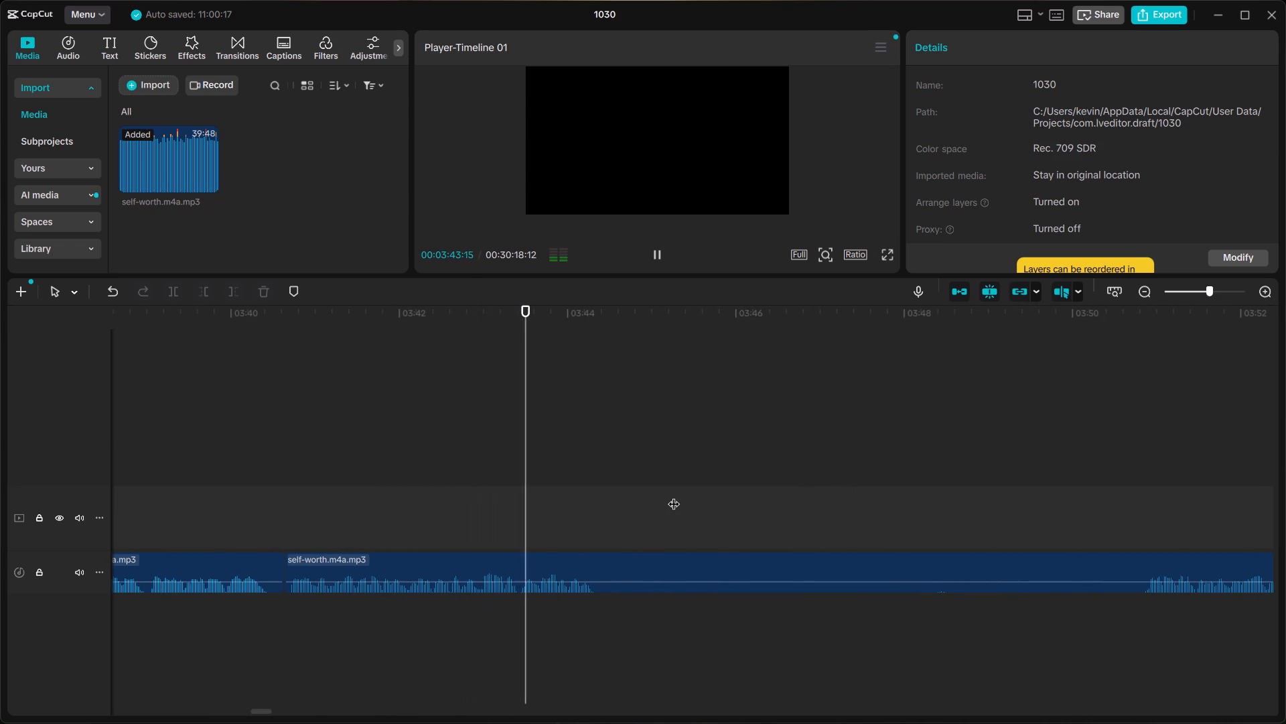
key("space")
left_click(1121, 540)
key("space")
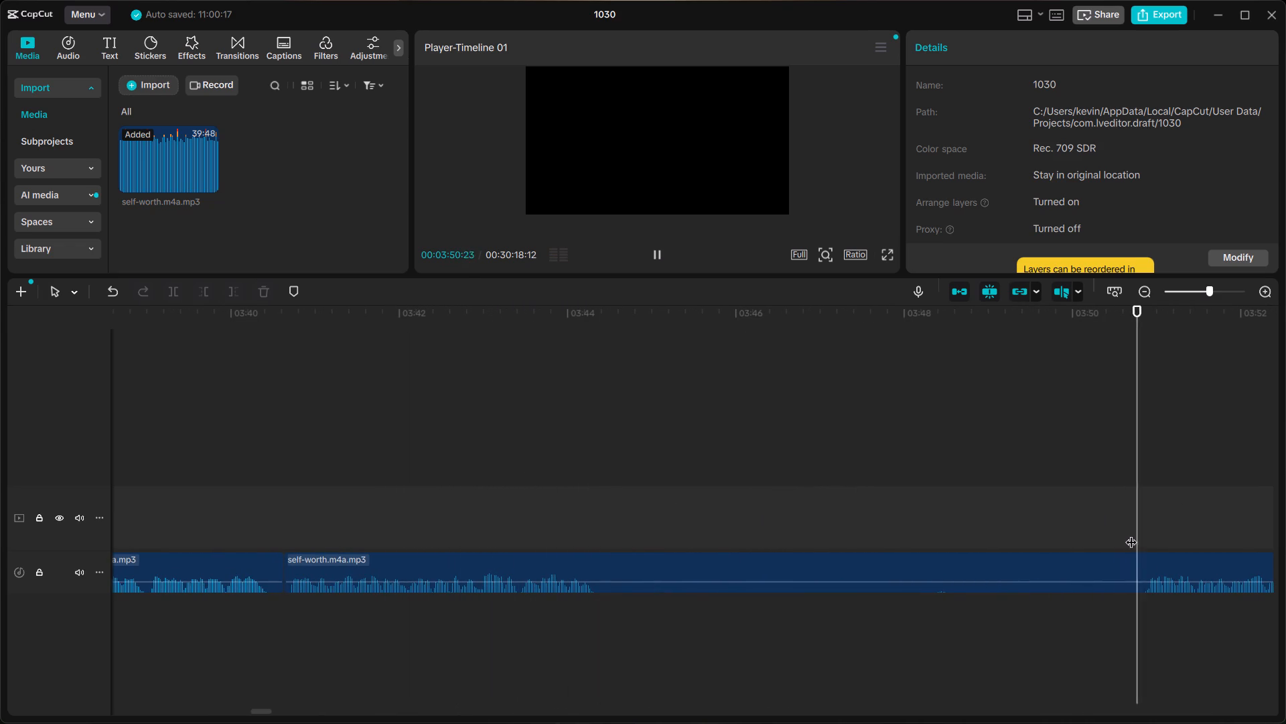
key("space")
Split the clip at about 03:44:18, in the silence after the phrase, and trim the earlier clip's end back to about 03:44:13.
left_click(615, 541)
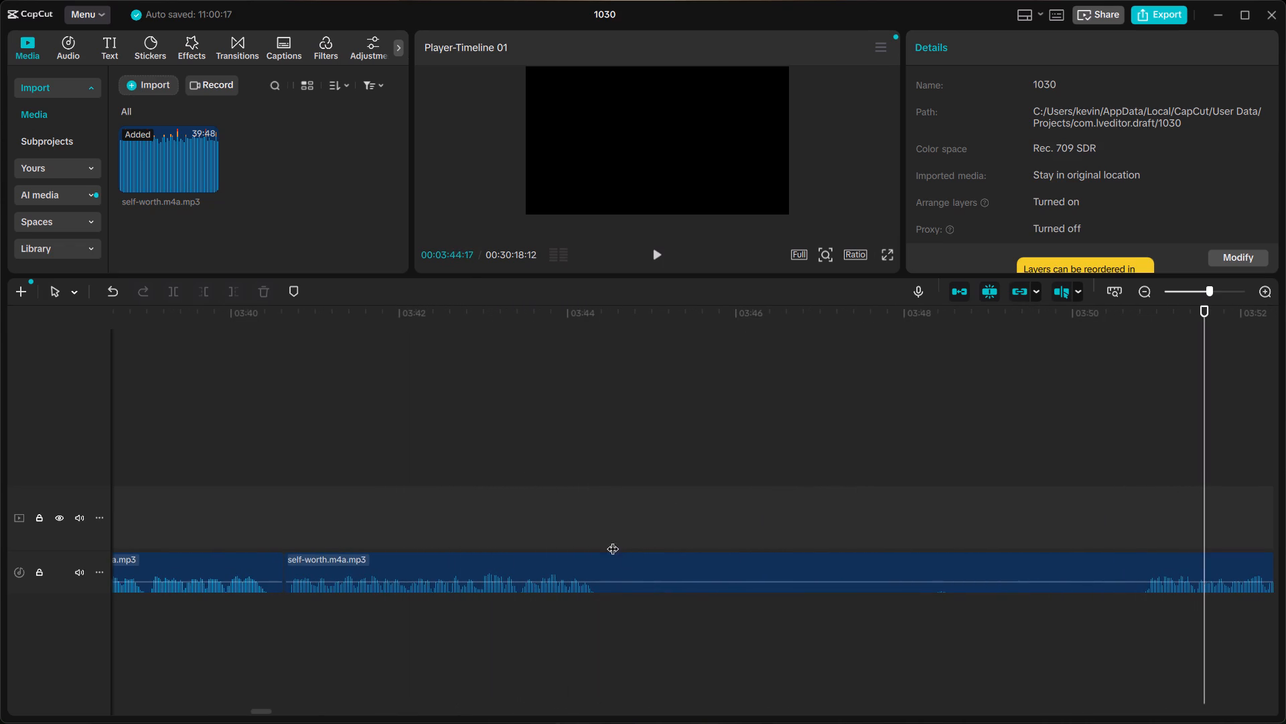
left_click(610, 537)
left_click(605, 541)
left_click(618, 564)
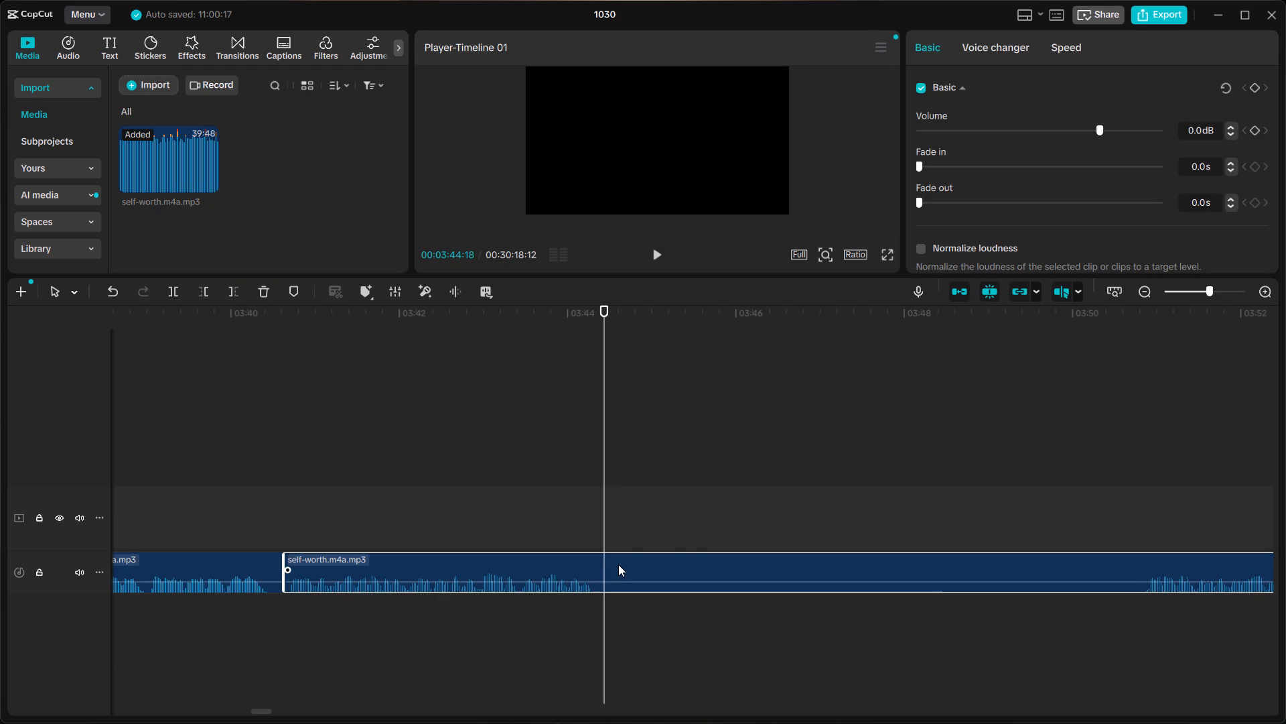
key("ctrl+b")
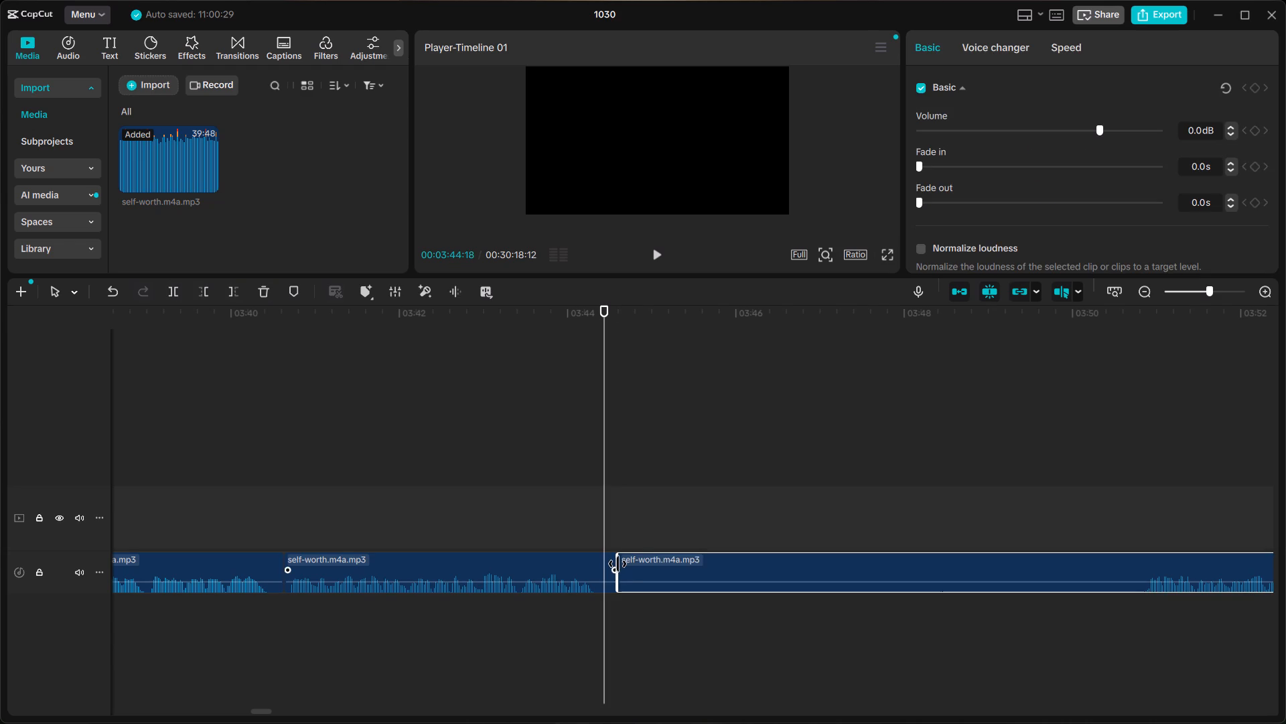
left_click(598, 560)
left_click_drag(618, 558, 600, 558)
Listen from about 03:51 past 03:58 to compare the takes and find the one to keep.
scroll(640, 560, "left", 1)
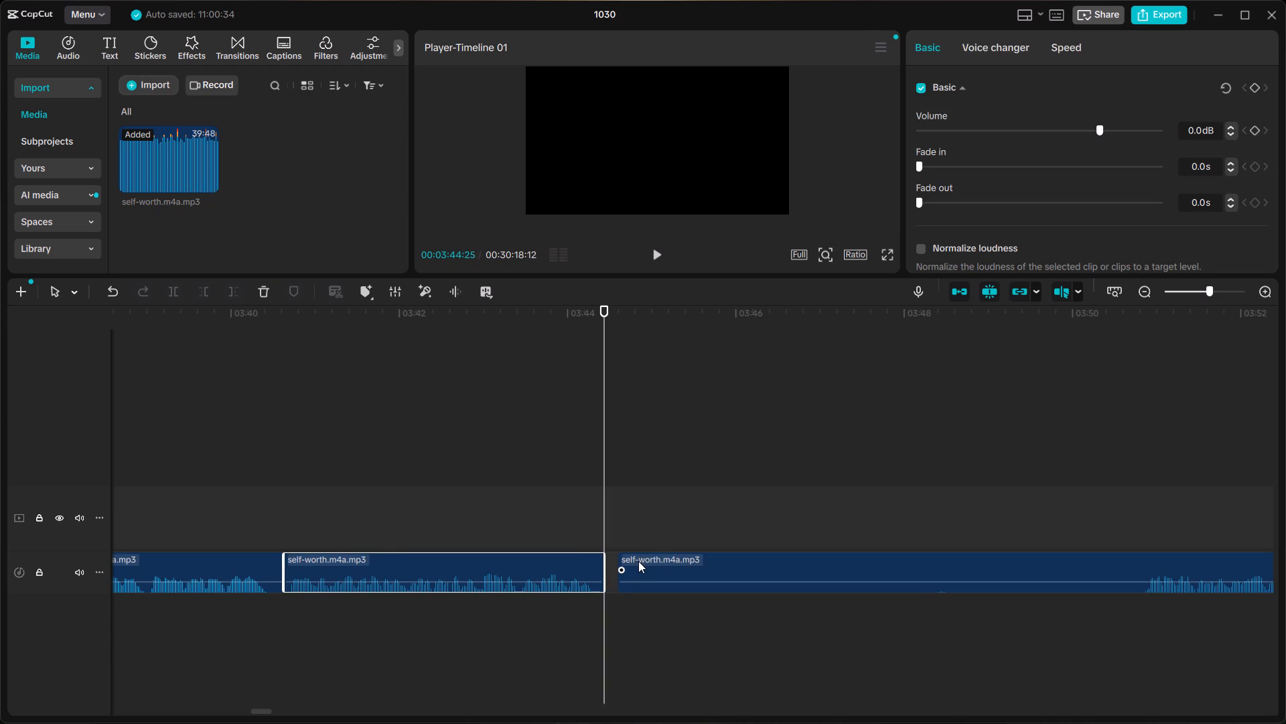
scroll(638, 561, "left", 1)
scroll(638, 561, "down", 1, "ctrl")
scroll(638, 561, "left", 3, "ctrl")
scroll(551, 462, "right", 1)
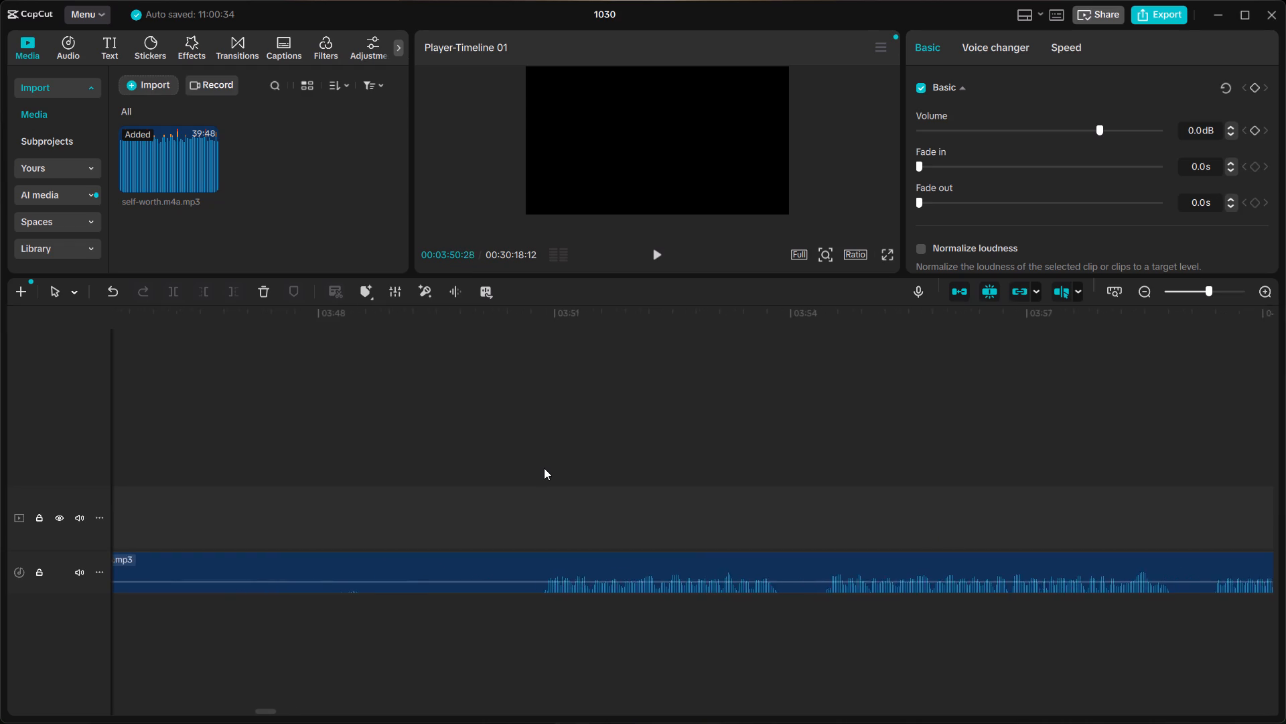
scroll(544, 468, "right", 1)
left_click(549, 516)
key("space")
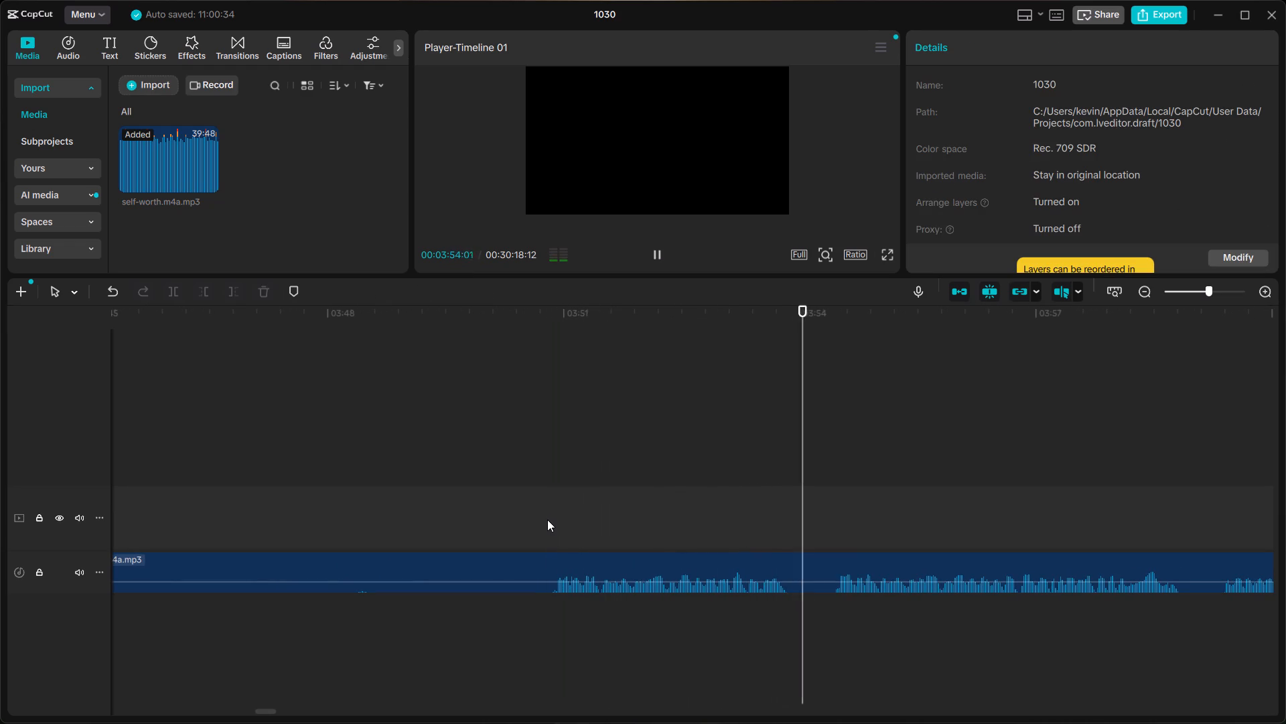
scroll(547, 520, "left", 1)
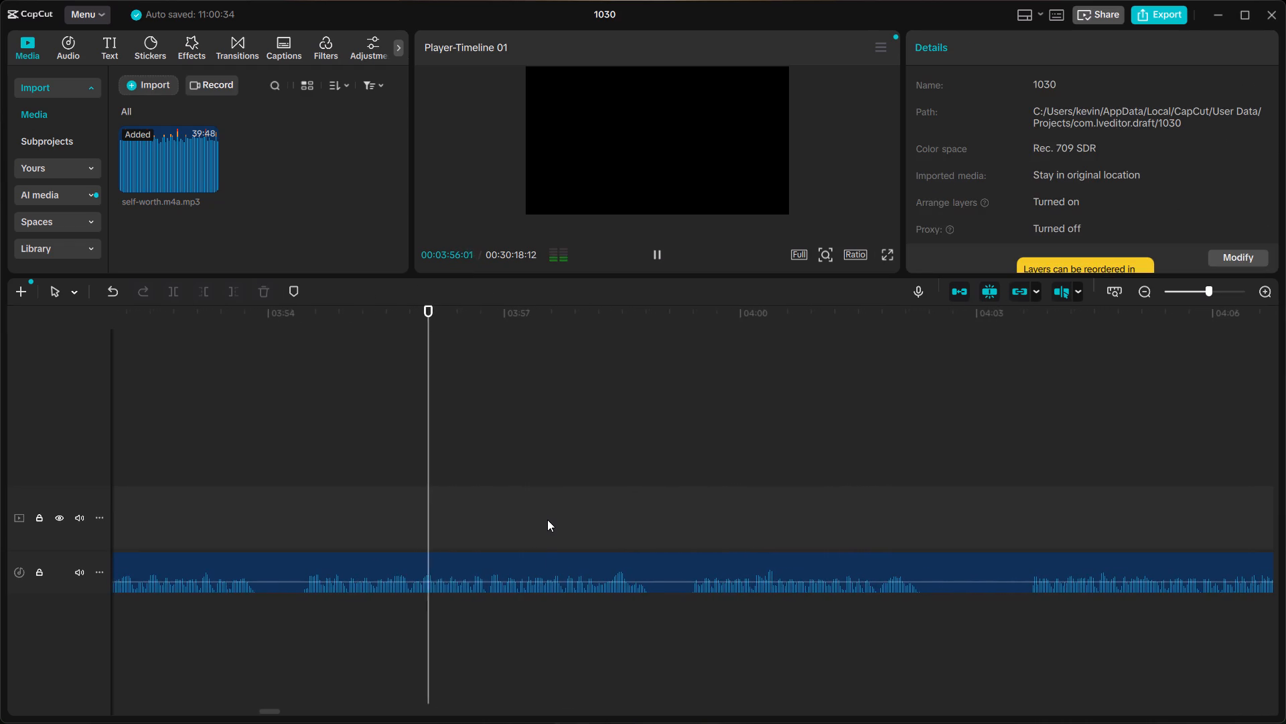
scroll(547, 520, "left", 2)
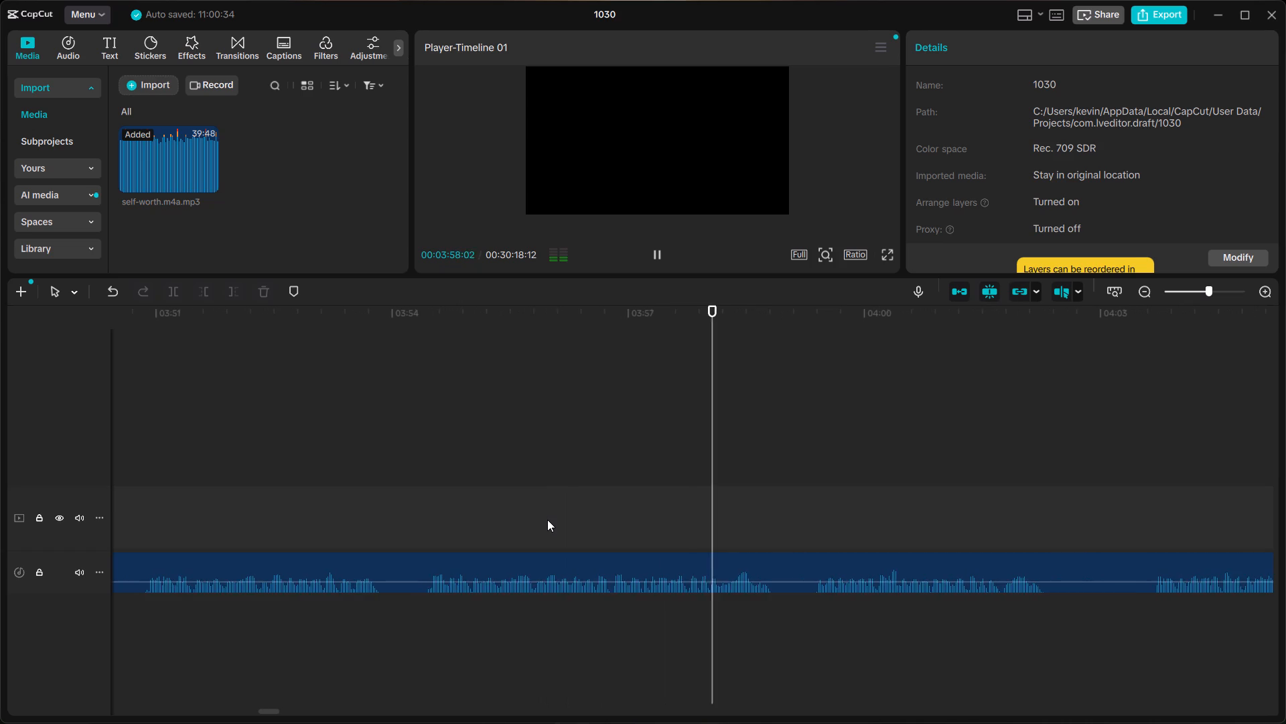
scroll(547, 520, "left", 1)
key("space")
Split the clip at about 03:54:11, just before the take to keep.
left_click(415, 552)
left_click(422, 546)
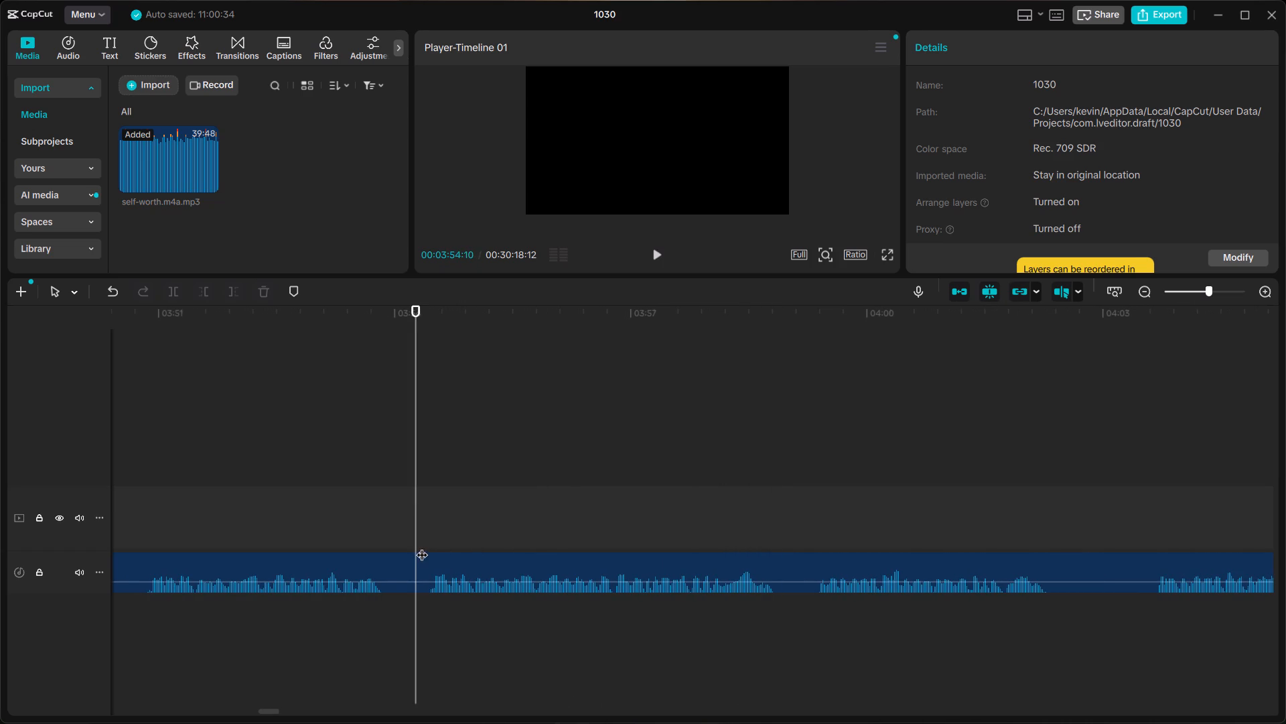
left_click(423, 546)
left_click(427, 556)
key("ctrl+b")
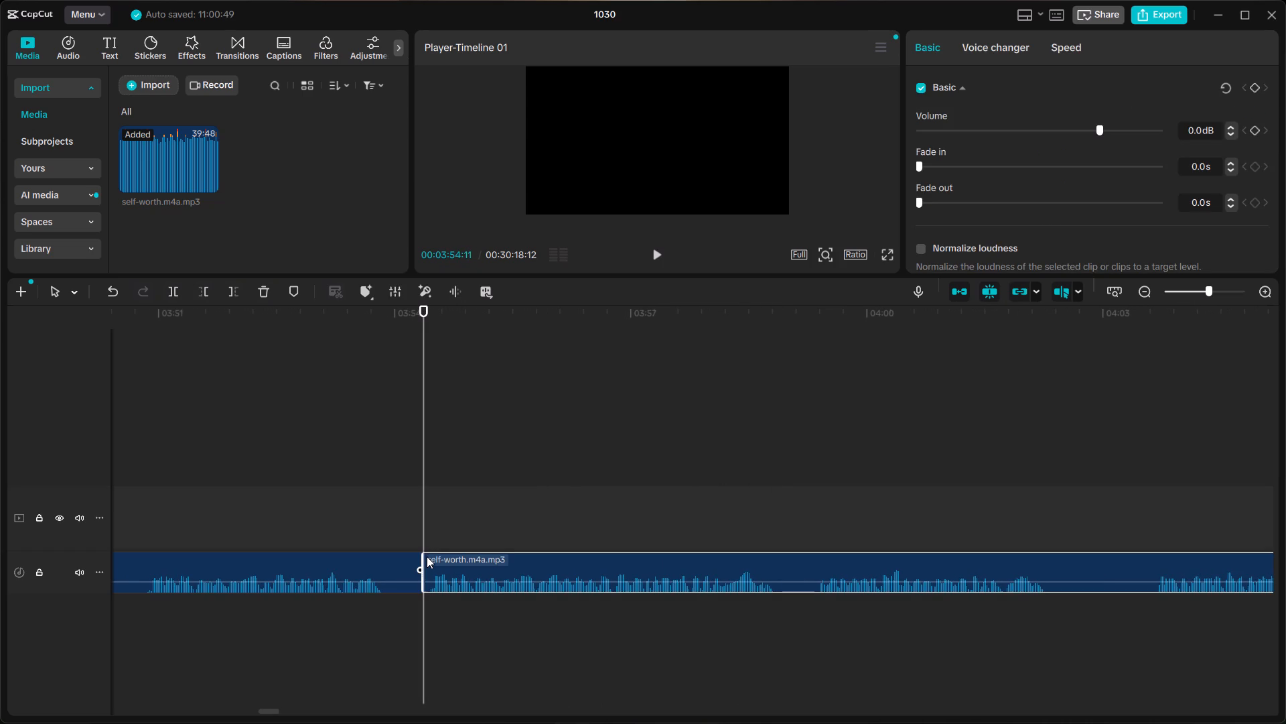
Delete the silence and repeated take between about 03:44:18 and 03:54:11 and close the gap.
scroll(427, 556, "right", 4)
left_click(687, 555)
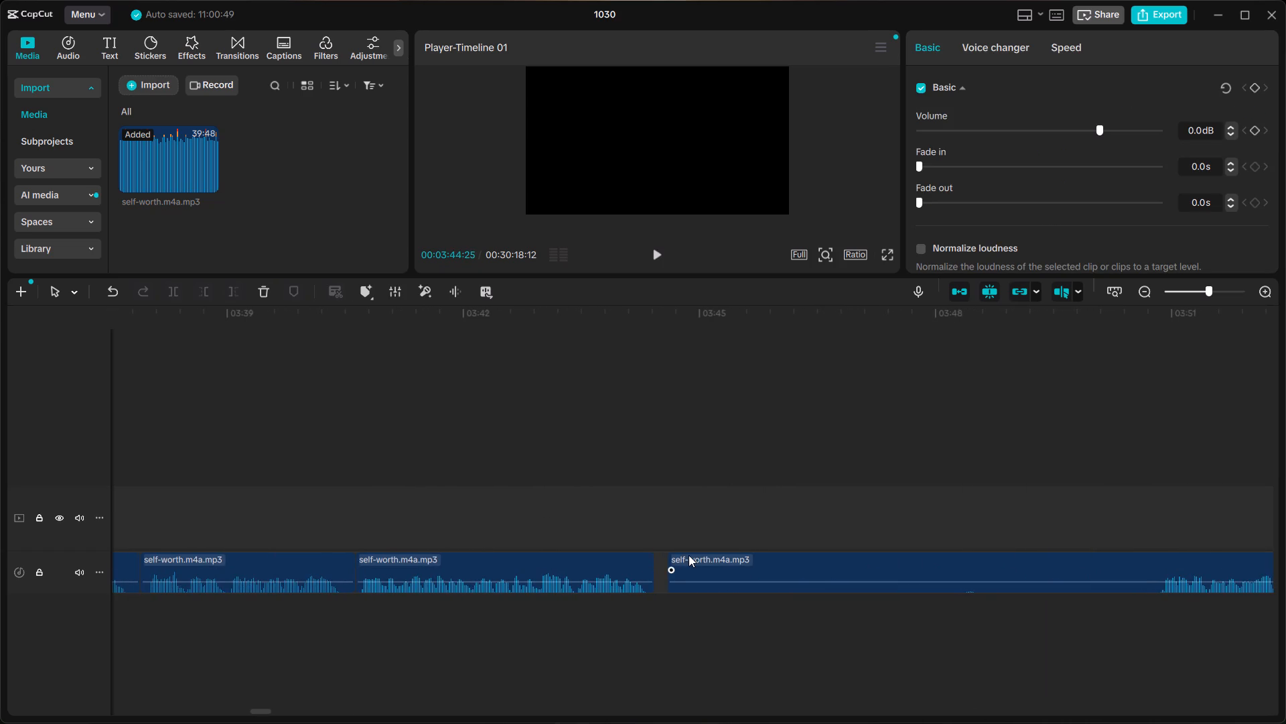
key("BackSpace")
right_click(703, 582)
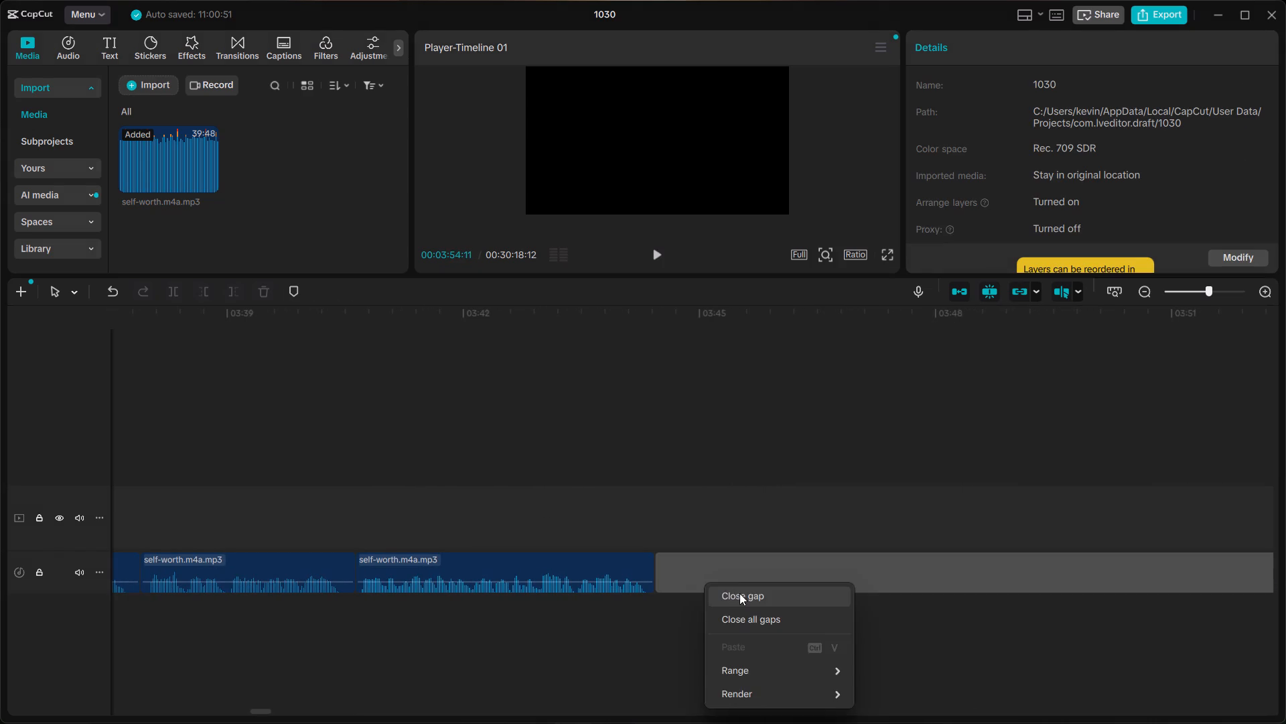
left_click(739, 595)
Split the clip on both sides of the pause after the phrase, at about 03:49:02 and 03:49:10.
left_click(522, 507)
key("space")
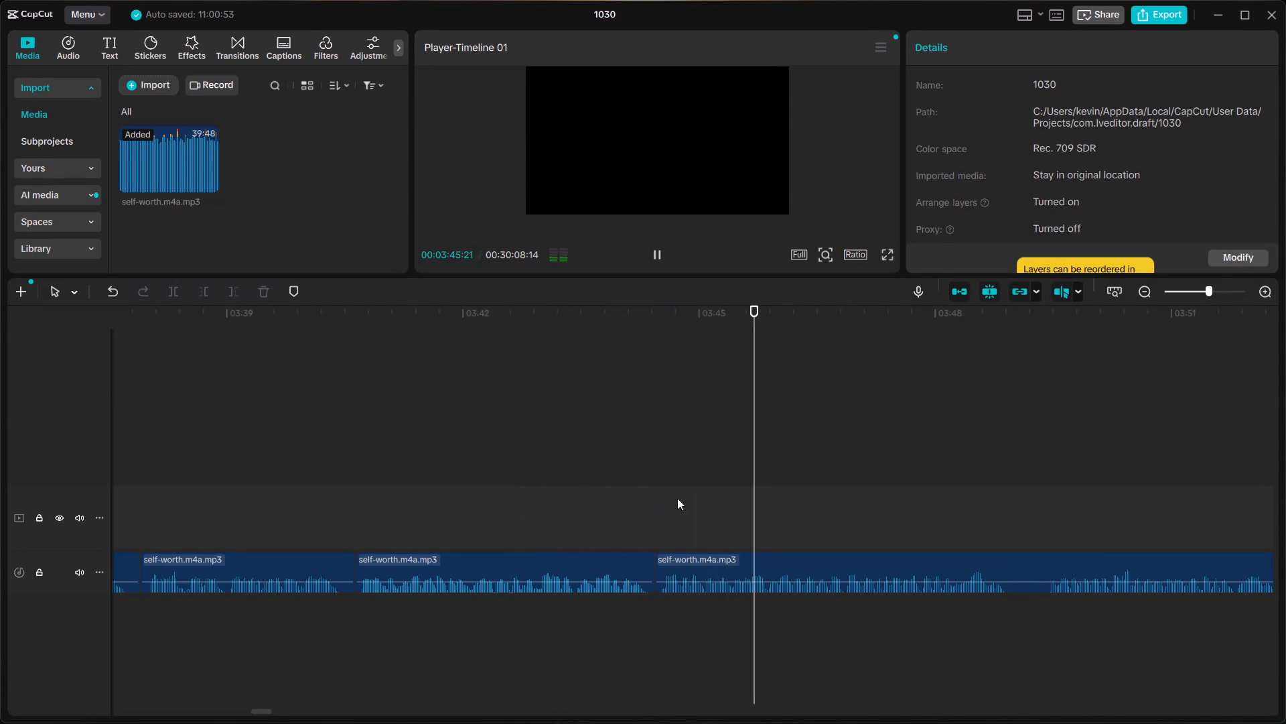
scroll(730, 487, "left", 1)
left_click(675, 530)
key("space")
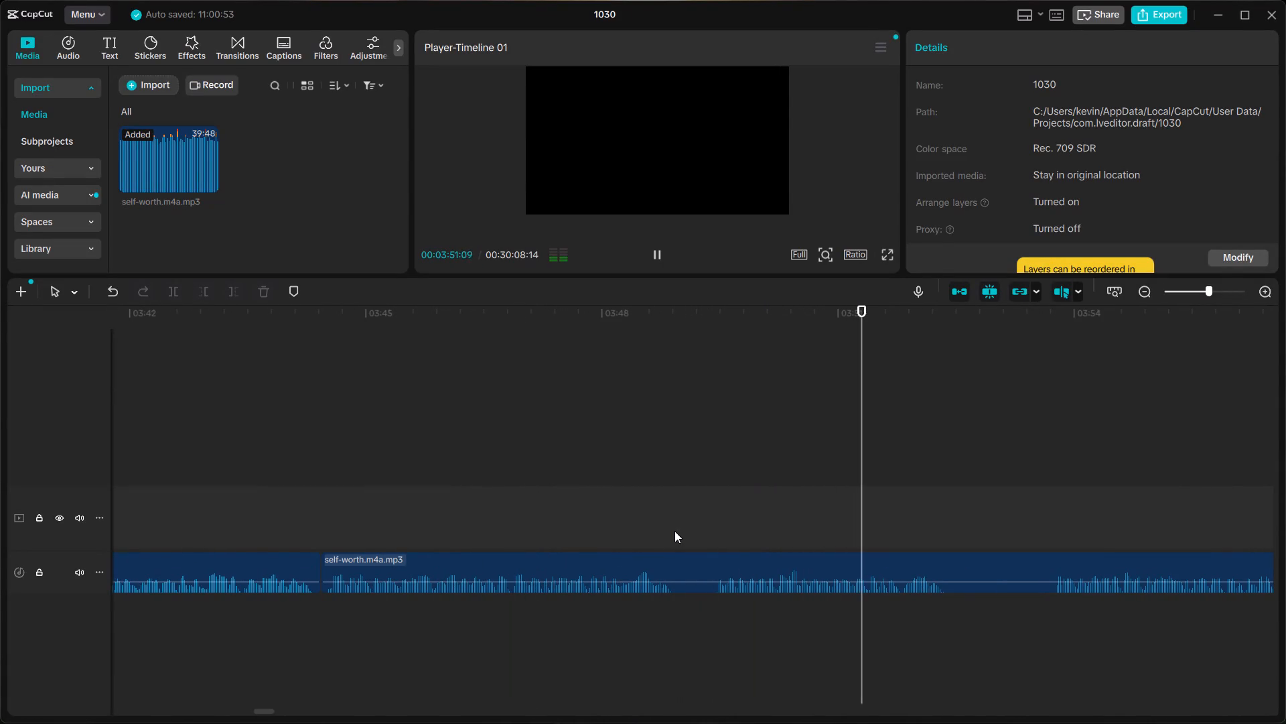
key("space")
left_click(676, 544)
left_click(685, 556)
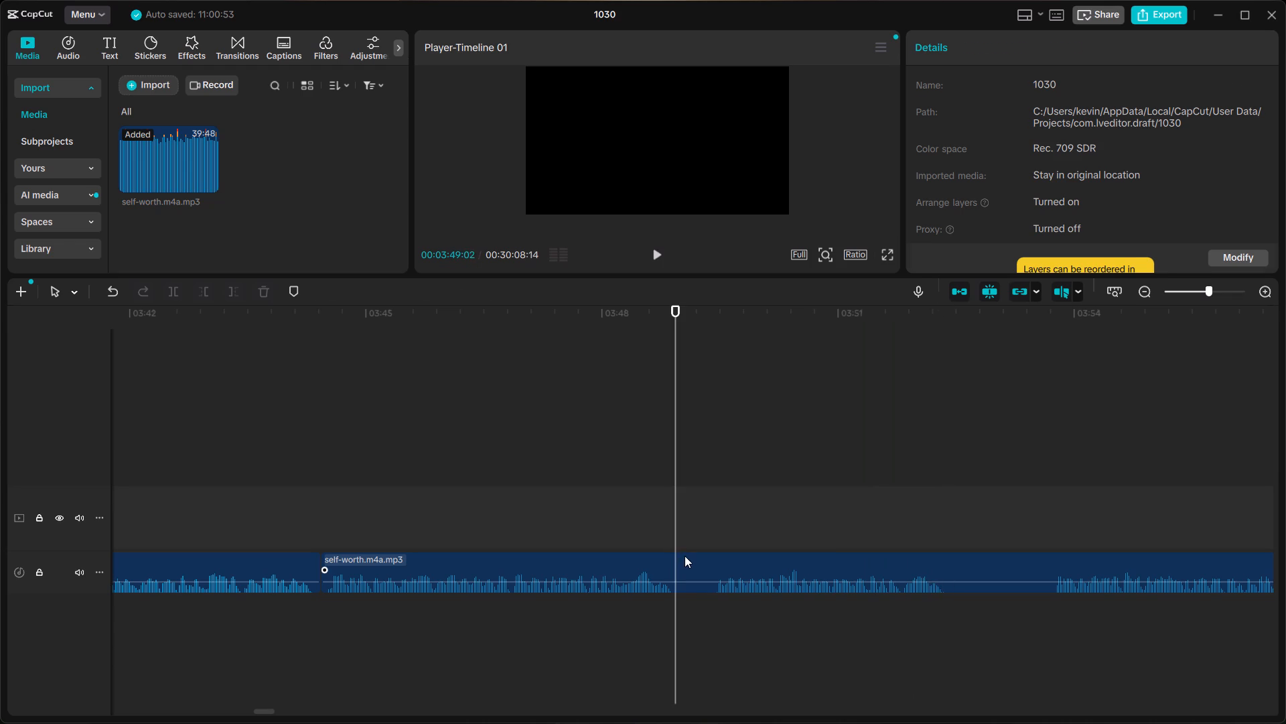
left_click(664, 542)
left_click(678, 539)
left_click(685, 558)
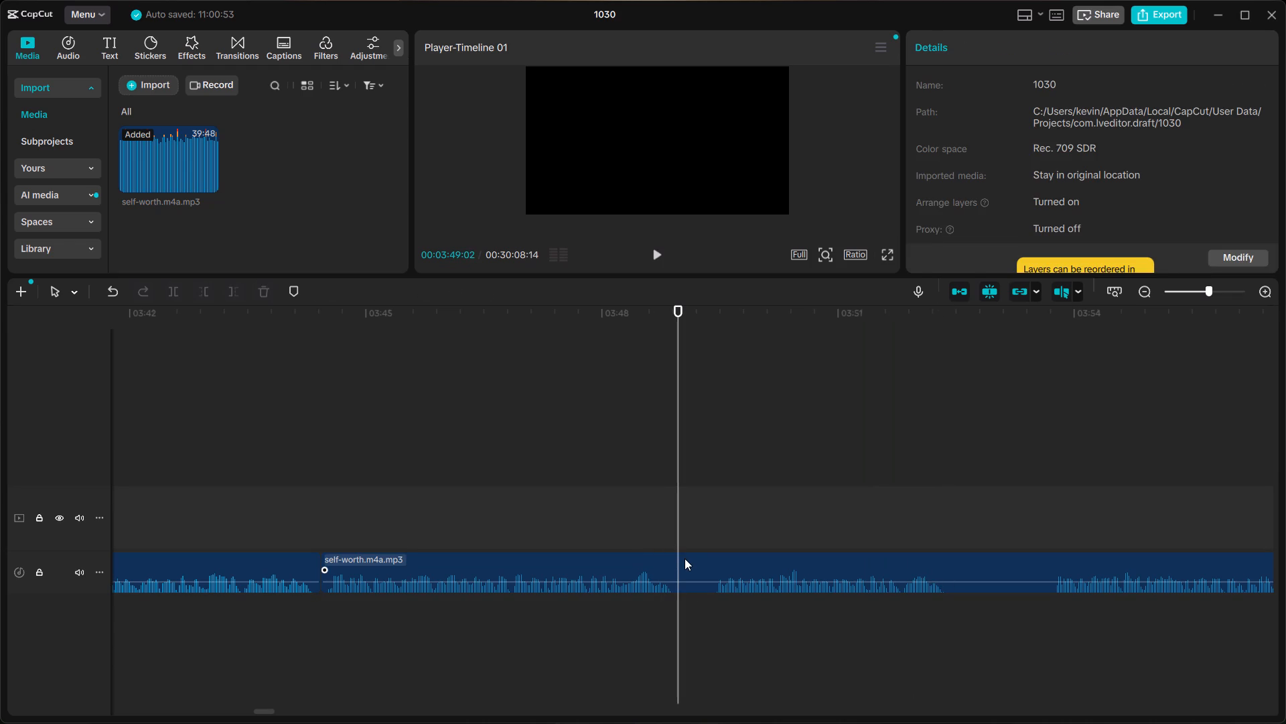
key("ctrl+b")
left_click(710, 544, "ctrl")
key("ctrl+b")
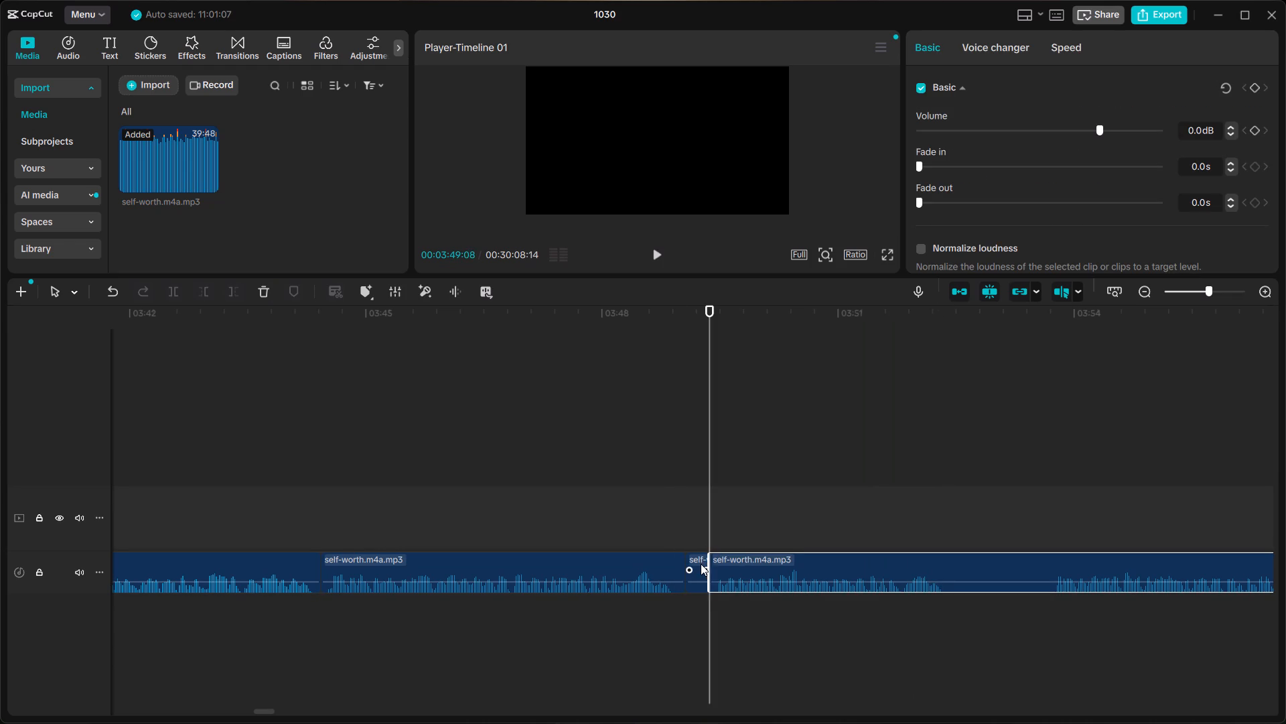
Delete the short silent piece just after 03:49:02 and move the following clip back against the earlier one.
left_click(701, 564)
key("BackSpace")
left_click(737, 567)
left_click_drag(737, 567, 714, 568)
Listen from about 03:53 past 04:01, then replay from about 03:44, to check the phrases for repeated takes.
left_click(1033, 528)
key("space")
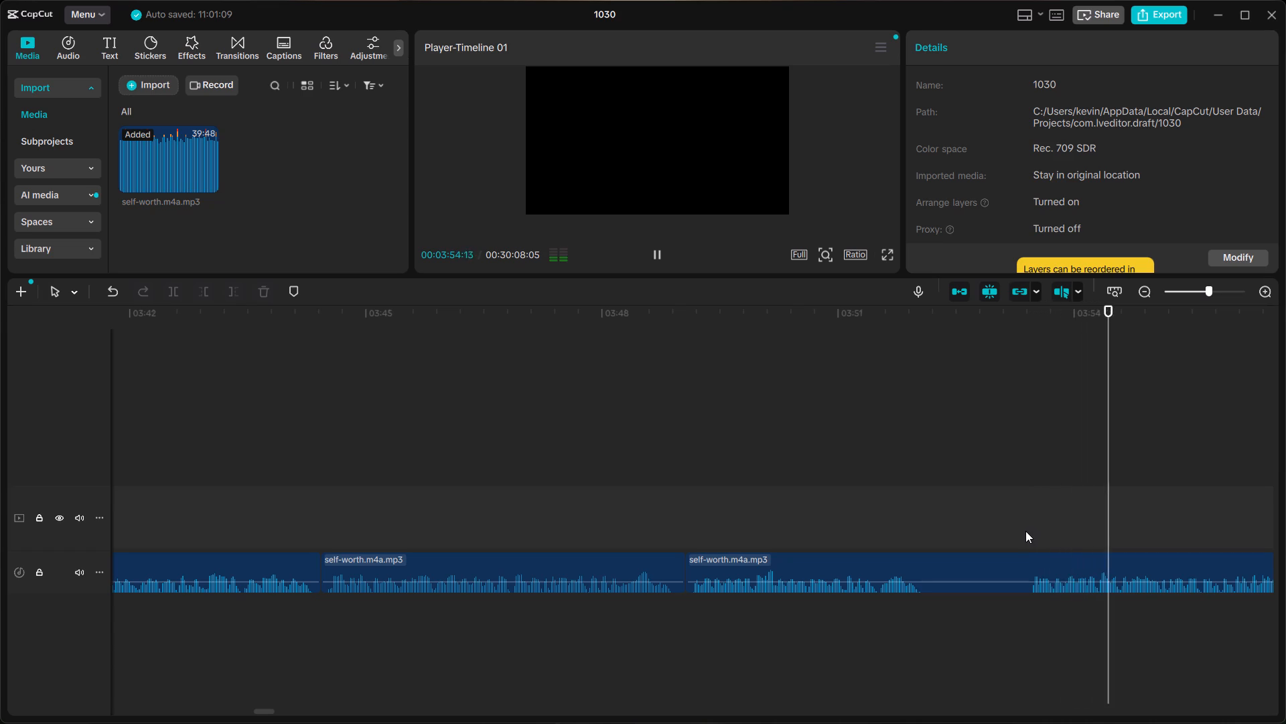
scroll(1018, 534, "left", 1)
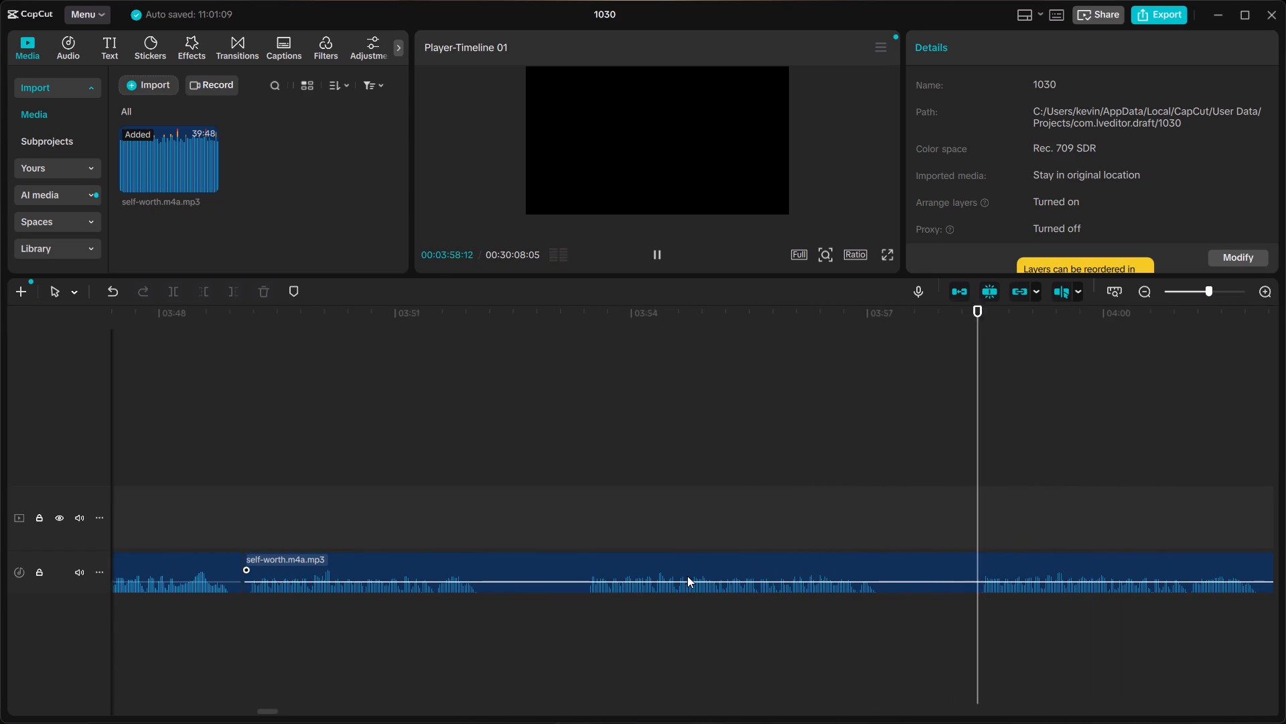
scroll(687, 576, "left", 1)
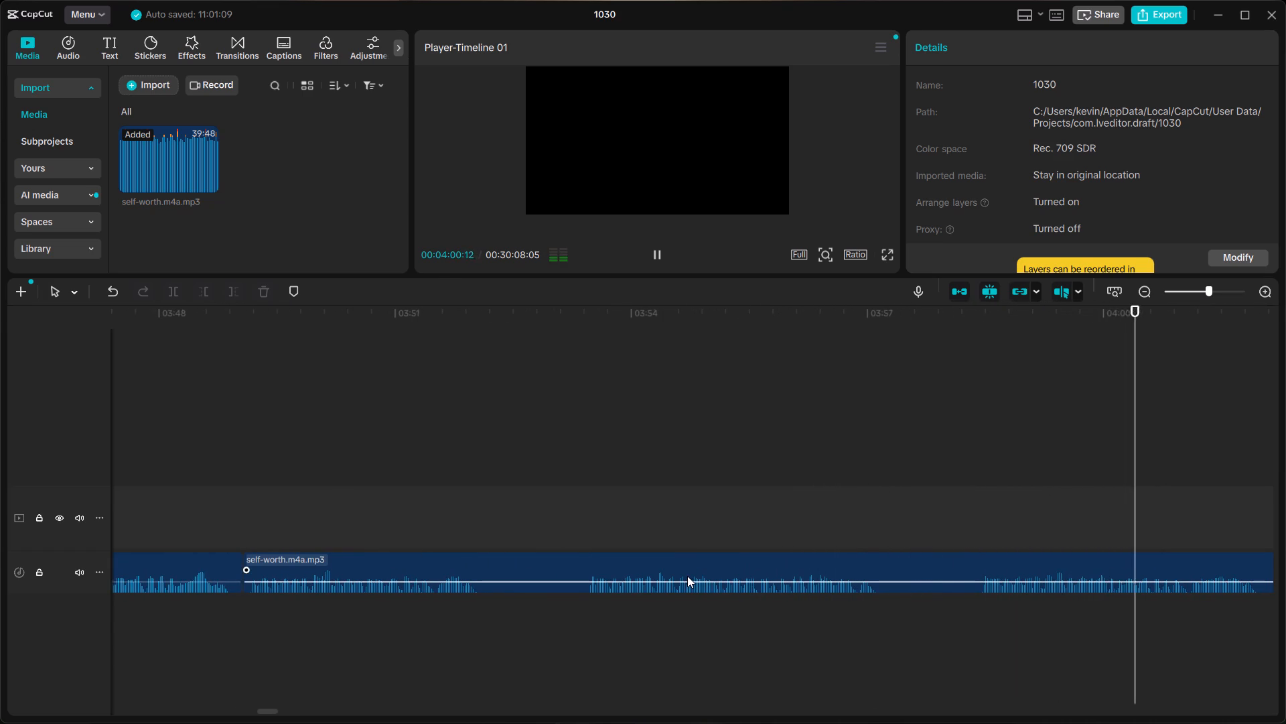
scroll(687, 576, "left", 1)
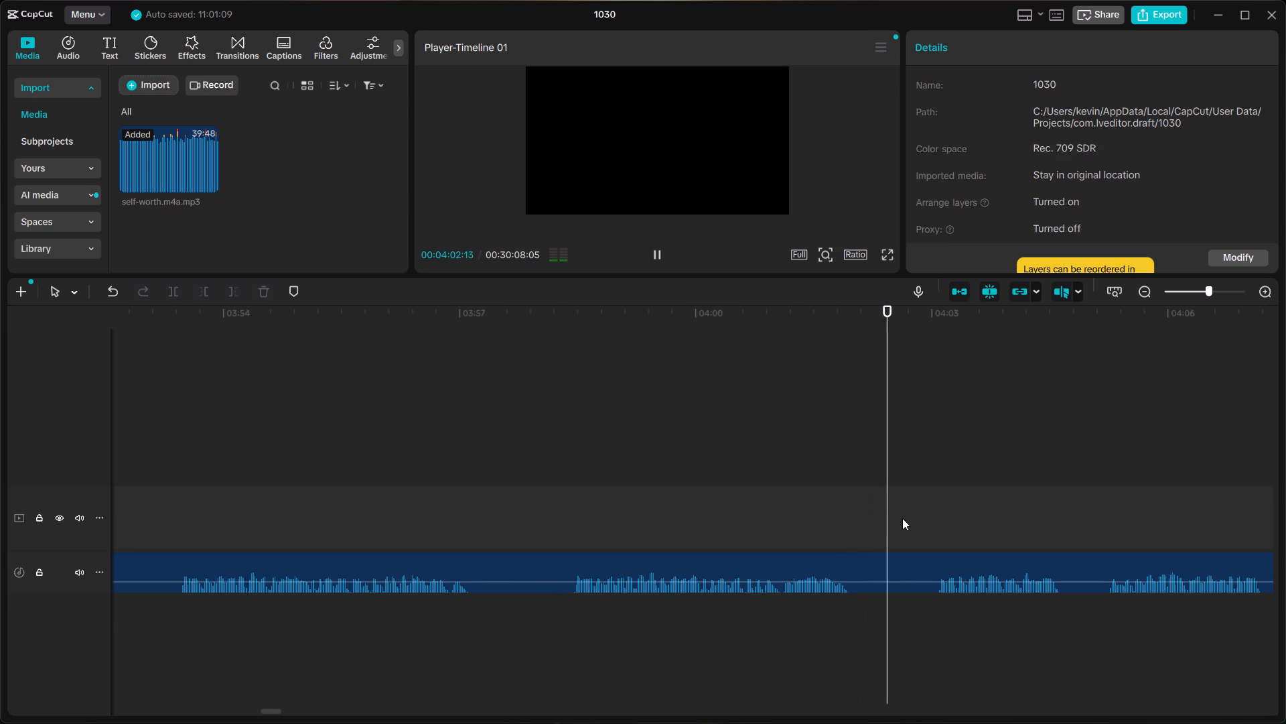
key("space")
left_click(554, 550)
key("space")
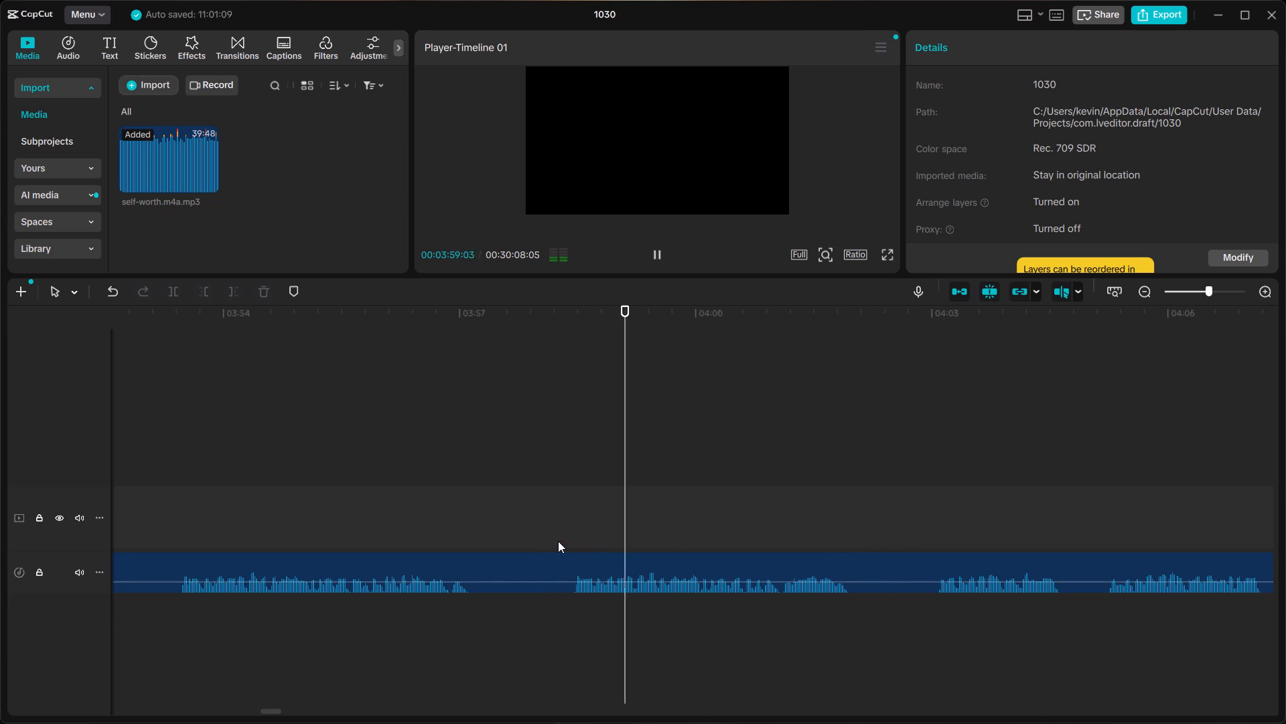
scroll(558, 541, "right", 2)
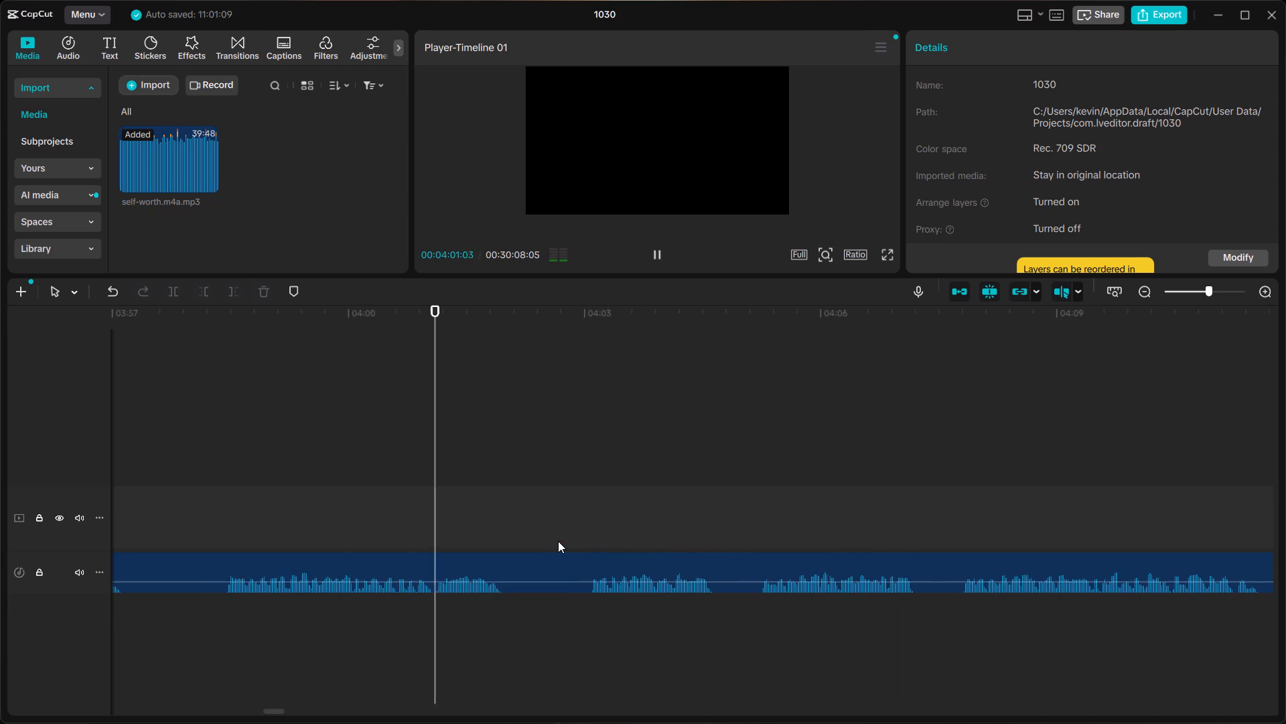
key("space")
scroll(415, 533, "right", 3)
left_click(509, 529)
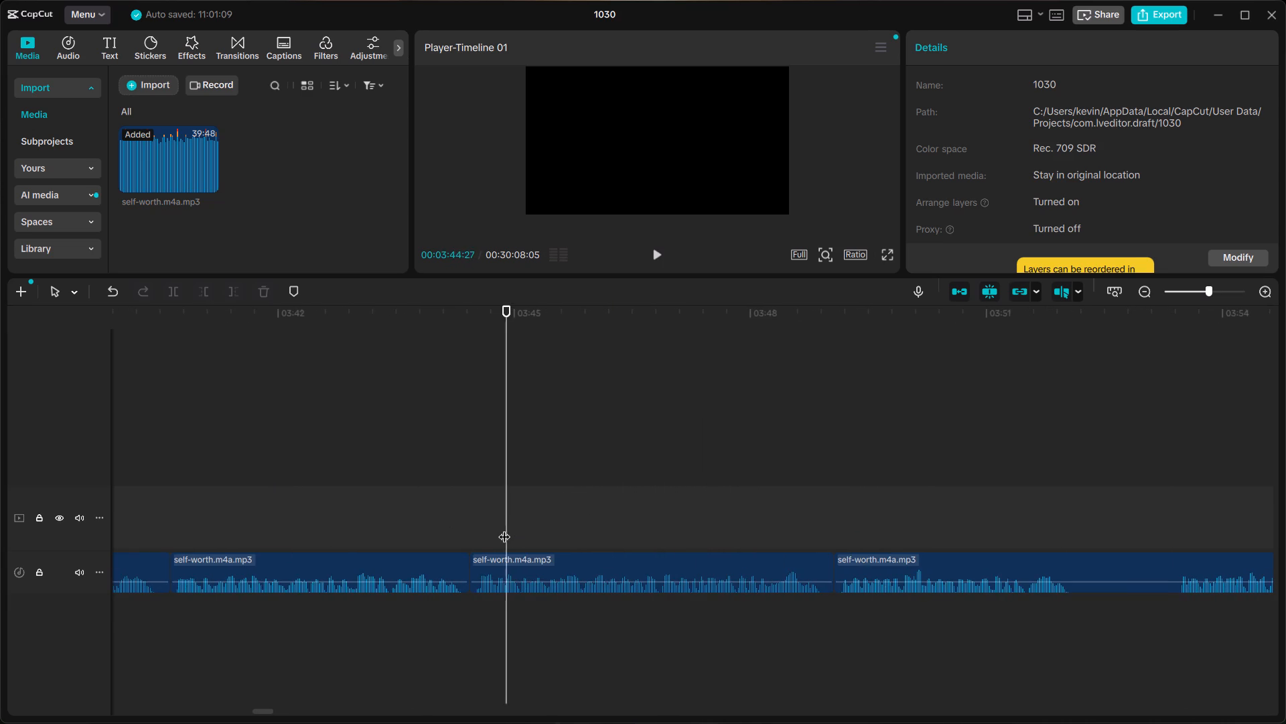
key("space")
scroll(506, 528, "left", 1)
key("space")
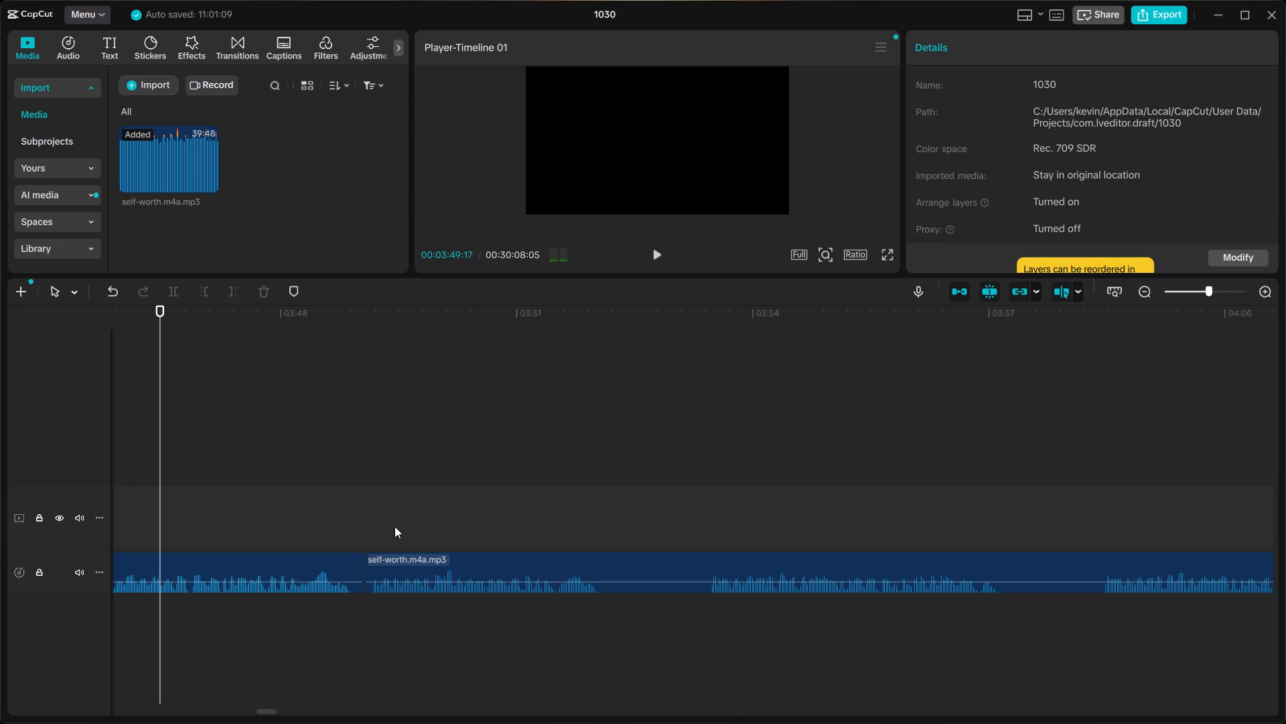
Replay the phrase after 03:49 and split the clip at about 03:52:05, in the silence following it.
left_click(373, 516)
key("space")
scroll(373, 516, "left", 1)
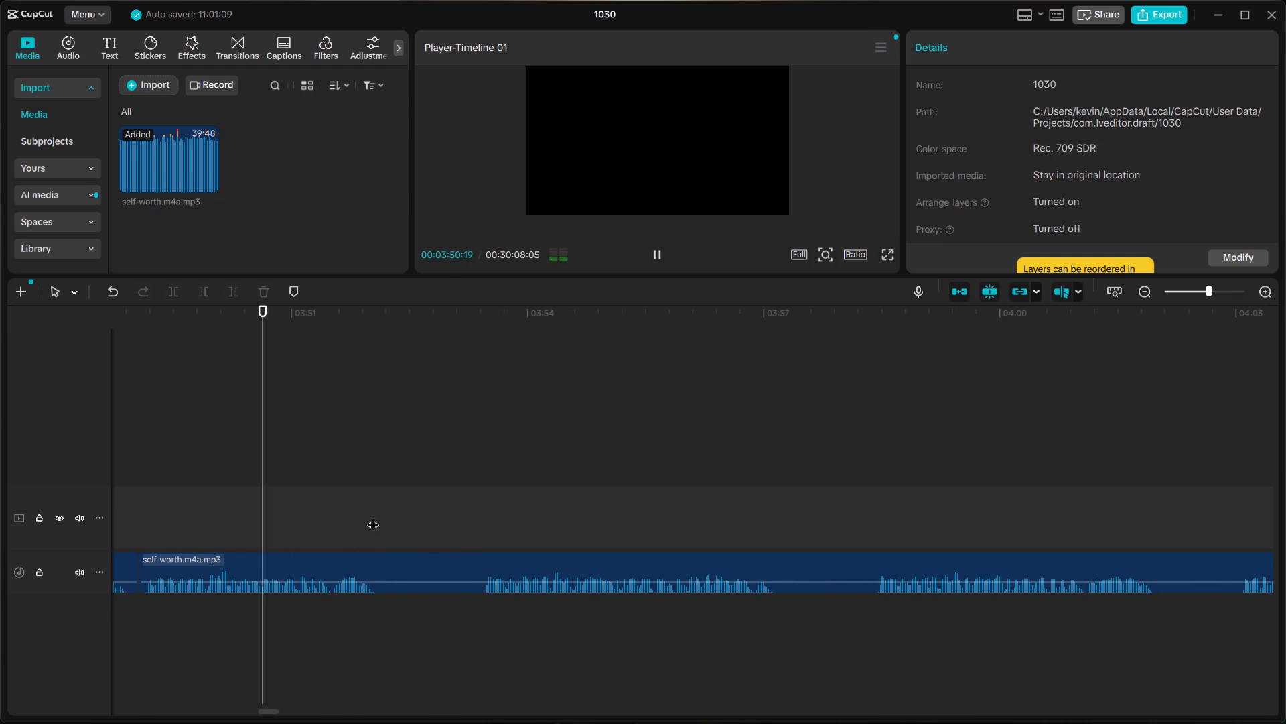
key("space")
left_click(382, 551)
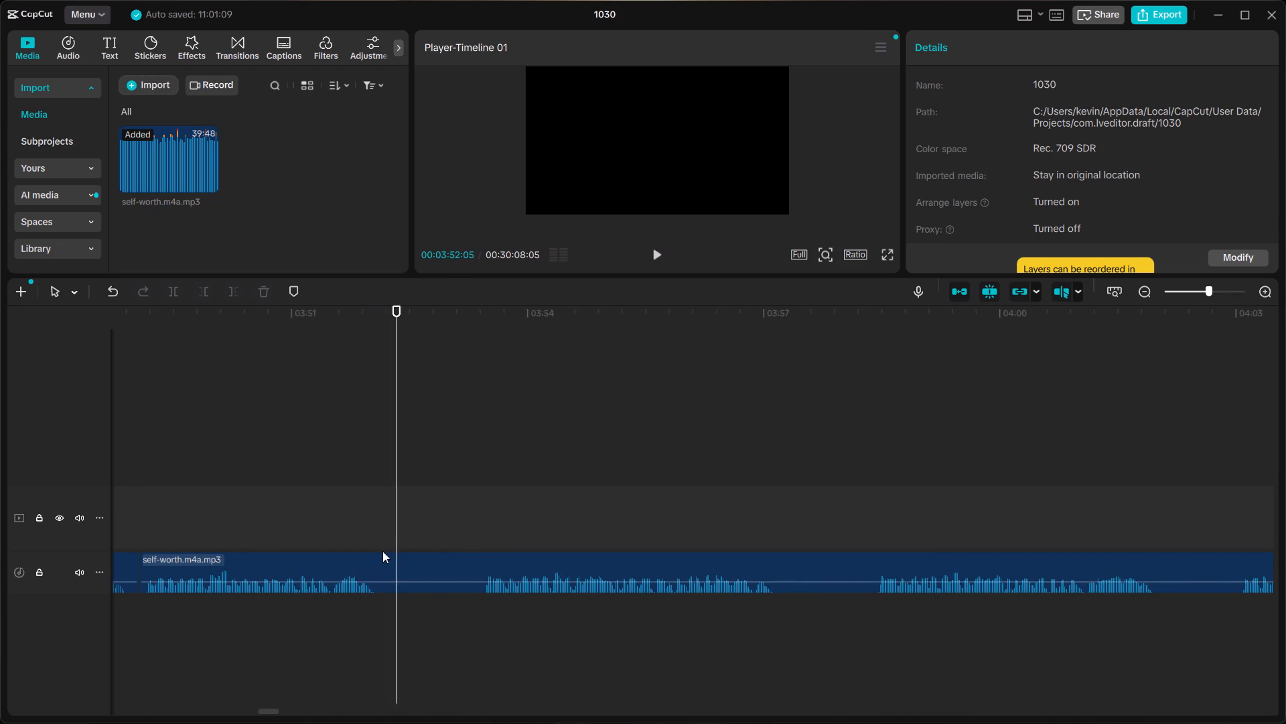
left_click(386, 556)
key("ctrl+b")
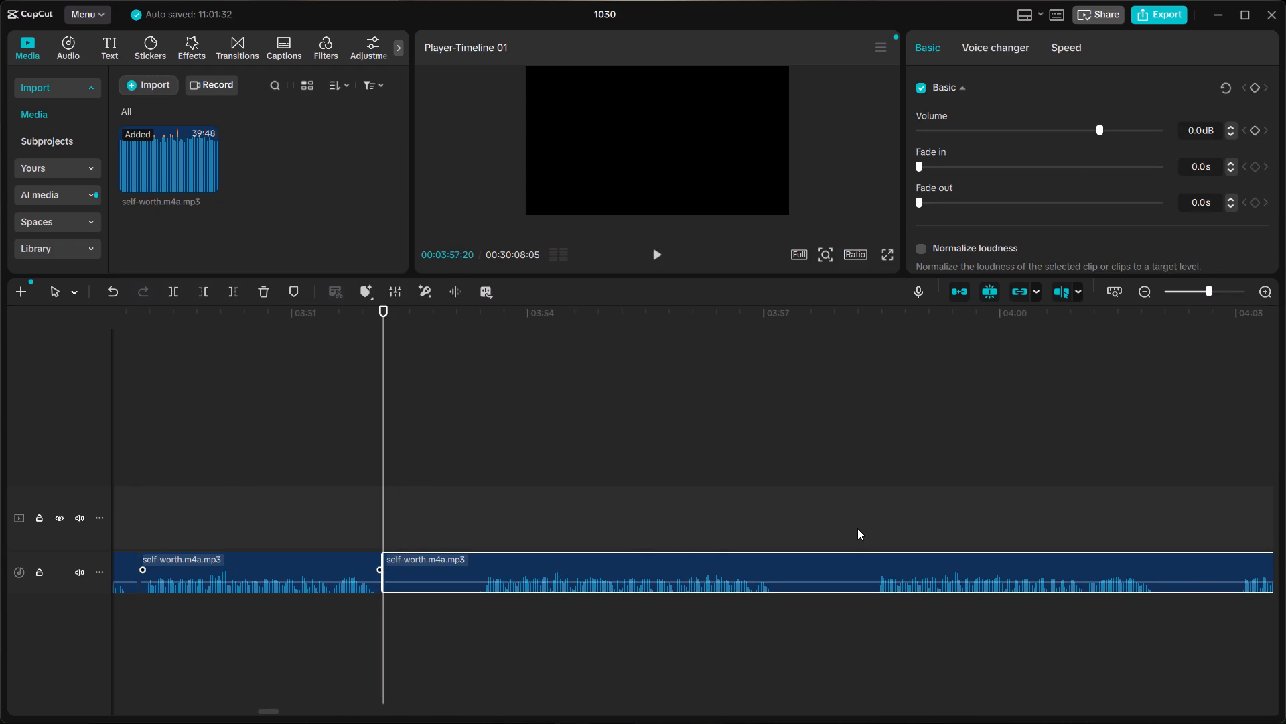
Listen to the takes from about 04:03 to 04:18 to find where the one to keep begins.
left_click(859, 528)
scroll(859, 528, "left", 1)
left_click(776, 529)
key("space")
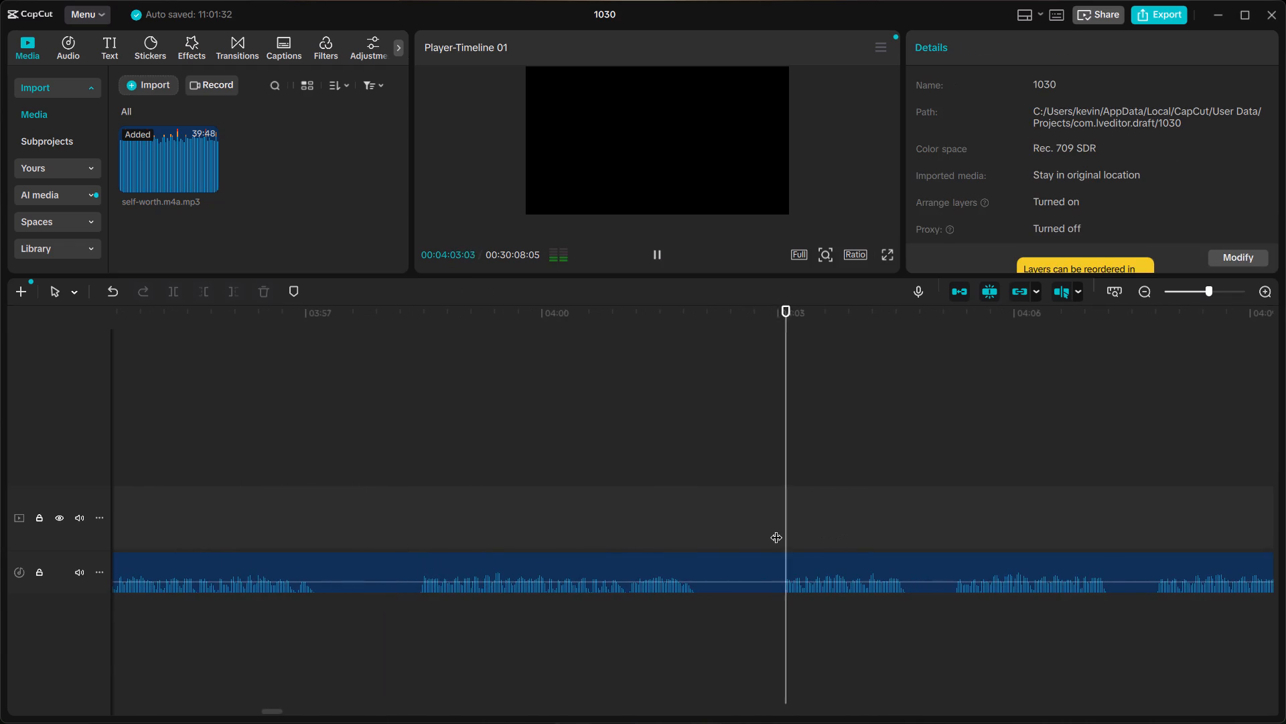
scroll(776, 529, "left", 1)
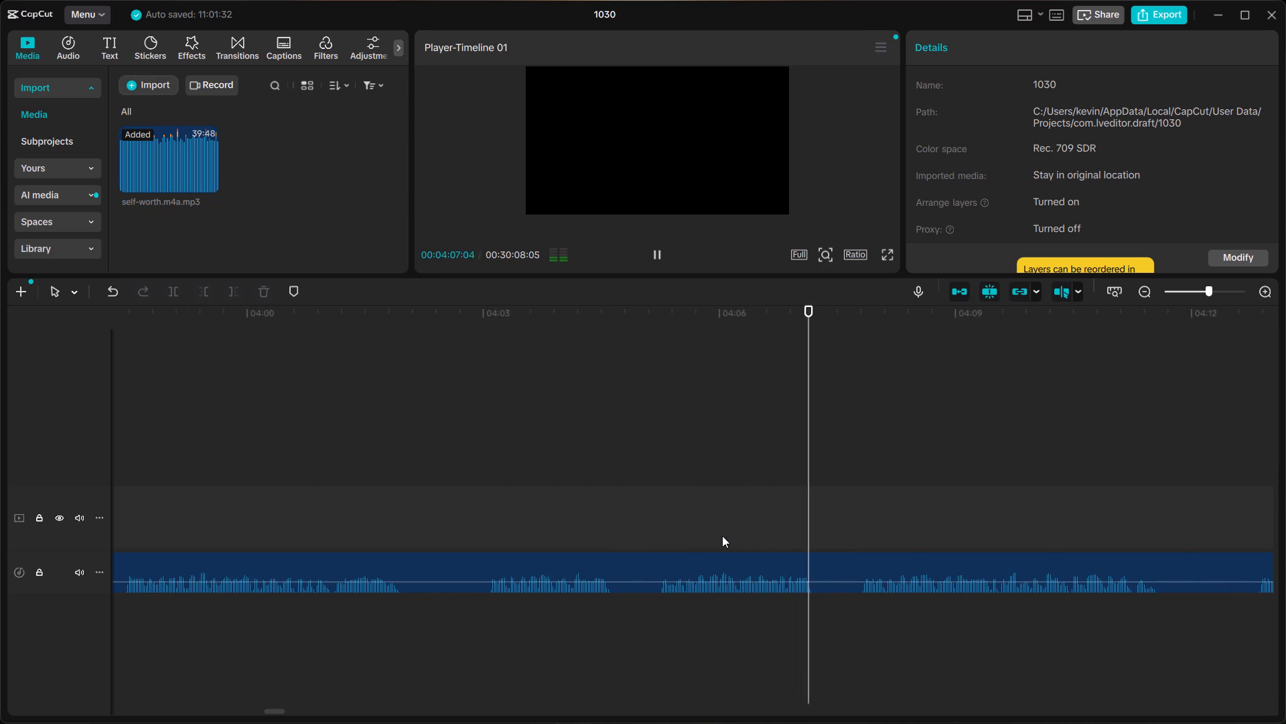
scroll(722, 536, "left", 1)
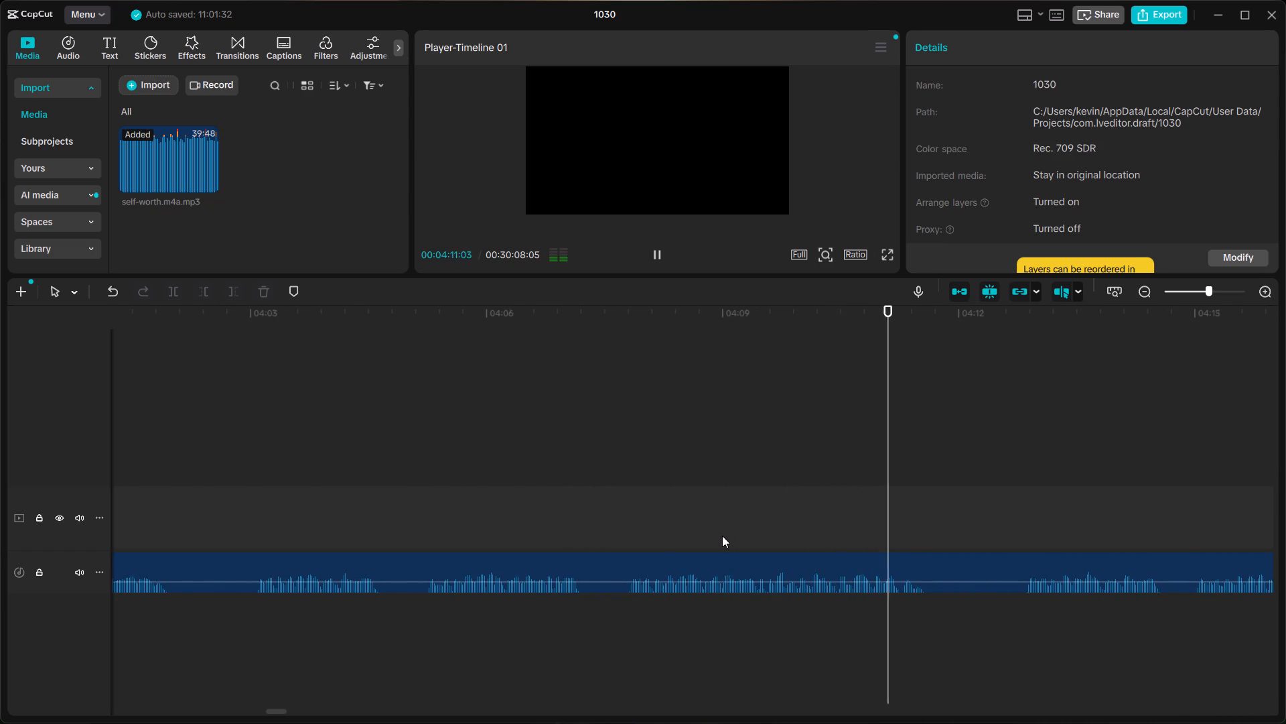
left_click(1039, 532)
key("space")
scroll(1023, 542, "left", 1)
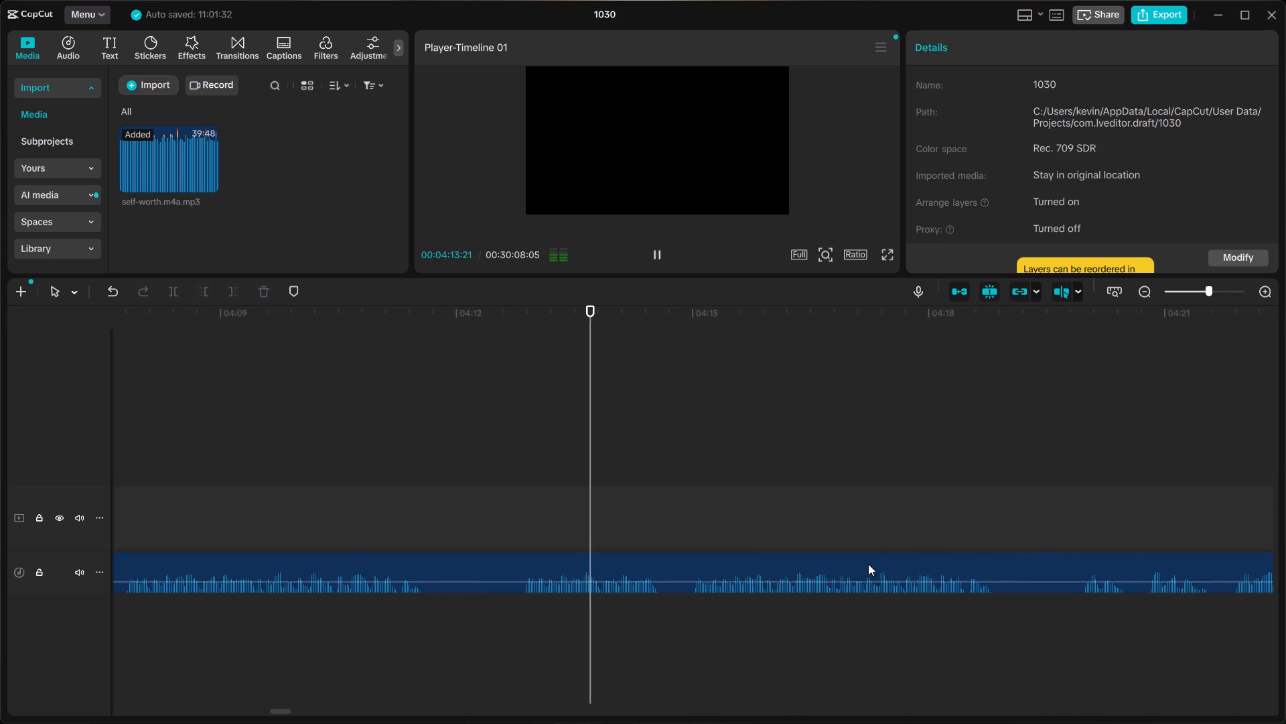
left_click(689, 540)
key("space")
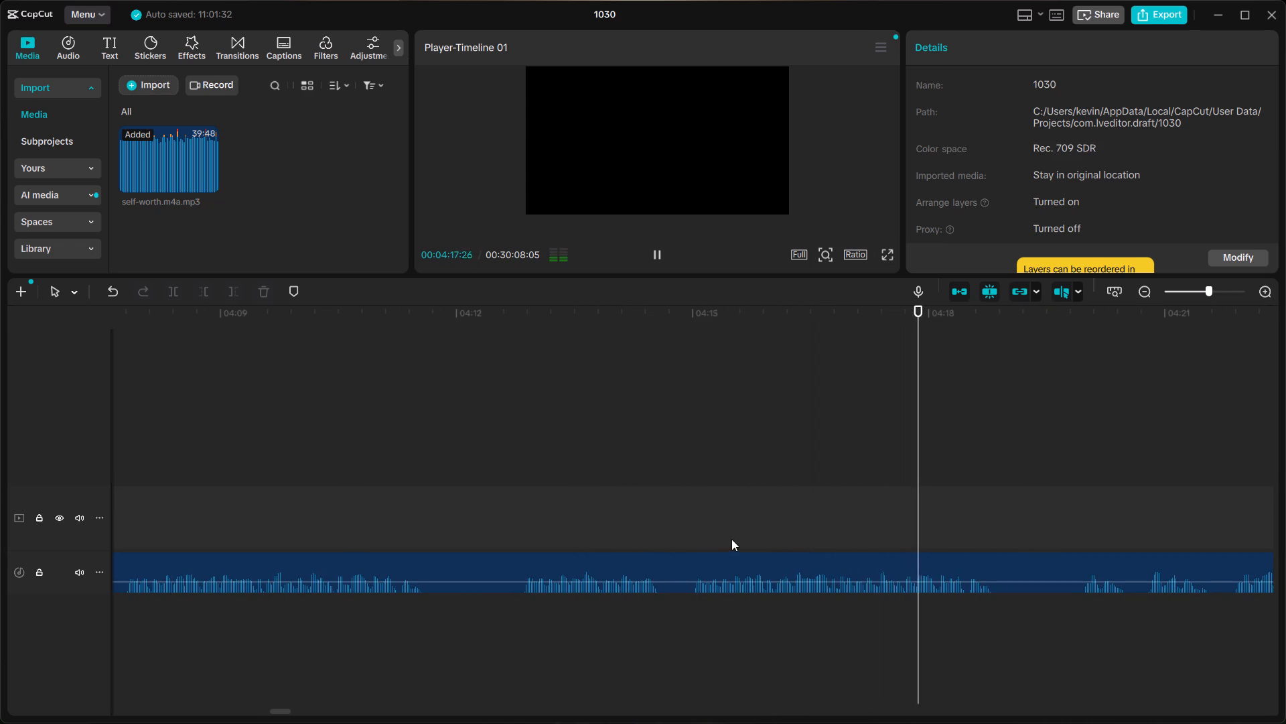
Split the clip at about 04:15:00, just before the take to keep.
key("space")
left_click(688, 549)
left_click(693, 556)
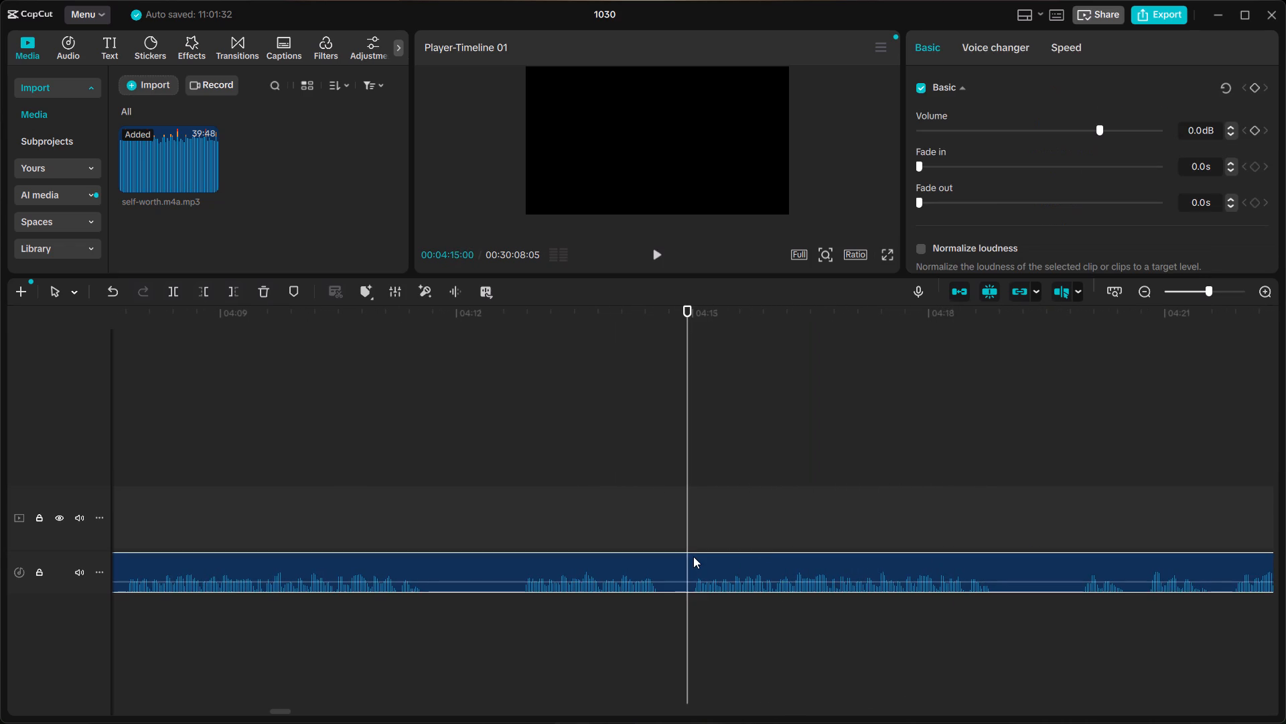
key("ctrl+b")
Delete the silence and repeated takes between about 03:52:05 and 04:15:00, and move the following clip back against the earlier one.
left_click(648, 553)
key("BackSpace")
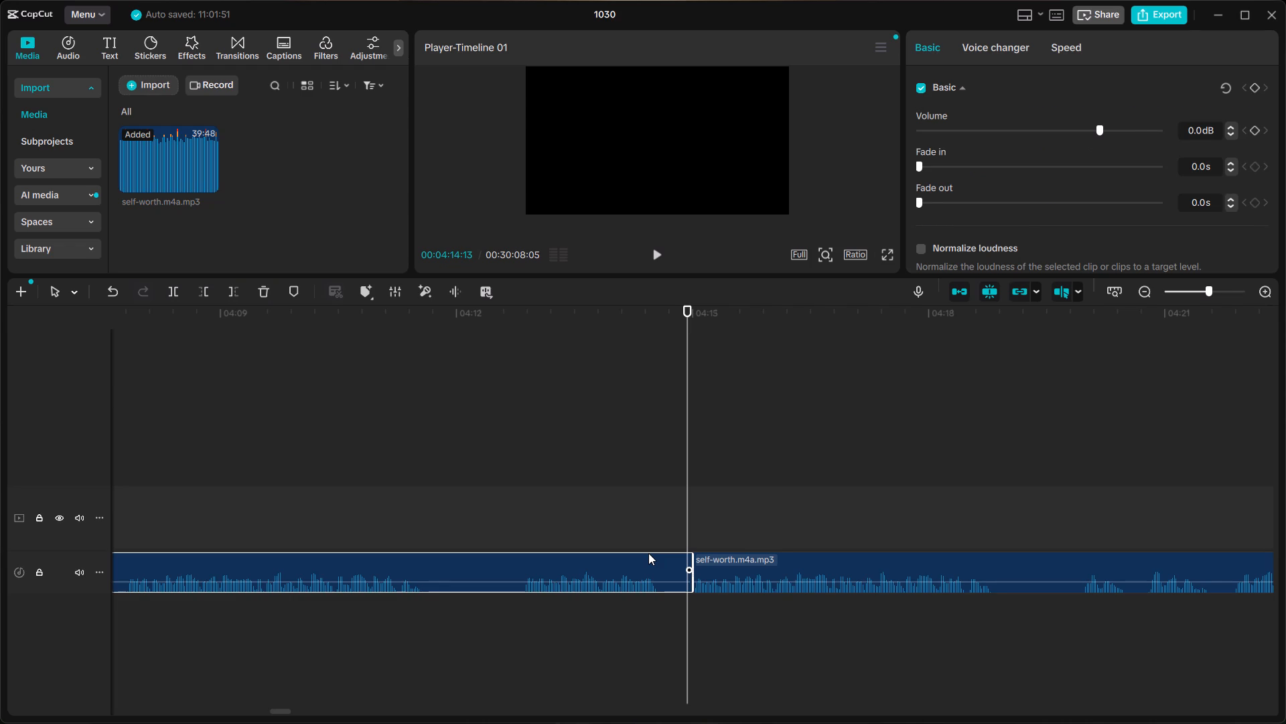
left_click(735, 563)
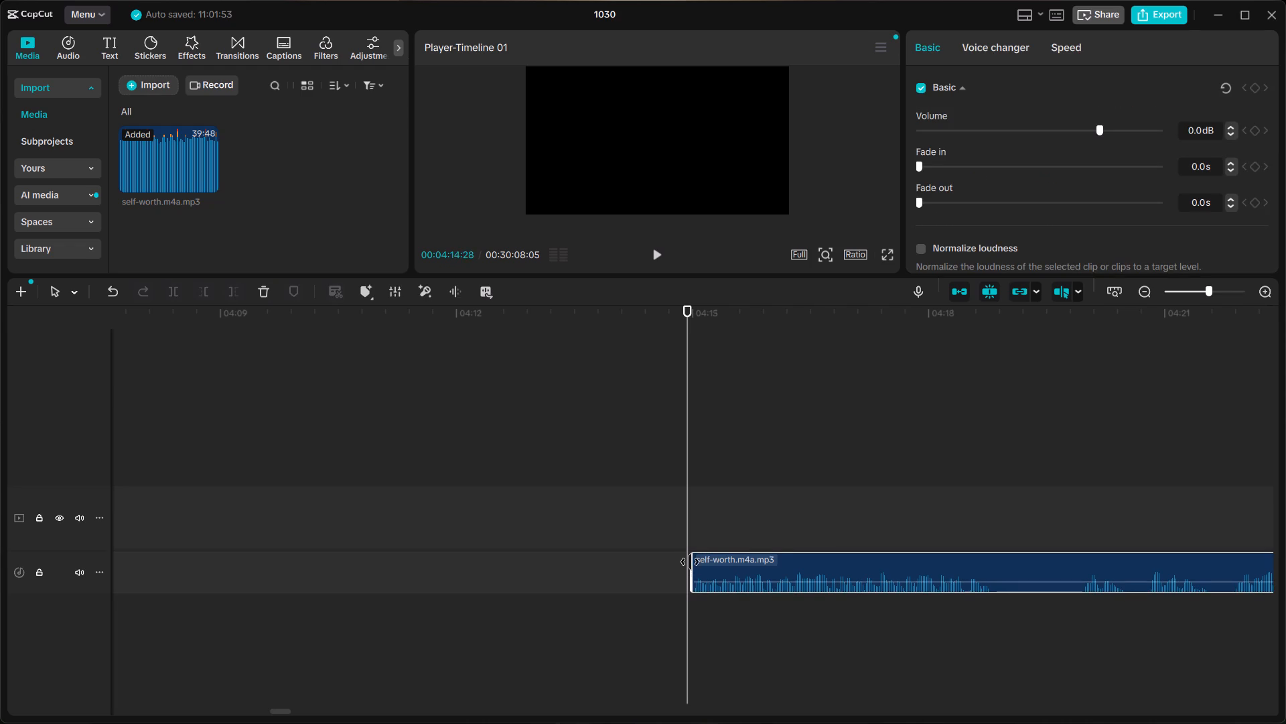
left_click(691, 562)
left_click_drag(725, 555, 581, 575)
scroll(581, 575, "right", 2)
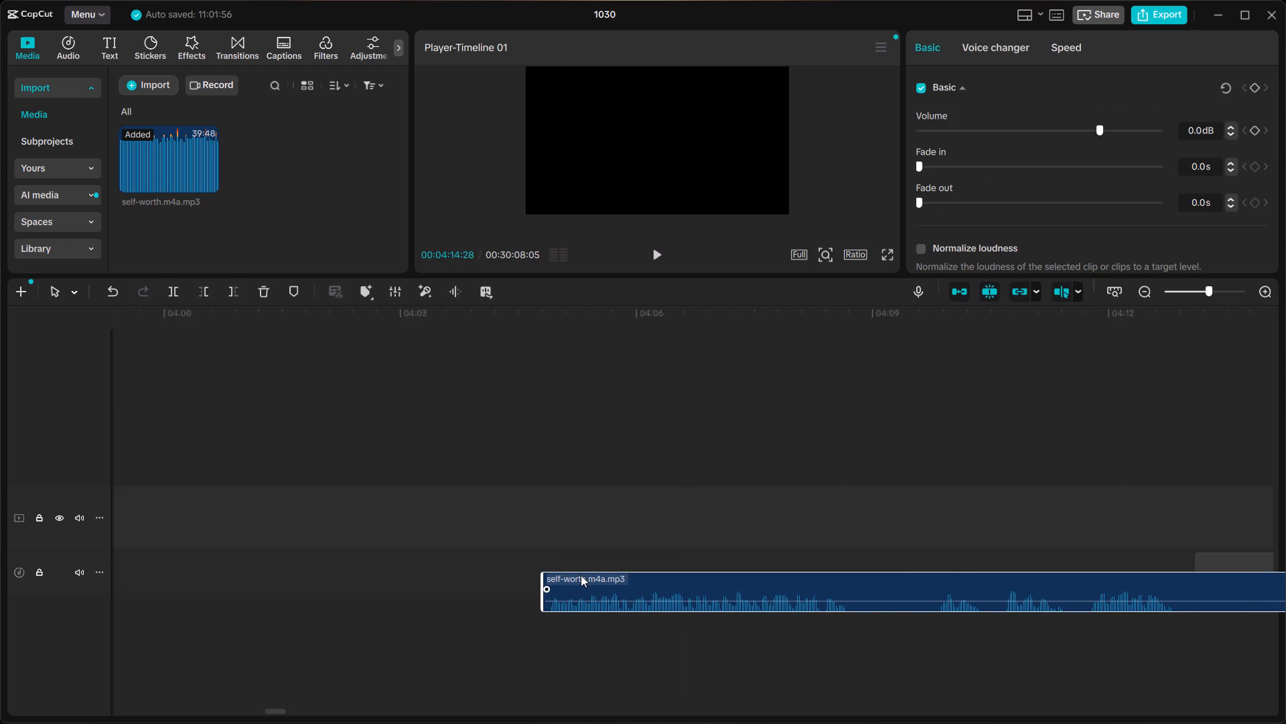
scroll(581, 575, "right", 3)
left_click_drag(581, 575, 908, 564)
scroll(781, 567, "left", 2)
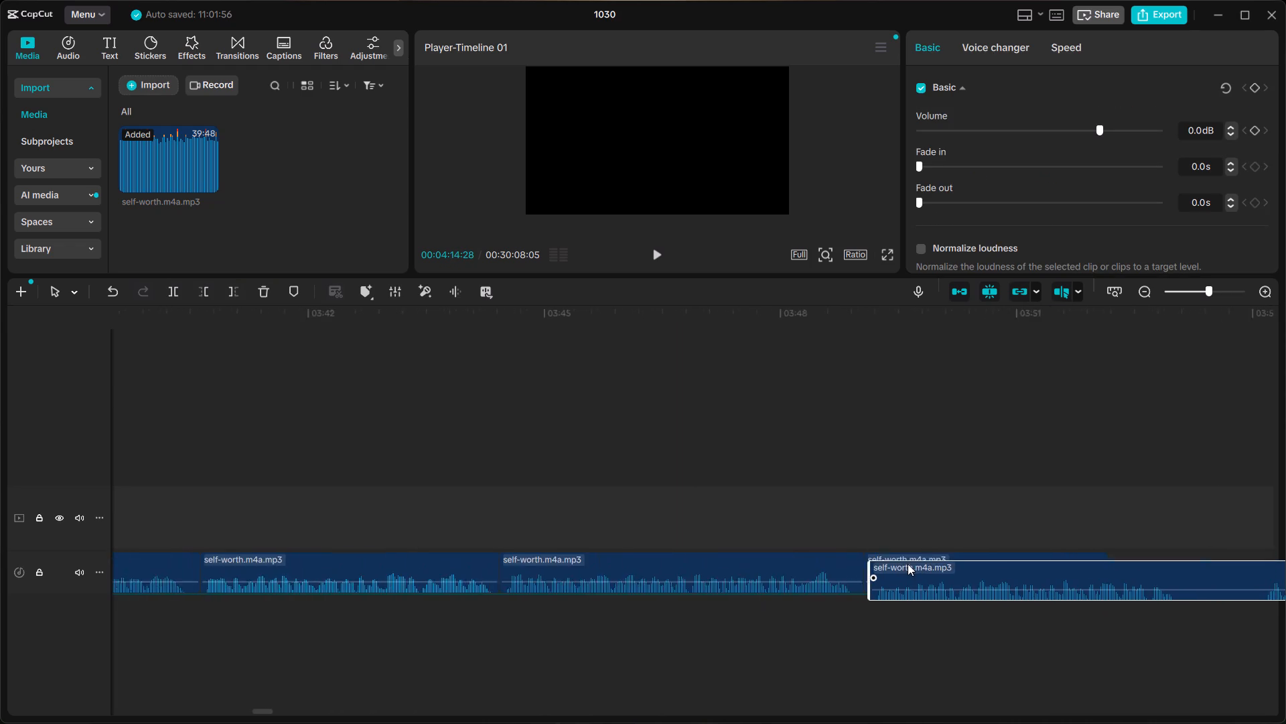
scroll(908, 564, "left", 2)
left_click_drag(908, 564, 910, 560)
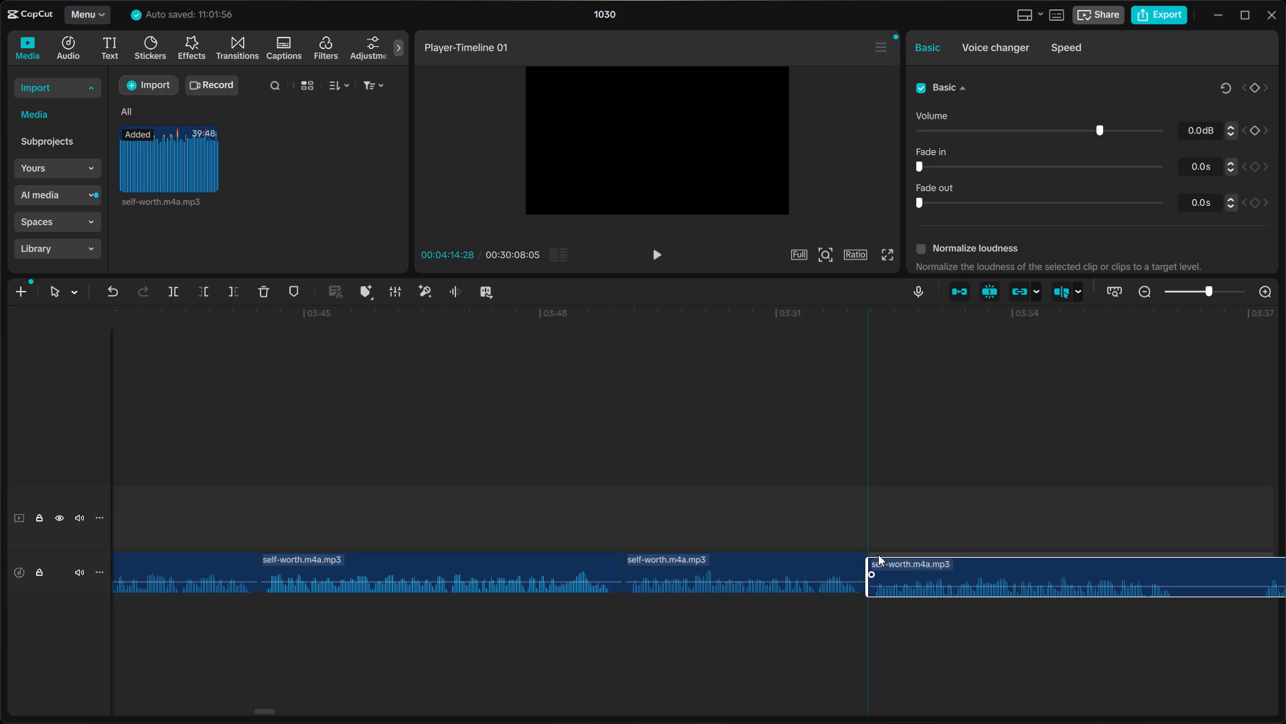
Listen across the new join near 03:52 and replay it to check that the speech flows naturally.
left_click(613, 520)
key("space")
scroll(613, 520, "left", 1)
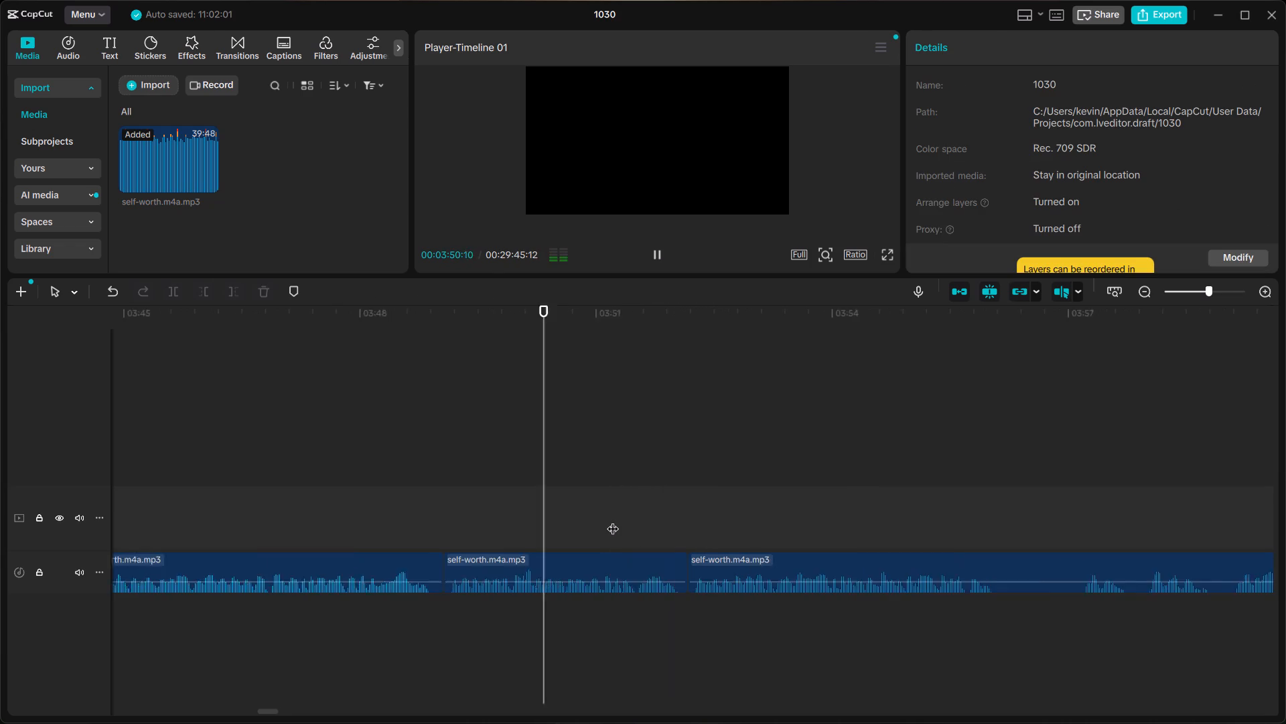
scroll(613, 520, "left", 1)
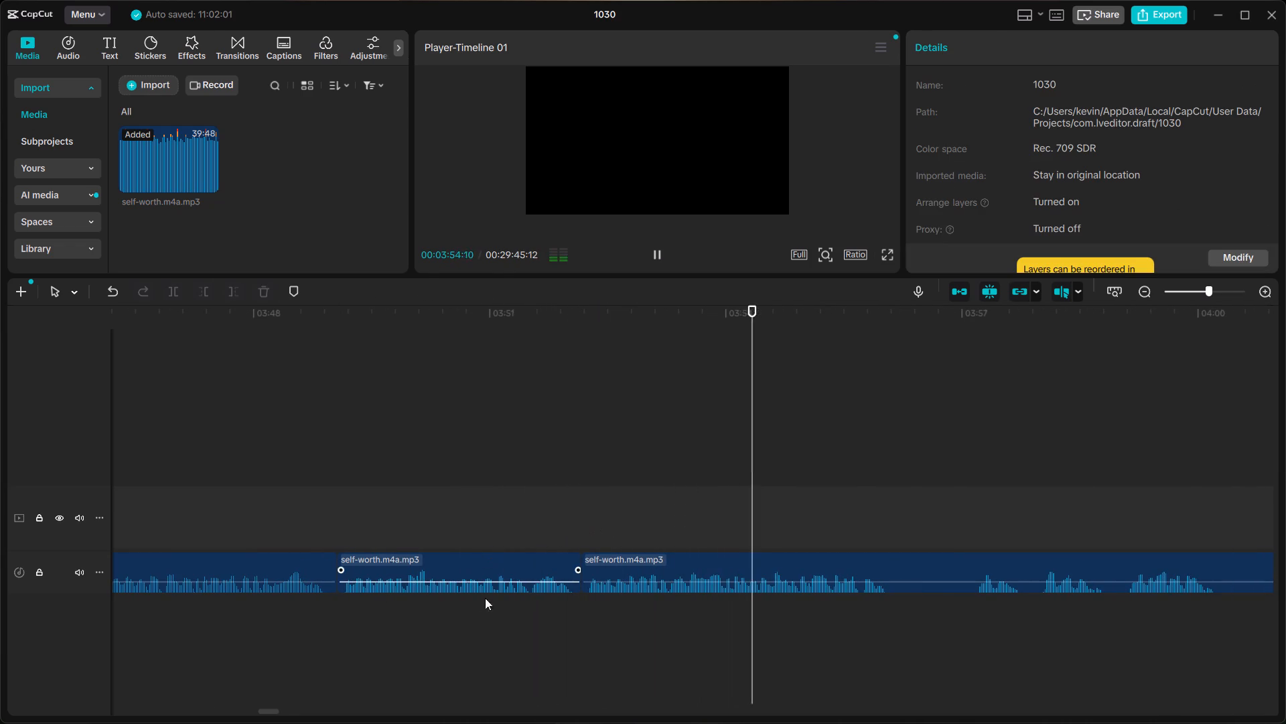
key("space")
left_click(184, 503)
key("space")
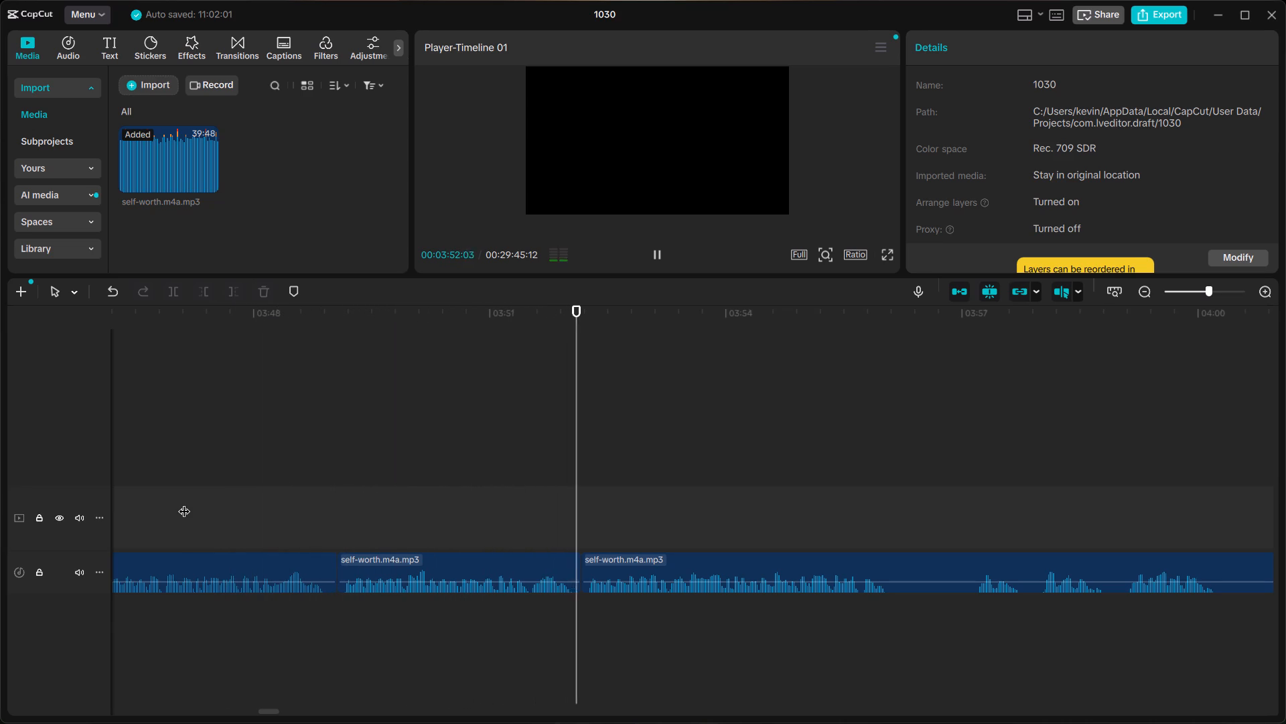
scroll(184, 503, "left", 1)
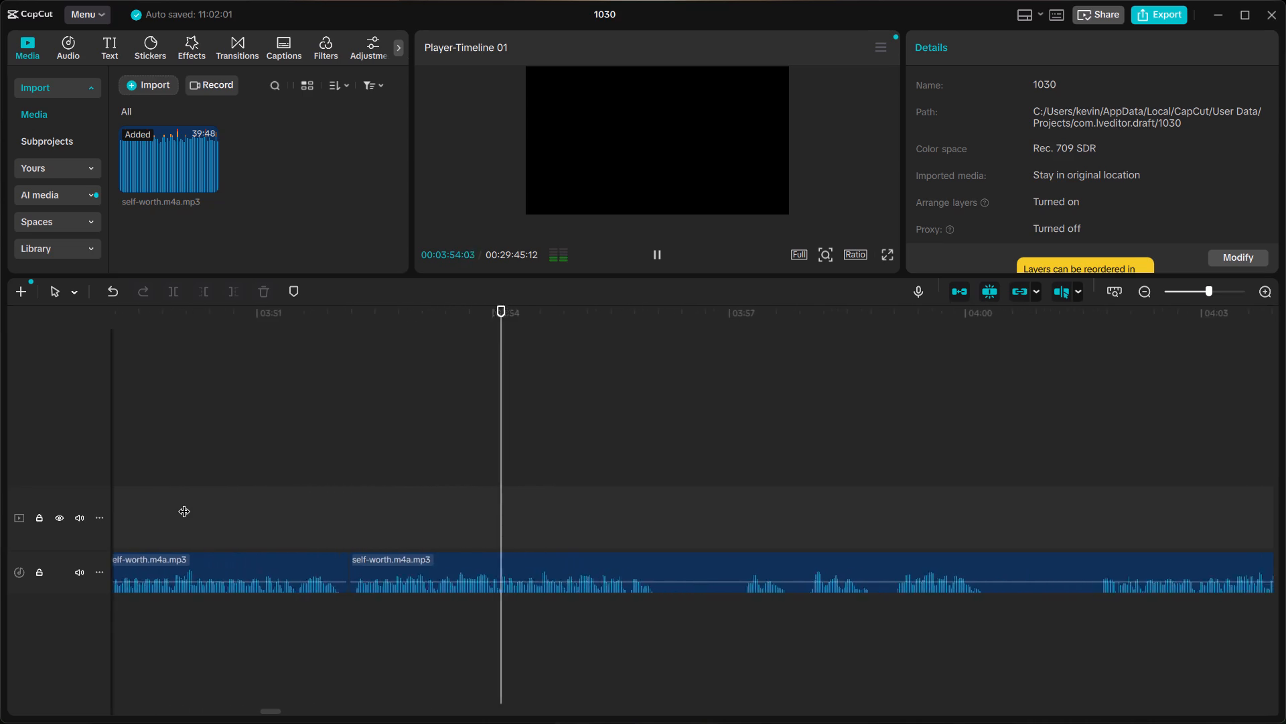
scroll(184, 503, "left", 1)
Split the clip at about 03:56:05, in the silence after the phrase.
key("space")
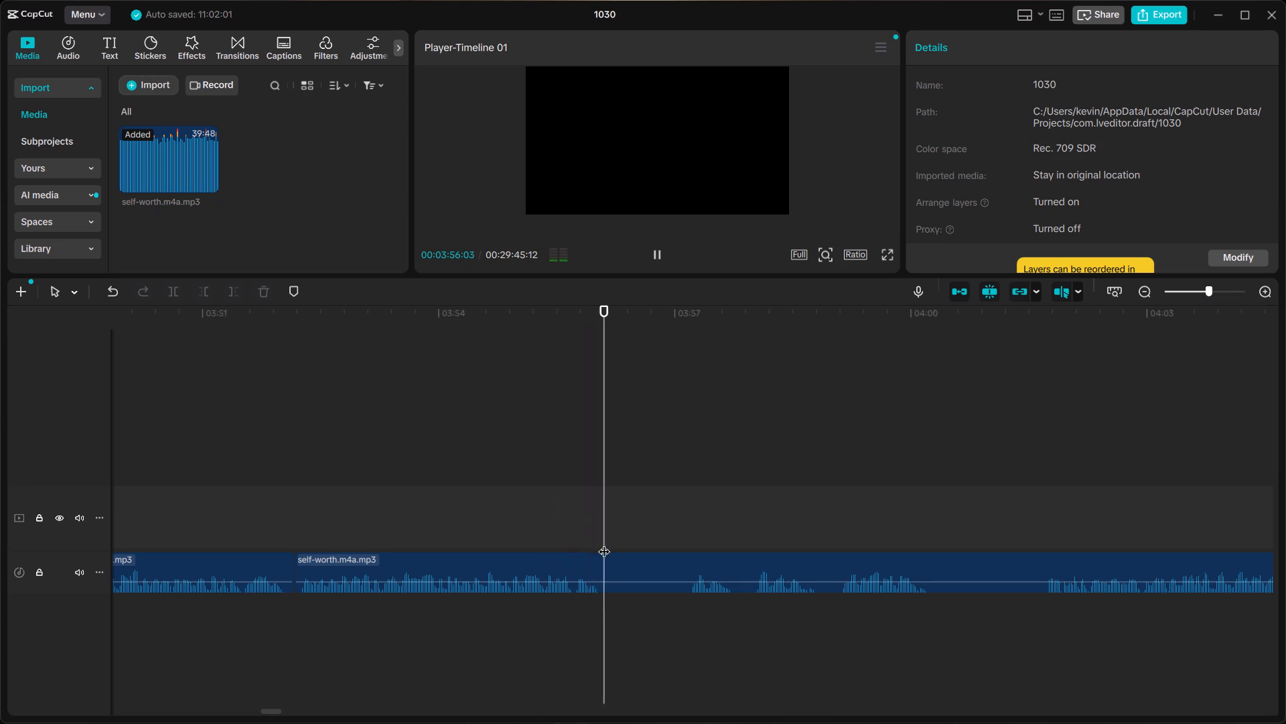
left_click(610, 551)
left_click(605, 554)
left_click(612, 569)
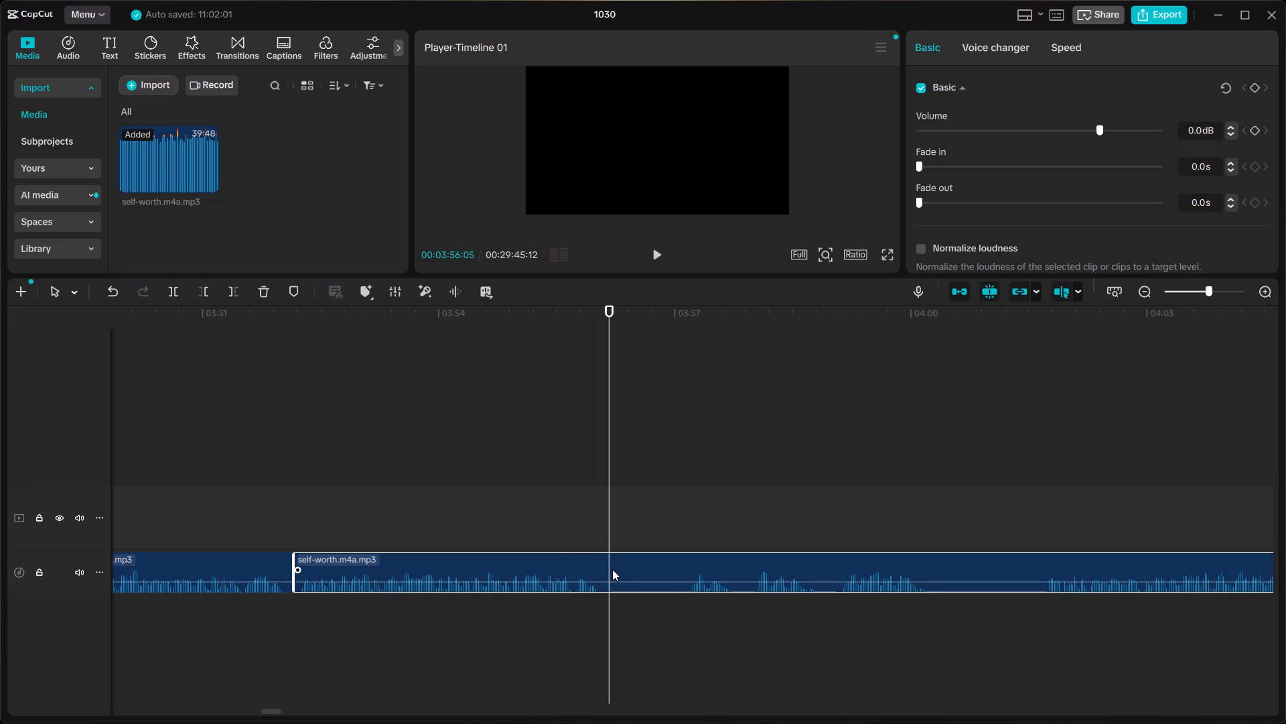
key("ctrl+b")
Listen past the 03:56:05 cut and split the clip at about 03:59:01, just before the phrase to keep.
left_click(681, 550)
key("space")
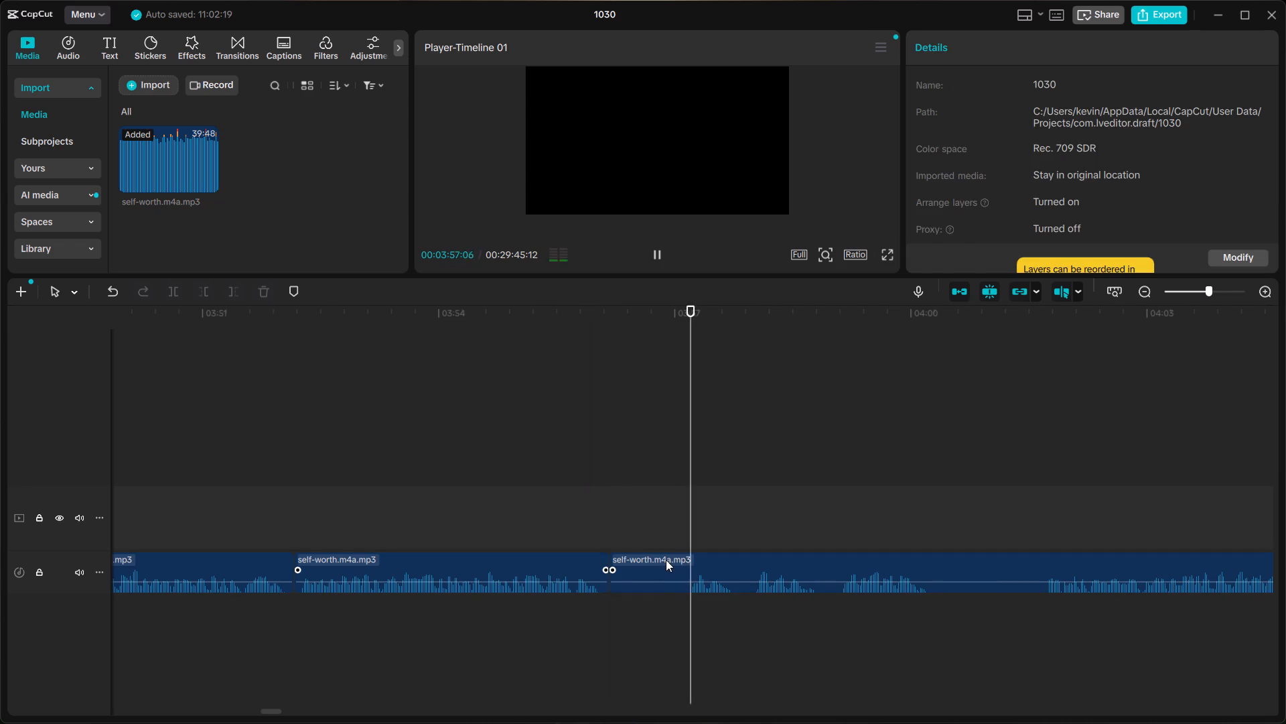
left_click(666, 560)
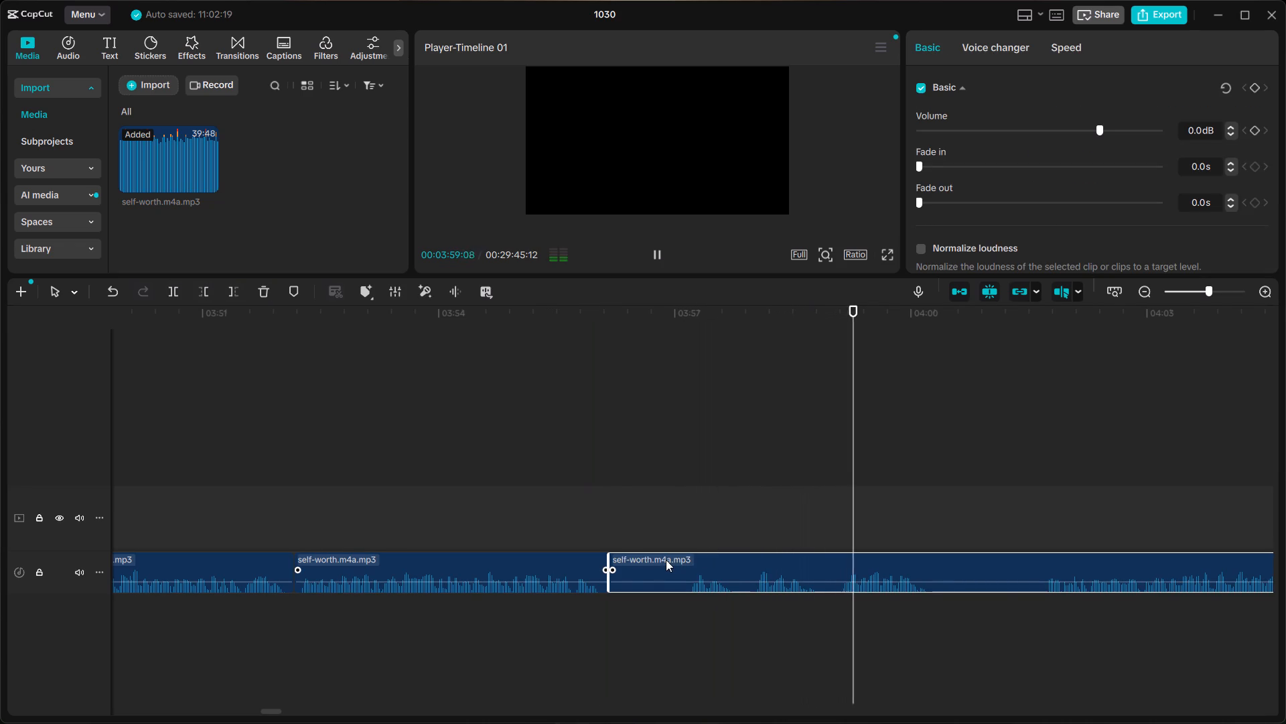
scroll(666, 560, "left", 1)
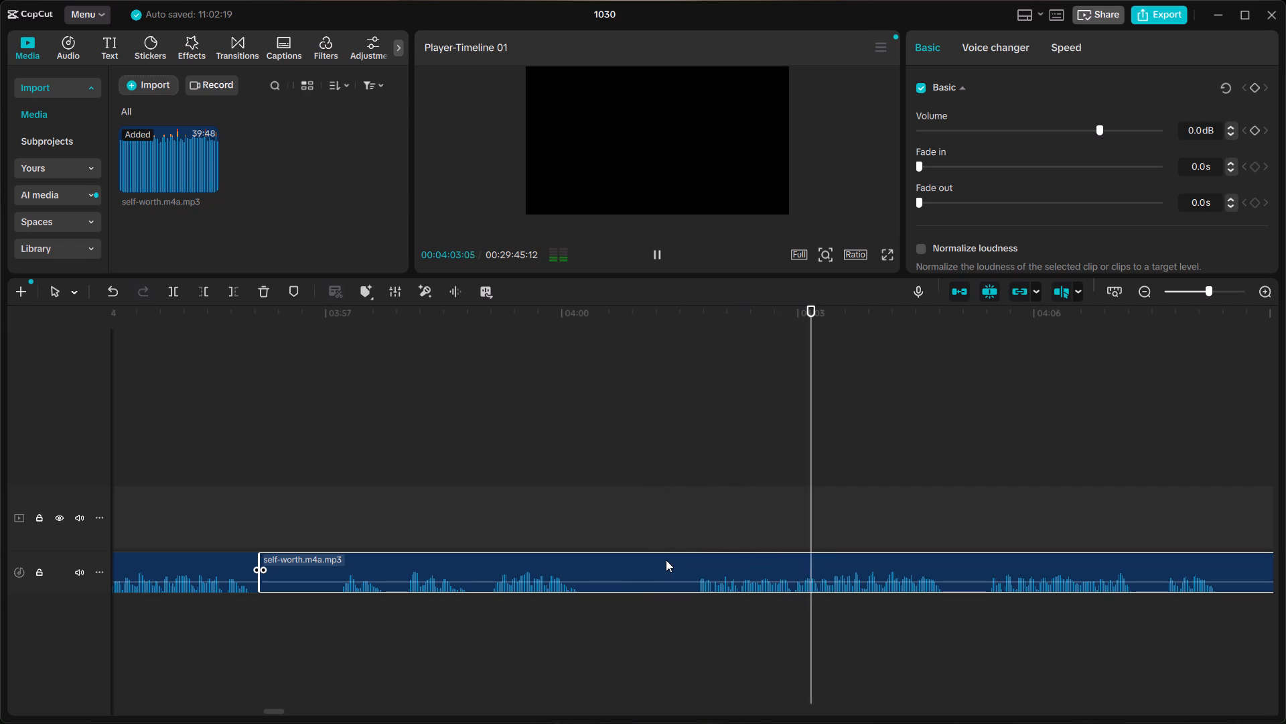
key("space")
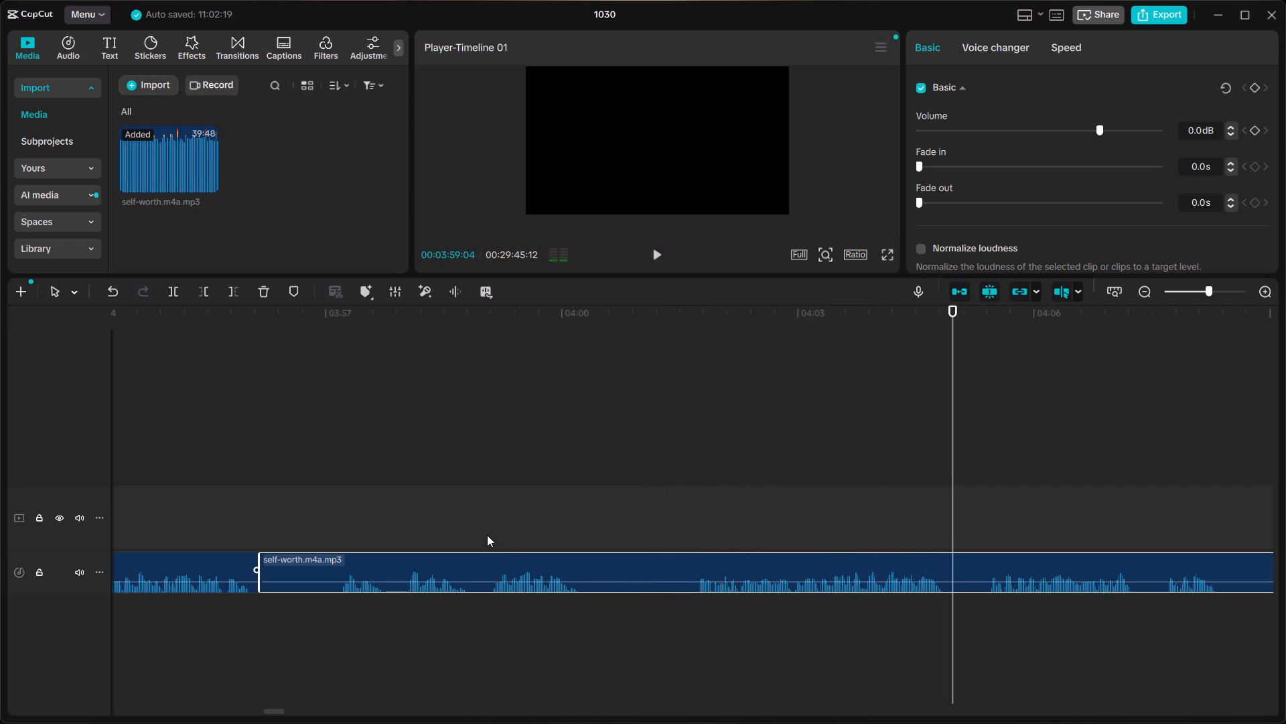
left_click(486, 534)
key("space")
key("space")
left_click(486, 538)
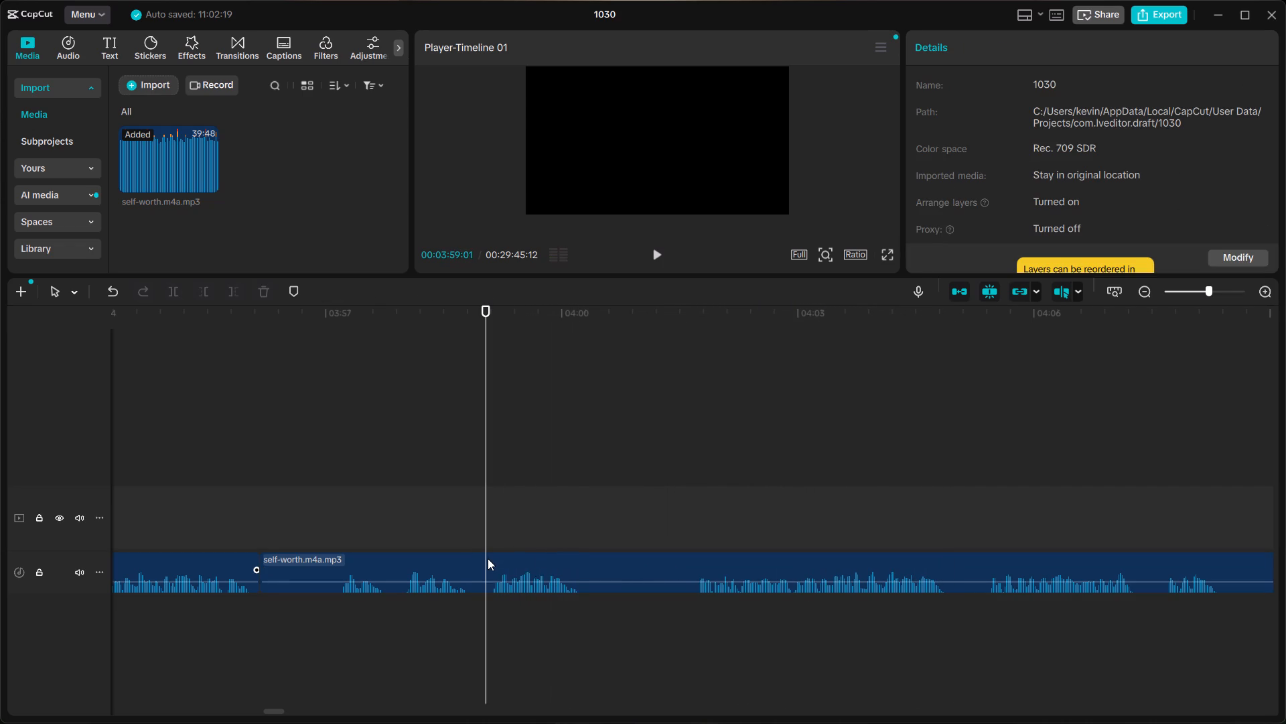
left_click(488, 558)
key("ctrl+b")
Delete the section between about 03:56:05 and 03:59:01, and move the following clip back against the earlier one.
left_click(472, 563)
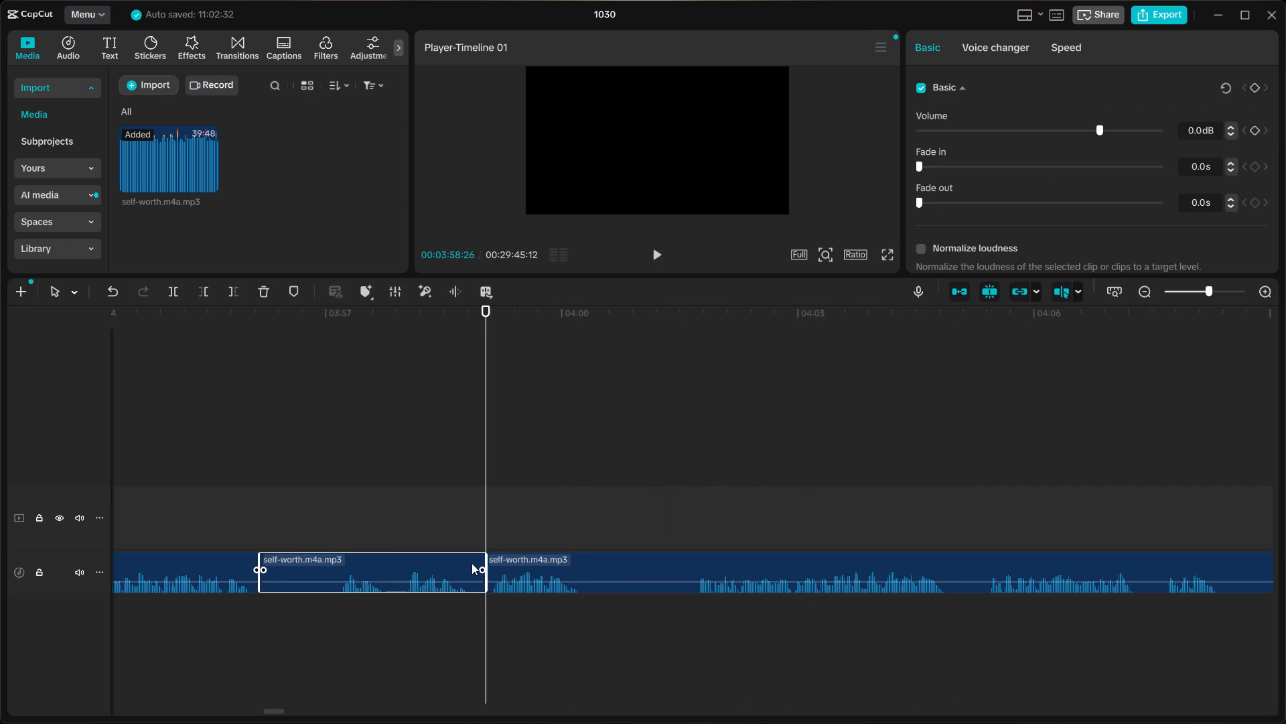
key("BackSpace")
left_click(510, 566)
left_click_drag(494, 559, 322, 552)
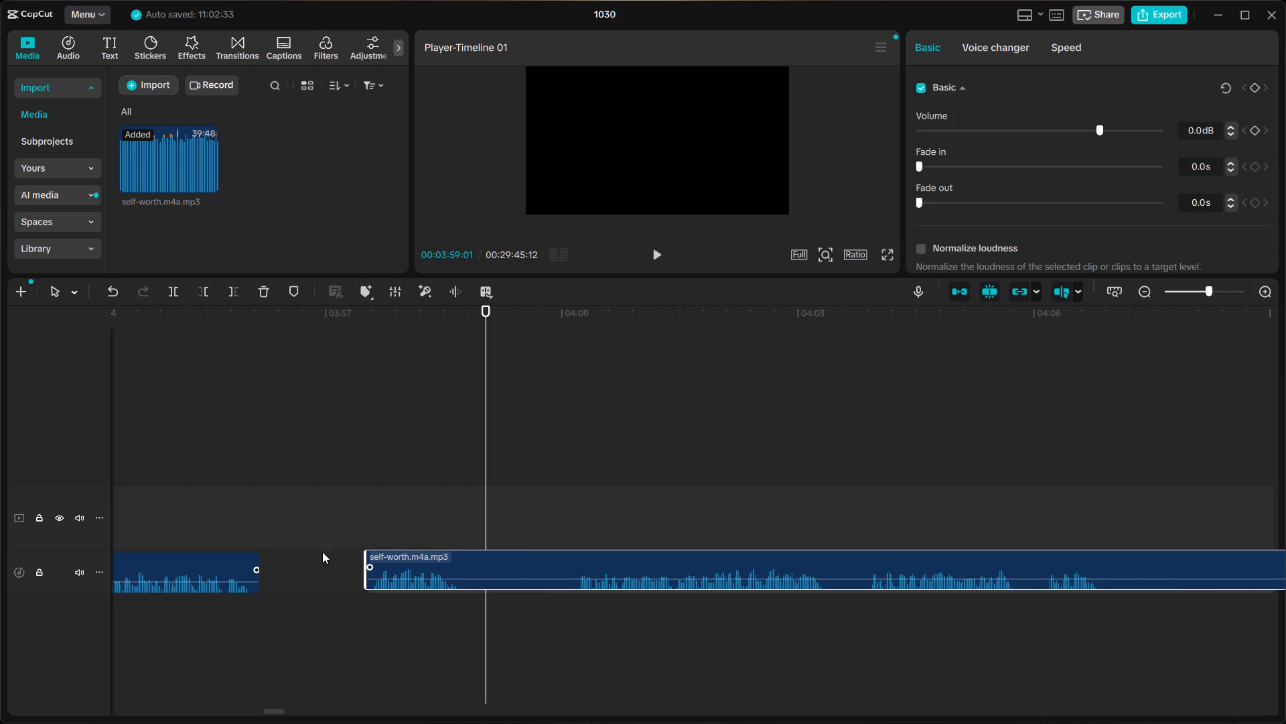
left_click_drag(322, 552, 270, 558)
Listen across the new join near 03:56 to check that the speech flows naturally.
left_click(118, 509)
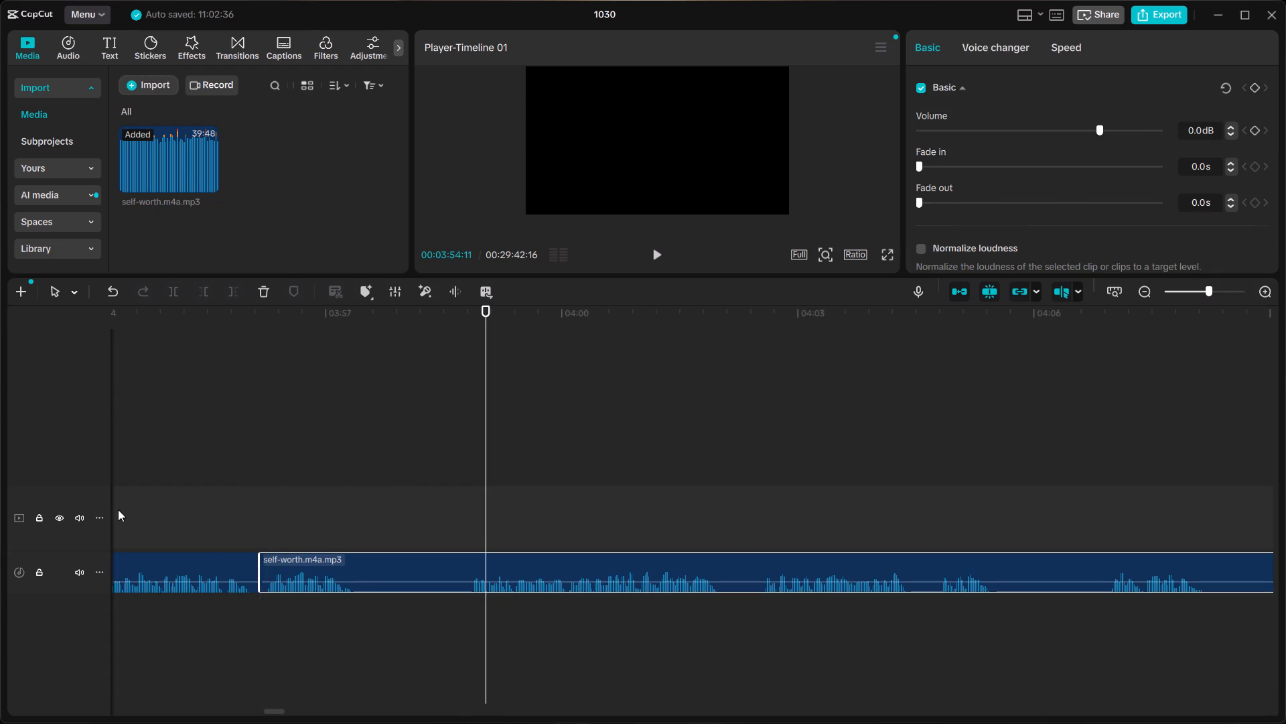
key("space")
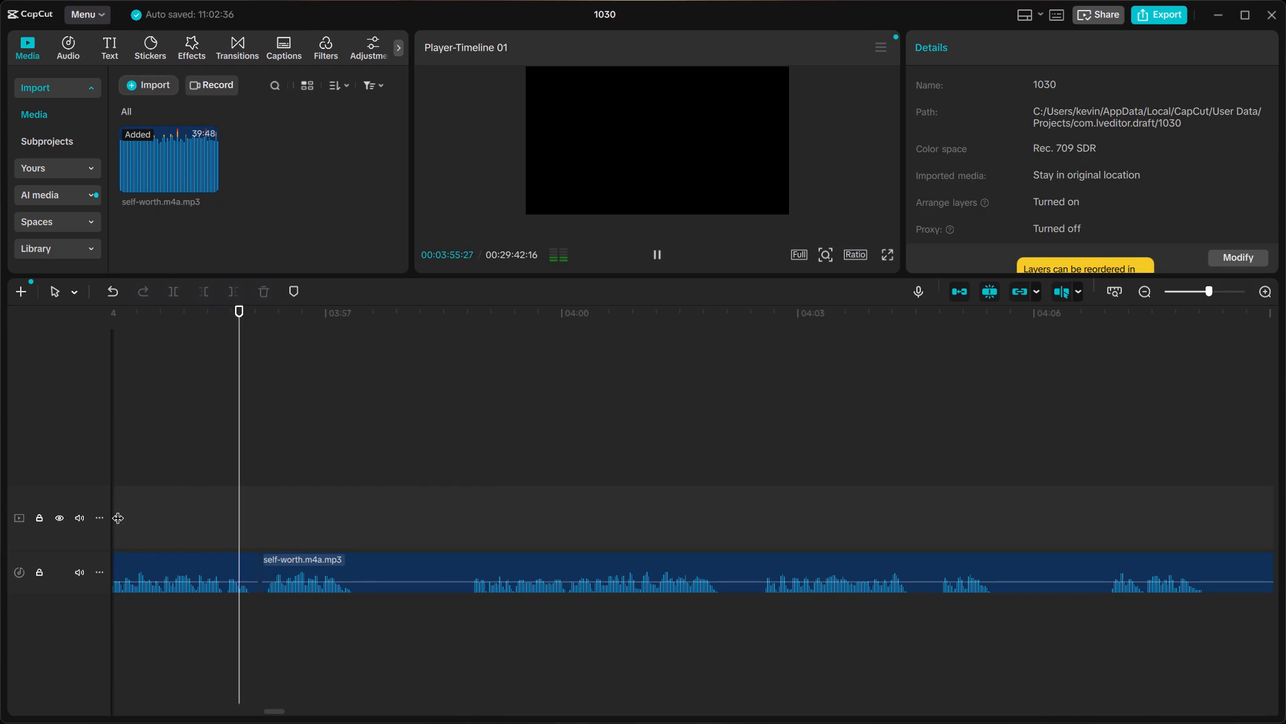
key("space")
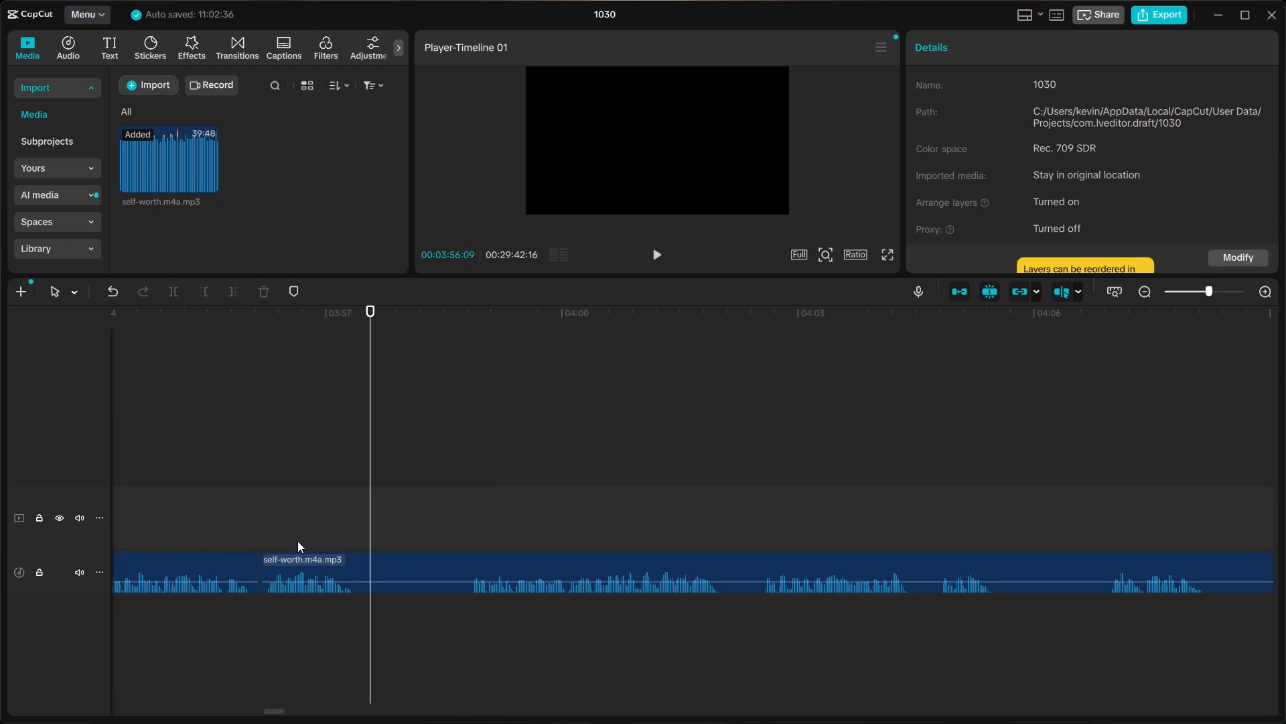
Split the clip at about 03:57:15, in the silence after the short phrase.
left_click(358, 542)
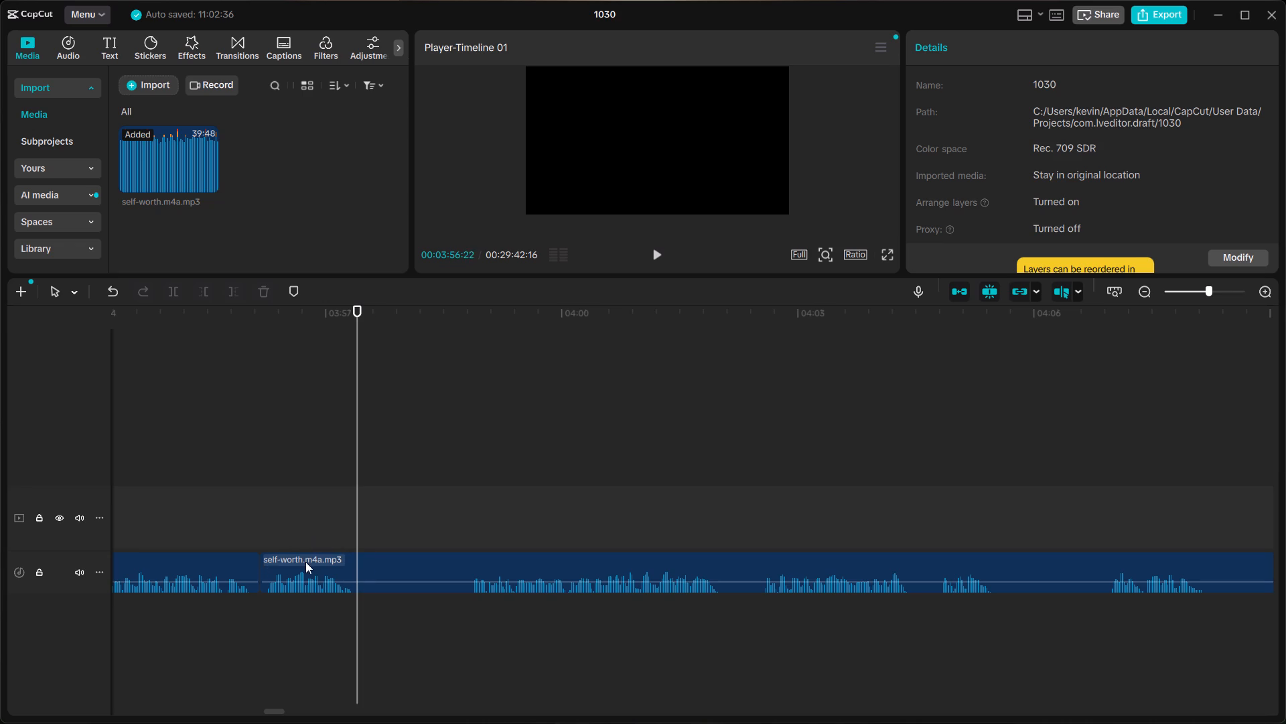
left_click(360, 555)
key("ctrl+b")
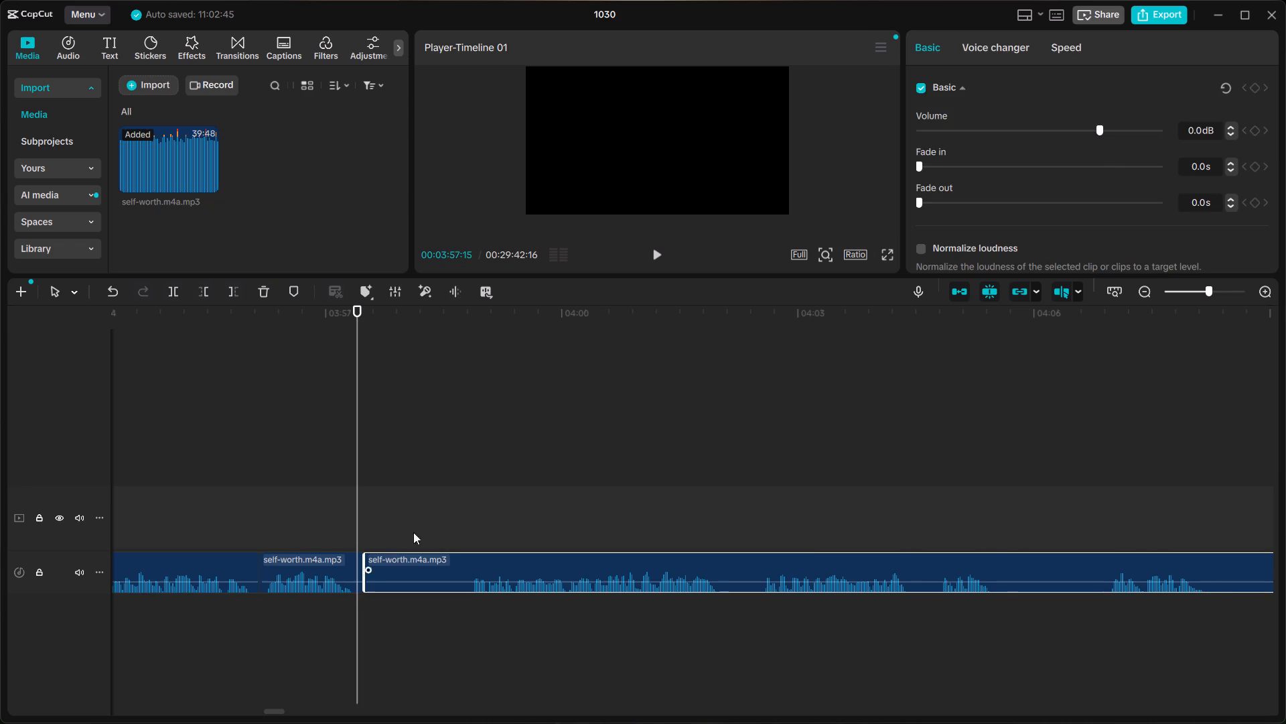
Listen to the takes between about 03:58 and 04:16 to decide which parts to keep.
left_click(448, 536)
key("space")
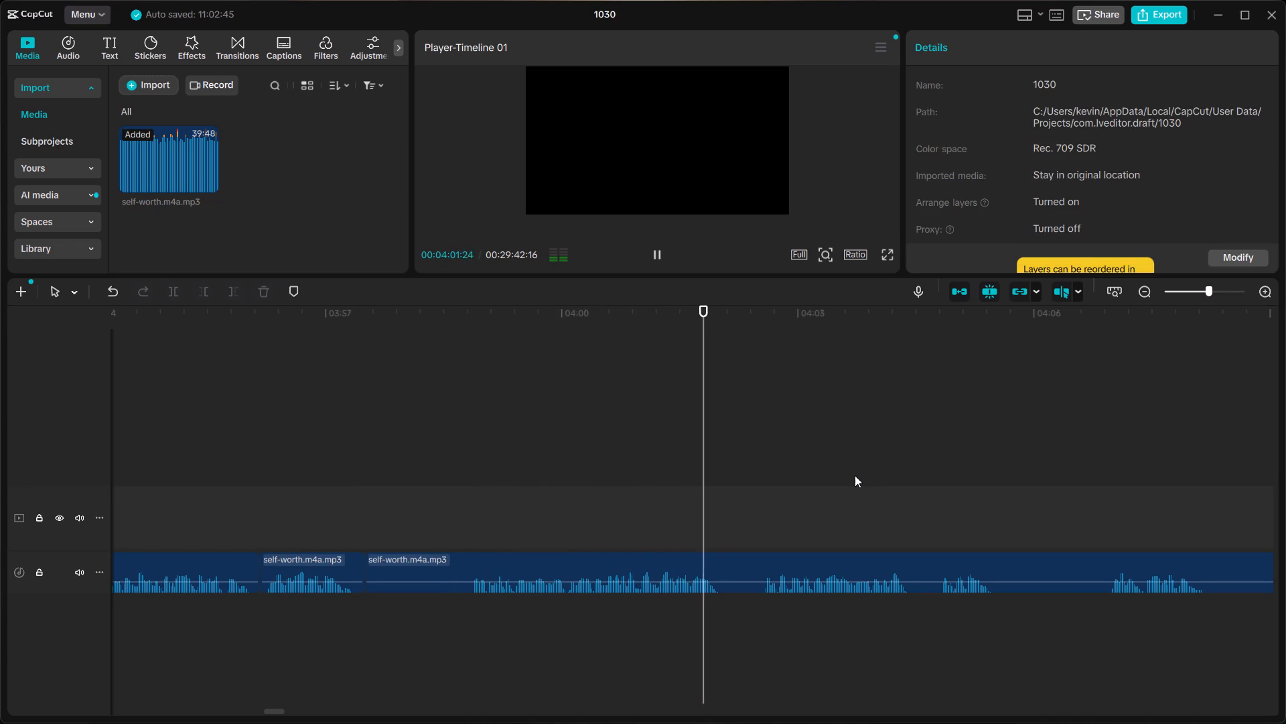
key("space")
key("space")
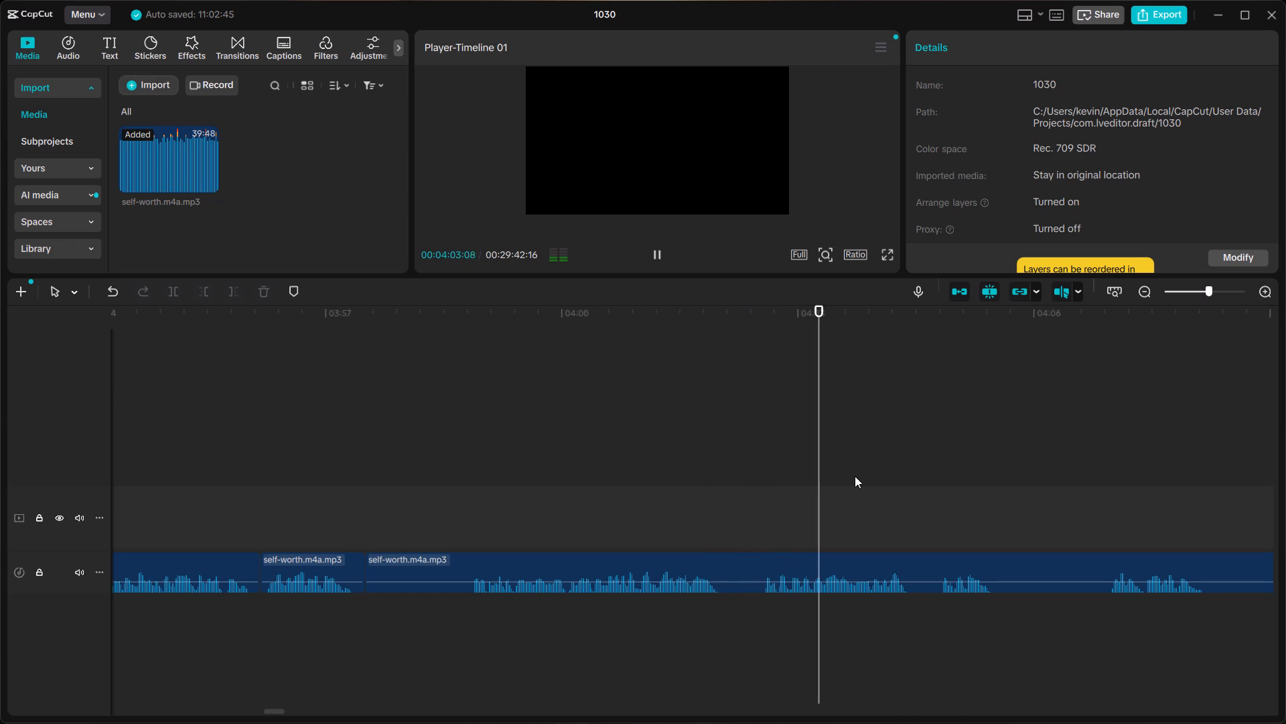
scroll(918, 510, "left", 1)
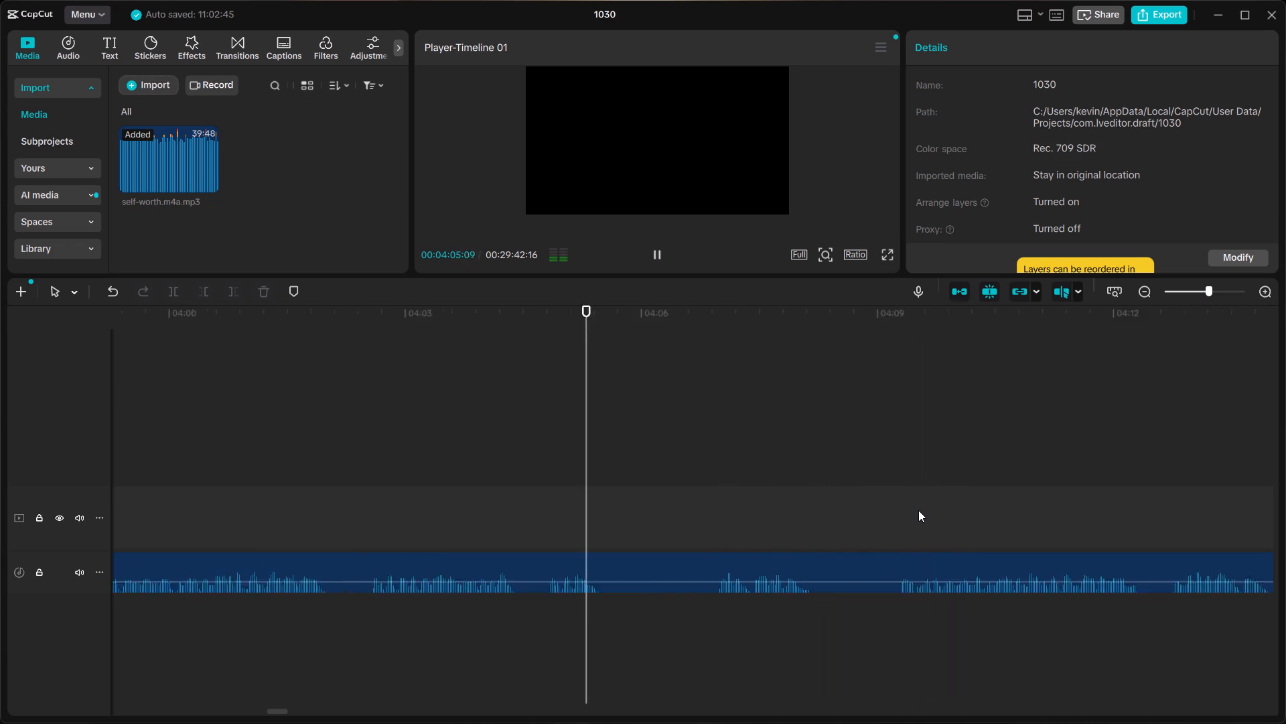
scroll(918, 510, "left", 1)
left_click(849, 517)
left_click(831, 524)
key("space")
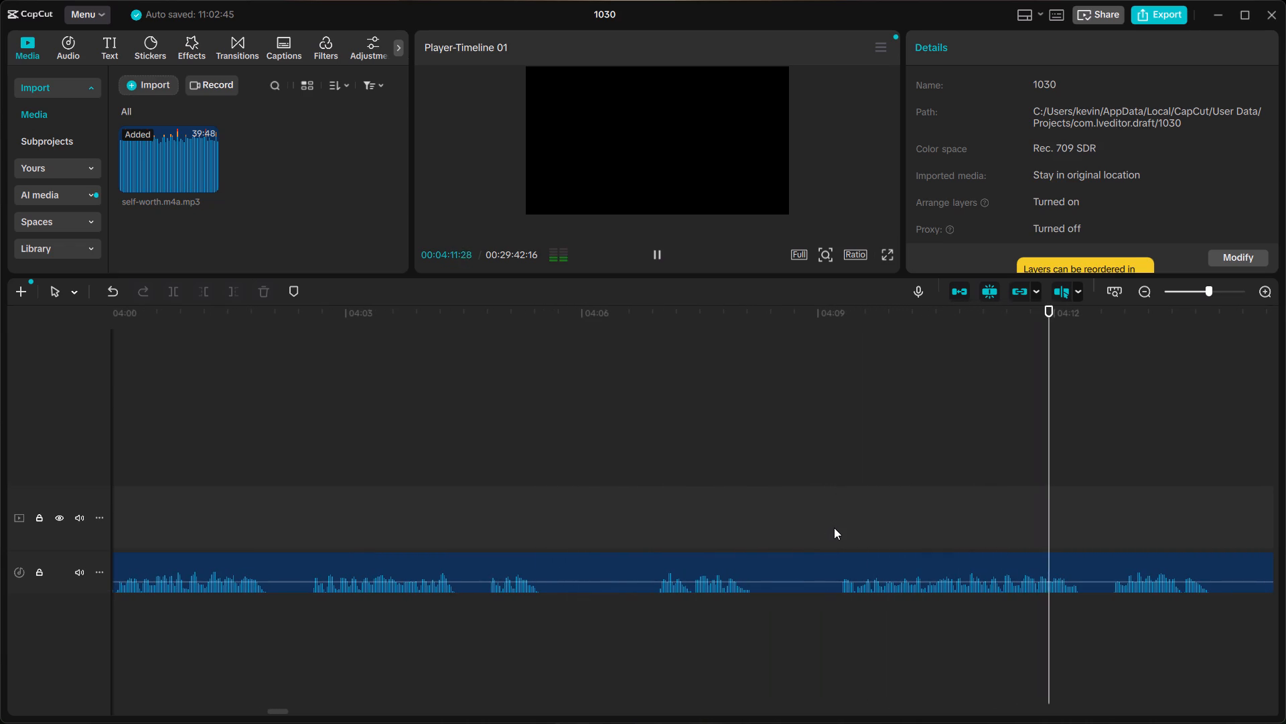
scroll(834, 528, "left", 1)
left_click(1074, 524)
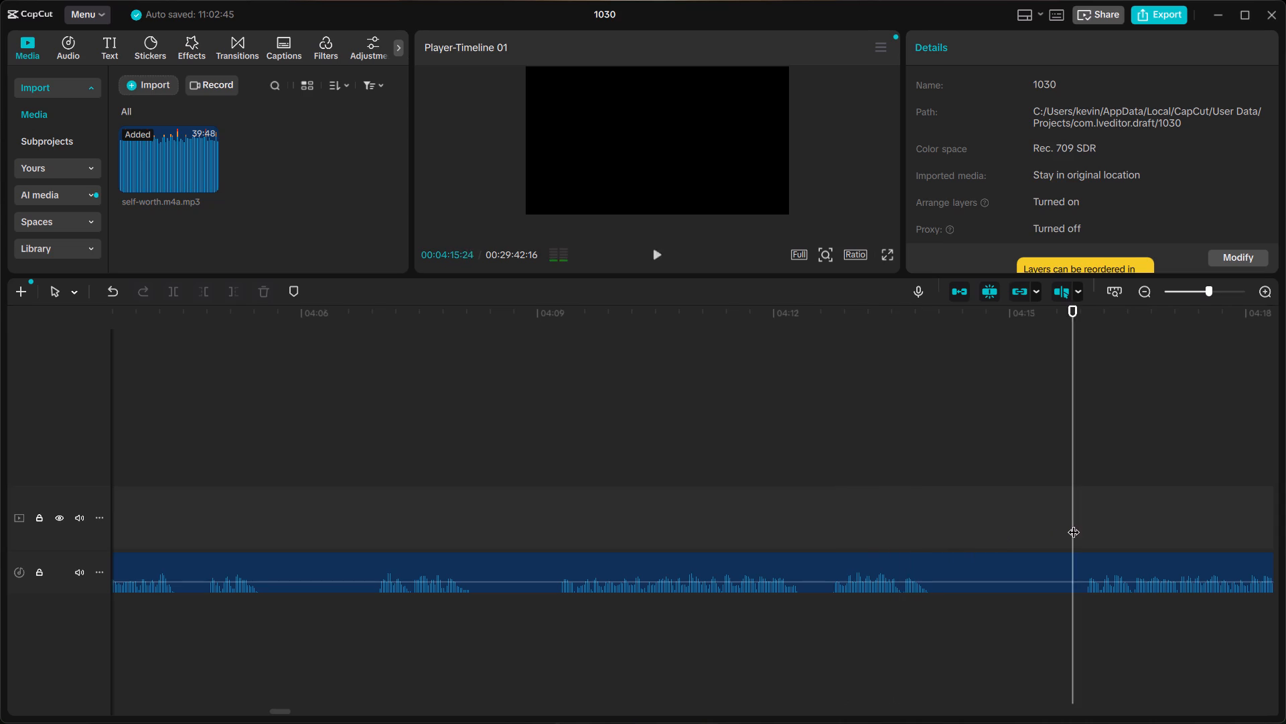
key("space")
key("space")
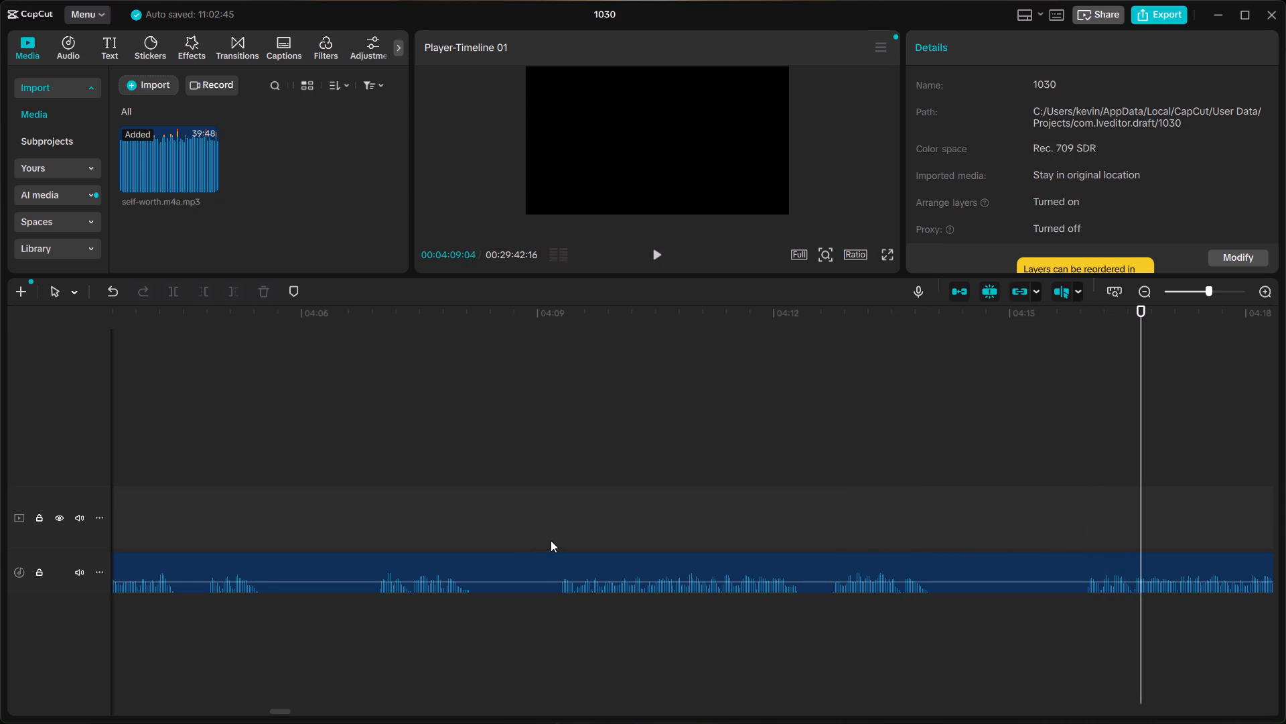
left_click(551, 540)
key("space")
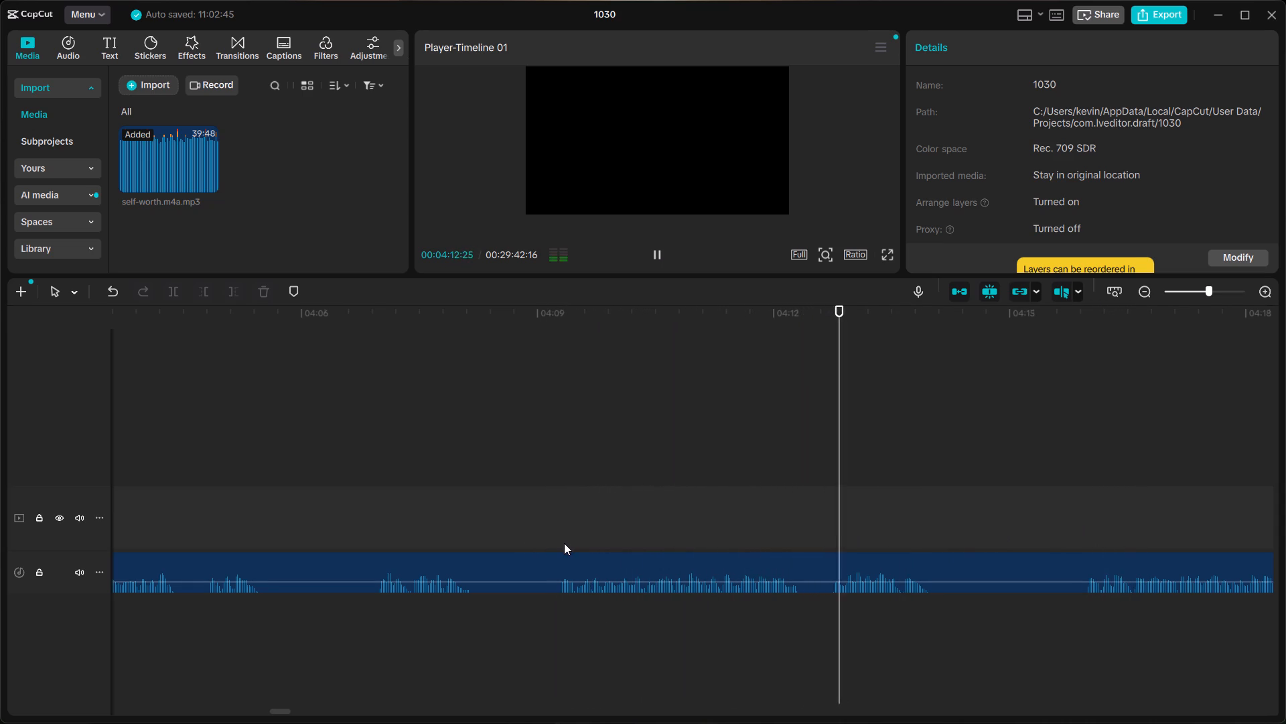
key("space")
Split the clip at about 03:59, near the start of the next phrase, and delete the silence before it.
scroll(563, 548, "right", 2)
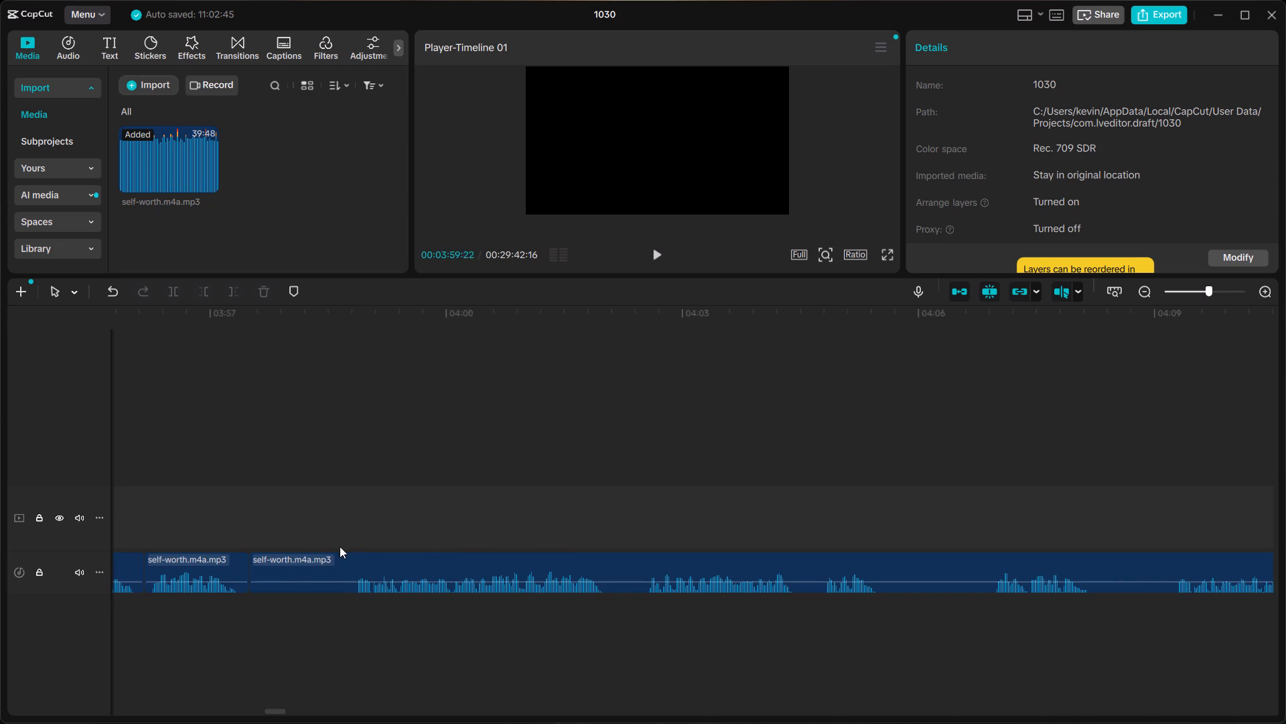
left_click(351, 542)
left_click(366, 562)
key("ctrl+b")
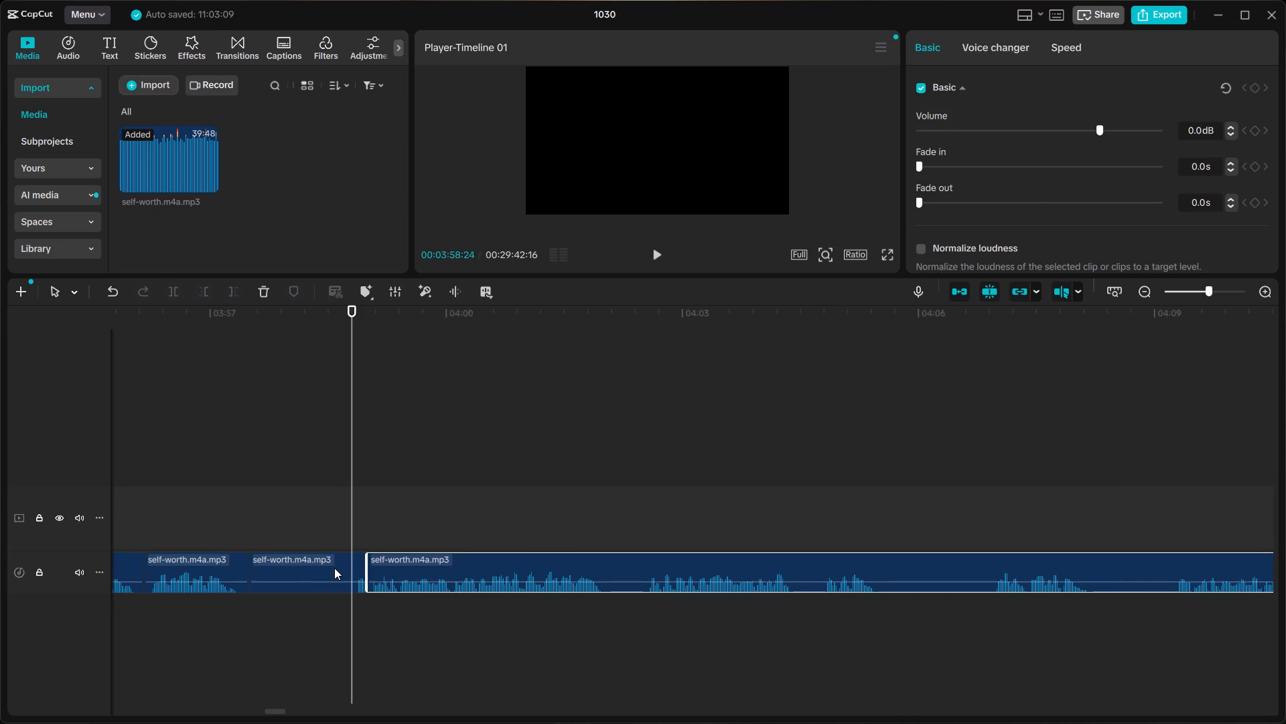
left_click(331, 563)
key("BackSpace")
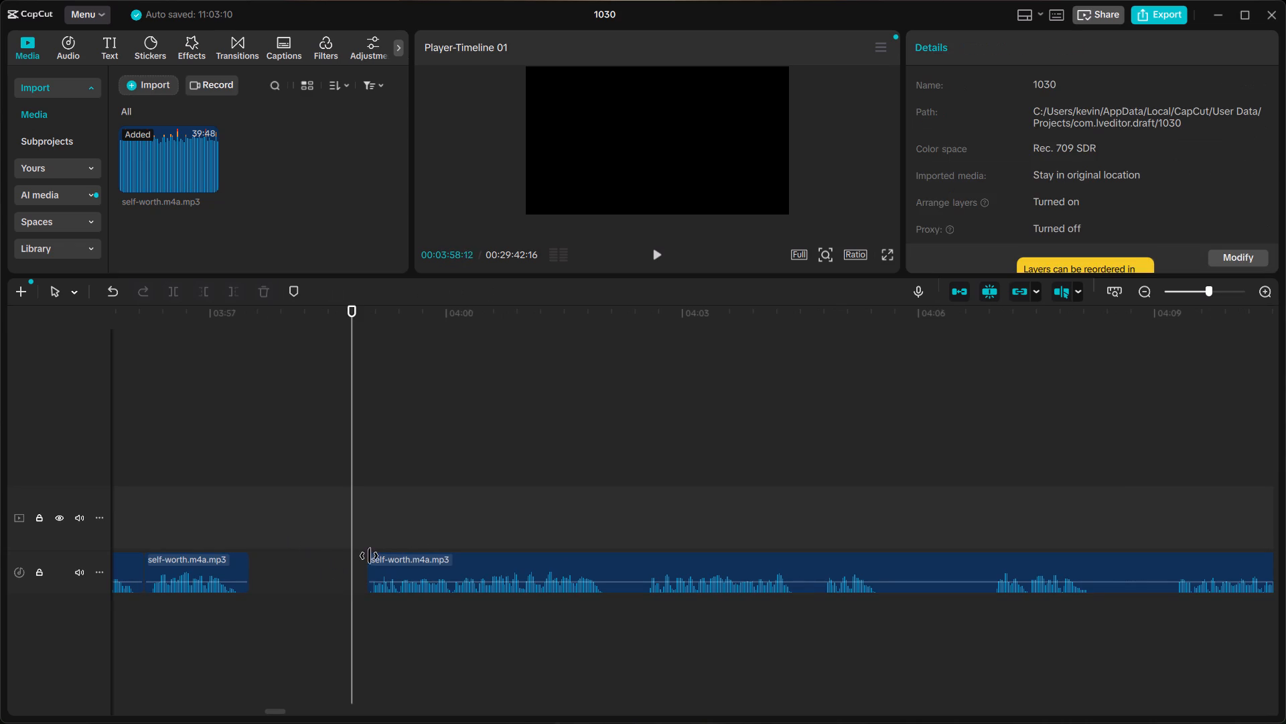
Extend the start of the following clip back to about 03:58:24 and move it against the earlier clip on the same track.
left_click(378, 561)
left_click_drag(364, 564, 349, 565)
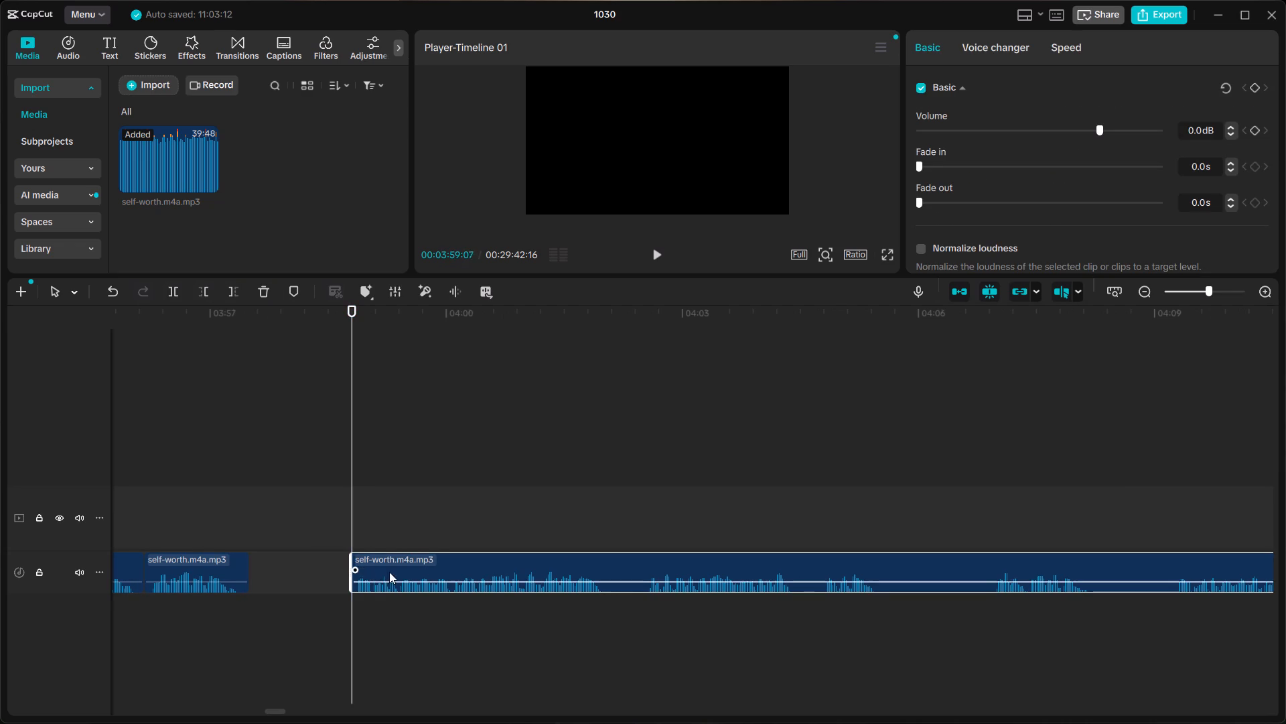
left_click_drag(389, 572, 281, 583)
left_click(281, 581)
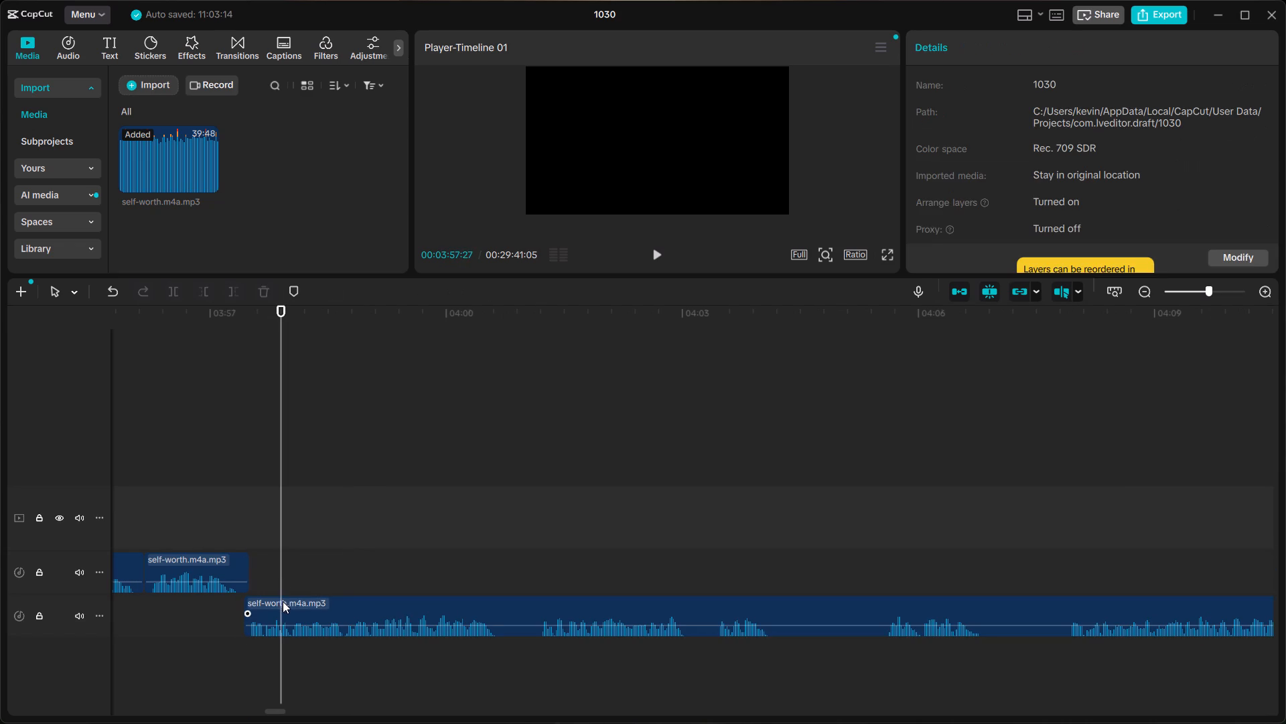
left_click_drag(283, 601, 287, 564)
Listen across the new join near 03:57:15 to check the flow into the next phrase.
scroll(287, 564, "right", 1)
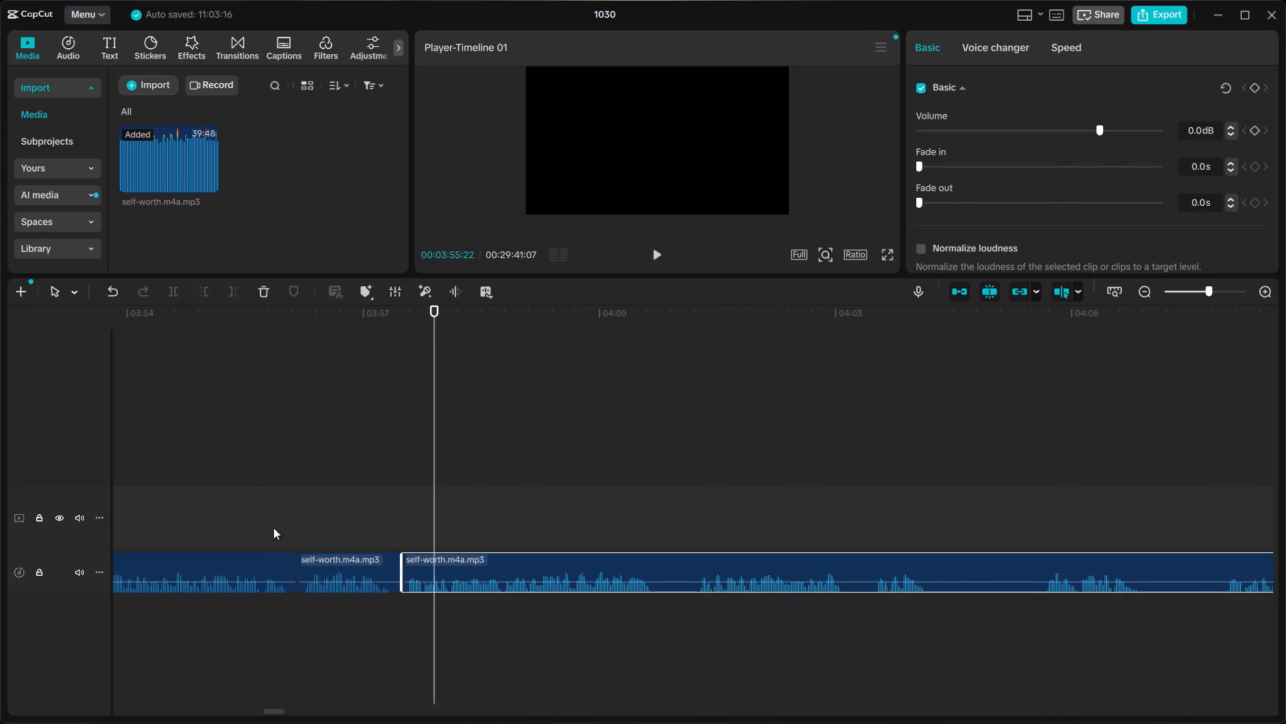
left_click(287, 523)
key("space")
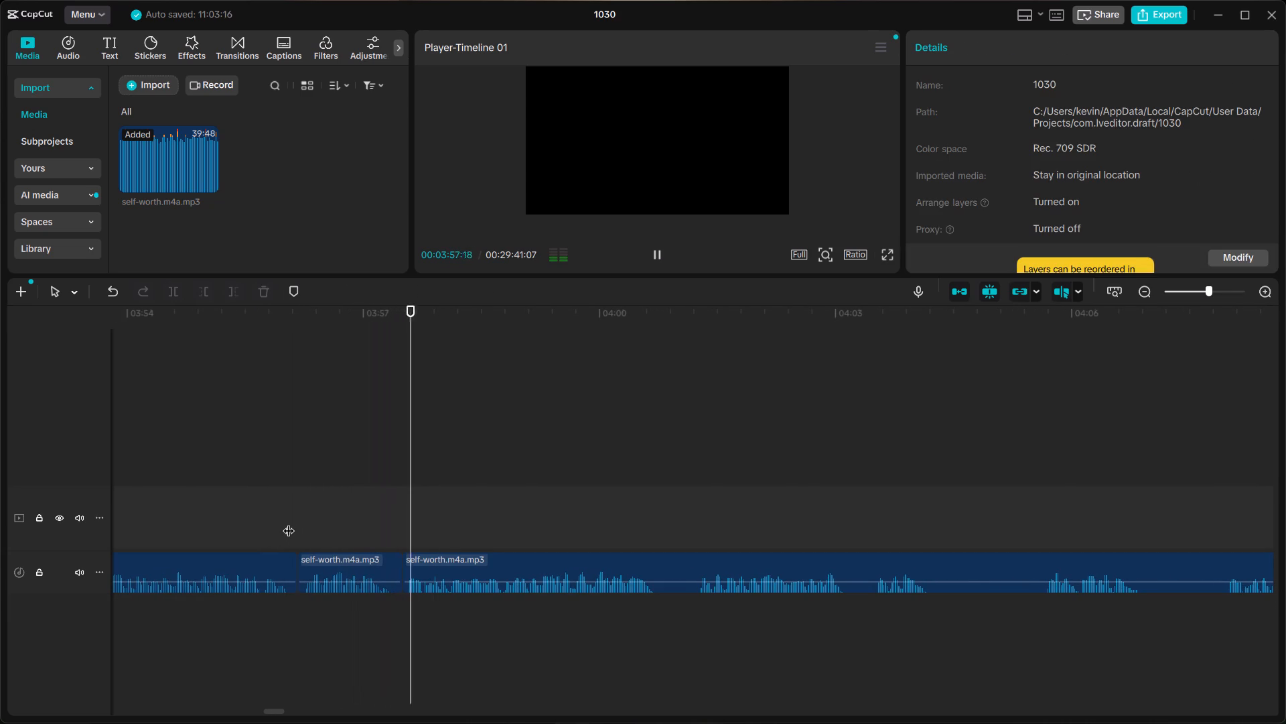
scroll(289, 522, "left", 1)
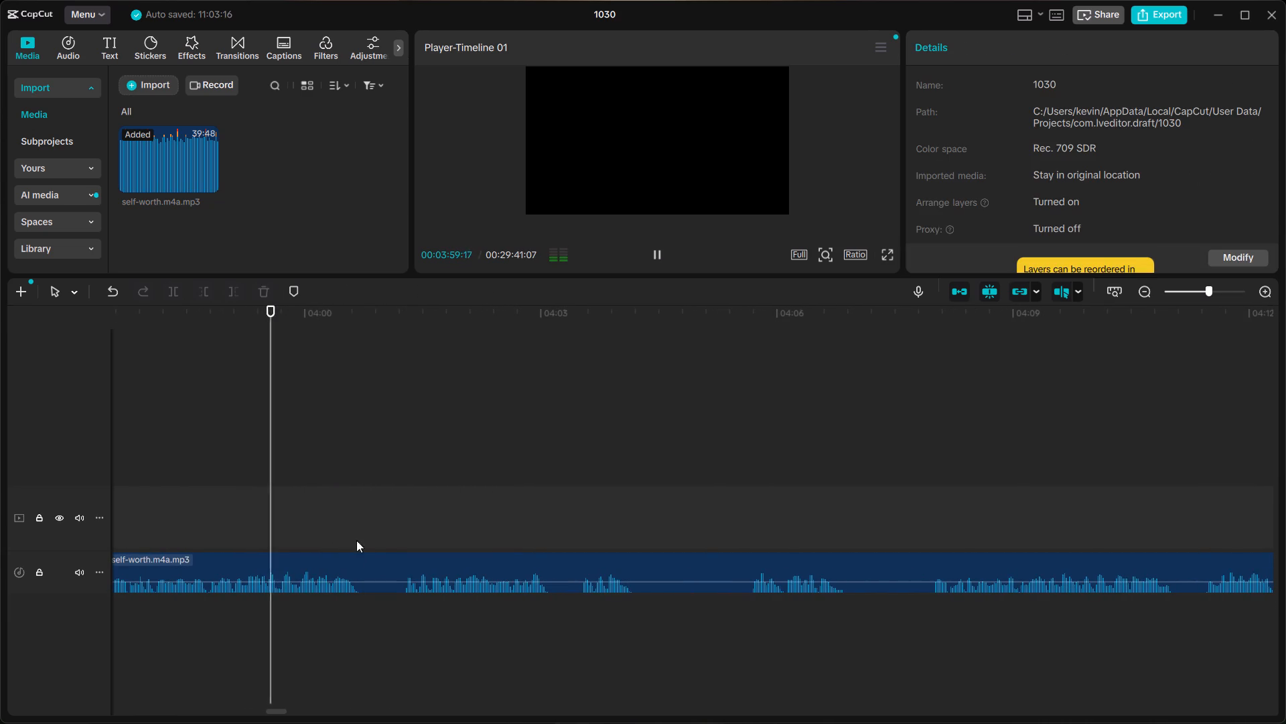
key("space")
Split the clip at about 04:00:26, in the silence after the phrase.
left_click(368, 558)
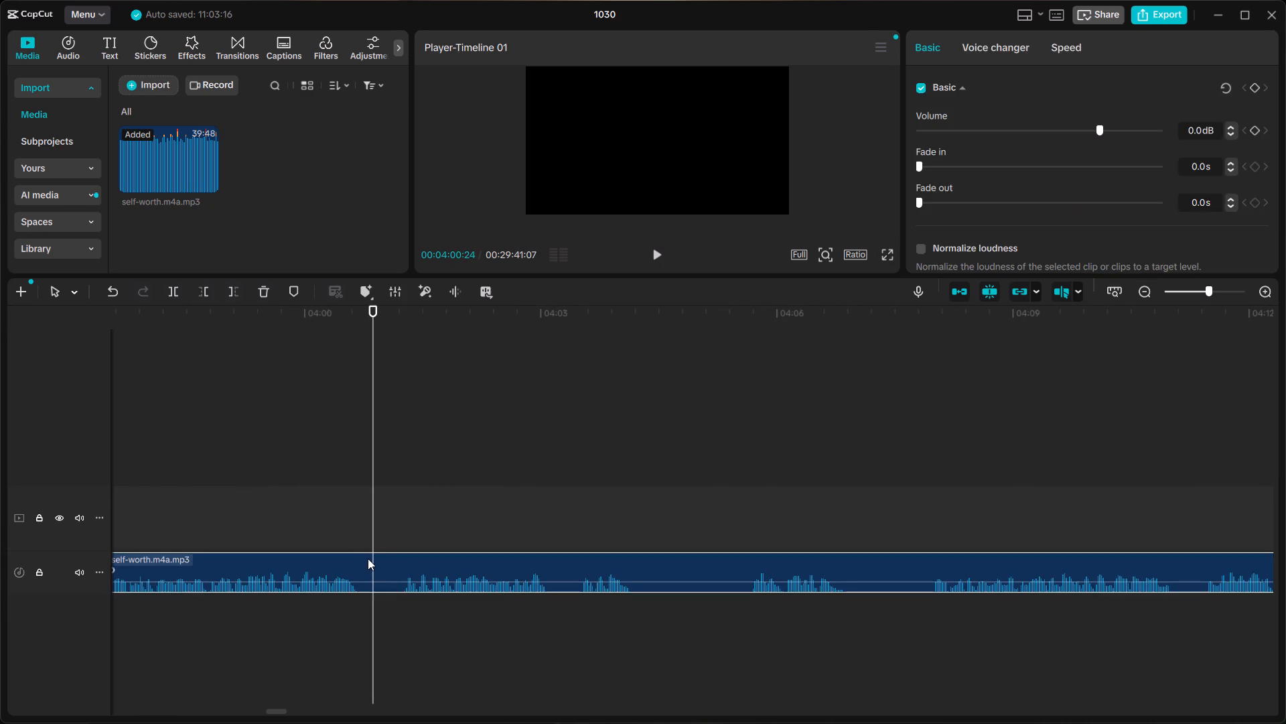
left_click(366, 540)
left_click(372, 558)
key("ctrl+b")
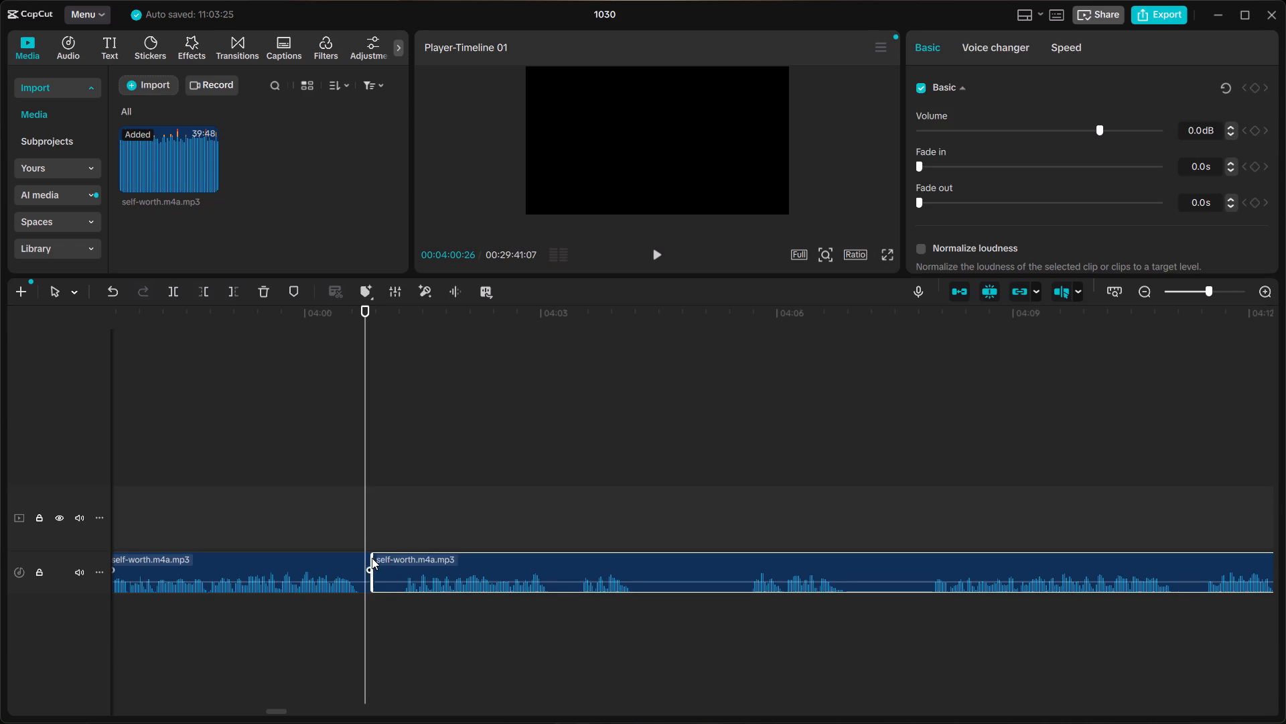
Listen for the take to keep and split the clip at about 04:11:11, just before that take.
left_click(410, 532)
key("space")
key("space")
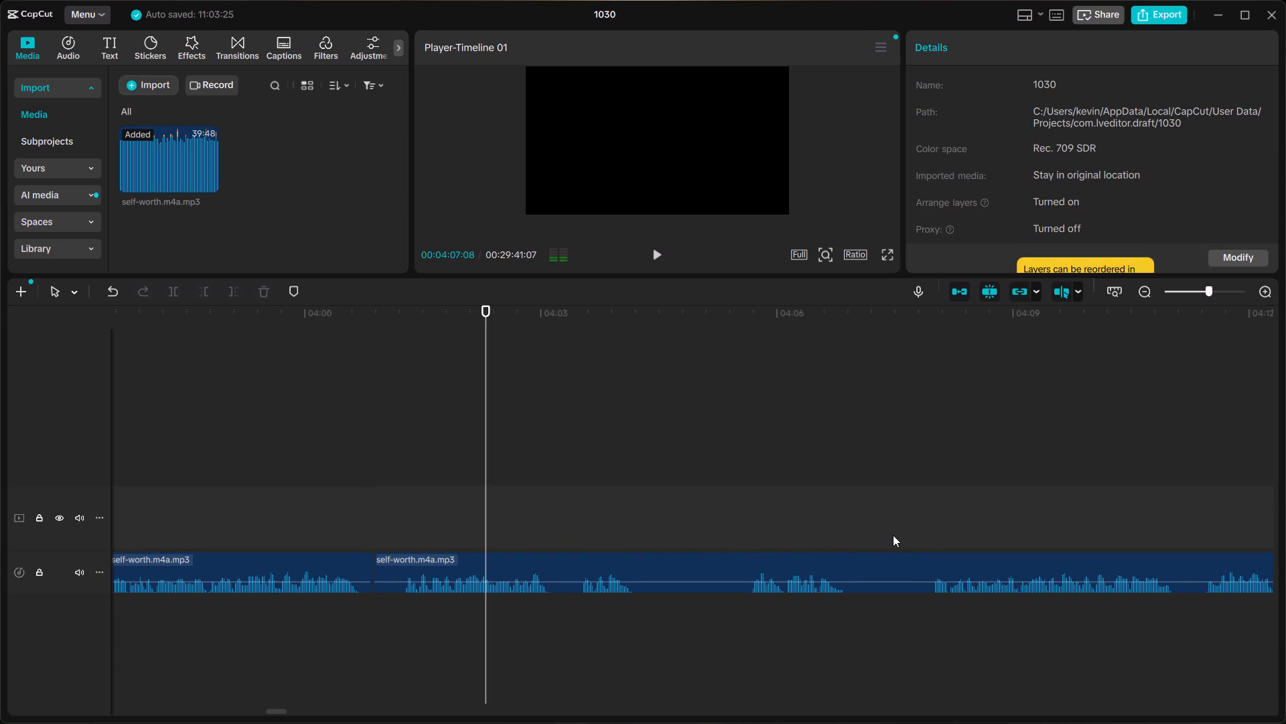
left_click(901, 533)
scroll(902, 533, "left", 1)
left_click(683, 538)
left_click(676, 538)
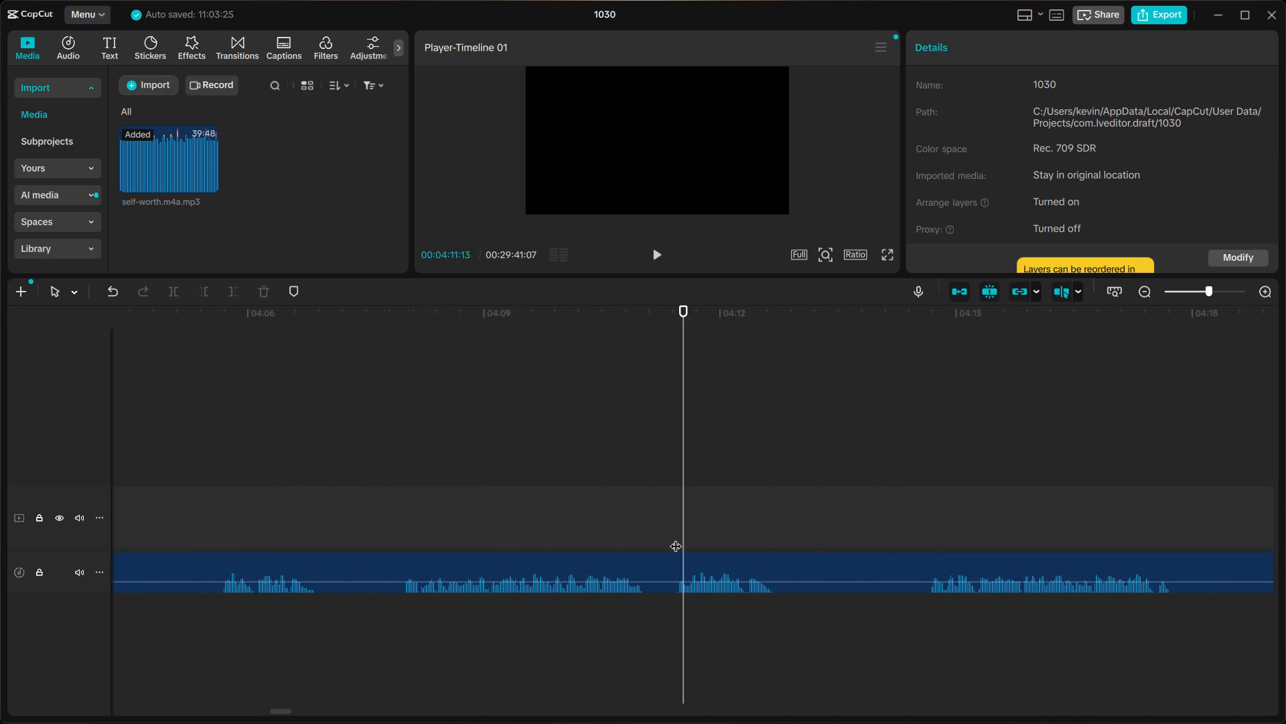
key("space")
key("space")
left_click(671, 540)
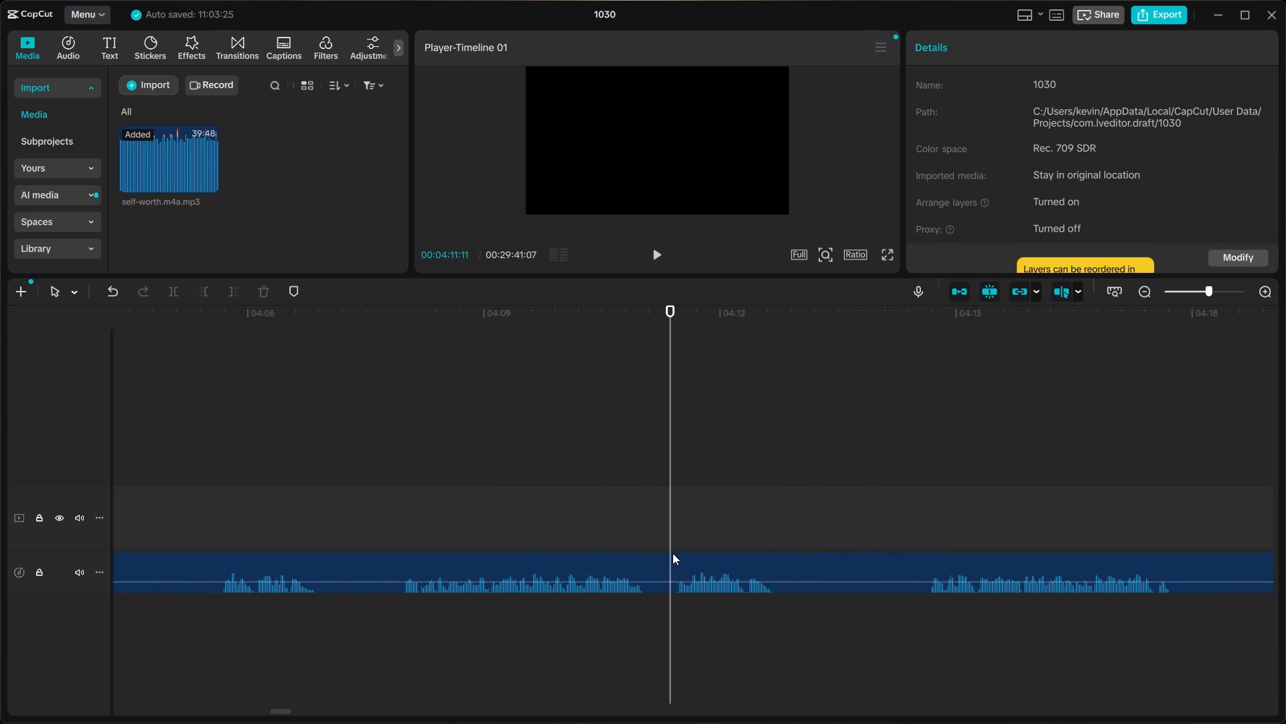
left_click(672, 553)
key("ctrl+b")
Delete the repeated takes between about 04:00:26 and 04:11:11, and close the gap they leave on the track.
left_click(629, 563)
key("BackSpace")
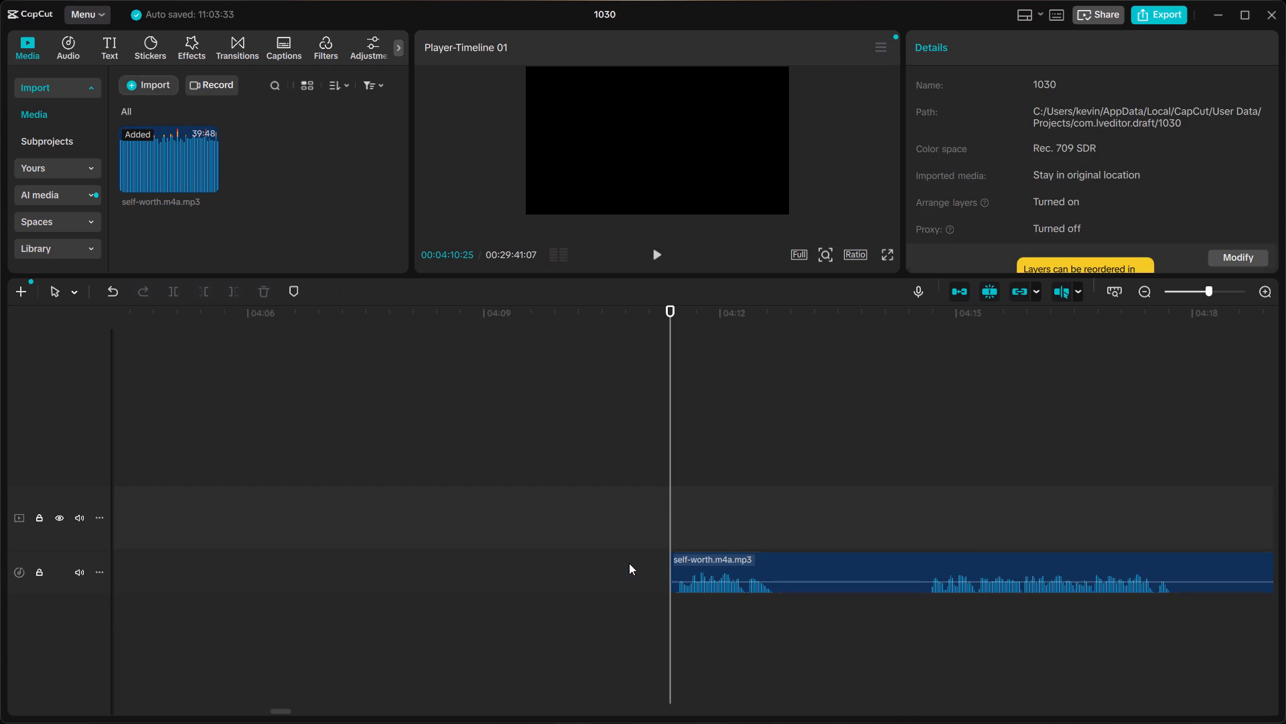
scroll(629, 563, "right", 2)
right_click(651, 565)
left_click(670, 573)
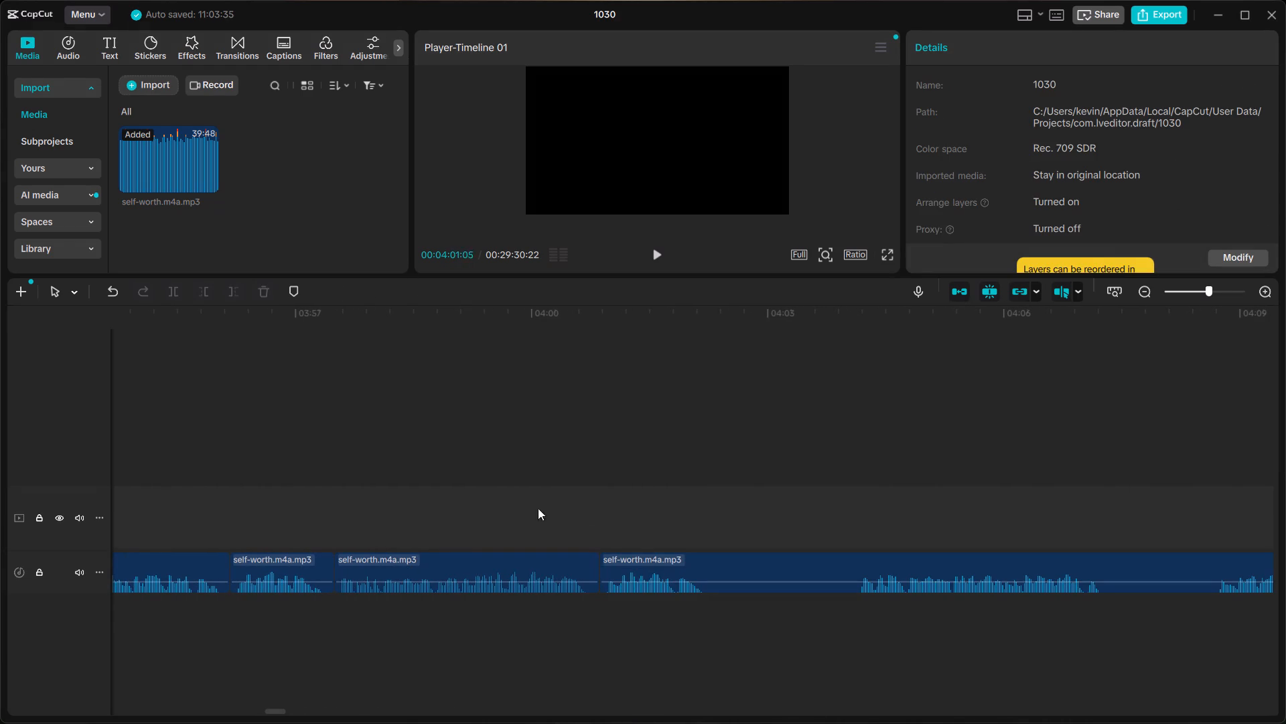
Listen to the phrase after the join near 04:01:05 and split the clip at about 04:02:12, in the silence after it.
left_click(515, 500)
key("space")
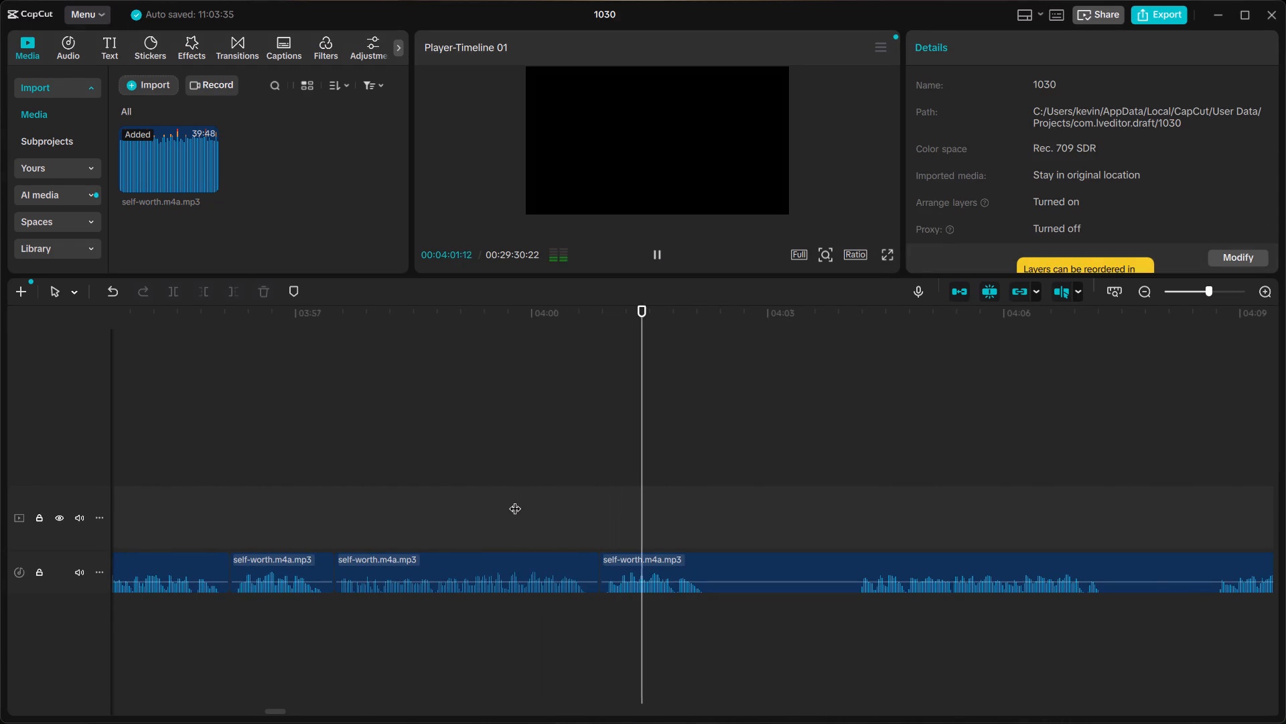
scroll(515, 500, "left", 1)
key("space")
left_click(318, 541)
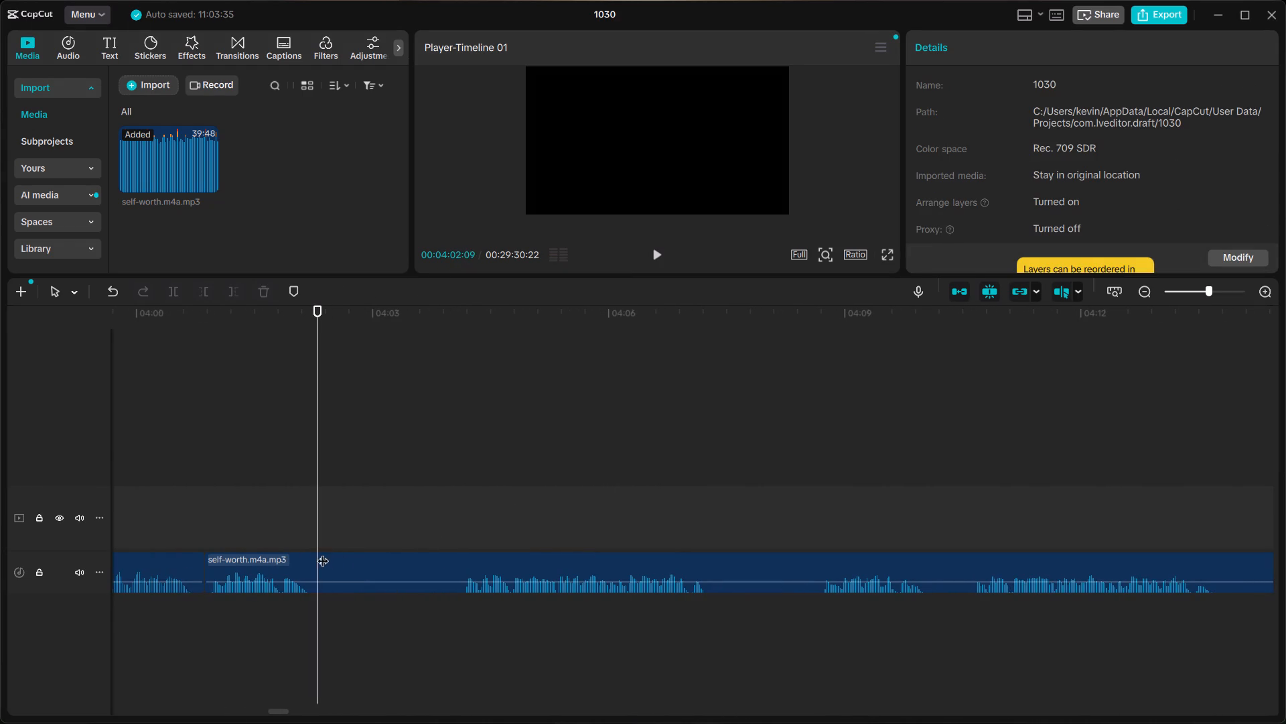
left_click(326, 557)
key("ctrl+b")
Listen through the following takes and split the clip at about 04:10:19, just before the take to keep.
left_click(455, 511)
key("space")
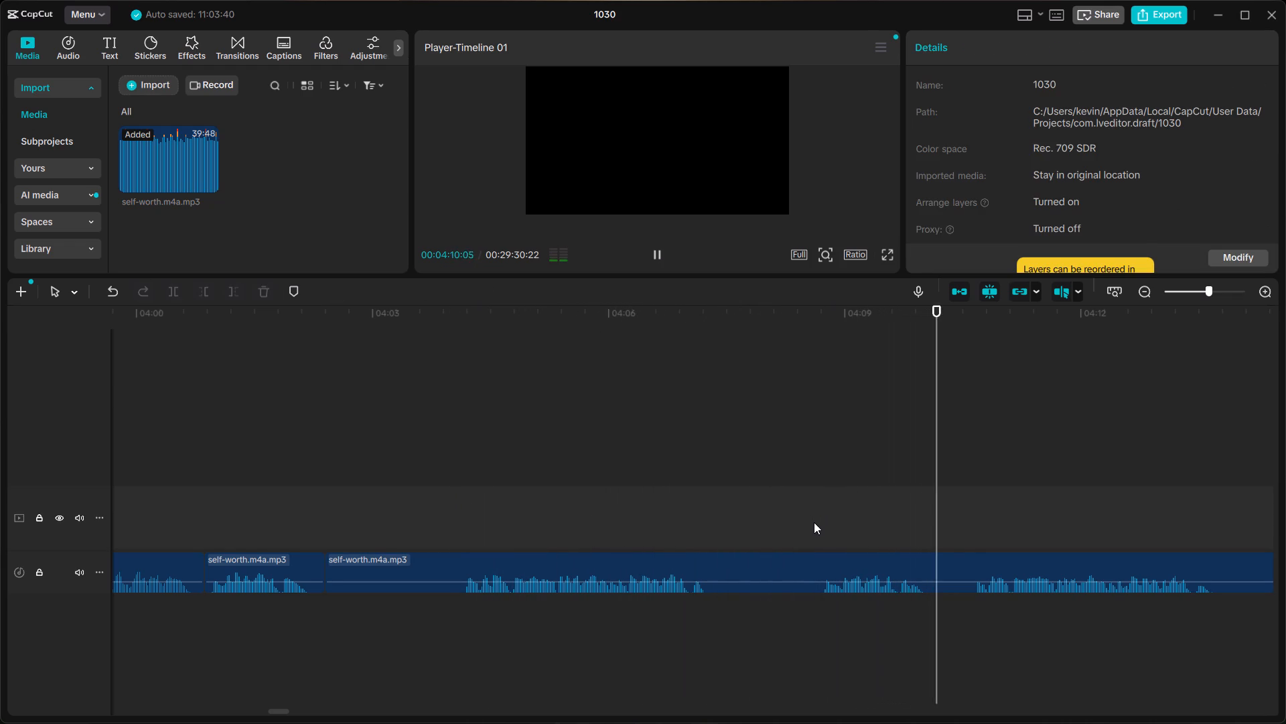
scroll(808, 527, "left", 1)
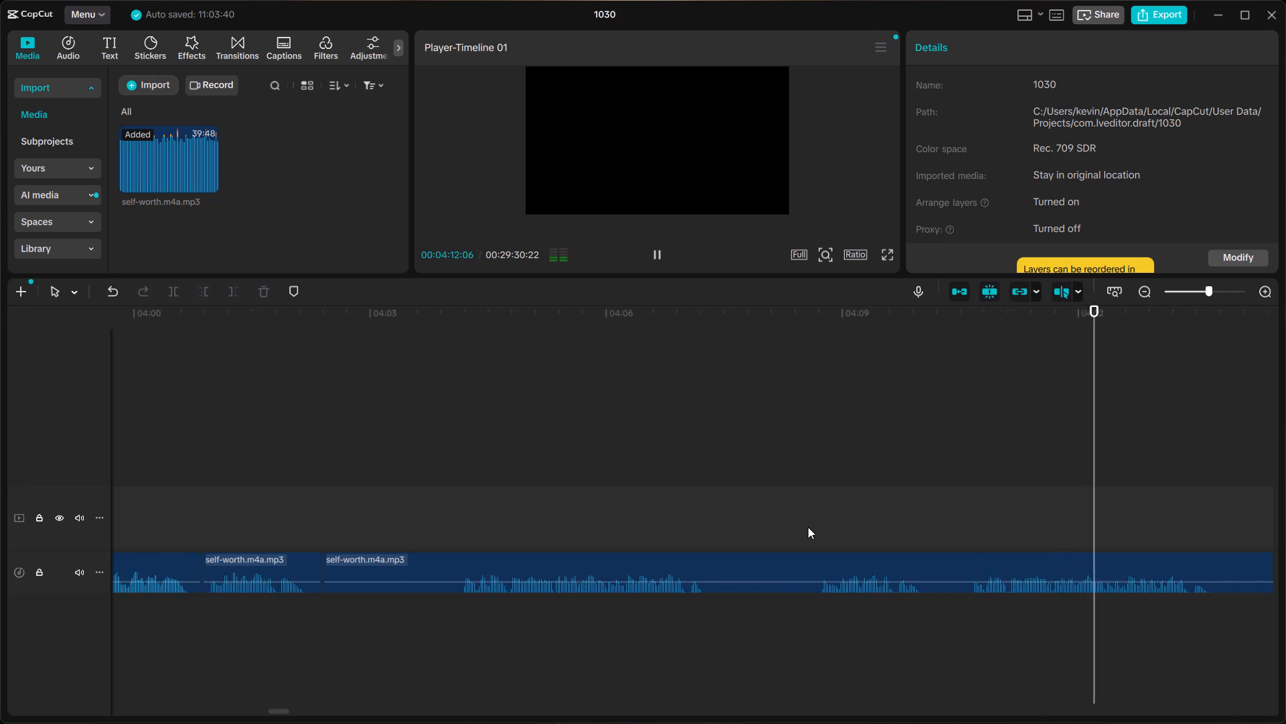
scroll(808, 527, "left", 1)
scroll(899, 543, "left", 1)
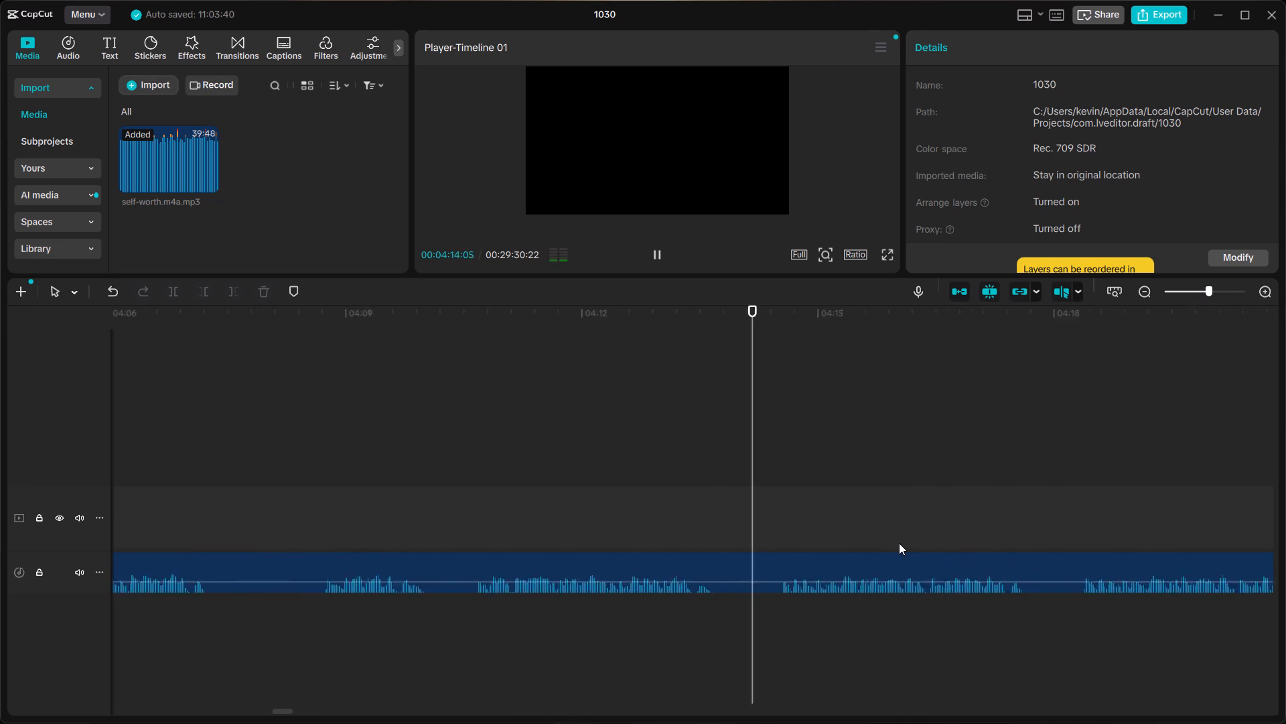
scroll(899, 543, "left", 1)
key("space")
left_click(415, 546)
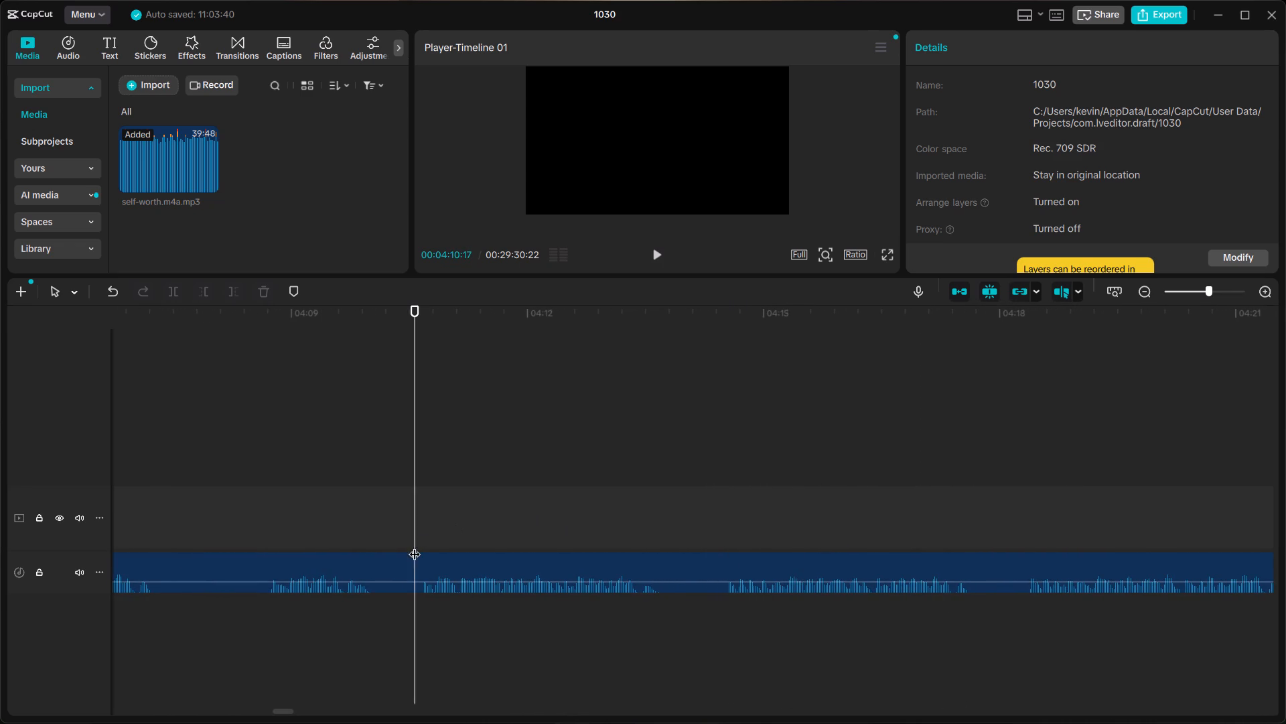
left_click(419, 561)
key("ctrl+b")
Recheck the section between about 04:02:12 and 04:10:19 by ear and delete that repeated take.
scroll(420, 561, "right", 1)
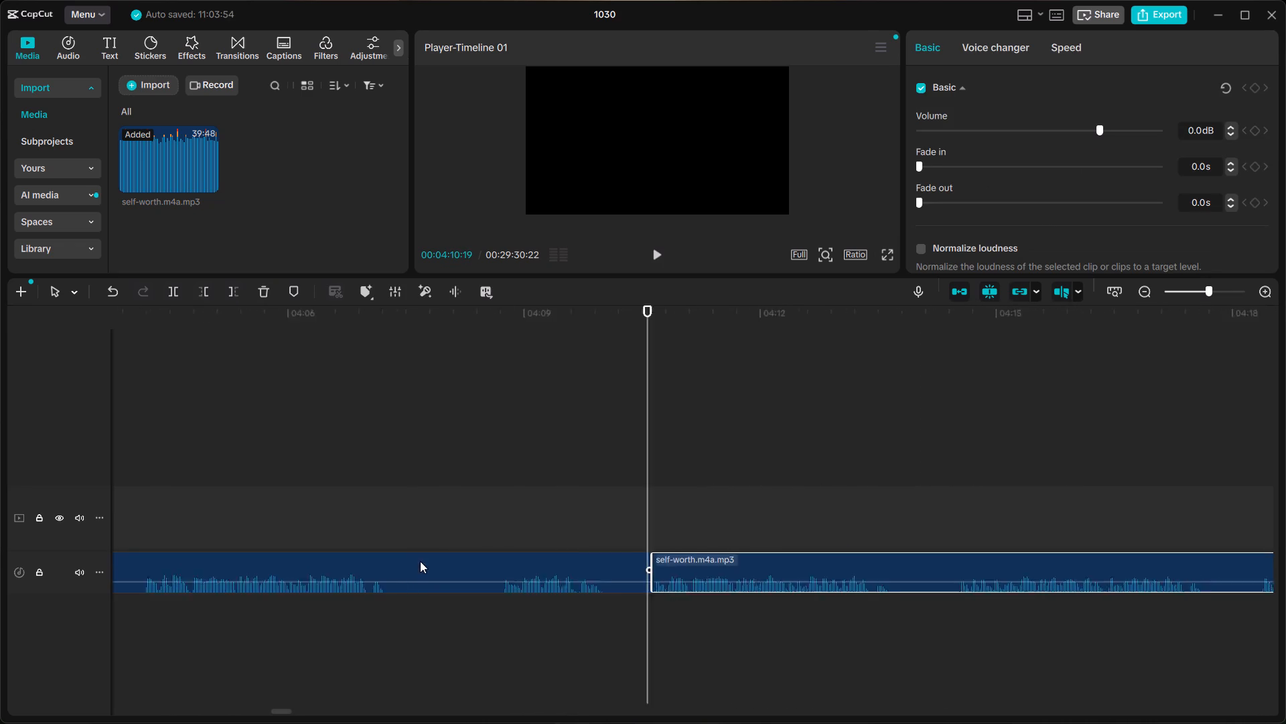
scroll(420, 561, "right", 1)
left_click(371, 529)
key("space")
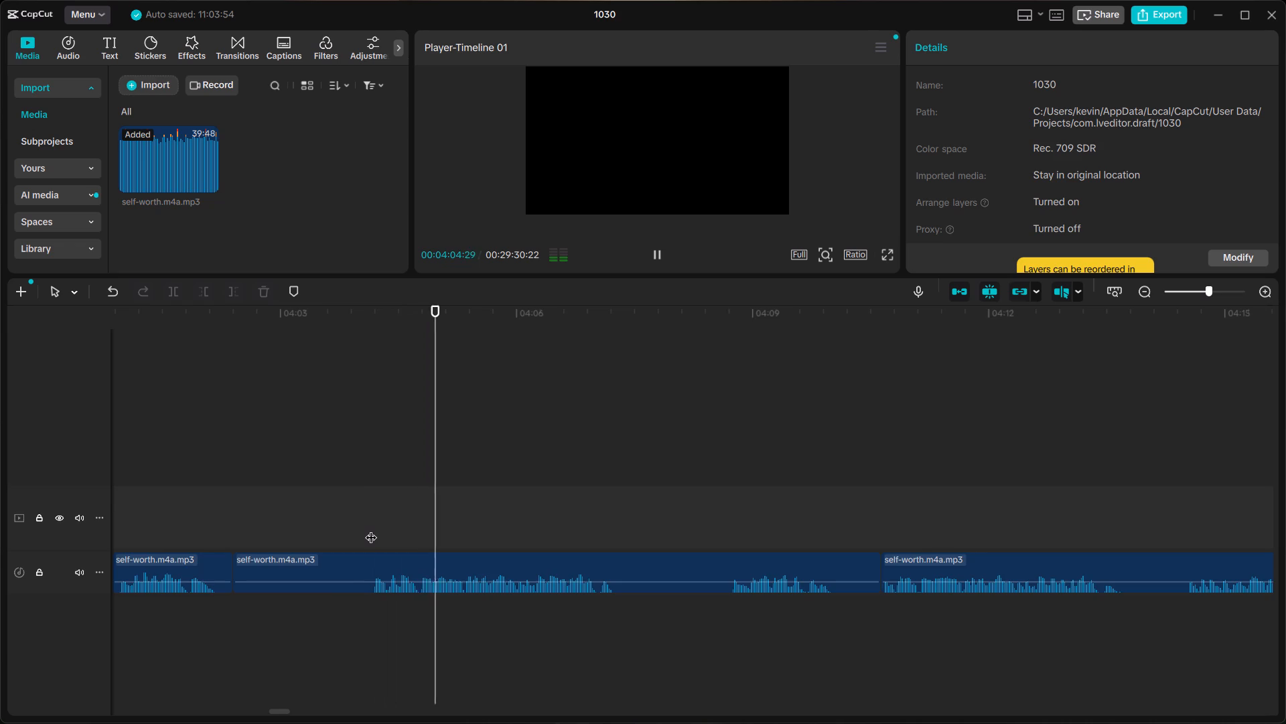
scroll(371, 529, "right", 1)
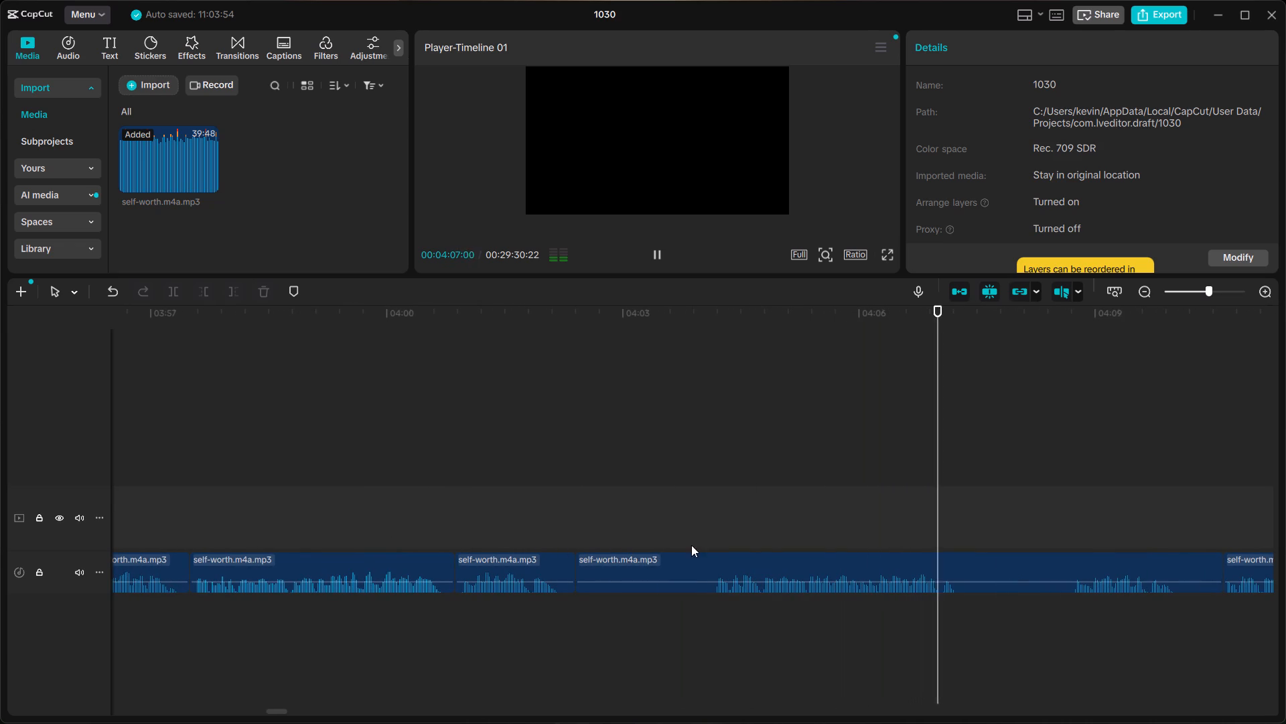
left_click(713, 558)
key("space")
key("BackSpace")
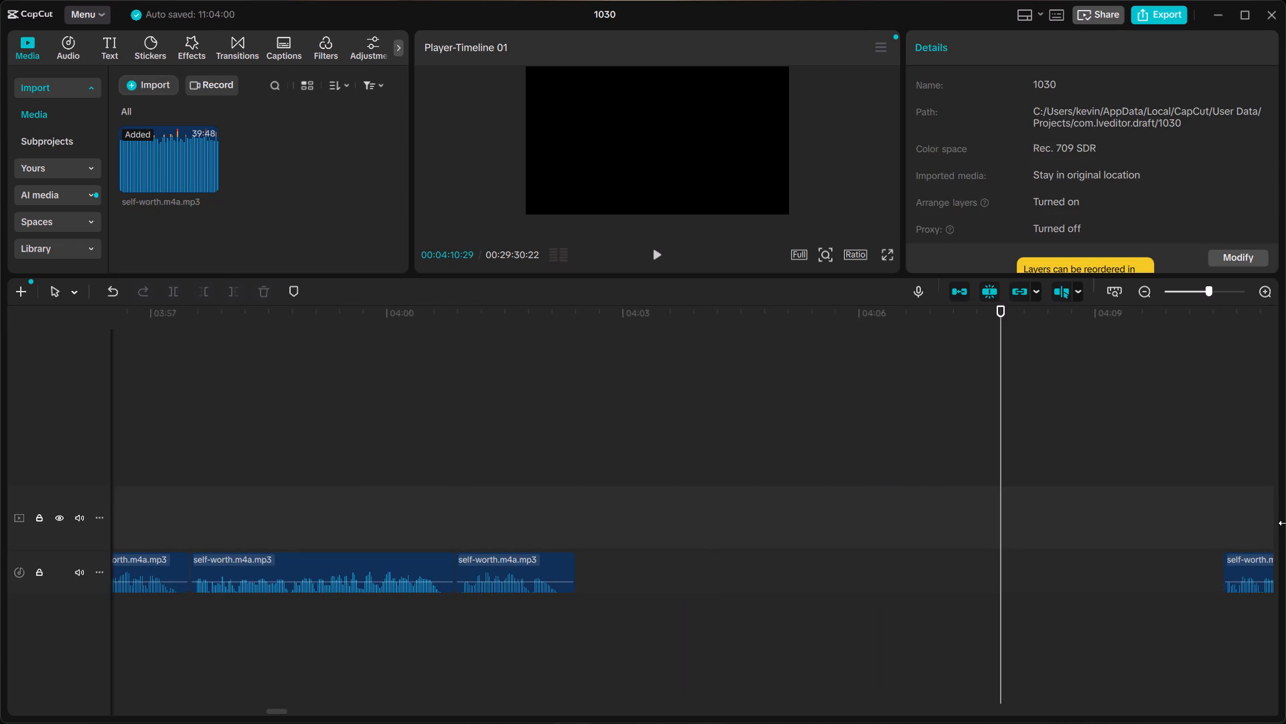
Extend the following clip's start slightly into the silence and move the clip back to about 04:02:14 on the same track.
left_click(1238, 569)
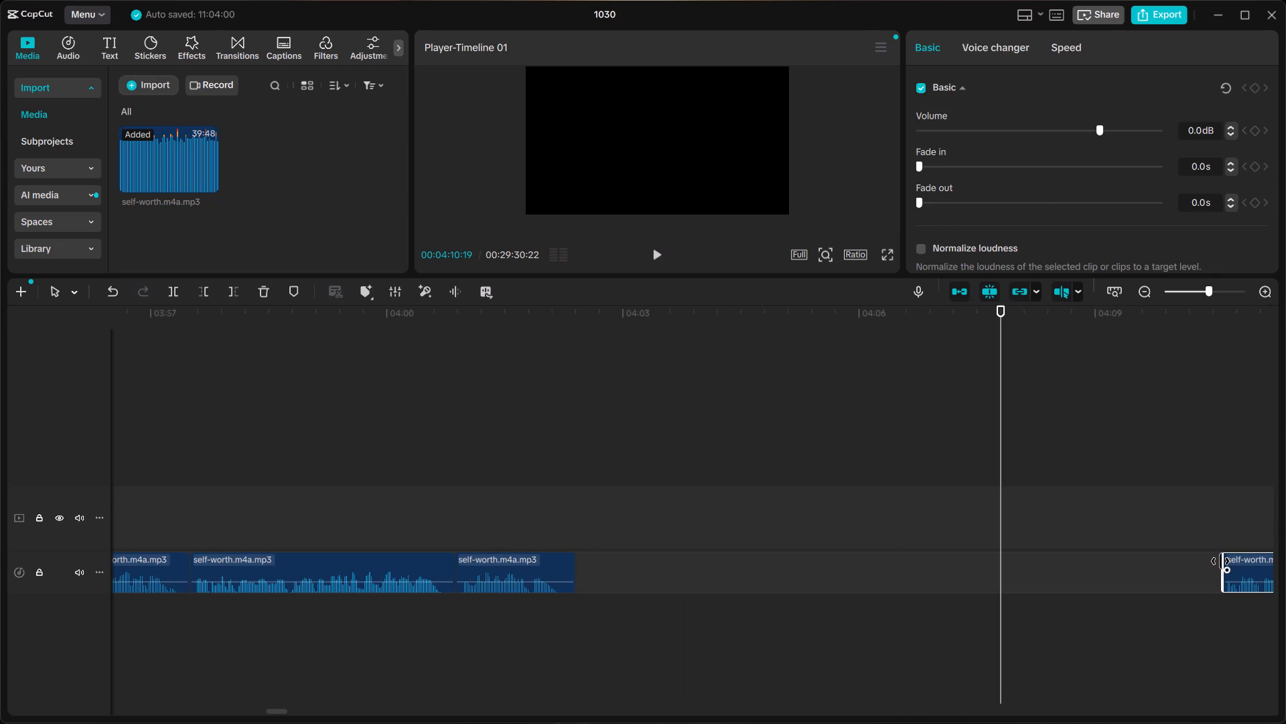
left_click_drag(1220, 561, 1175, 709)
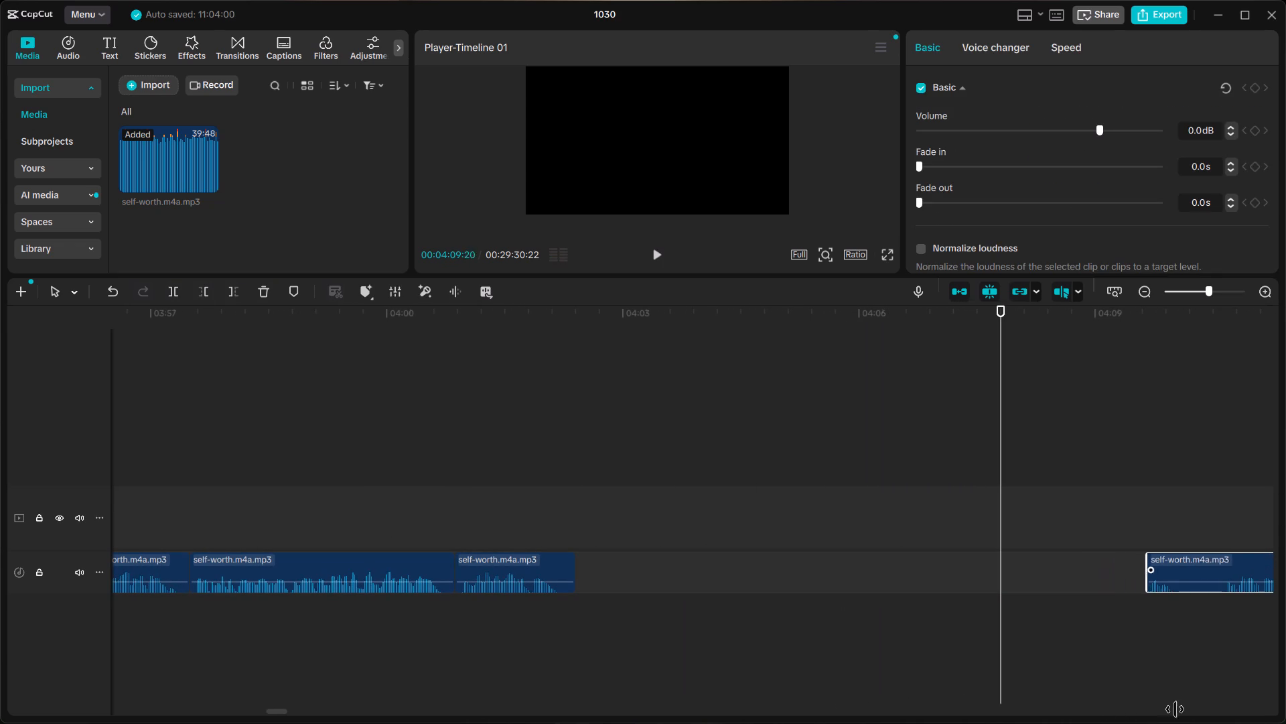
left_click_drag(1175, 709, 1220, 723)
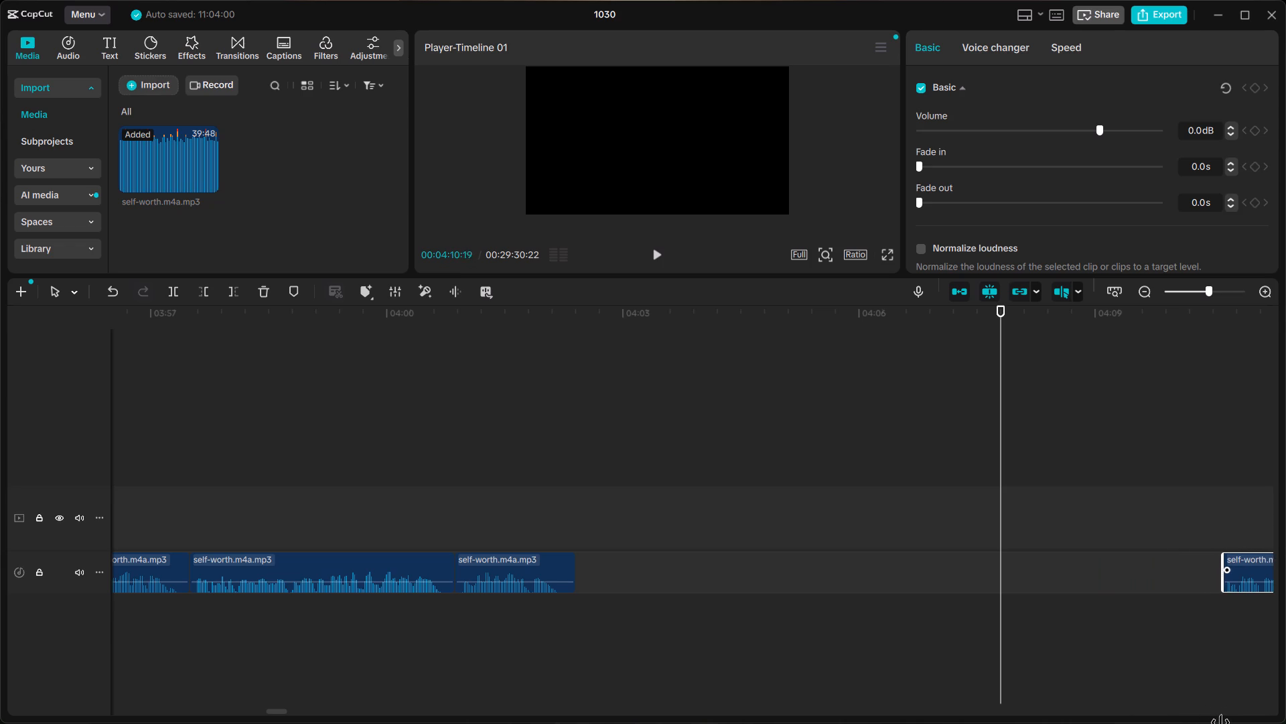
left_click_drag(1220, 723, 1216, 723)
left_click_drag(1256, 564, 755, 603)
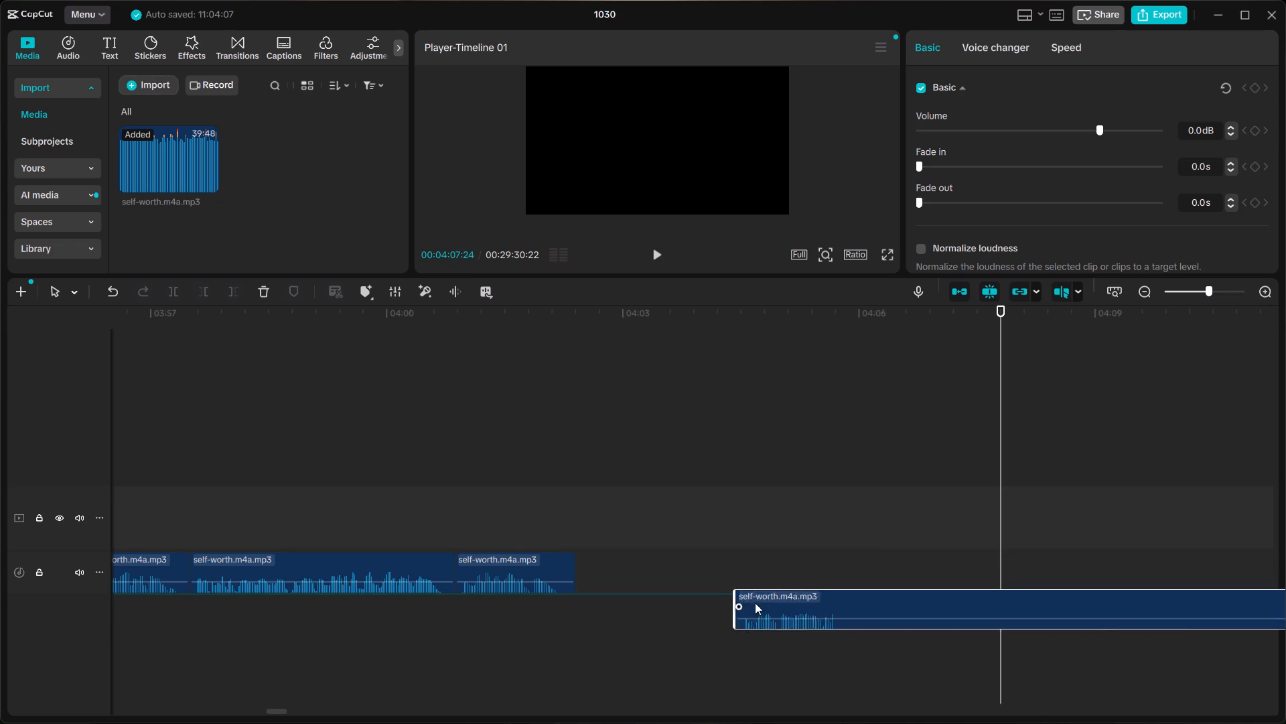
left_click_drag(755, 603, 619, 567)
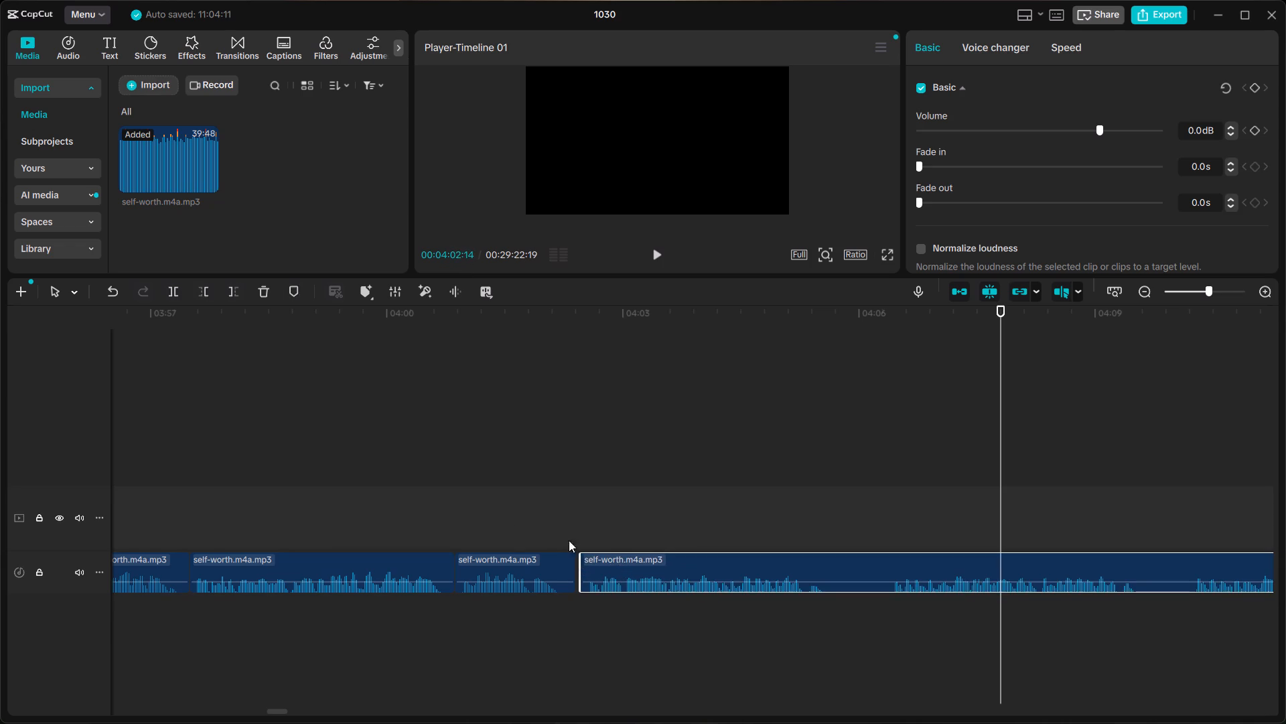
Listen across the join and move the following clip flush against the previous clip's end at about 04:02:12, on the same track.
left_click(499, 521)
key("space")
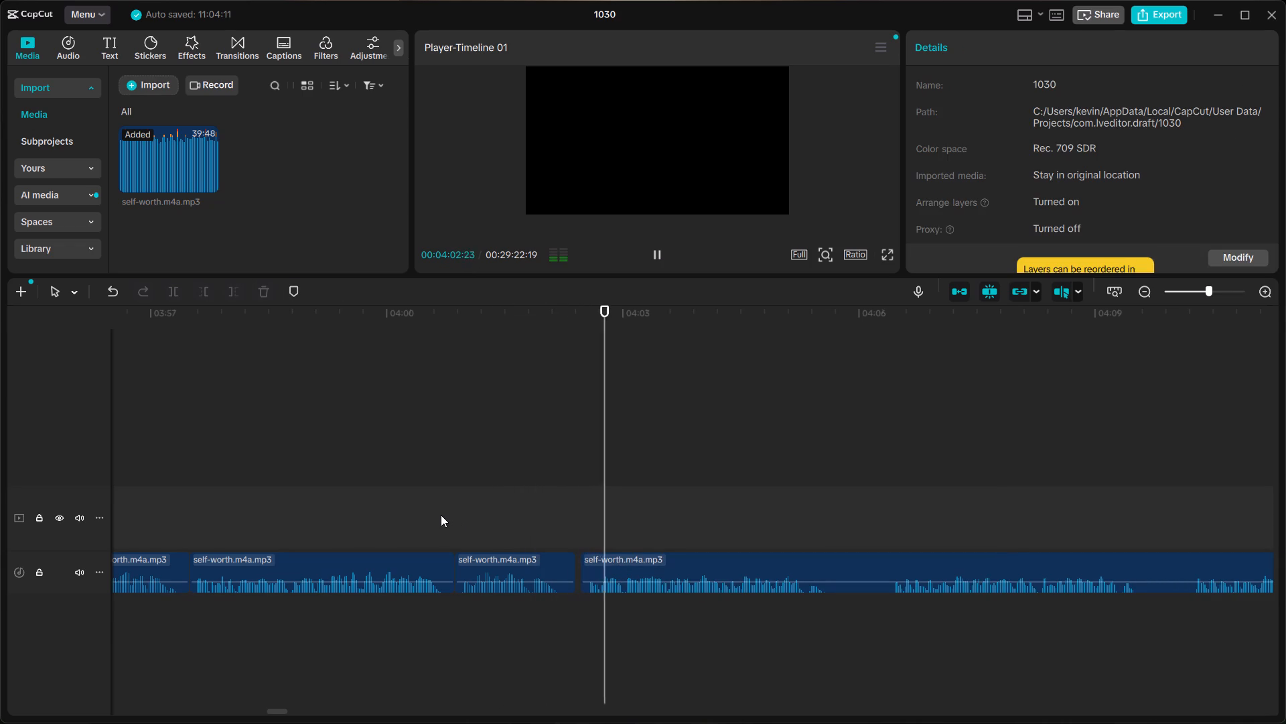
left_click(378, 491)
key("space")
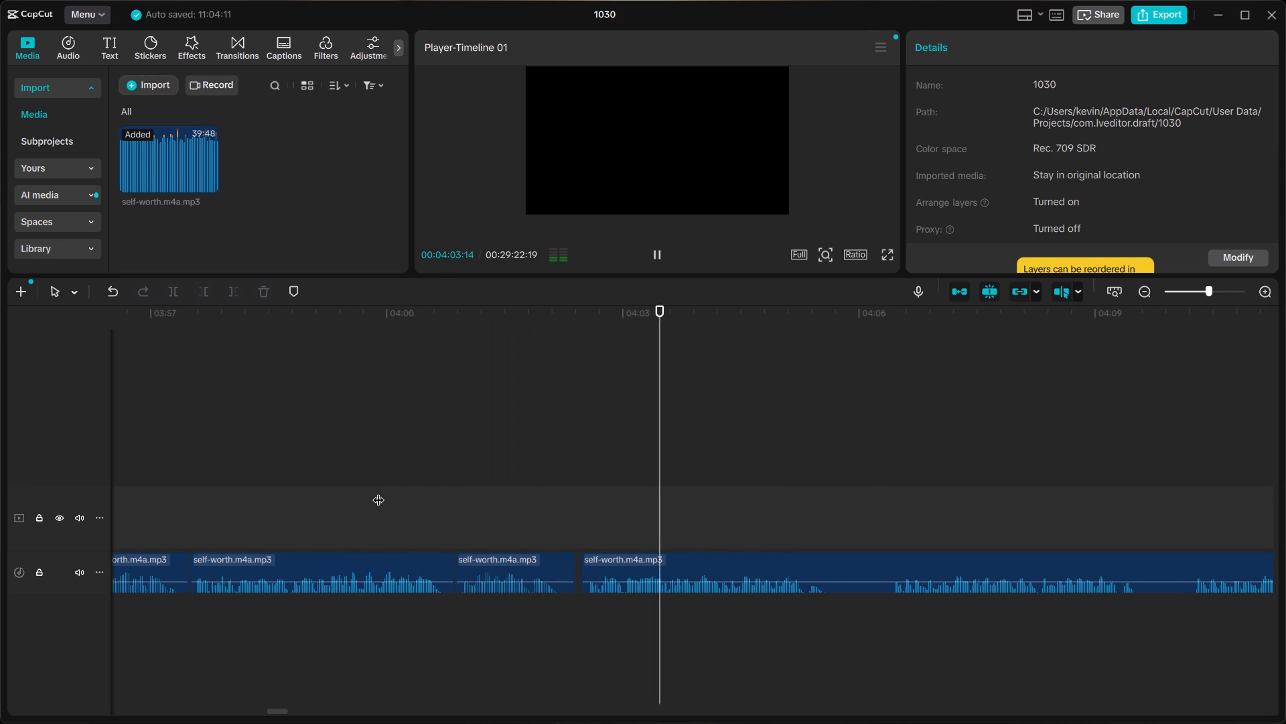
key("space")
left_click(600, 569)
left_click_drag(600, 568, 589, 568)
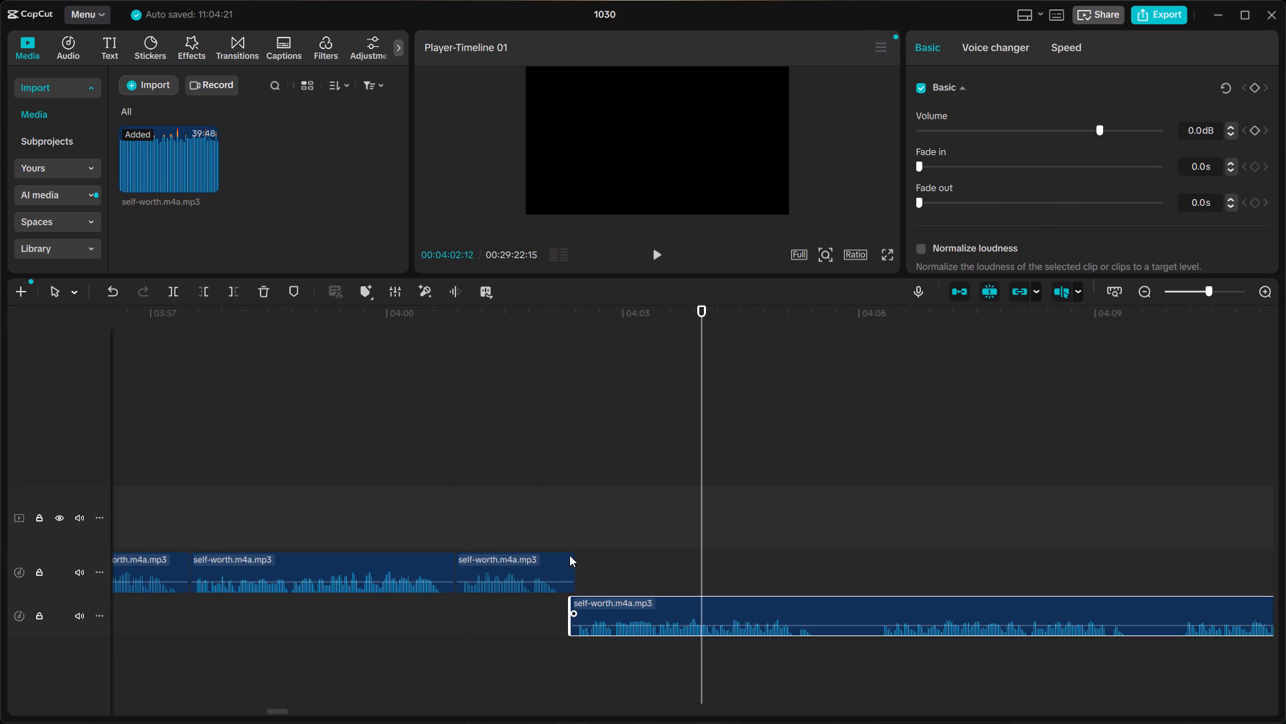
left_click_drag(601, 604, 604, 563)
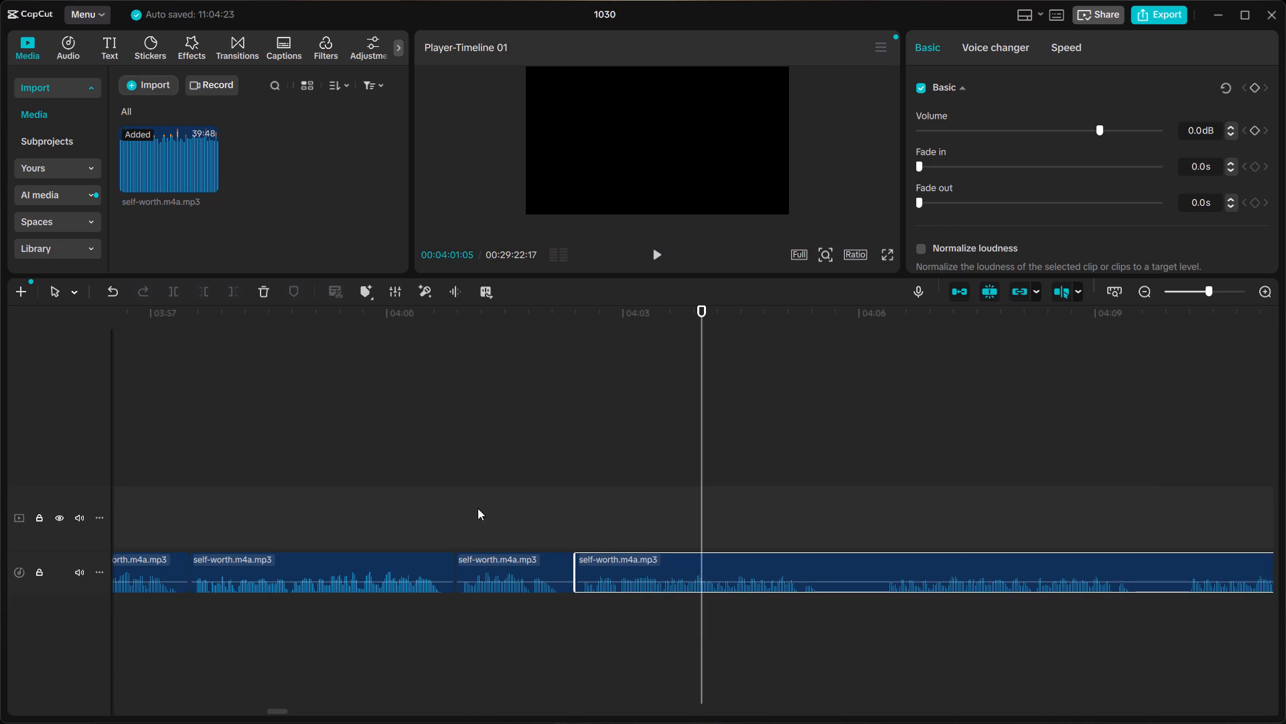
Listen across the tightened join and on into the next phrase, and split the clip at about 04:05:23, in the silence.
left_click(478, 508)
key("space")
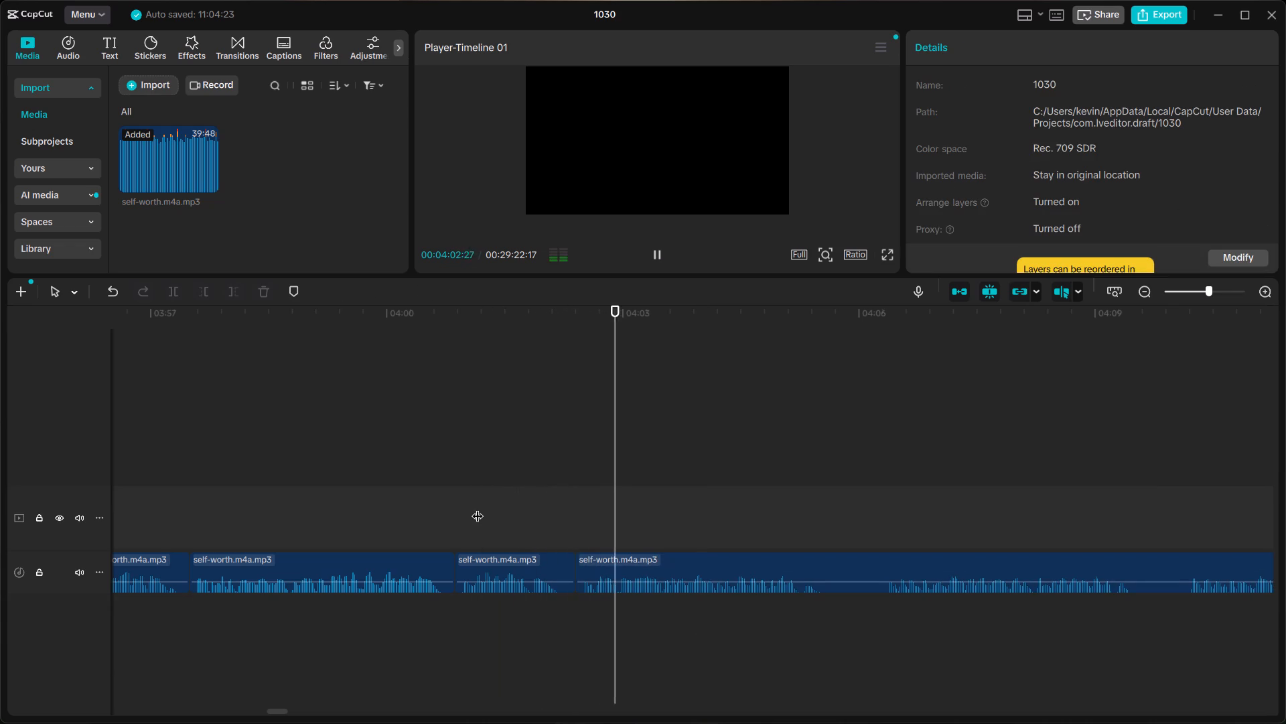
scroll(478, 507, "left", 1)
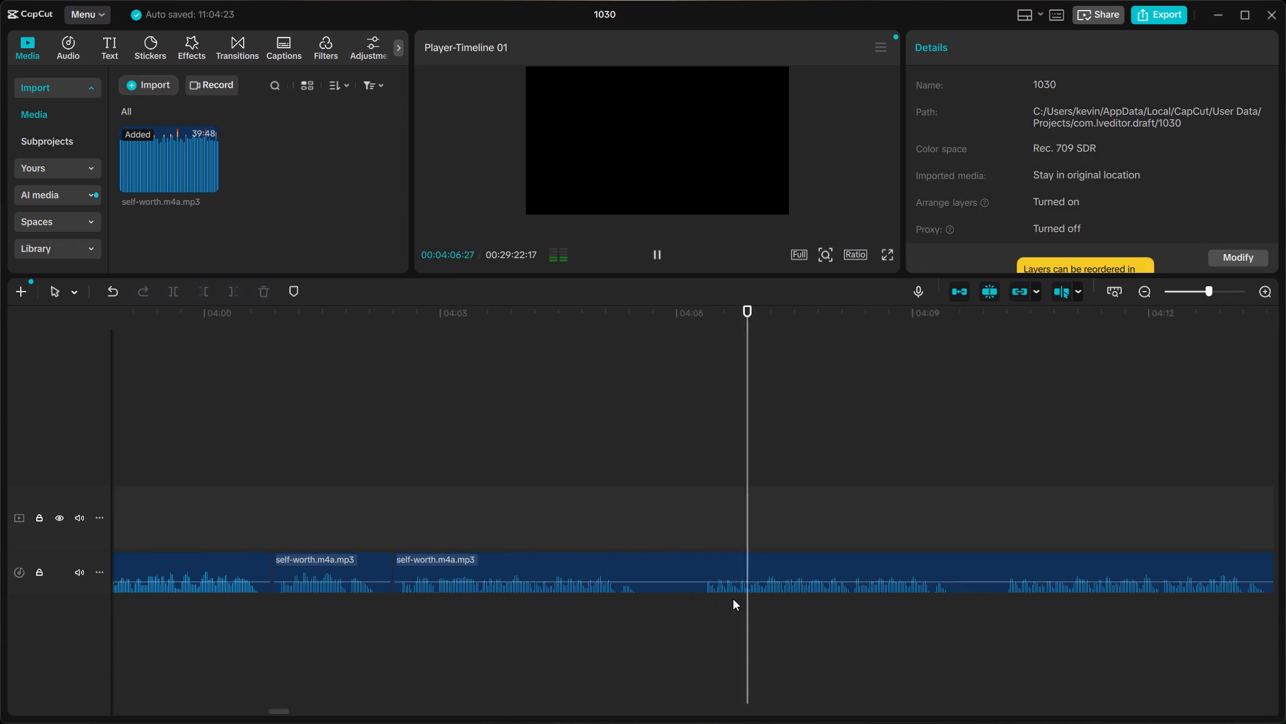
key("space")
left_click(644, 554)
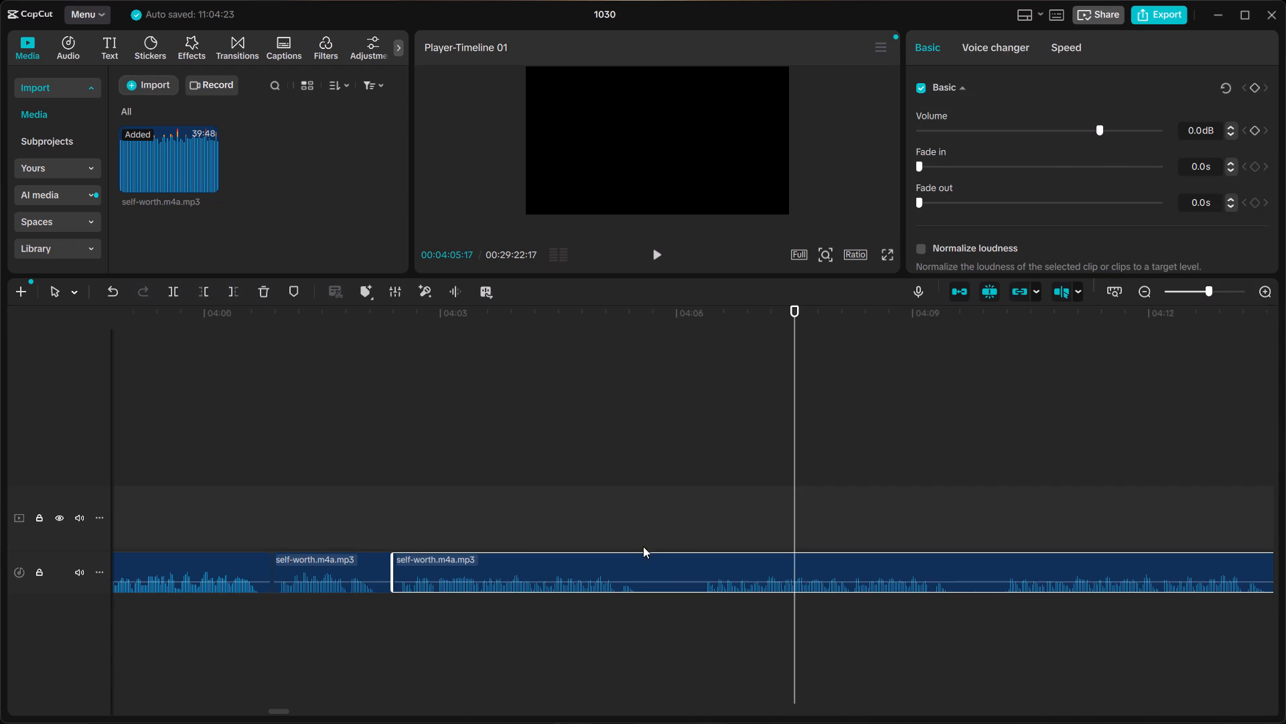
left_click(644, 542)
left_click(662, 572)
key("ctrl+b")
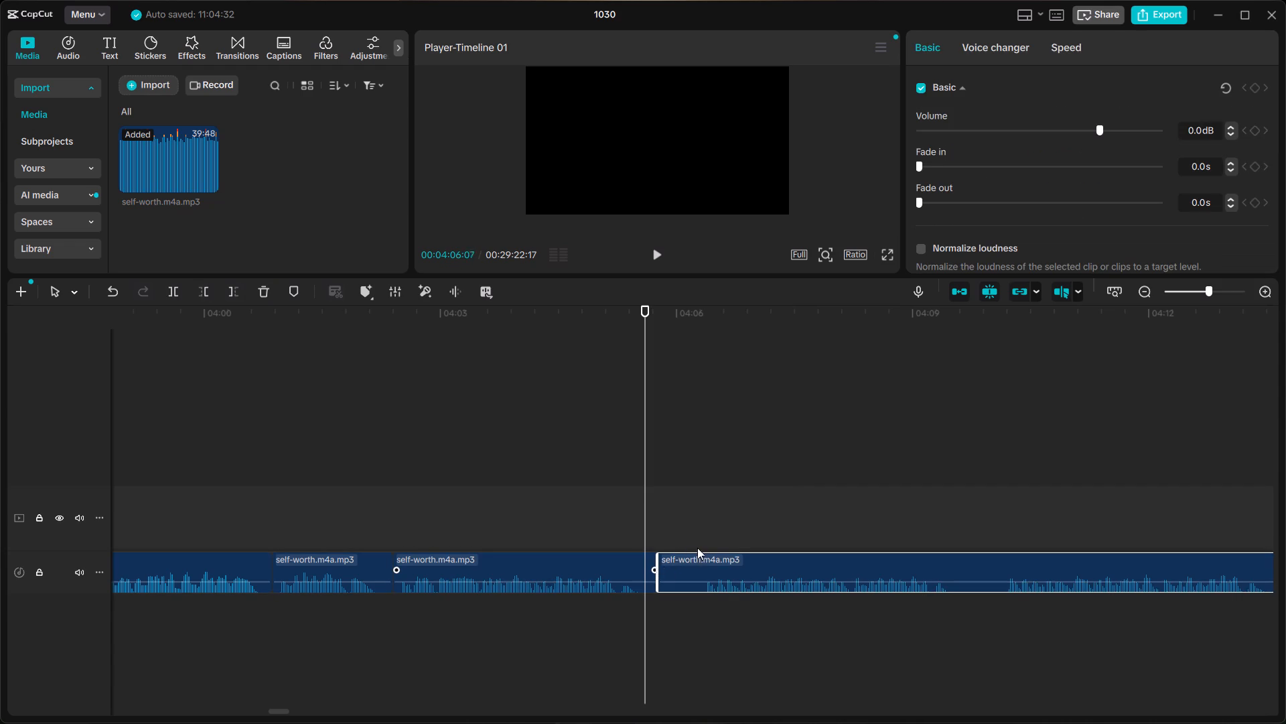
Trim the end of the clip before the split back to about 04:05:18.
left_click(643, 557)
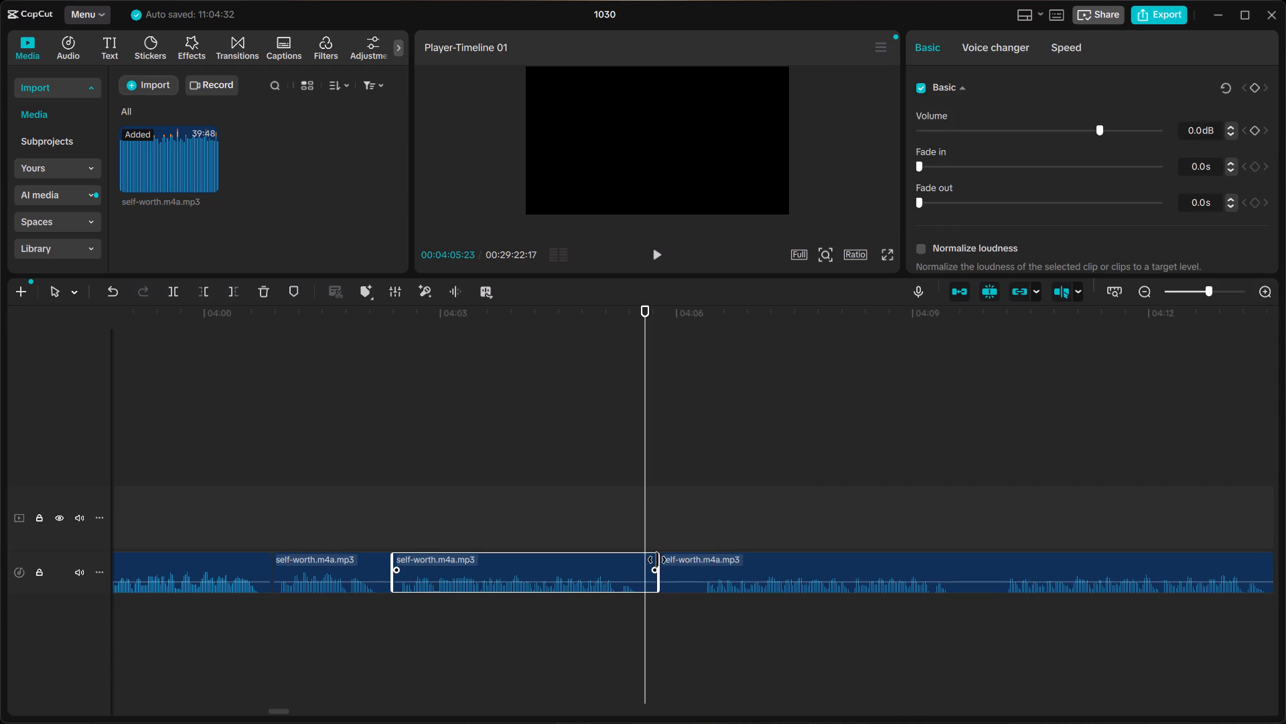
left_click_drag(659, 562, 644, 567)
Listen through the takes that follow and split the clip at about 04:10:08, just before the take to keep.
left_click(693, 538)
key("space")
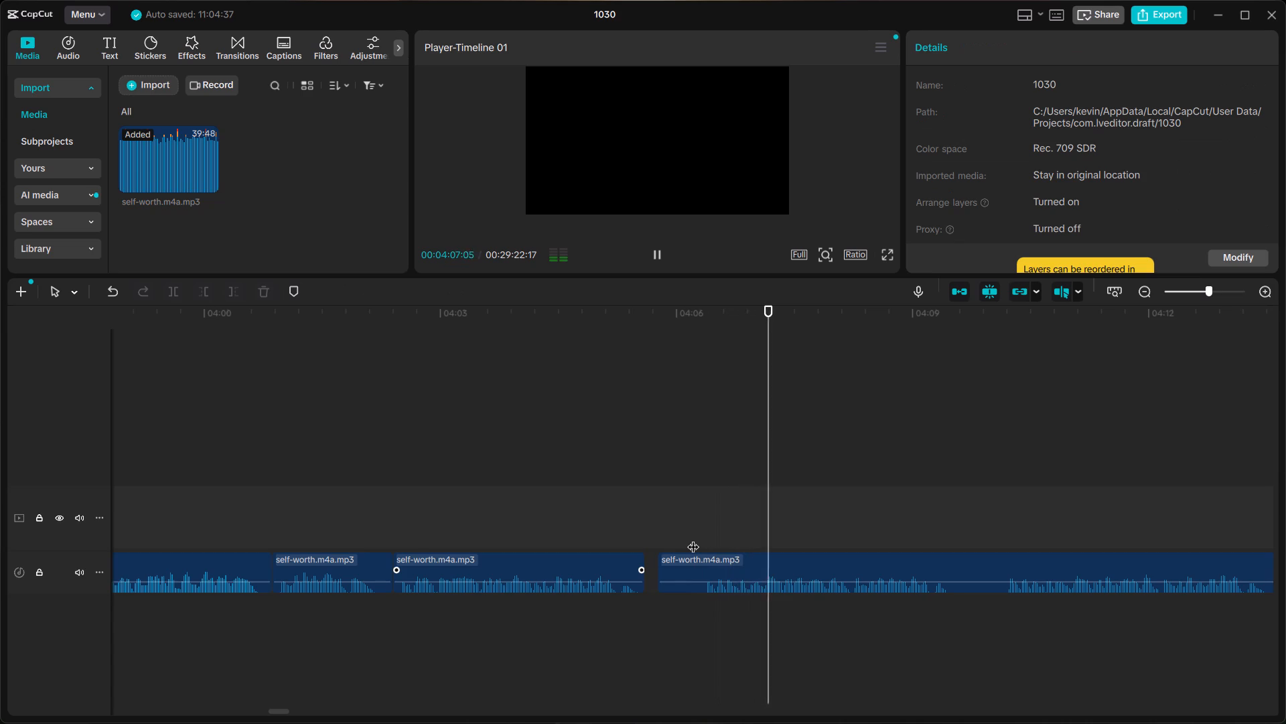
scroll(693, 538, "left", 1)
left_click(655, 527)
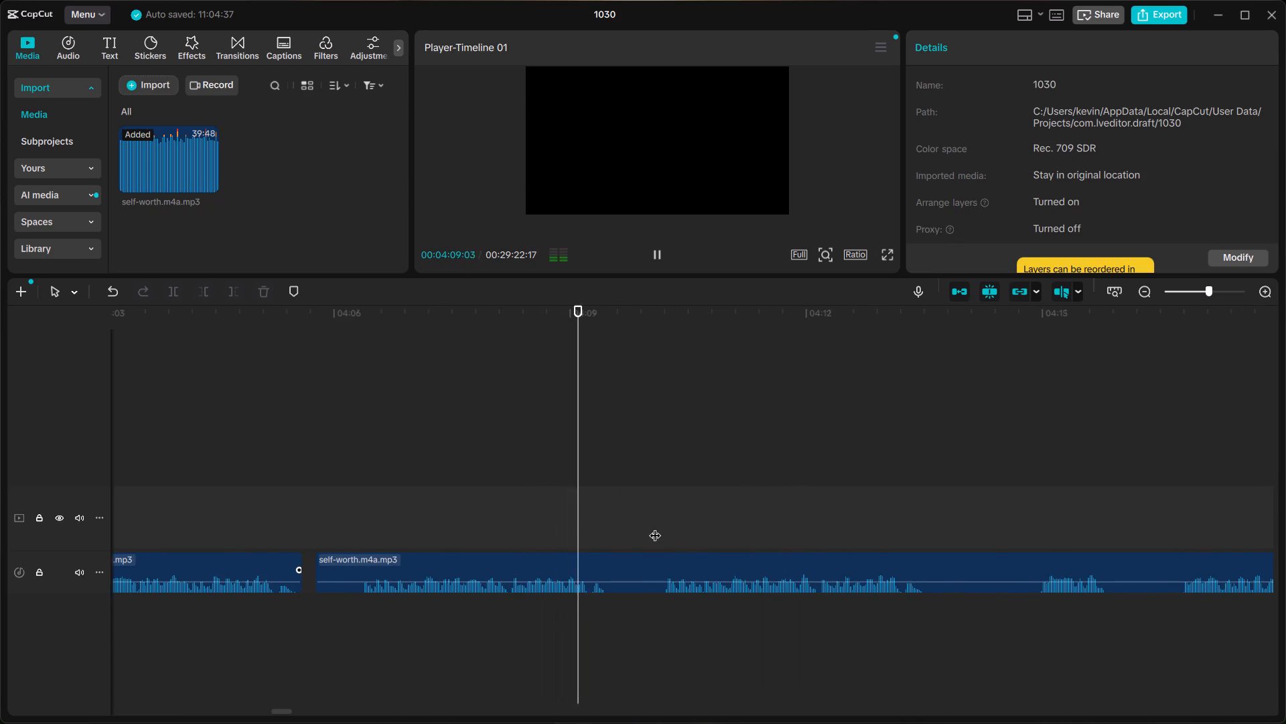
key("space")
scroll(655, 527, "left", 1)
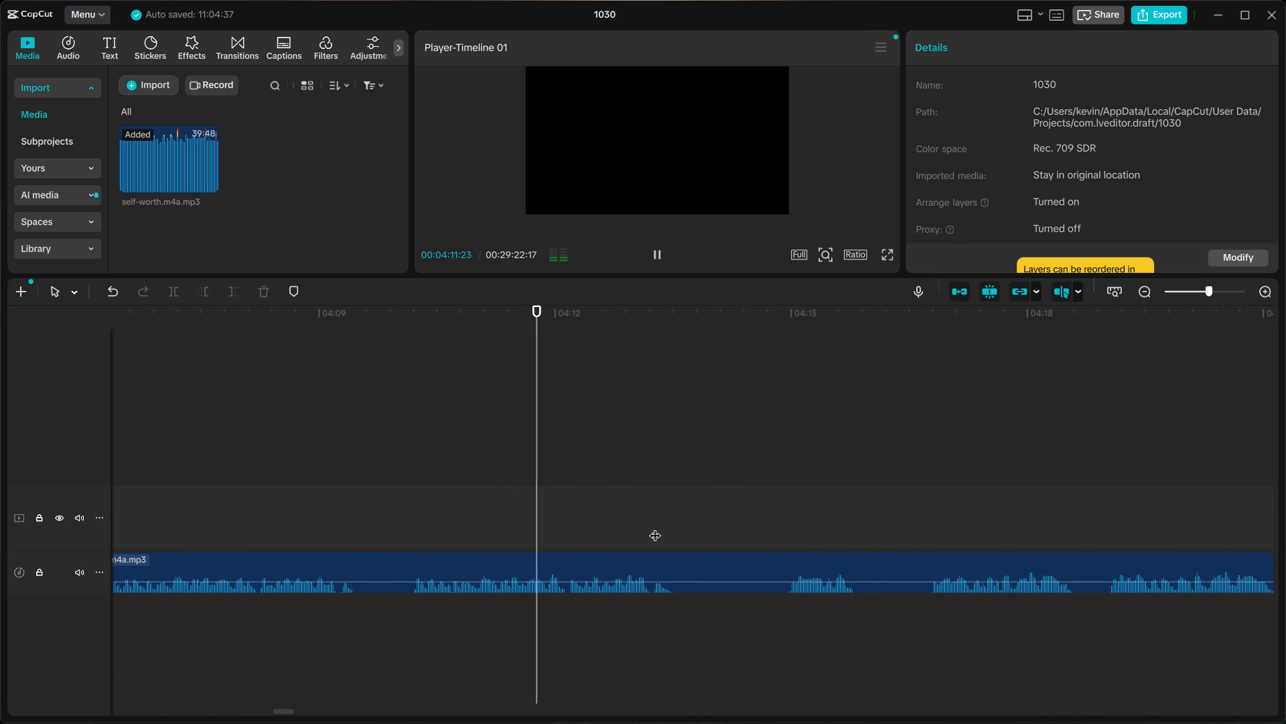
left_click(790, 534)
key("space")
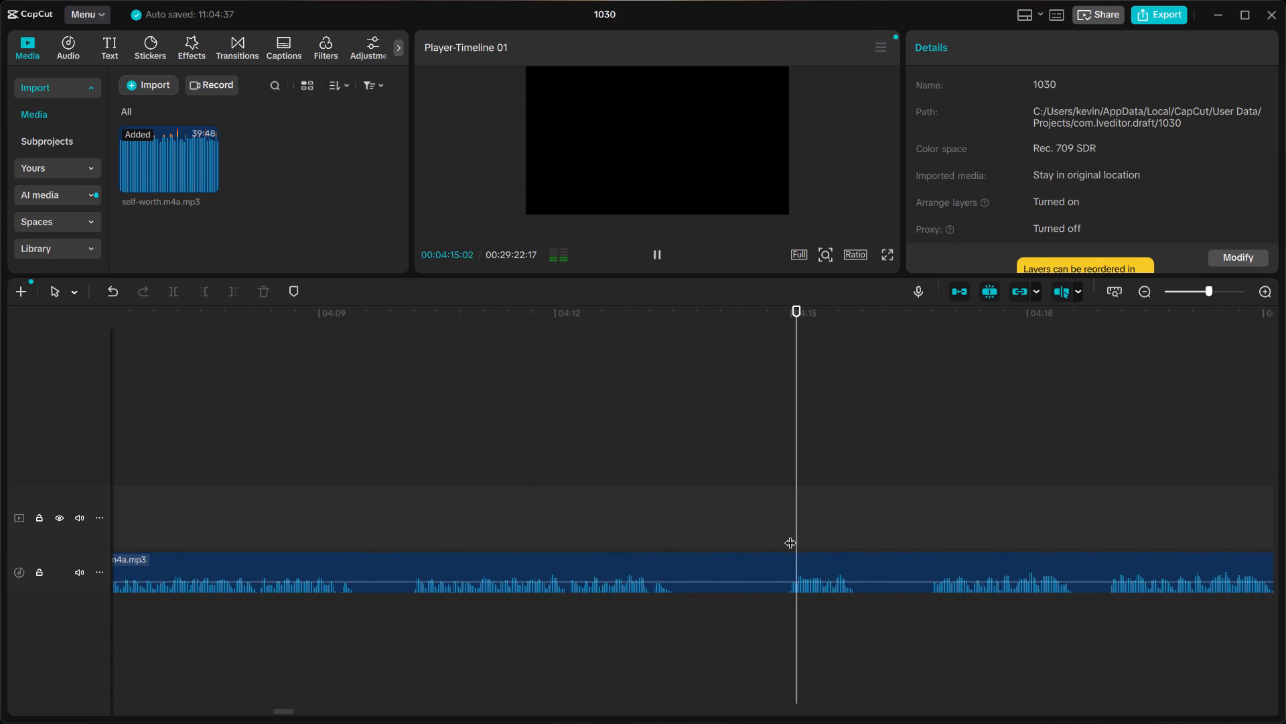
left_click(938, 507)
left_click(933, 530)
key("space")
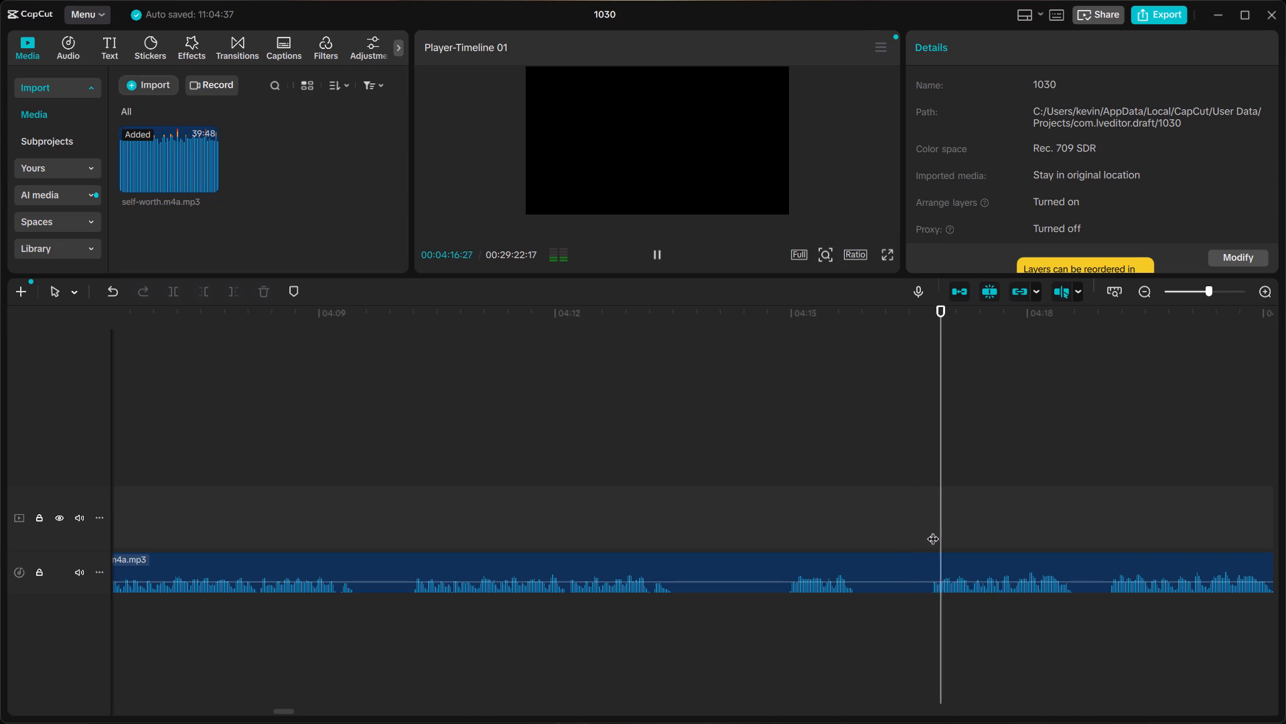
key("space")
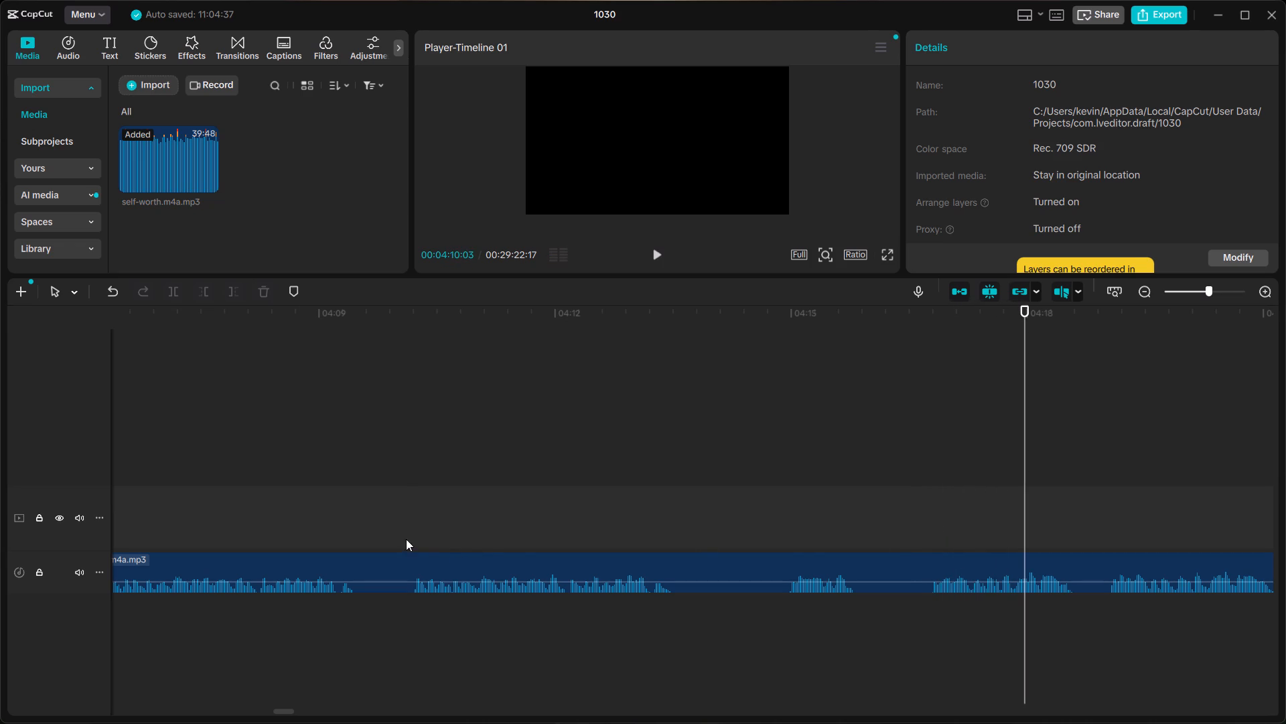
left_click(406, 539)
left_click(419, 559)
key("ctrl+b")
Delete the repeated take between about 04:05:23 and 04:10:08.
left_click(391, 555)
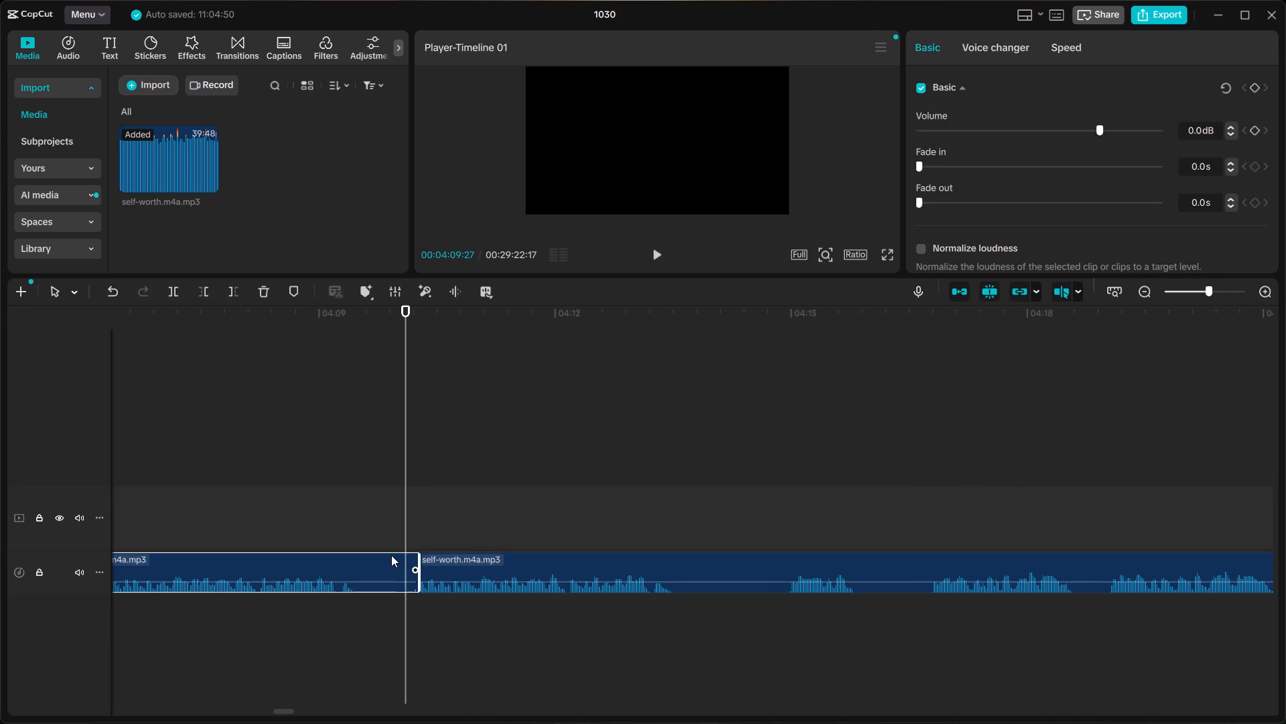
left_click(391, 555)
scroll(391, 555, "right", 1)
key("BackSpace")
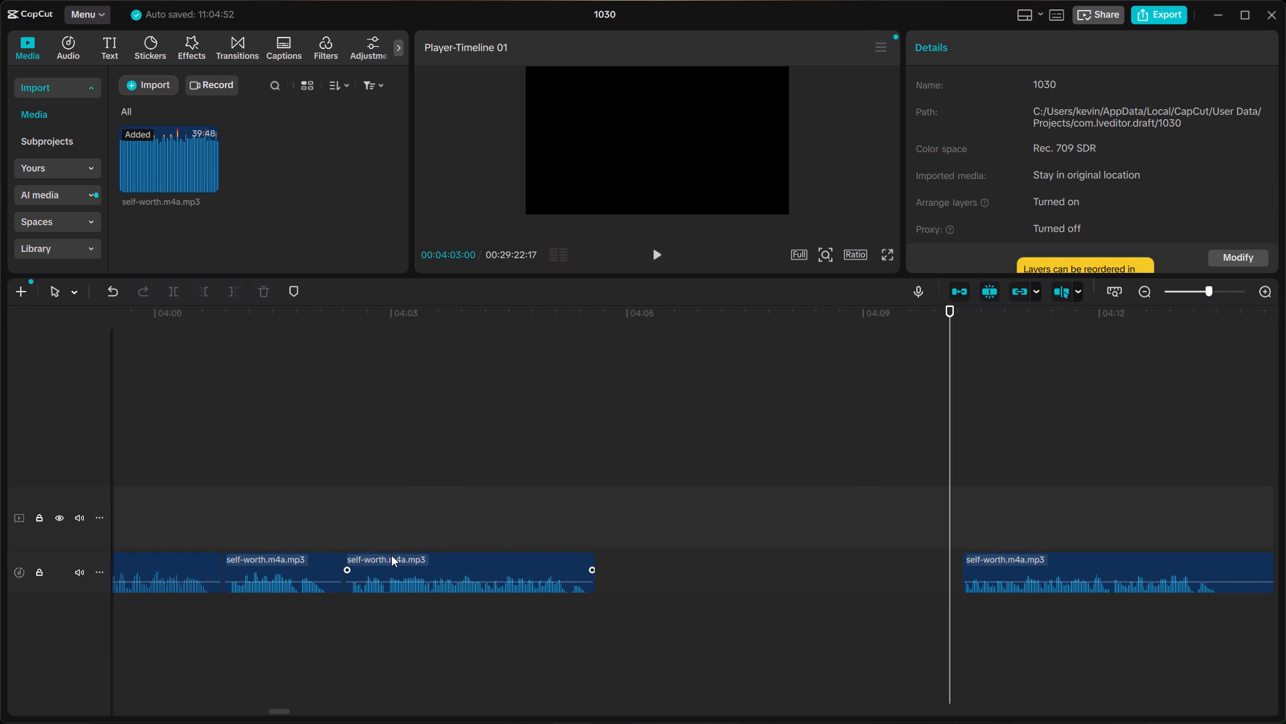
Extend the following clip's start back to about 04:10:03 and move it against the previous clip's end at about 04:05:18.
left_click(1012, 564)
left_click_drag(962, 563, 956, 563)
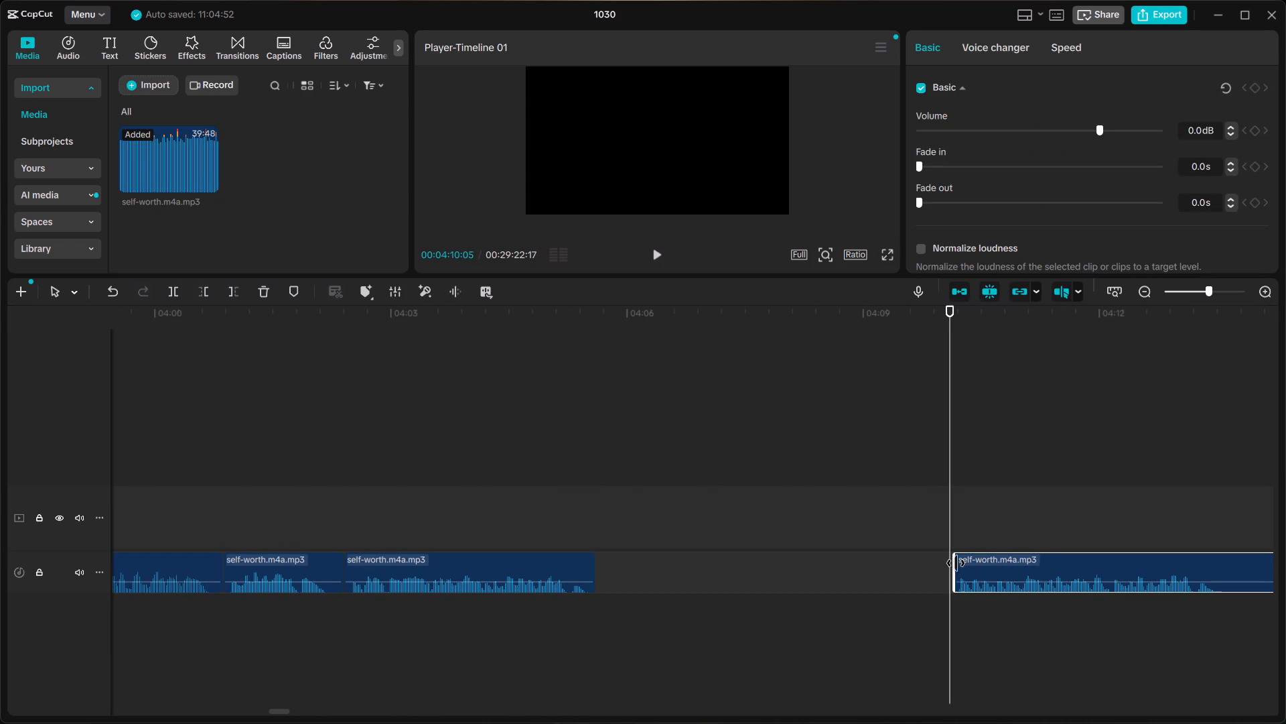
left_click_drag(956, 563, 951, 563)
left_click_drag(999, 564, 644, 567)
Listen across the new join and split the clip at about 04:09:08, in the silence after the kept sentence.
left_click(441, 507)
key("space")
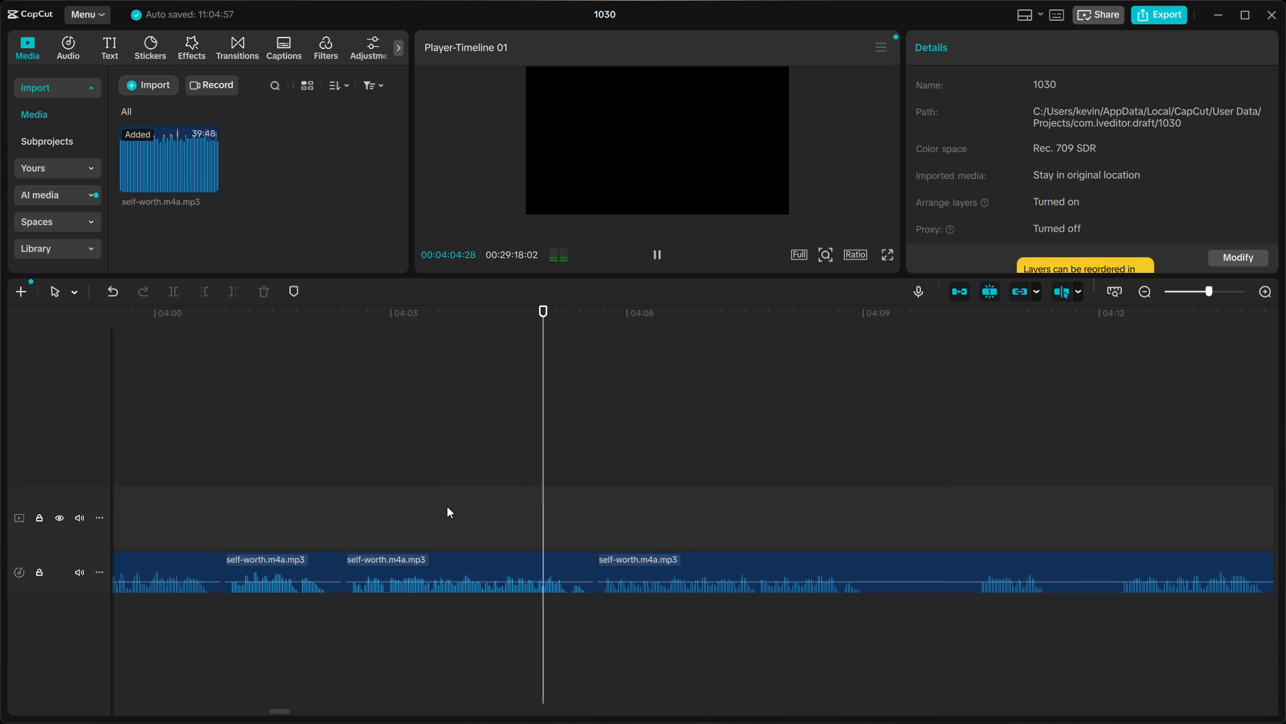
left_click(340, 499)
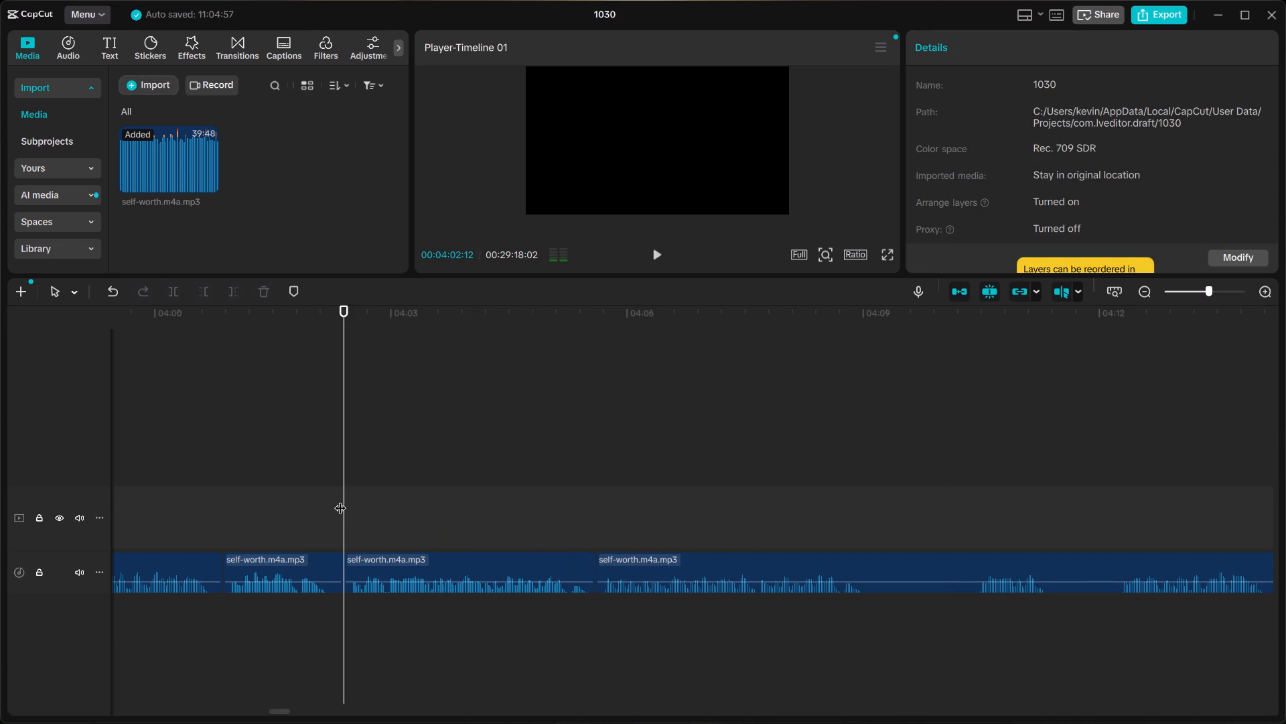
key("space")
scroll(474, 482, "left", 1)
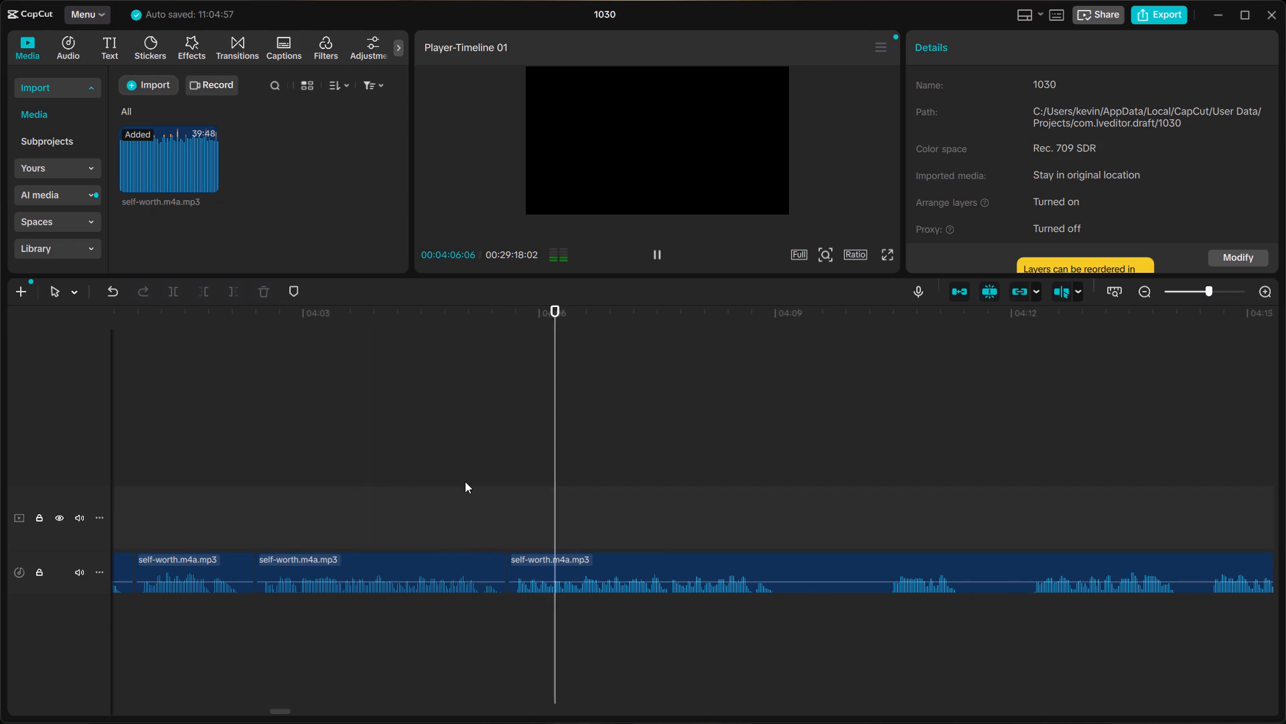
scroll(465, 481, "left", 1)
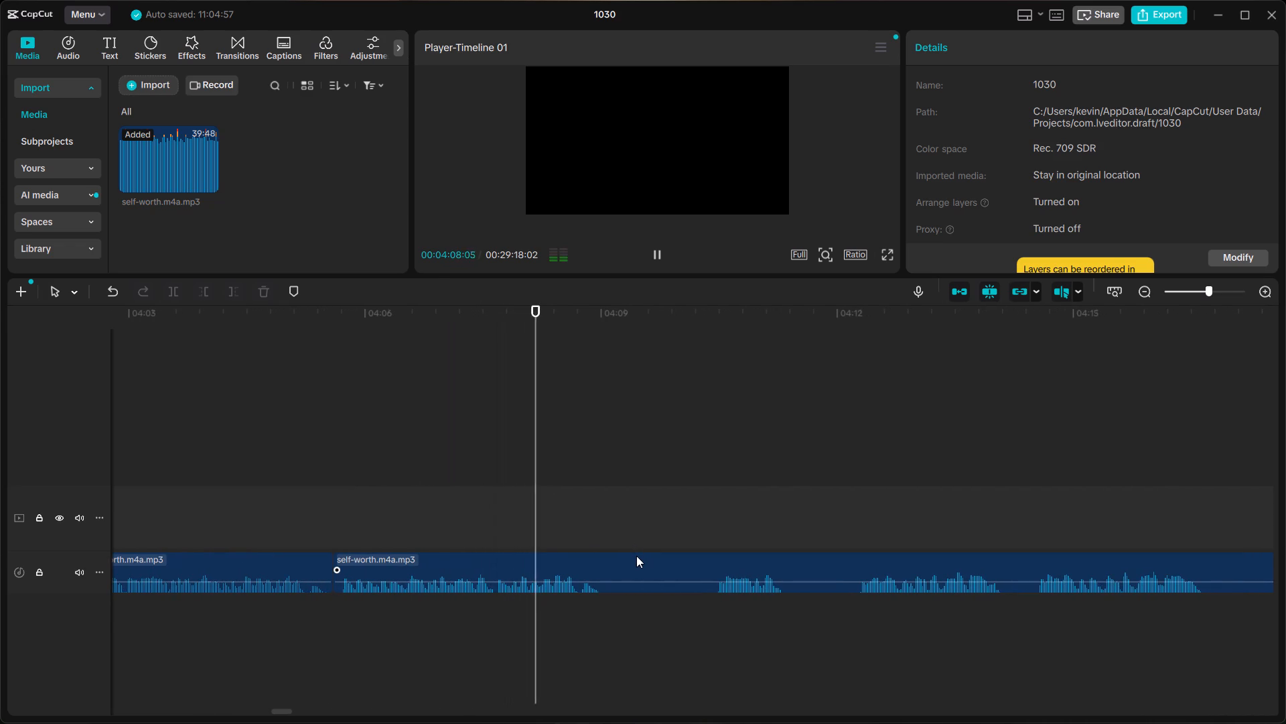
key("space")
left_click(604, 550)
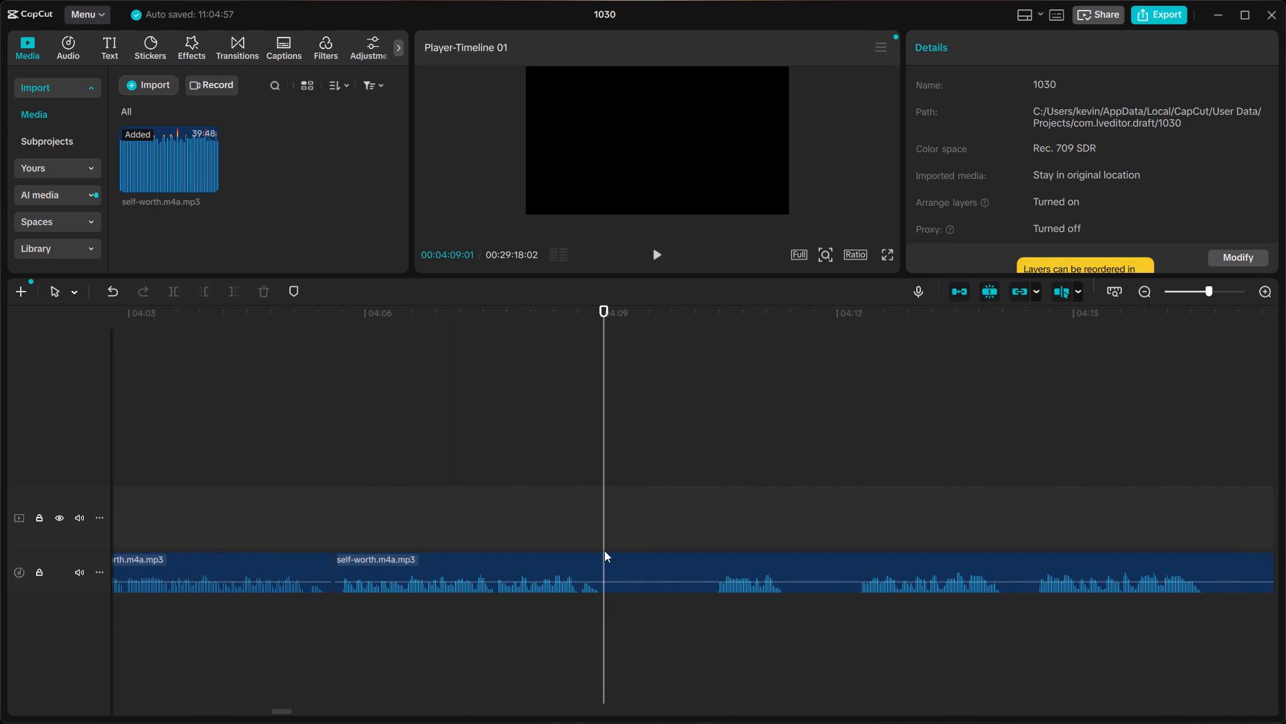
left_click(605, 550)
left_click(622, 567)
key("ctrl+b")
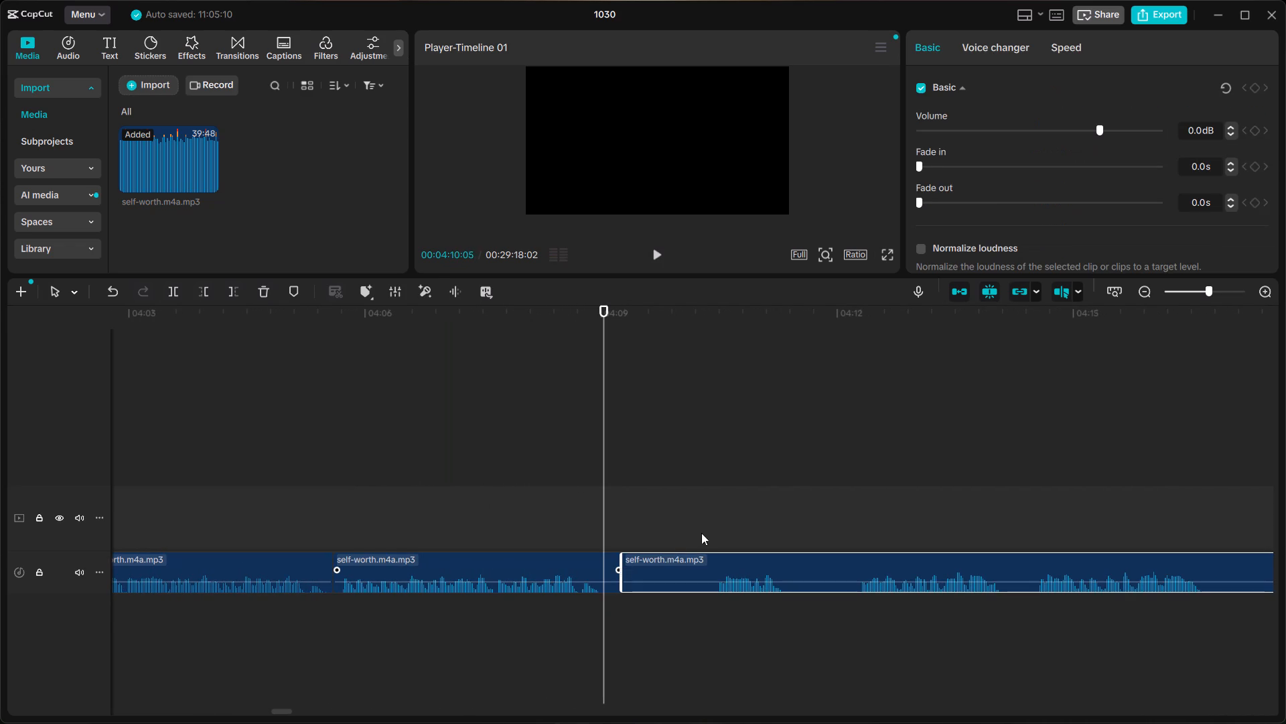
Trim the end of the clip before the split back to about 04:09:01.
left_click(614, 567)
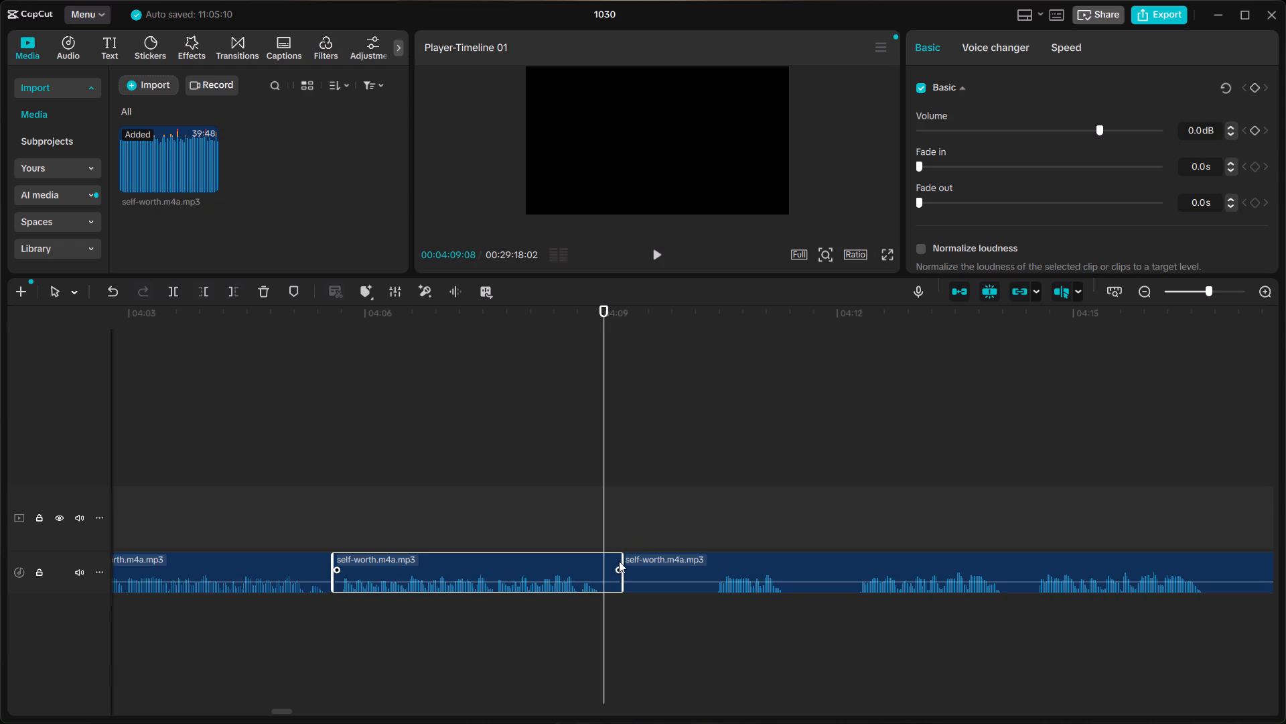
left_click_drag(620, 561, 603, 560)
Sample the takes that follow and split the clip at about 04:14:13, just before the take to keep.
left_click(715, 540)
key("space")
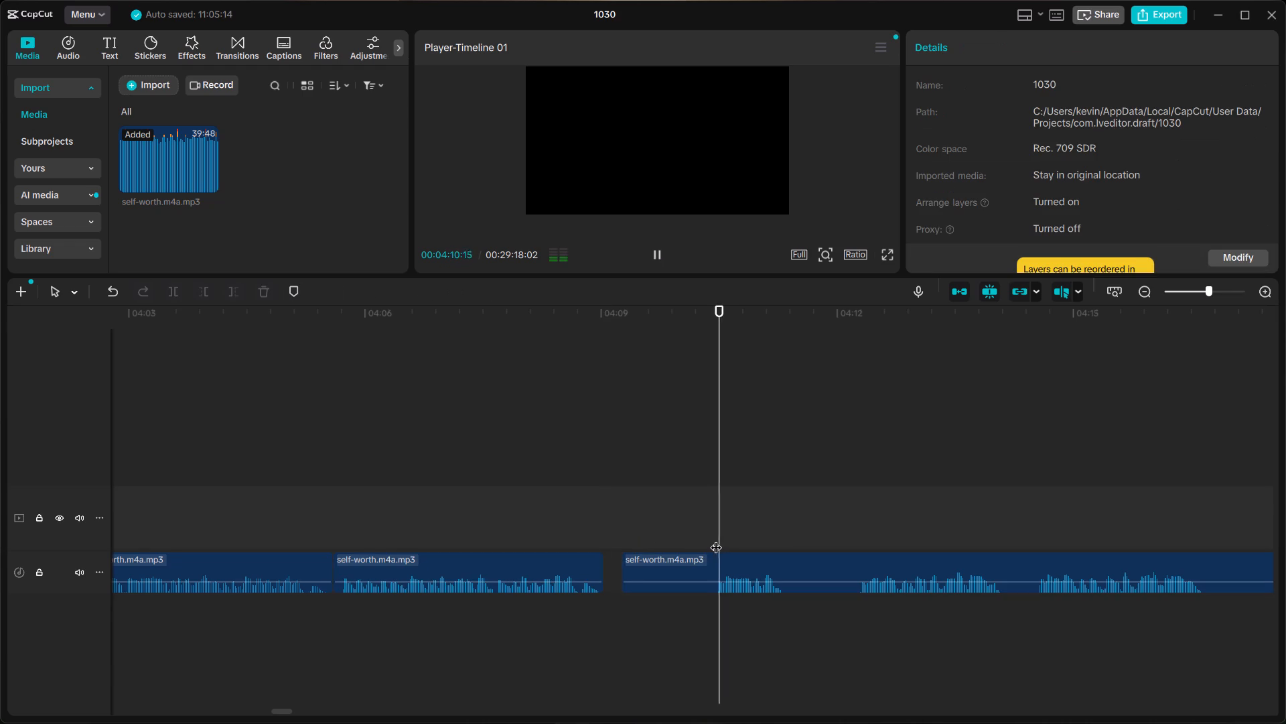
scroll(718, 539, "left", 1)
left_click(798, 524)
key("space")
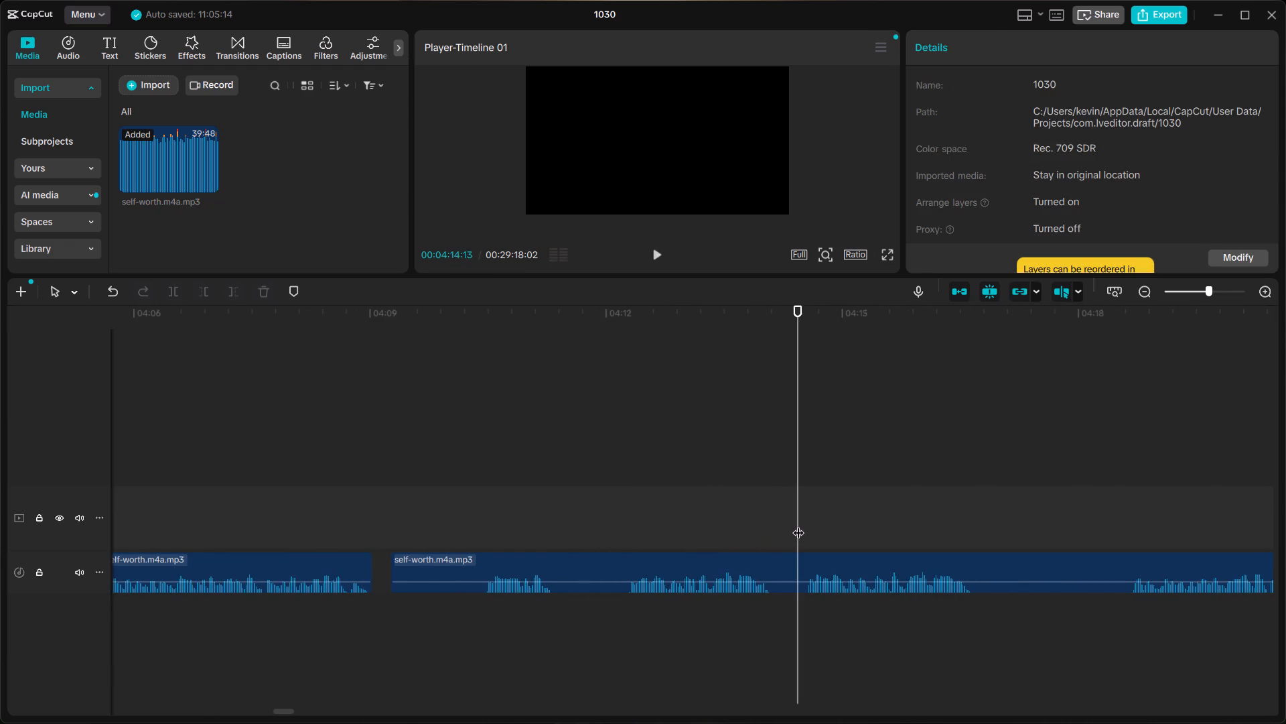
scroll(799, 524, "left", 1)
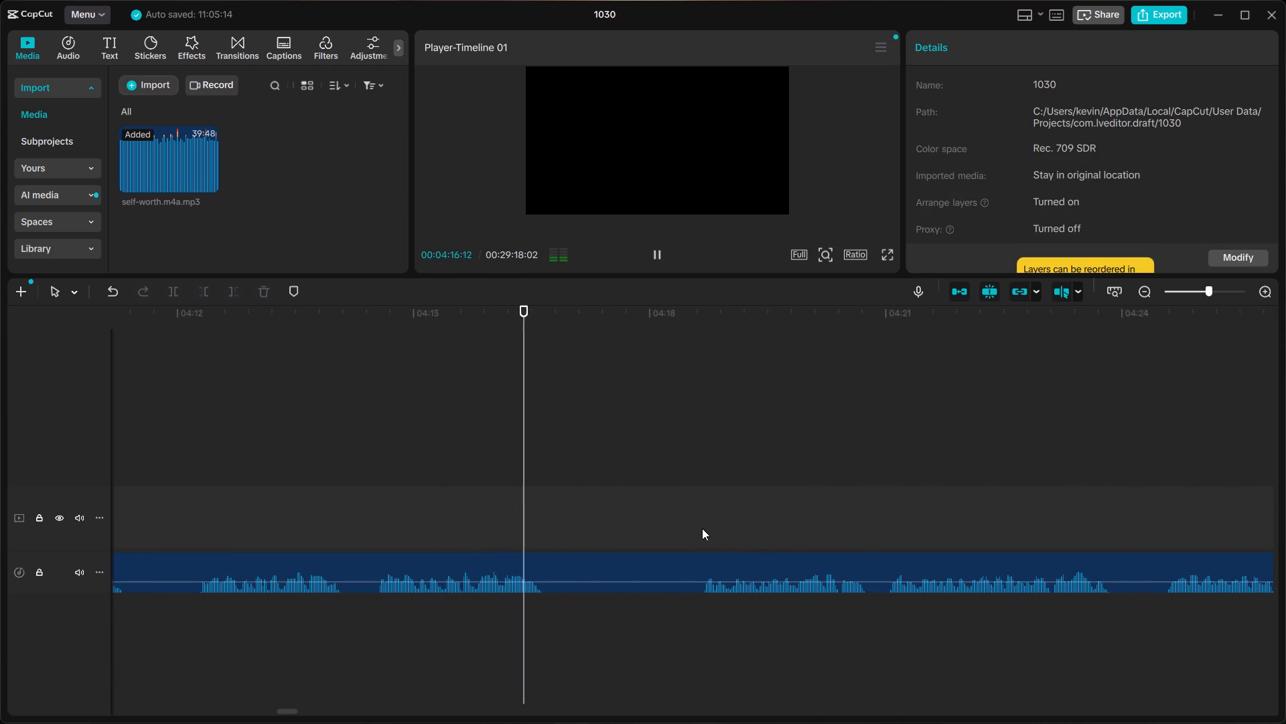
left_click(702, 528)
key("space")
key("space")
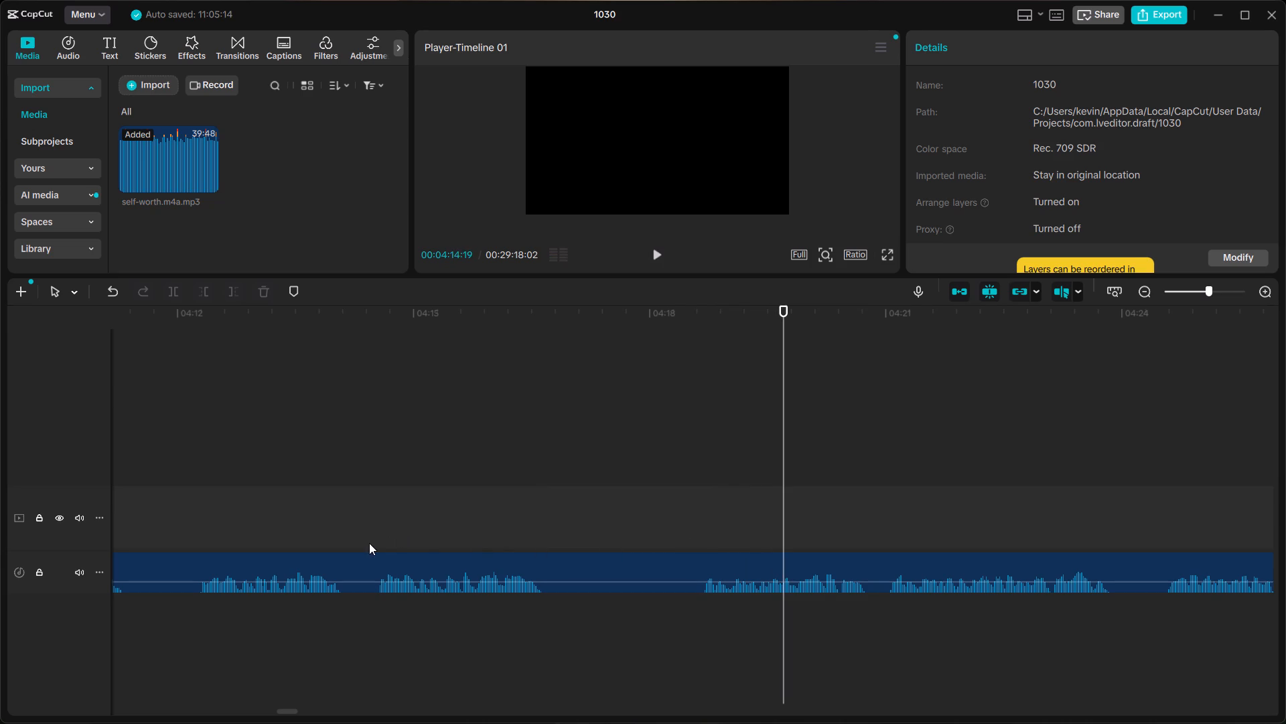
left_click(369, 543)
left_click(372, 555)
key("ctrl+b")
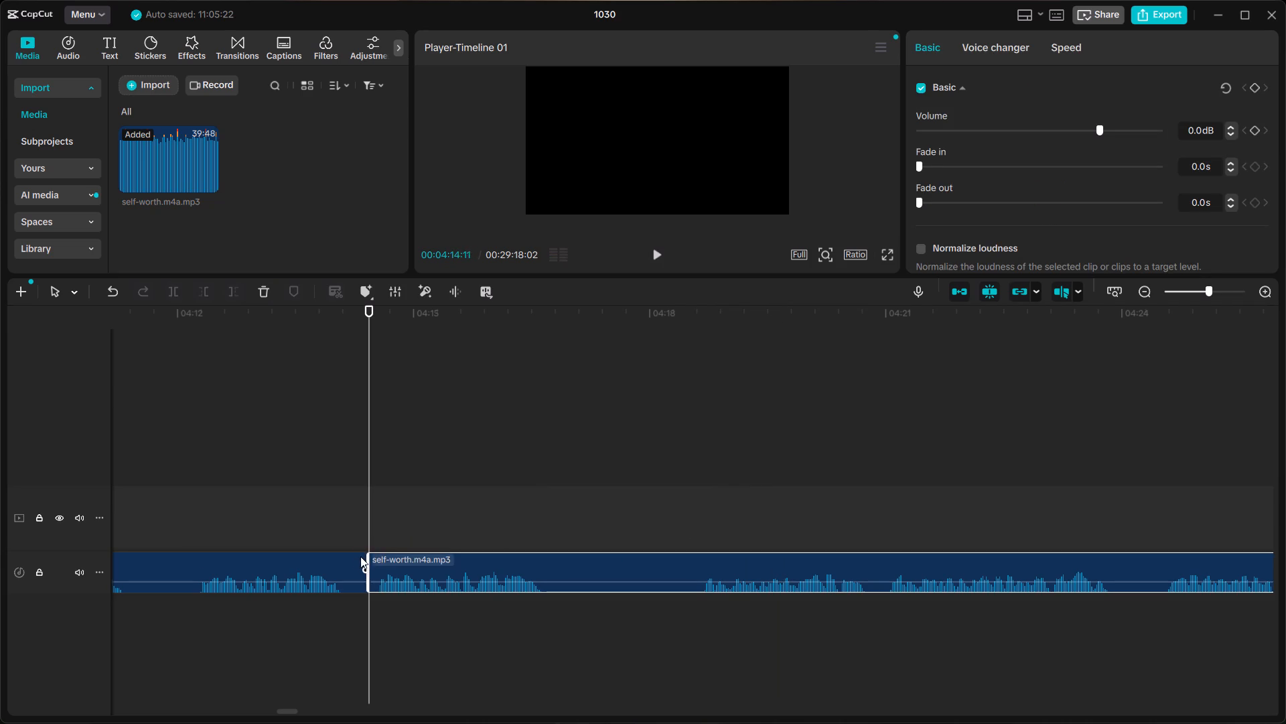
Delete the repeated takes between about 04:09:08 and 04:14:13 and close the gap they leave.
left_click(352, 558)
scroll(352, 558, "right", 1)
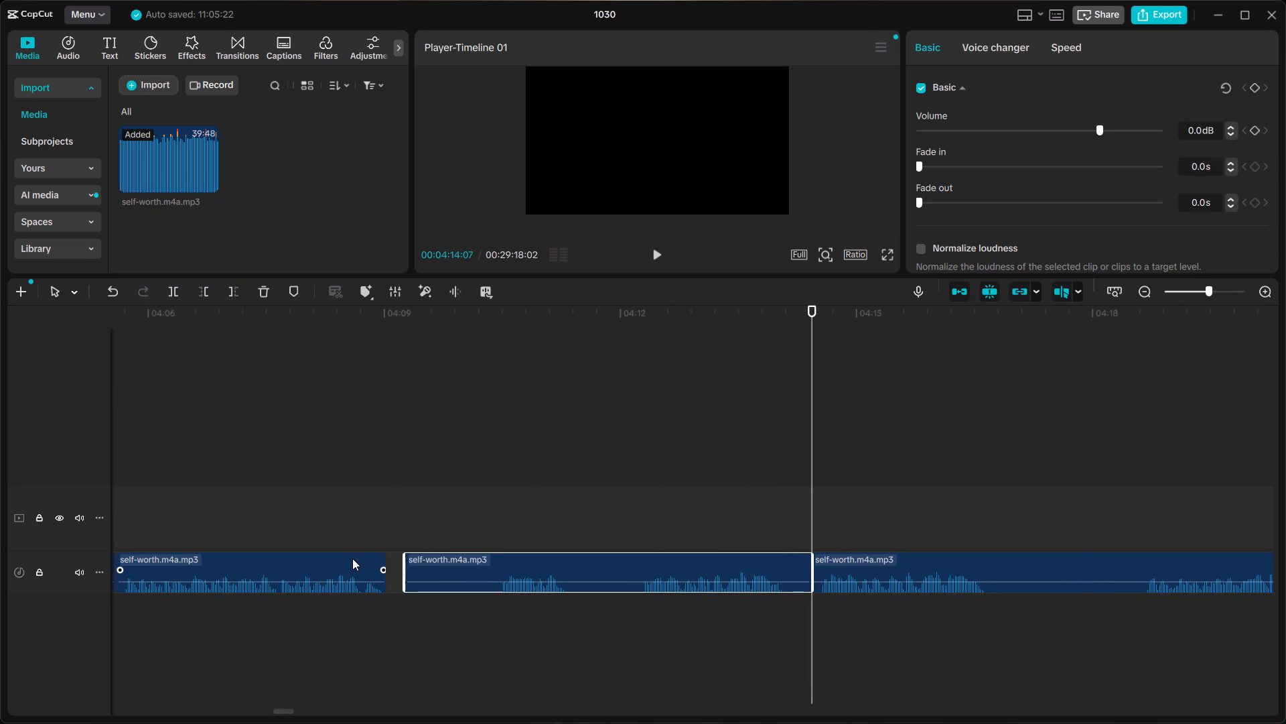
key("BackSpace")
right_click(468, 572)
left_click(484, 577)
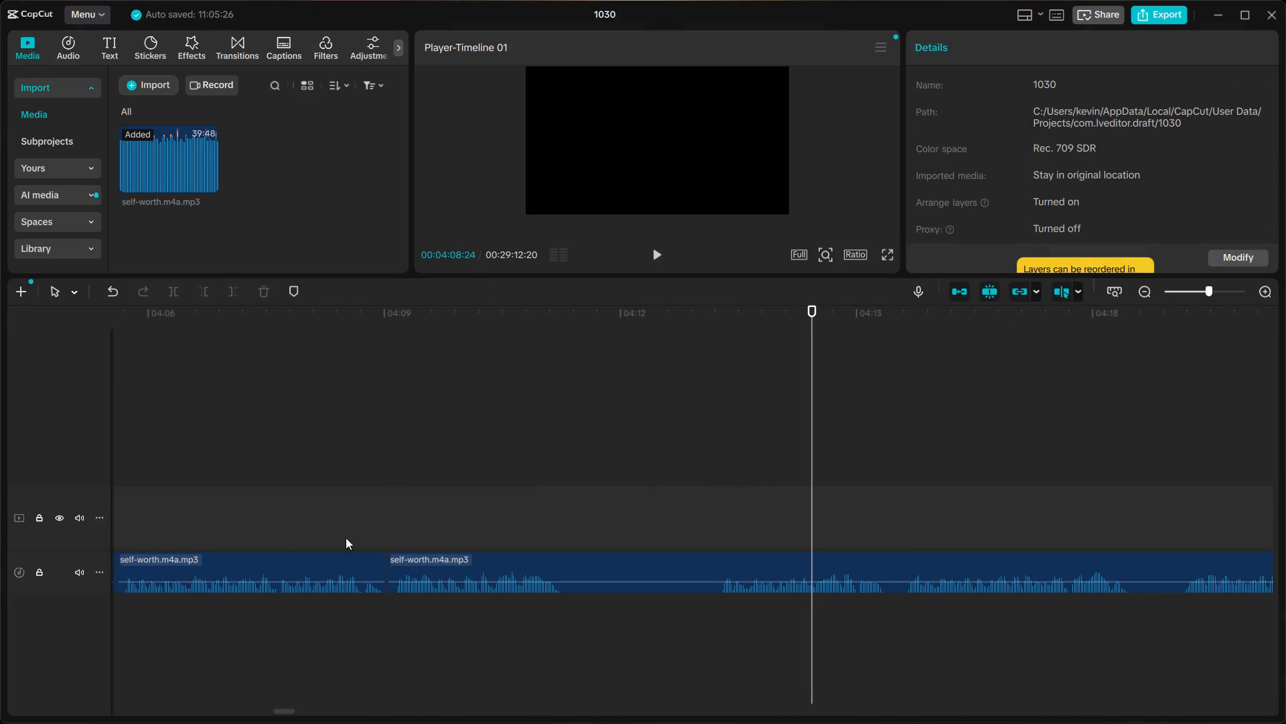
Listen across the new join and the following phrases, and split the clip at about 04:11:15, in the silence after the kept phrase.
left_click(344, 537)
key("space")
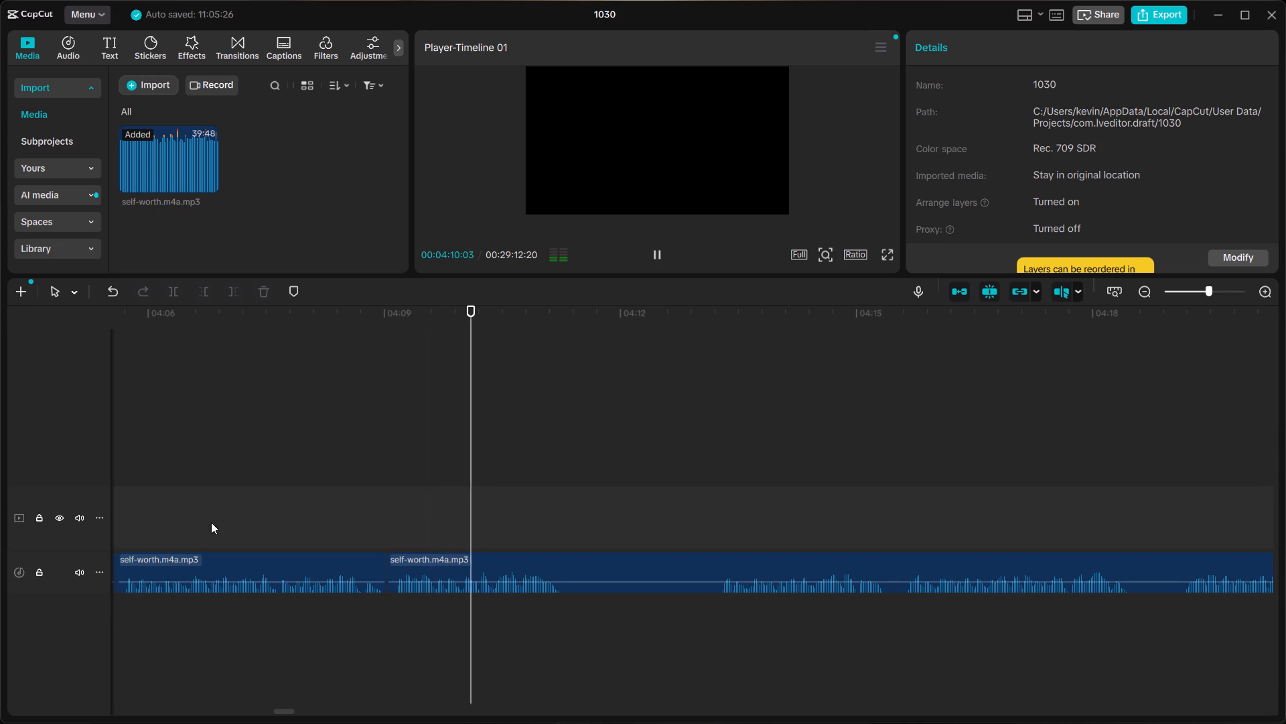
left_click_drag(209, 524, 203, 526)
key("space")
scroll(405, 530, "right", 1)
left_click(298, 529)
key("space")
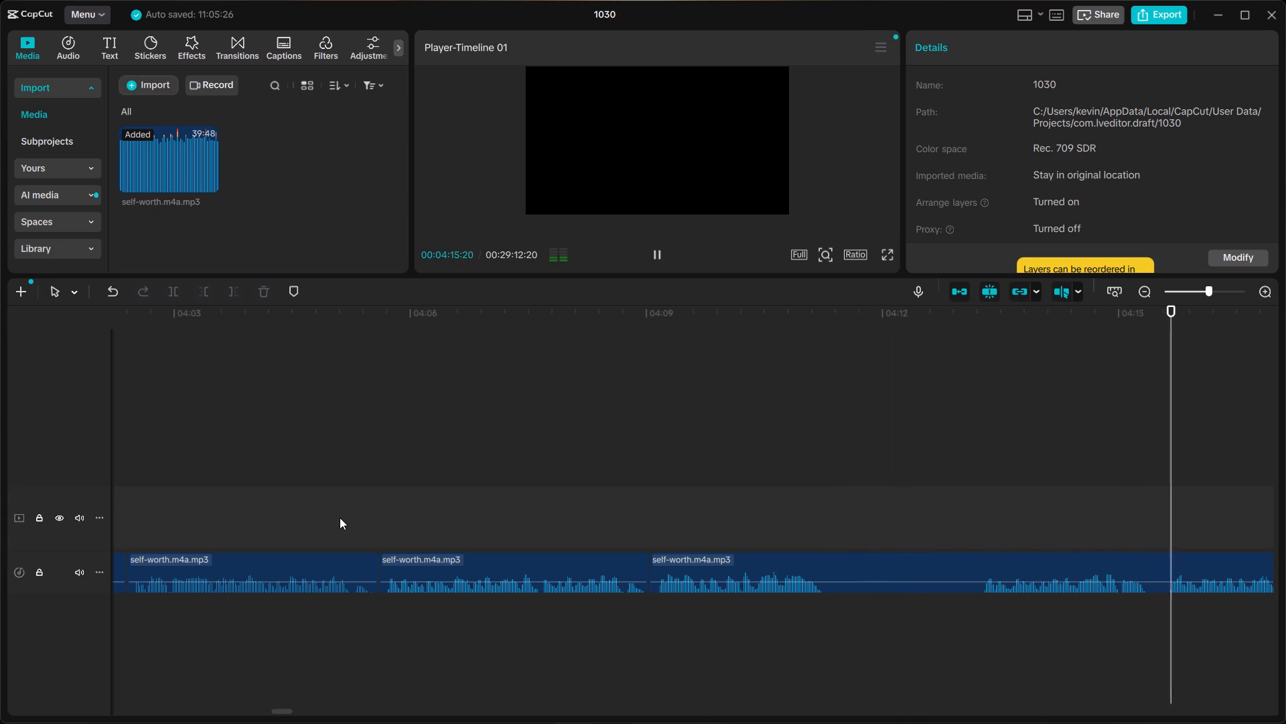
key("space")
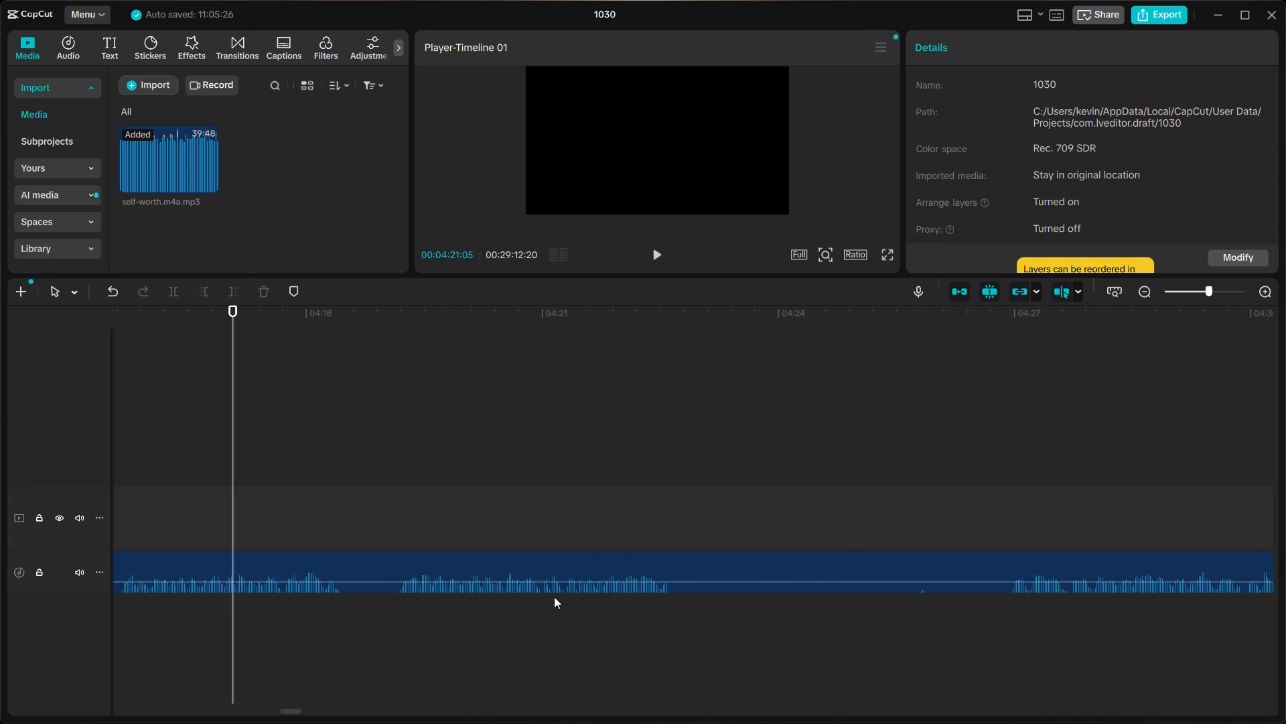
scroll(554, 597, "right", 3)
left_click(457, 547)
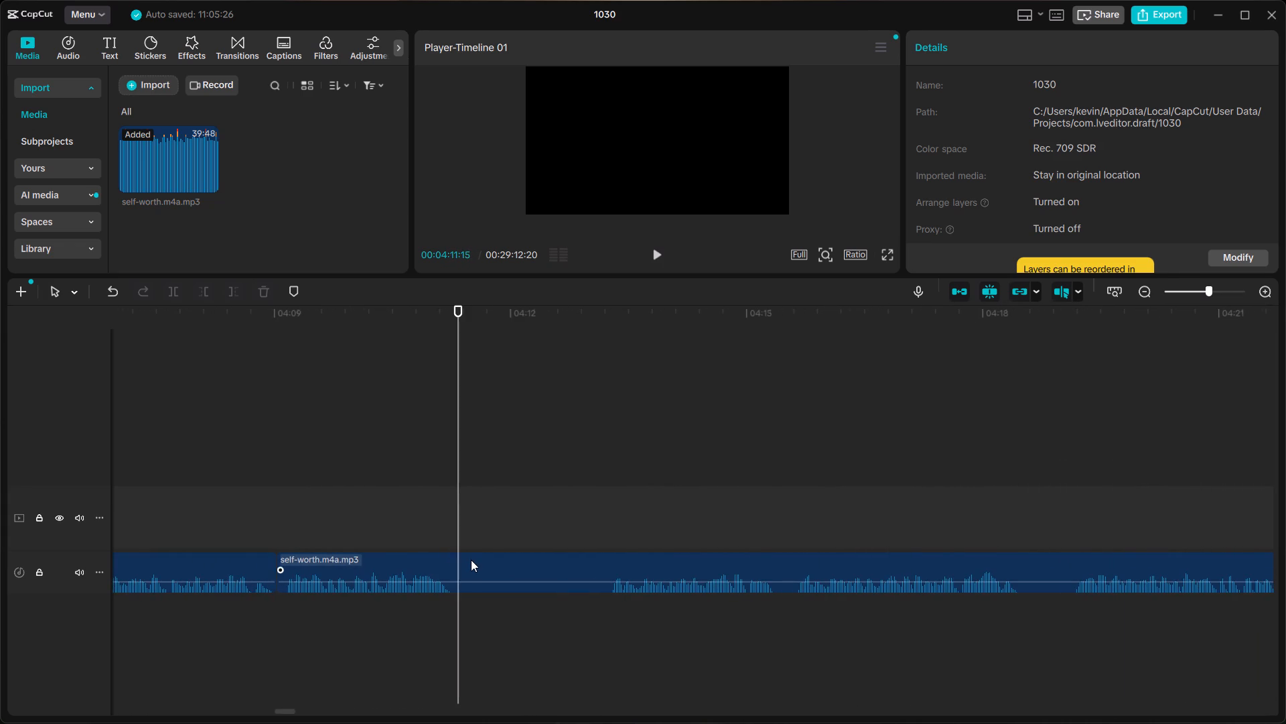
left_click(471, 560)
key("ctrl+b")
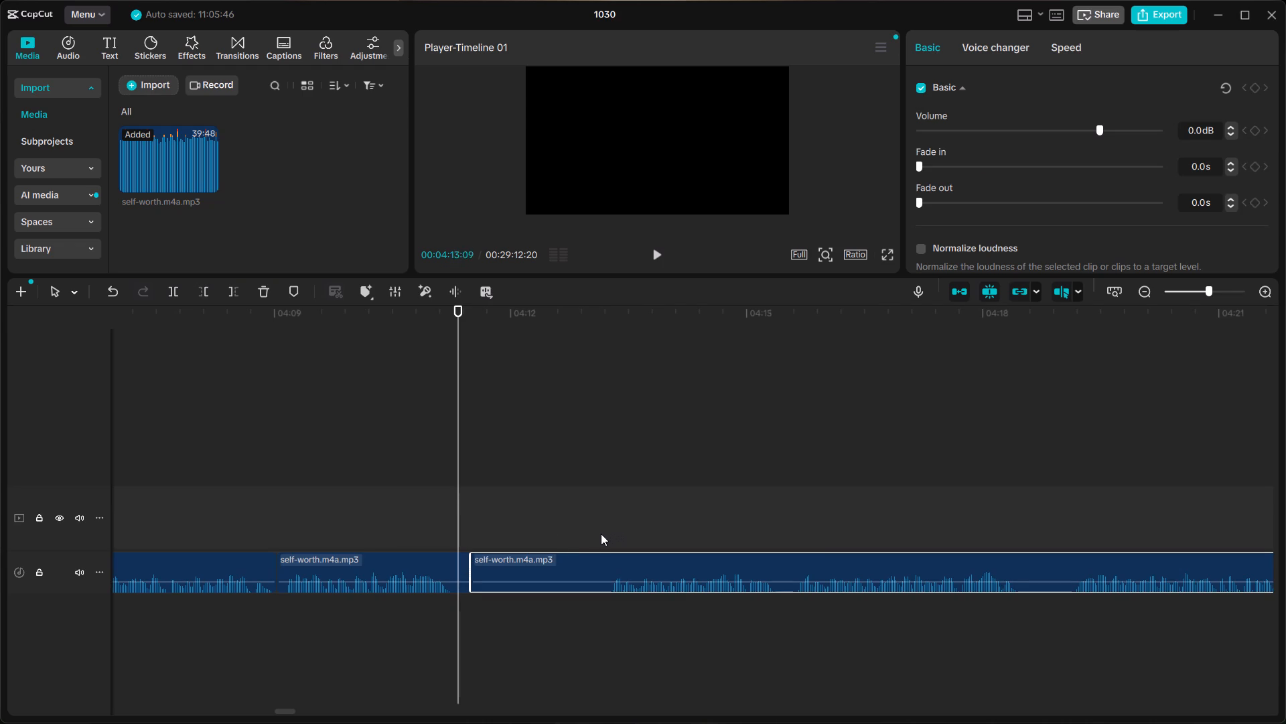
Trim the end of the clip before the split back to about 04:11:10.
left_click(443, 562)
left_click_drag(472, 558, 458, 558)
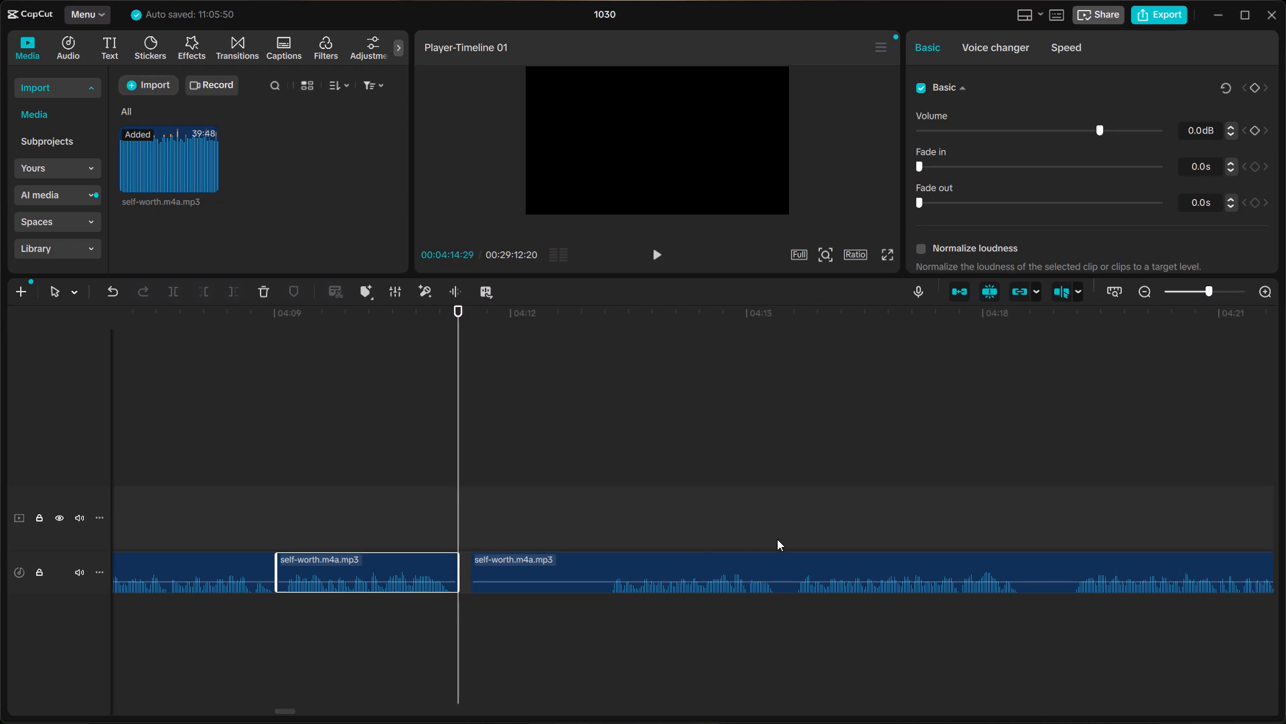
Listen to samples of the takes between about 04:15 and 04:28 to find which repetition to keep.
left_click(794, 539)
key("space")
scroll(795, 538, "left", 1)
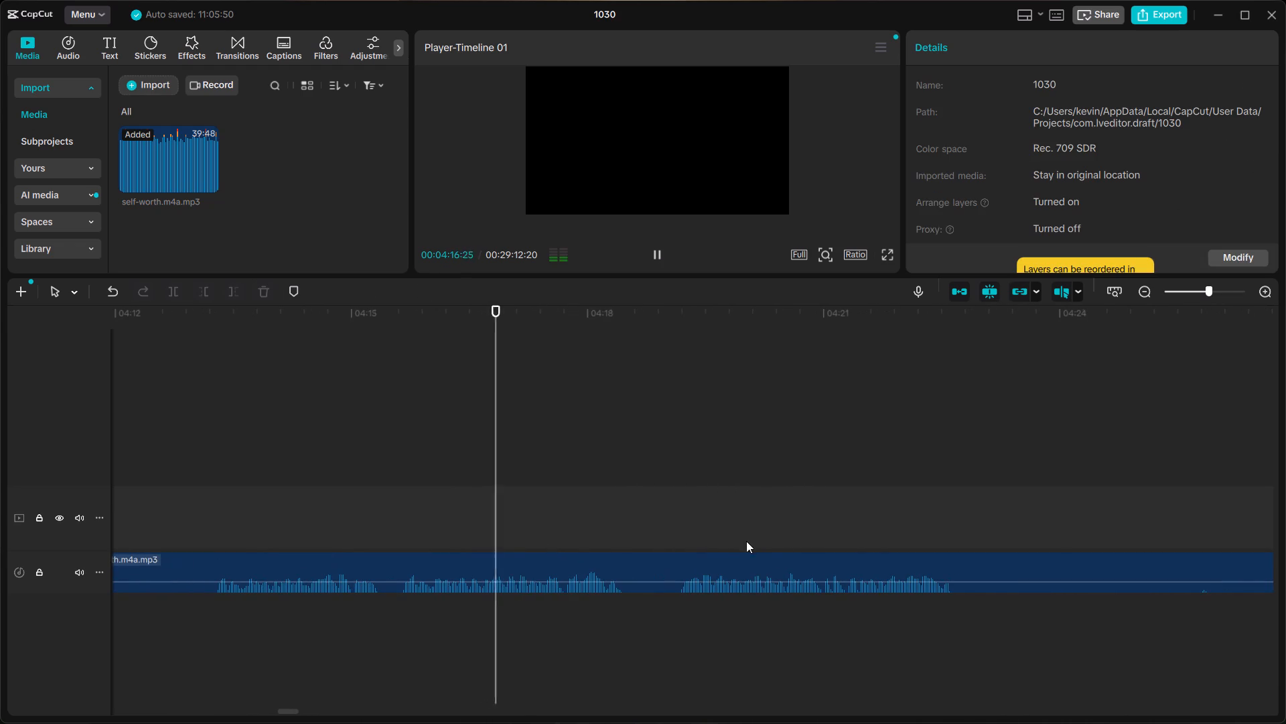
left_click(676, 548)
key("space")
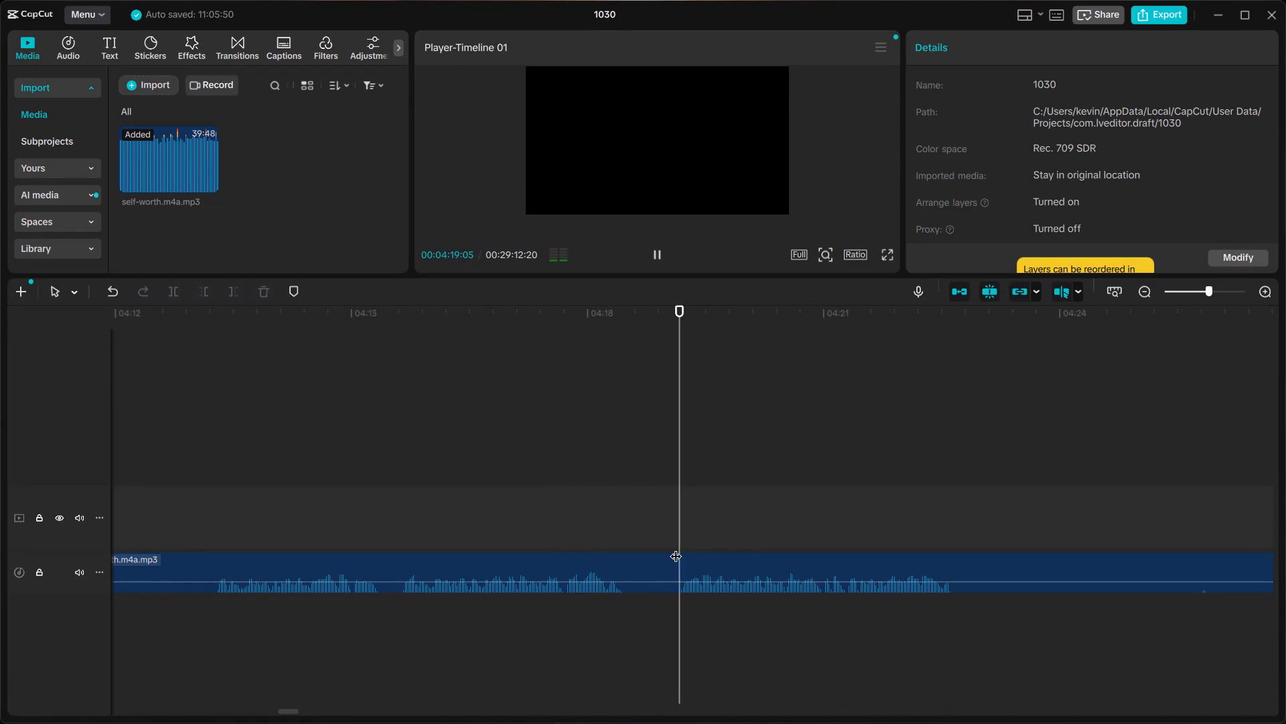
scroll(676, 548, "left", 2)
left_click(860, 536)
key("space")
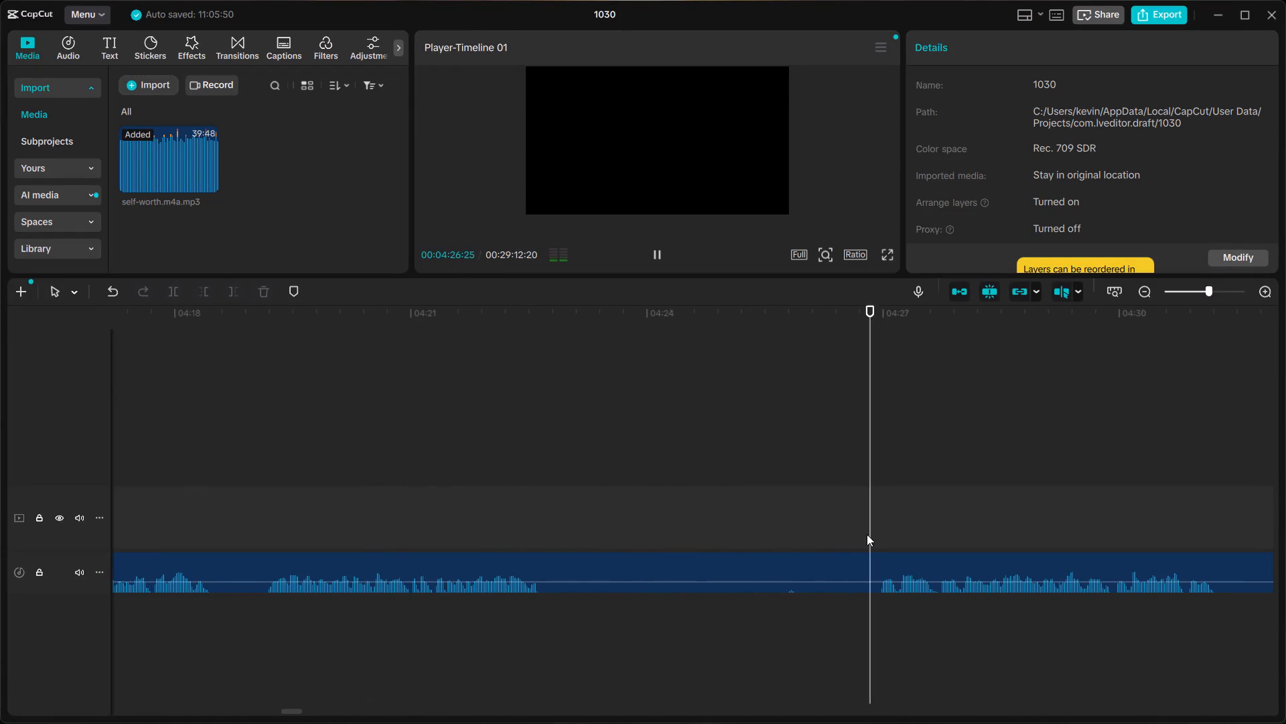
key("space")
Replay the takes from about 04:13 and split the clip at about 04:15:20, just before the take to keep.
scroll(859, 539, "right", 1)
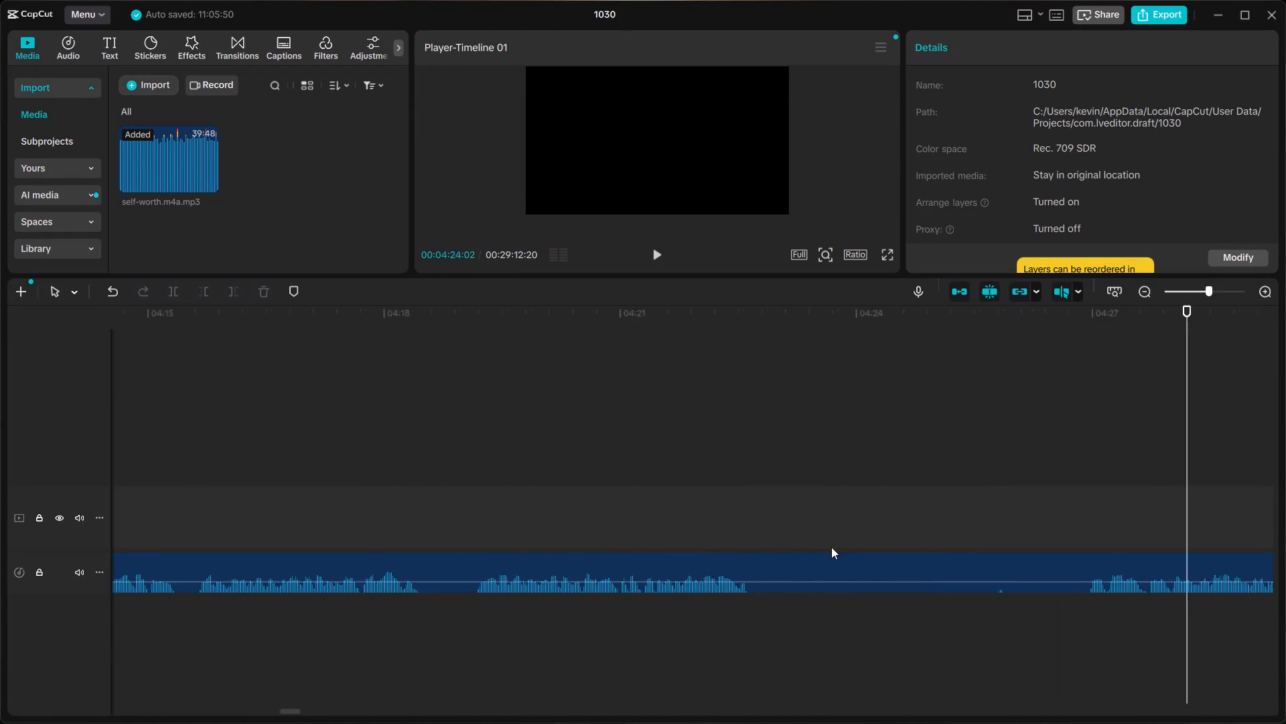
scroll(831, 547, "right", 1)
left_click(522, 542)
key("space")
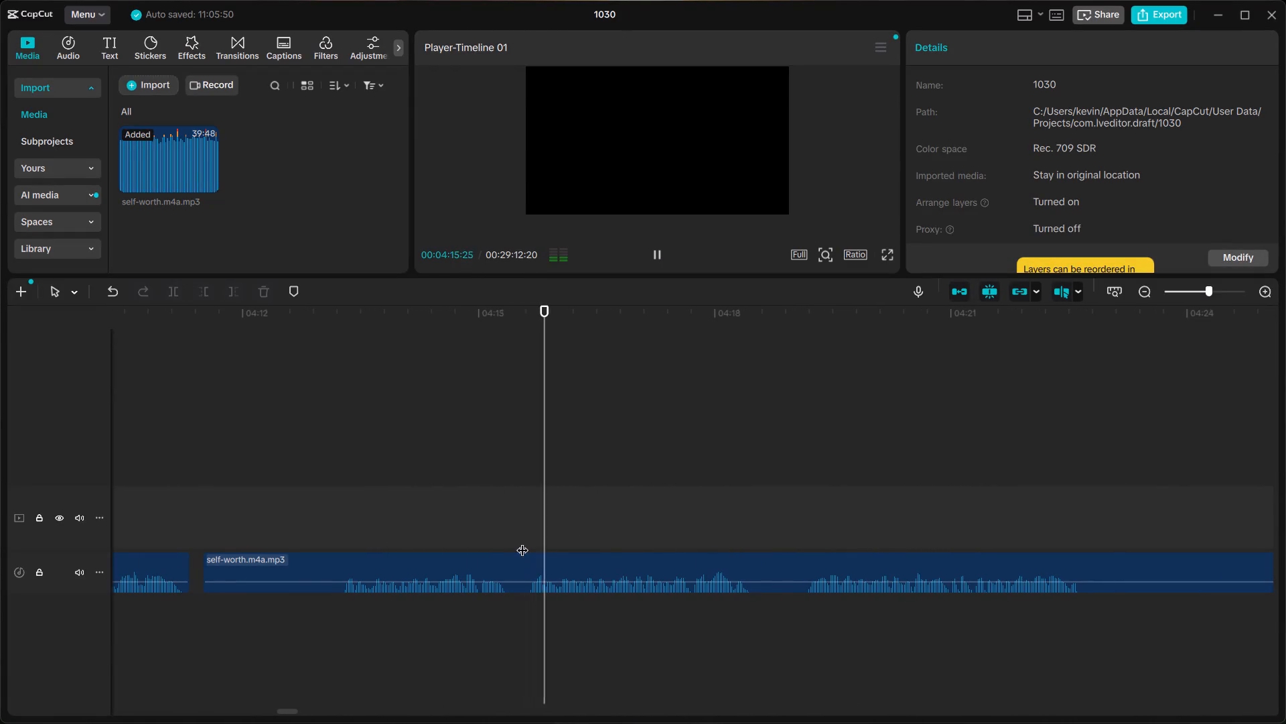
left_click(341, 540)
key("space")
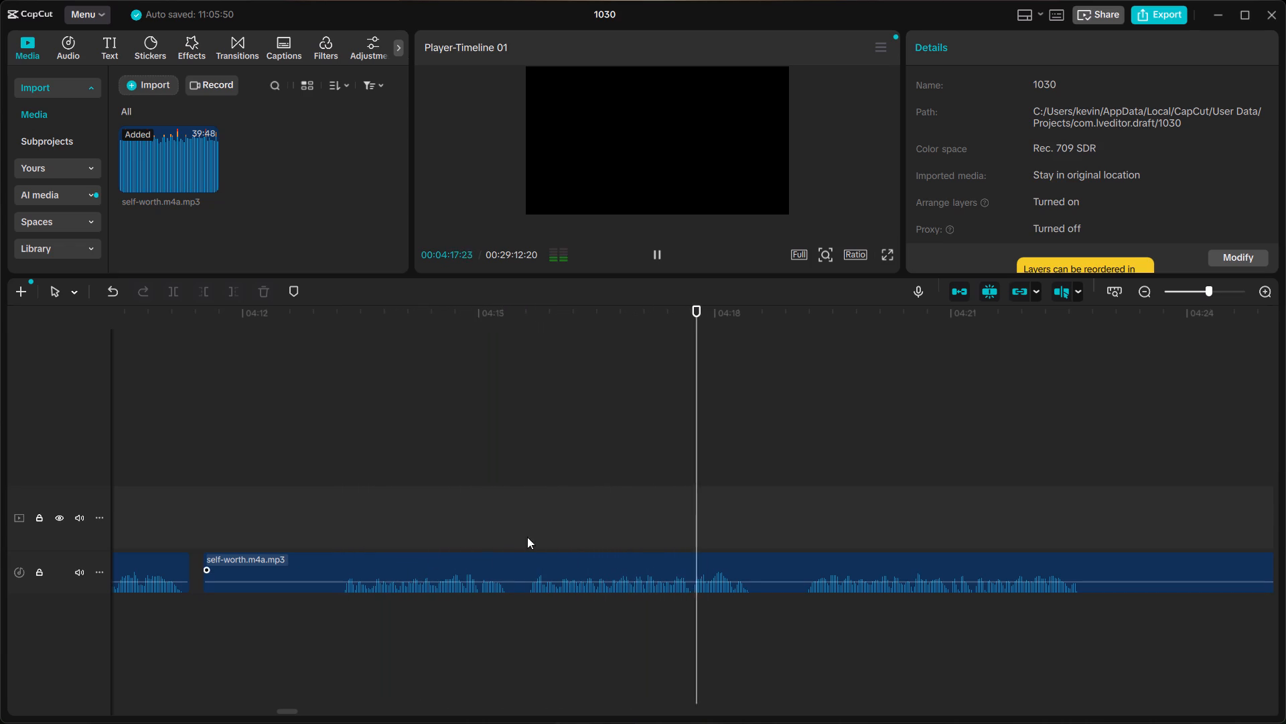
key("space")
left_click(528, 557)
left_click(522, 554)
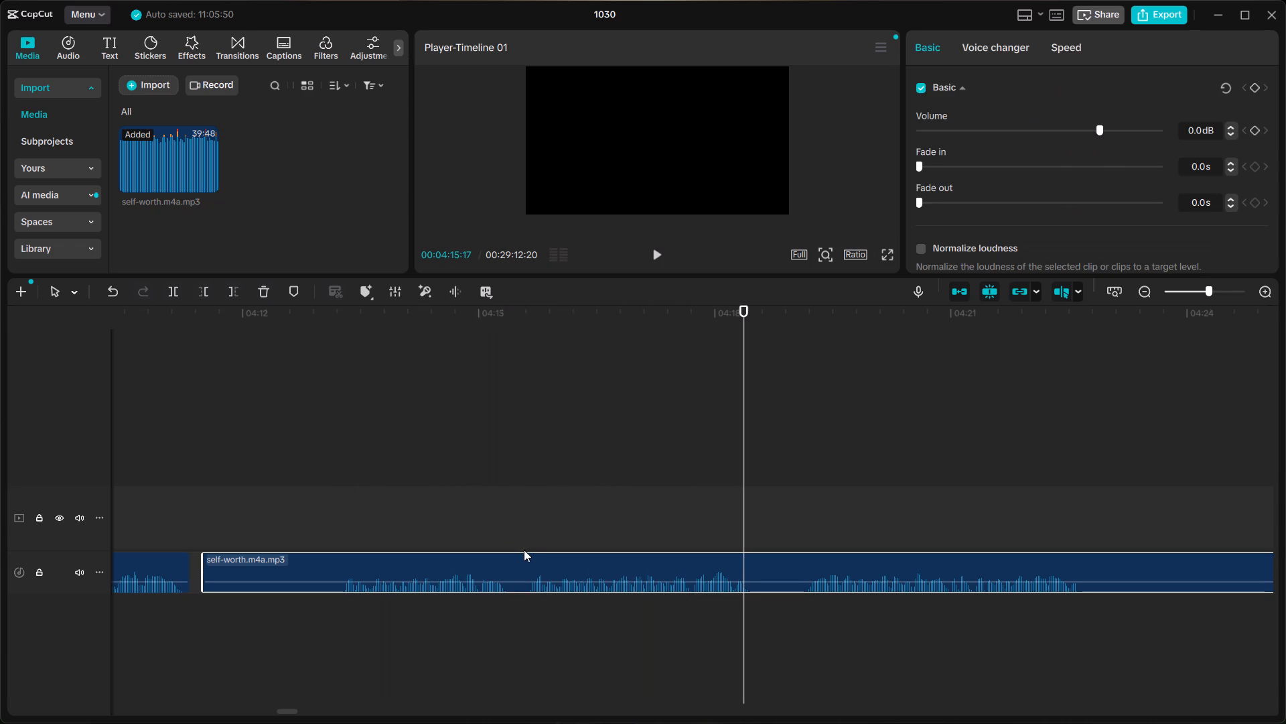
left_click(524, 539)
left_click(530, 557)
key("ctrl+b")
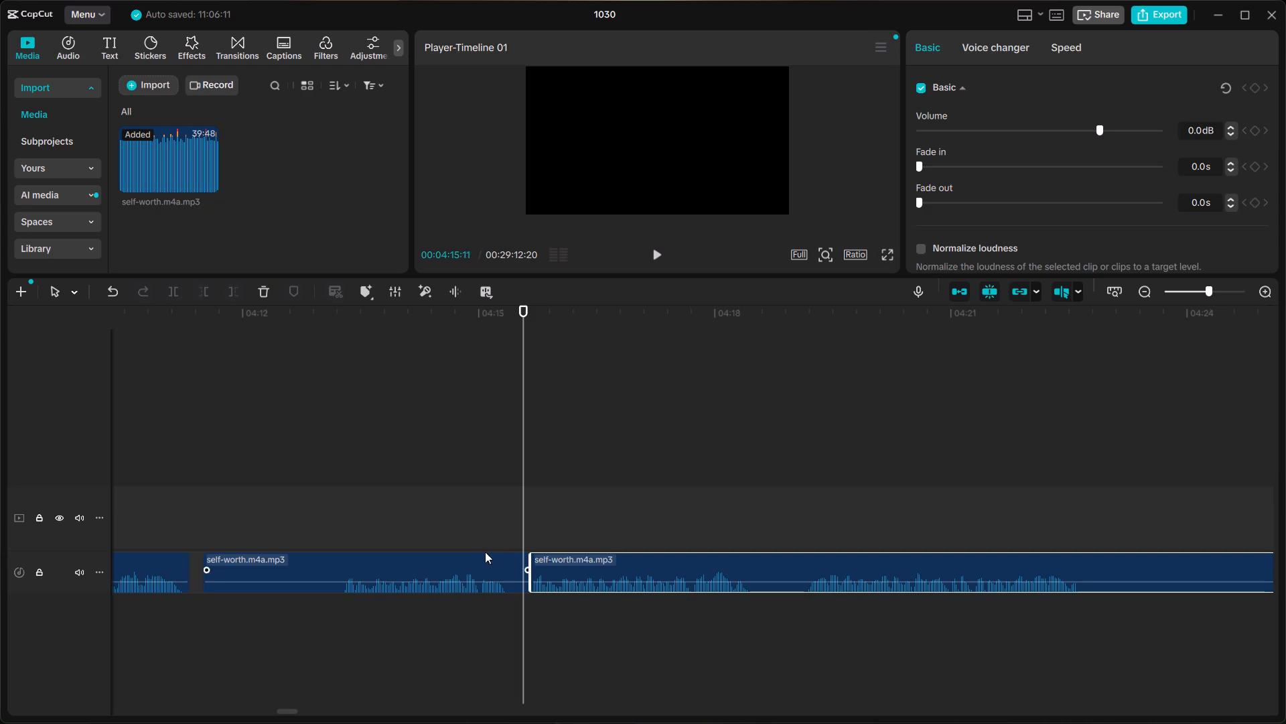
Delete the repeated take between about 04:11:15 and 04:15:20.
left_click(490, 560)
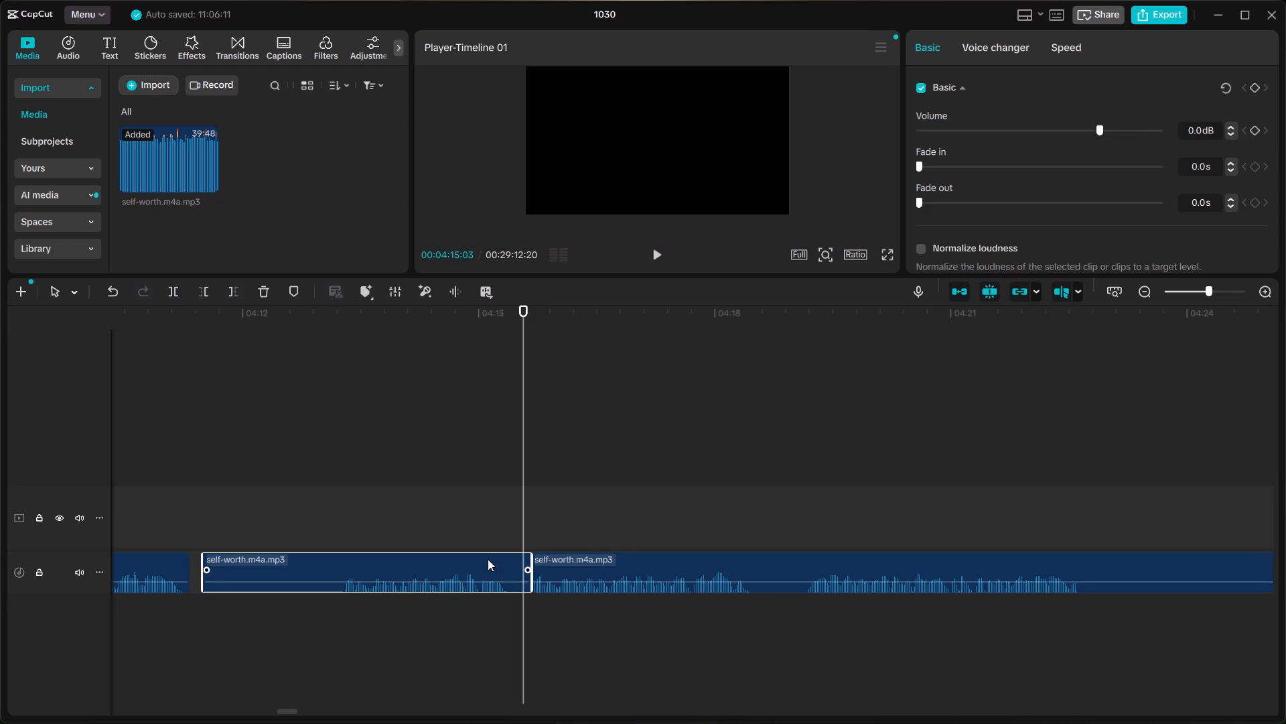
key("BackSpace")
Extend the following clip's start back to about 04:15:17 and move it against the previous clip's end at about 04:11:10.
left_click(551, 556)
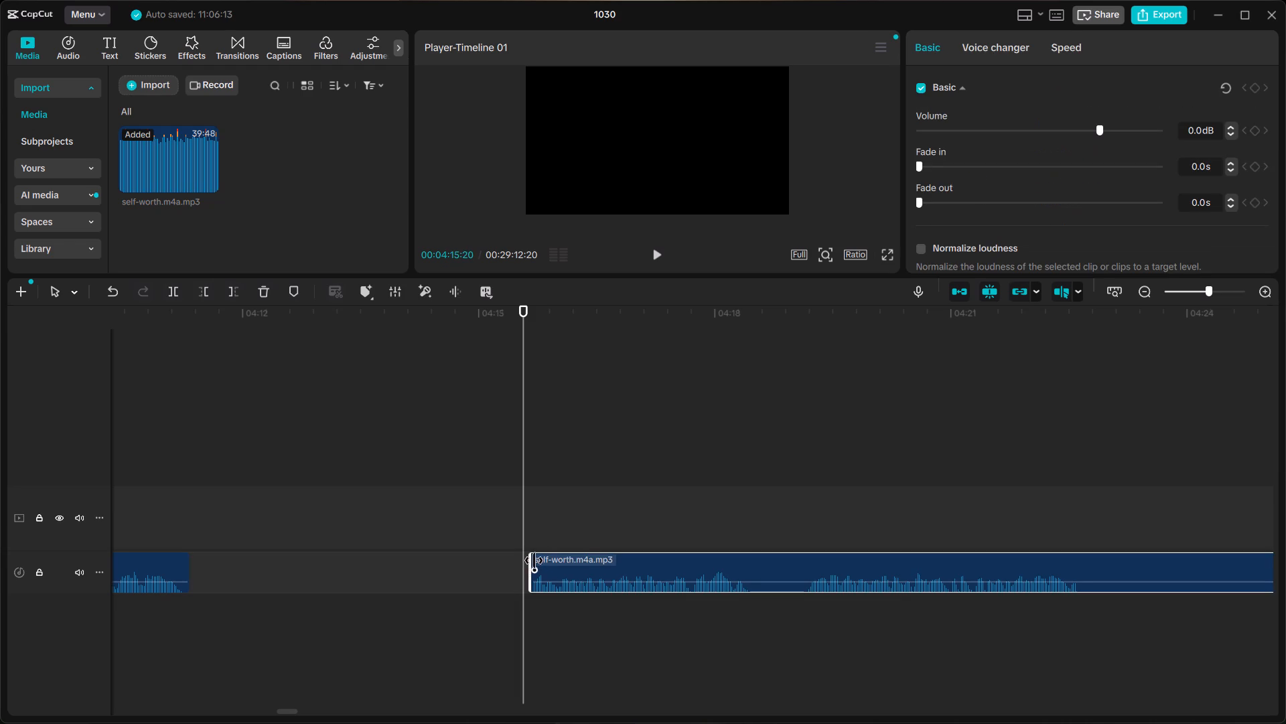
left_click_drag(529, 558, 522, 564)
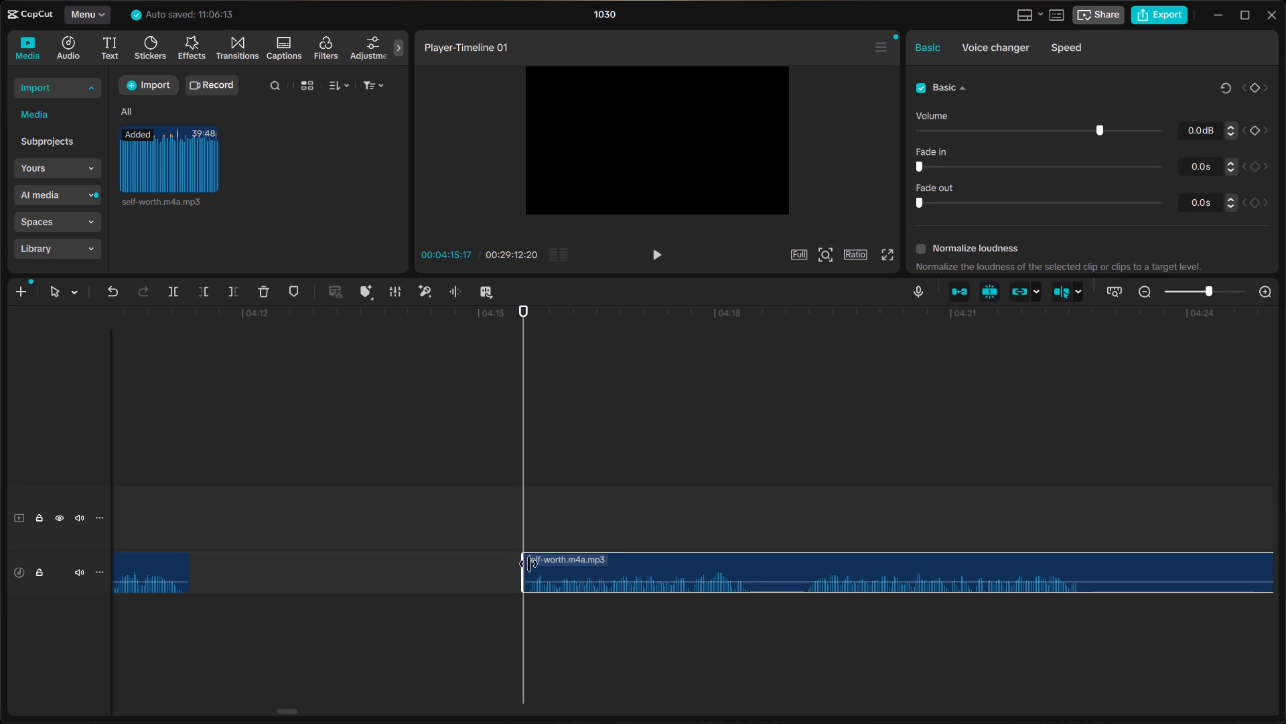
left_click_drag(566, 564, 238, 568)
Listen across the new join and split the clip at about 04:14:12, in the pause after the kept sentence.
scroll(236, 569, "right", 1)
left_click(386, 528)
key("space")
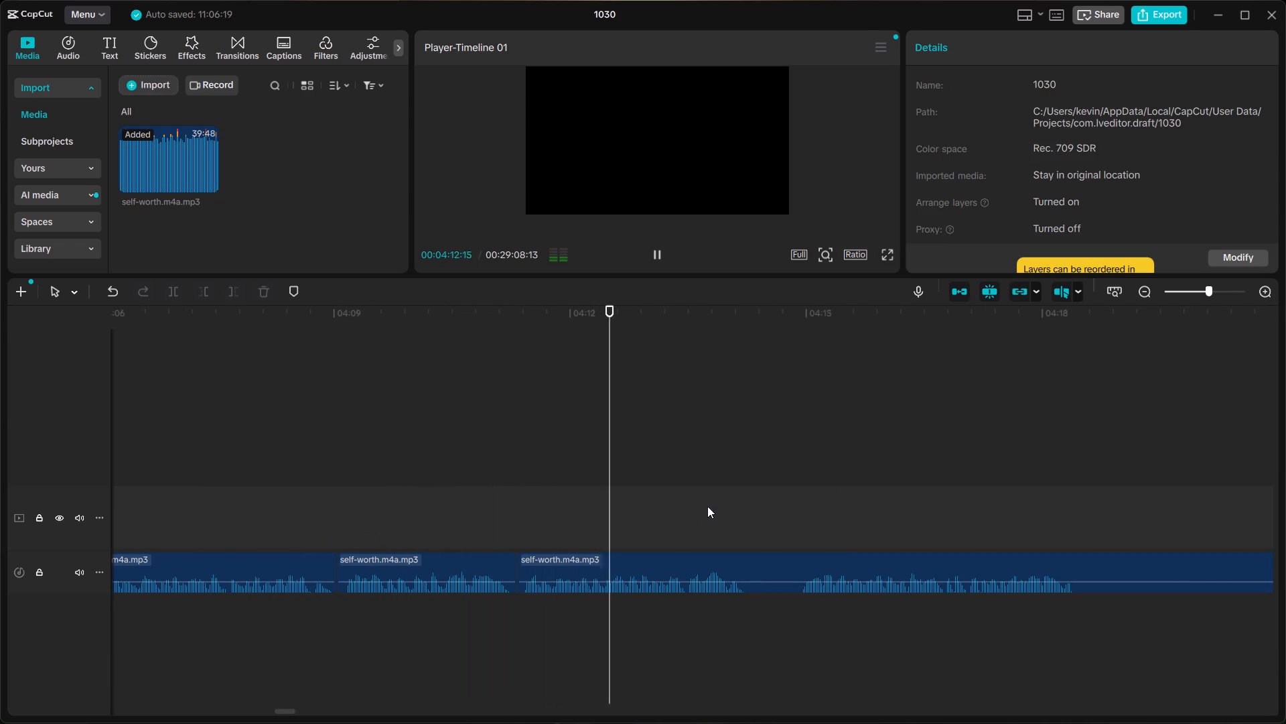
left_click(338, 507)
key("space")
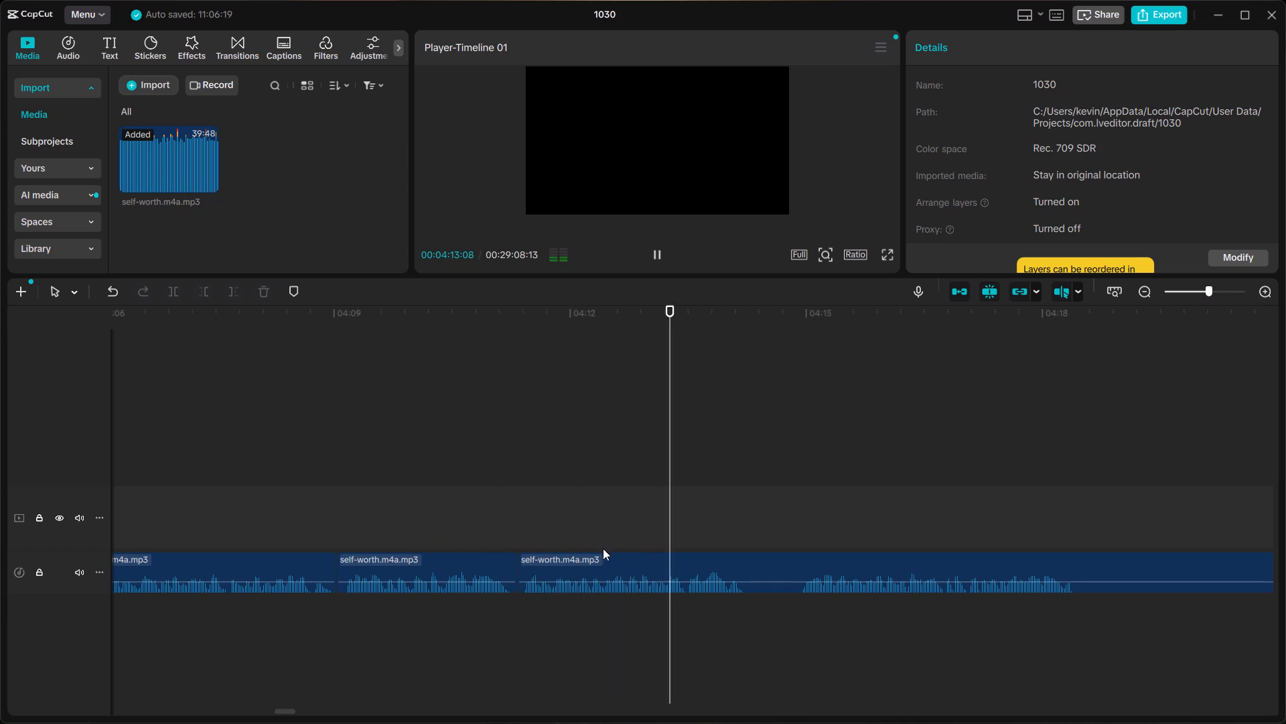
key("space")
left_click(757, 555)
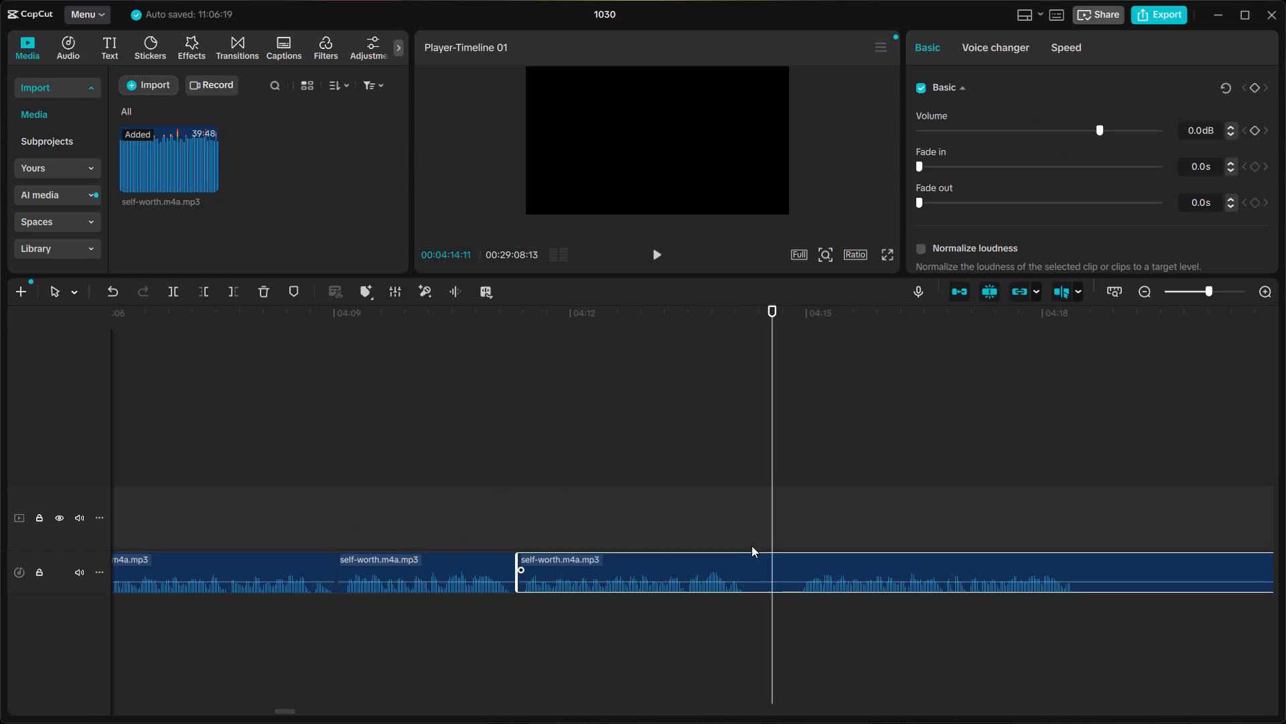
left_click(752, 540)
left_click(758, 563)
key("ctrl+b")
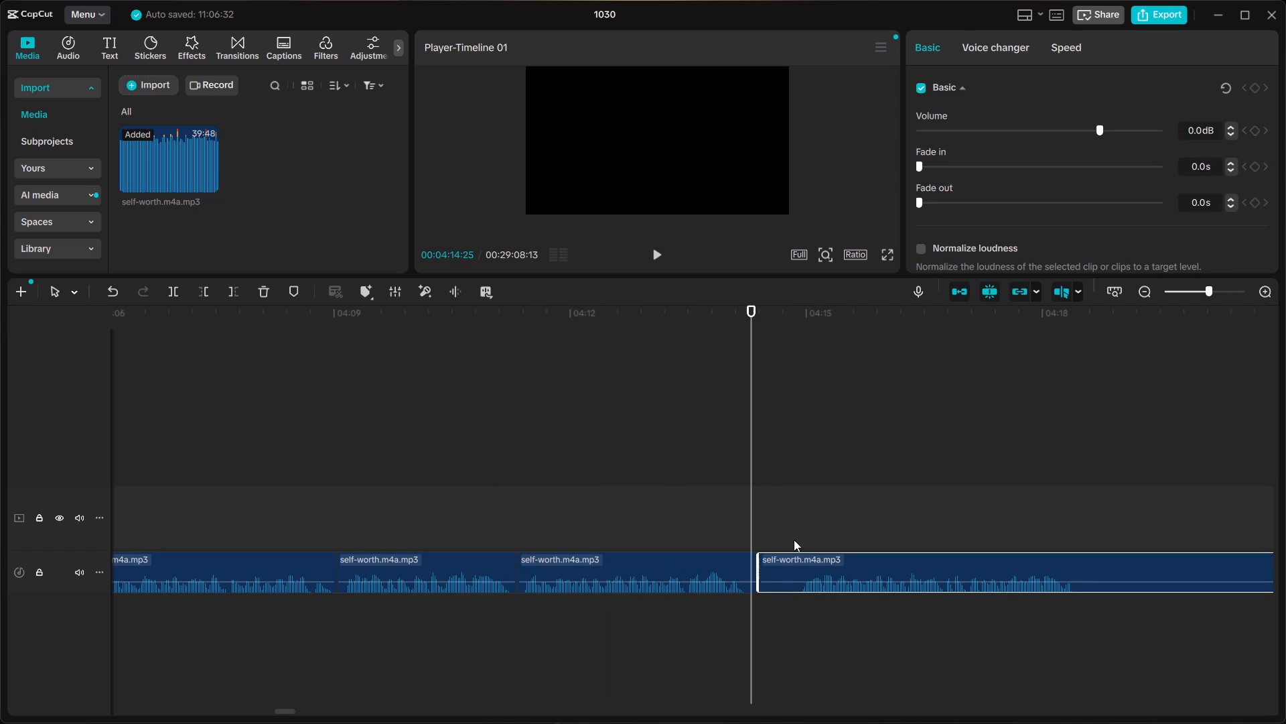
Cut out the silence between about 04:14:12 and 04:14:25 and move the following clip against the previous clip's end.
left_click(794, 540, "ctrl")
key("ctrl+b")
left_click(769, 567)
key("BackSpace")
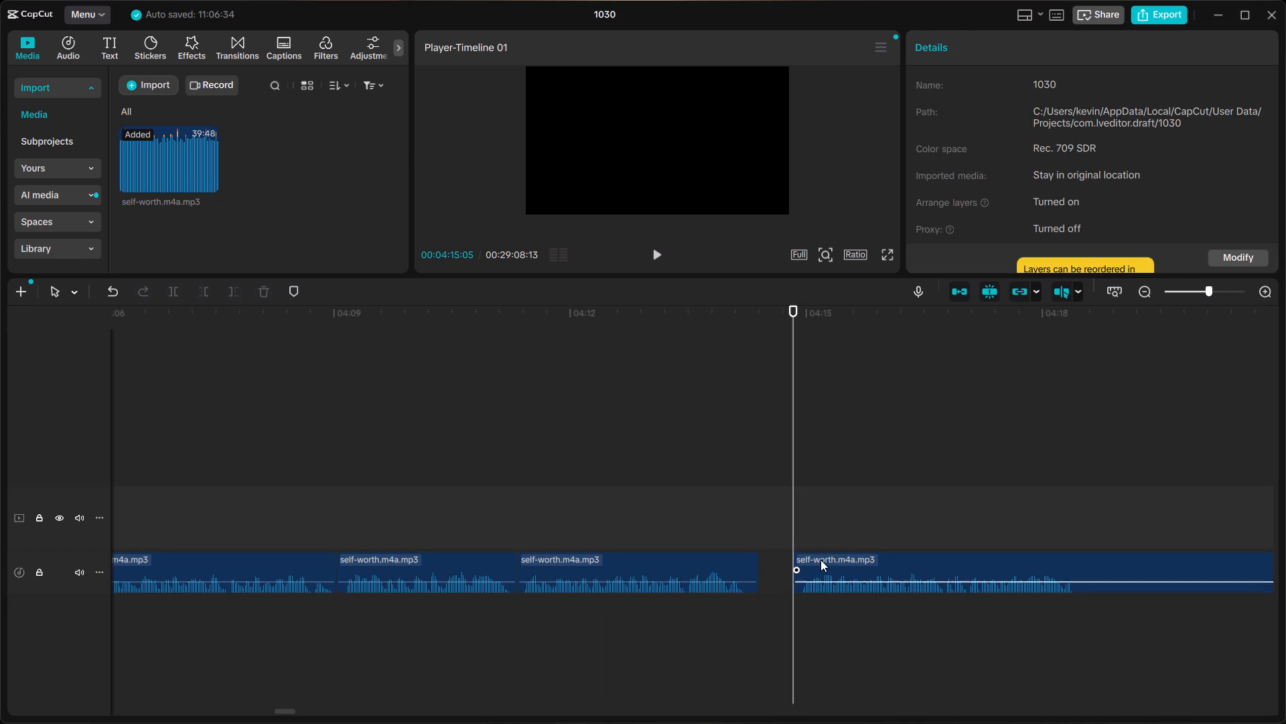
left_click(821, 559)
left_click_drag(821, 559, 790, 560)
left_click(759, 526)
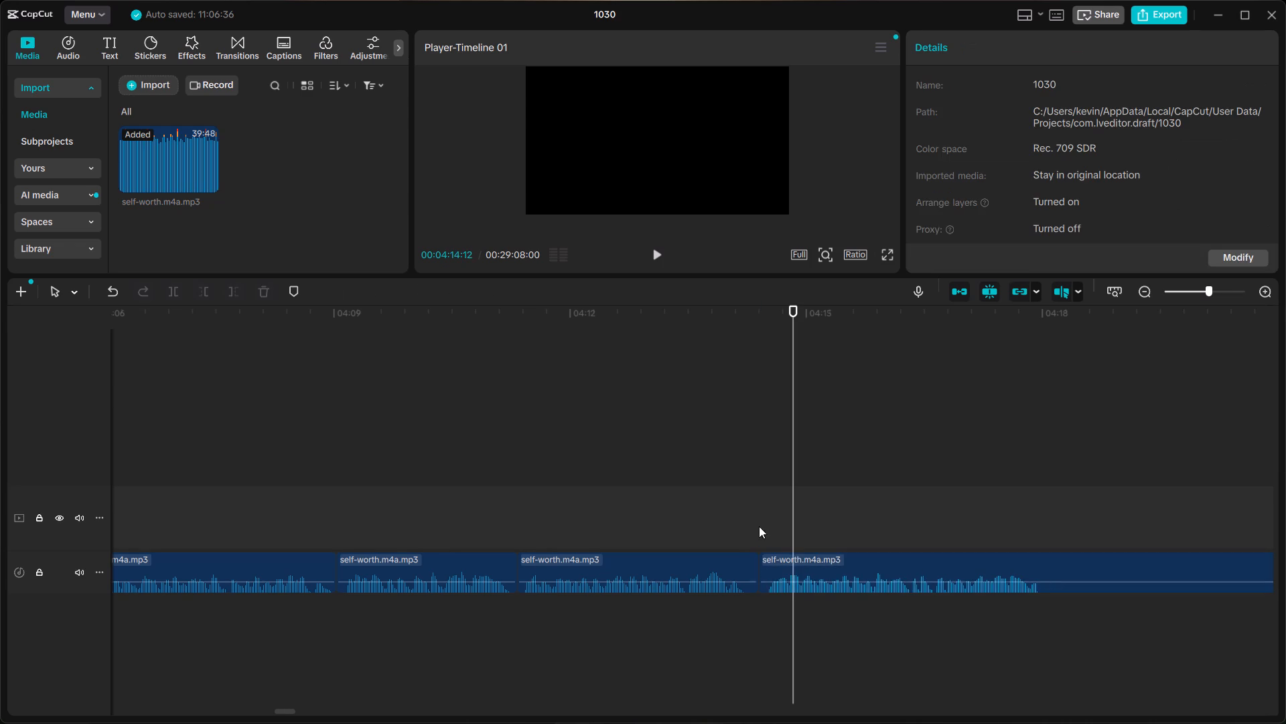
Listen across the new join and split the clip at about 04:18:03, just after the sentence ends.
key("space")
scroll(759, 526, "left", 1)
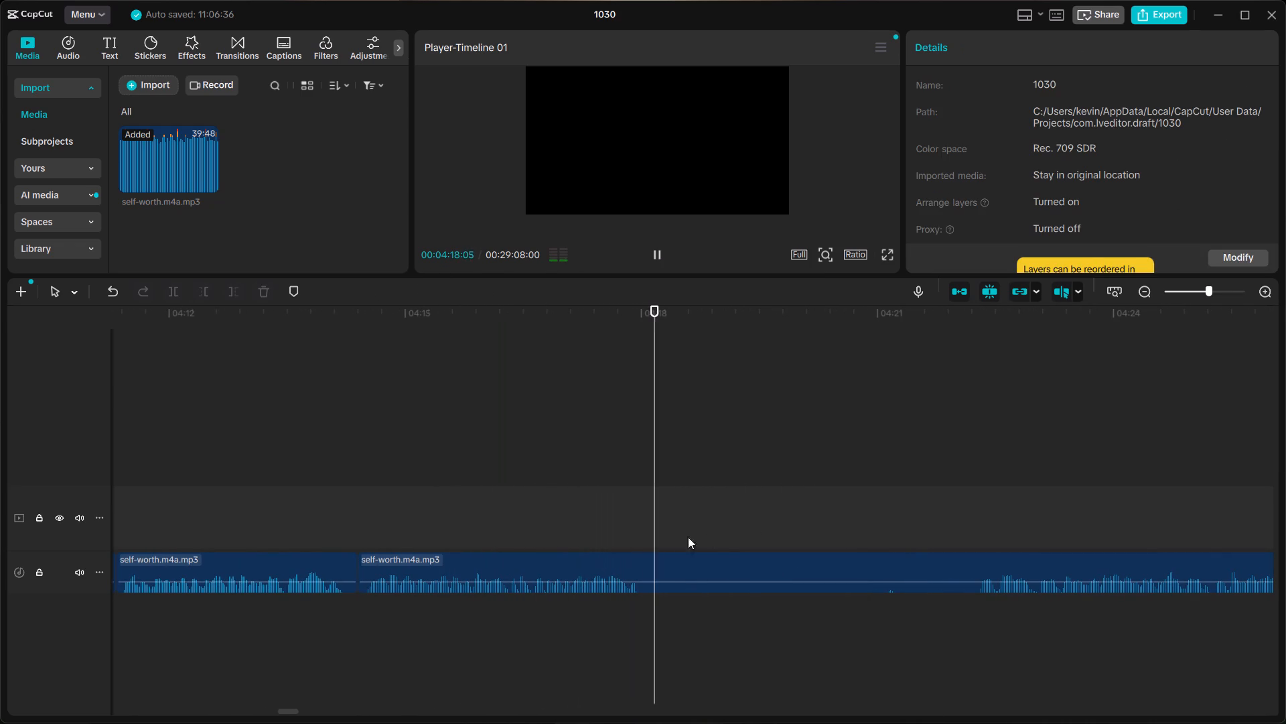
key("space")
left_click(650, 529)
left_click(658, 555)
key("ctrl+b")
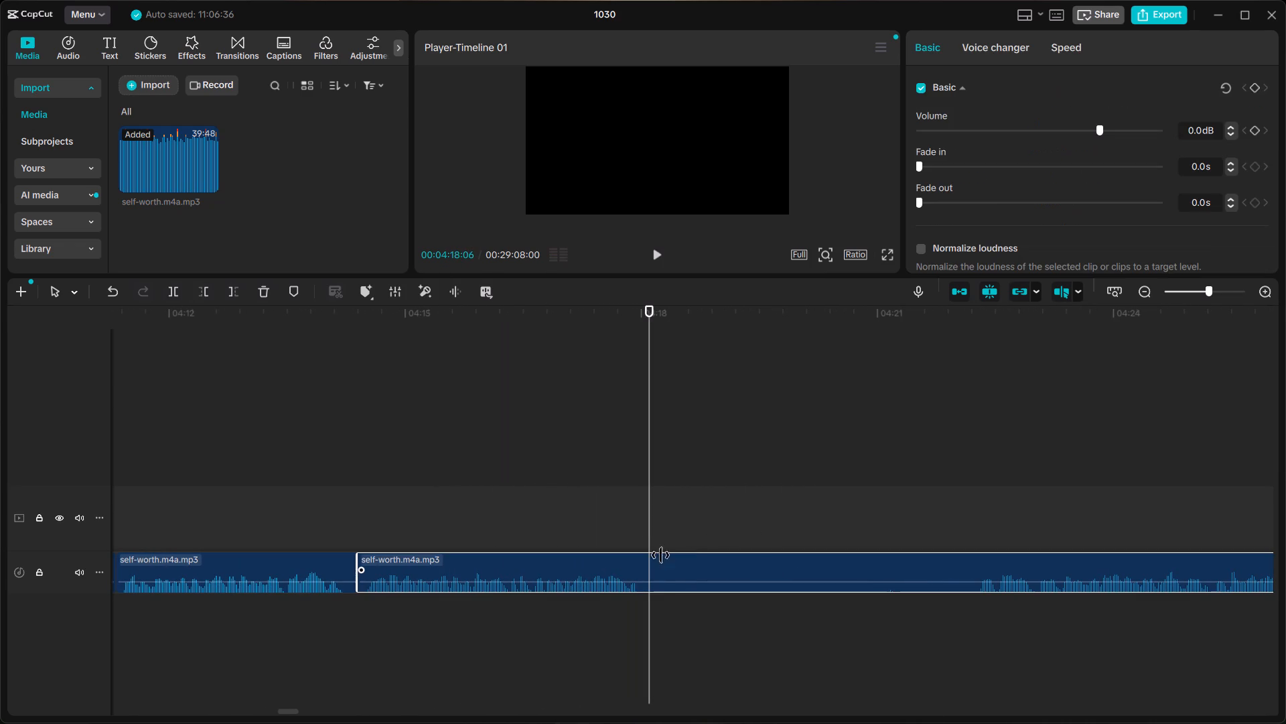
Listen to the next sentence and split the clip at about 04:22:05, just before its speech begins.
left_click(980, 499)
key("space")
scroll(980, 500, "left", 1)
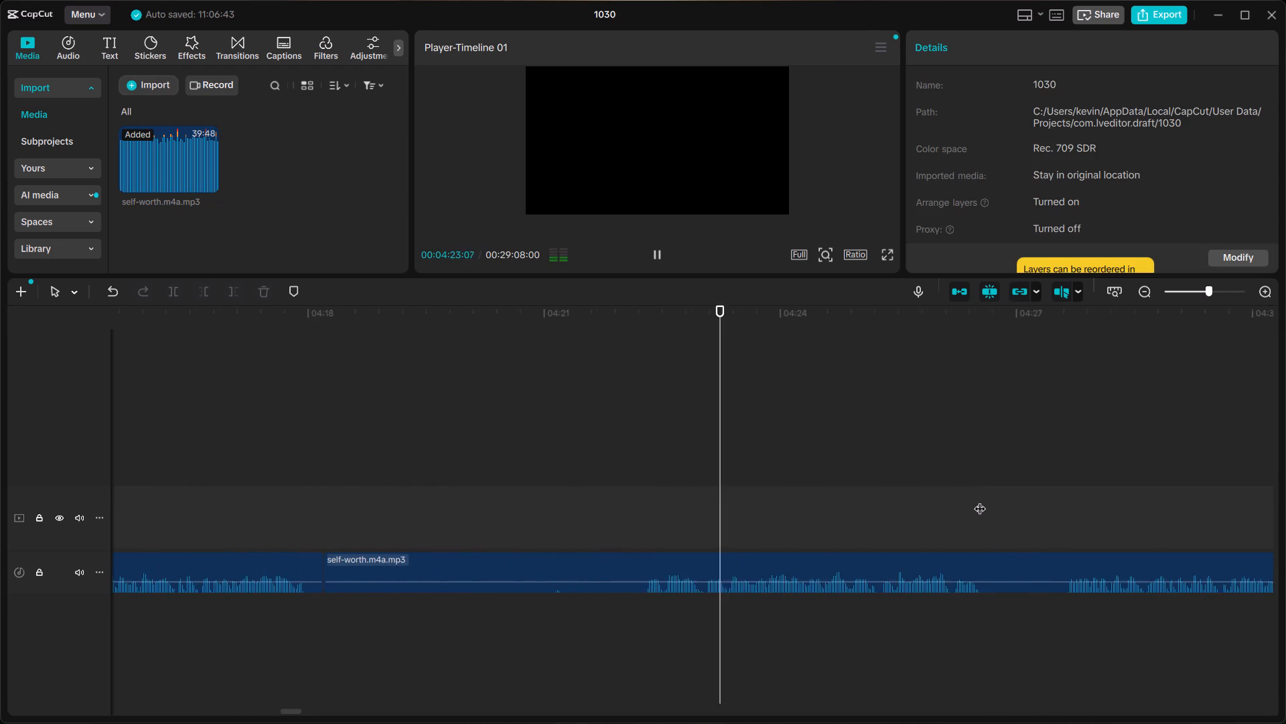
scroll(980, 500, "left", 2)
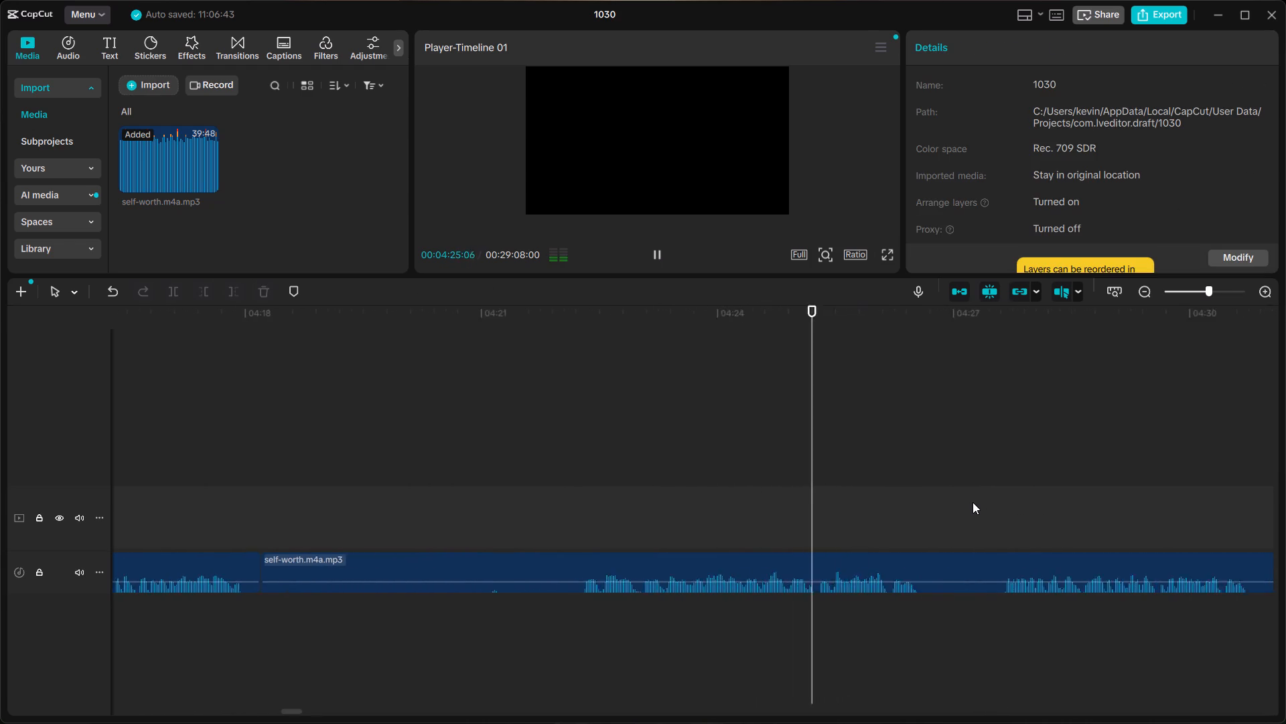
scroll(973, 502, "left", 1)
key("space")
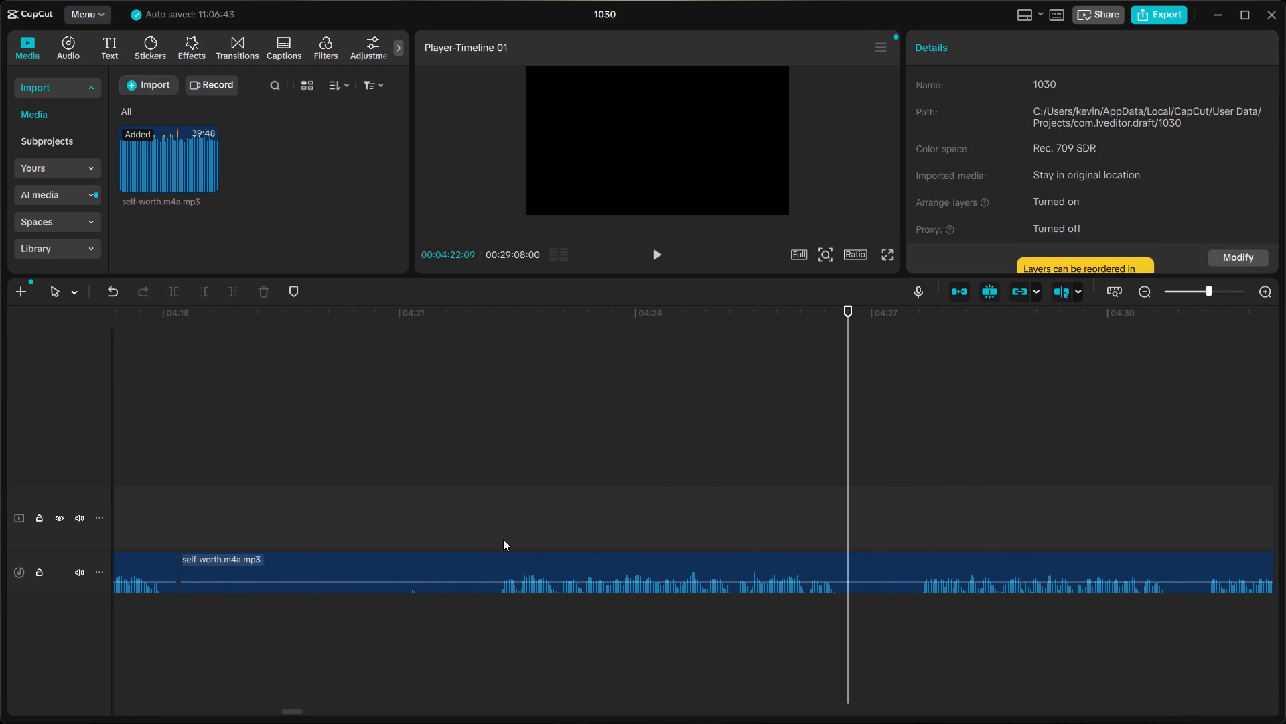
left_click(494, 532)
left_click(499, 558)
key("ctrl+b")
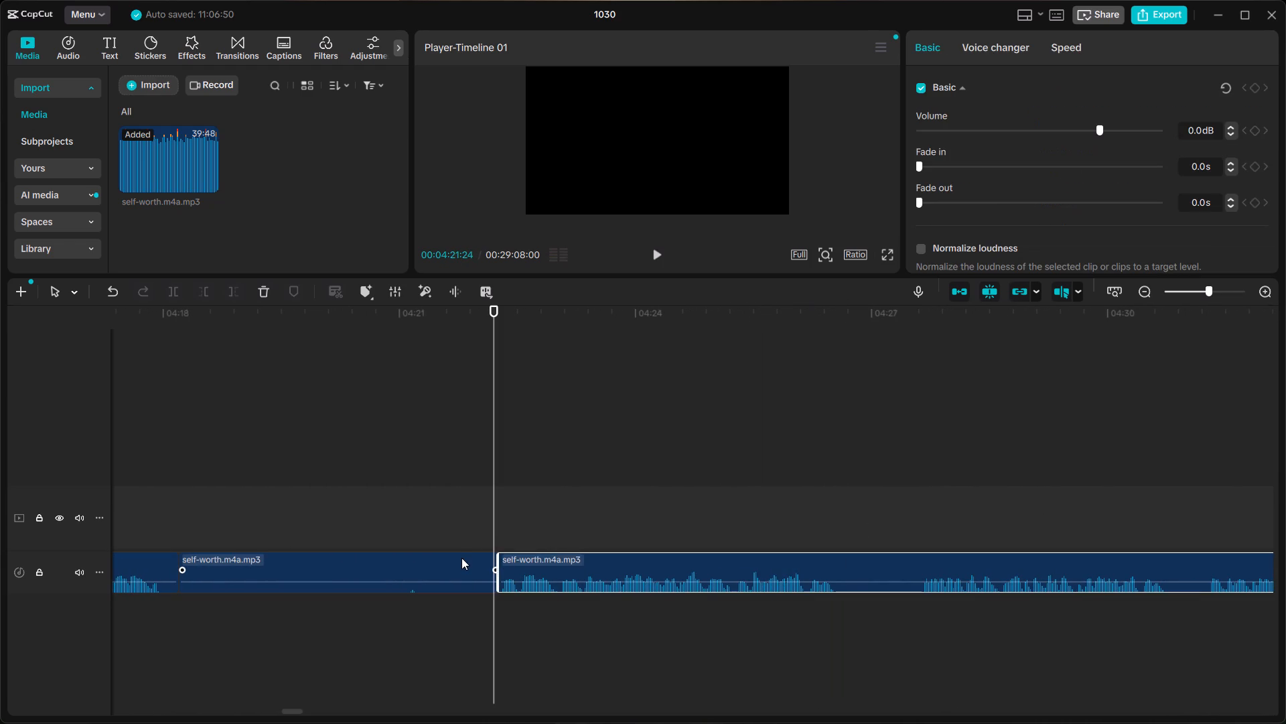
Delete the silence between about 04:18:03 and 04:22:05, move the following clip back, and extend its start to meet the previous clip.
left_click(461, 558)
key("BackSpace")
left_click(546, 571)
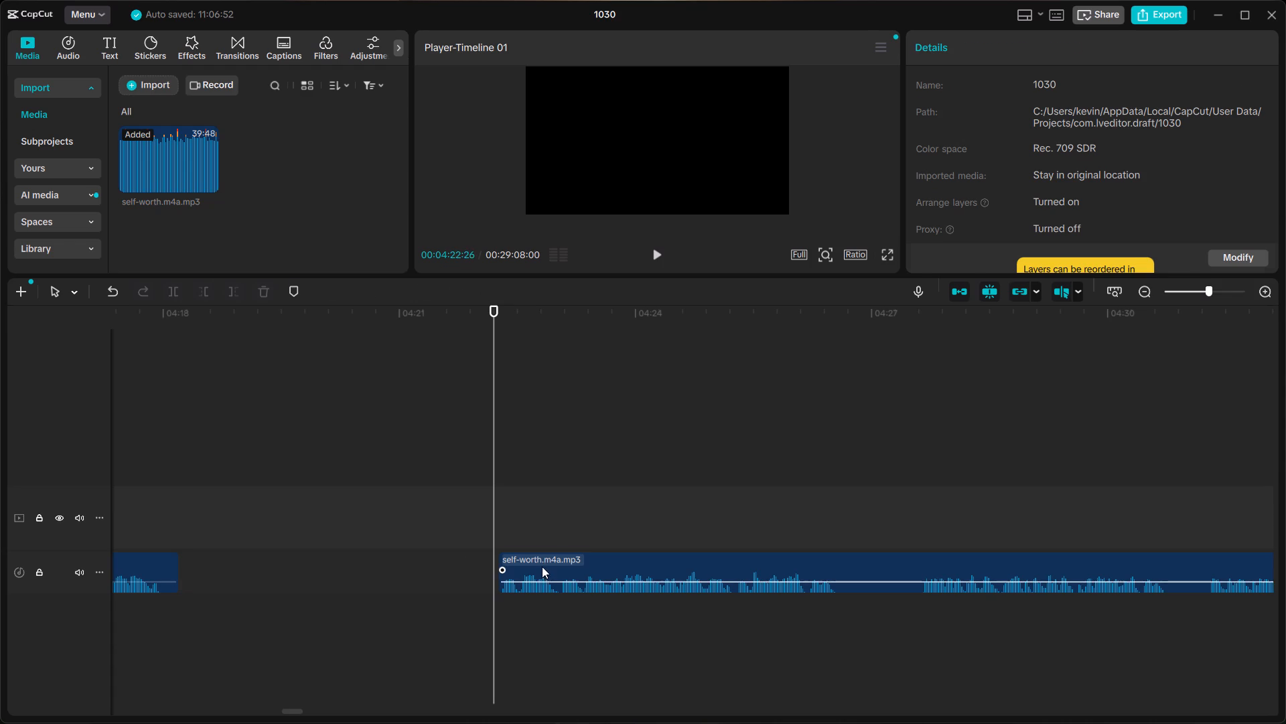
left_click_drag(541, 563, 226, 568)
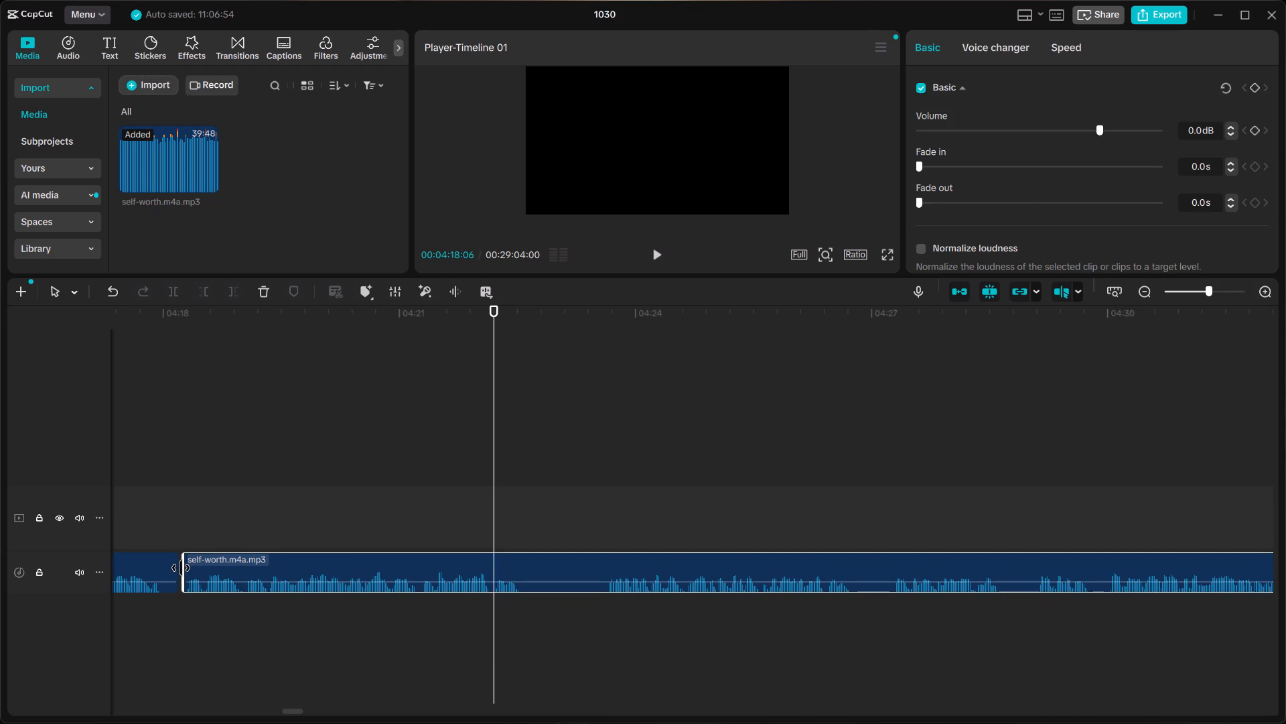
left_click(184, 565)
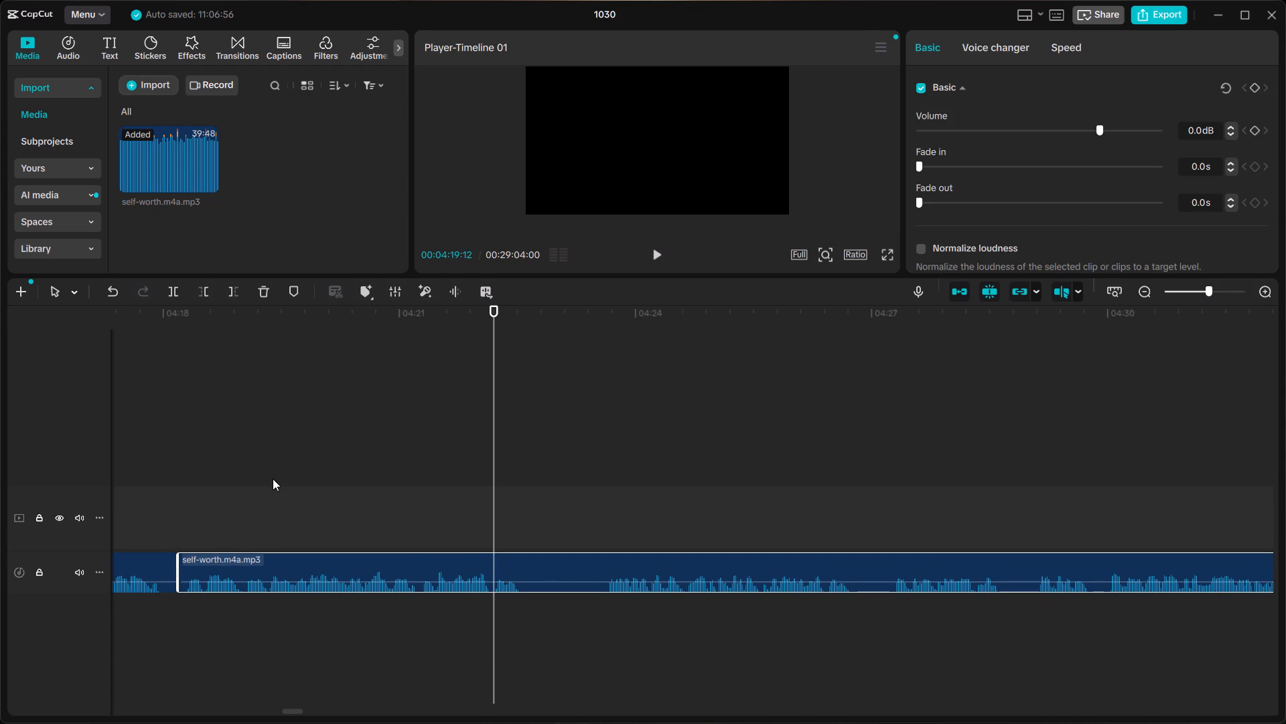
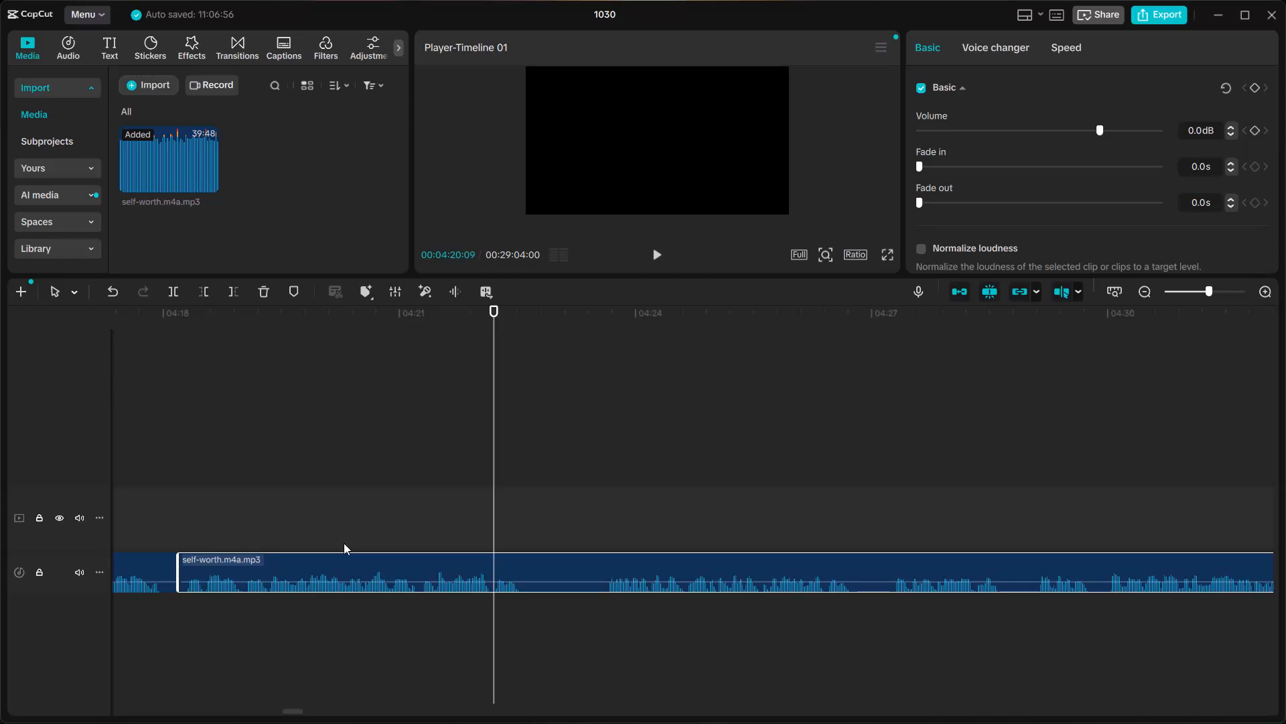
Play the narration around the pause after 04:22 and split the audio clip there, at about 04:22:20.
left_click(376, 534)
key("space")
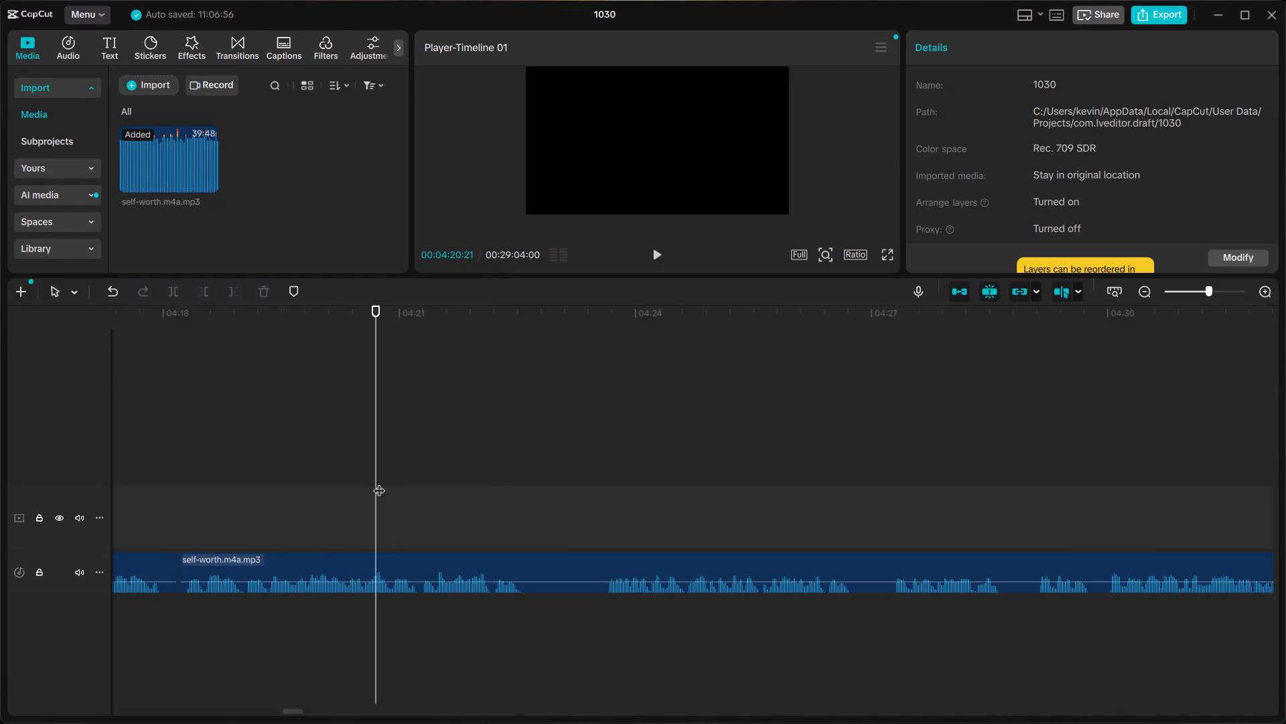
left_click(601, 531)
key("space")
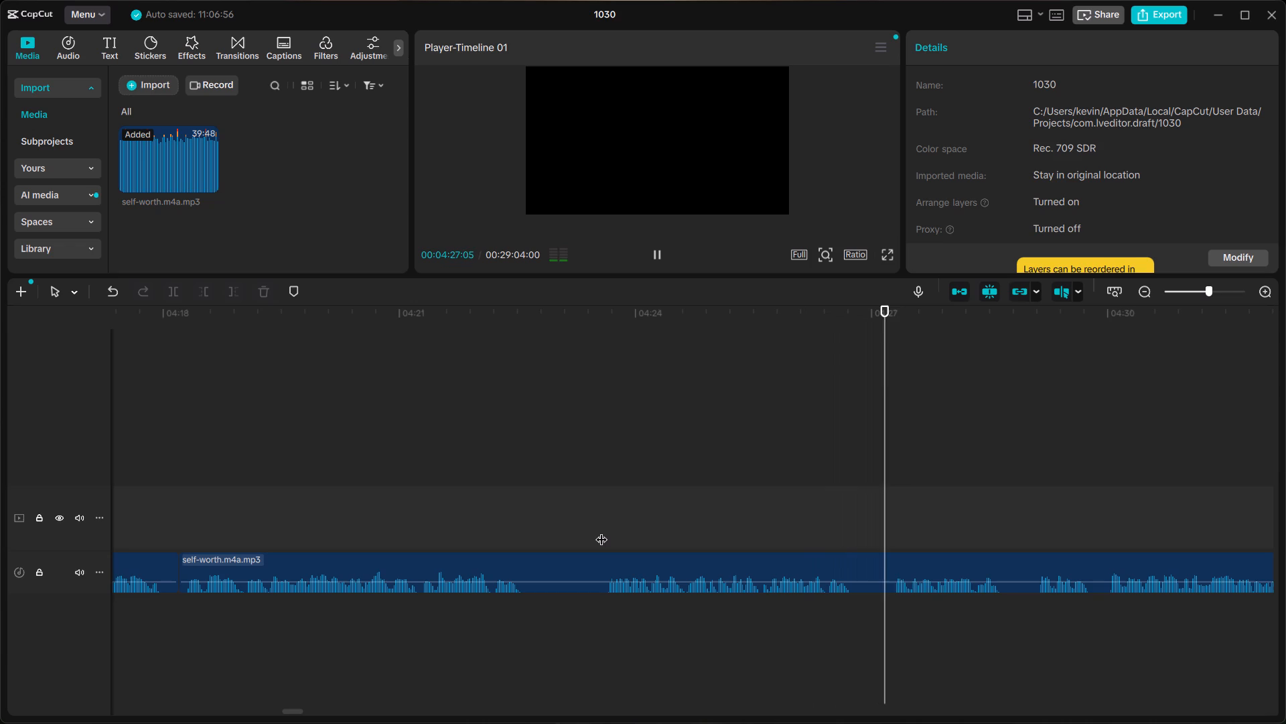
key("space")
left_click(527, 536)
left_click(536, 566)
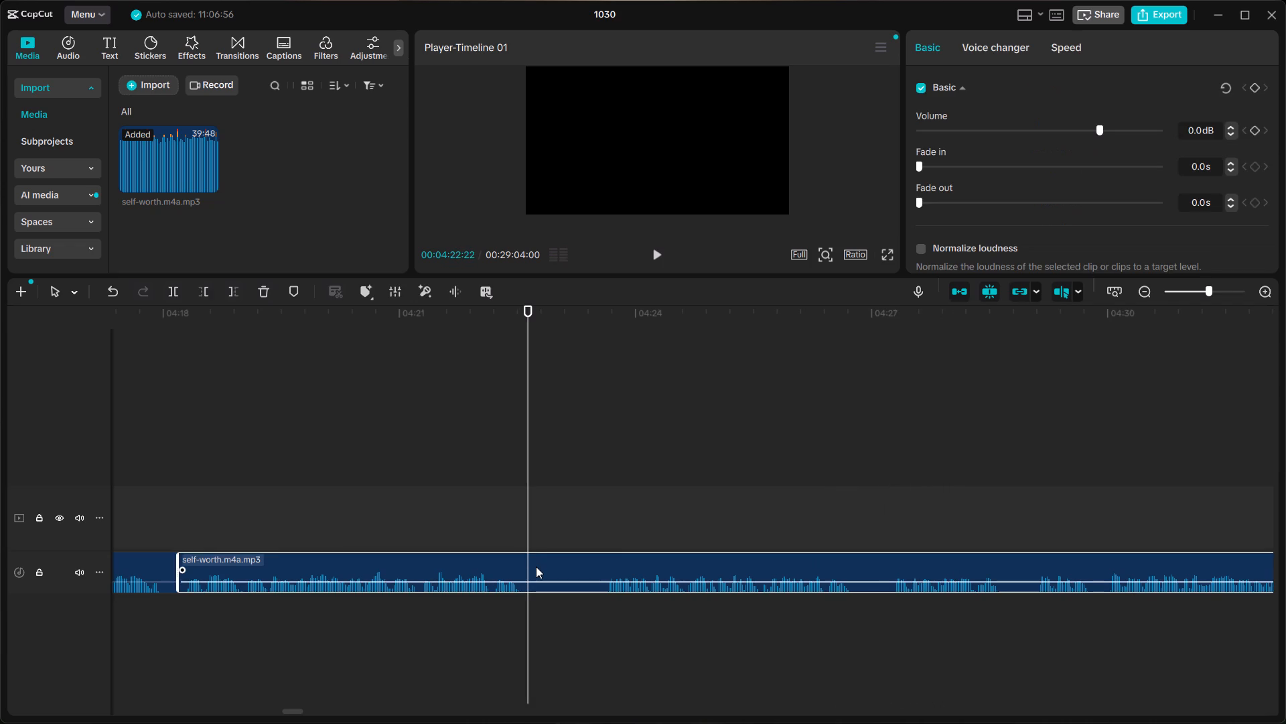
key("ctrl+b")
Listen to the phrases between about 04:23 and 04:46 to find where the take worth keeping begins.
left_click(597, 527)
key("space")
left_click(873, 529)
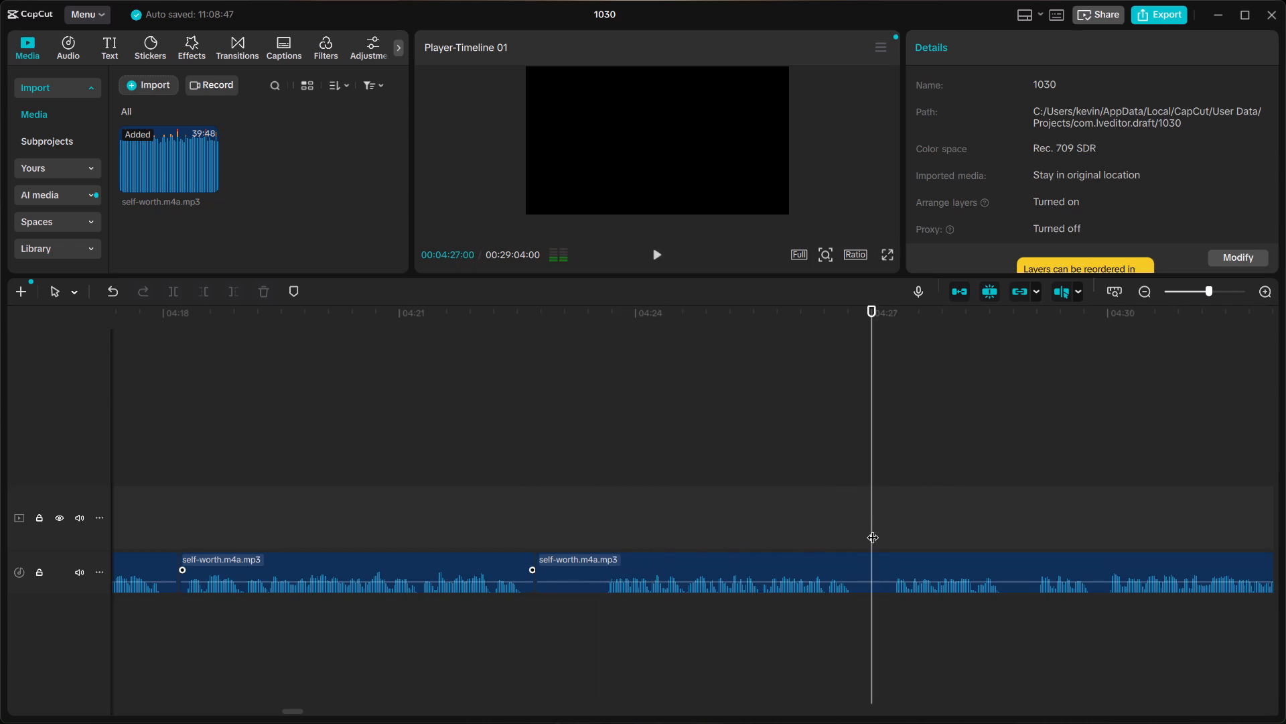
key("space")
left_click(1038, 532)
key("space")
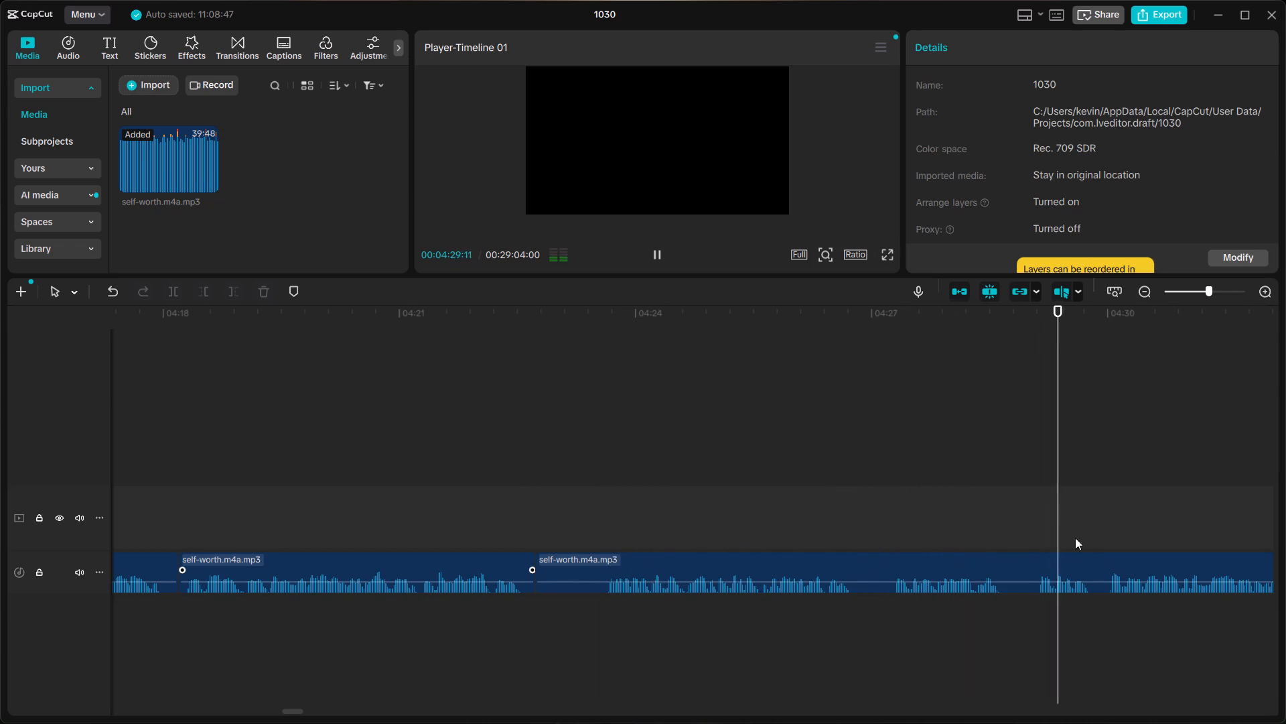
left_click(1083, 538)
left_click(1100, 532)
key("space")
scroll(1100, 532, "left", 1)
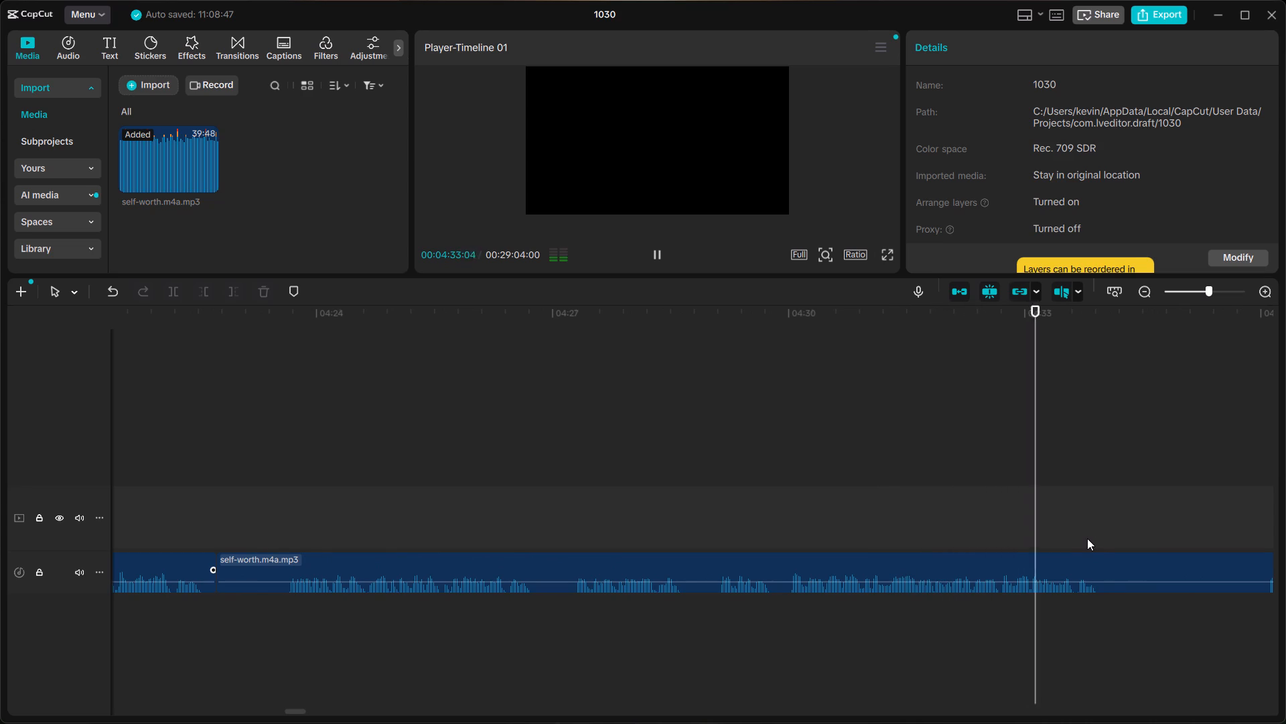
key("space")
scroll(1091, 539, "left", 1)
left_click(925, 546)
key("space")
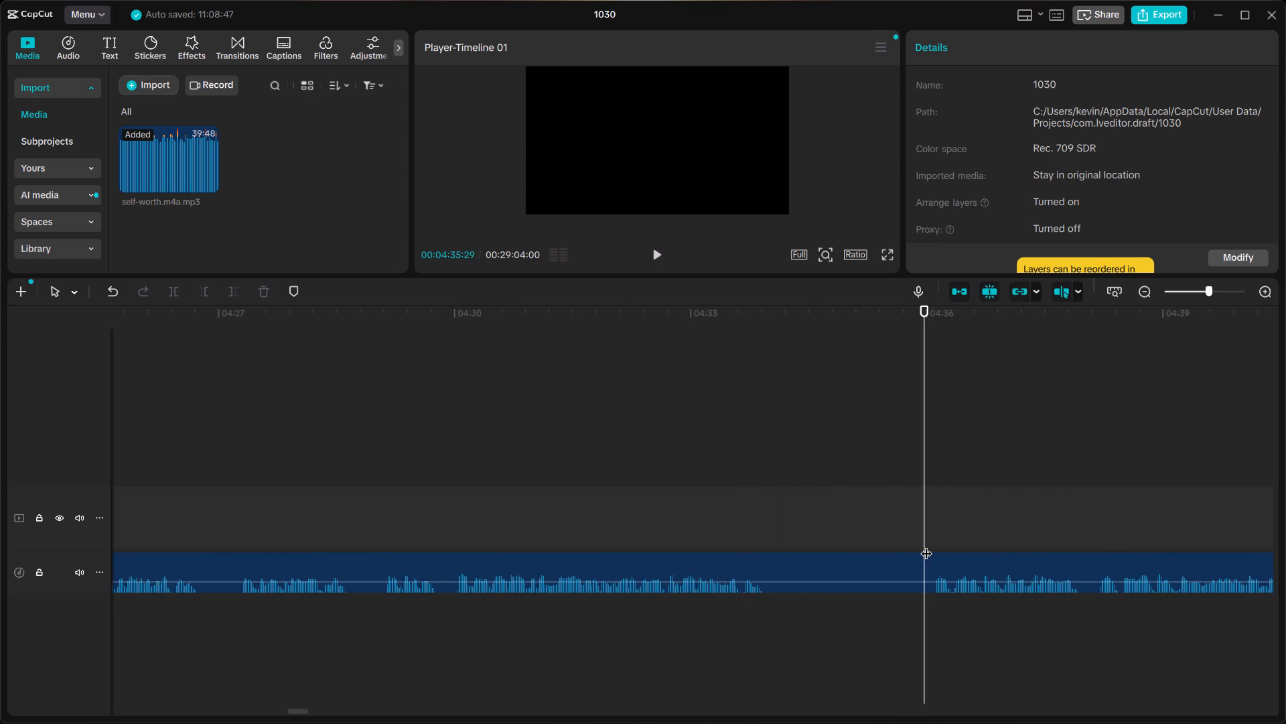
scroll(926, 545, "left", 1)
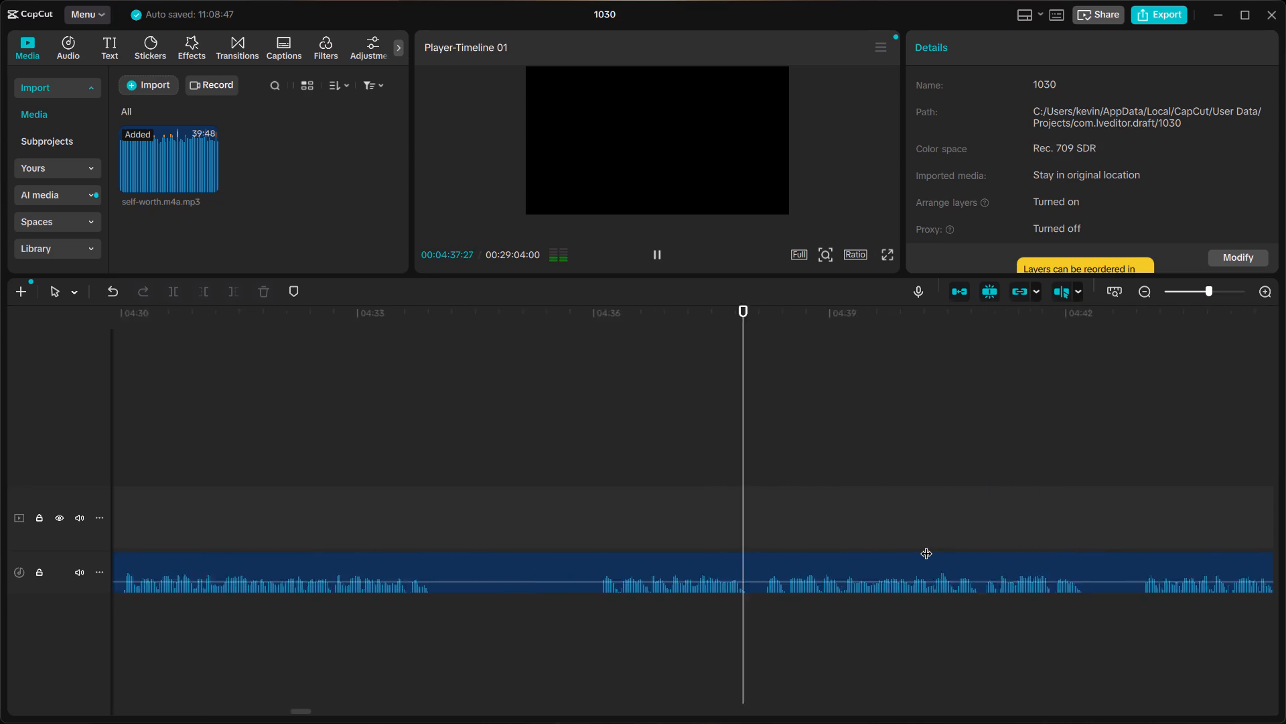
scroll(926, 545, "left", 1)
left_click(1096, 540)
key("space")
scroll(1098, 541, "left", 1)
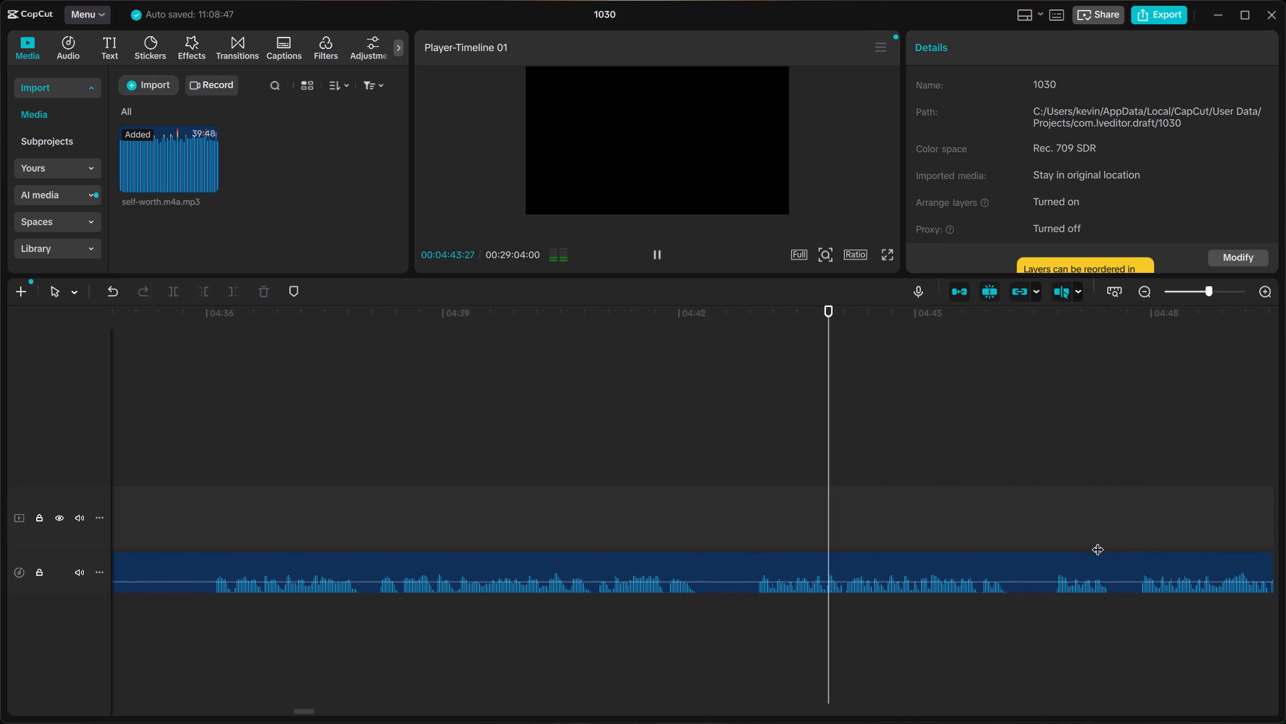
key("space")
Split the audio clip at about 04:42:26, just before the phrase that starts there.
left_click(754, 544)
left_click(758, 557)
key("ctrl+b")
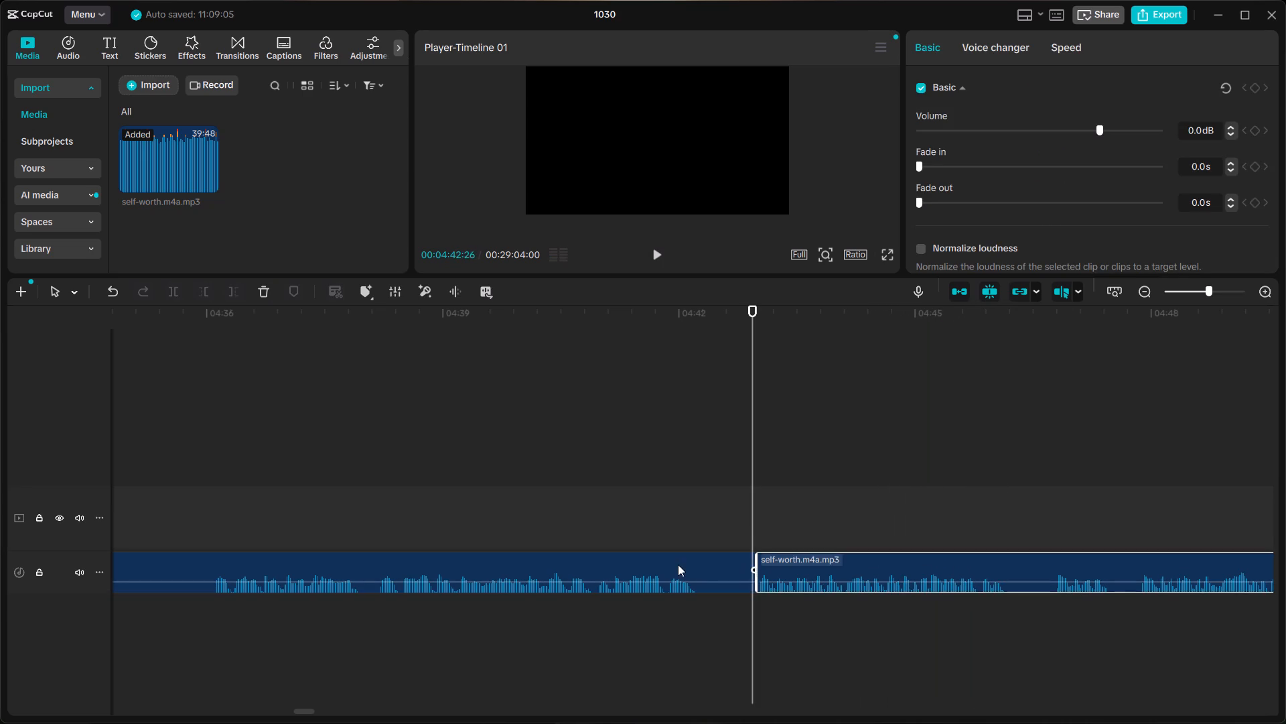
Delete the audio segment between the cuts at about 04:22 and 04:42 and close the gap it leaves.
left_click(697, 559)
scroll(697, 559, "right", 4)
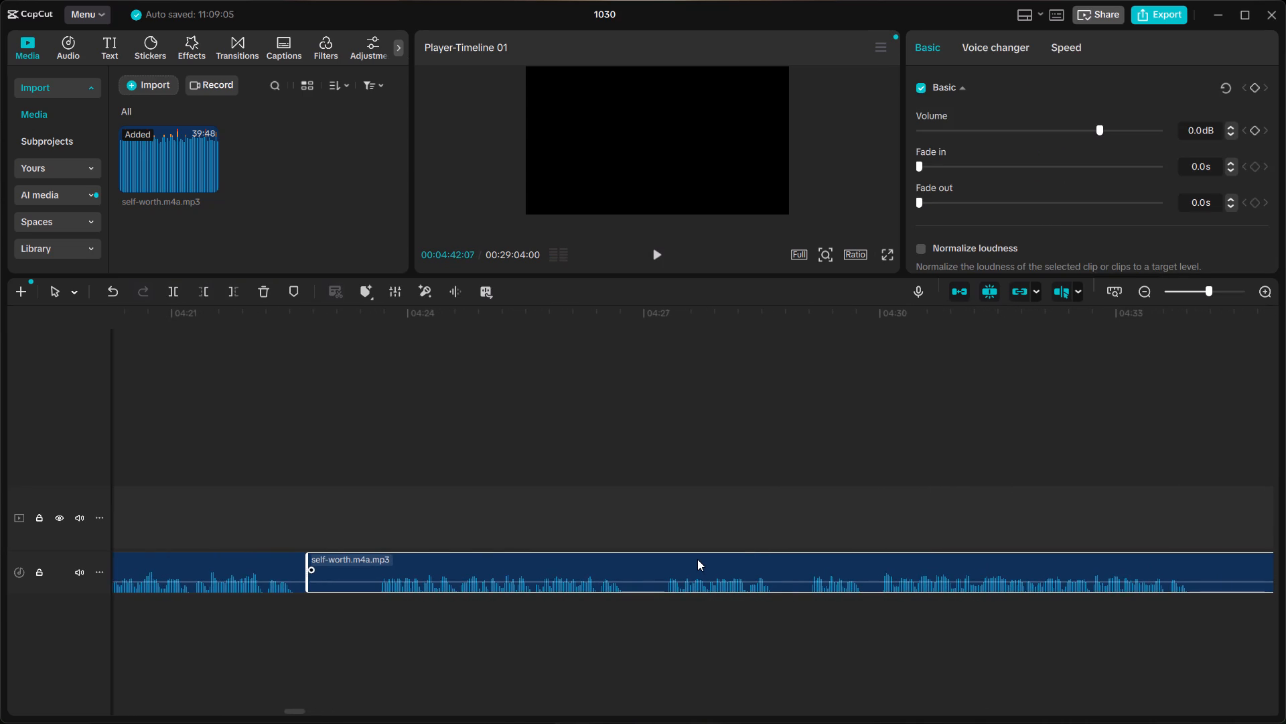
scroll(697, 559, "right", 1)
key("BackSpace")
right_click(610, 570)
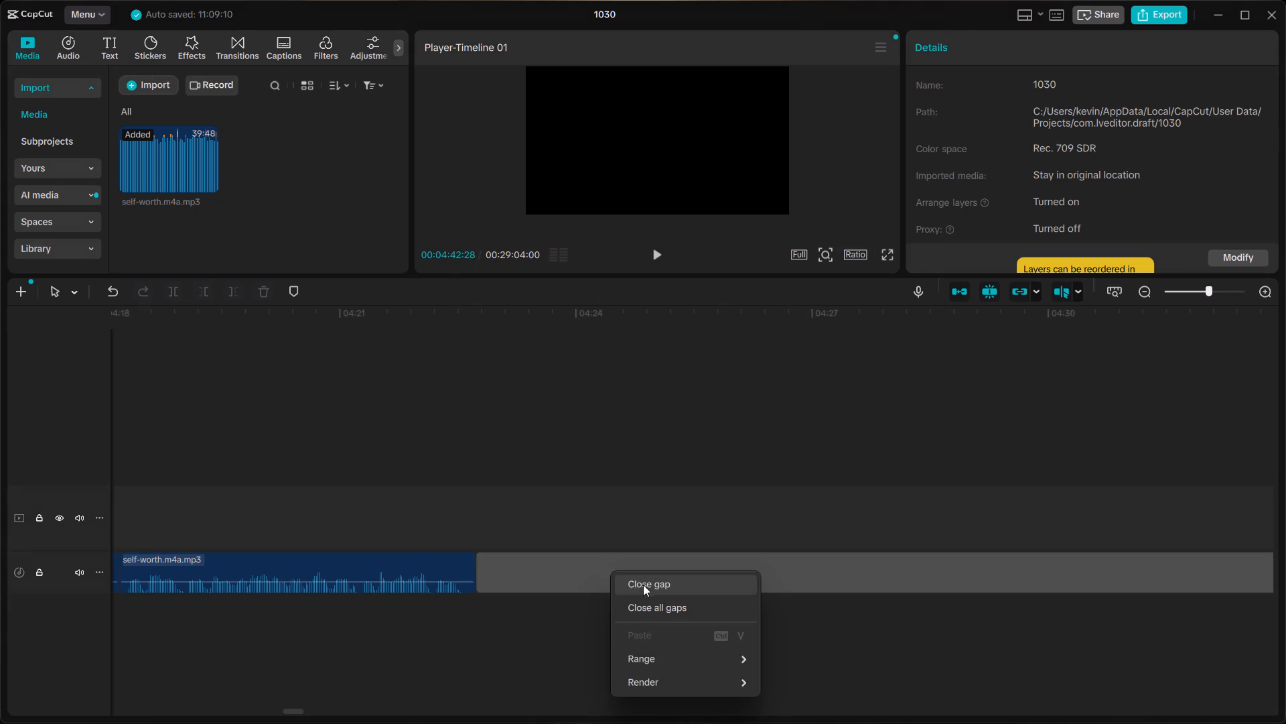
left_click(643, 585)
Play across the new join and split the following clip at about 04:26, in the pause after its first phrase.
left_click(406, 516)
key("space")
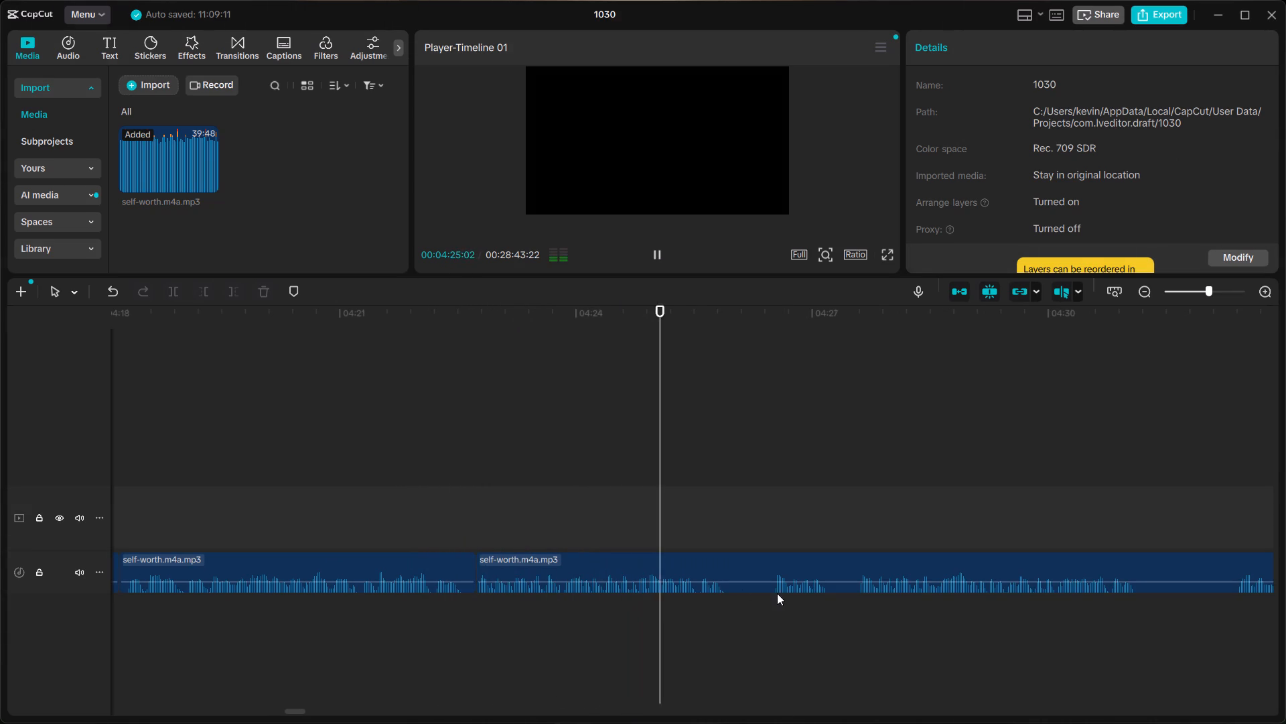
key("space")
left_click(728, 556)
left_click(731, 561)
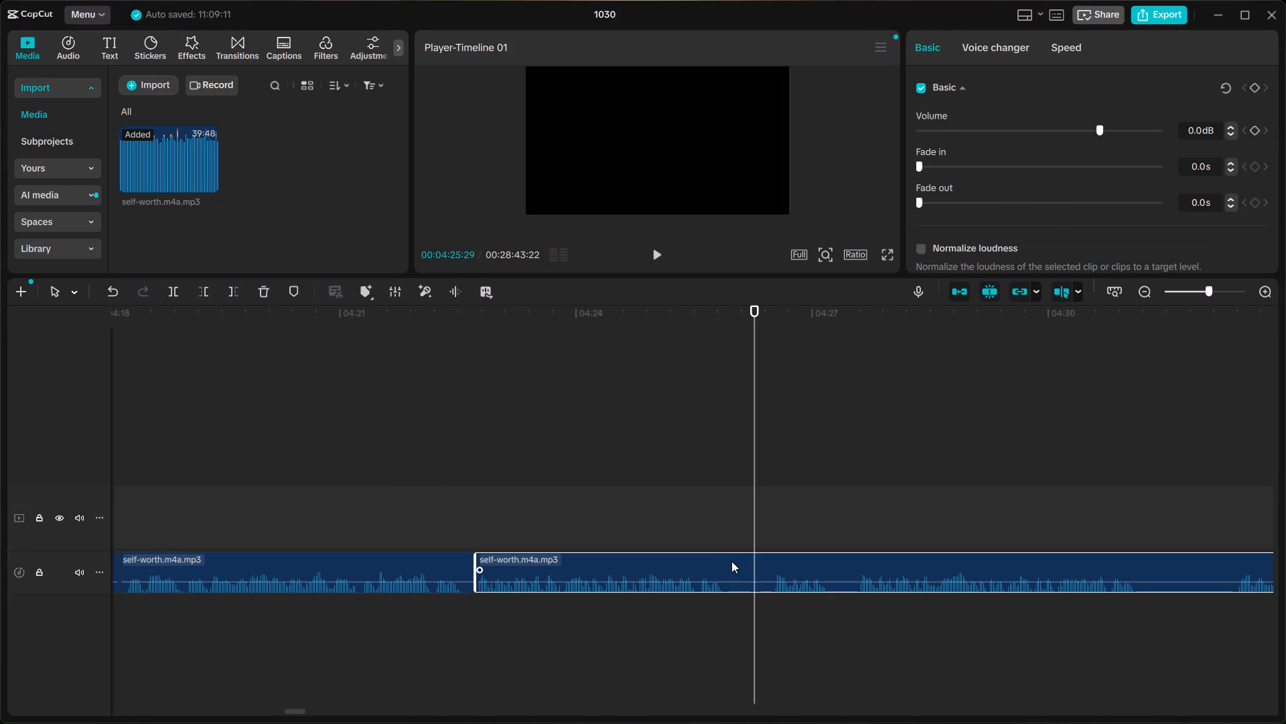
left_click(725, 539)
left_click(733, 560)
left_click(681, 538)
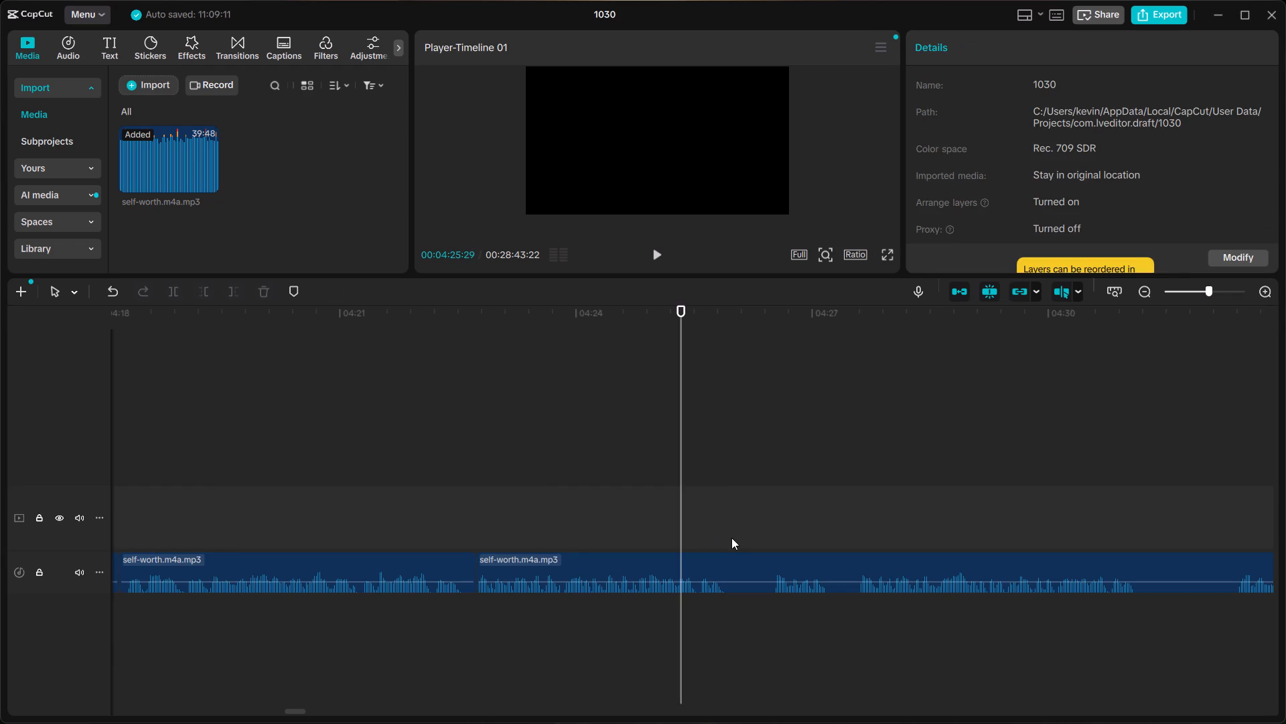
left_click(731, 538)
left_click(735, 562)
key("ctrl+b")
Listen to the phrases from about 04:26 to 04:33 to identify where the next usable phrase begins.
left_click(843, 538)
key("space")
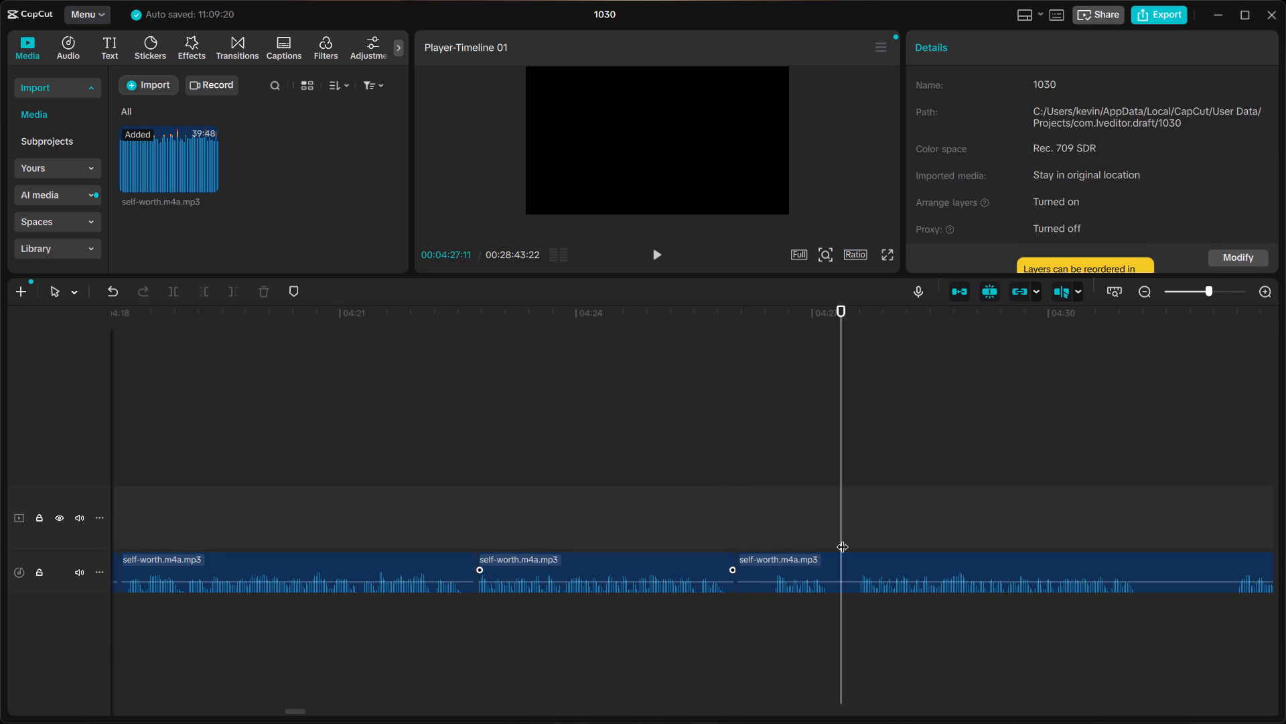
scroll(843, 538, "left", 1)
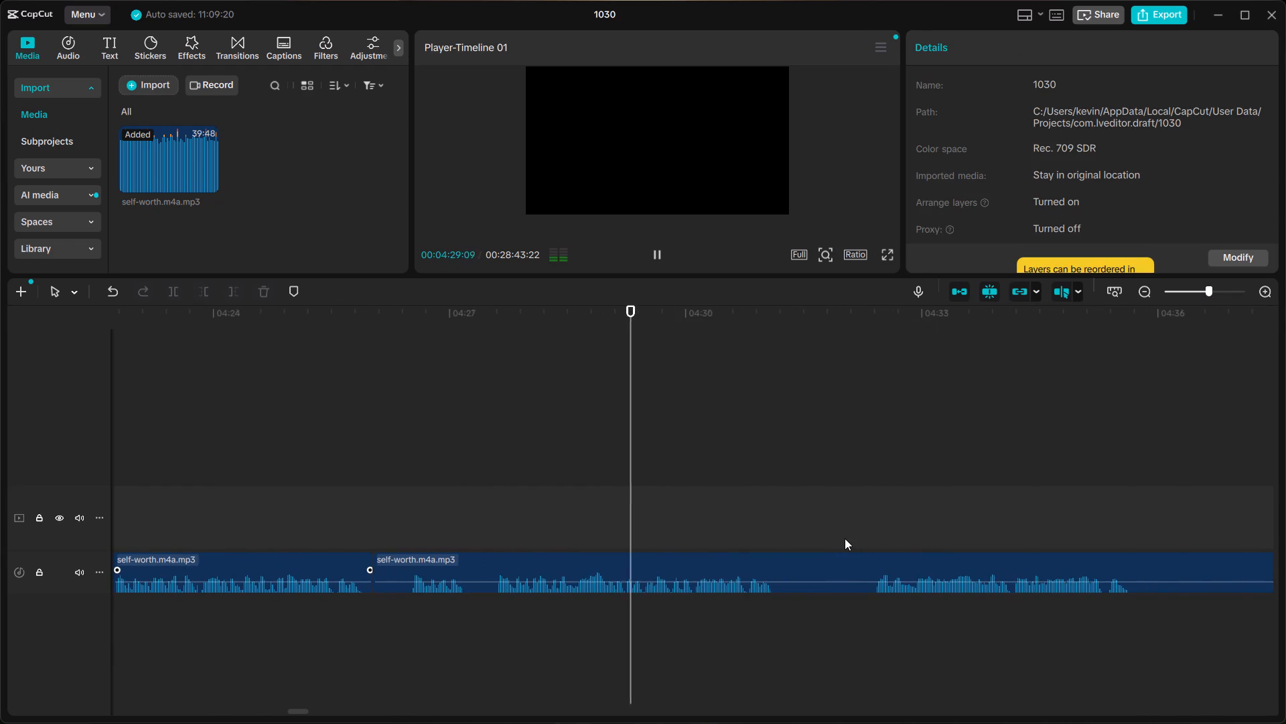
left_click(868, 538)
key("space")
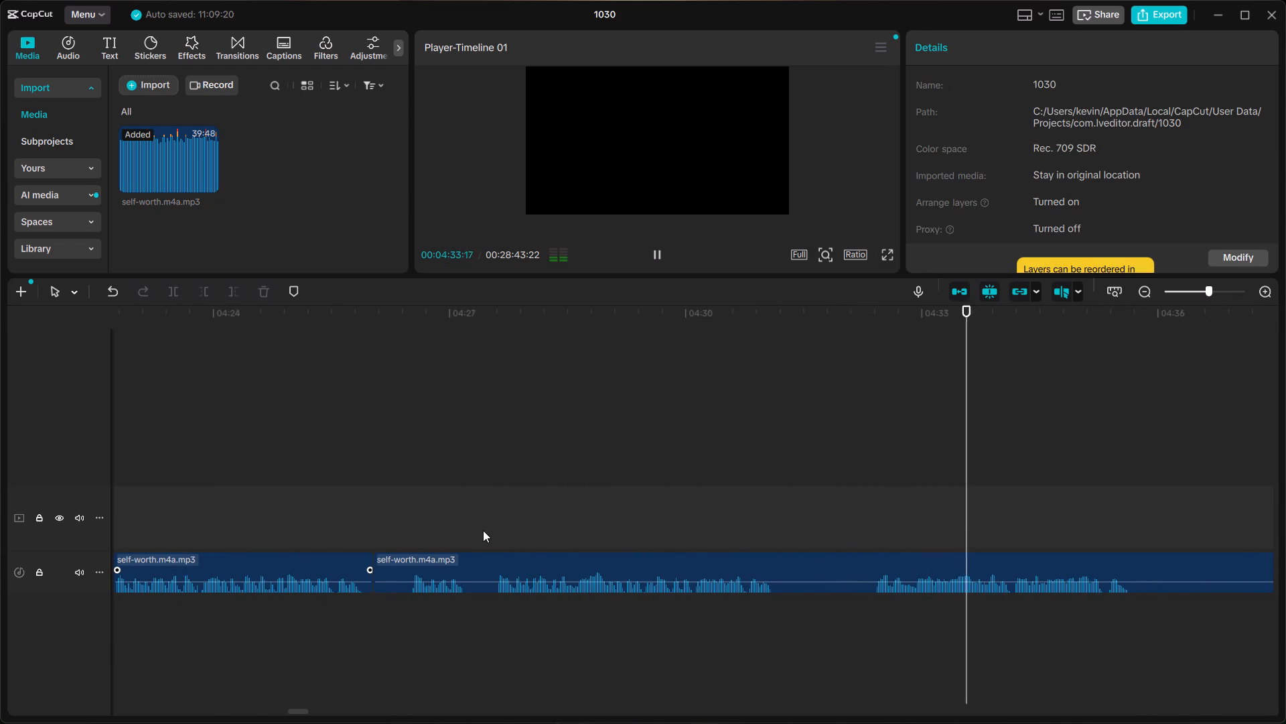
left_click(485, 530)
key("space")
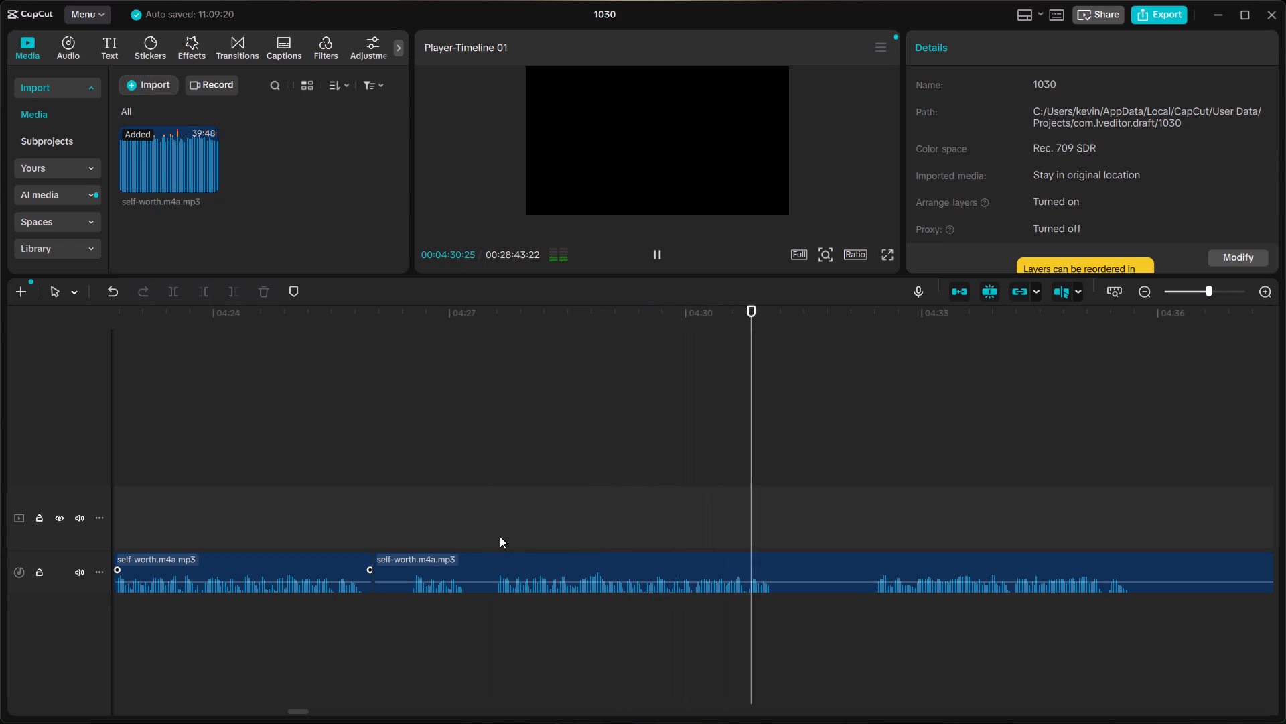
left_click(395, 531)
key("space")
left_click(494, 536)
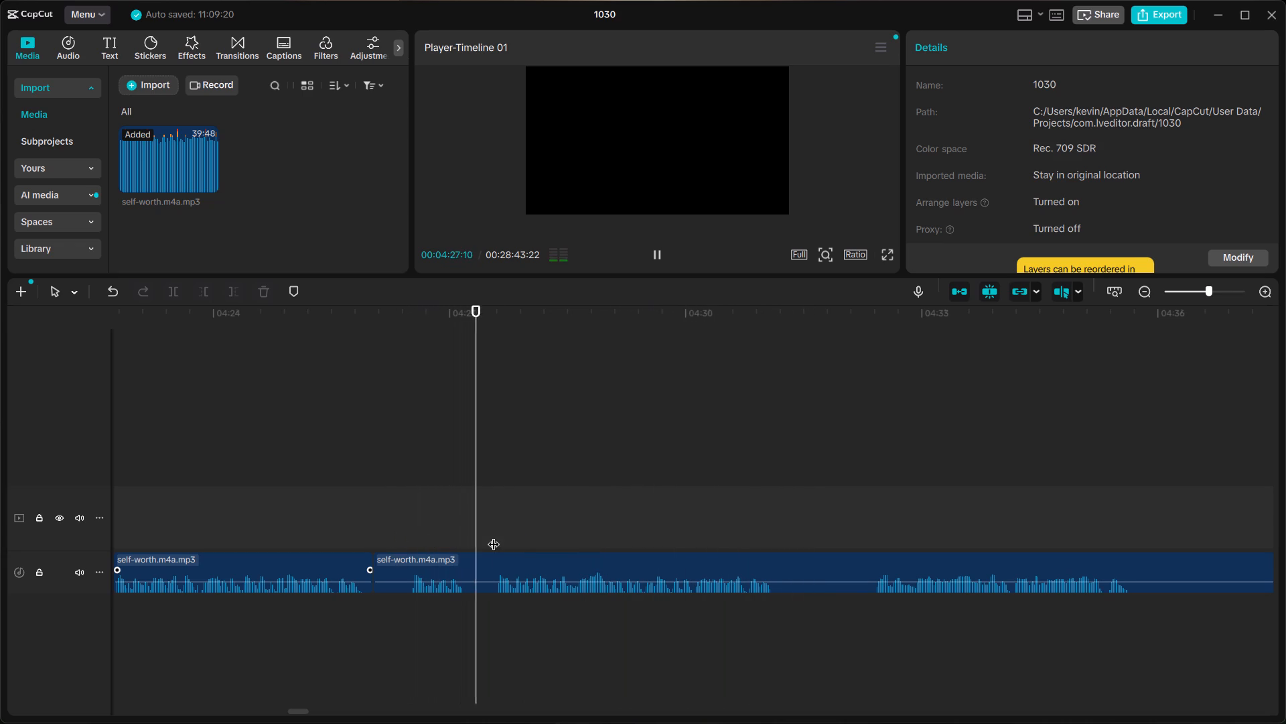
key("space")
left_click(494, 544)
key("space")
Split the audio clip at about 04:27:15, right before the longer phrase.
left_click(488, 553)
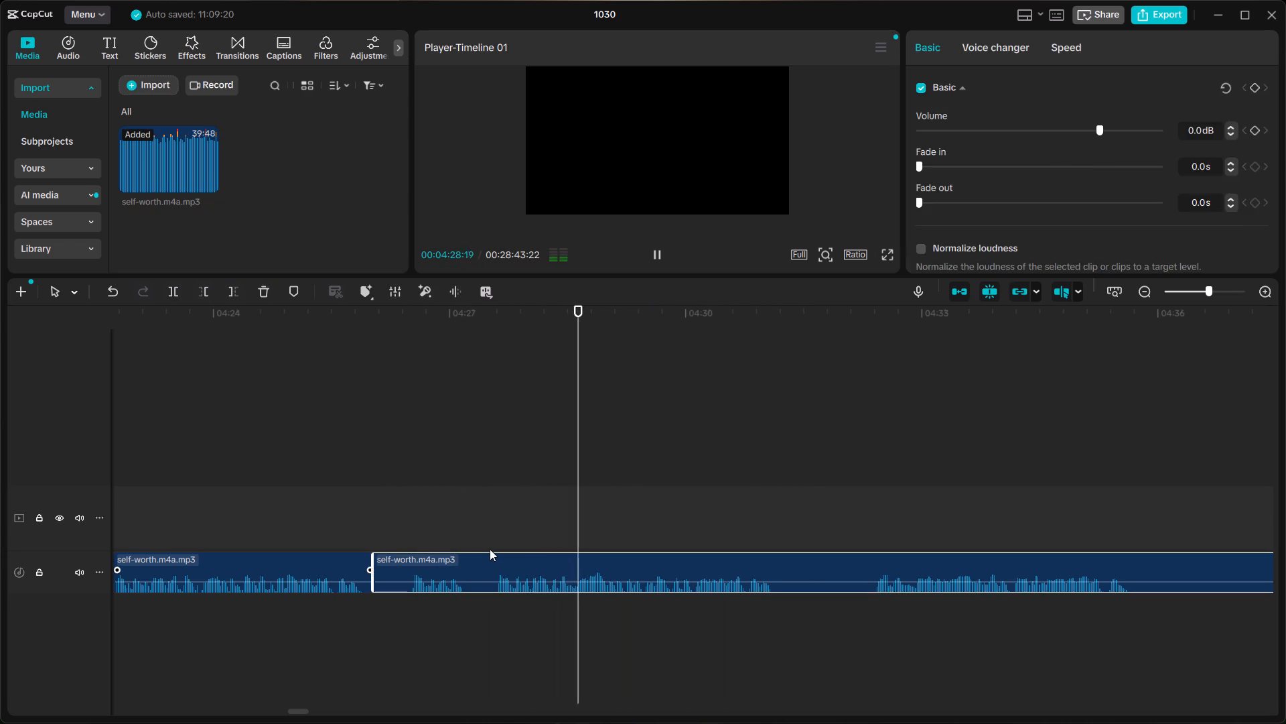
left_click(490, 549)
left_click(493, 557)
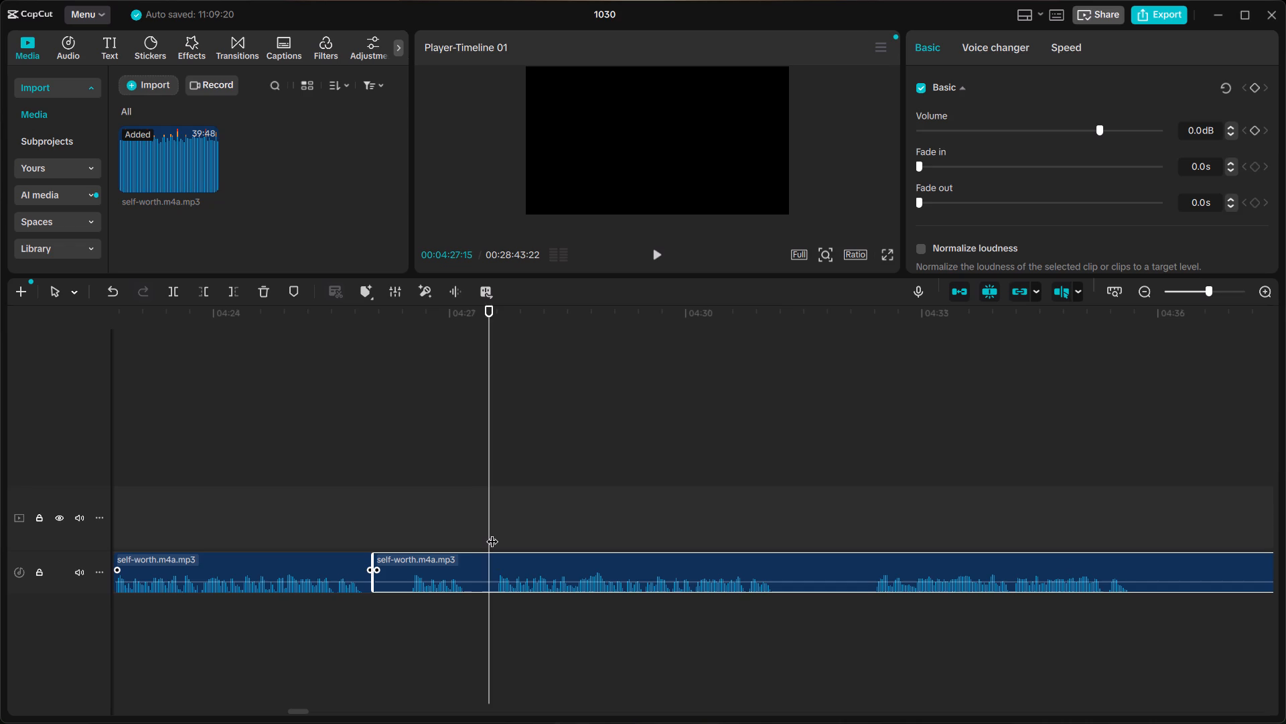
left_click(492, 533)
left_click(494, 534)
key("ctrl+b")
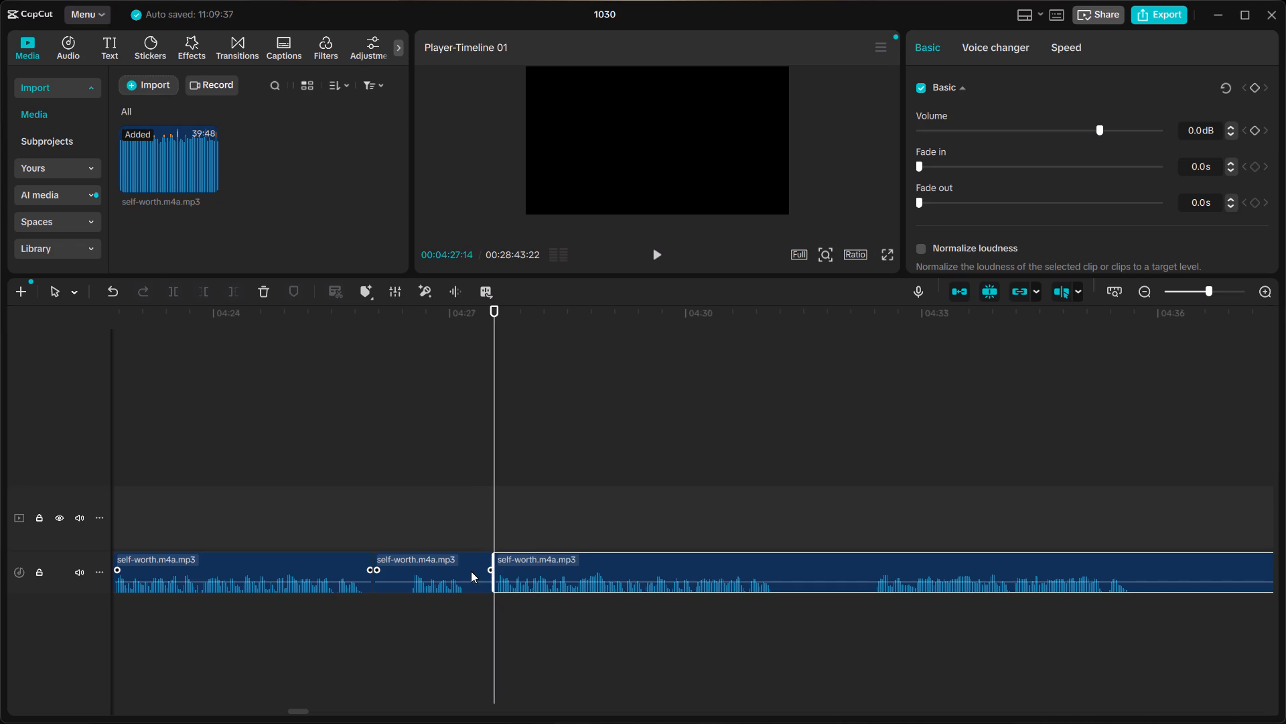
Delete the short audio segment between about 04:26 and 04:27:15 and move the following clip against the preceding one.
left_click(471, 571)
key("BackSpace")
left_click(584, 564)
left_click_drag(584, 563, 583, 563)
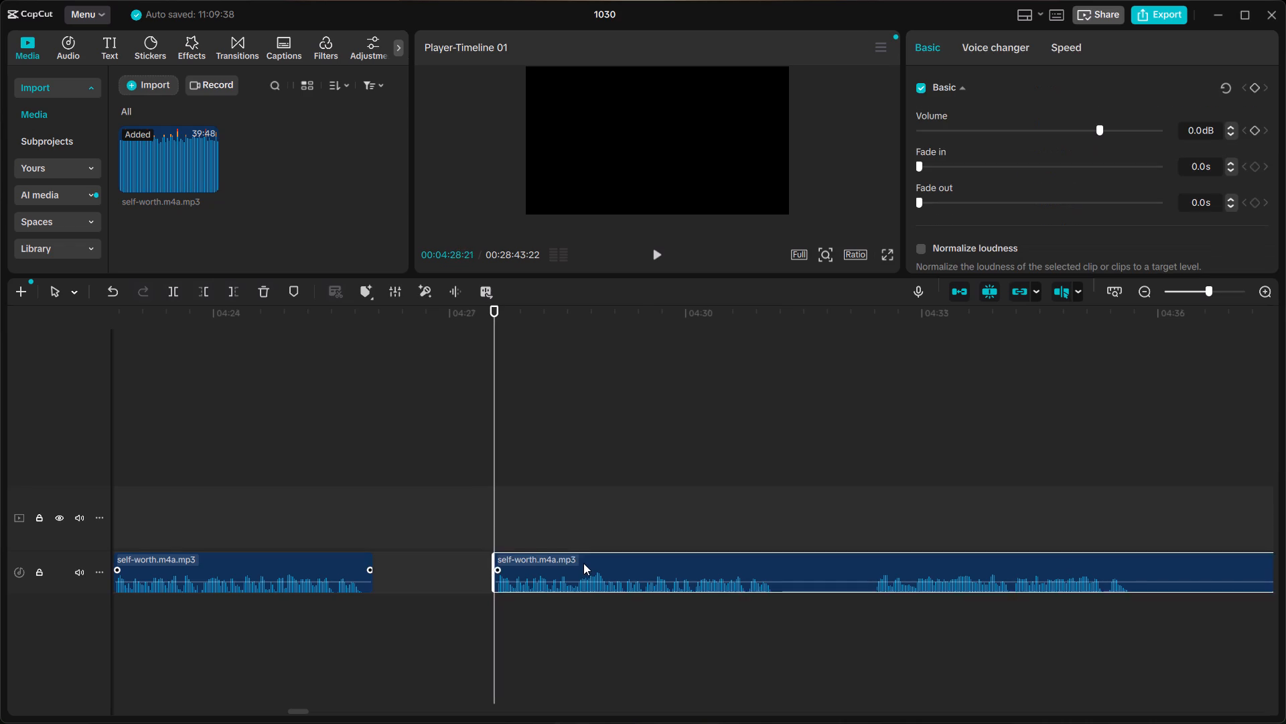
left_click_drag(583, 563, 468, 570)
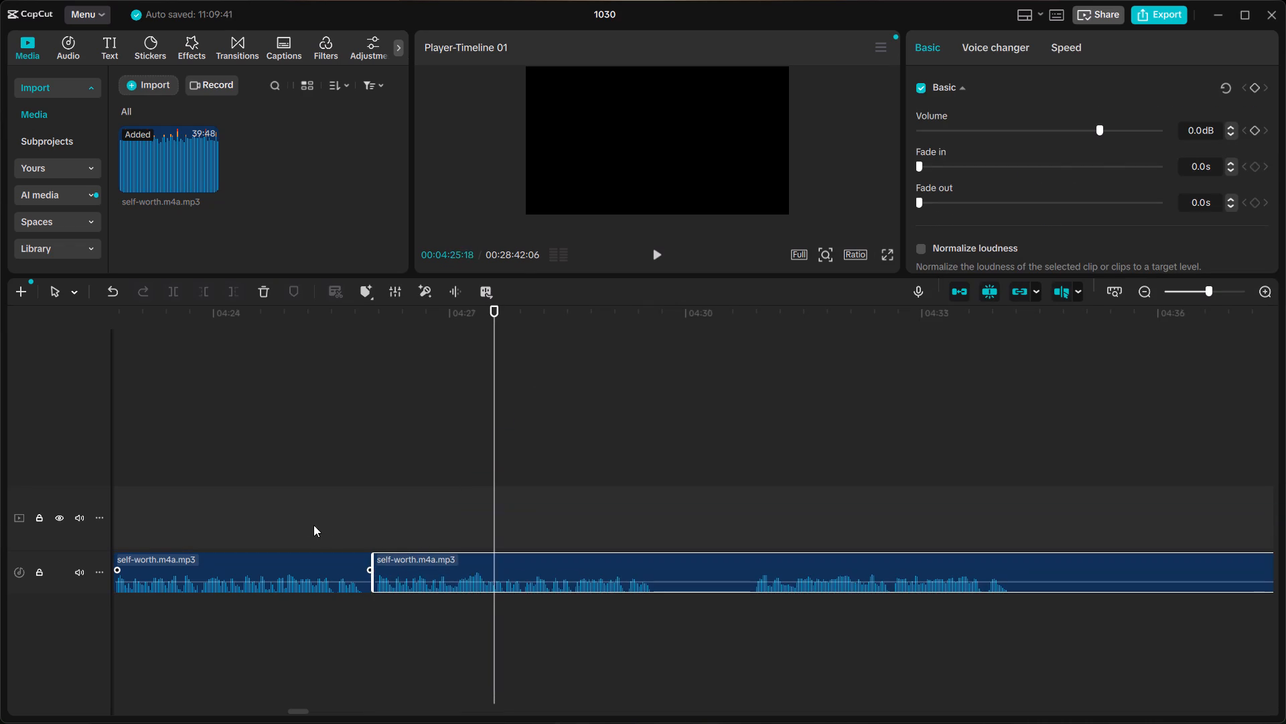
Play across the join and split the audio clip at about 04:29:22, in the pause after the phrase.
left_click(306, 521)
key("space")
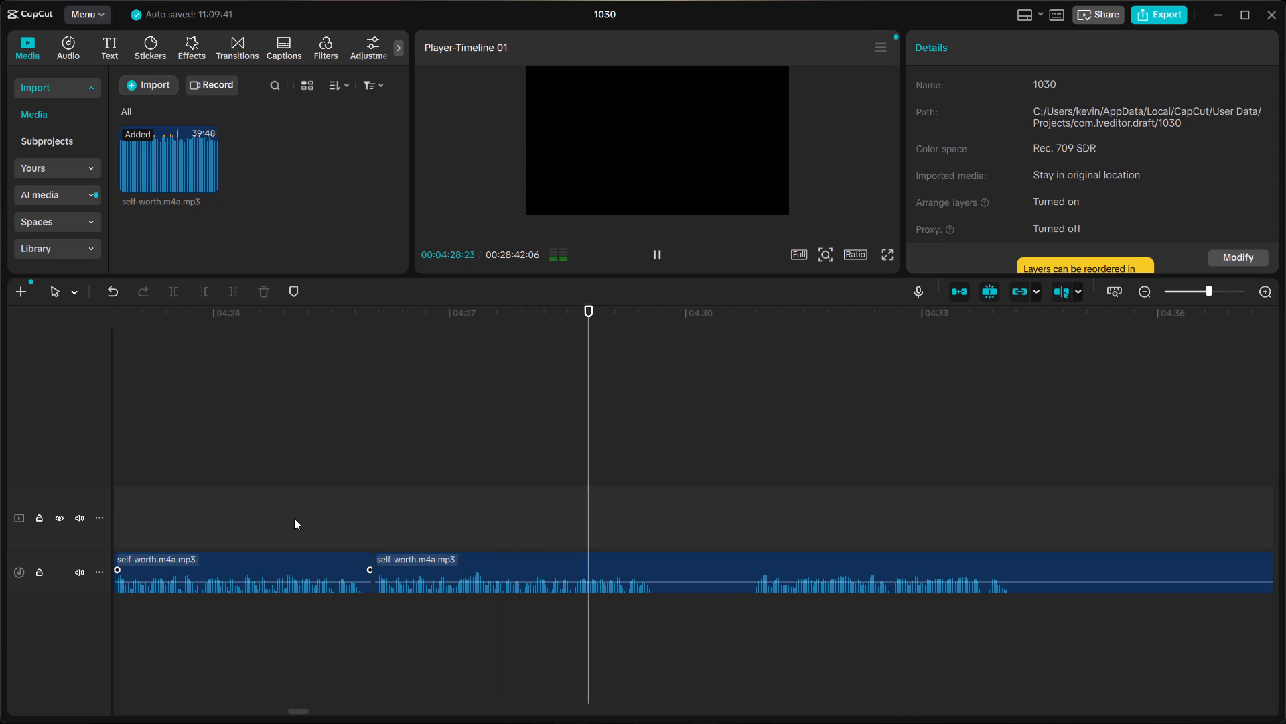
key("space")
left_click(660, 533)
left_click(665, 556)
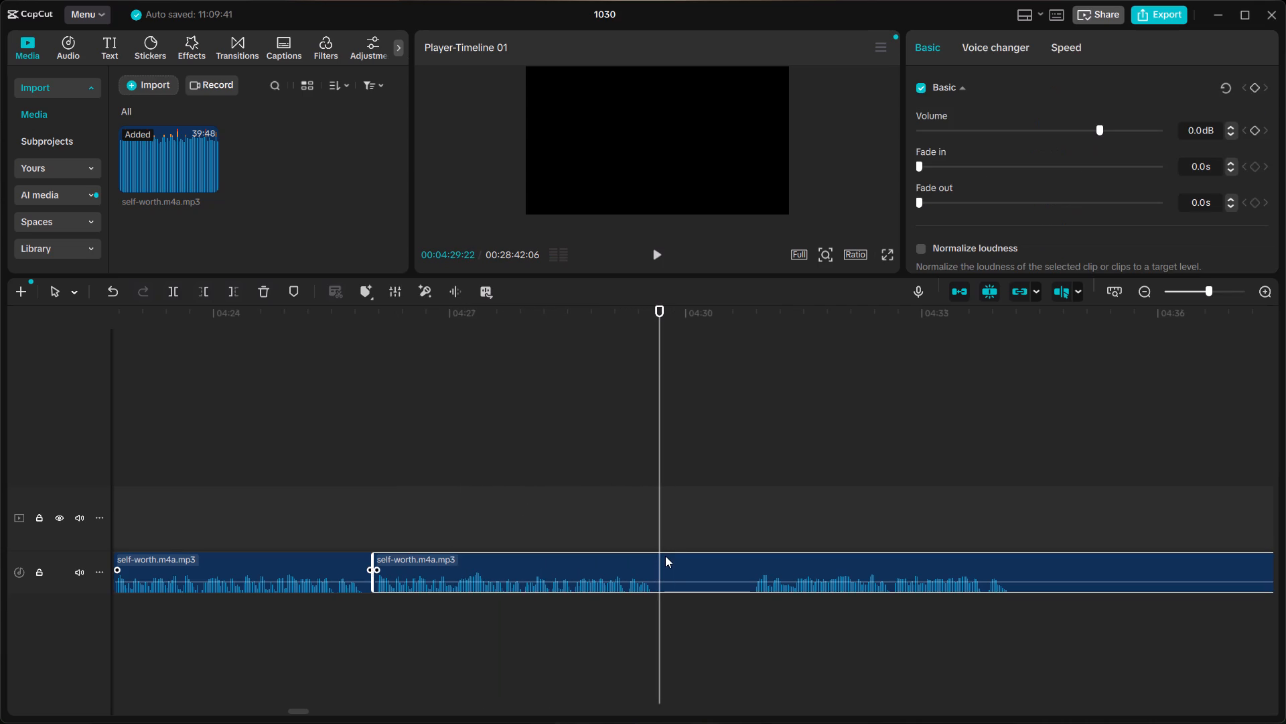
key("ctrl+b")
Listen to the starts of the phrases between about 04:30 and 05:03 to compare the repeated takes.
left_click(751, 538)
key("space")
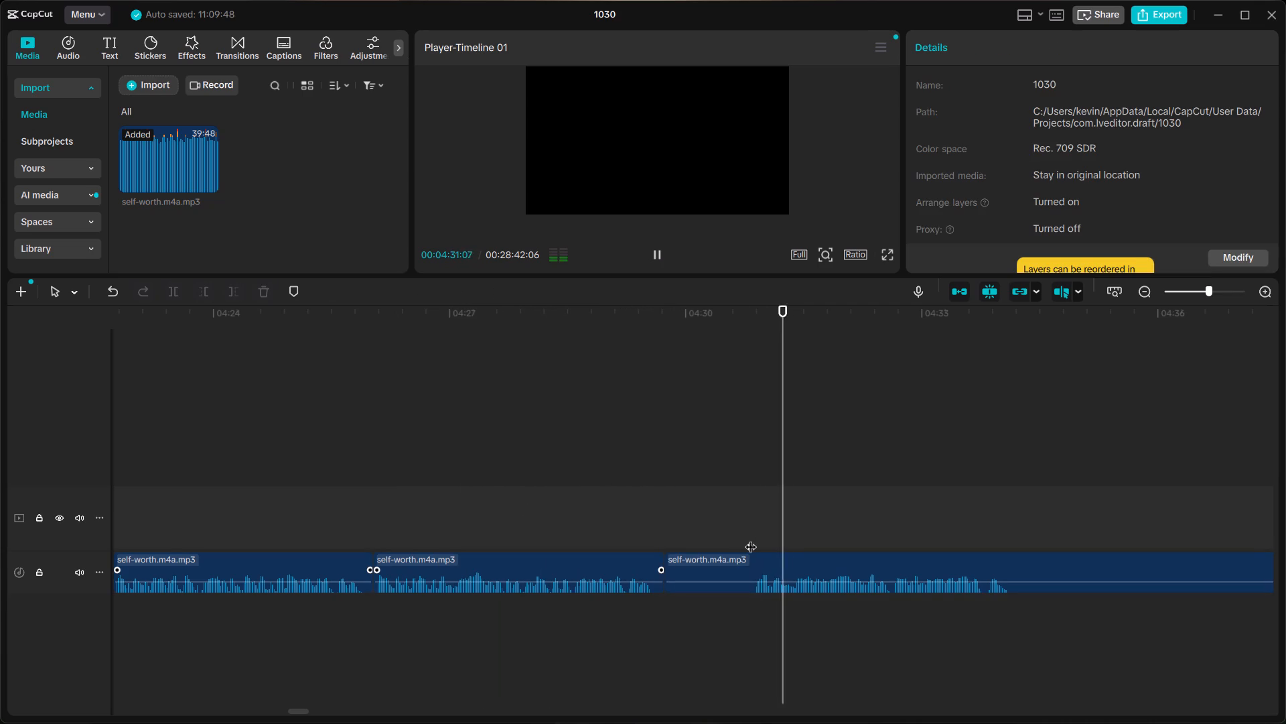
scroll(751, 538, "left", 1)
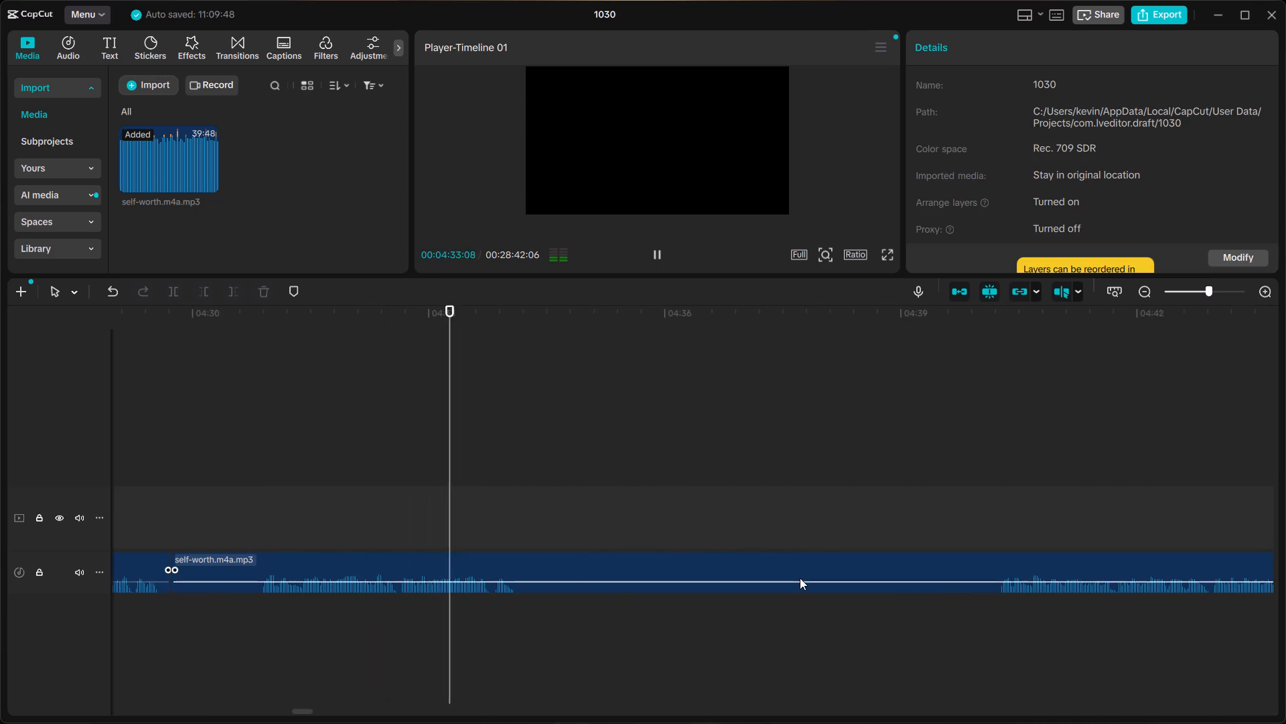
left_click(991, 524)
key("space")
scroll(991, 524, "left", 1)
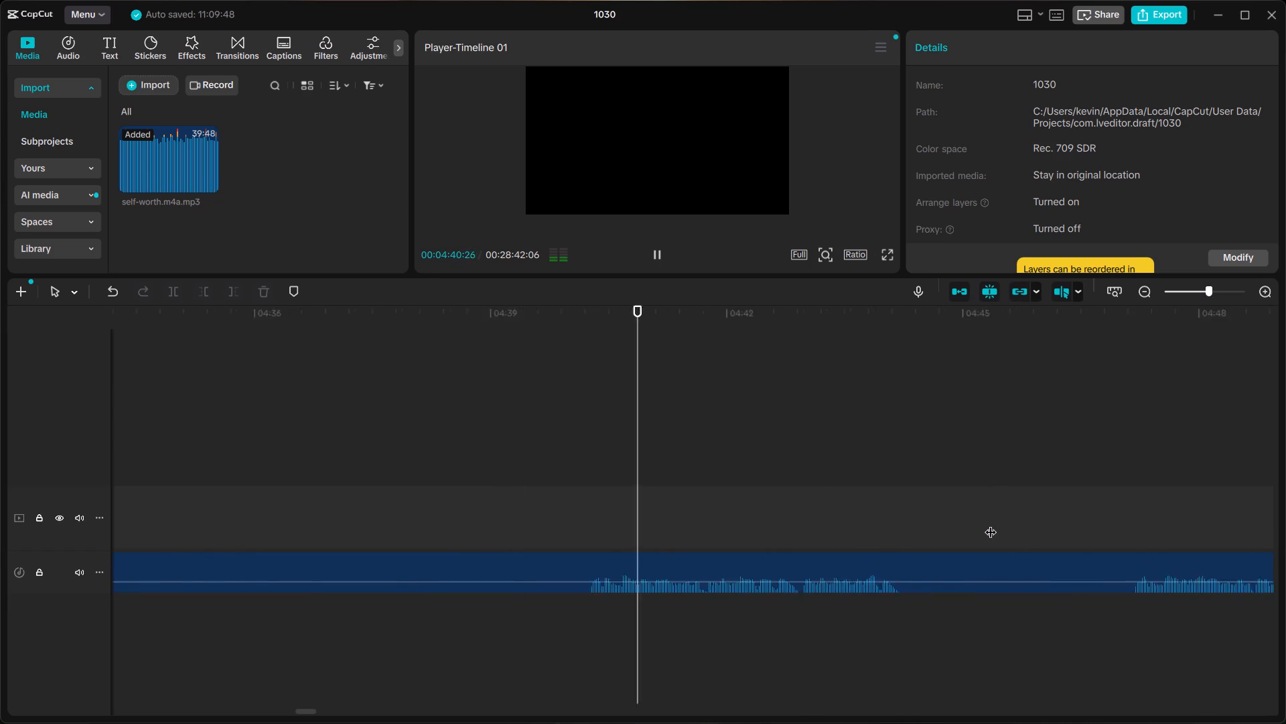
scroll(991, 524, "left", 1)
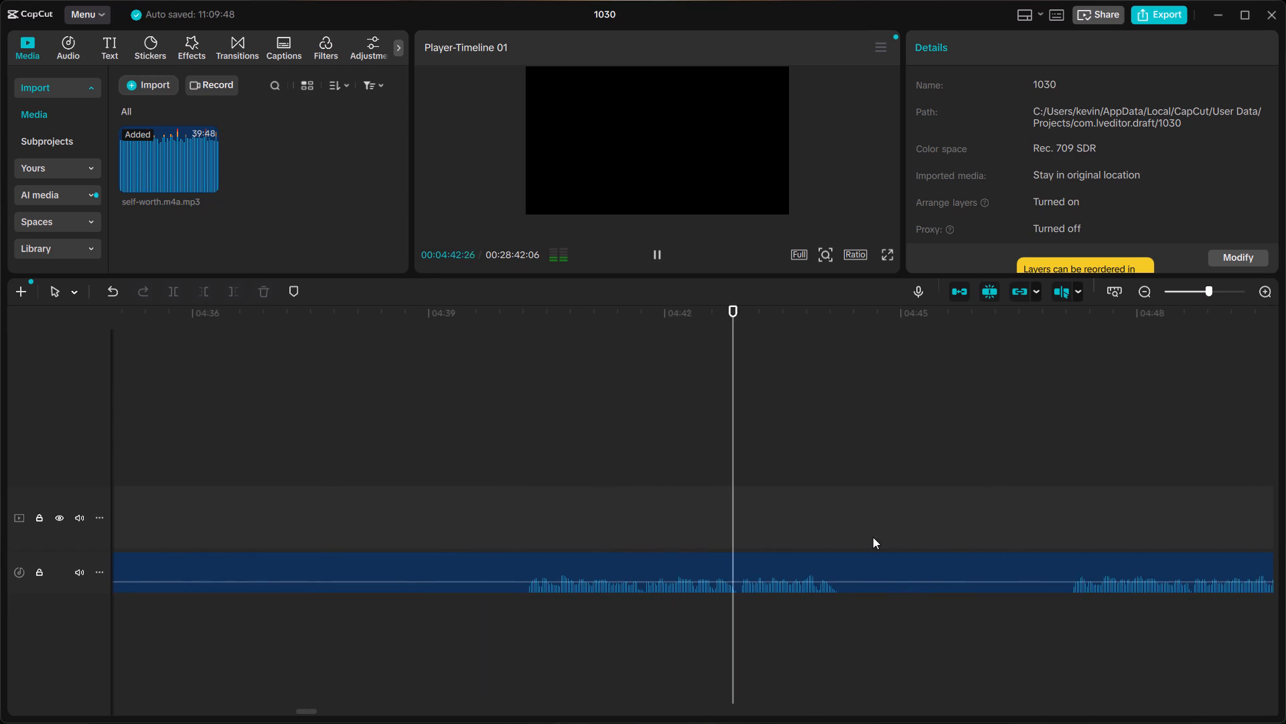
left_click(1067, 528)
key("space")
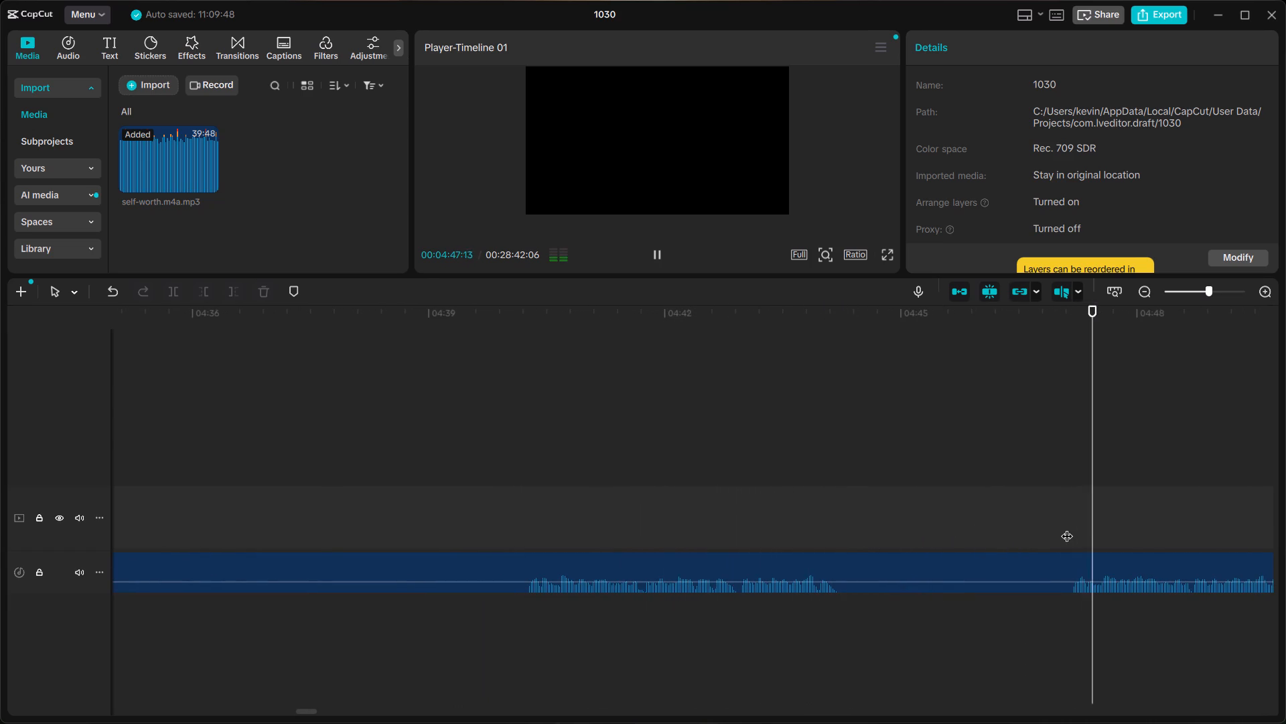
scroll(1067, 528, "left", 2)
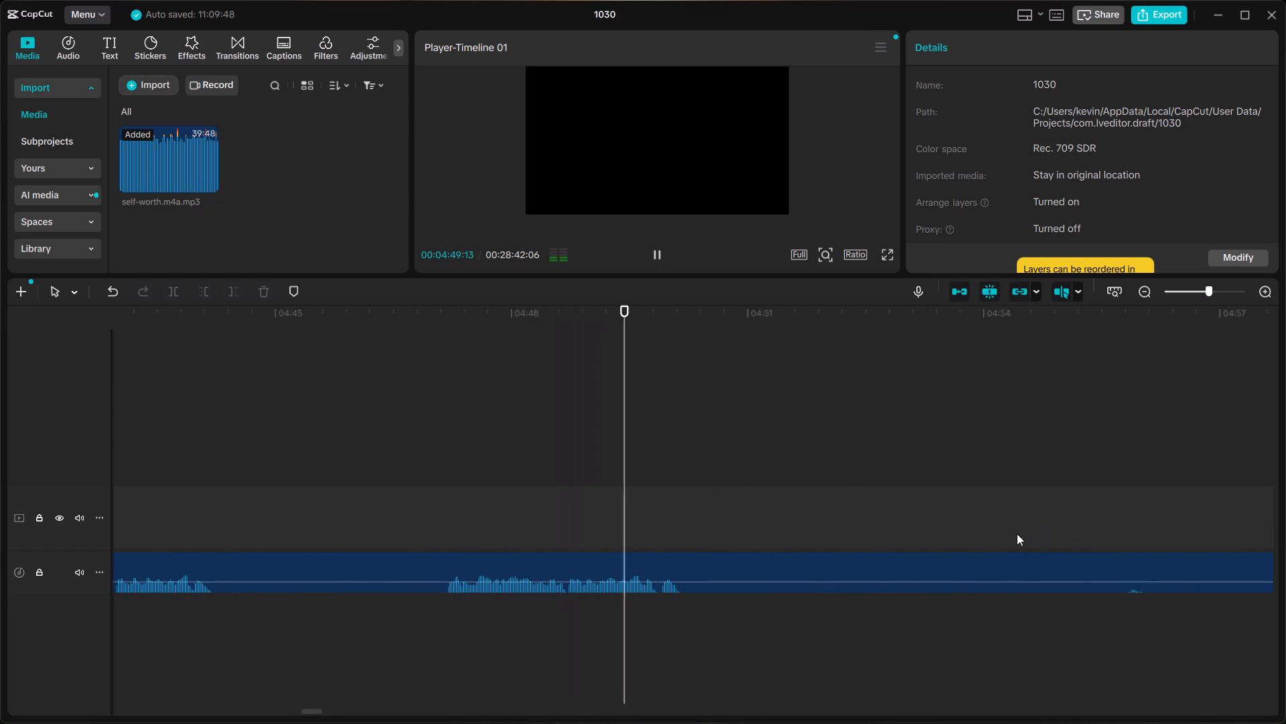
key("space")
scroll(1056, 532, "left", 2)
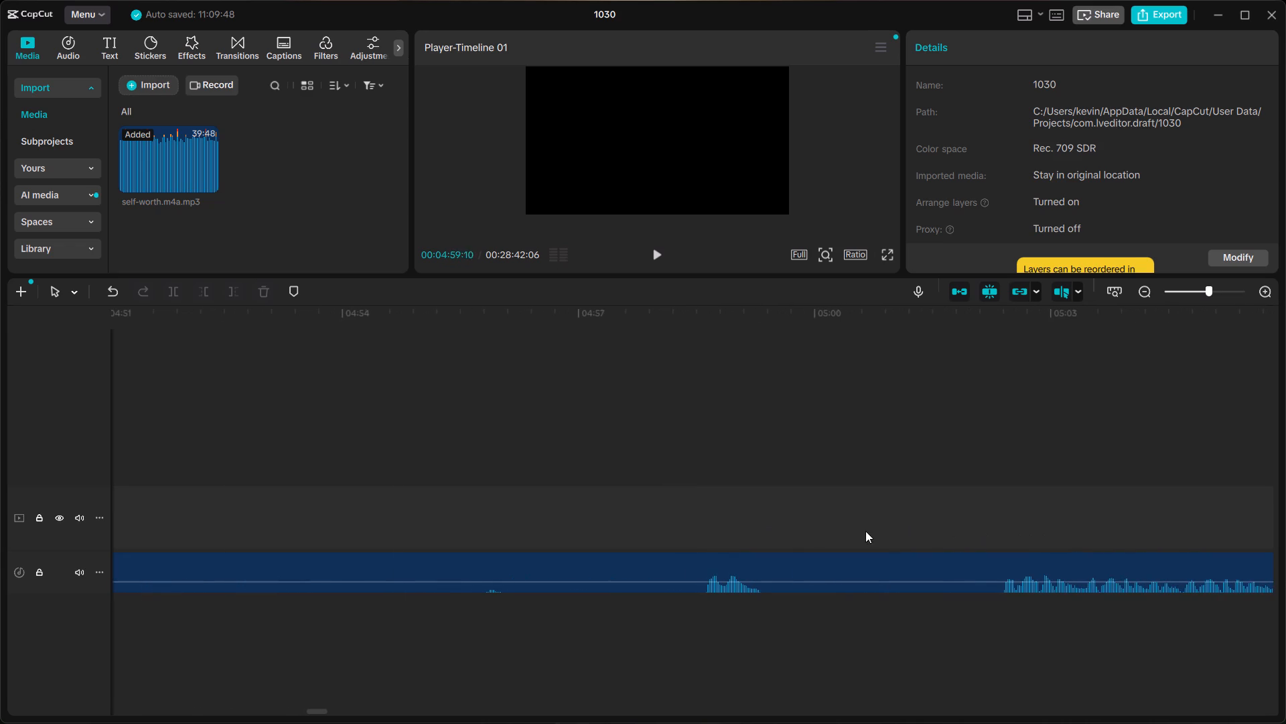
left_click(996, 517)
key("space")
key("space")
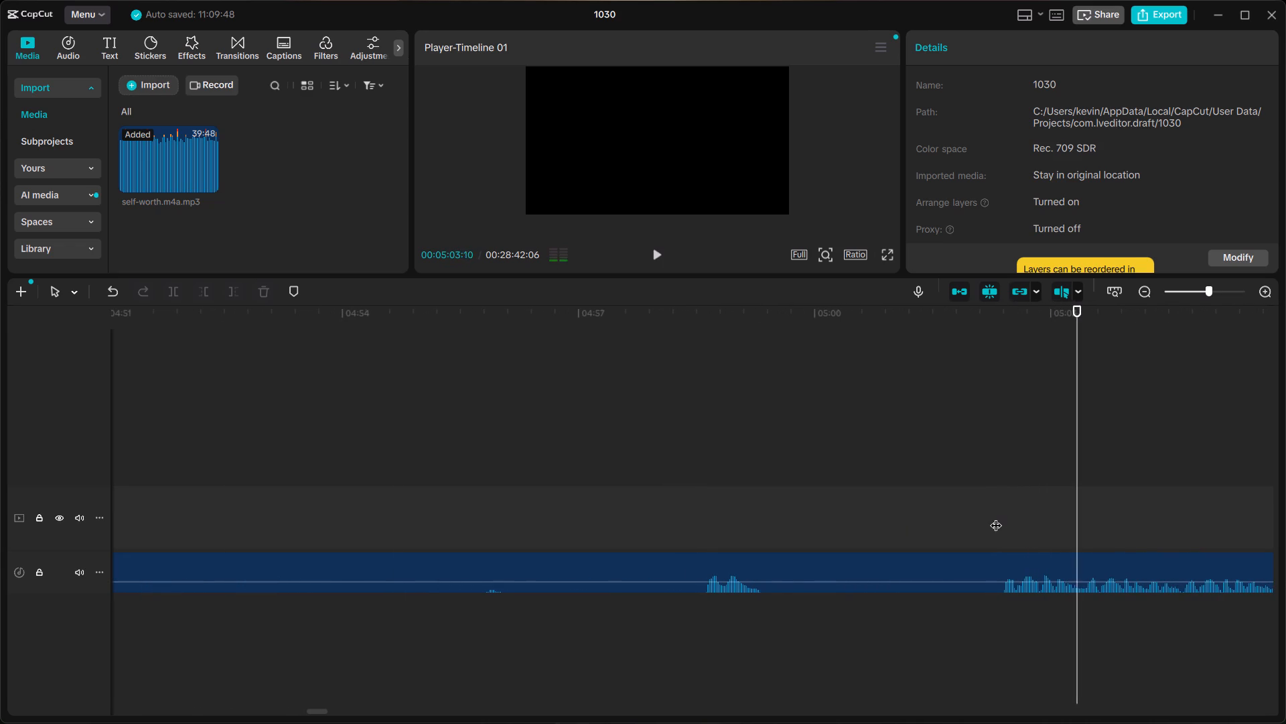
Replay the phrase following the 04:29:22 cut and split the audio clip at about 04:30:25, right before its speech starts.
scroll(931, 520, "right", 5)
scroll(794, 518, "right", 1)
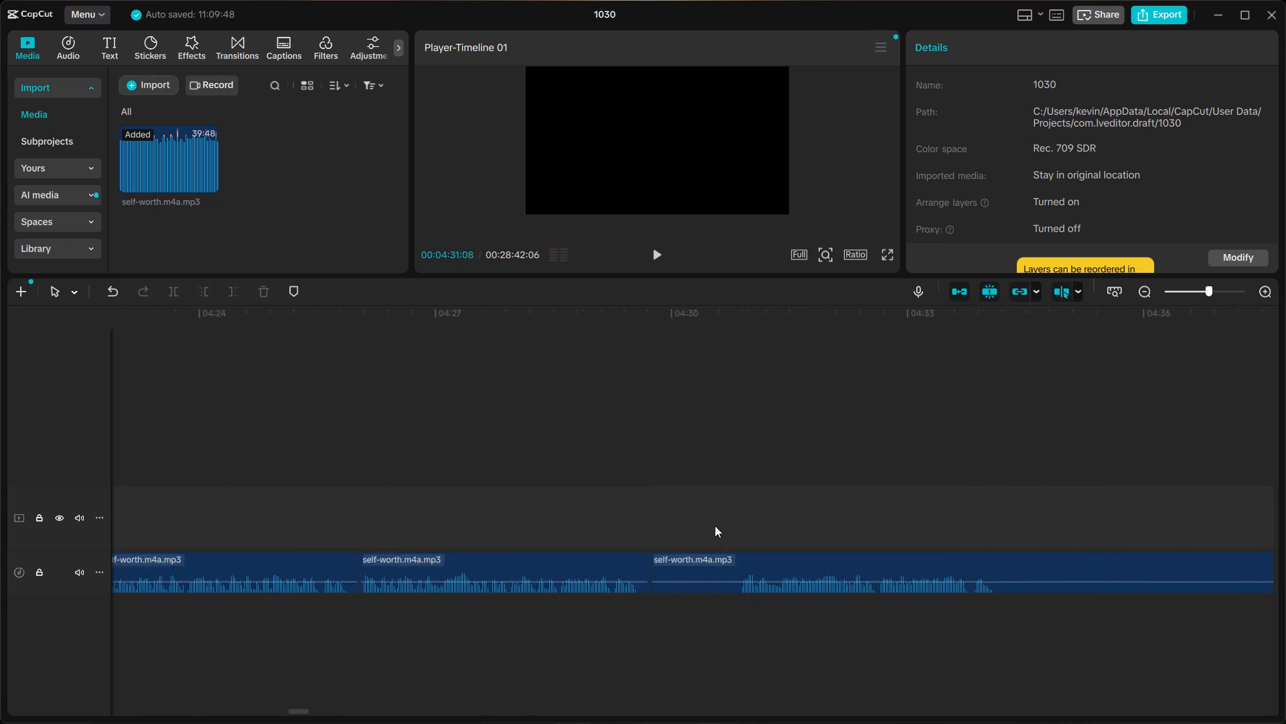
scroll(715, 526, "right", 1)
left_click(813, 531)
key("space")
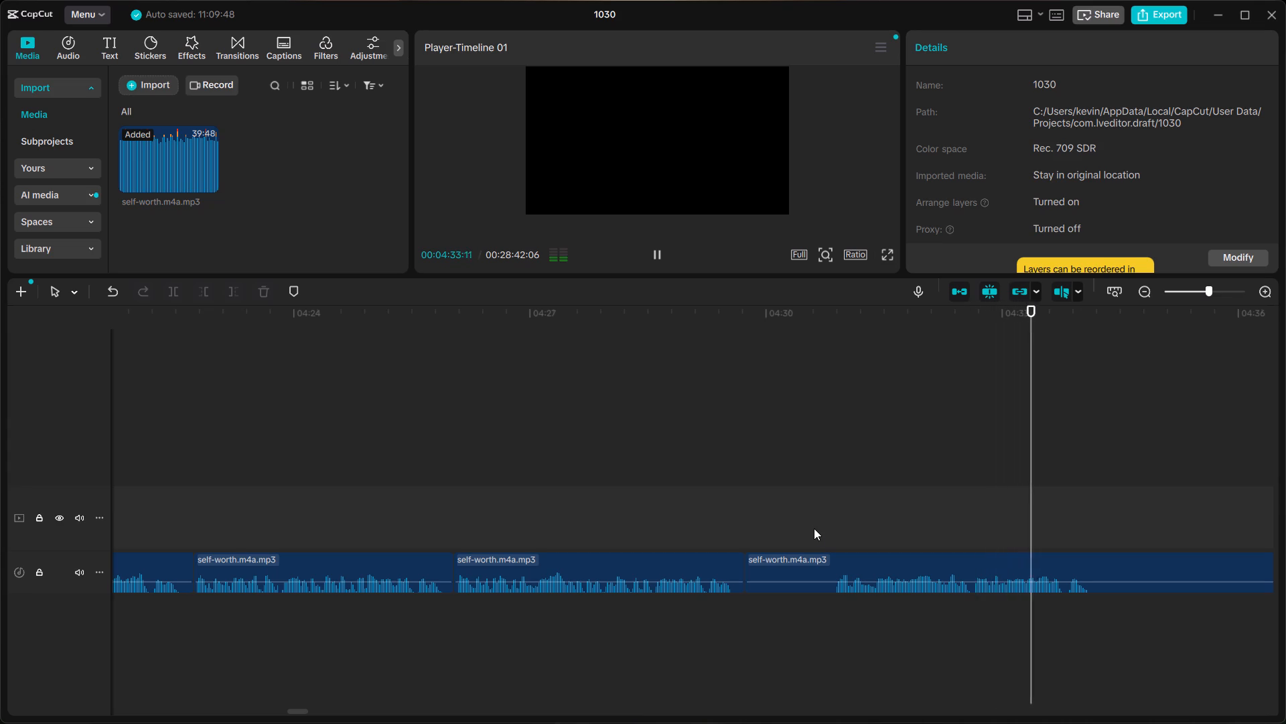
key("space")
left_click(827, 548)
left_click(832, 550)
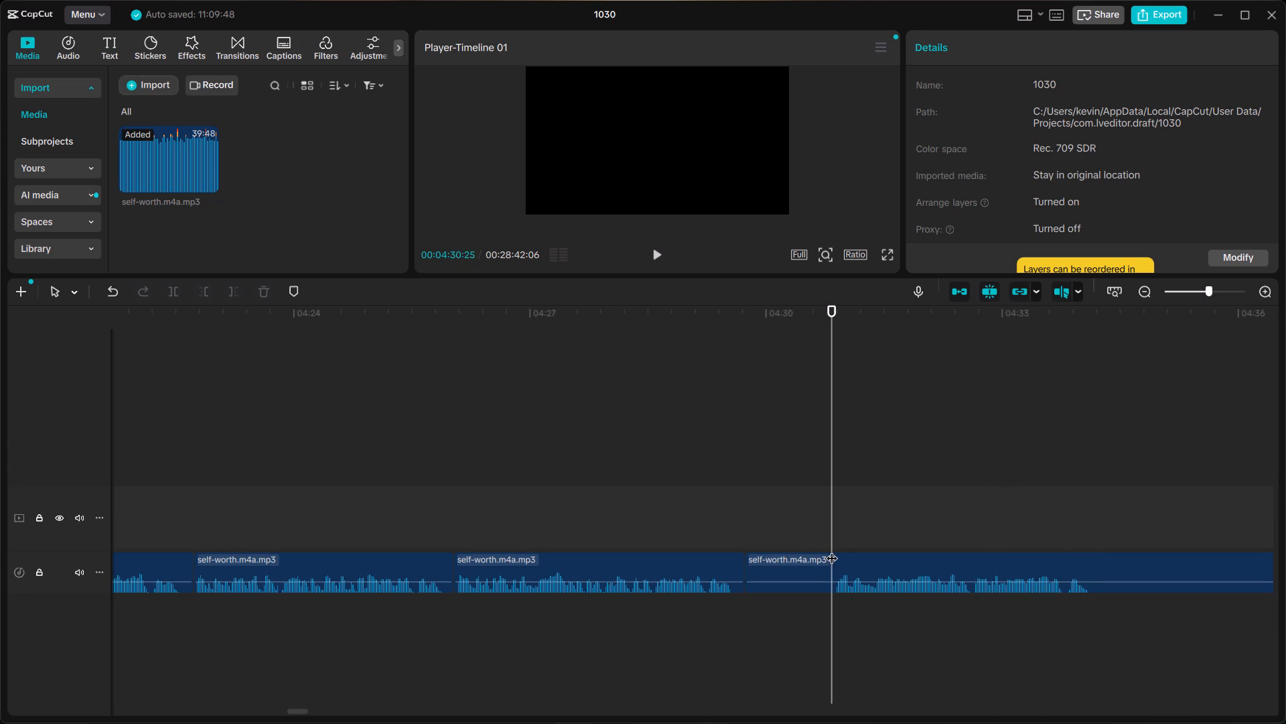
left_click(833, 559)
key("ctrl+b")
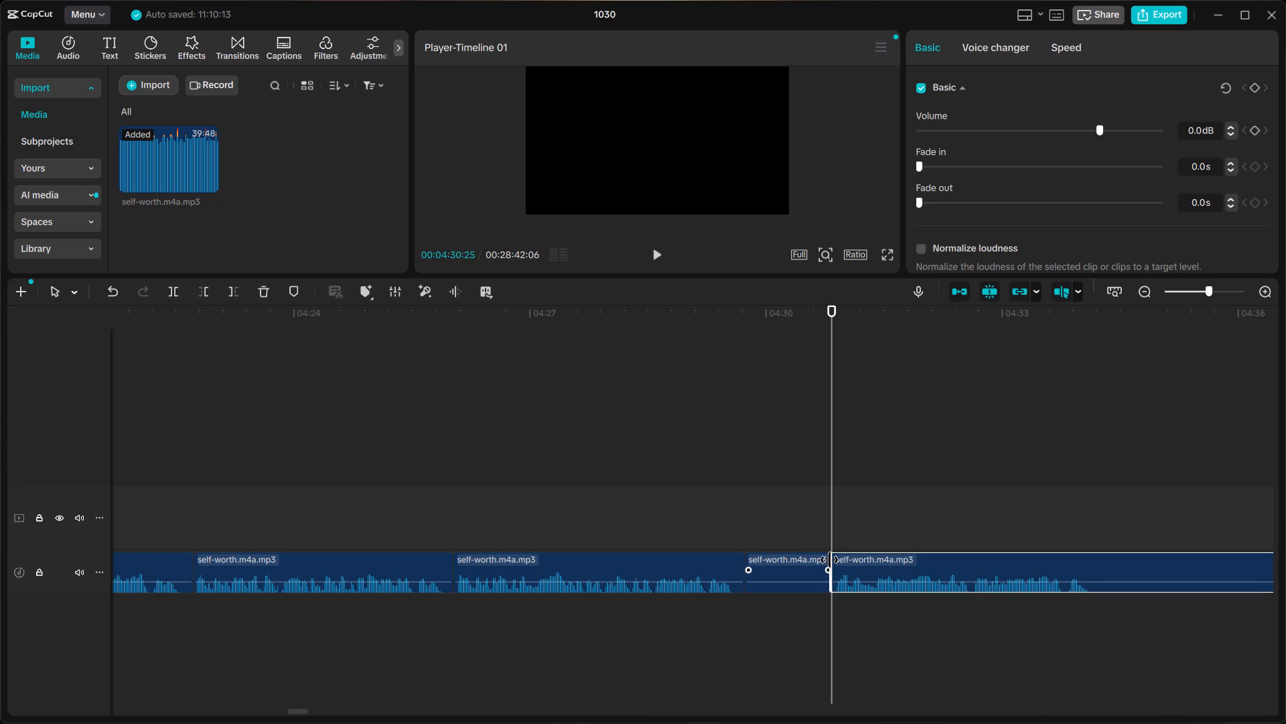
Delete the silent segment between about 04:29:22 and 04:30:25 and close the gap it leaves.
left_click(811, 560)
key("BackSpace")
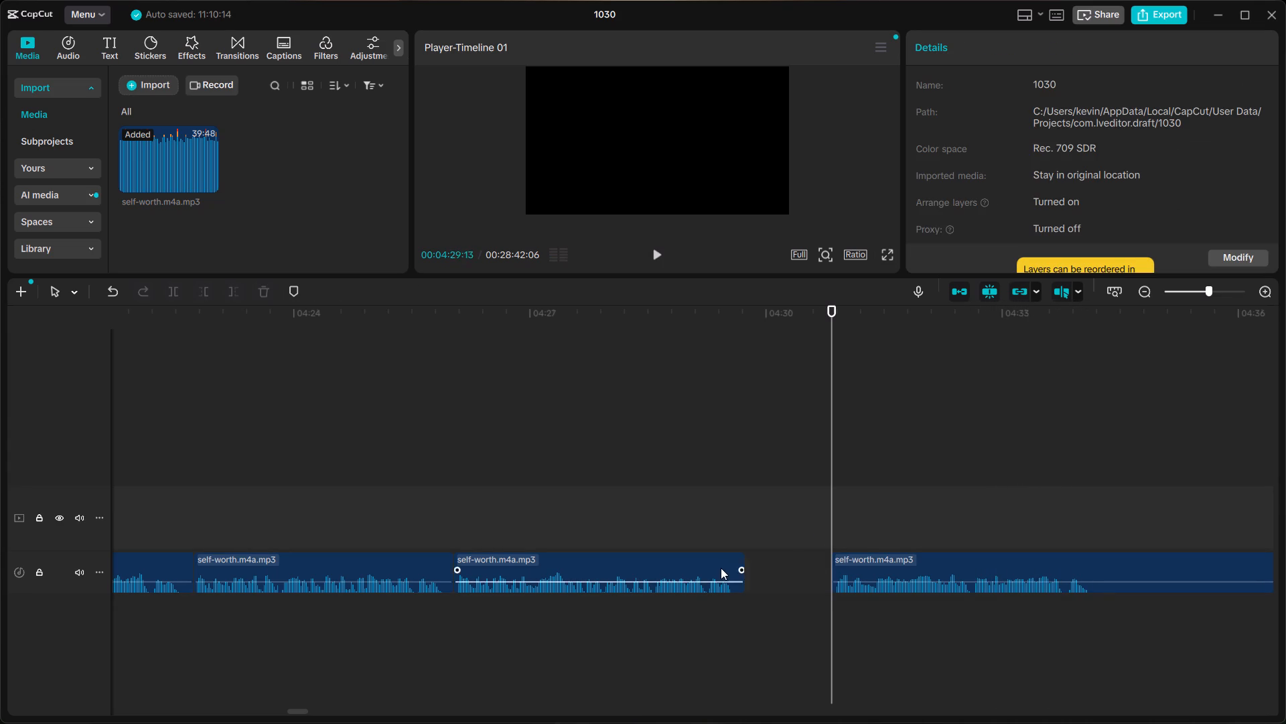
left_click(788, 570)
right_click(788, 570)
left_click(802, 586)
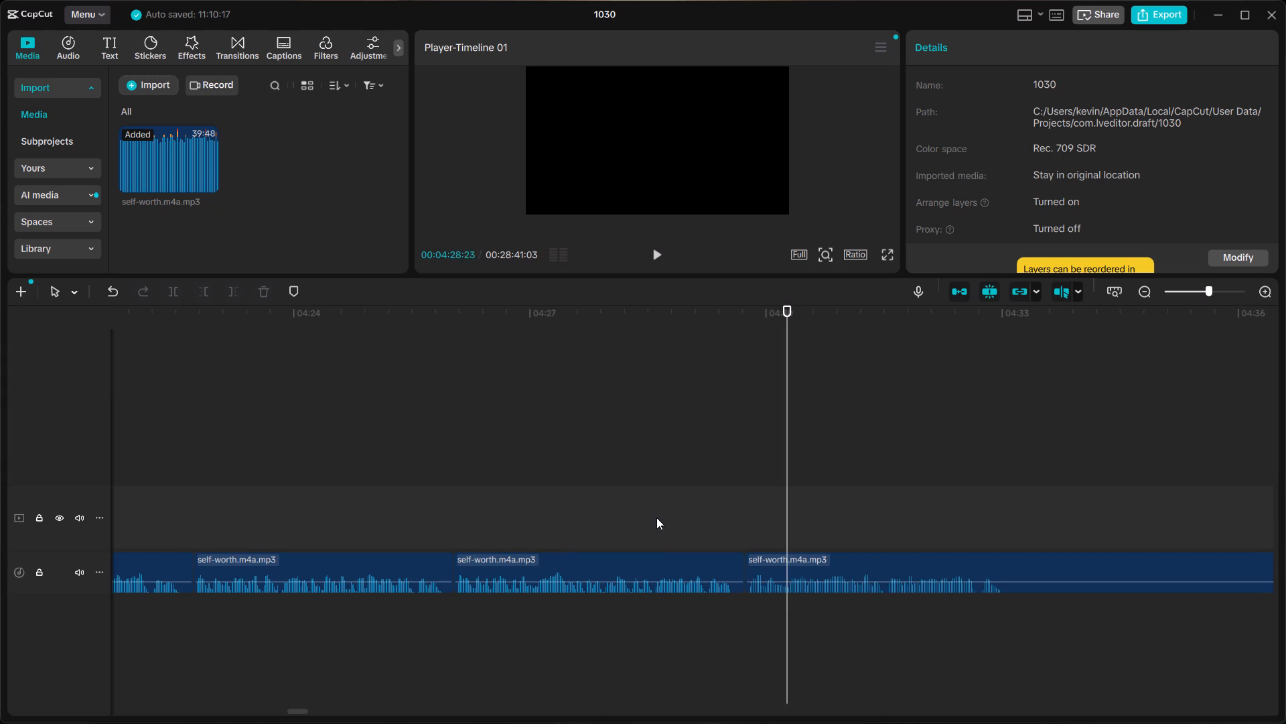
Play across the new join and split the audio clip at about 04:33, right after the phrase ends.
left_click(656, 518)
key("space")
left_click(489, 504)
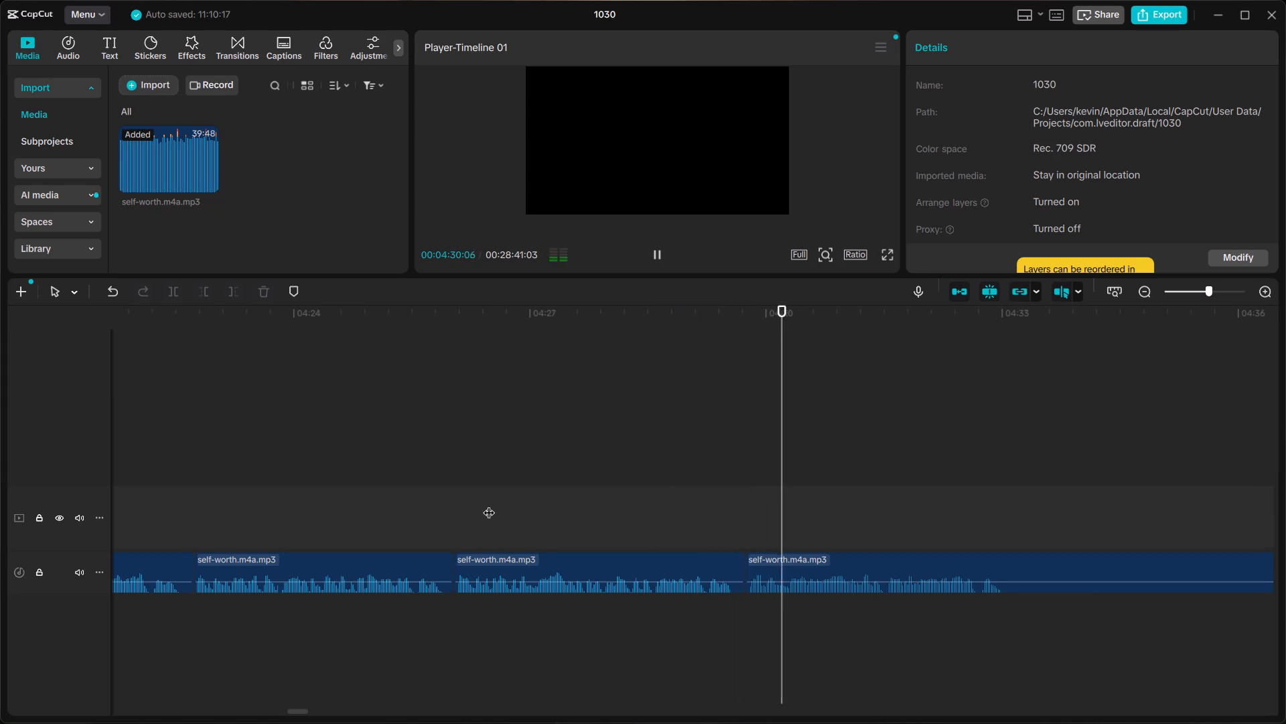
key("space")
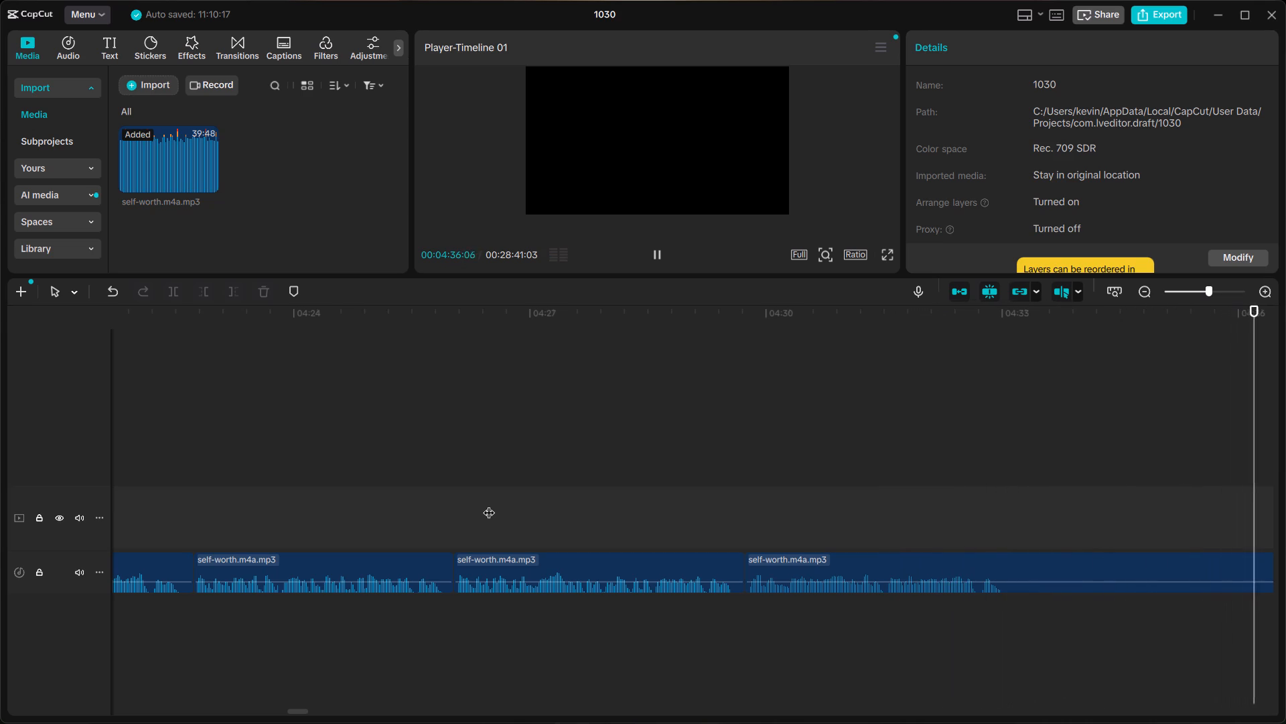
key("space")
scroll(489, 504, "right", 1)
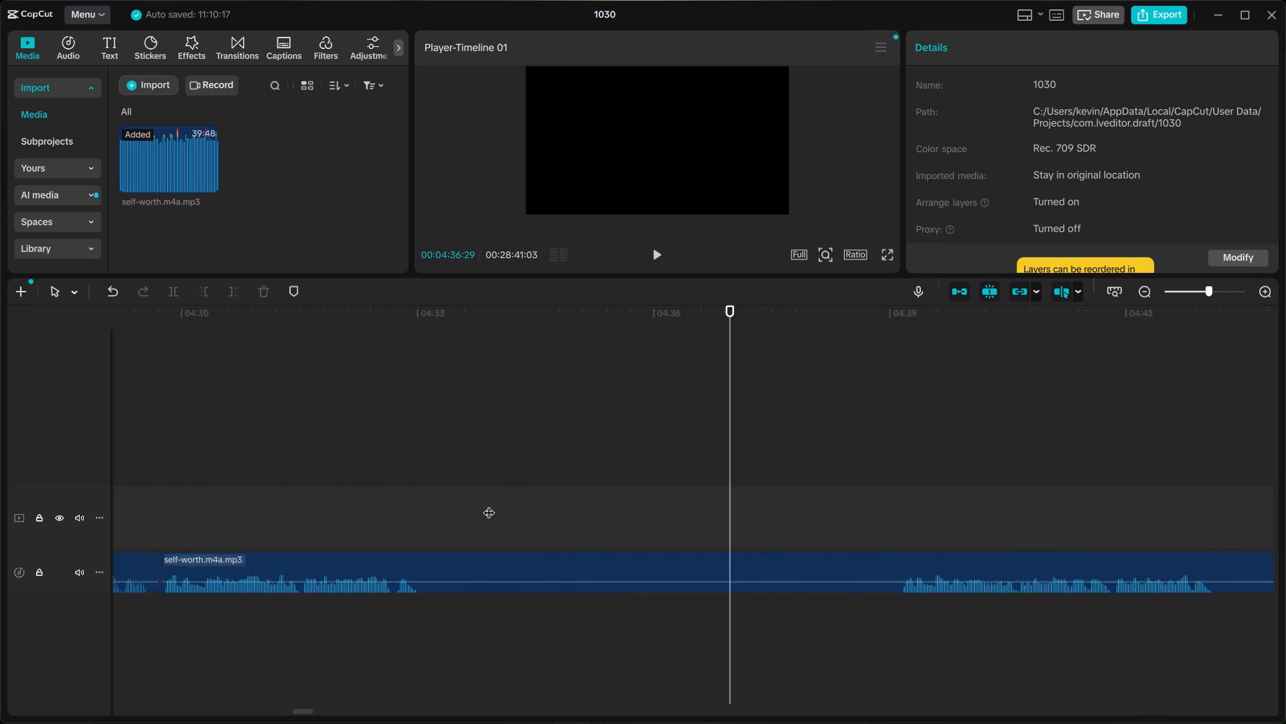
scroll(489, 504, "right", 1)
left_click(689, 535)
left_click(694, 560)
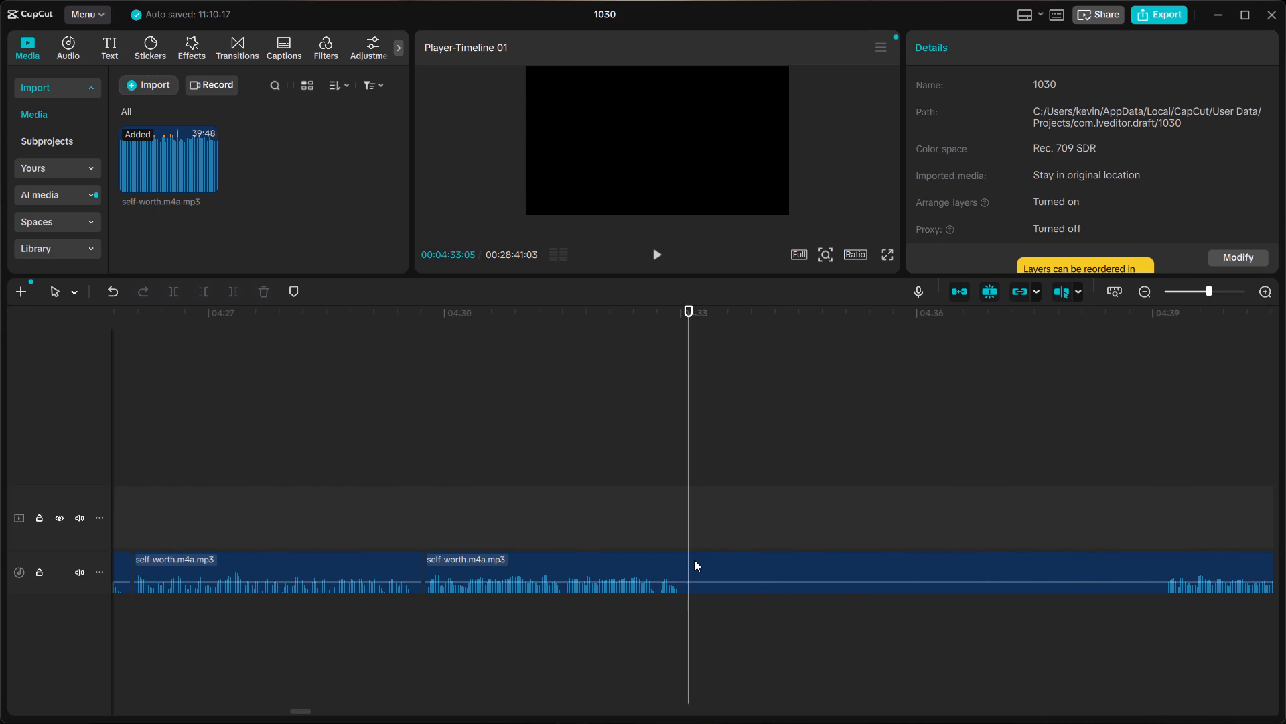
key("ctrl+b")
Listen to the takes between about 04:39 and 05:07 to identify where the next usable phrase begins.
scroll(825, 561, "left", 1)
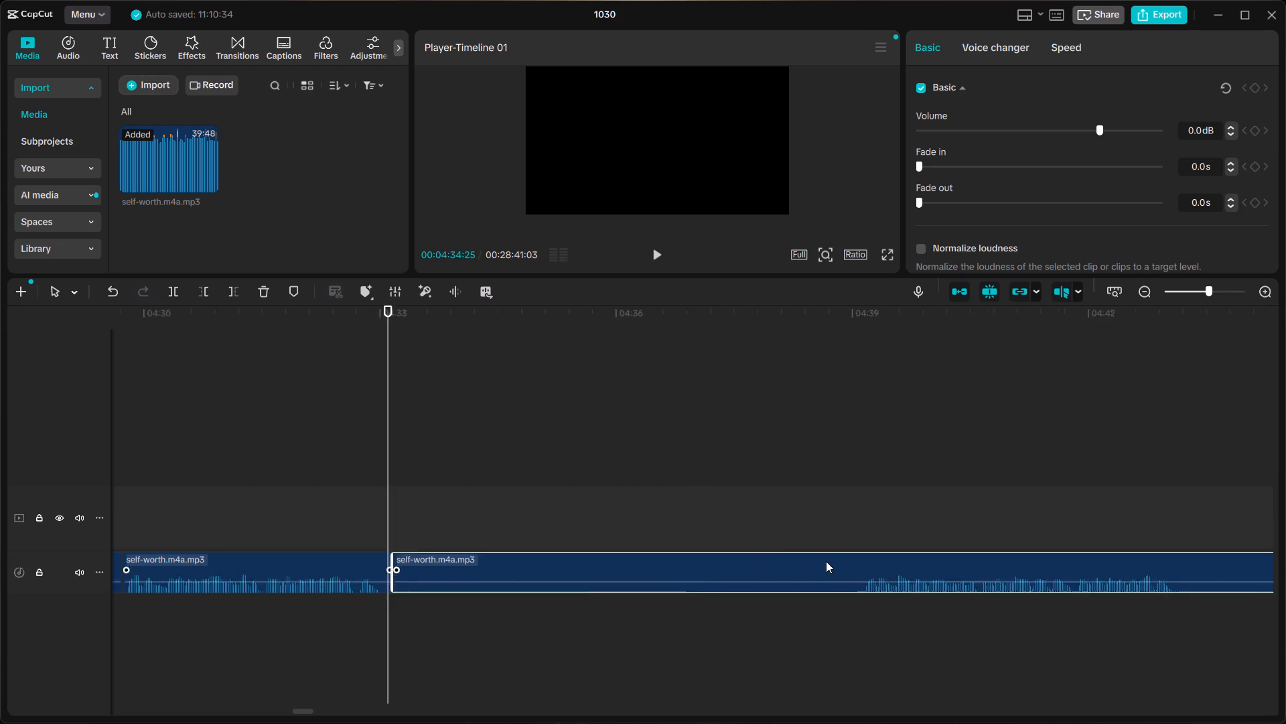
scroll(826, 561, "left", 1)
scroll(482, 485, "right", 1)
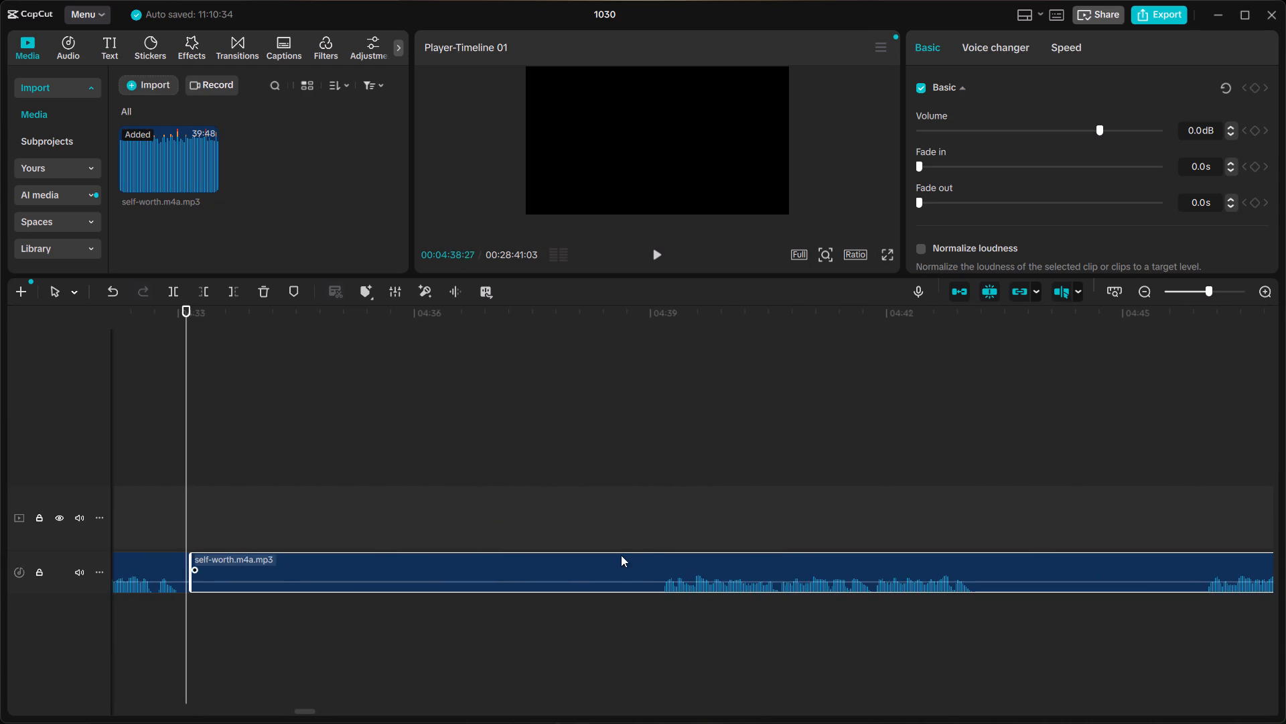
left_click(621, 555)
left_click(659, 523)
key("space")
scroll(659, 523, "left", 1)
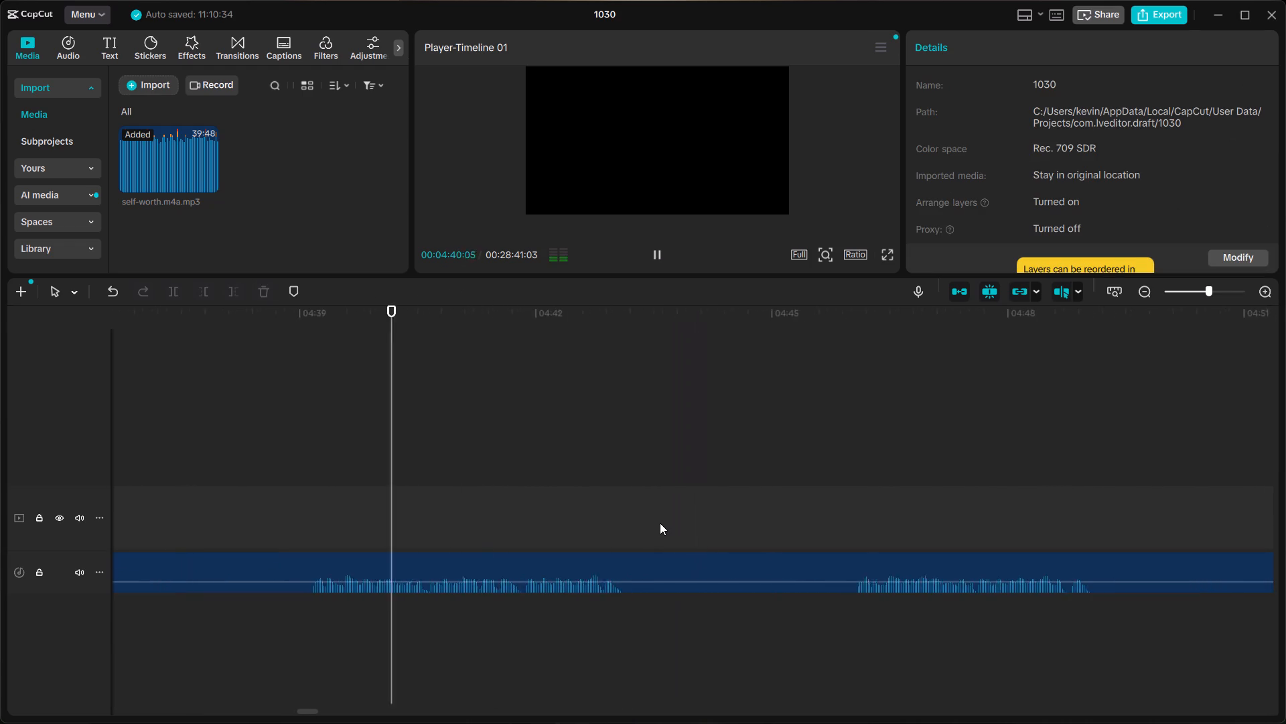
scroll(660, 523, "left", 1)
left_click(833, 517)
key("space")
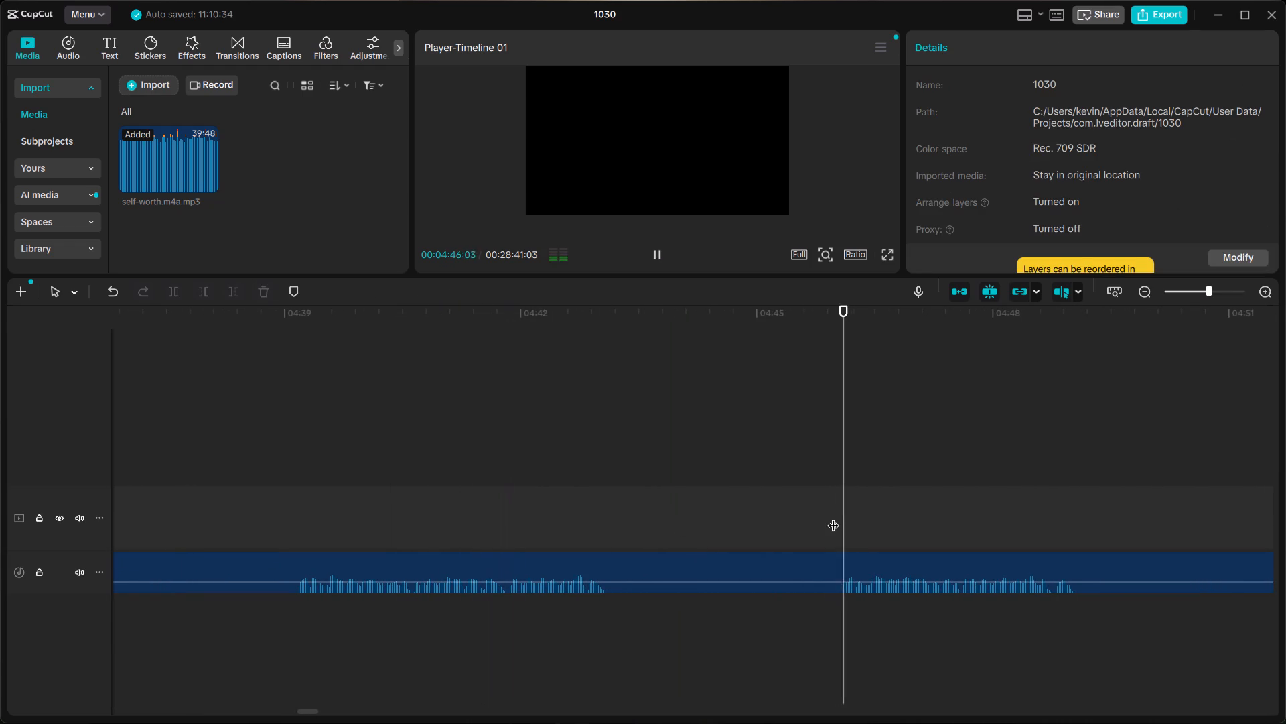
scroll(833, 517, "left", 1)
key("space")
left_click(1163, 511)
key("space")
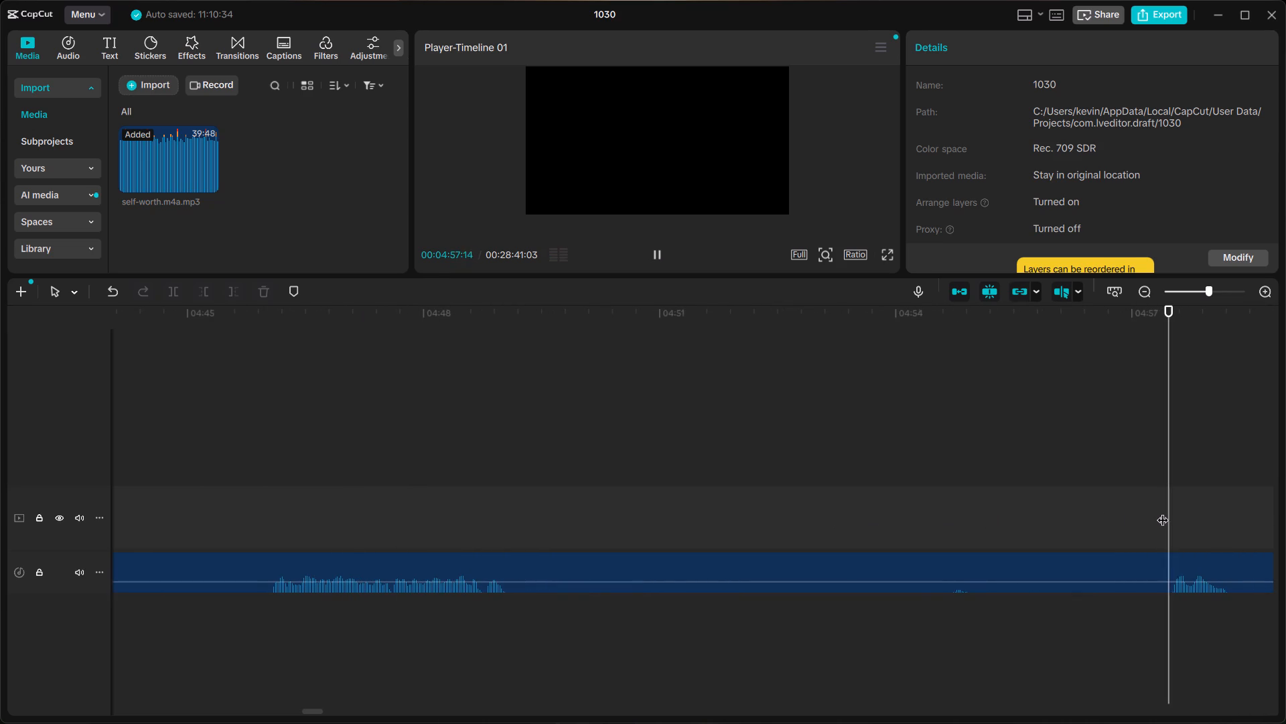
scroll(1163, 511, "left", 1)
left_click(931, 536)
key("space")
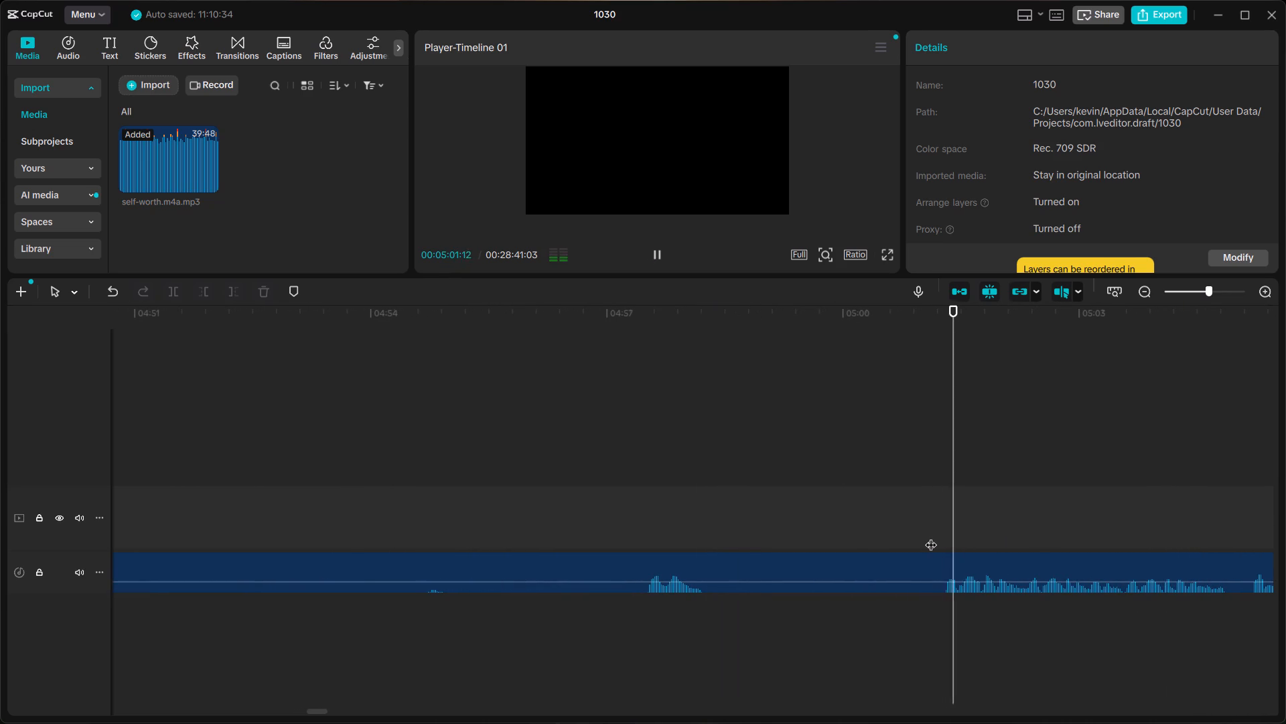
scroll(931, 536, "left", 2)
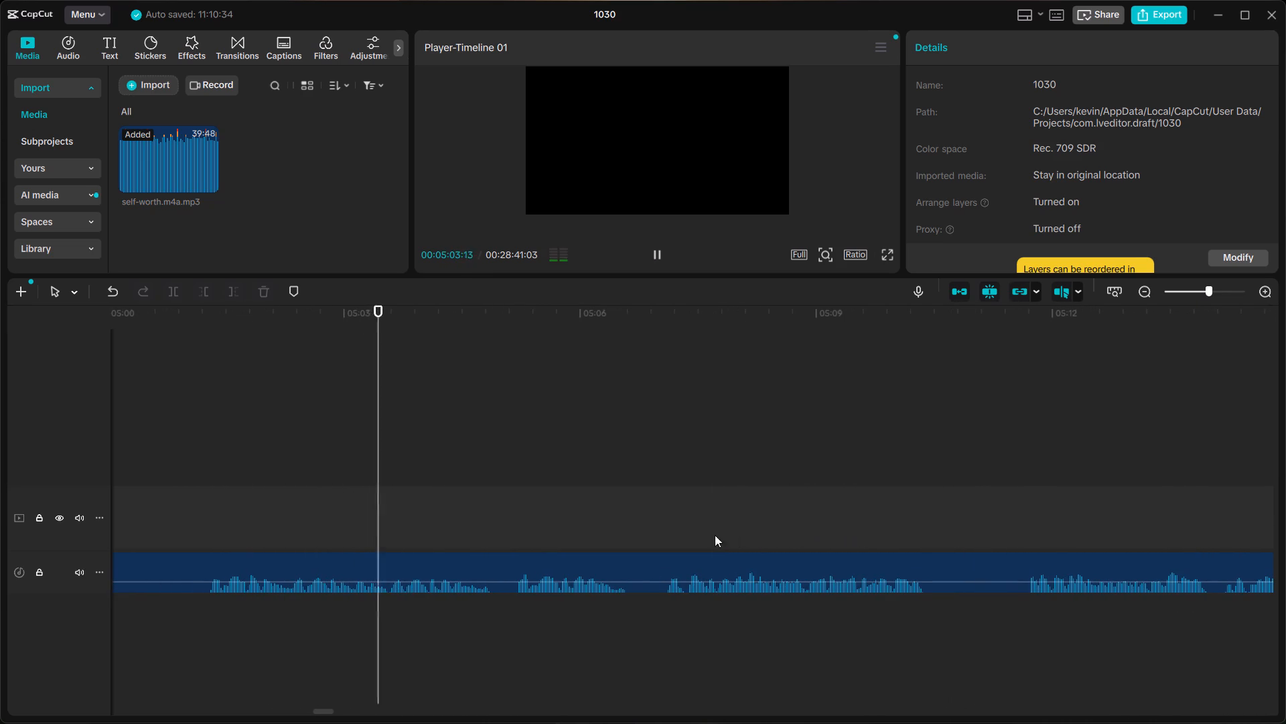
left_click(664, 530)
key("space")
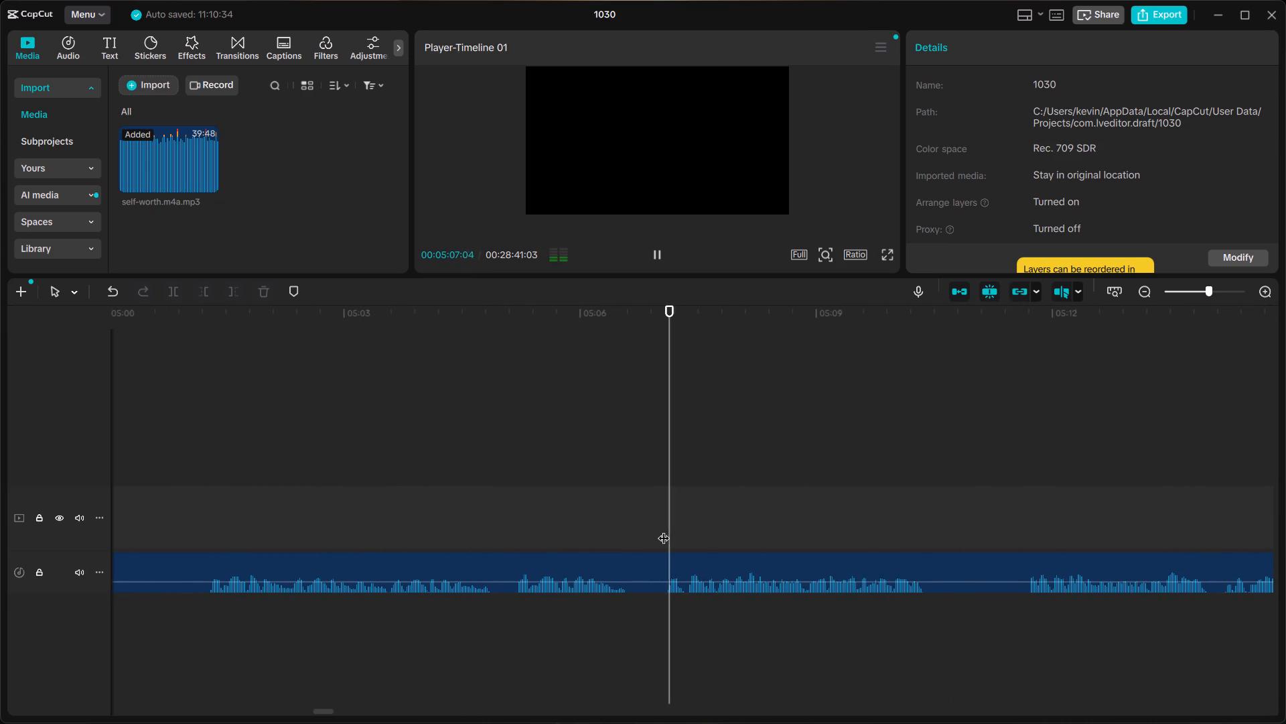
key("space")
Play the phrase after 05:05 and split the audio clip at about 05:05:05, right before it starts.
left_click(513, 529)
key("space")
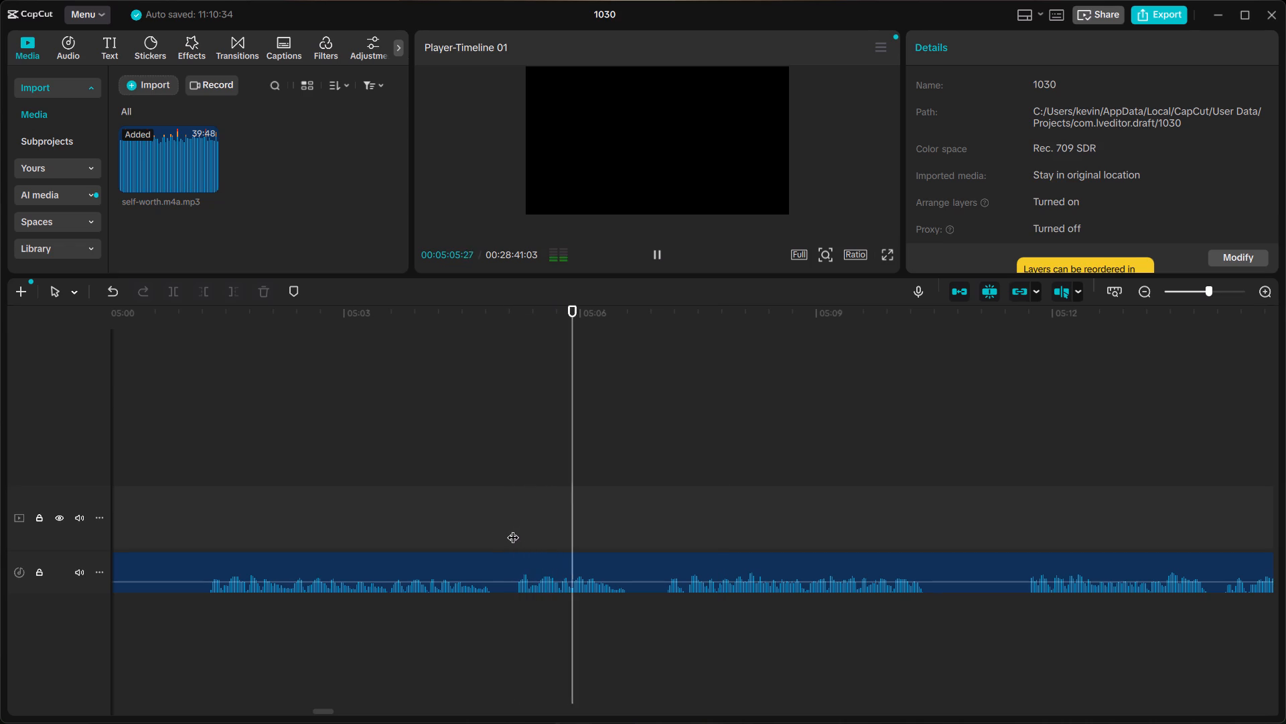
key("space")
left_click(516, 541)
left_click(518, 550)
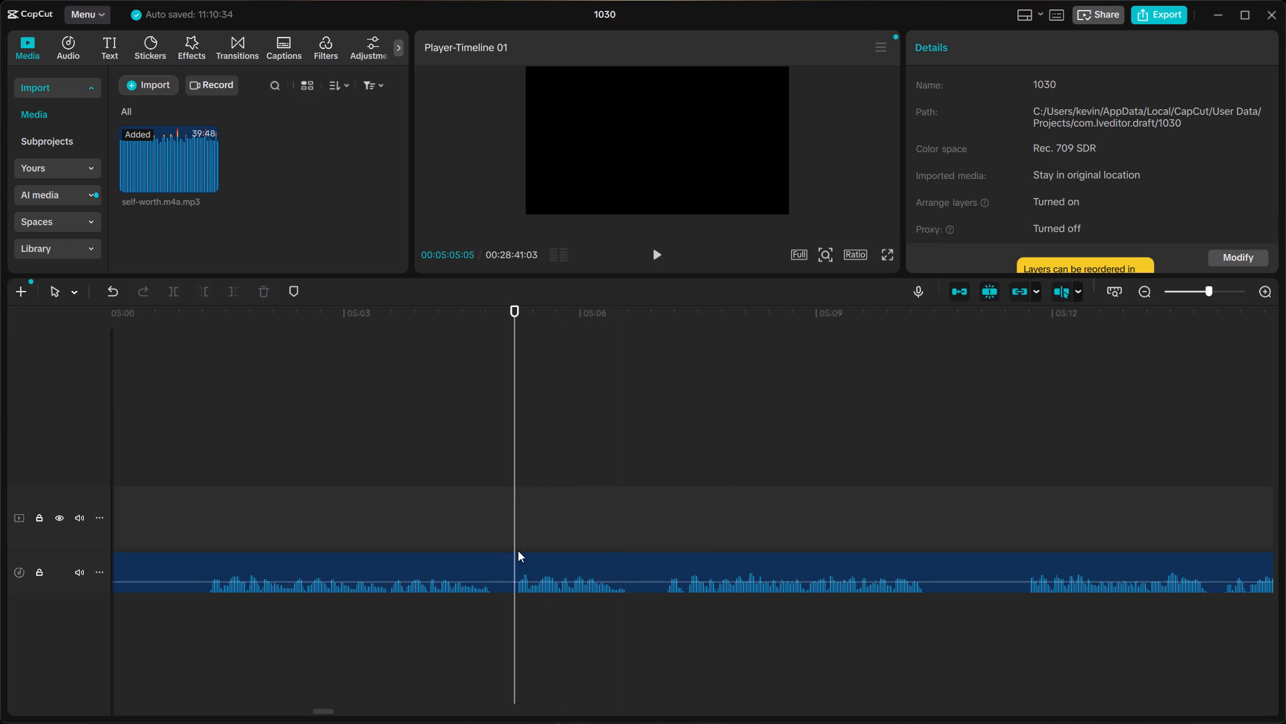
key("ctrl+b")
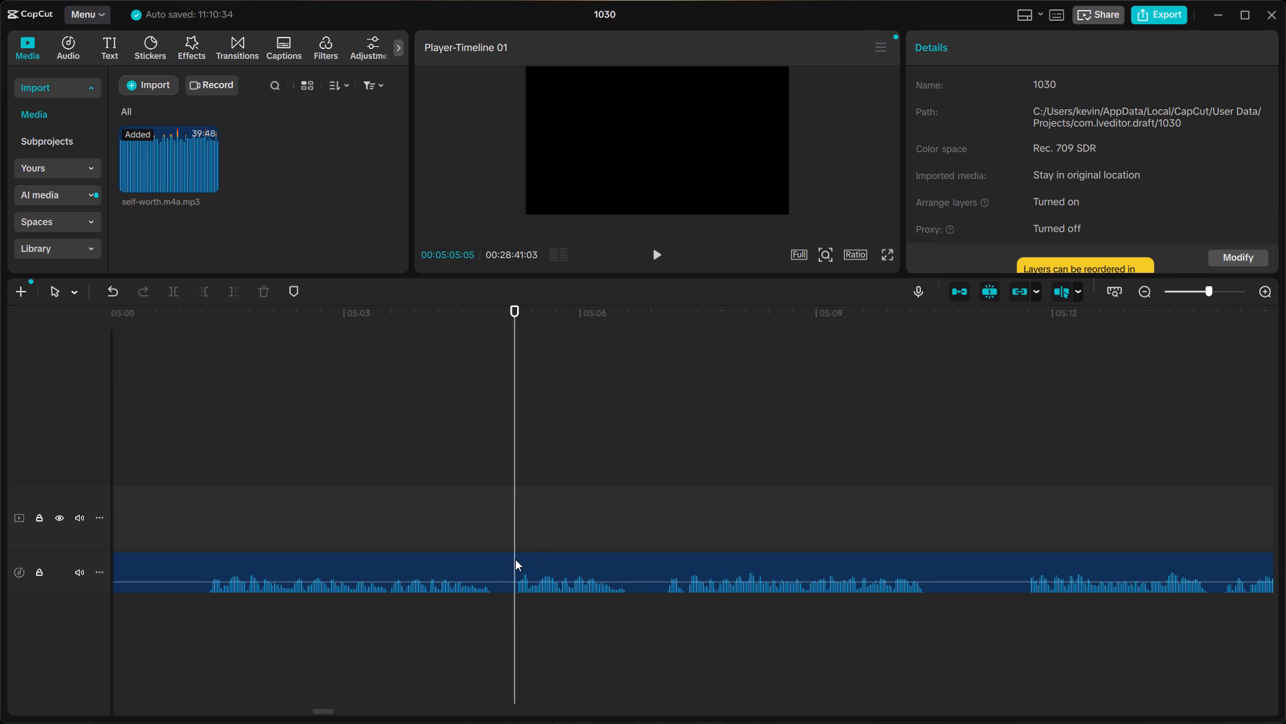
left_click(515, 559)
key("ctrl+b")
Delete the audio segment of repeated takes between about 04:33 and 05:05:05 and close the gap it leaves.
left_click(502, 561)
scroll(502, 561, "right", 6)
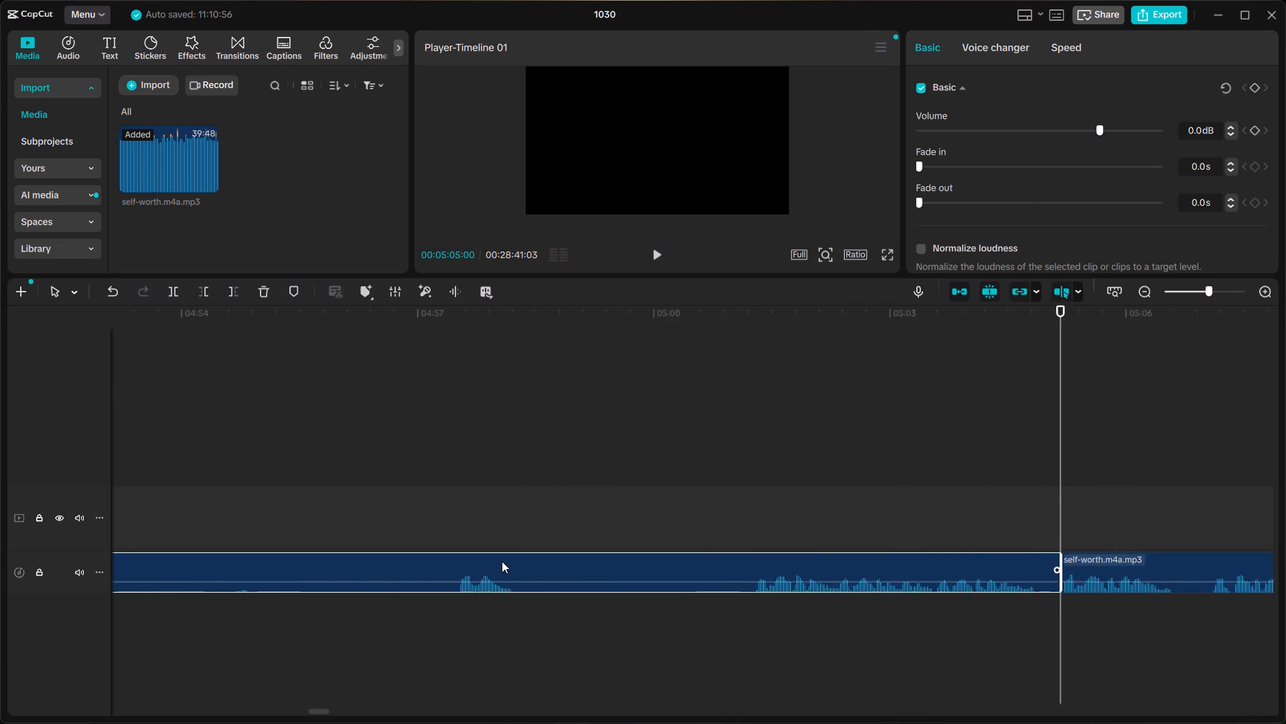
scroll(502, 561, "right", 2)
scroll(502, 561, "left", 1)
key("BackSpace")
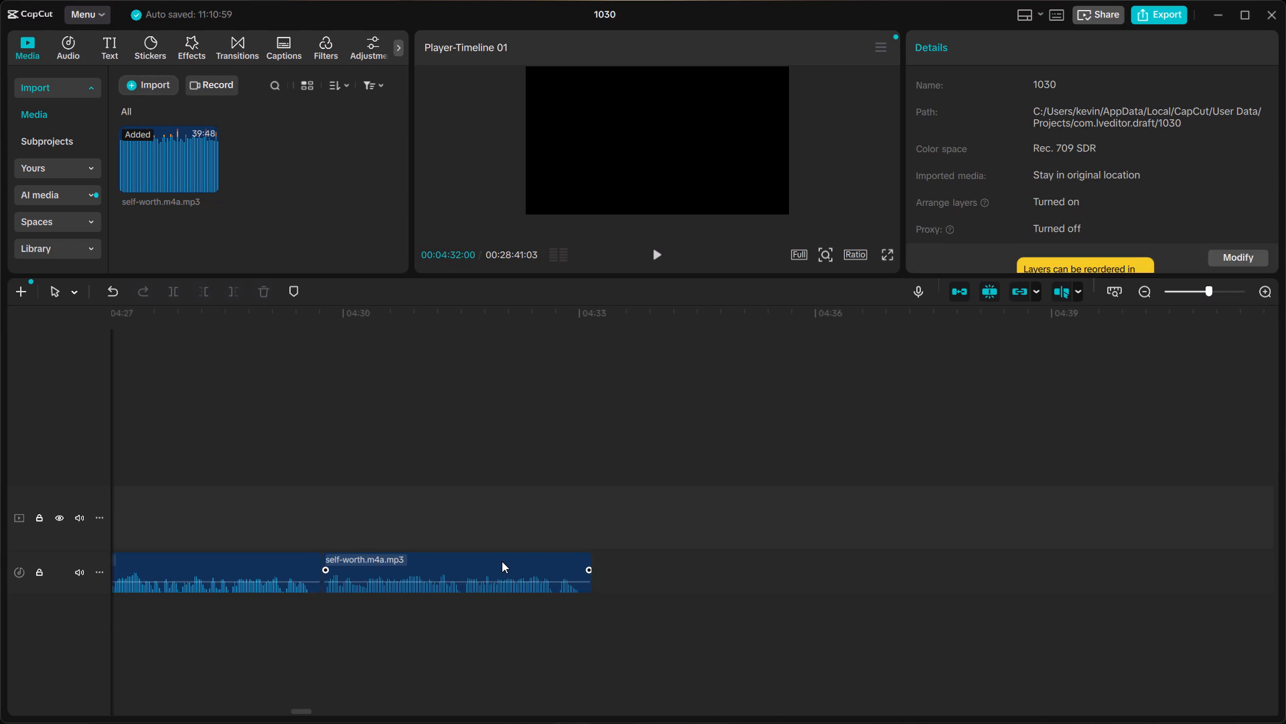
right_click(650, 572)
left_click(662, 581)
Shift the clip after the 04:33 join about 7 frames later to leave a short pause, and play across it.
left_click_drag(613, 562, 618, 562)
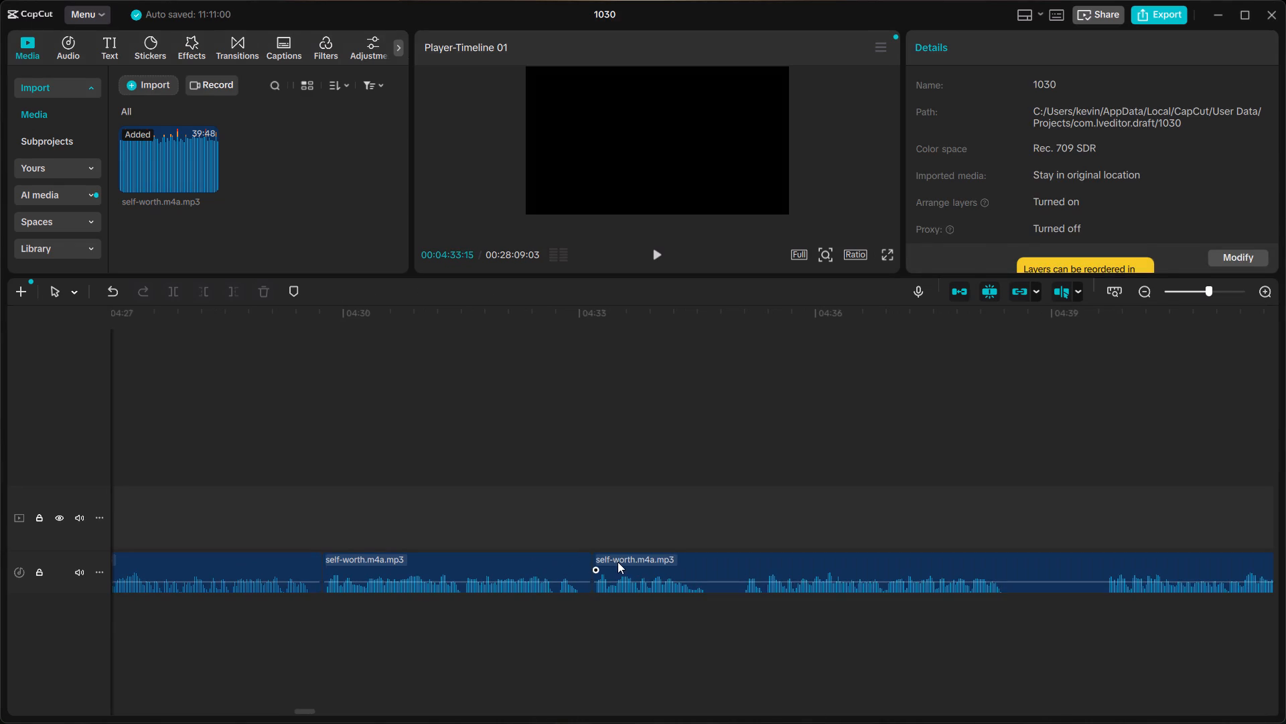
left_click_drag(618, 562, 632, 564)
left_click(411, 510)
key("space")
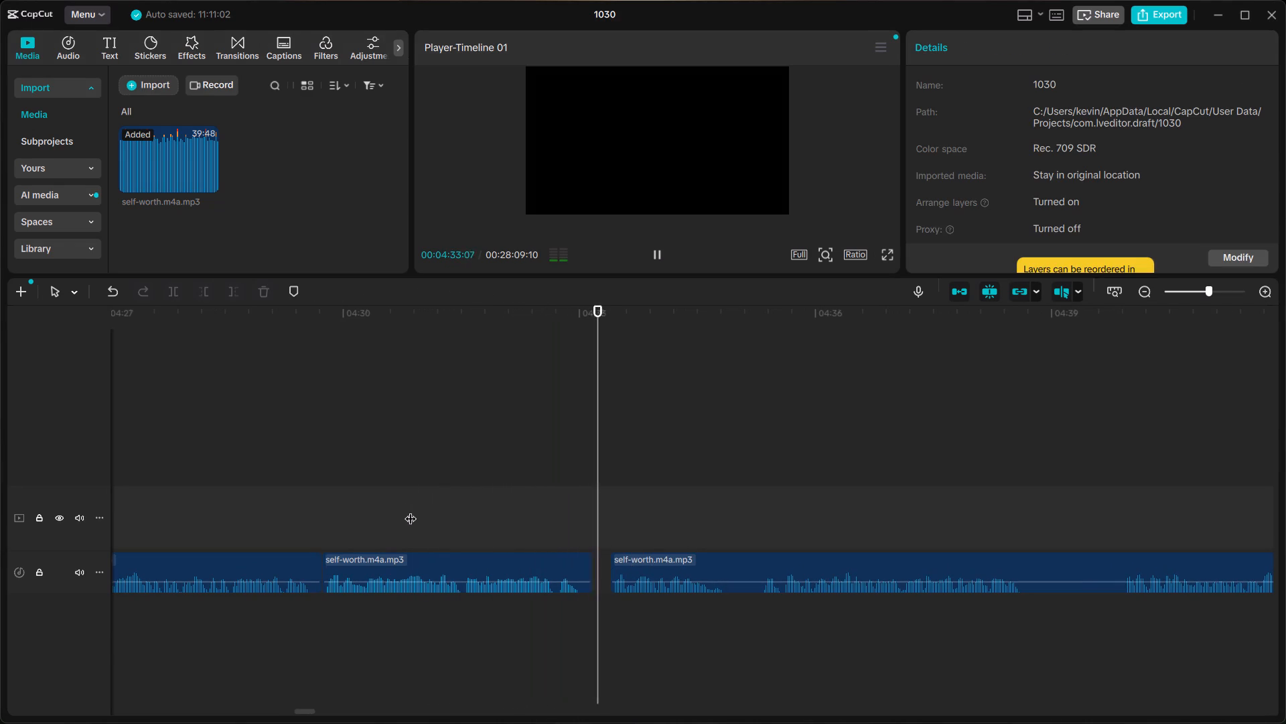
scroll(411, 510, "left", 1)
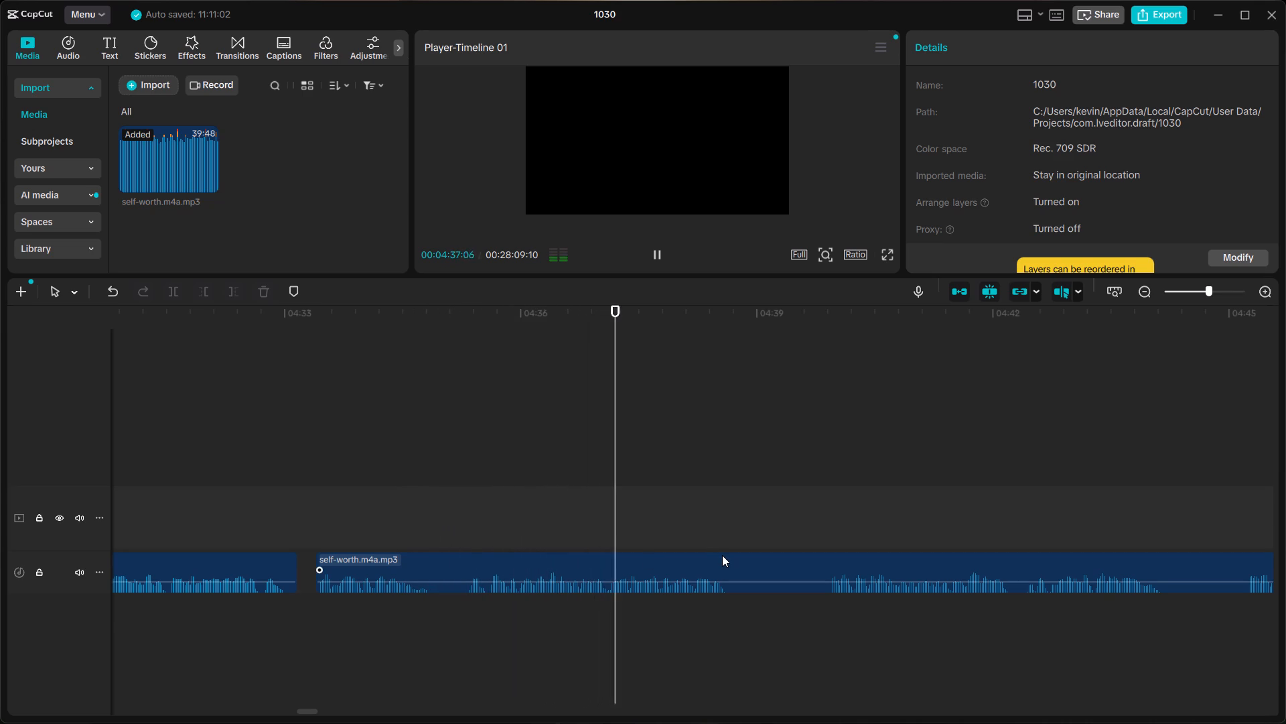
key("space")
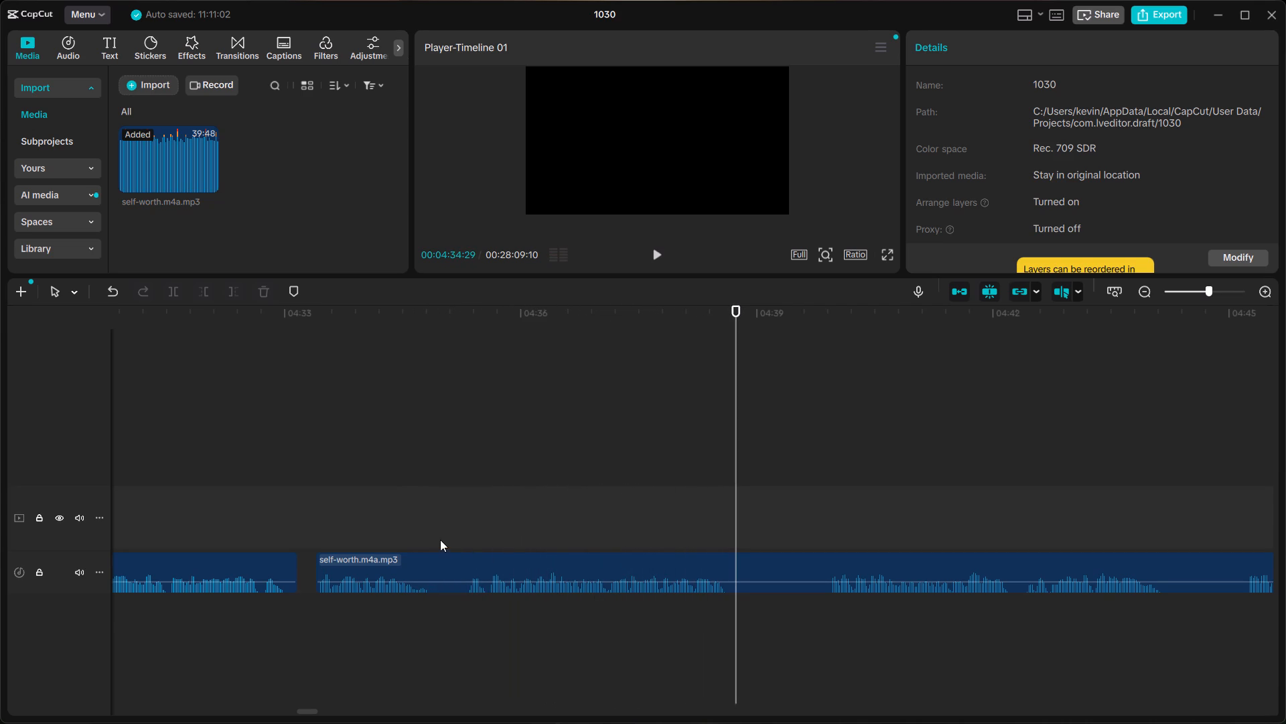
Cut out the pause between about 04:34:25 and 04:35:08 by splitting the audio at both ends and deleting the short segment.
left_click(439, 544)
left_click(435, 567, "ctrl")
key("ctrl+b")
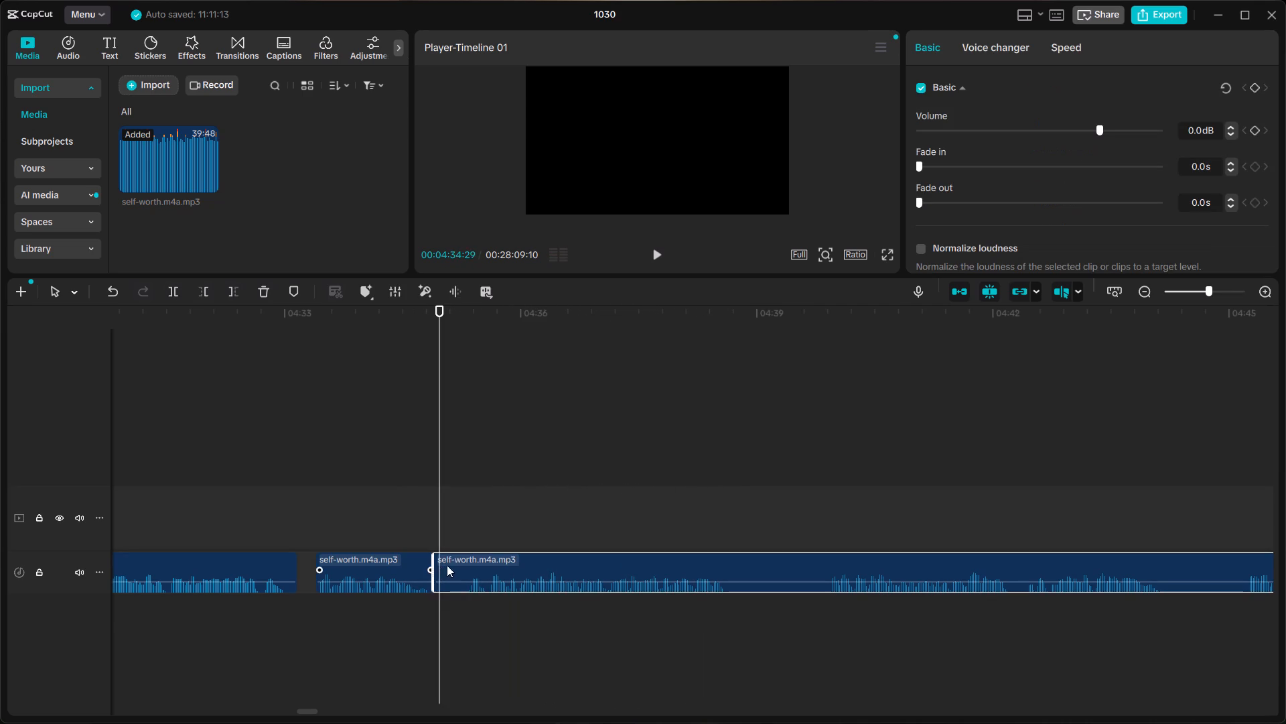
left_click(463, 561, "ctrl")
key("ctrl+b")
left_click(456, 563)
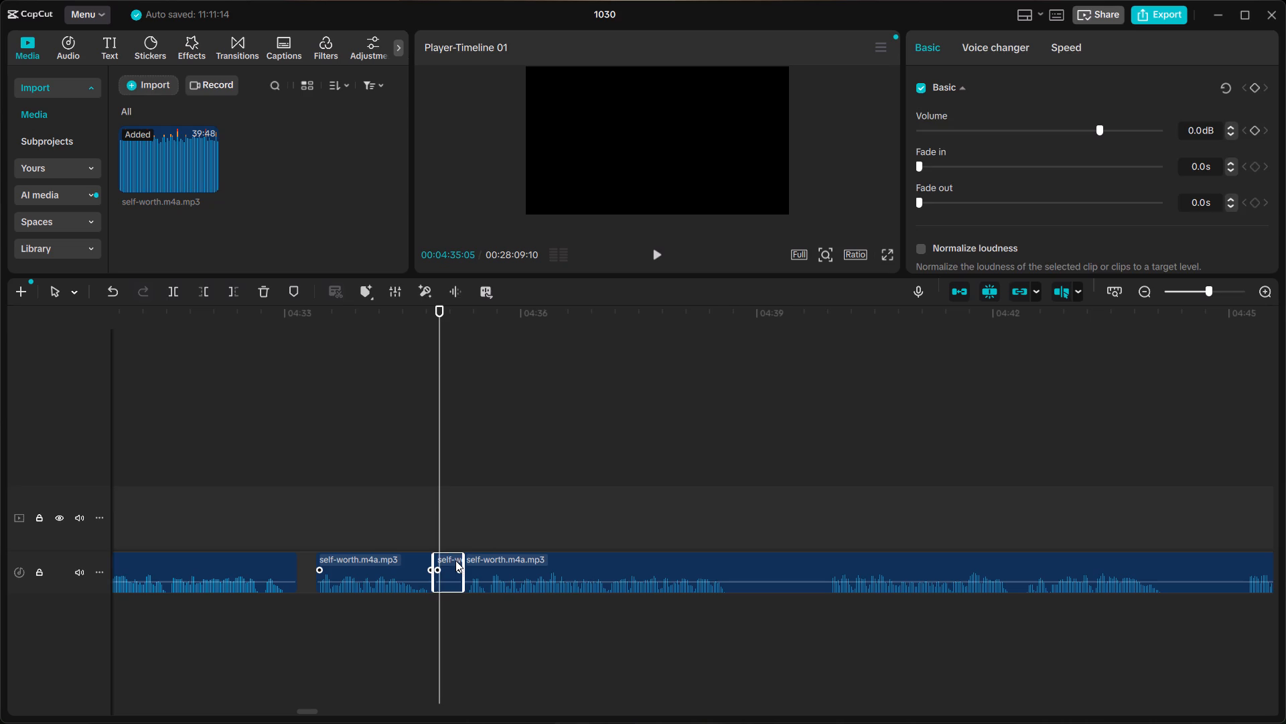
key("BackSpace")
Move the following clip earlier to leave a pause of about 4 frames after the 04:34:25 cut, and play across the join.
left_click(488, 560)
left_click_drag(486, 565, 471, 565)
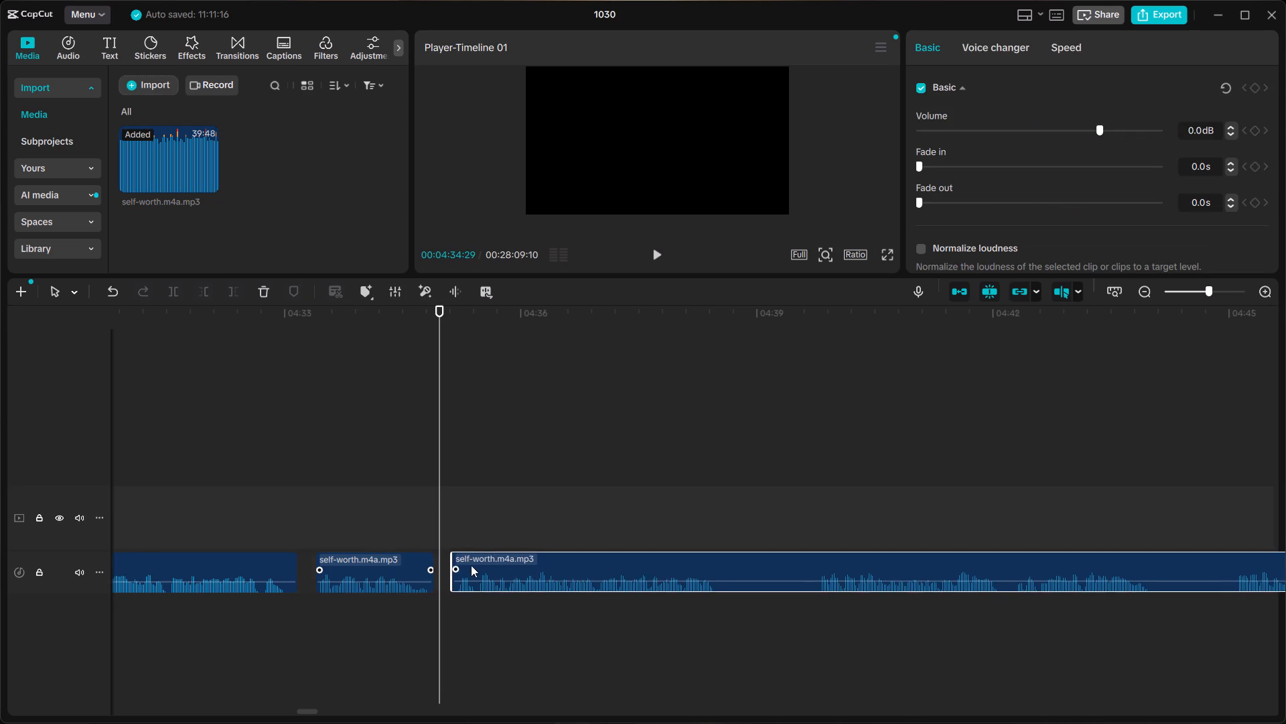
left_click_drag(471, 565, 462, 565)
left_click(320, 519)
key("space")
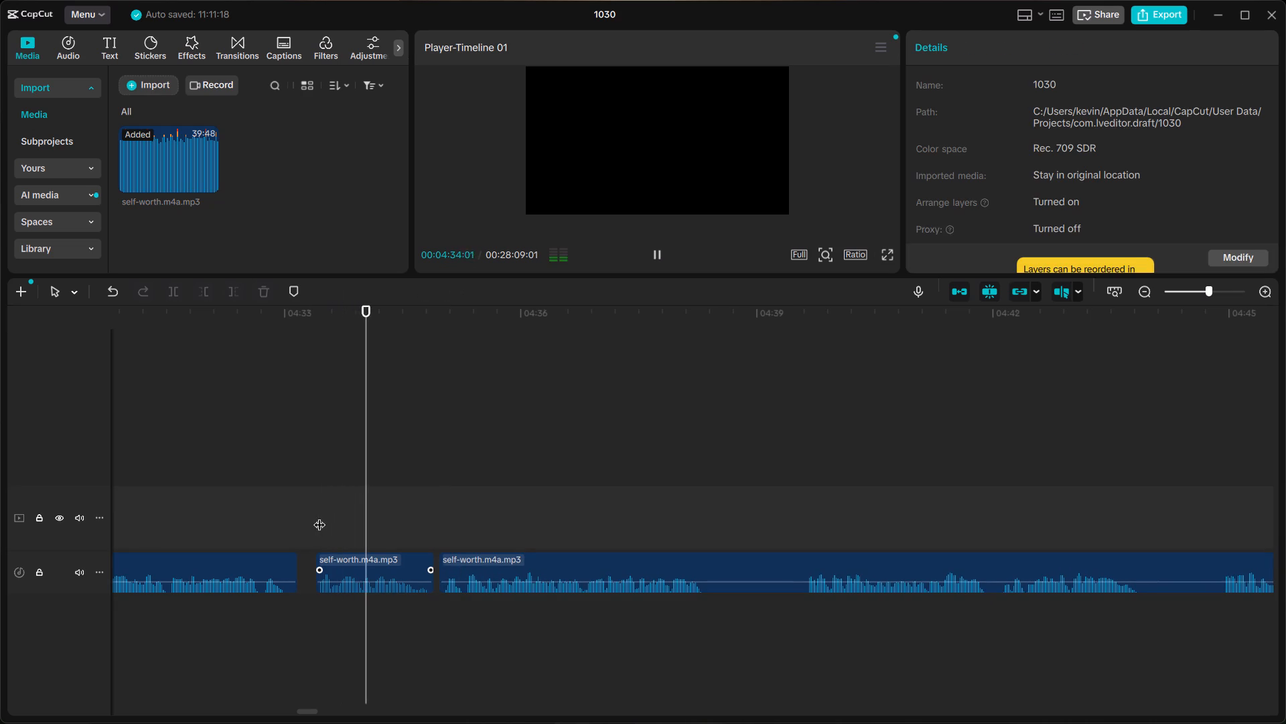
scroll(320, 516, "left", 1)
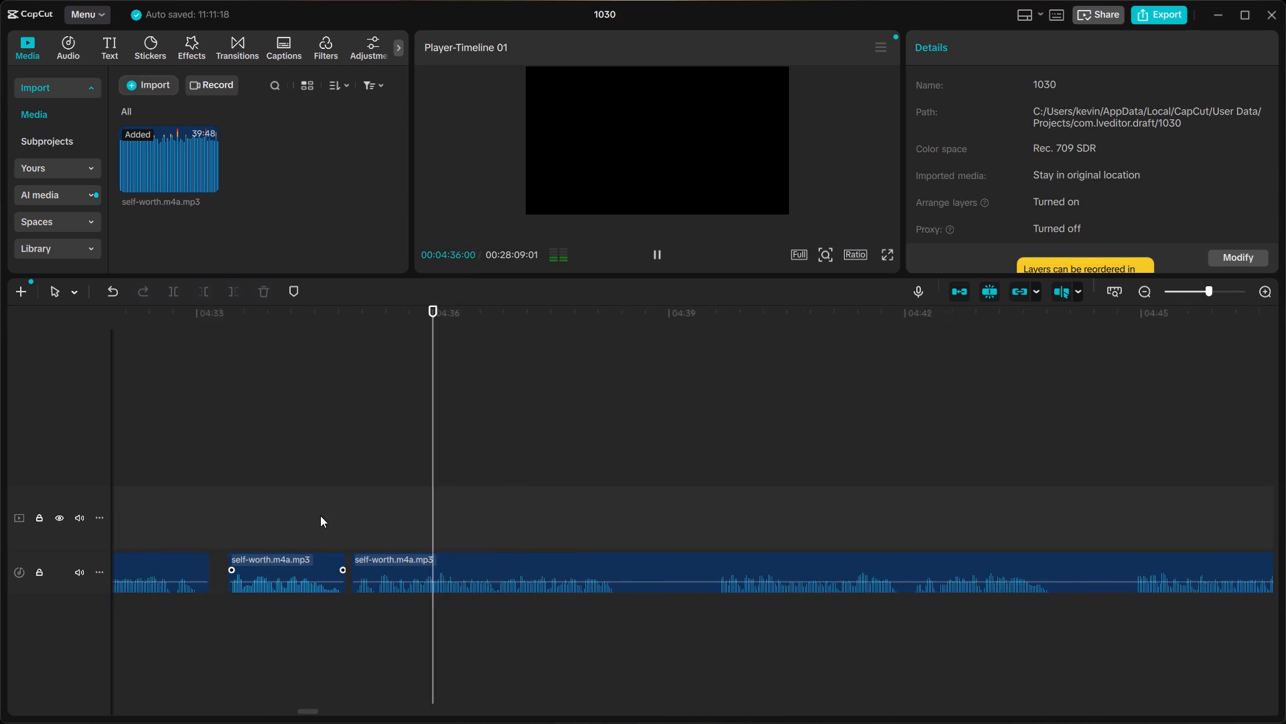
scroll(320, 516, "left", 1)
key("space")
double_click(299, 564)
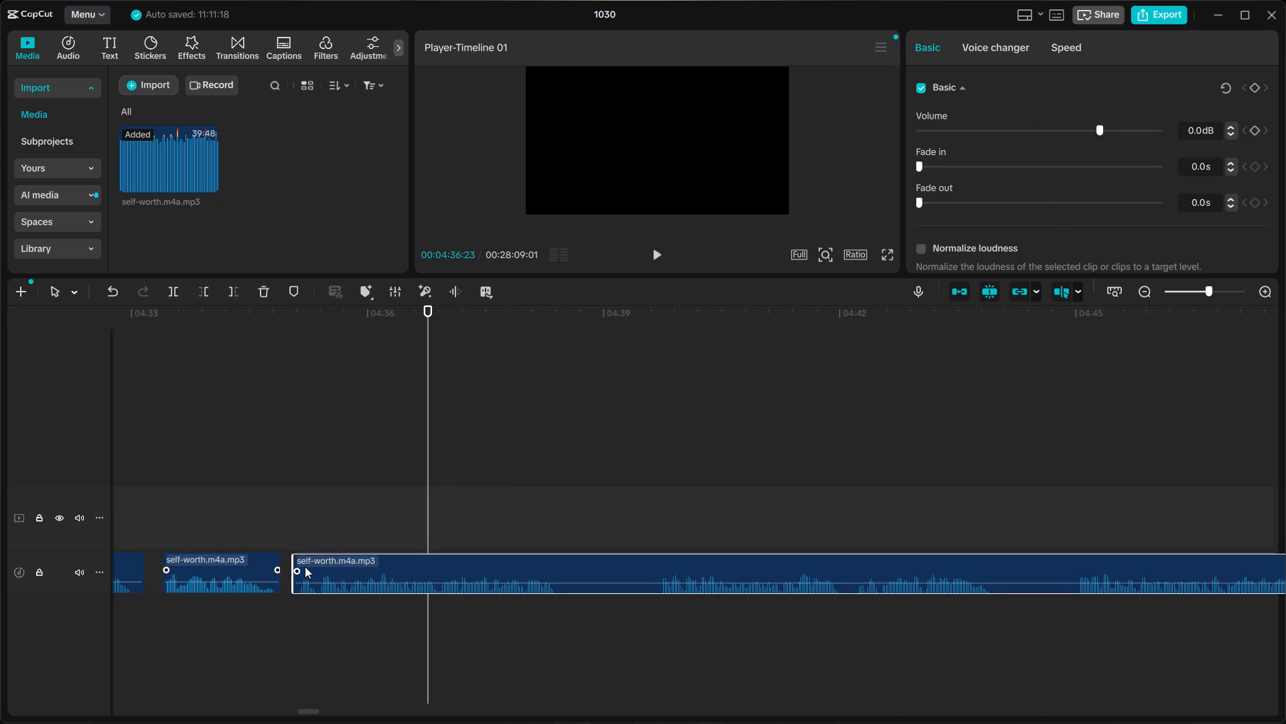
left_click(158, 534)
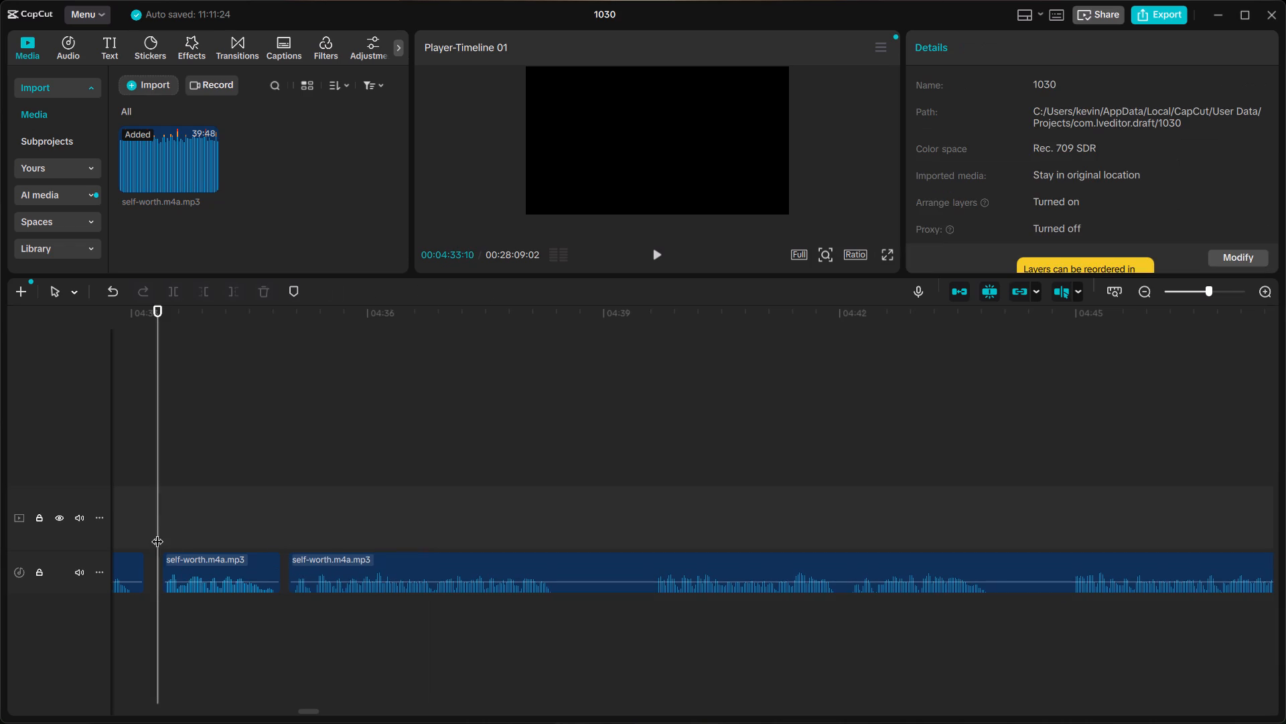
key("space")
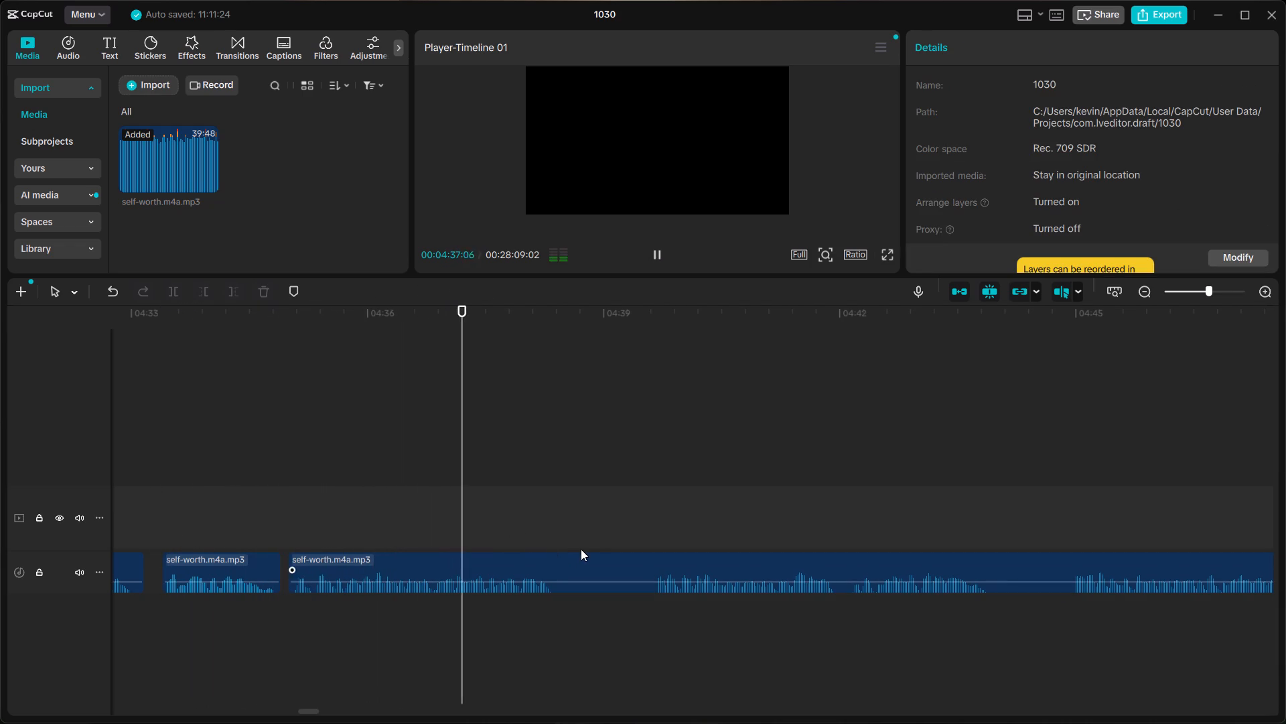
key("space")
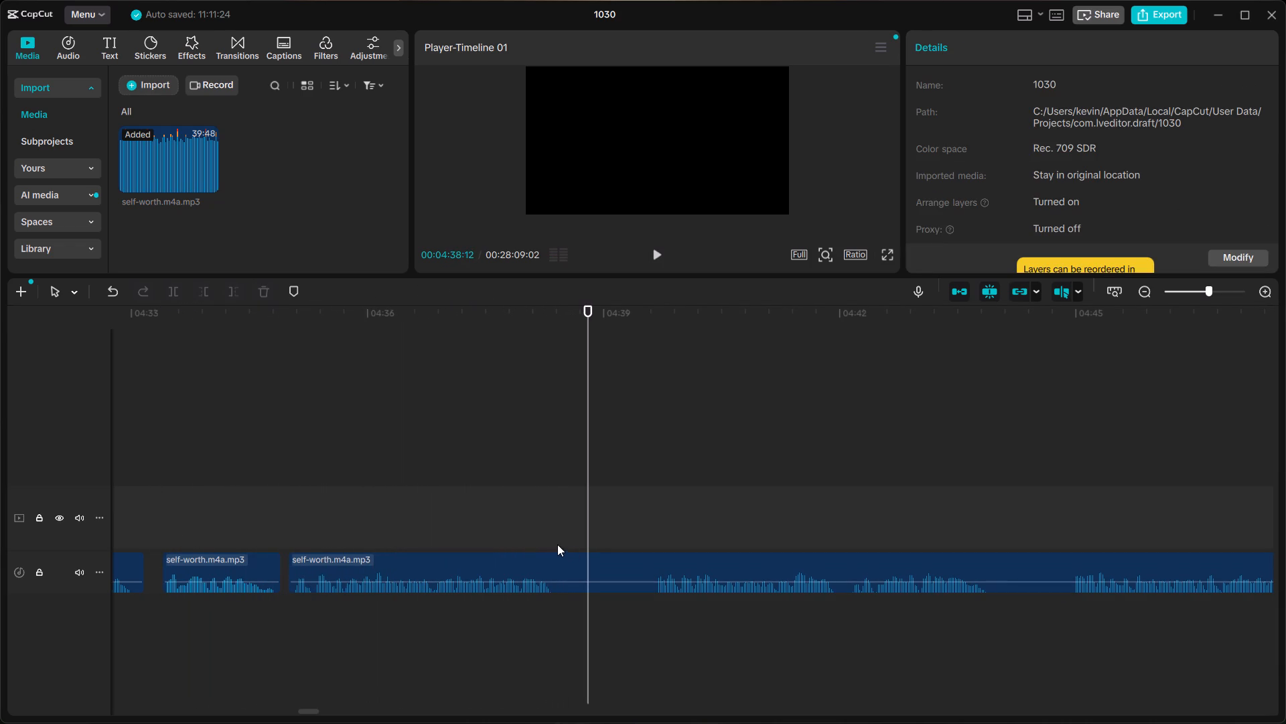
Split the audio clip at about 04:38:13, right after the phrase ends.
left_click(557, 544)
left_click(561, 559)
key("ctrl+b")
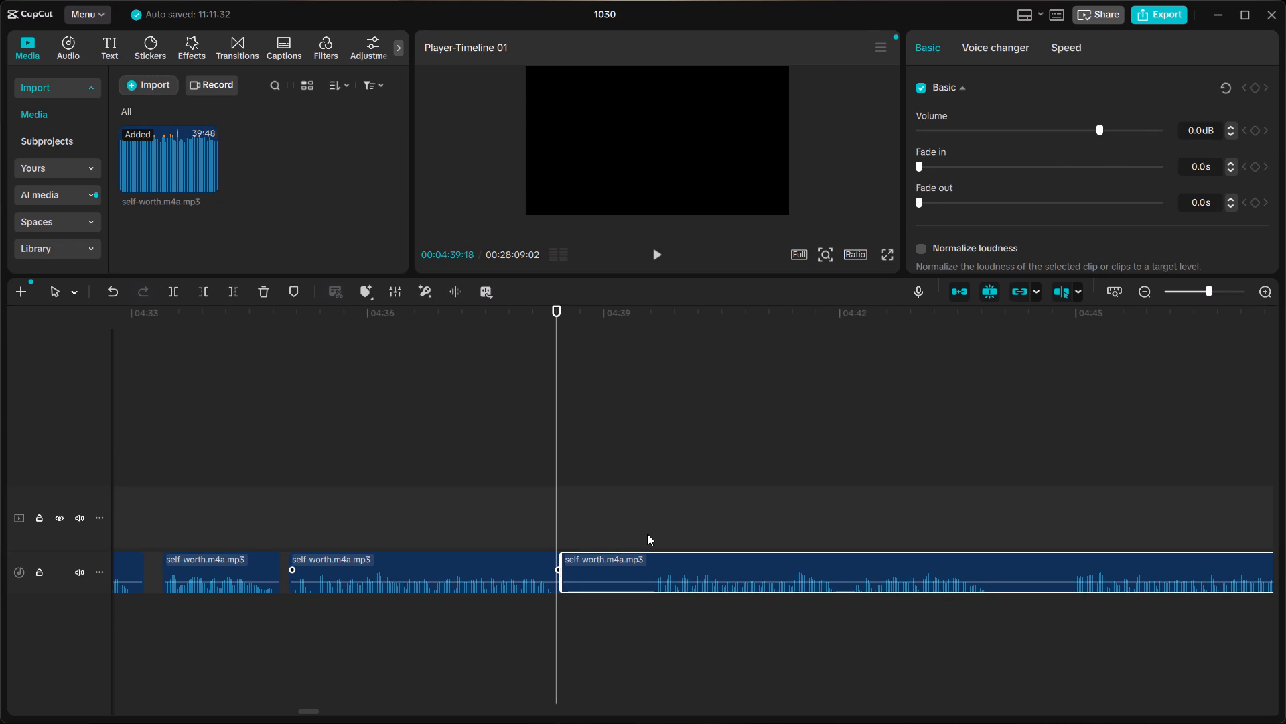
Play the next phrase, split the clip at about 04:39:18 right before it starts, and delete the pause segment in front of it.
left_click(646, 534)
left_click(655, 537)
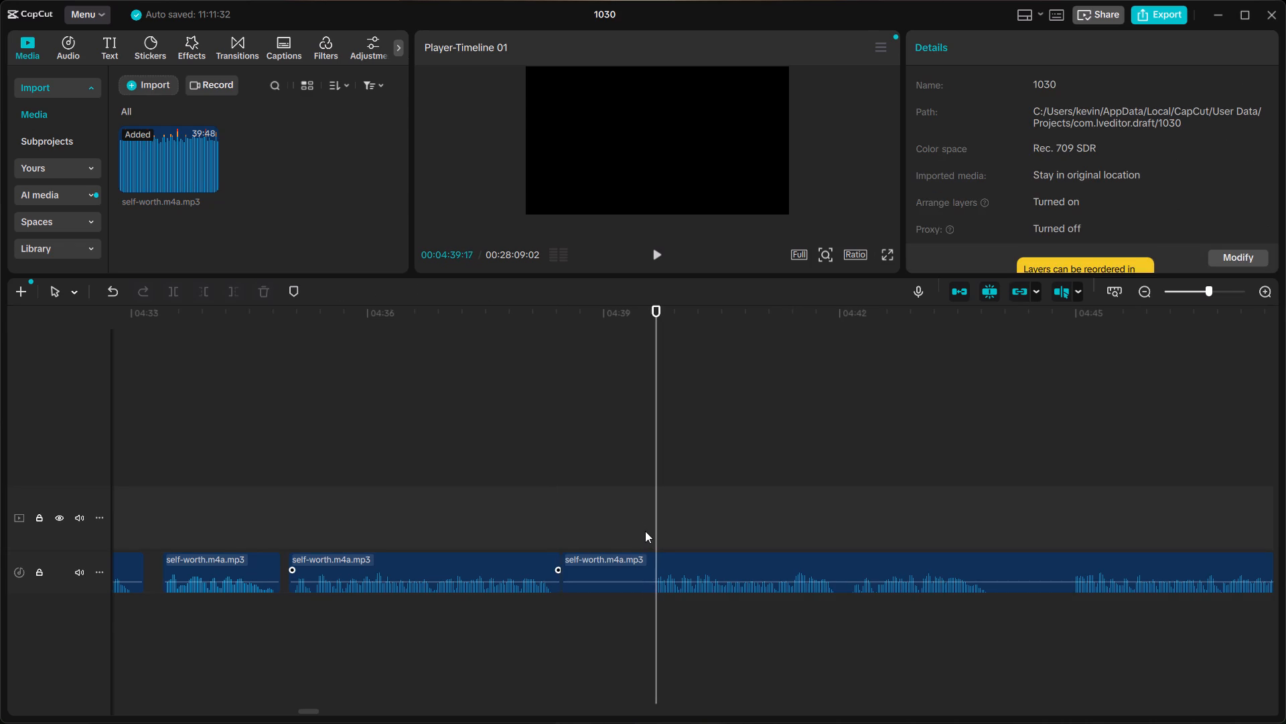
left_click(642, 527)
left_click(646, 528)
key("space")
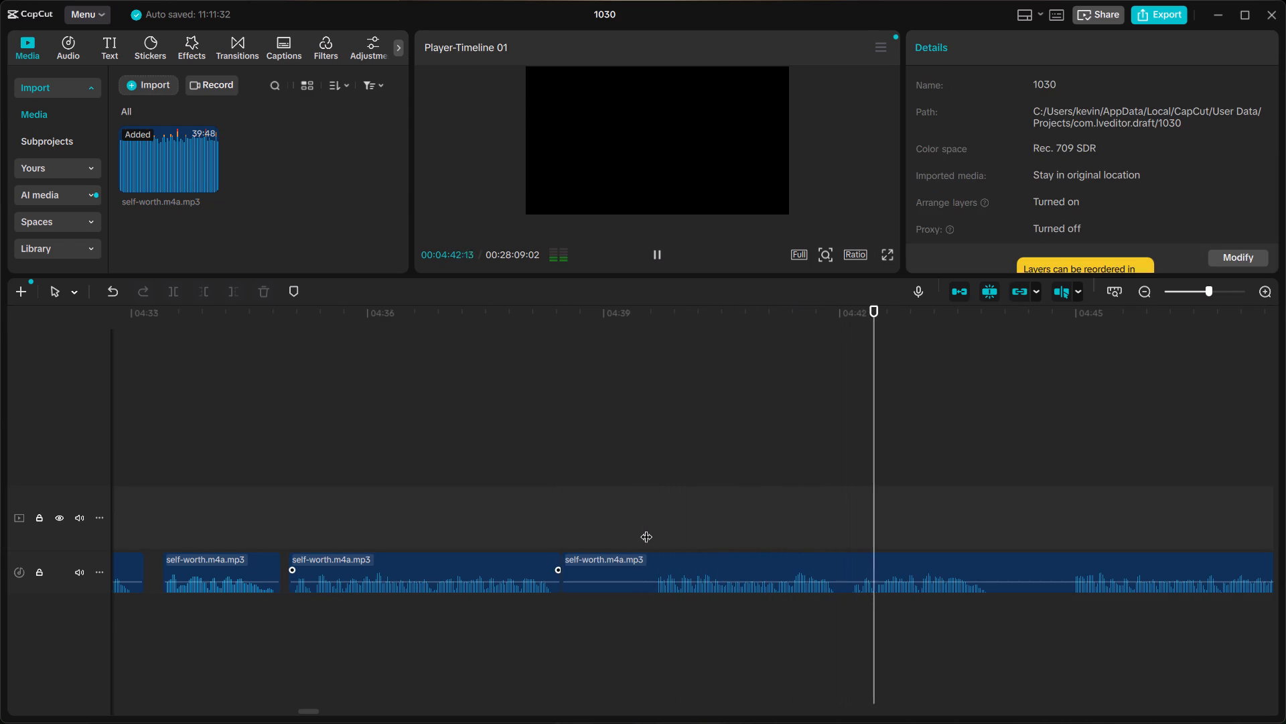
key("space")
left_click(647, 543)
left_click(656, 557)
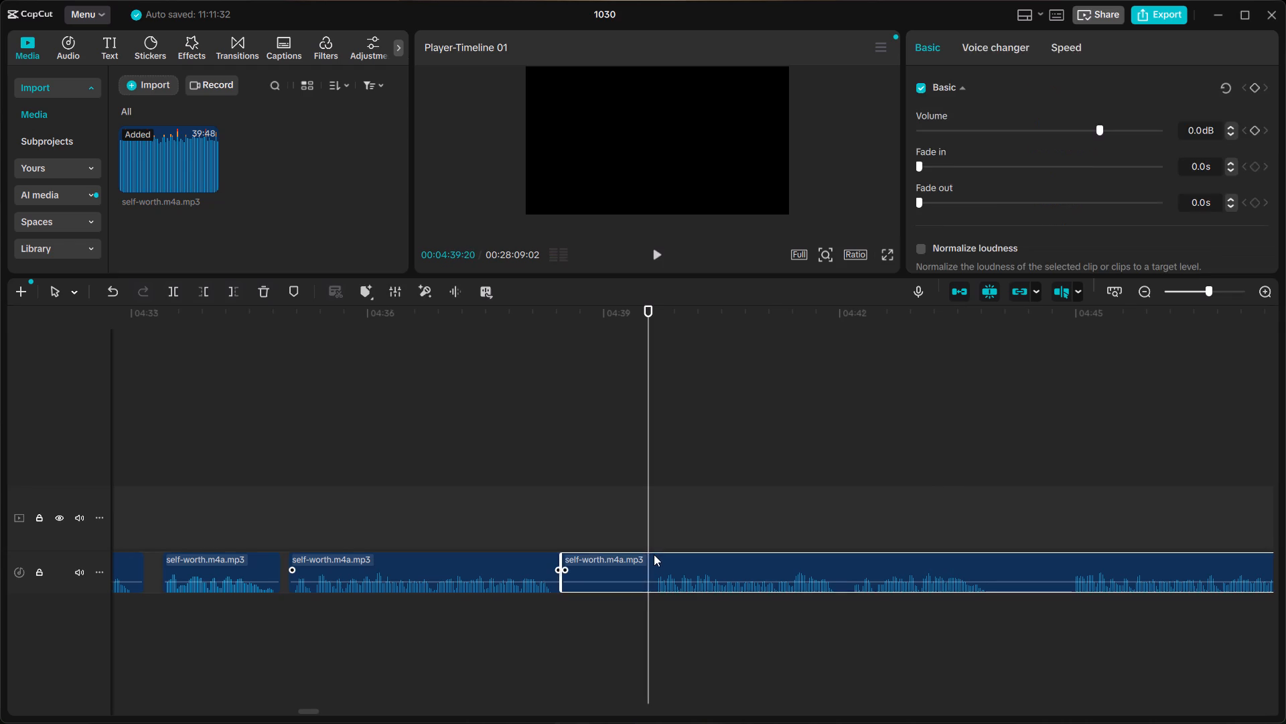
left_click(636, 535)
left_click(650, 540)
left_click(653, 554)
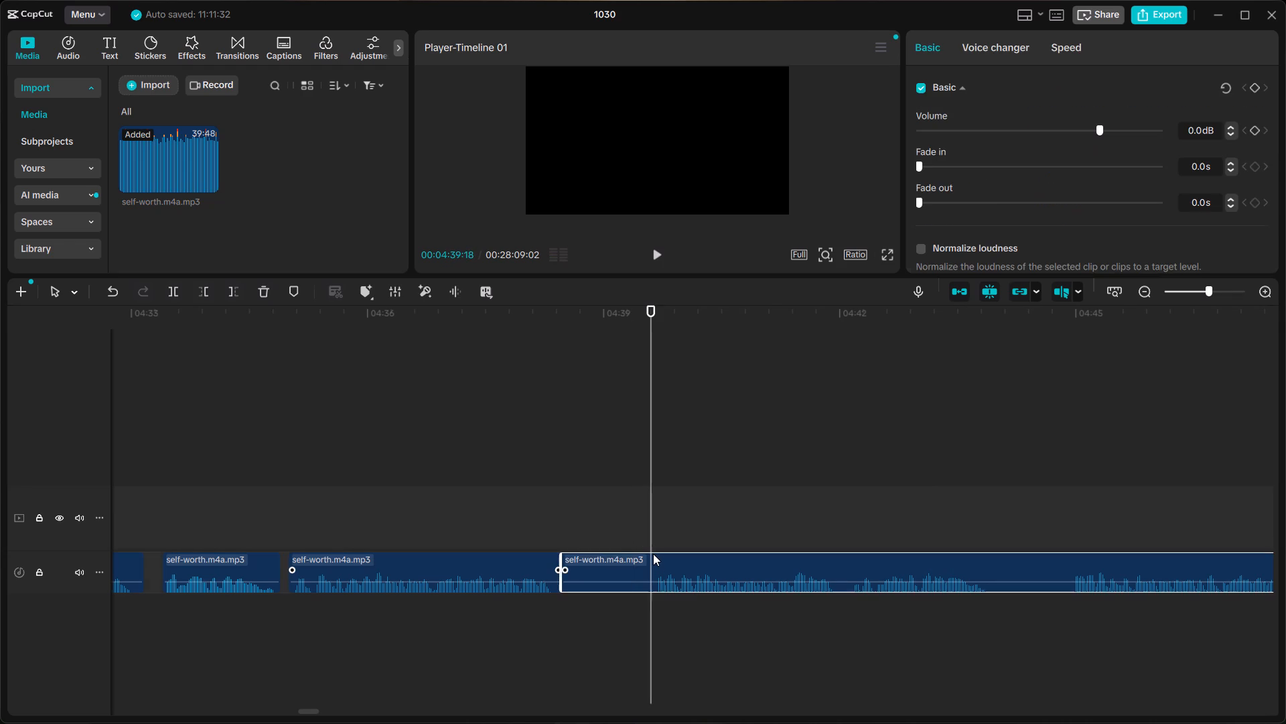
key("ctrl+b")
left_click(640, 560)
key("BackSpace")
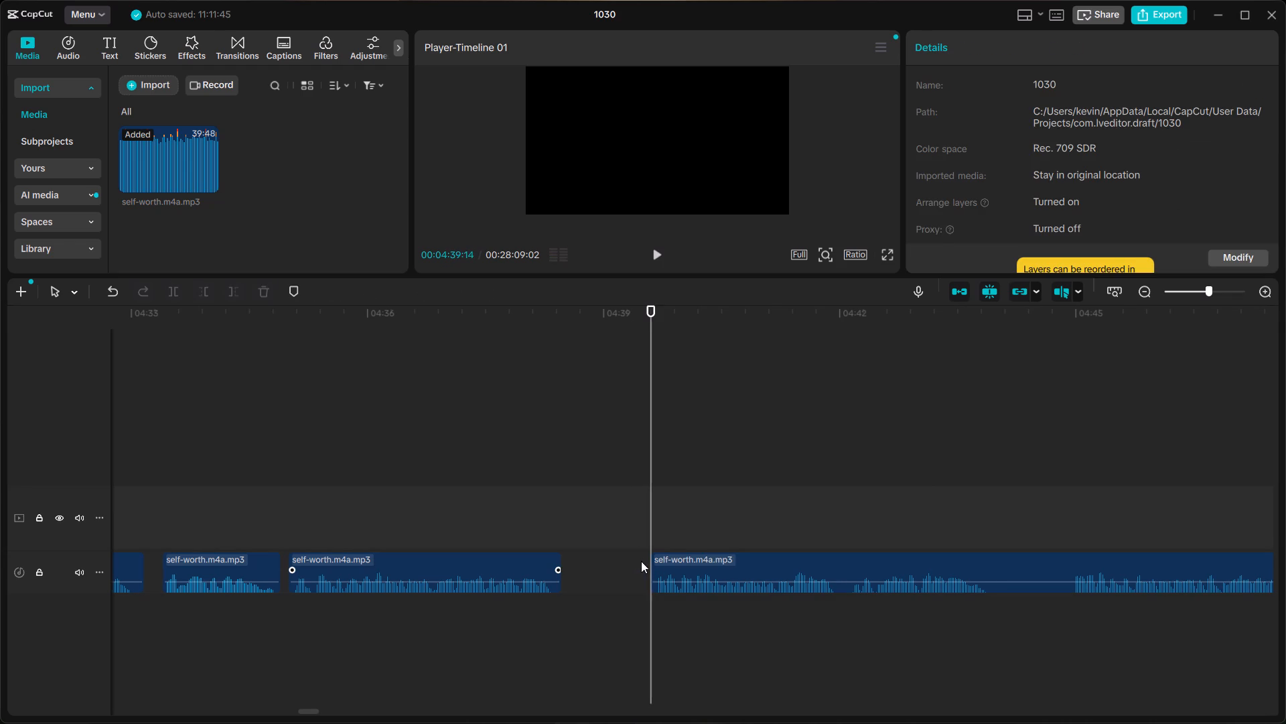
Close the gap at about 04:38:13 by joining the following clip to the previous one, and play across the join.
left_click(674, 557)
left_click_drag(674, 557, 583, 564)
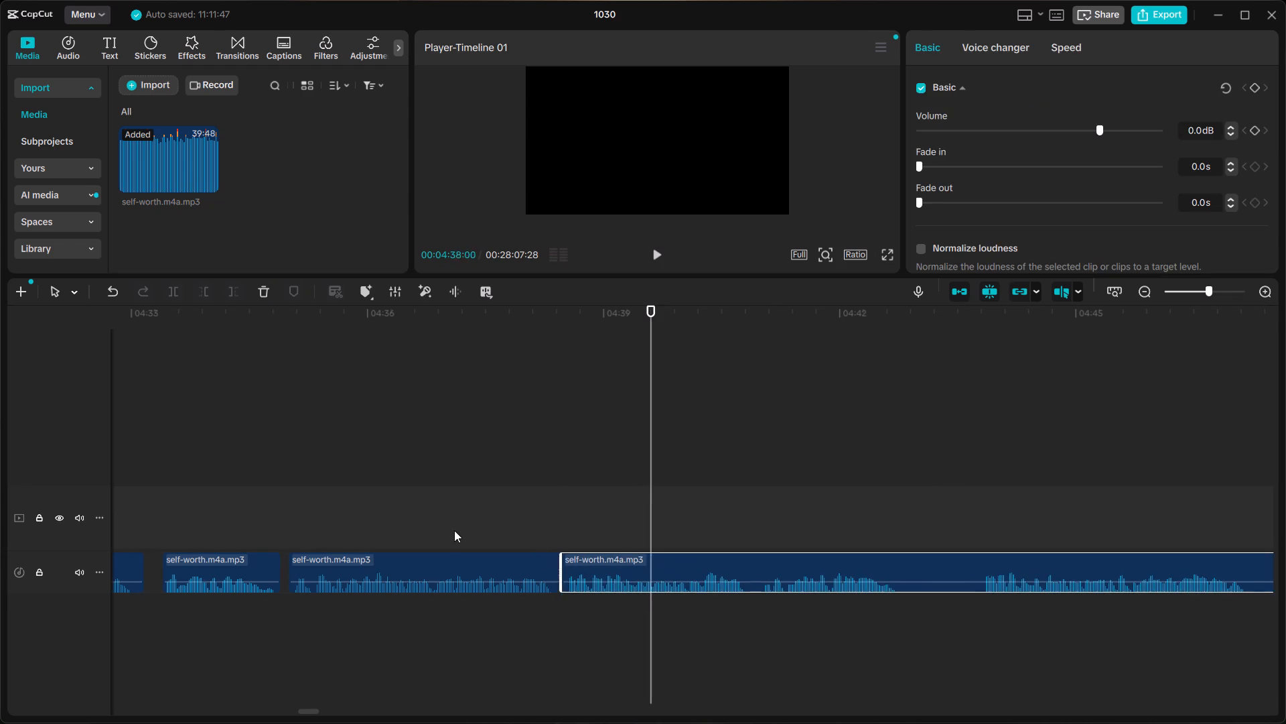
left_click(453, 529)
key("space")
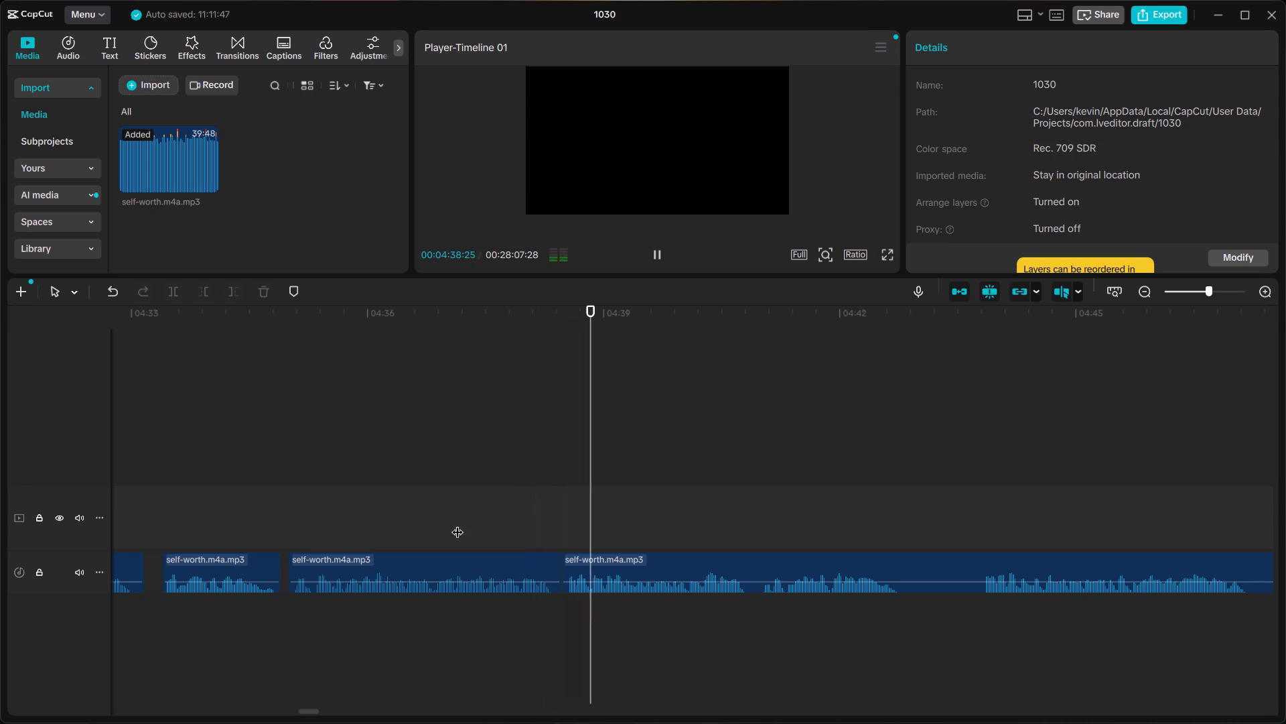
key("space")
Shift the clip after the 04:38:13 join about 5 frames later to leave a short pause, and play across it.
left_click(591, 564)
left_click_drag(591, 564, 605, 568)
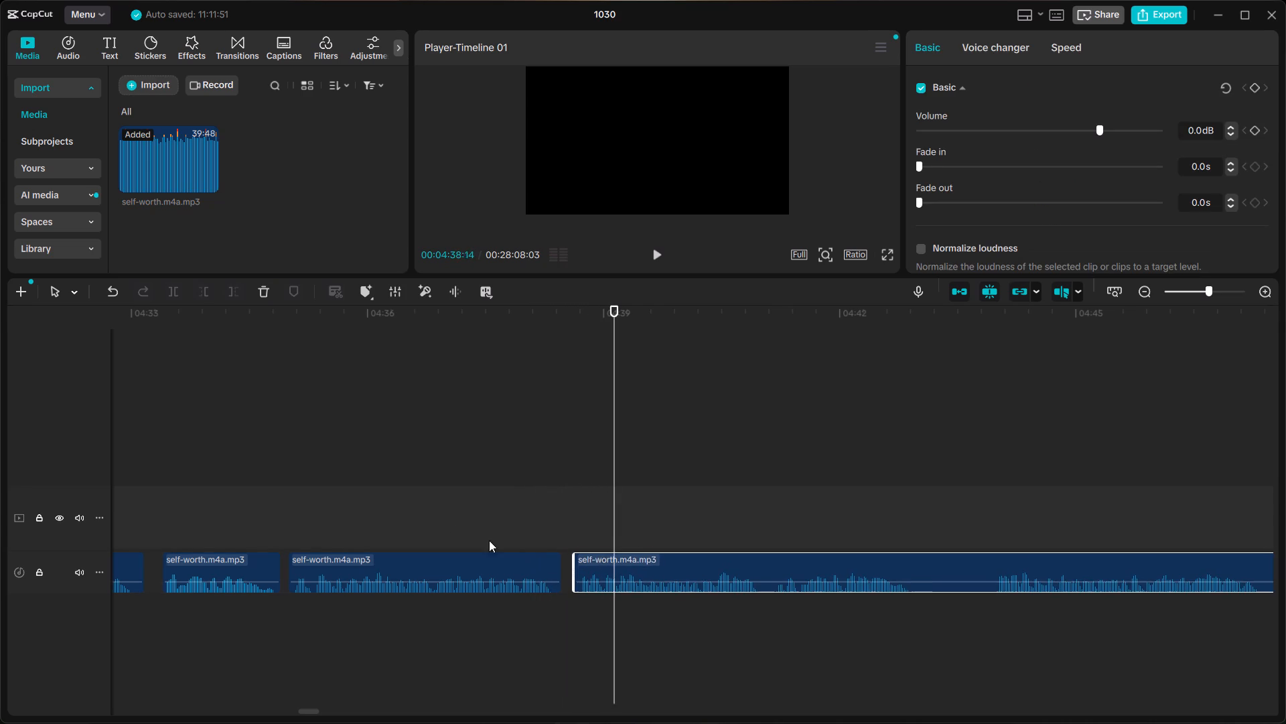
left_click(439, 518)
key("space")
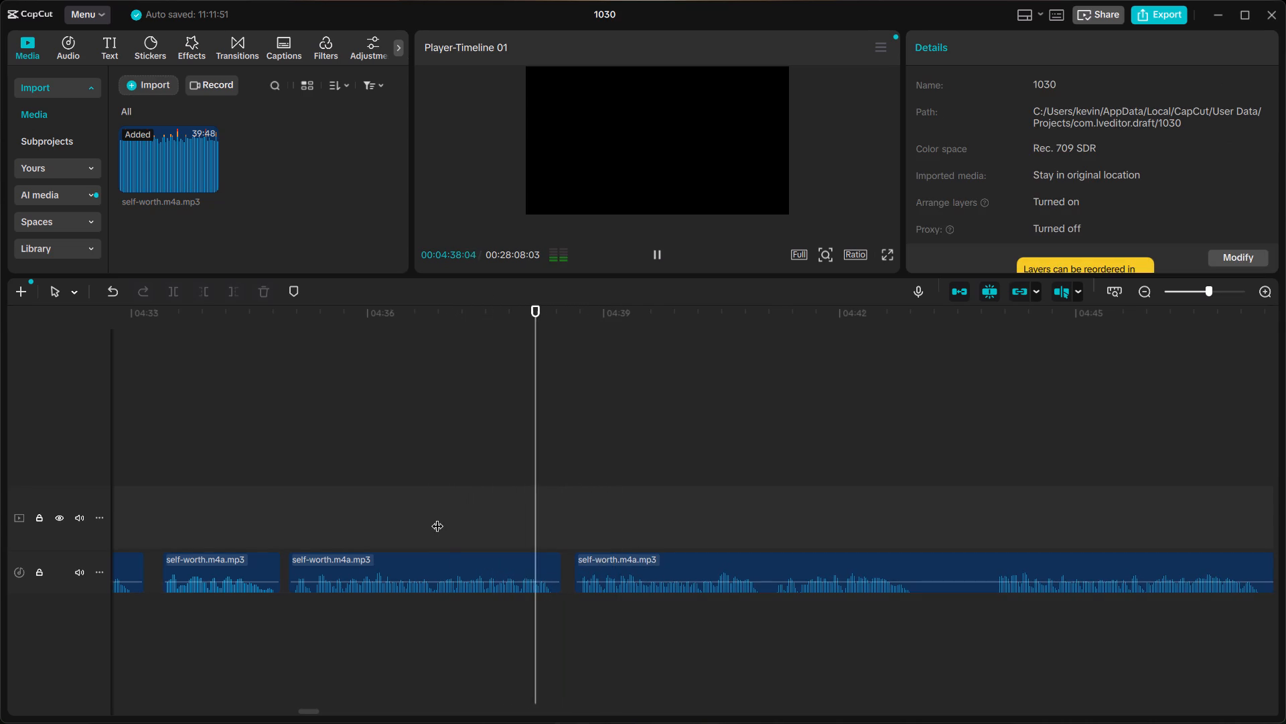
scroll(437, 518, "left", 1)
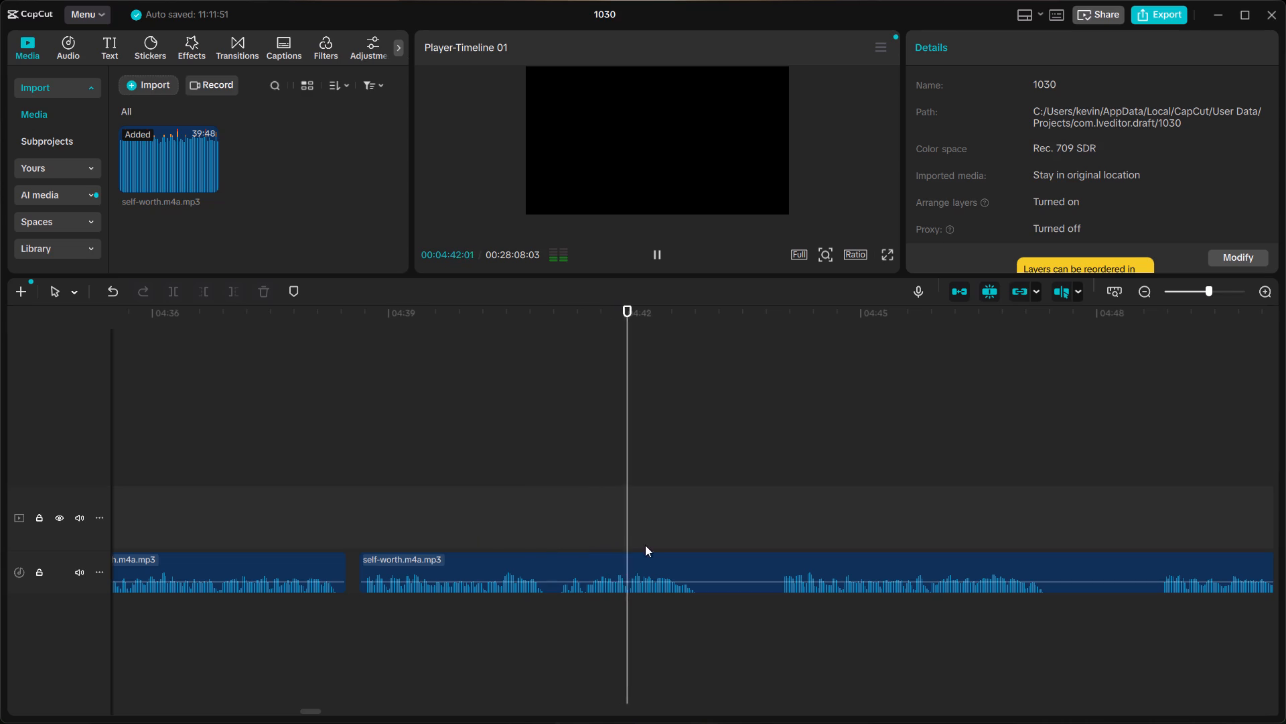
key("space")
Split the audio clip at about 04:43:01, right after the phrase ends.
left_click(698, 553)
left_click(705, 557)
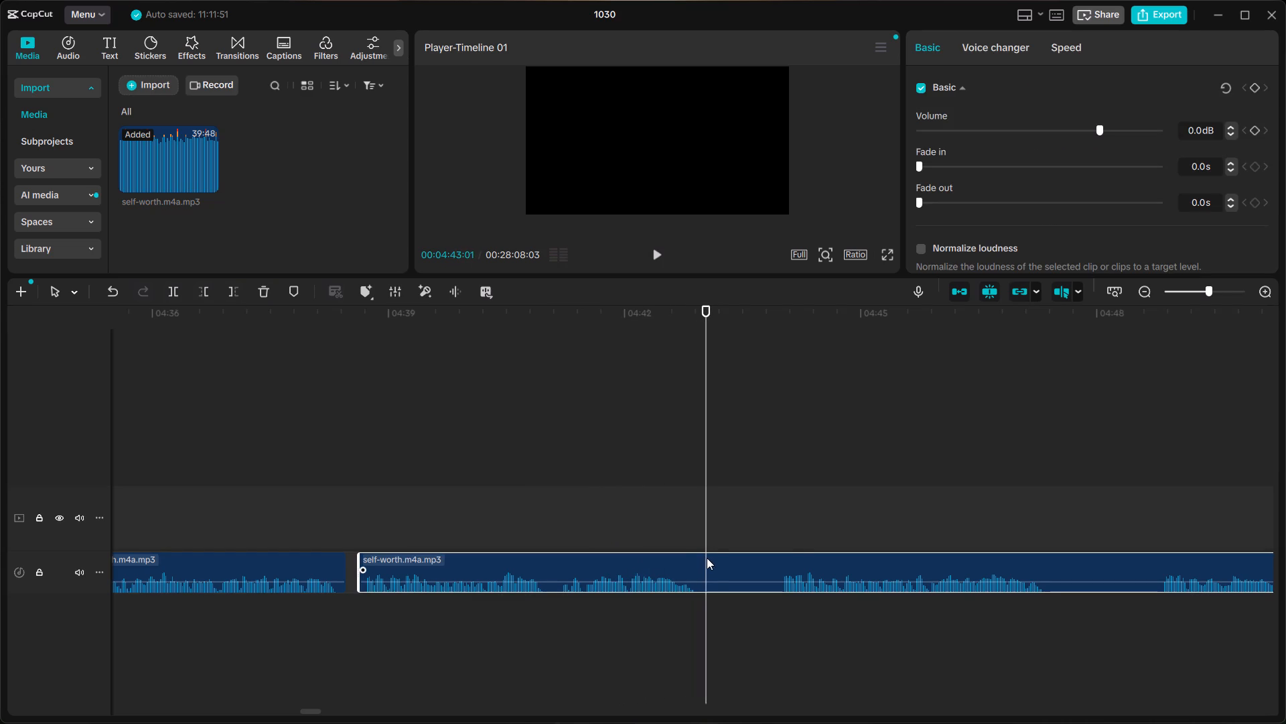
key("ctrl+b")
Play the phrase after 04:43:01, split the clip at about 04:43:28 right before it starts, and delete the pause segment between the splits.
left_click(778, 527)
key("space")
scroll(778, 527, "left", 1)
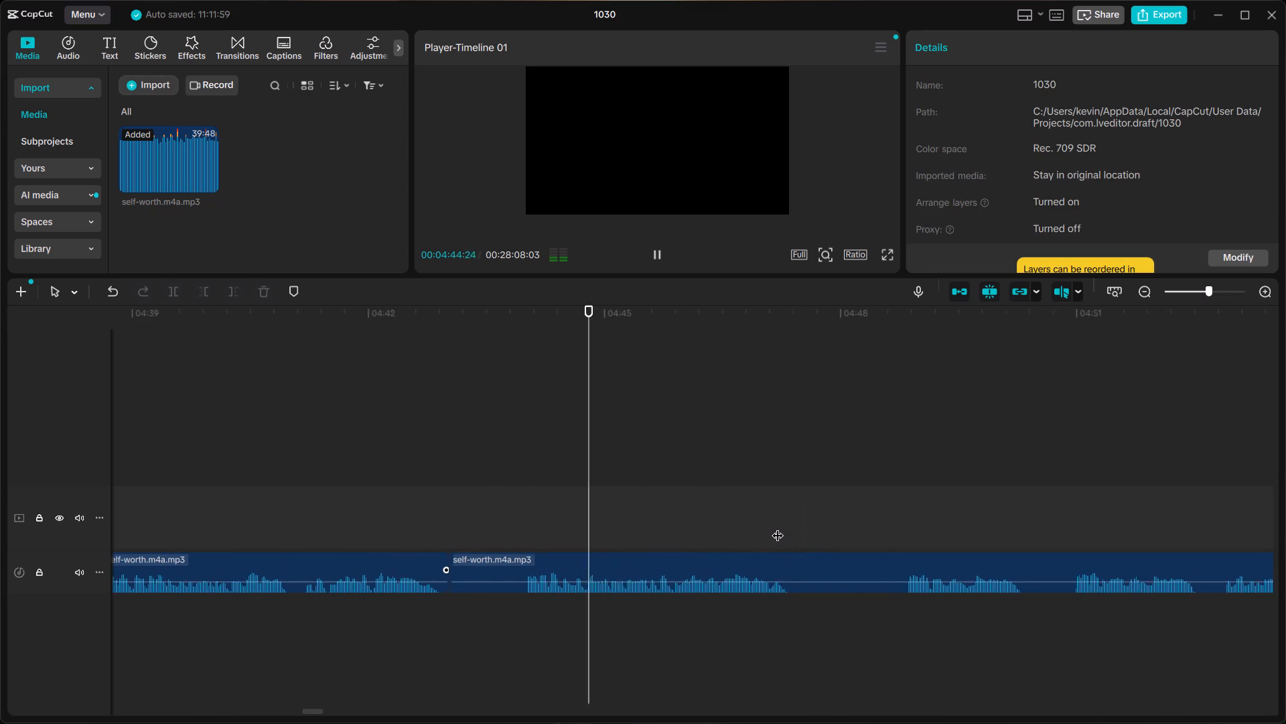
scroll(778, 527, "left", 1)
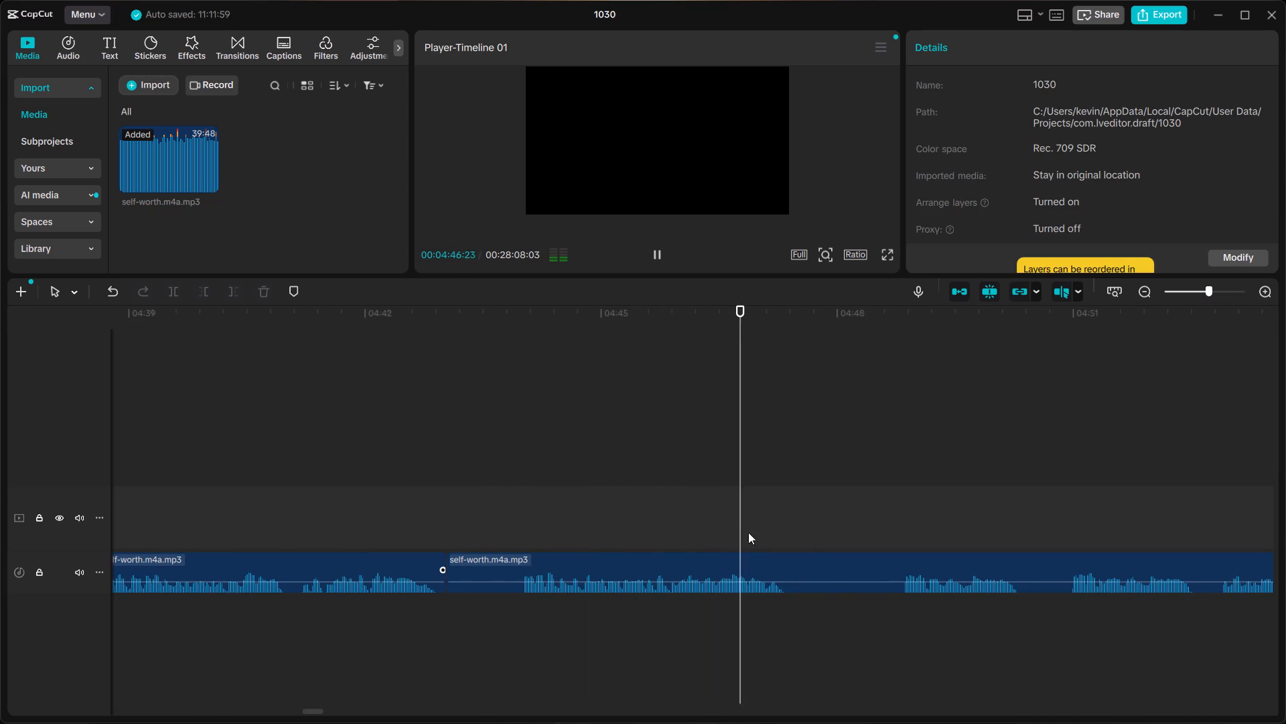
key("space")
left_click(512, 544)
left_click(516, 556)
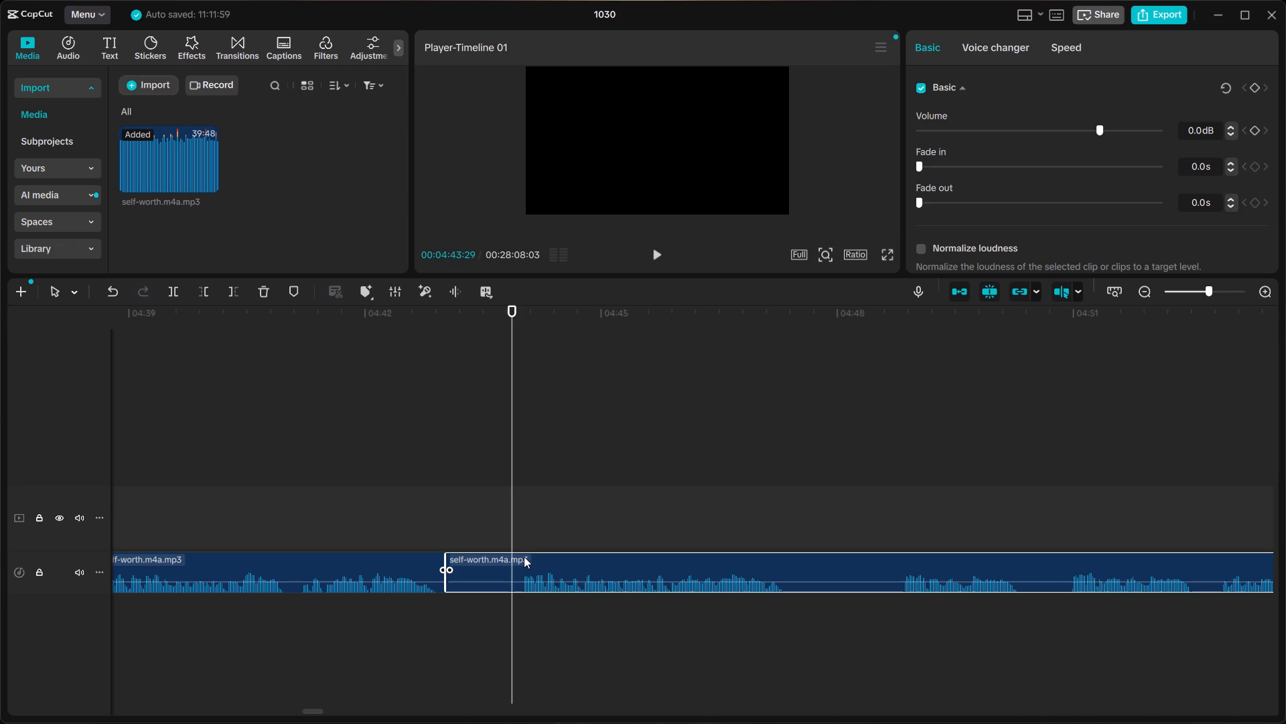
left_click(522, 547, "ctrl")
left_click(517, 537, "ctrl")
key("ctrl+b")
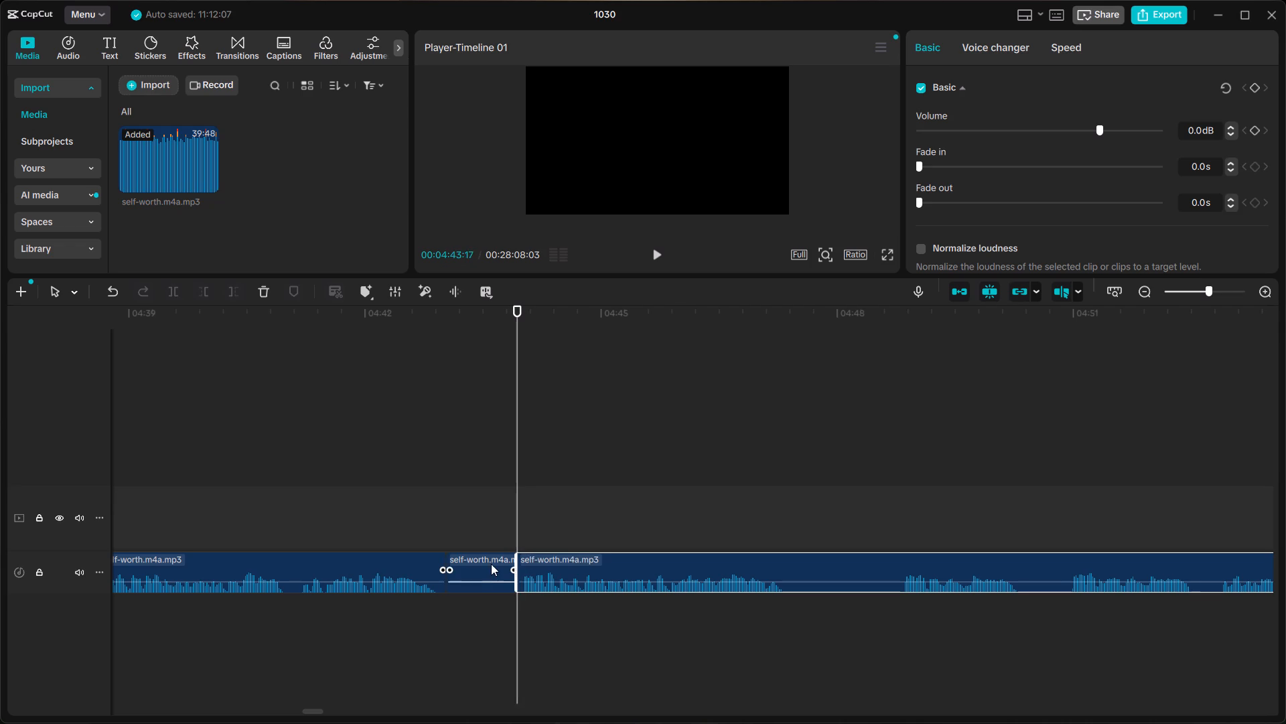
left_click(492, 563)
key("BackSpace")
Move the following clip earlier to leave a pause of about 3 frames after 04:43:01, and play across the join.
left_click(539, 561)
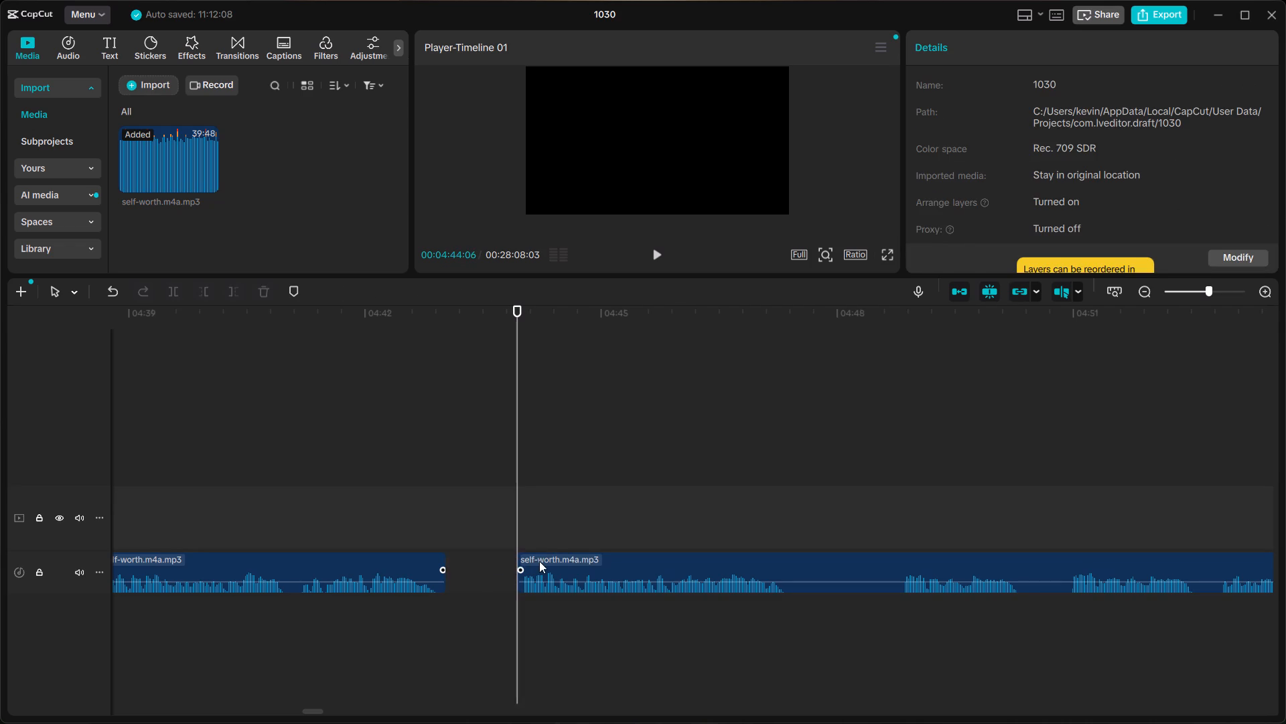
left_click_drag(547, 561, 484, 564)
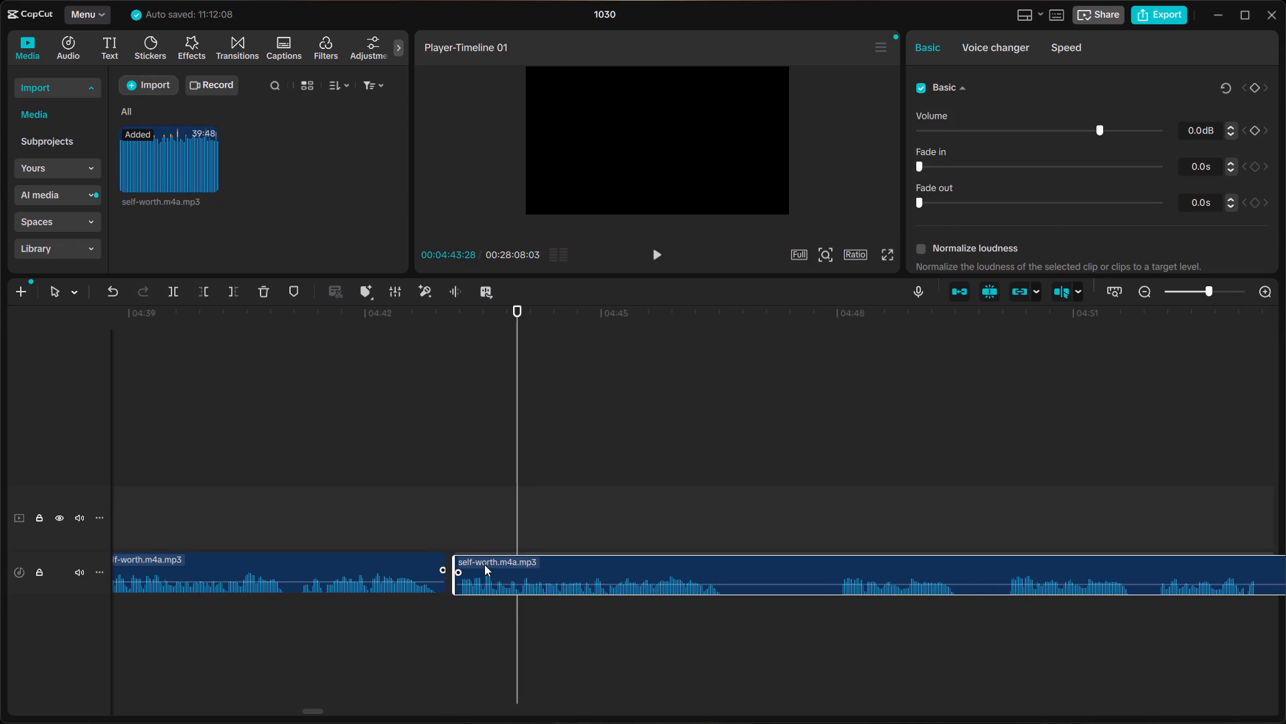
left_click_drag(484, 564, 484, 565)
left_click(338, 509)
key("space")
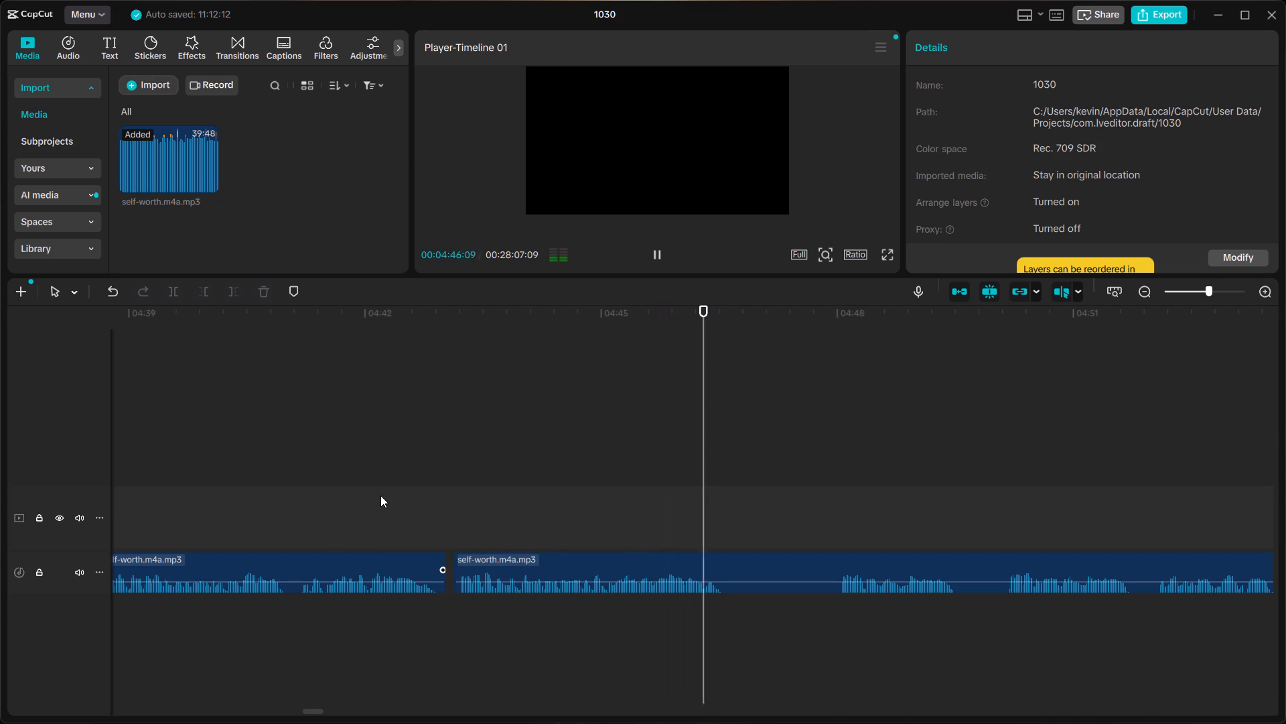
key("space")
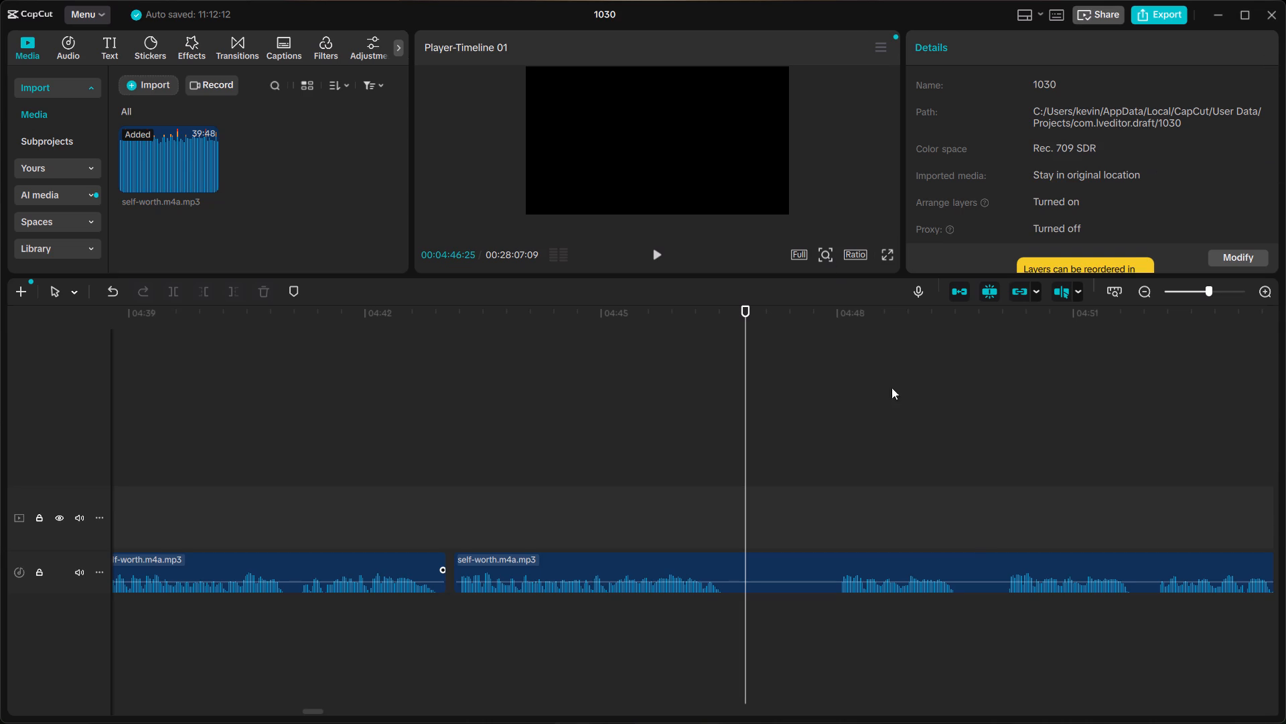
Split the audio clip at about 04:46:26, after the phrase ends.
left_click(731, 538)
left_click(747, 562)
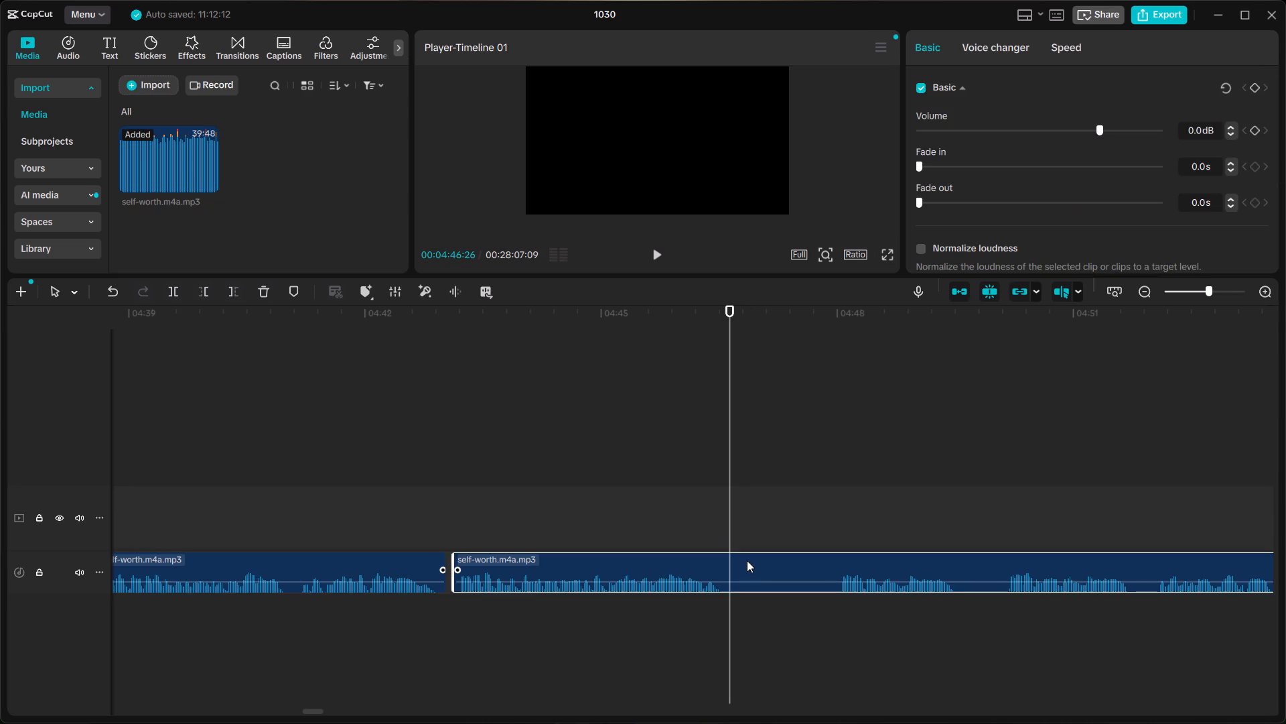
key("ctrl+b")
Play the start of the next phrase and move the remaining audio about 2.5 seconds later, separating it from the edited section.
left_click(827, 532)
key("space")
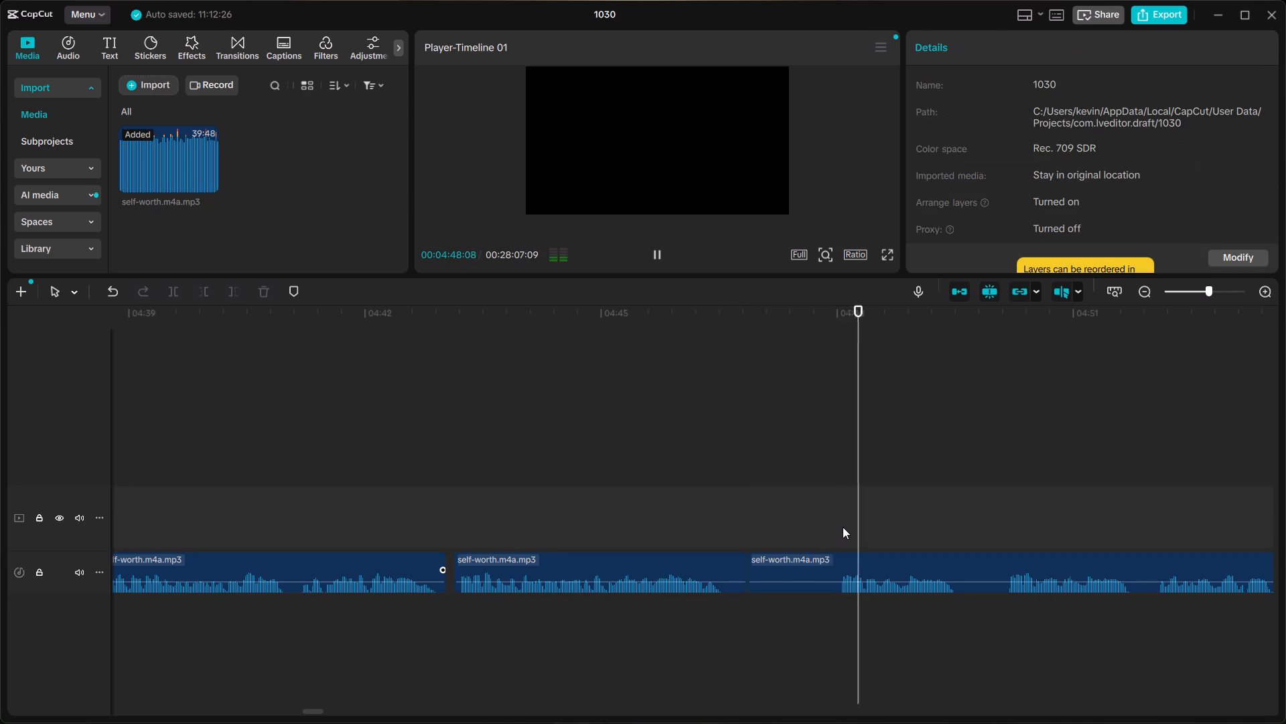
scroll(843, 526, "left", 1)
key("space")
left_click(552, 556)
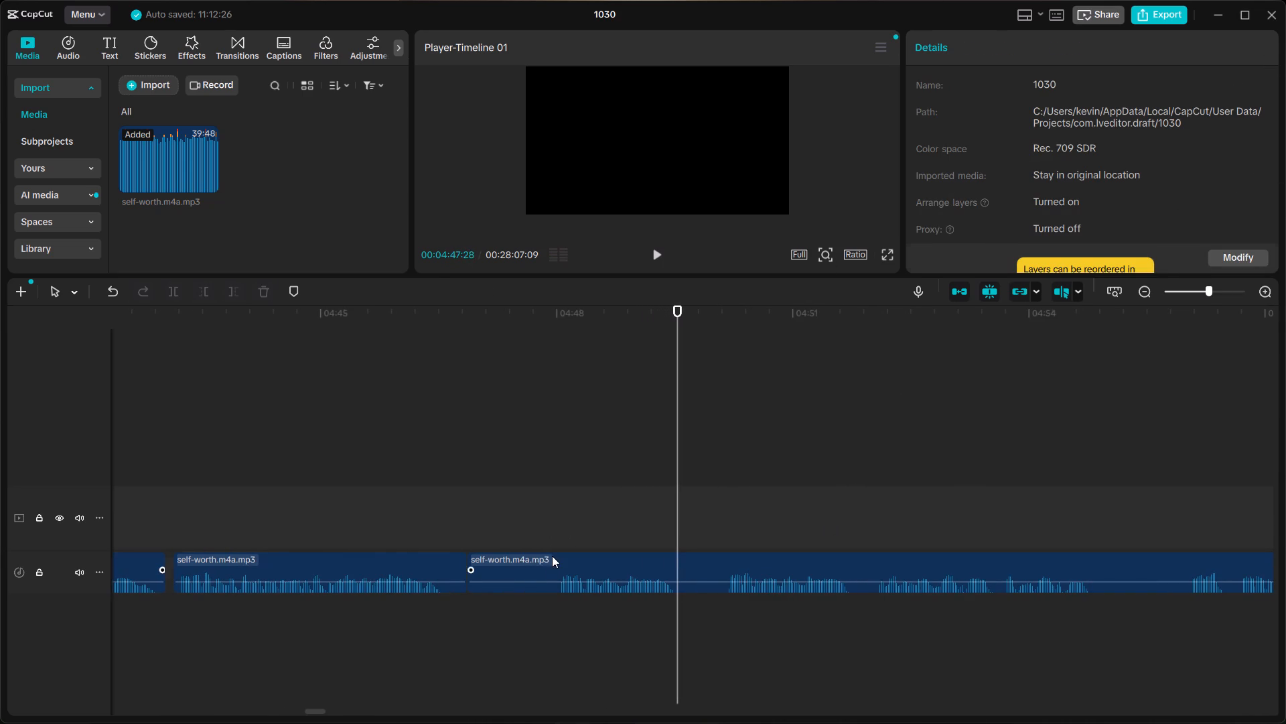
left_click_drag(552, 556, 754, 566)
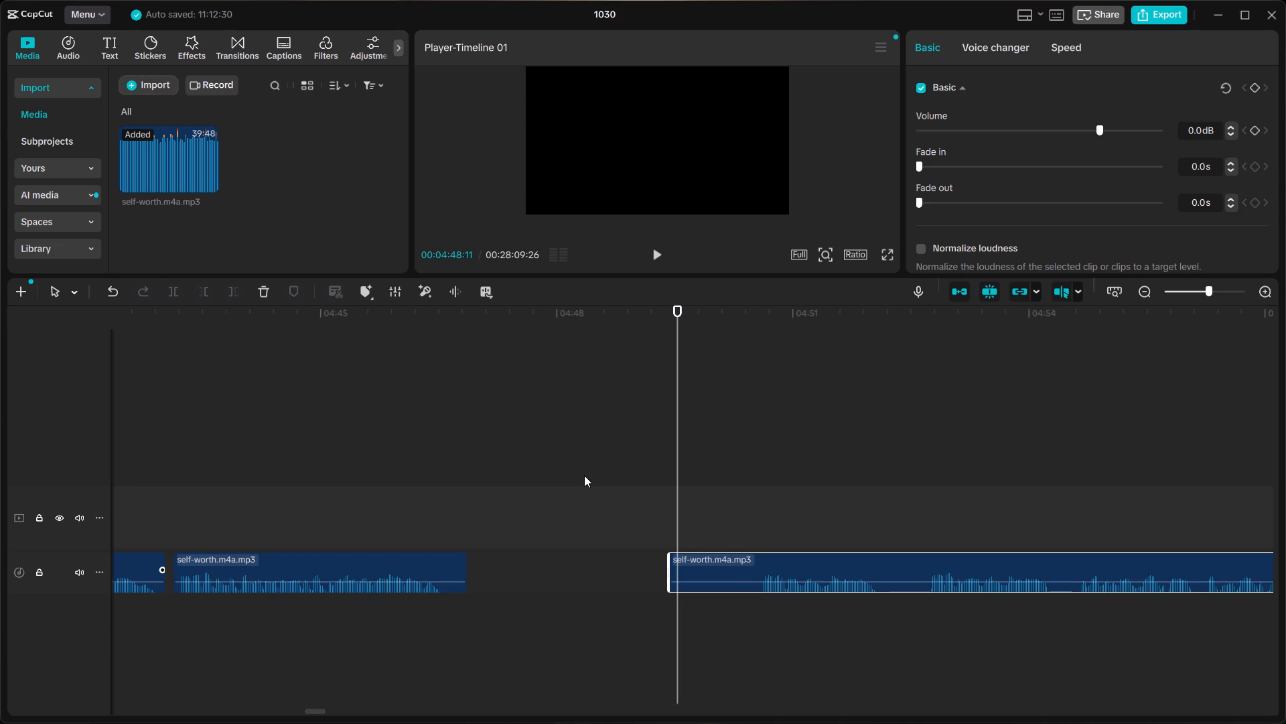
Look over the whole timeline to compare the edited section with the remaining audio, and place the playhead at about 04:46:26.
scroll(584, 475, "down", 14, "ctrl")
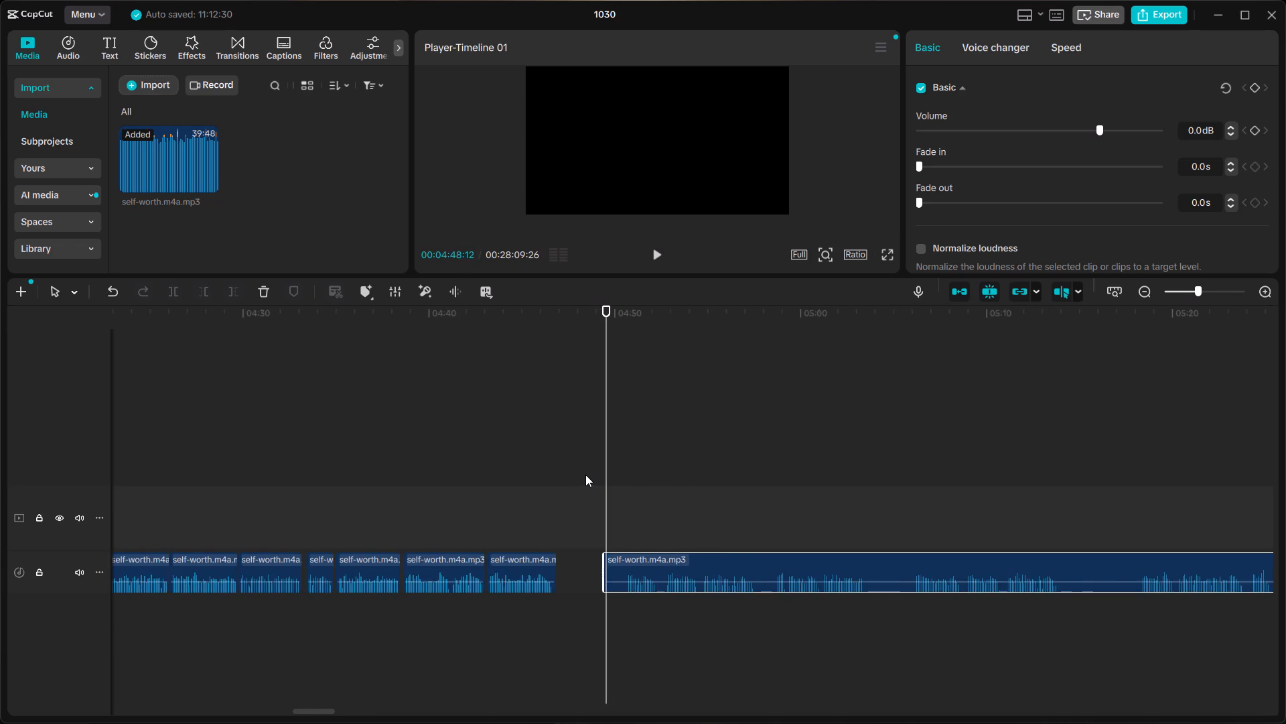
scroll(585, 475, "down", 14, "ctrl")
scroll(587, 474, "left", 8)
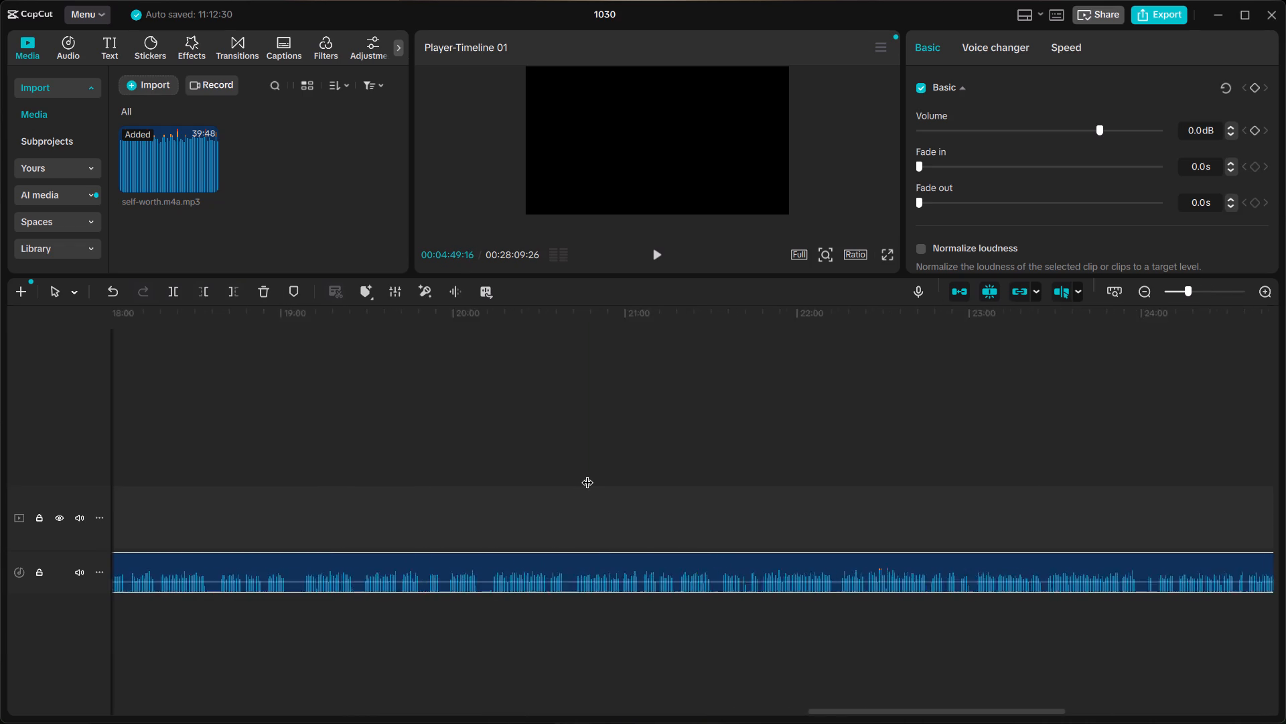
scroll(587, 474, "left", 17)
scroll(587, 474, "left", 12)
scroll(587, 474, "right", 12)
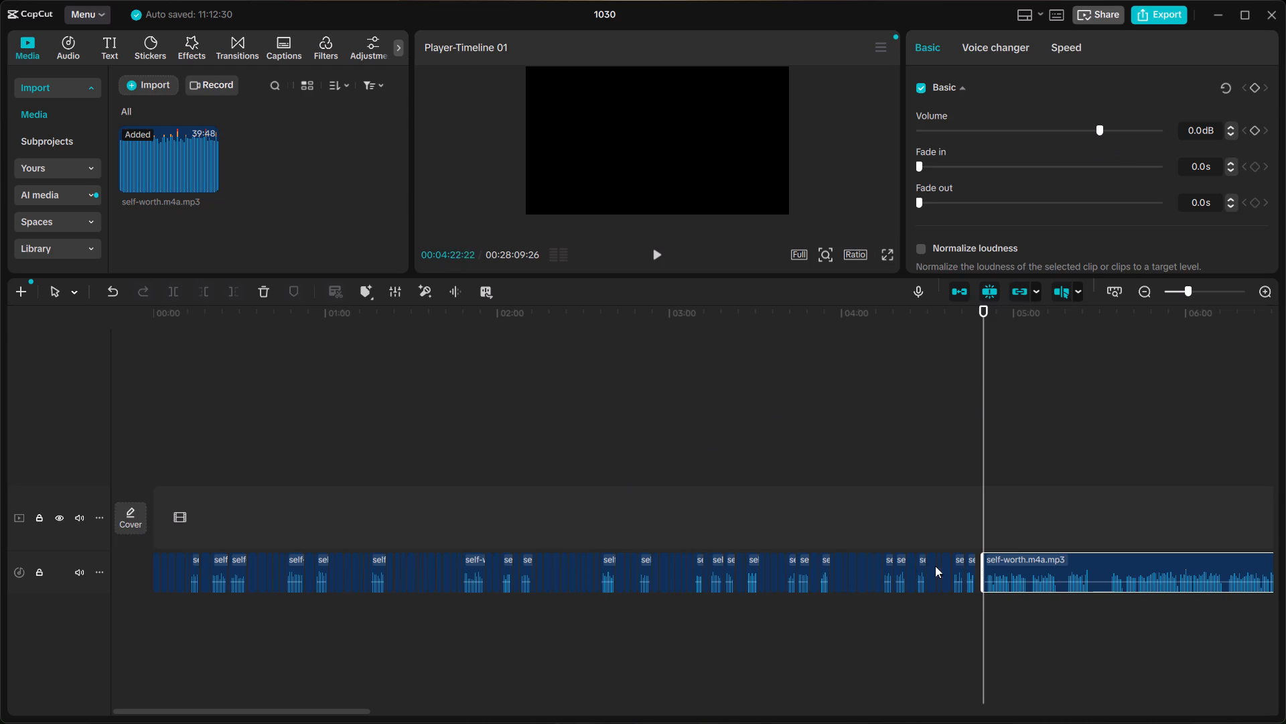
left_click(976, 521)
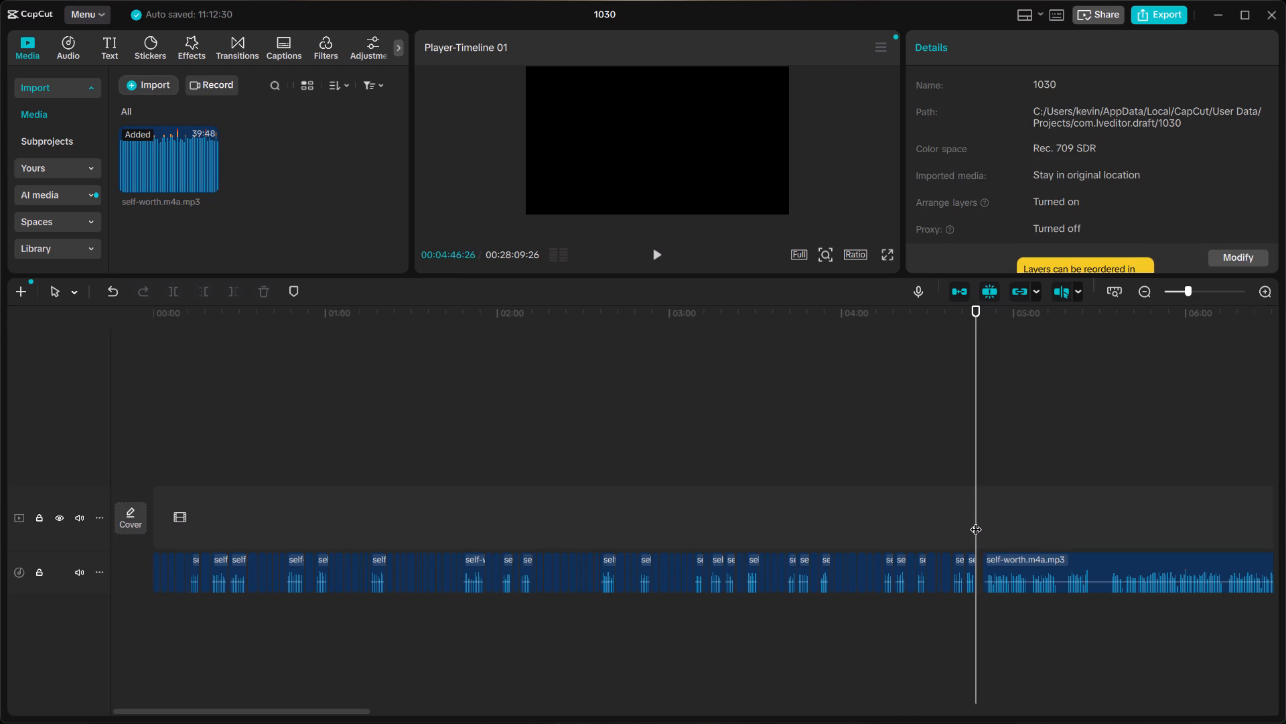